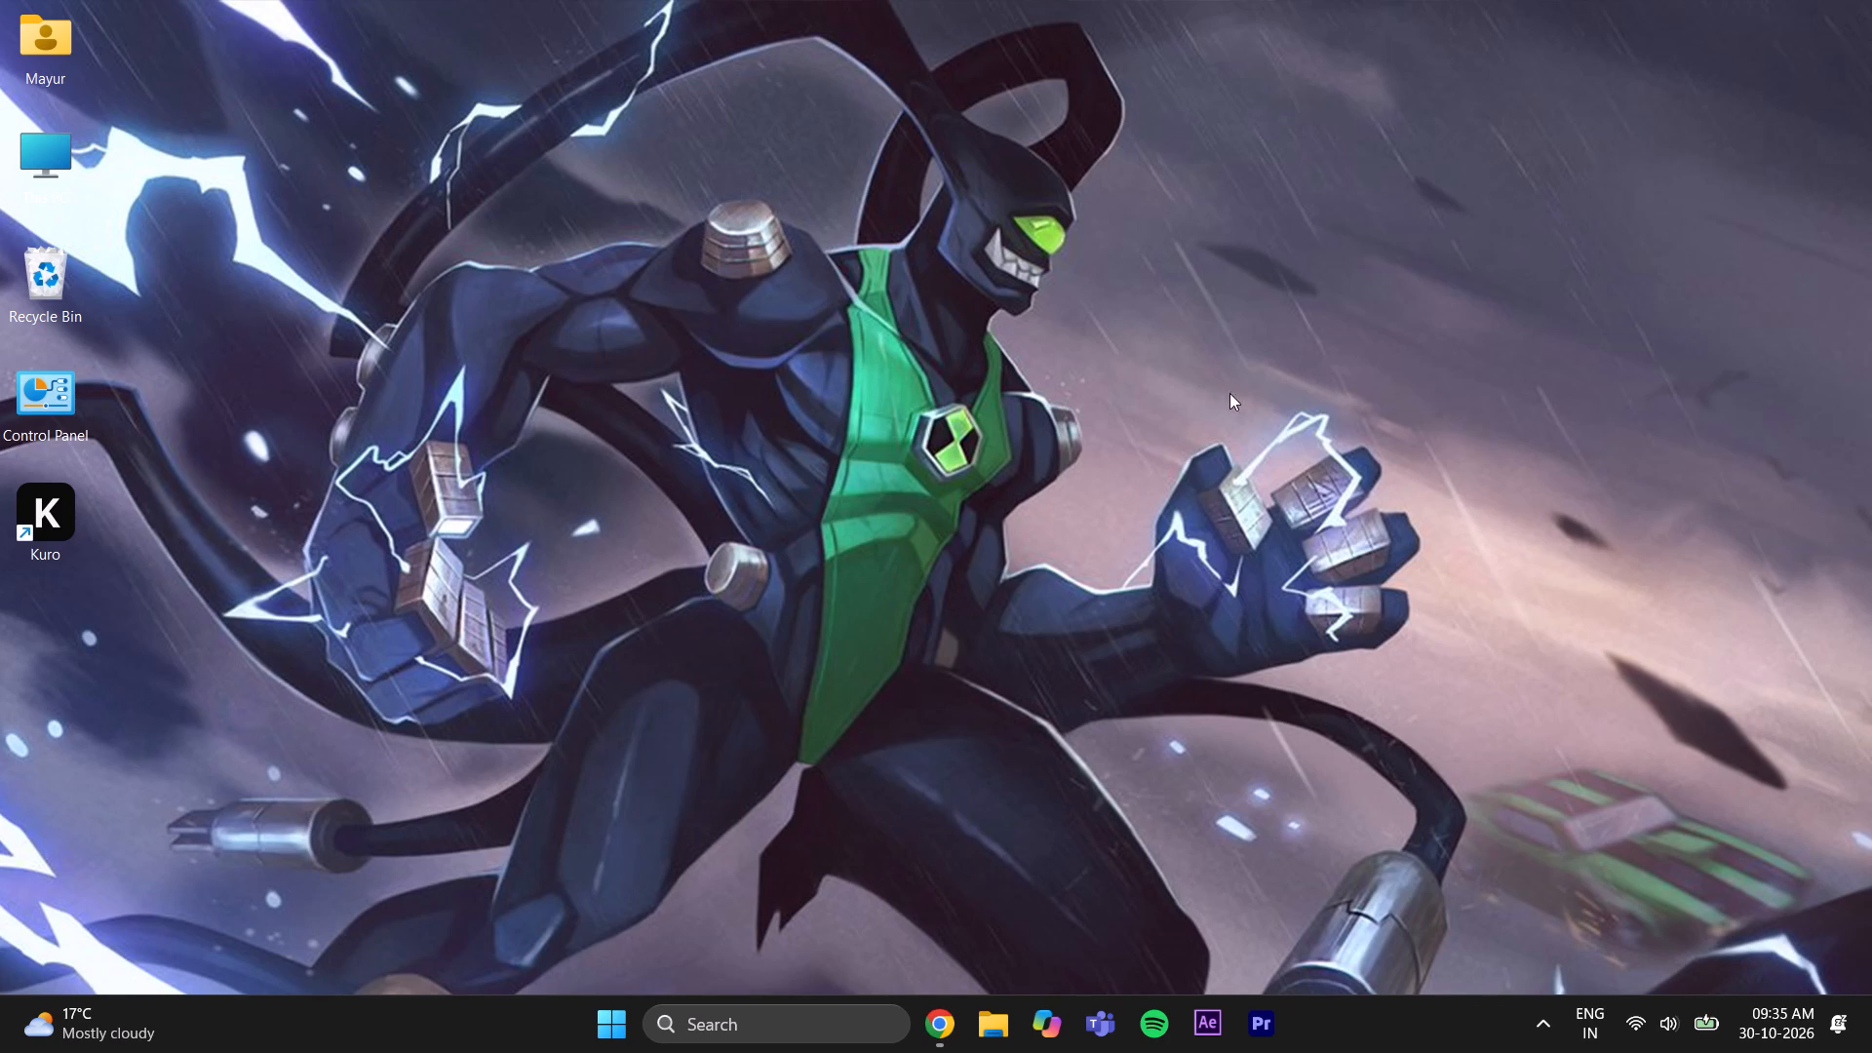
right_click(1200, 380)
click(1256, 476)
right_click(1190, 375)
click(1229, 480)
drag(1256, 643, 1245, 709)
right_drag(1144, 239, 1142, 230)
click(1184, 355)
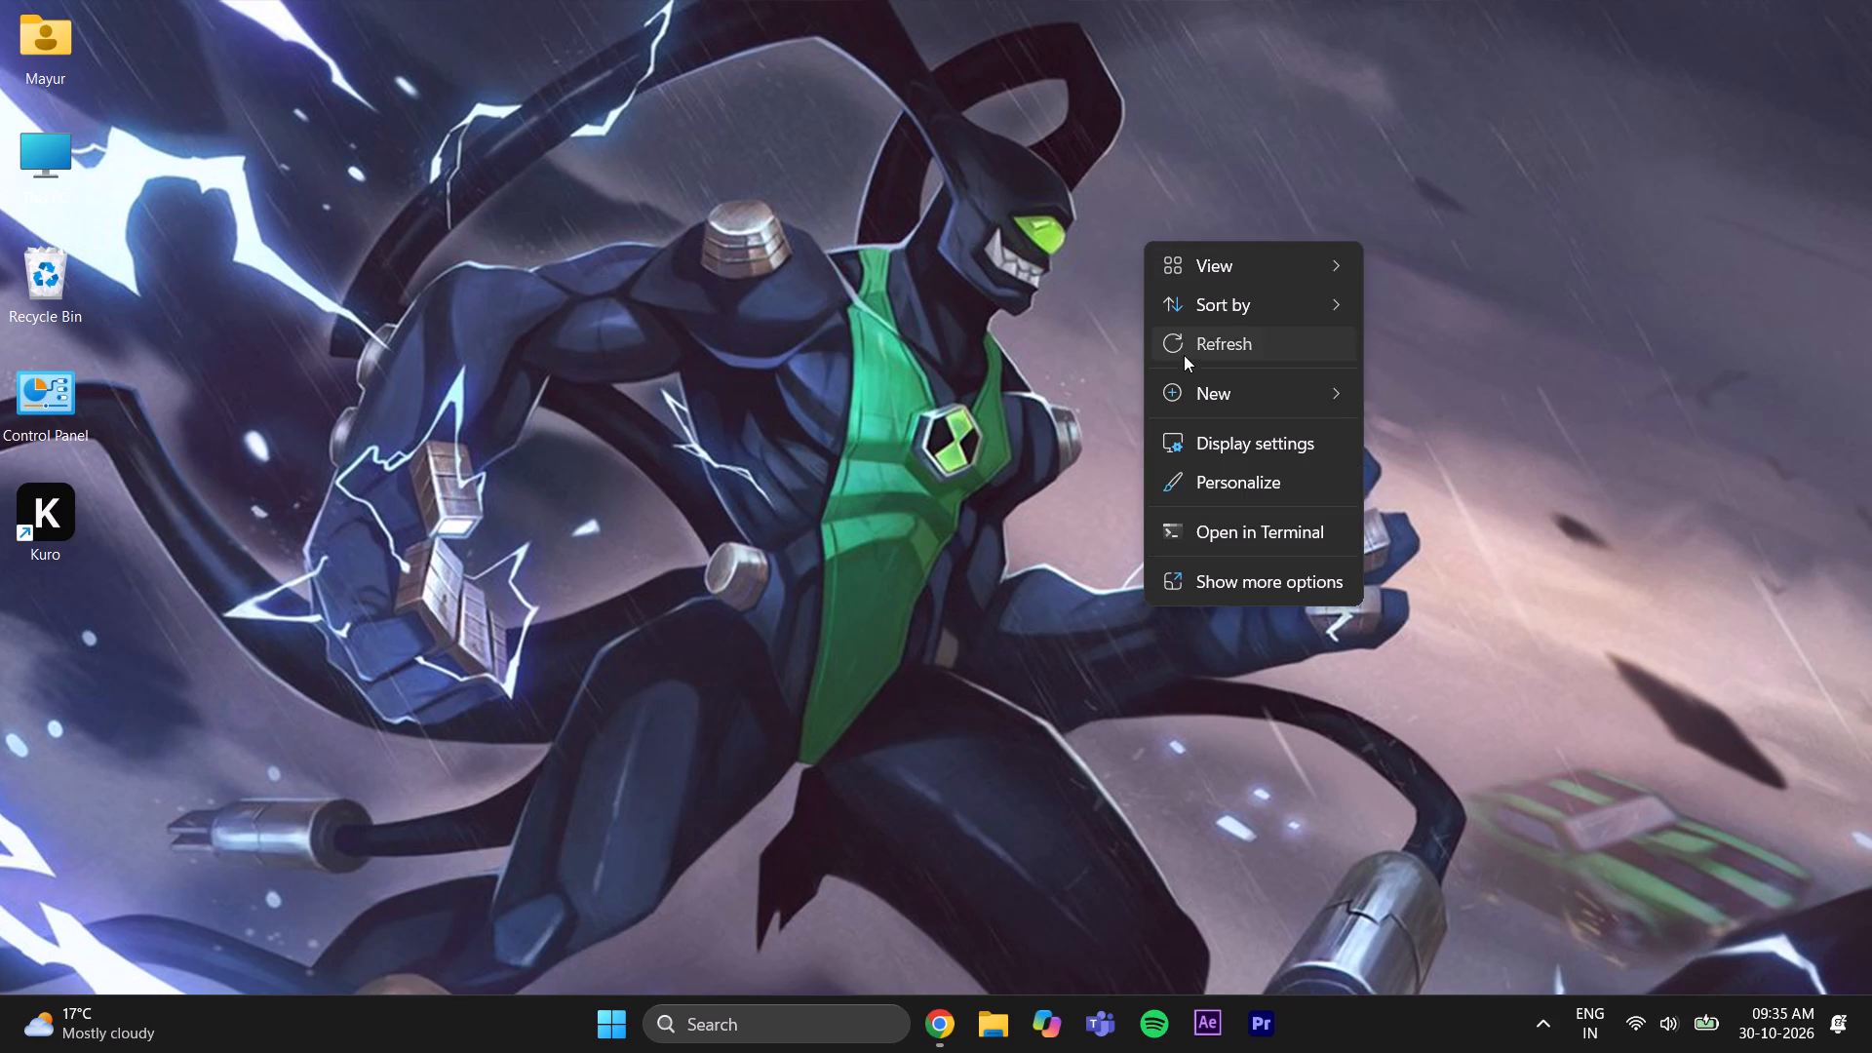
Launch Adobe Premiere Pro, continuing past the System Compatibility Report with known issues.
click(1270, 1026)
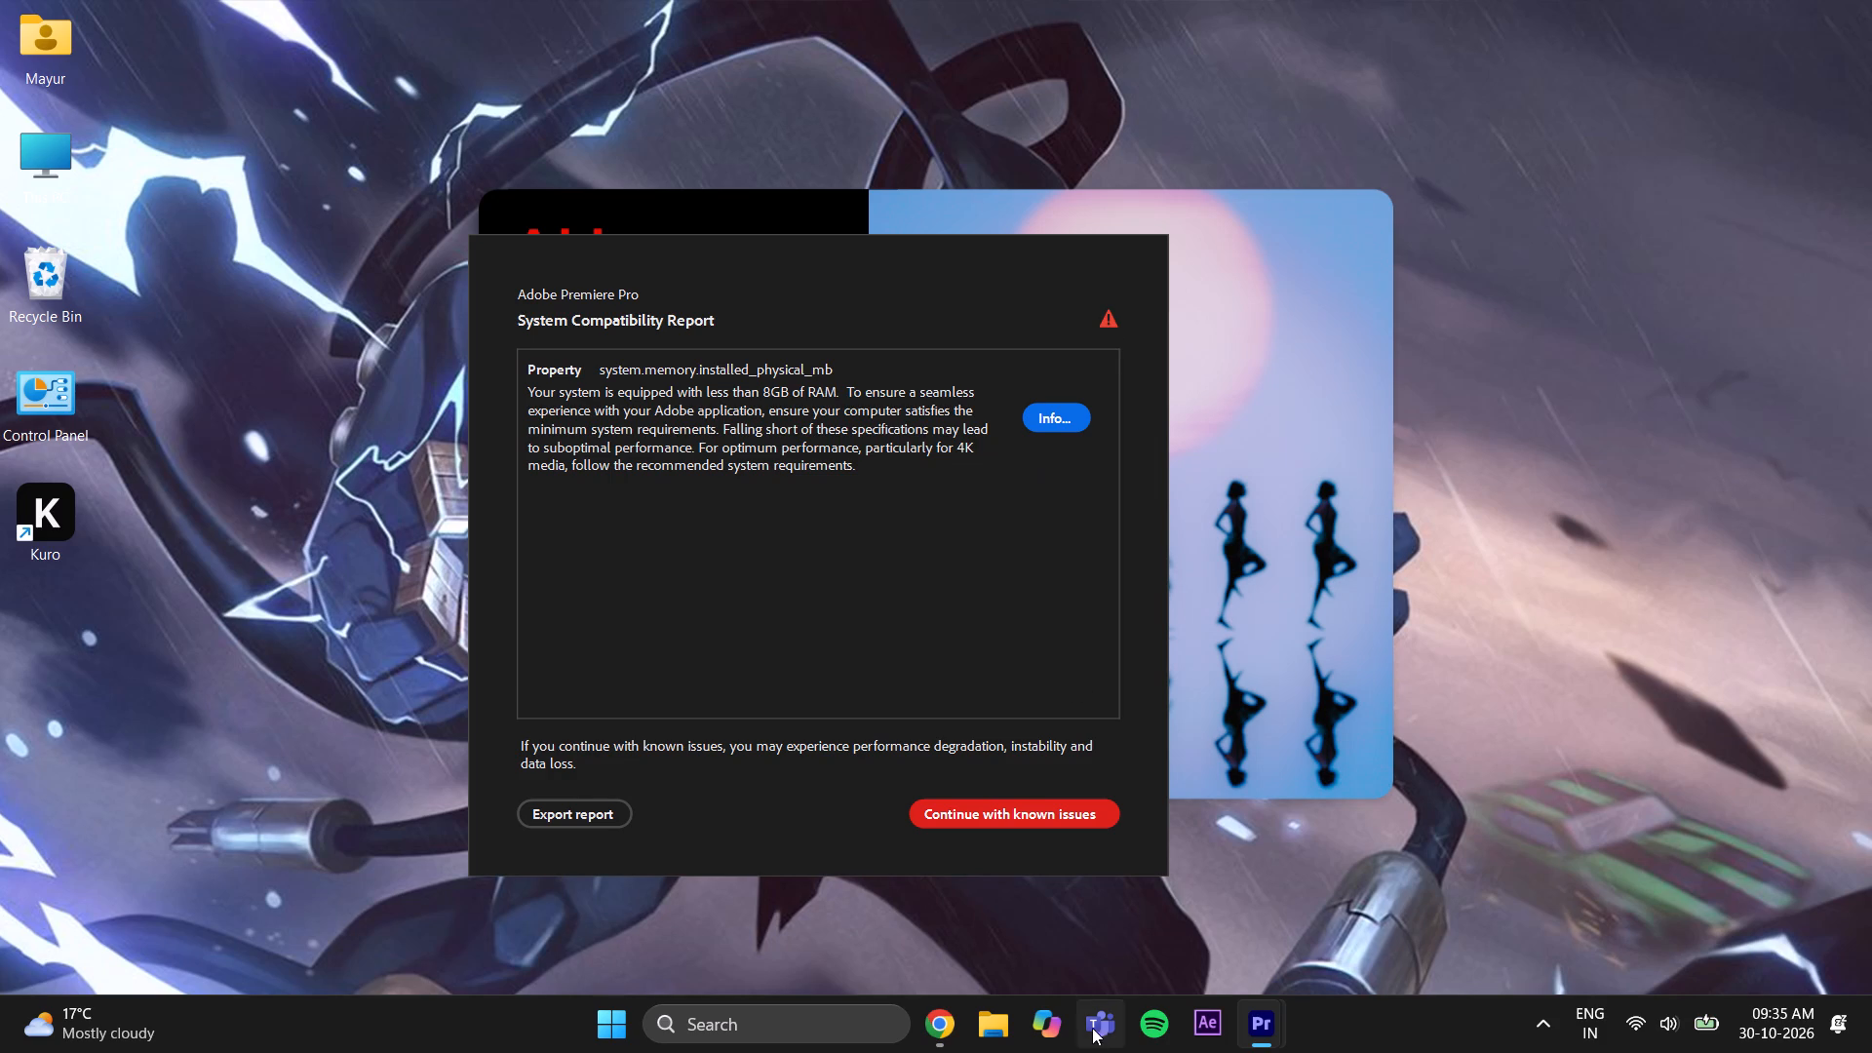
click(1084, 817)
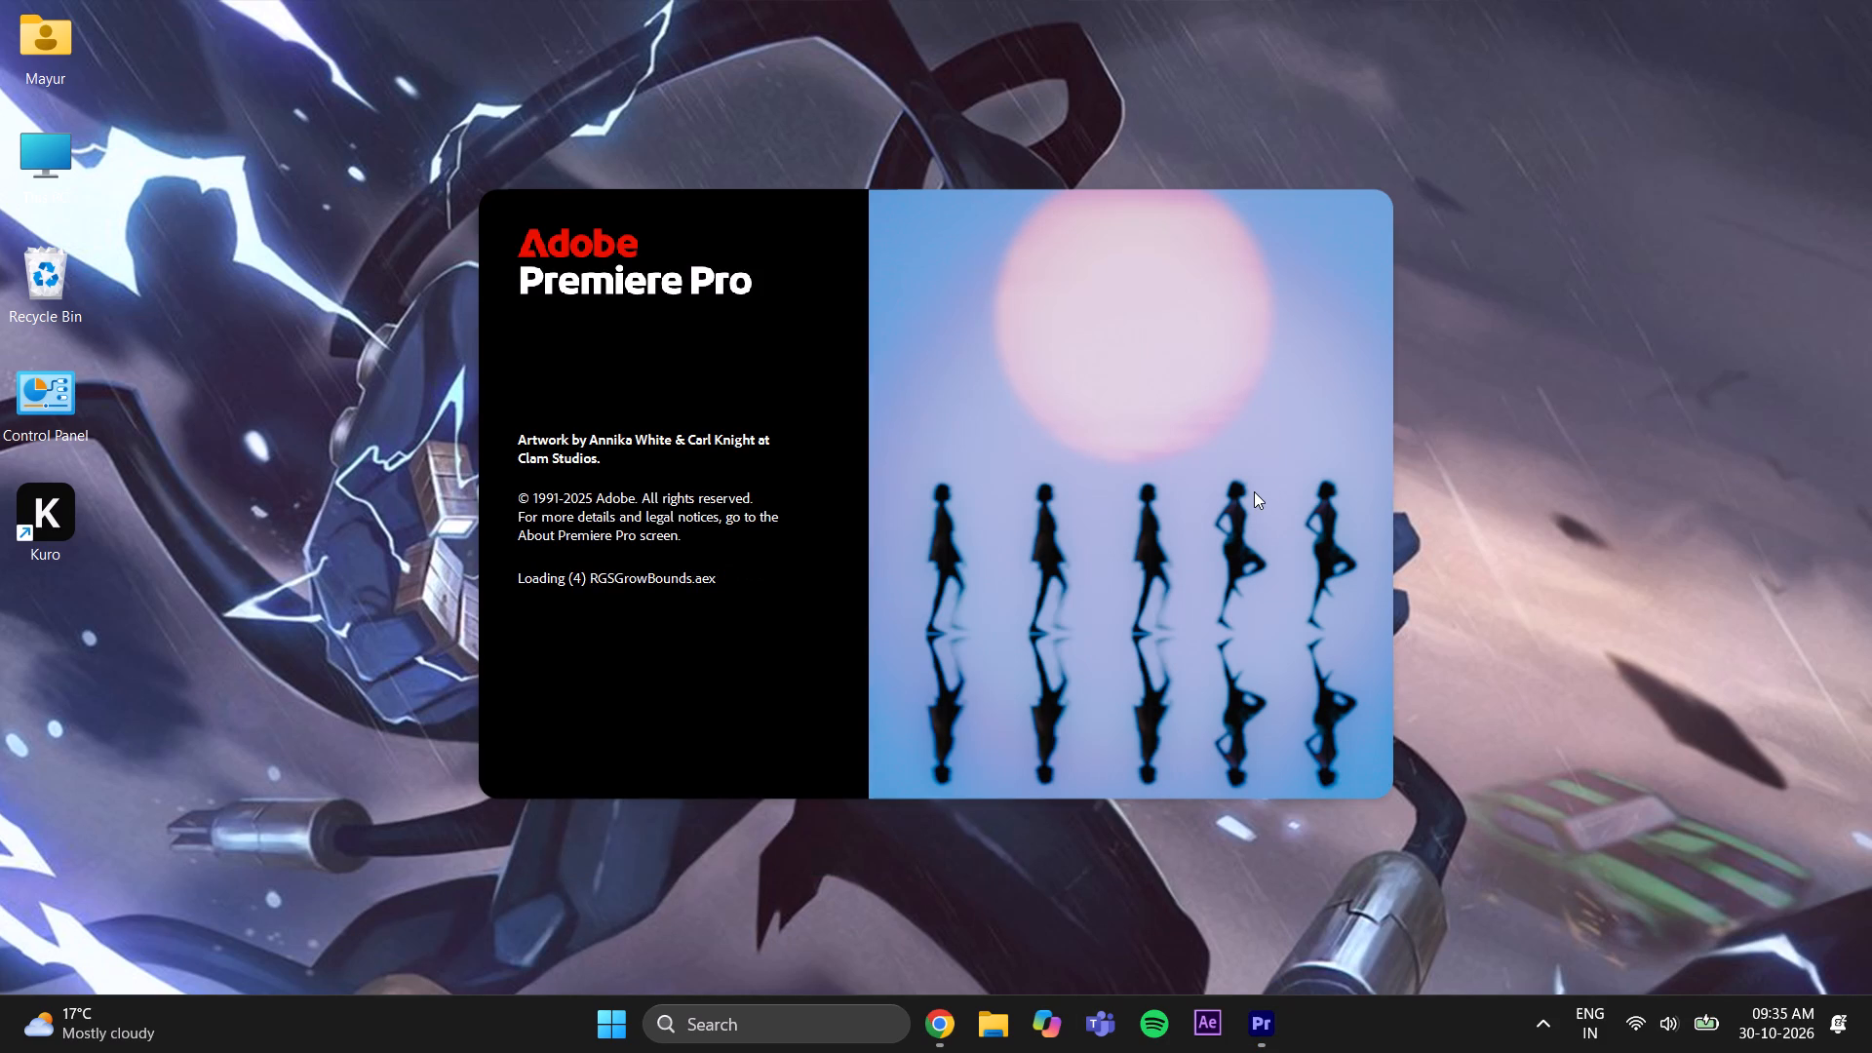
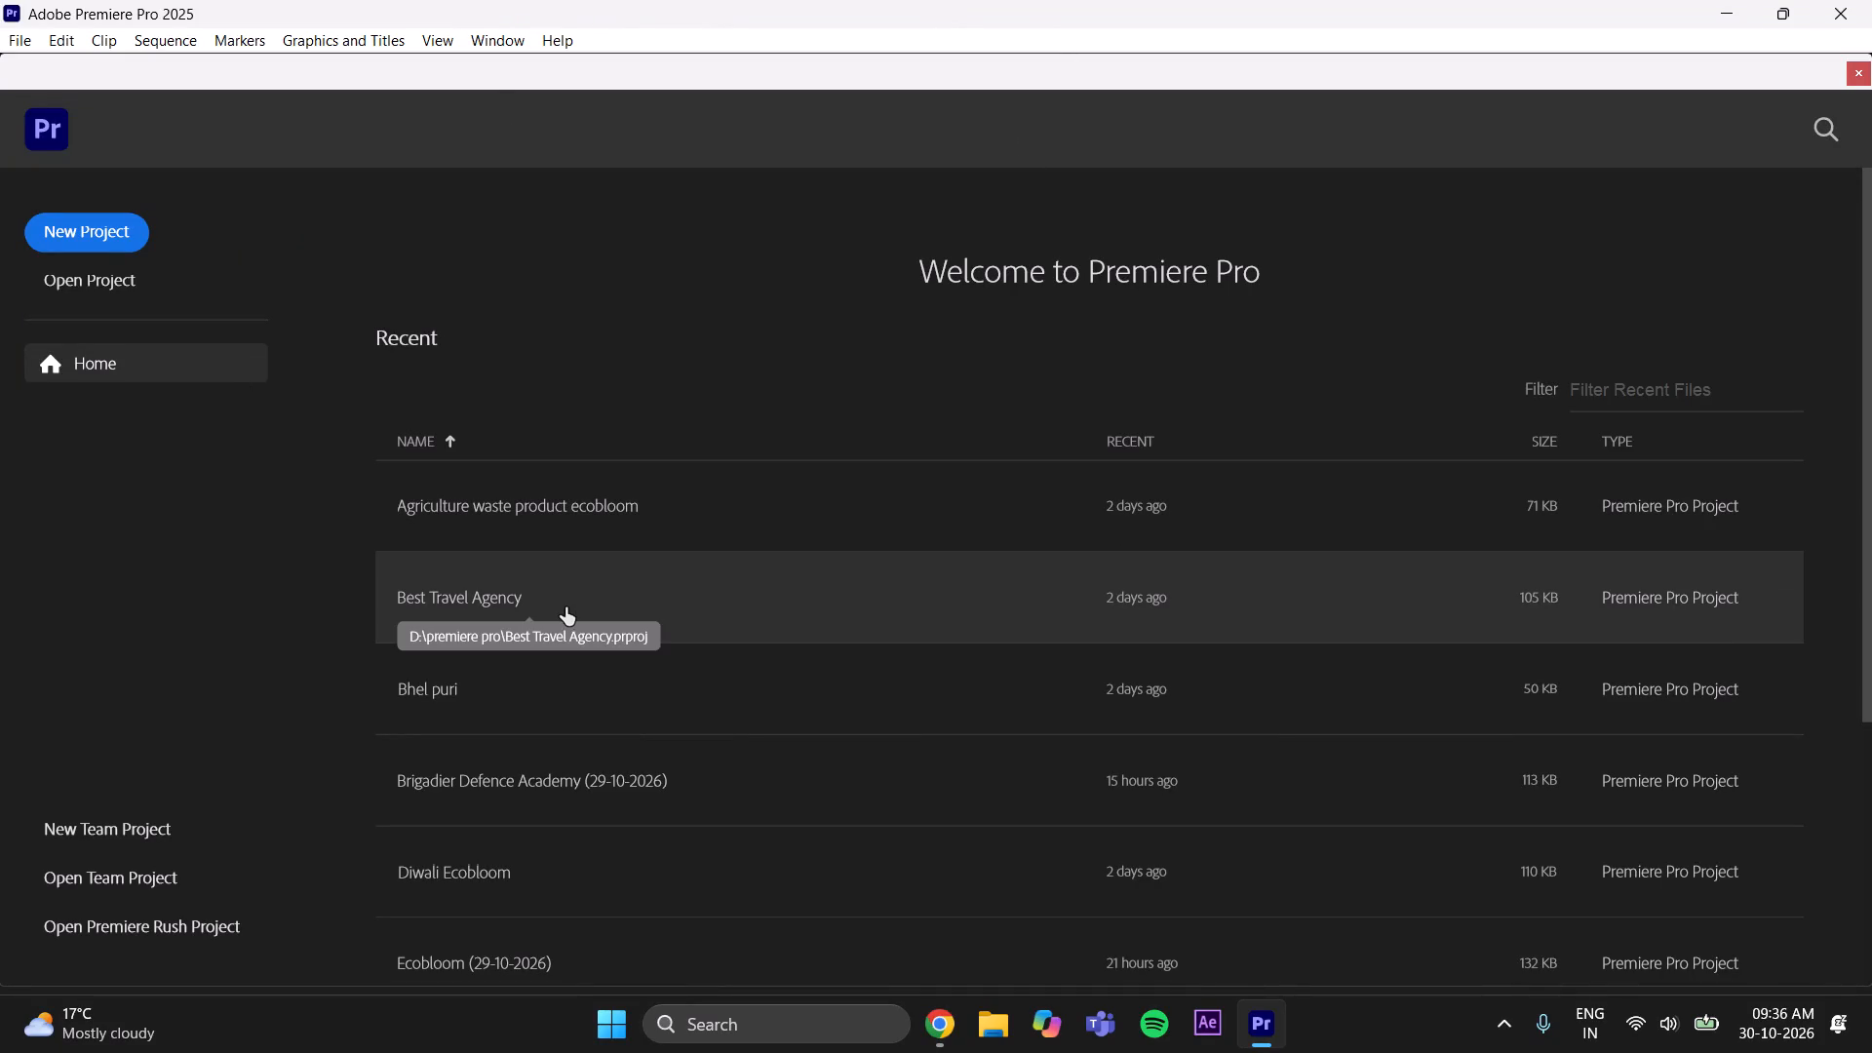
Open the recent project Brigadier Defence Academy (29-10-2026).
click(617, 799)
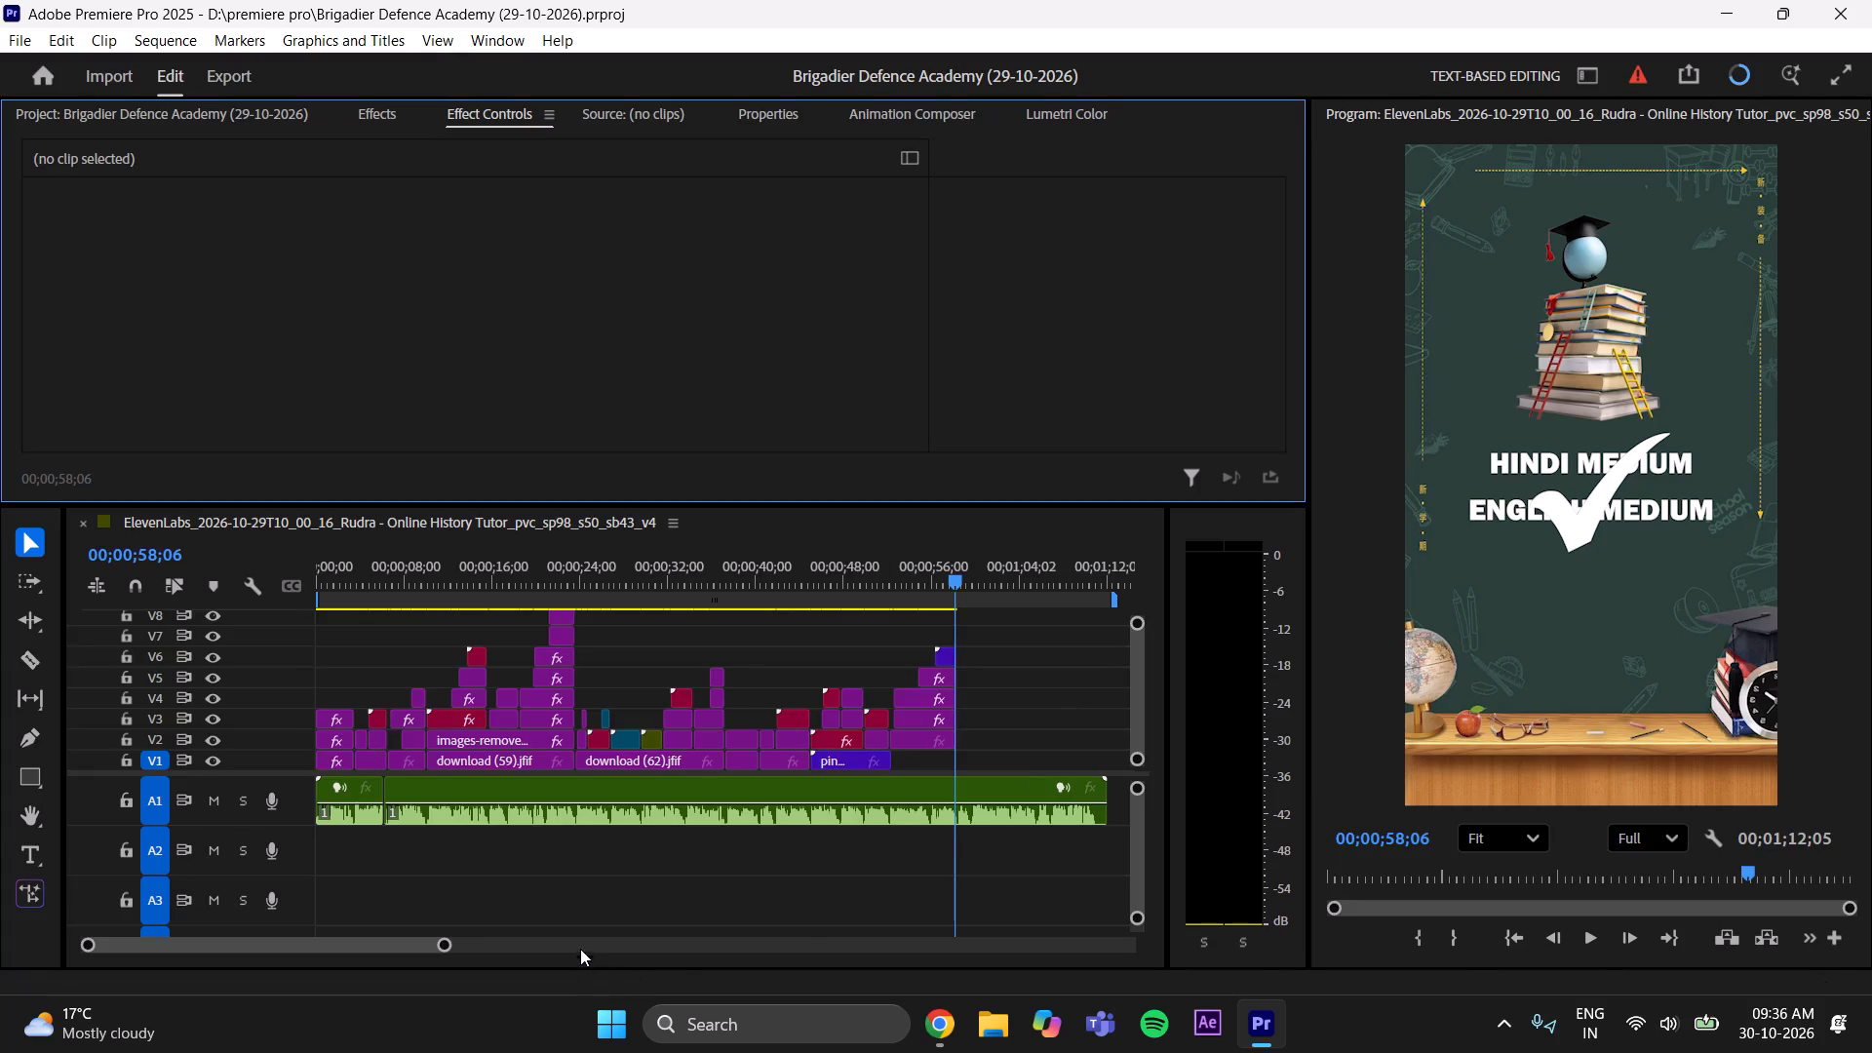
Save the Brigadier Defence Academy project.
drag(448, 941, 423, 952)
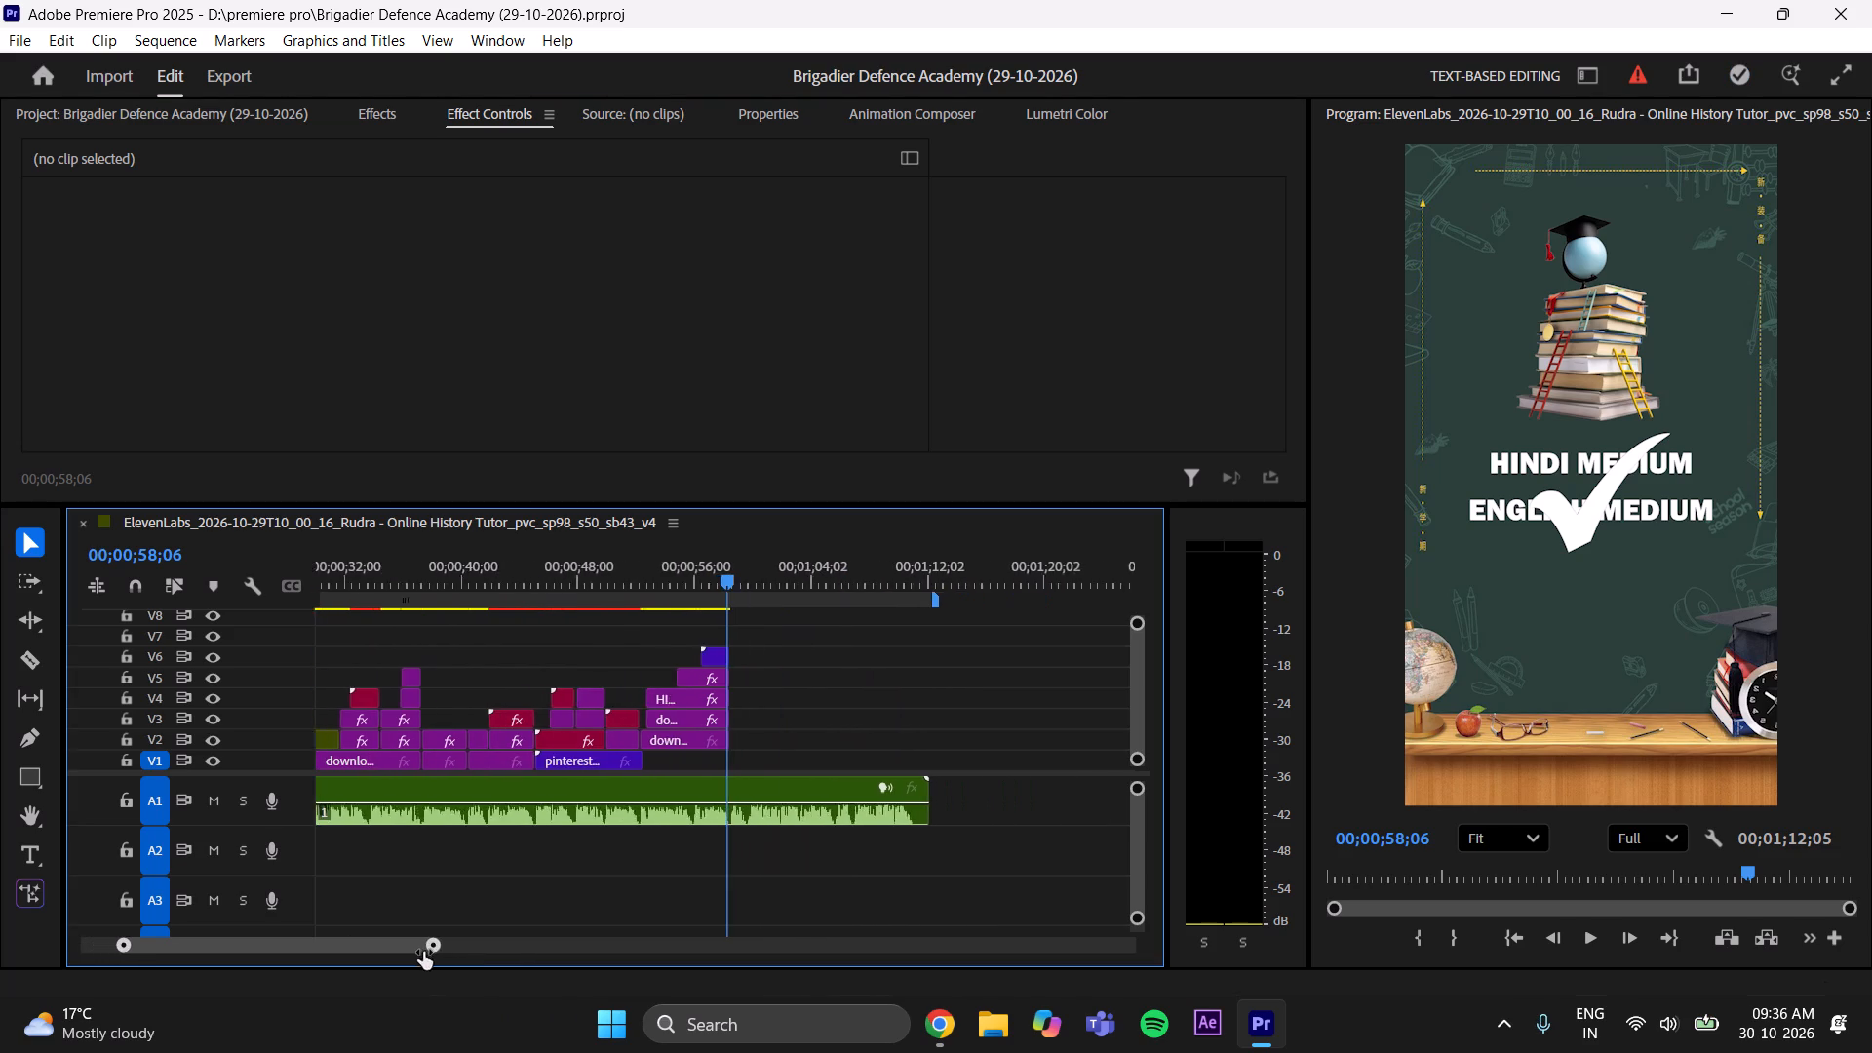
drag(423, 952, 383, 969)
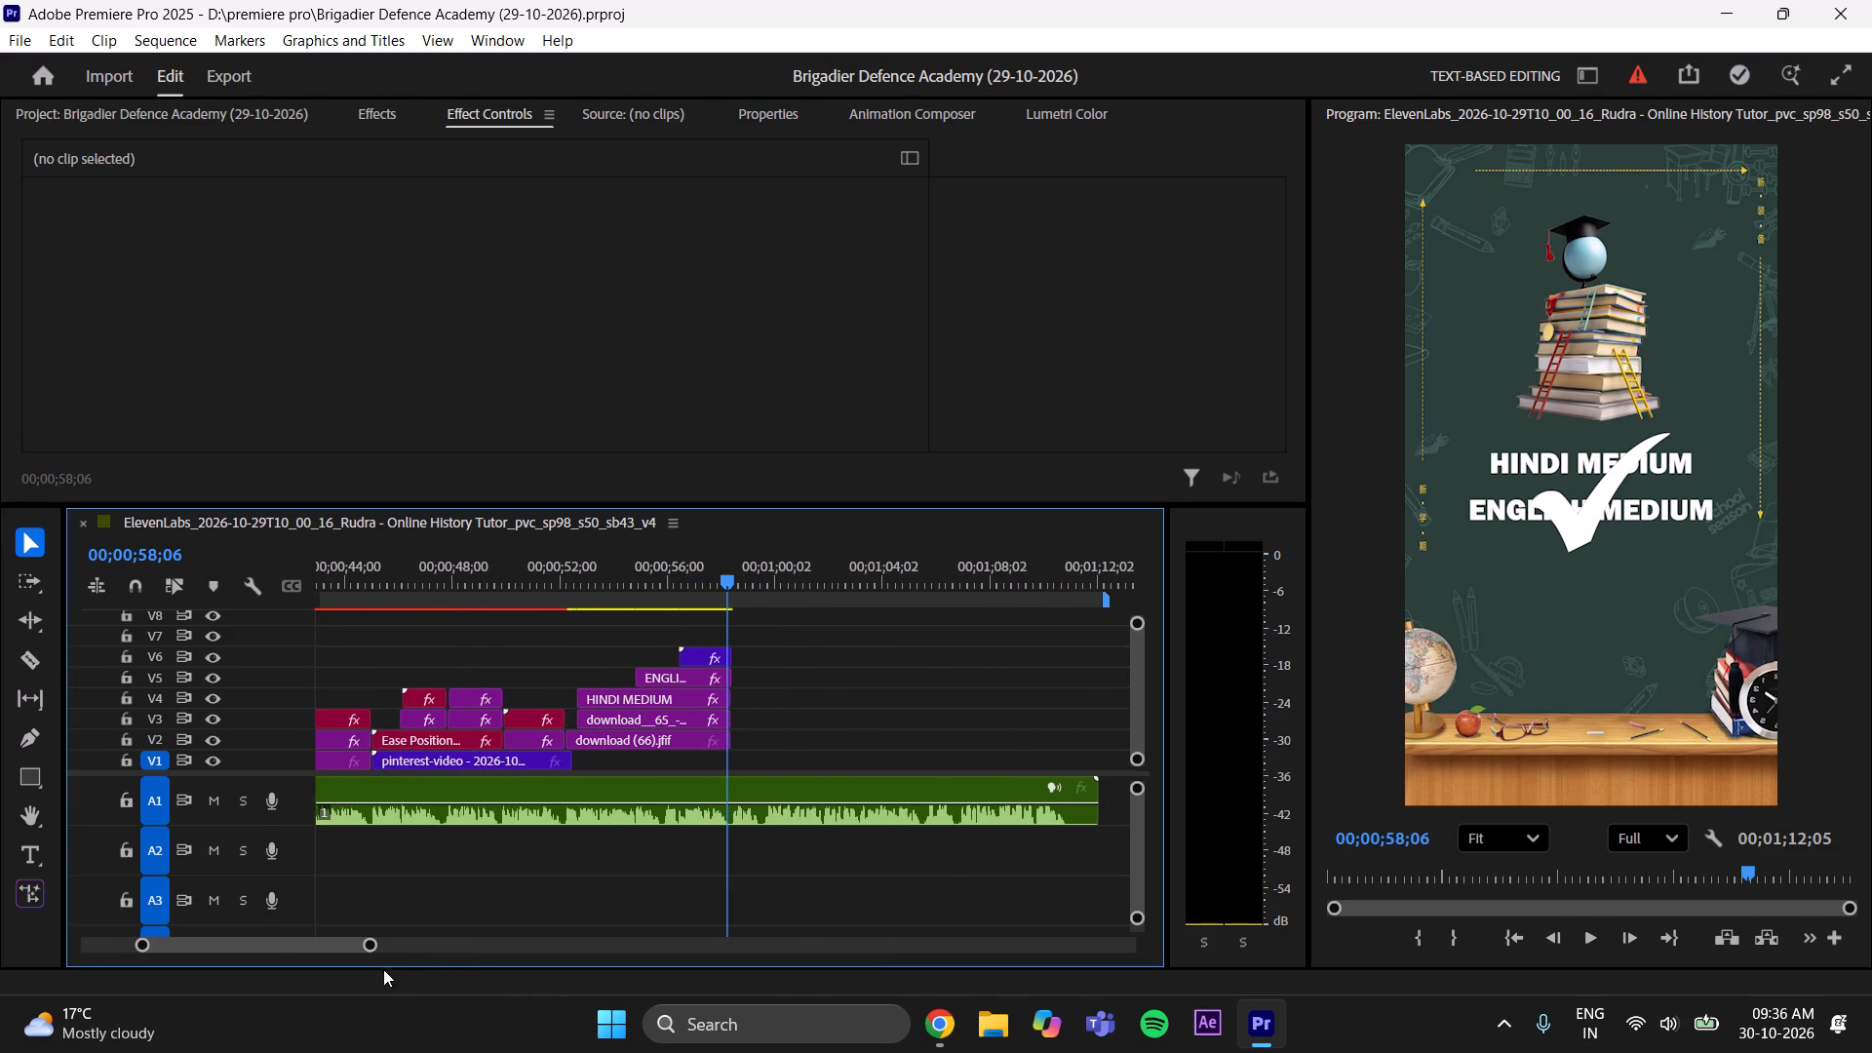
click(272, 950)
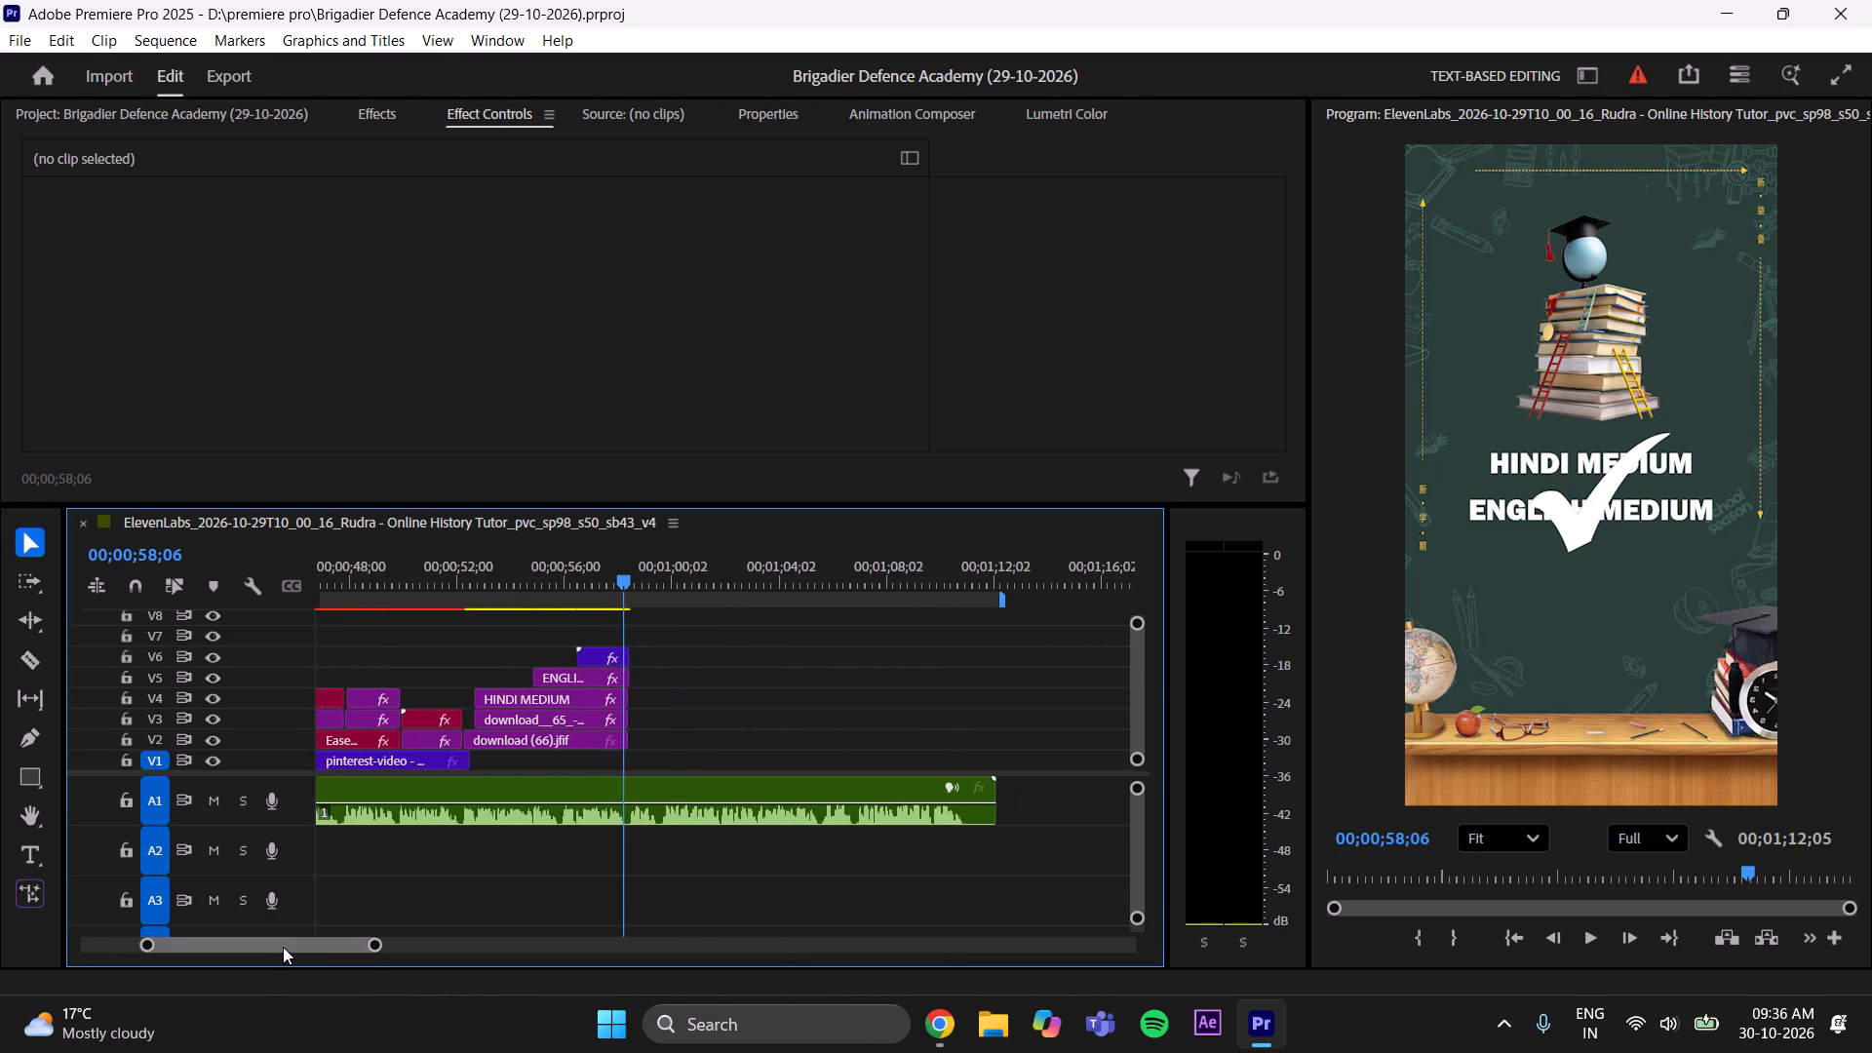
key(ctrl+s)
key(ctrl+s)
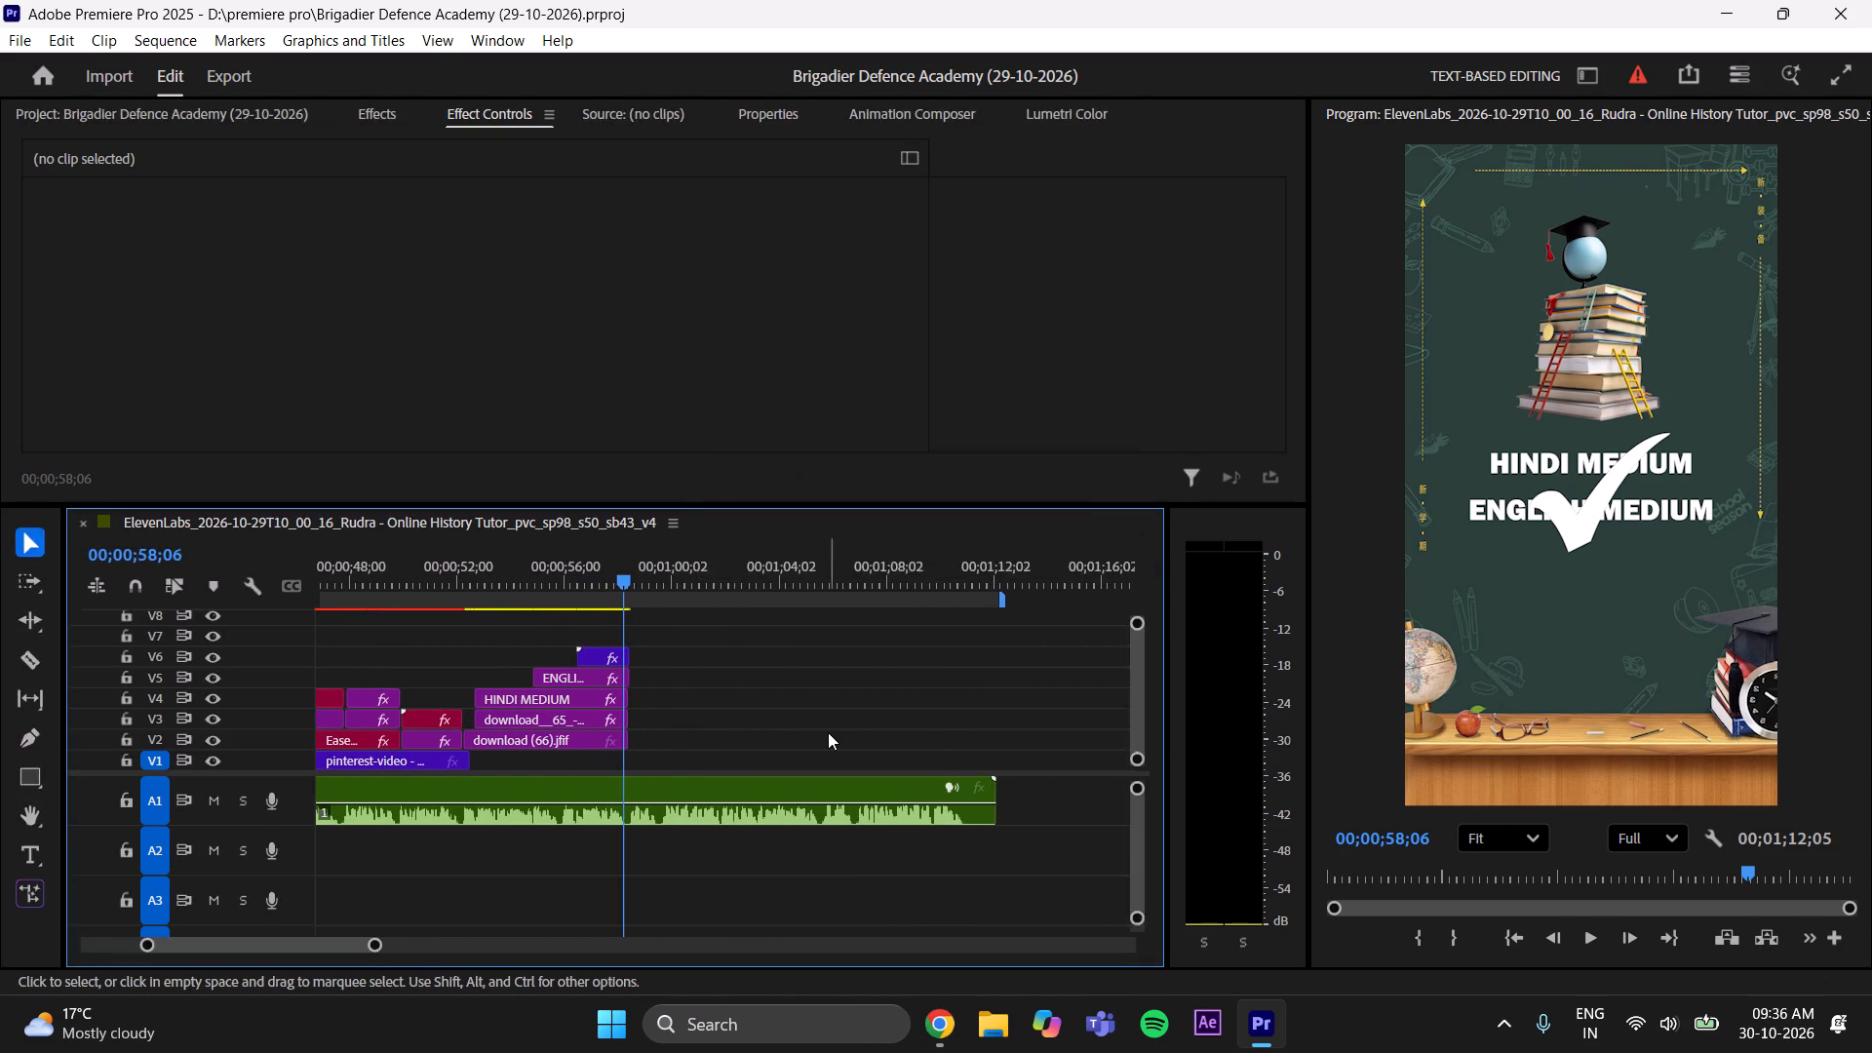
key(ctrl+s)
key(ctrl+s)
key(ctrl+s)
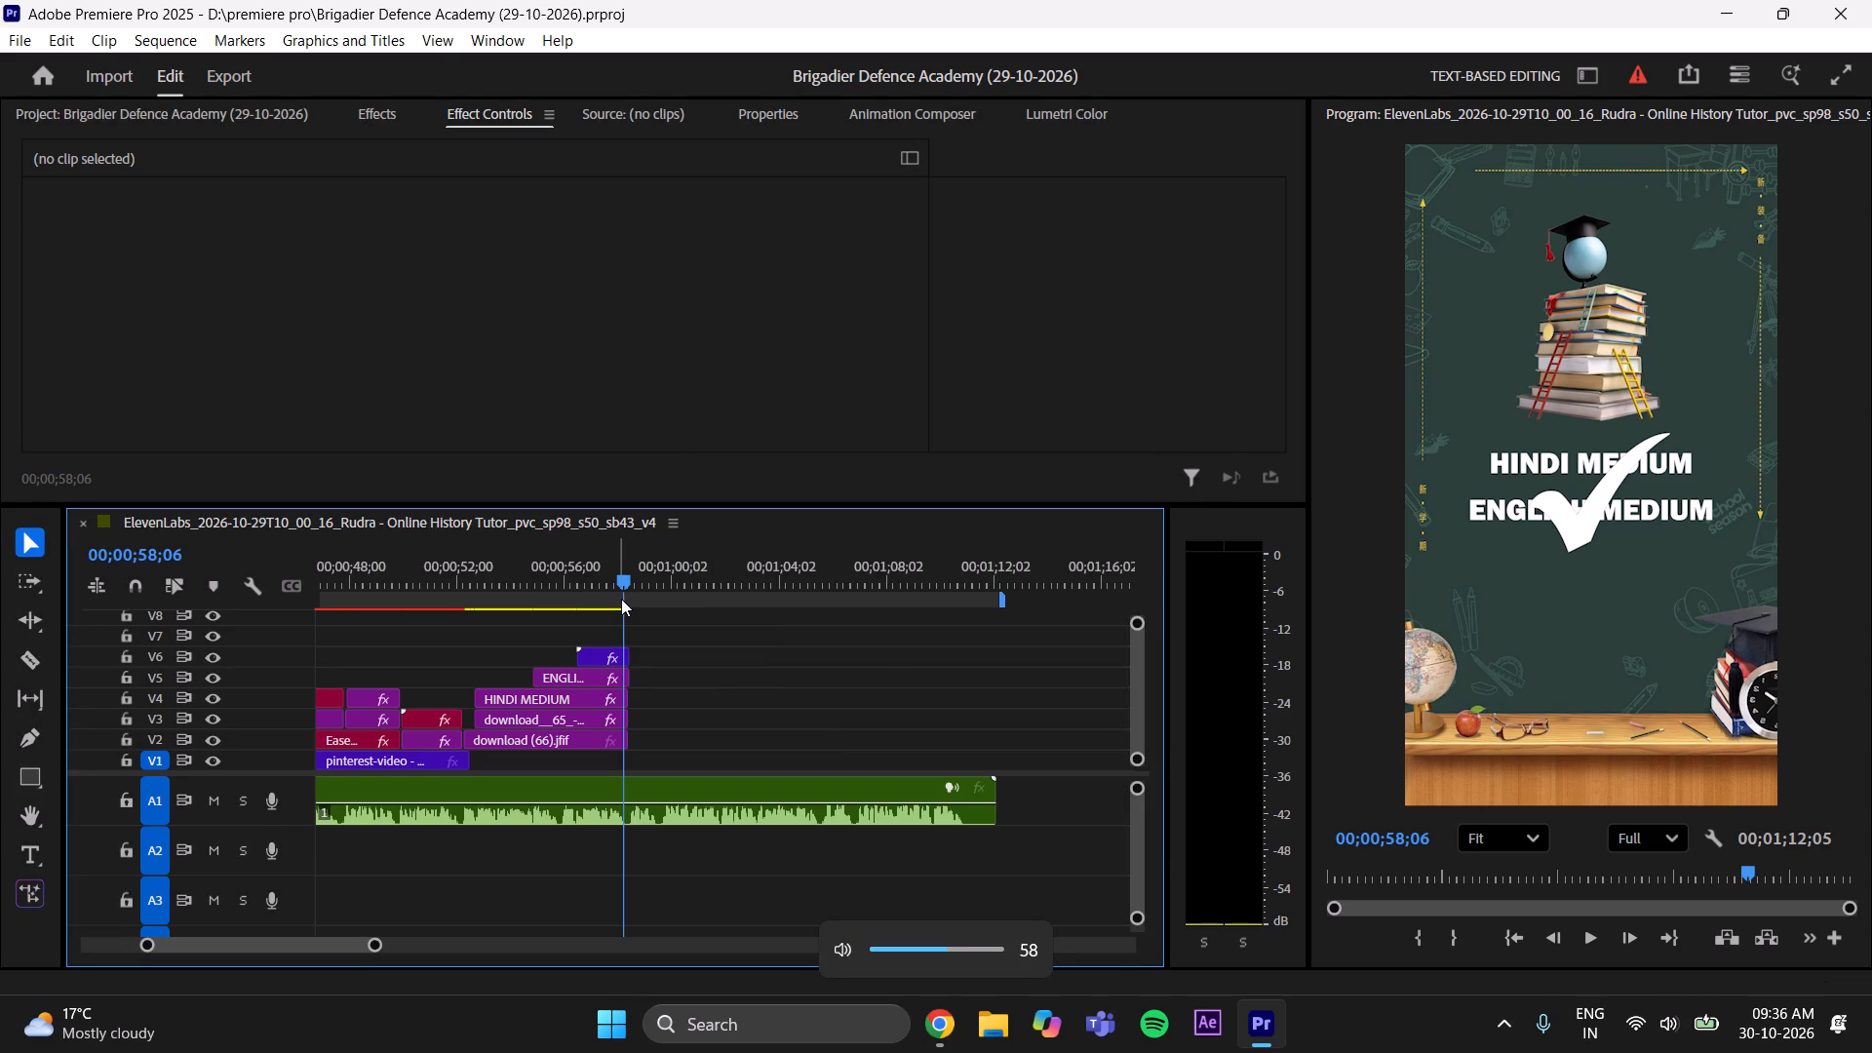
Play the sequence from about 00;00;53;10 past the last visual clips, and return the playhead to their end at 00;00;58;11.
drag(630, 587, 613, 600)
key(space)
key(space)
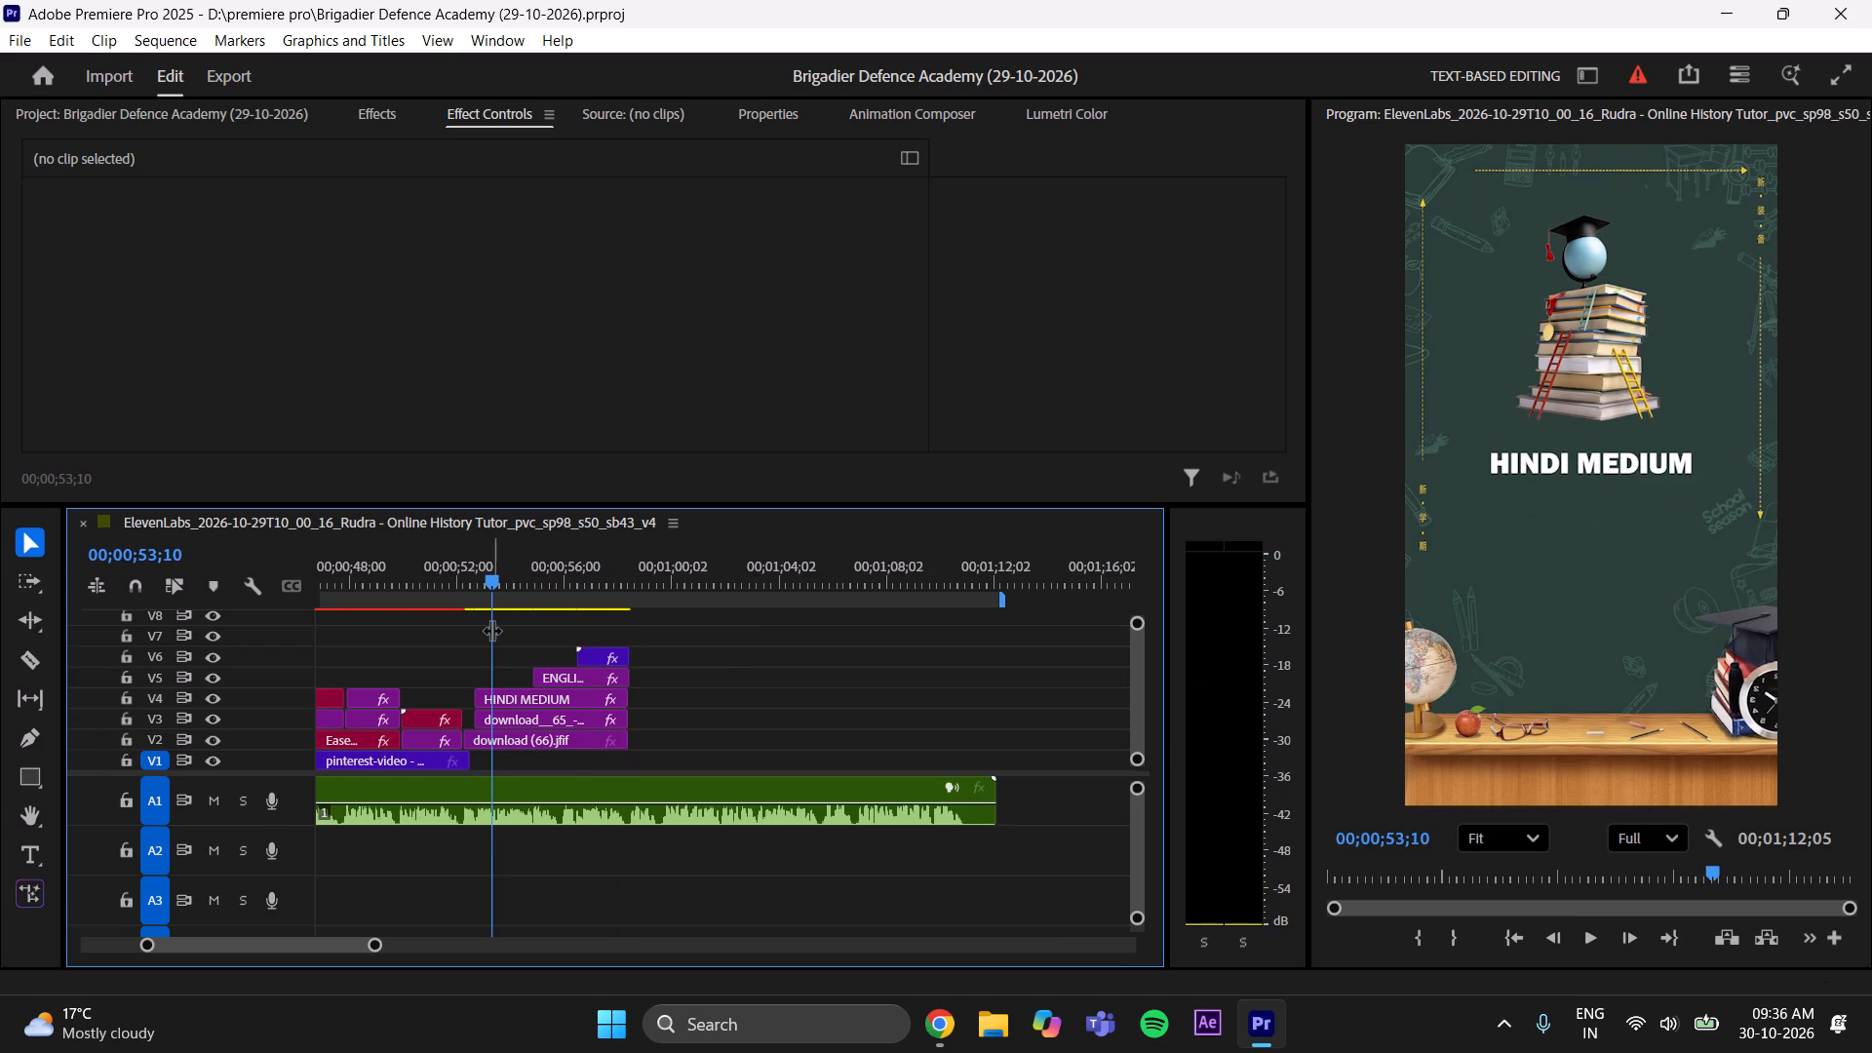
key(space)
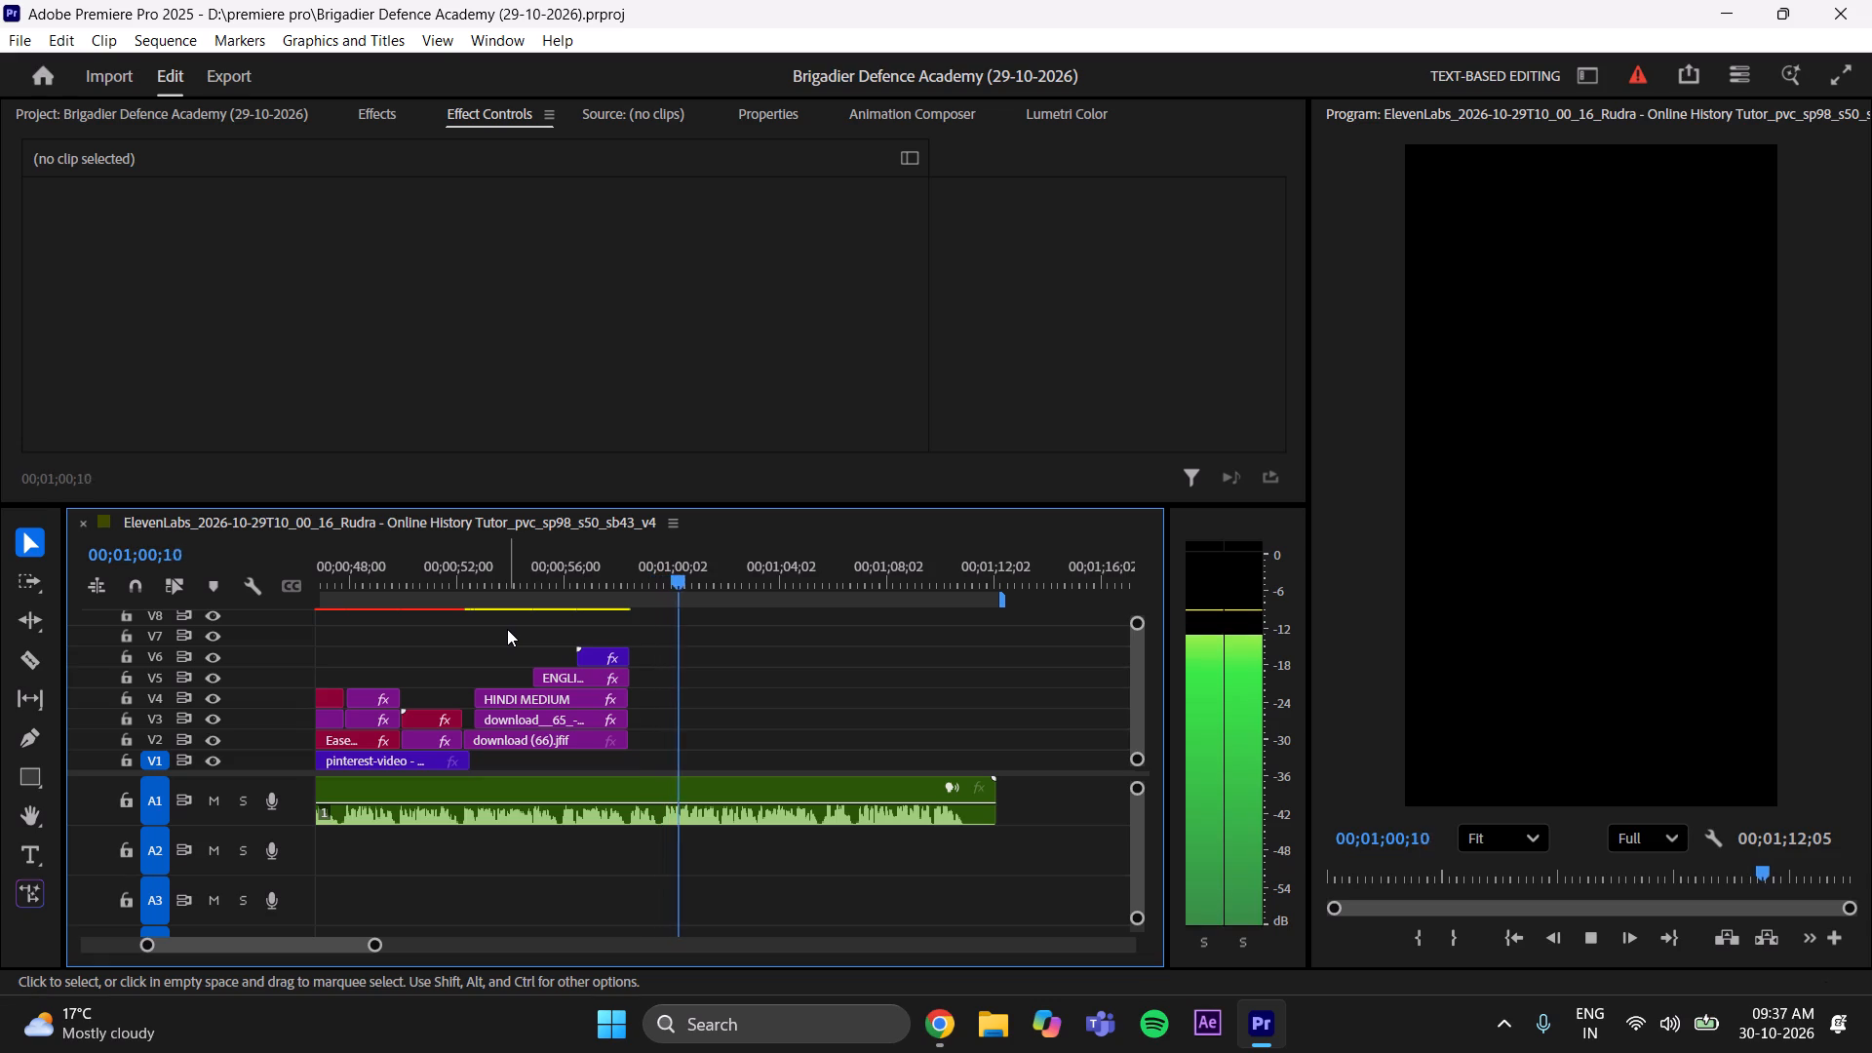
key(space)
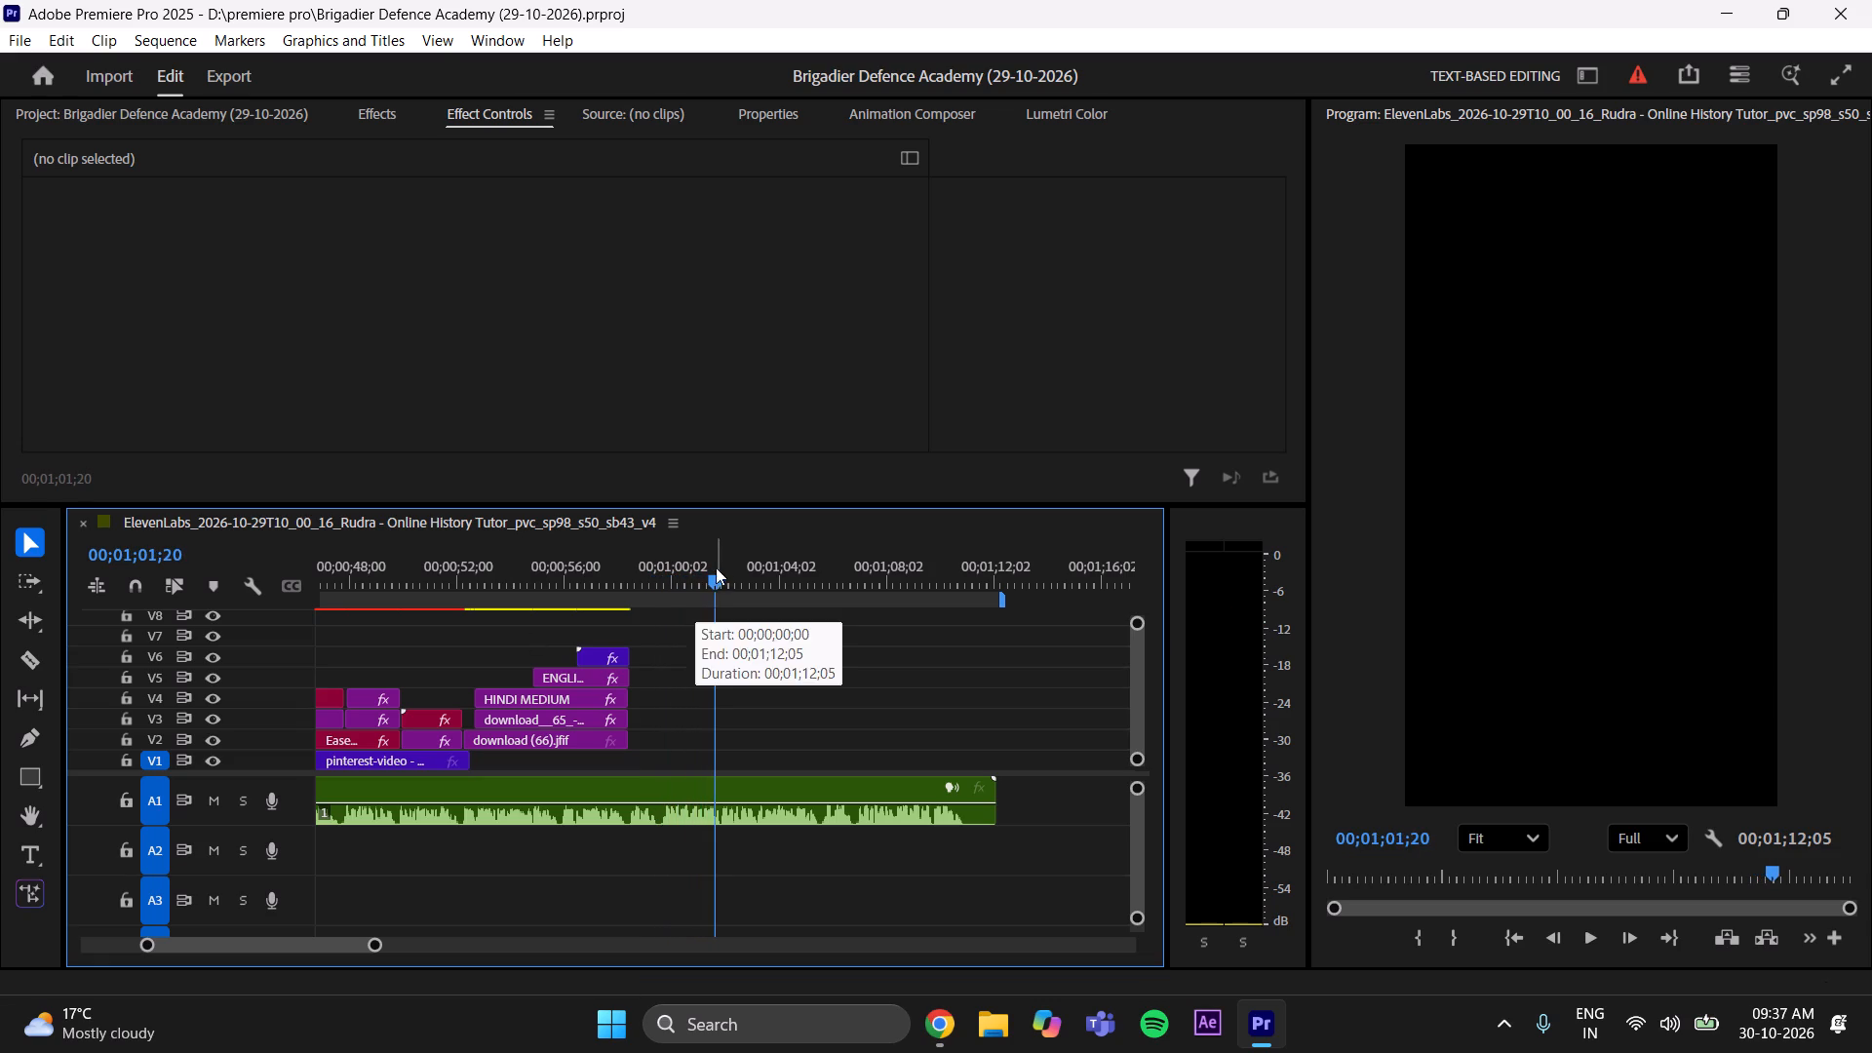
drag(711, 565, 630, 709)
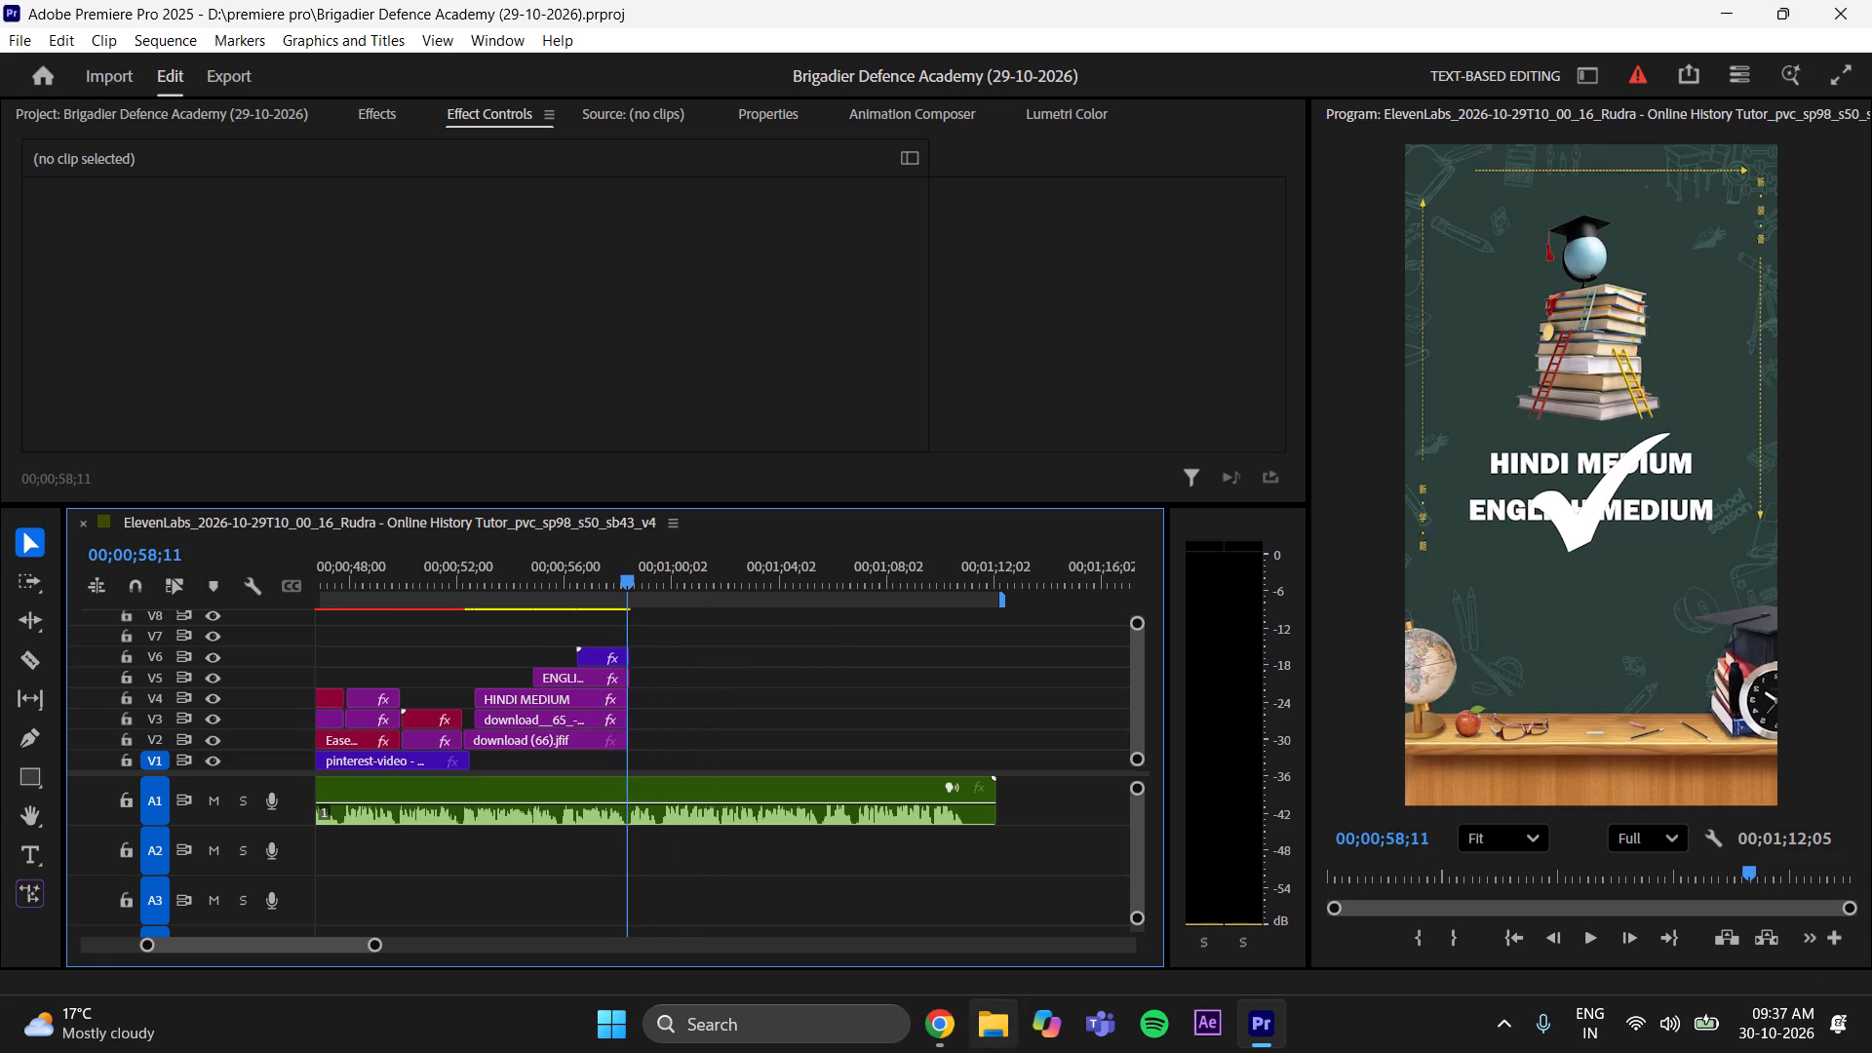
Switch to Chrome and open the search on the Pinterest page showing the check mark pin.
click(924, 1028)
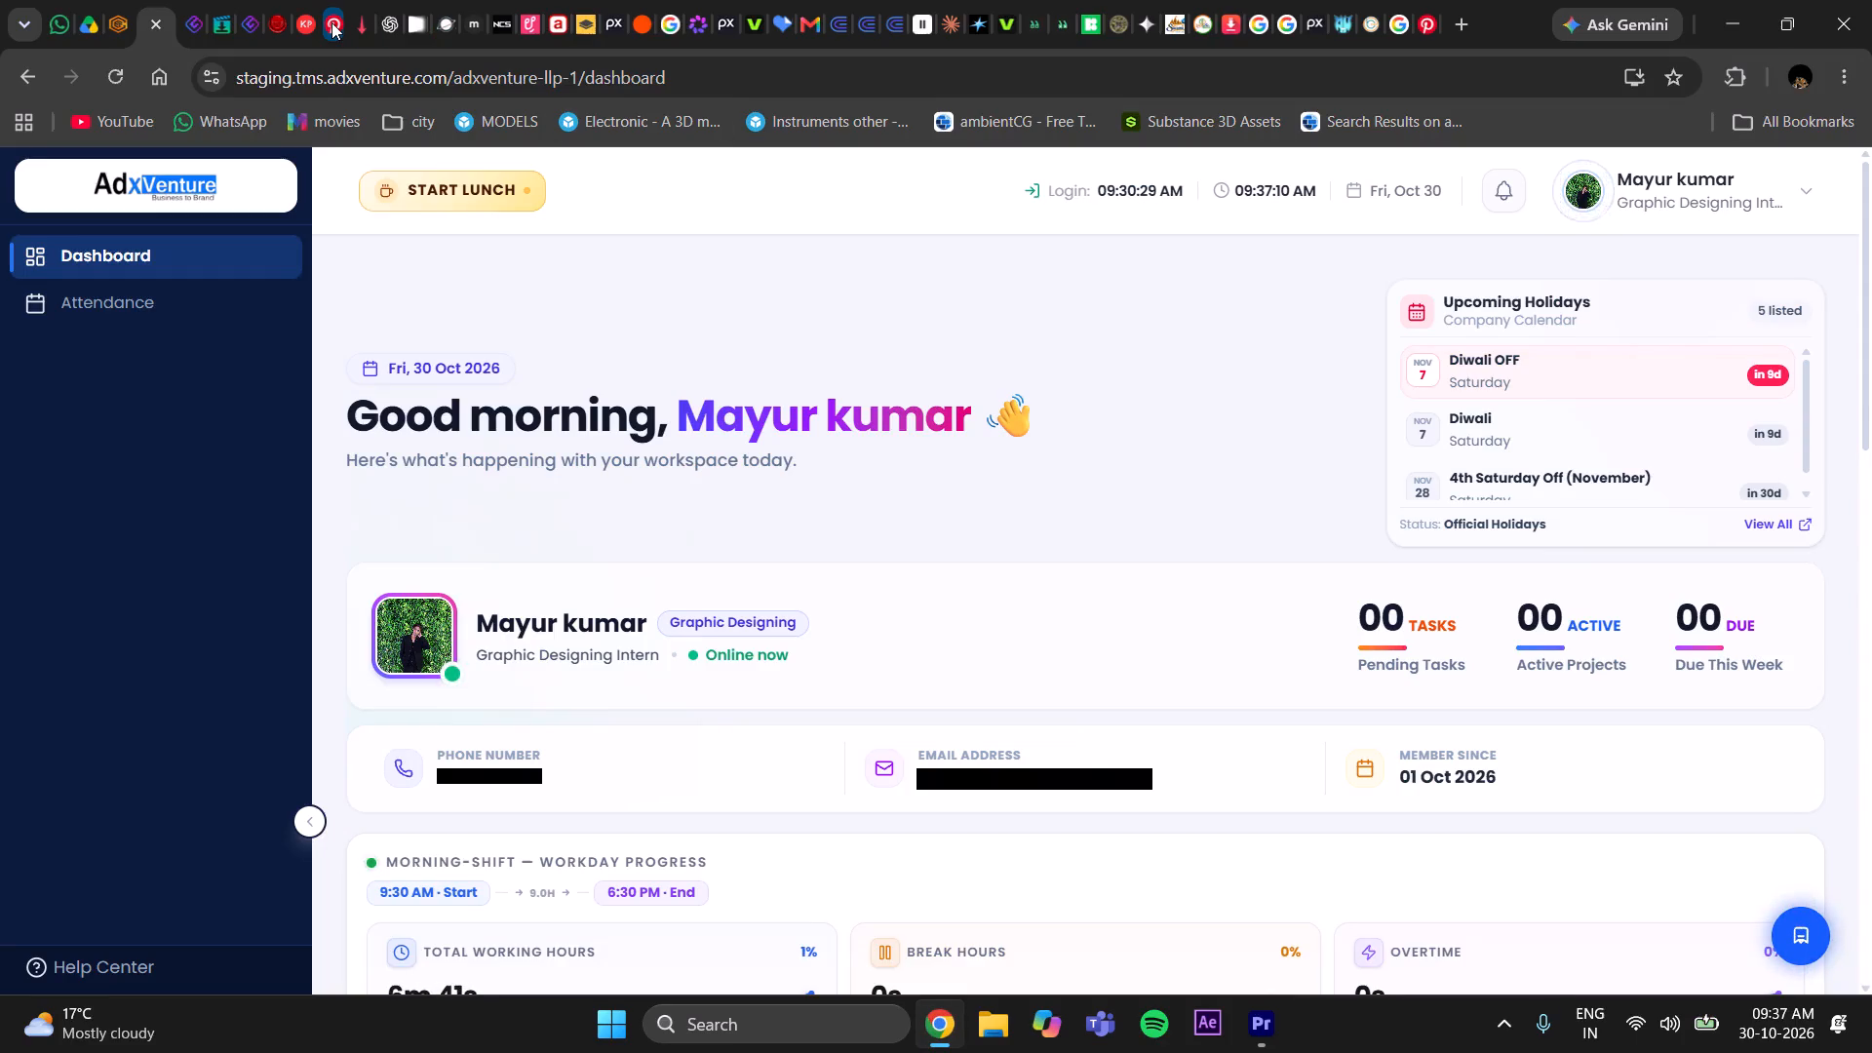
click(331, 22)
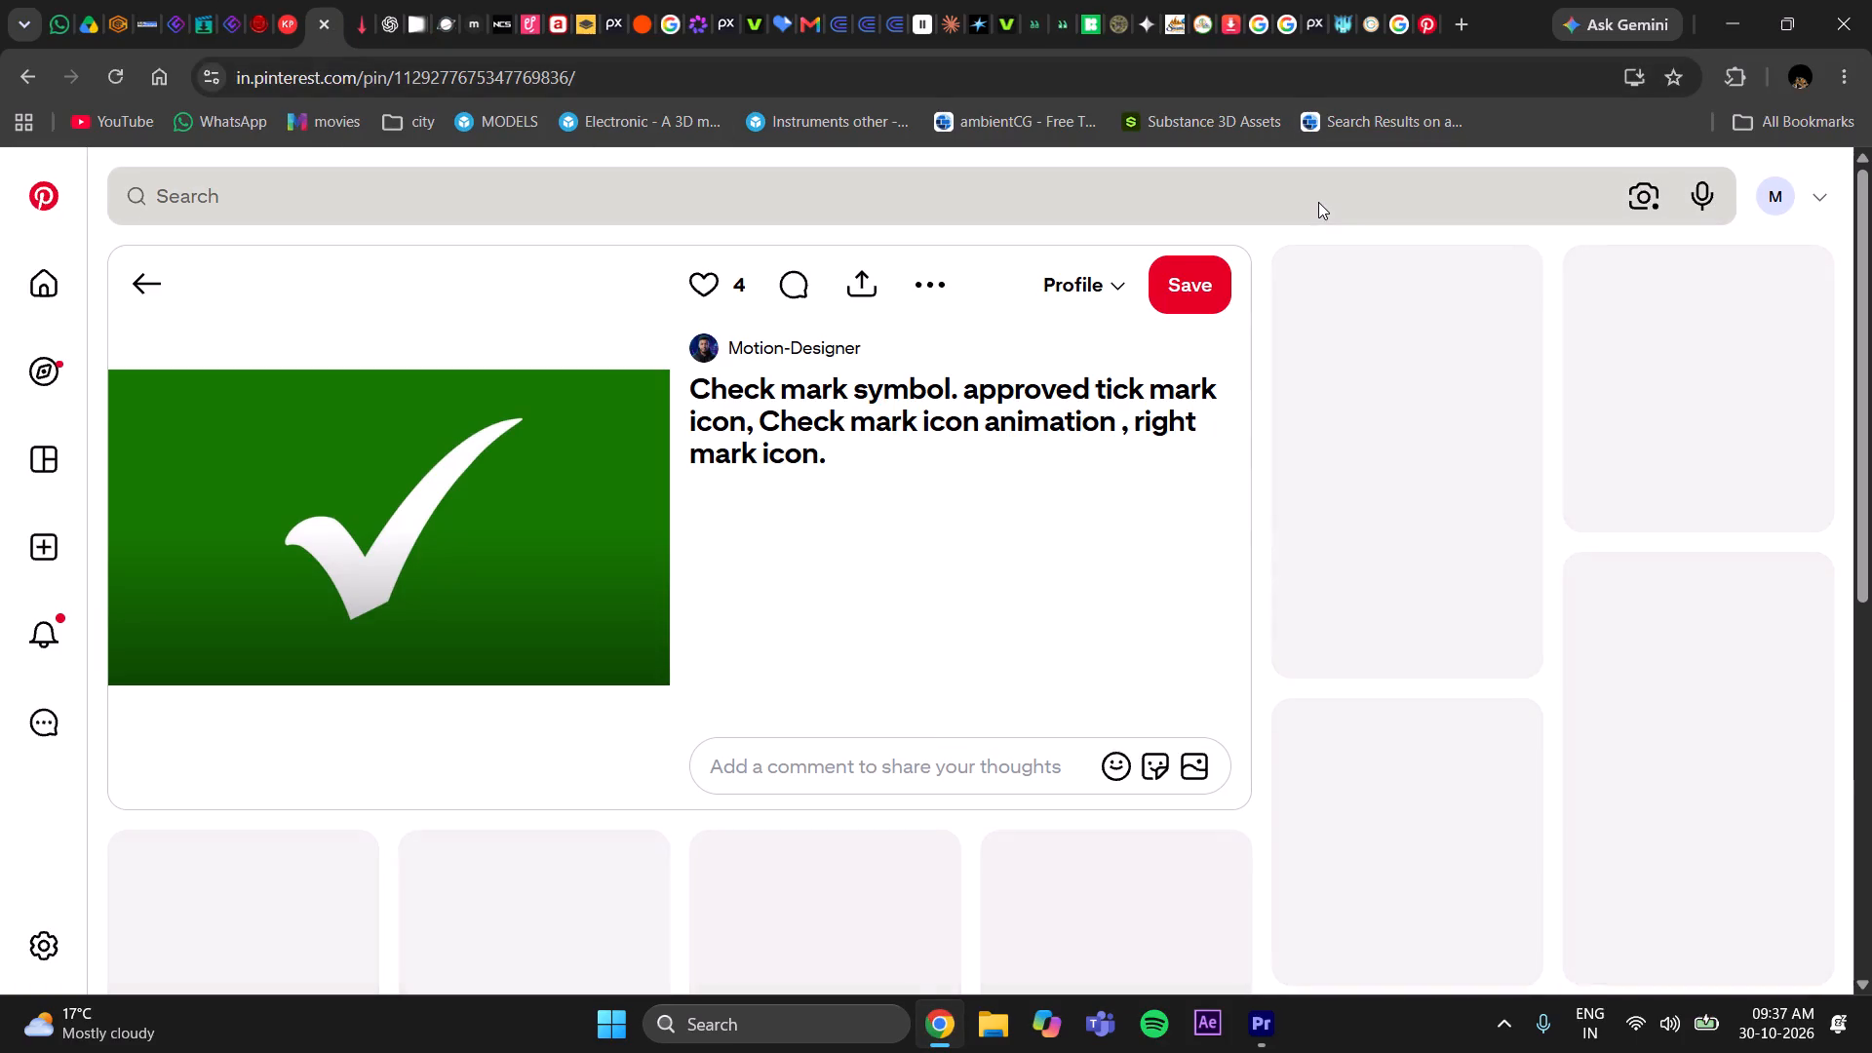
click(575, 188)
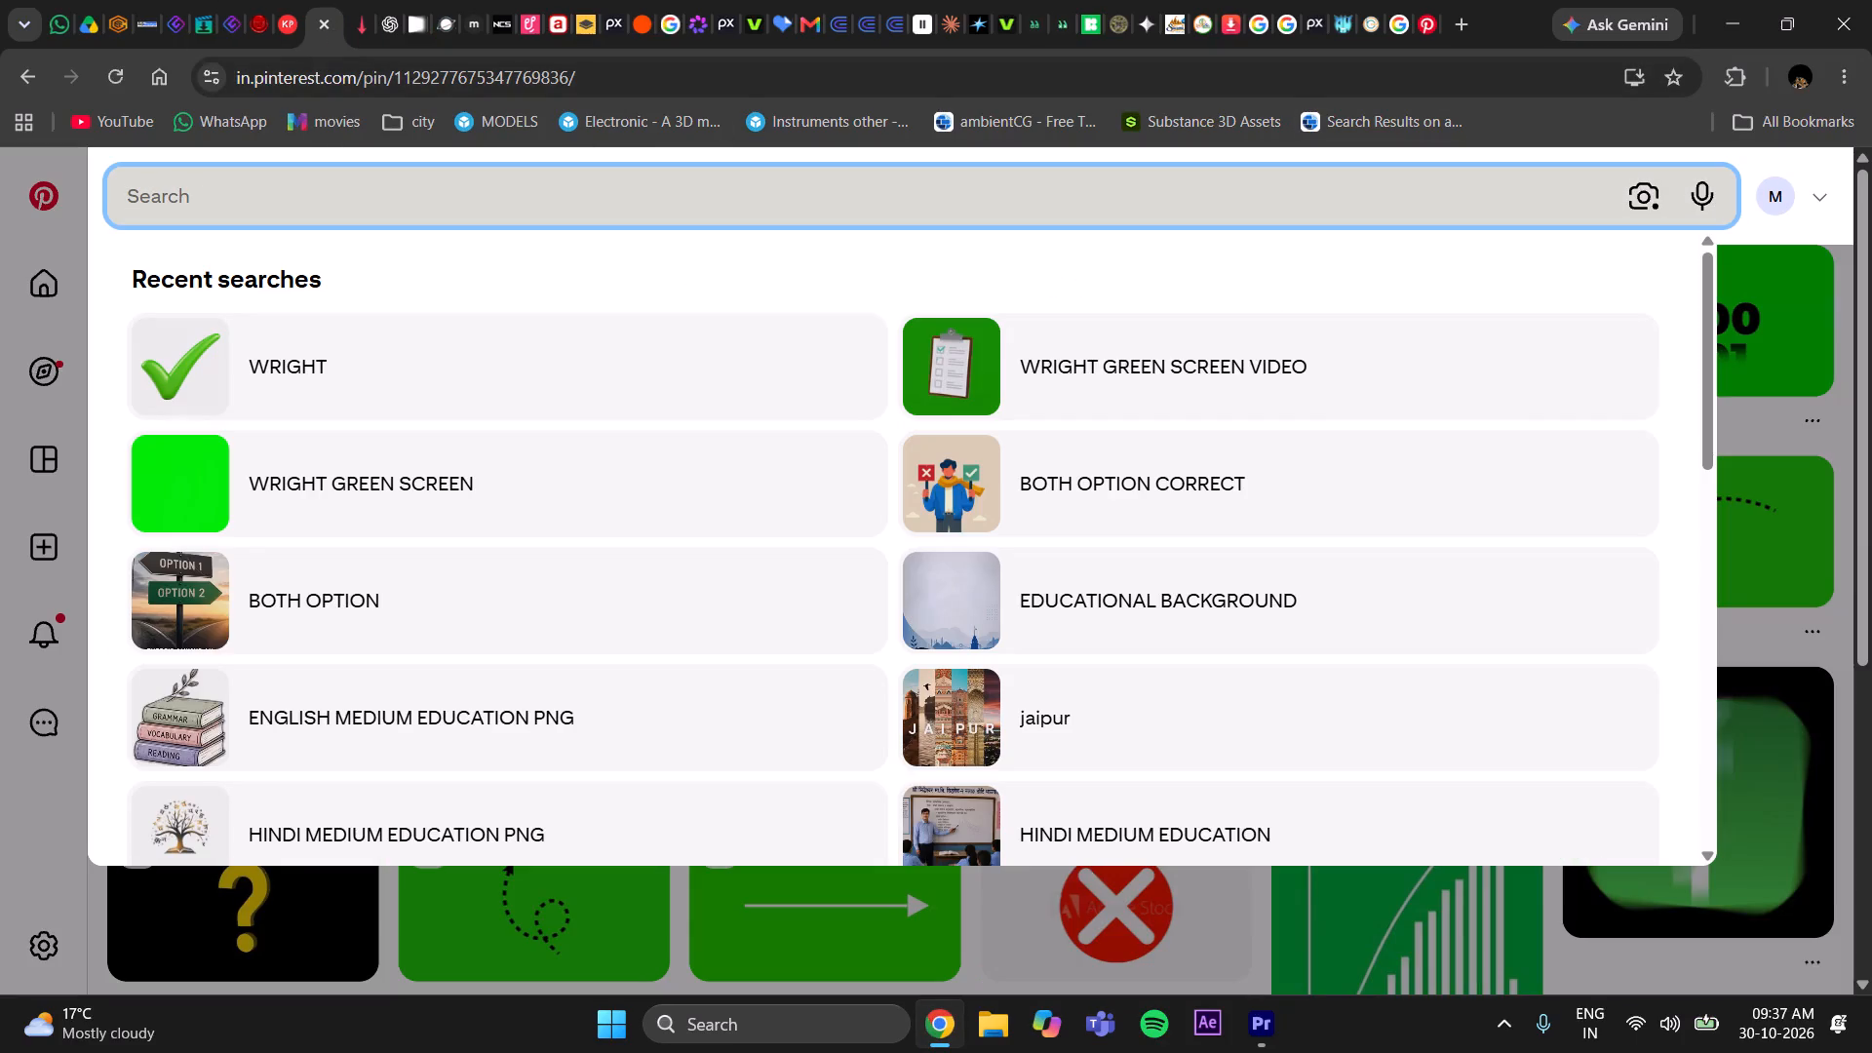
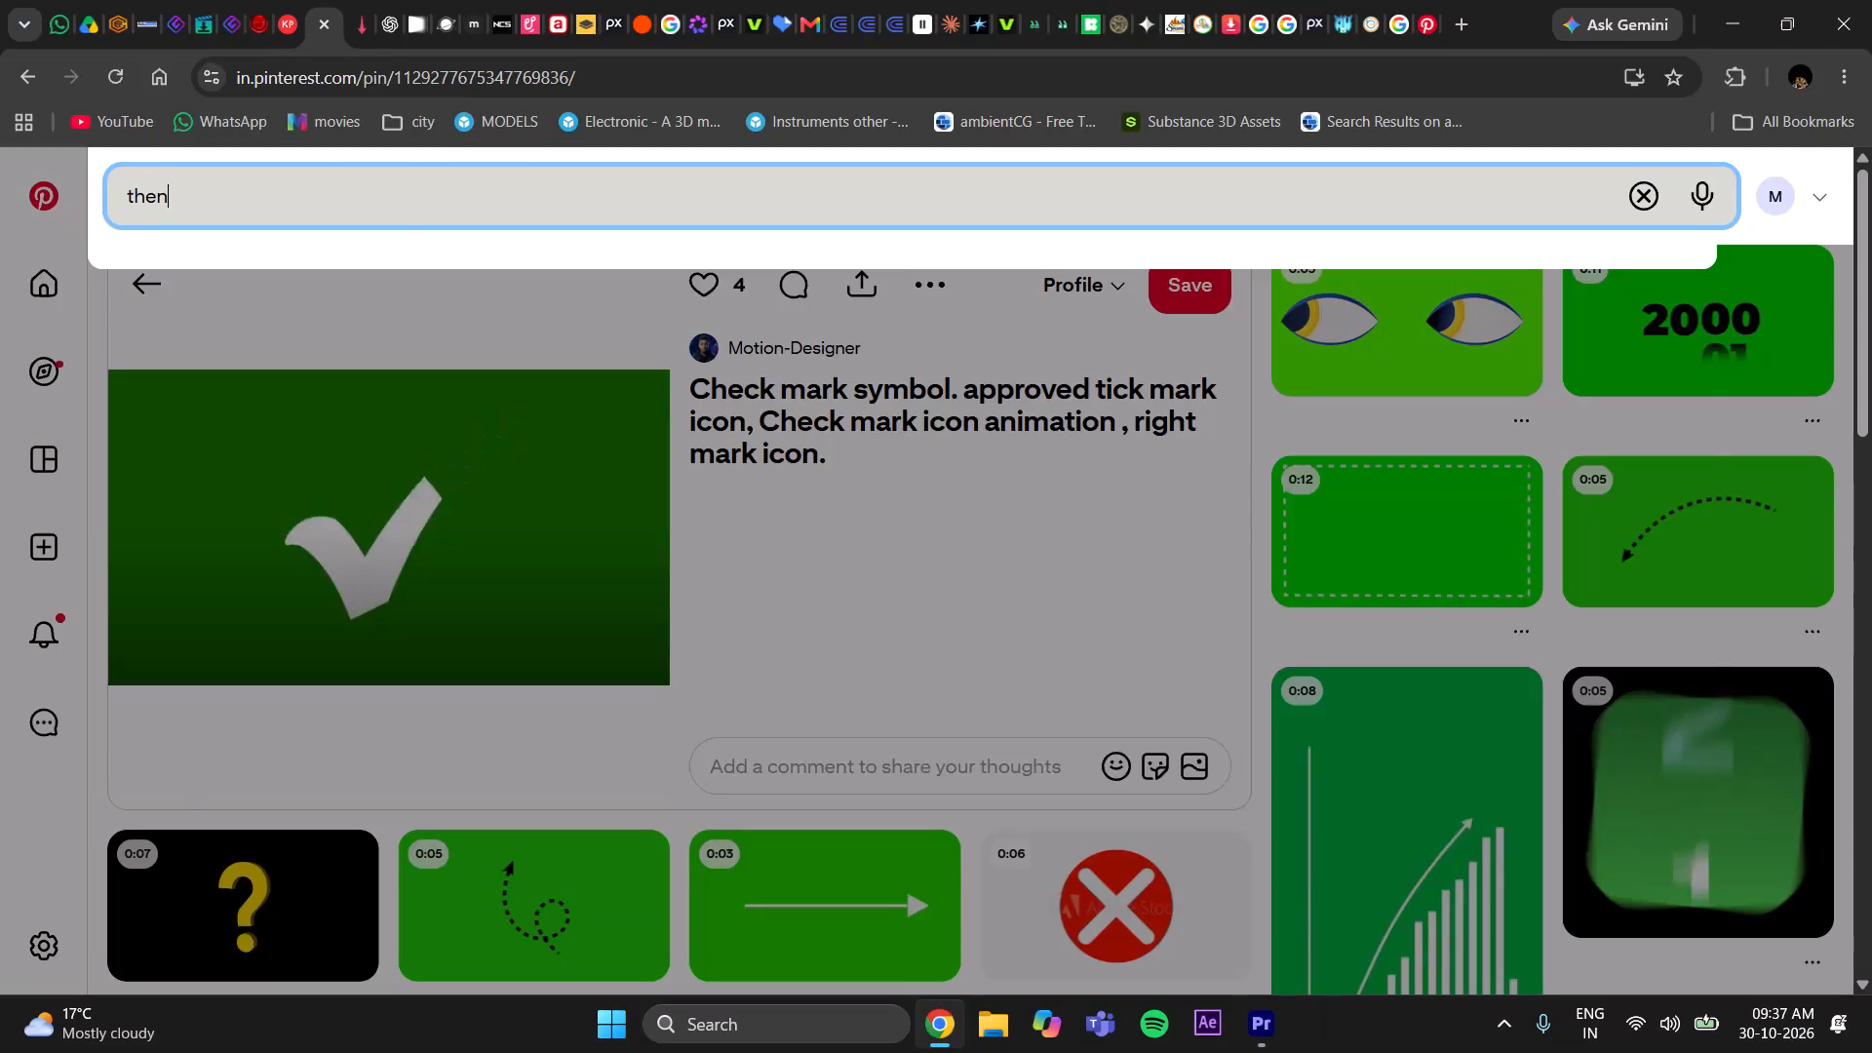
Search Pinterest for "then what are you waiting for".
text(what are you waiting)
key(space)
text(for)
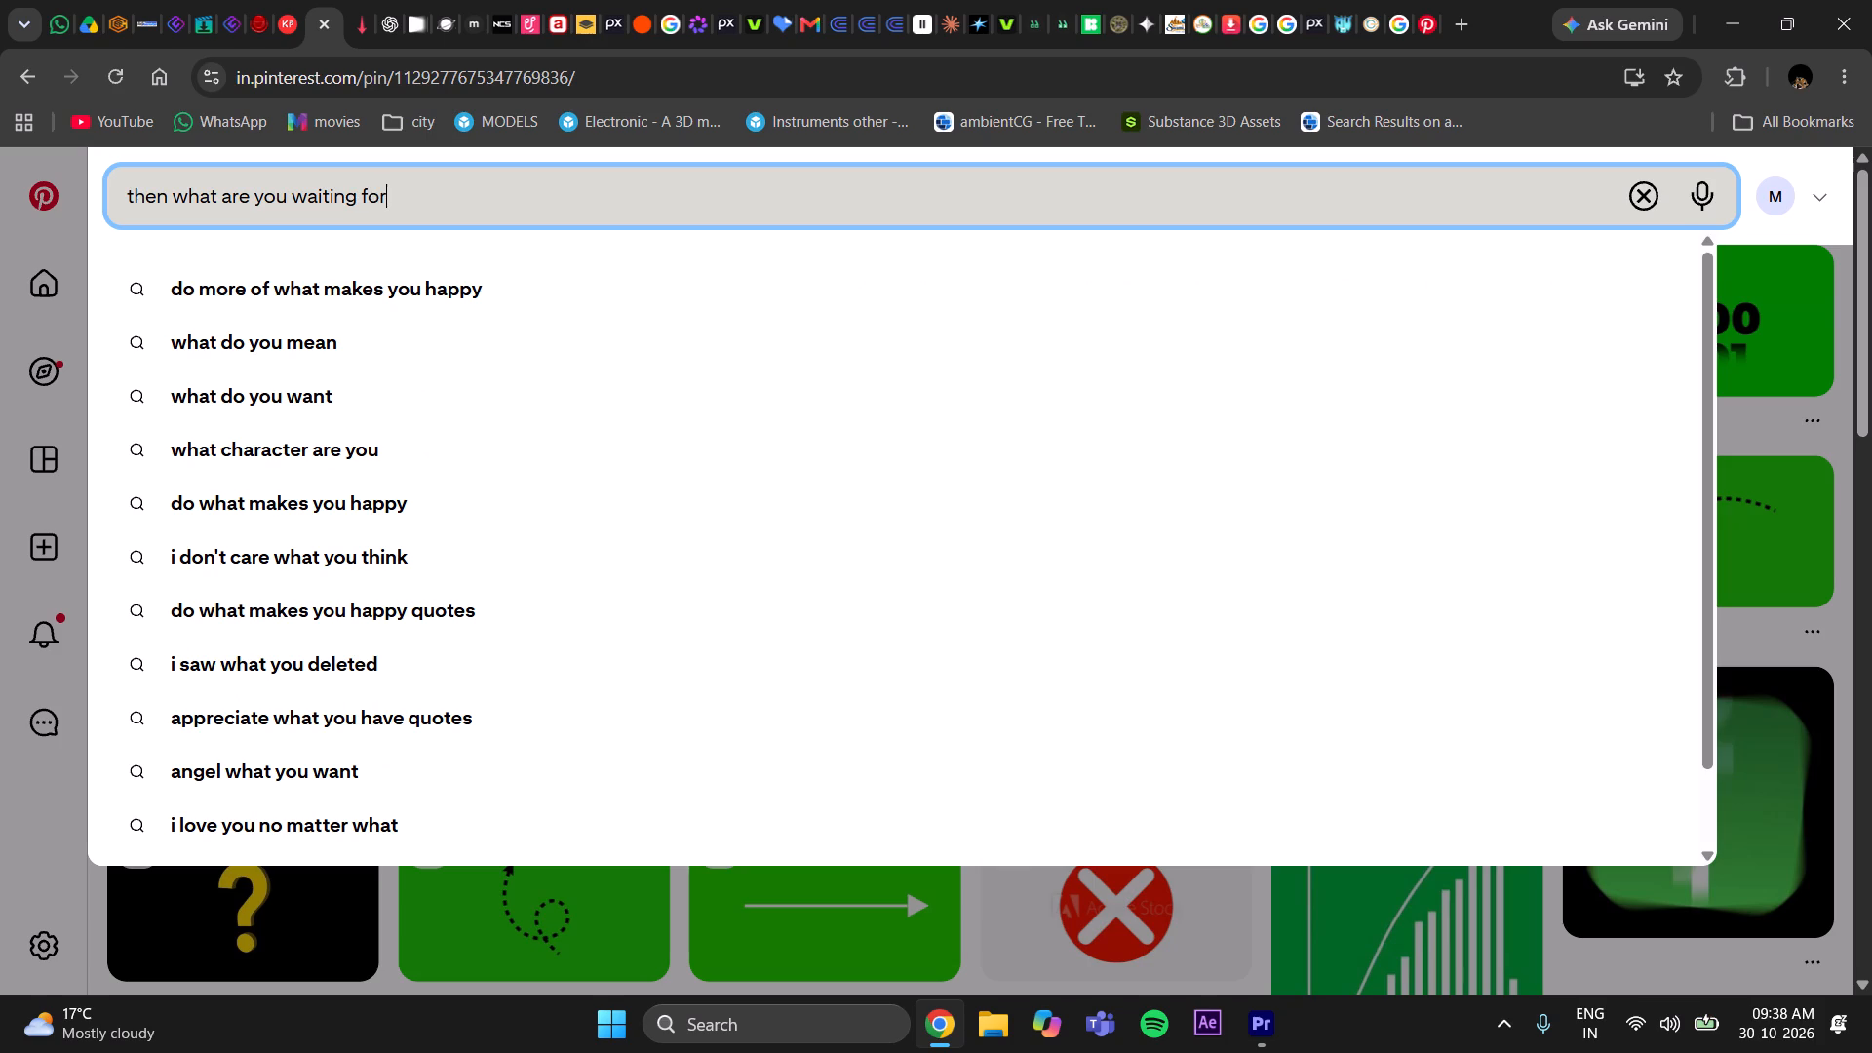
key(Return)
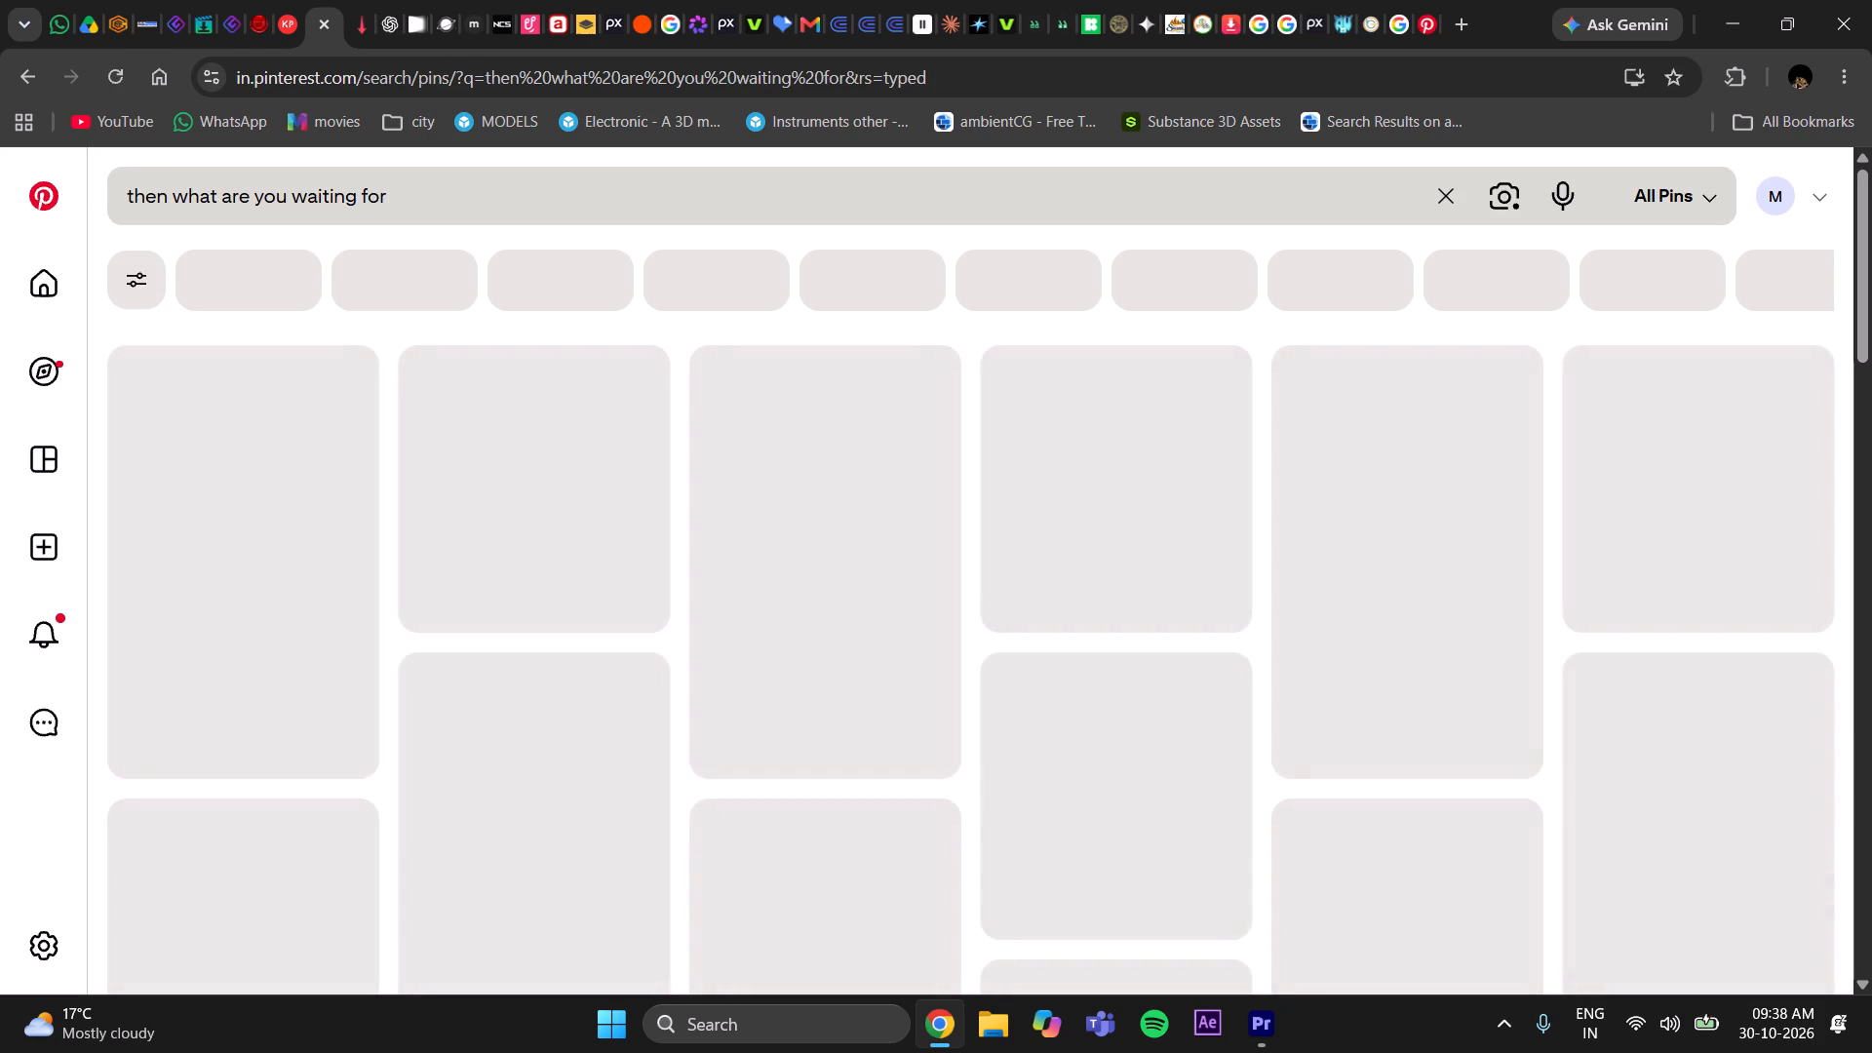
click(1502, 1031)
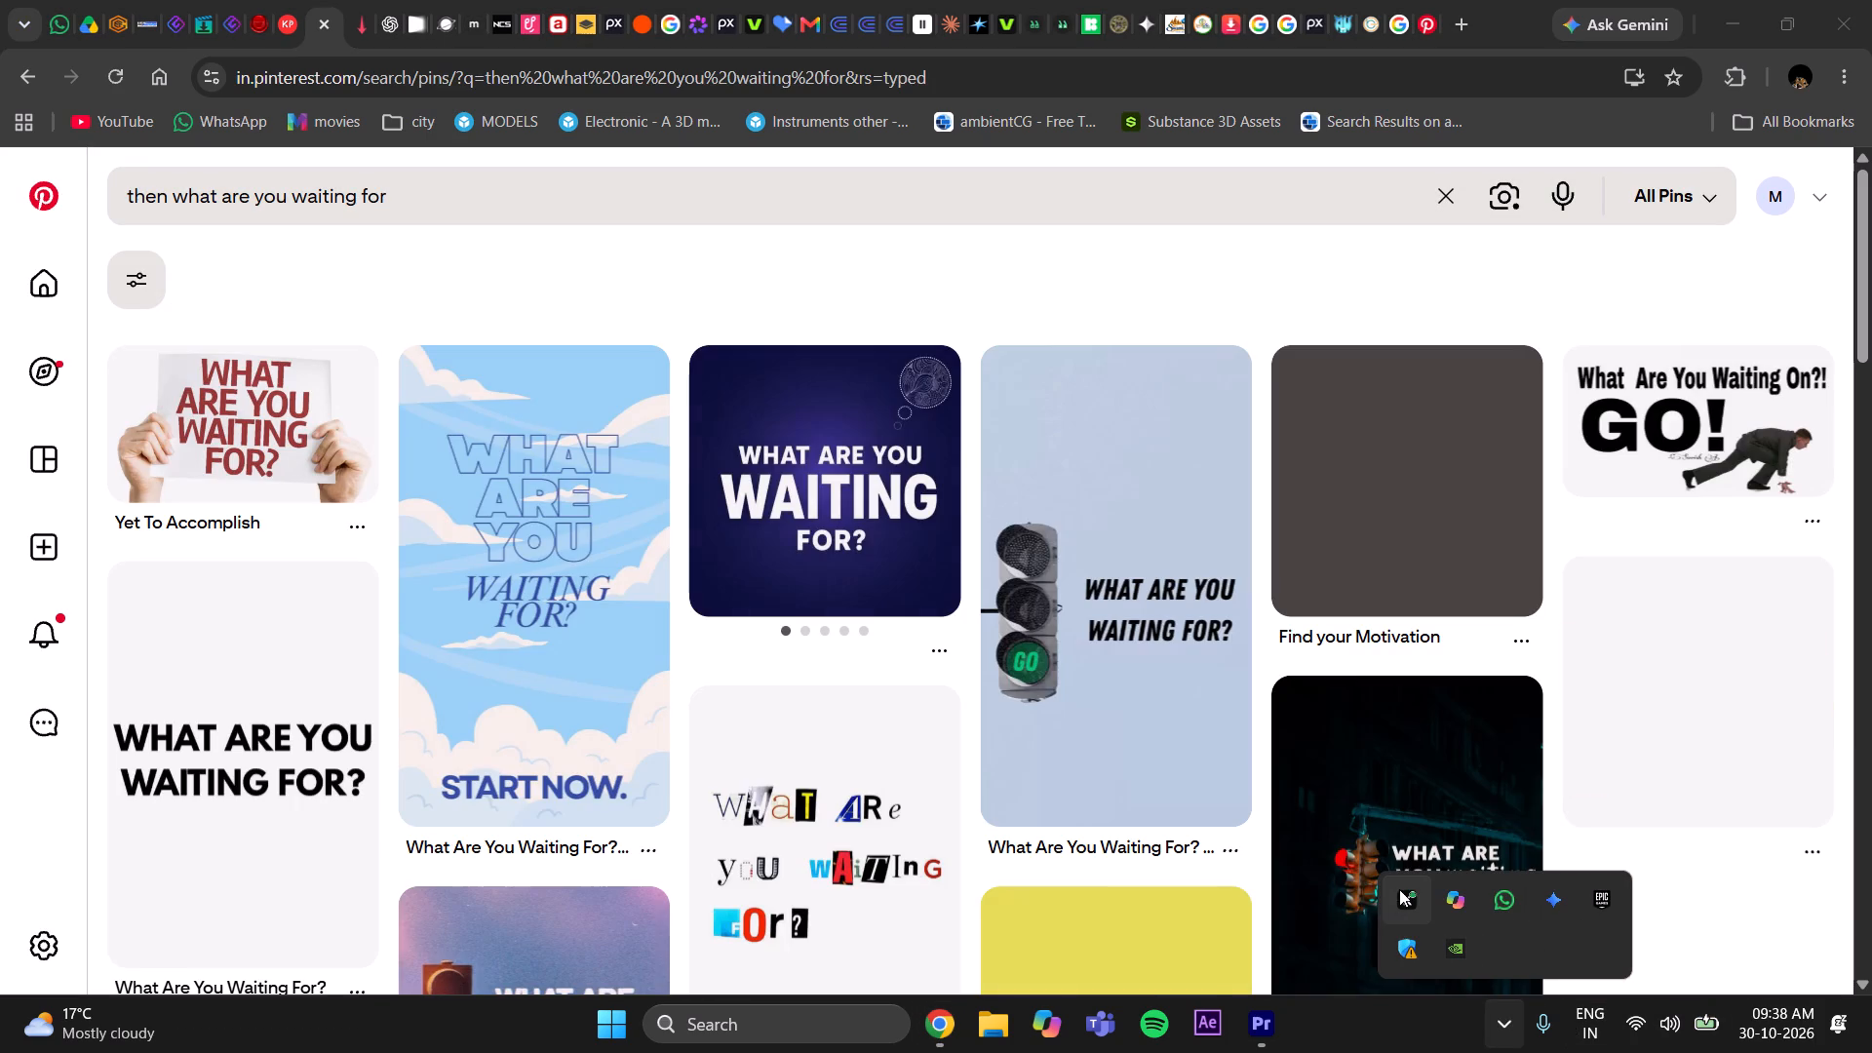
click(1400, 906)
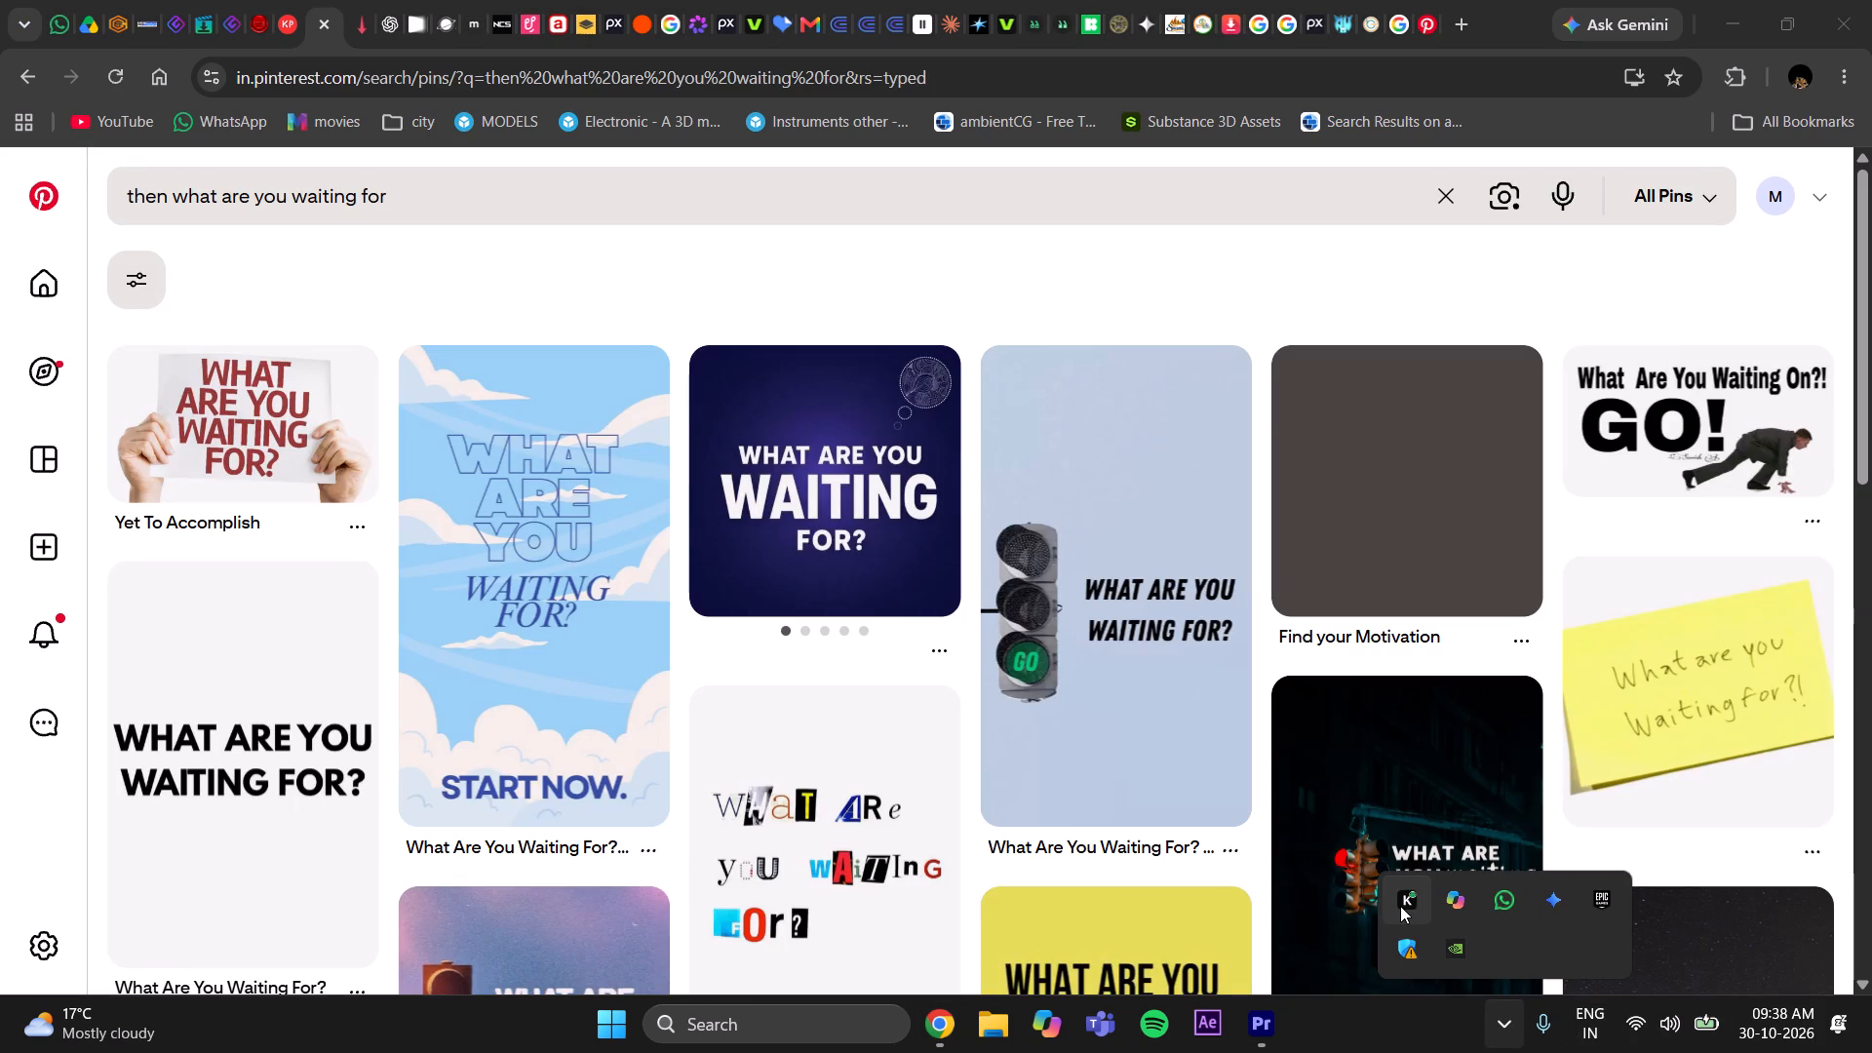
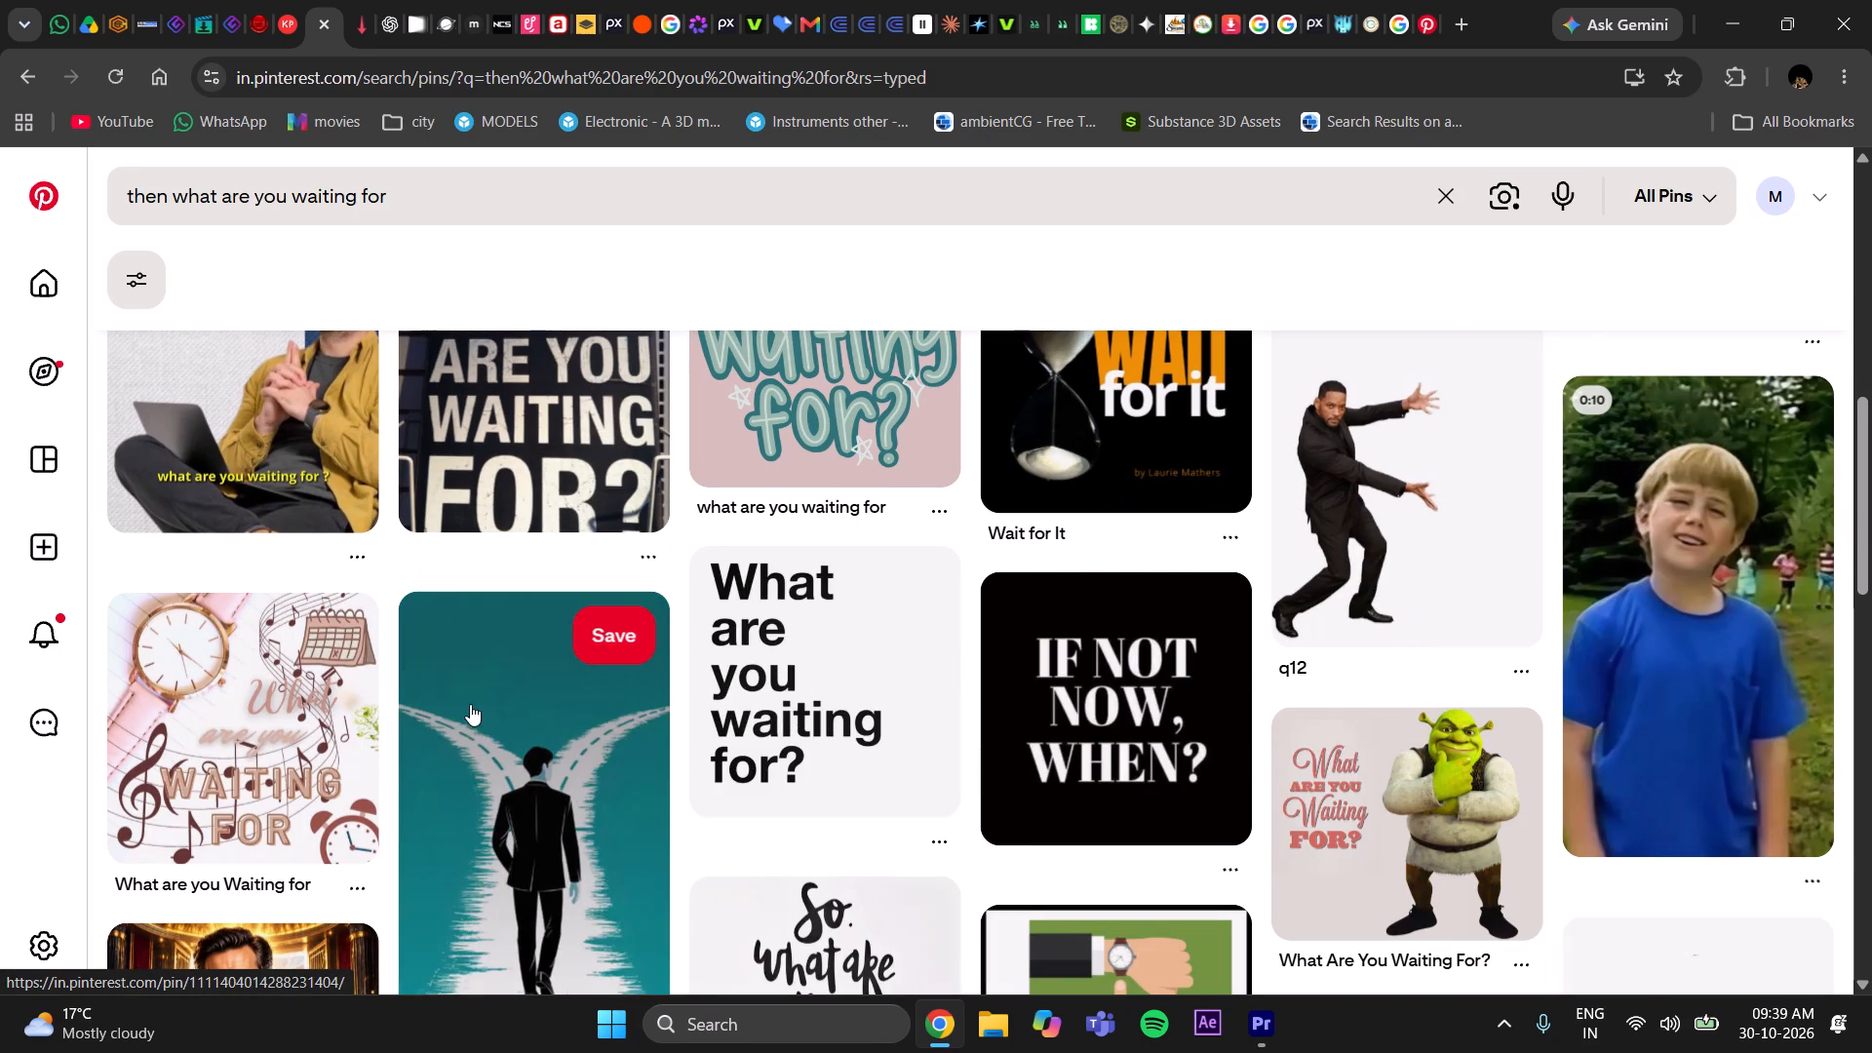
Look through the "then what are you waiting for" pins for a visual that suits the voiceover line.
scroll(935, 649, up, 13)
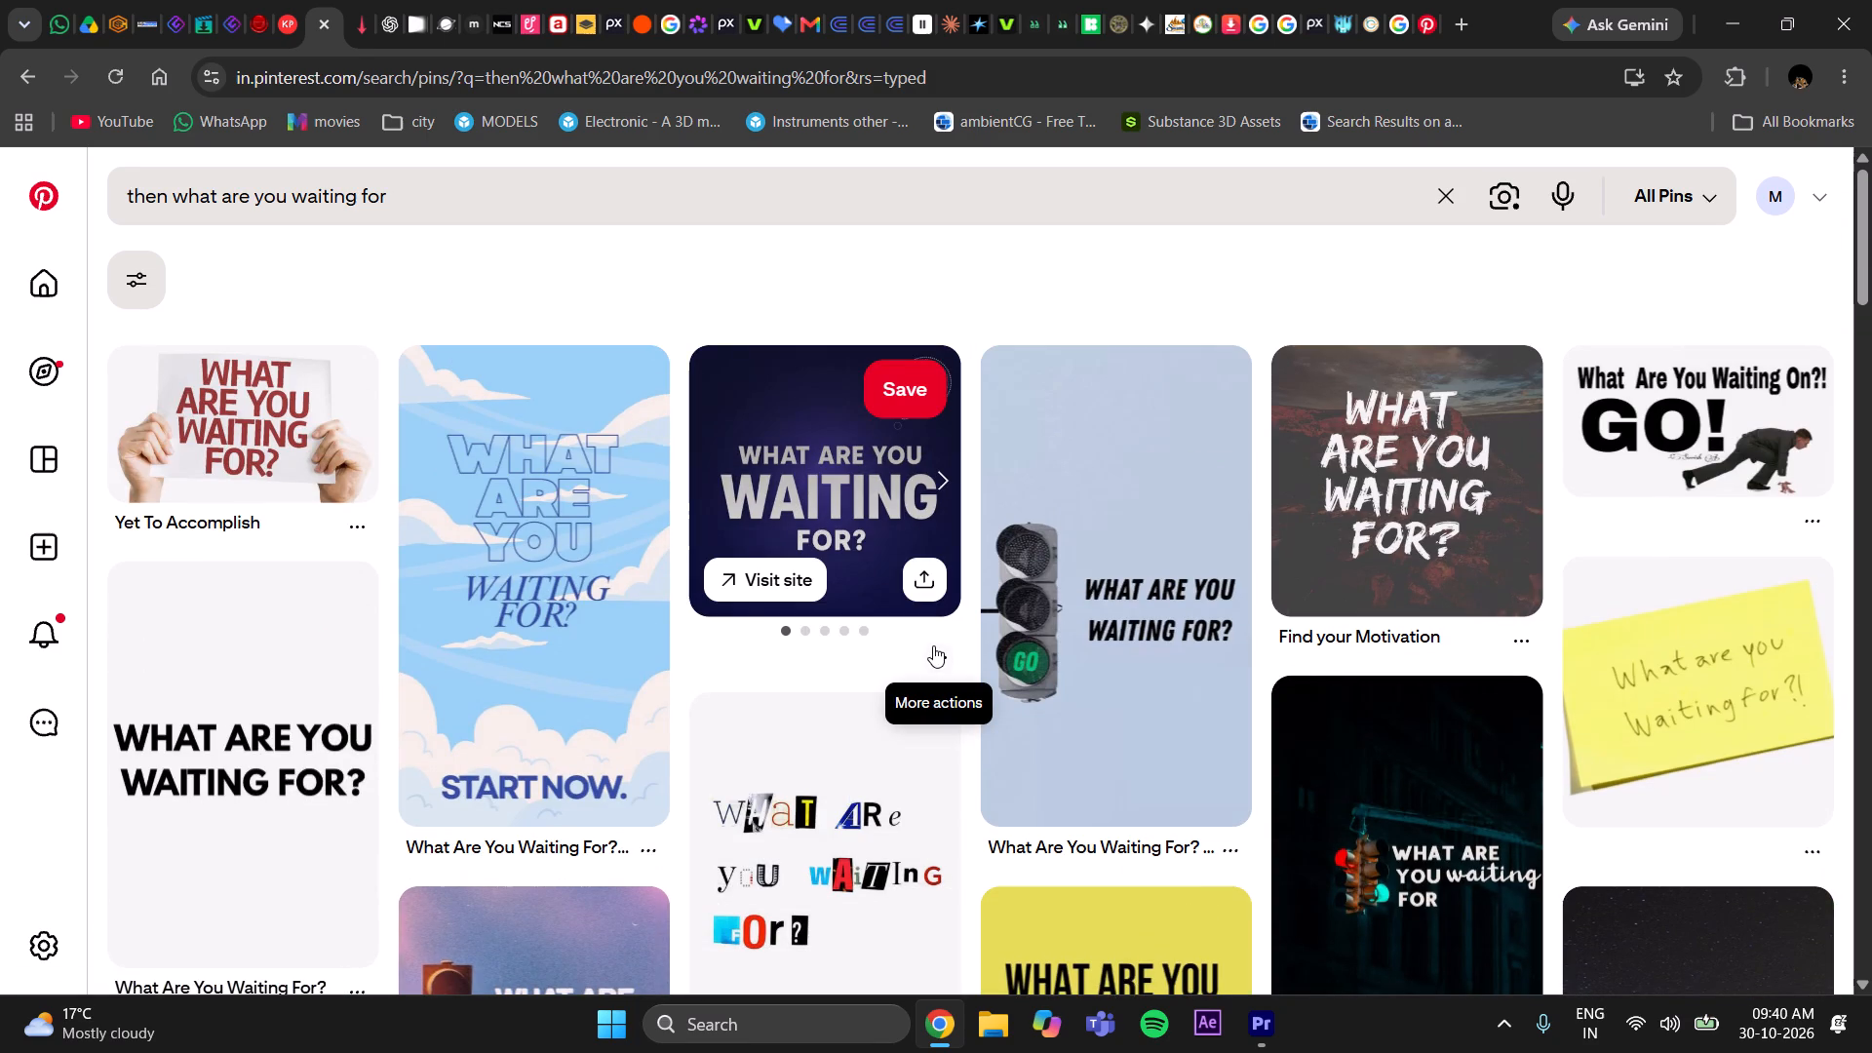
scroll(933, 645, down, 12)
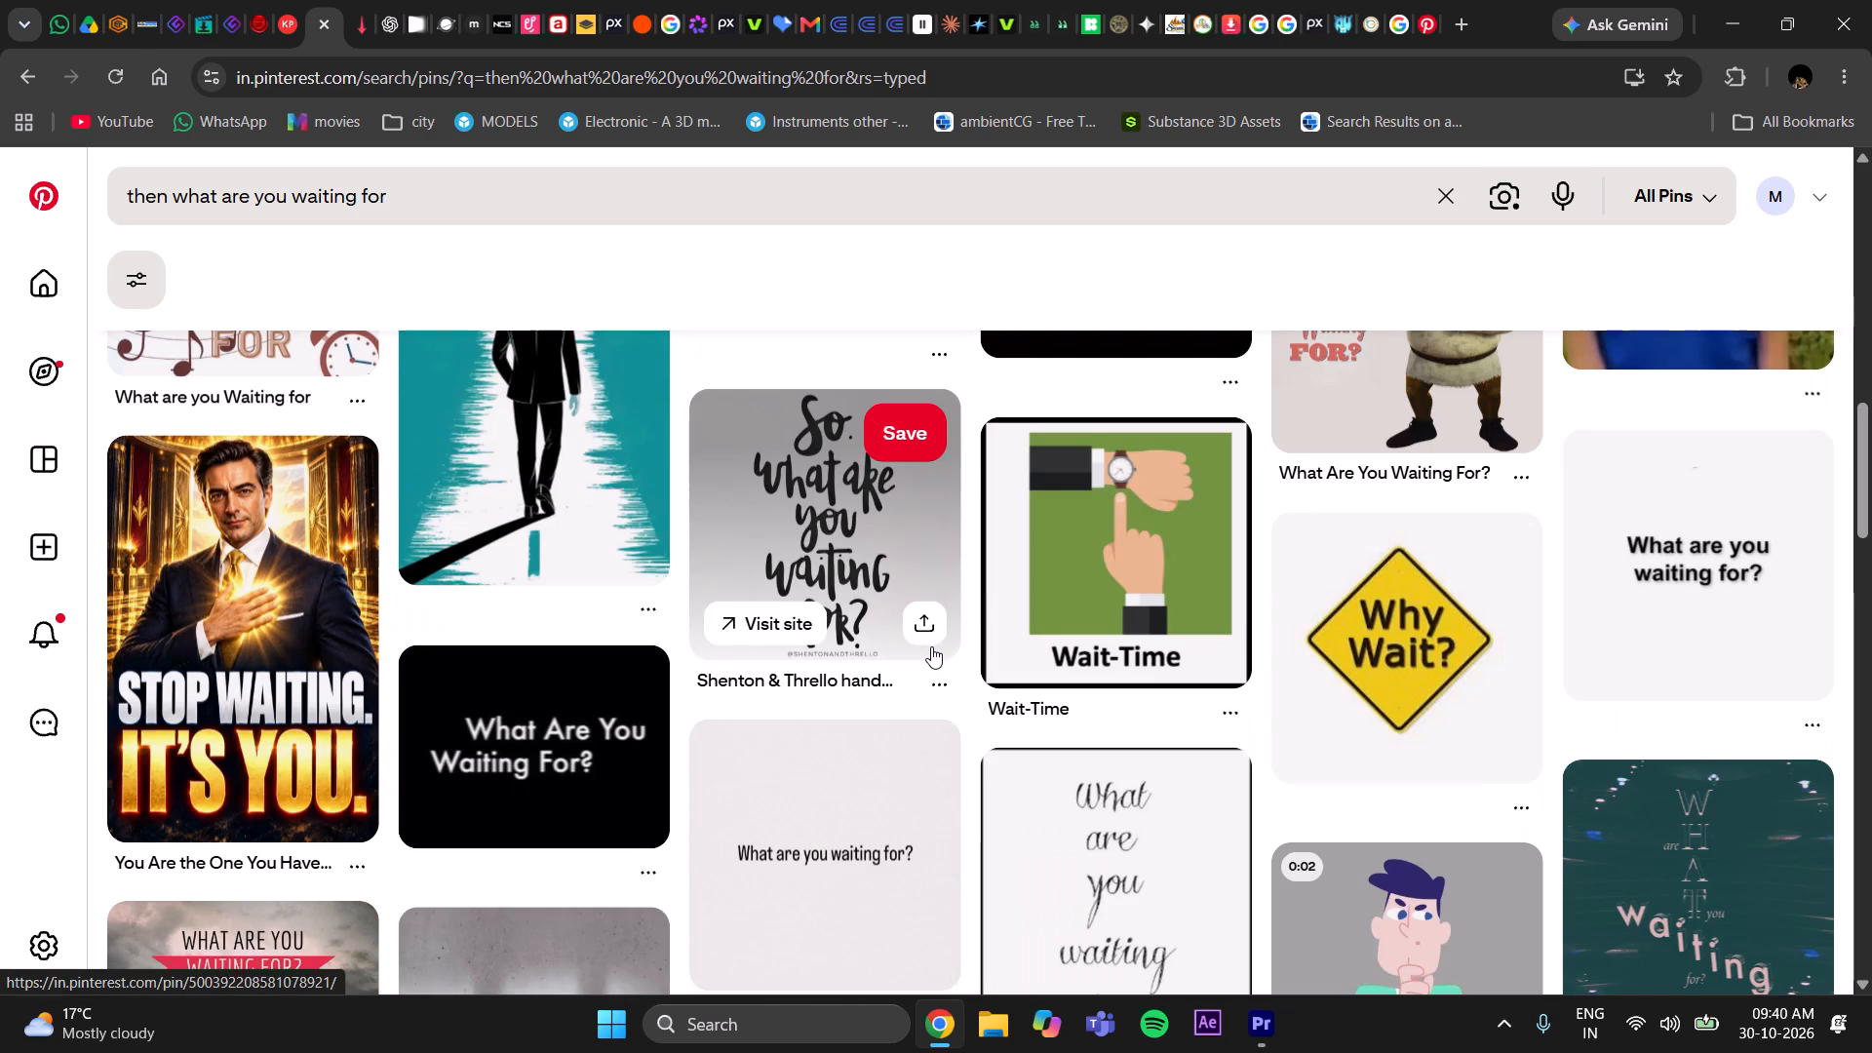
scroll(926, 651, down, 3)
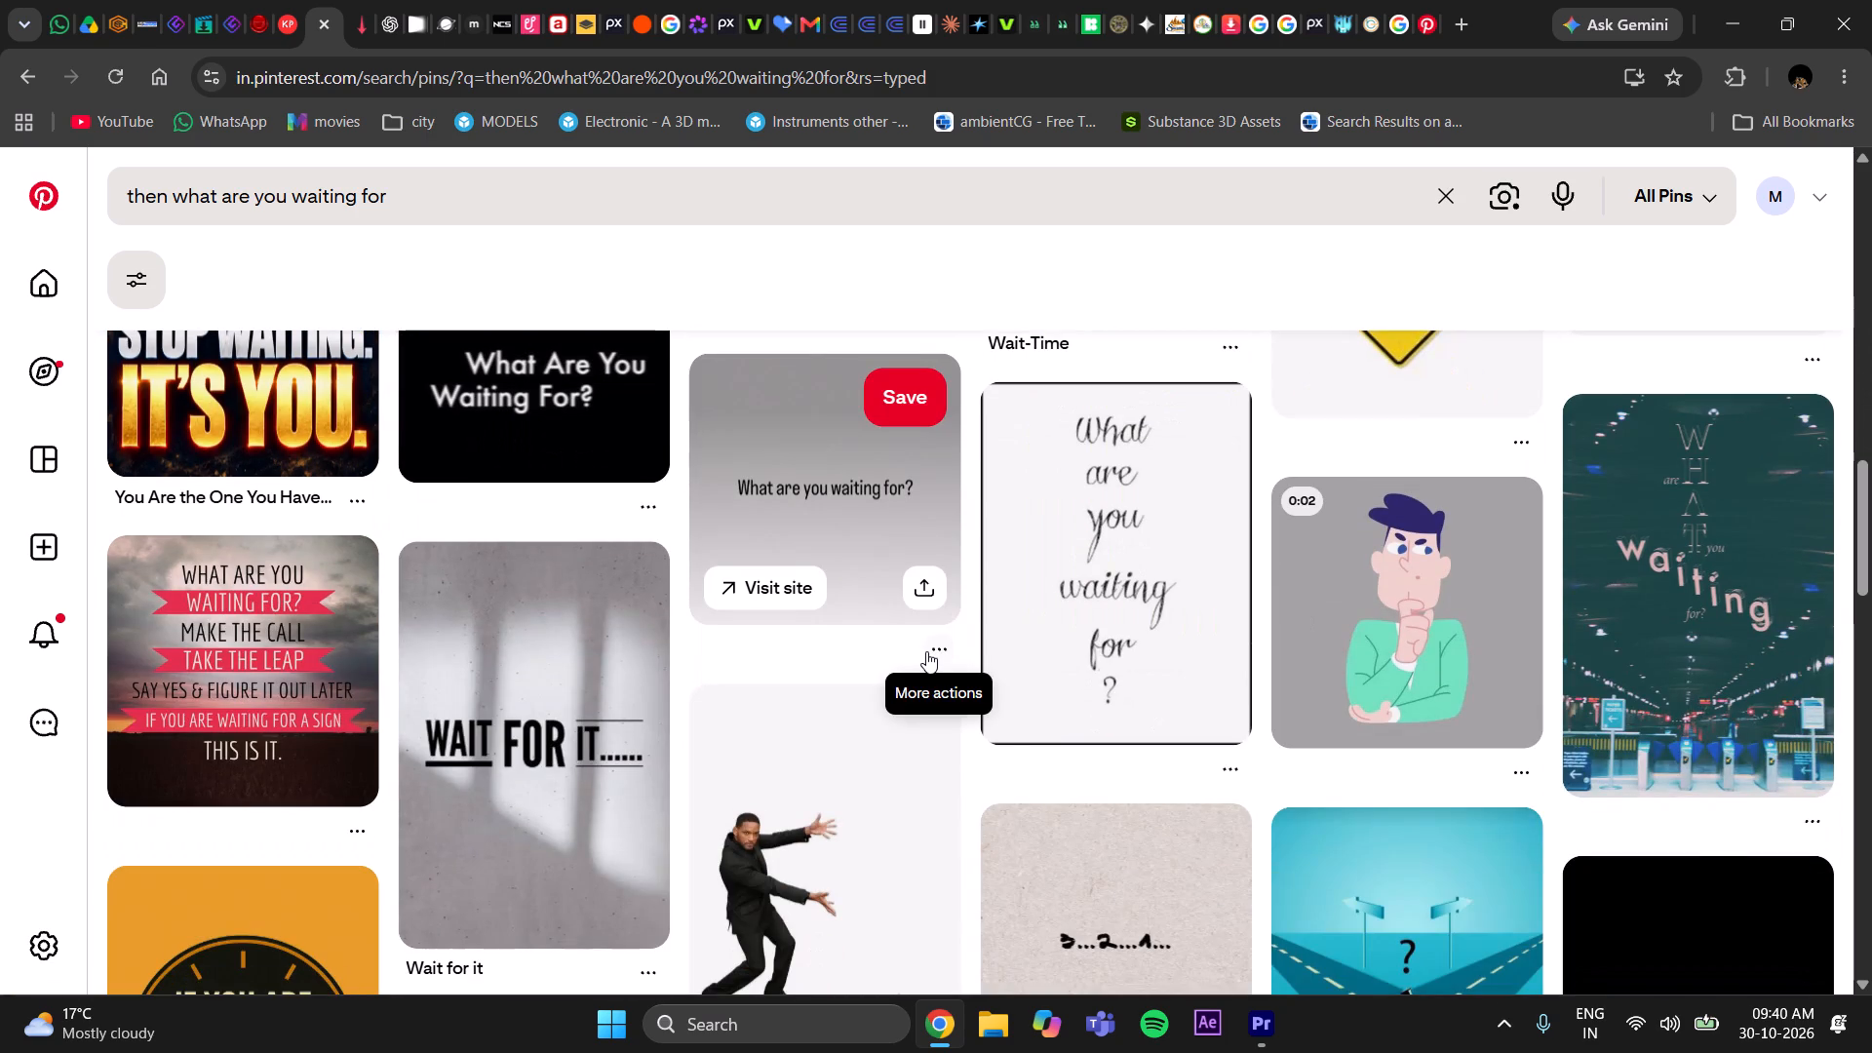
scroll(926, 651, up, 4)
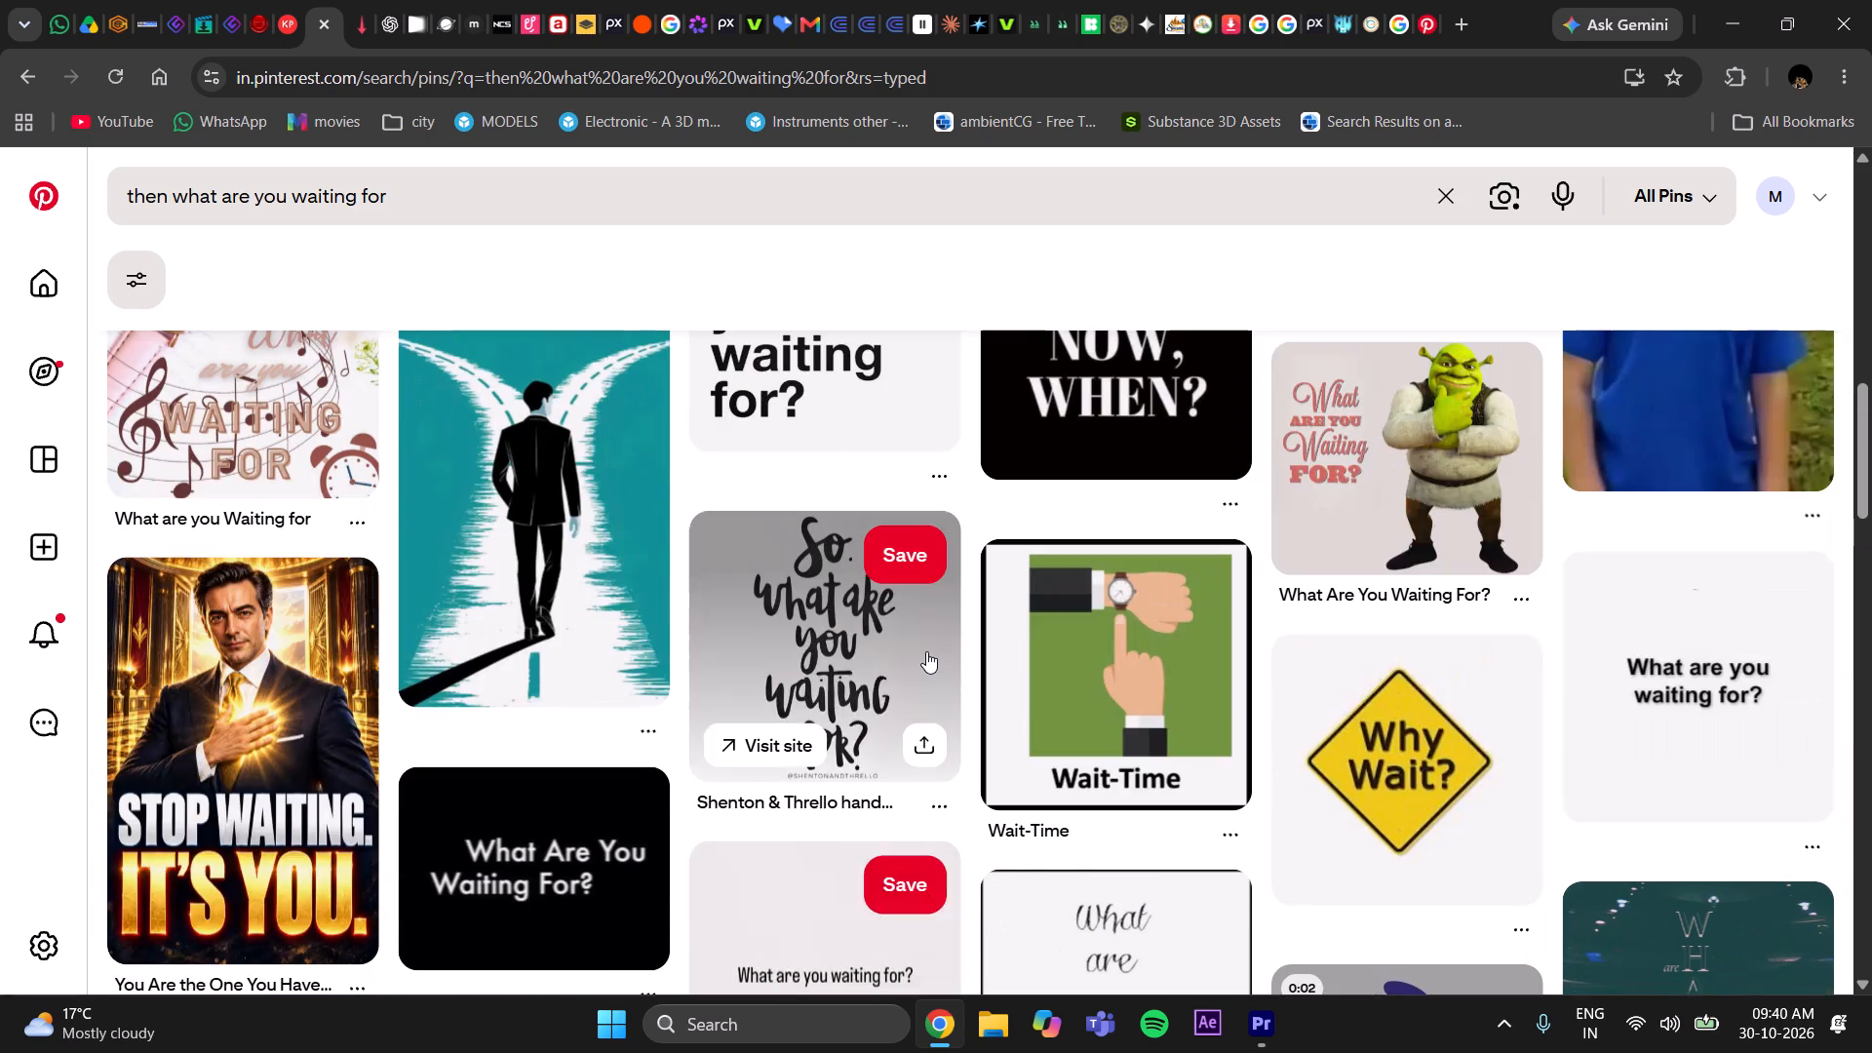
scroll(926, 651, up, 1)
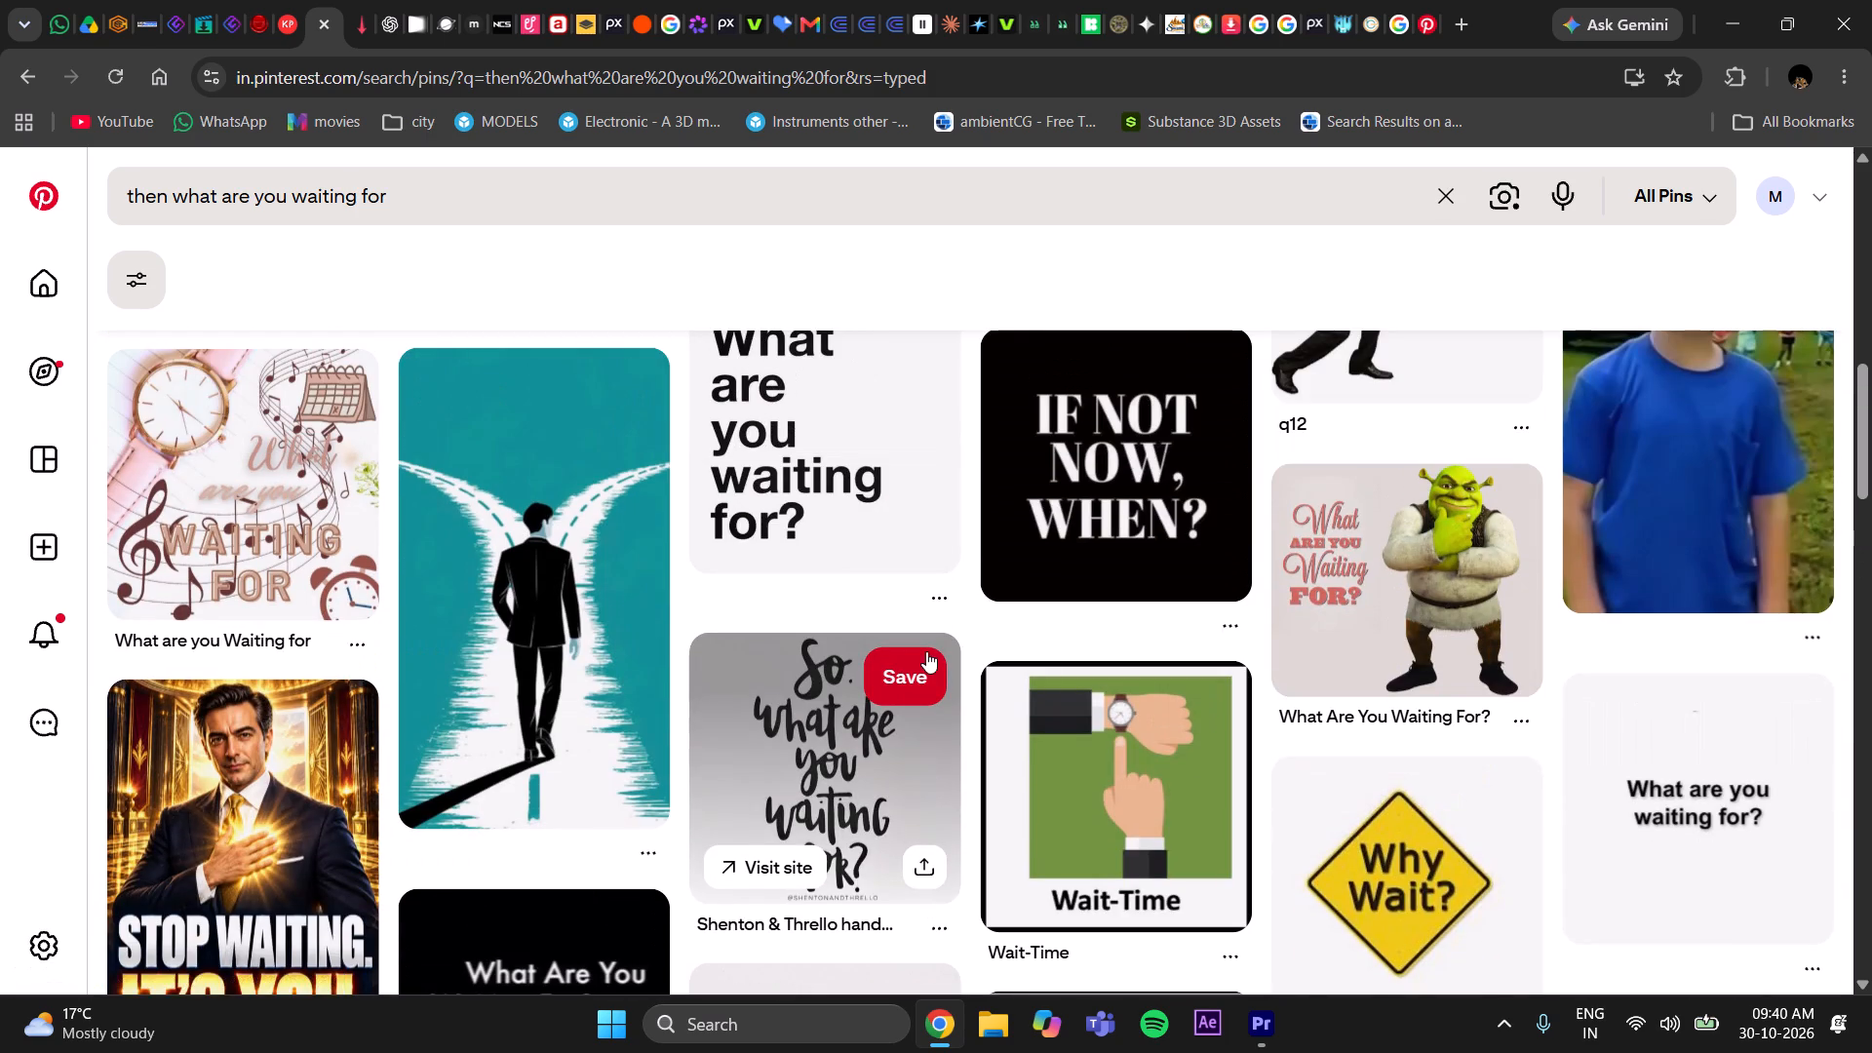
scroll(1092, 807, up, 6)
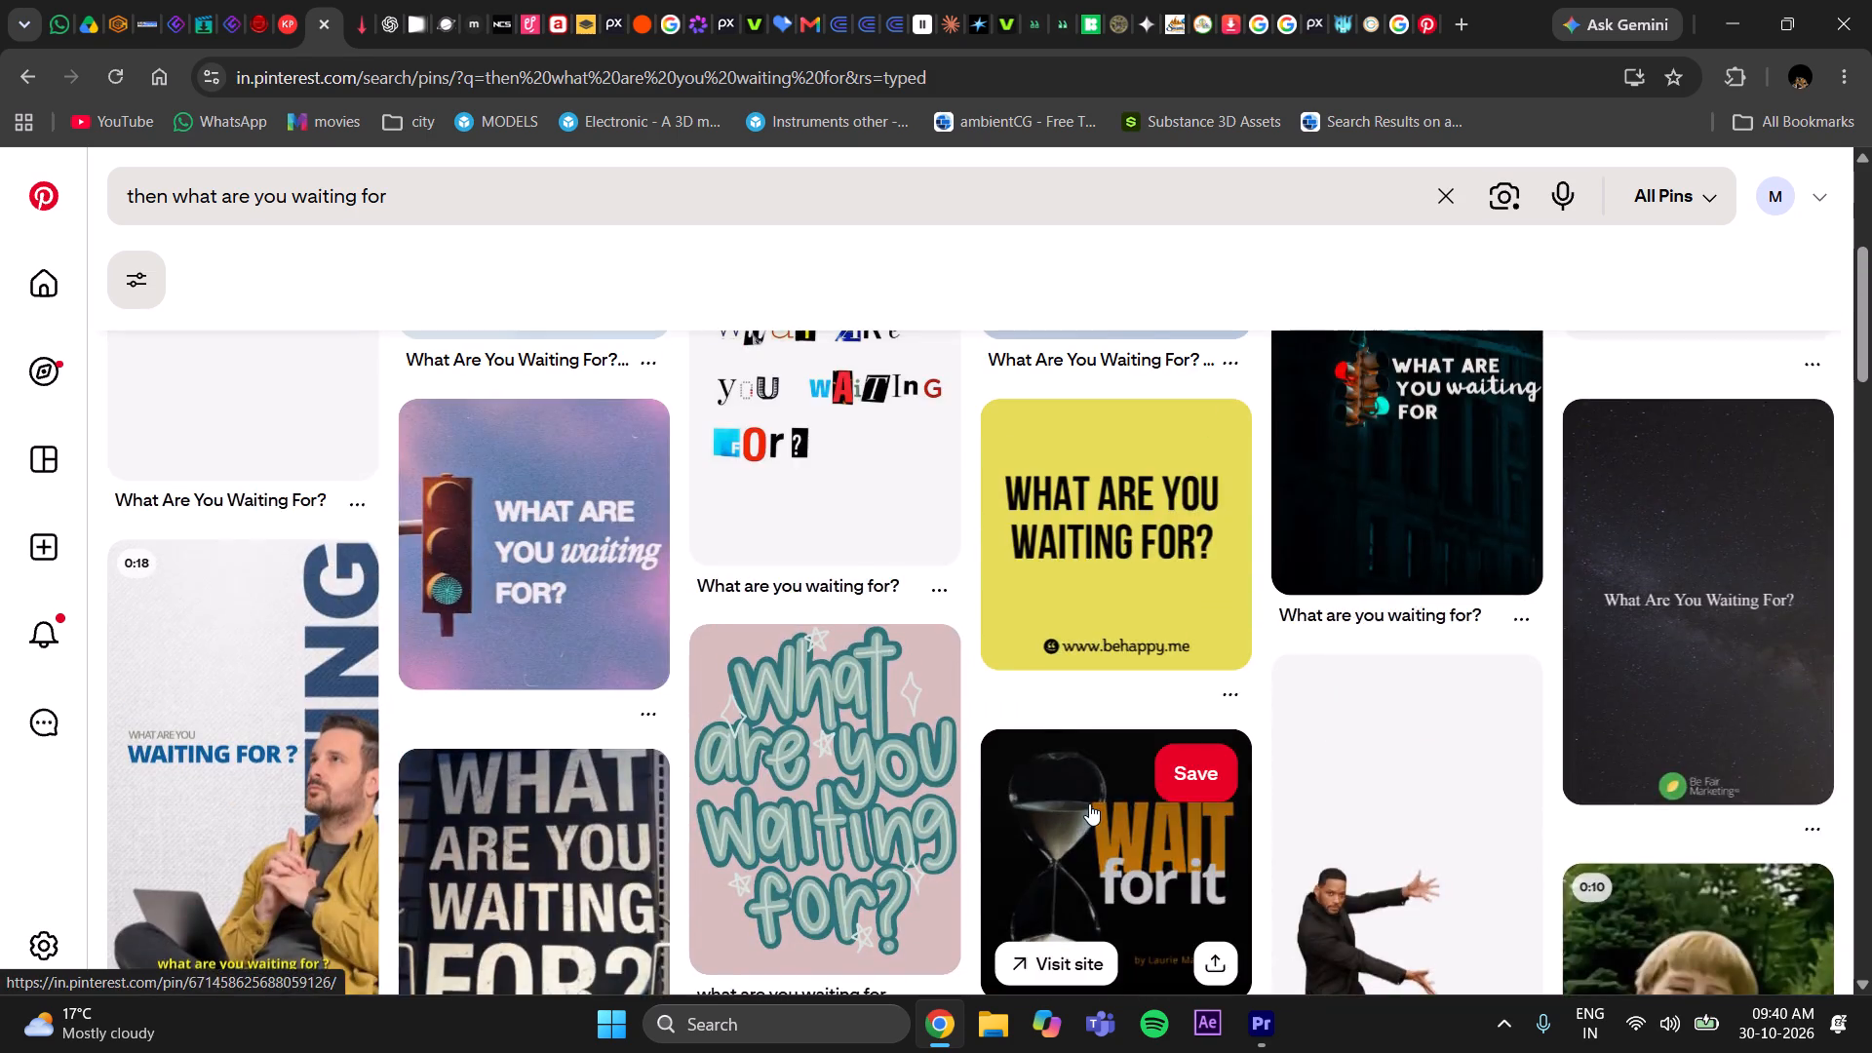
scroll(1065, 785, up, 8)
scroll(1062, 787, down, 7)
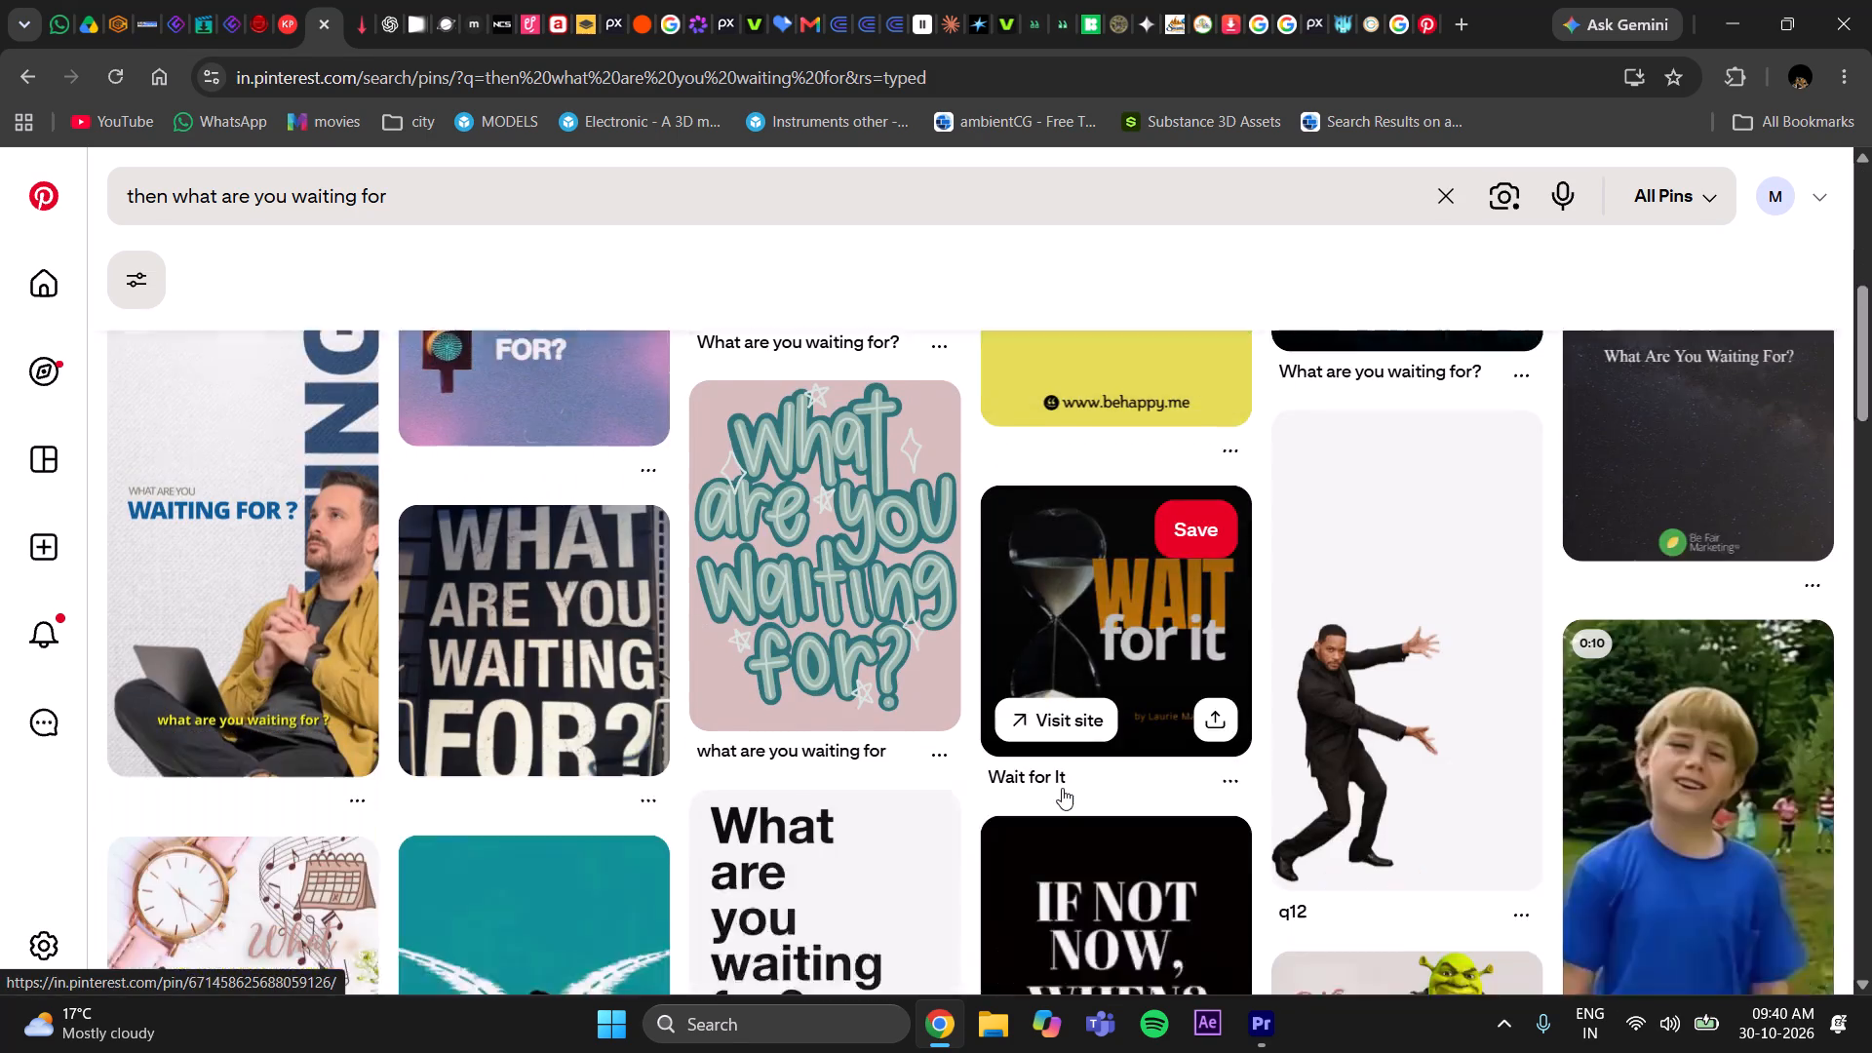
scroll(1062, 788, down, 5)
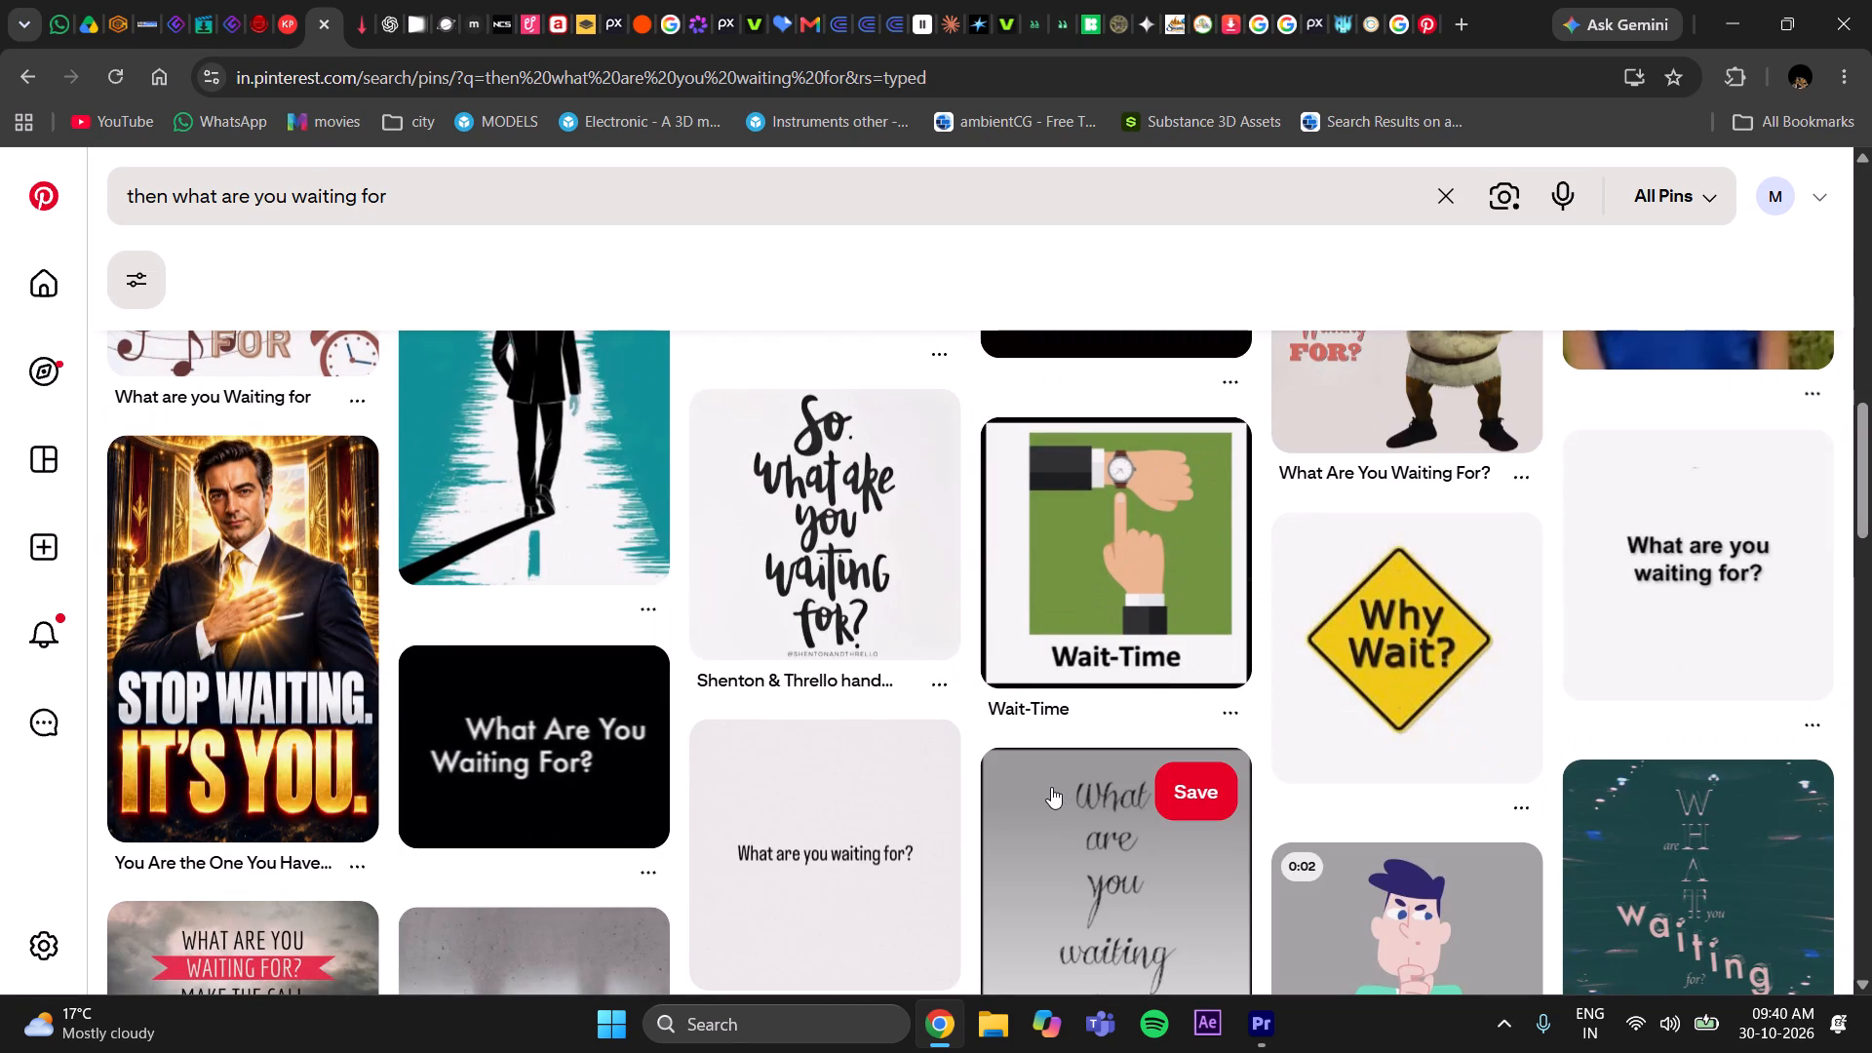
scroll(1051, 787, down, 5)
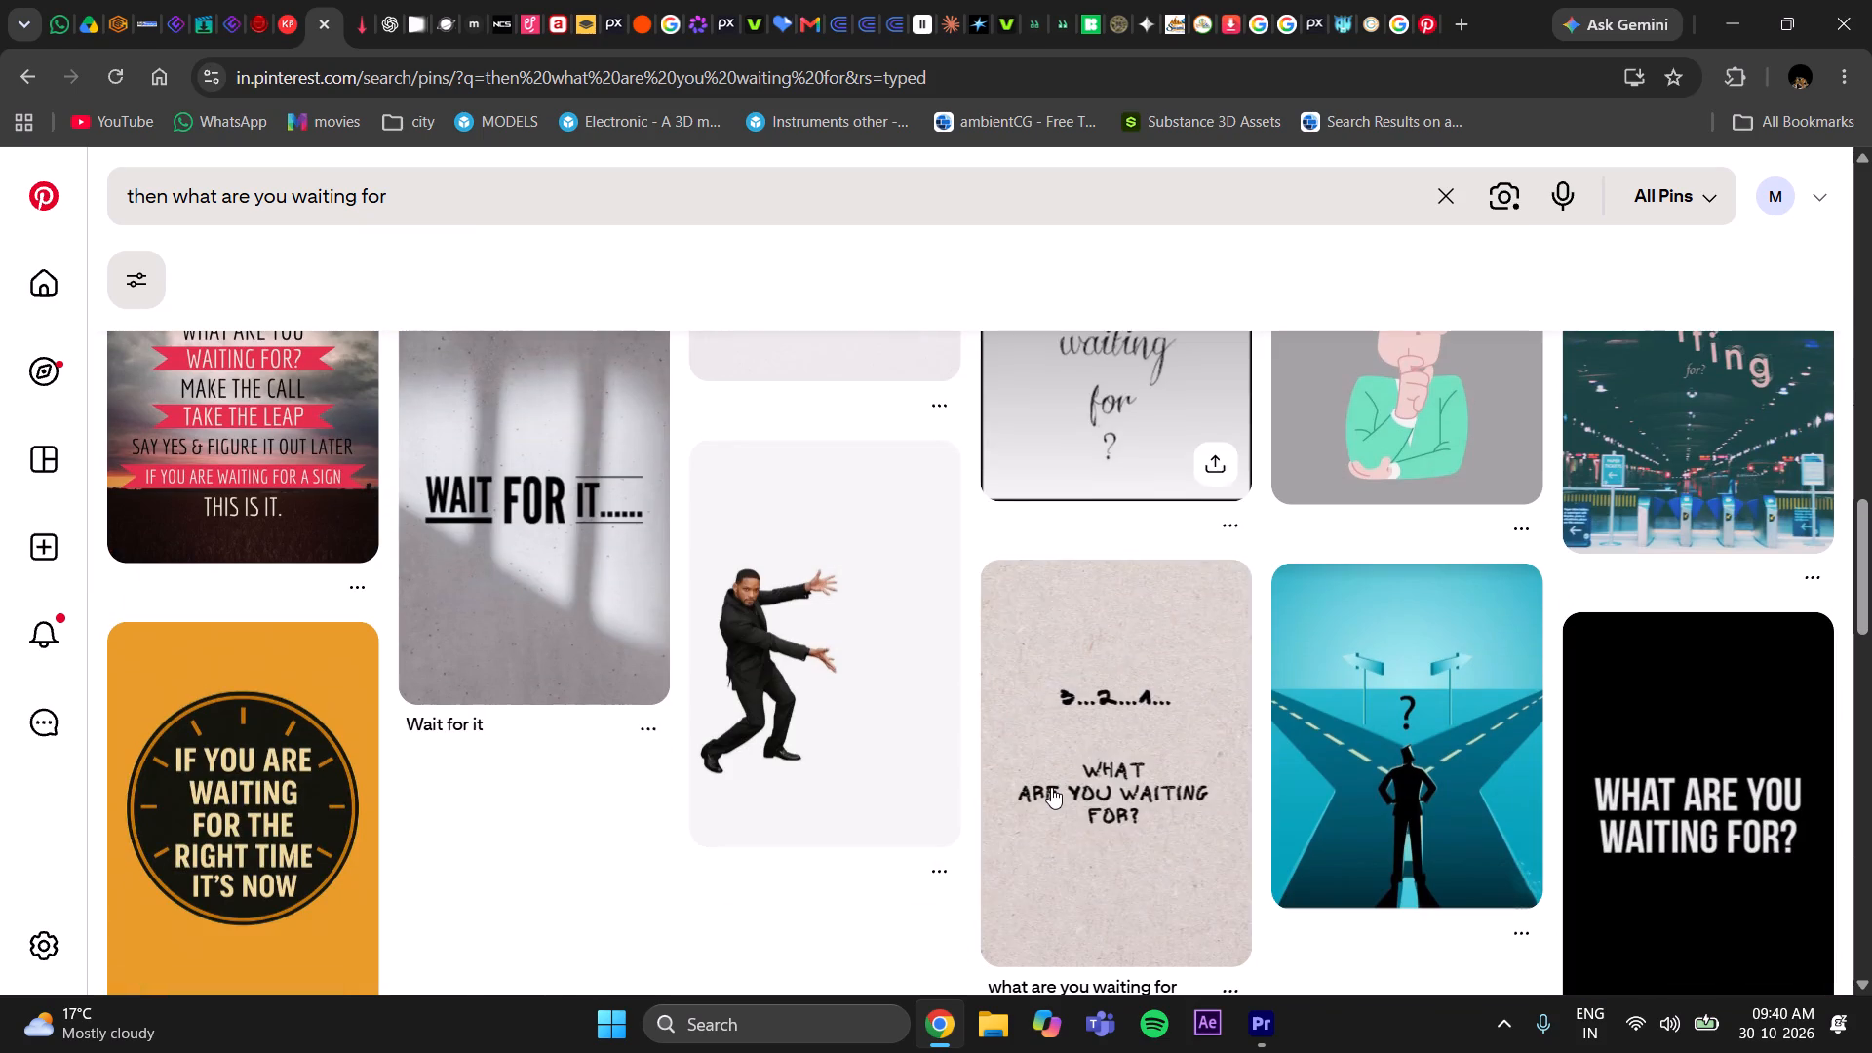
scroll(1051, 787, up, 19)
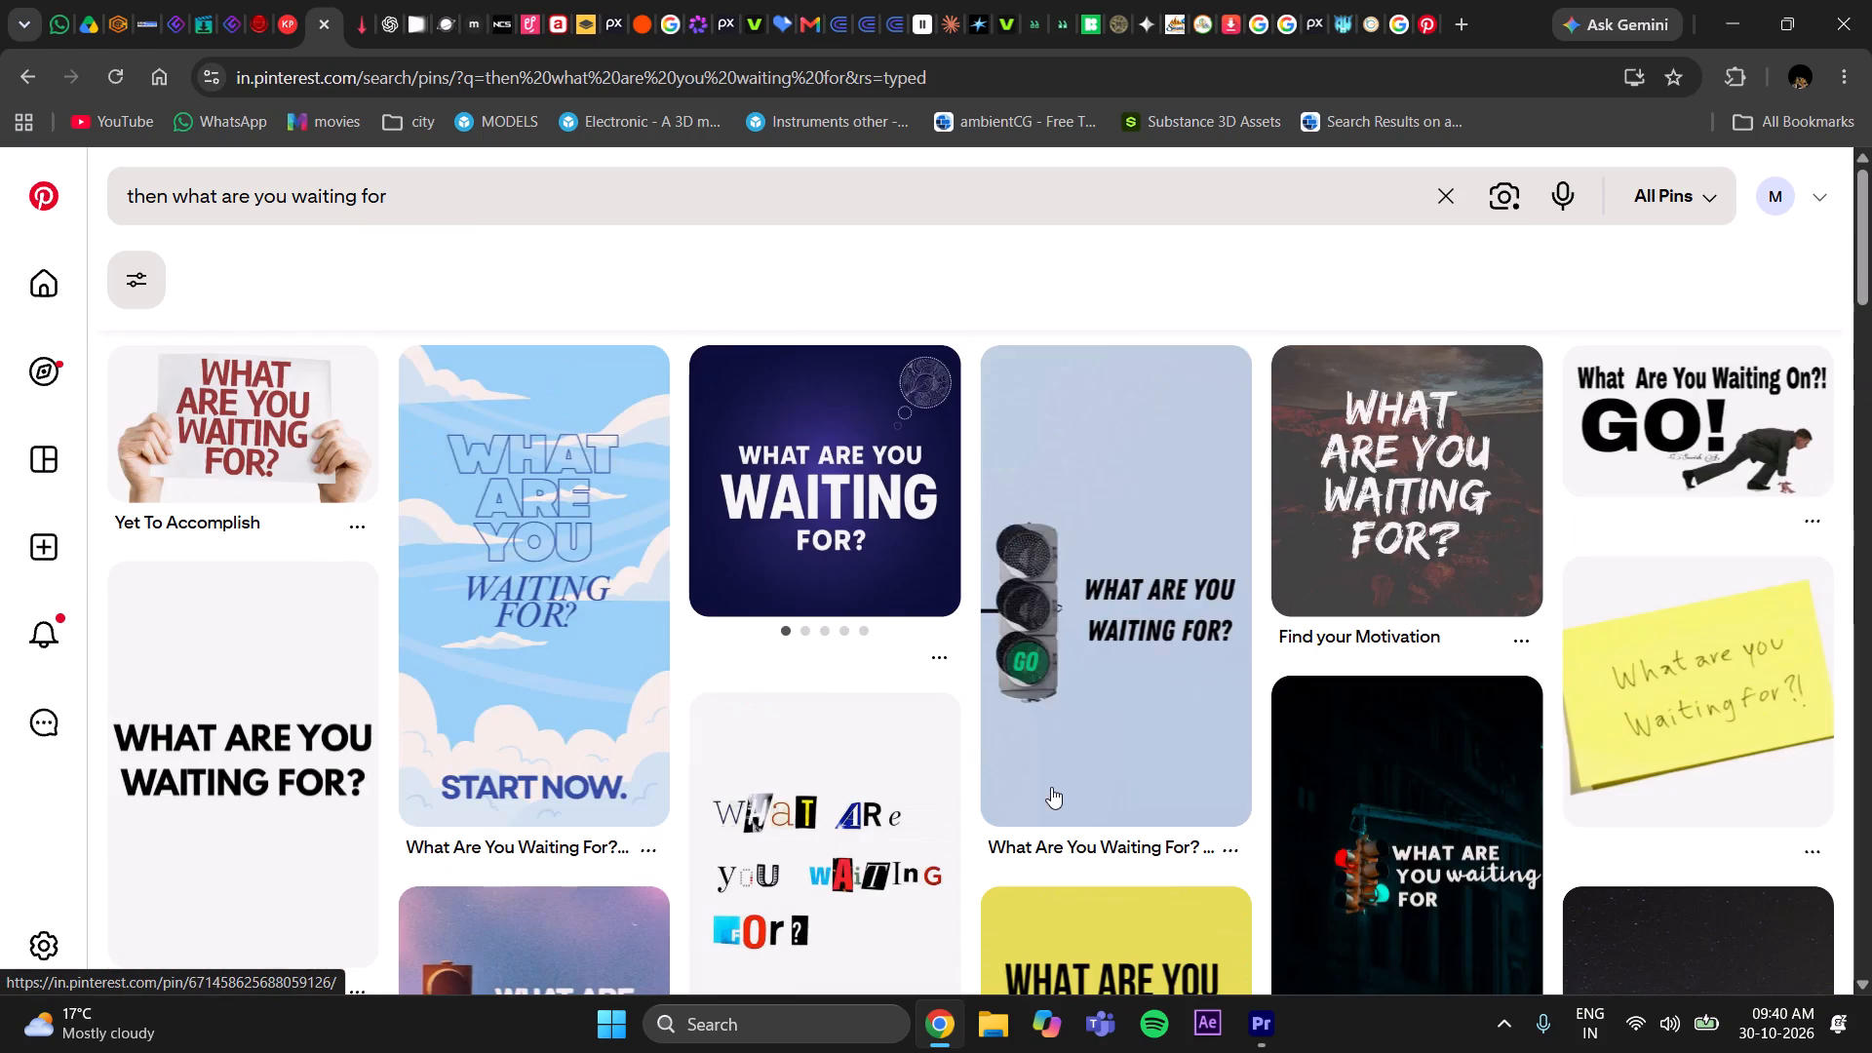
click(172, 404)
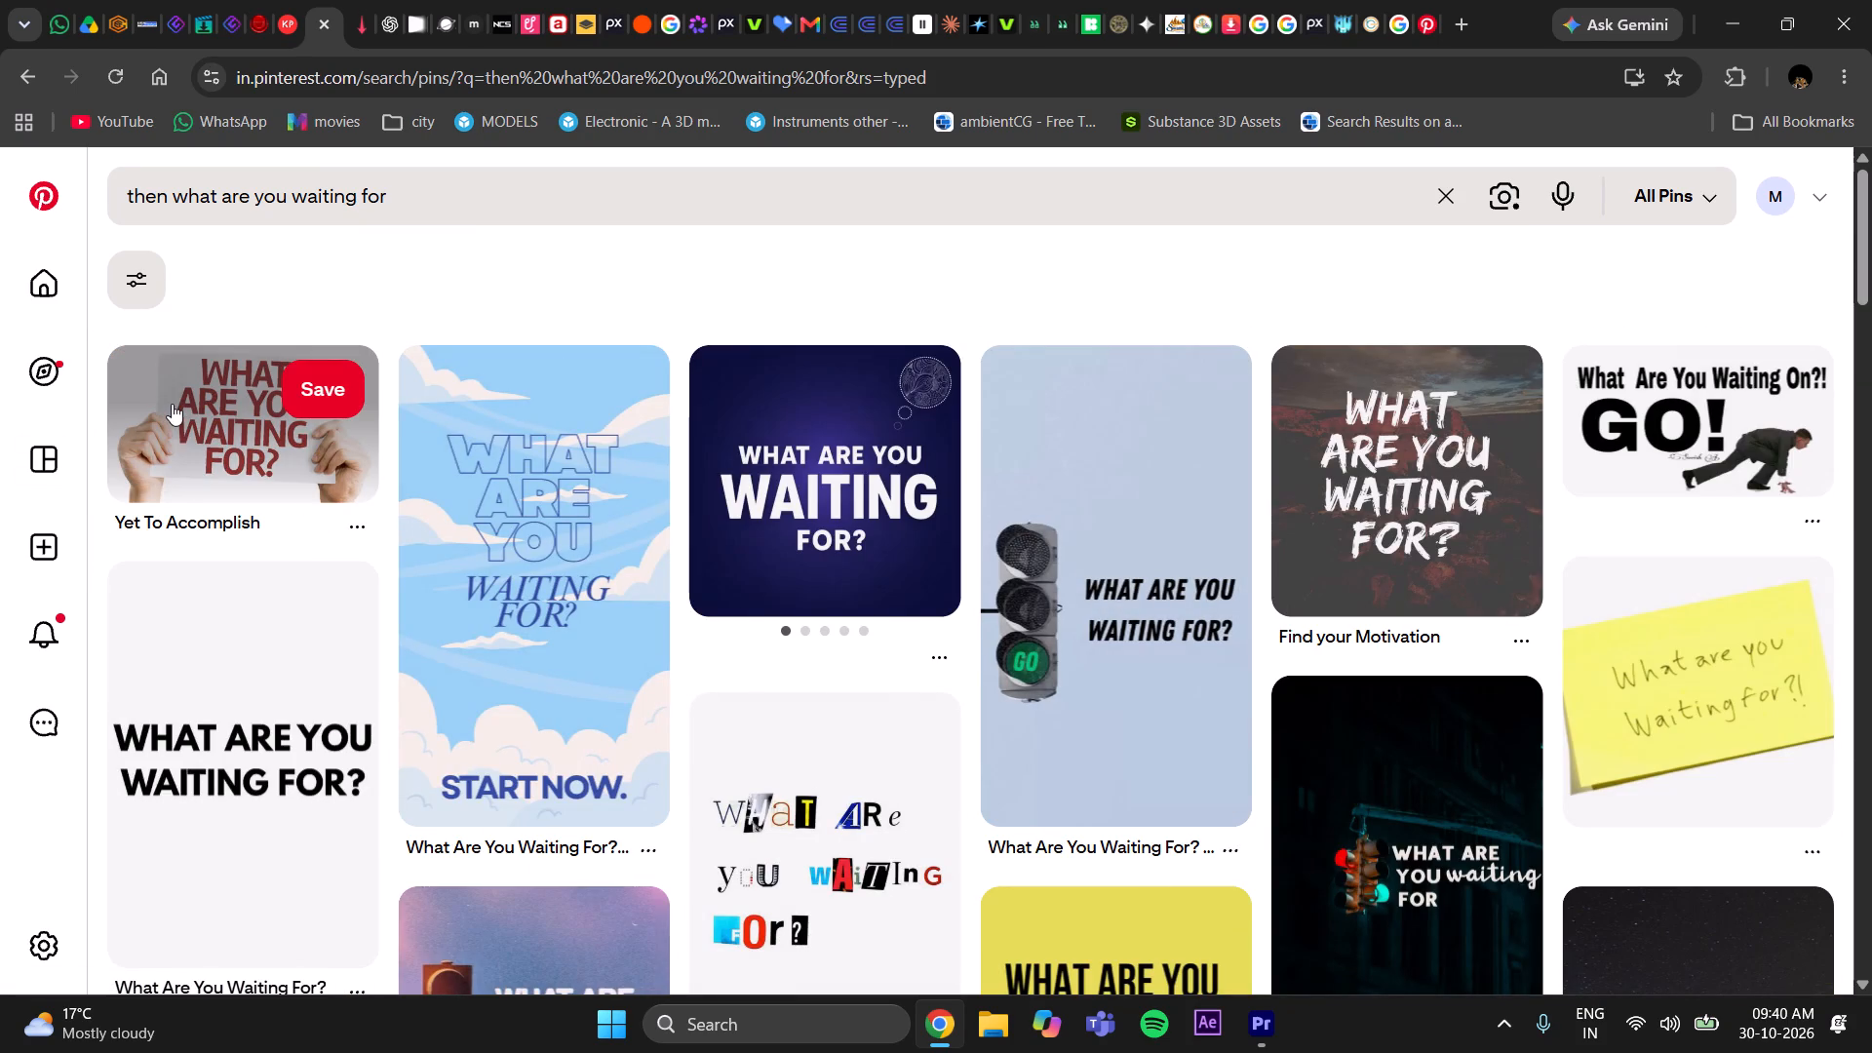
scroll(1104, 641, down, 11)
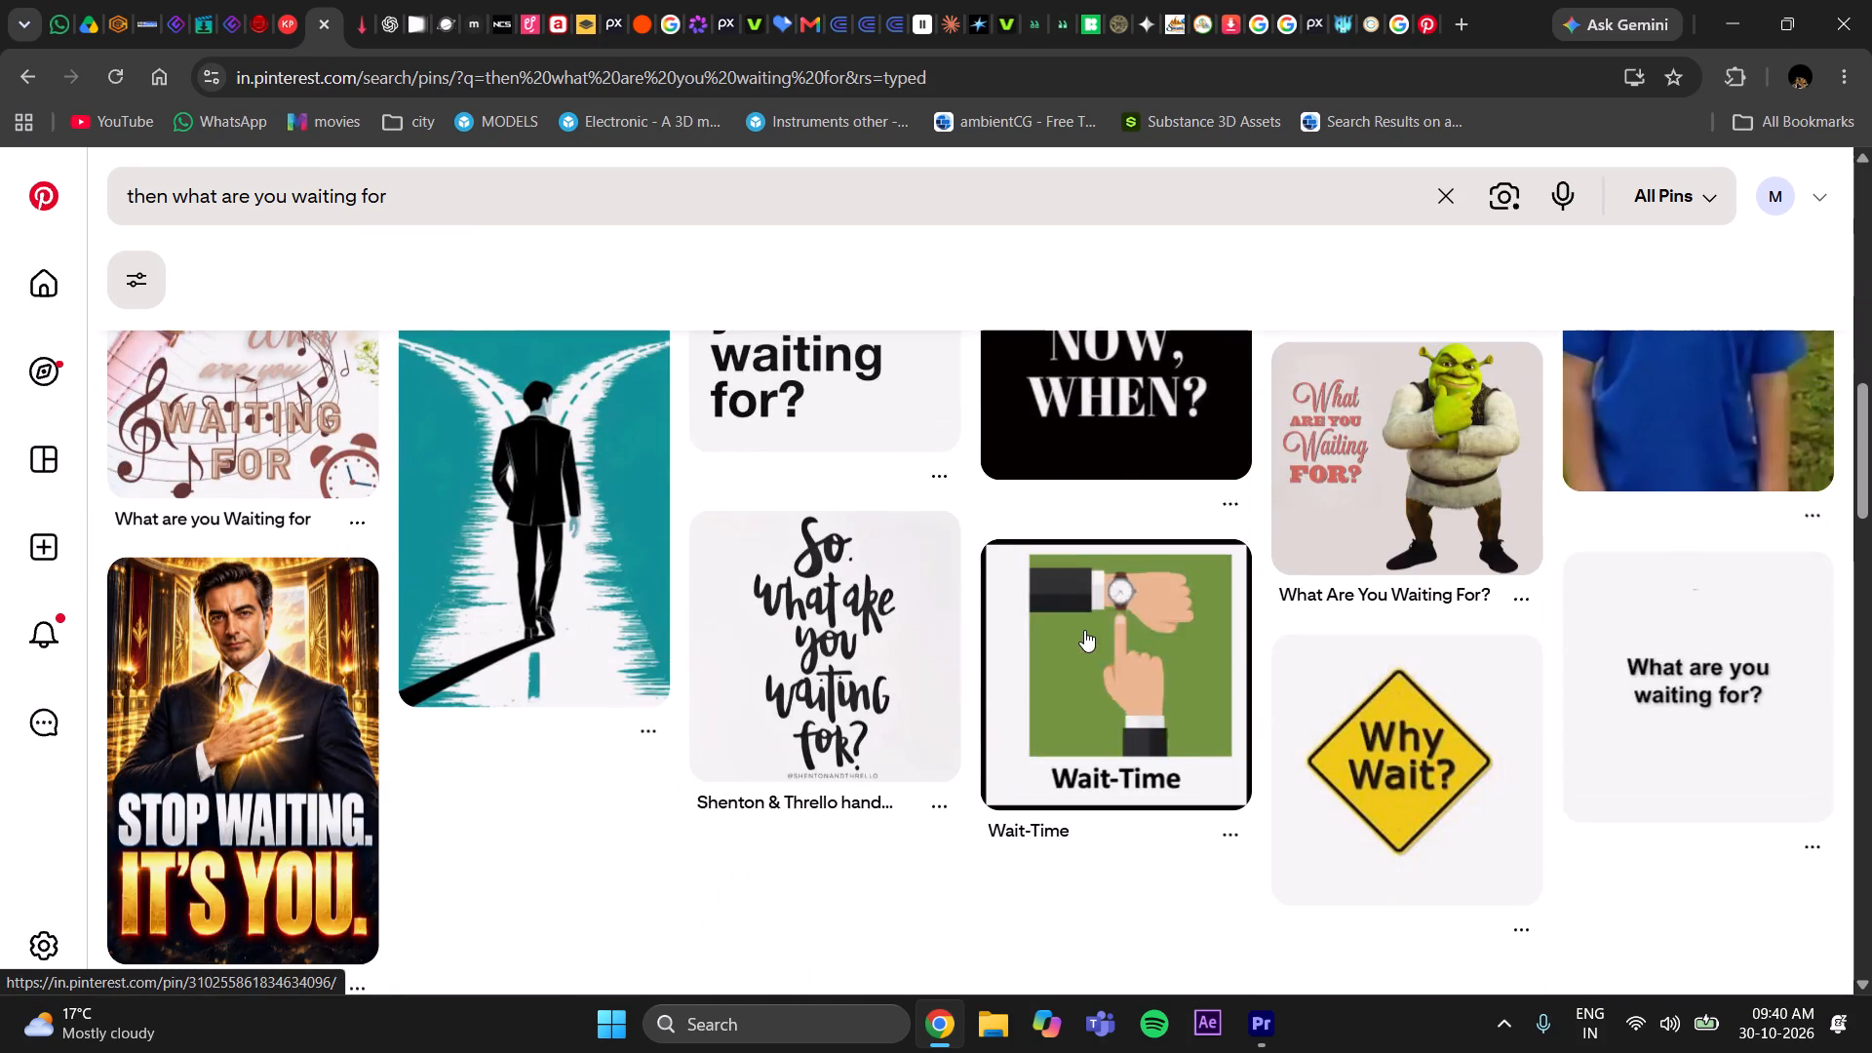
scroll(1079, 634, down, 15)
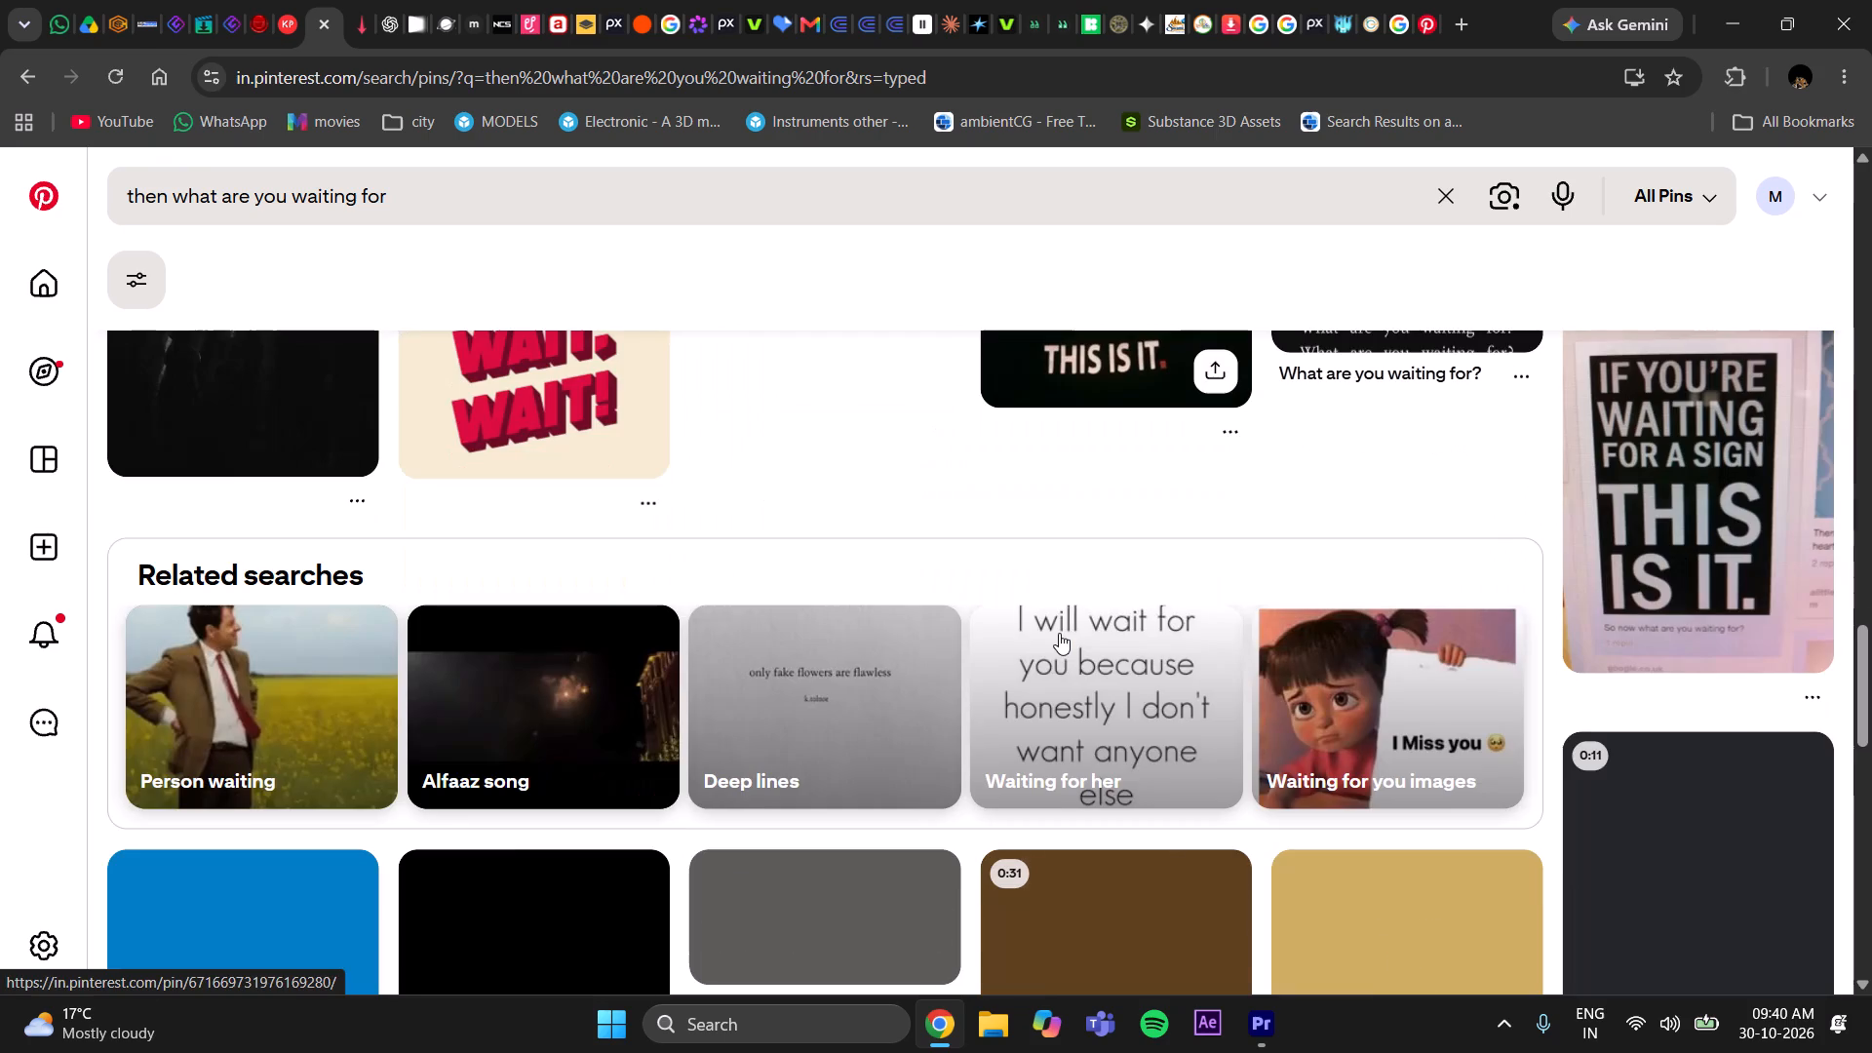
scroll(1059, 632, up, 17)
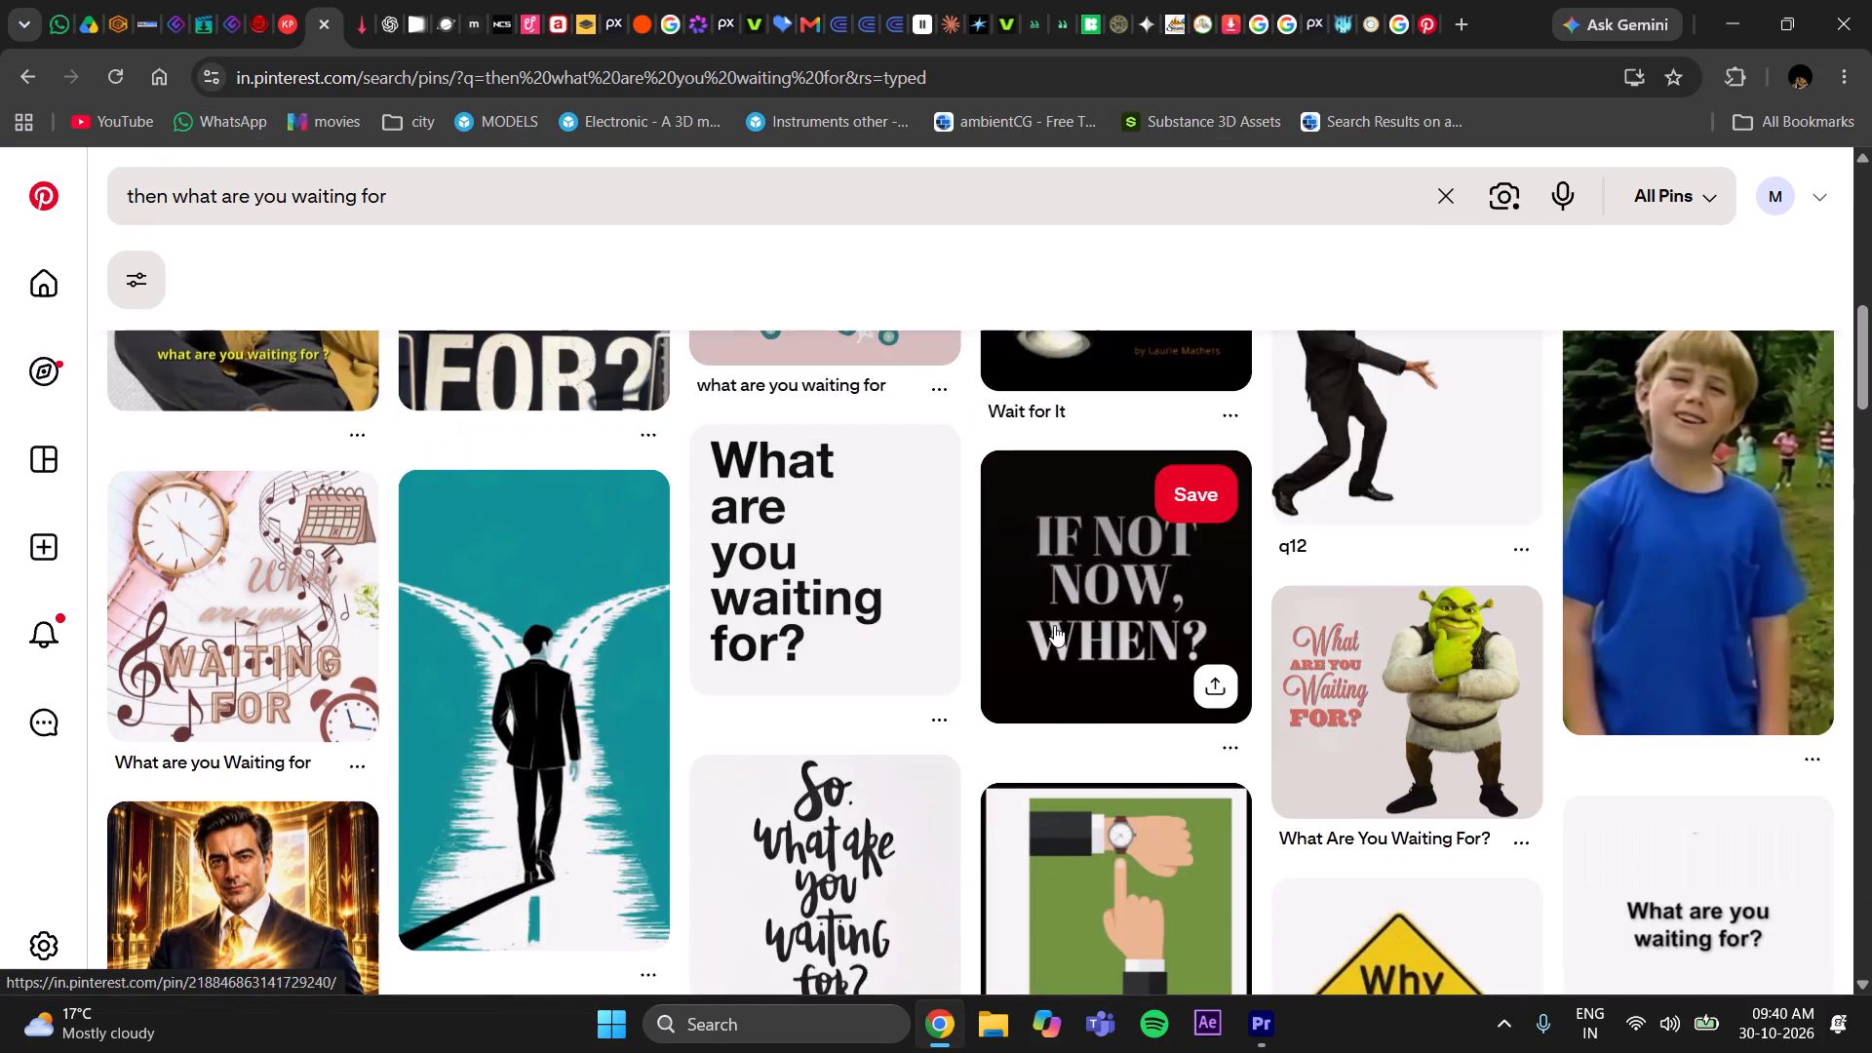
scroll(1054, 625, up, 12)
scroll(1058, 625, down, 7)
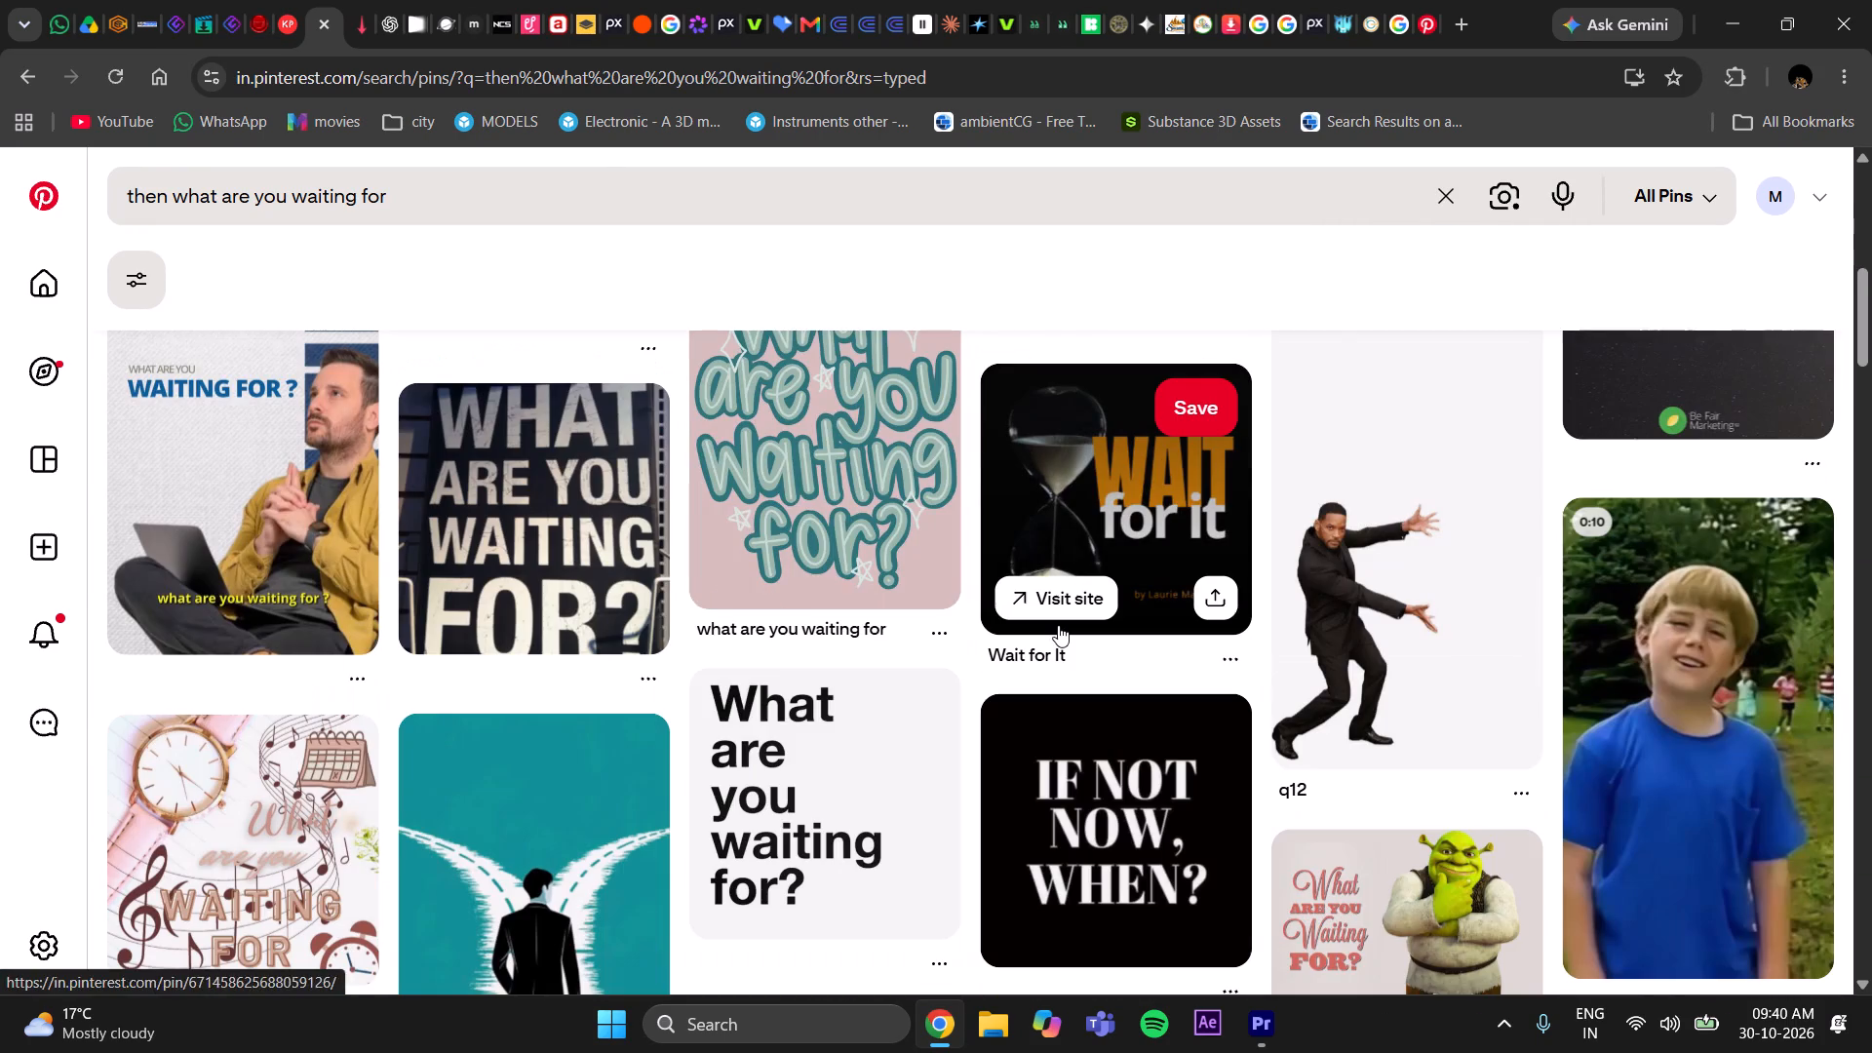
scroll(1055, 625, down, 4)
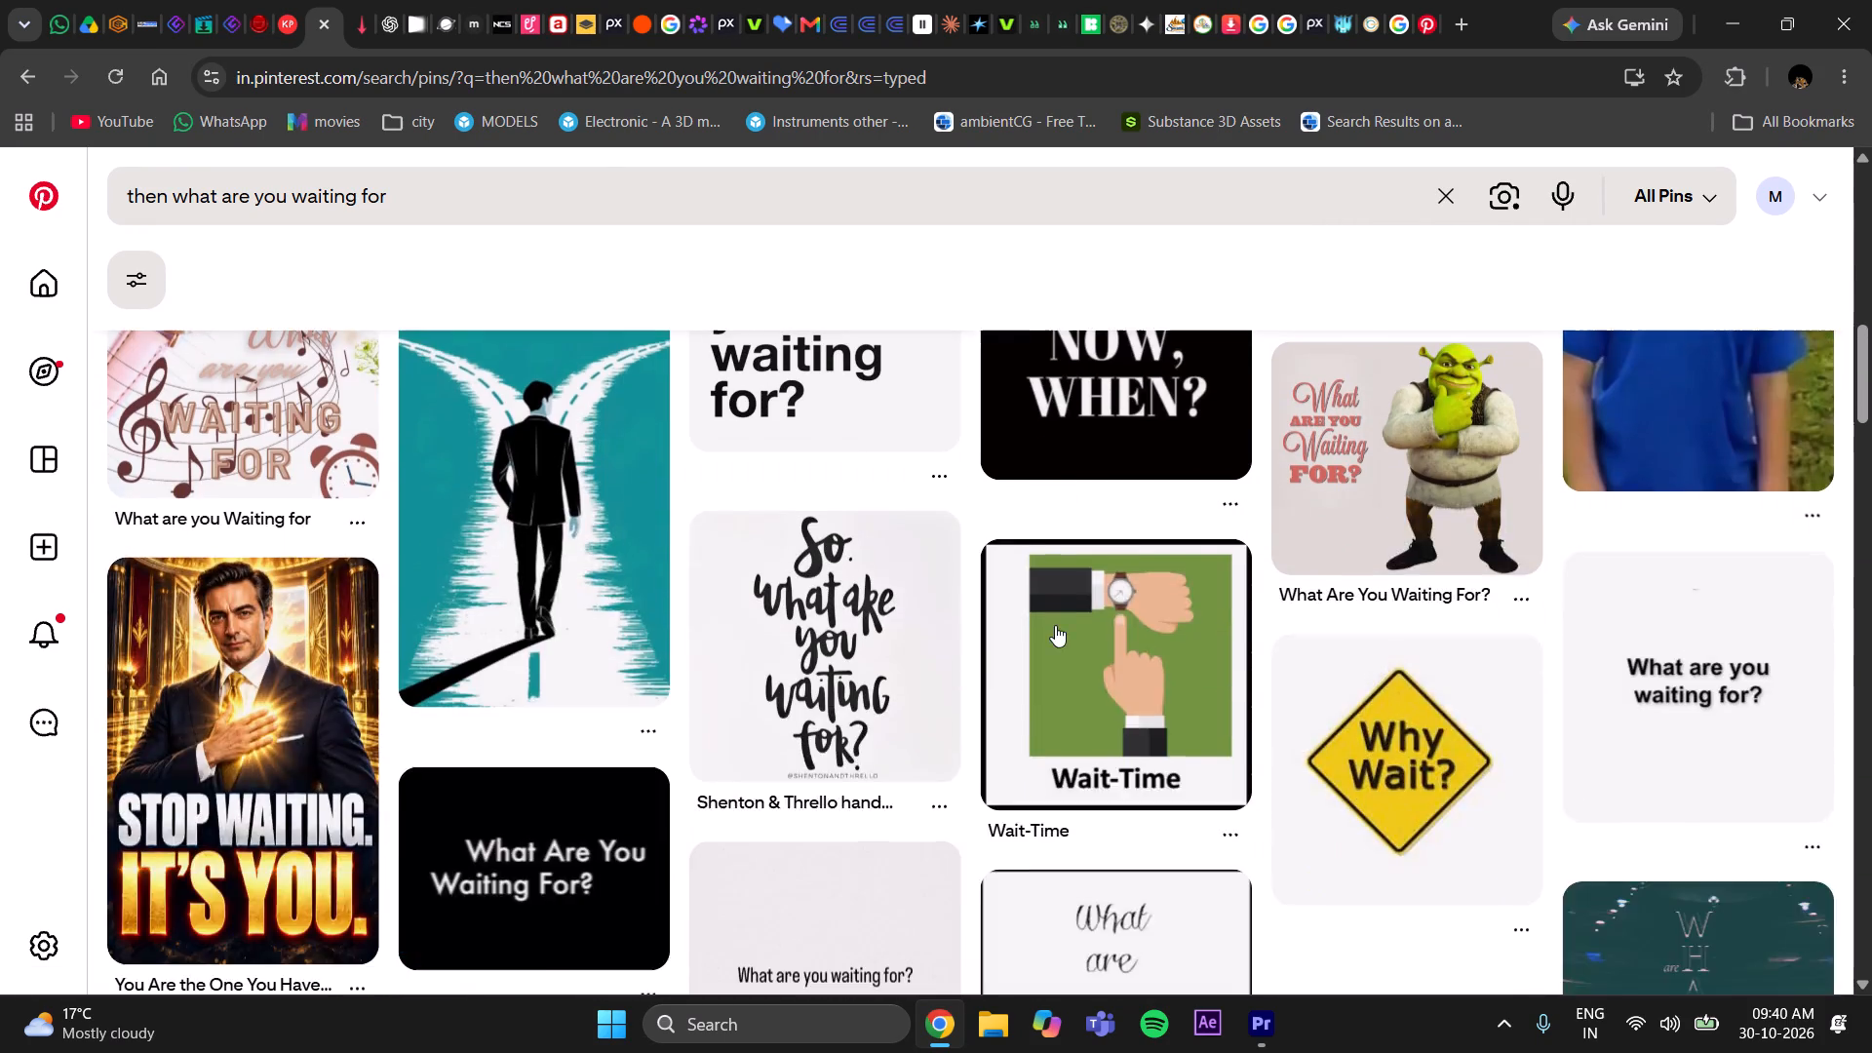
Open the "Wait-Time" wristwatch pin, look through its related pins, and return to the search results.
scroll(1055, 625, up, 1)
click(1084, 765)
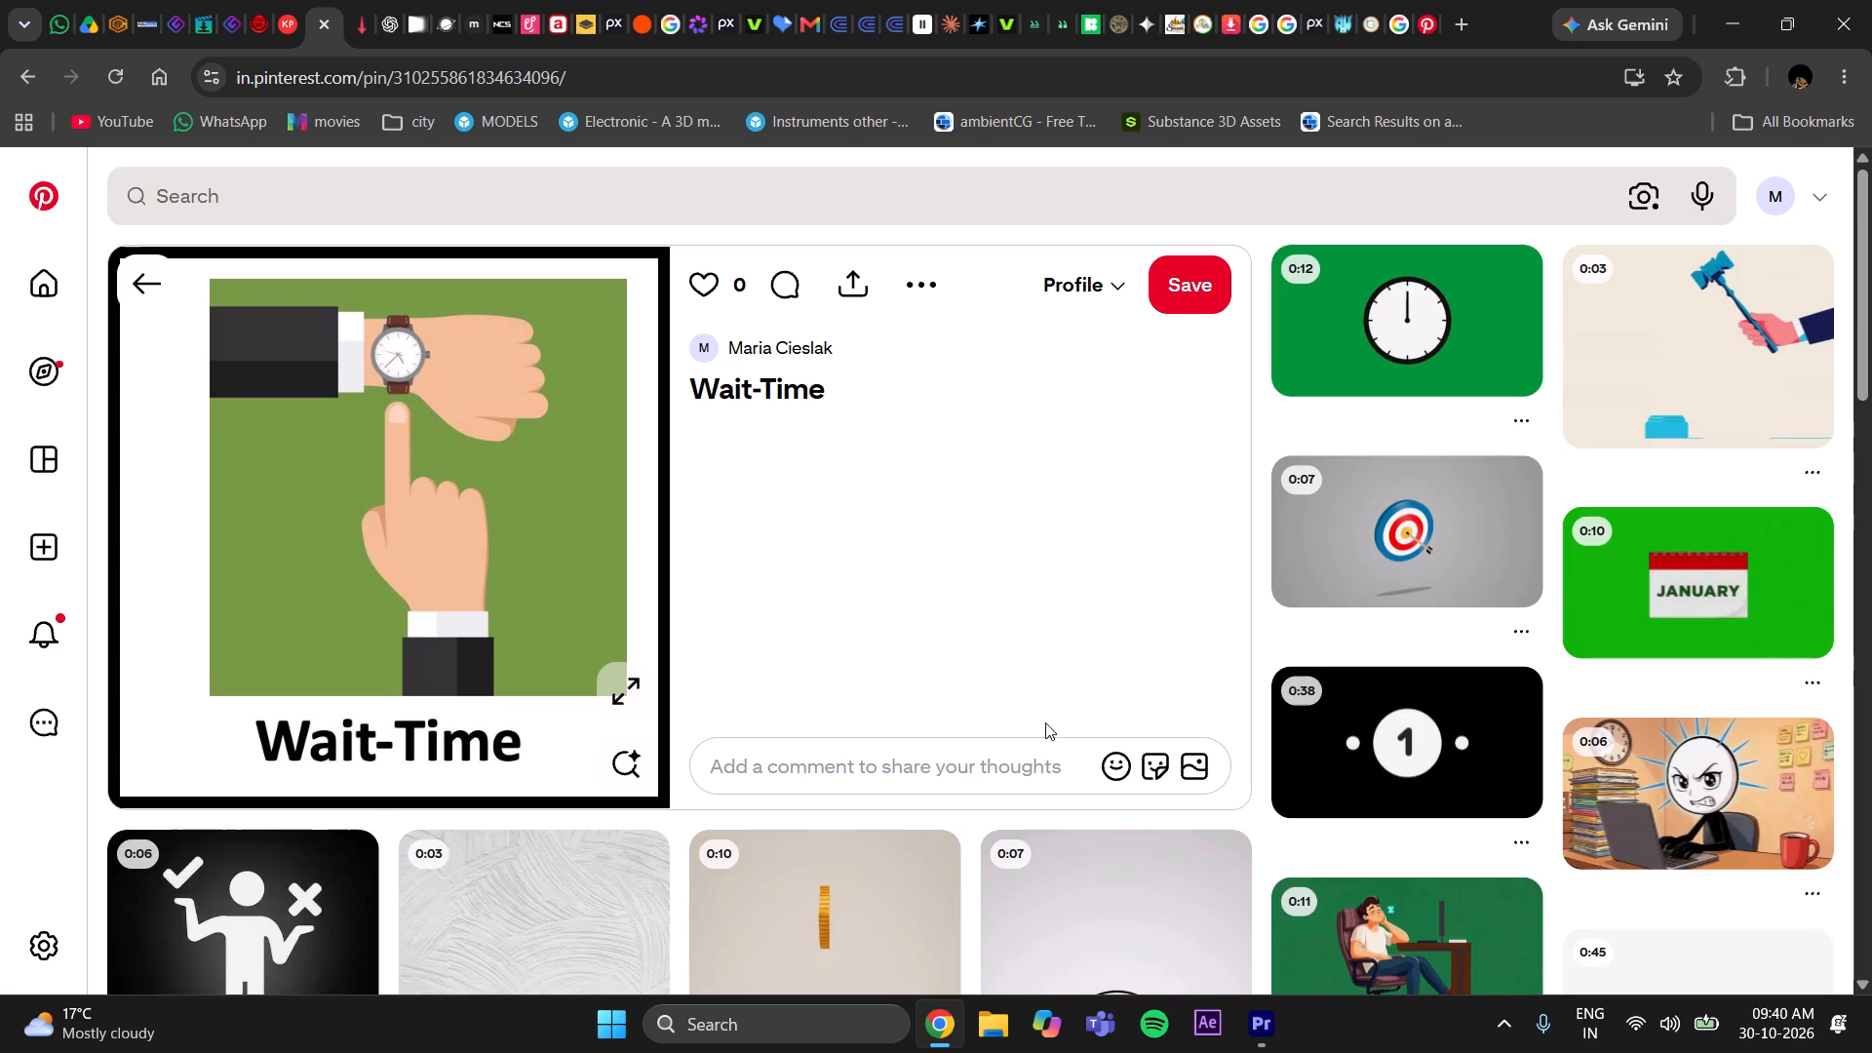
scroll(1000, 648, down, 1)
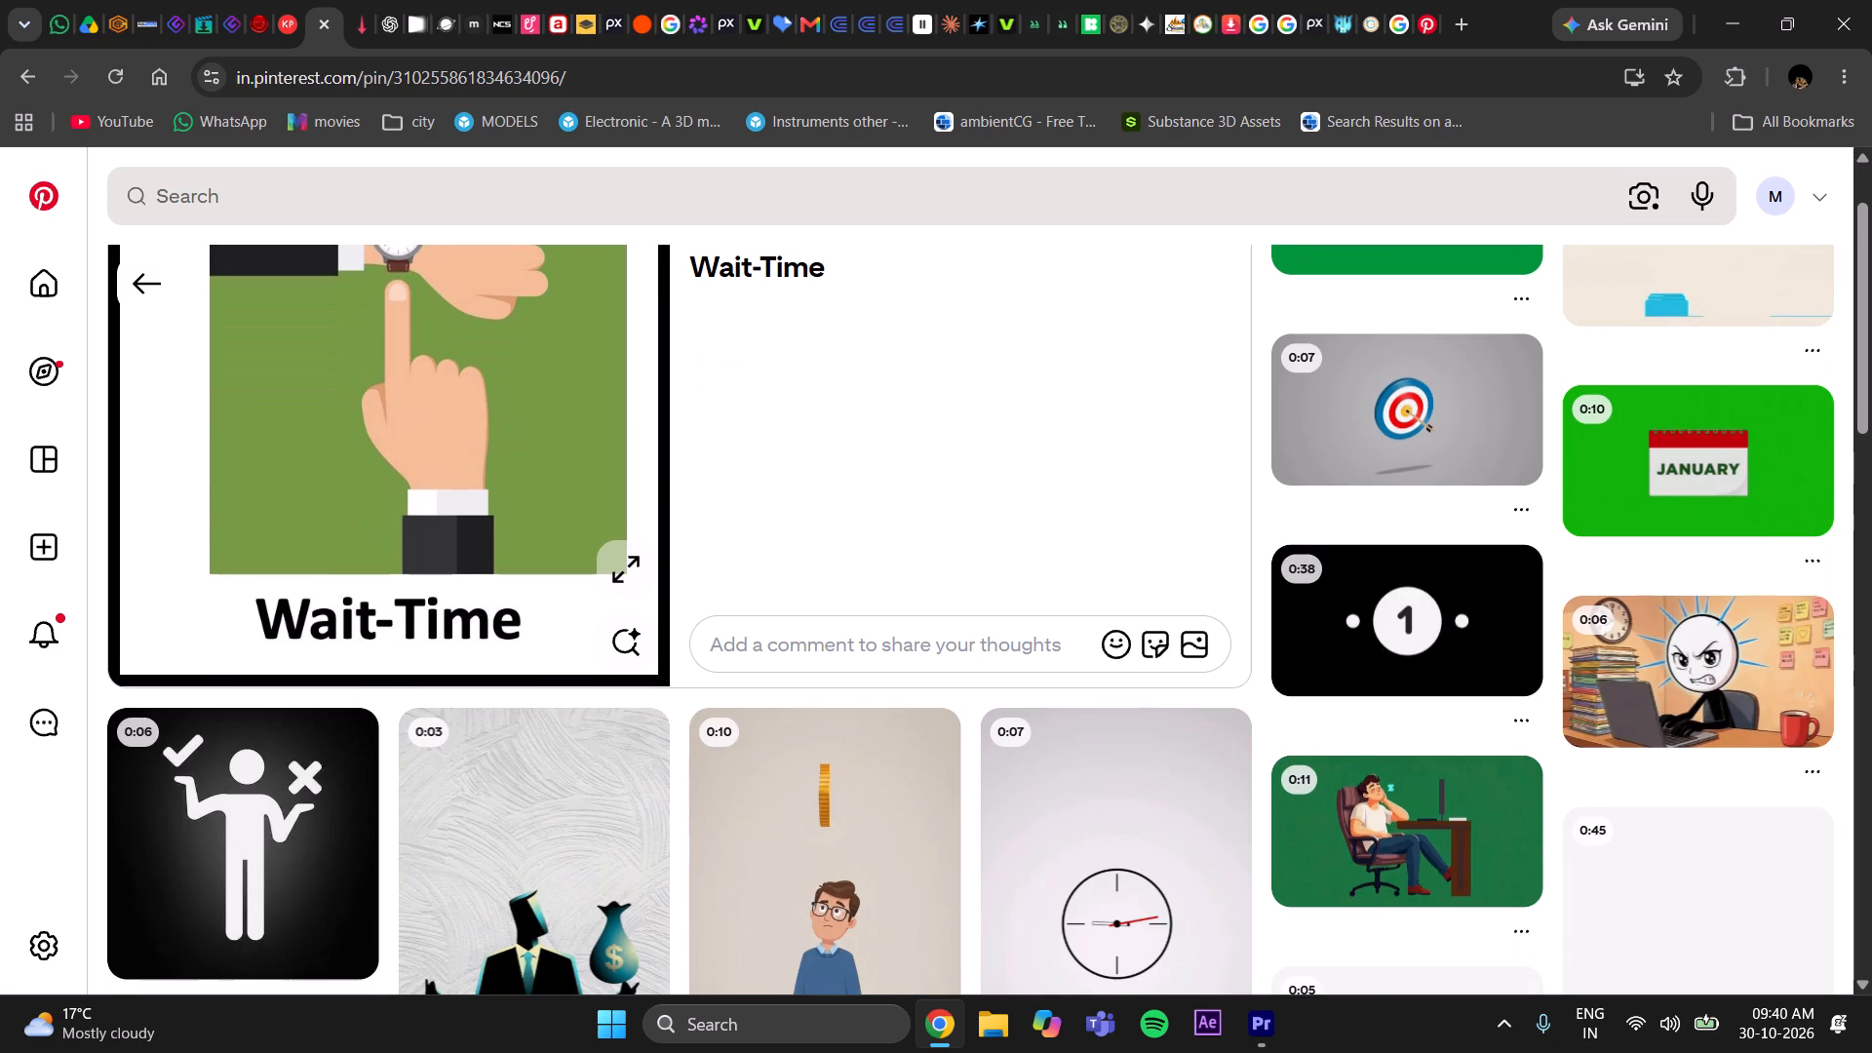
scroll(1000, 648, down, 2)
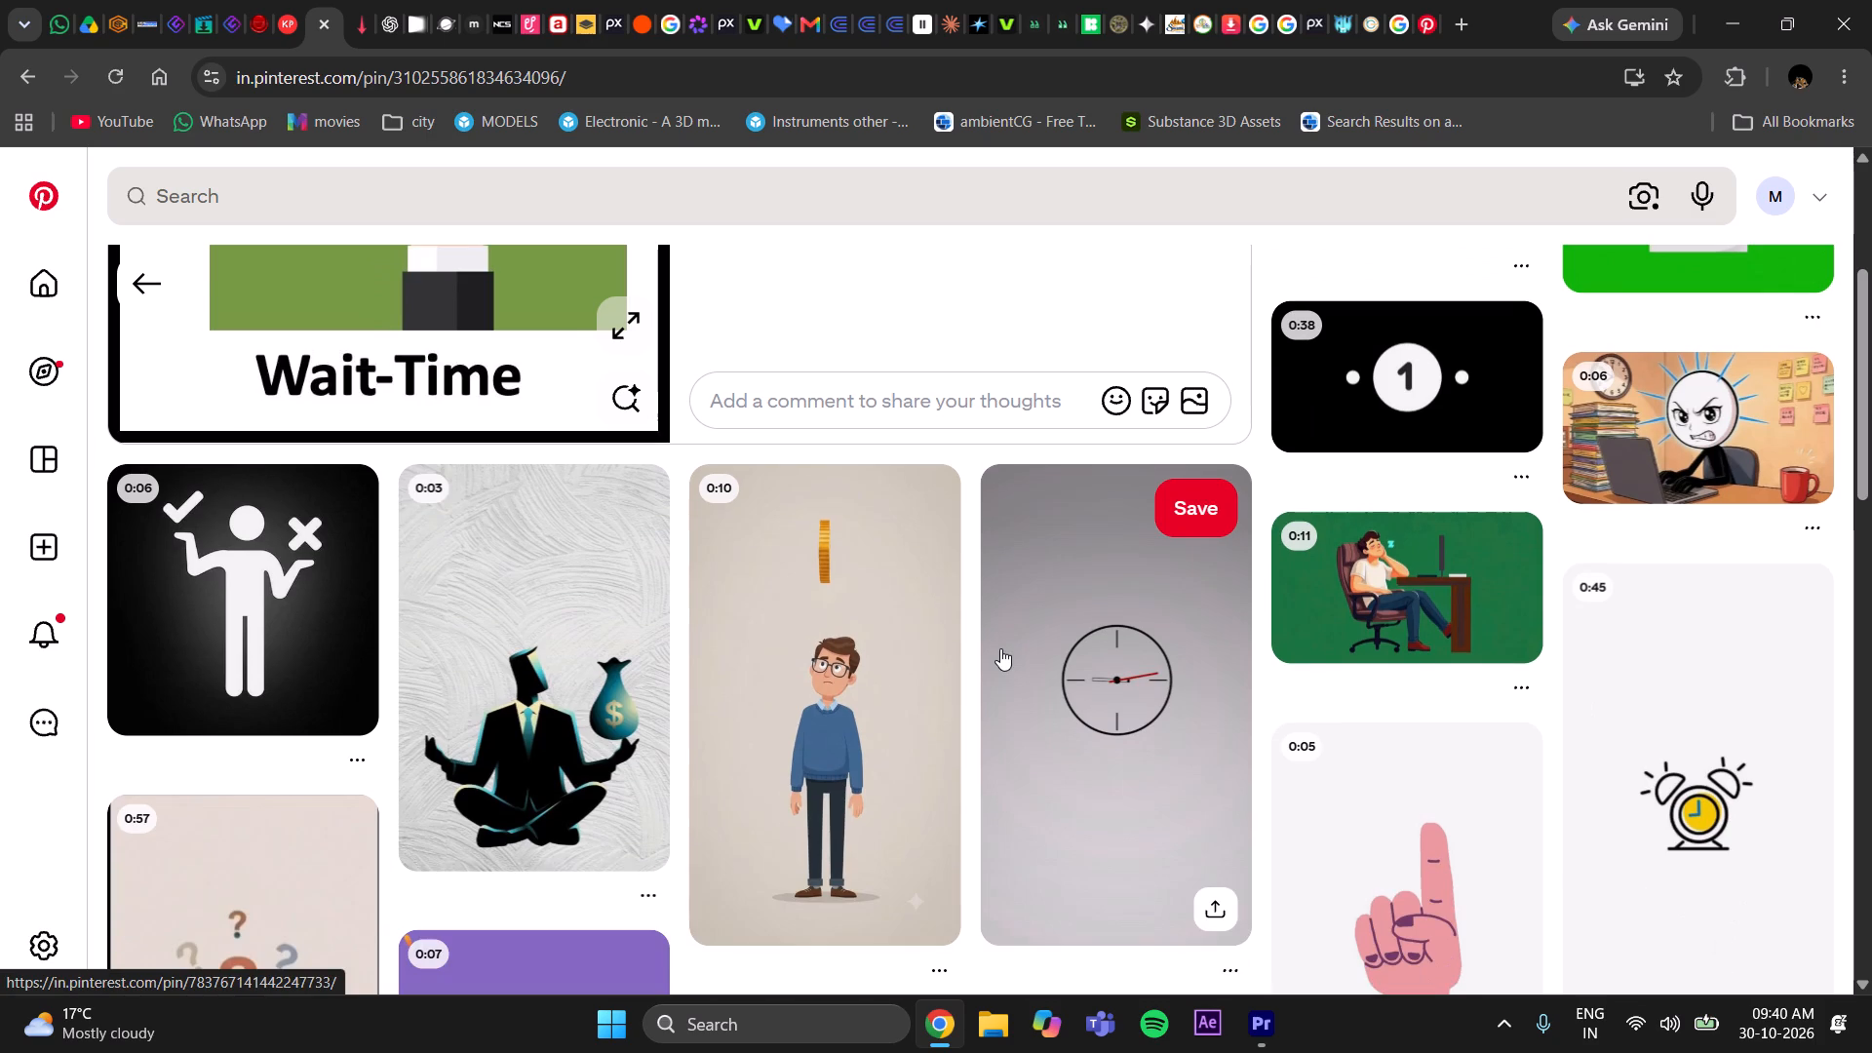
scroll(1000, 648, down, 3)
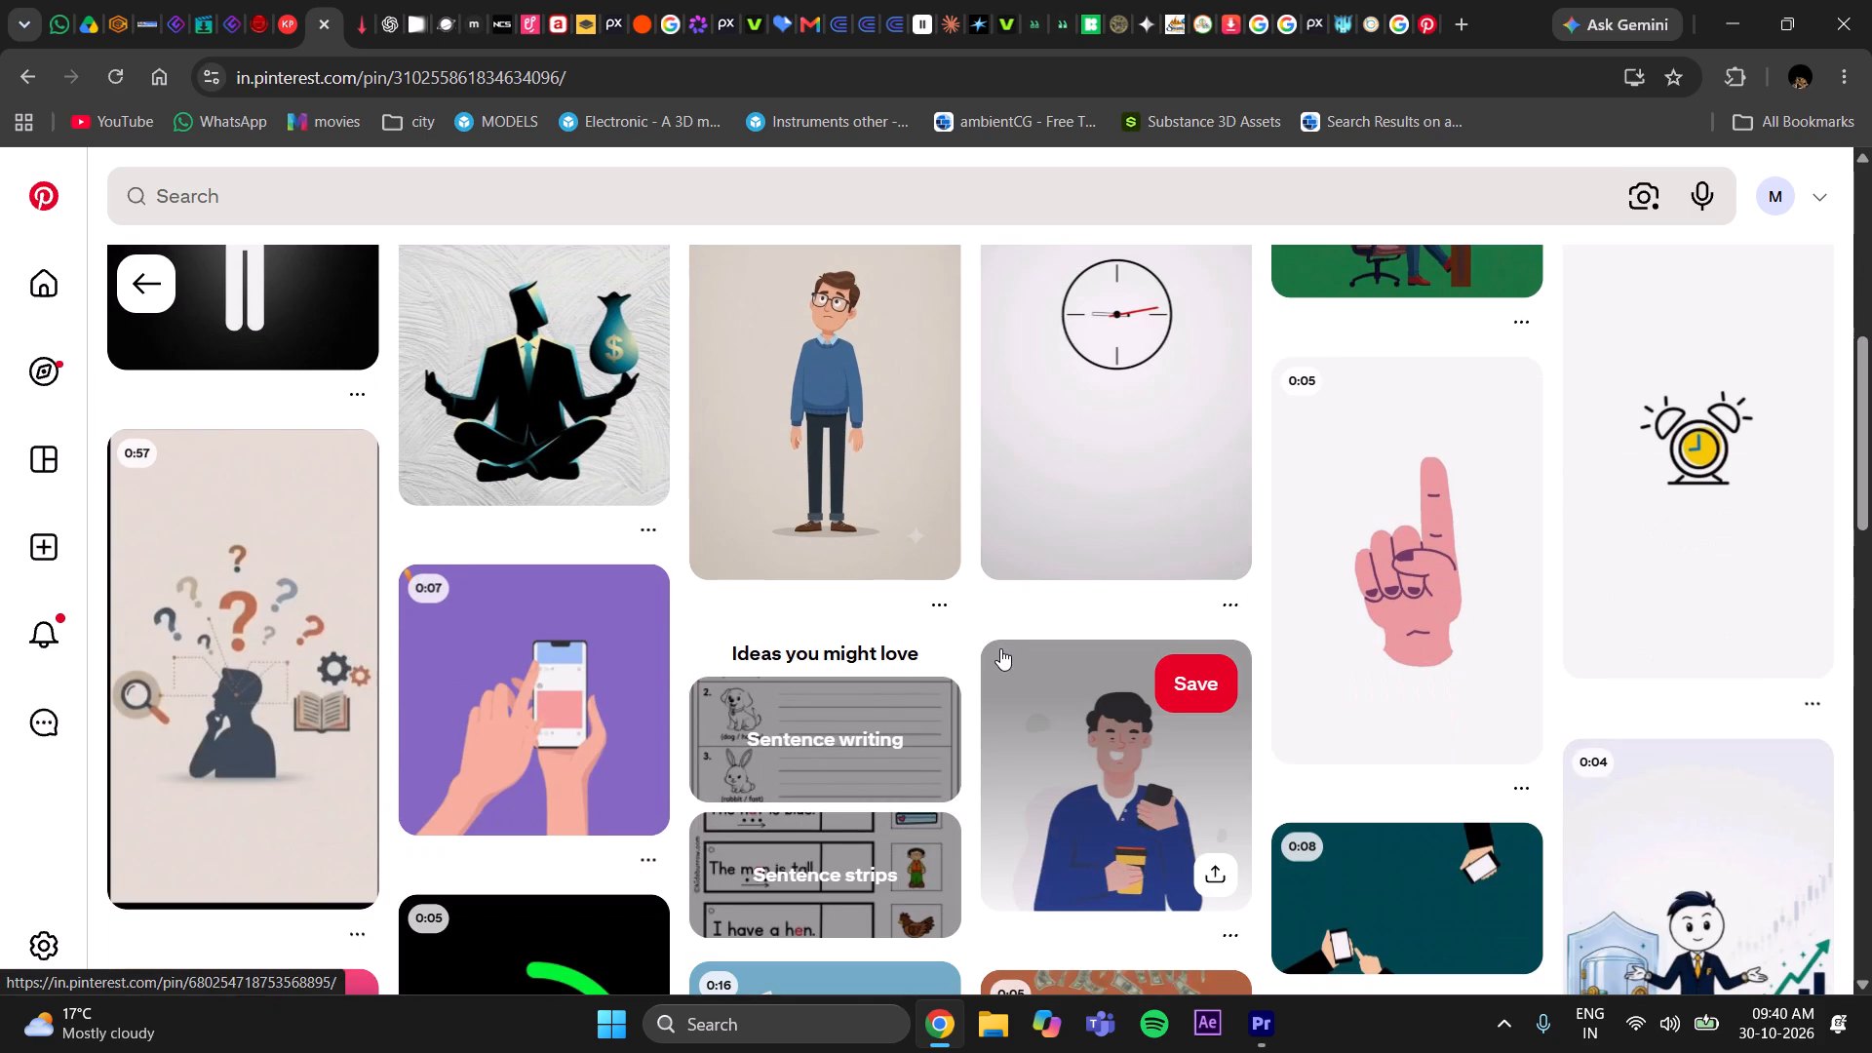
click(27, 68)
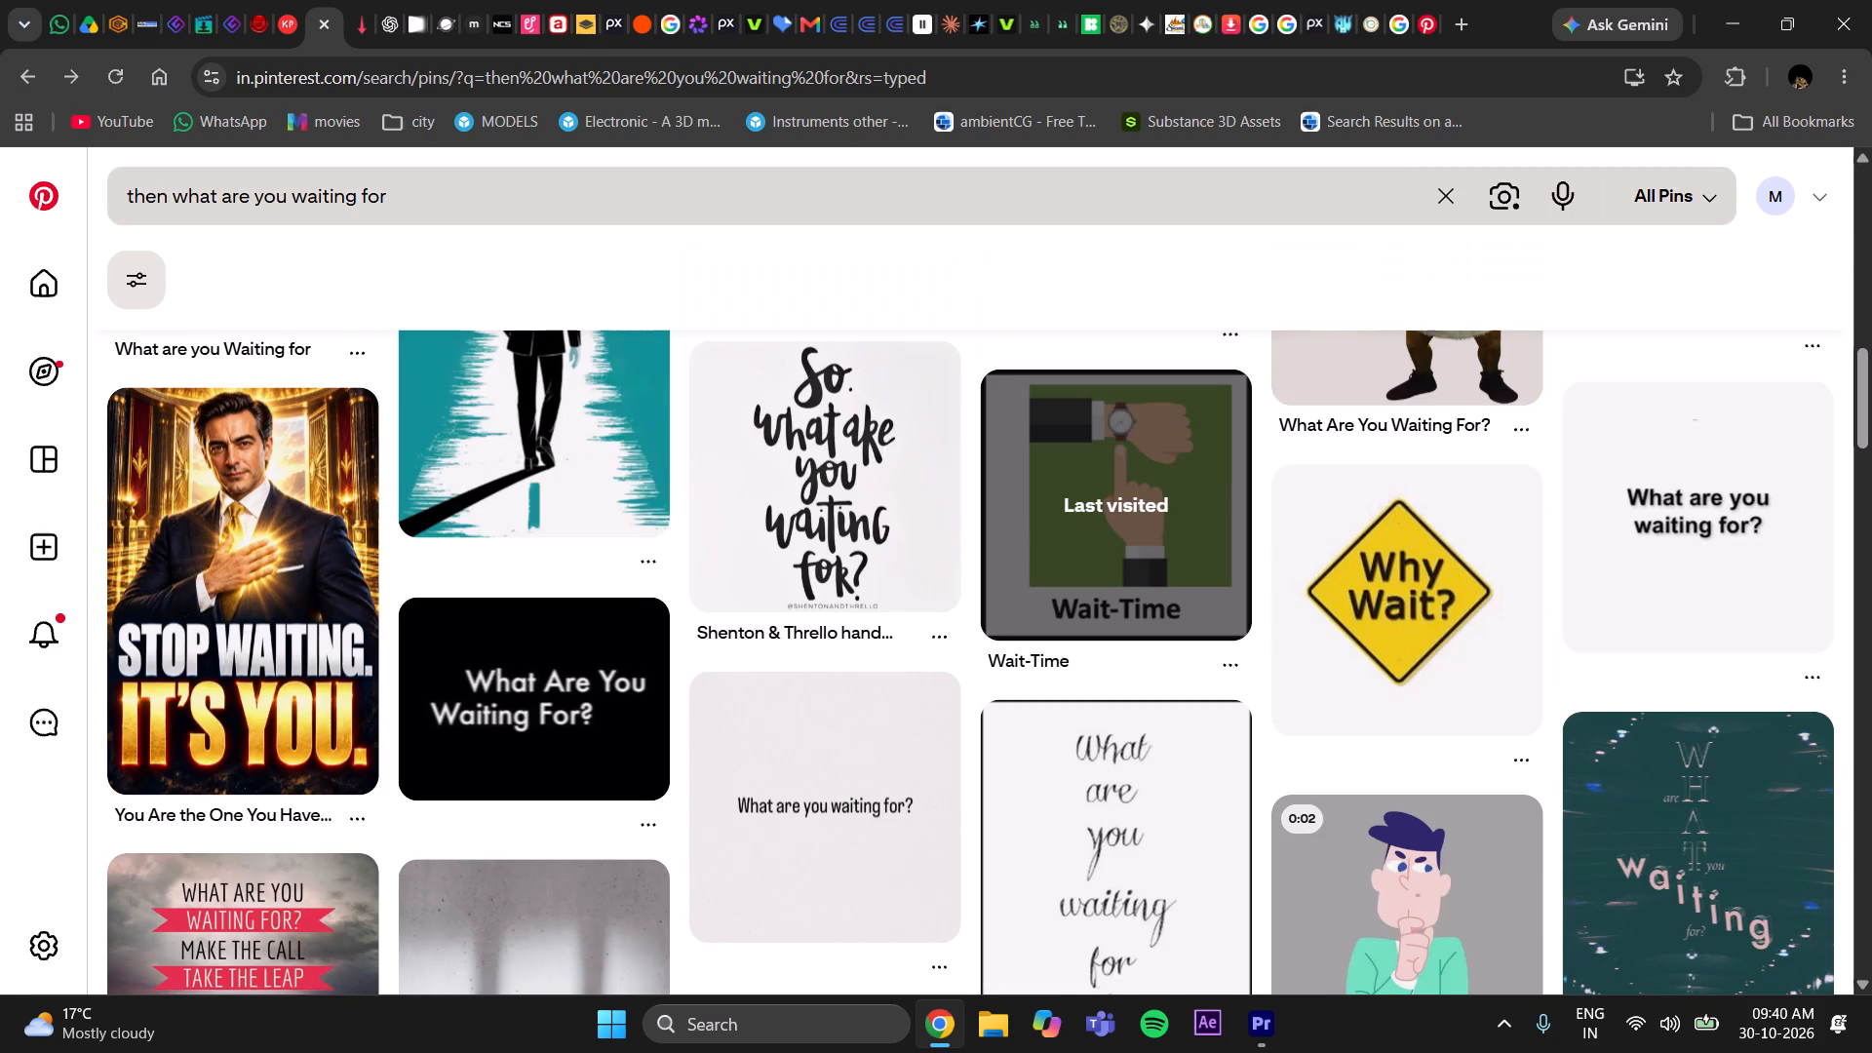
Search Pinterest for "waiting for" and look through the pins for a suitable waiting visual.
click(289, 198)
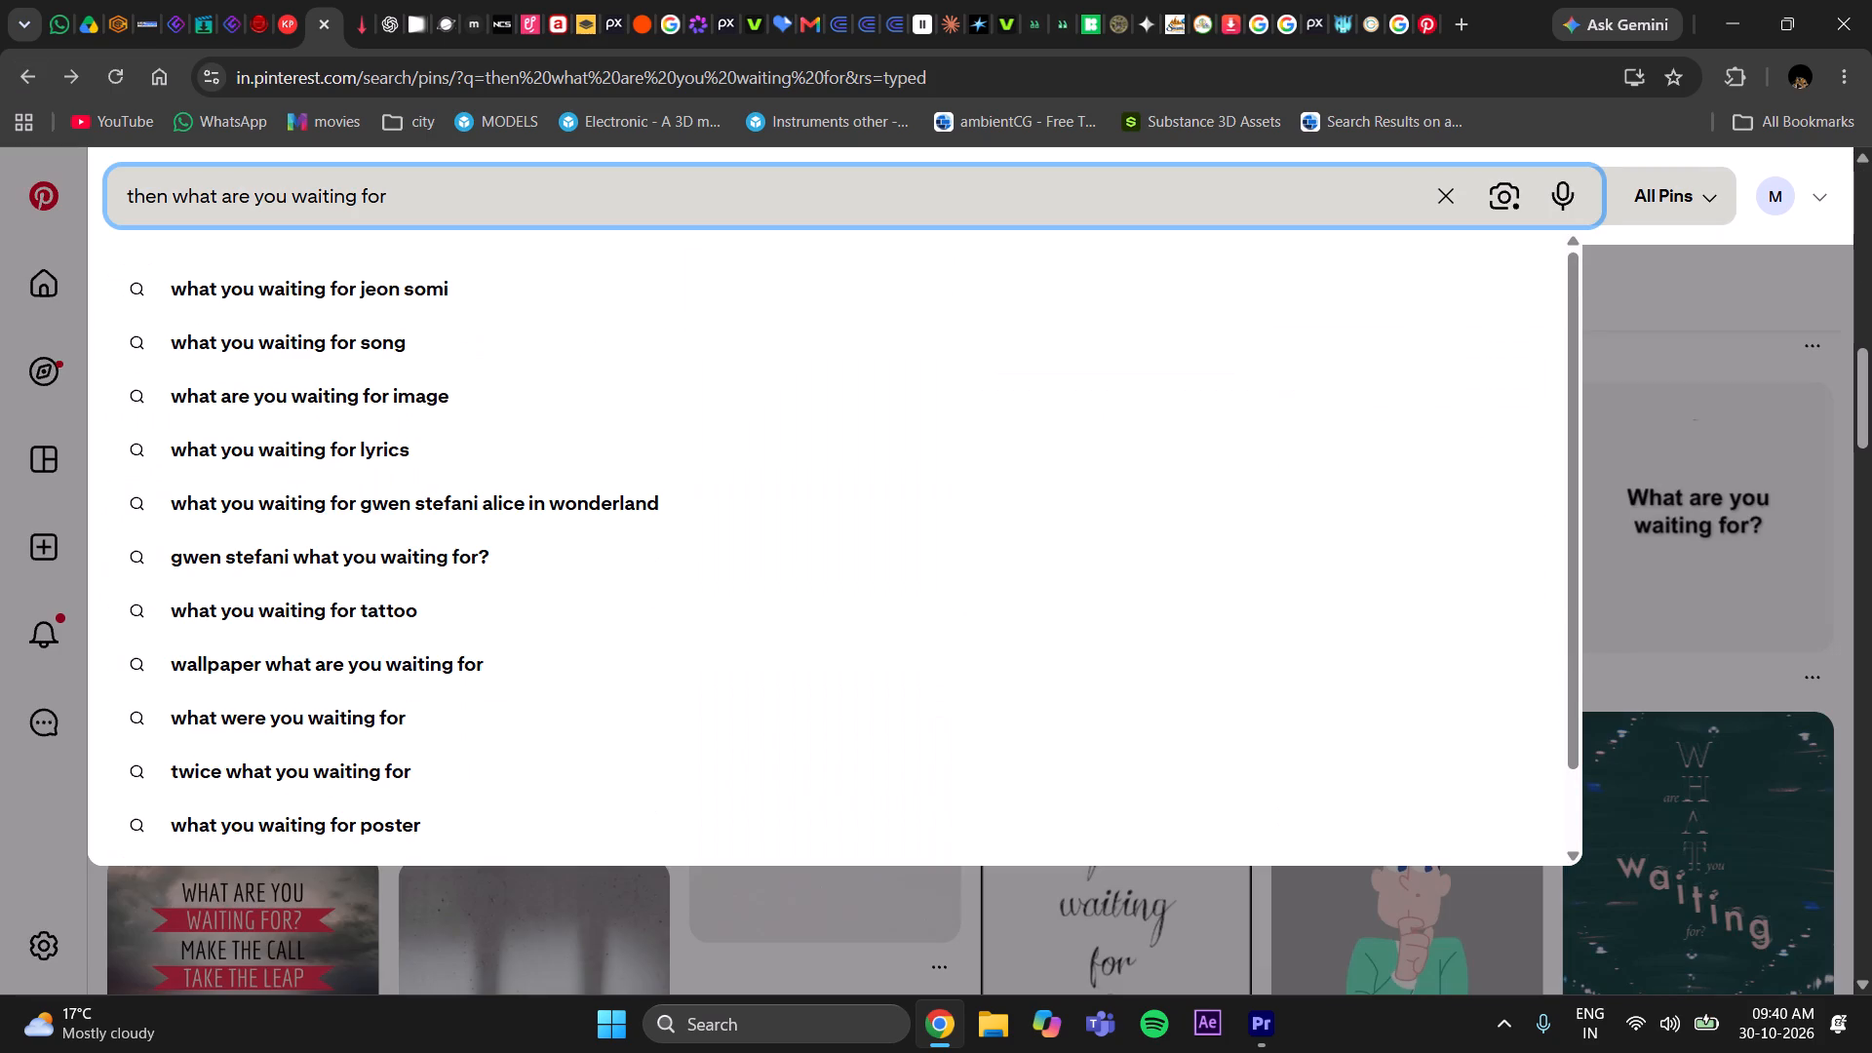
key(BackSpace)
key(BackSpace)
key(BackSpace)
key(BackSpace)
key(BackSpace)
key(BackSpace)
key(BackSpace)
key(BackSpace)
key(BackSpace)
key(BackSpace)
key(BackSpace)
key(BackSpace)
key(BackSpace)
key(BackSpace)
key(BackSpace)
key(BackSpace)
key(BackSpace)
key(BackSpace)
key(BackSpace)
key(BackSpace)
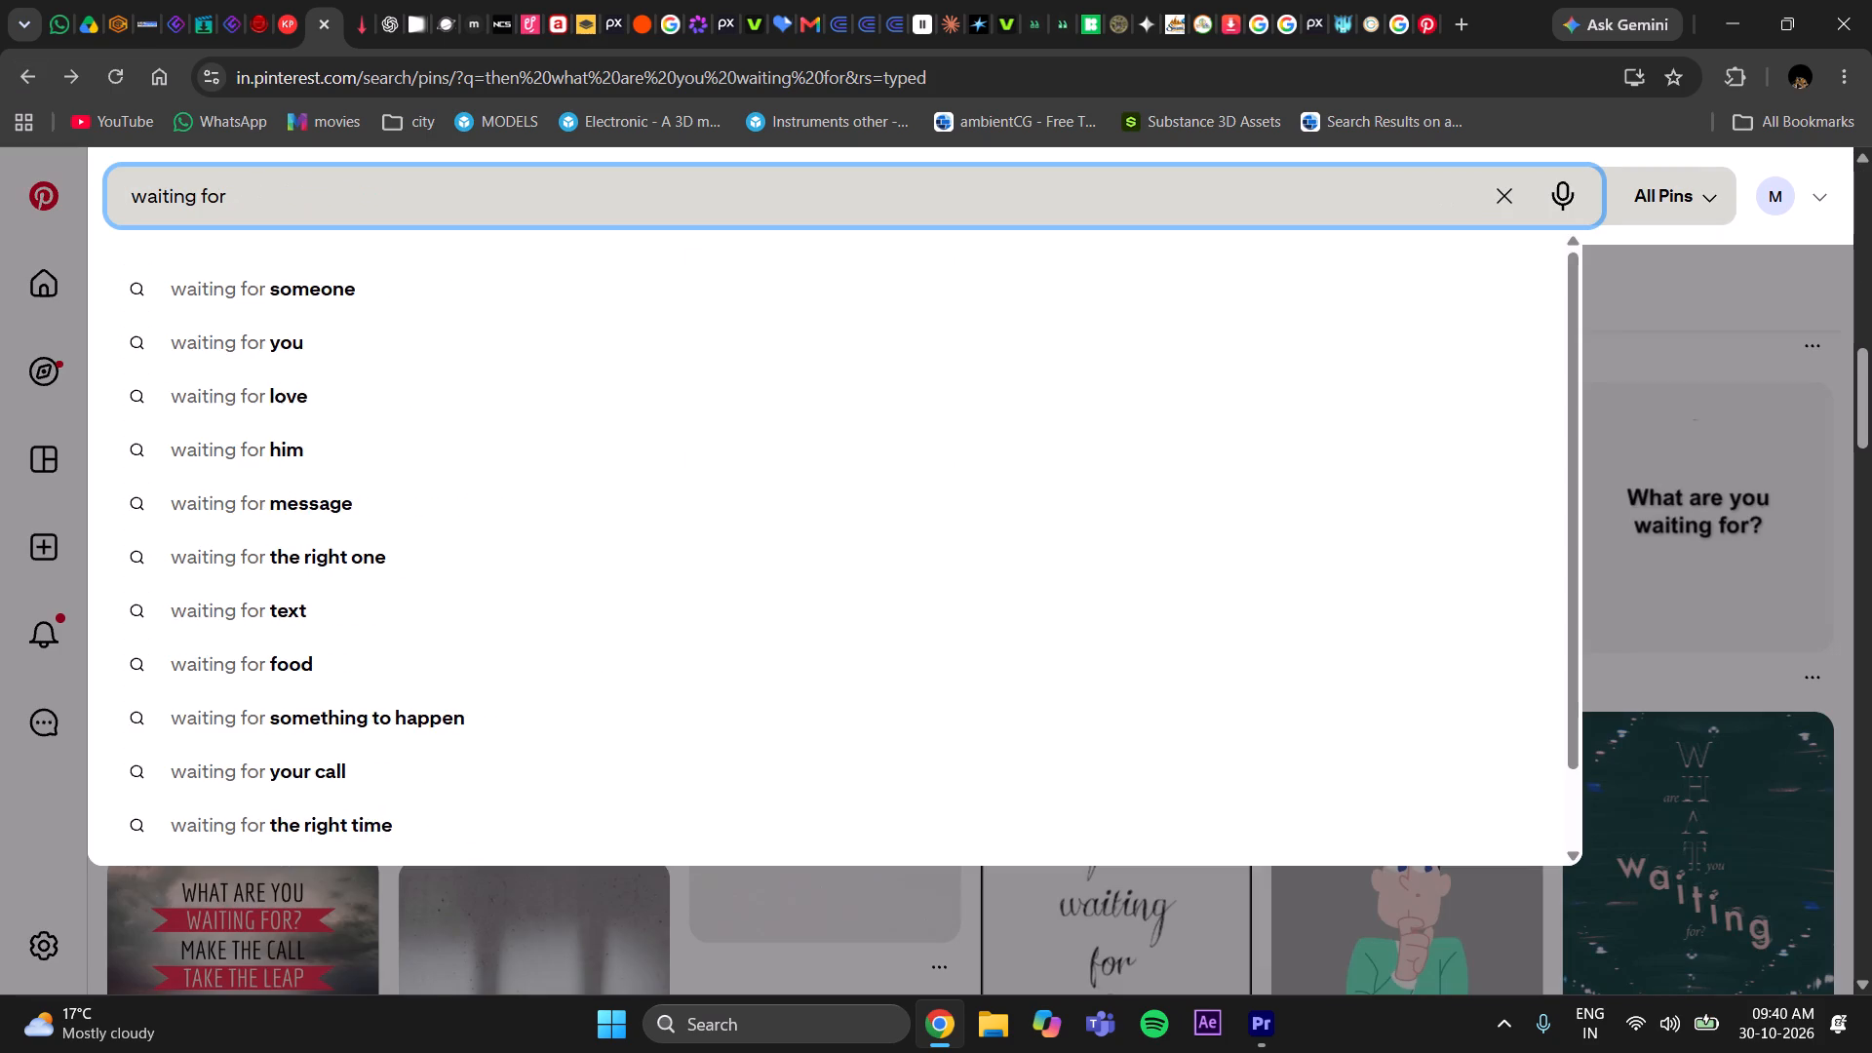
key(Return)
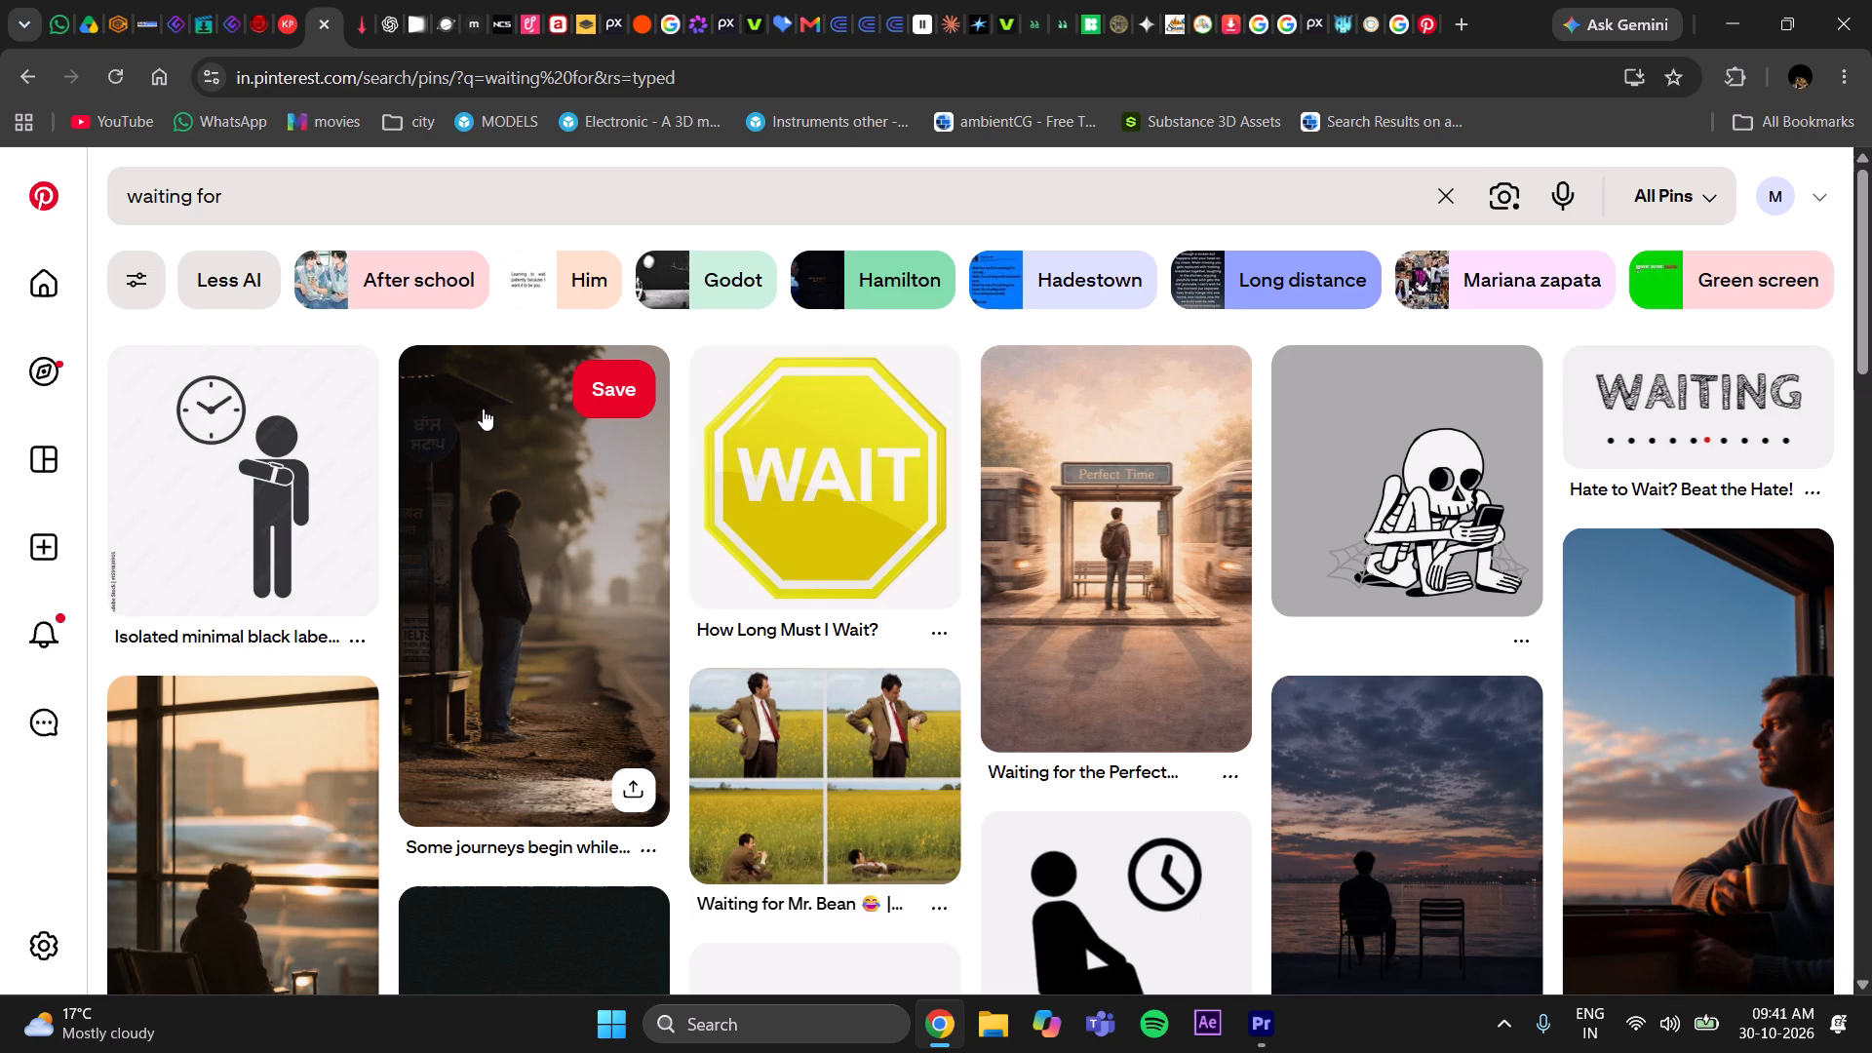
scroll(1012, 617, down, 4)
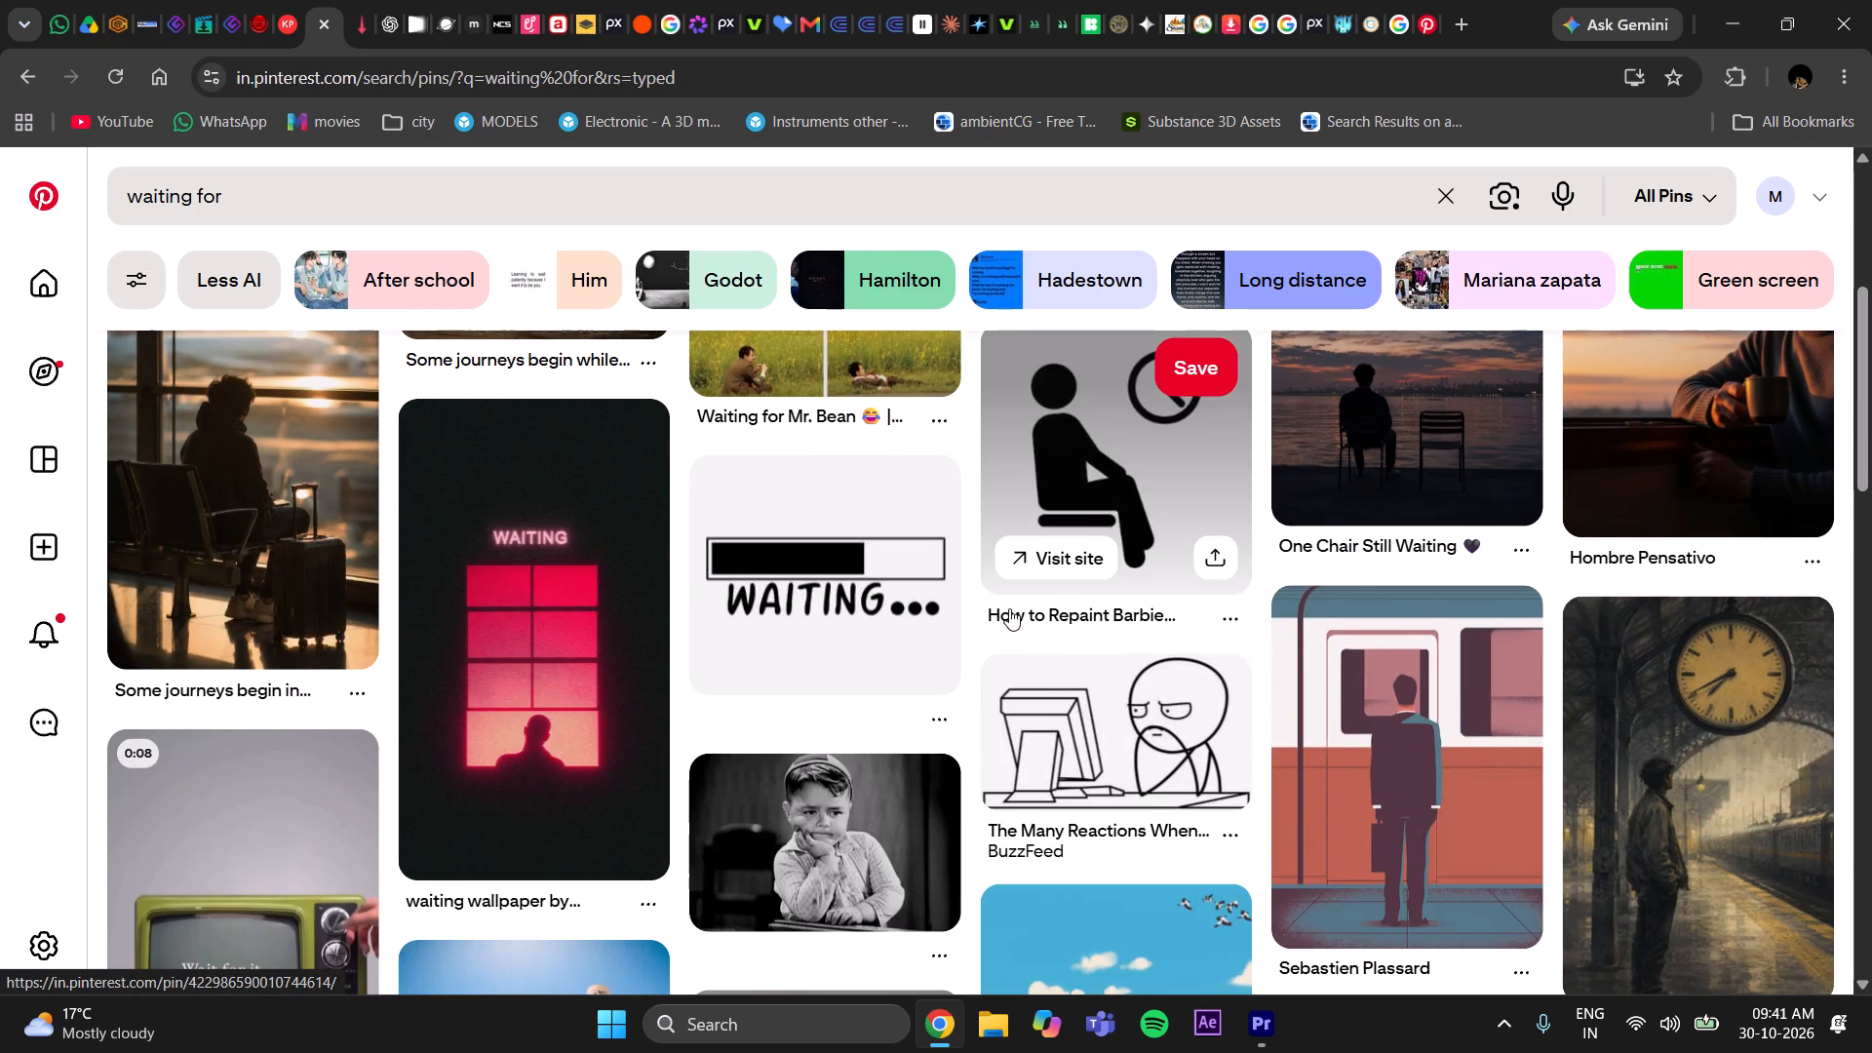
scroll(1009, 608, down, 5)
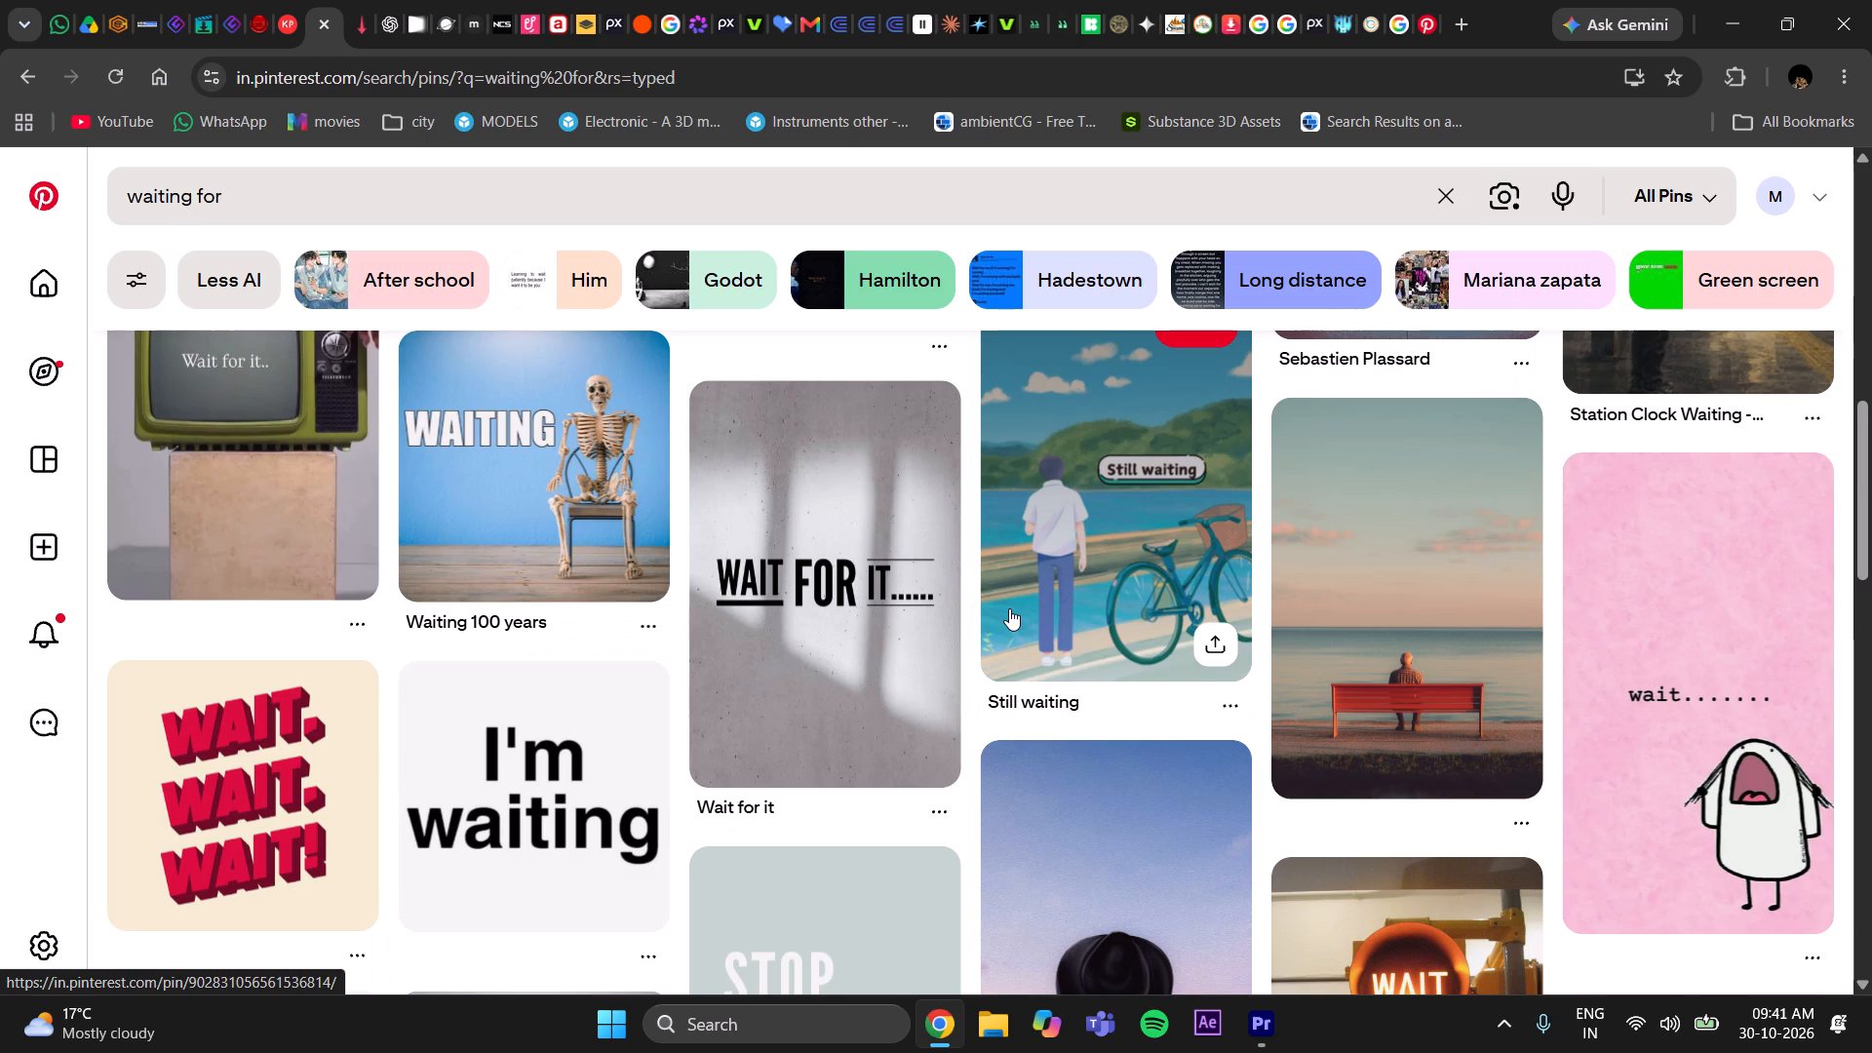
scroll(1009, 608, down, 3)
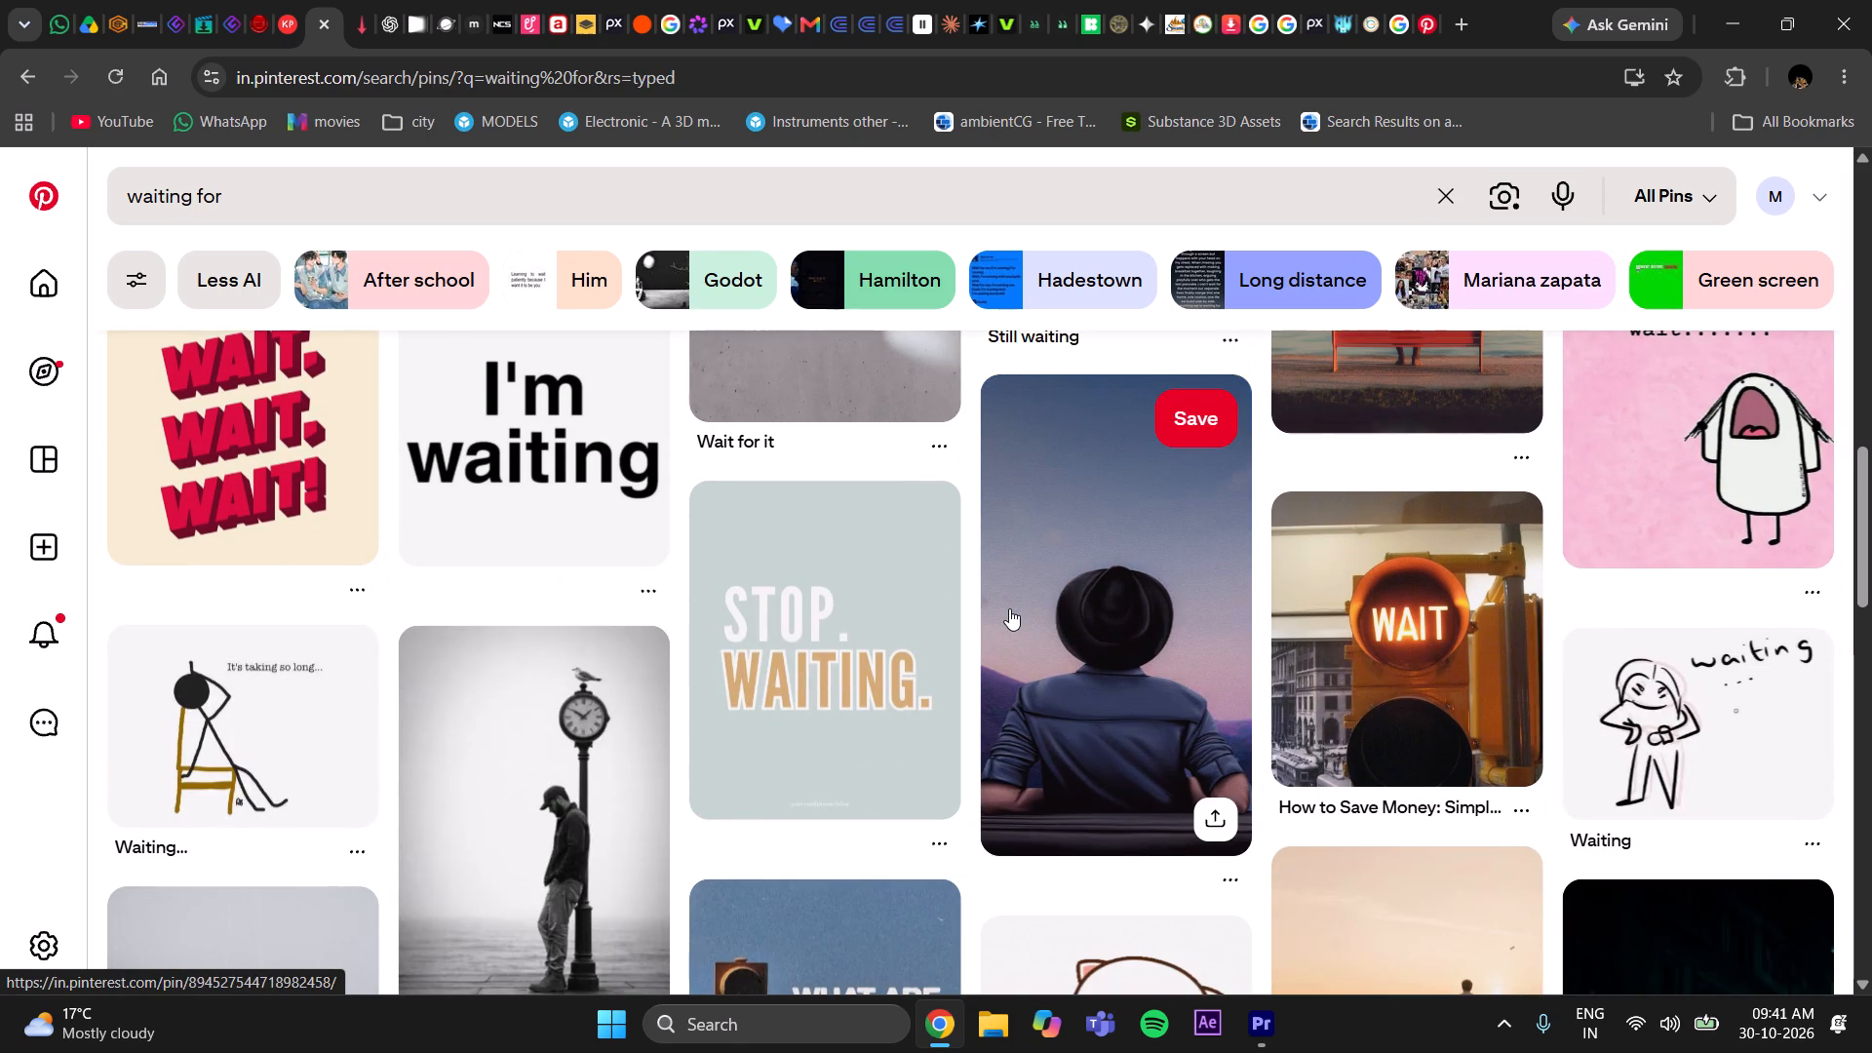
Shorten the Pinterest search to "waiting".
click(333, 218)
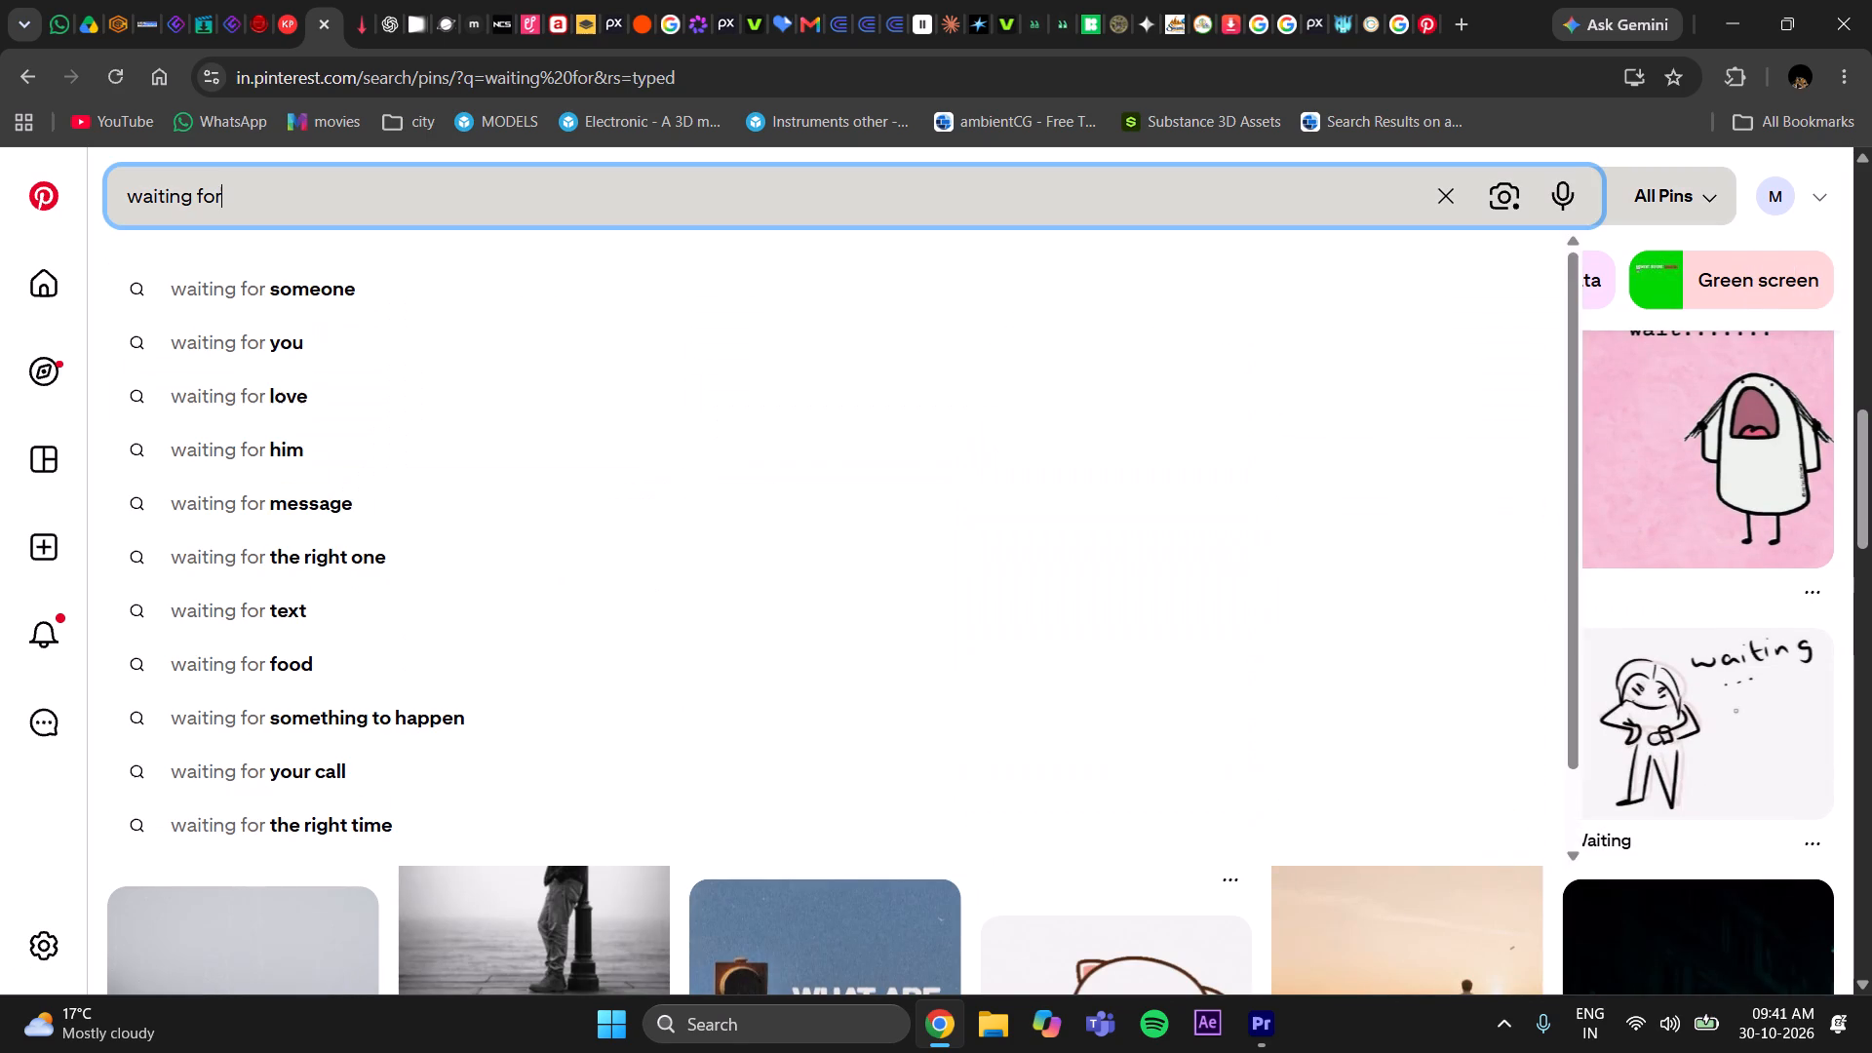
key(BackSpace)
key(BackSpace)
key(BackSpace)
key(Return)
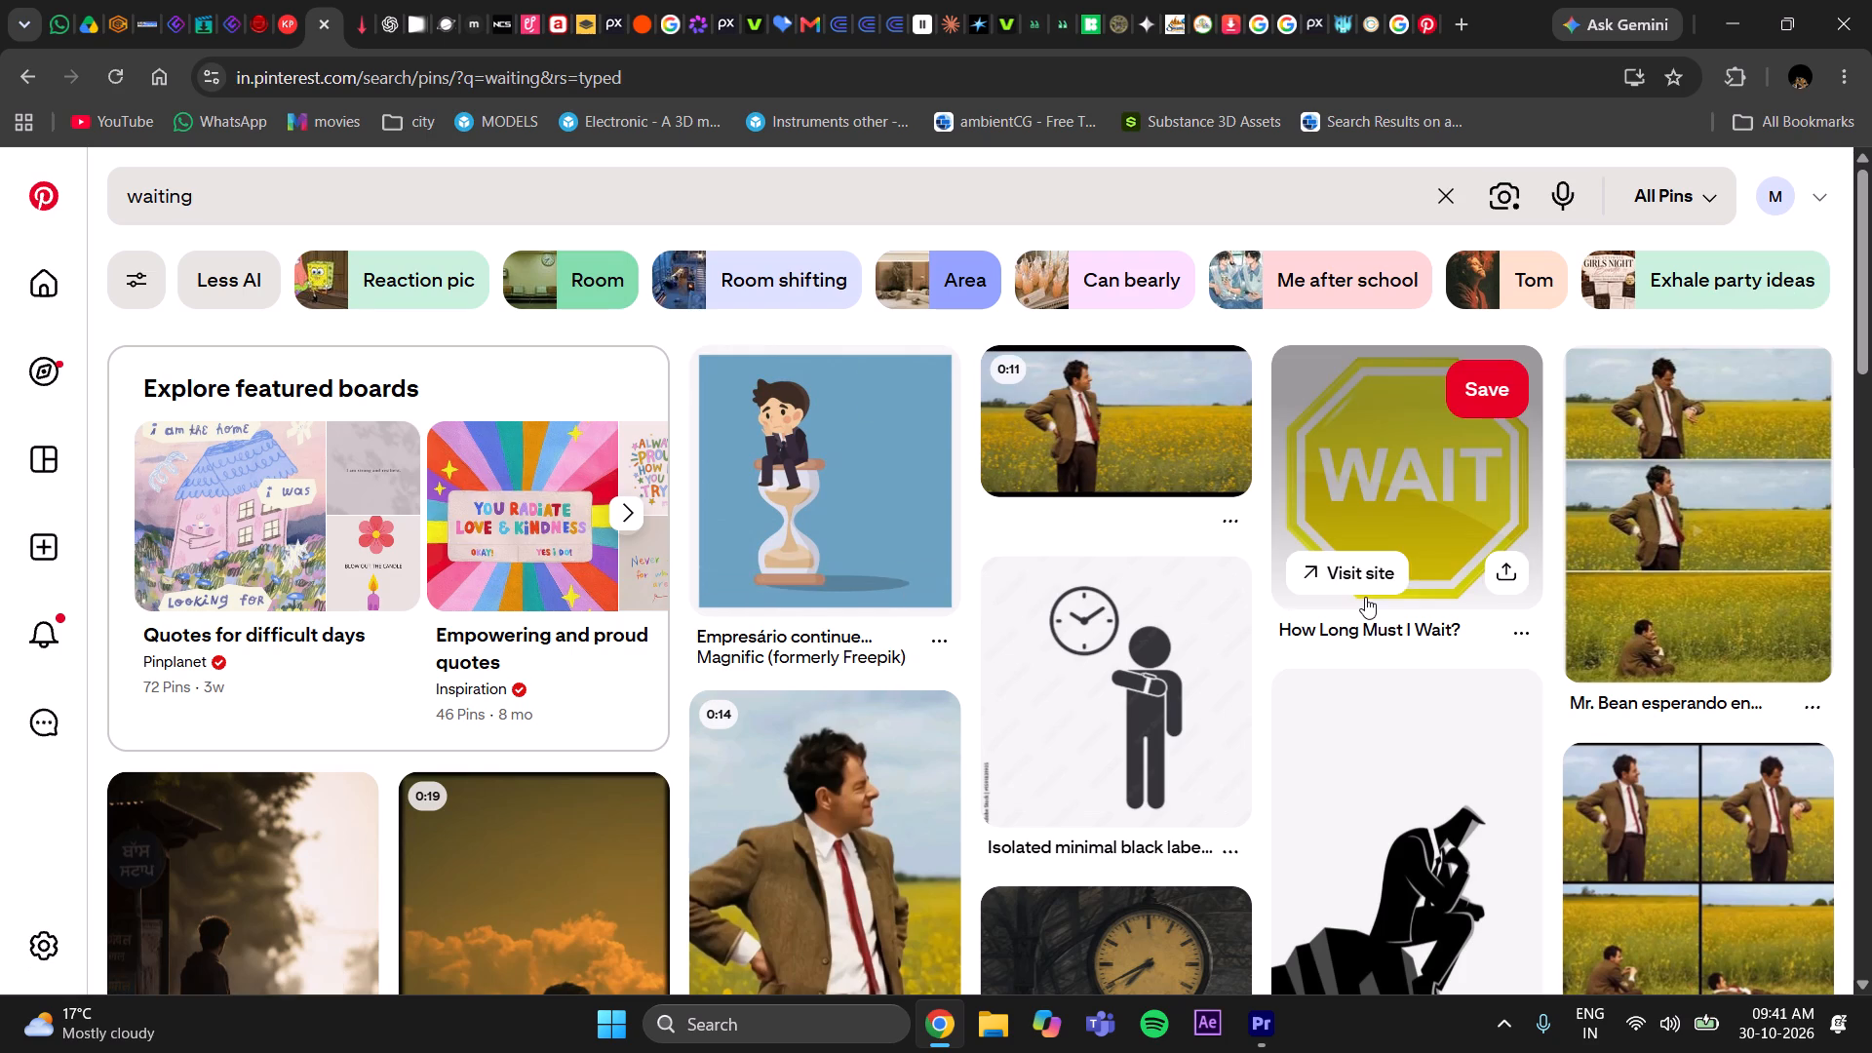
Look through the "waiting" search pins for a visual that suits the "what are you waiting for" voiceover line.
scroll(1365, 597, down, 3)
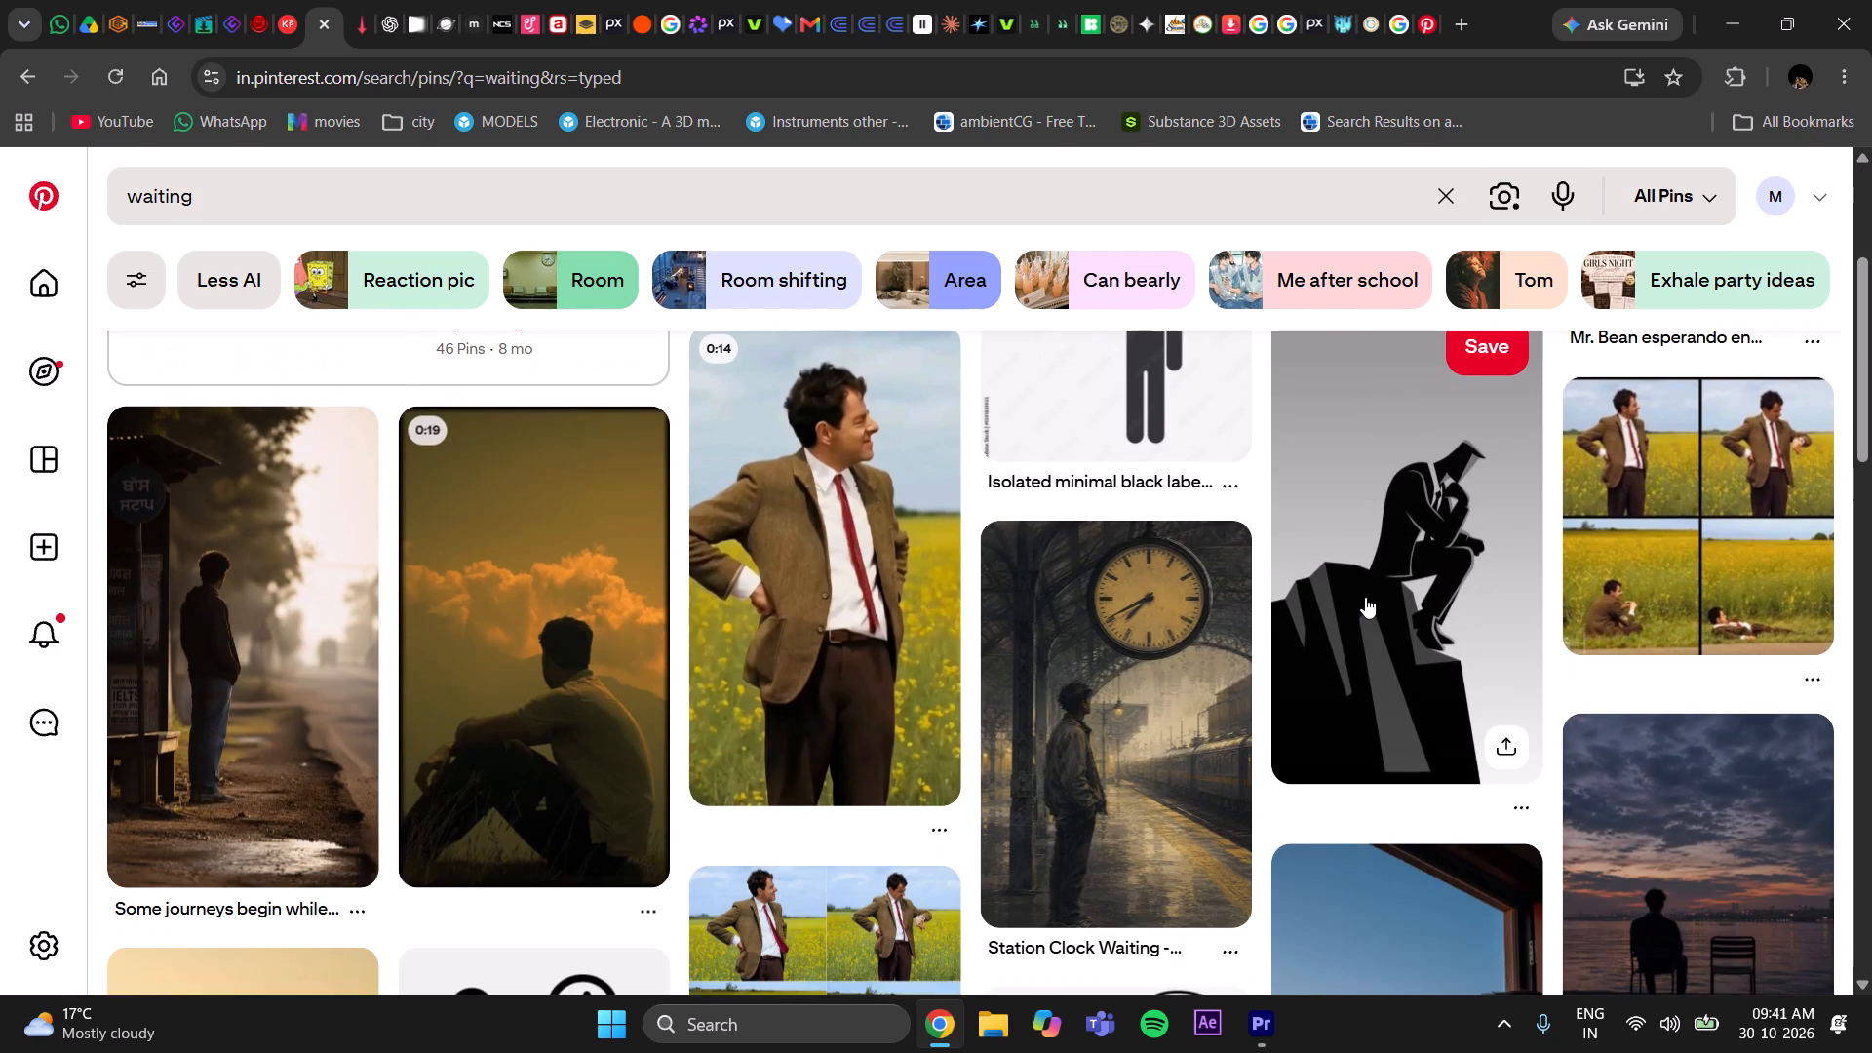
scroll(1365, 597, up, 1)
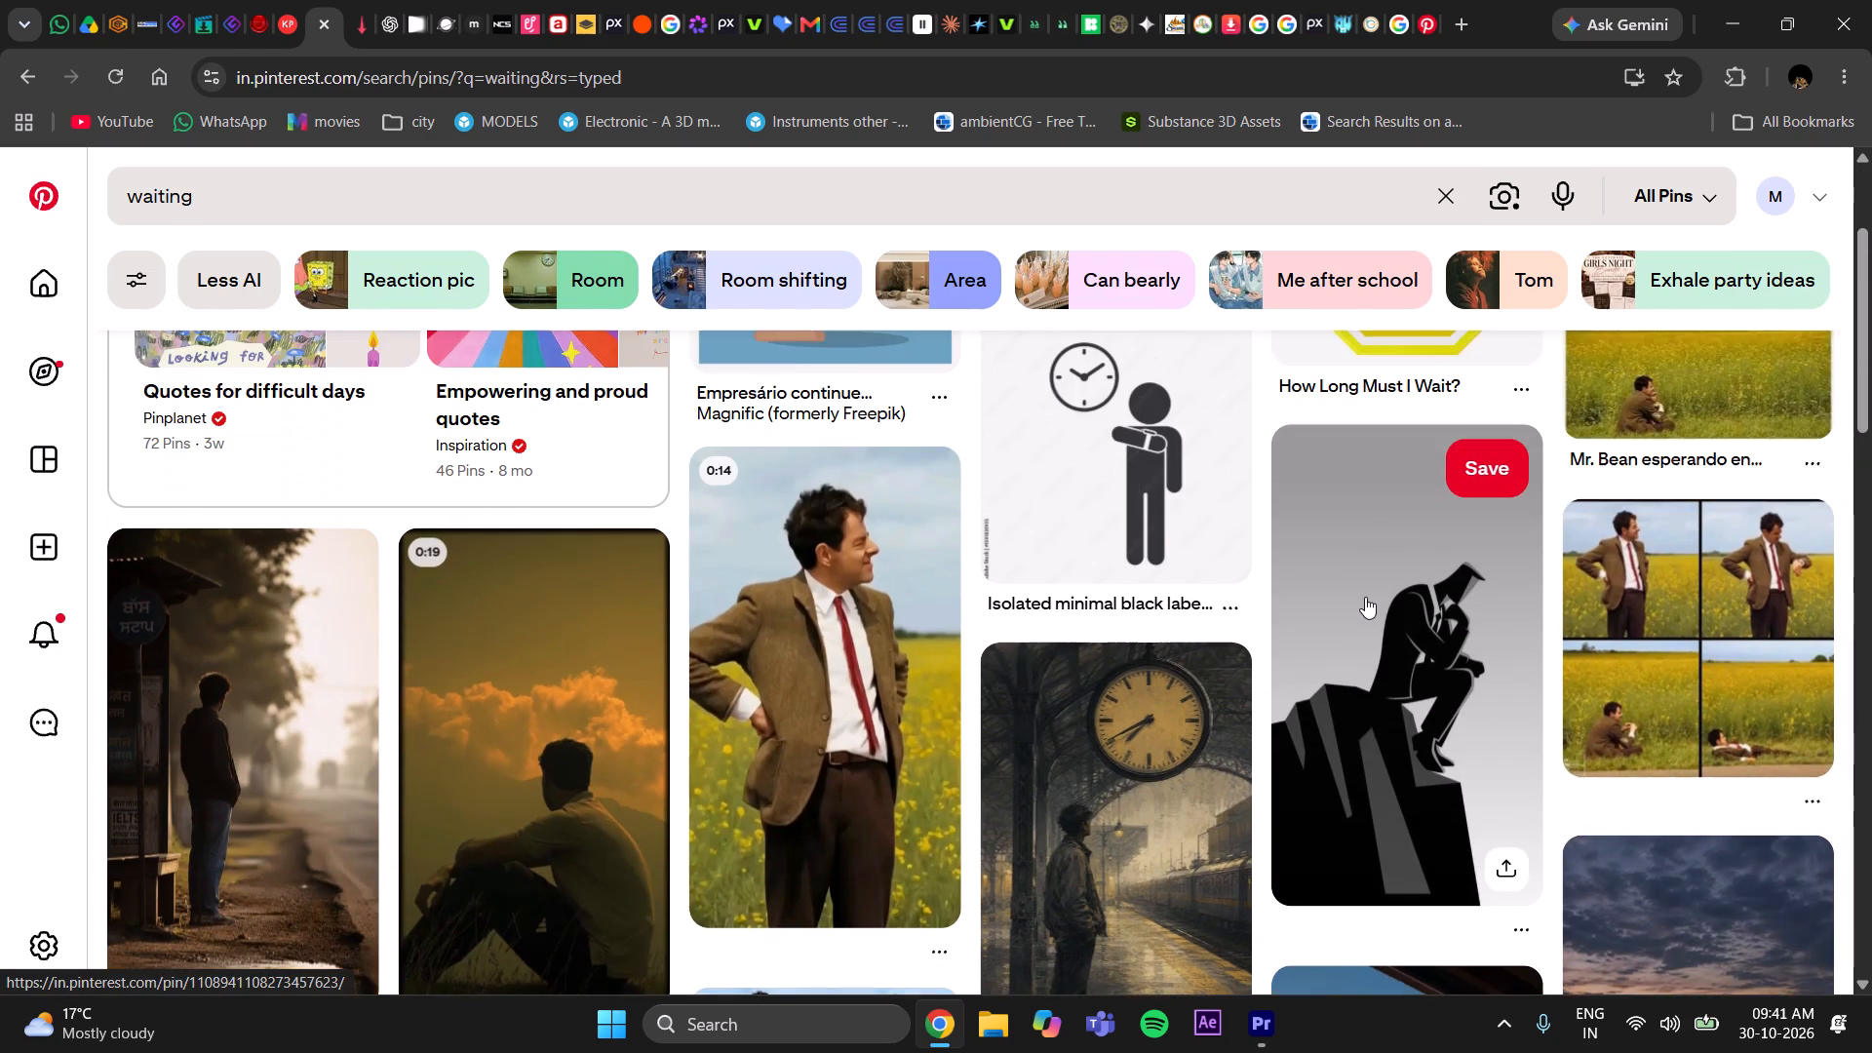
scroll(1365, 597, up, 4)
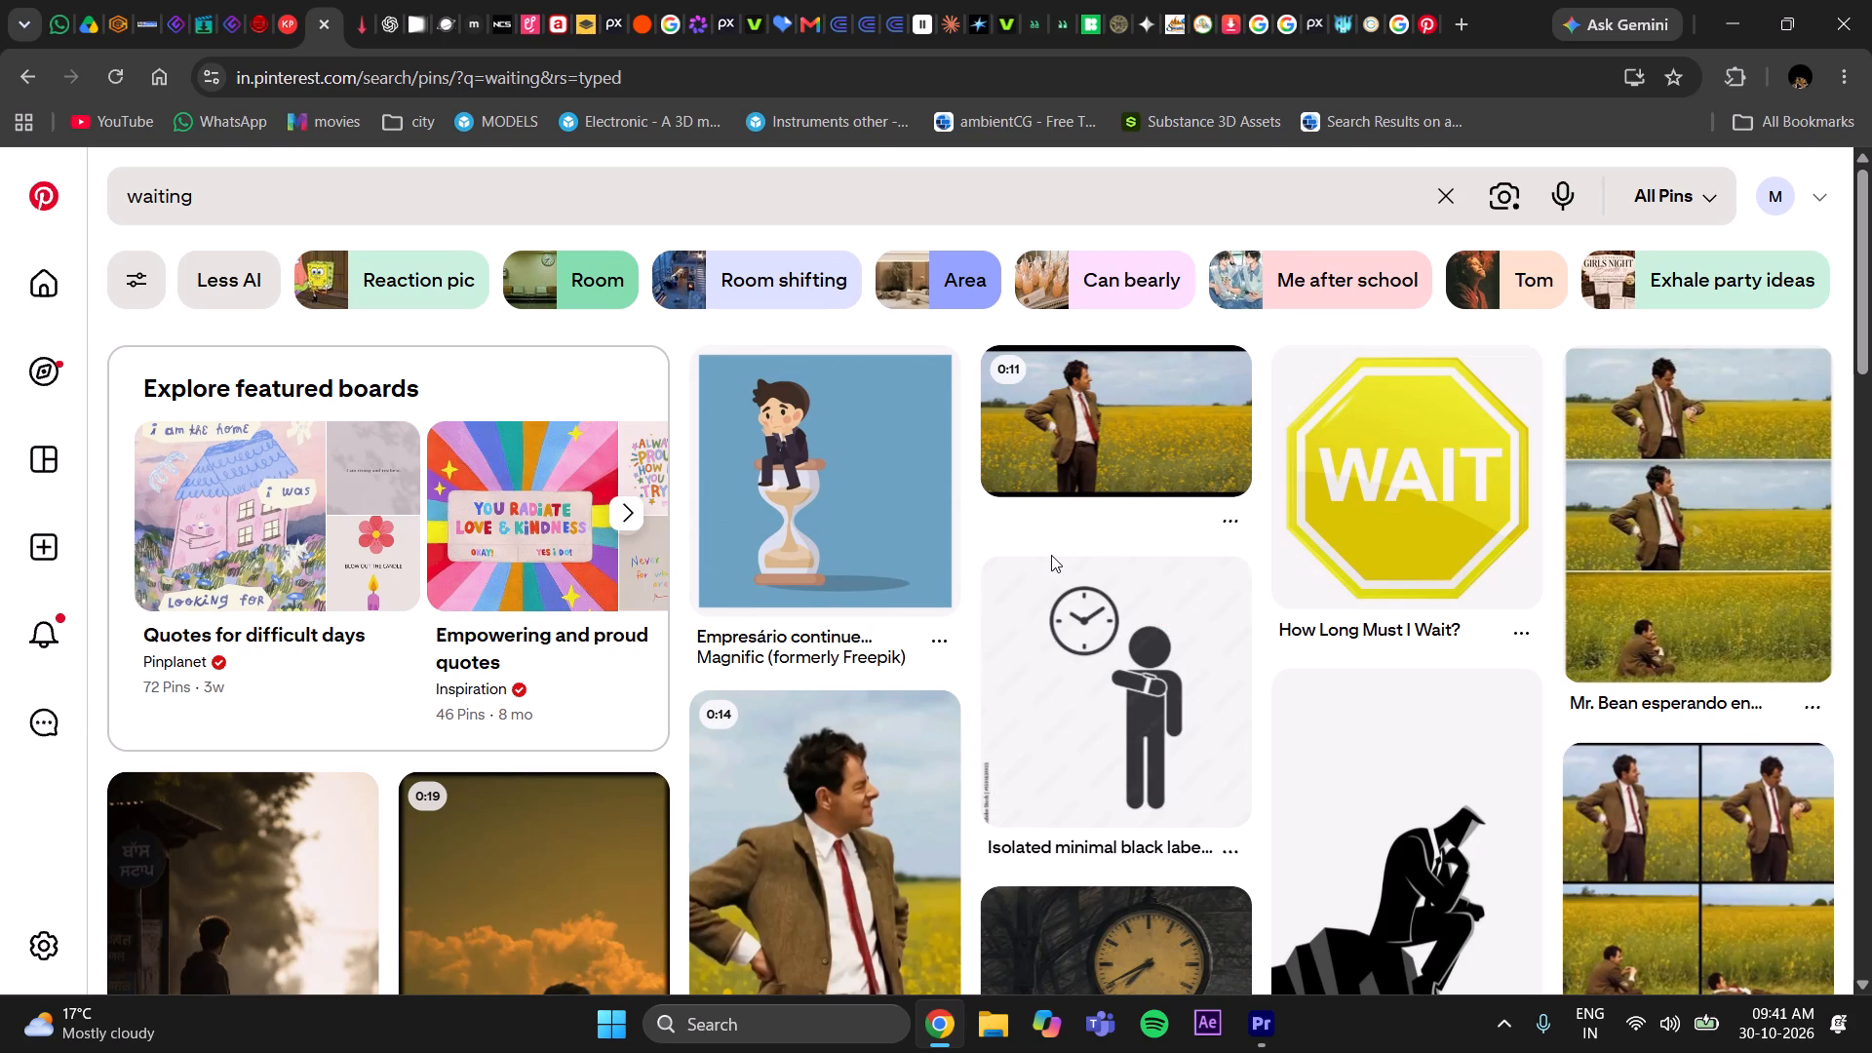
scroll(1051, 565, down, 4)
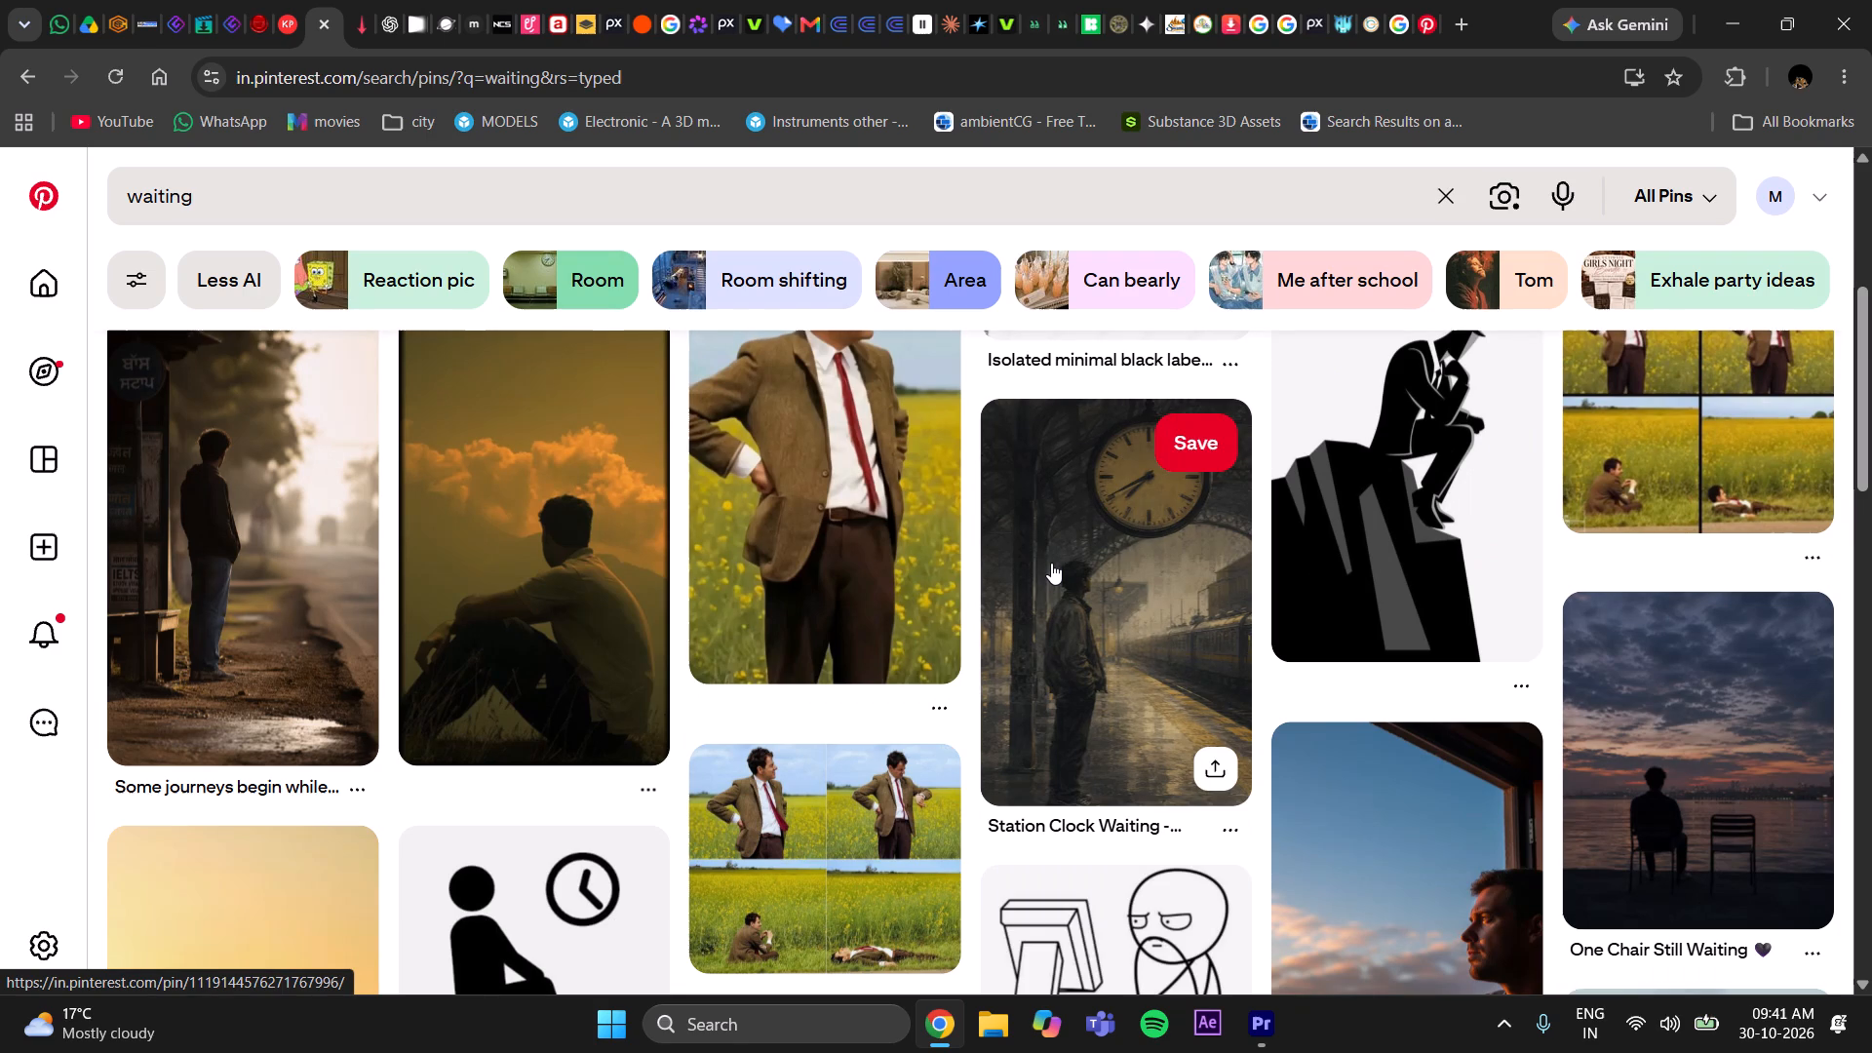
scroll(1051, 563, down, 3)
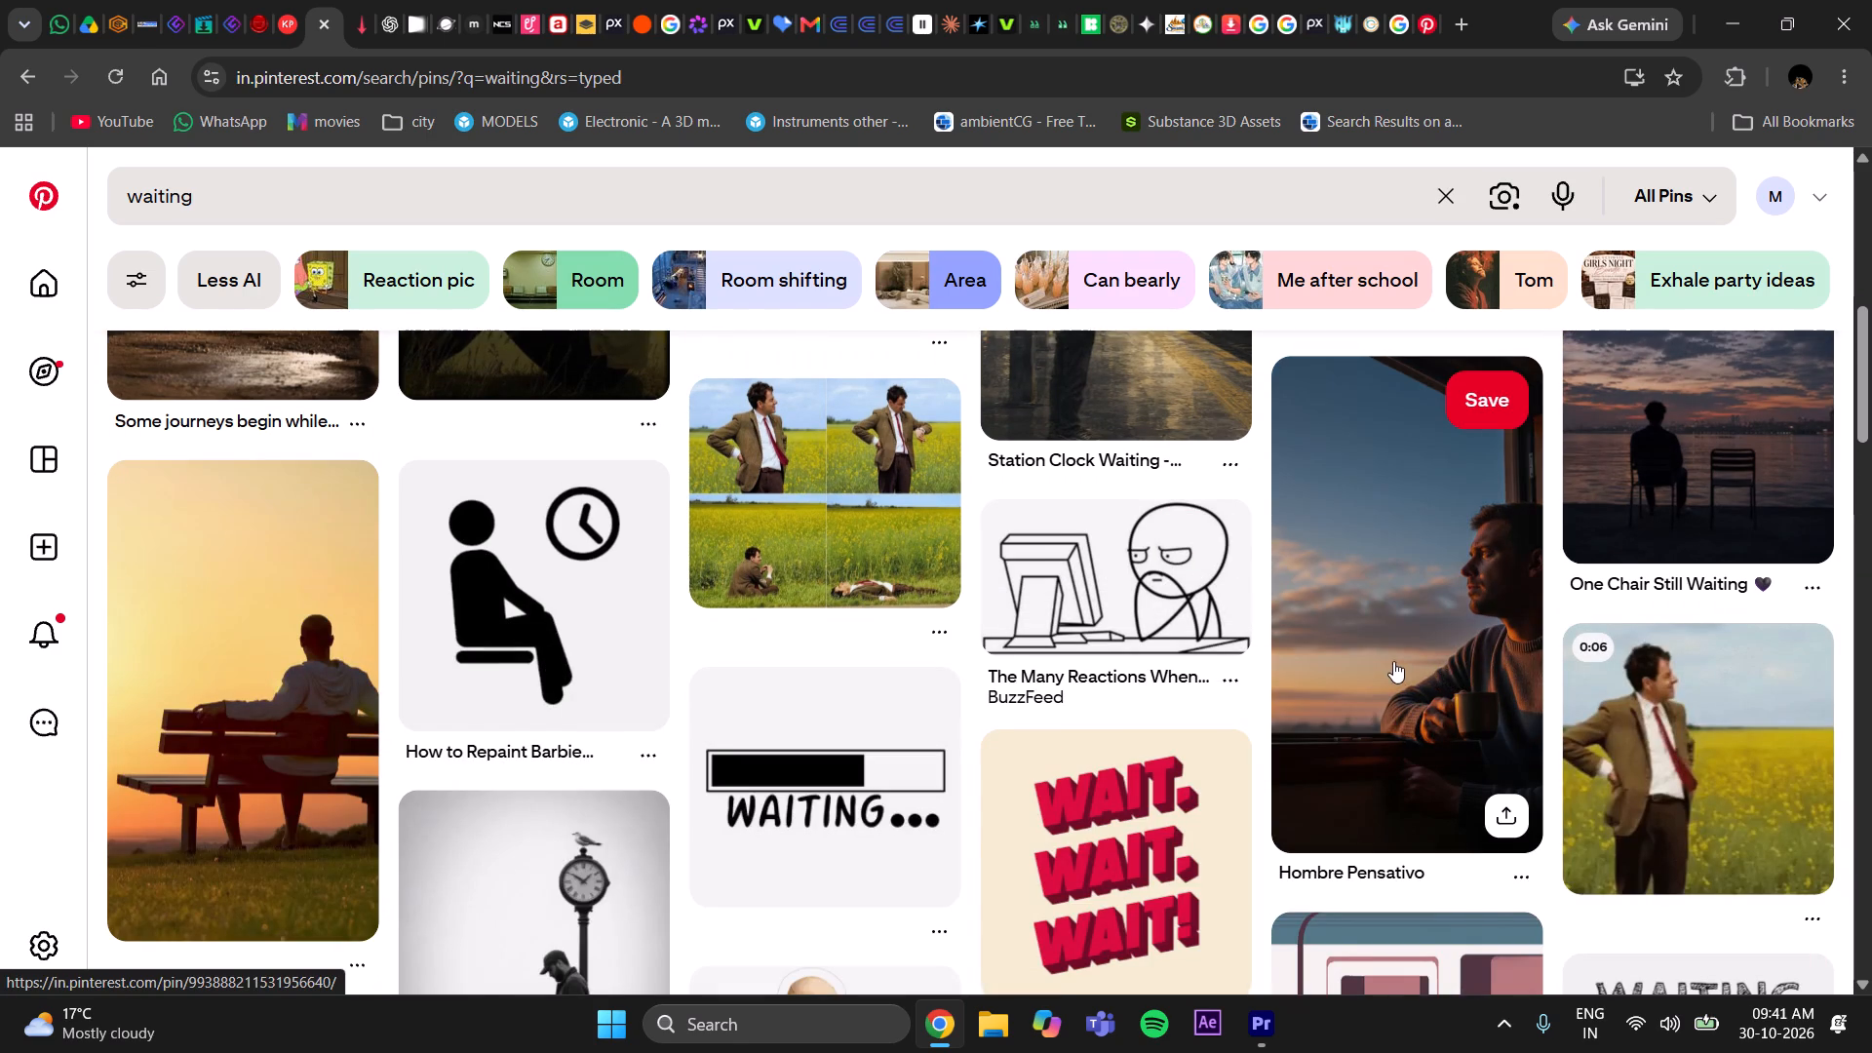
scroll(1391, 662, down, 10)
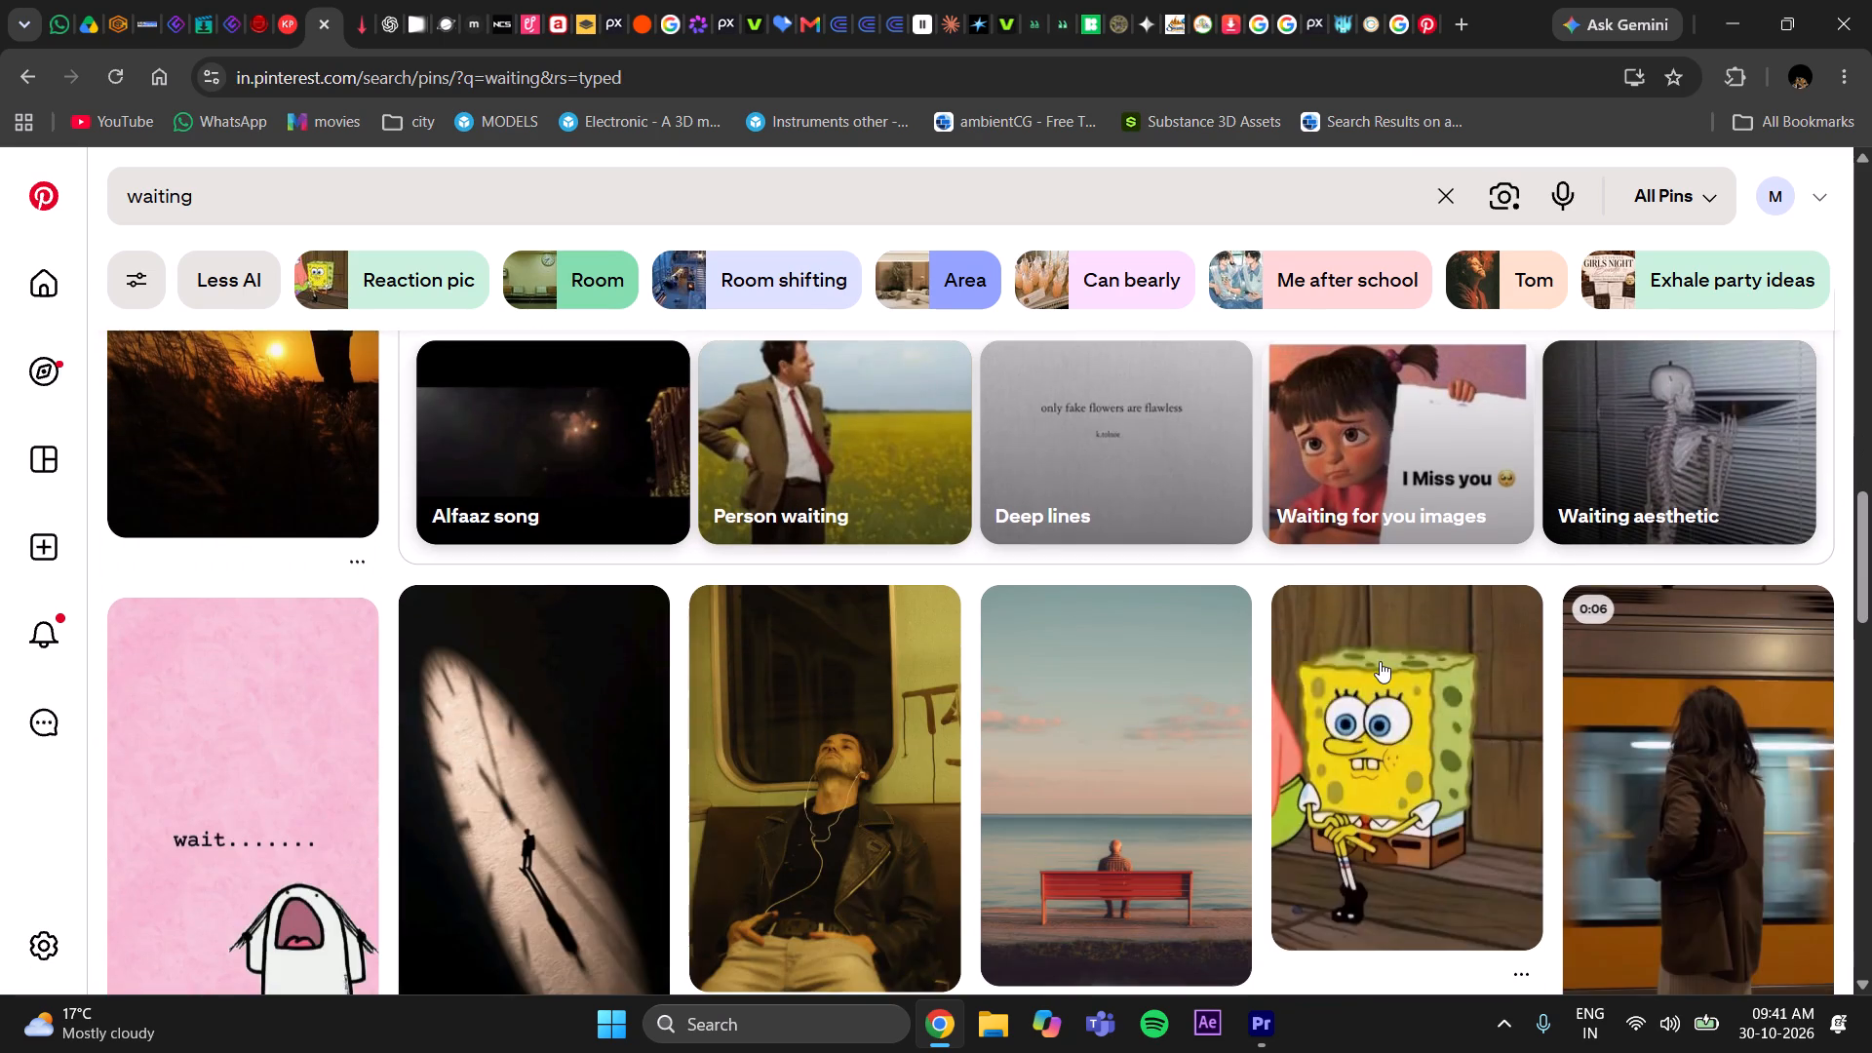
scroll(1380, 661, down, 4)
scroll(1380, 661, up, 2)
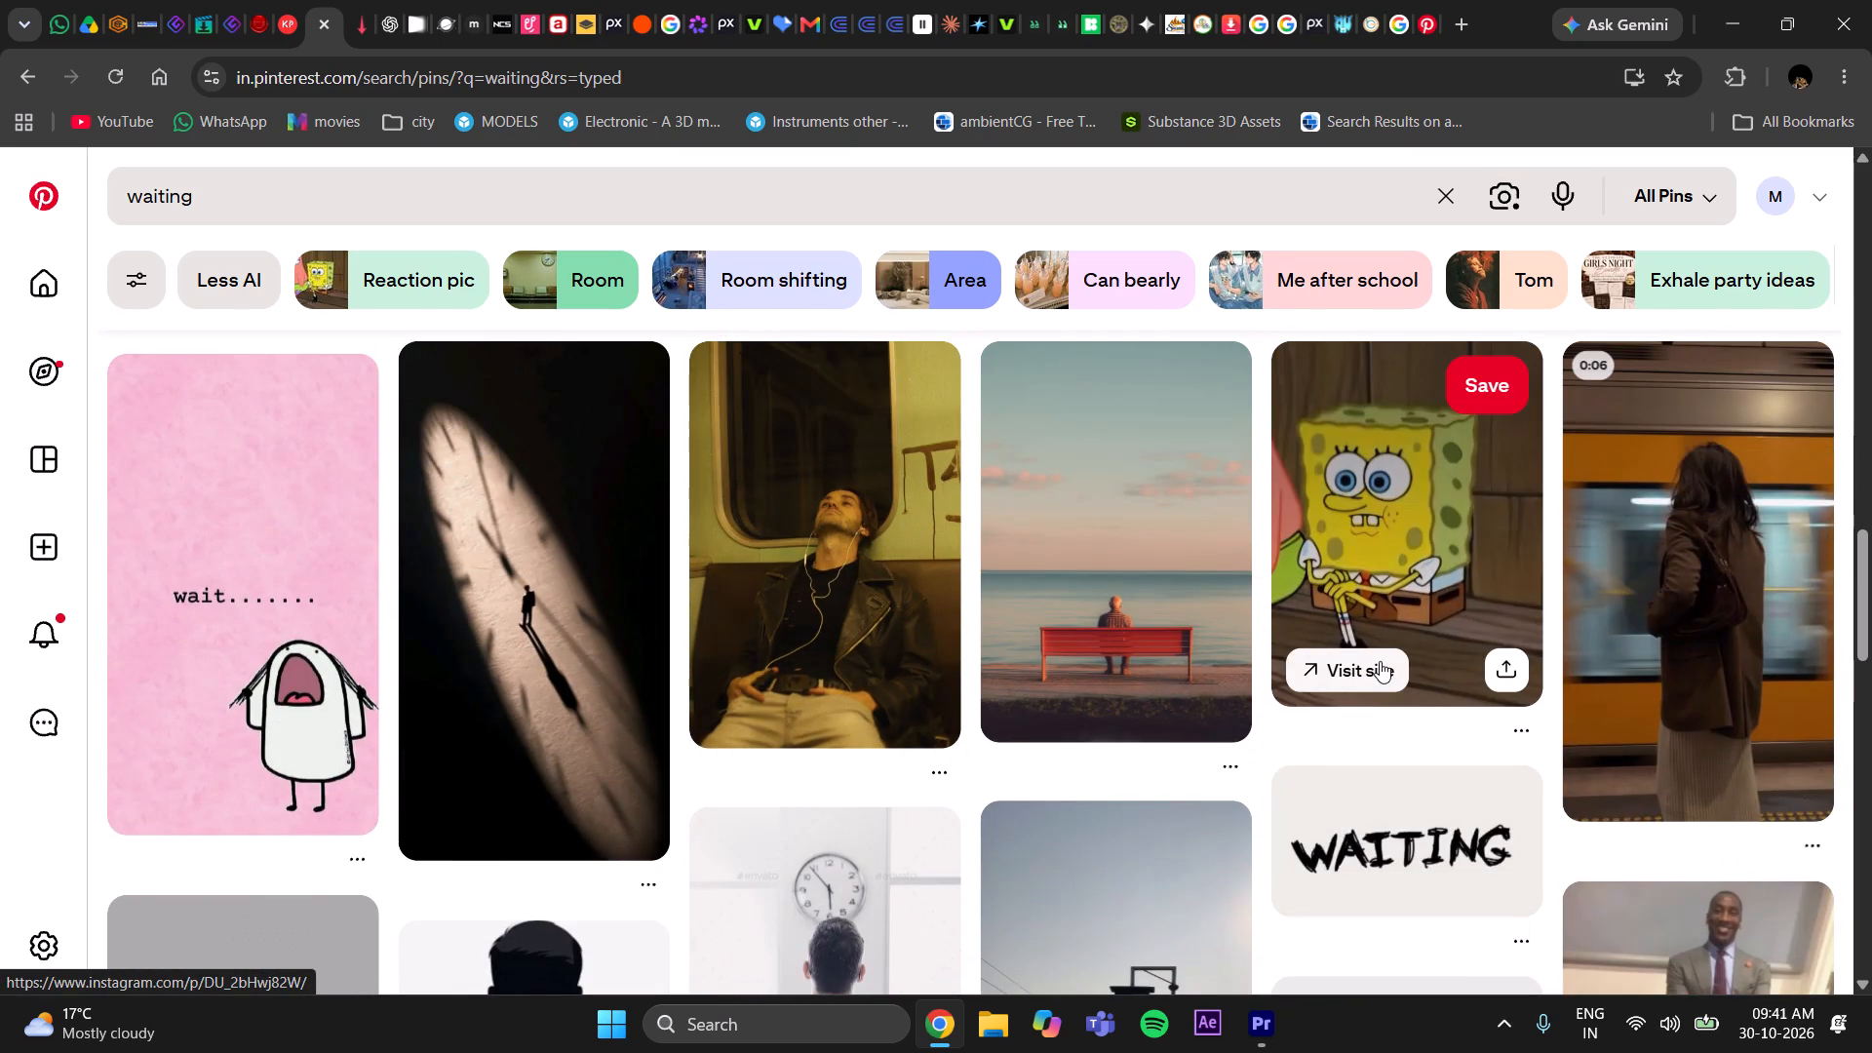
scroll(1380, 661, down, 7)
scroll(1380, 661, up, 6)
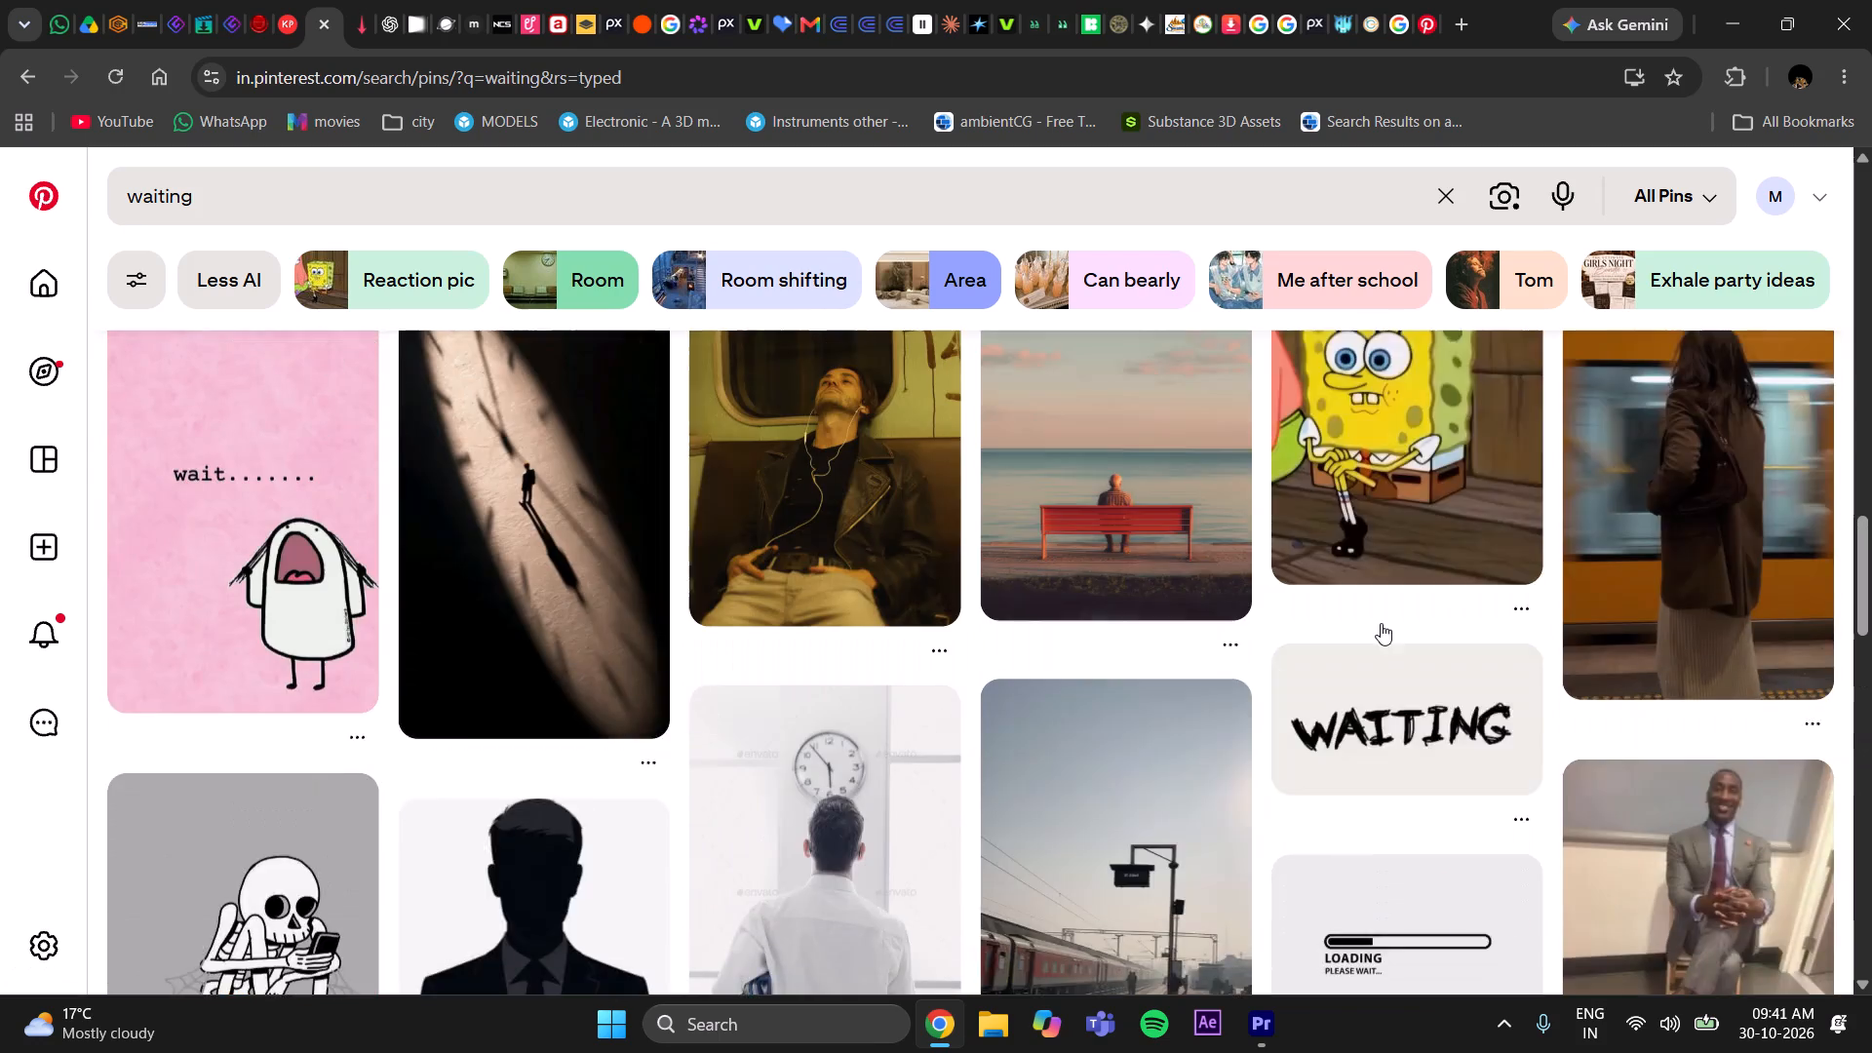
scroll(1381, 623, up, 1)
scroll(1389, 616, down, 8)
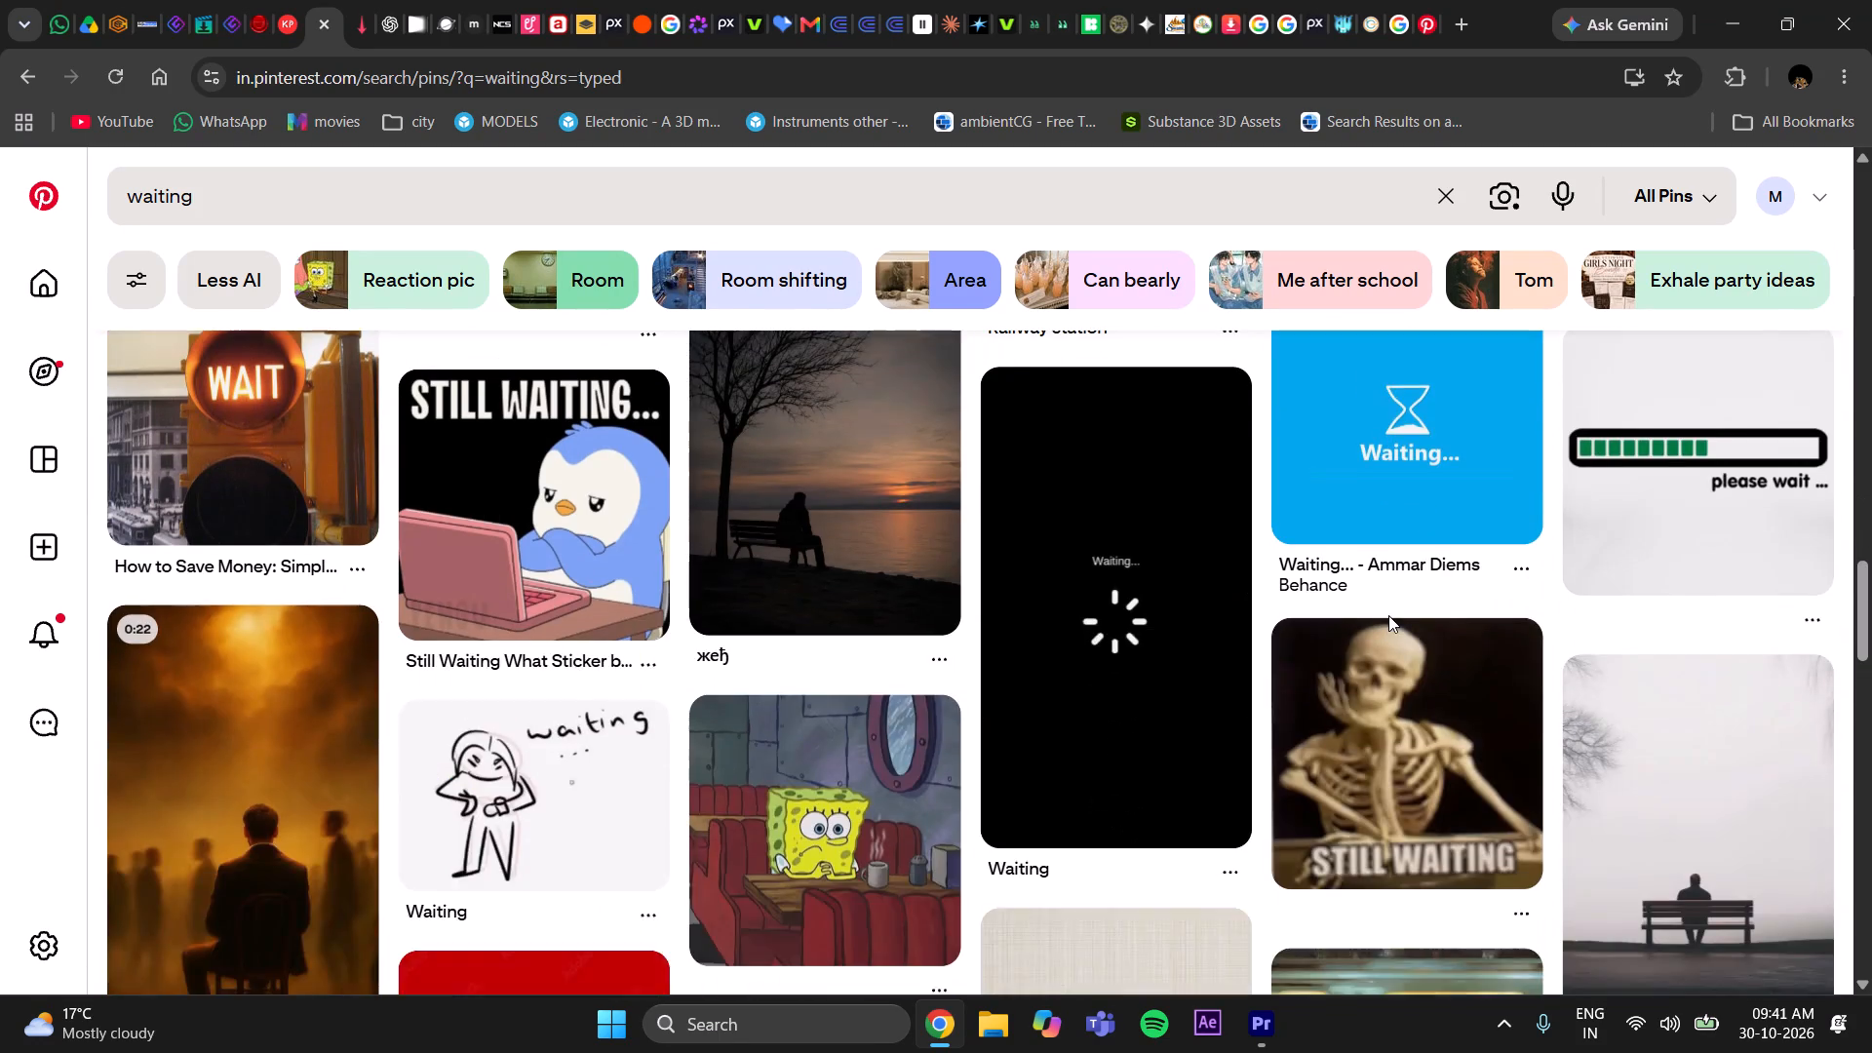
scroll(1388, 615, up, 1)
scroll(1388, 615, down, 4)
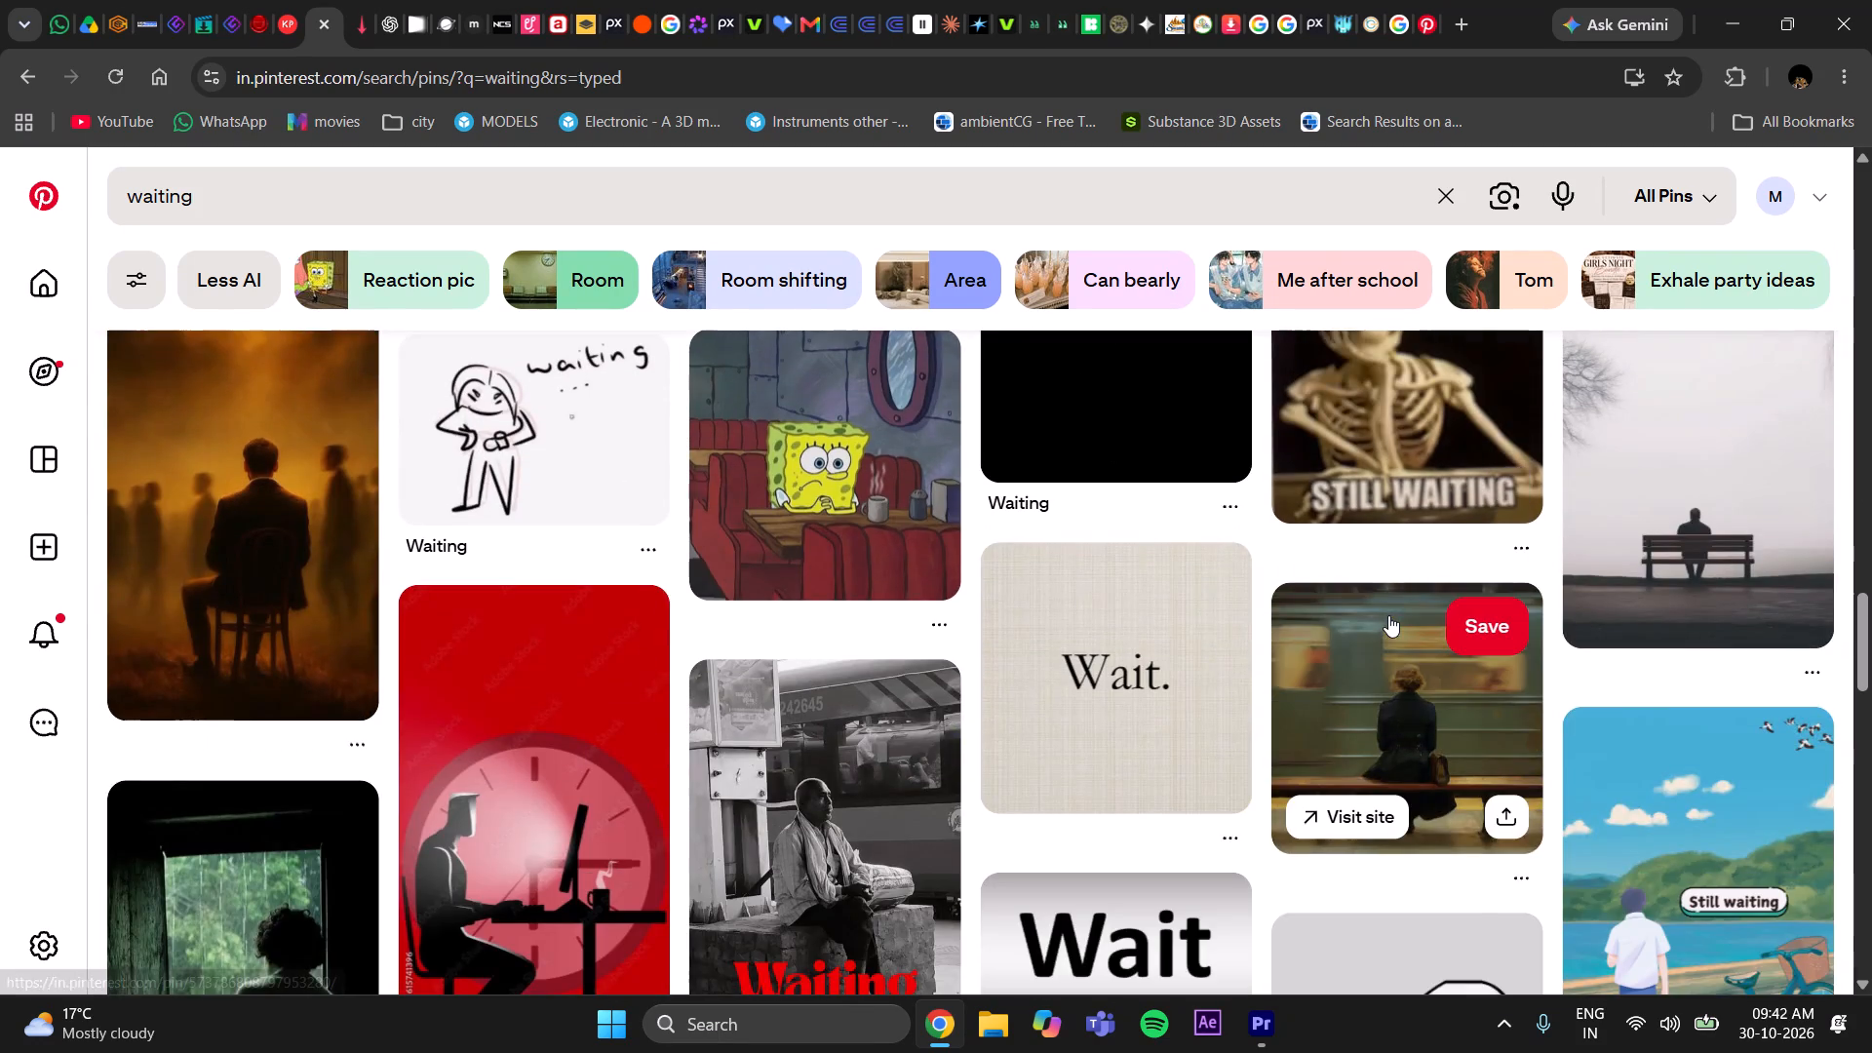
scroll(1388, 615, up, 15)
scroll(1388, 615, up, 7)
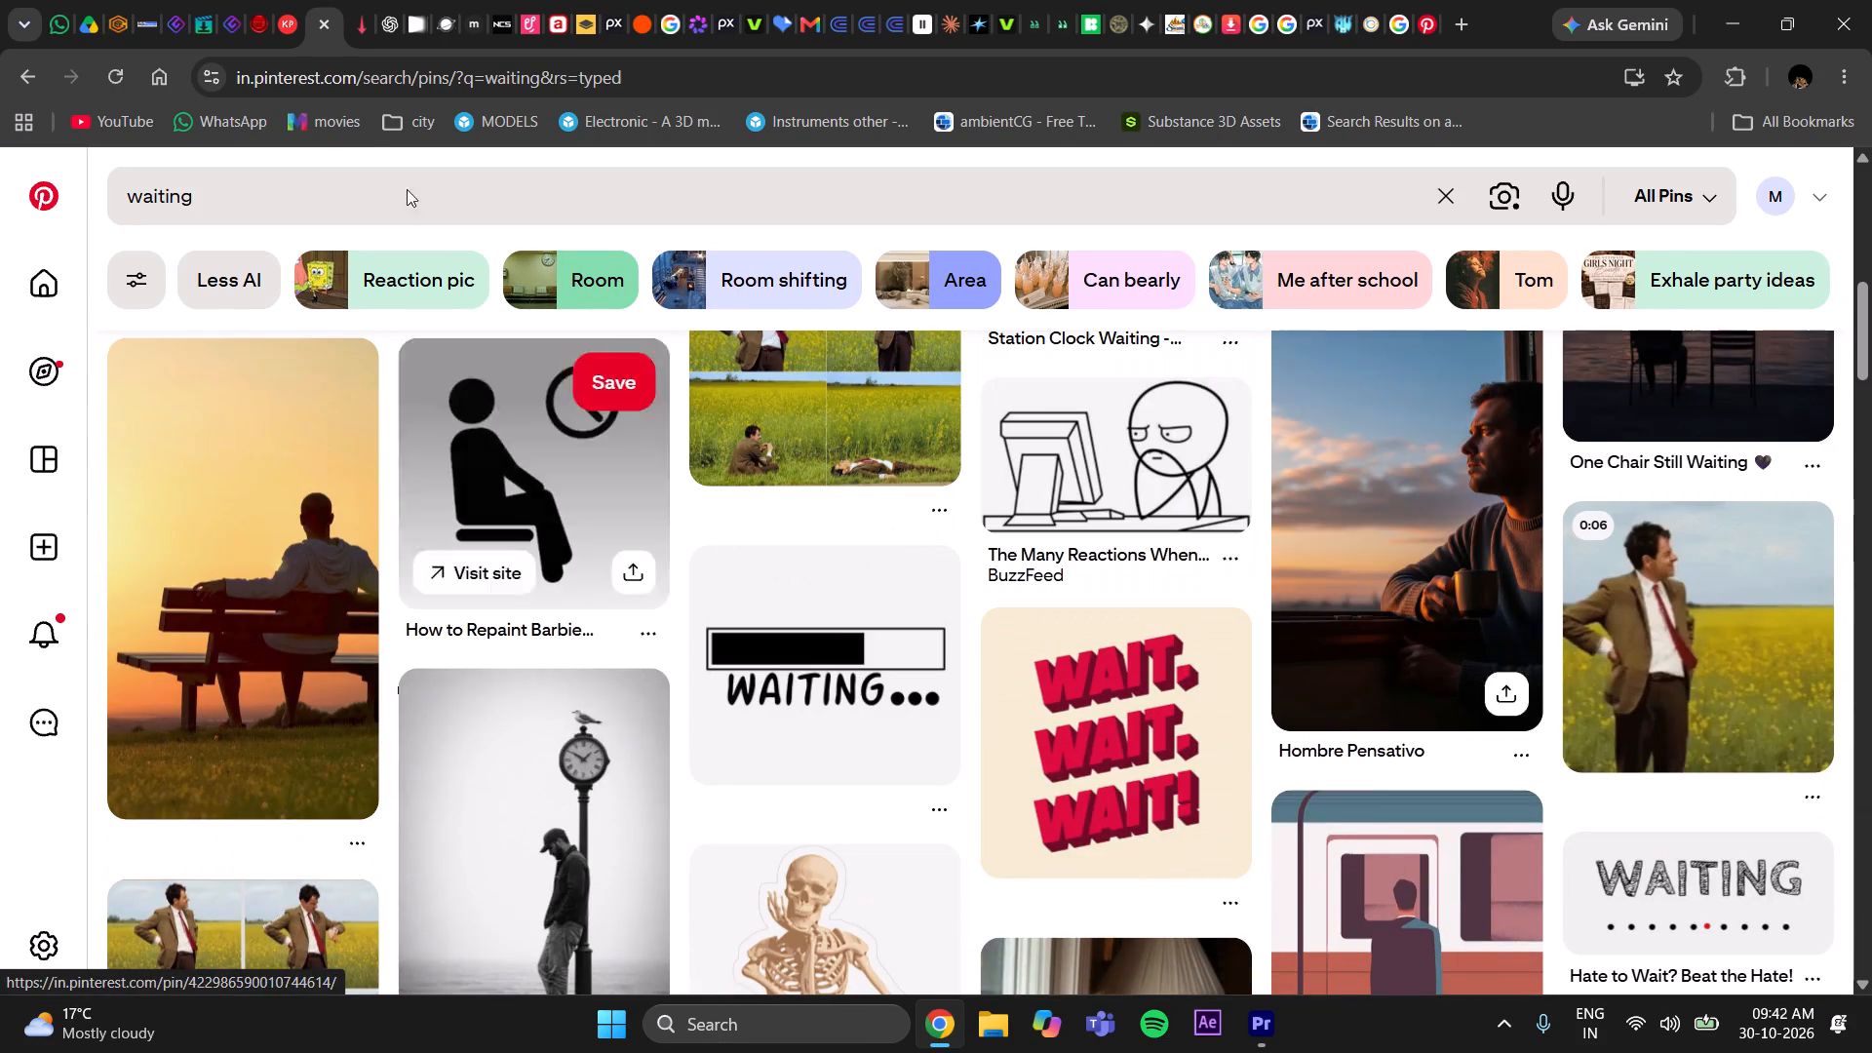
Go back to the "then what are you waiting for" results and download the image of the "Yet To Accomplish" sign pin.
click(41, 77)
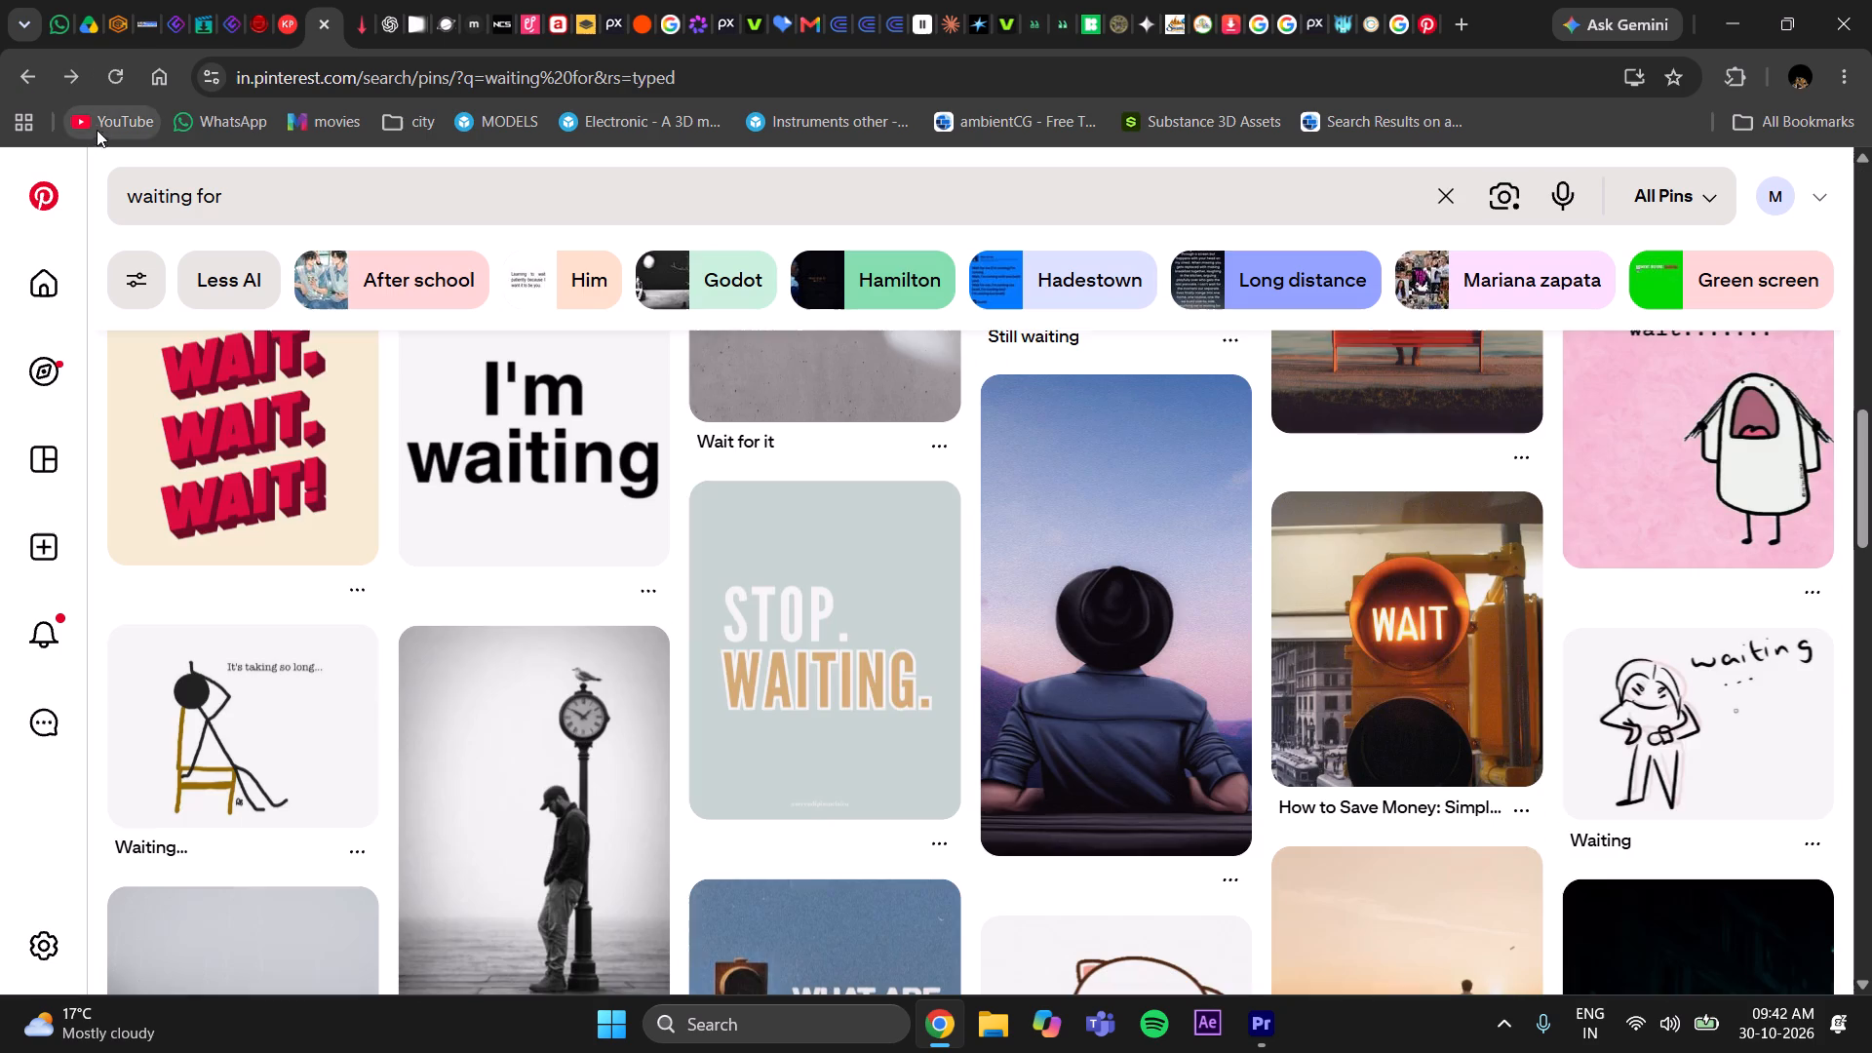
click(41, 78)
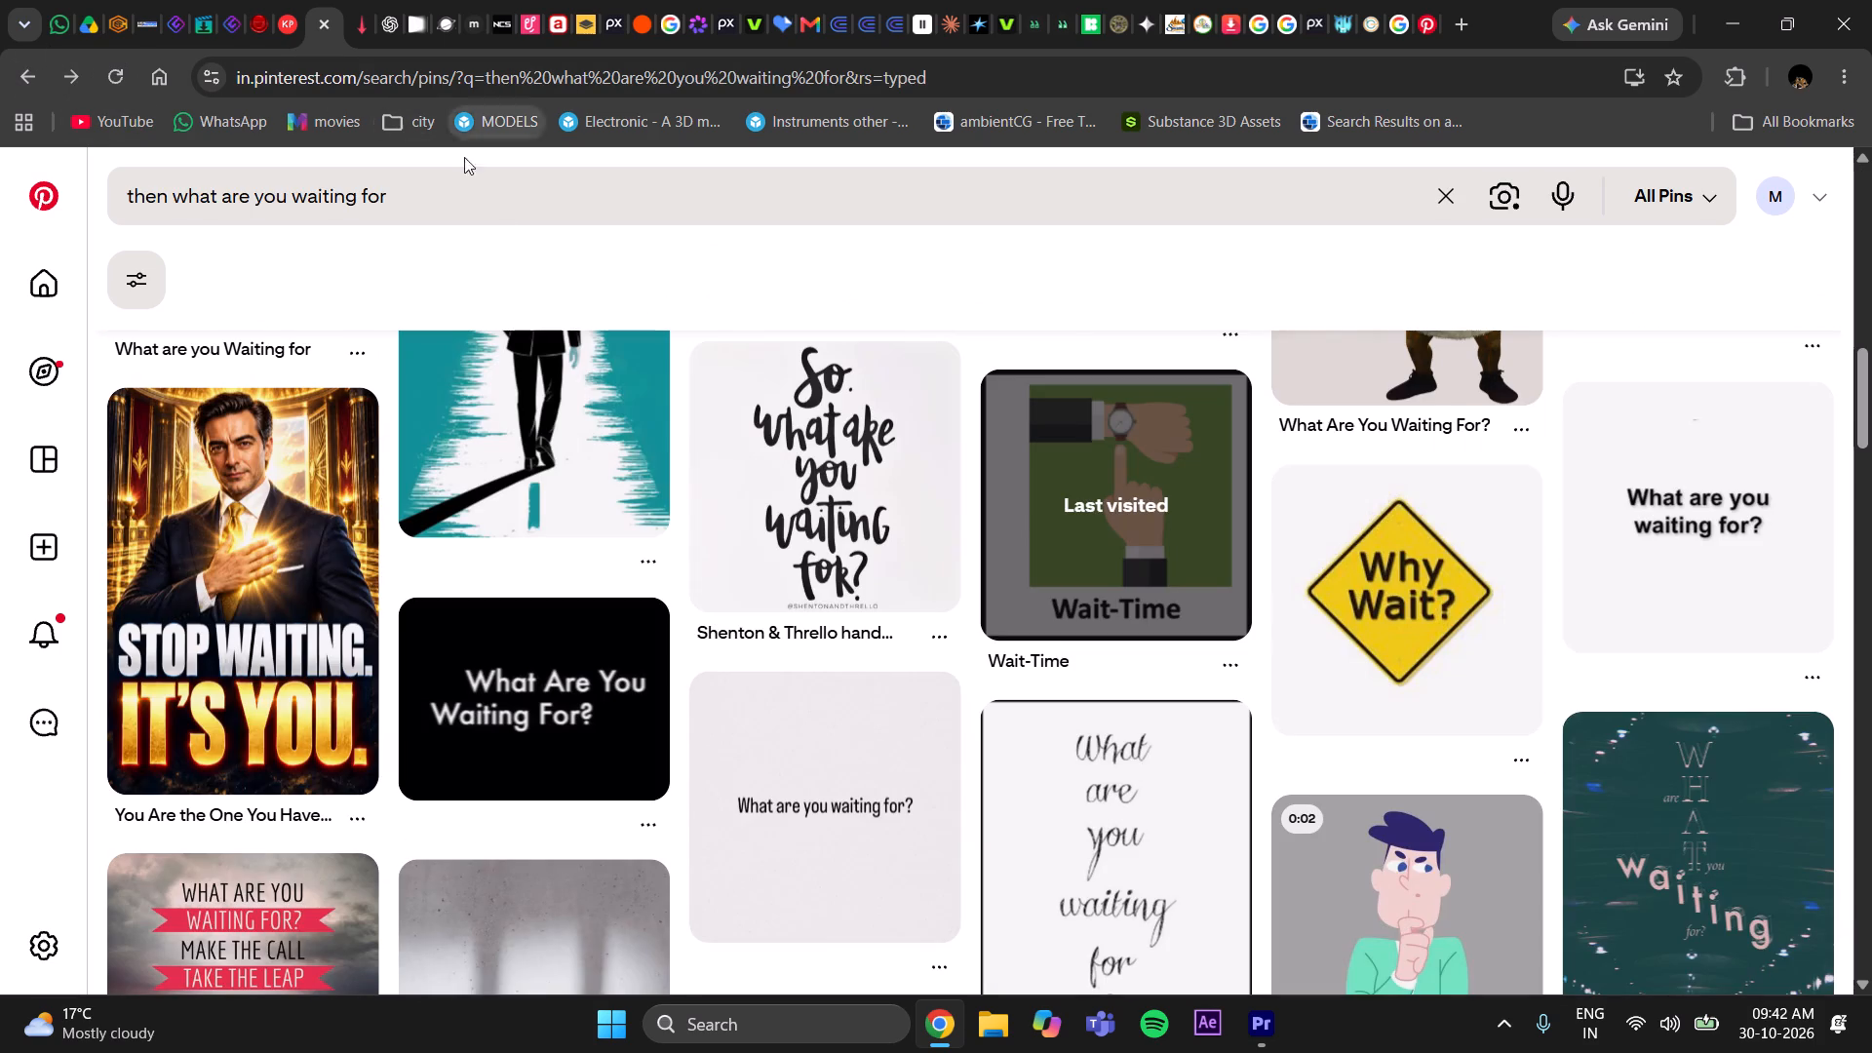
scroll(548, 416, up, 20)
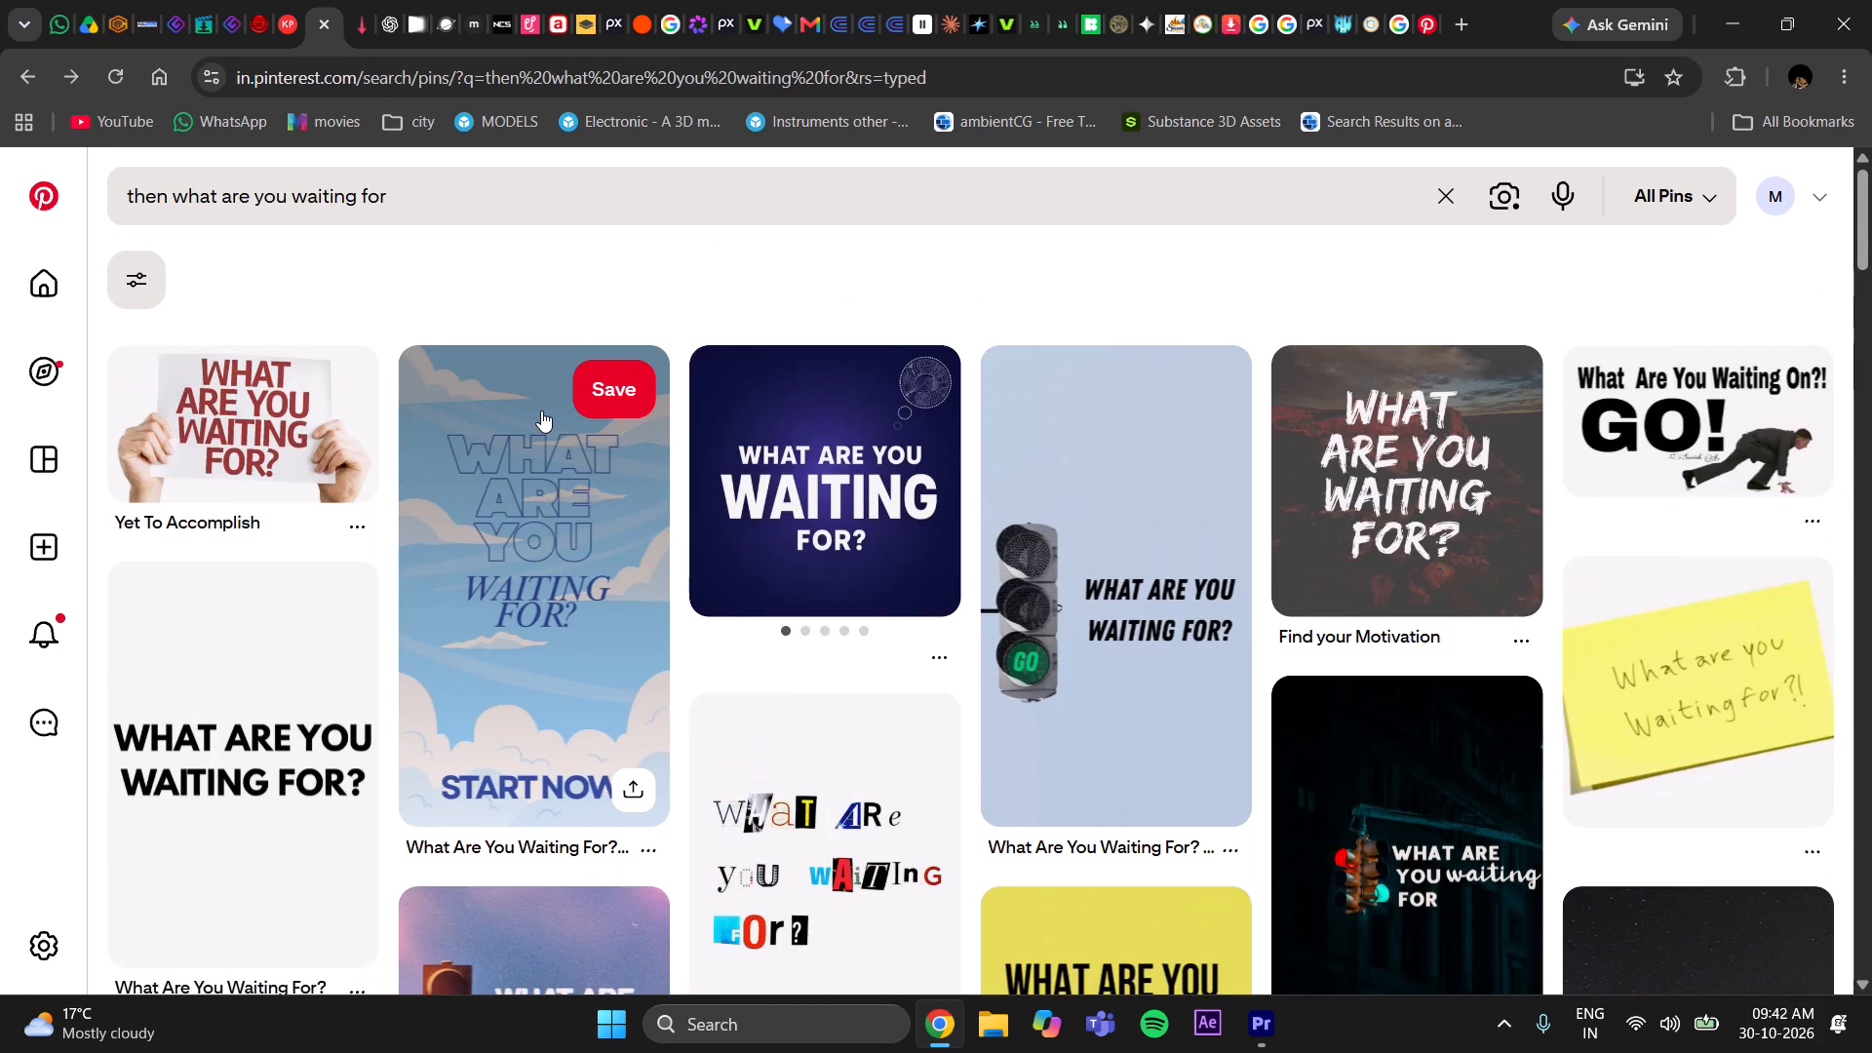
click(208, 442)
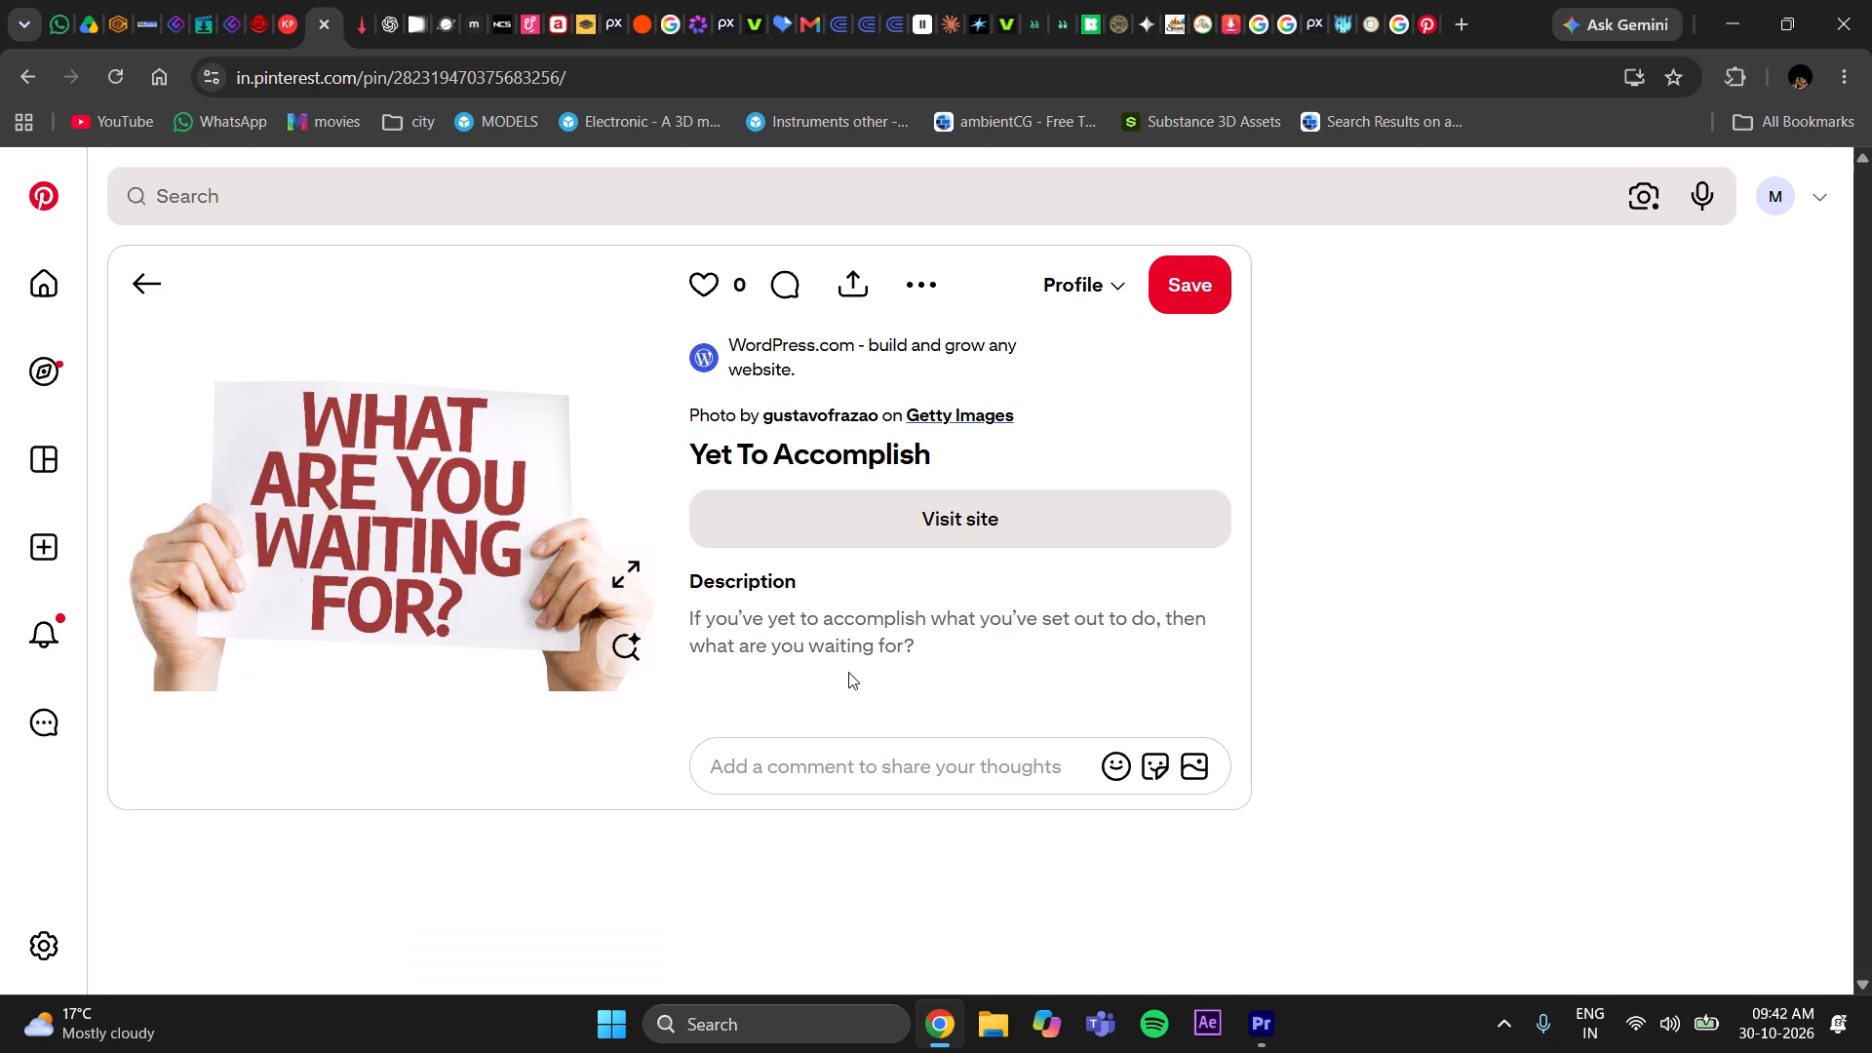
scroll(846, 676, down, 4)
scroll(846, 676, up, 9)
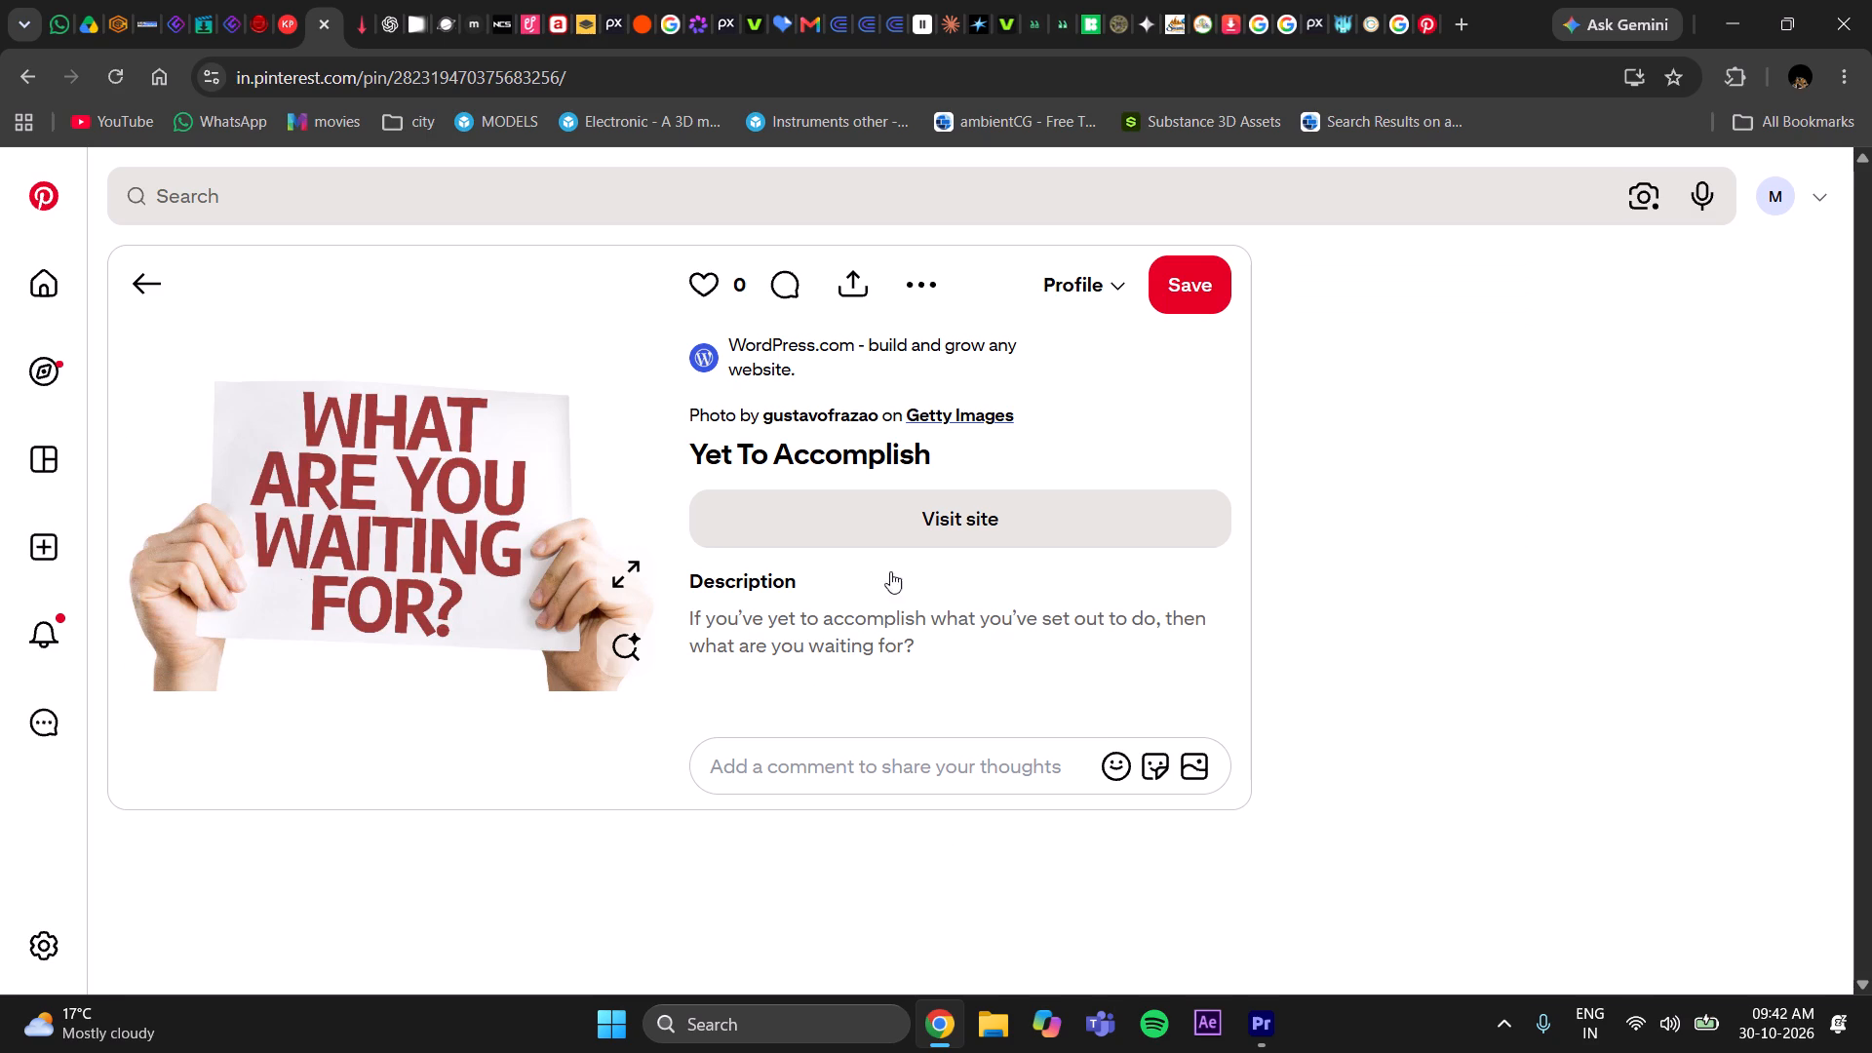
click(929, 275)
click(927, 356)
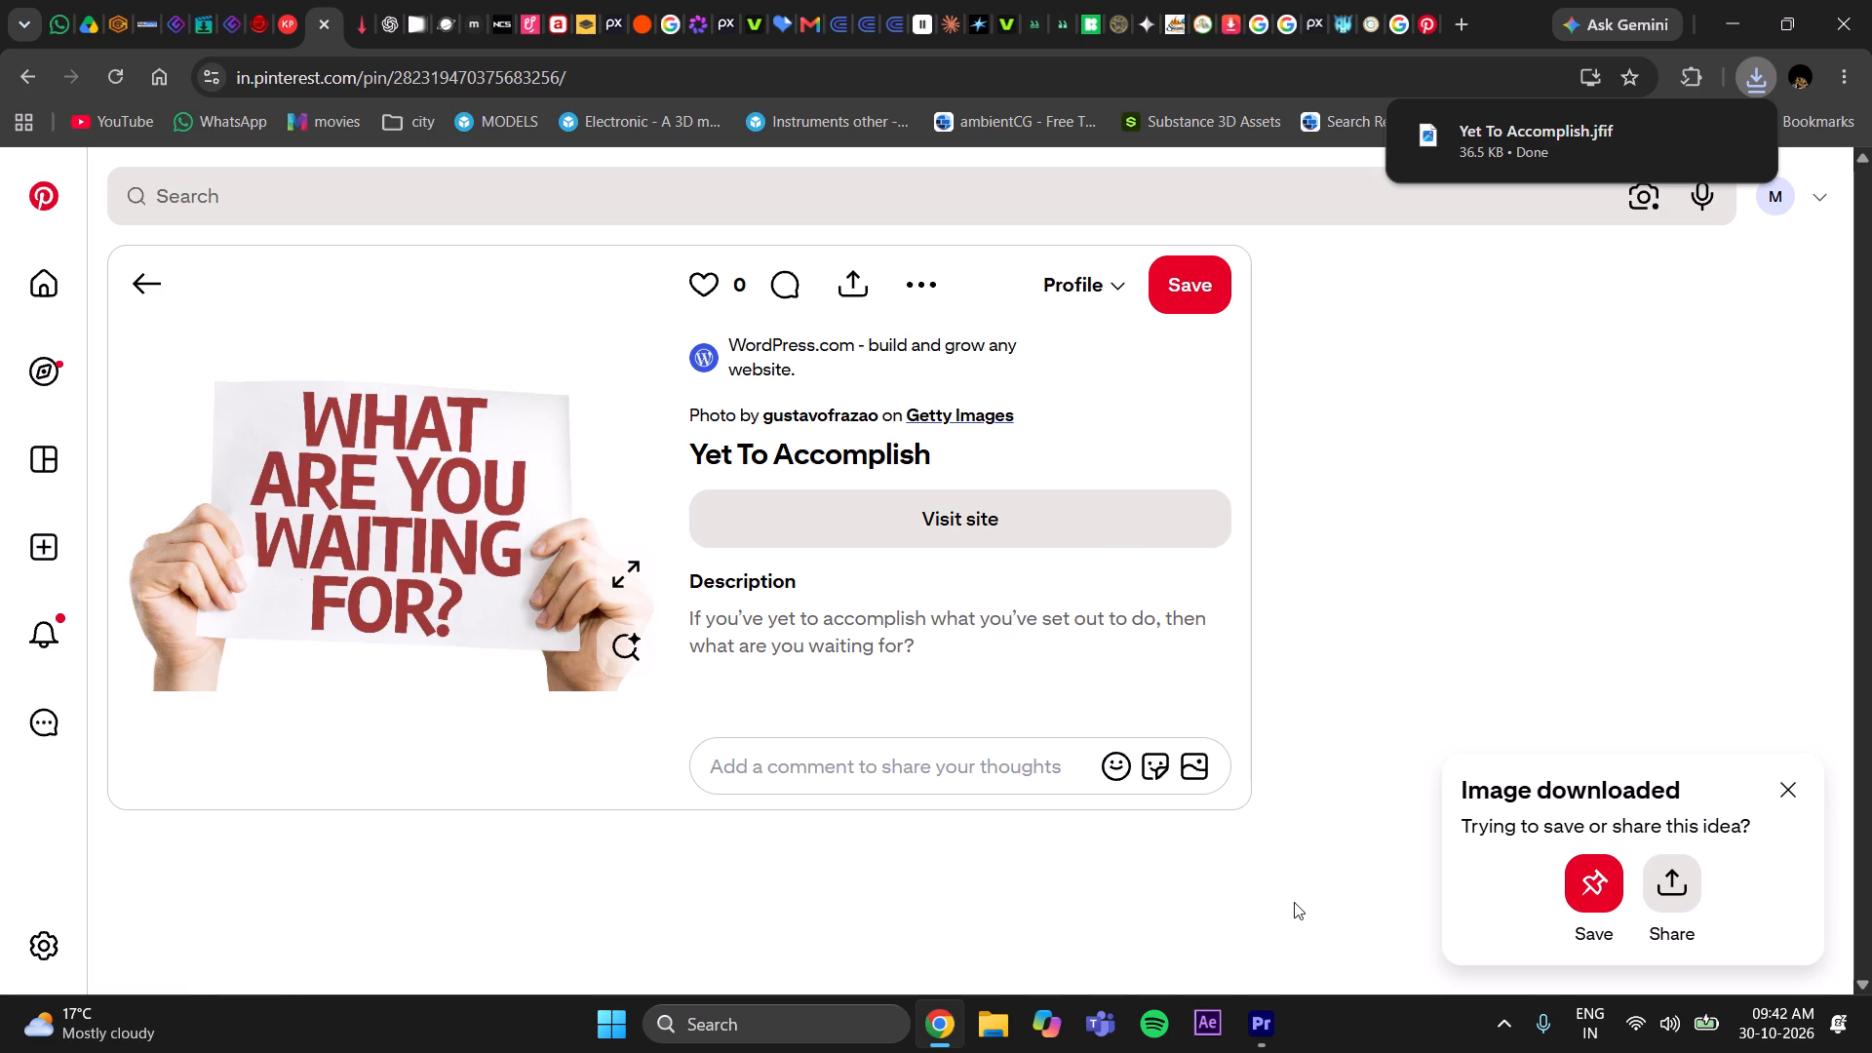
In remove.bg, delete the previous image and upload Yet To Accomplish.jfif from Downloads for background removal.
click(591, 20)
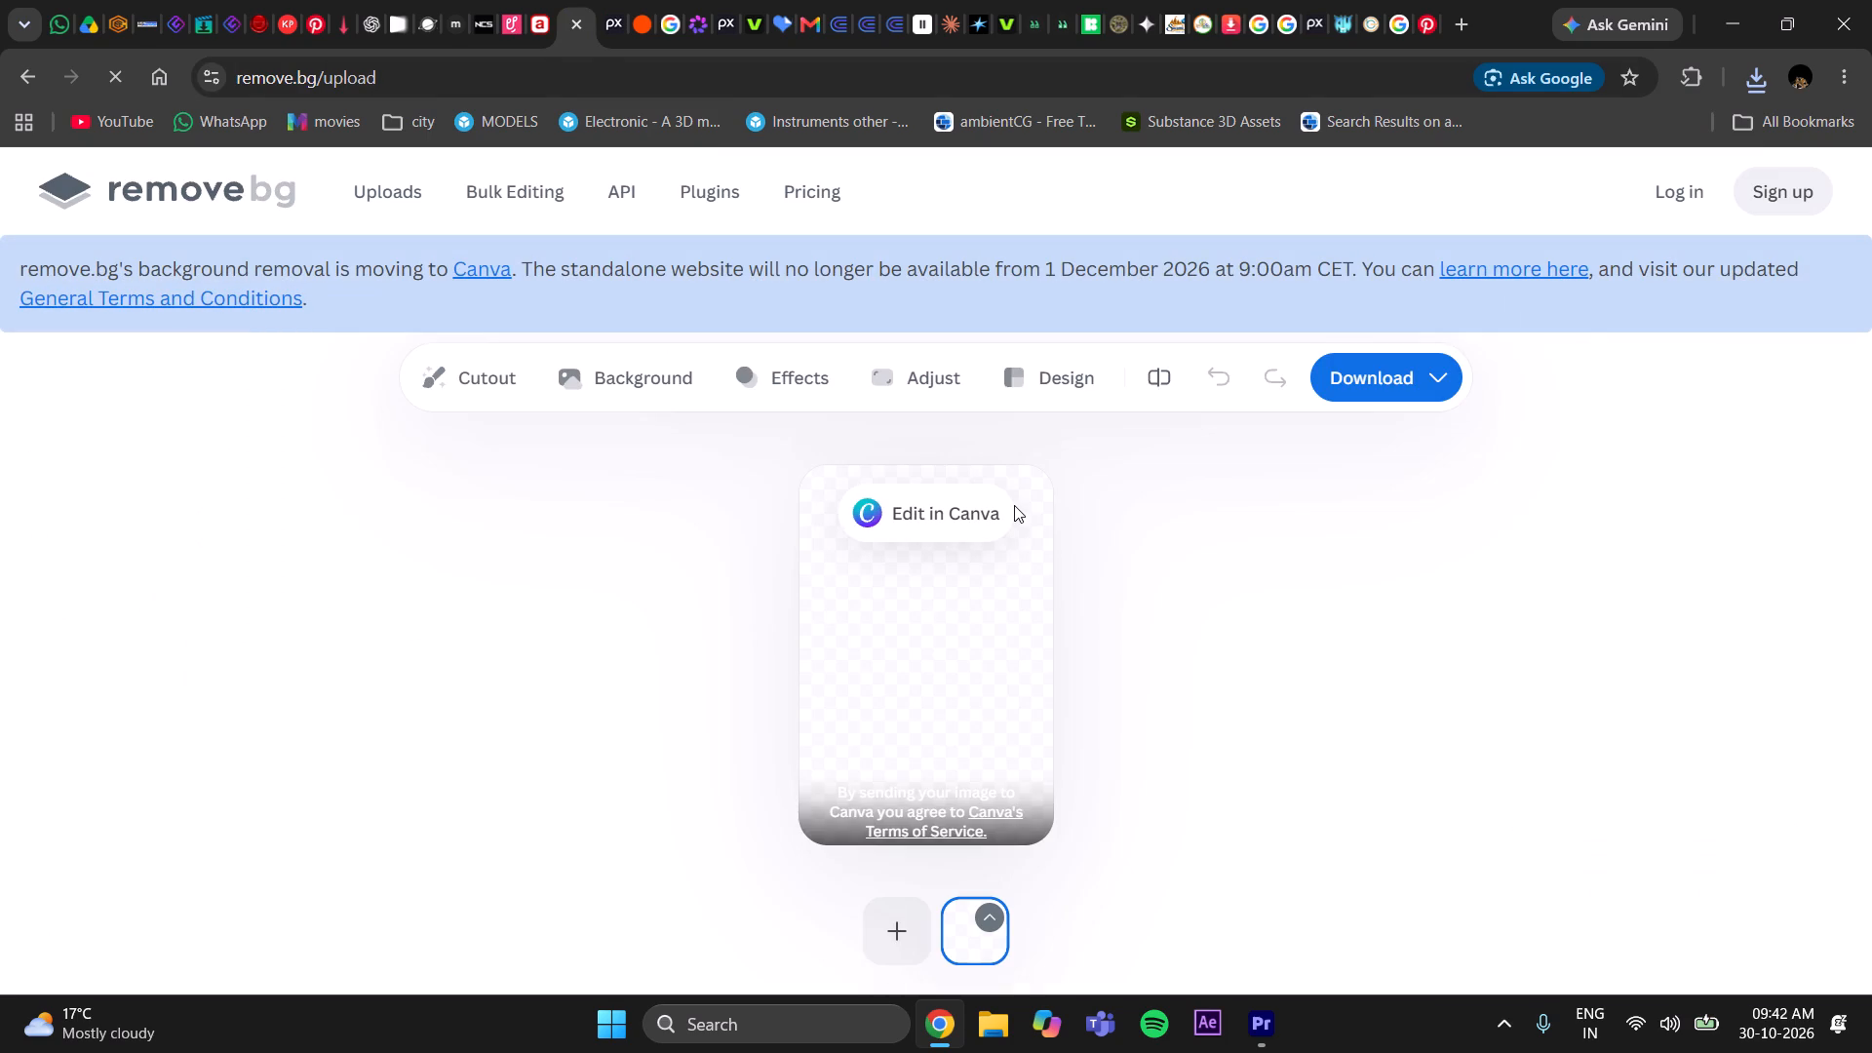
click(986, 917)
click(978, 860)
click(943, 583)
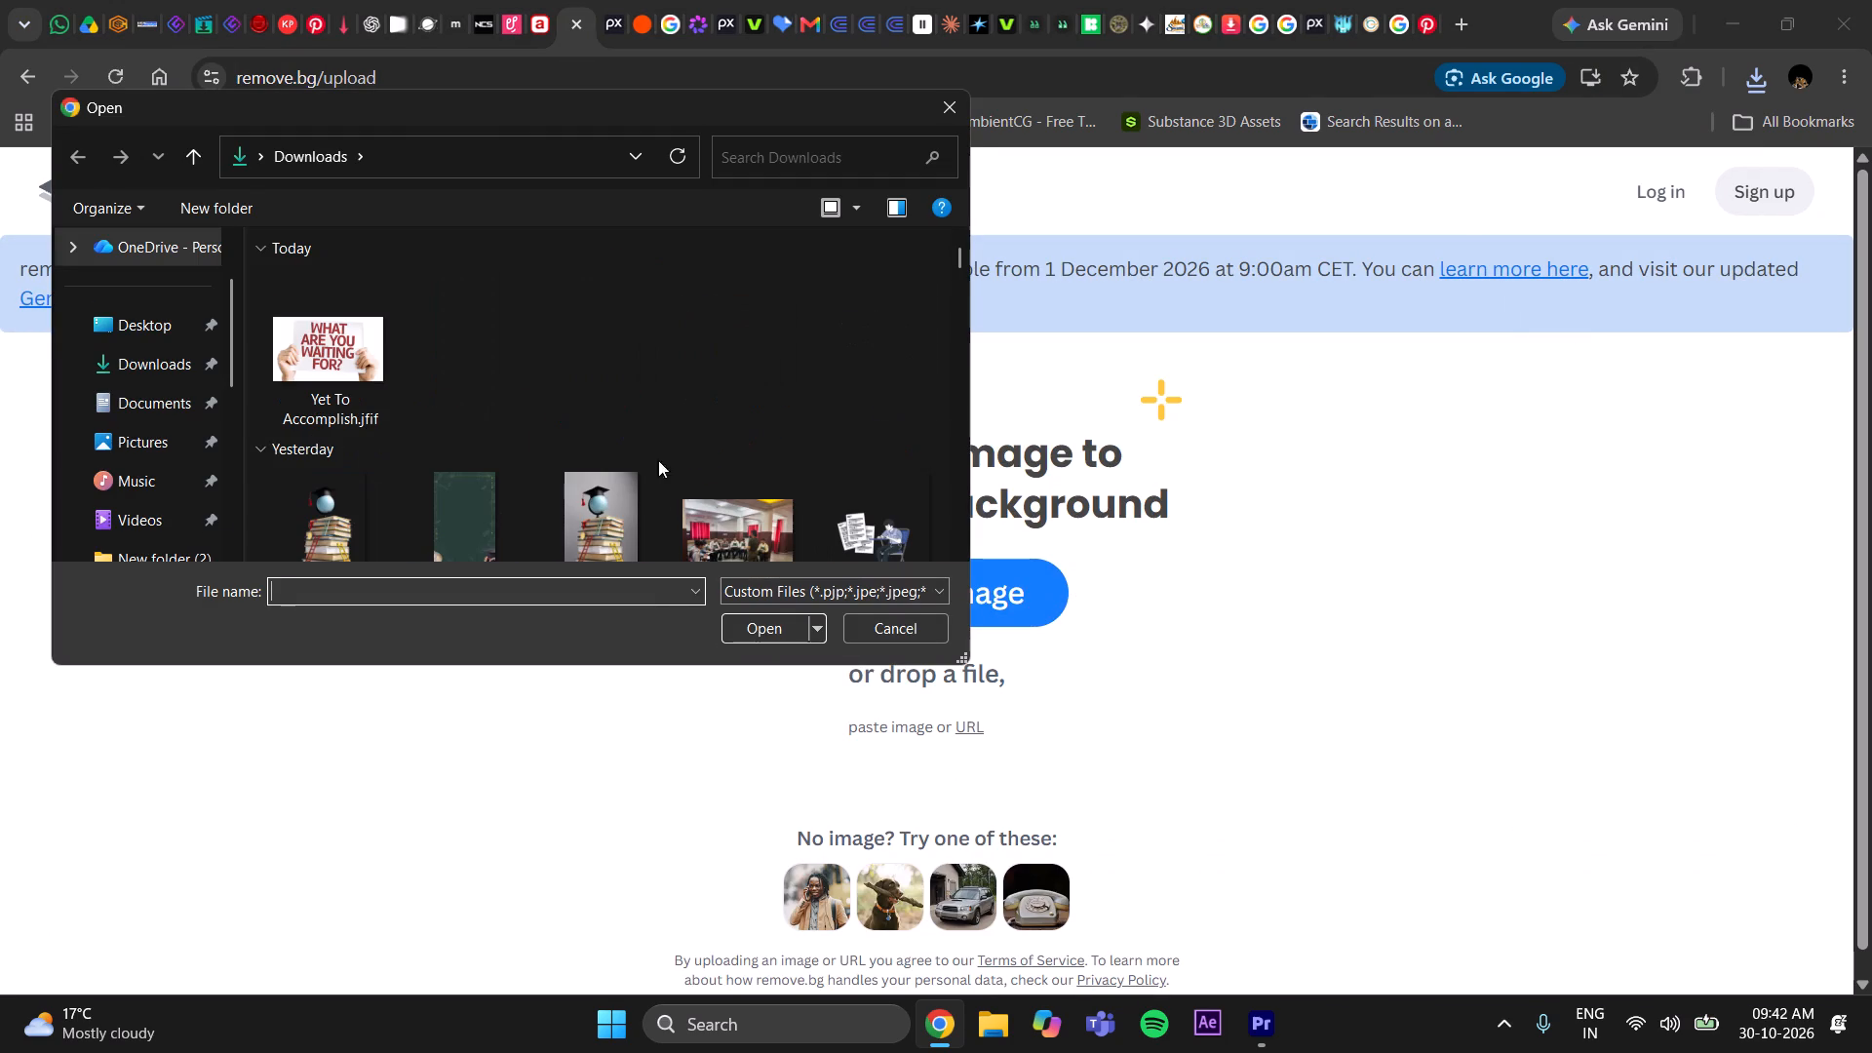
click(269, 378)
click(742, 624)
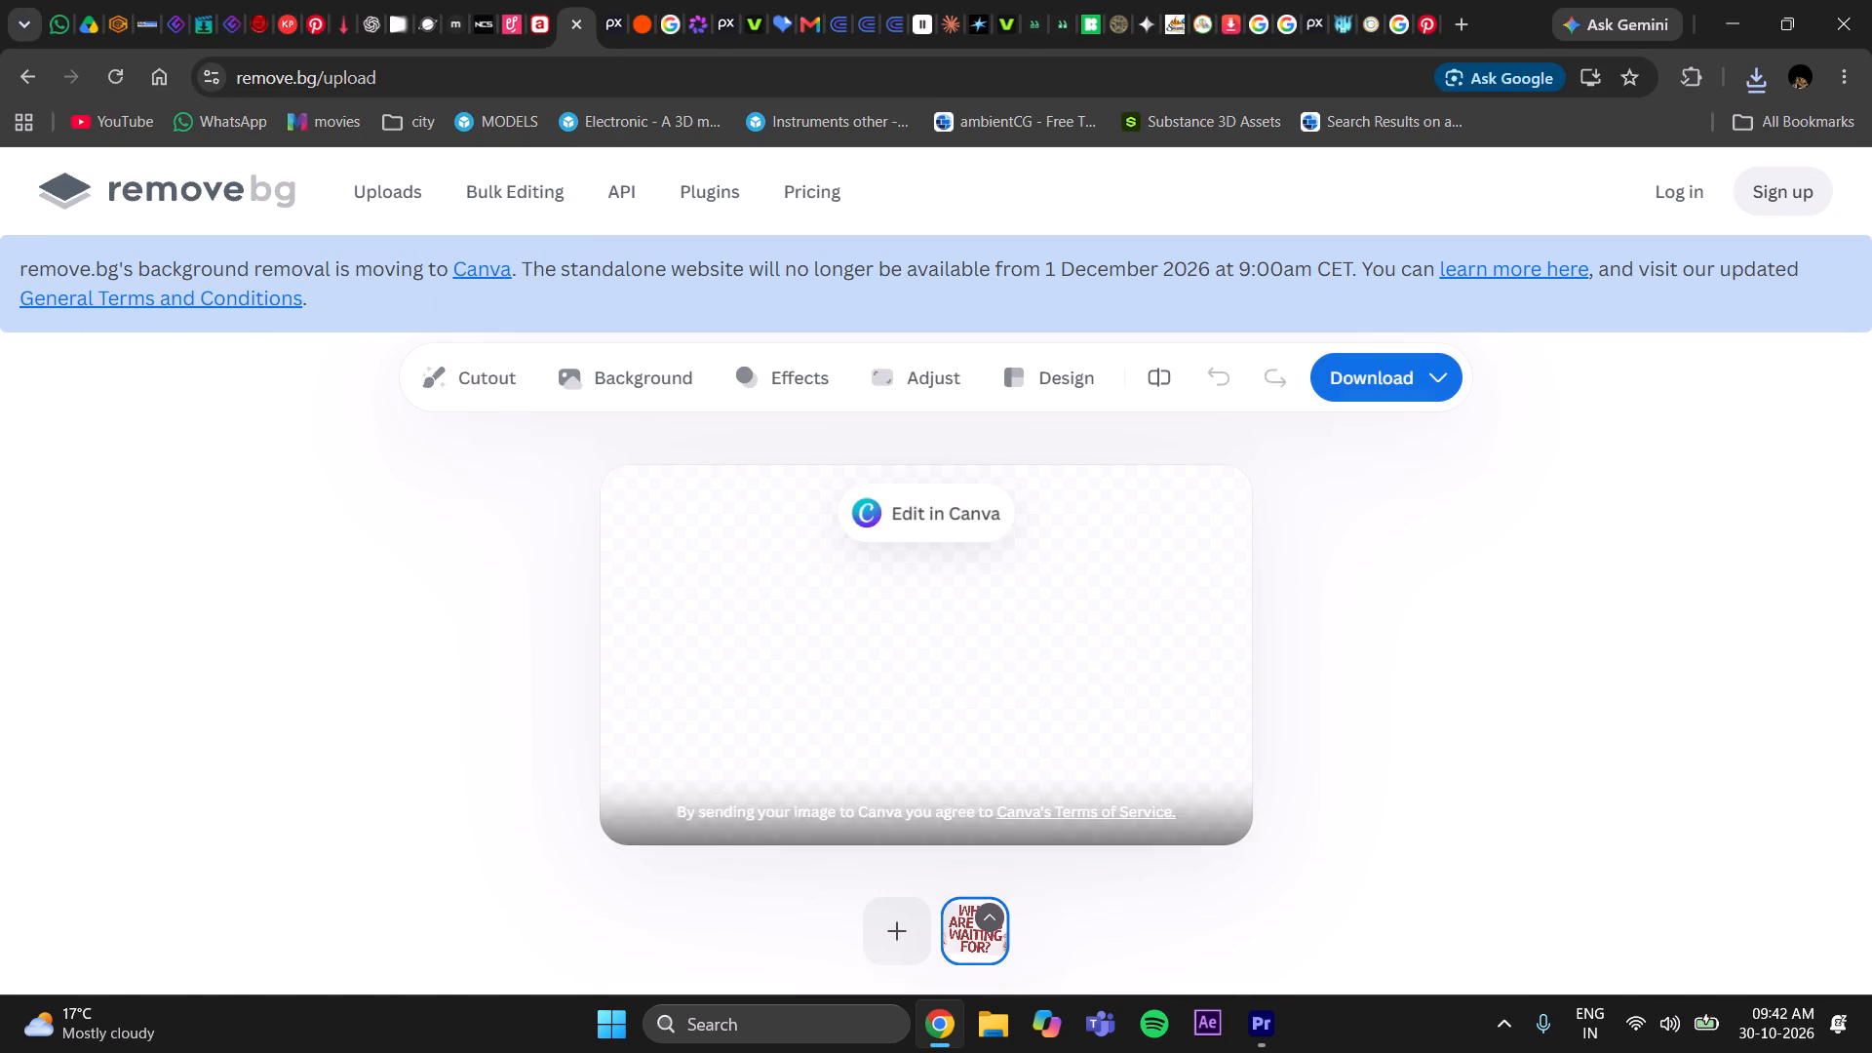
Download the free Preview version of the cut-out sign image.
click(1407, 370)
click(1401, 430)
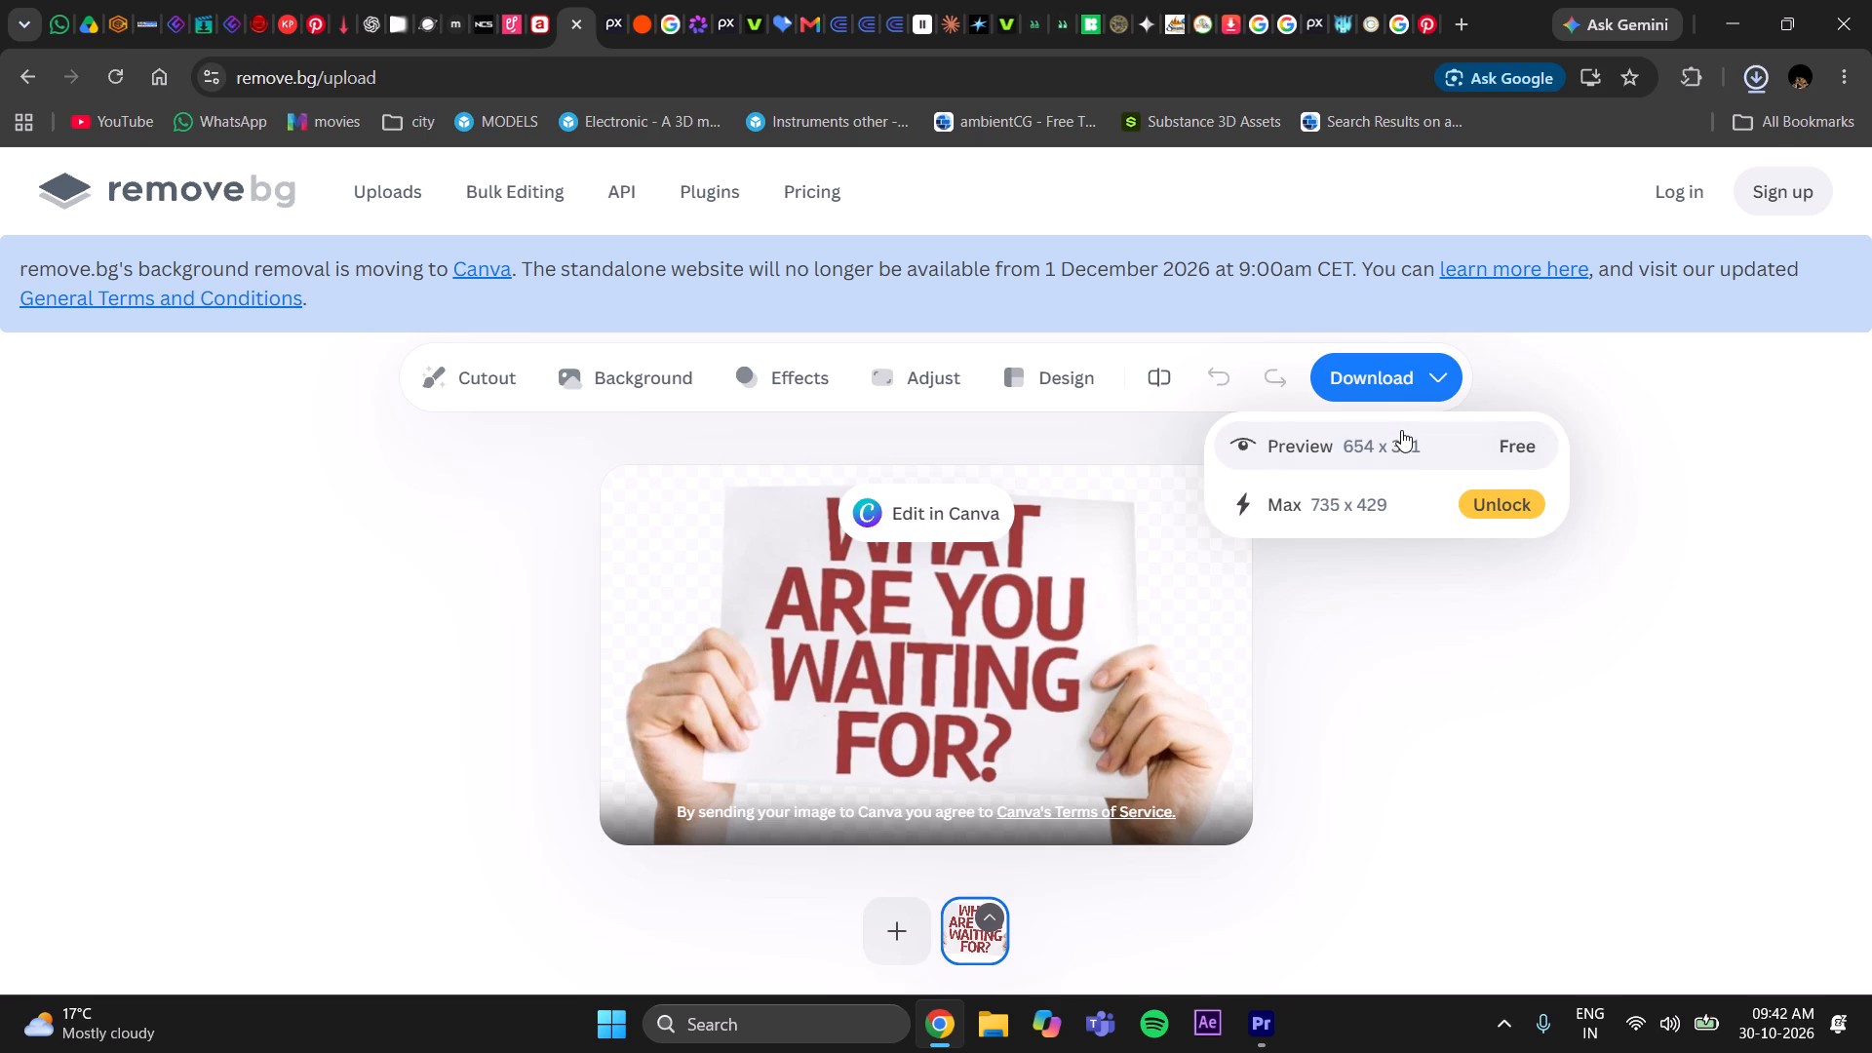
click(1506, 799)
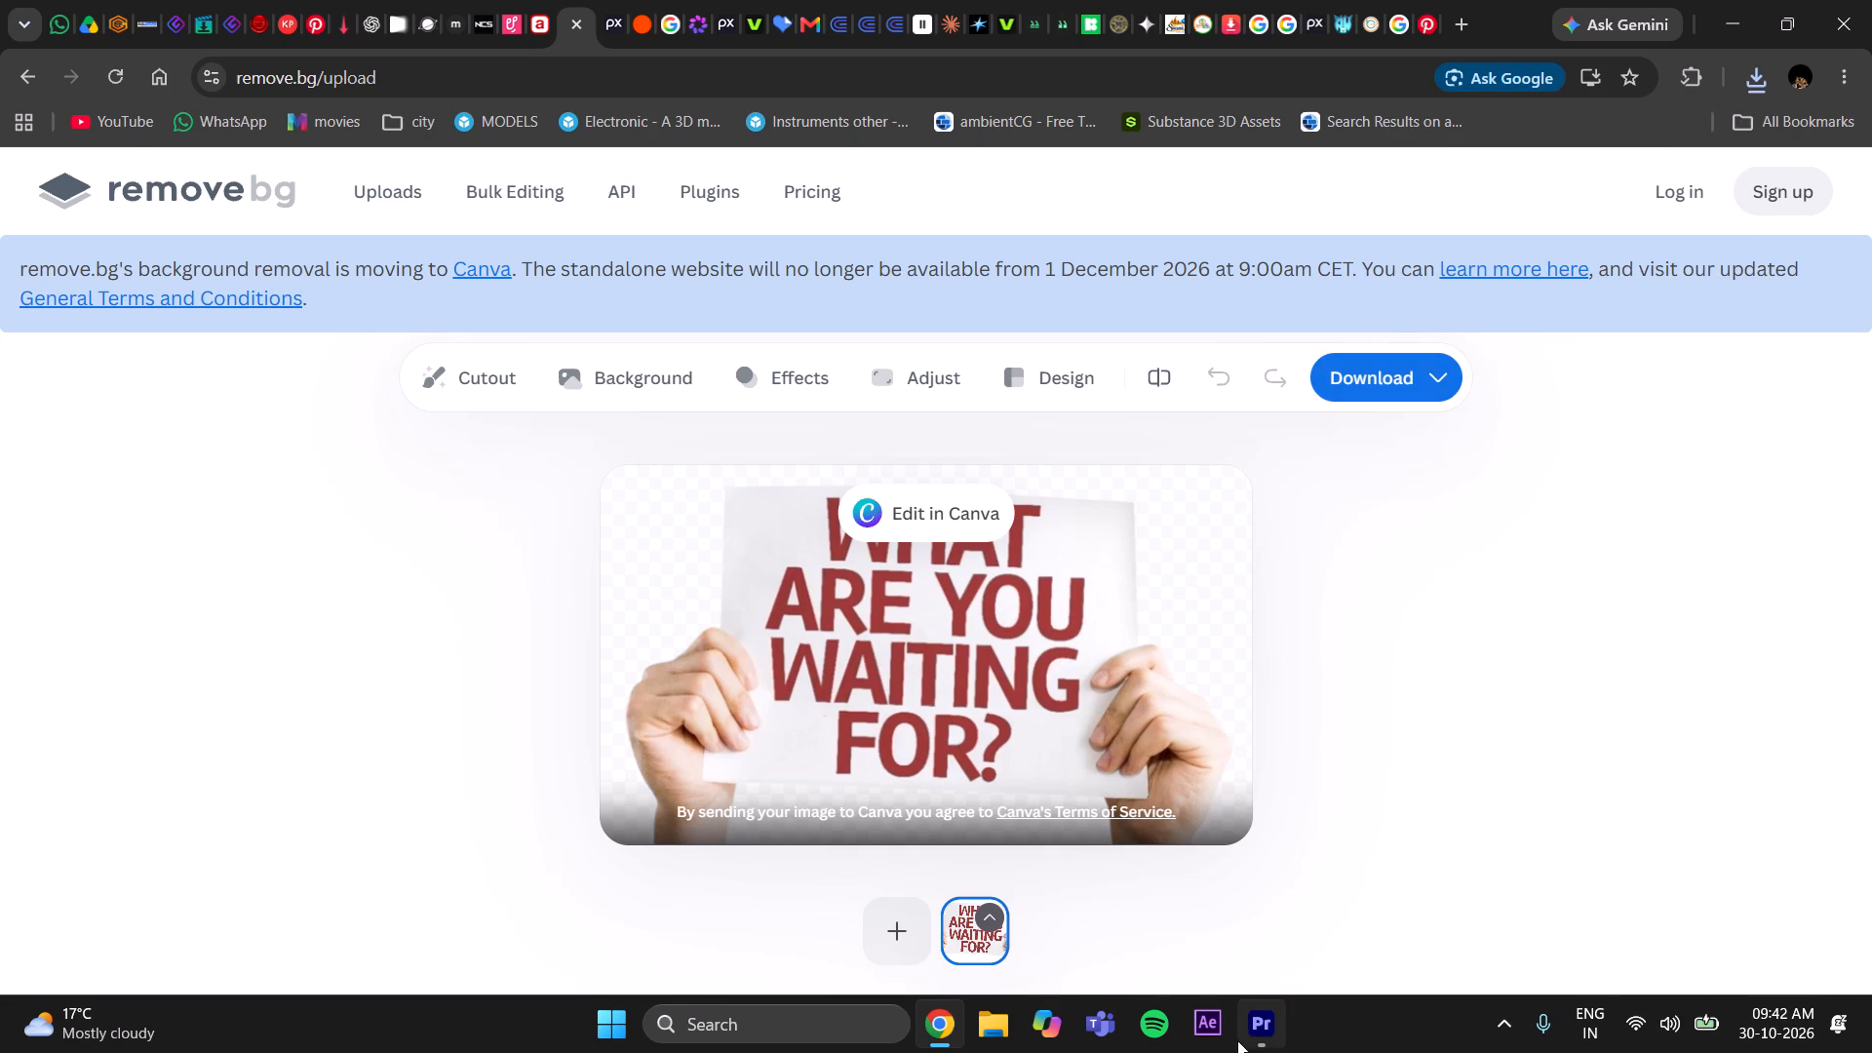
Bring Yet_To_Accomplish-removebg-preview.png from the Downloads folder into Premiere Pro's Source monitor.
click(1247, 1035)
click(650, 111)
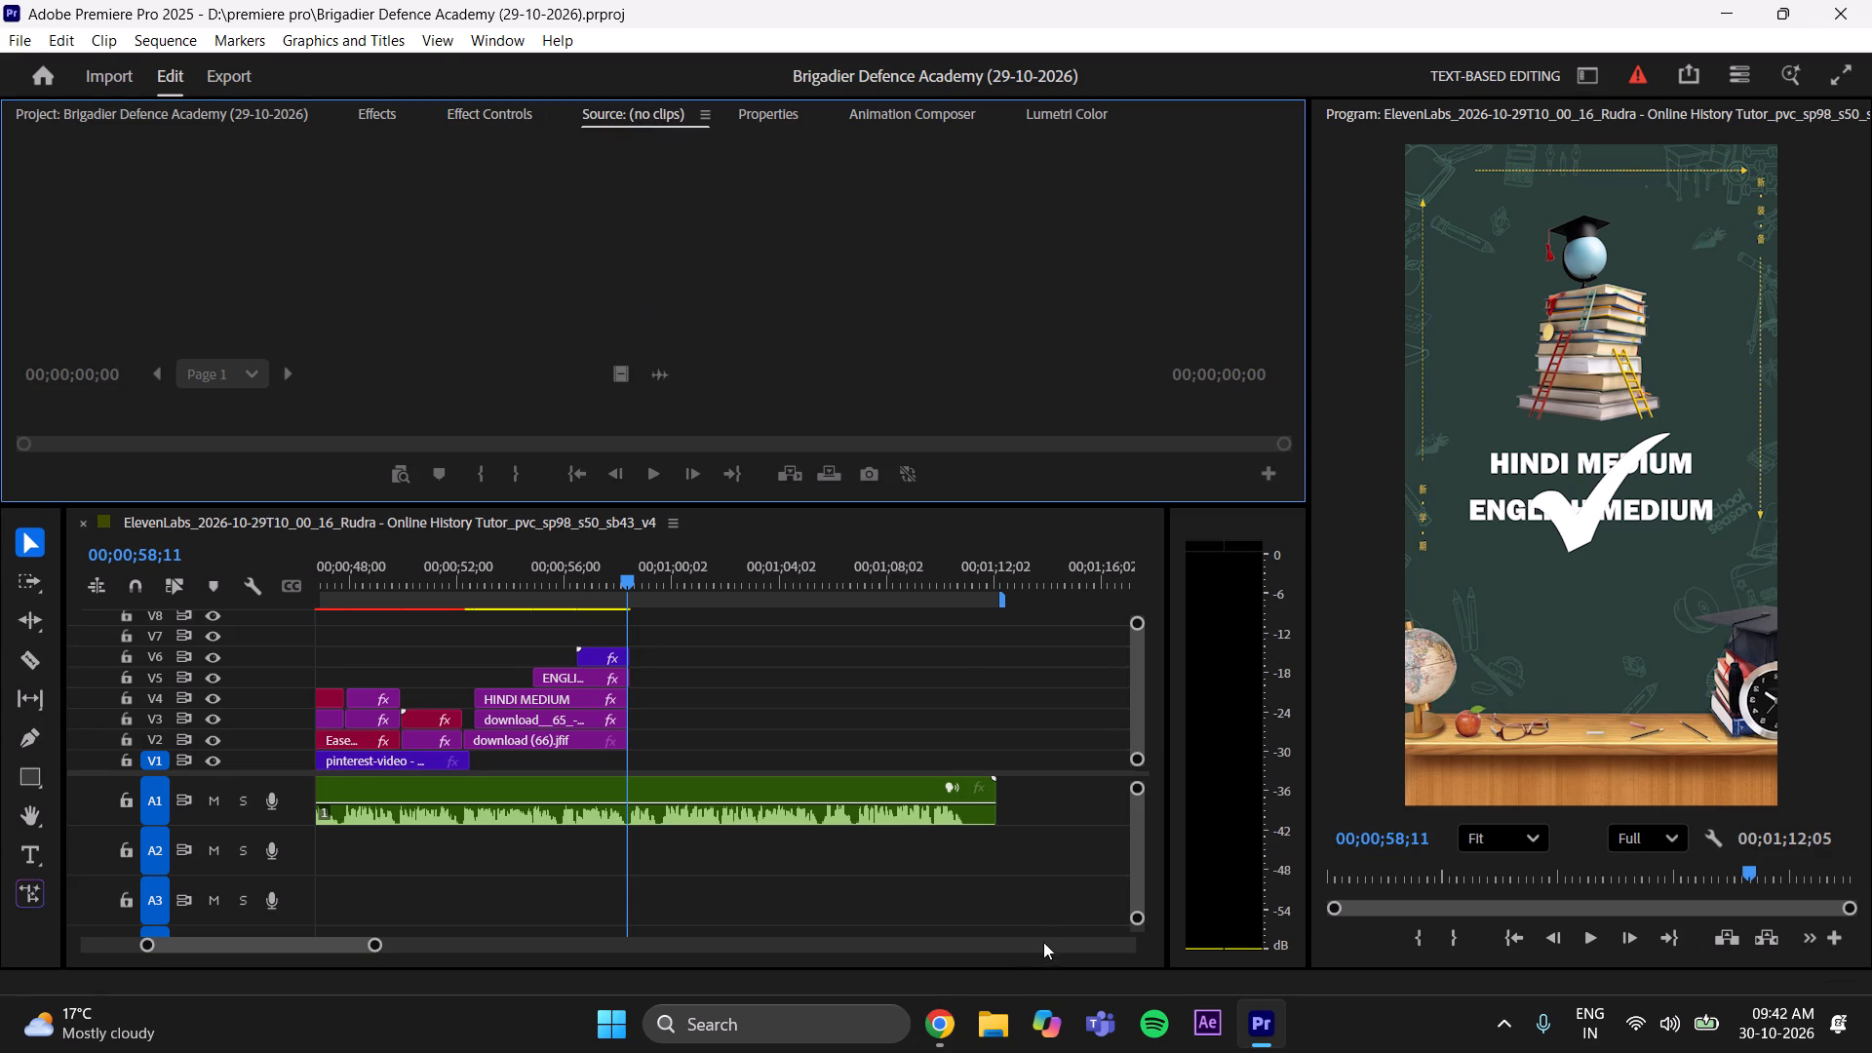
click(990, 1032)
click(114, 374)
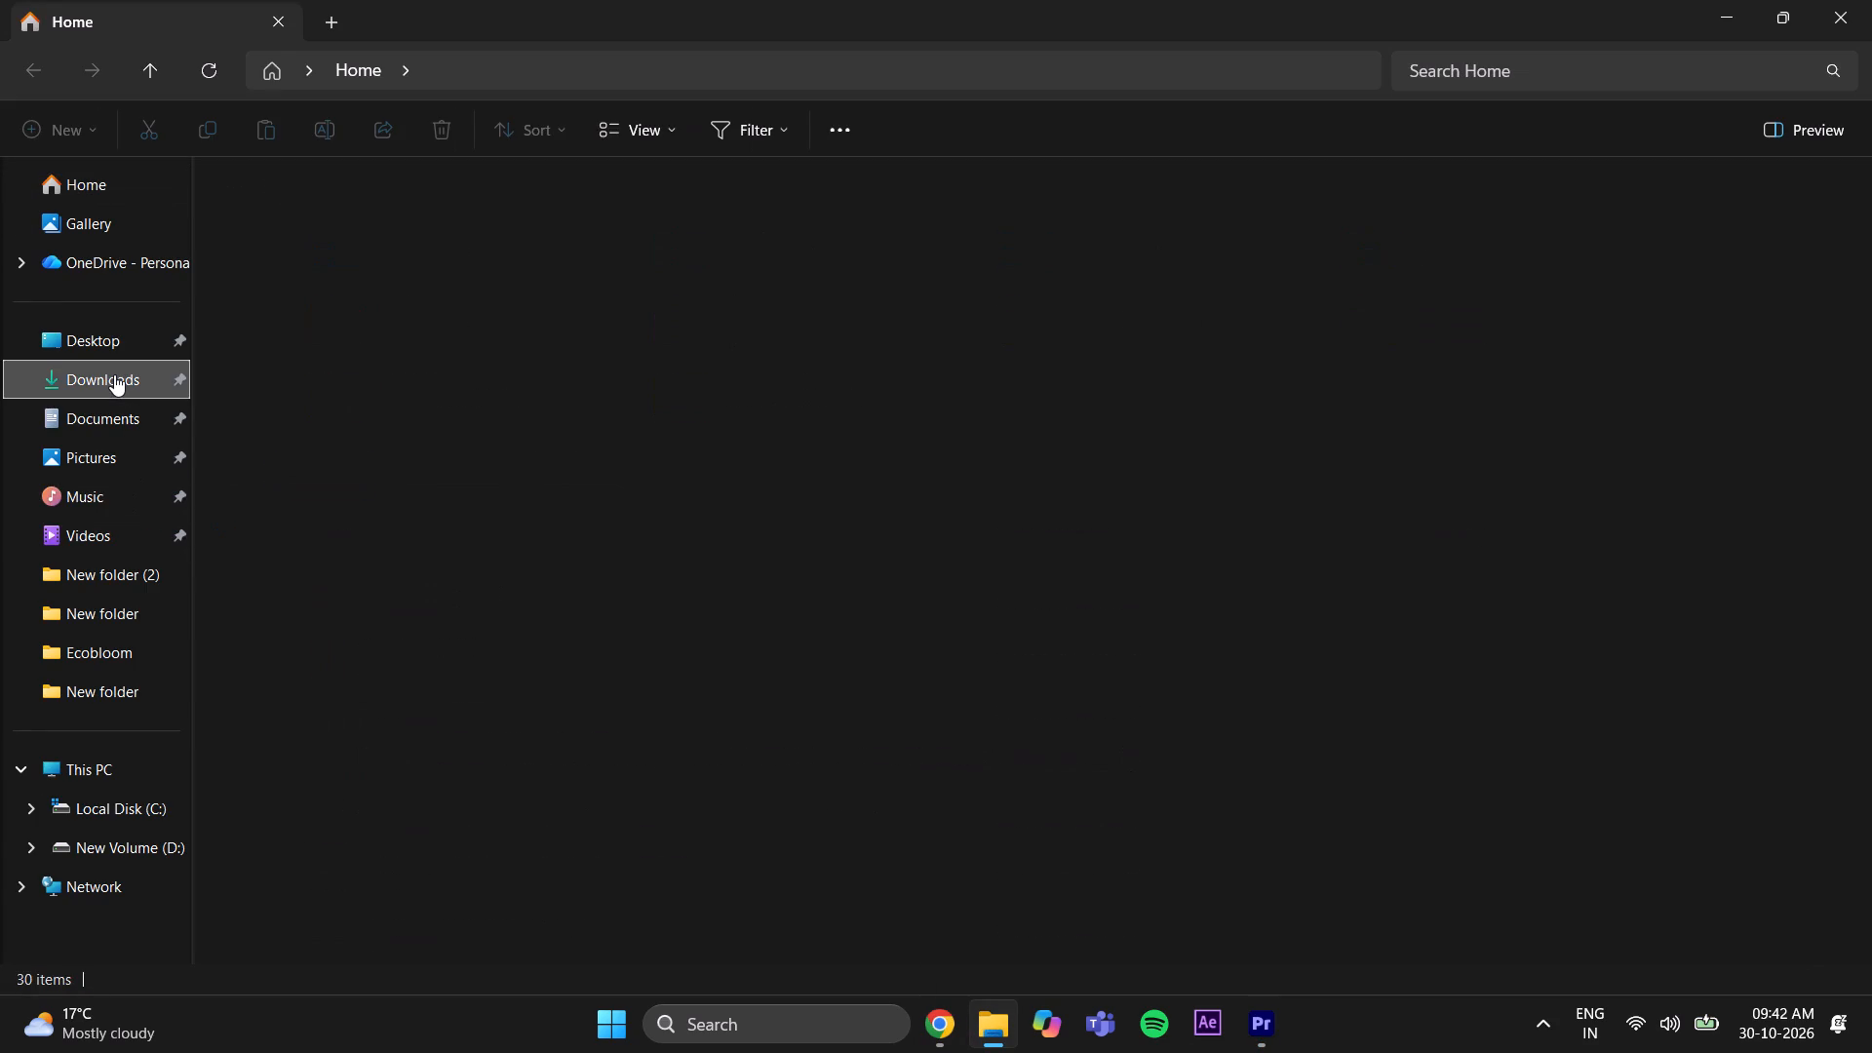
click(253, 281)
drag(273, 292, 1354, 742)
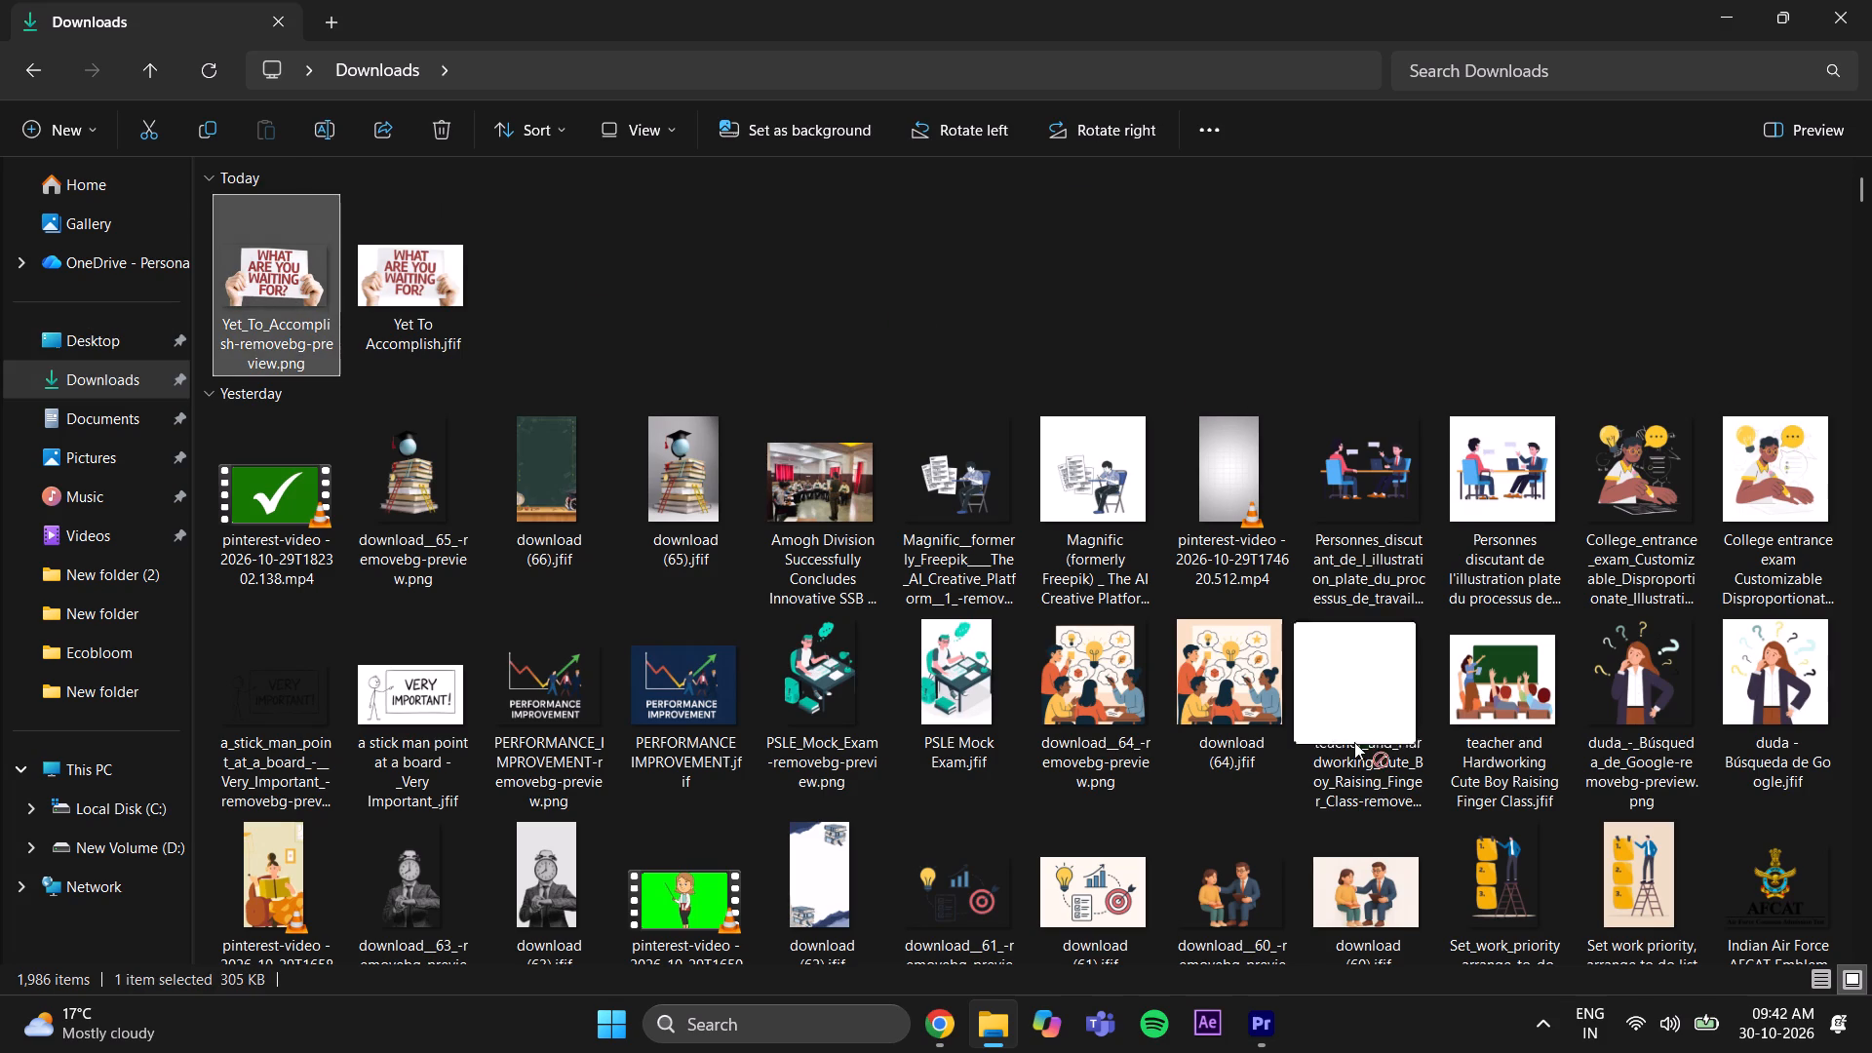
drag(1354, 742, 635, 235)
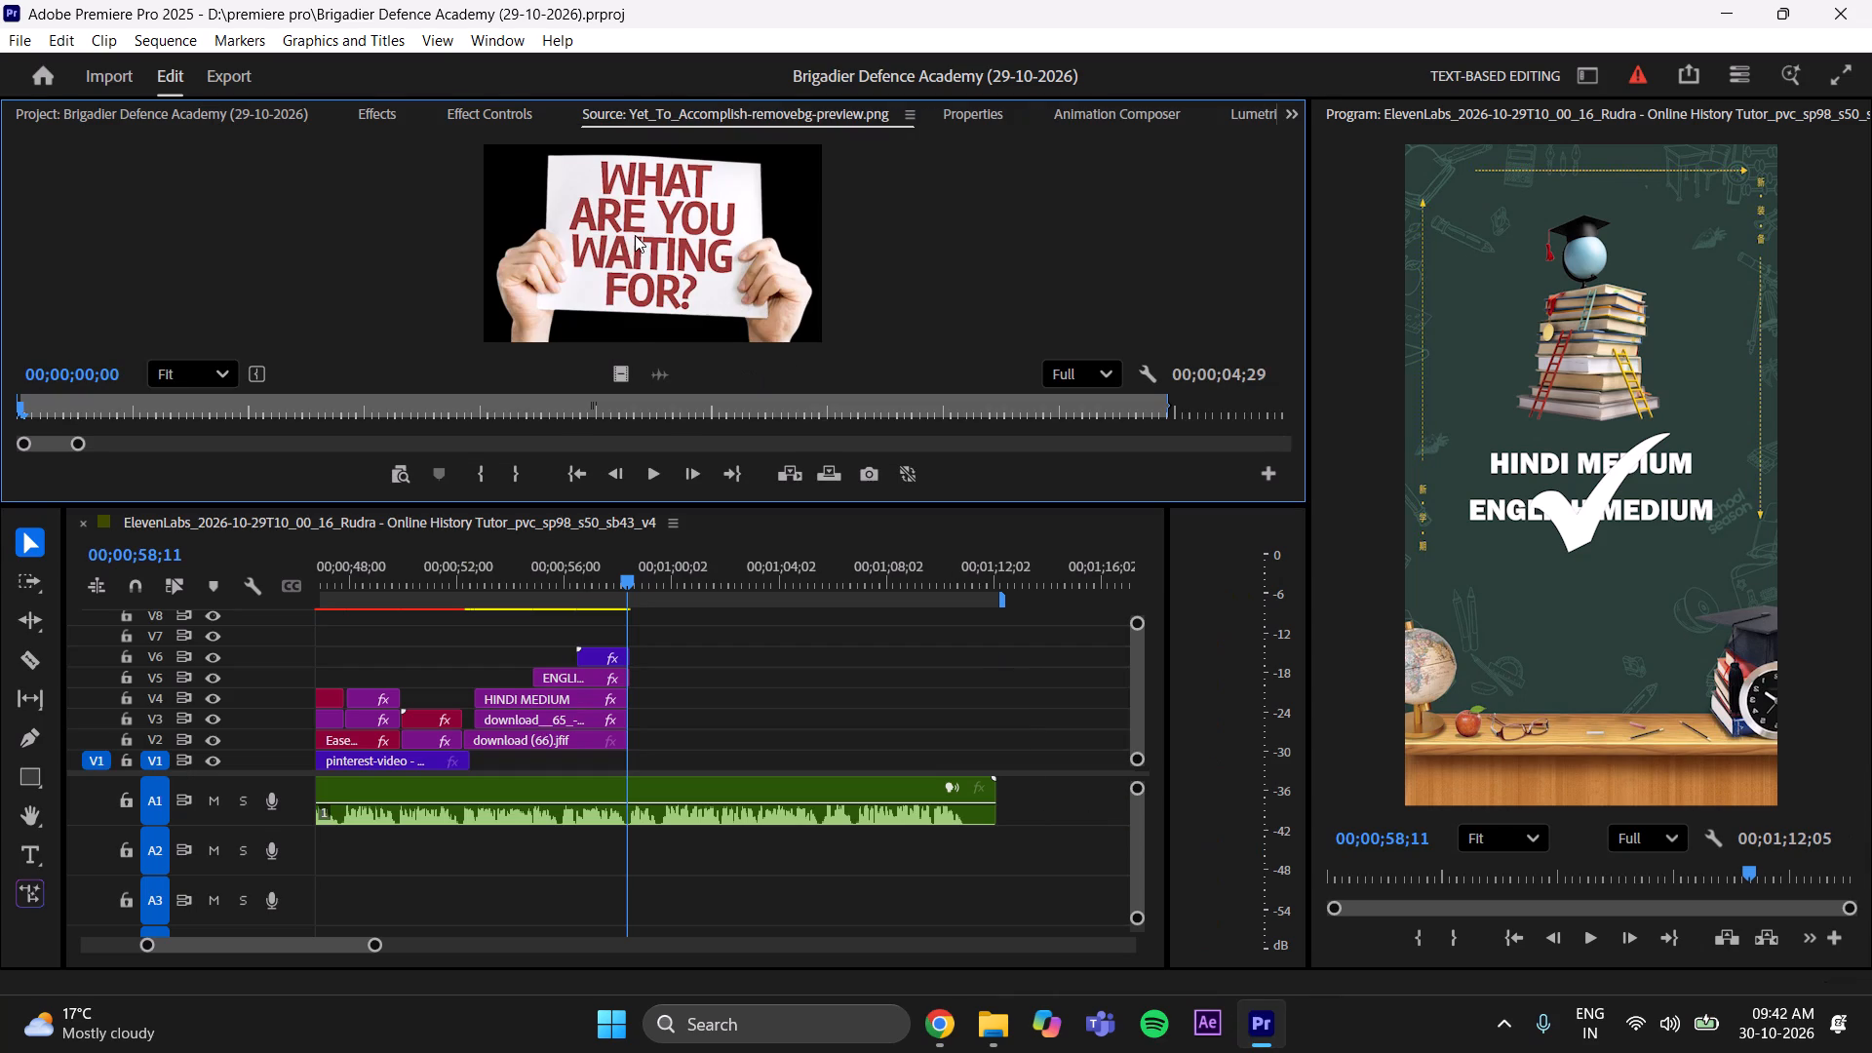
Place the sign image on track V1 directly after the existing clips near 00;00;58;11.
drag(623, 380, 655, 759)
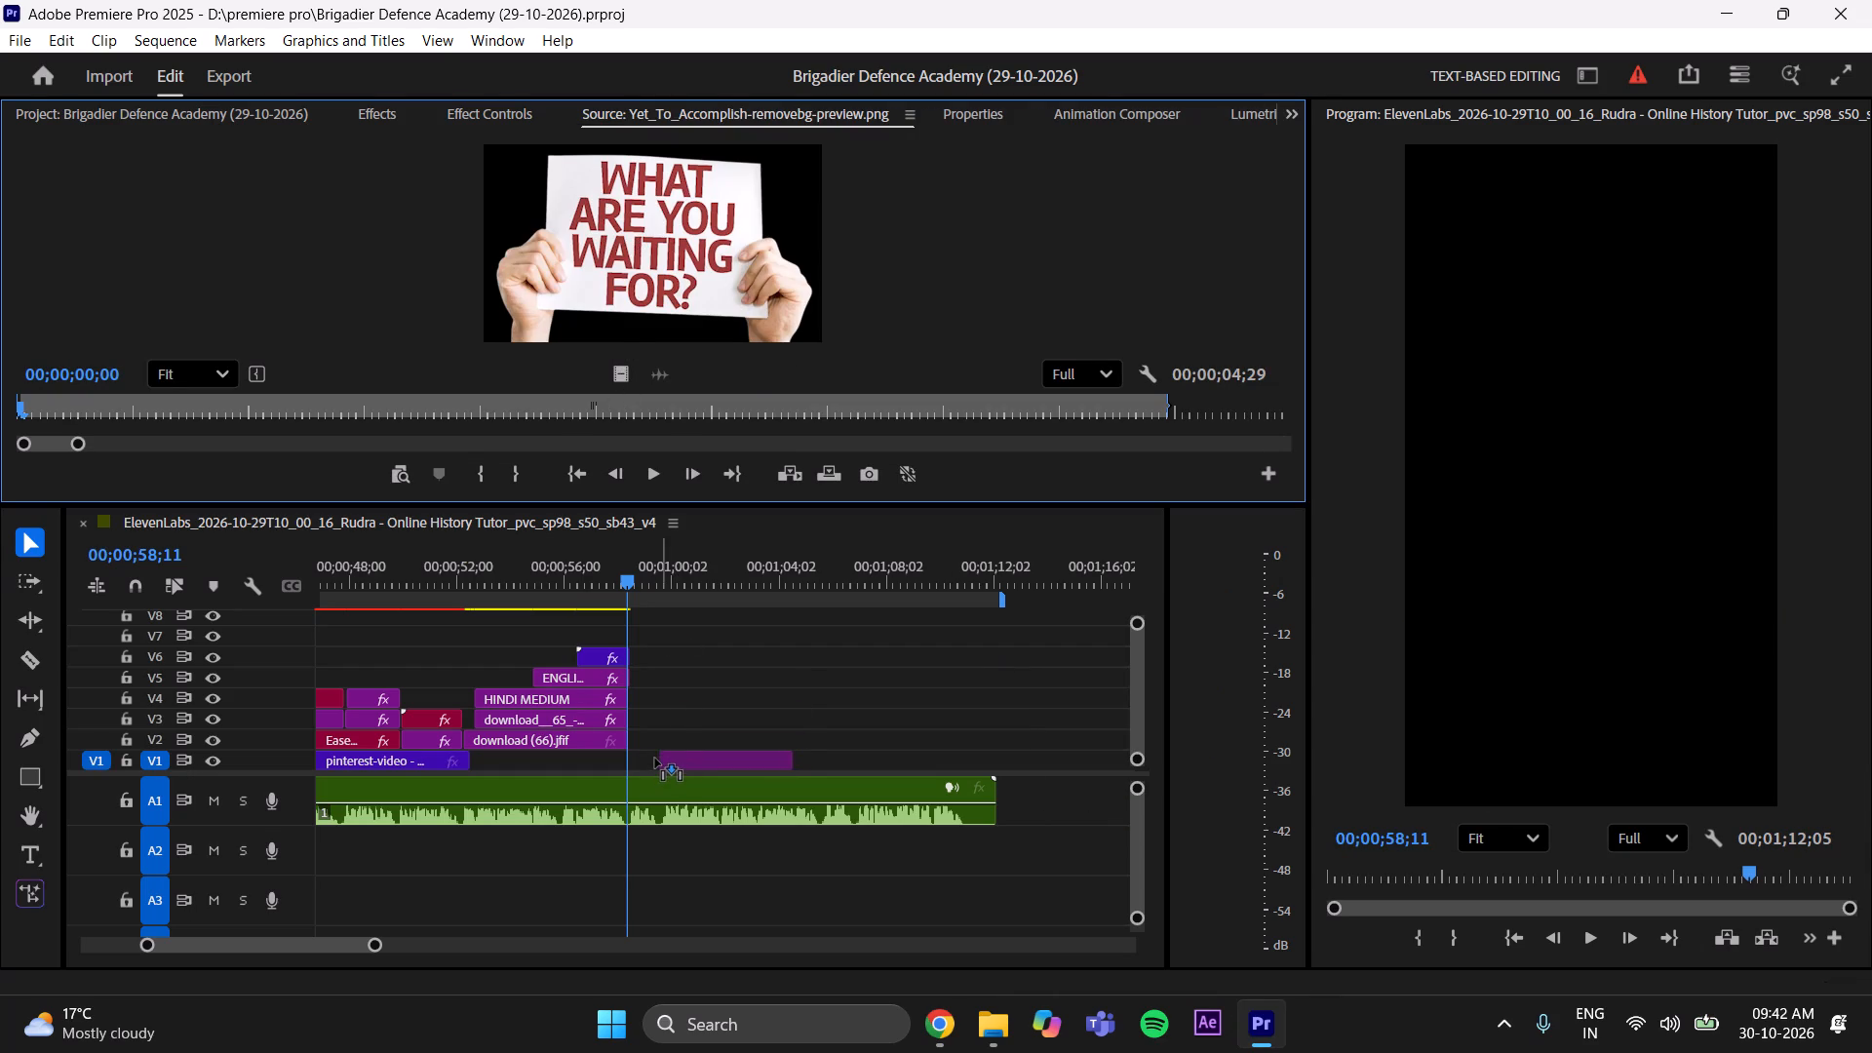
drag(655, 759, 629, 763)
Trim the ends of the ENGLISH MEDIUM text on V5 and the checkmark video on V6 back to 00;00;58;12.
drag(373, 948, 353, 956)
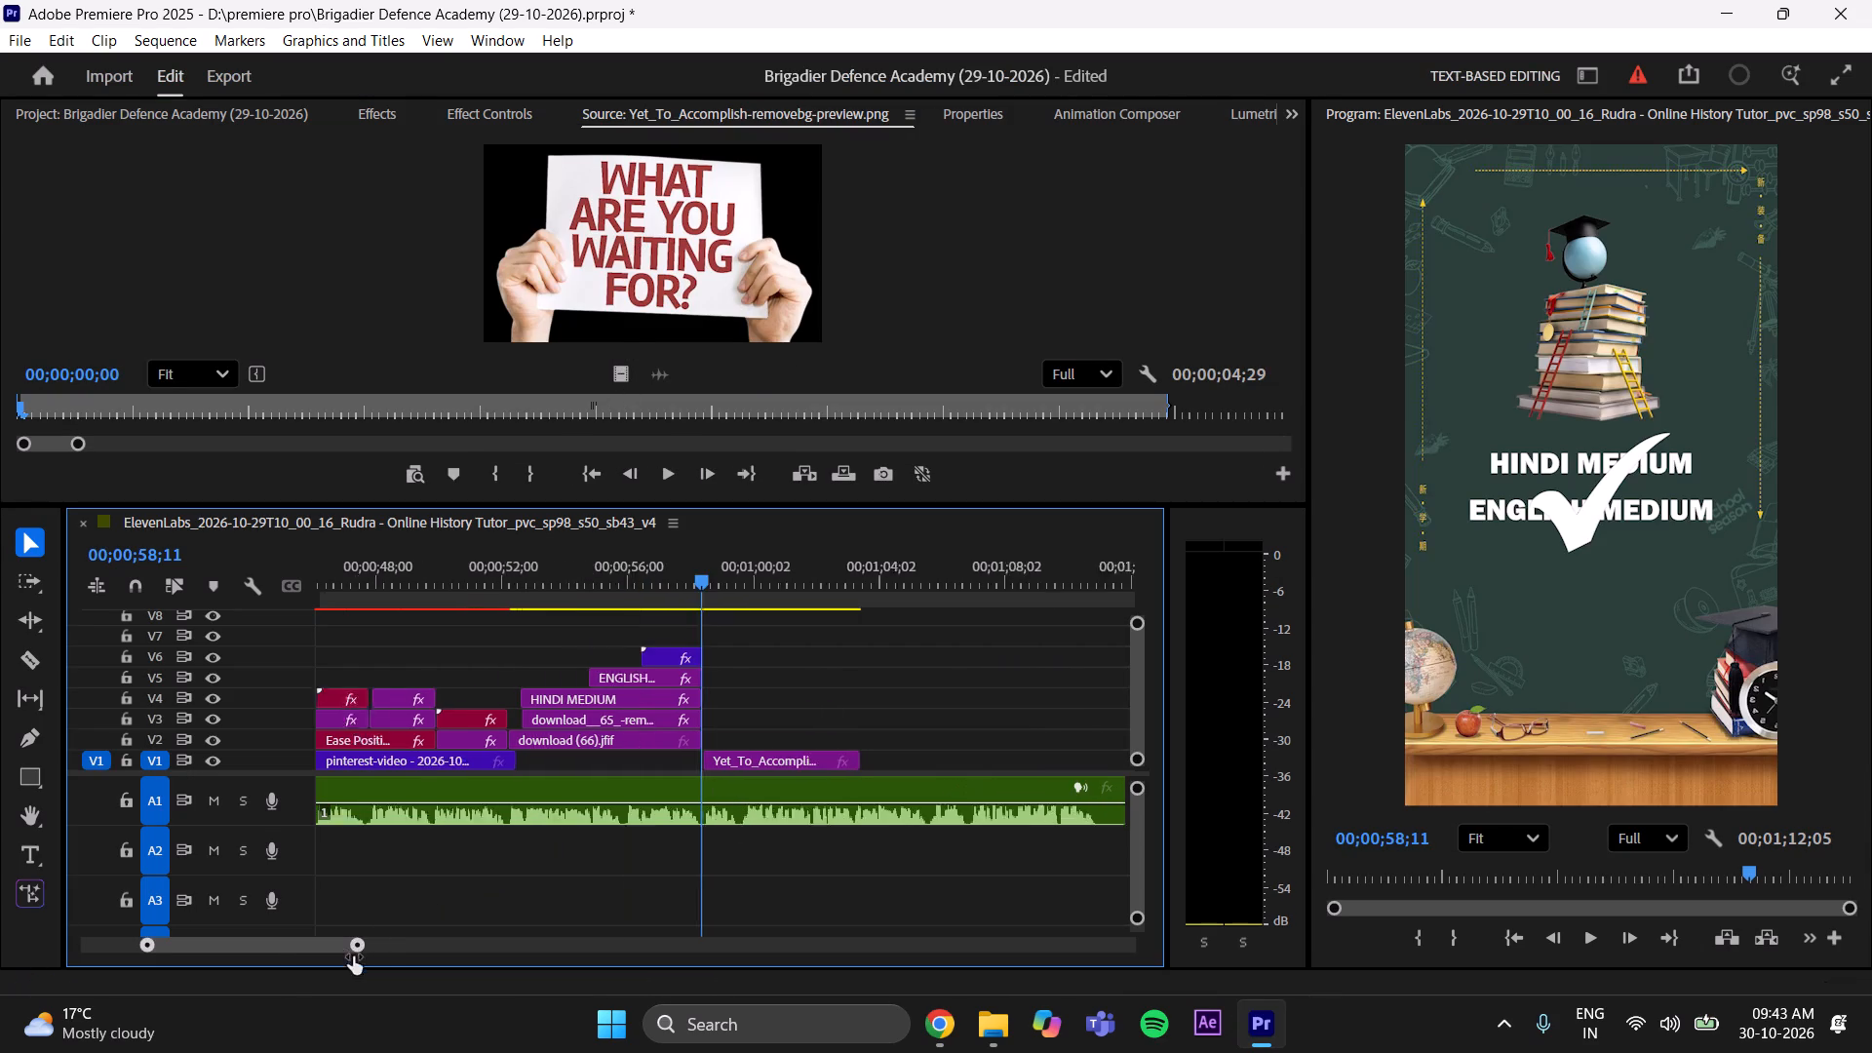
drag(353, 956, 279, 996)
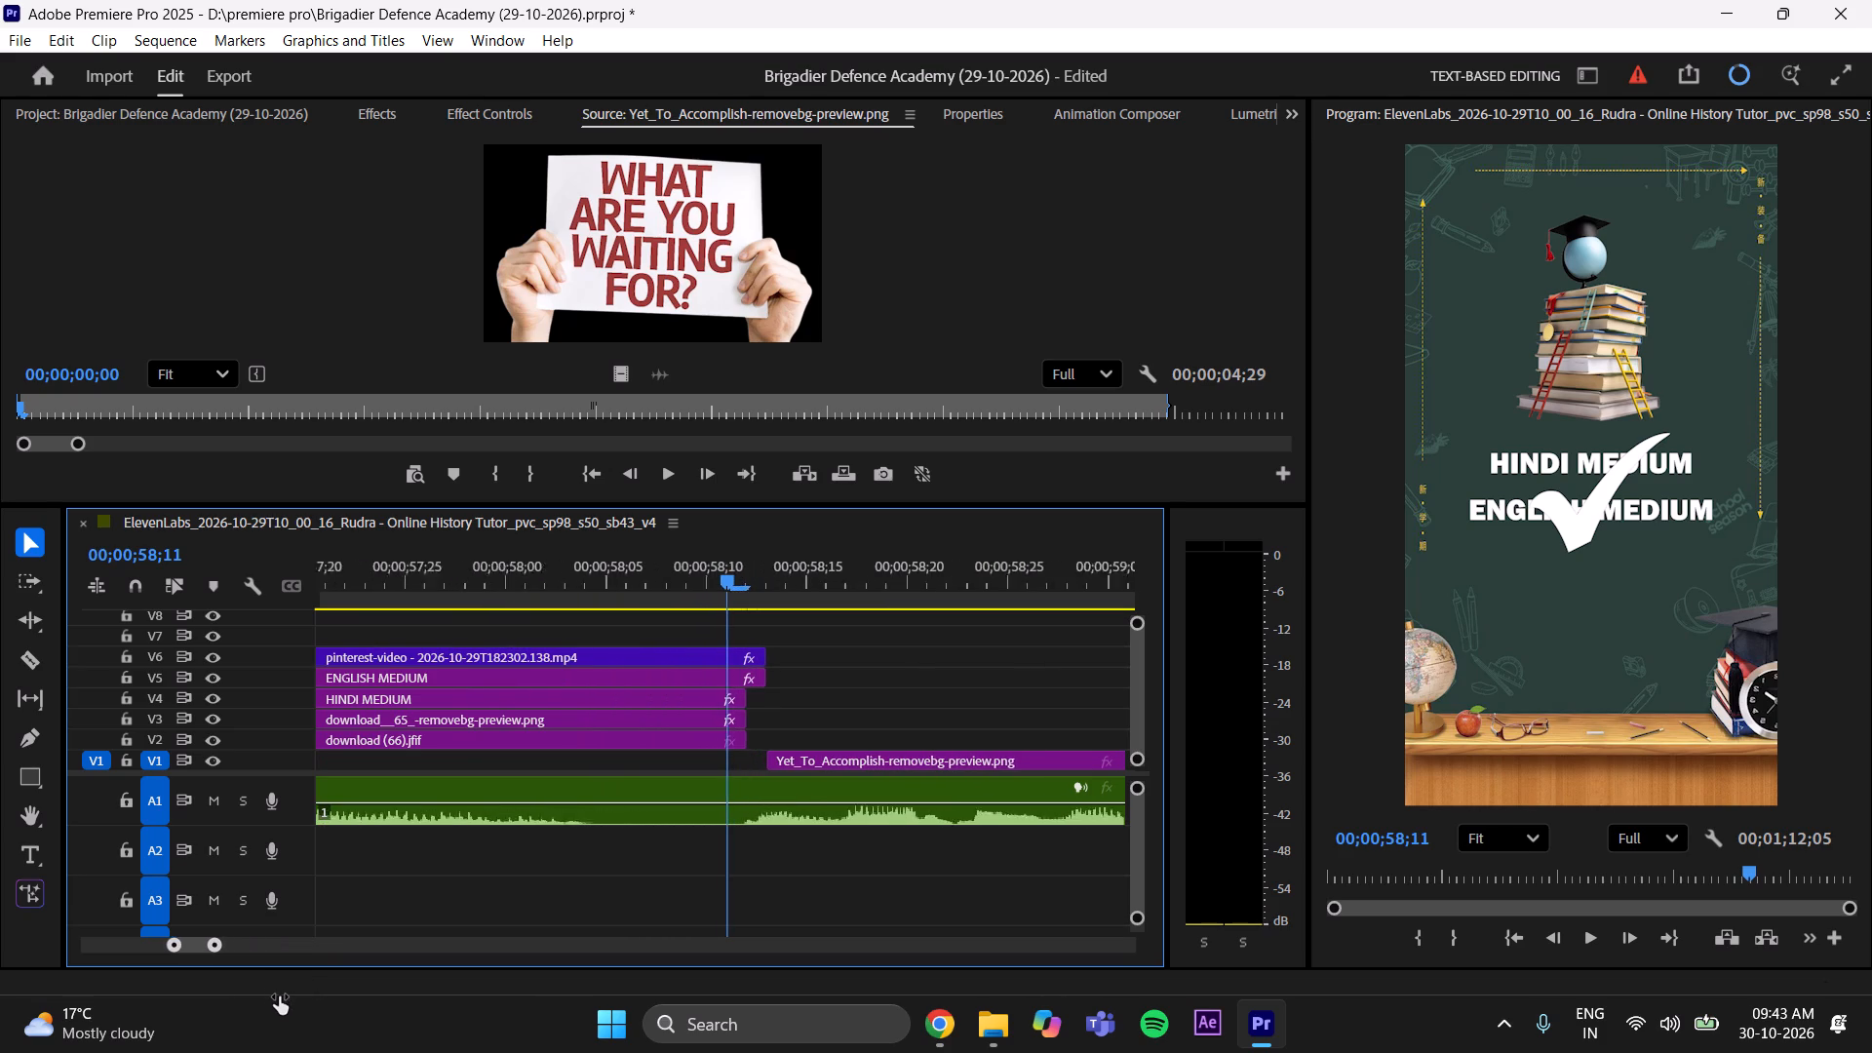
drag(279, 996, 284, 997)
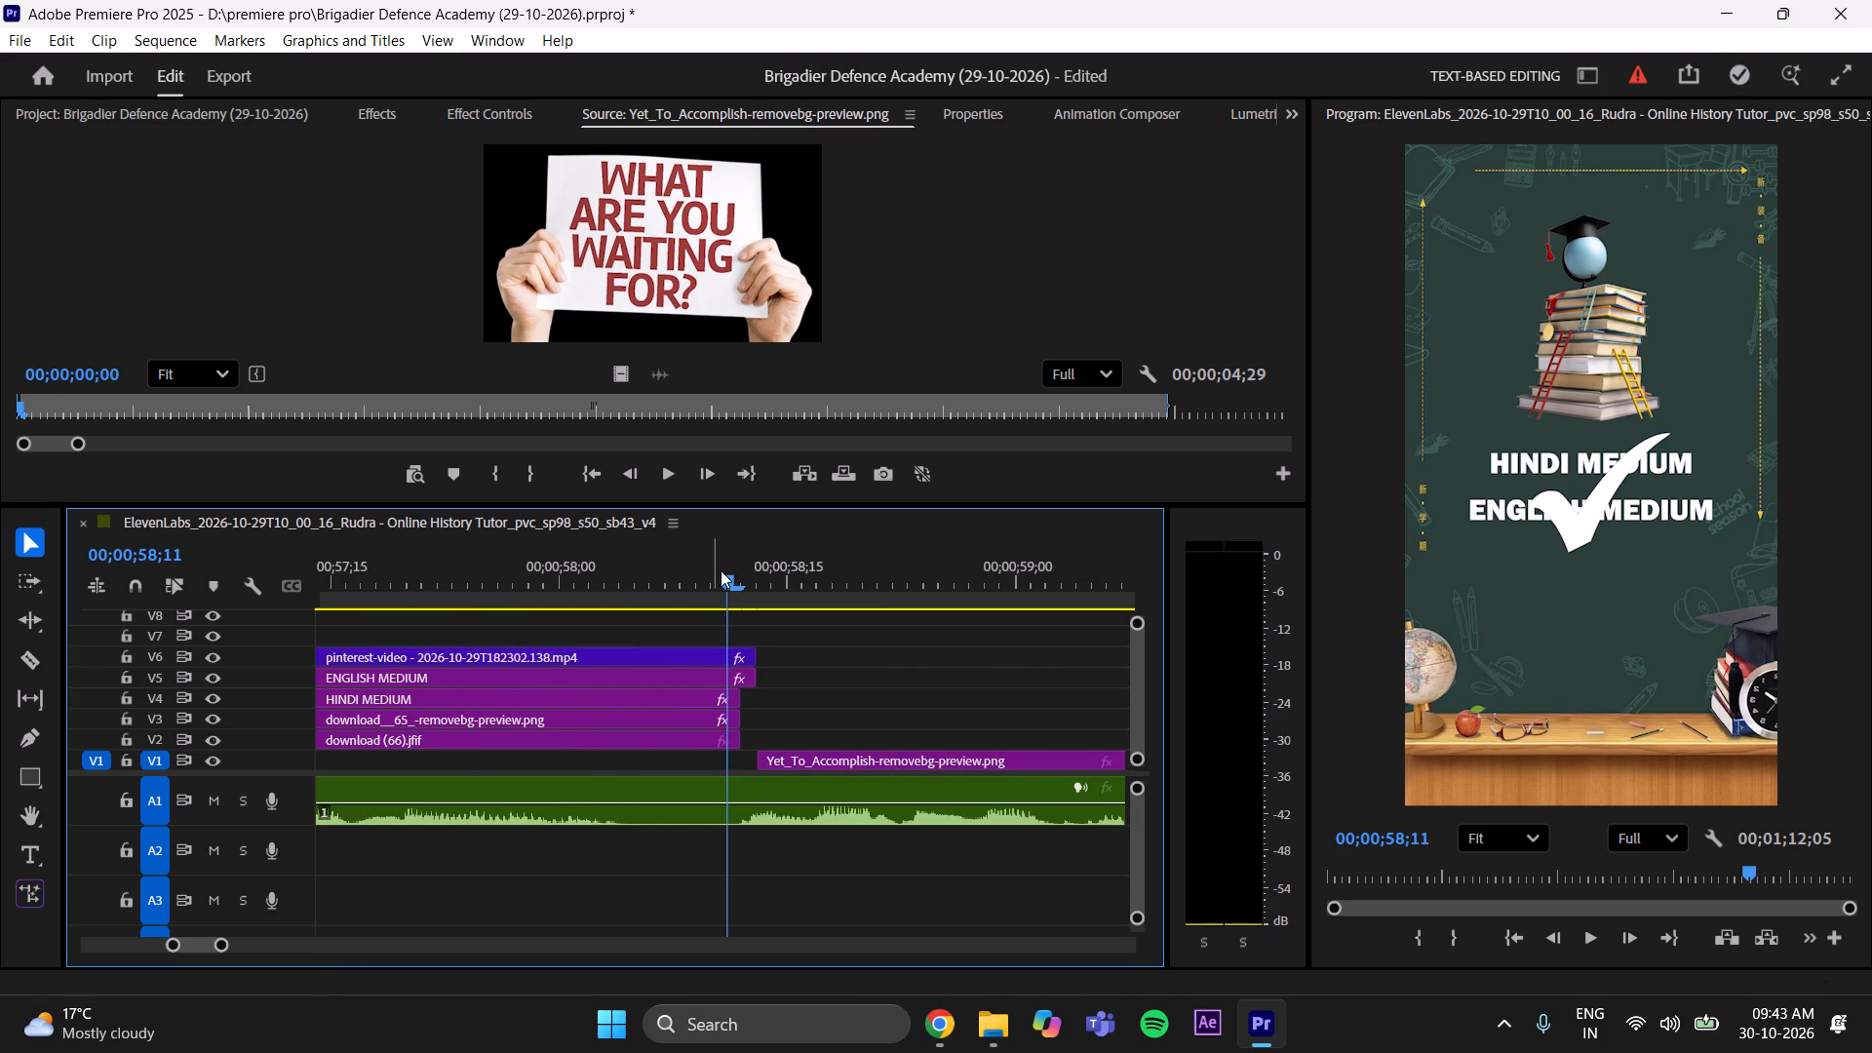
drag(721, 570, 746, 582)
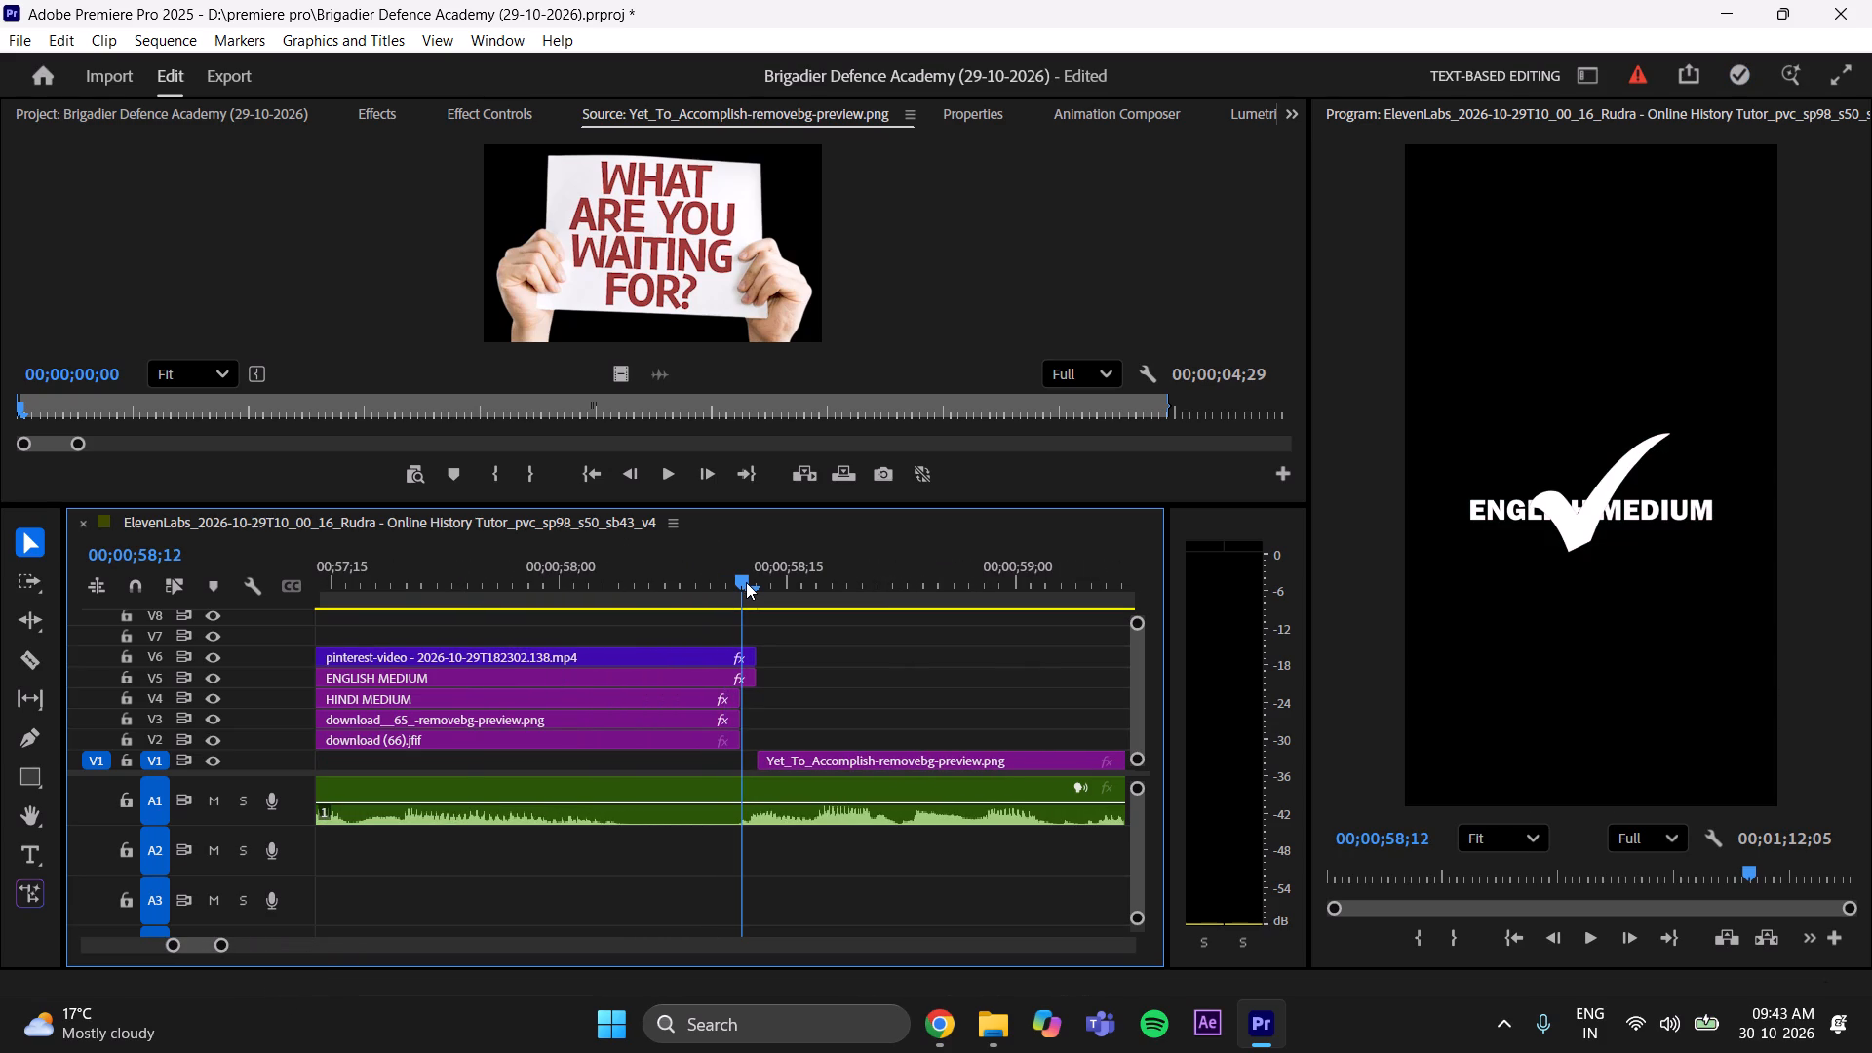
drag(796, 635, 755, 699)
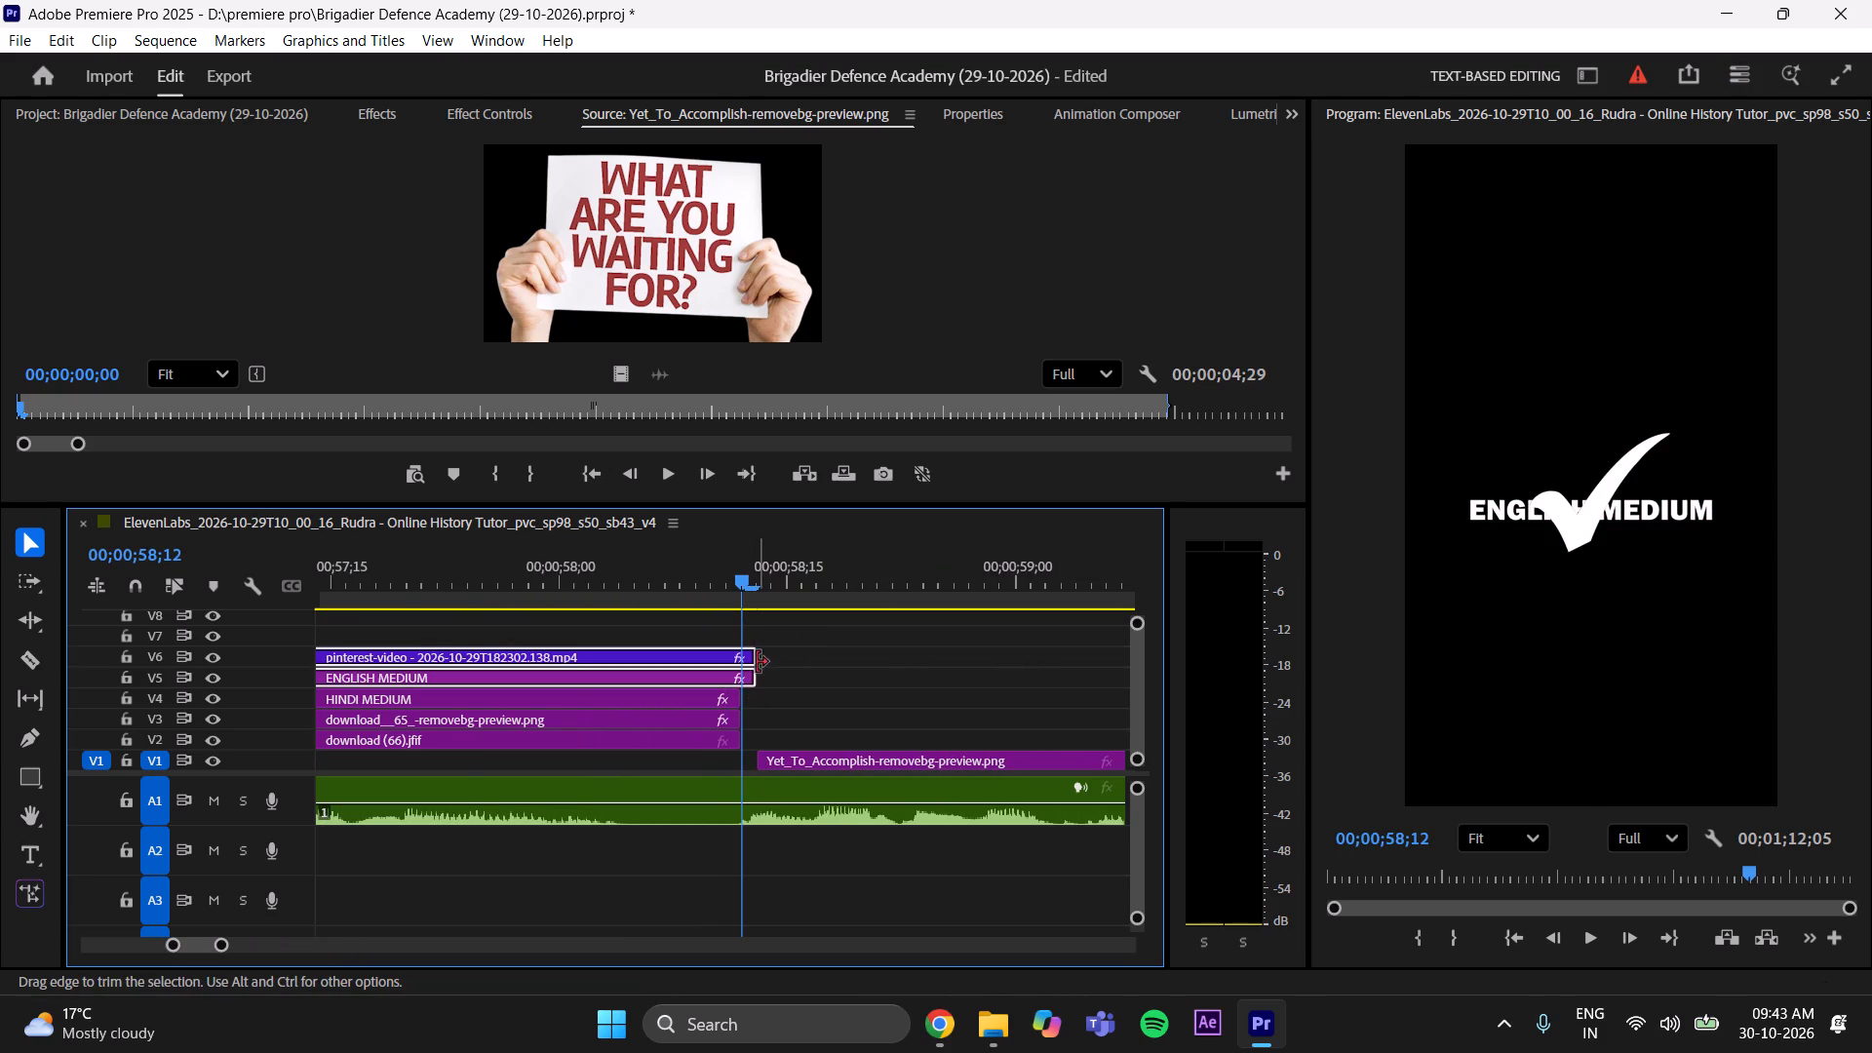
drag(757, 662, 747, 679)
click(776, 680)
Extend the start of the sign image clip on V1 back to 00;00;58;12 and save the project.
drag(771, 764, 768, 765)
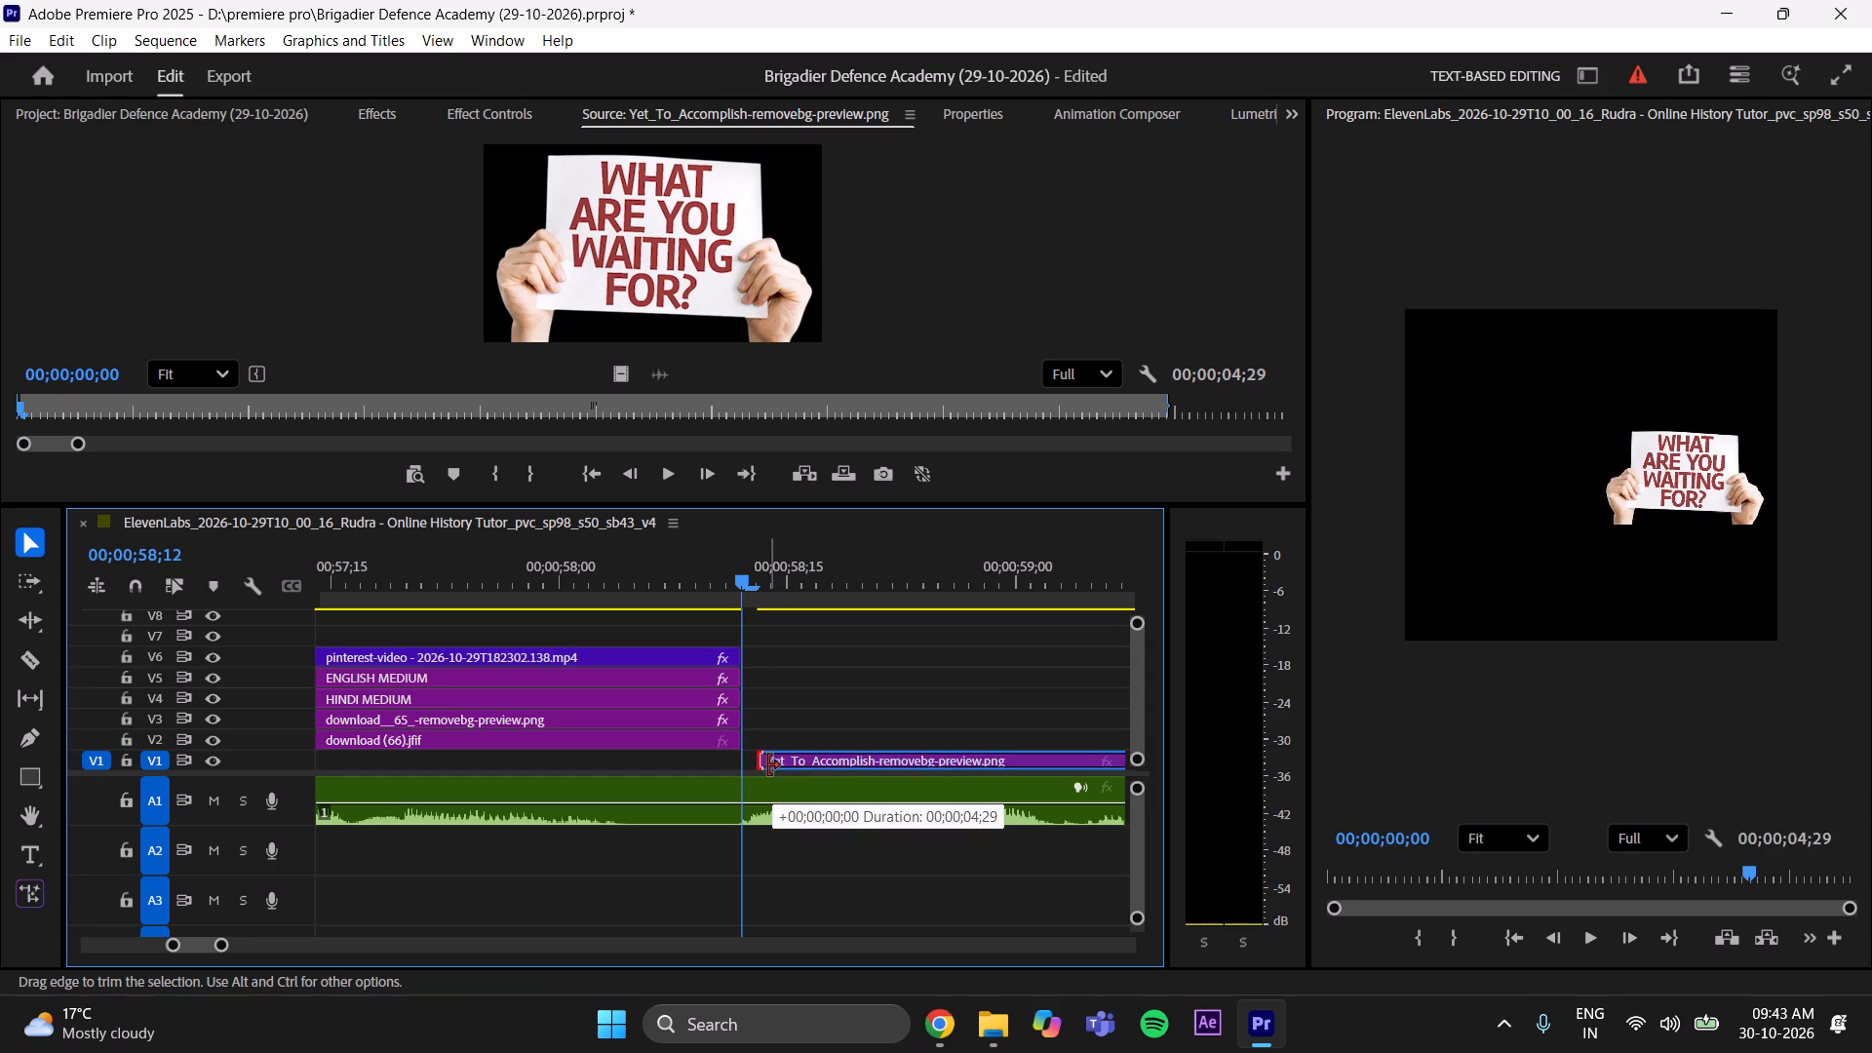
drag(768, 765, 759, 769)
click(768, 712)
key(ctrl+s)
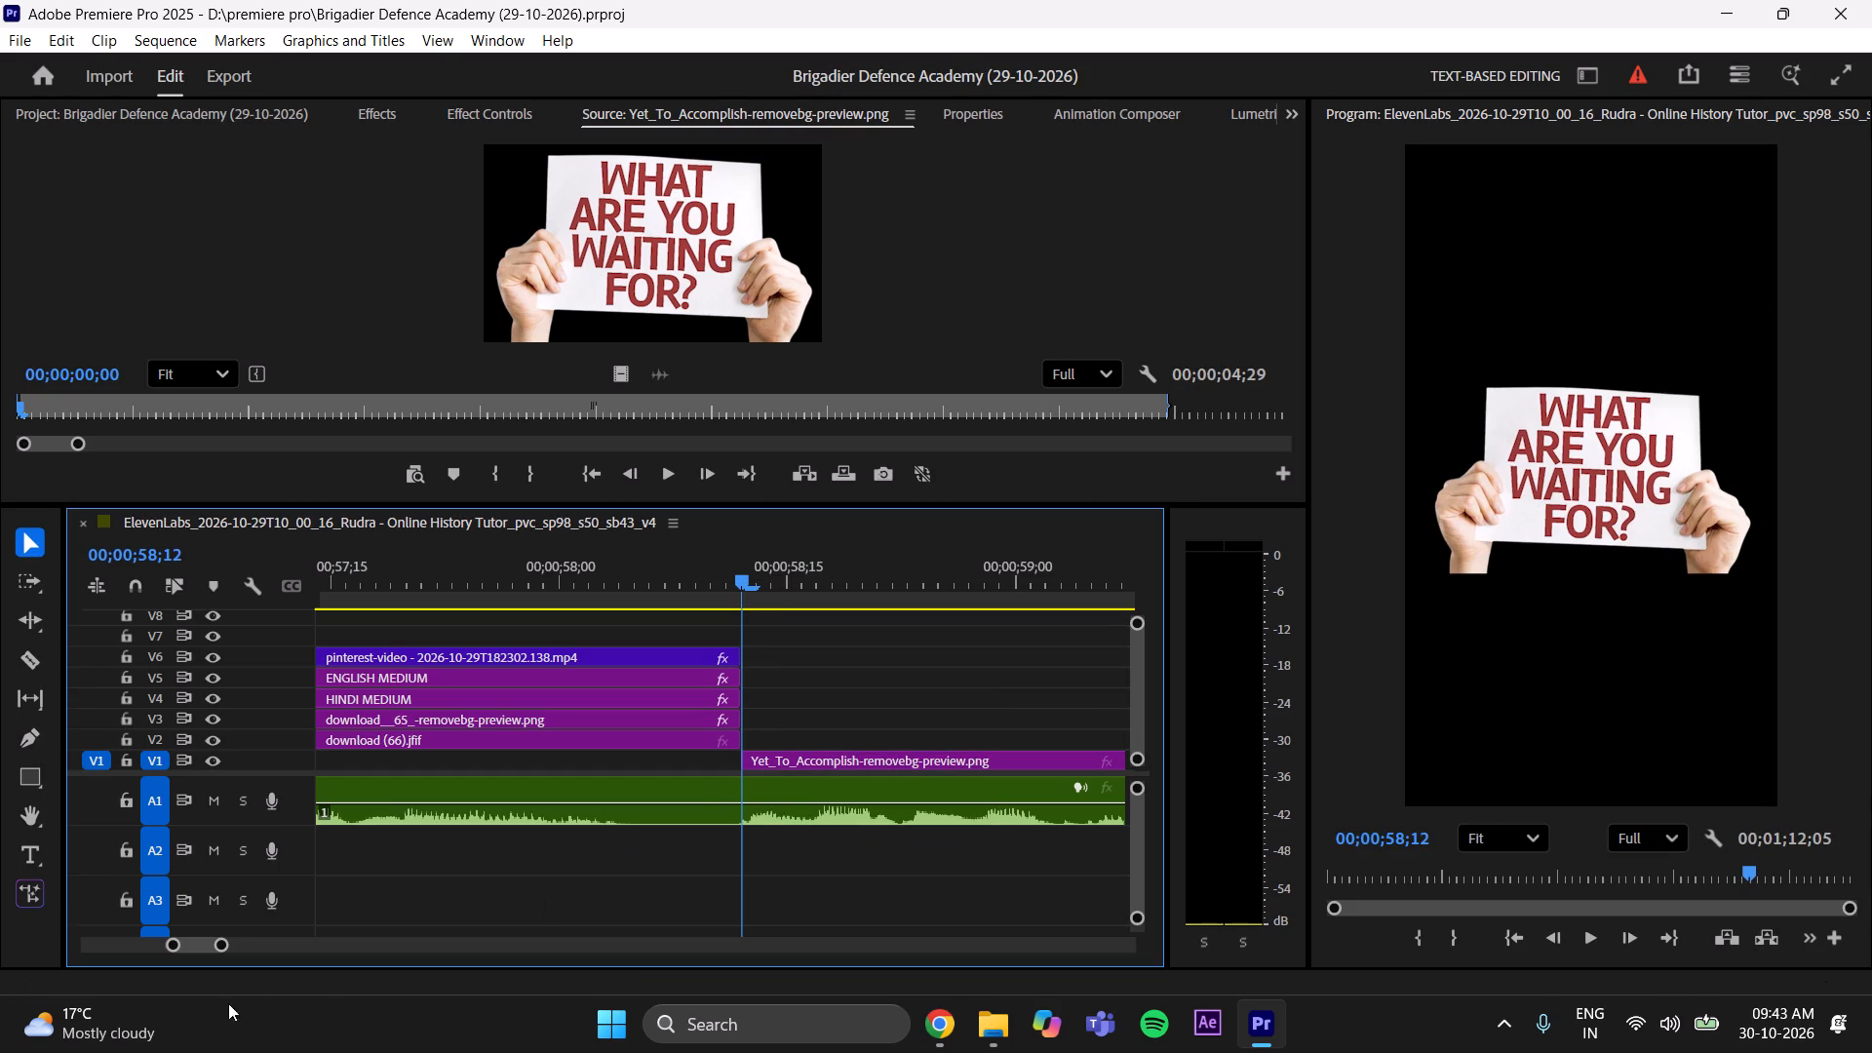
Extend the end of the chalkboard background download (66).jfif on V2 to the end of the sign image clip.
drag(228, 944, 302, 909)
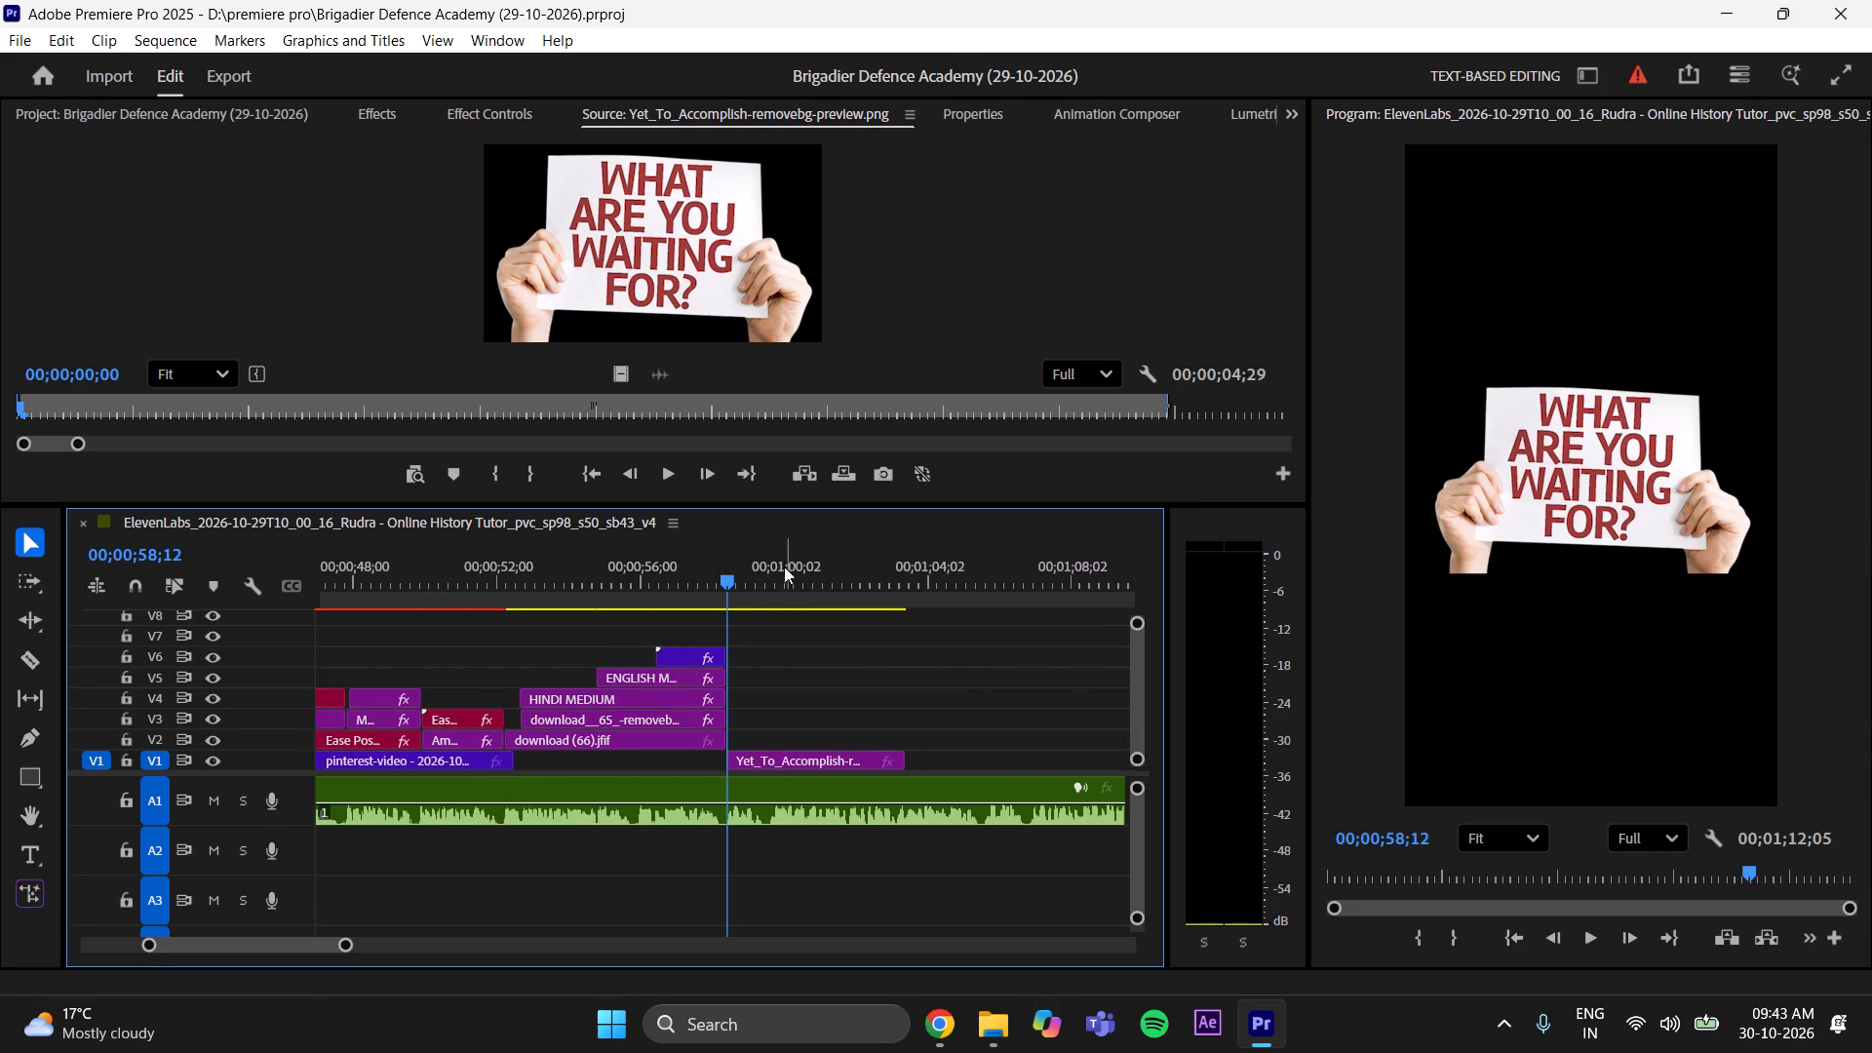
drag(714, 570, 763, 589)
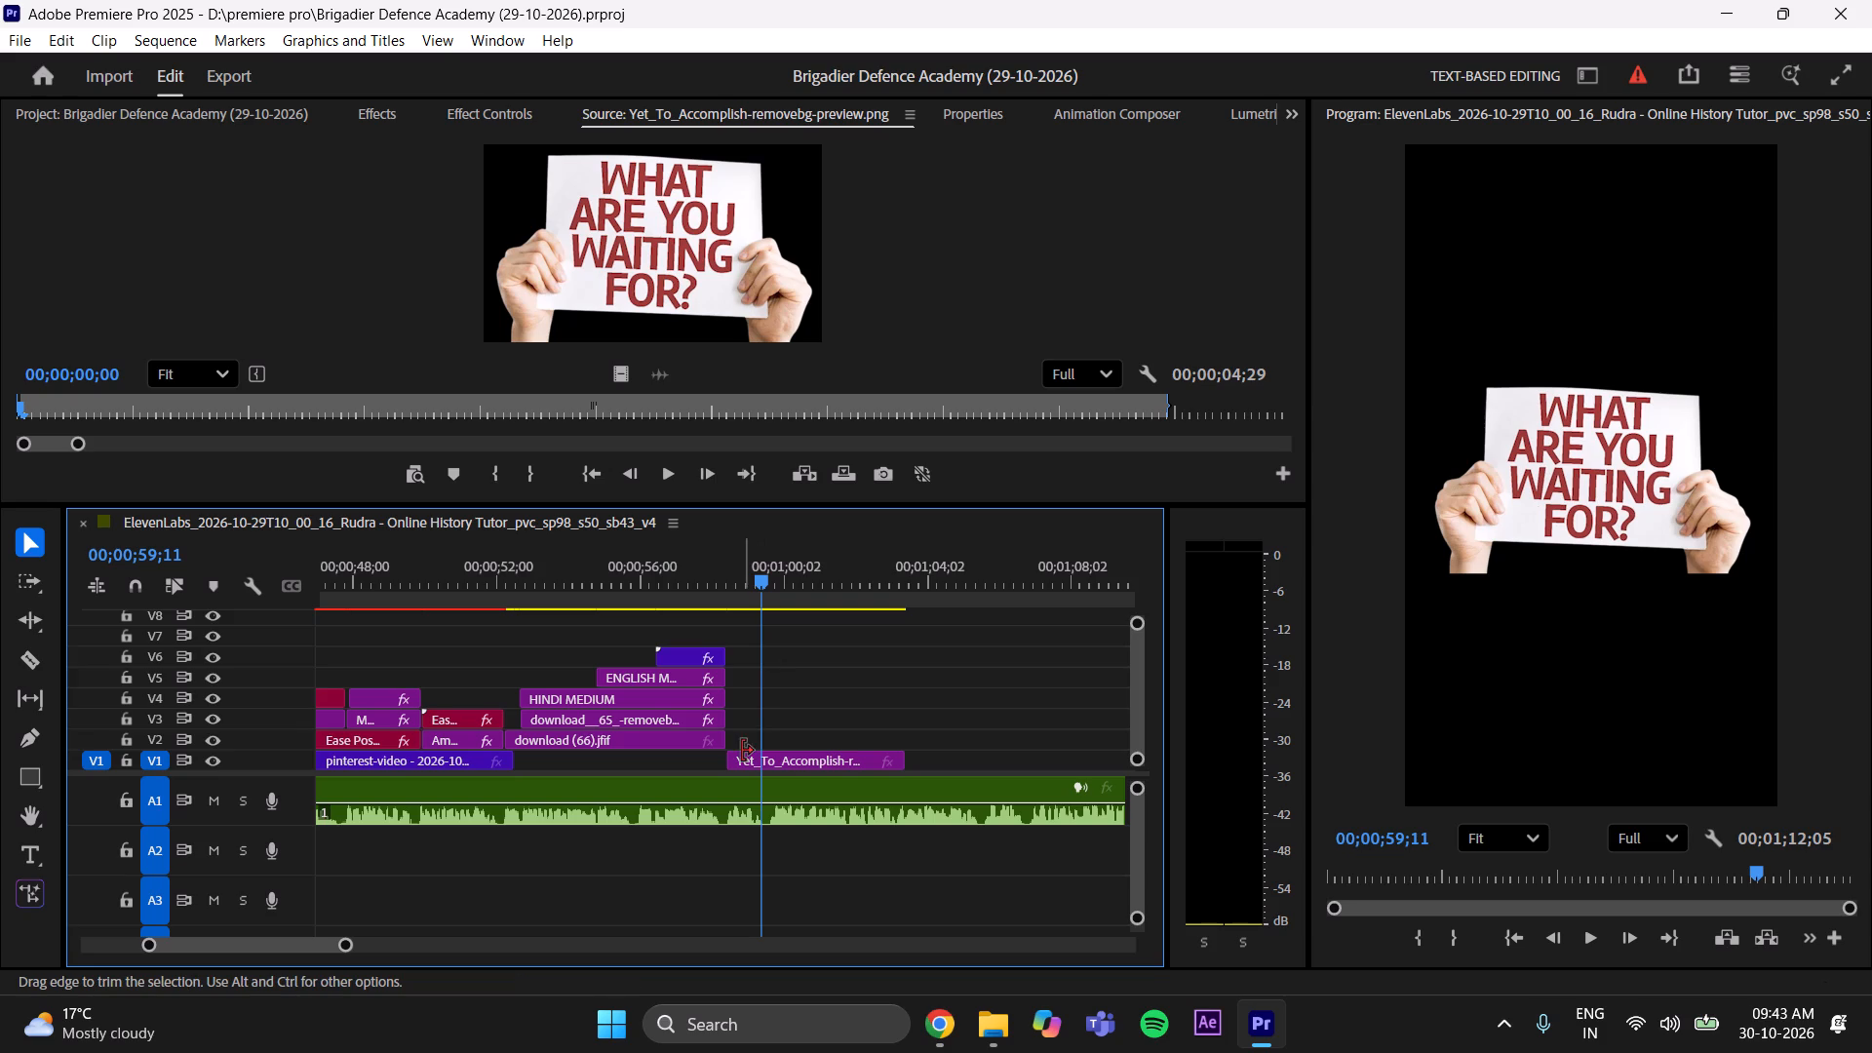
drag(725, 745, 900, 784)
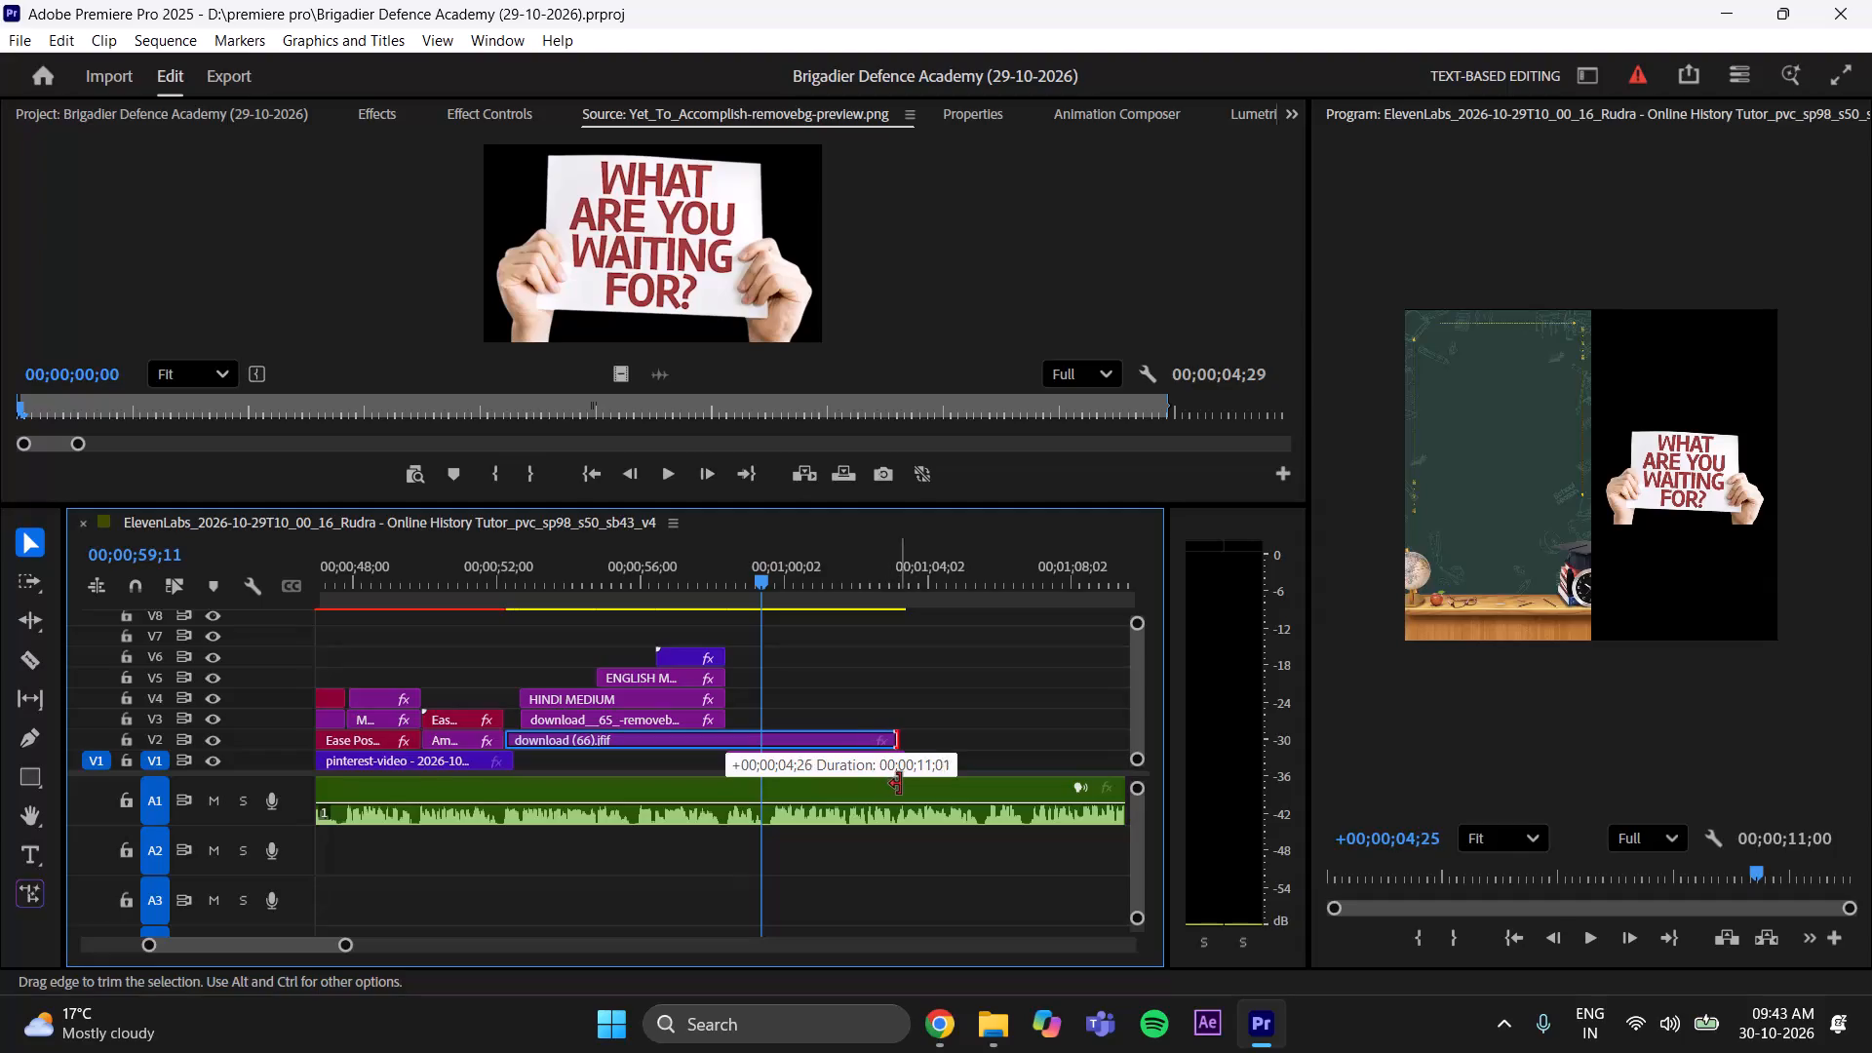
drag(900, 784, 906, 791)
Move the sign image clip from V1 to V3 above the chalkboard, starting where the preceding clips end, save, and preview the cut.
drag(802, 760, 802, 758)
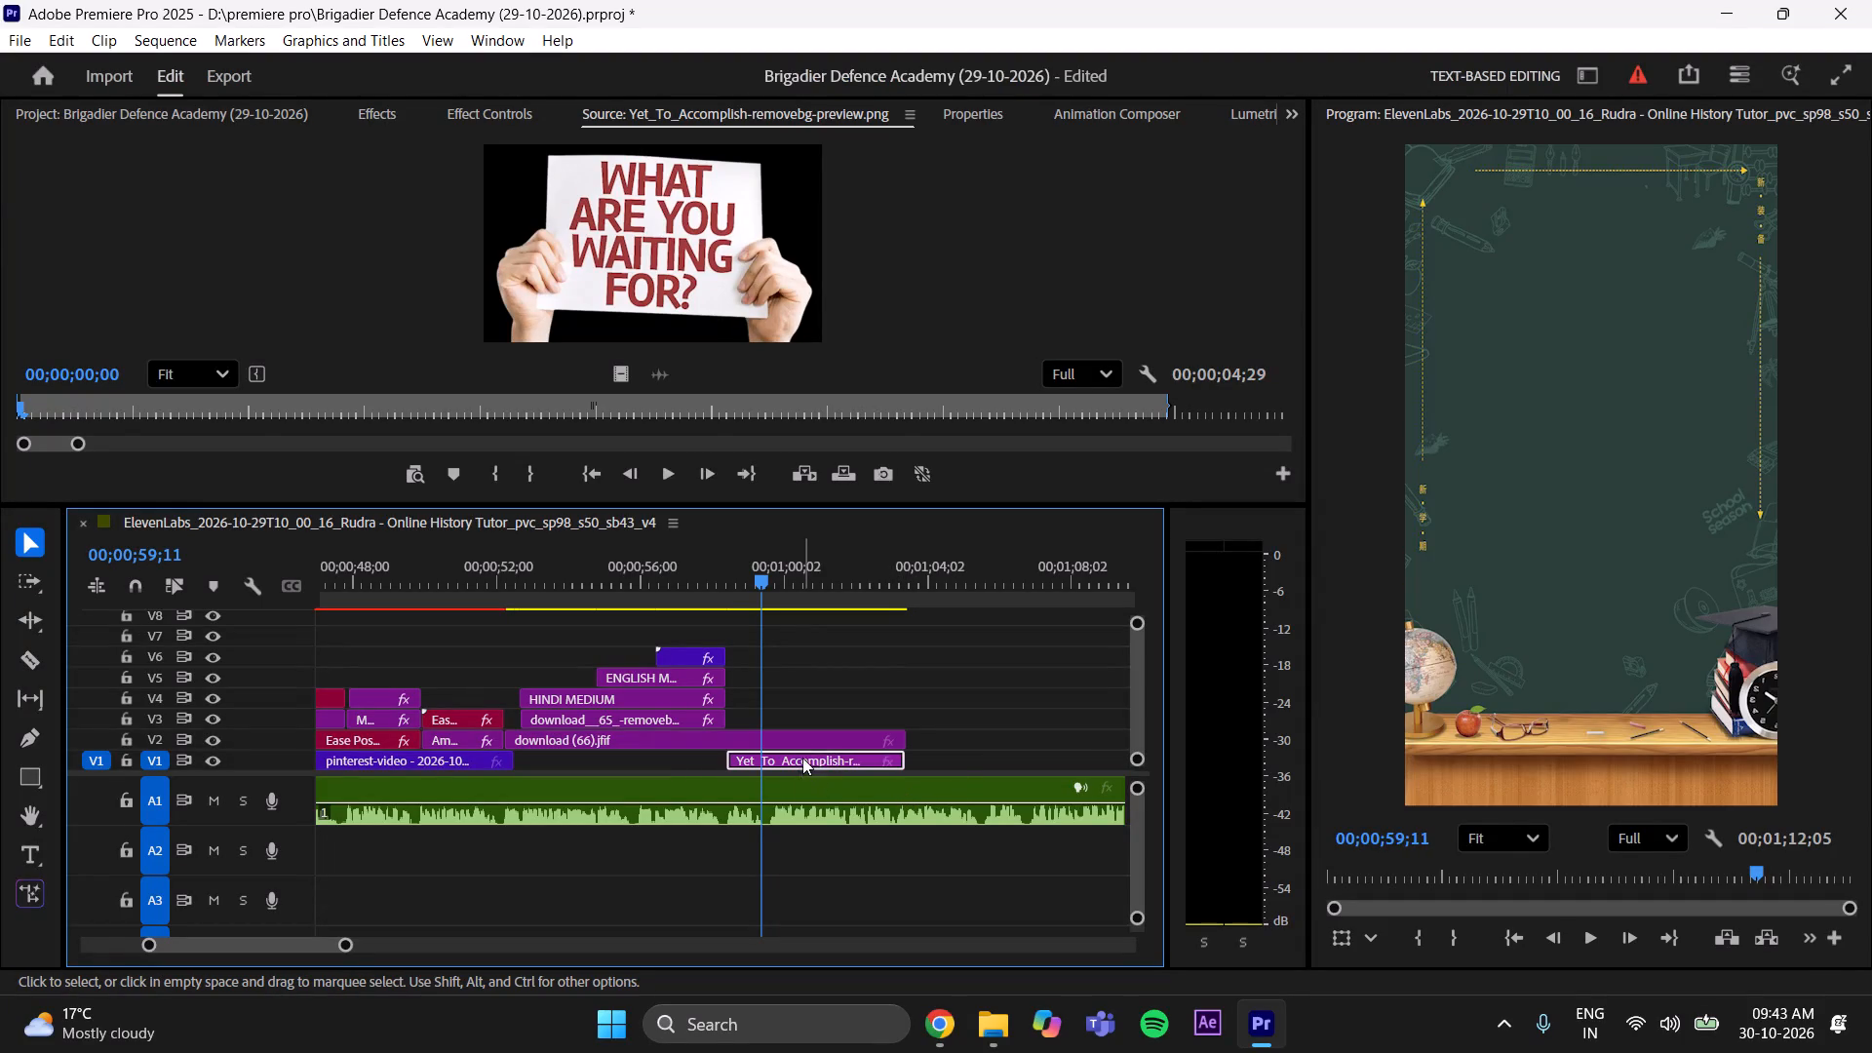
drag(802, 758, 804, 726)
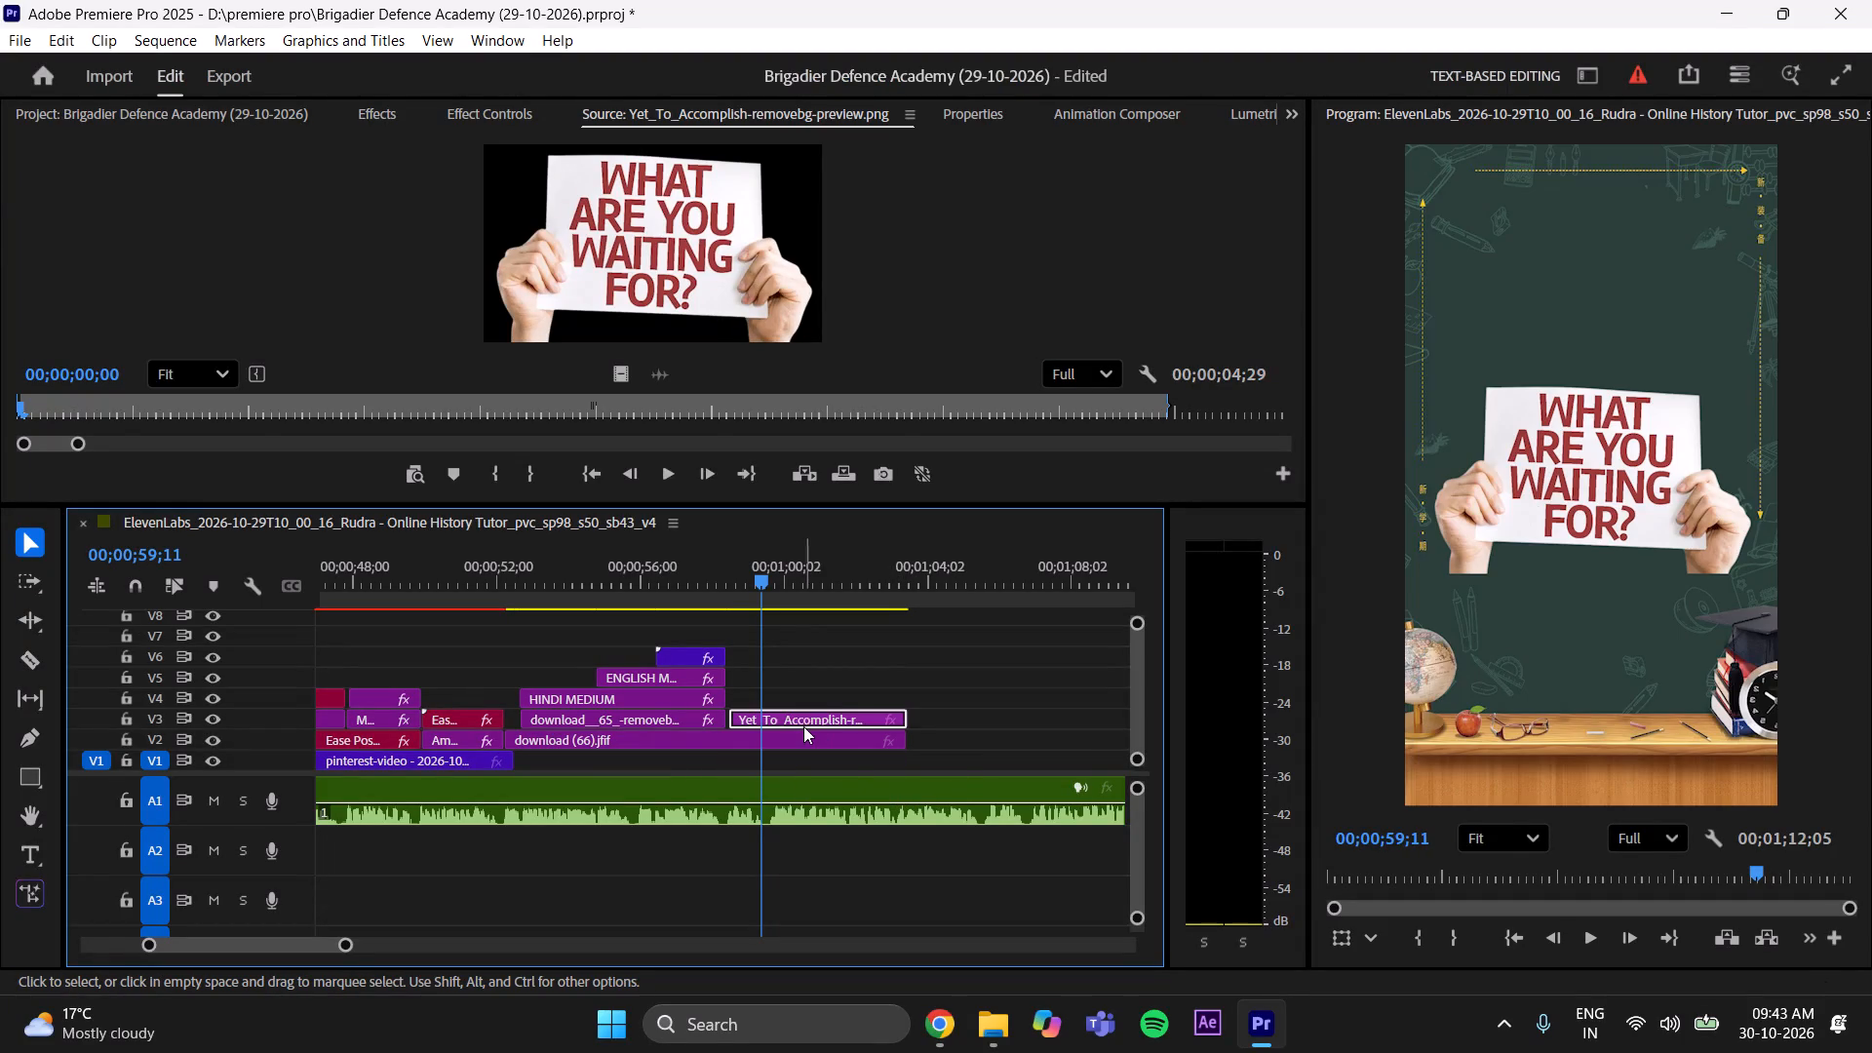
drag(735, 713, 725, 723)
click(823, 668)
drag(759, 564, 708, 614)
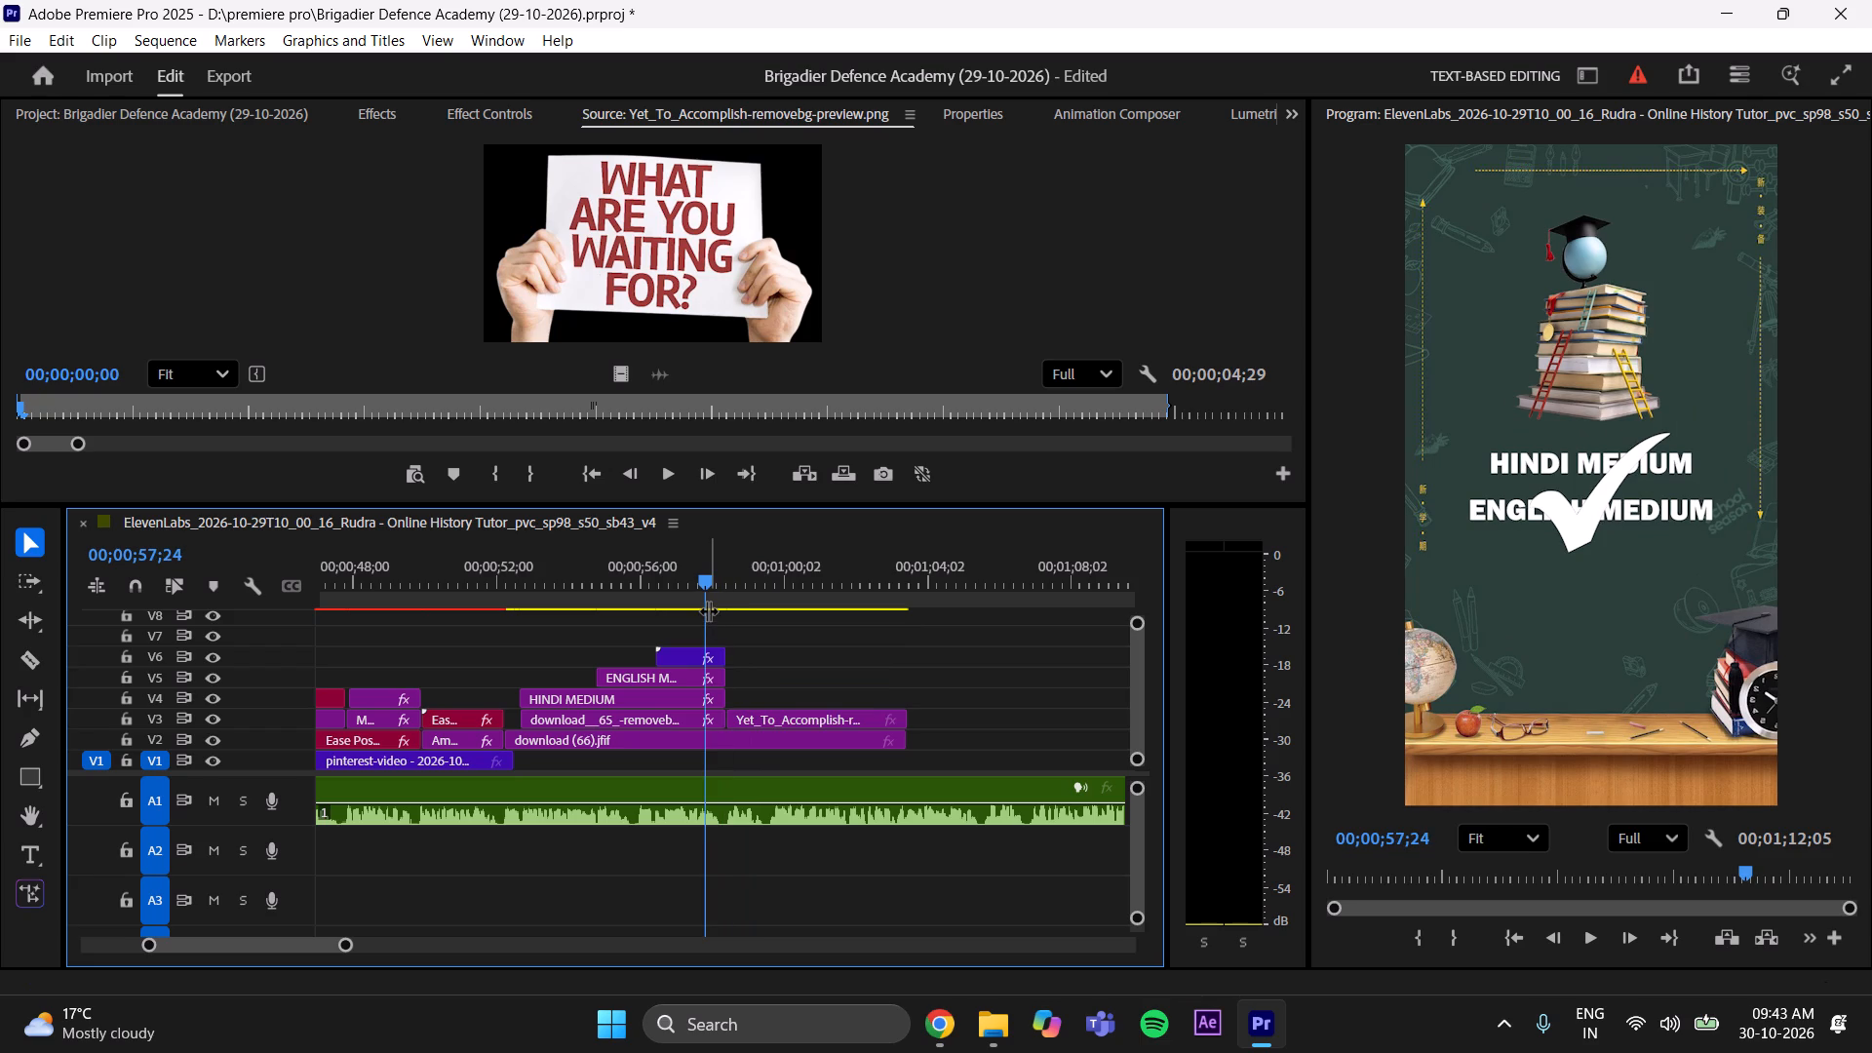
key(ctrl+s)
key(ctrl+s)
key(ctrl+s)
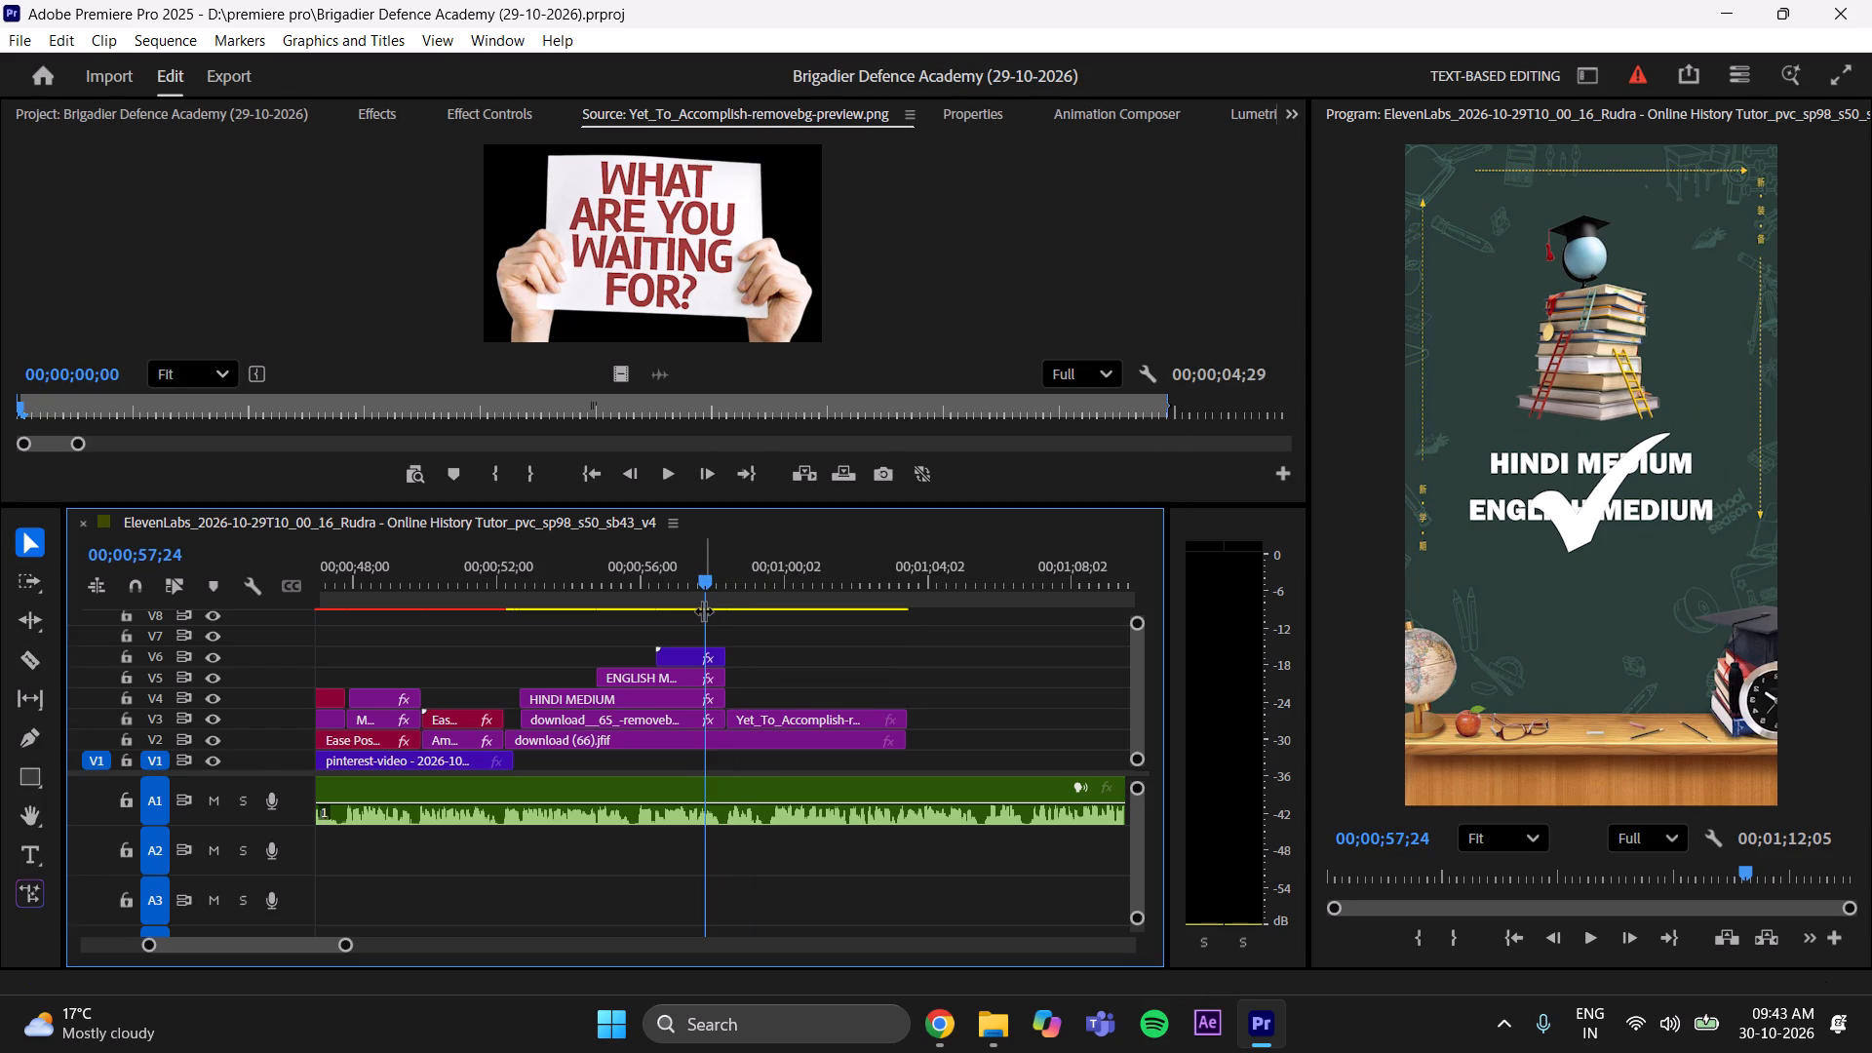
key(space)
key(space)
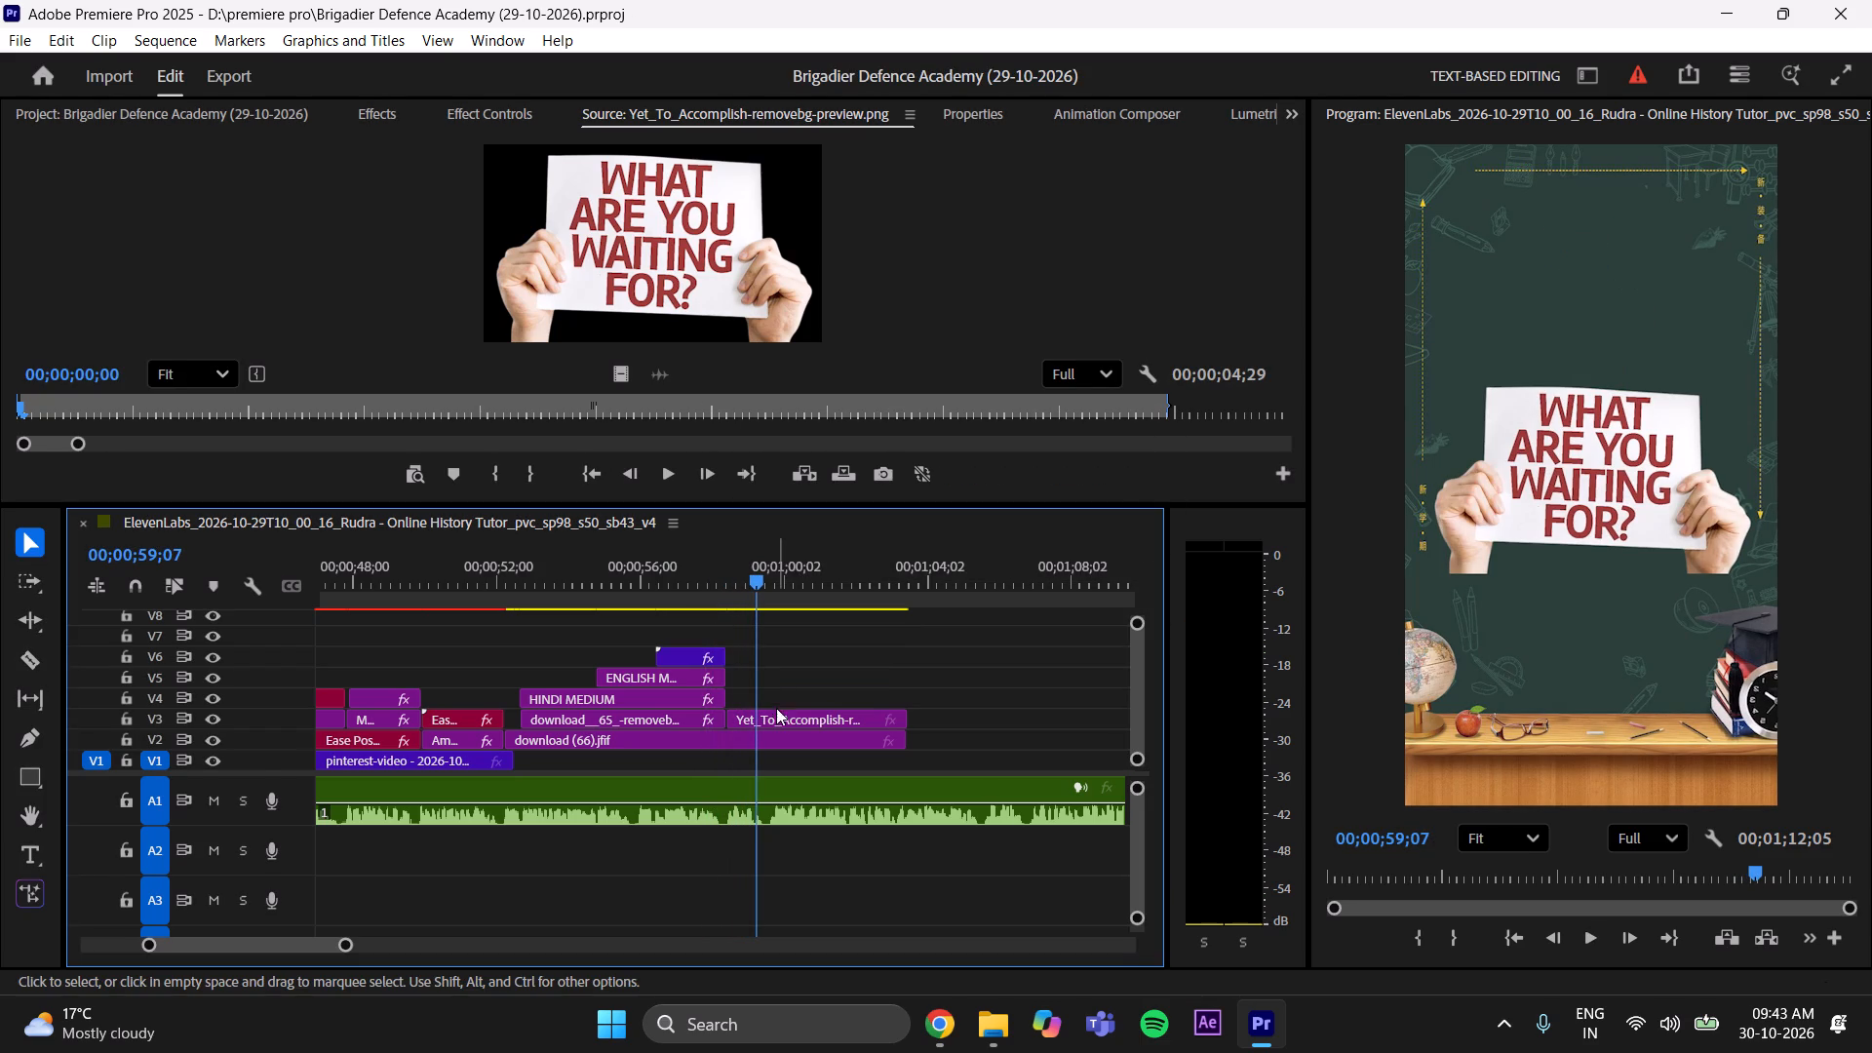
Set the sign image's scale to 79 and its vertical position to 431, and save the project.
click(777, 713)
click(476, 102)
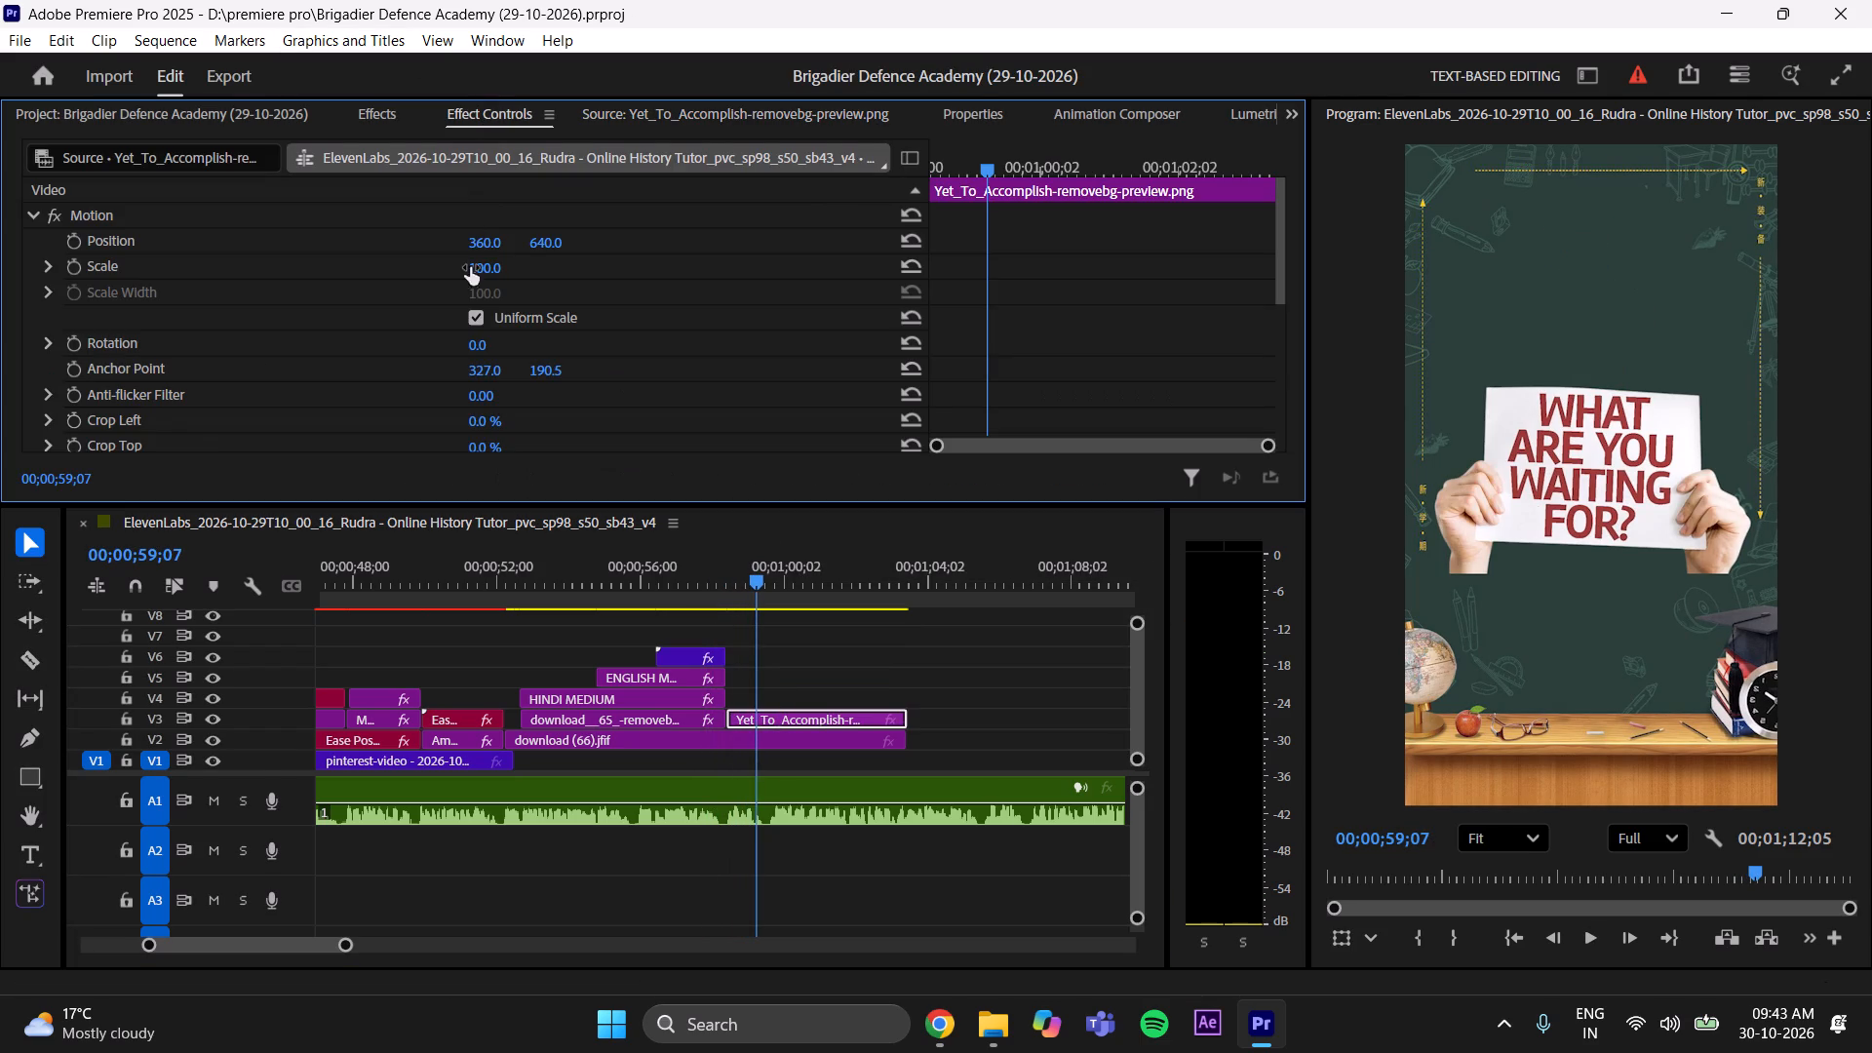
drag(482, 265, 464, 275)
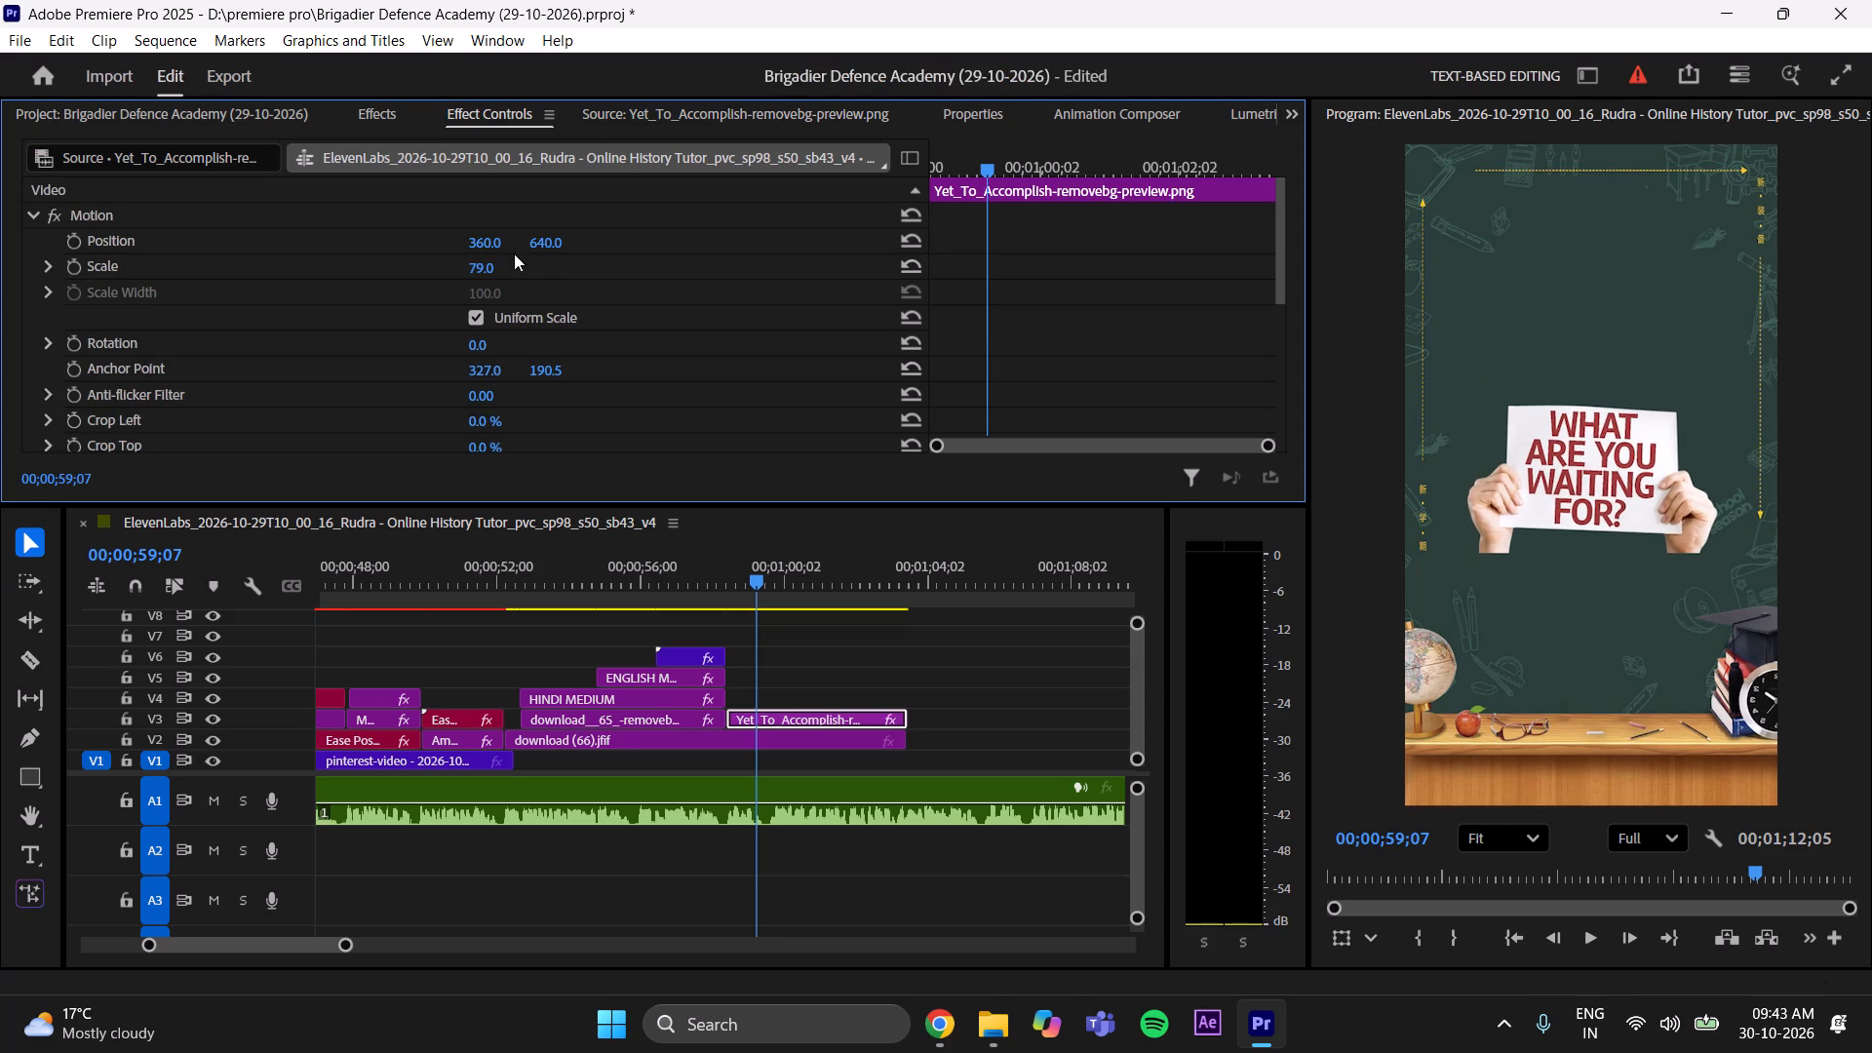
drag(554, 240, 286, 247)
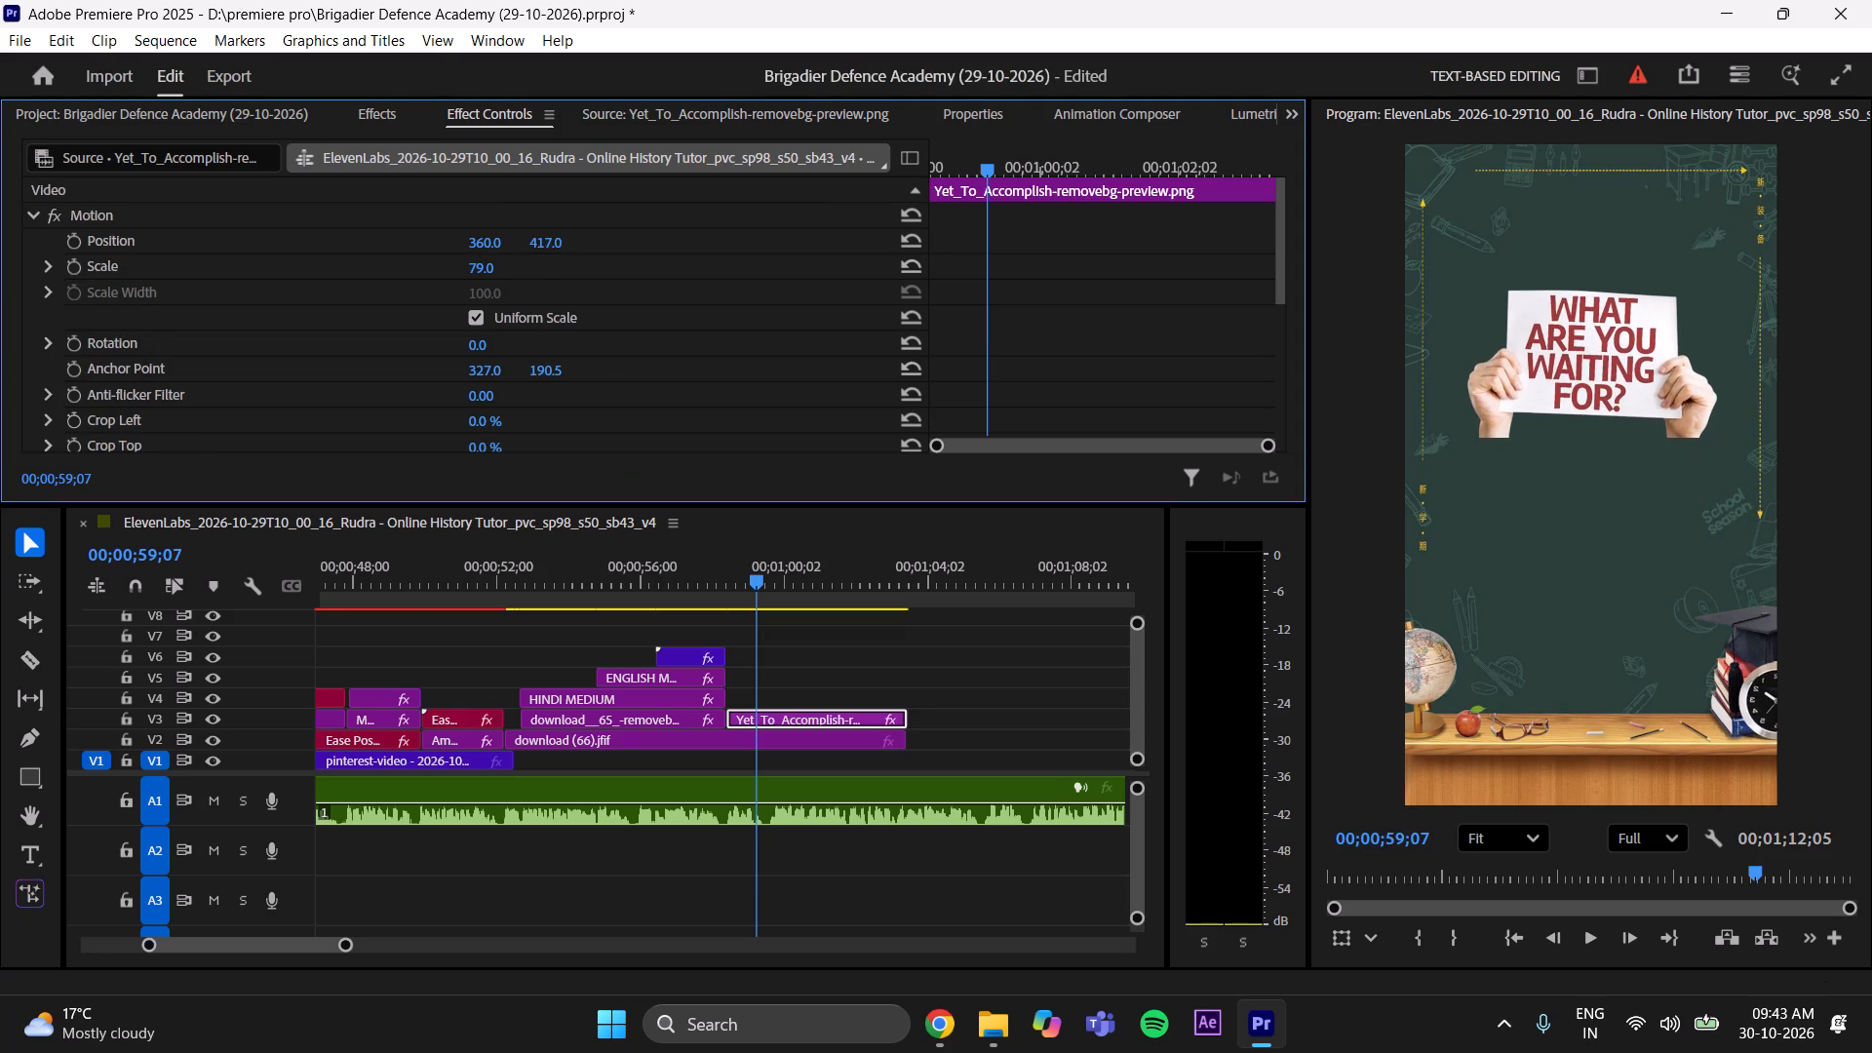
drag(286, 247, 303, 247)
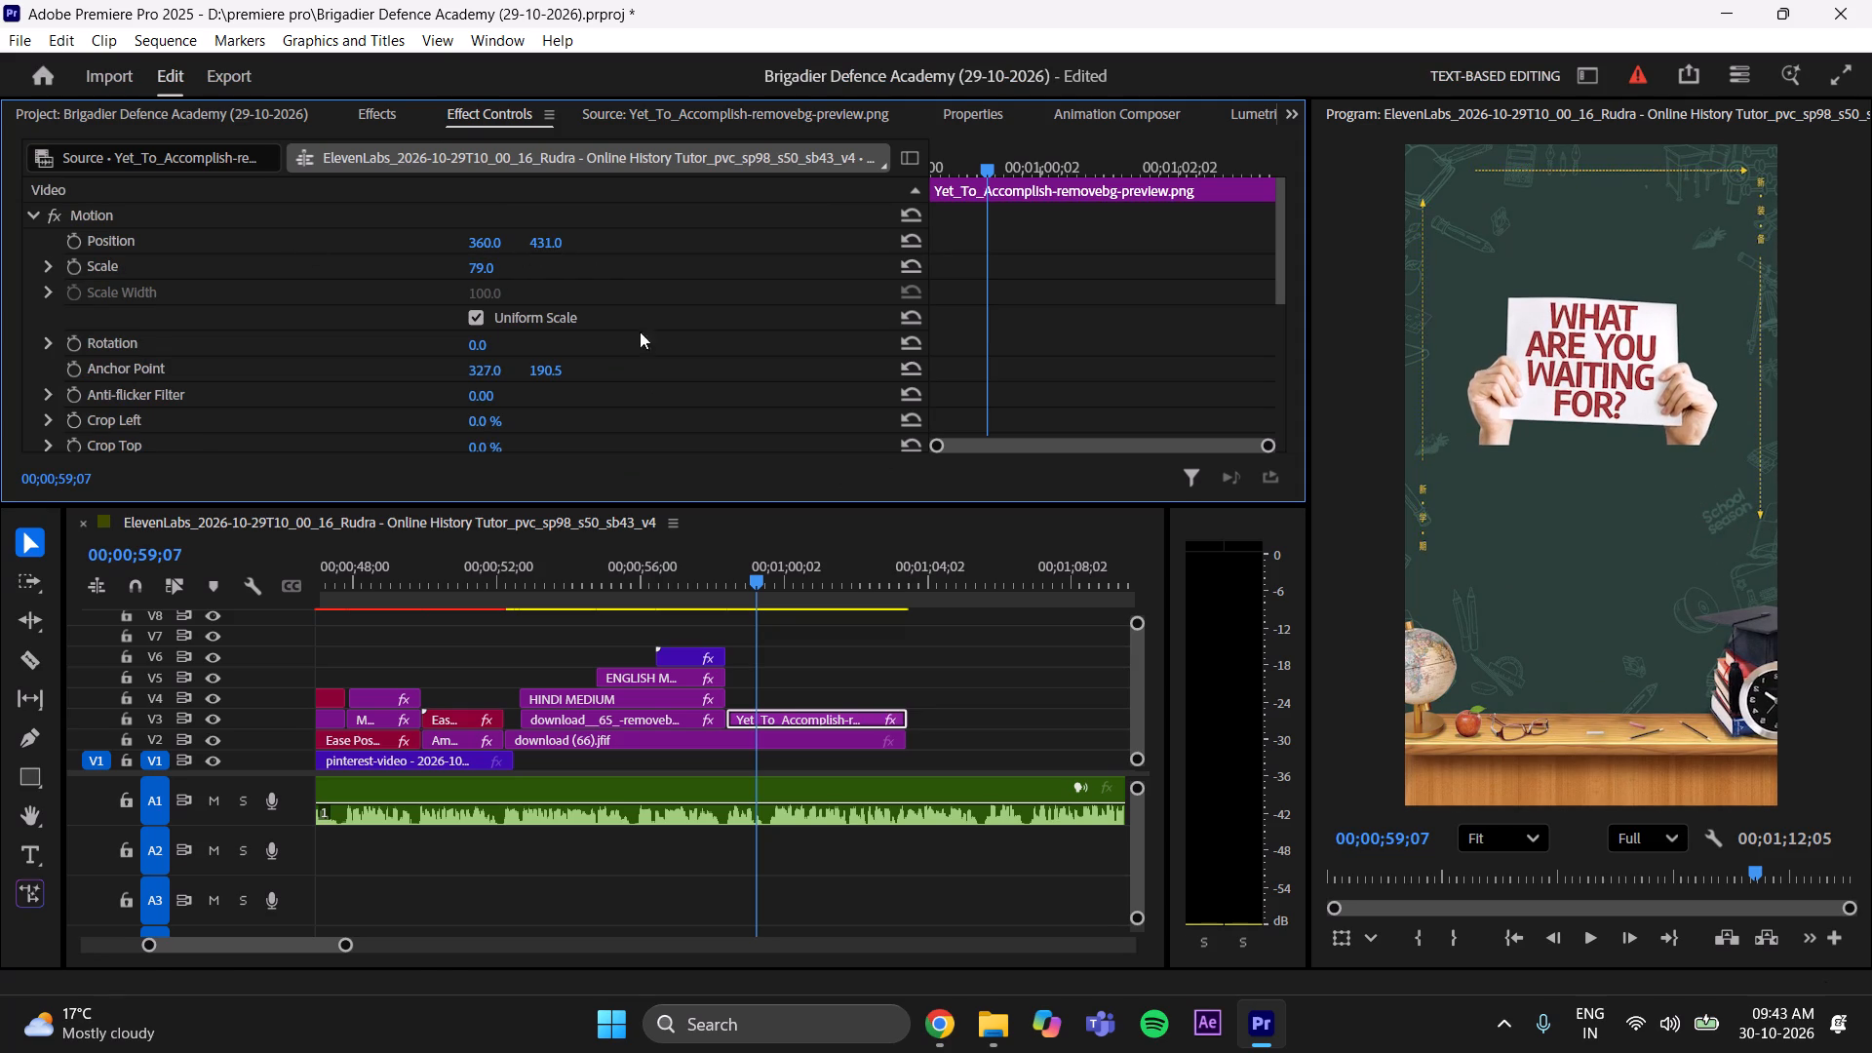
click(836, 682)
key(ctrl+s)
Play the sign scene, trim the end of the sign clip on V3 back to 00;00;59;19, and save.
drag(760, 579, 706, 621)
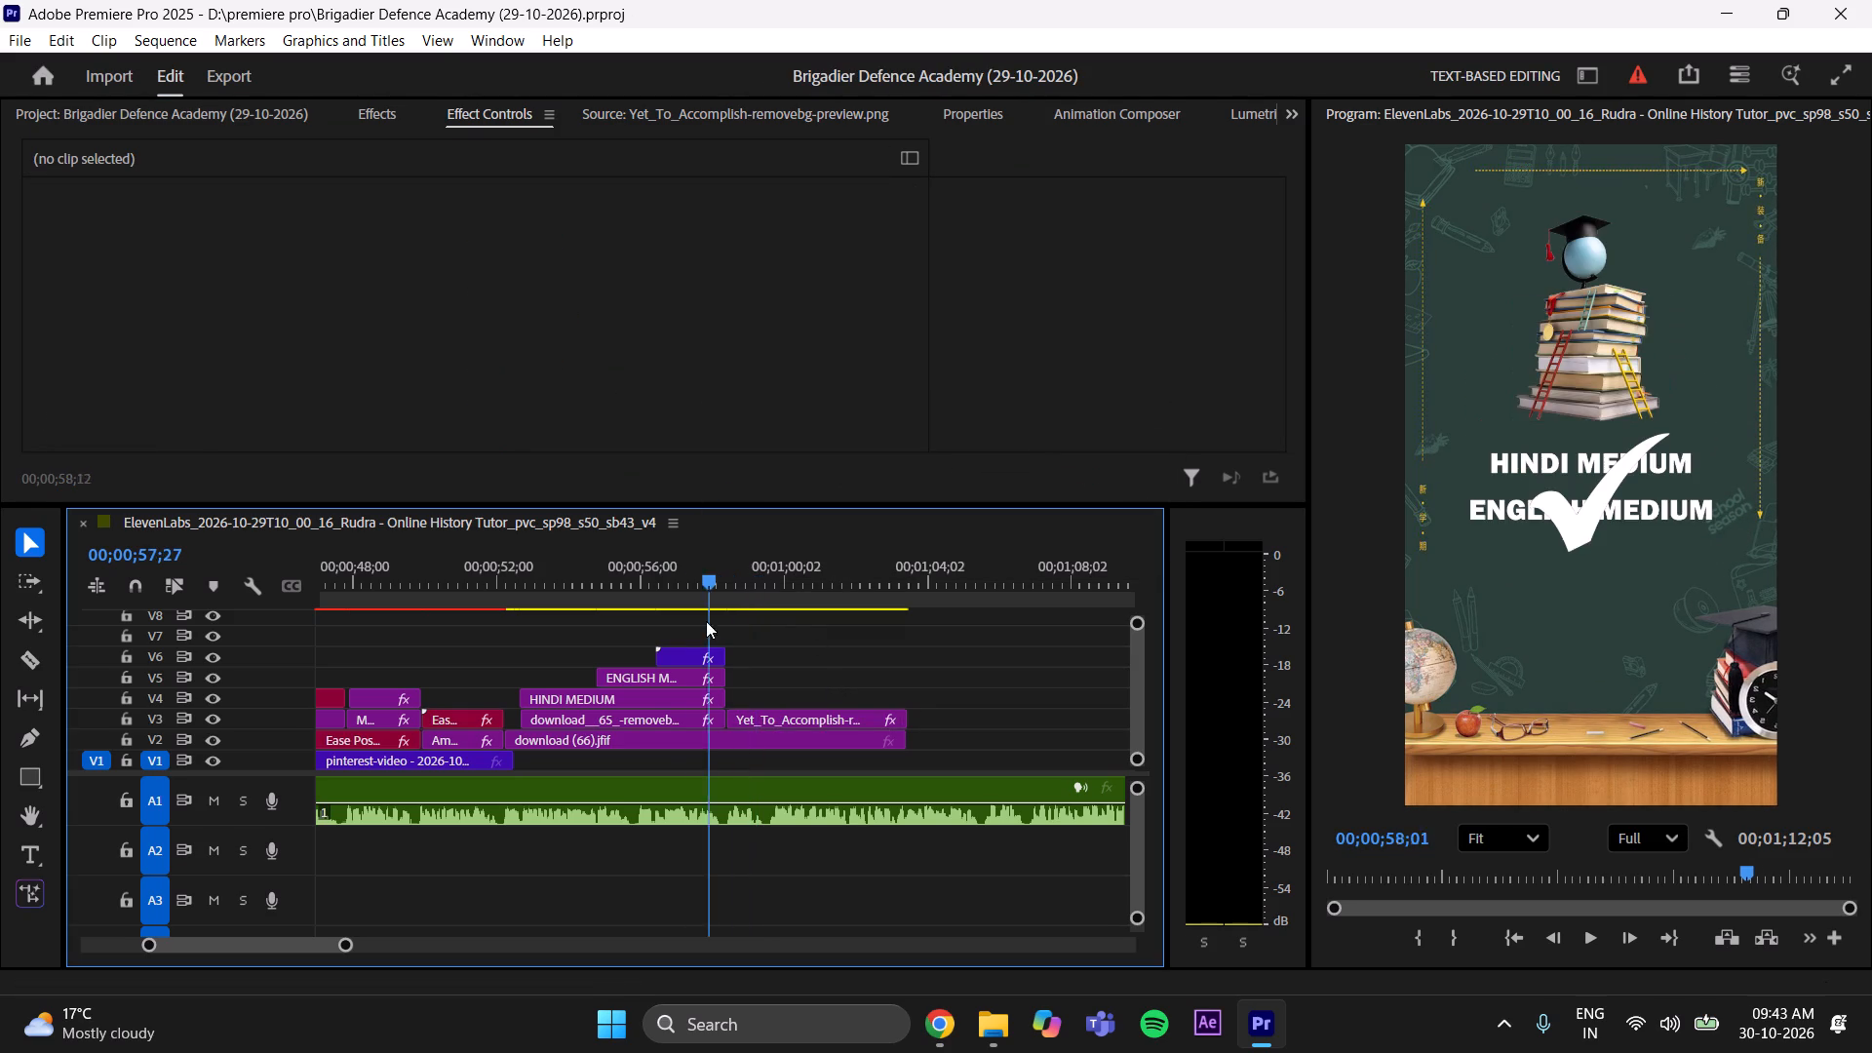
drag(706, 621, 694, 635)
key(space)
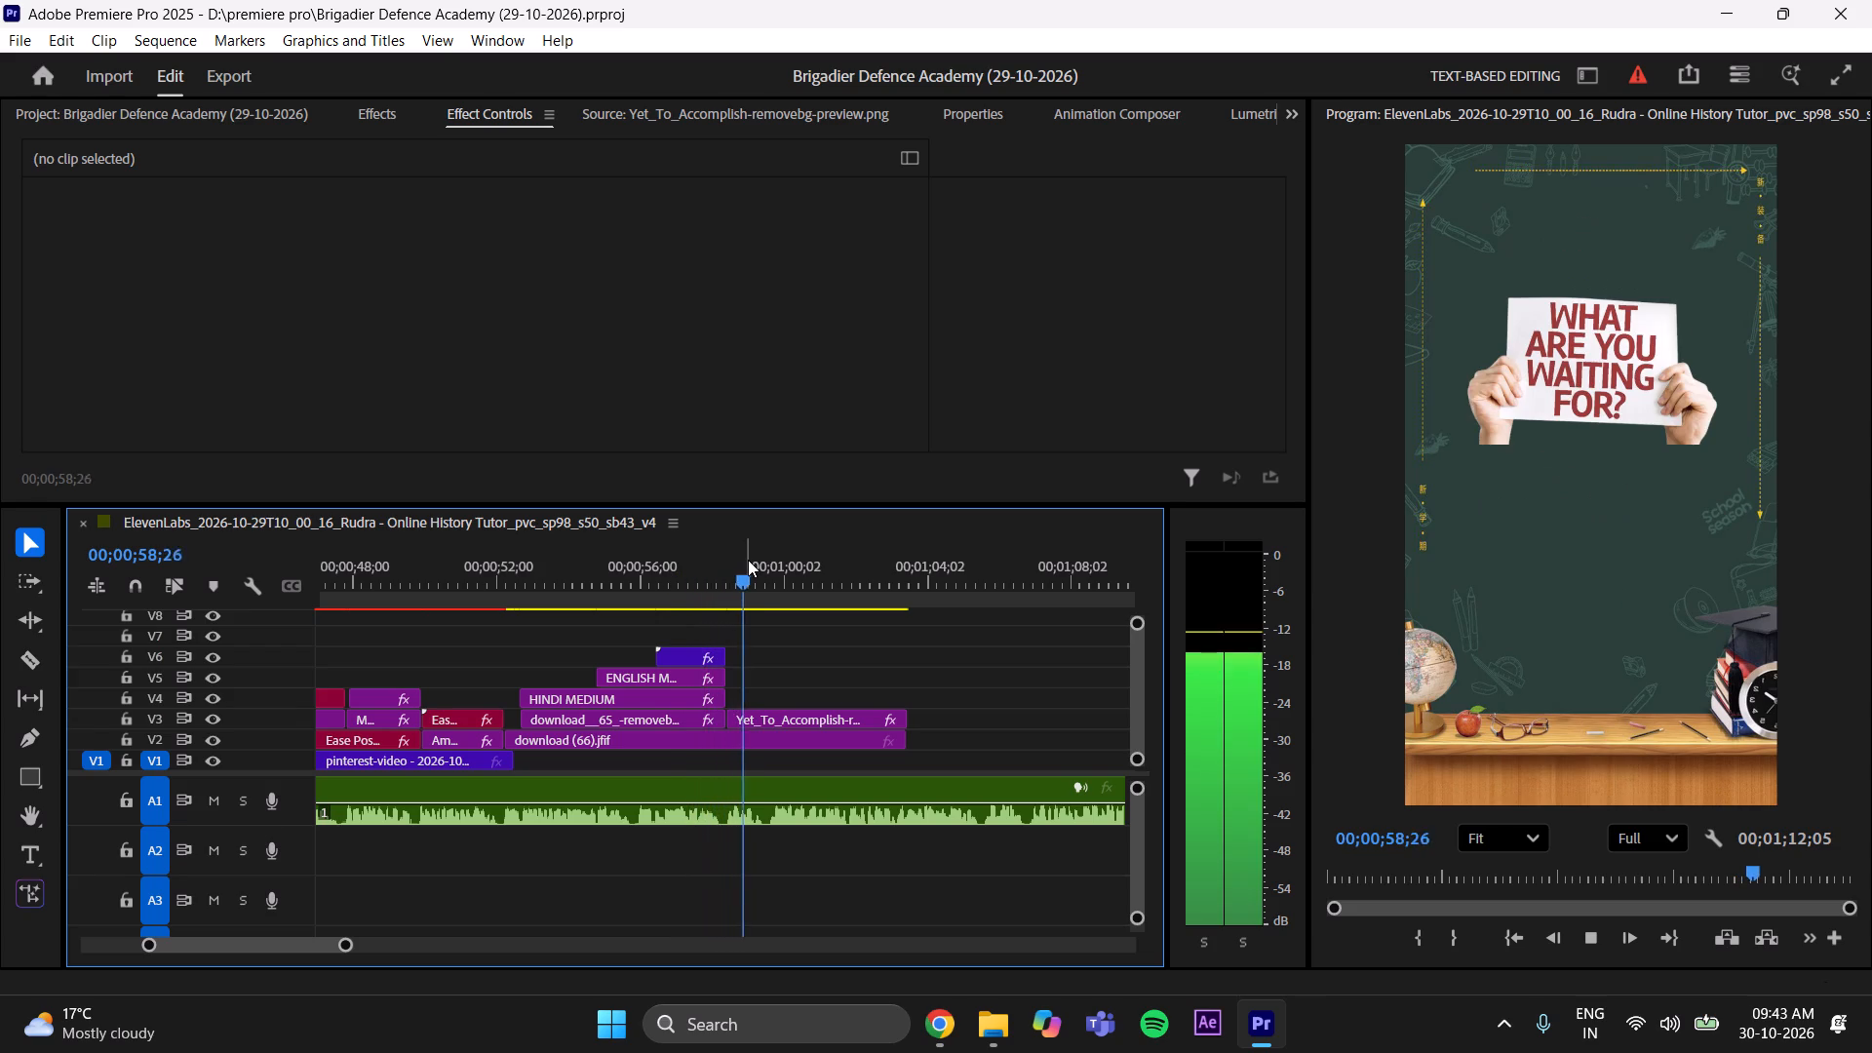
key(space)
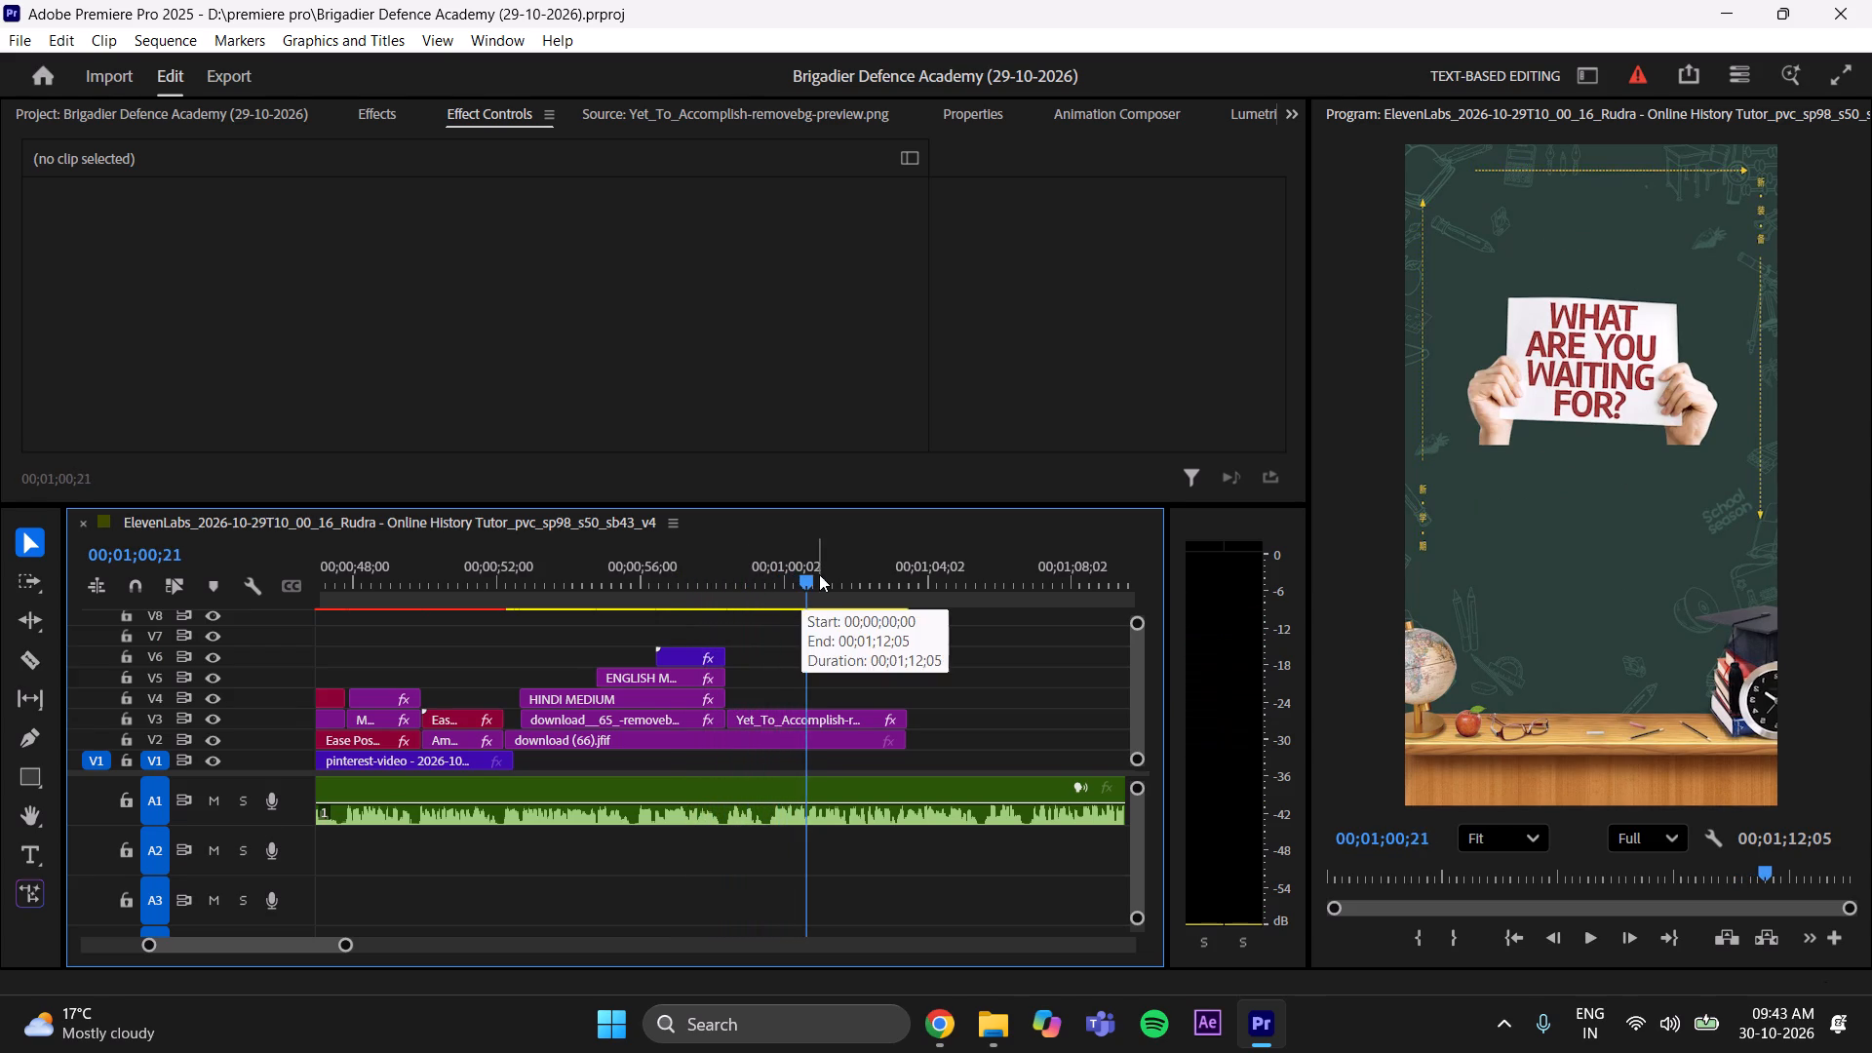
drag(819, 574, 774, 648)
drag(917, 718, 793, 754)
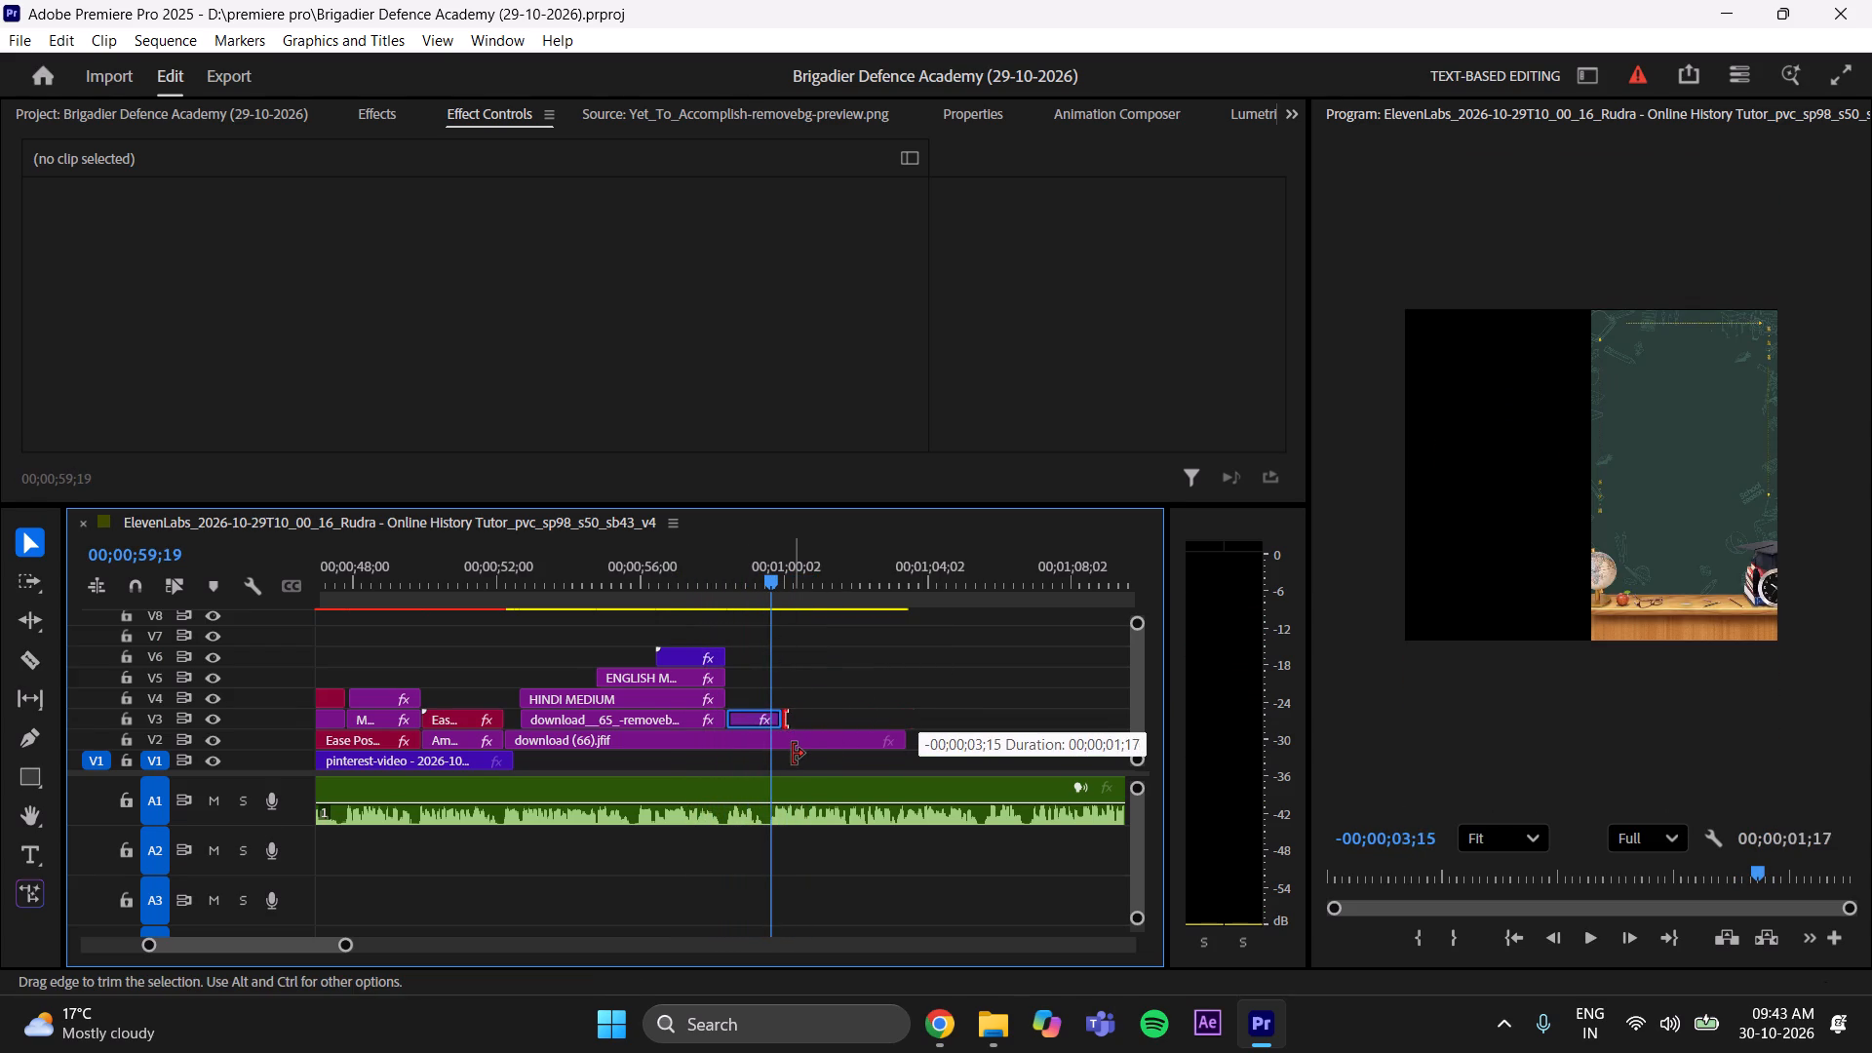
drag(793, 754, 781, 754)
click(826, 682)
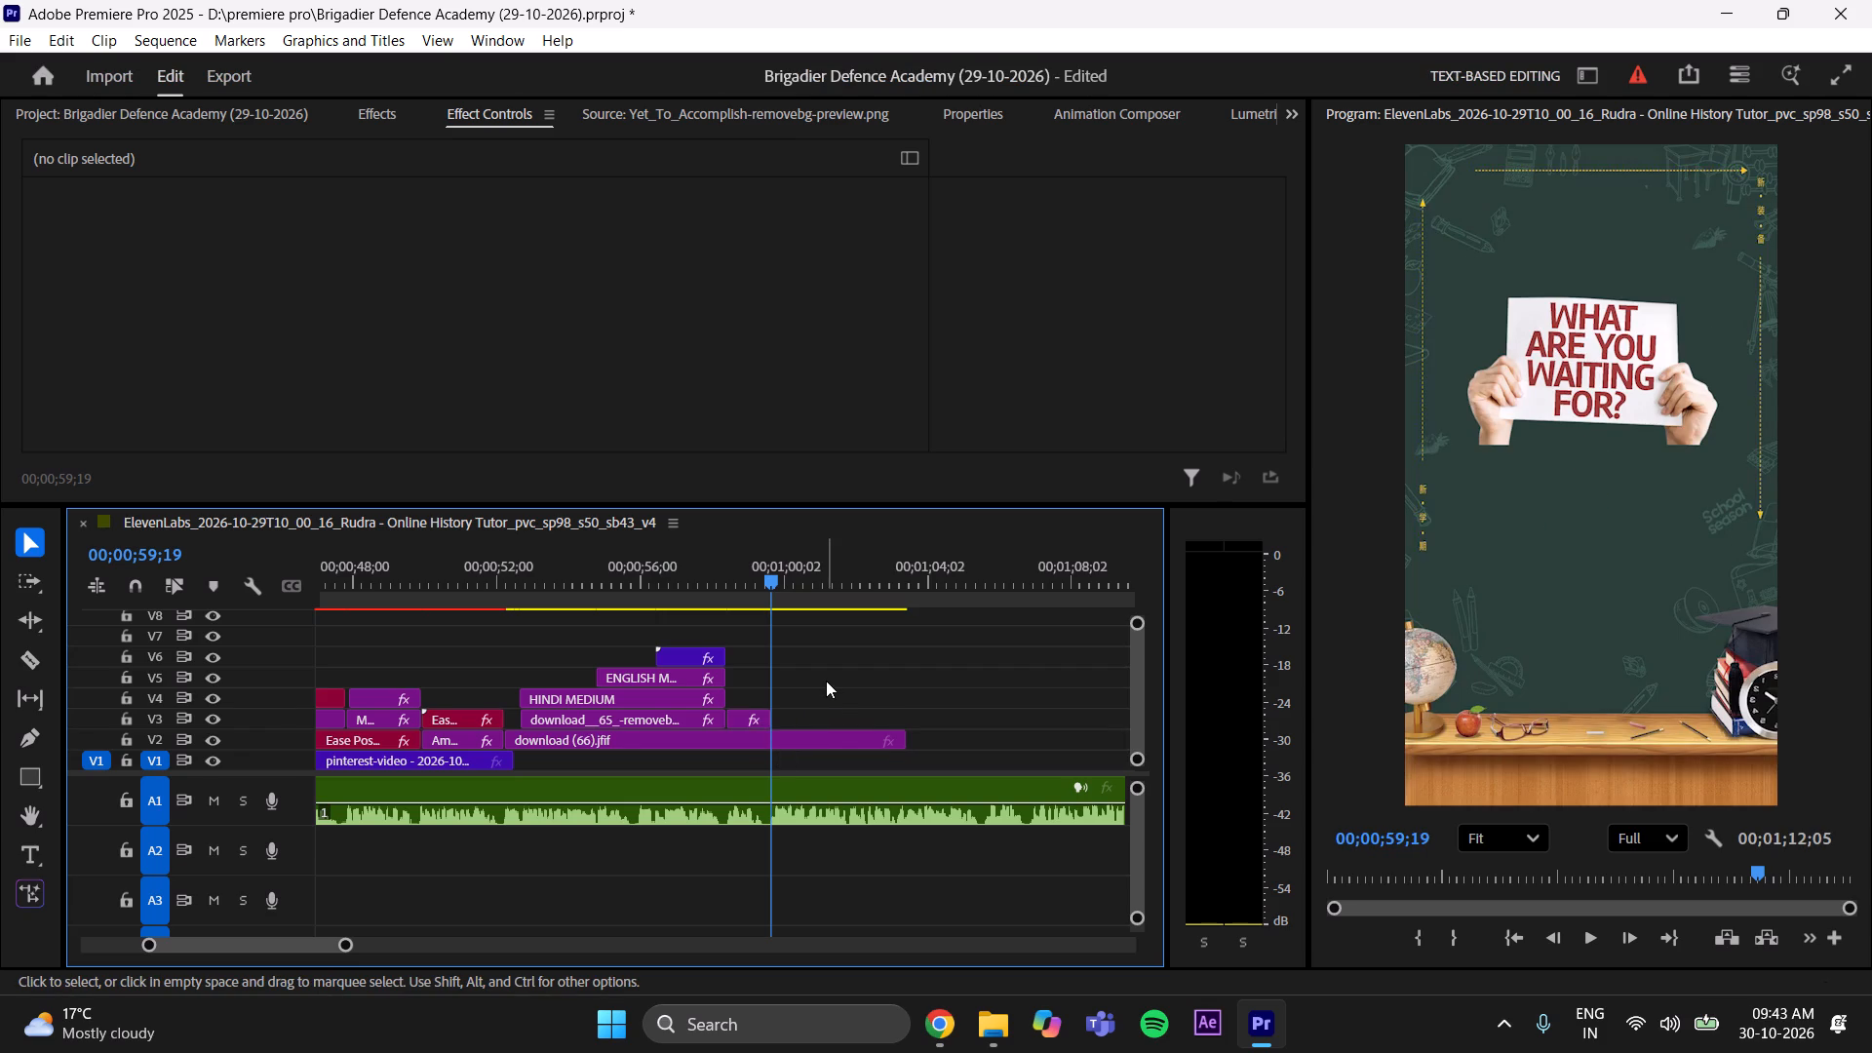
key(ctrl+s)
Listen repeatedly to the narration that follows the sign clip, from about 00;00;59;18 onward.
key(space)
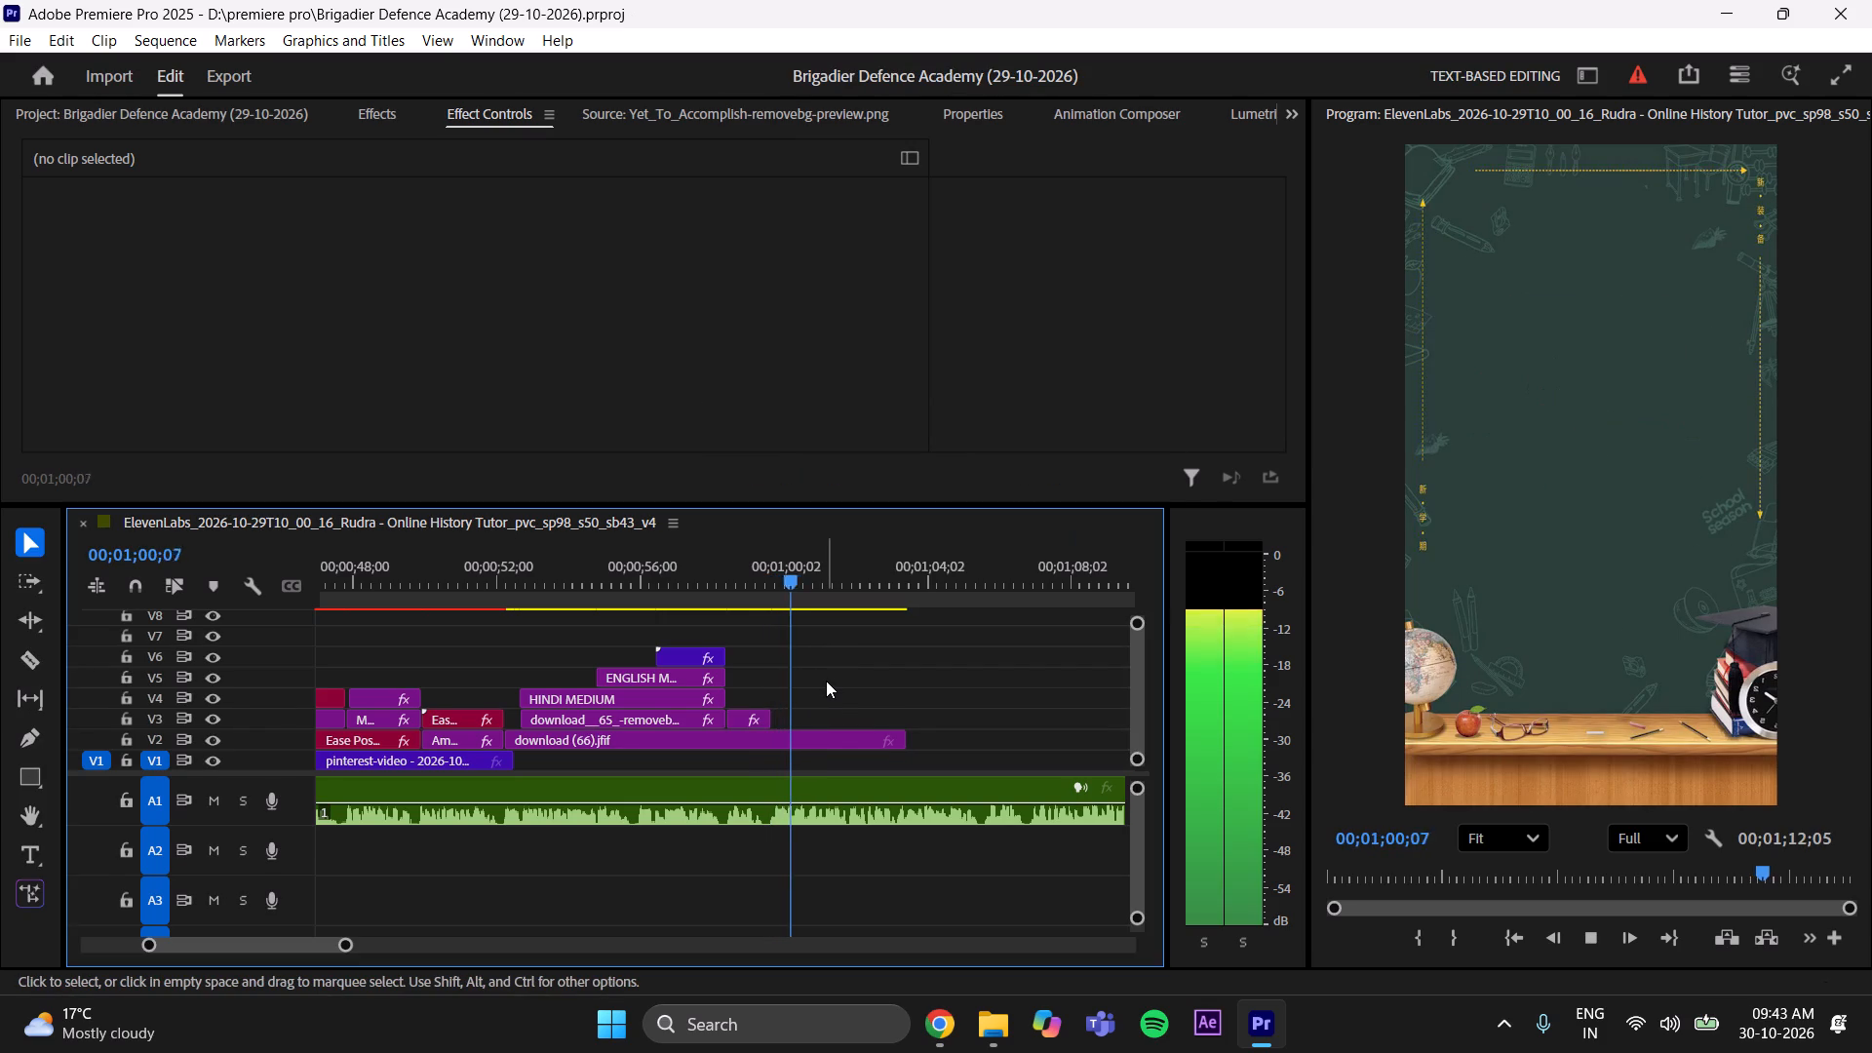
key(space)
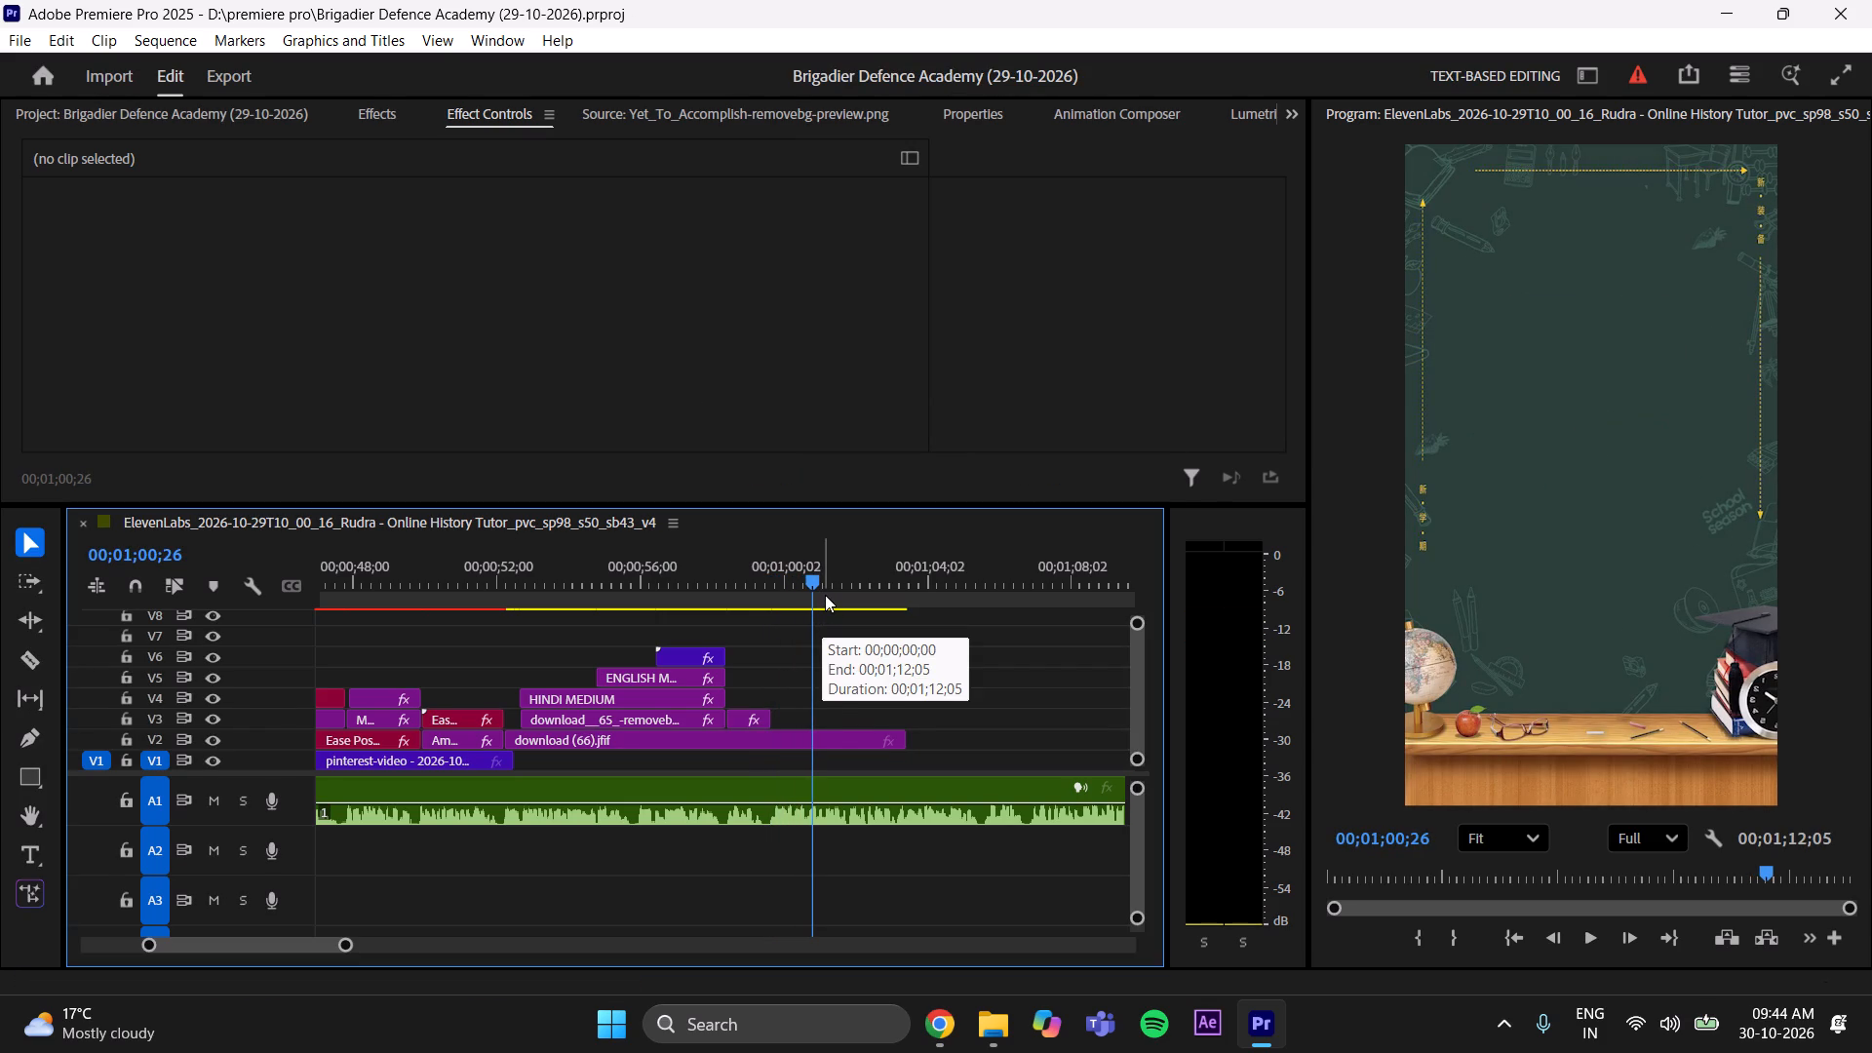
drag(812, 574, 759, 680)
key(space)
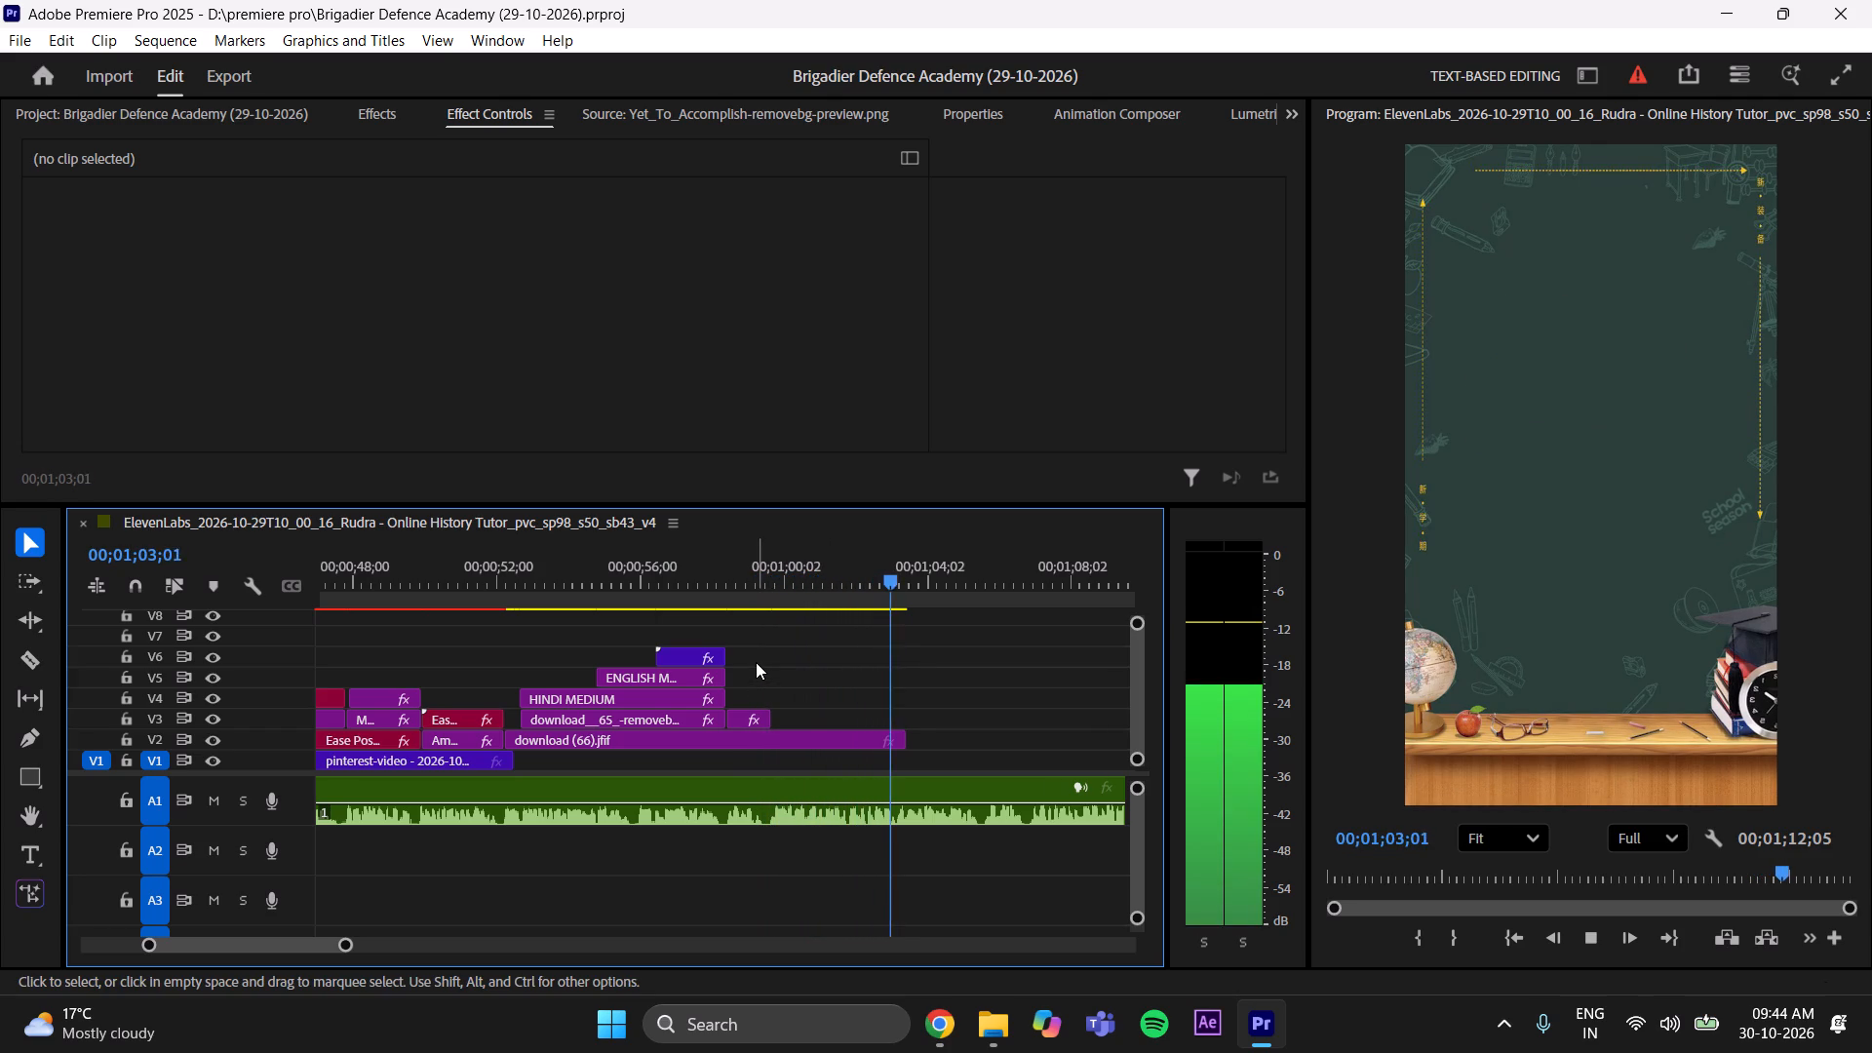
key(space)
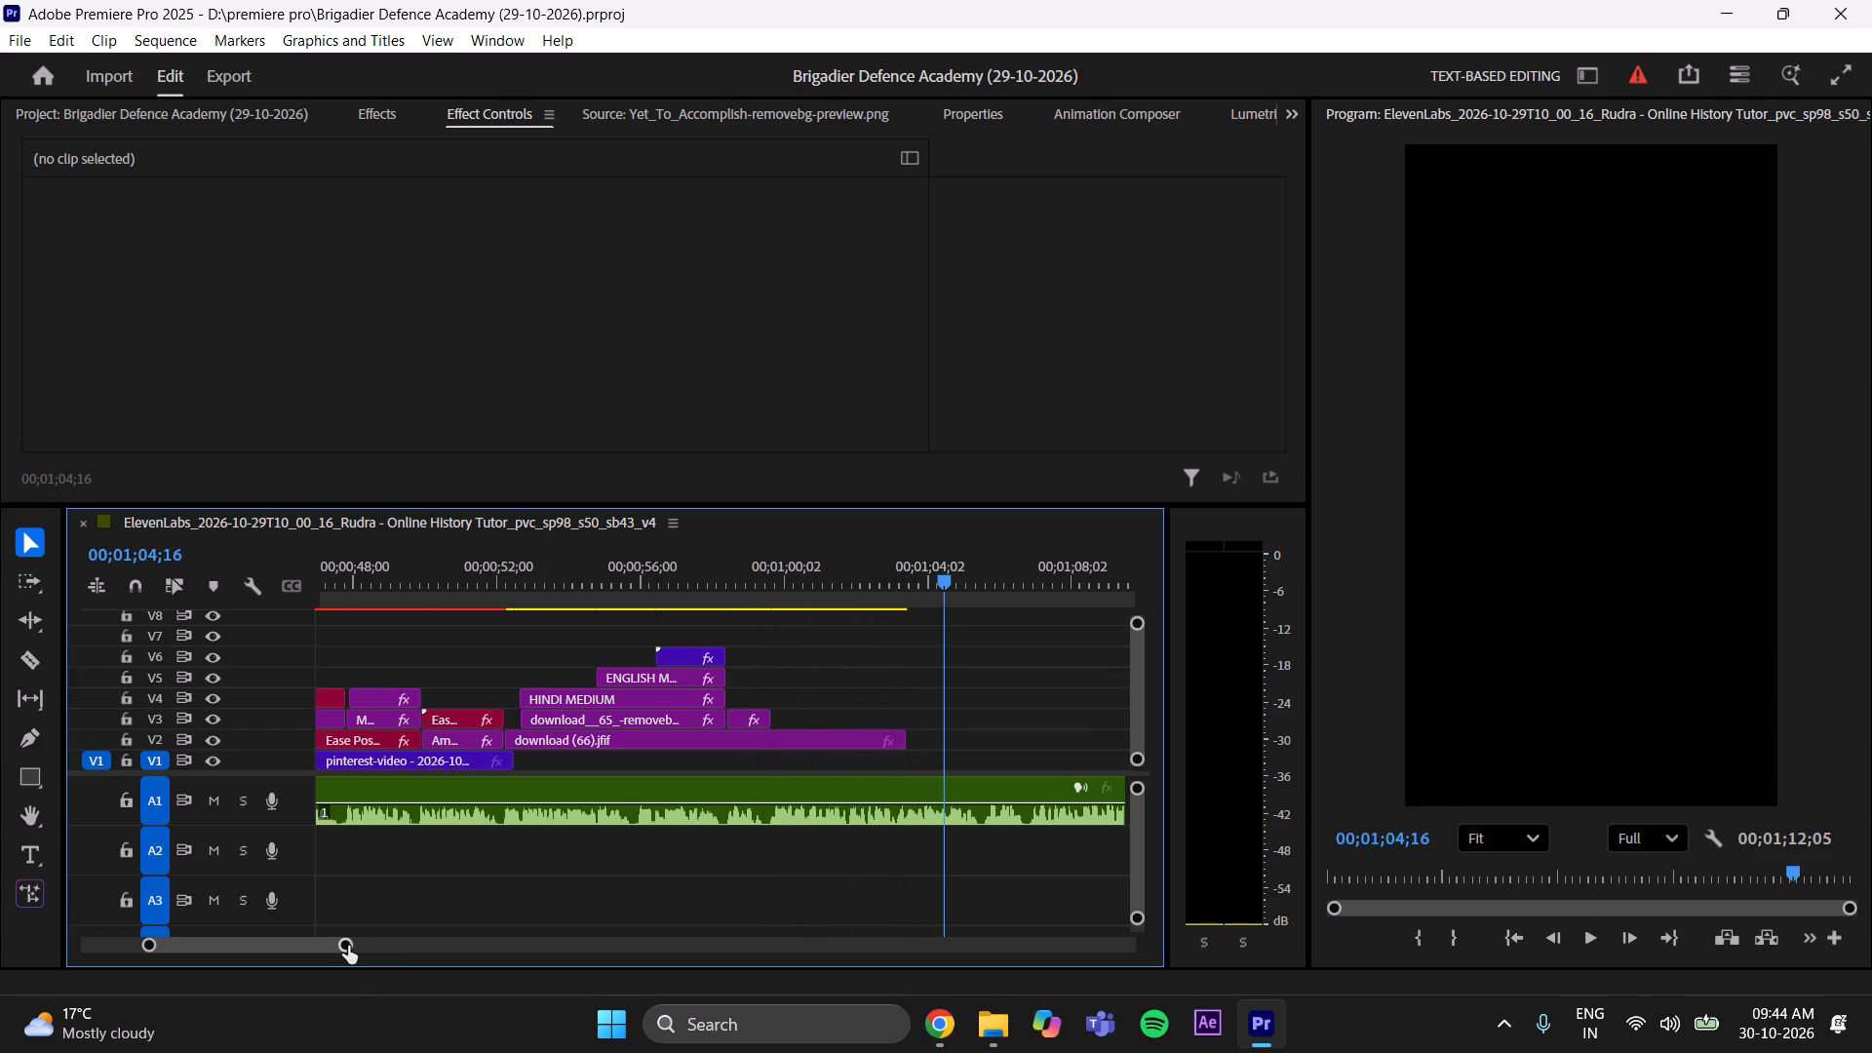
drag(348, 946, 366, 943)
key(ctrl+s)
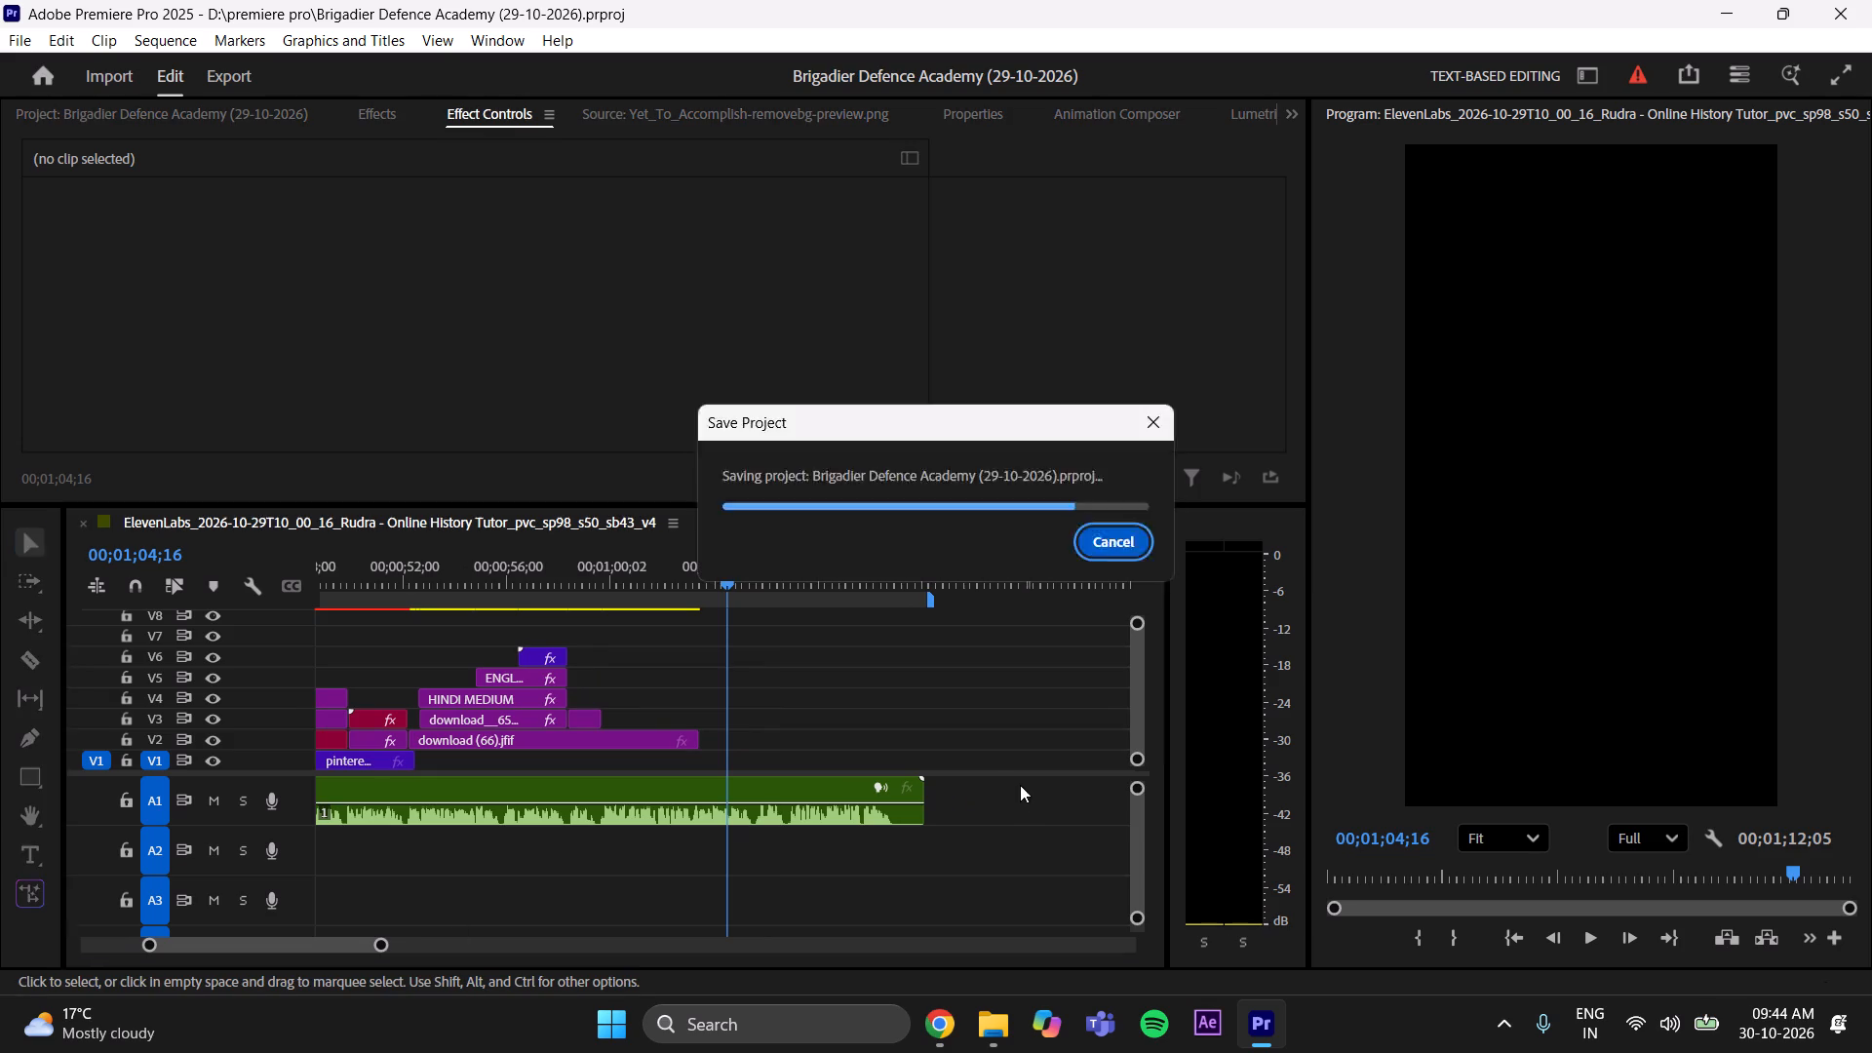
key(space)
key(space)
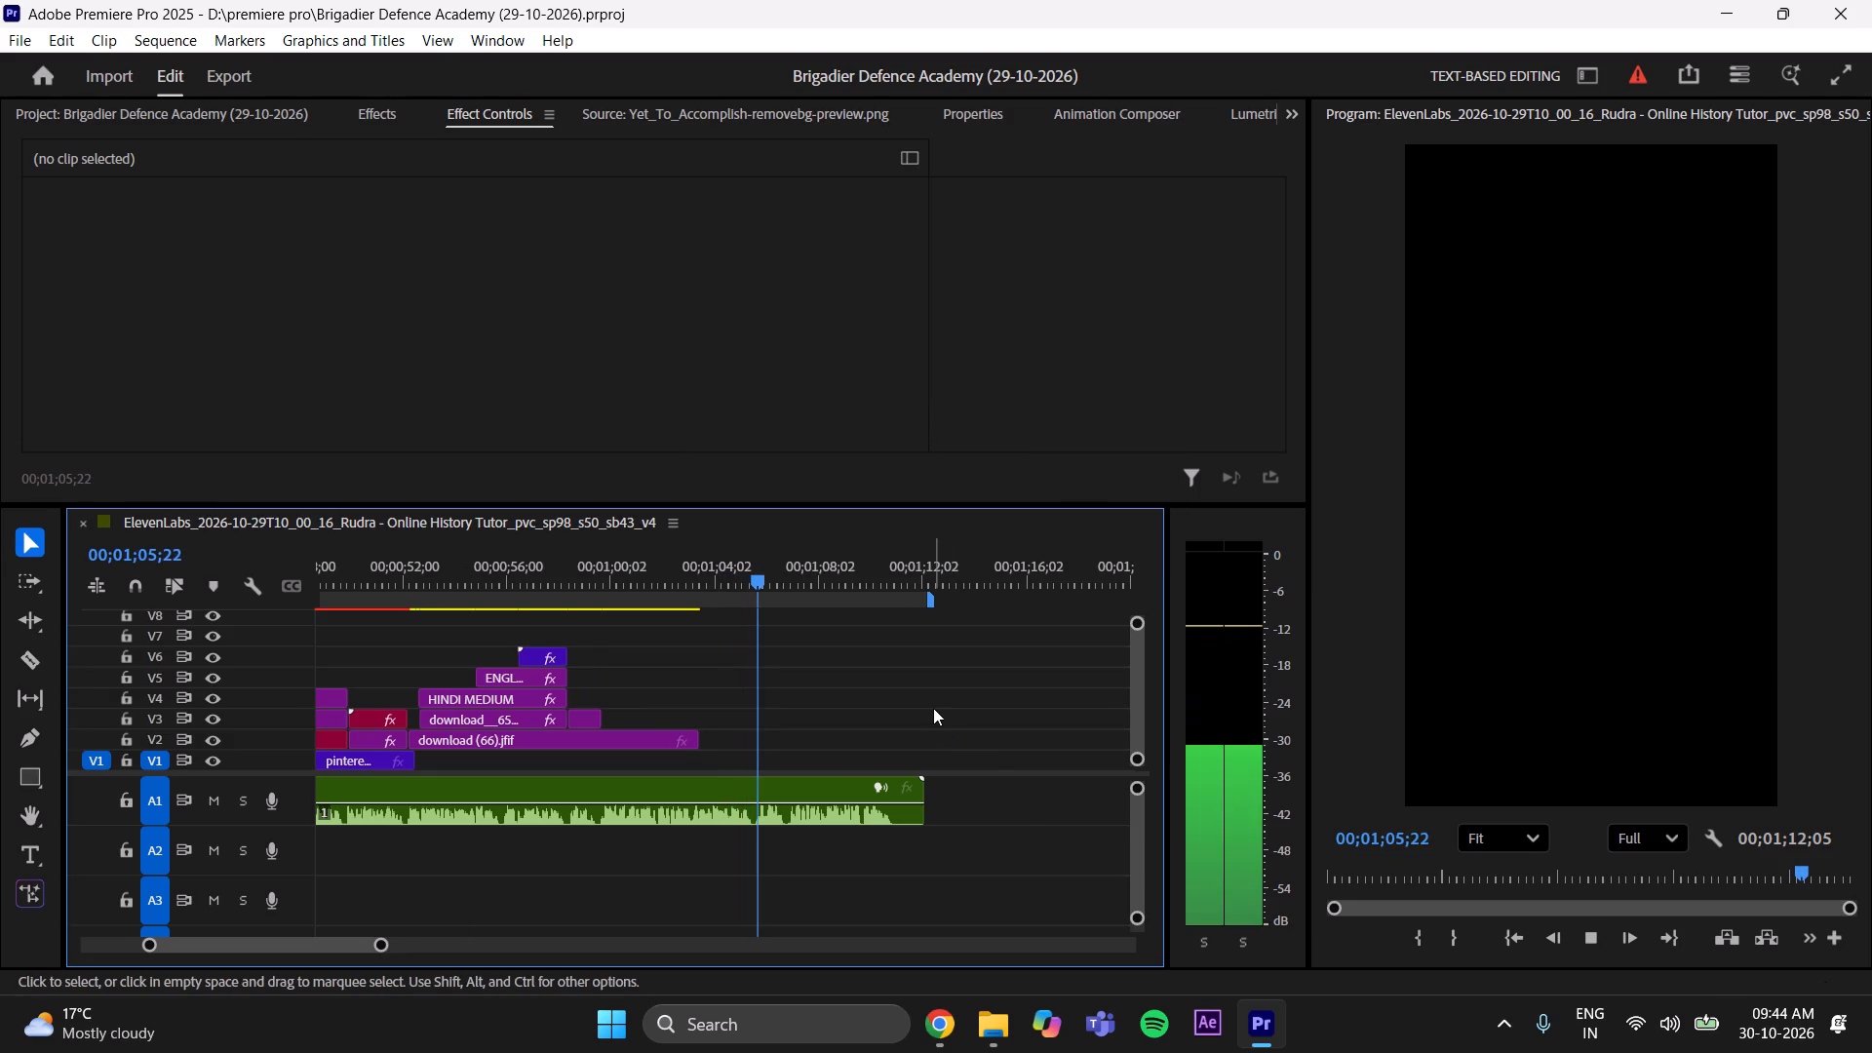
drag(757, 566, 604, 801)
key(space)
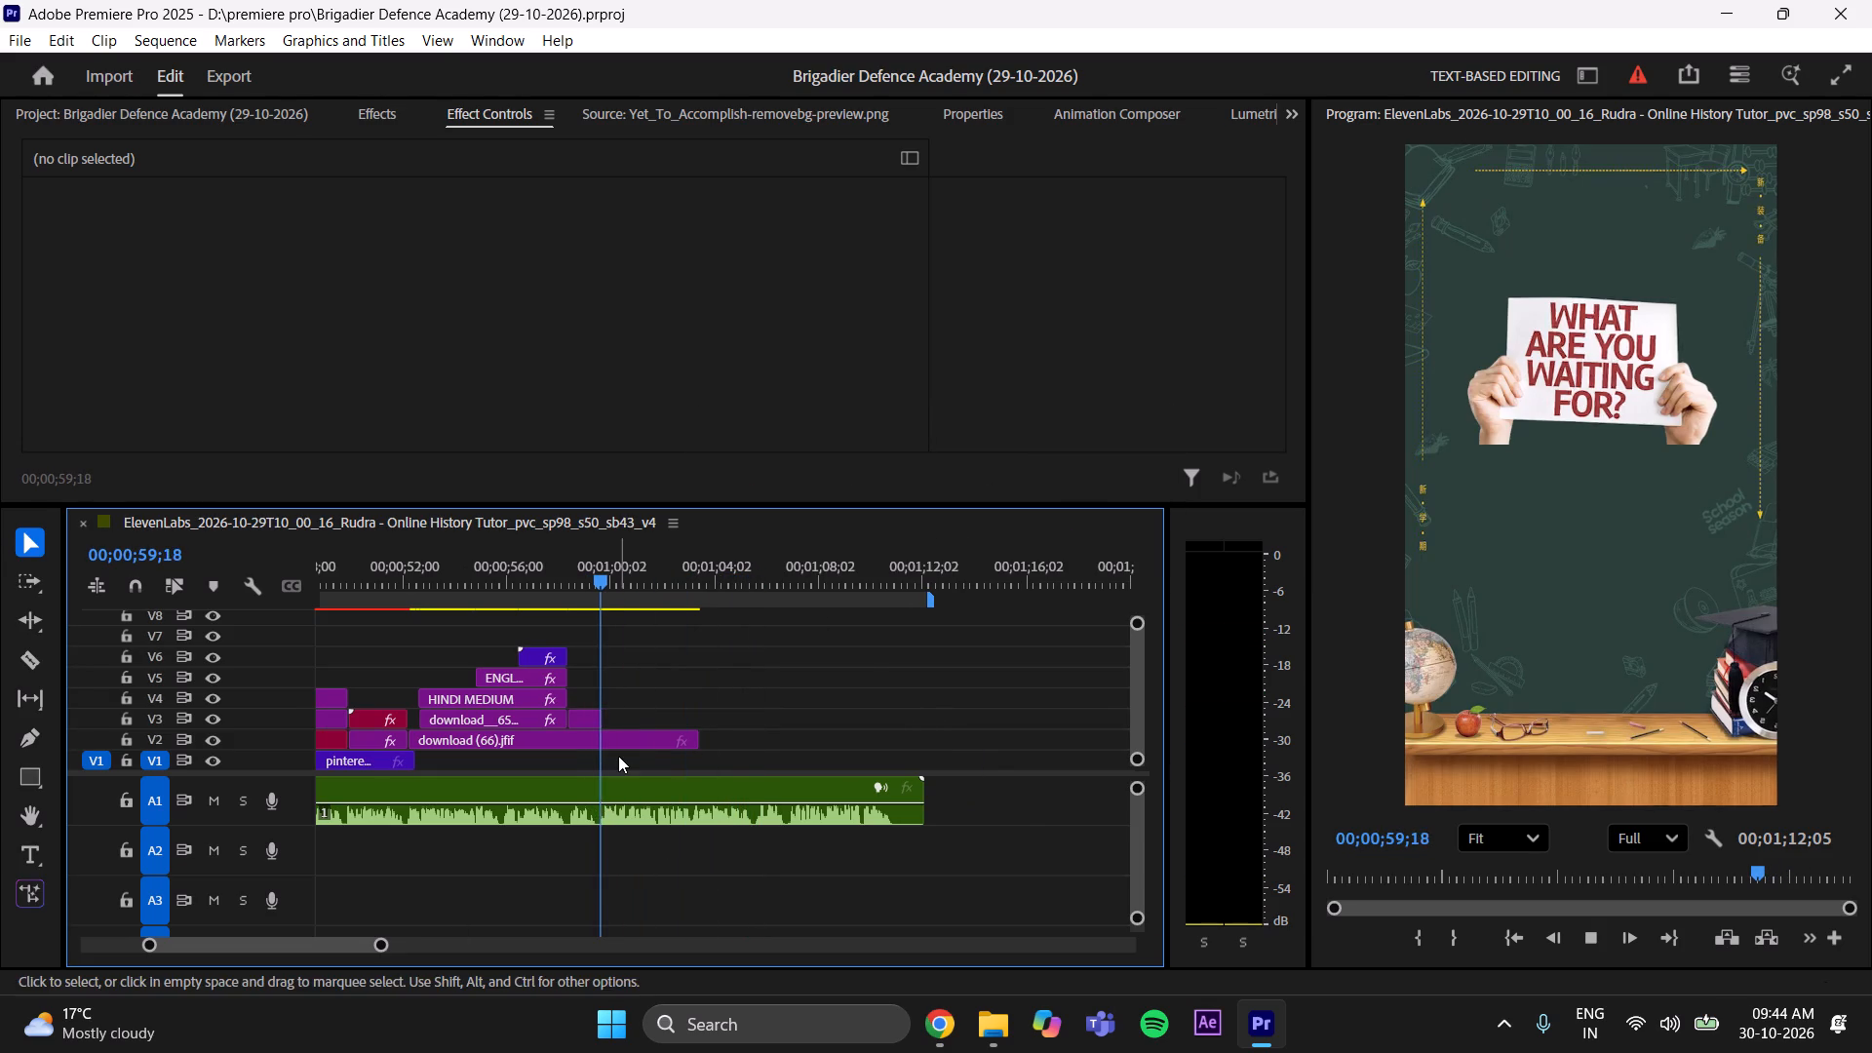
key(space)
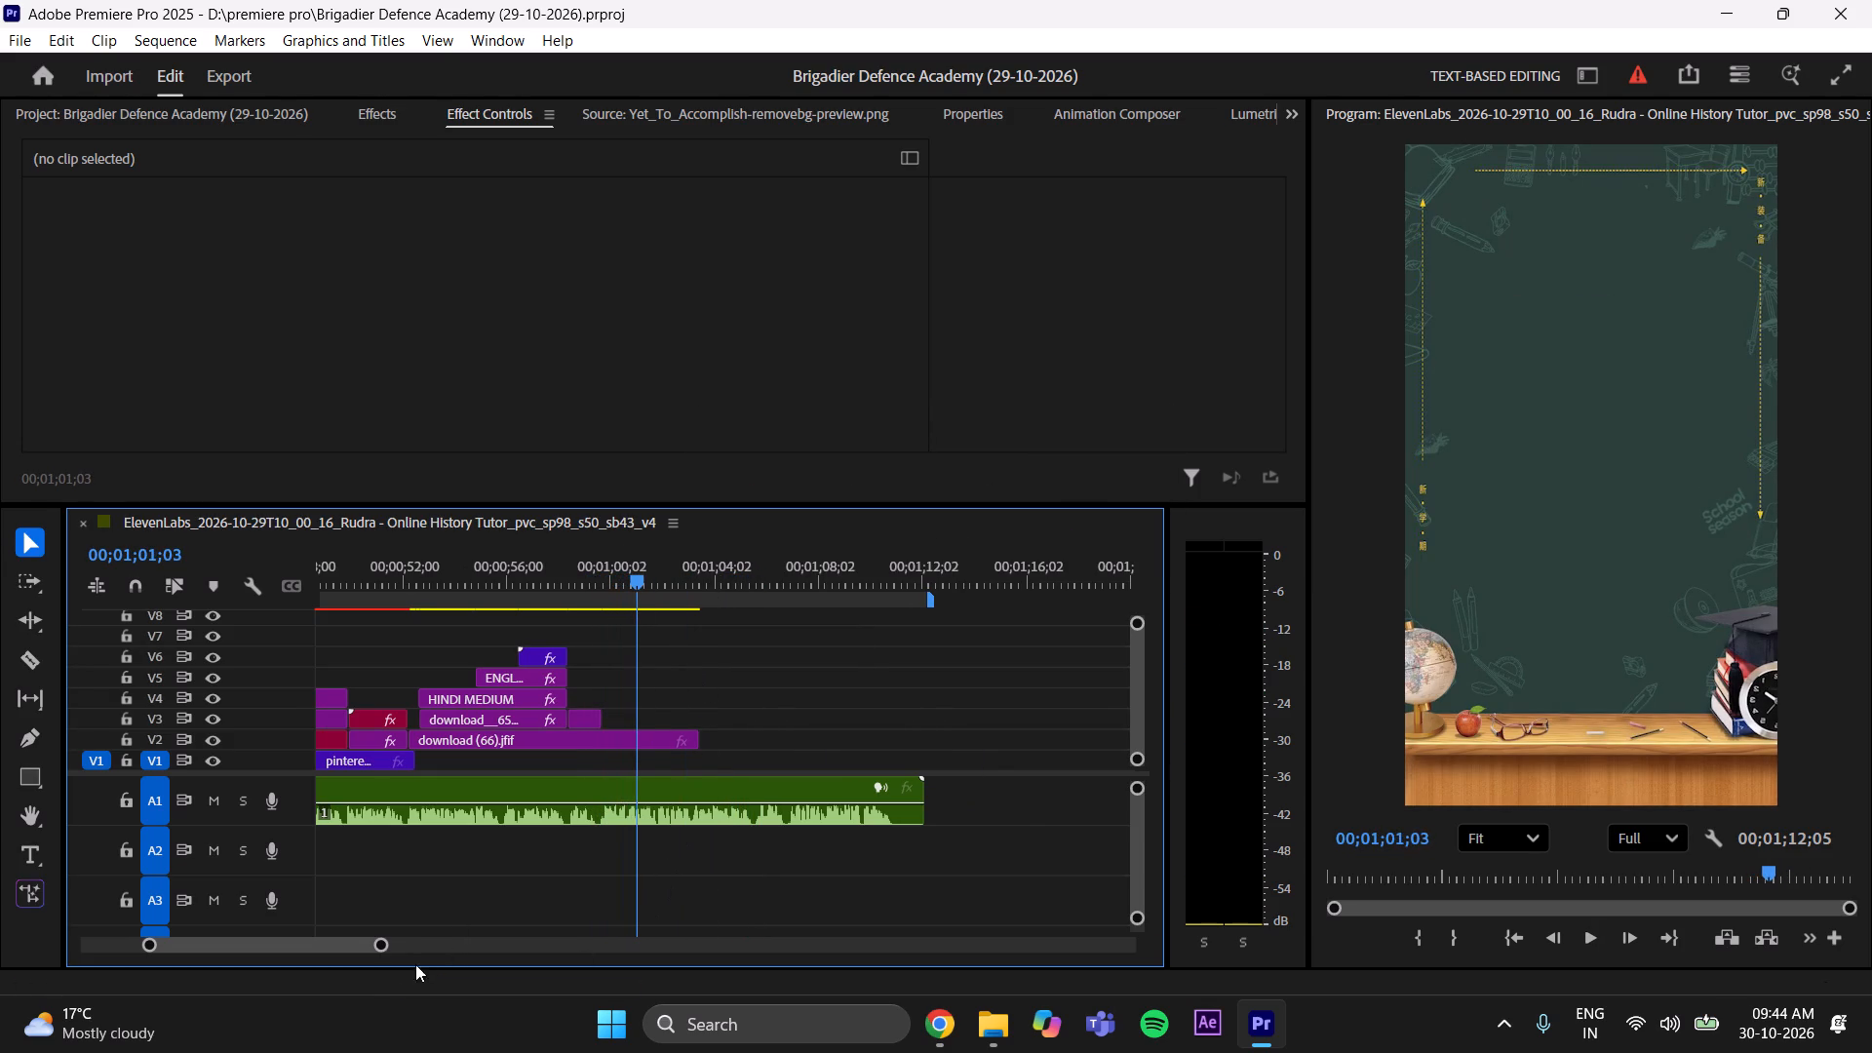
drag(378, 947, 338, 959)
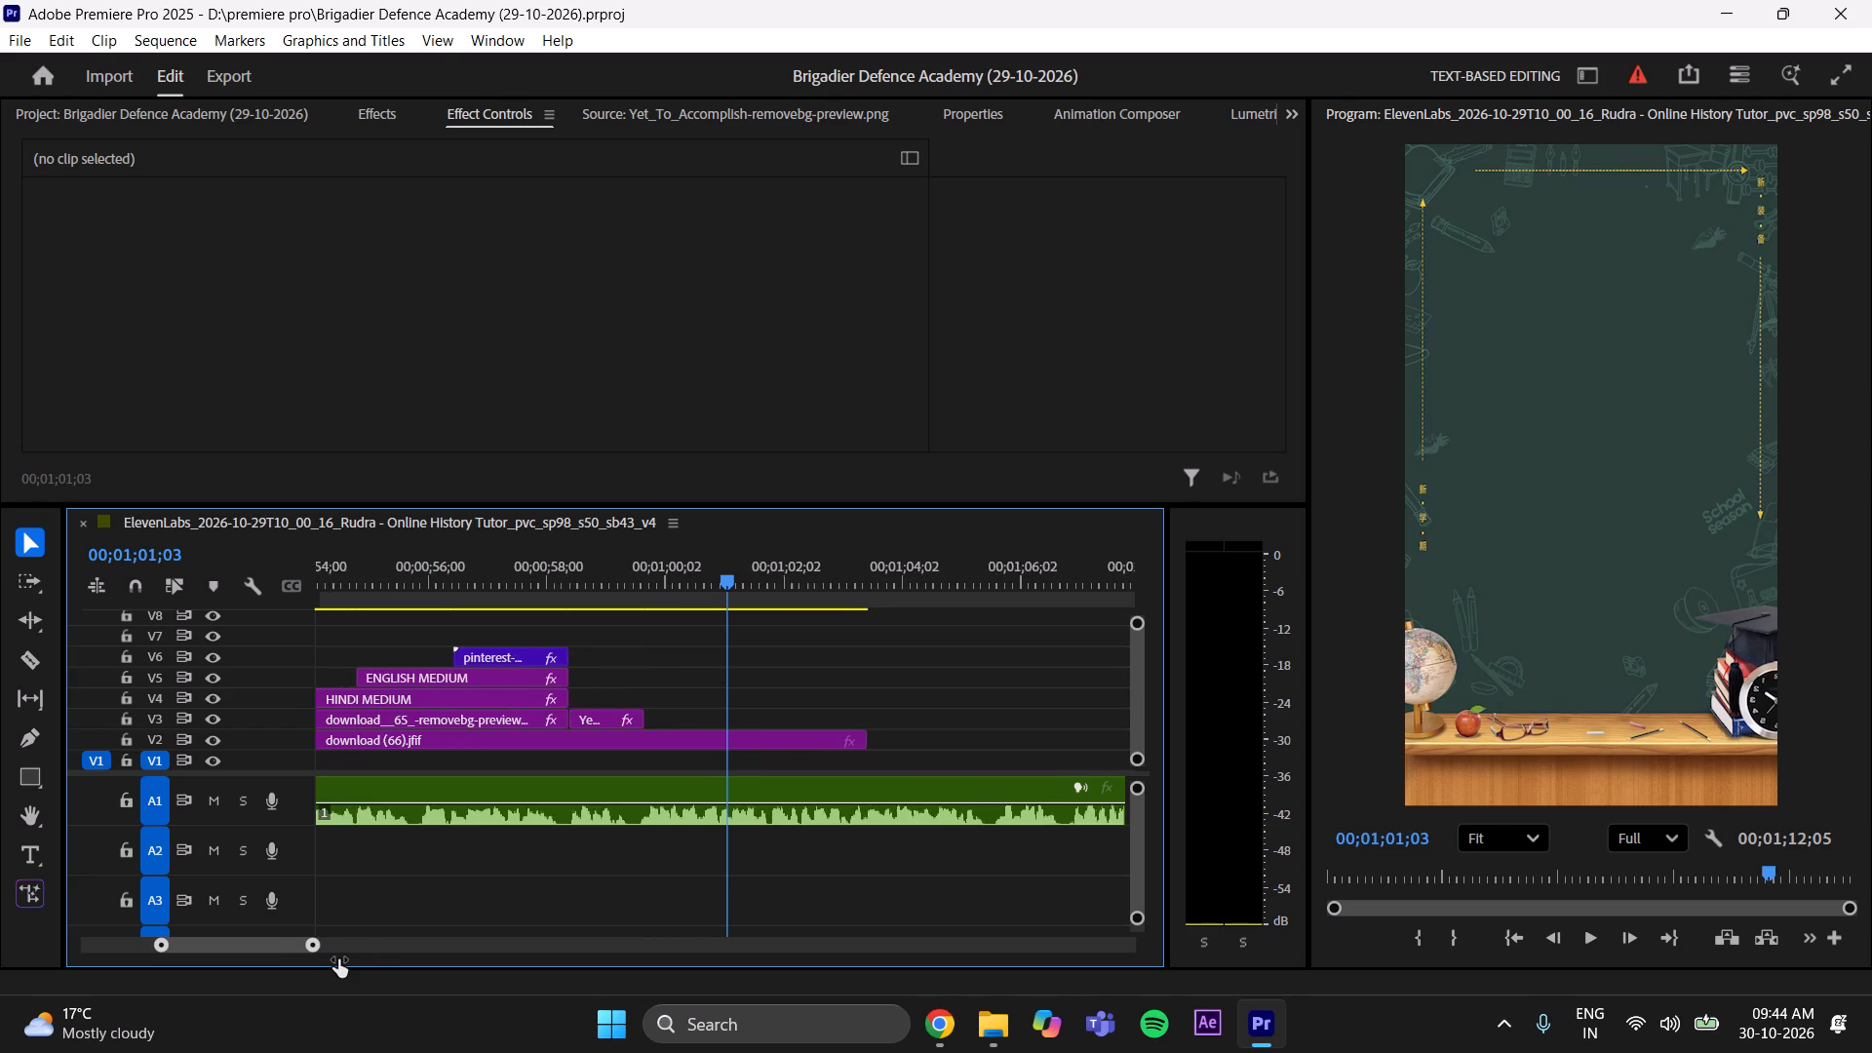
drag(338, 959, 364, 950)
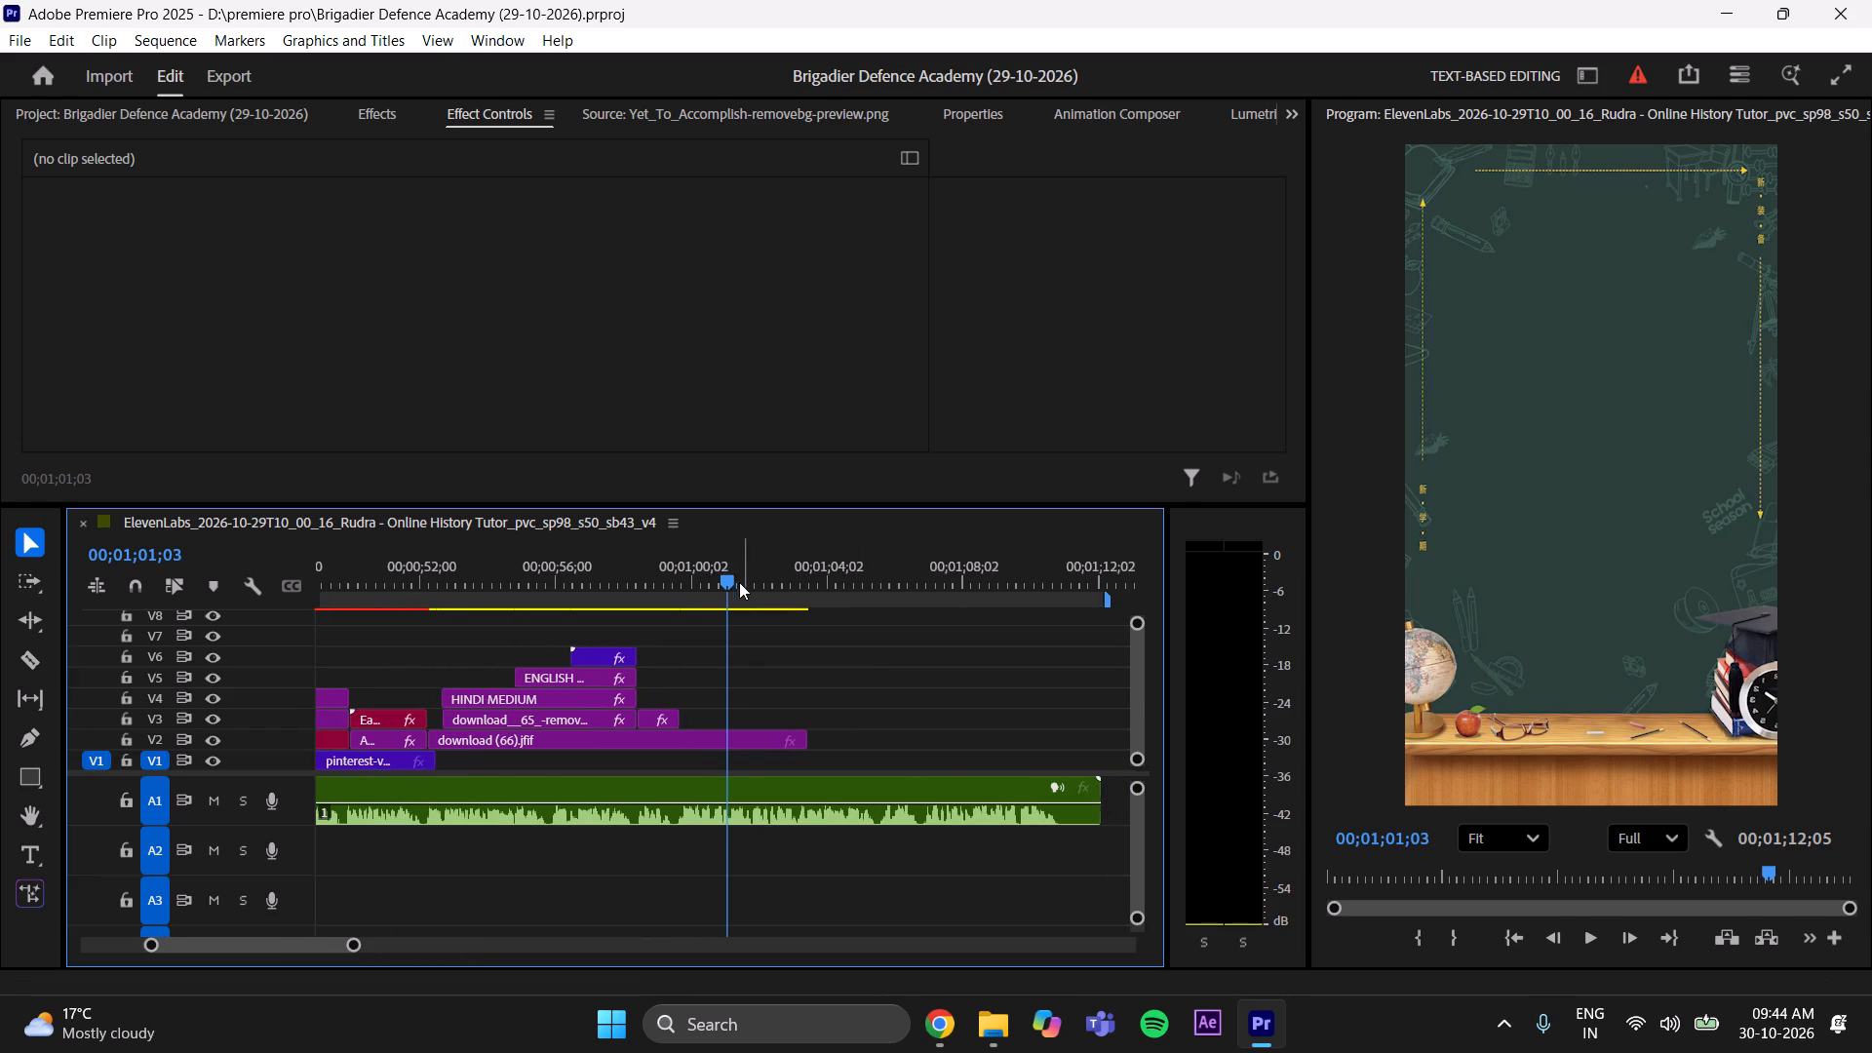
drag(733, 582, 669, 673)
key(space)
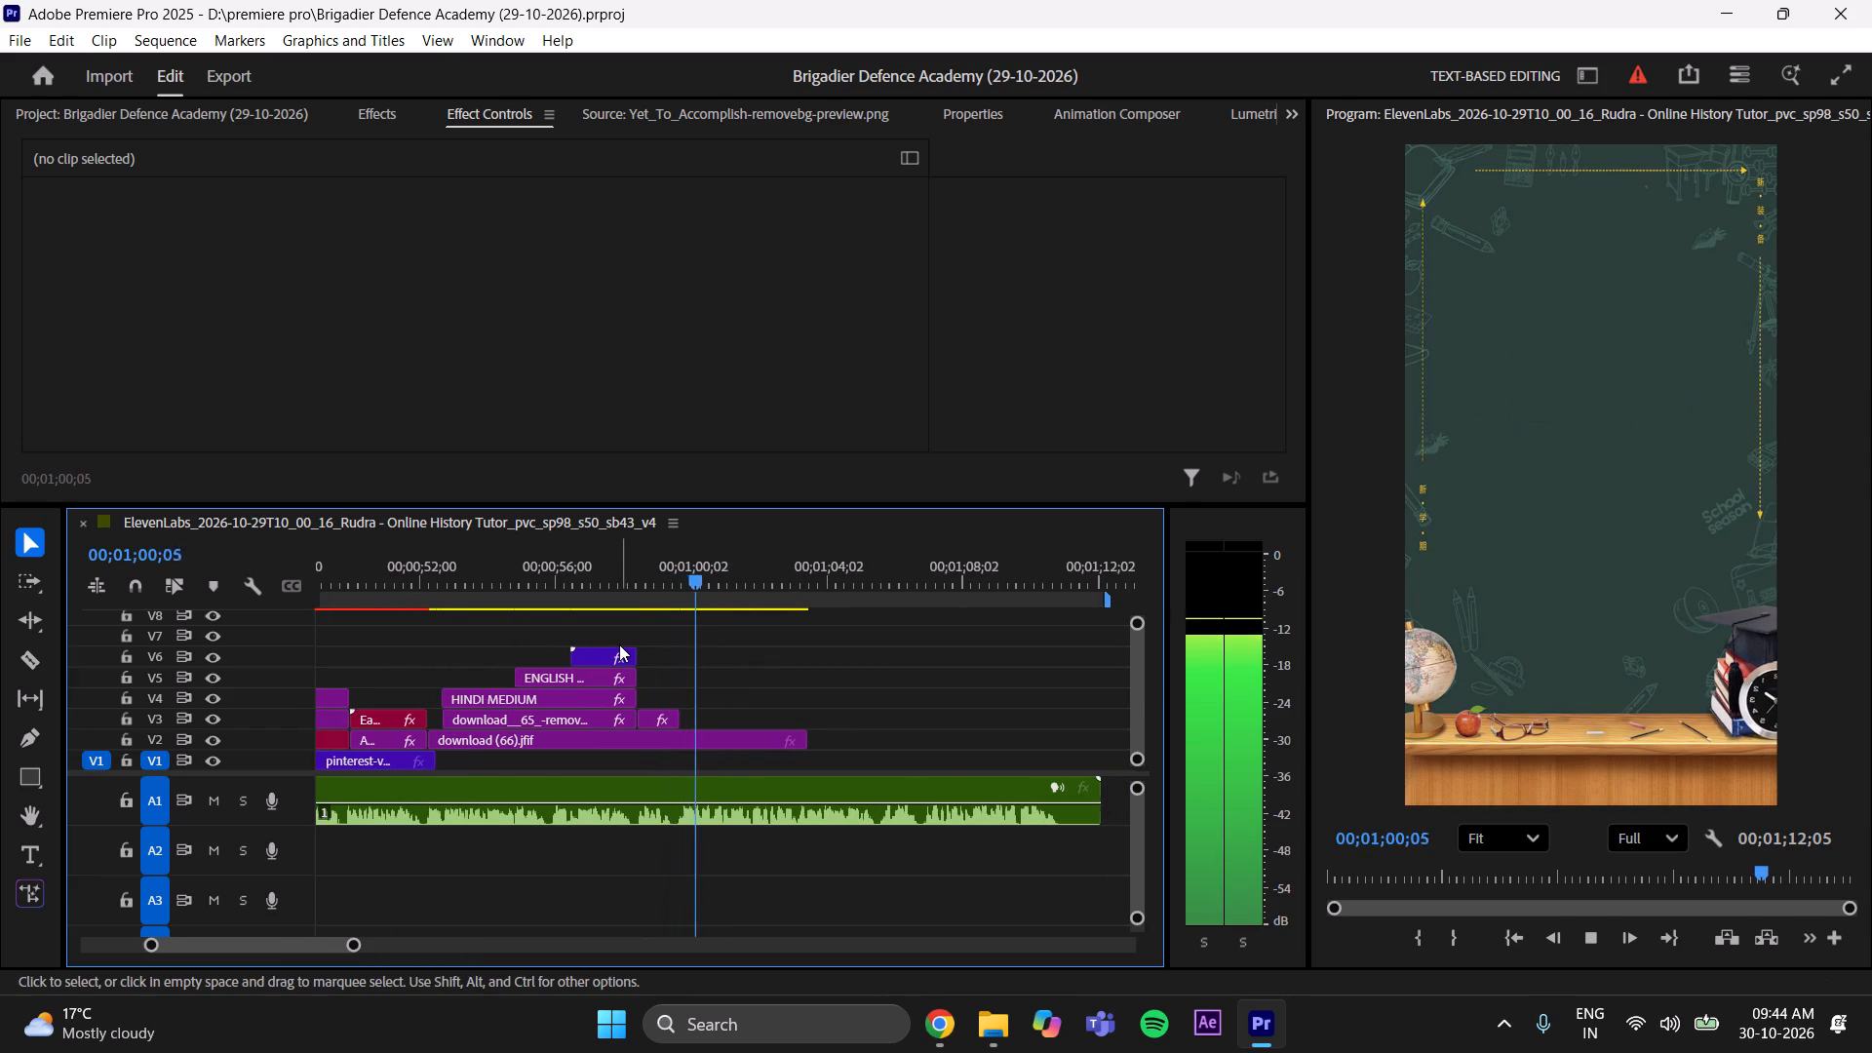
key(space)
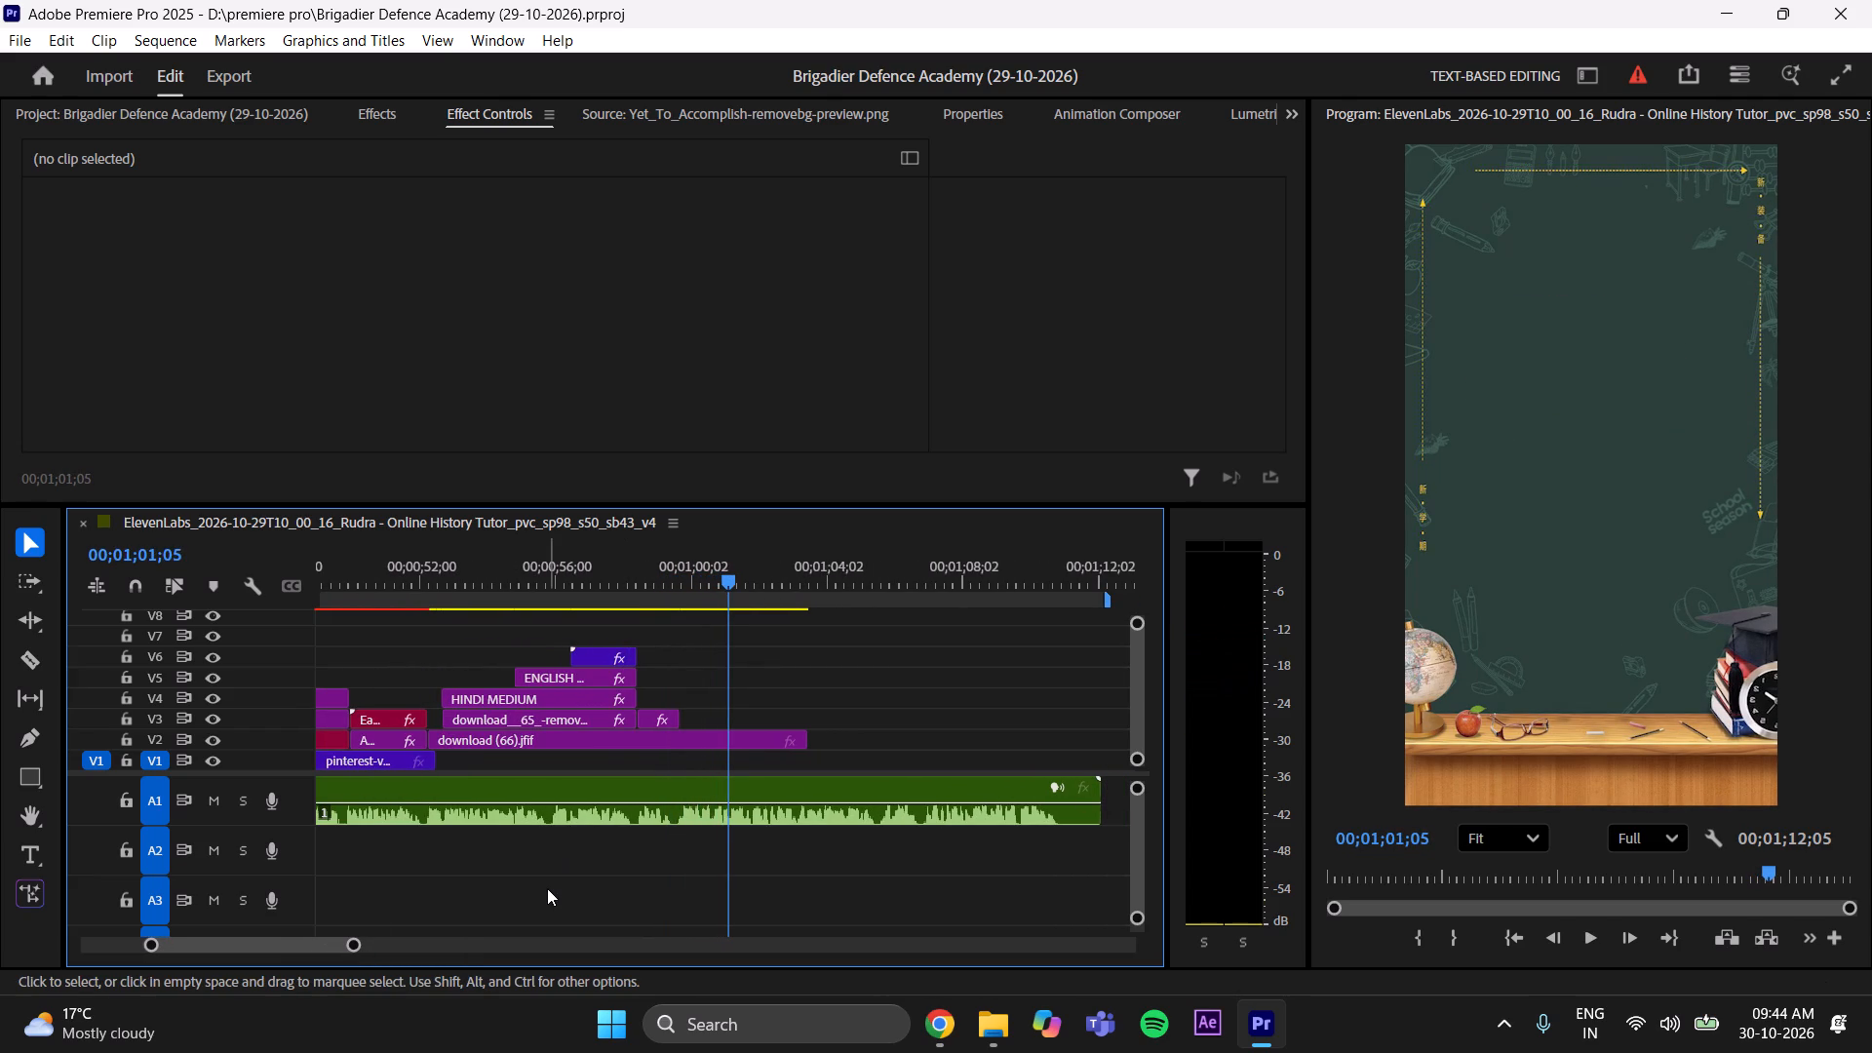
Add the Bottom variant of the Ease Position Y text preset from Animation Composer's Text Presets at 00;01;01;05.
click(1115, 106)
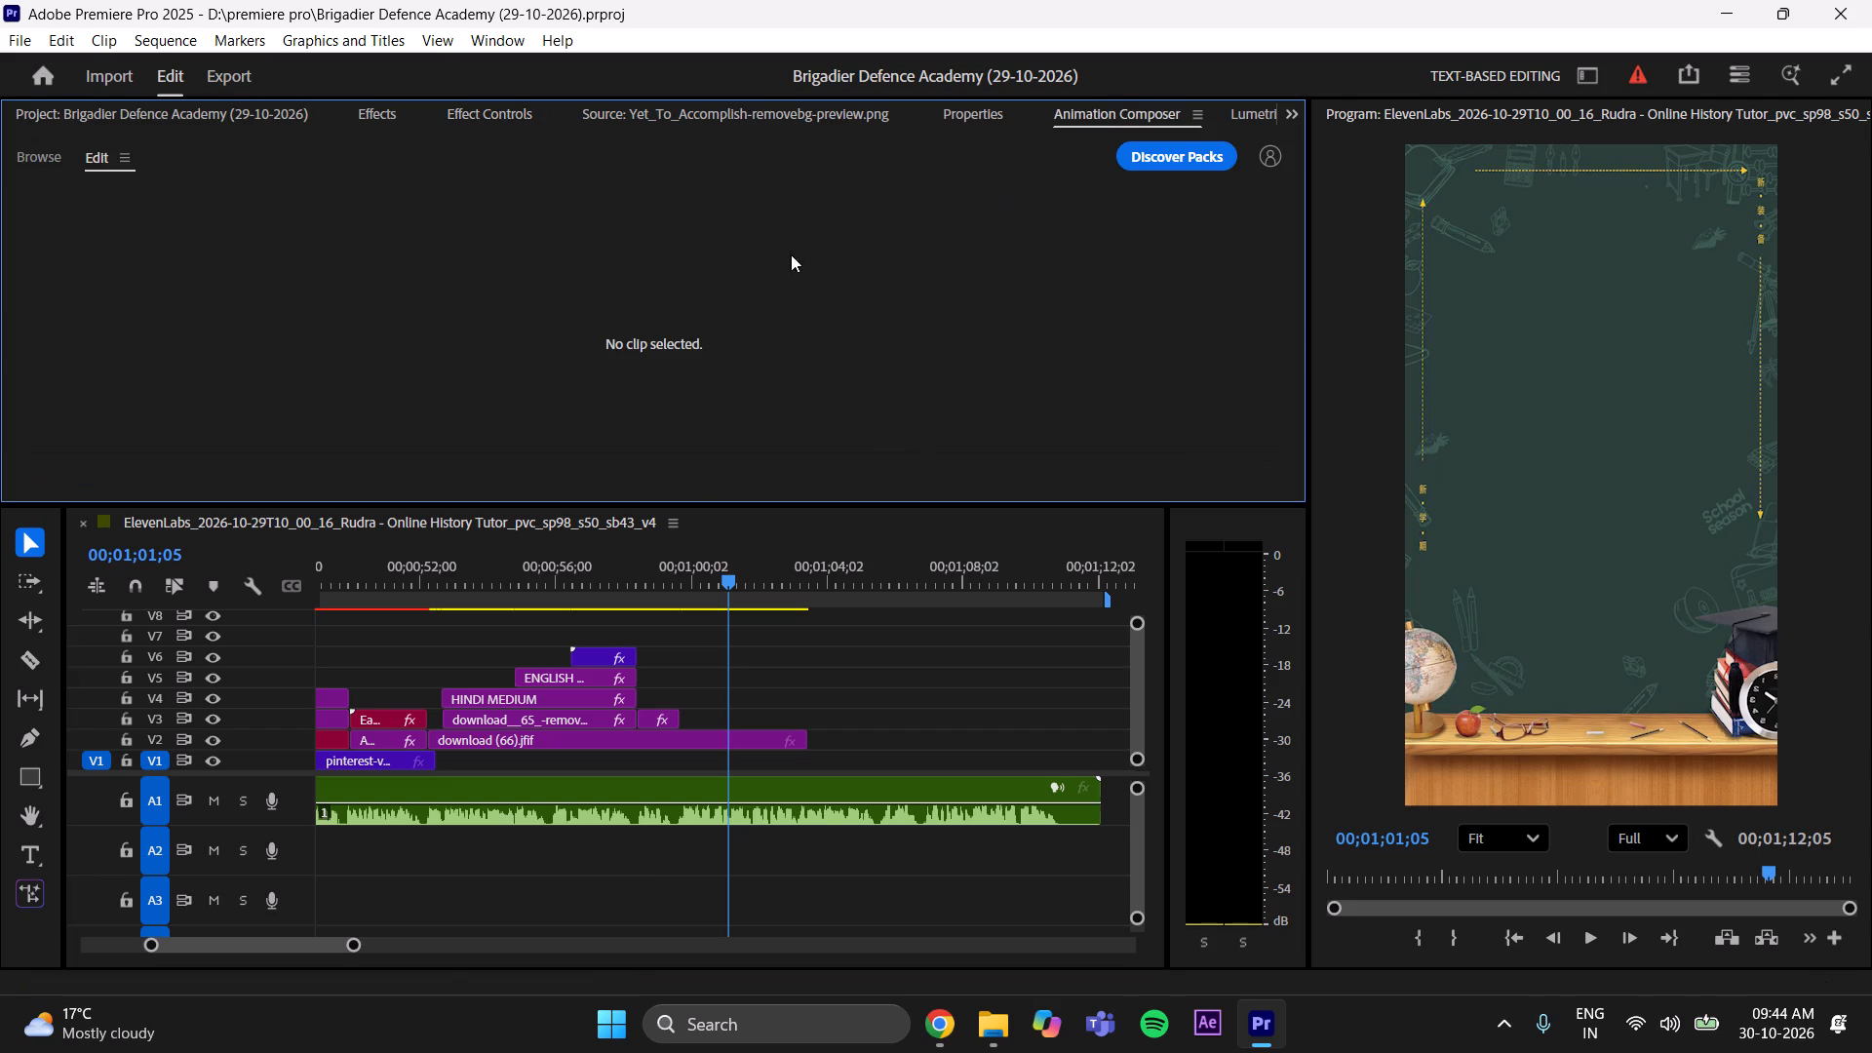
click(29, 151)
key(ctrl+s)
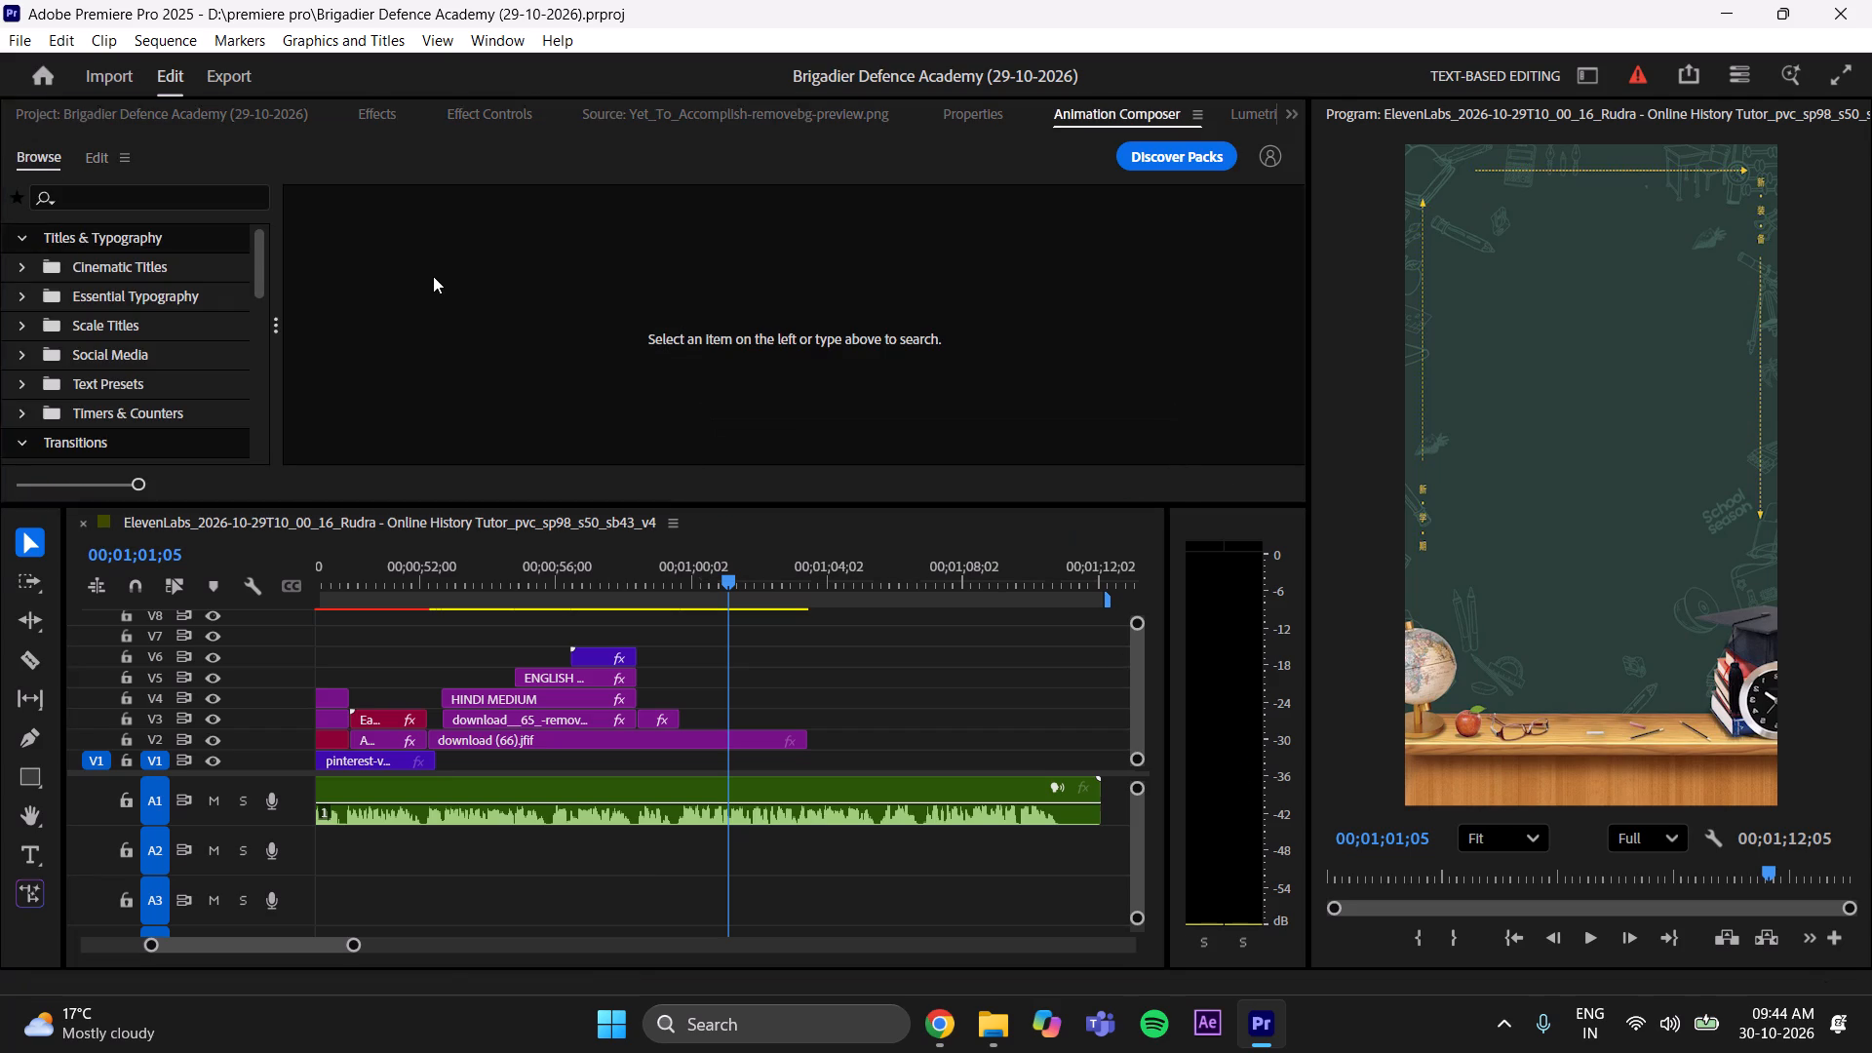
click(75, 386)
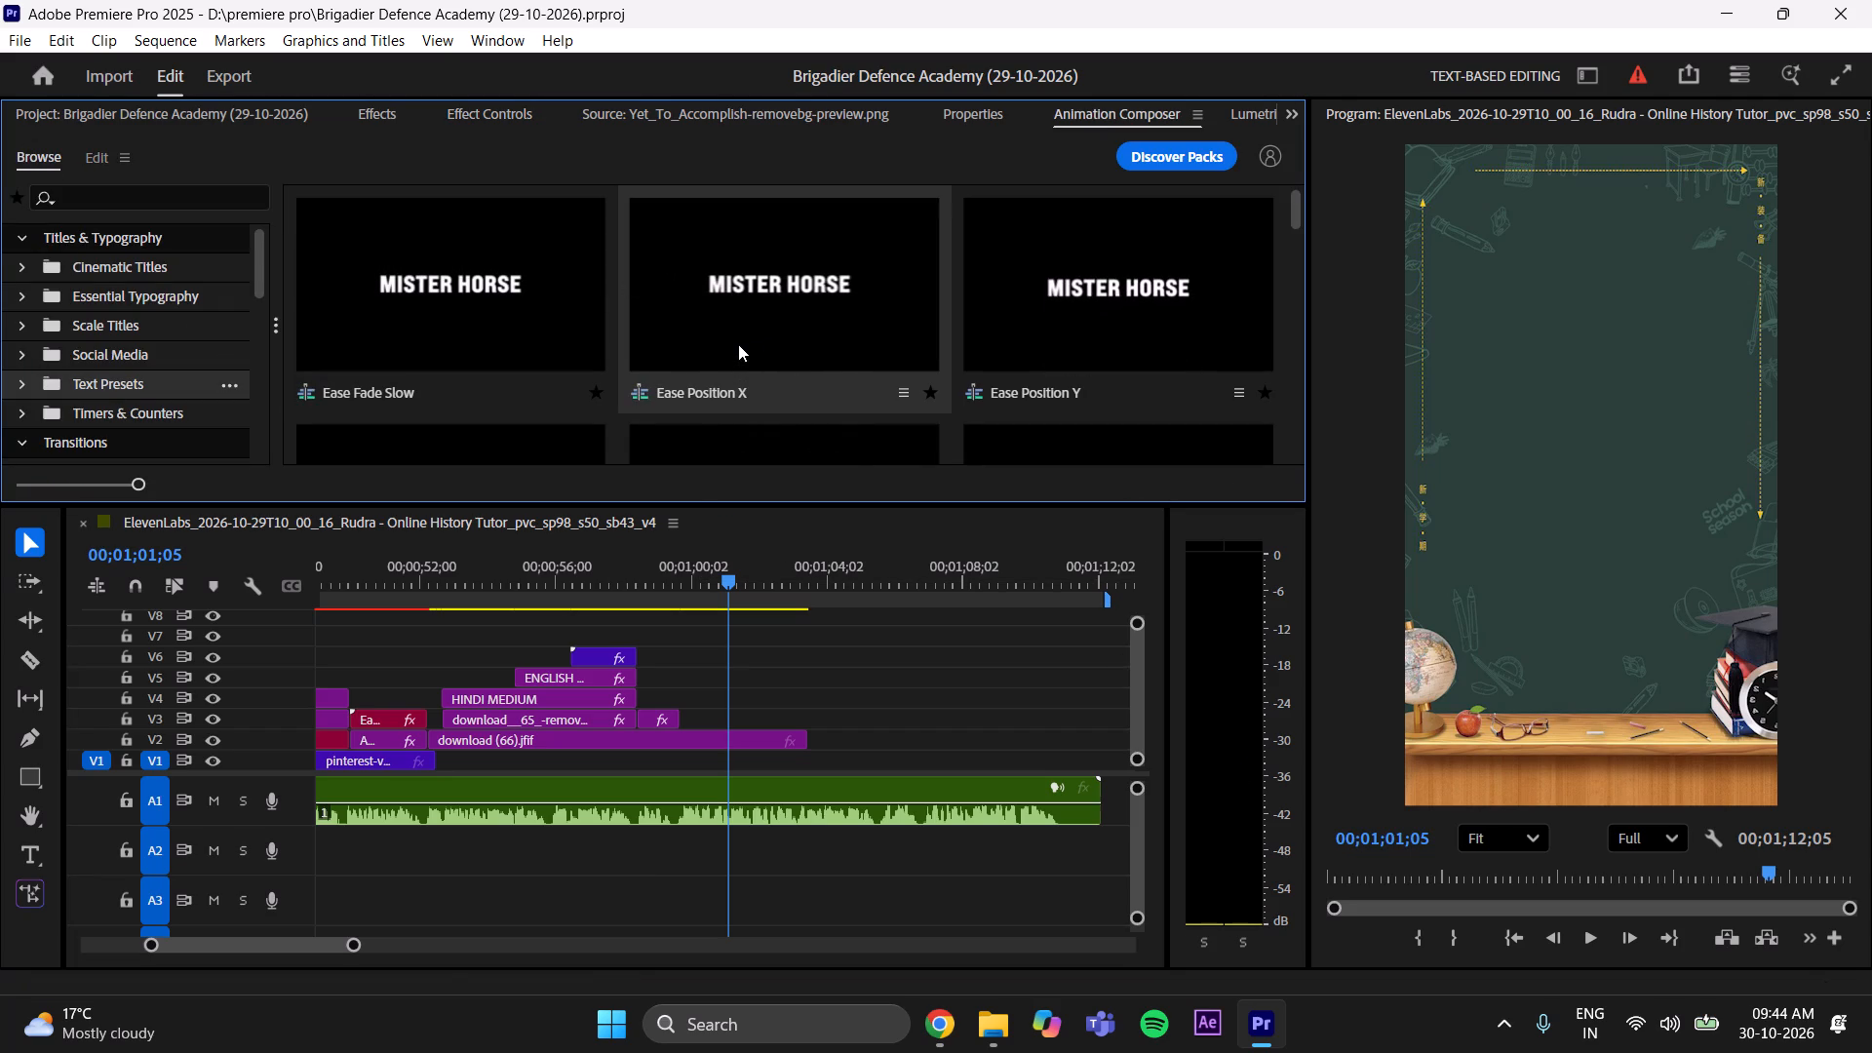
click(1009, 309)
click(1242, 483)
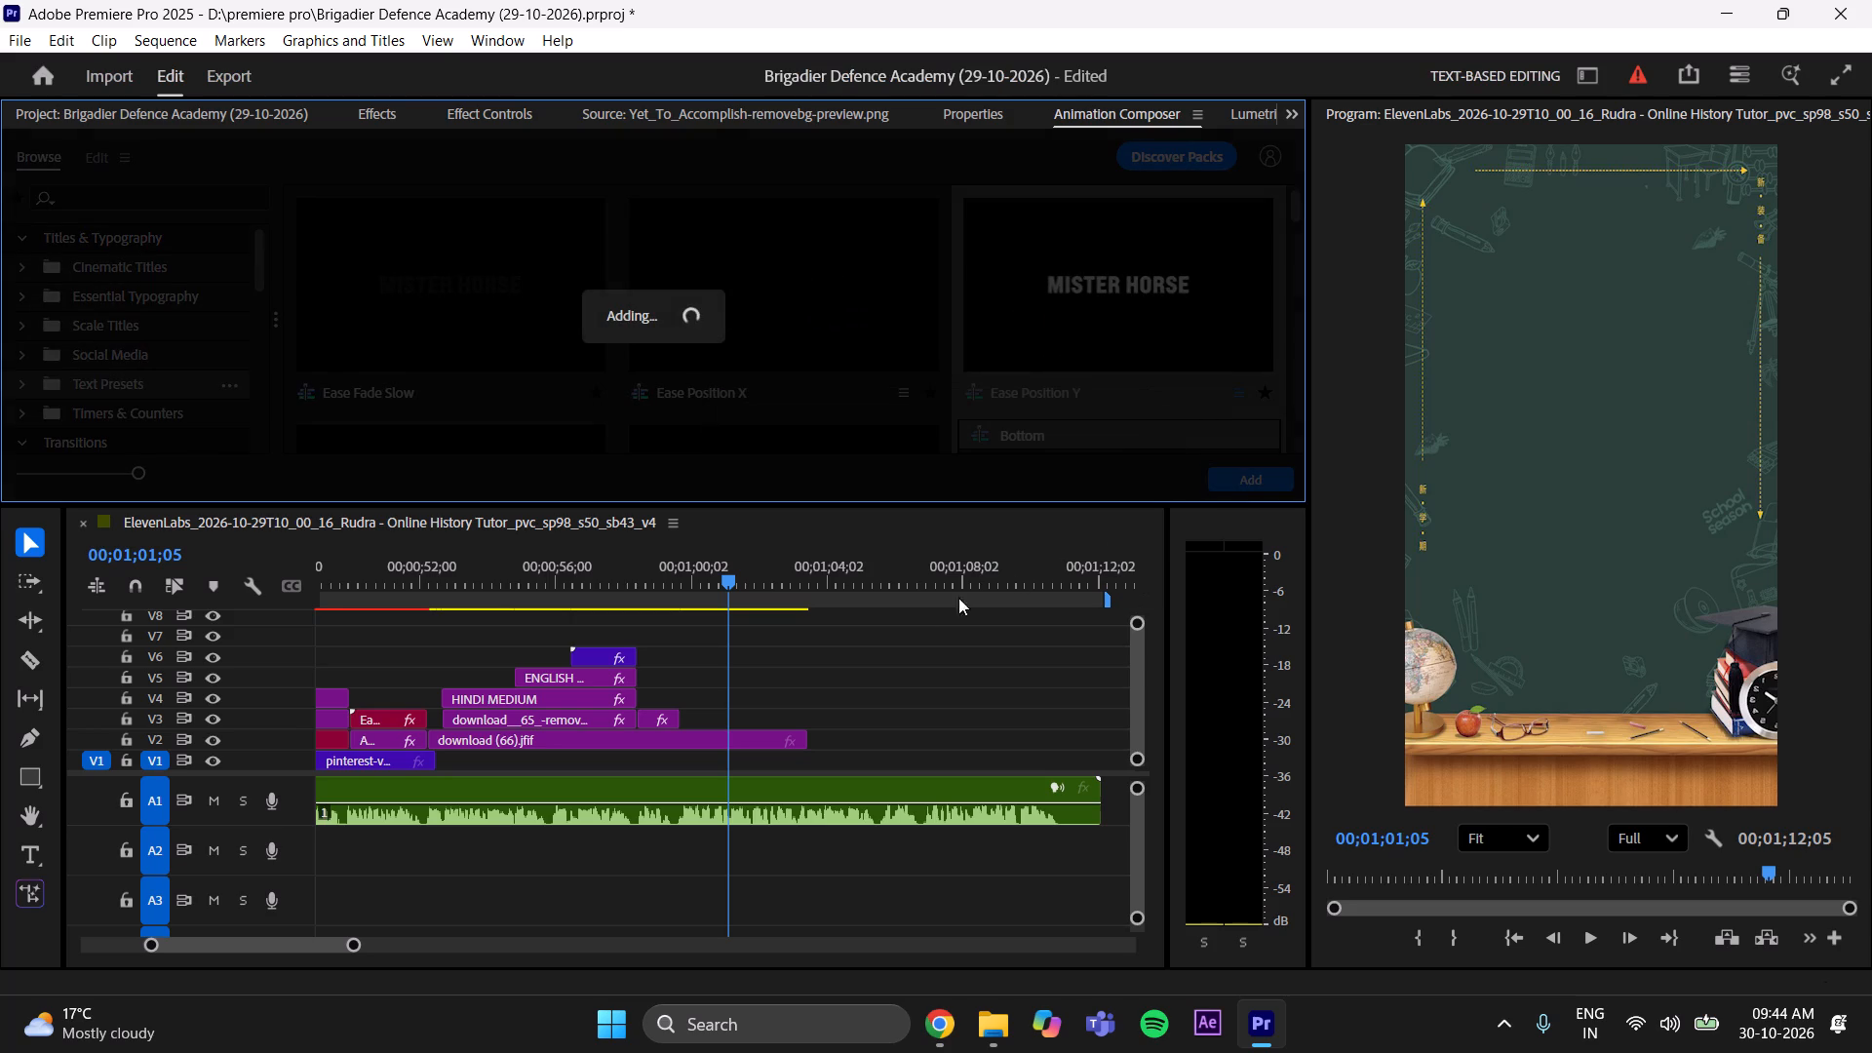
Move the new animated text clip to V3 directly after the sign clip and preview it against the narration.
drag(750, 762, 748, 723)
drag(744, 717, 721, 719)
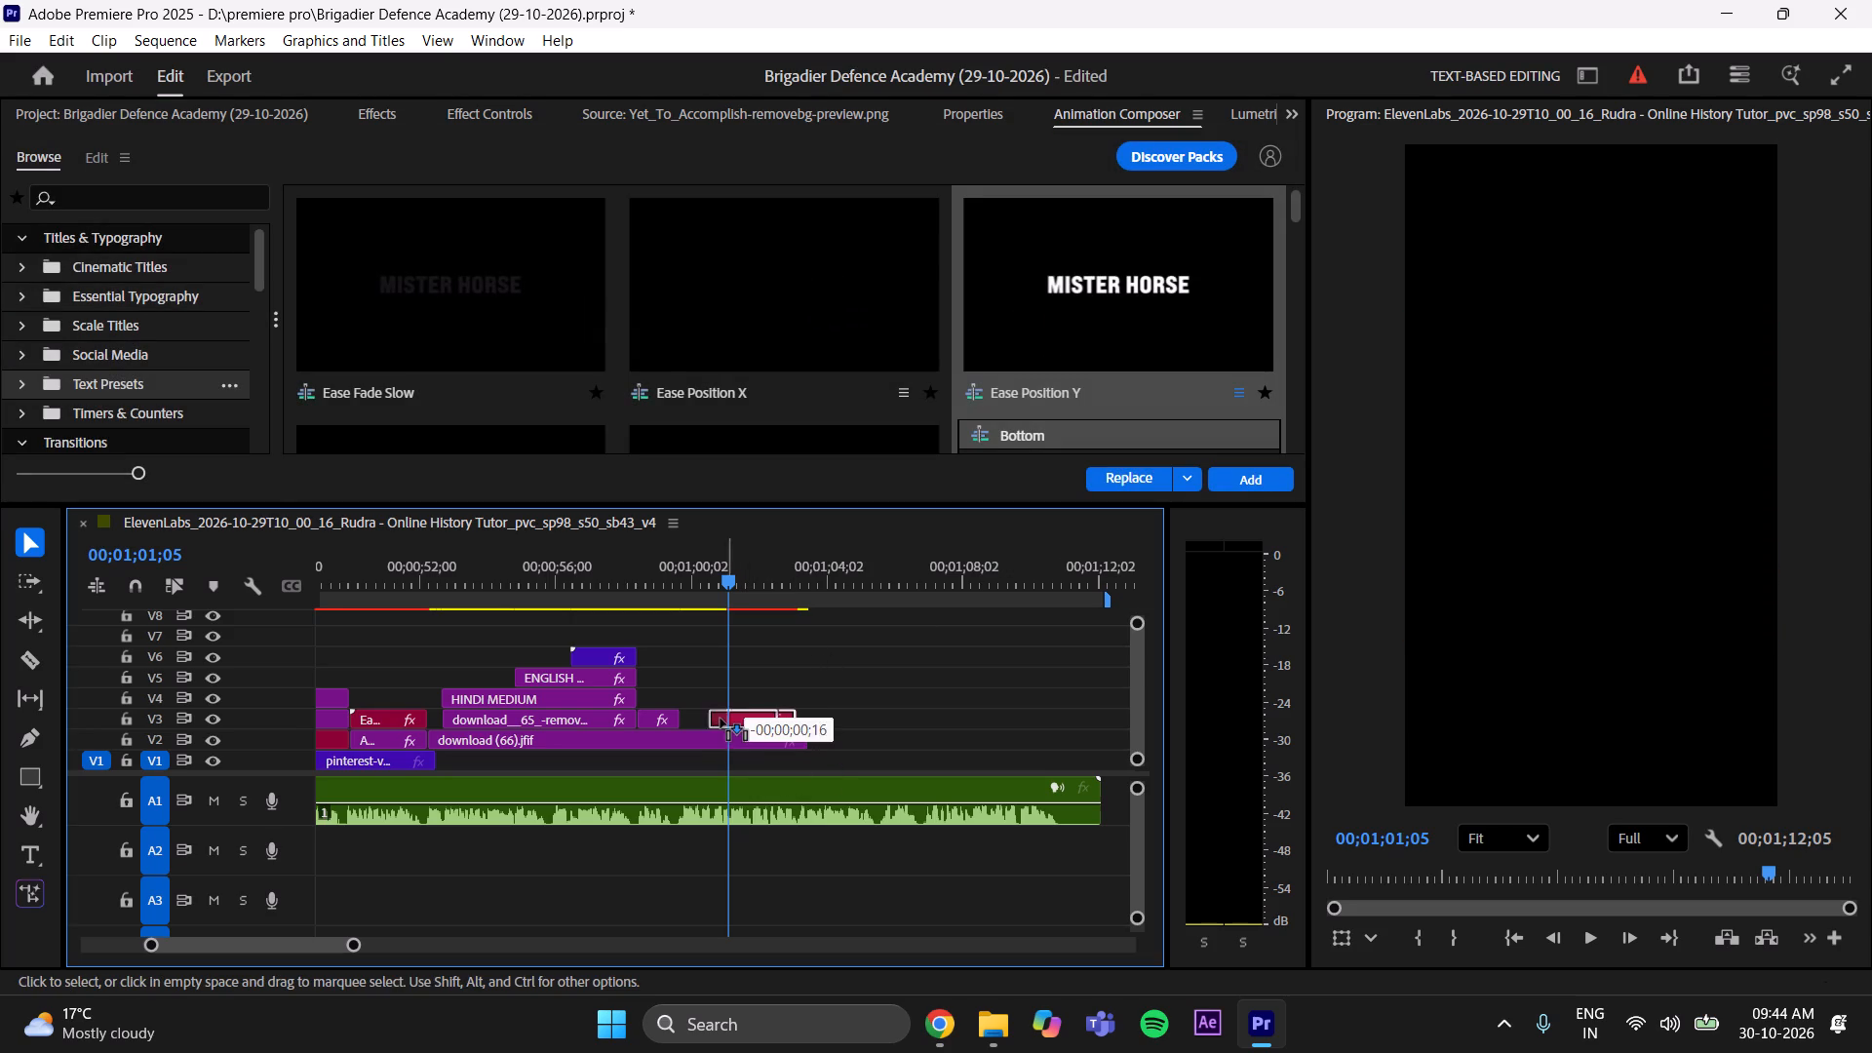
drag(721, 719, 698, 721)
click(708, 667)
drag(740, 572, 668, 622)
key(space)
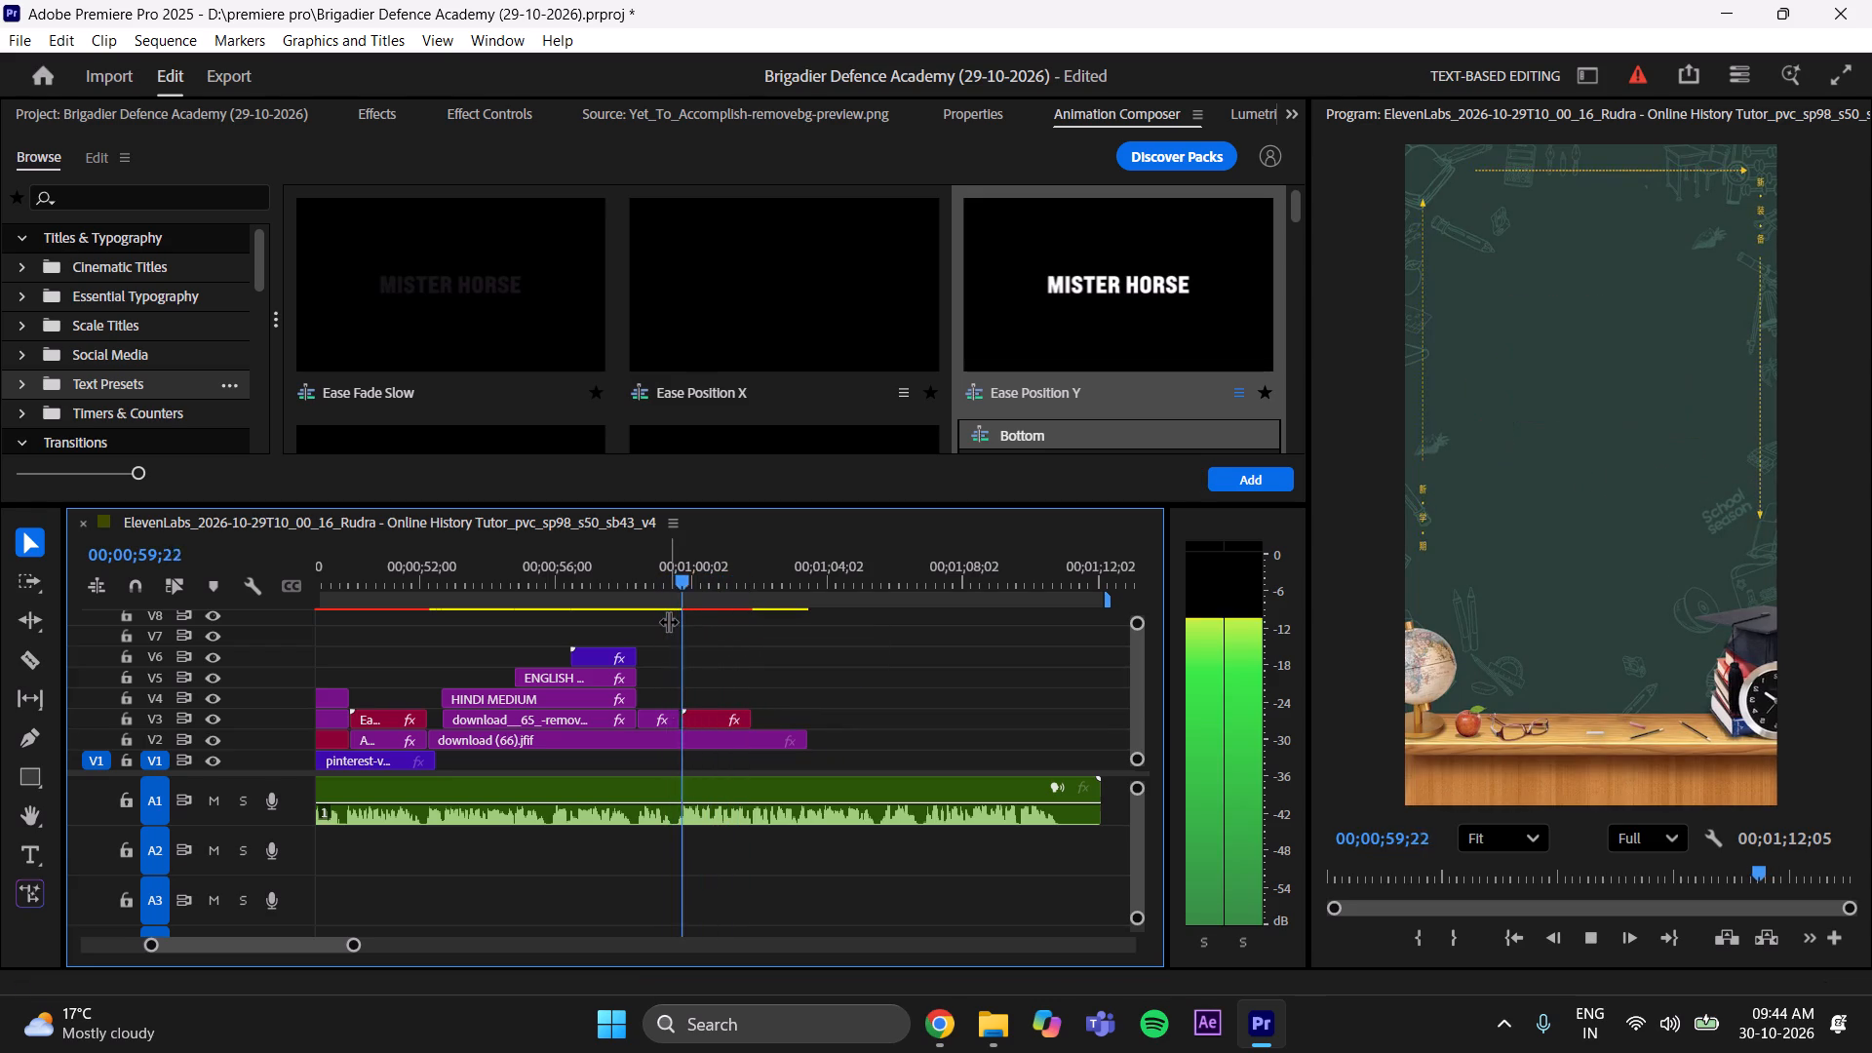
key(space)
Save the project and reduce the MISTER HORSE placeholder text's font size to 62.7.
click(709, 721)
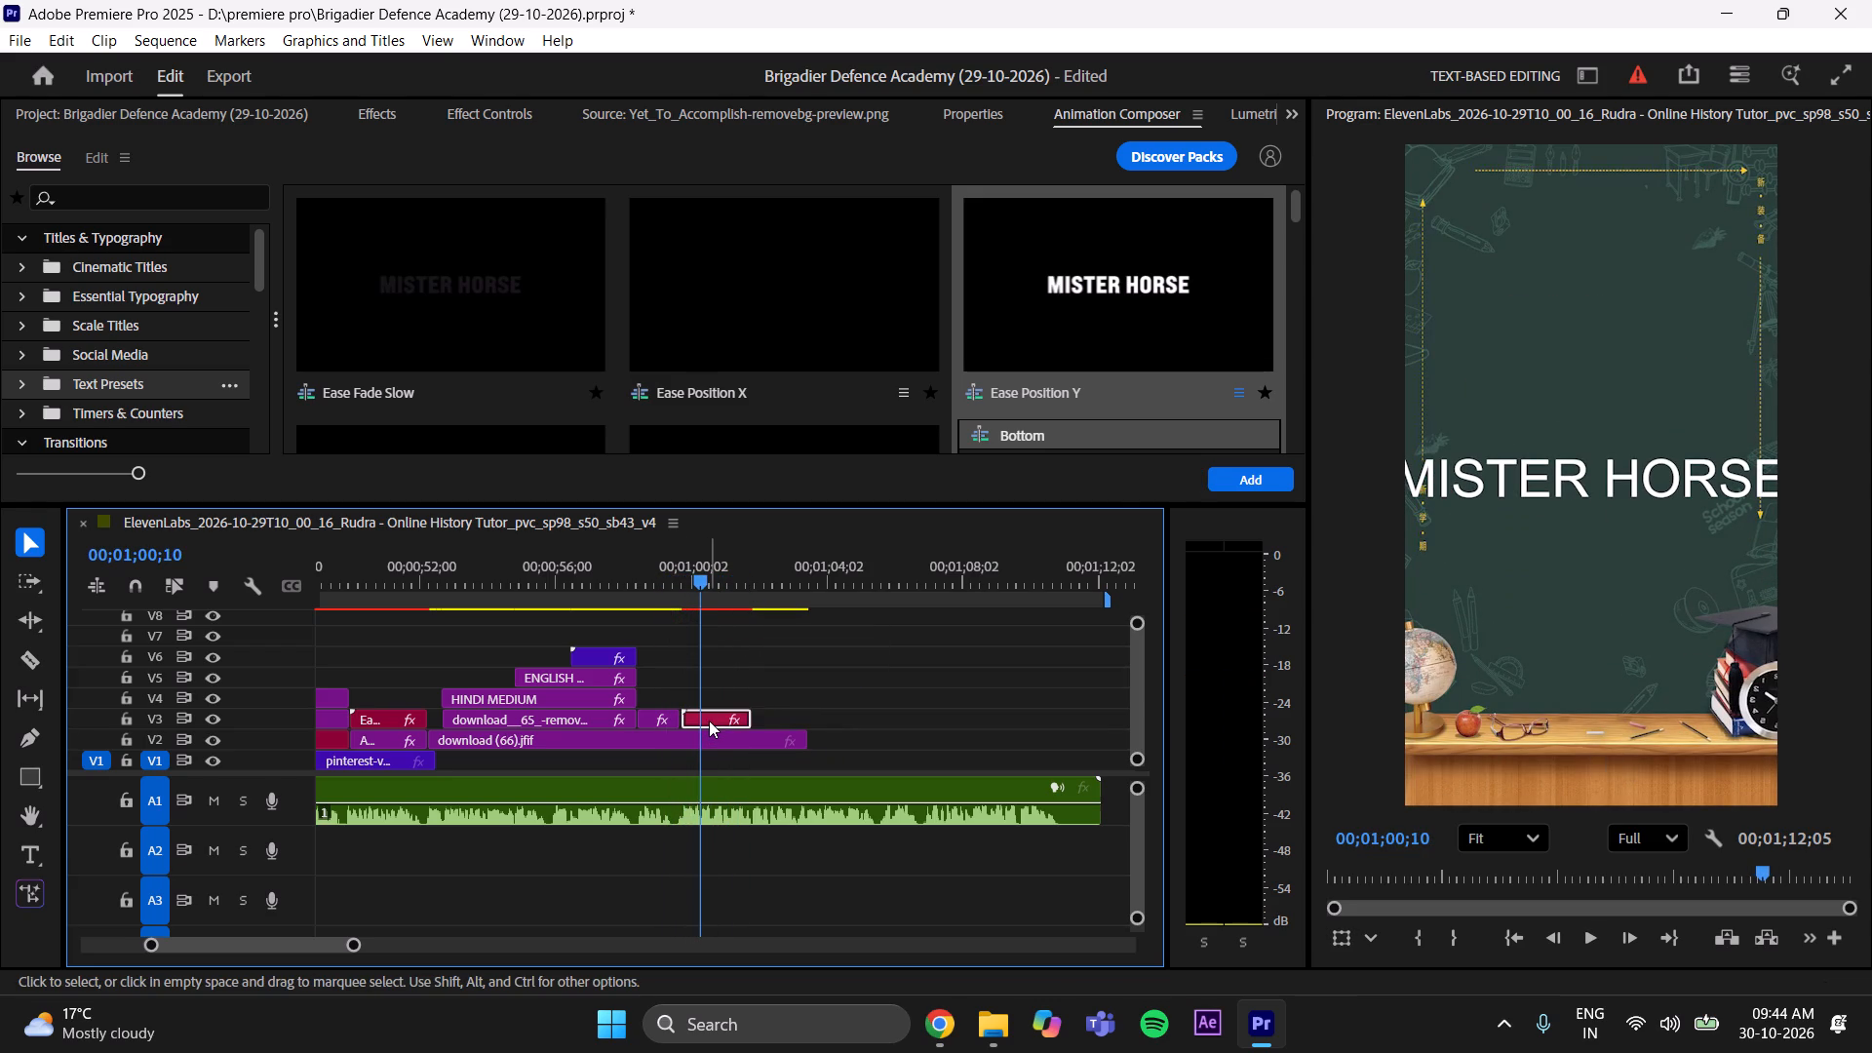
key(ctrl+s)
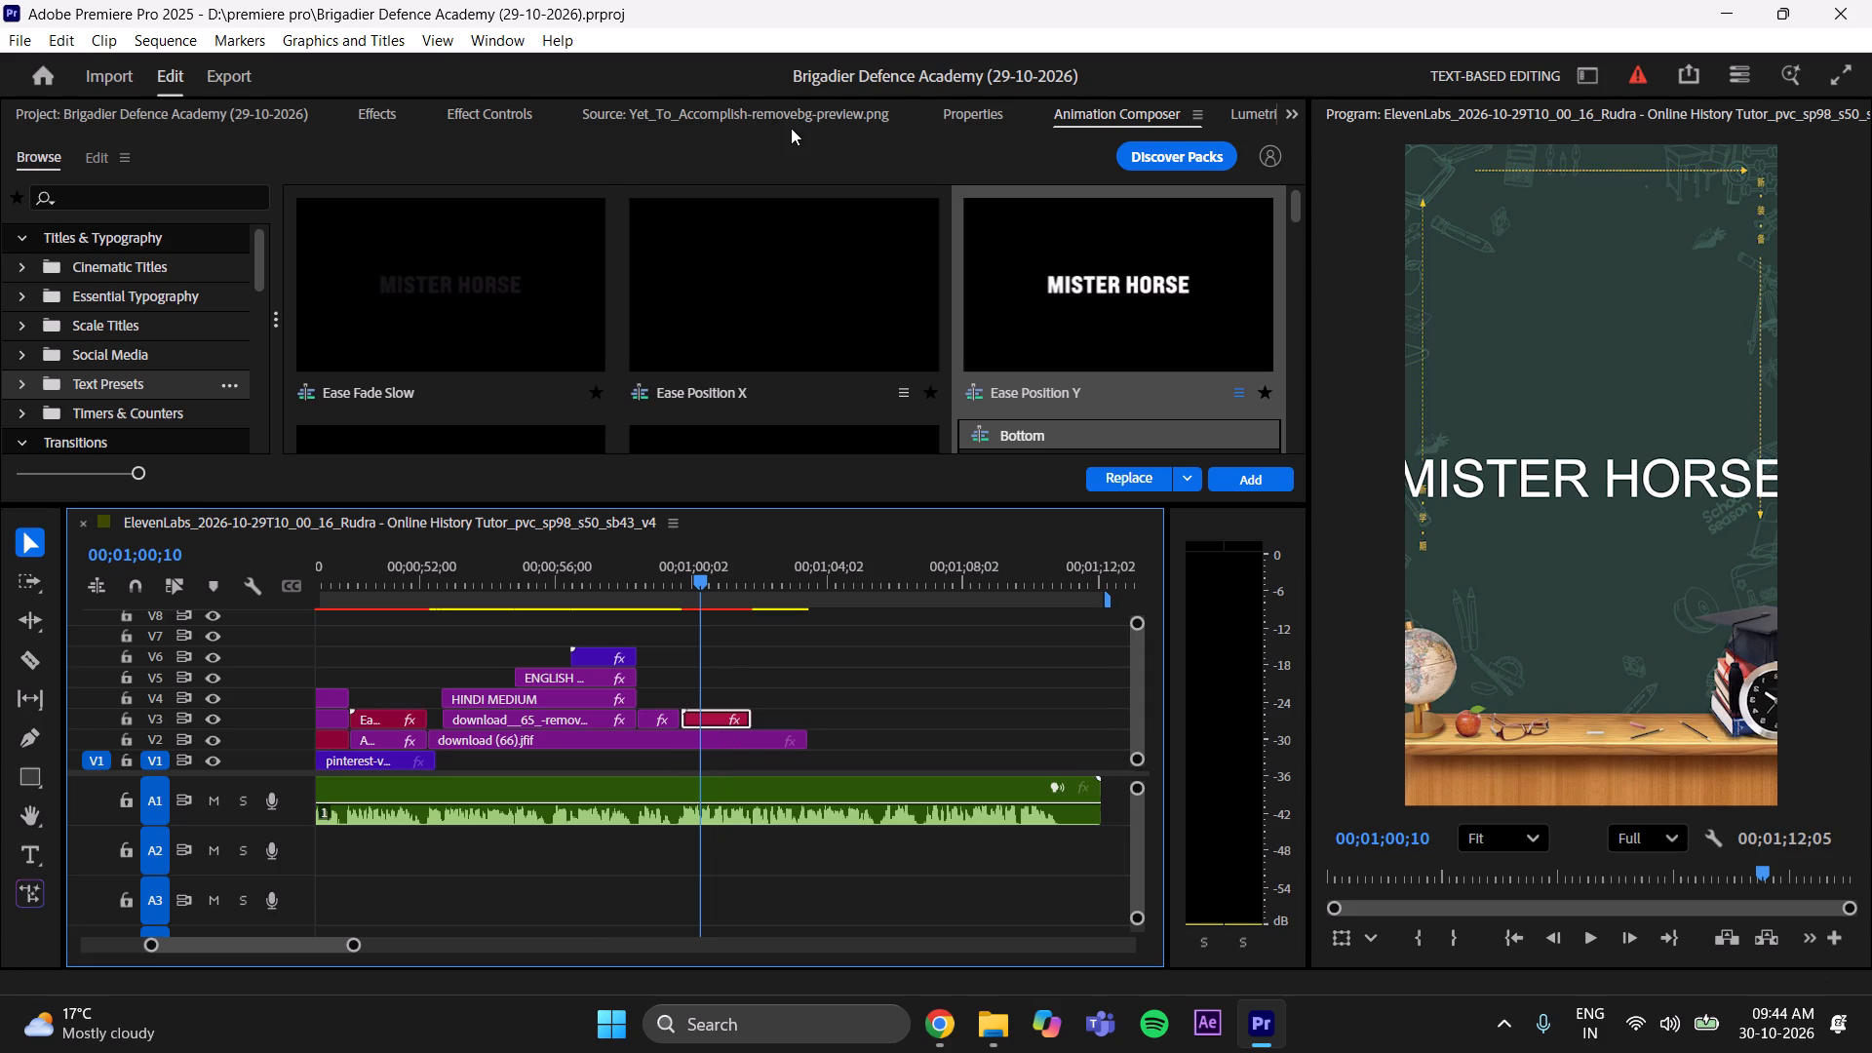
click(966, 107)
scroll(305, 306, down, 14)
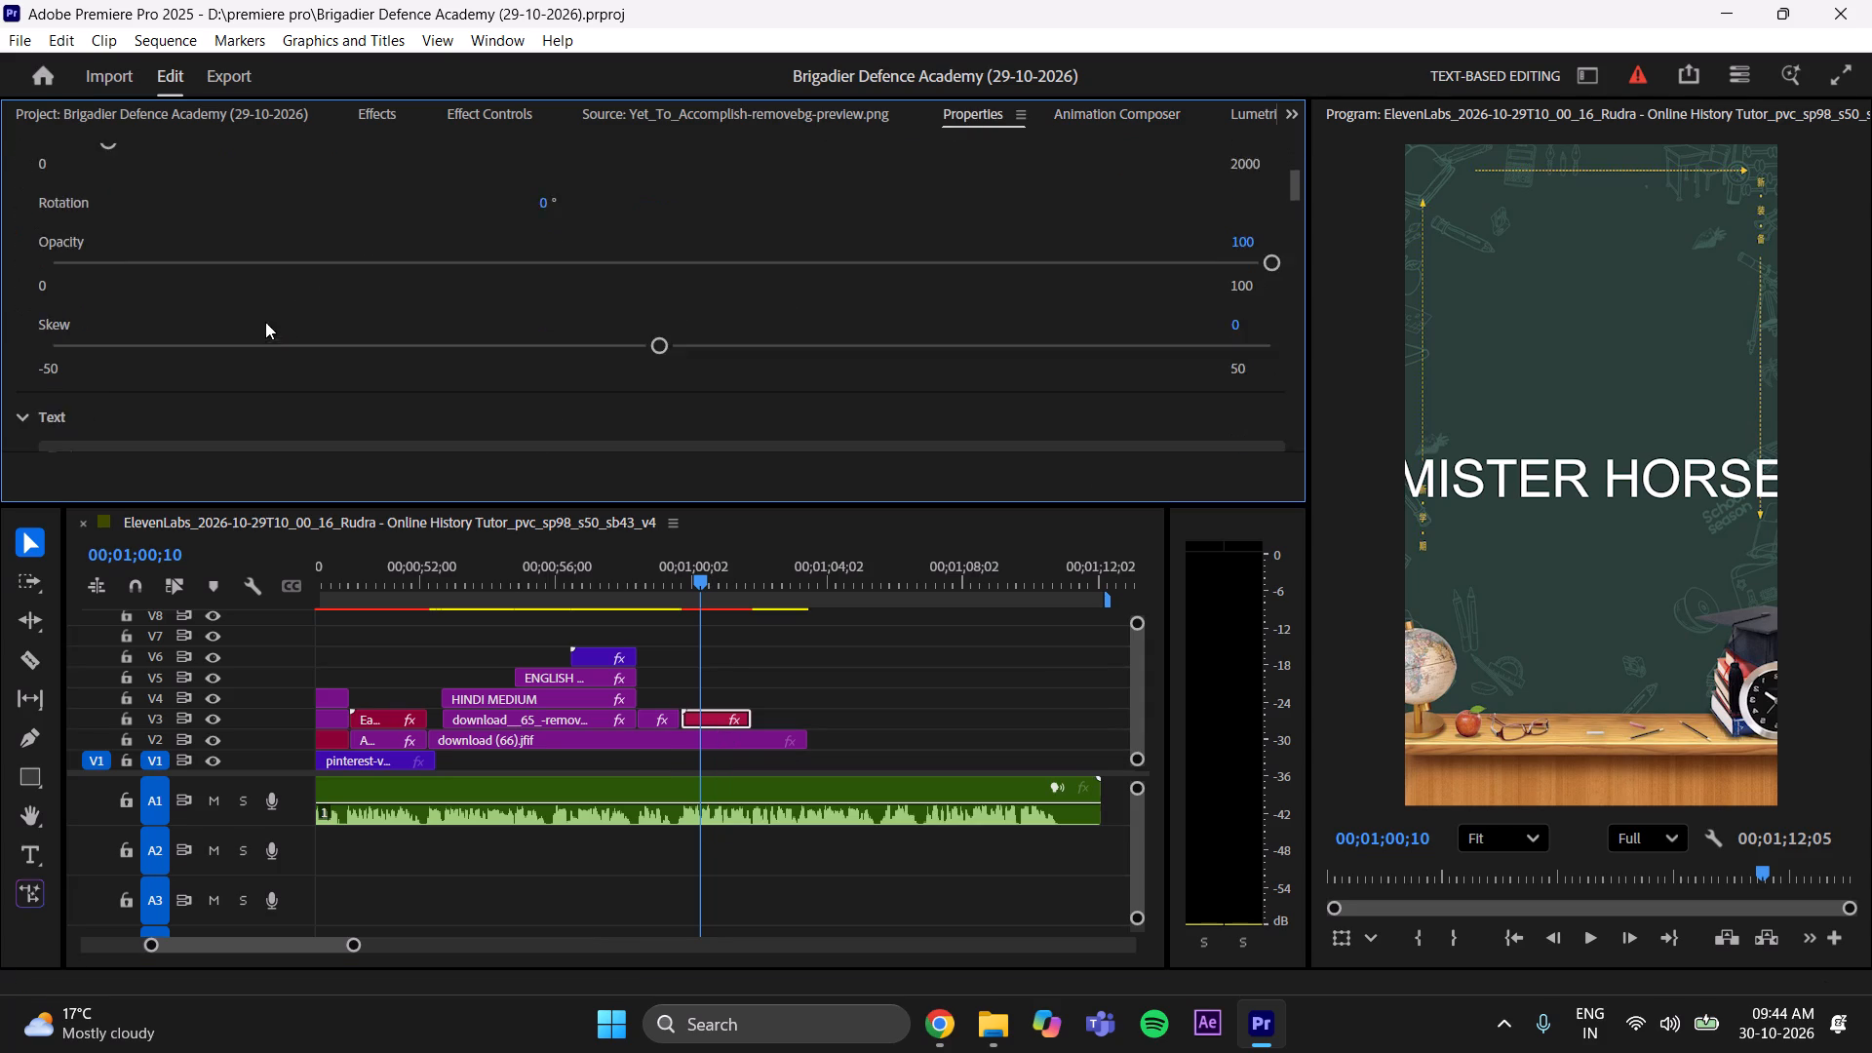
scroll(265, 322, down, 2)
scroll(178, 284, down, 7)
drag(352, 360, 335, 368)
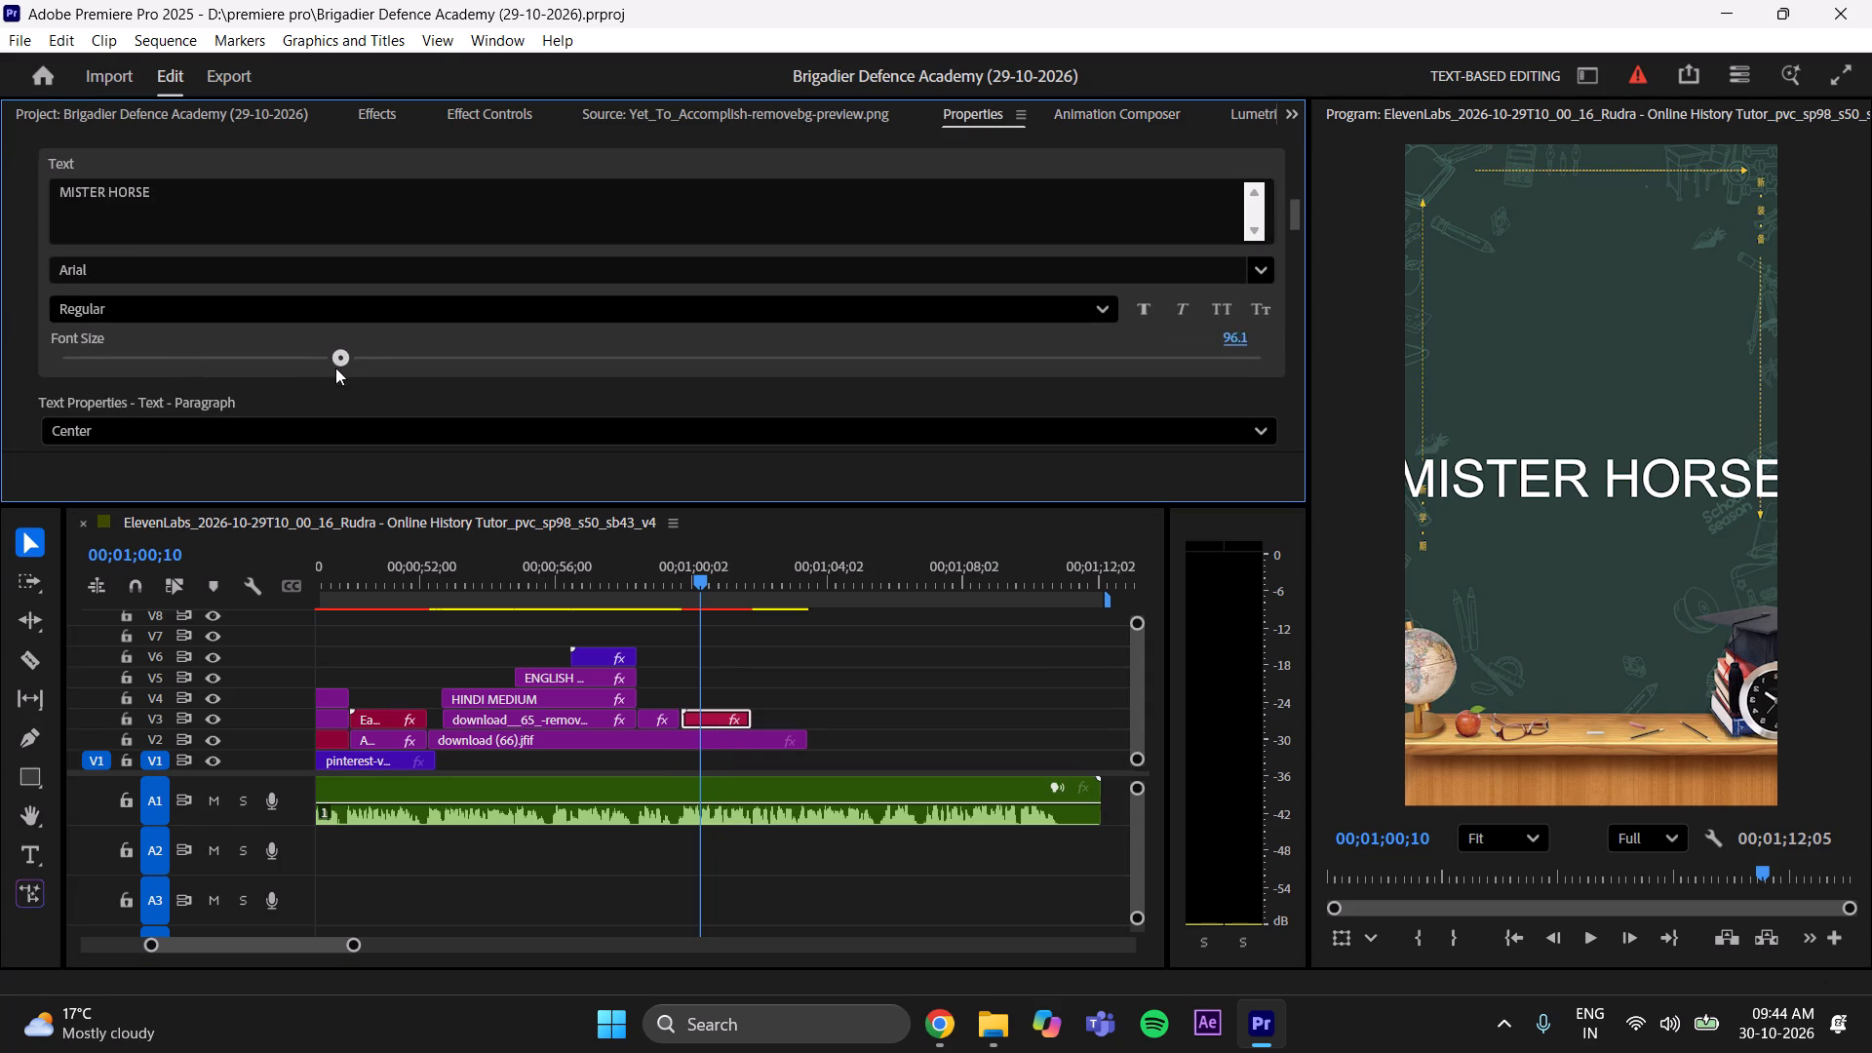
drag(335, 368, 240, 411)
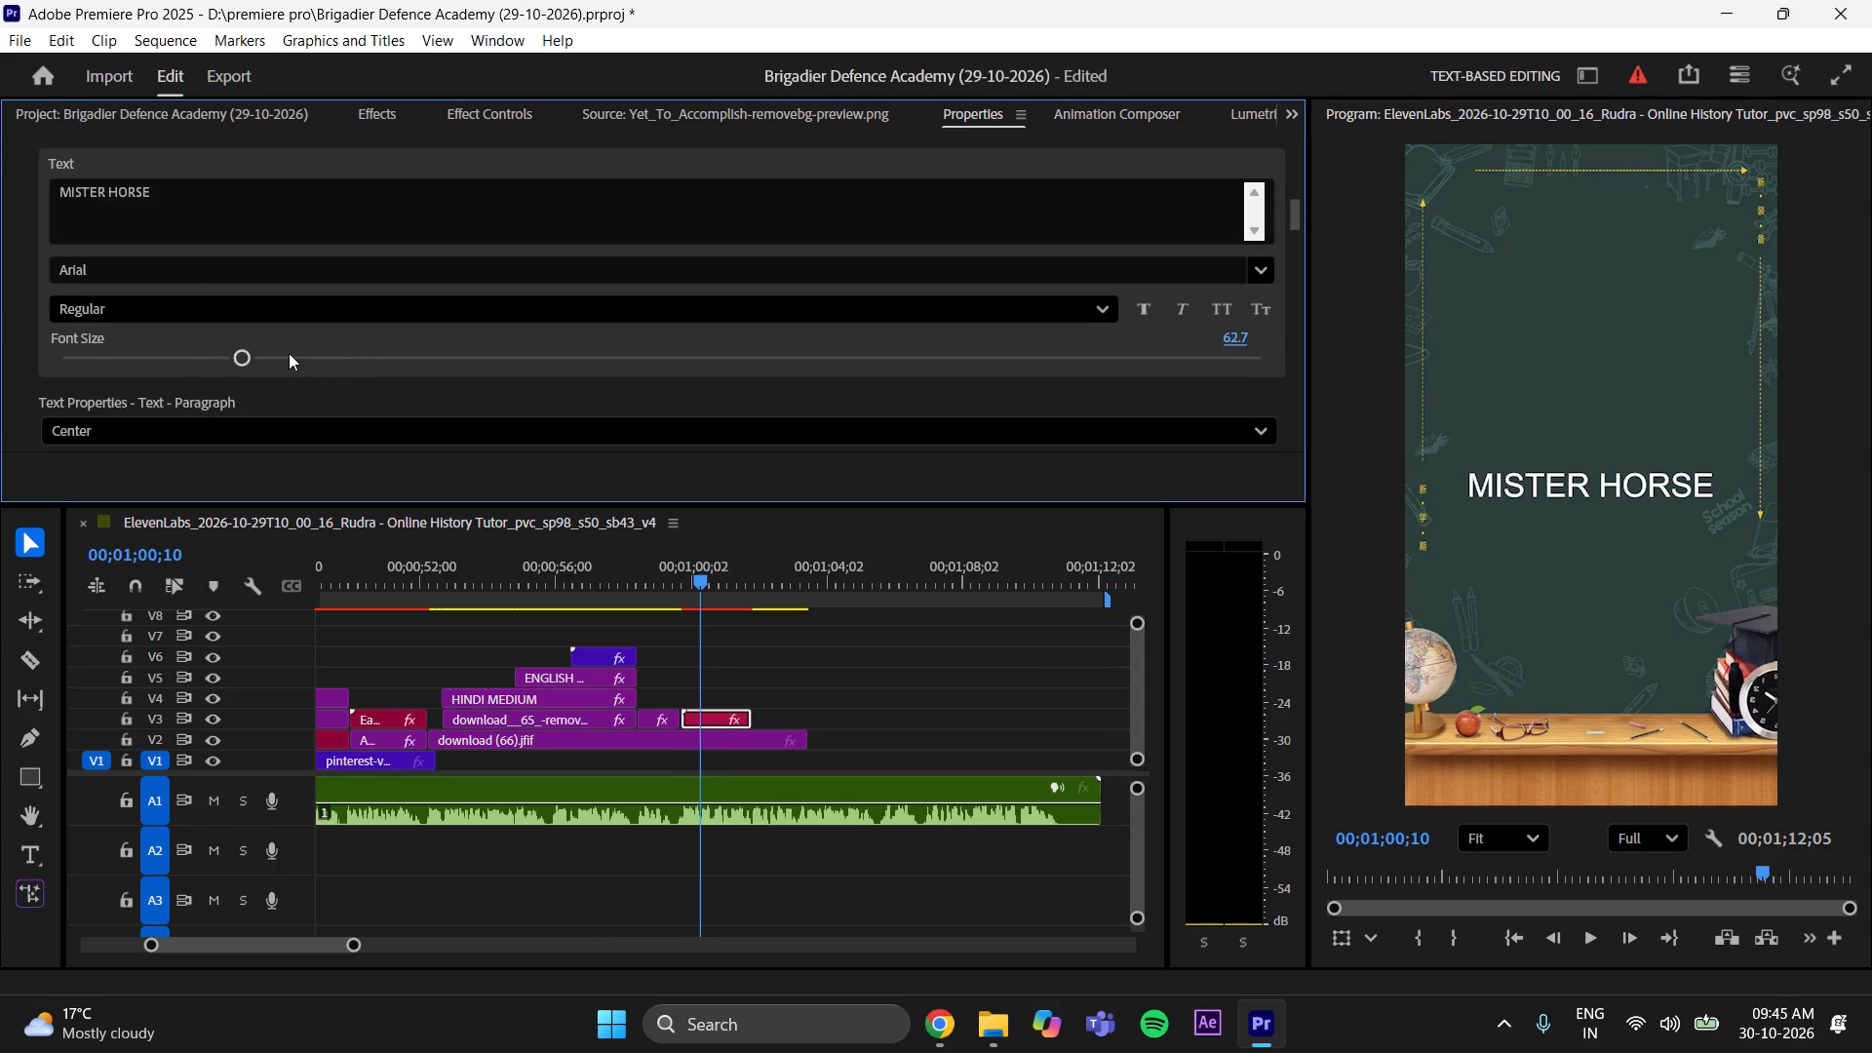
Reduce the MISTER HORSE placeholder text's font size to 59.0.
click(230, 354)
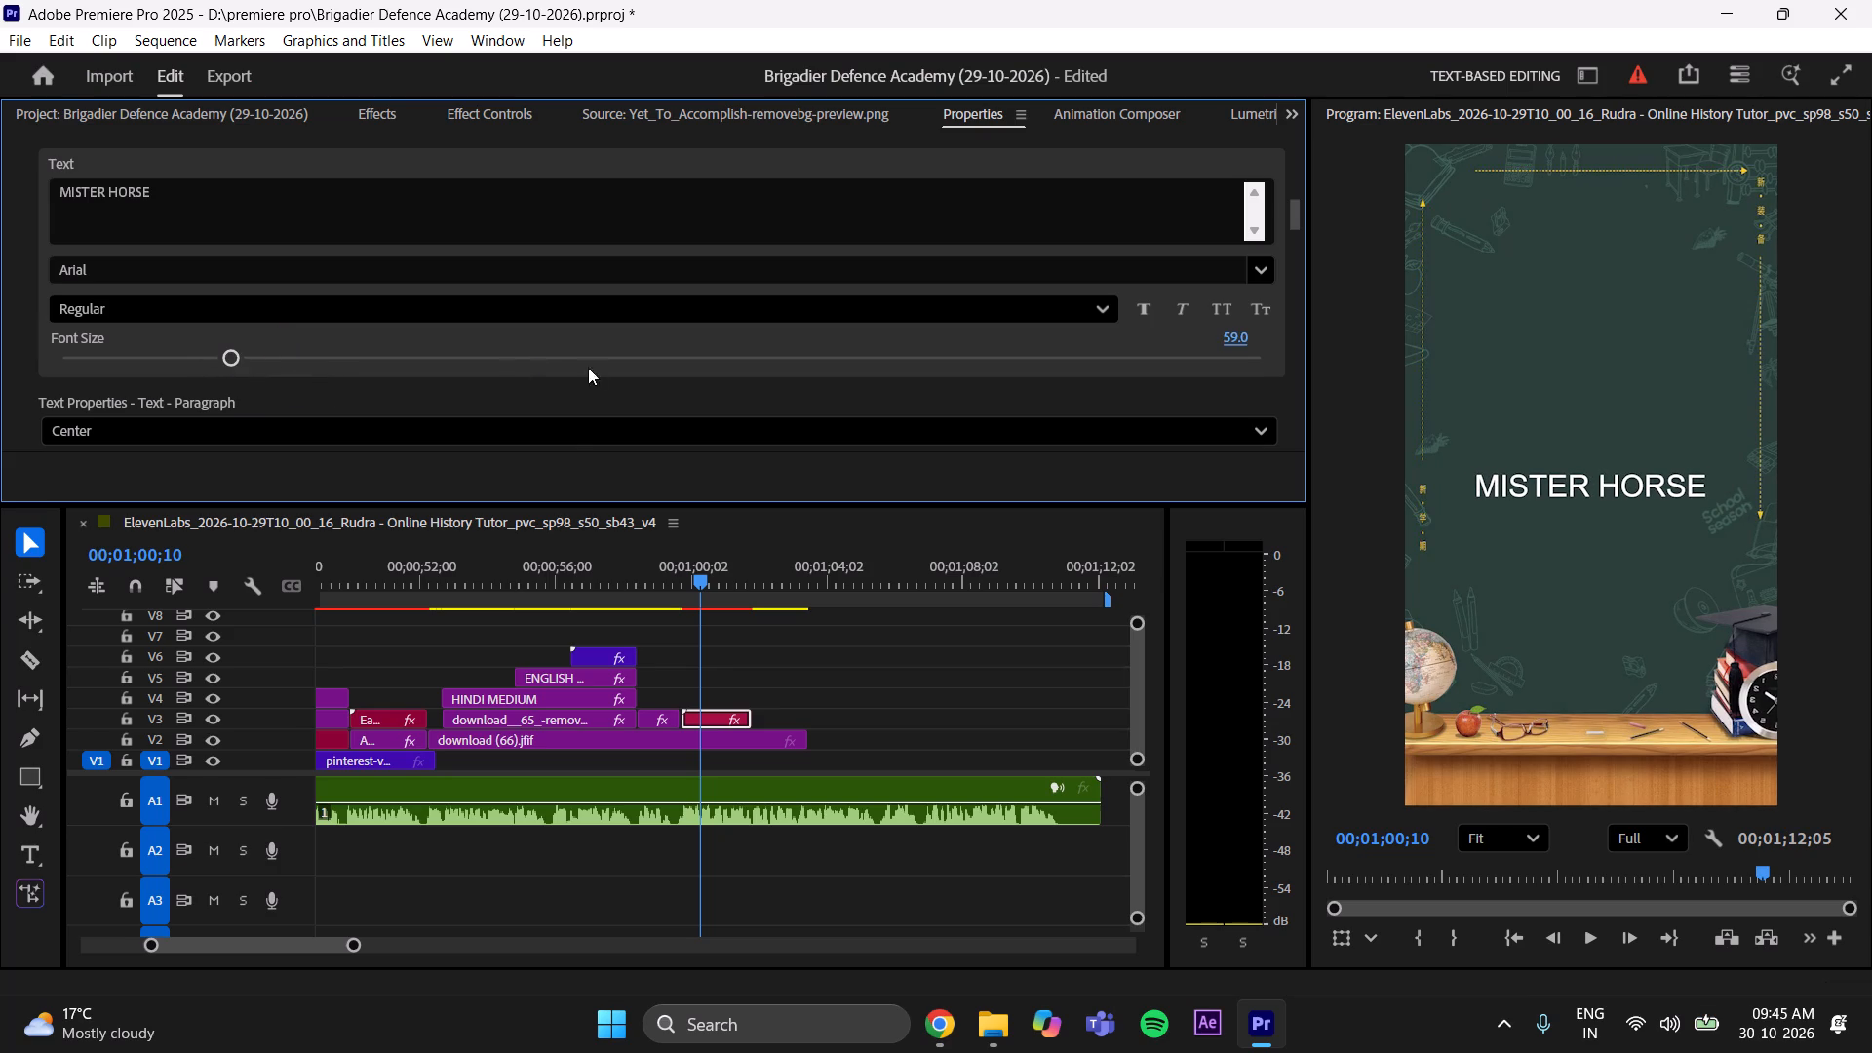
Raise the MISTER HORSE text on the chalkboard to a Y position of 289.0 and save the project.
scroll(588, 404, up, 20)
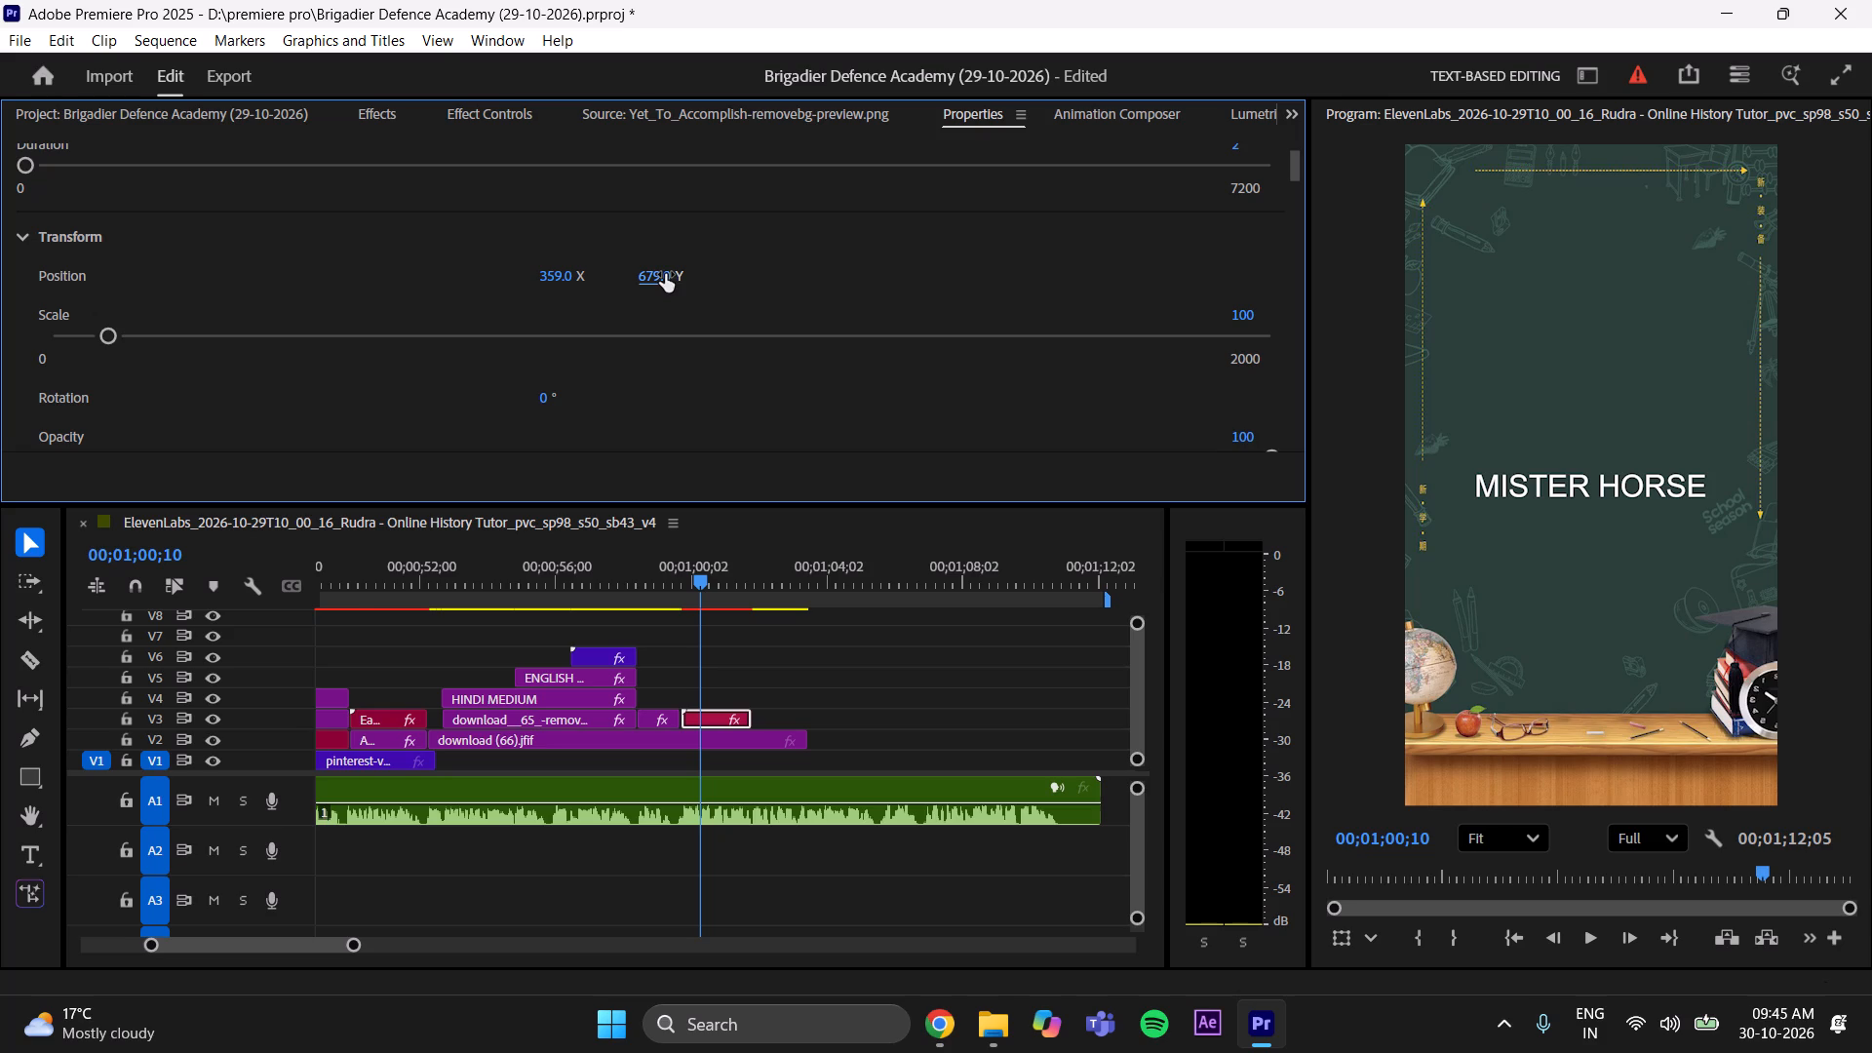
drag(665, 274, 403, 282)
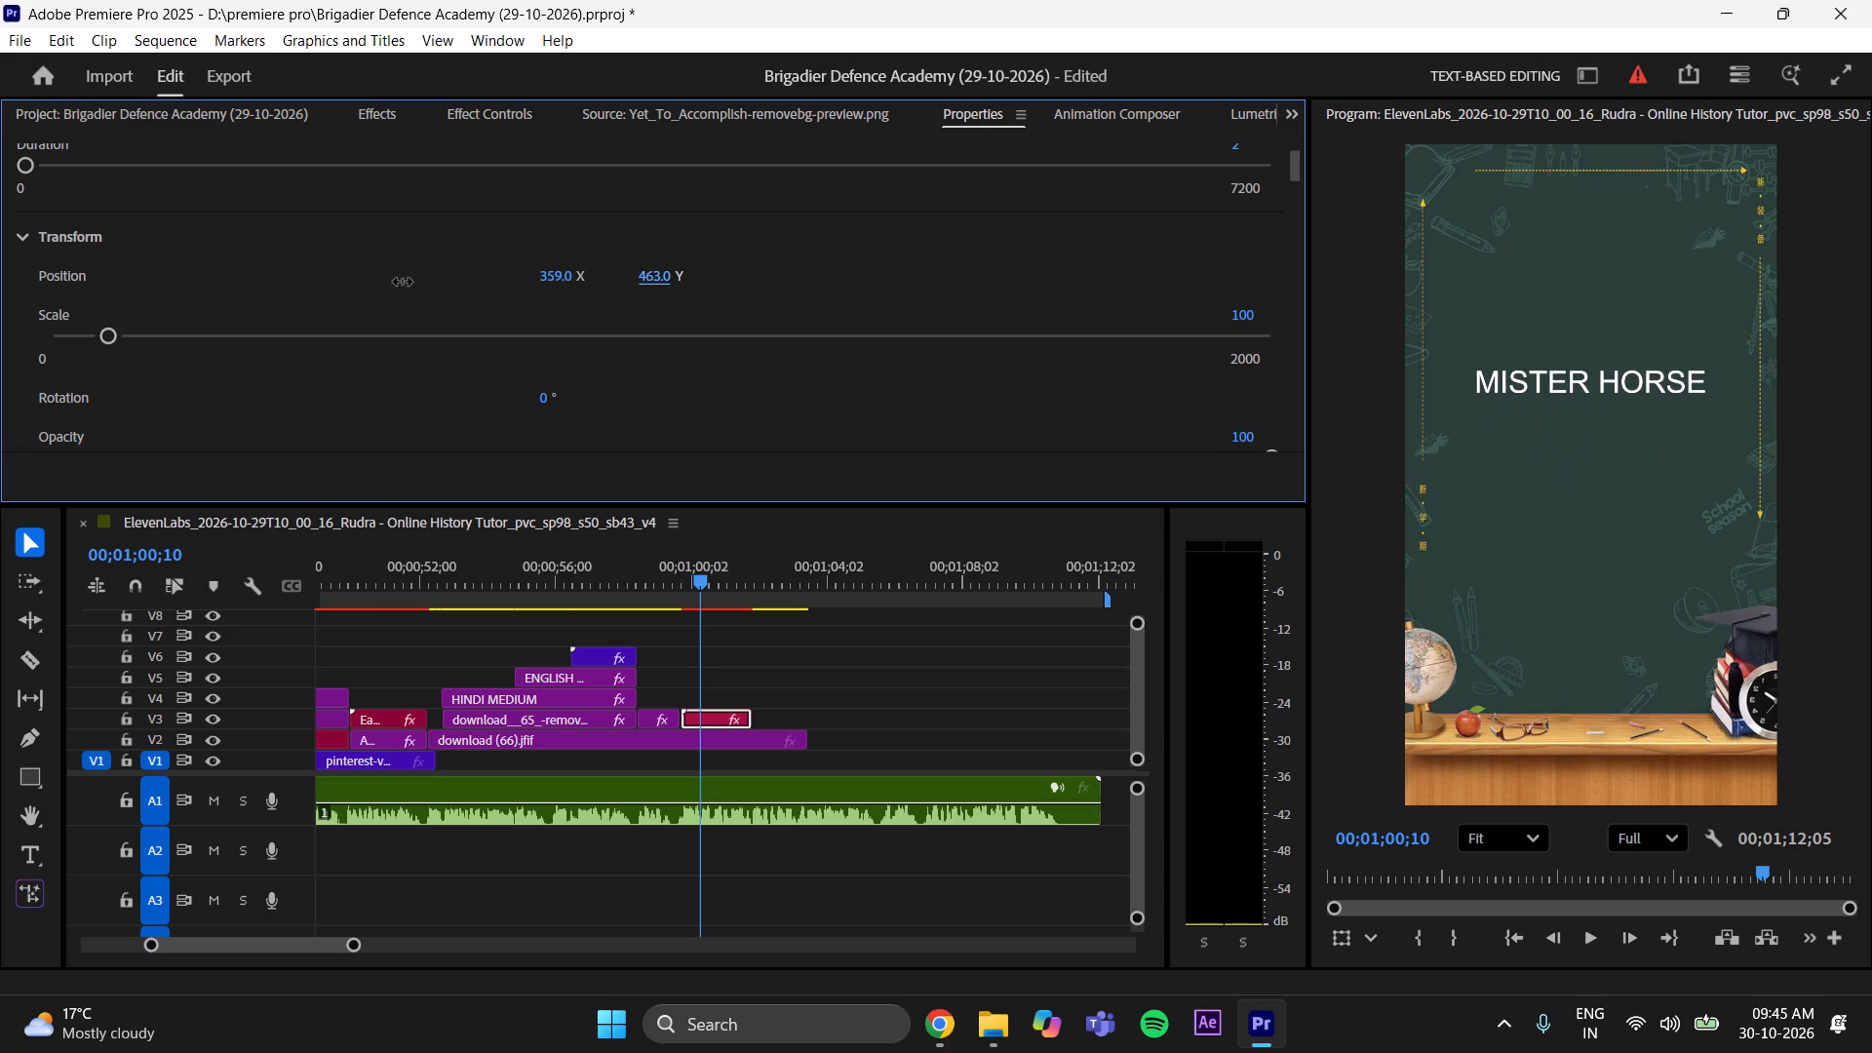
drag(403, 282, 339, 308)
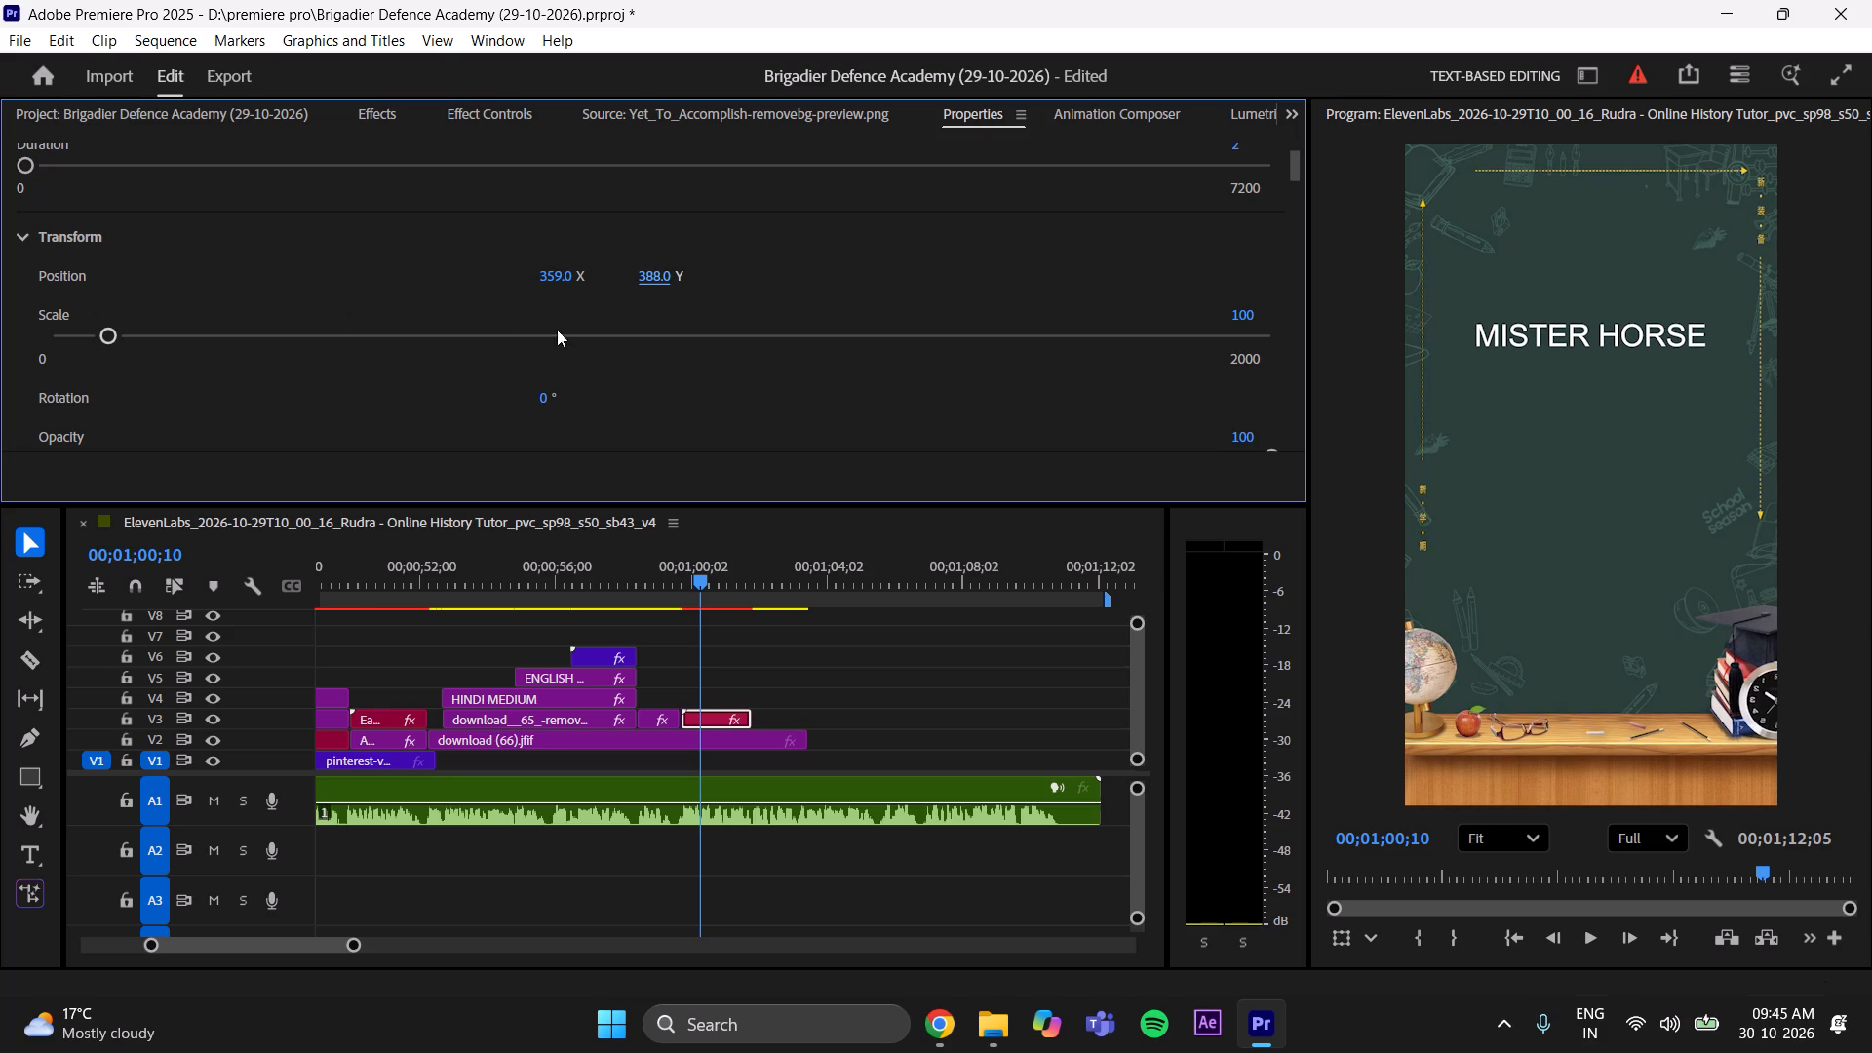
drag(659, 279, 587, 322)
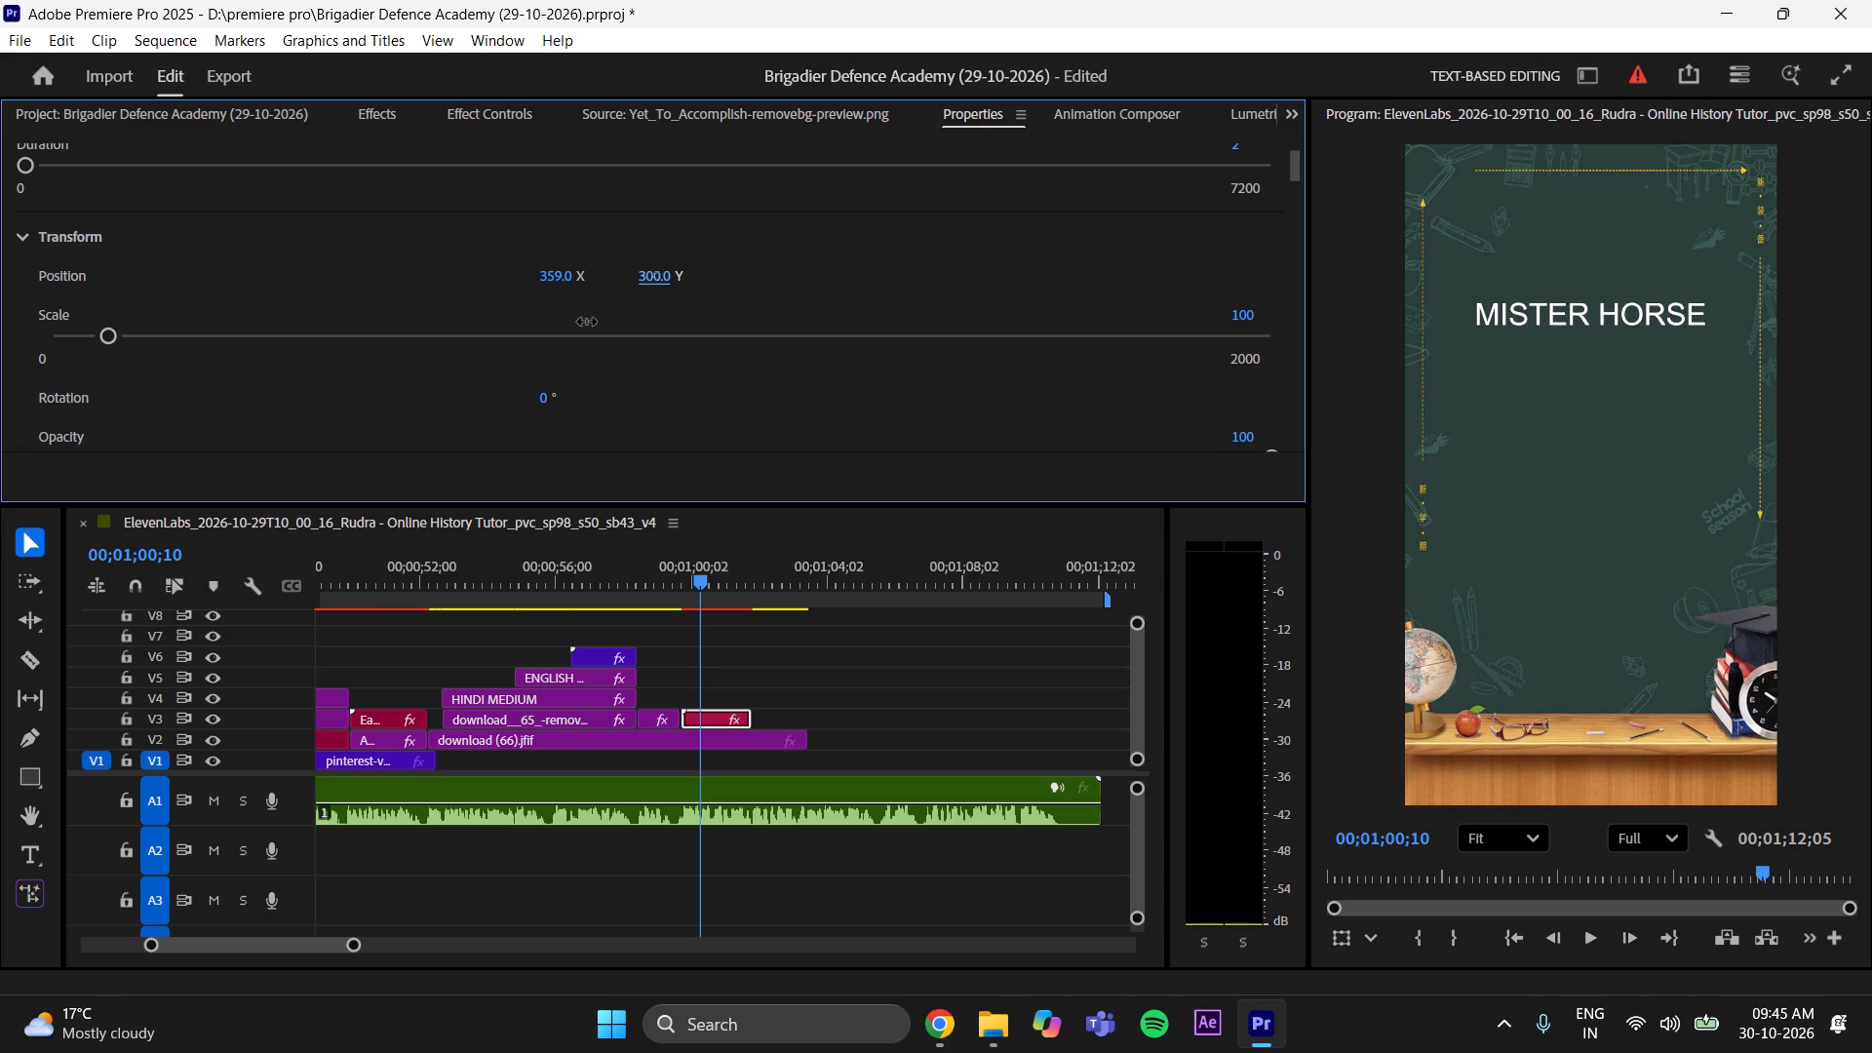
drag(587, 322, 585, 331)
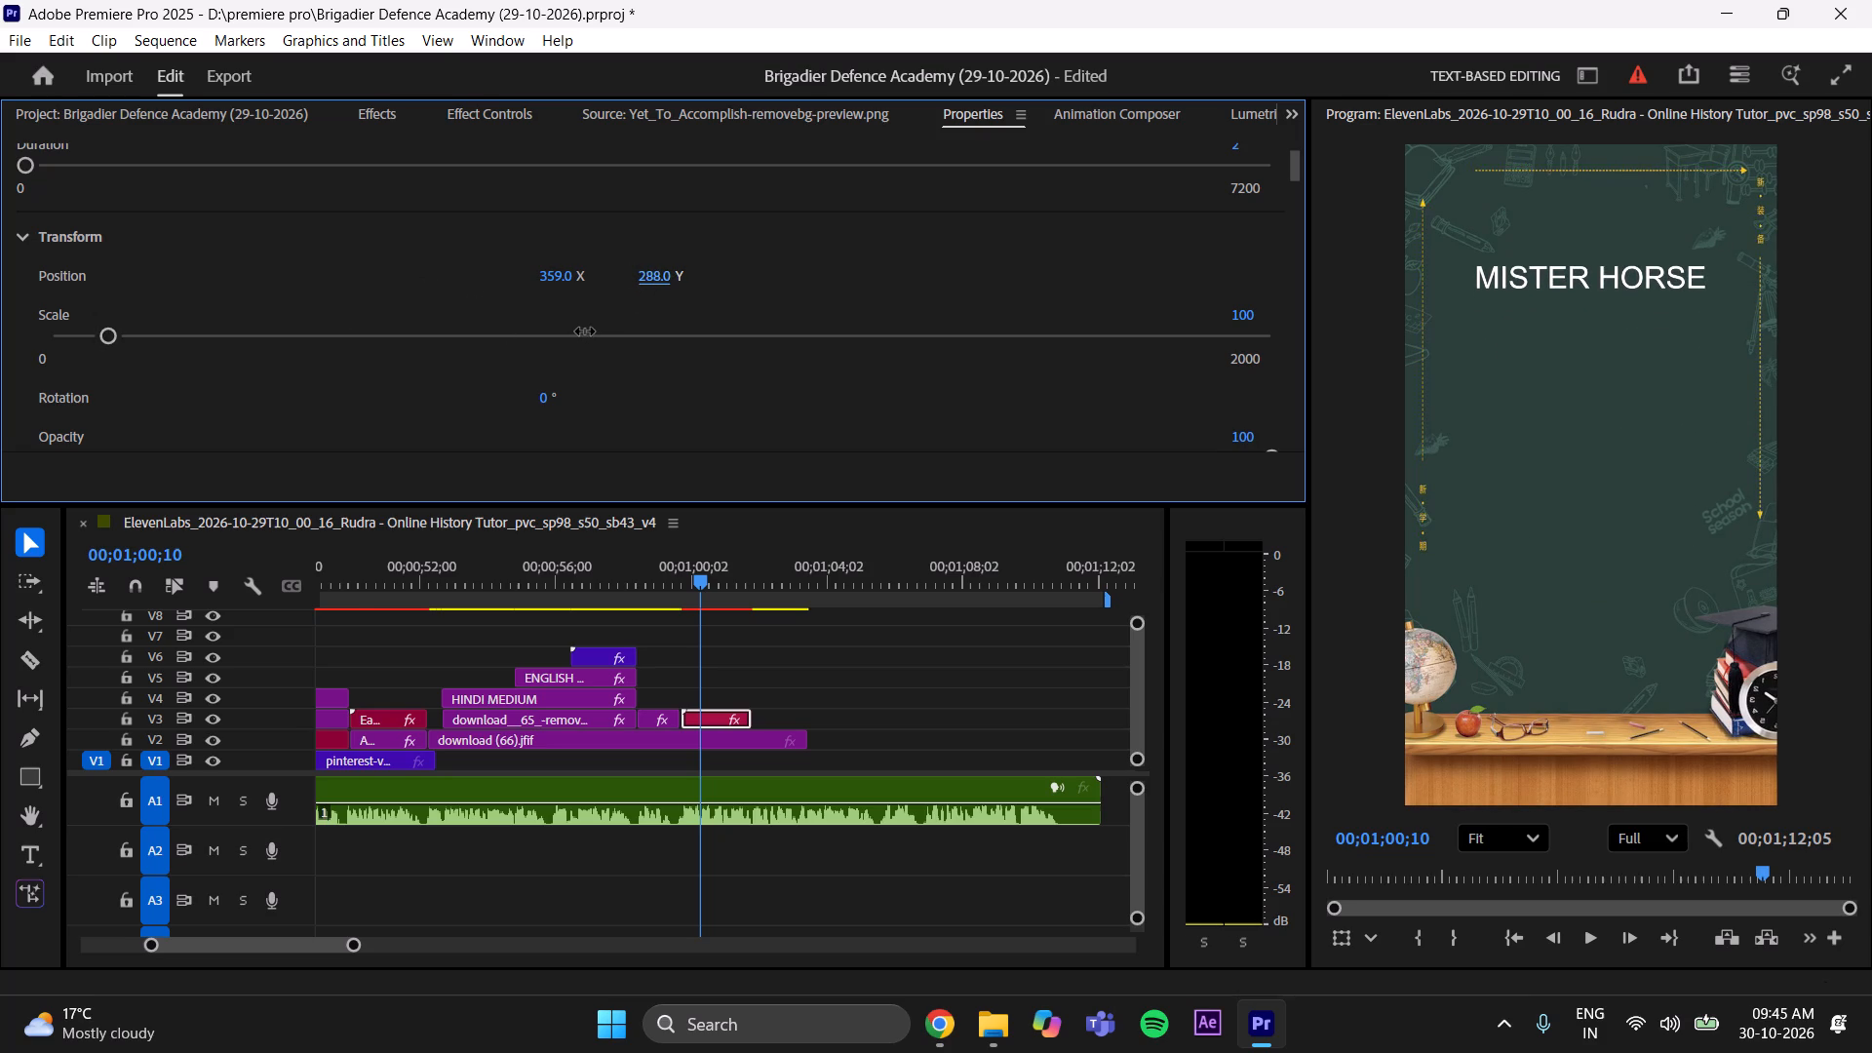
drag(585, 331, 586, 331)
scroll(612, 382, up, 5)
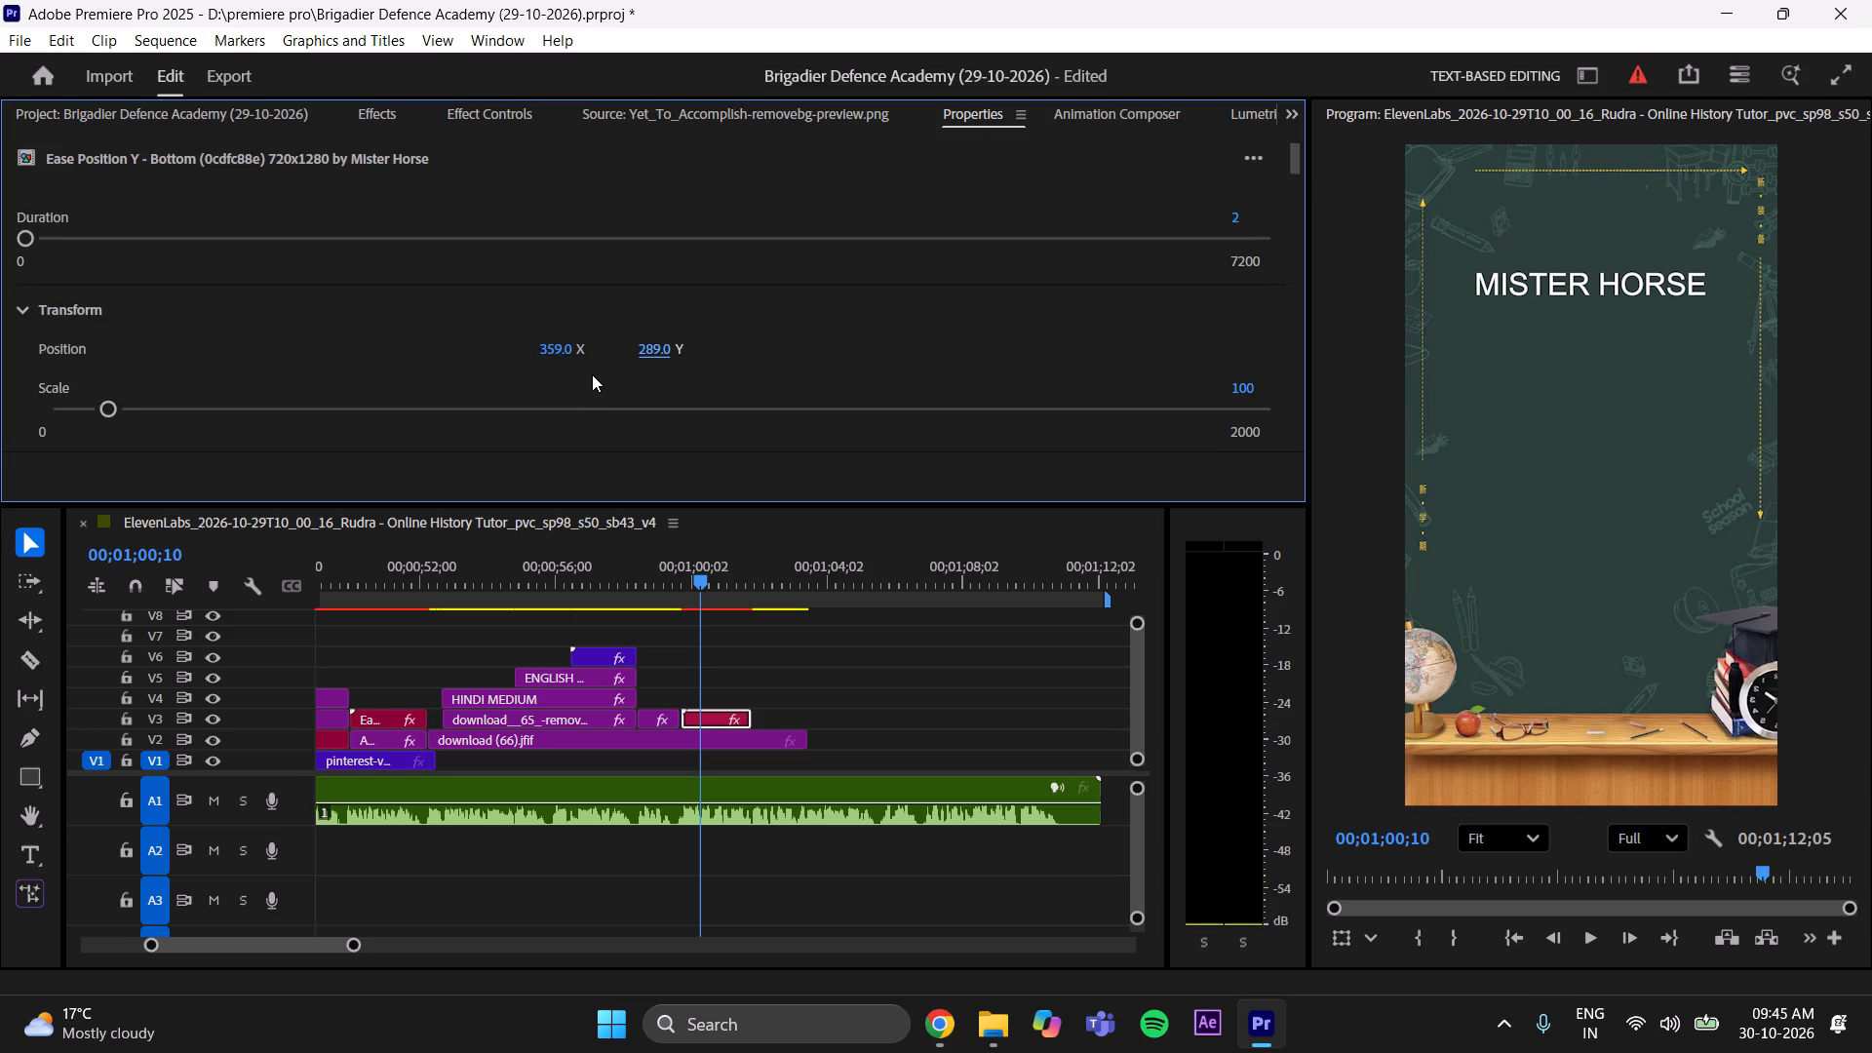
scroll(591, 373, up, 7)
scroll(326, 281, down, 19)
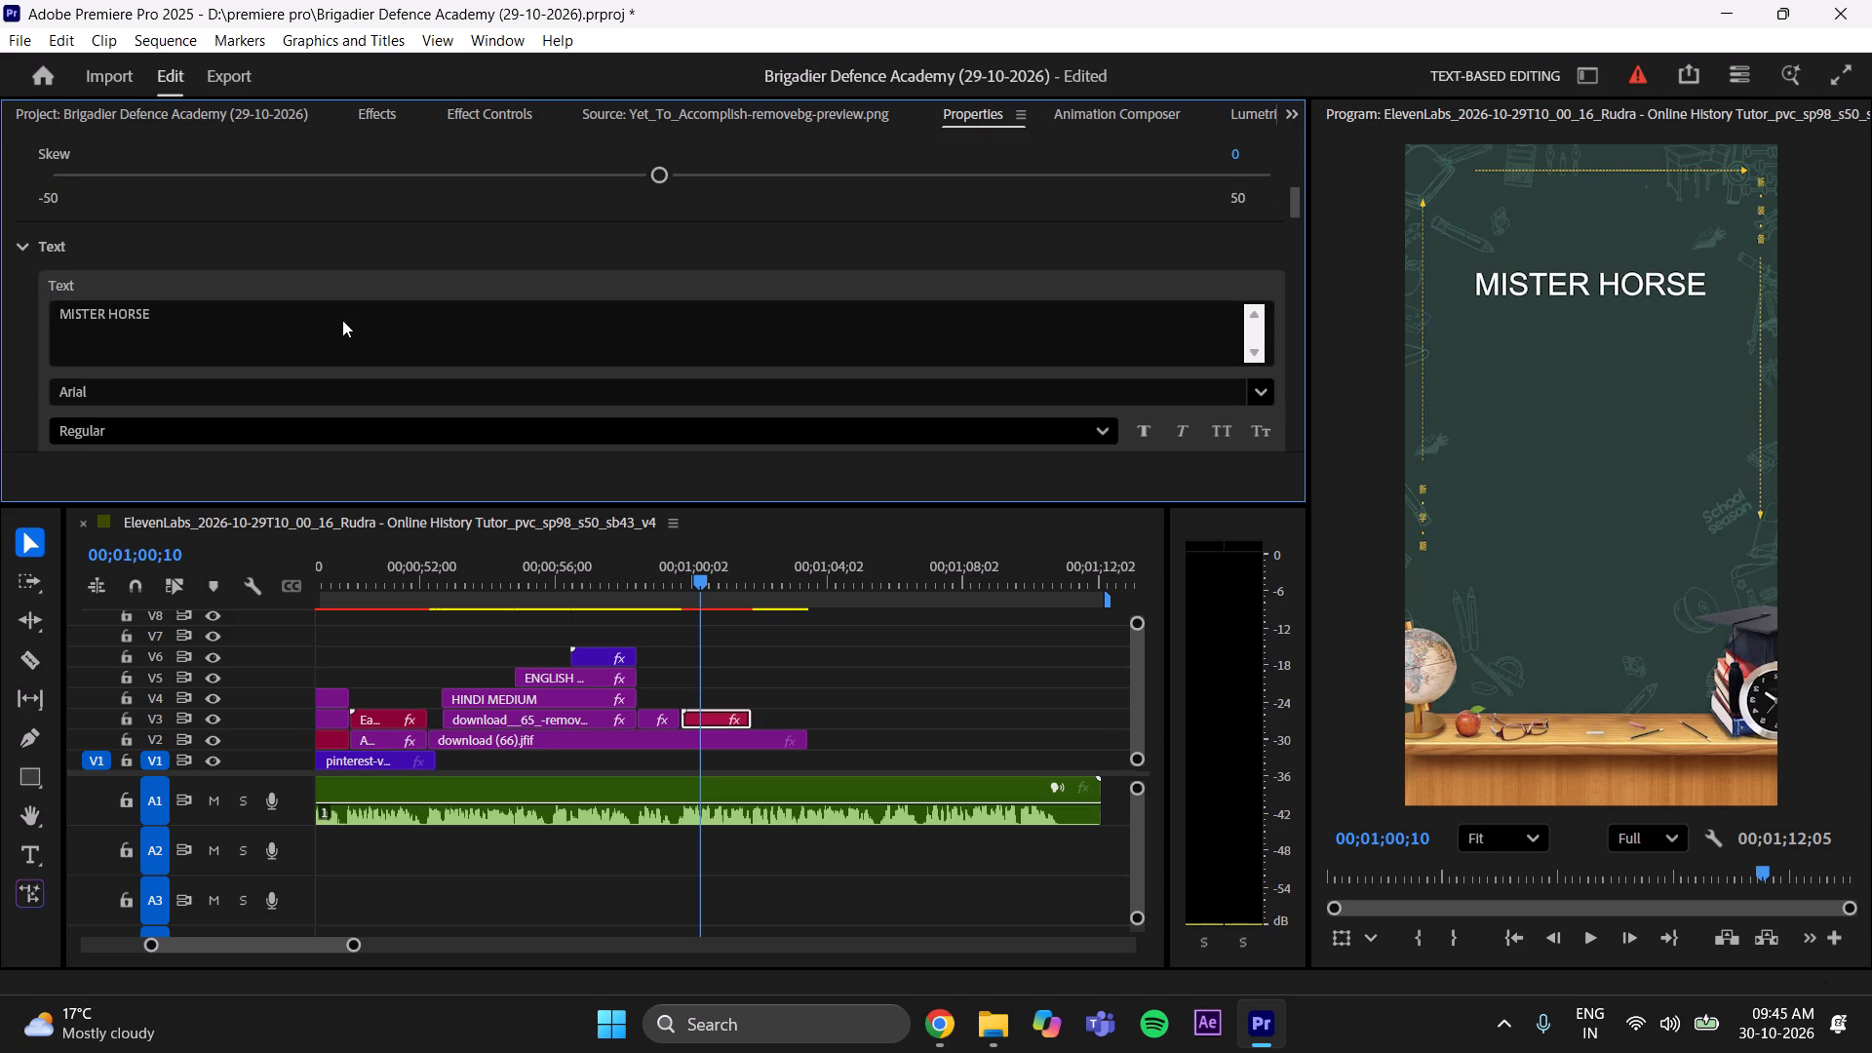
key(ctrl+s)
key(ctrl+s)
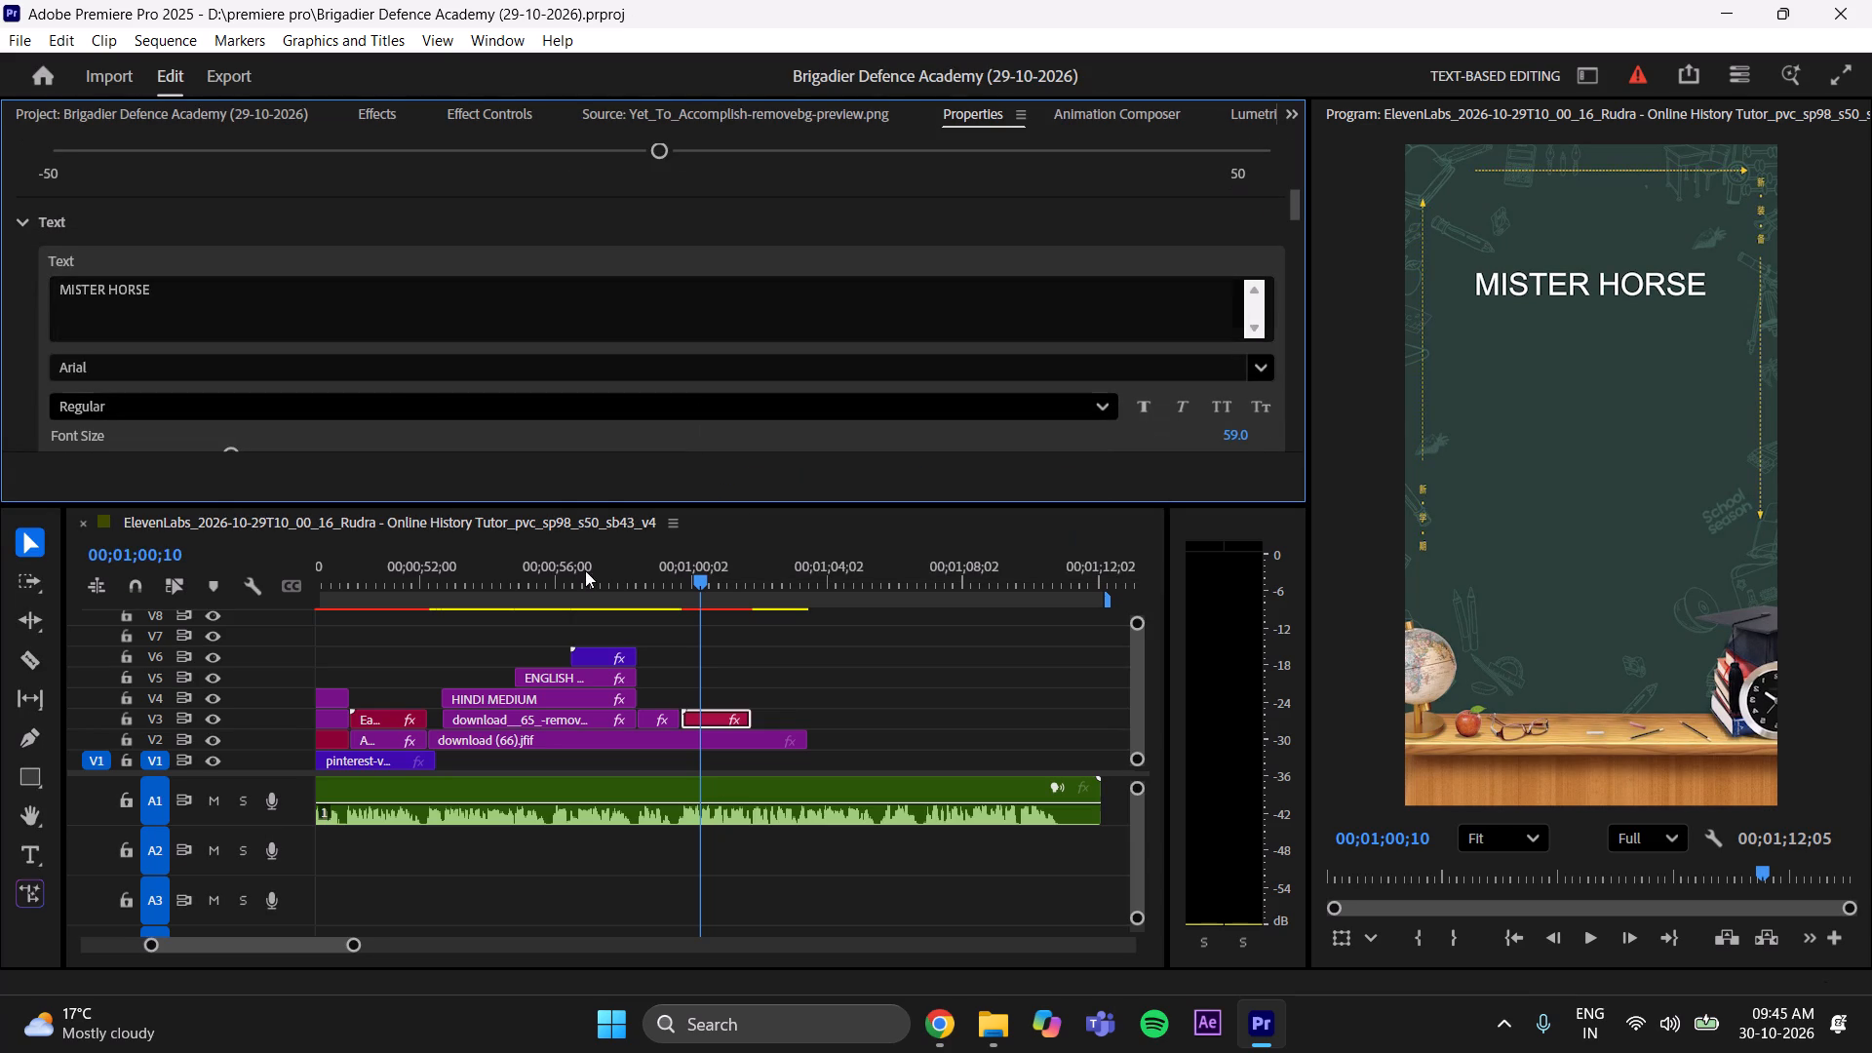
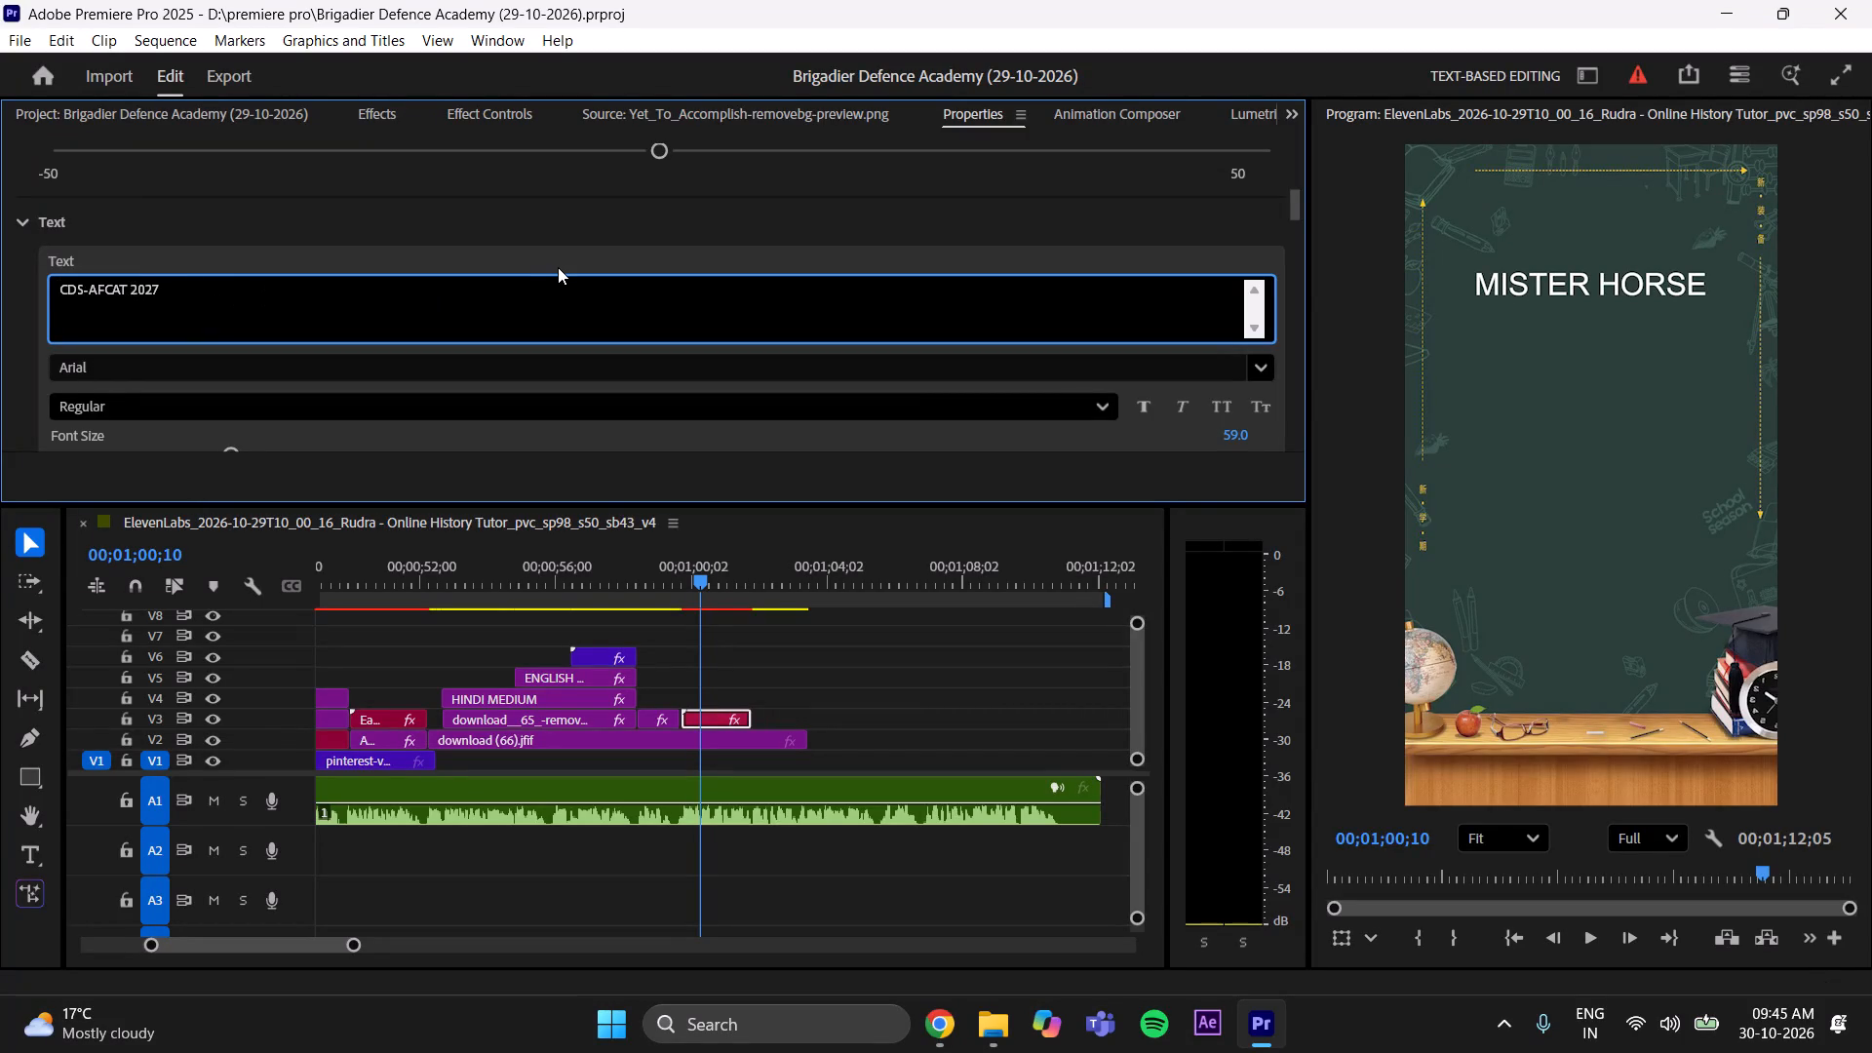
Split the CDS-AFCAT 2027 text into two lines, with CDS-AFCAT on the first and 2027 on the second.
key(BackSpace)
key(Return)
click(7, 331)
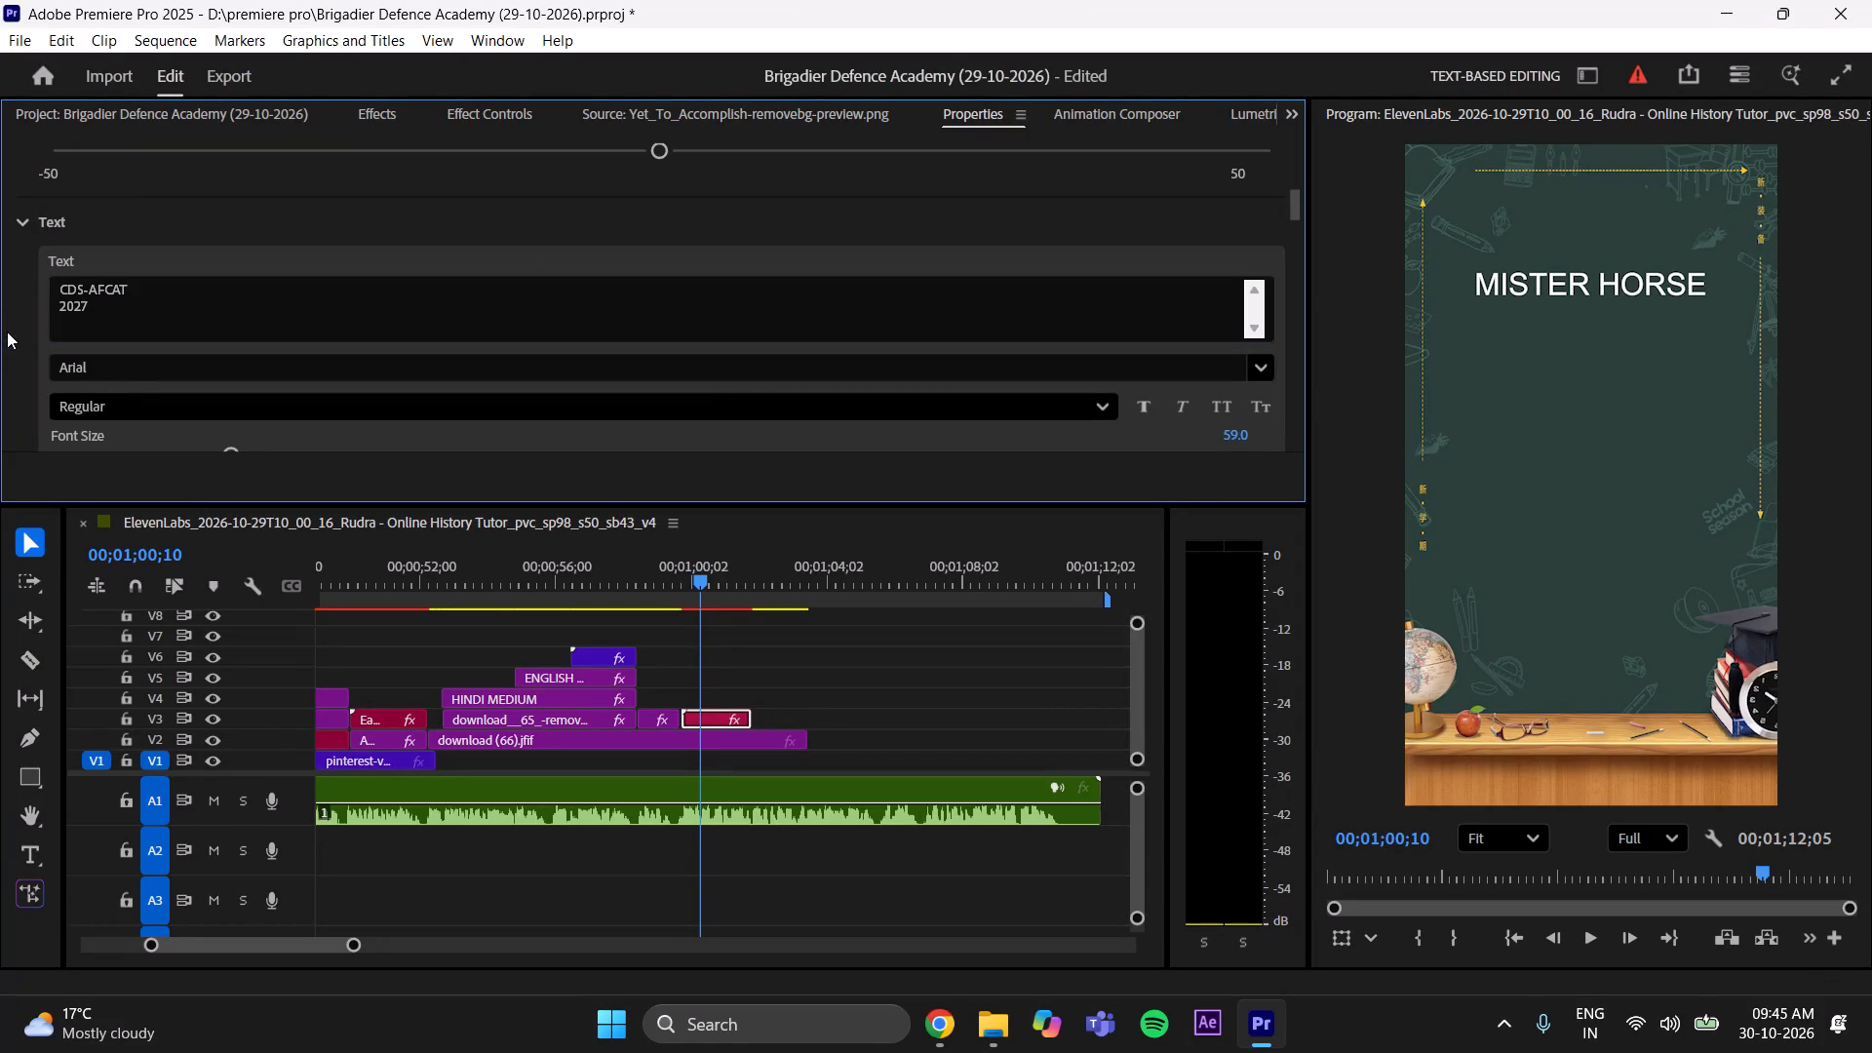
Open the font choices for the two-line CDS-AFCAT 2027 text.
click(142, 374)
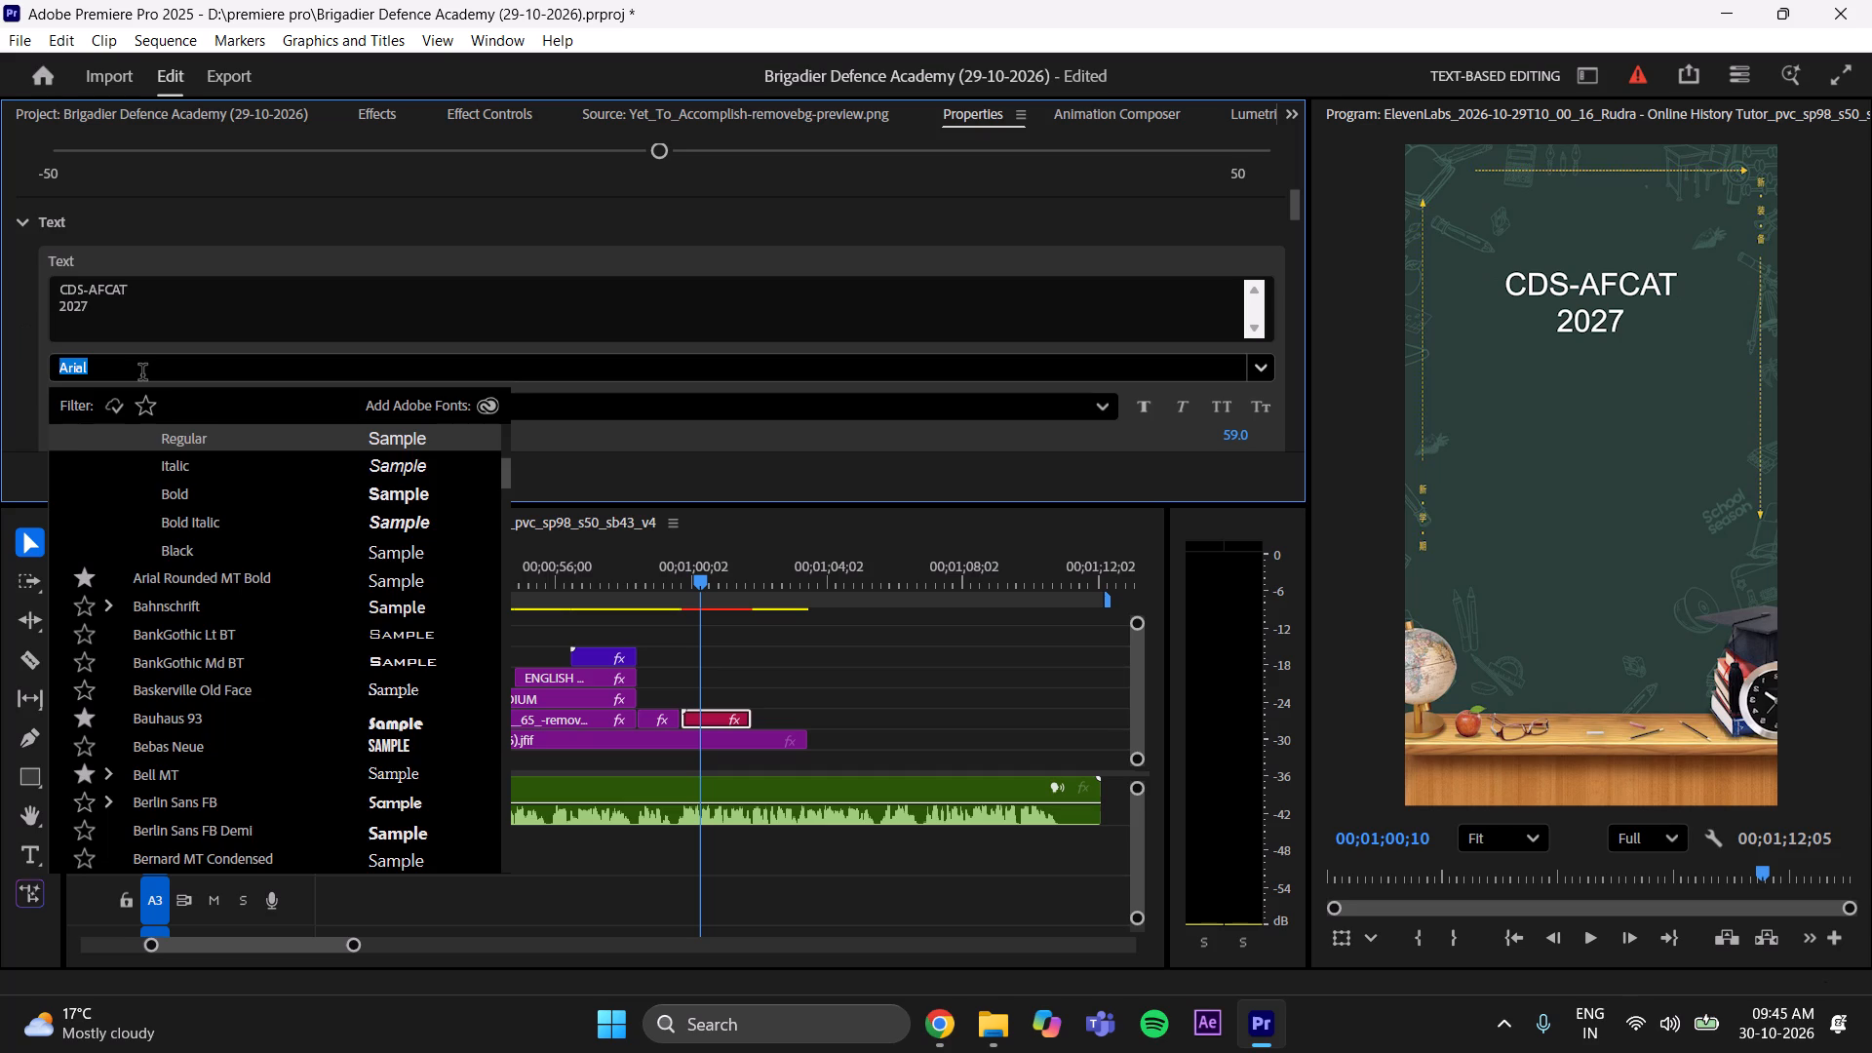
Change the CDS-AFCAT 2027 text's font to Franklin Gothic Heavy.
key(BackSpace)
text(fra)
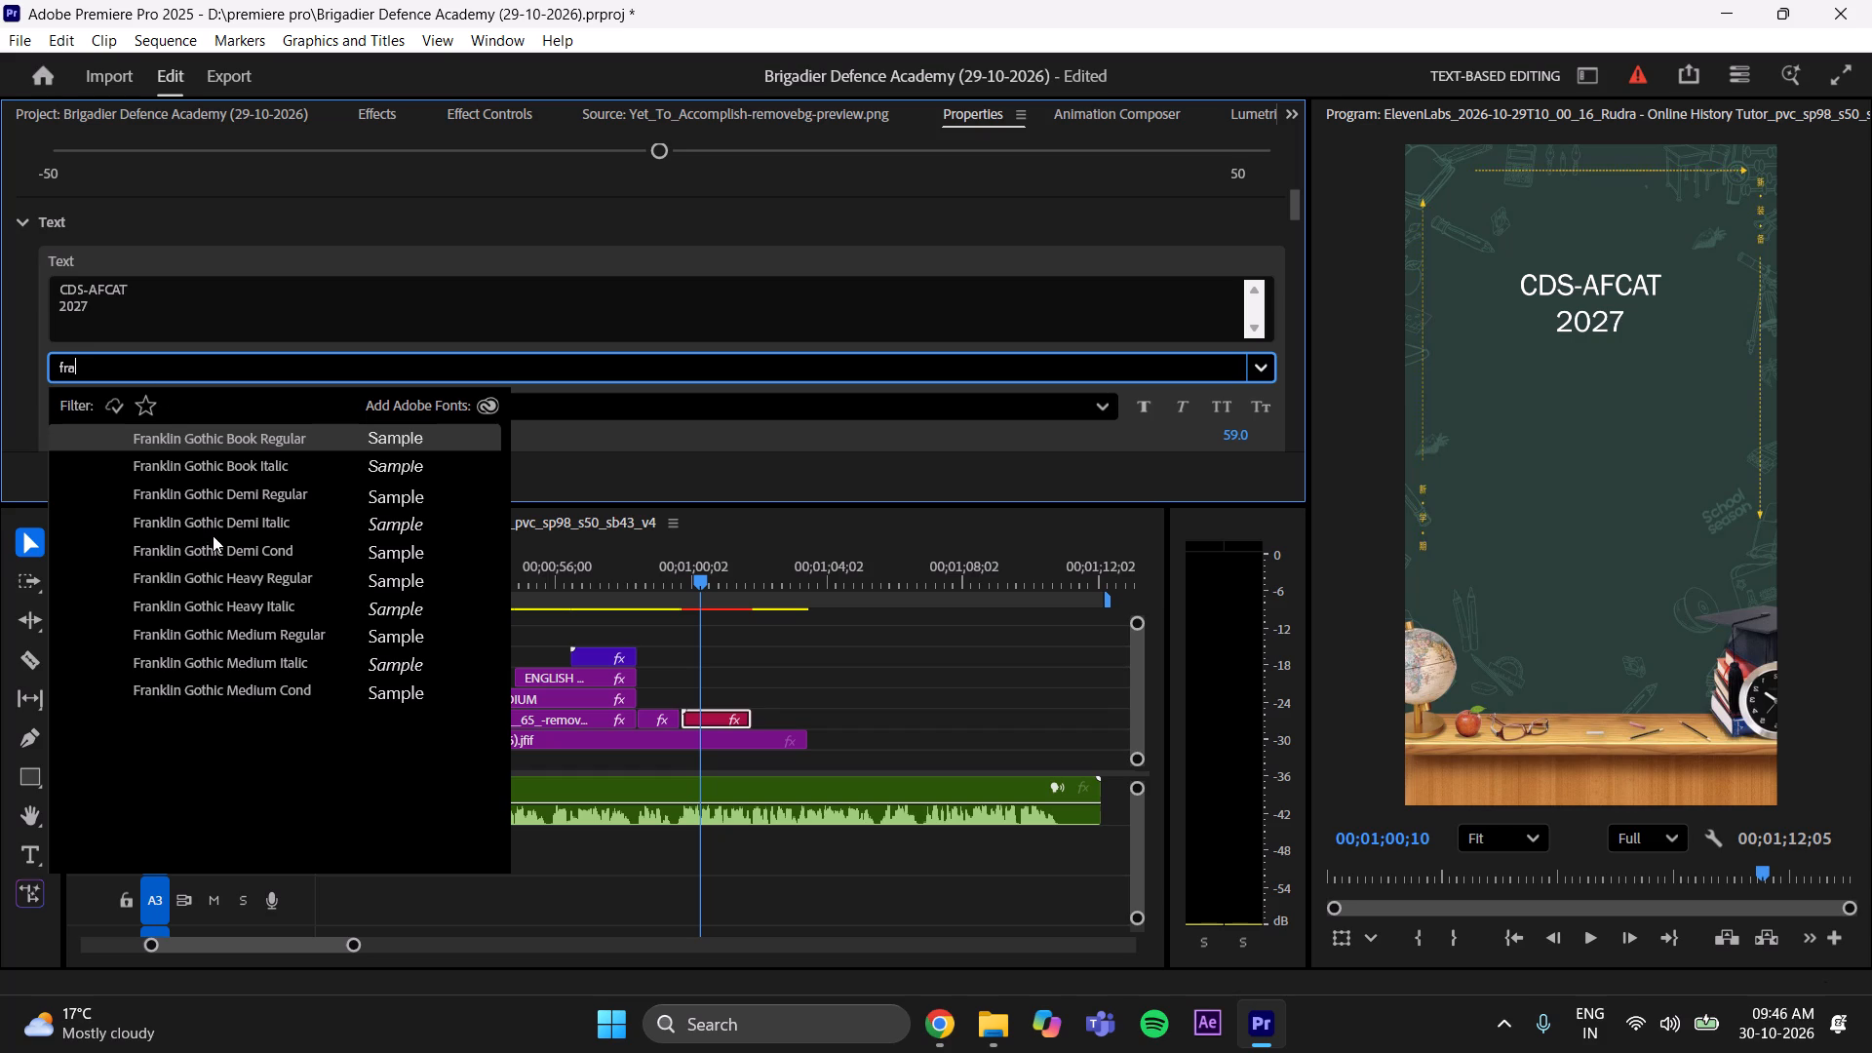
click(230, 582)
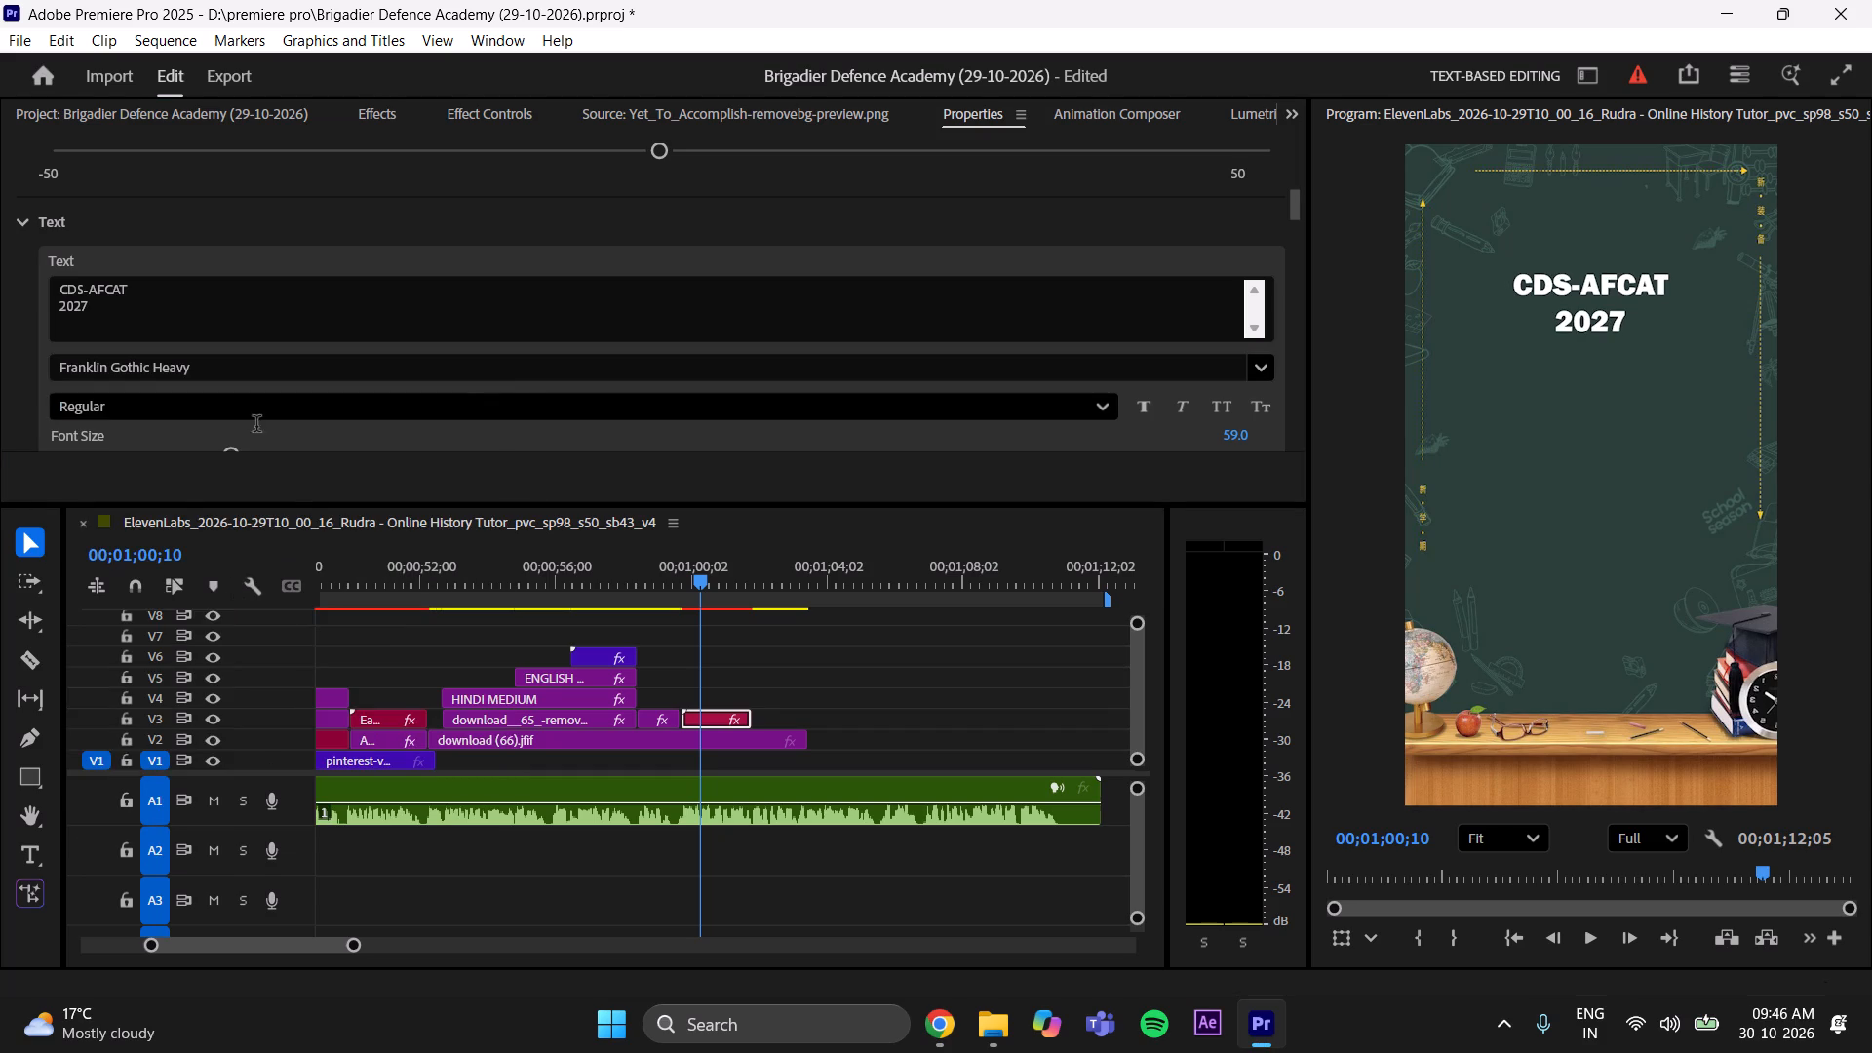
Enlarge the CDS-AFCAT 2027 text's font size to 67.4 and save the project.
scroll(14, 351, down, 6)
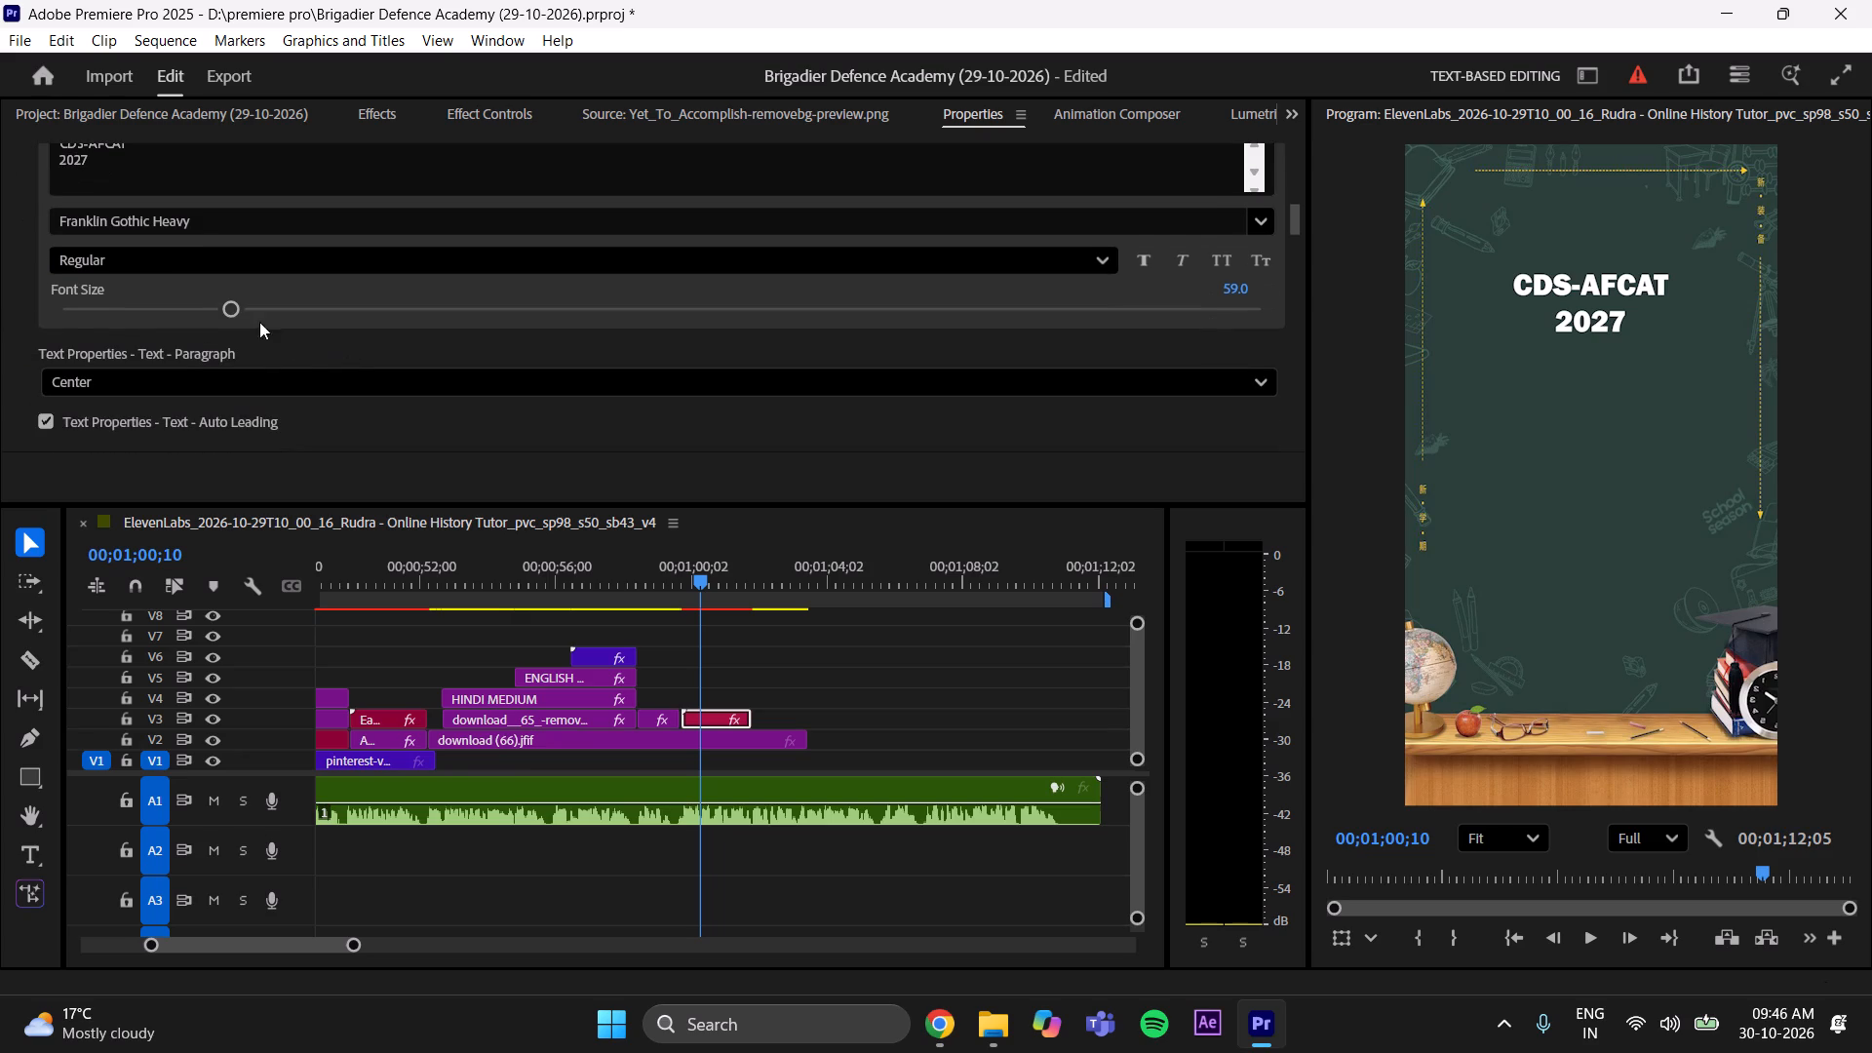
drag(233, 304, 270, 297)
right_click(266, 296)
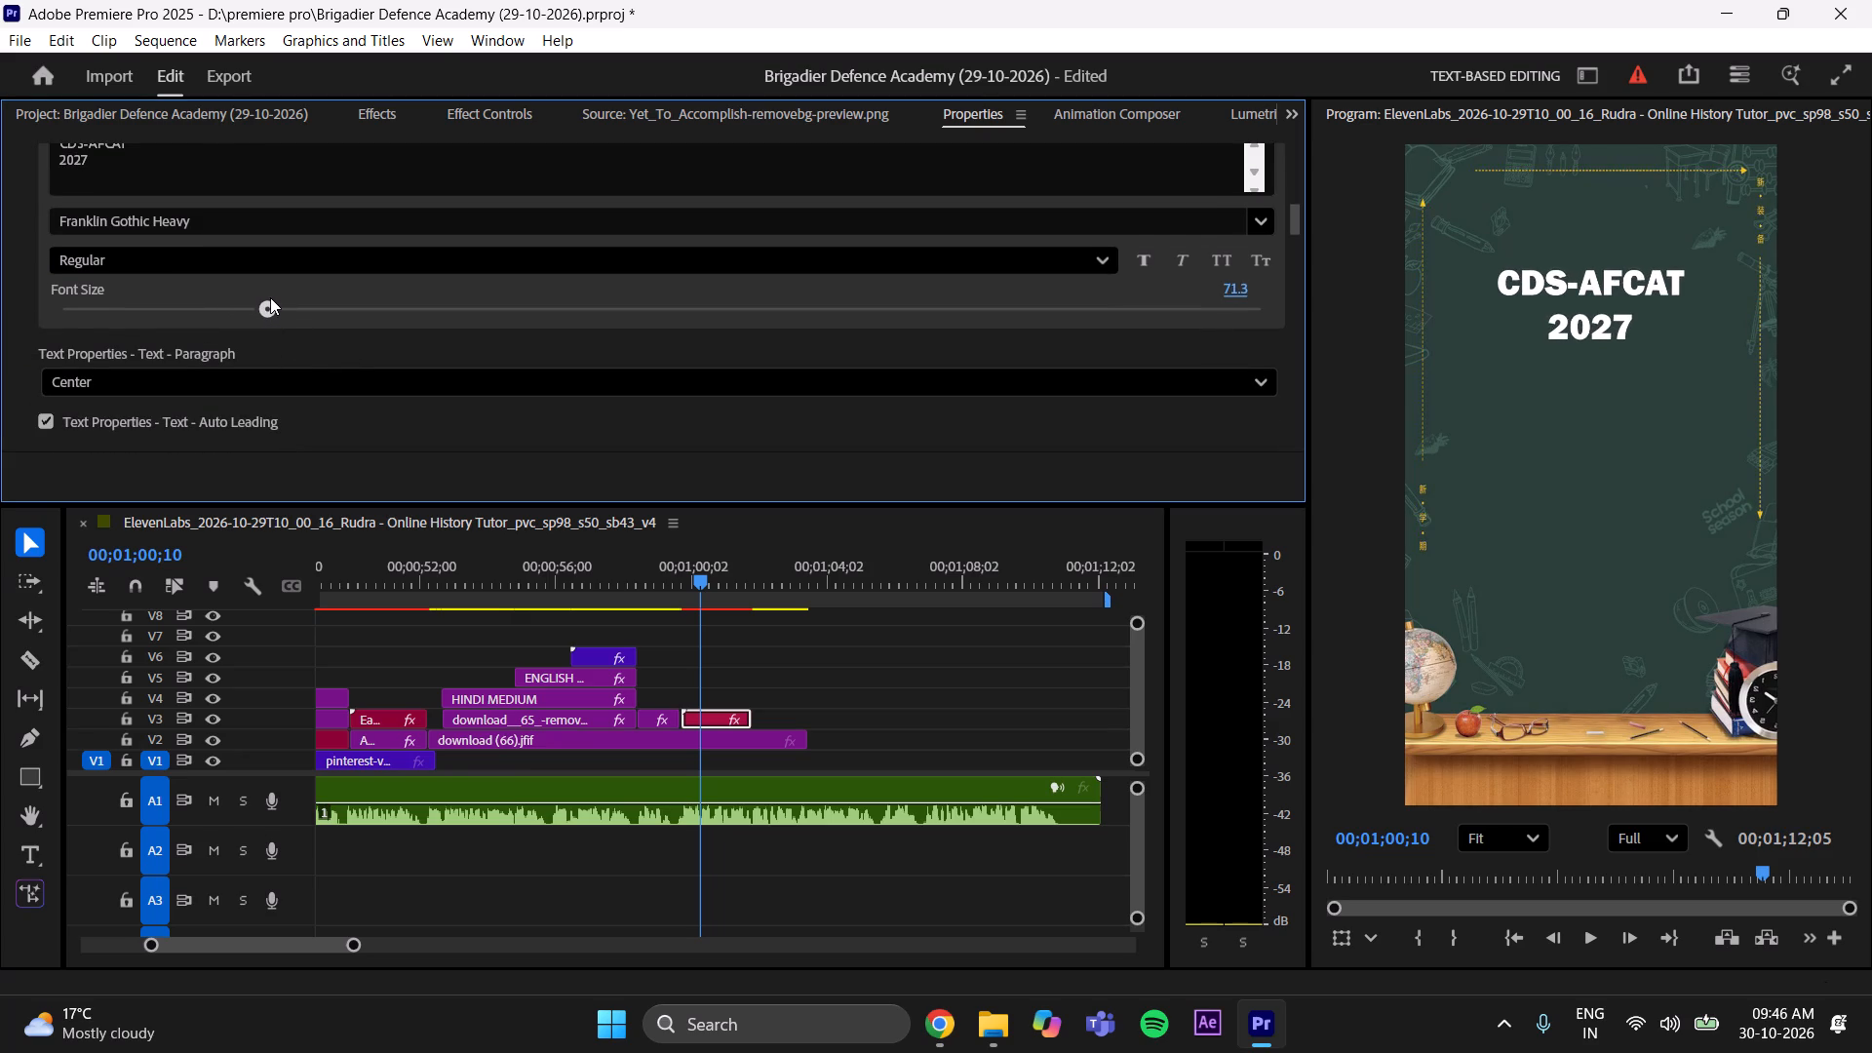
drag(270, 297, 254, 305)
click(250, 307)
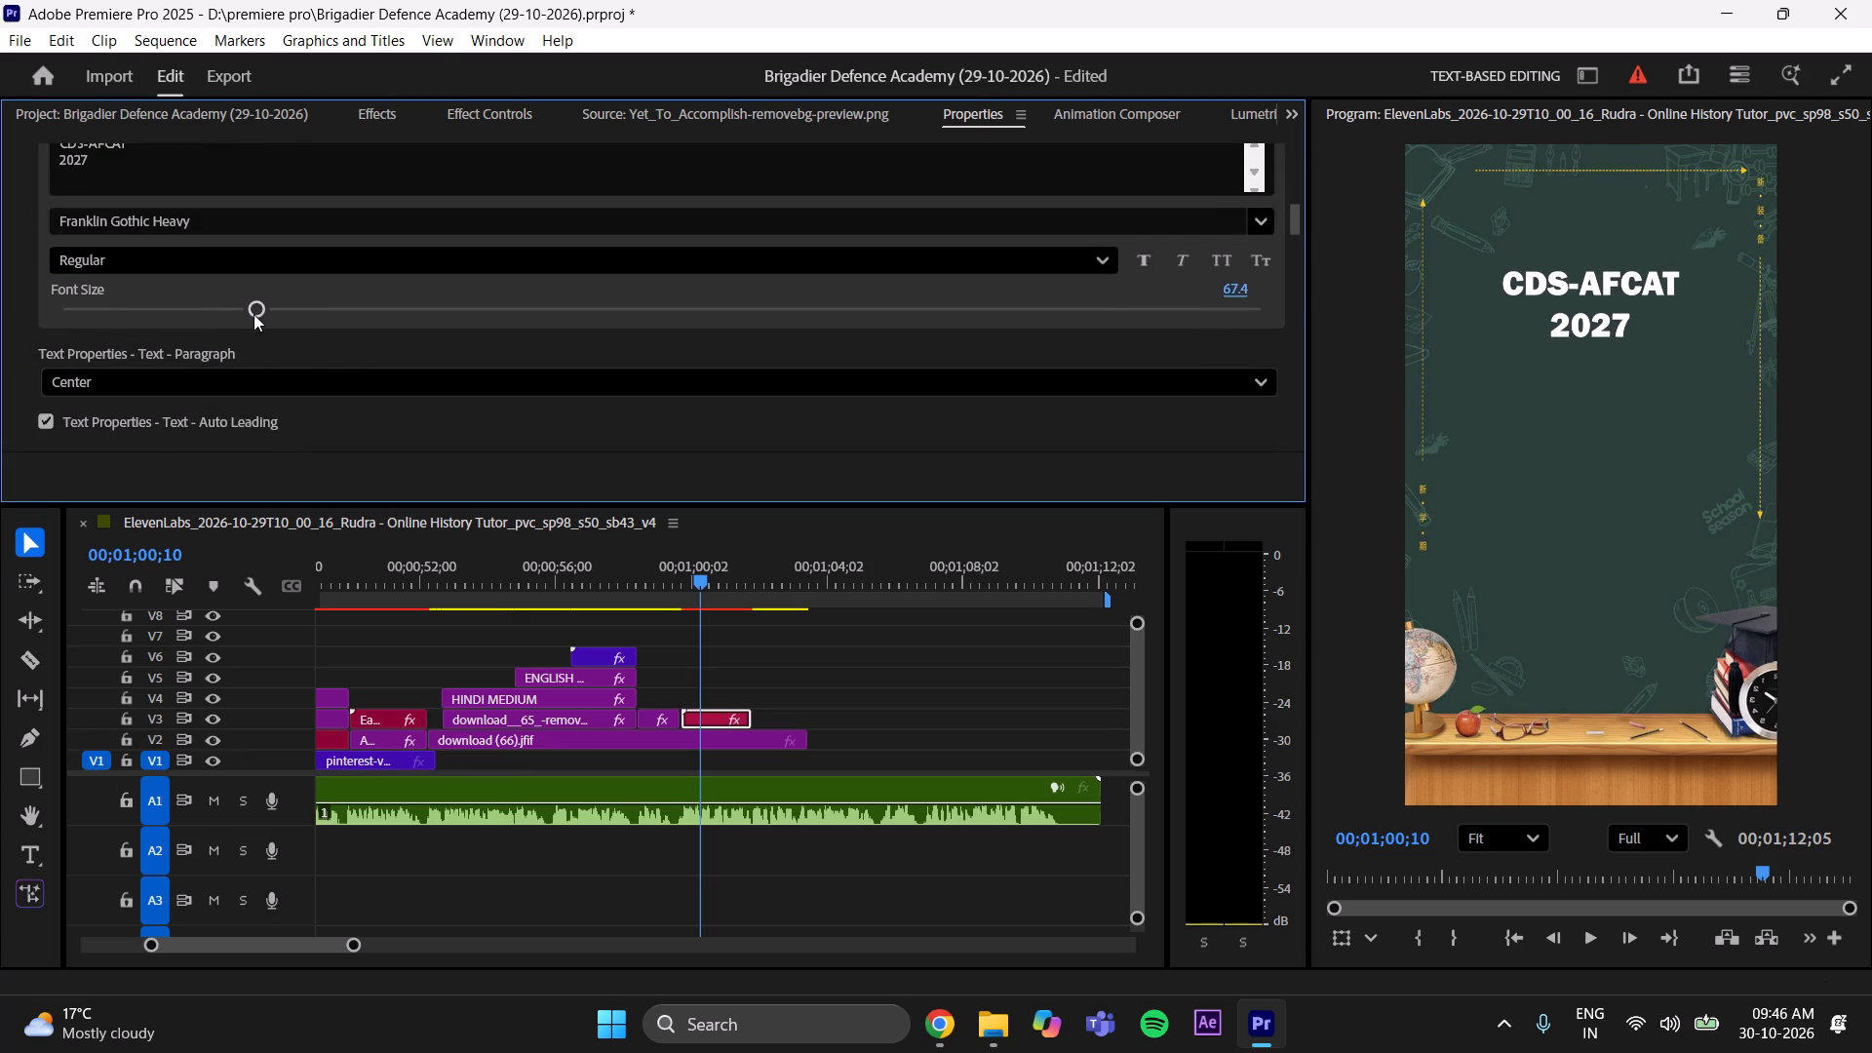
click(760, 672)
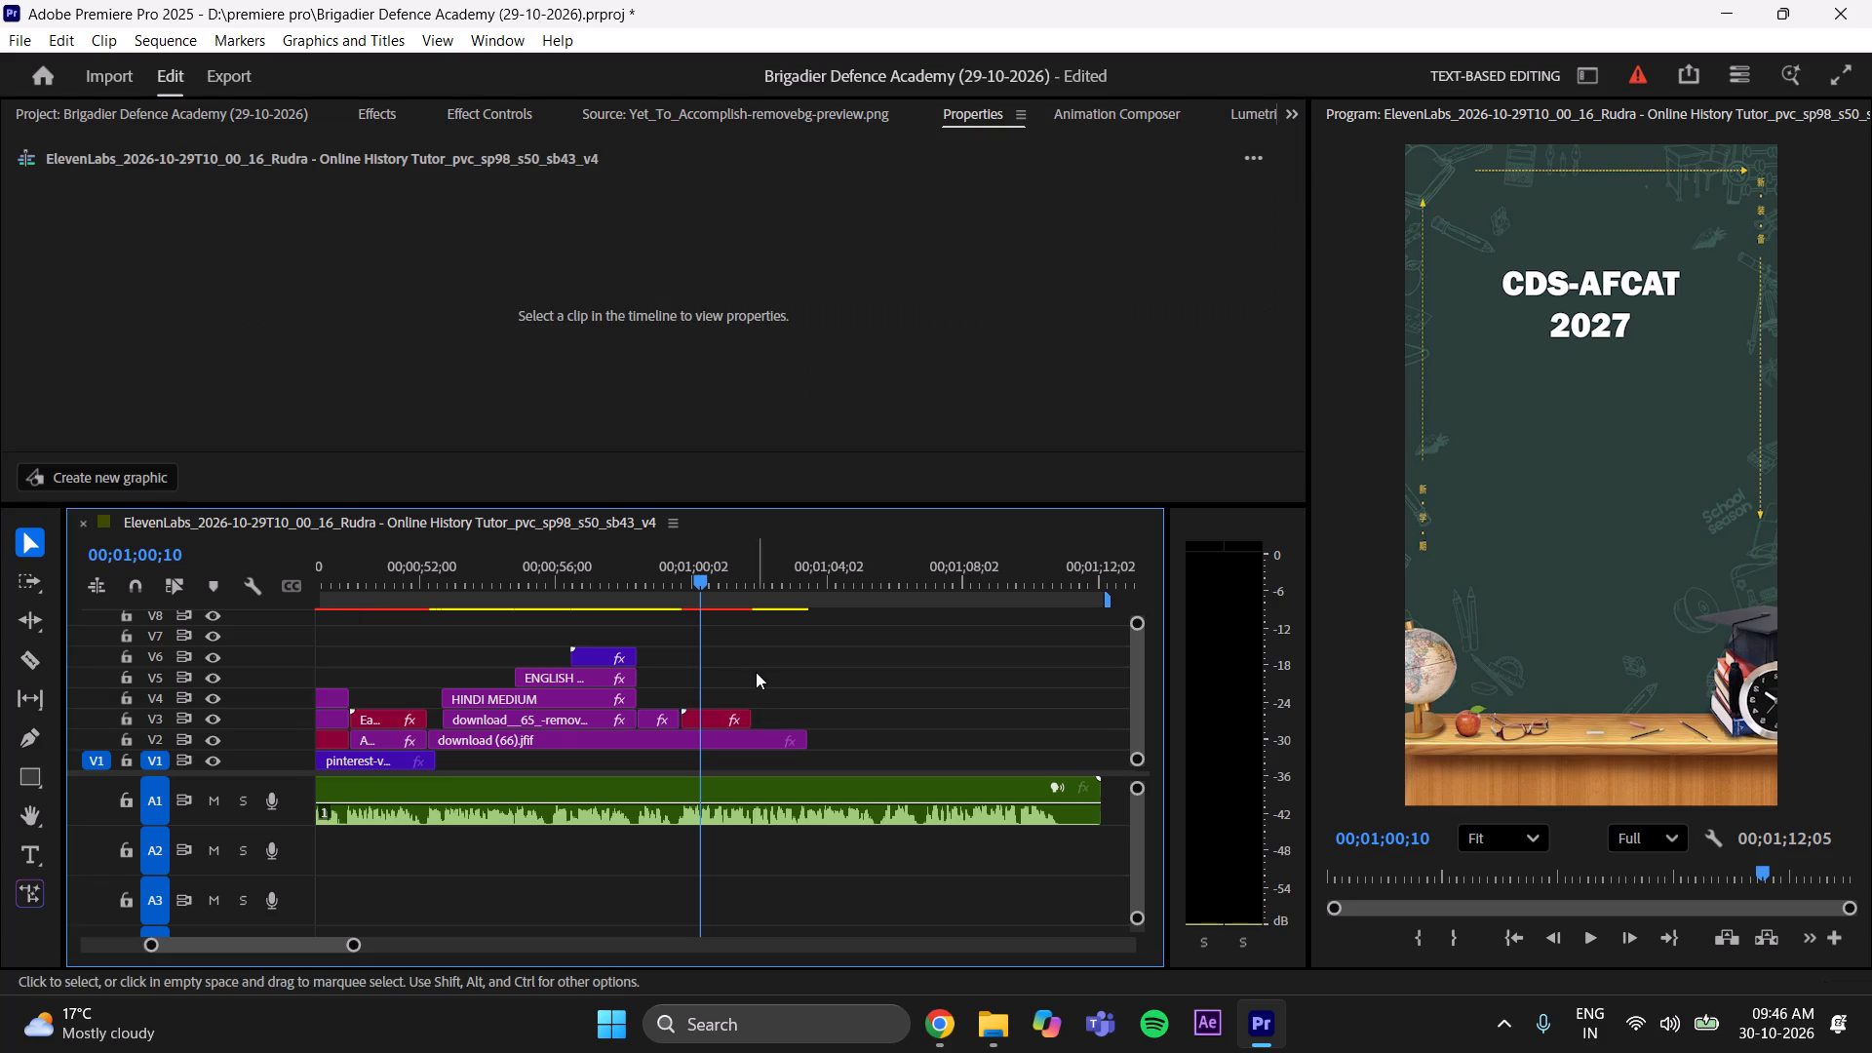
key(ctrl+s)
key(ctrl+s)
key(ctrl+s)
key(ctrl+s)
key(ctrl+s)
key(ctrl+s)
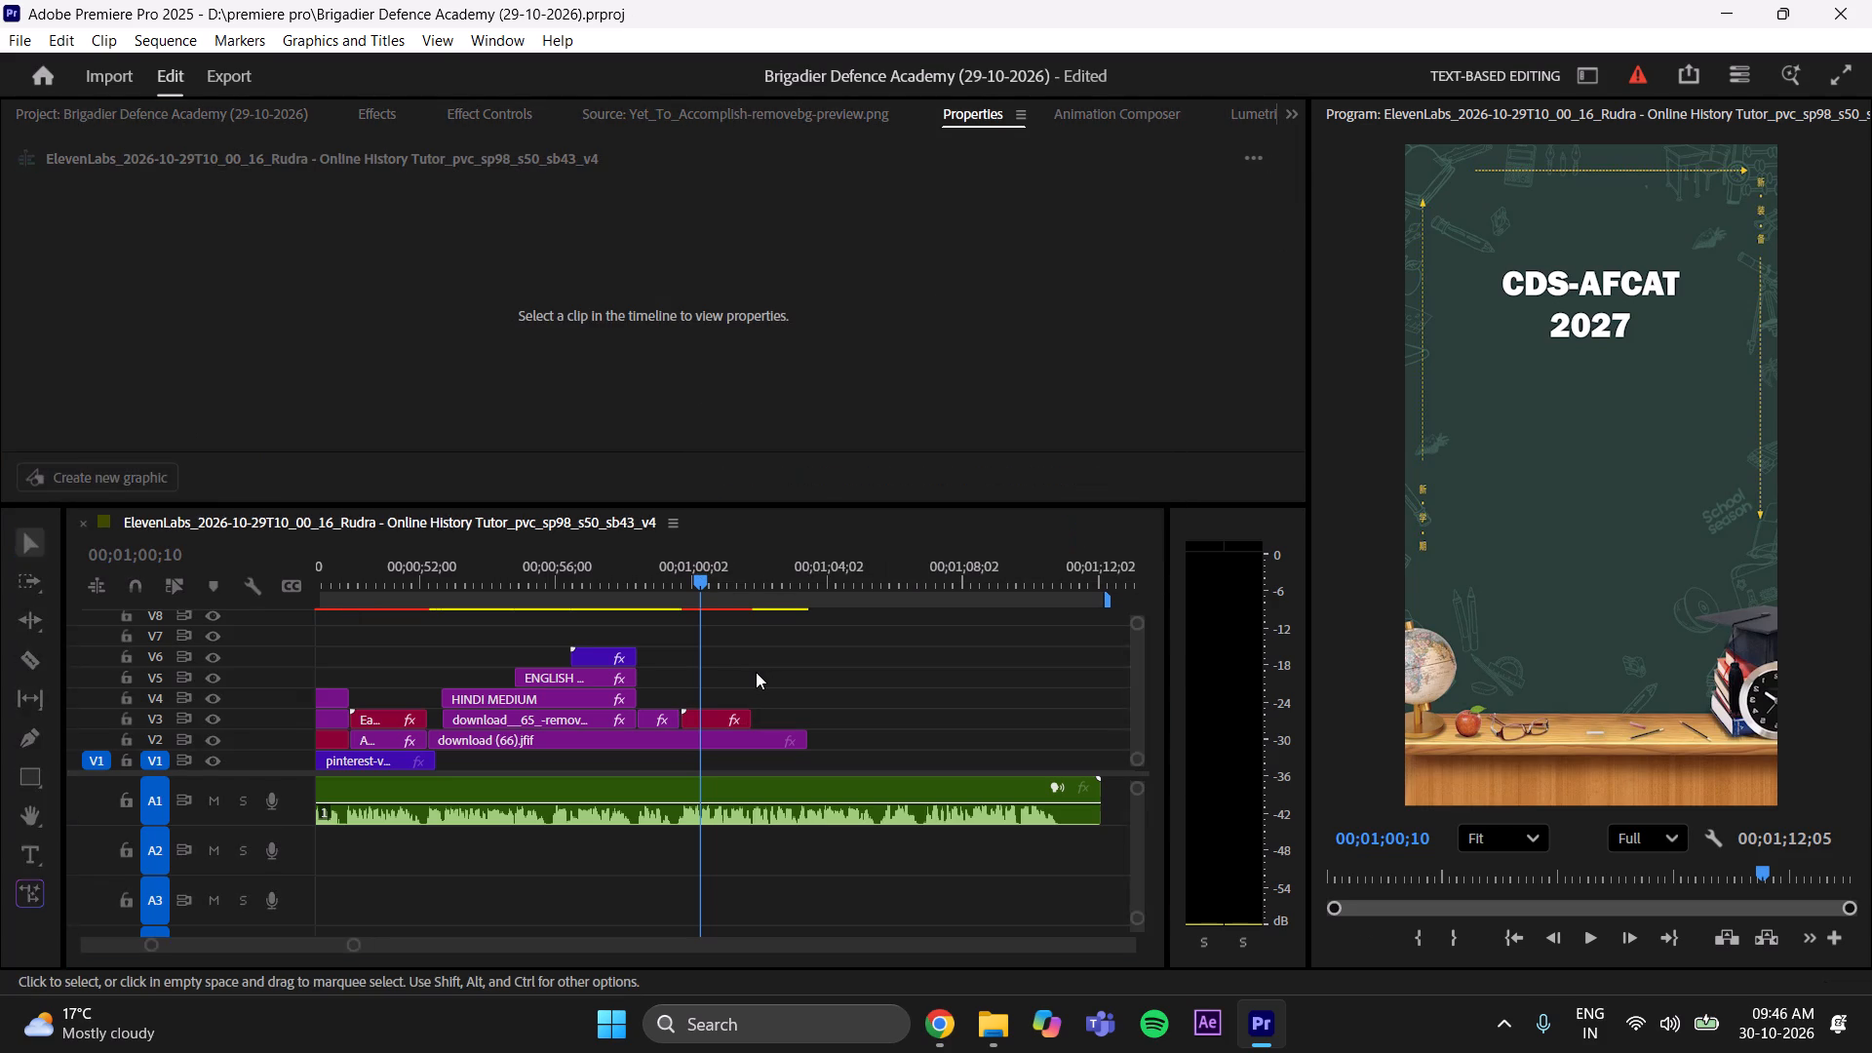
Preview the transition from the sign clip into the CDS-AFCAT 2027 text, starting at about 00;00;59;04.
drag(698, 572, 666, 600)
key(space)
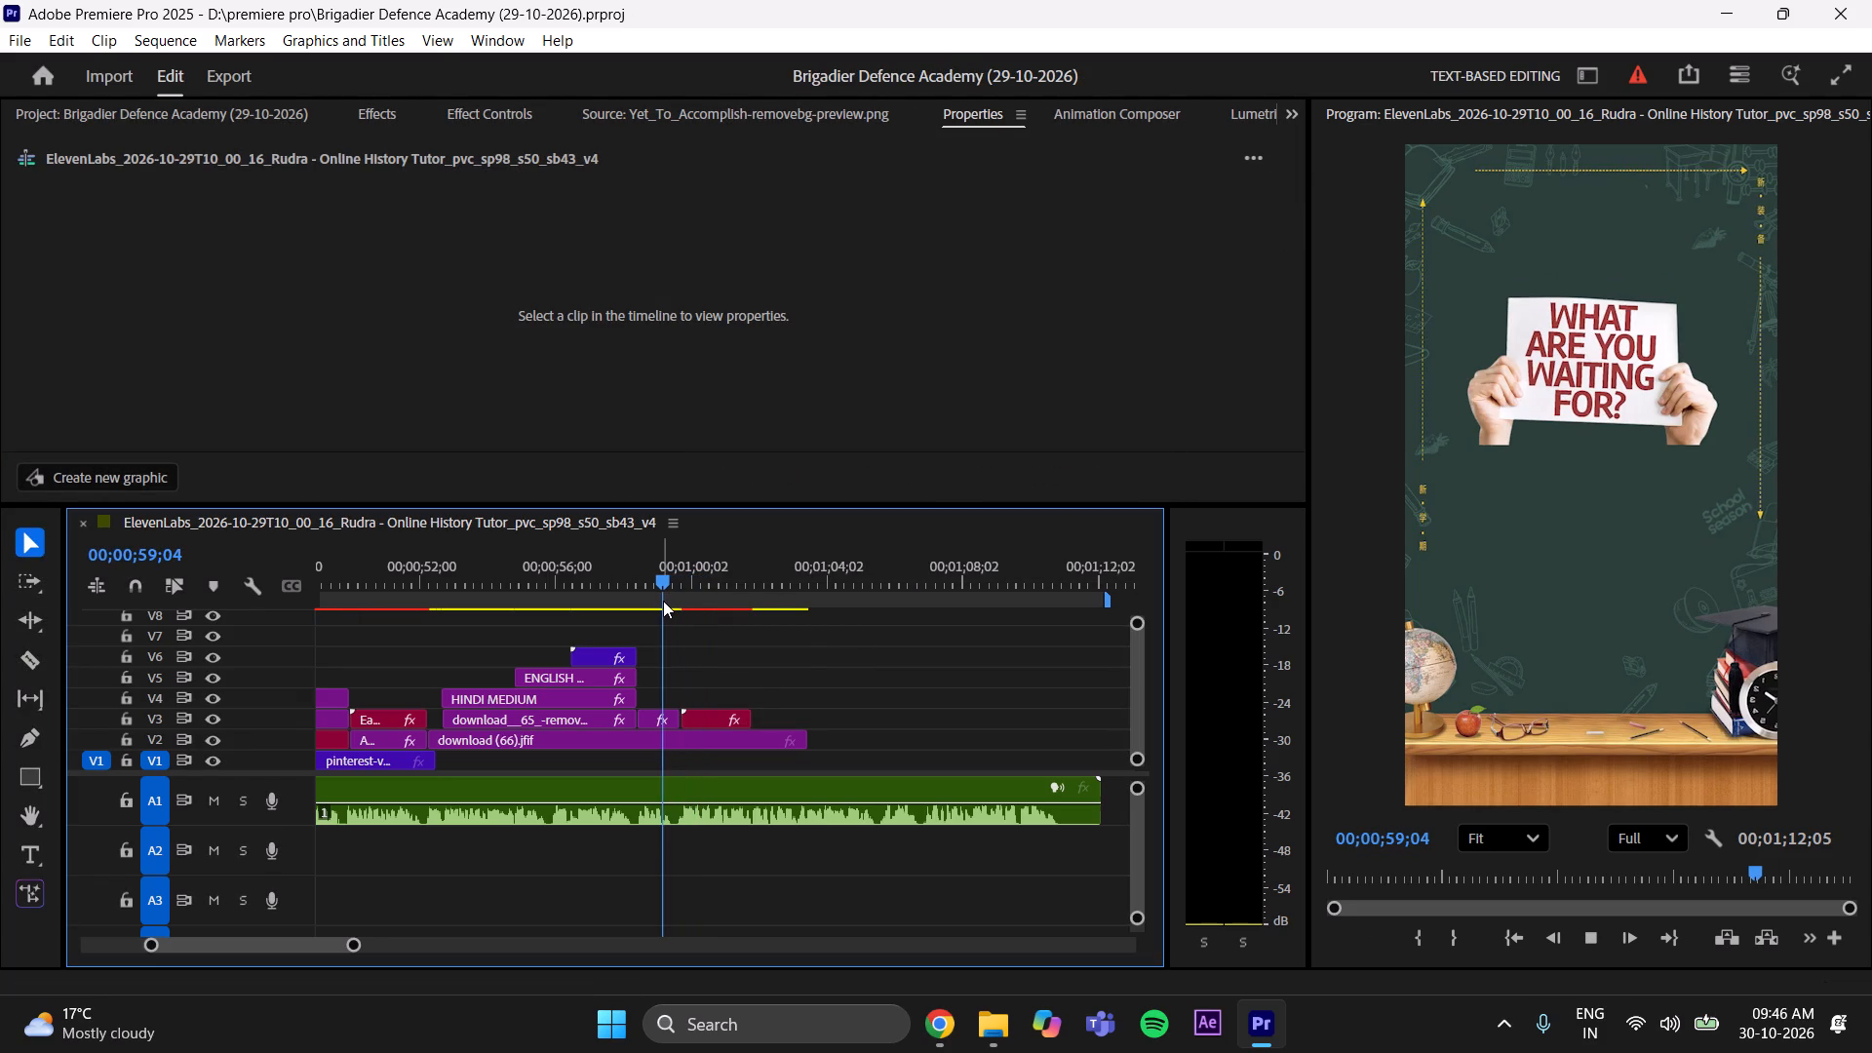
key(space)
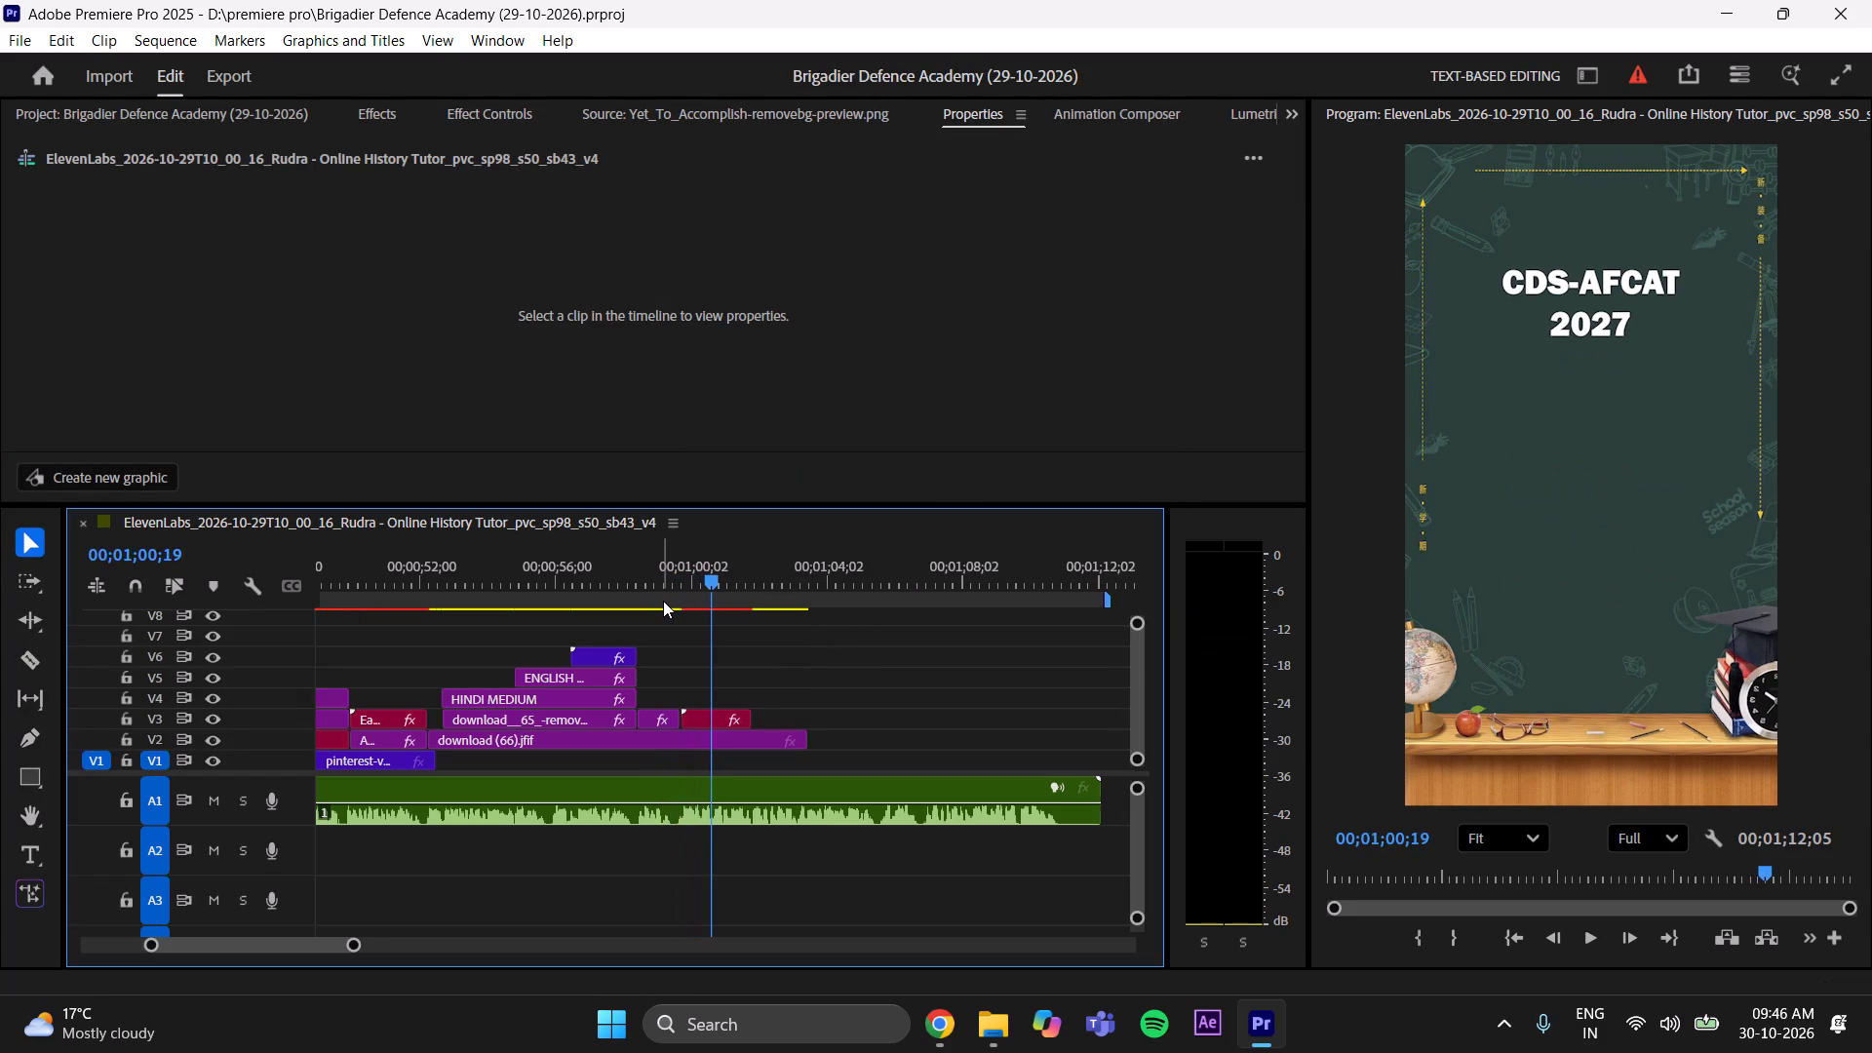
key(space)
key(space)
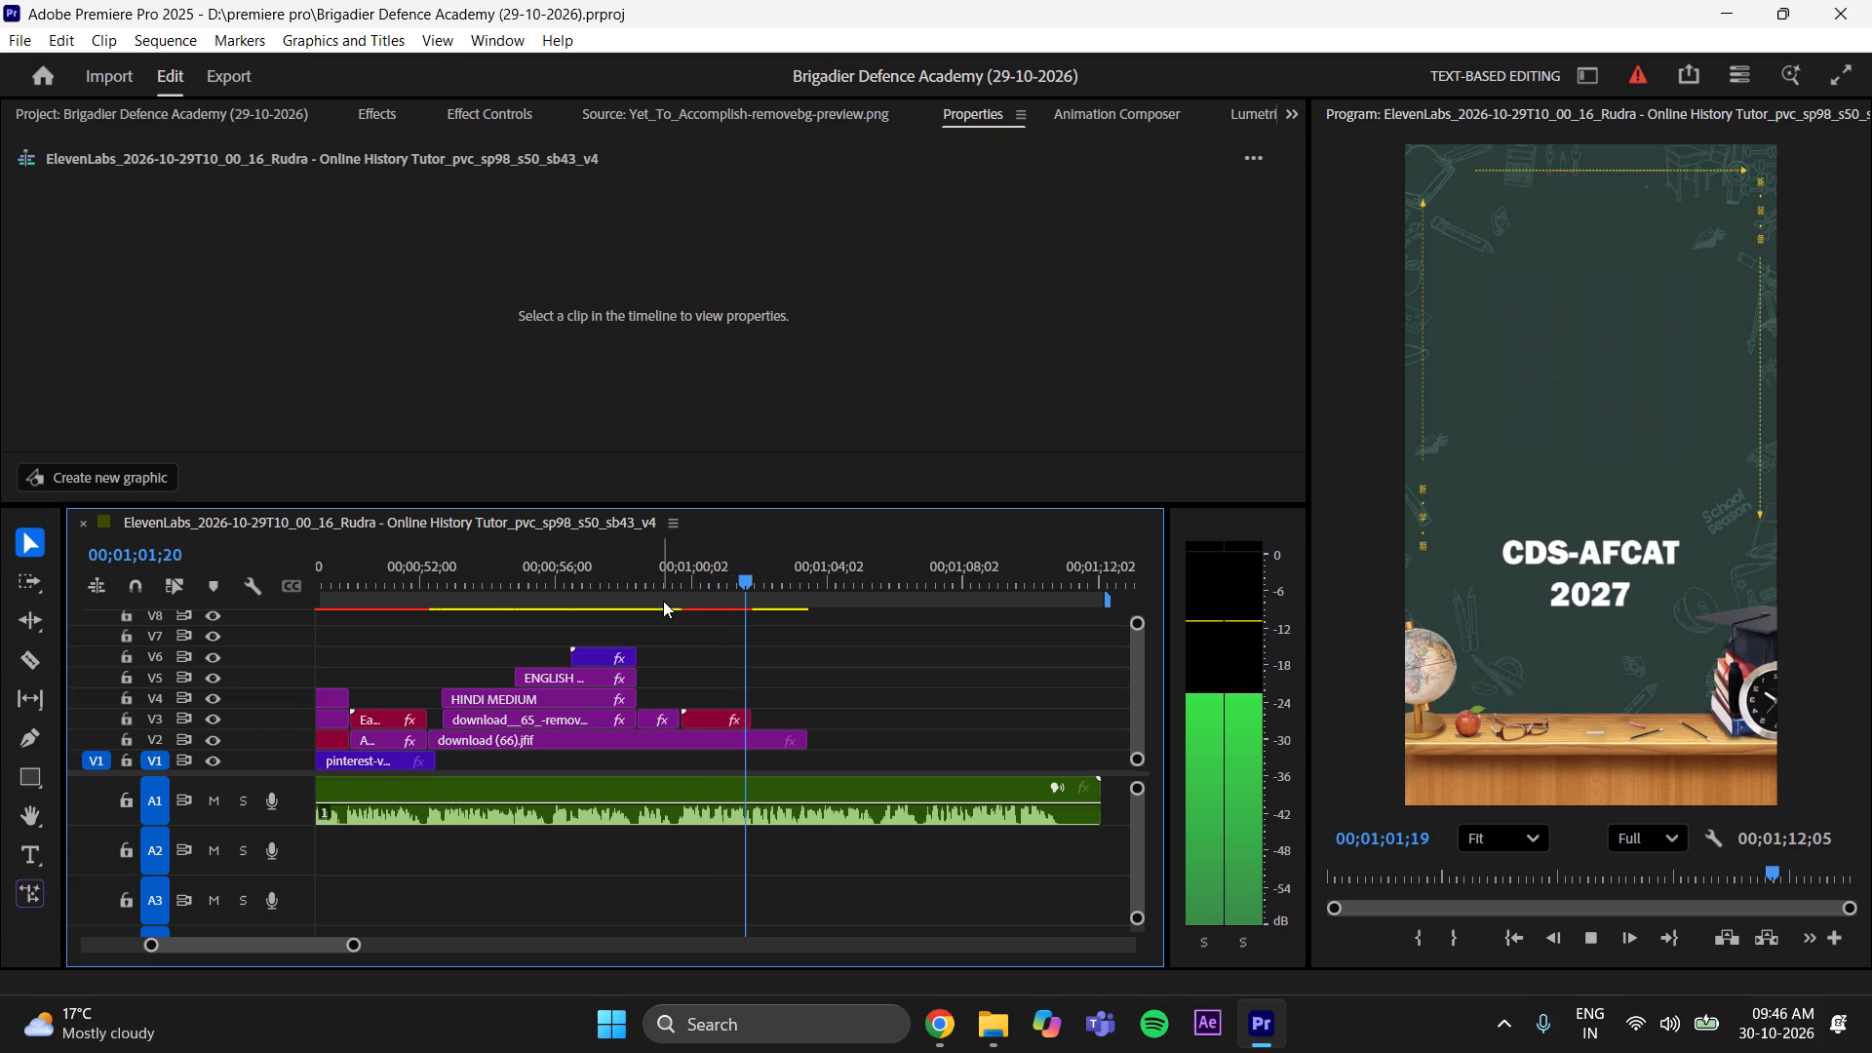
Turn off Animation Out for the CDS-AFCAT 2027 text clip on V3.
click(713, 712)
scroll(303, 276, down, 2)
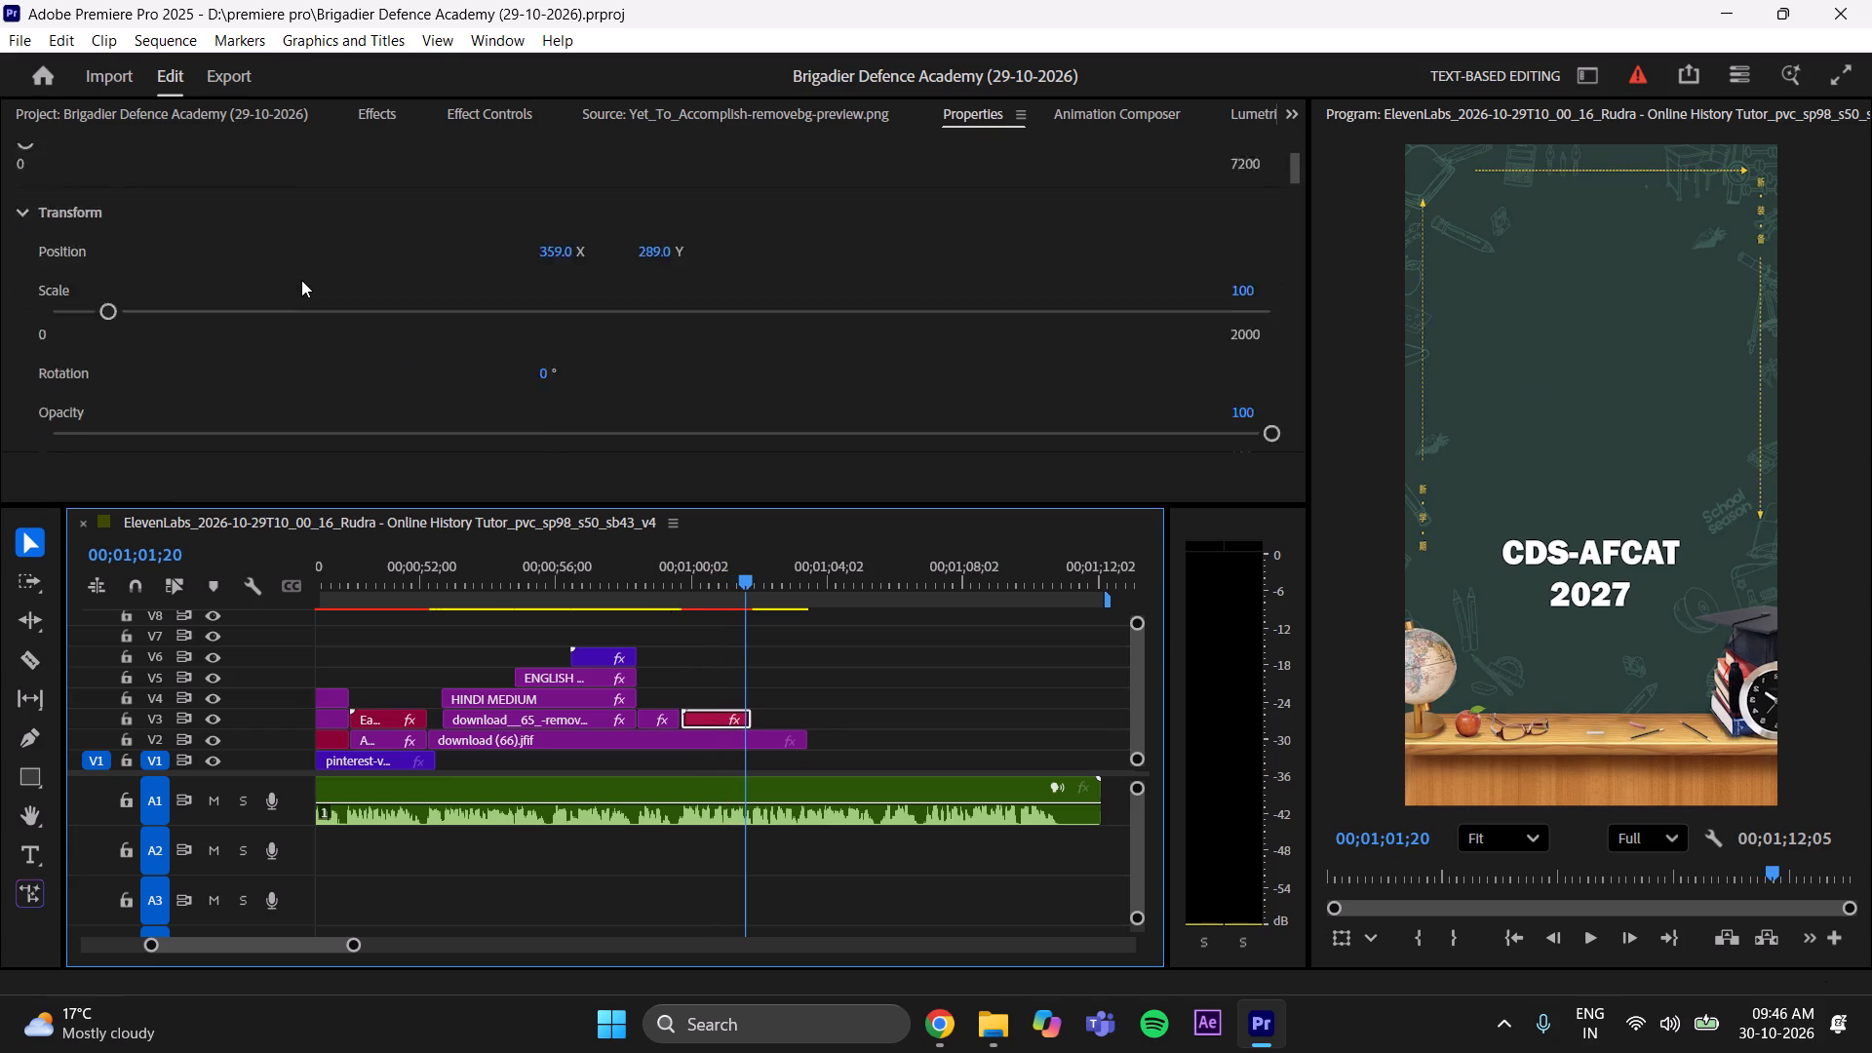
scroll(301, 280, down, 20)
scroll(301, 280, down, 20)
scroll(301, 280, down, 5)
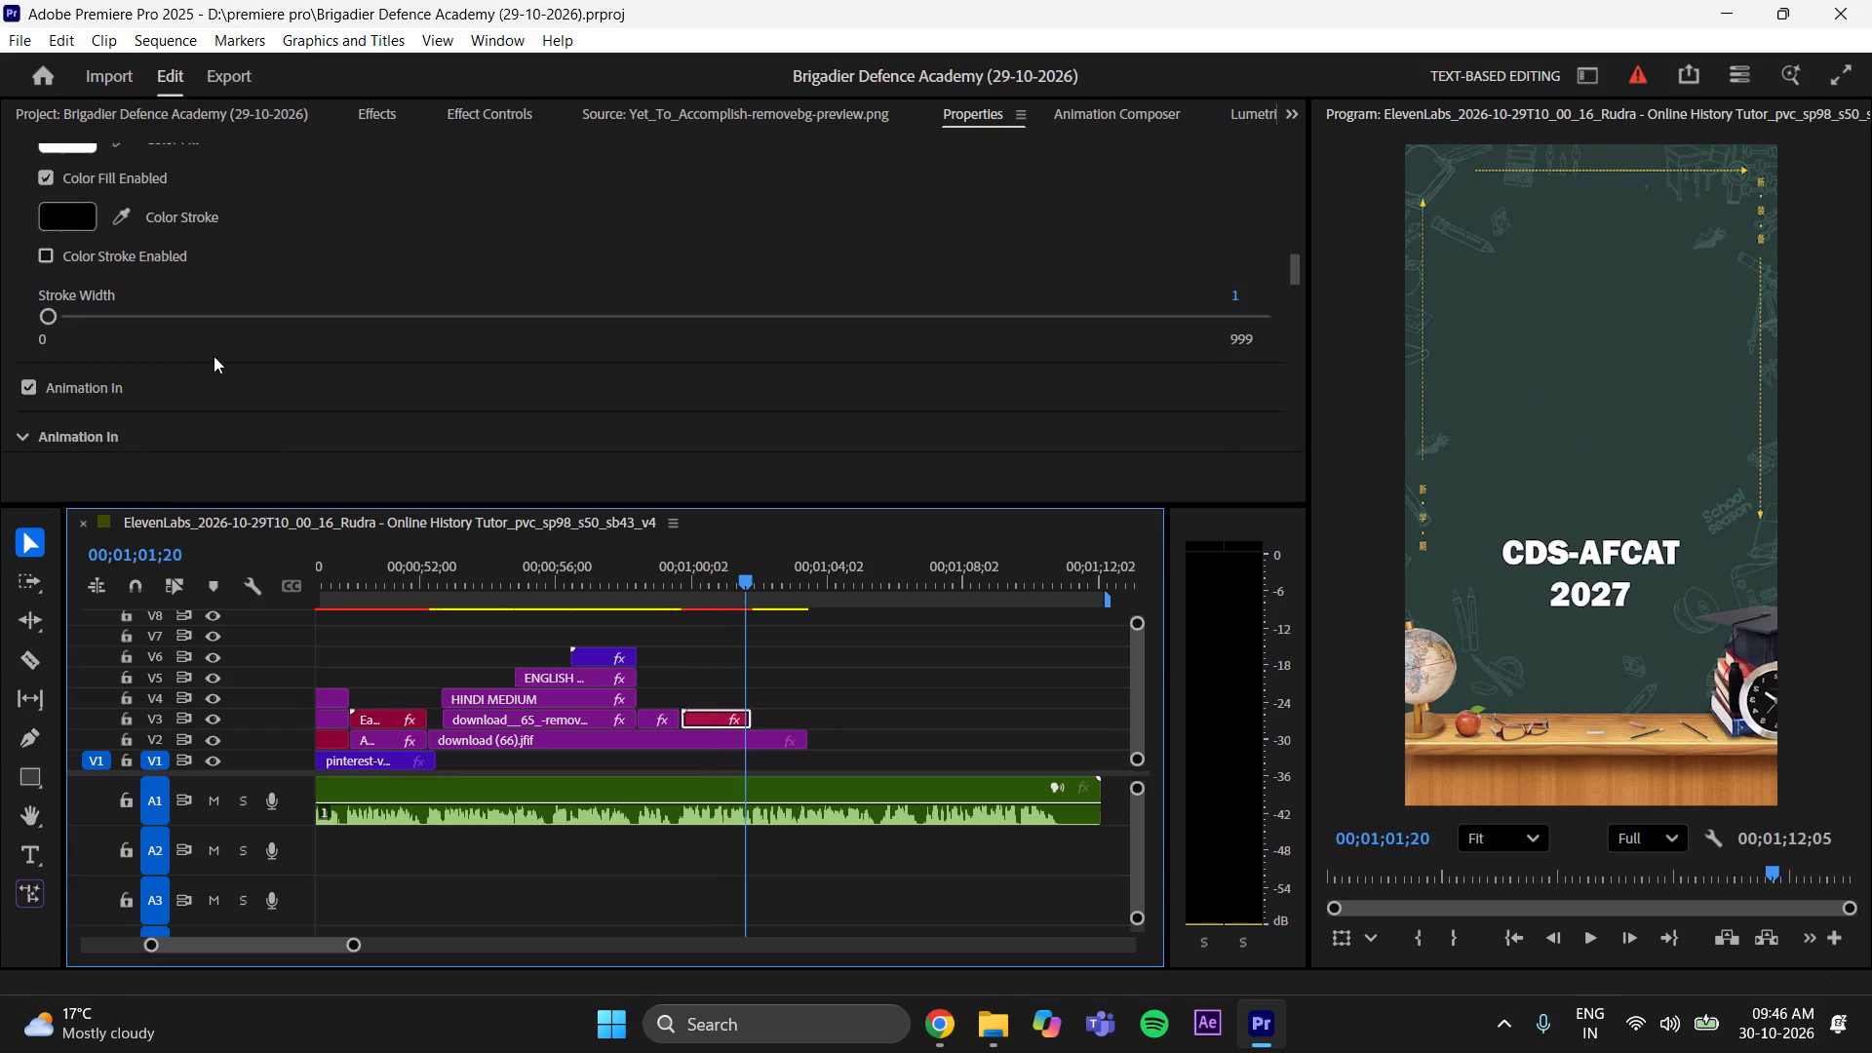
scroll(214, 356, down, 3)
scroll(86, 323, down, 19)
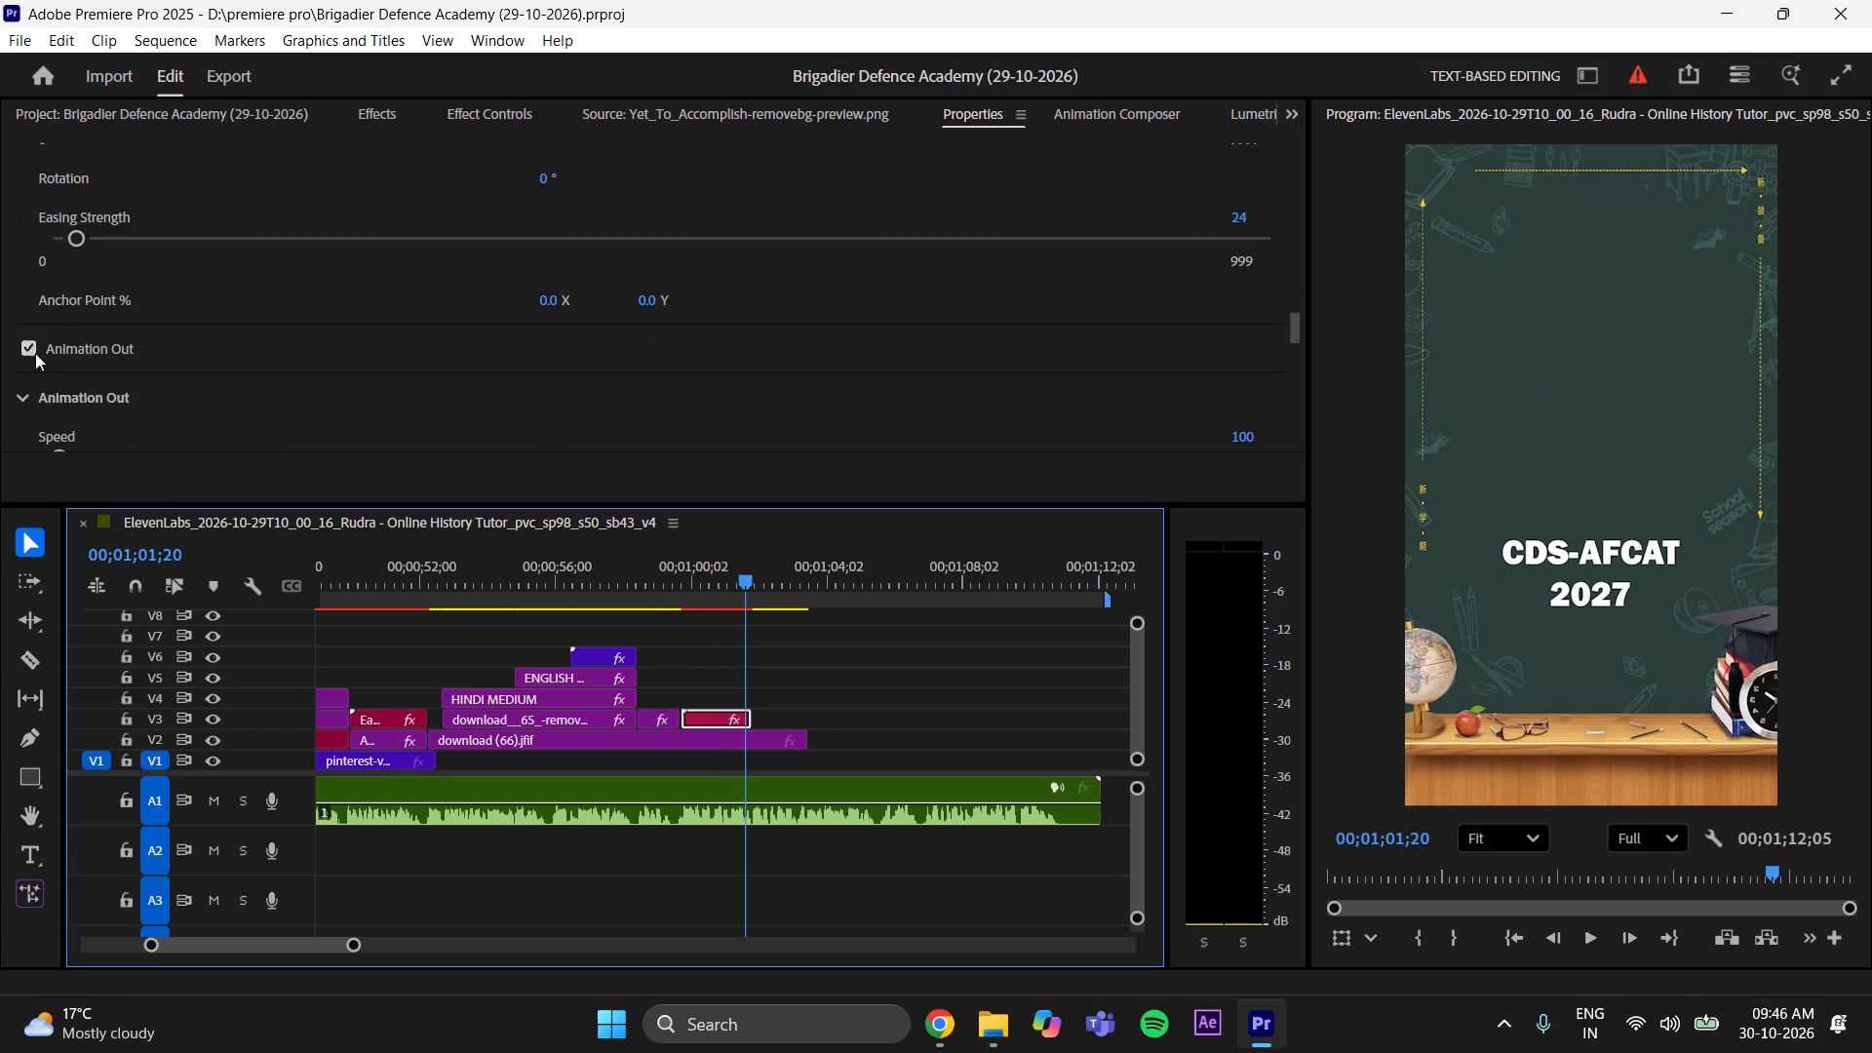
click(30, 352)
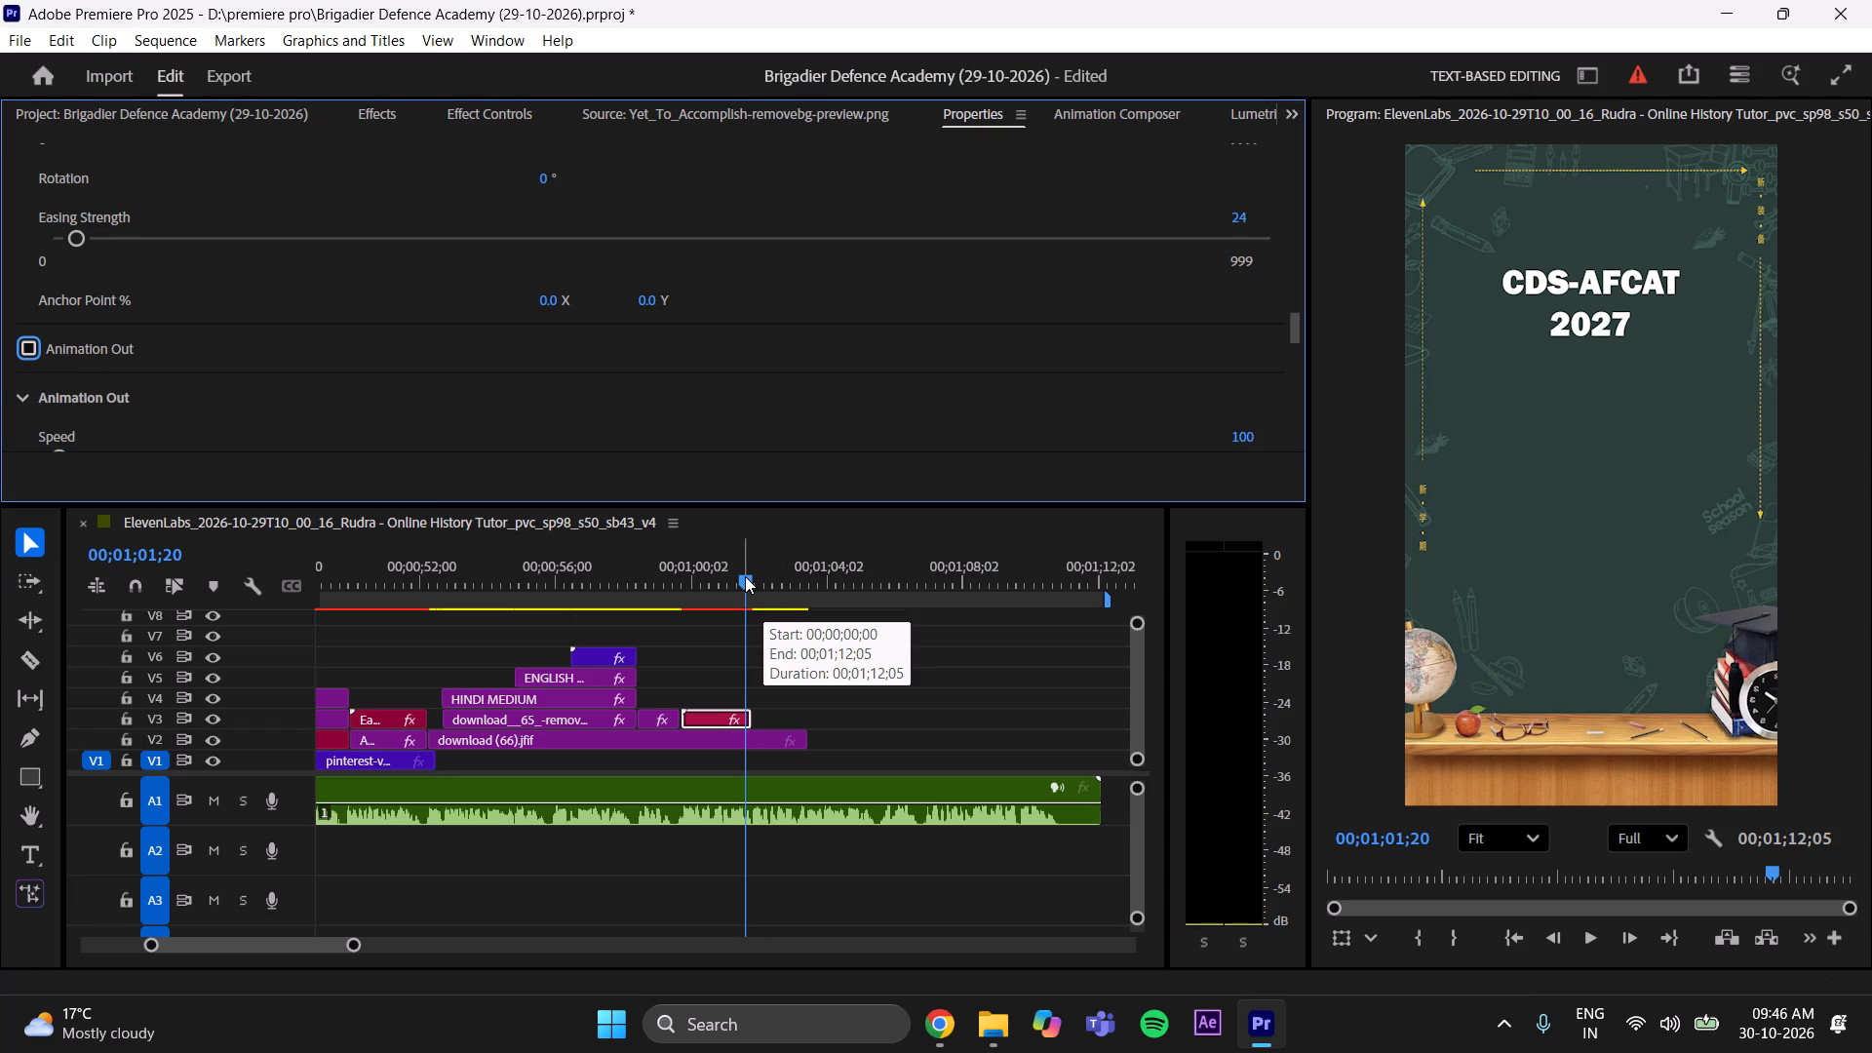
Replay the CDS-AFCAT 2027 text against the narration from 00;00;59;12 and save the project.
drag(744, 575, 671, 618)
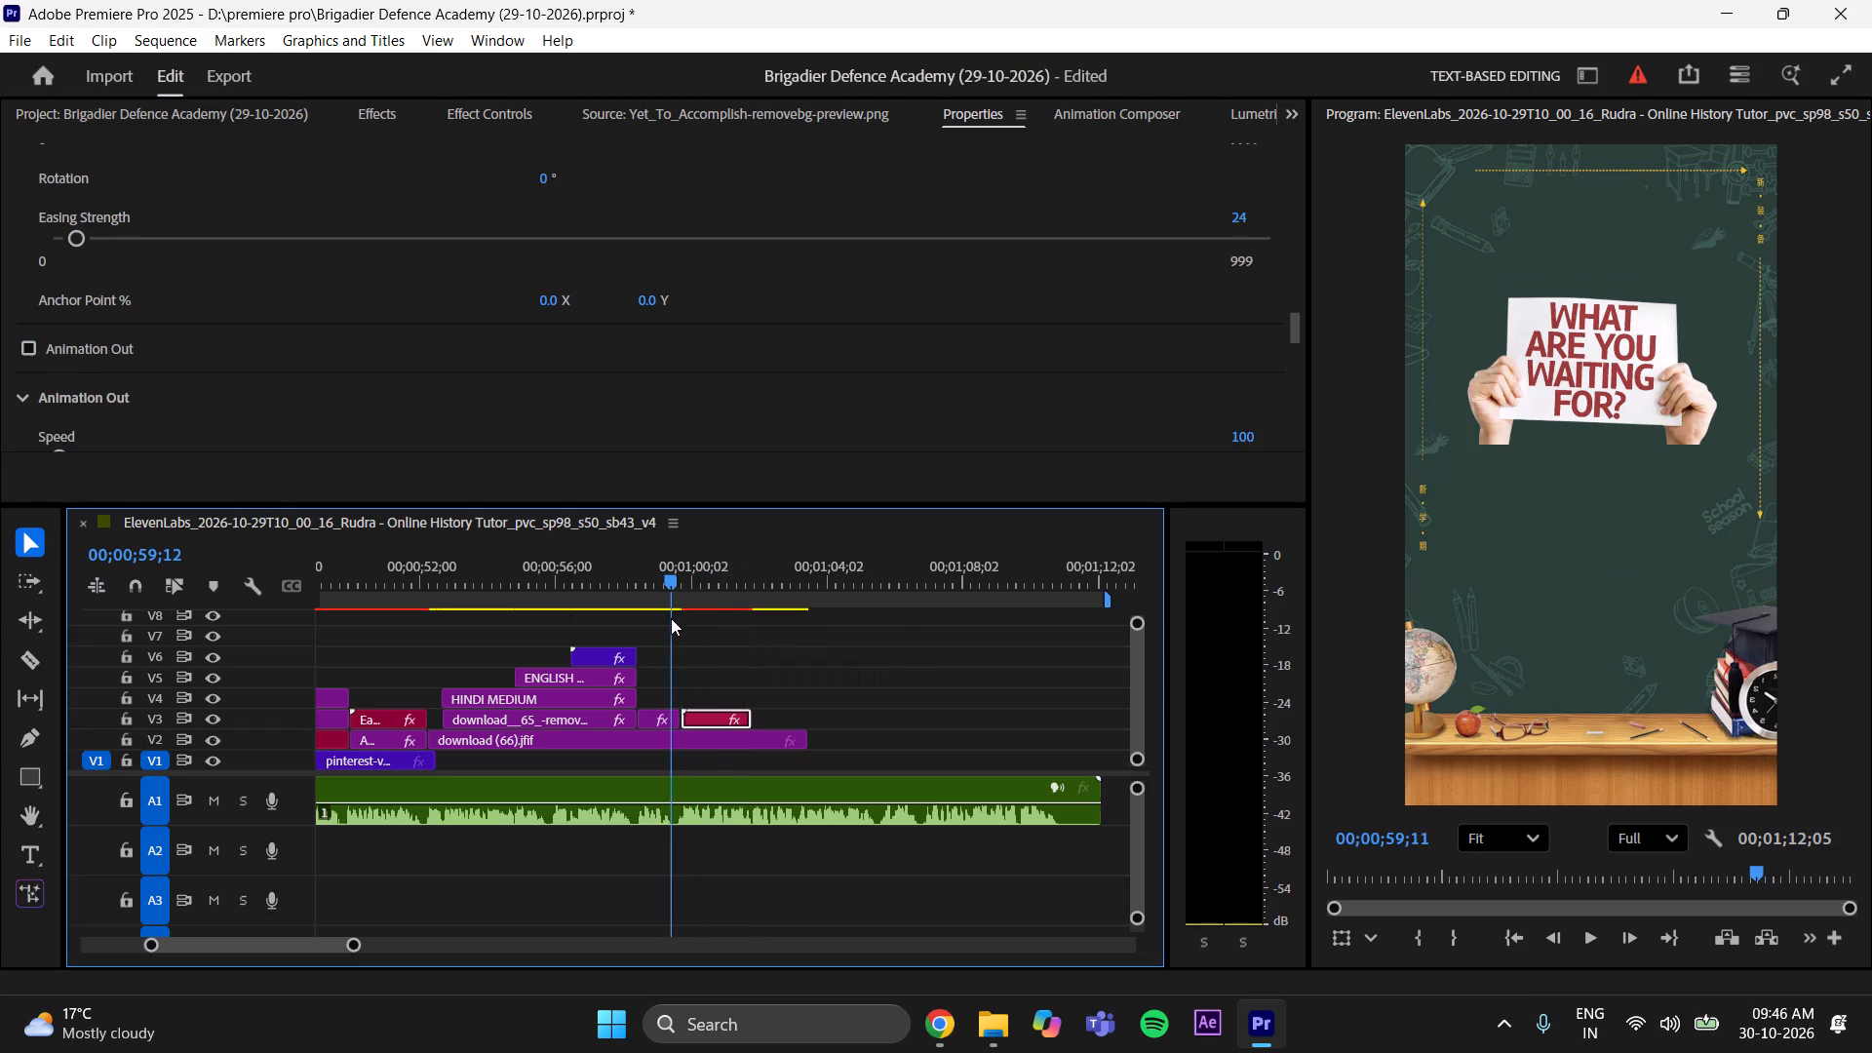
drag(671, 618, 671, 615)
key(space)
key(space)
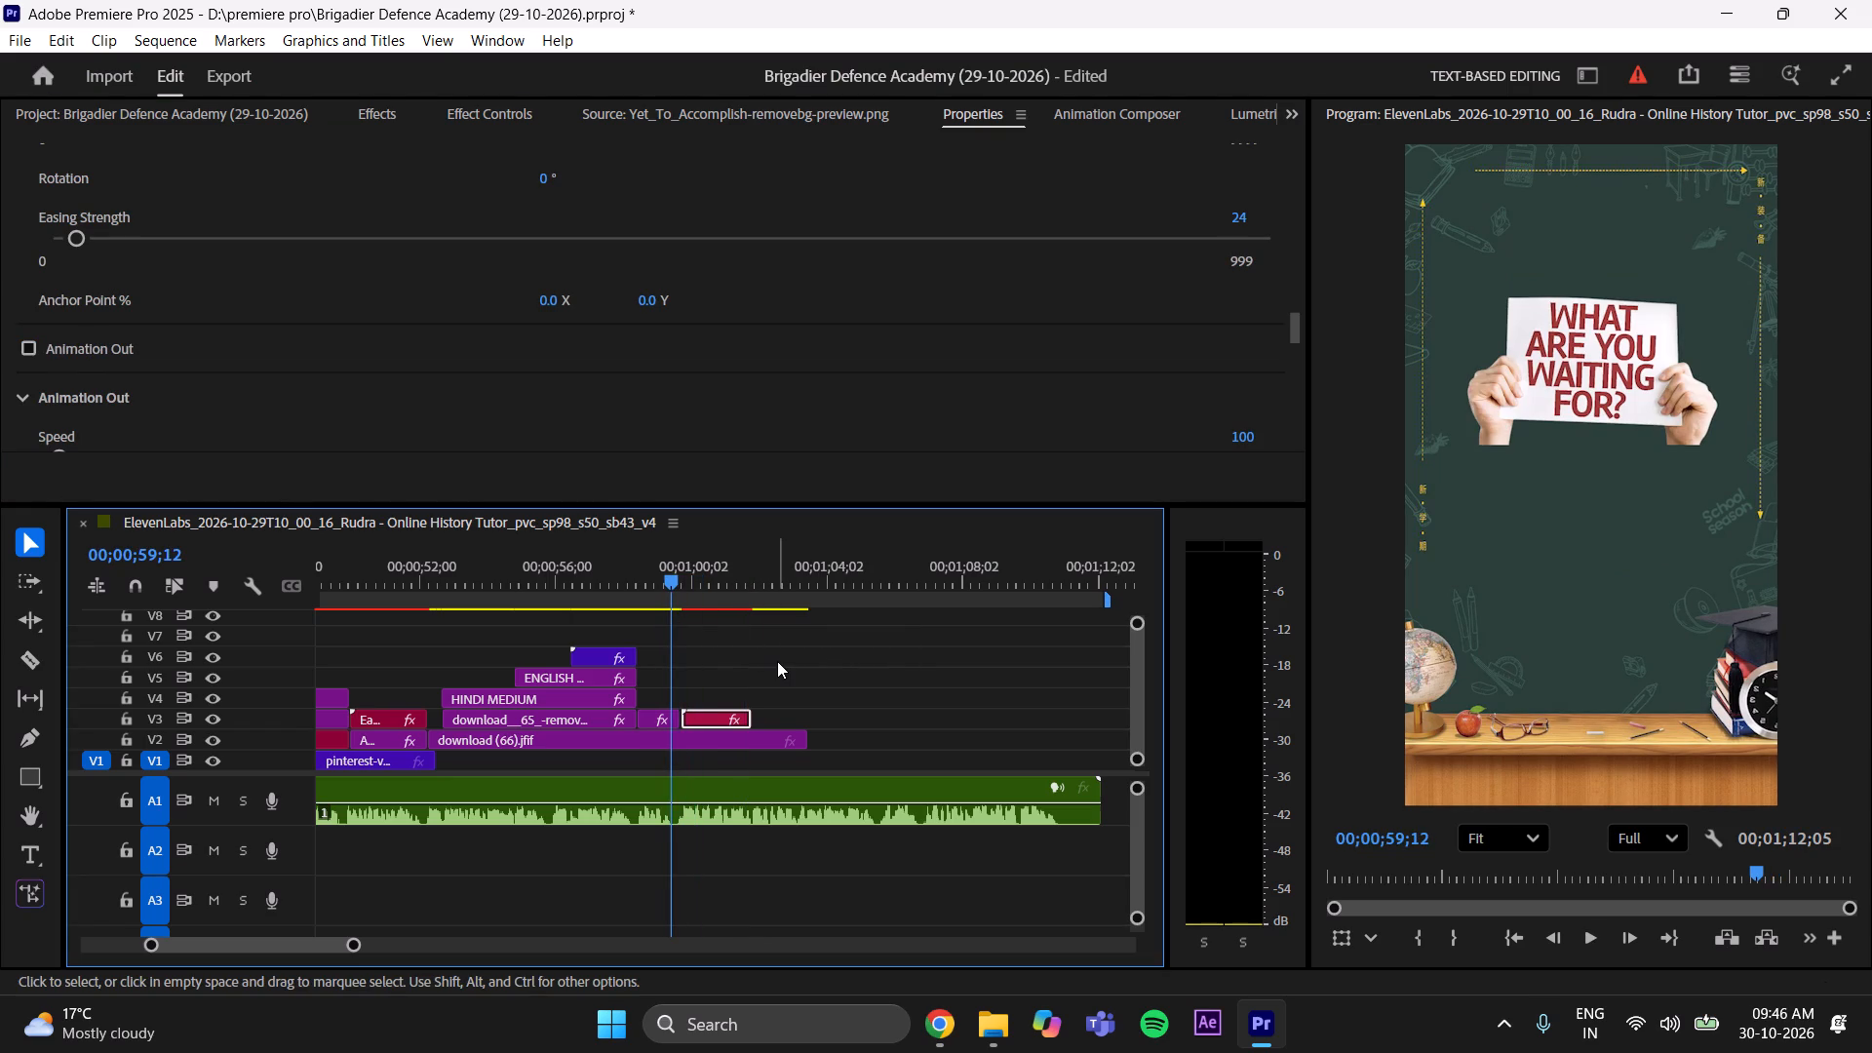
key(space)
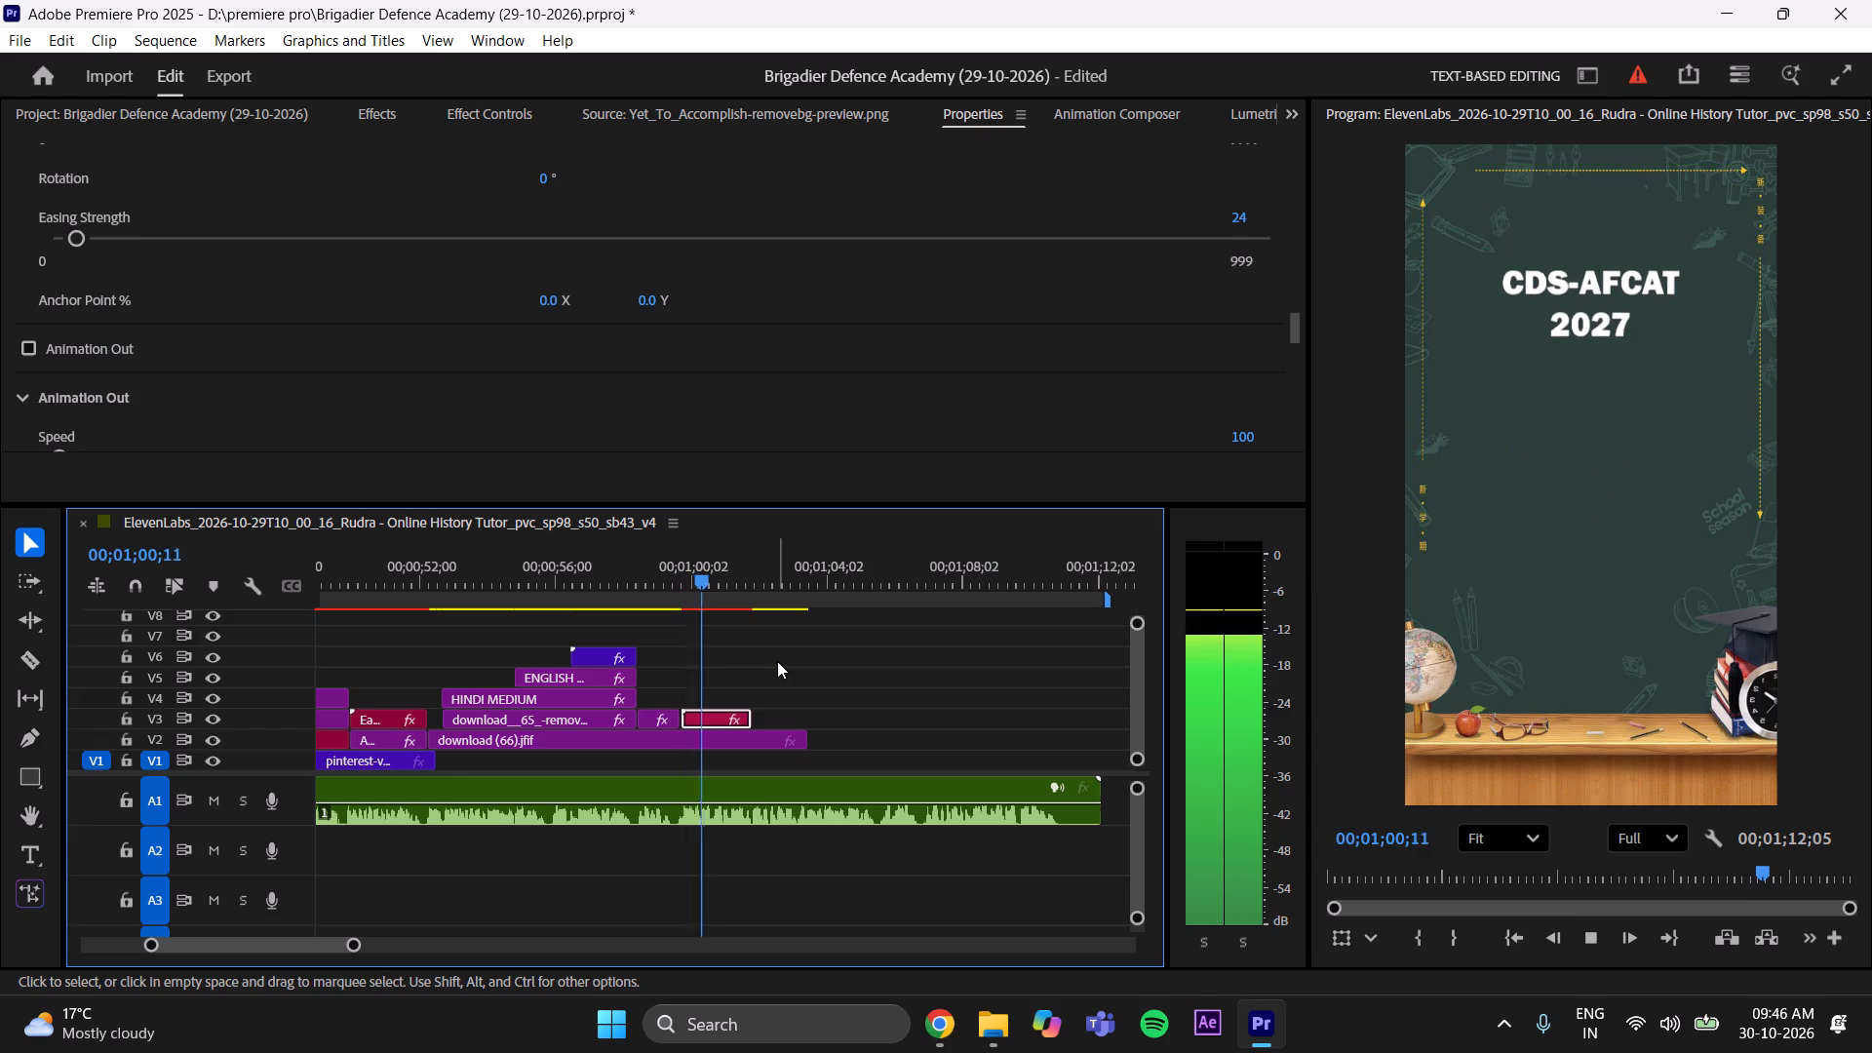
key(space)
key(space)
key(space)
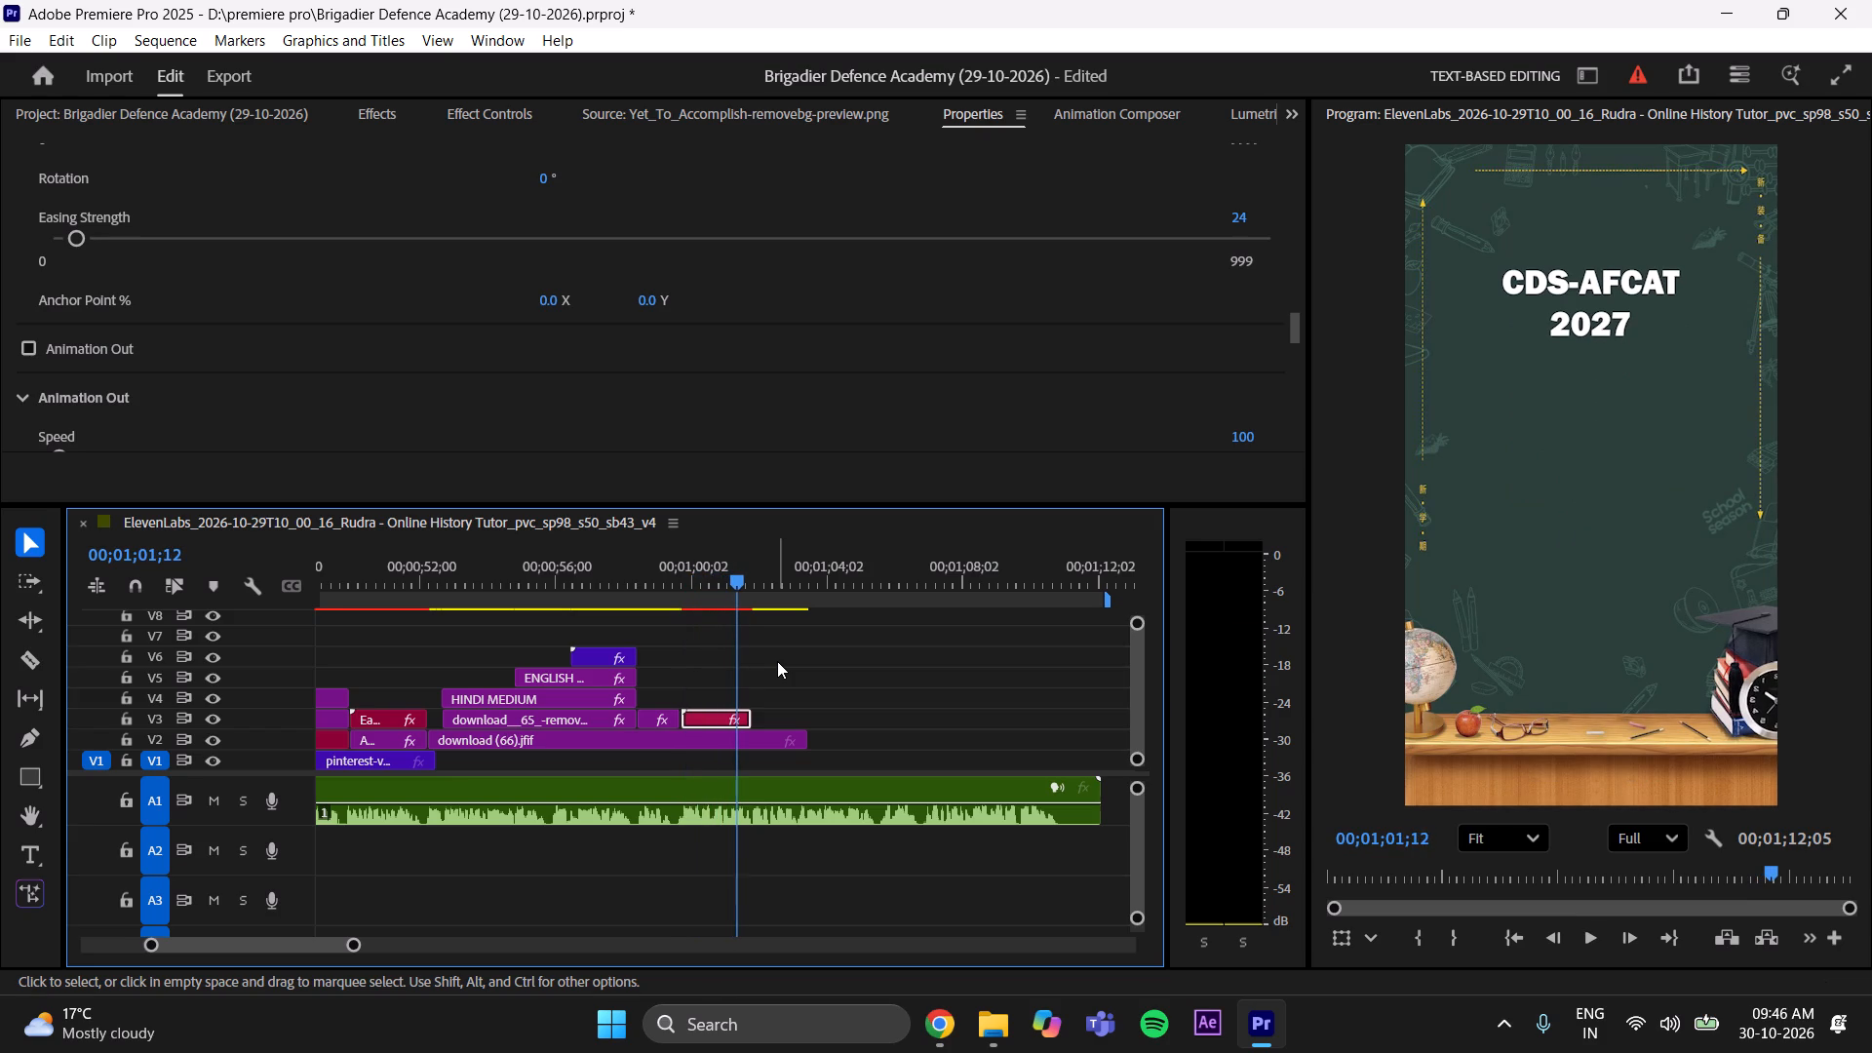
key(ctrl+s)
With the playhead at 00;01;01;07, remove the 2027 line so the text reads CDS-AFCAT, and save the project.
click(741, 575)
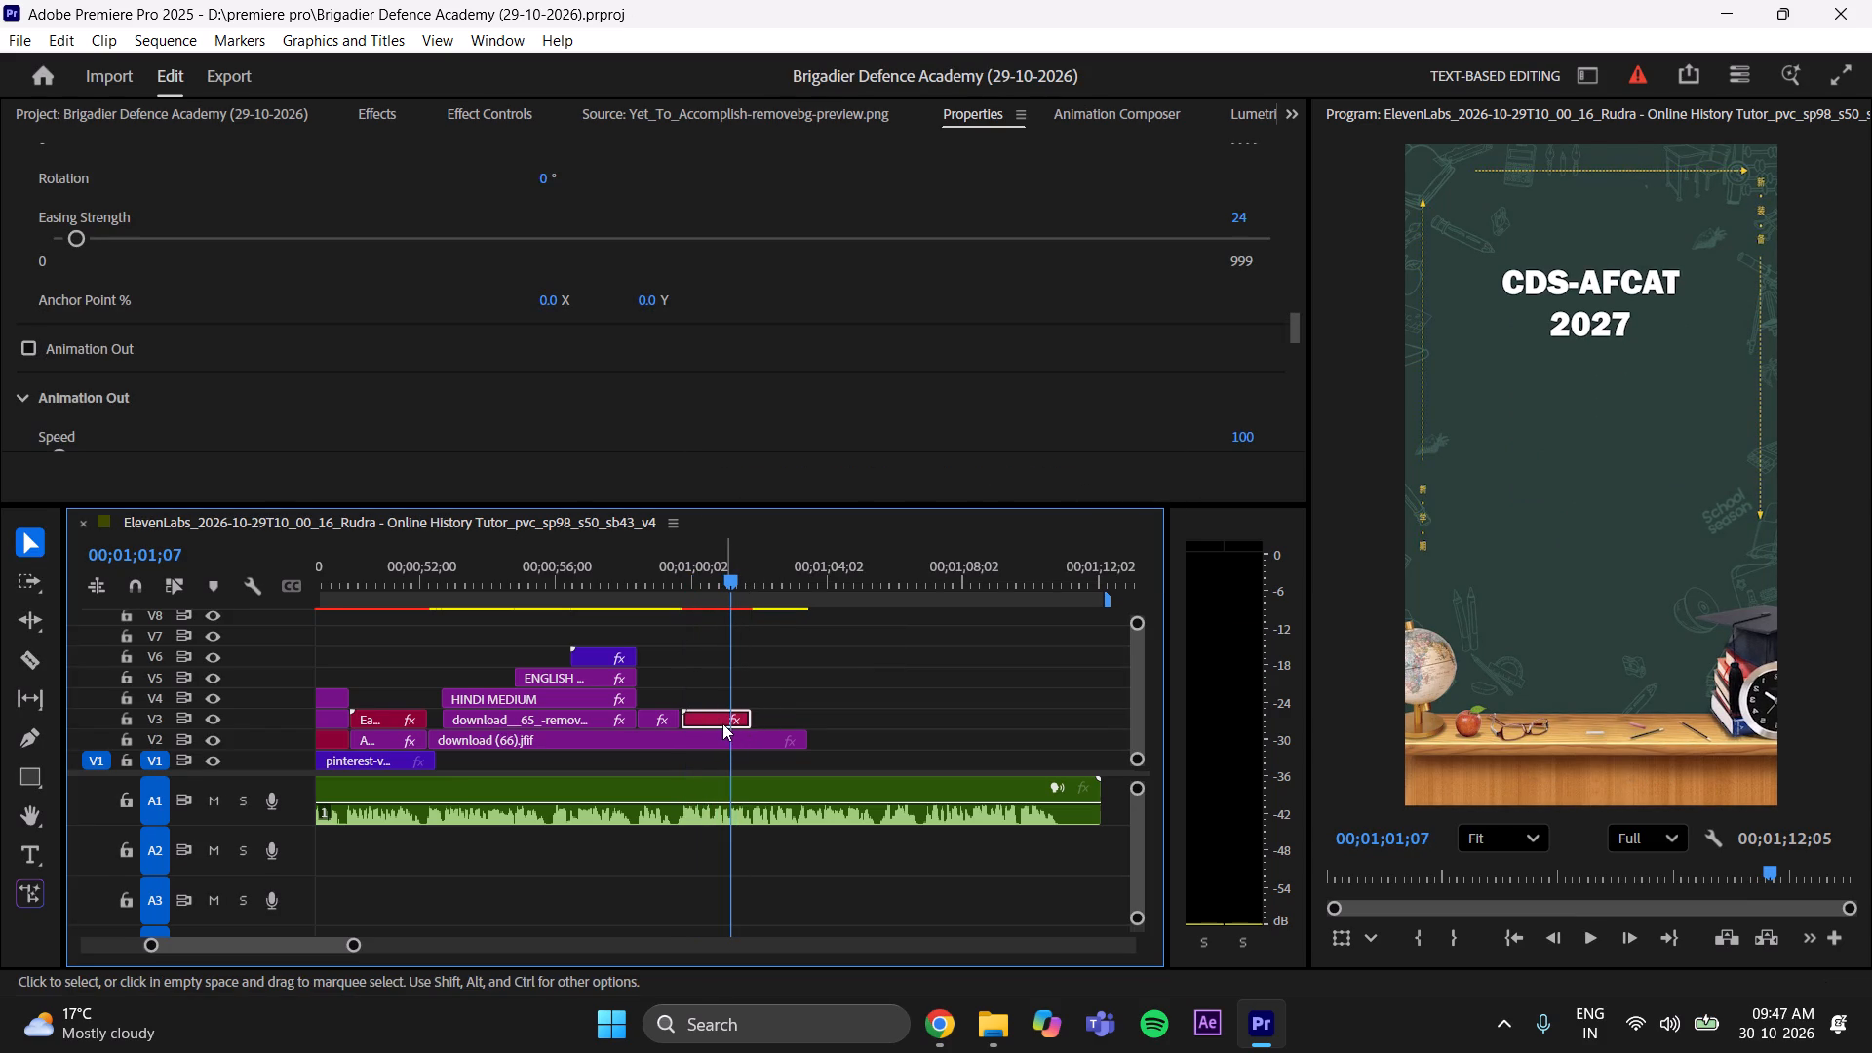
scroll(232, 345, up, 20)
scroll(232, 345, up, 3)
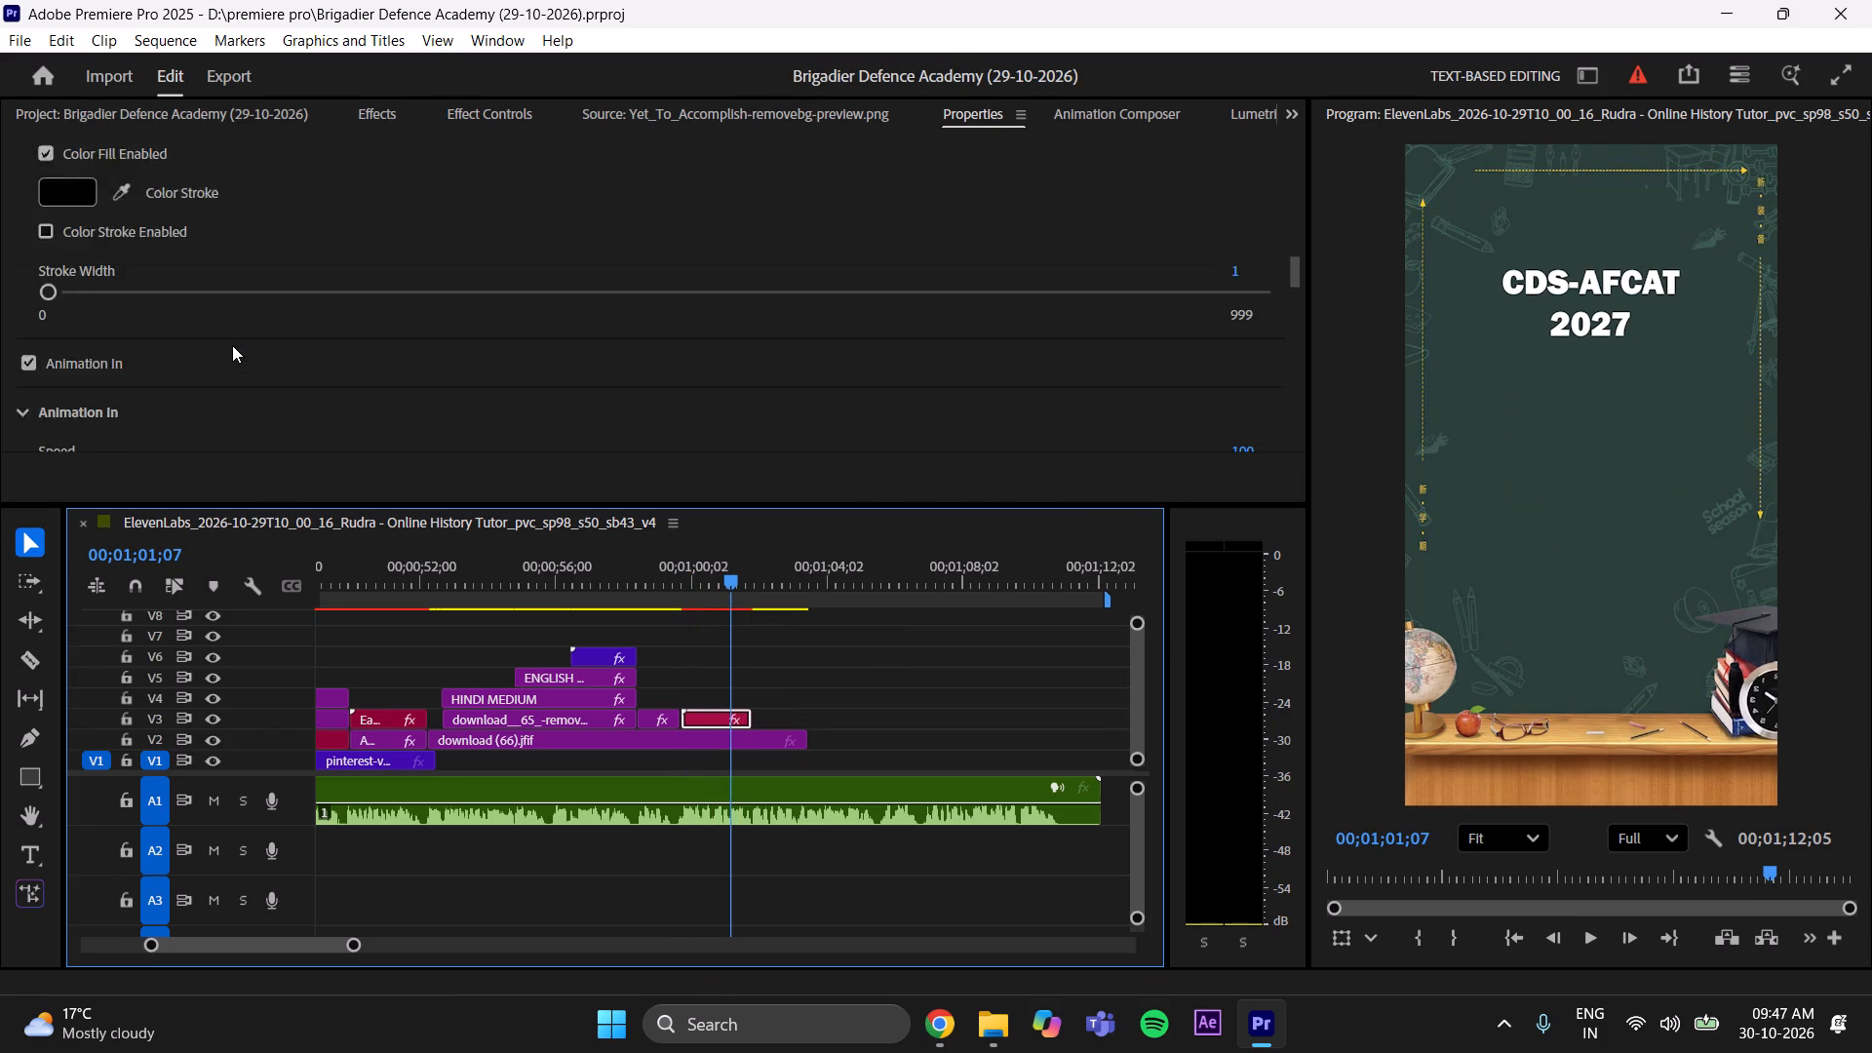
scroll(232, 345, up, 20)
scroll(232, 345, up, 7)
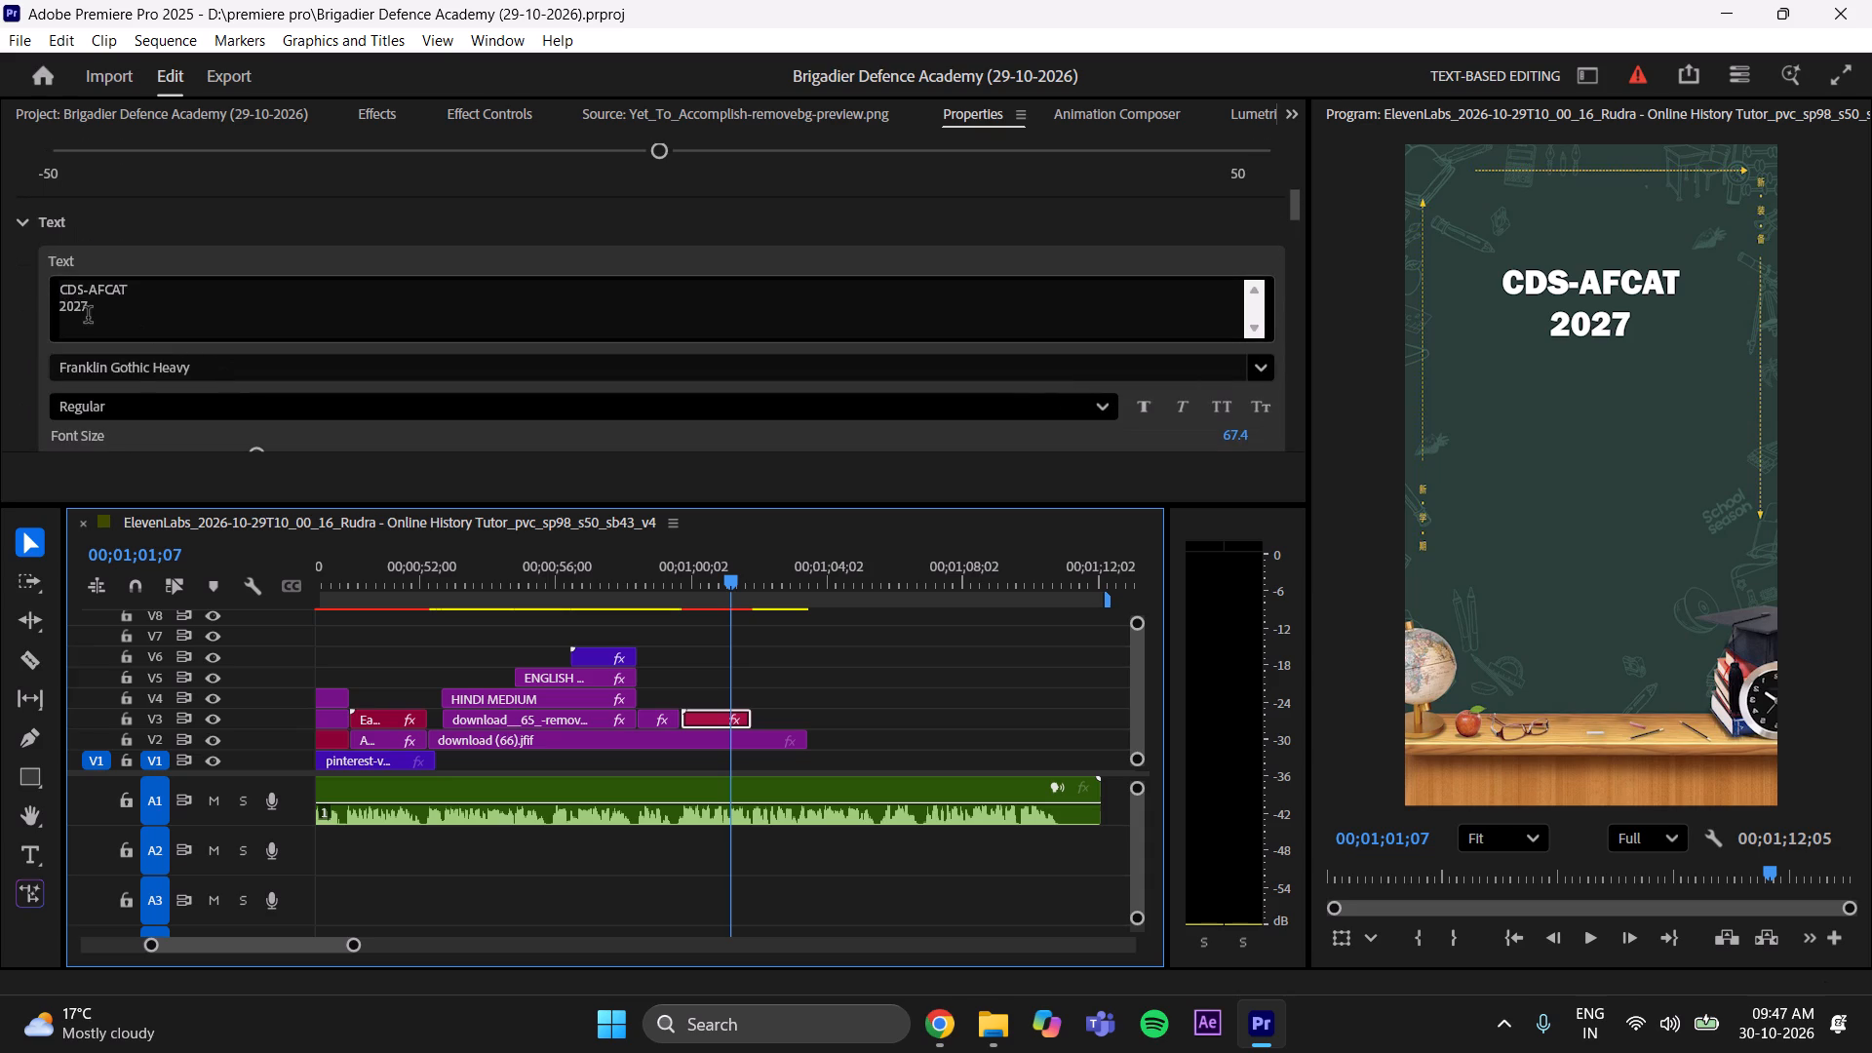
click(88, 317)
key(BackSpace)
key(BackSpace)
key(BackSpace)
key(BackSpace)
key(BackSpace)
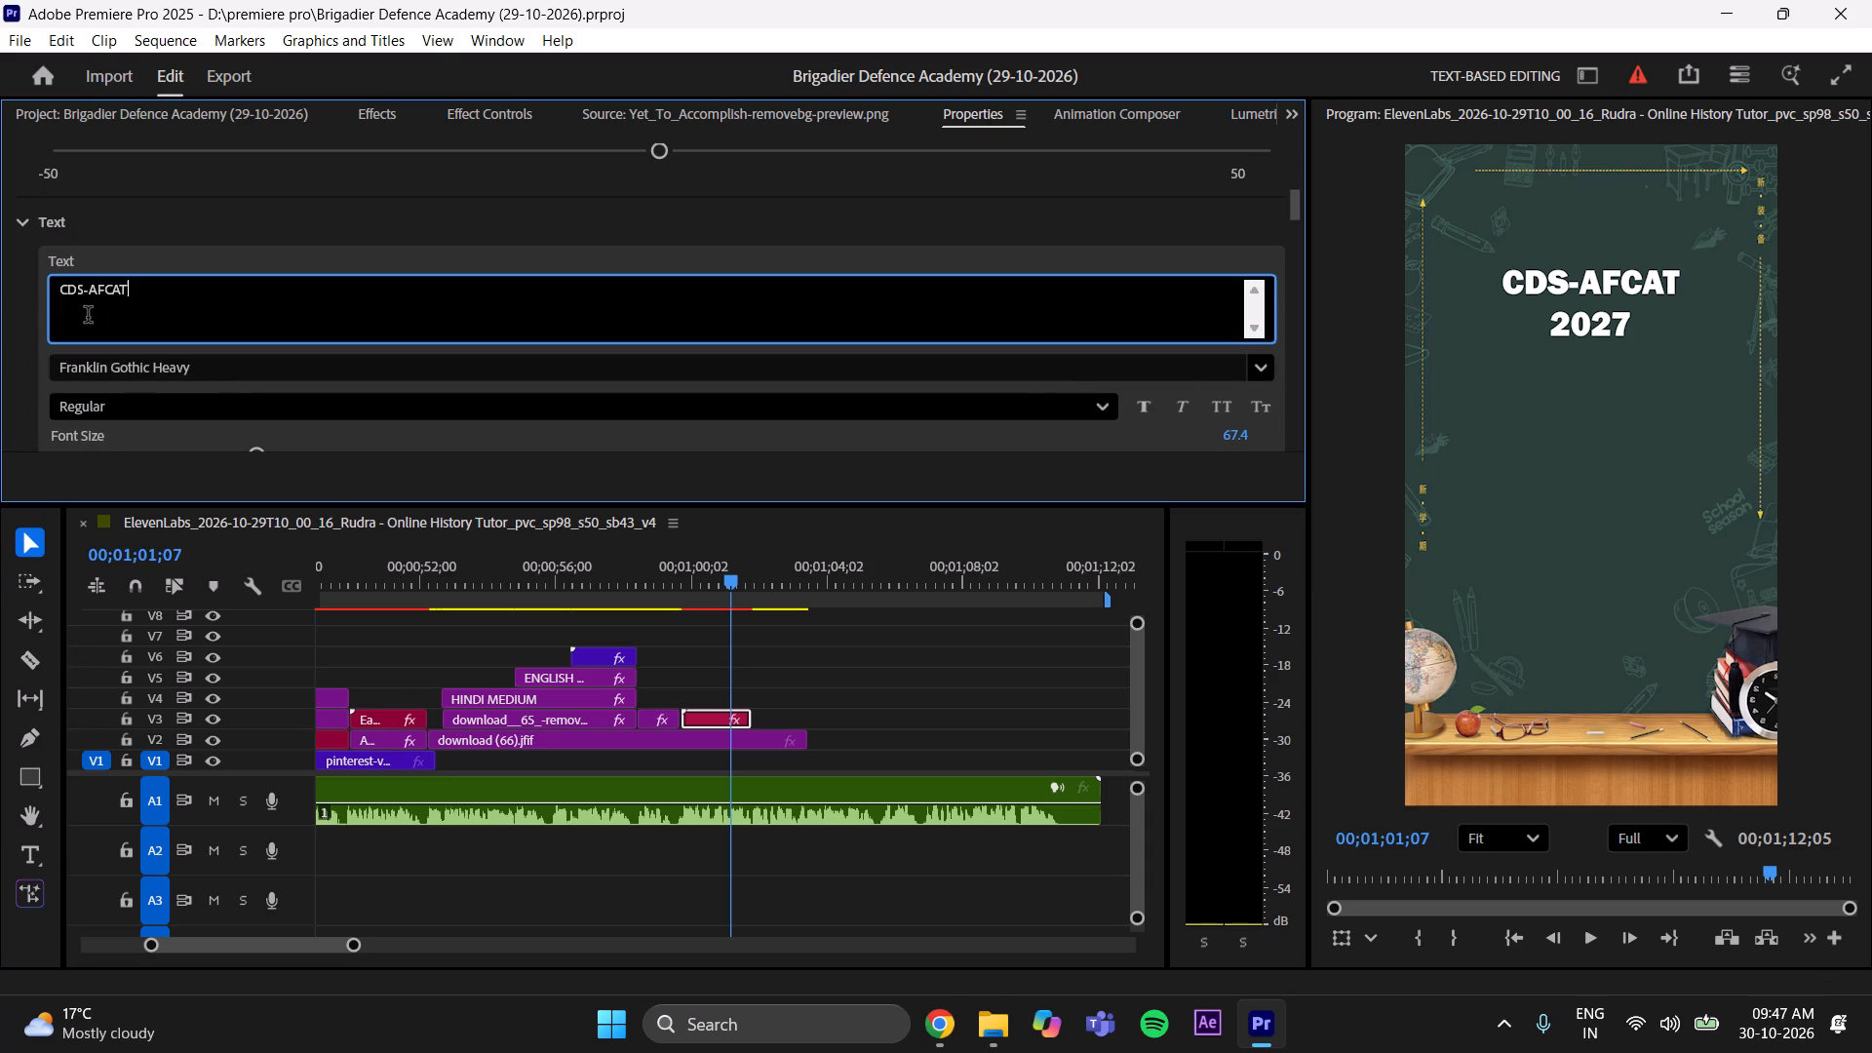
click(13, 377)
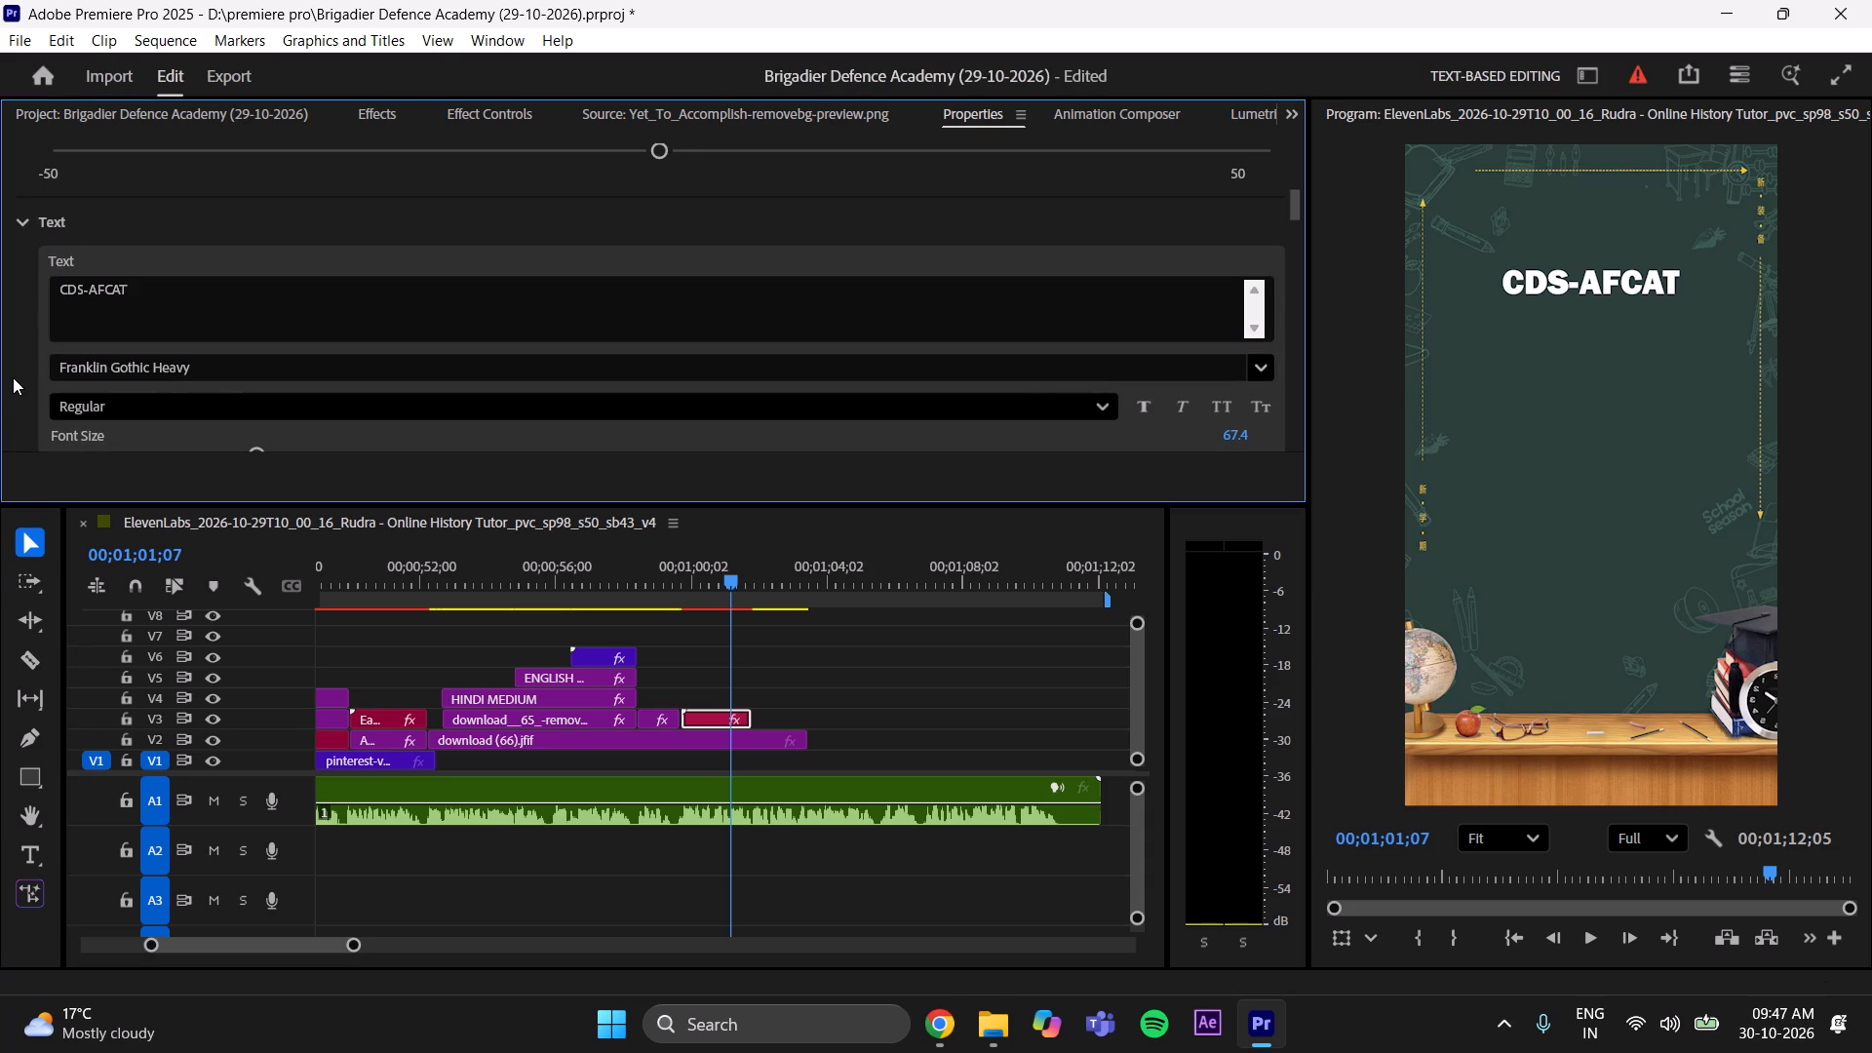
key(ctrl+s)
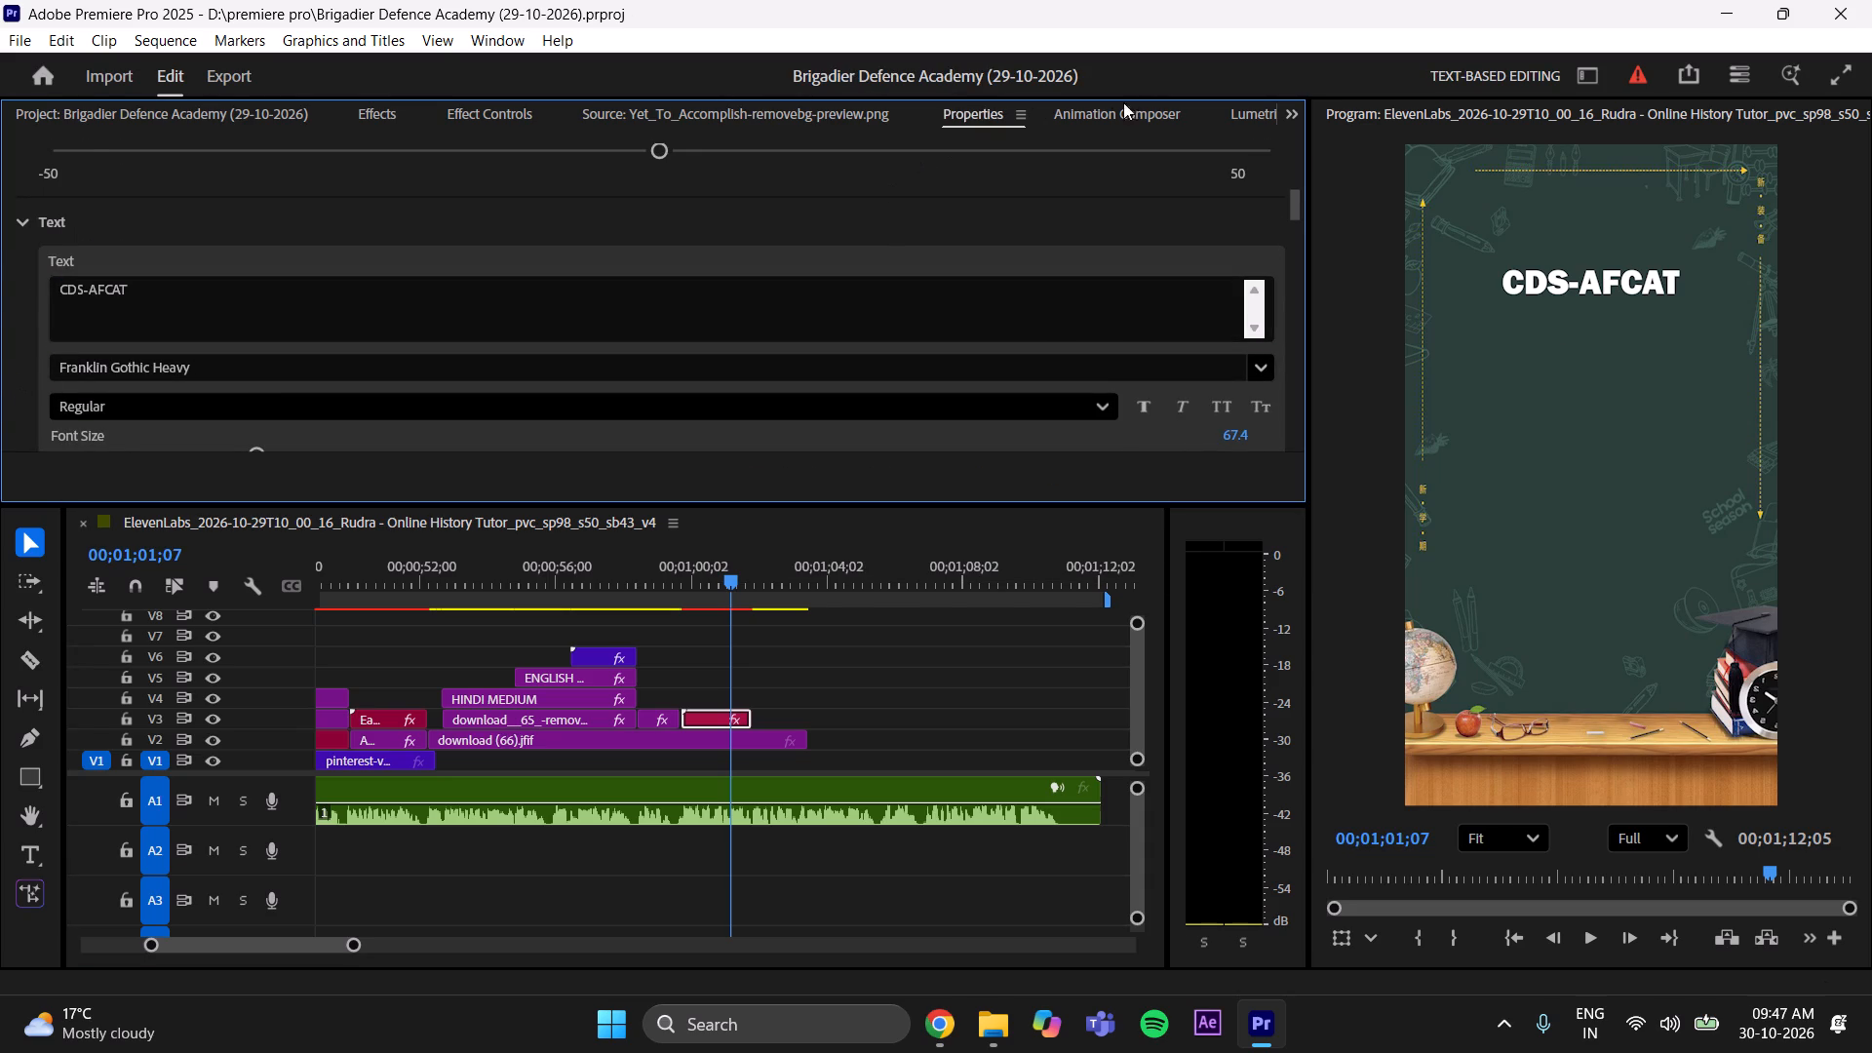
Add the Bottom variant of the Ease Position & Mask Y preset from Animation Composer's Text Presets at 00;01;01;07.
click(1111, 107)
click(95, 363)
click(101, 373)
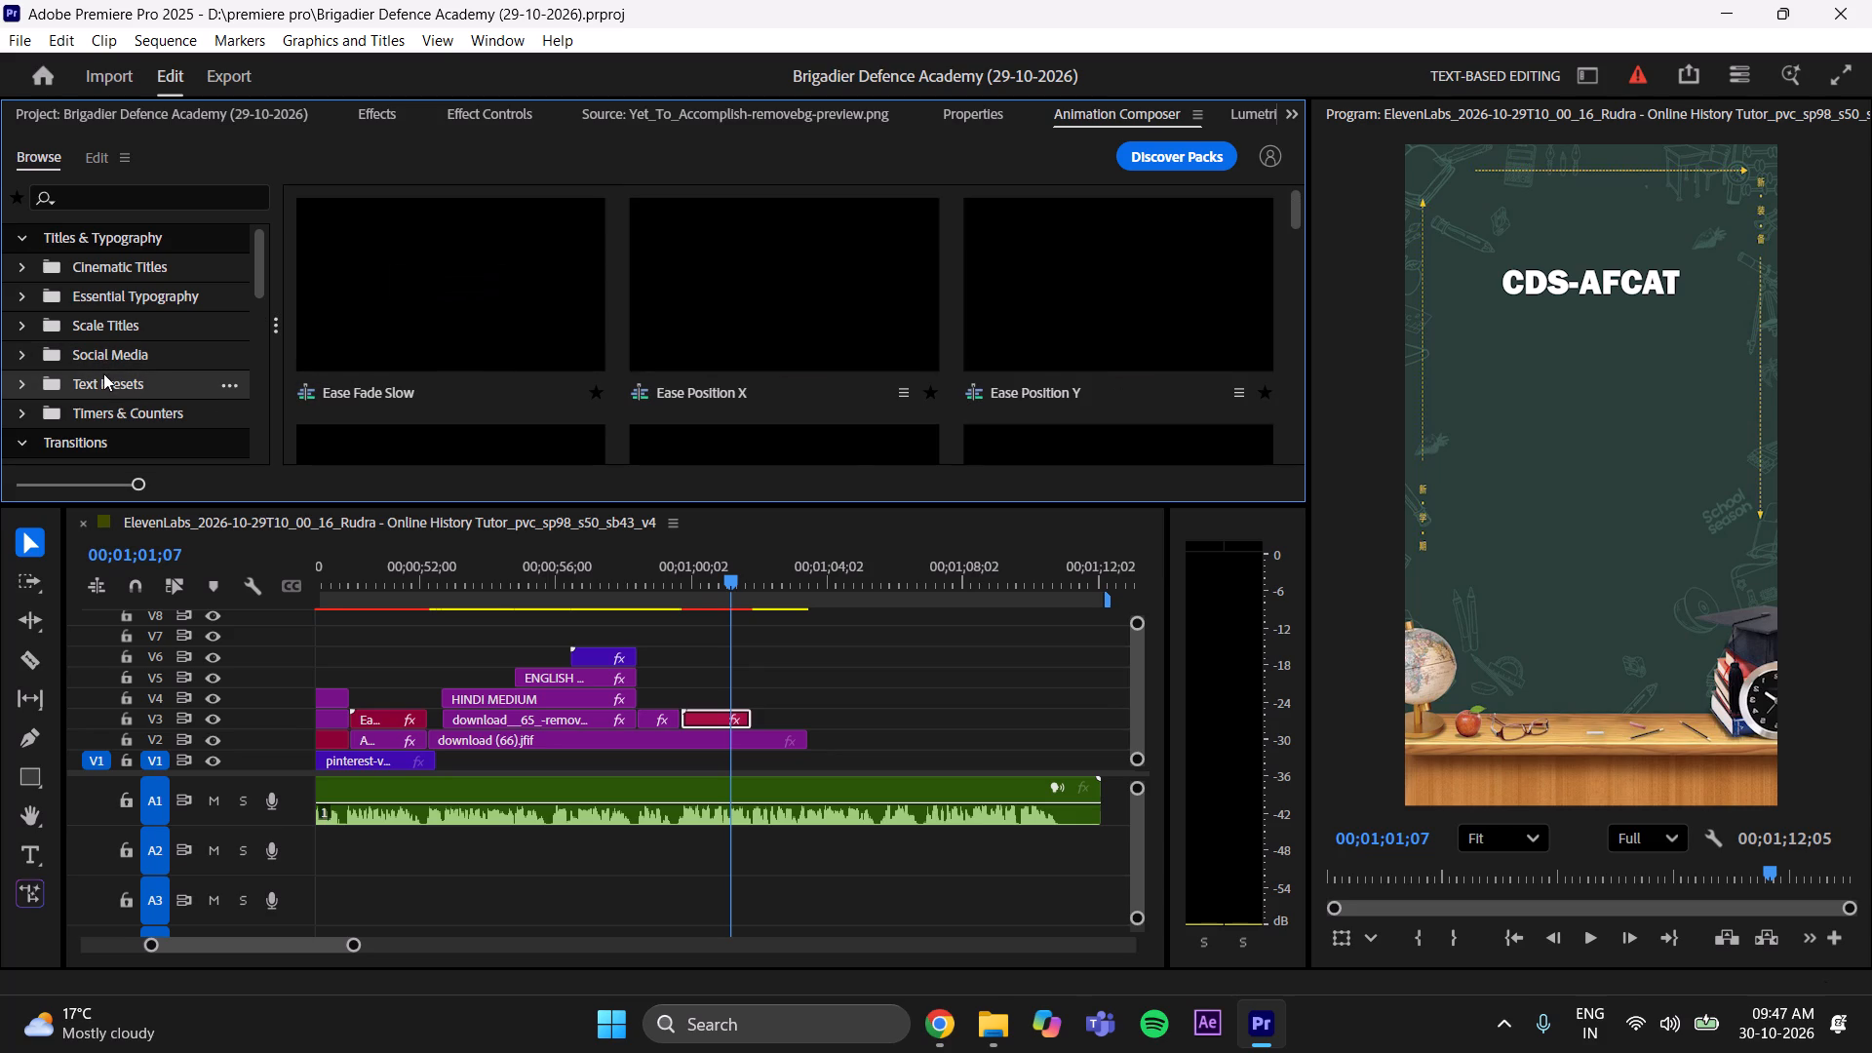
scroll(705, 370, down, 4)
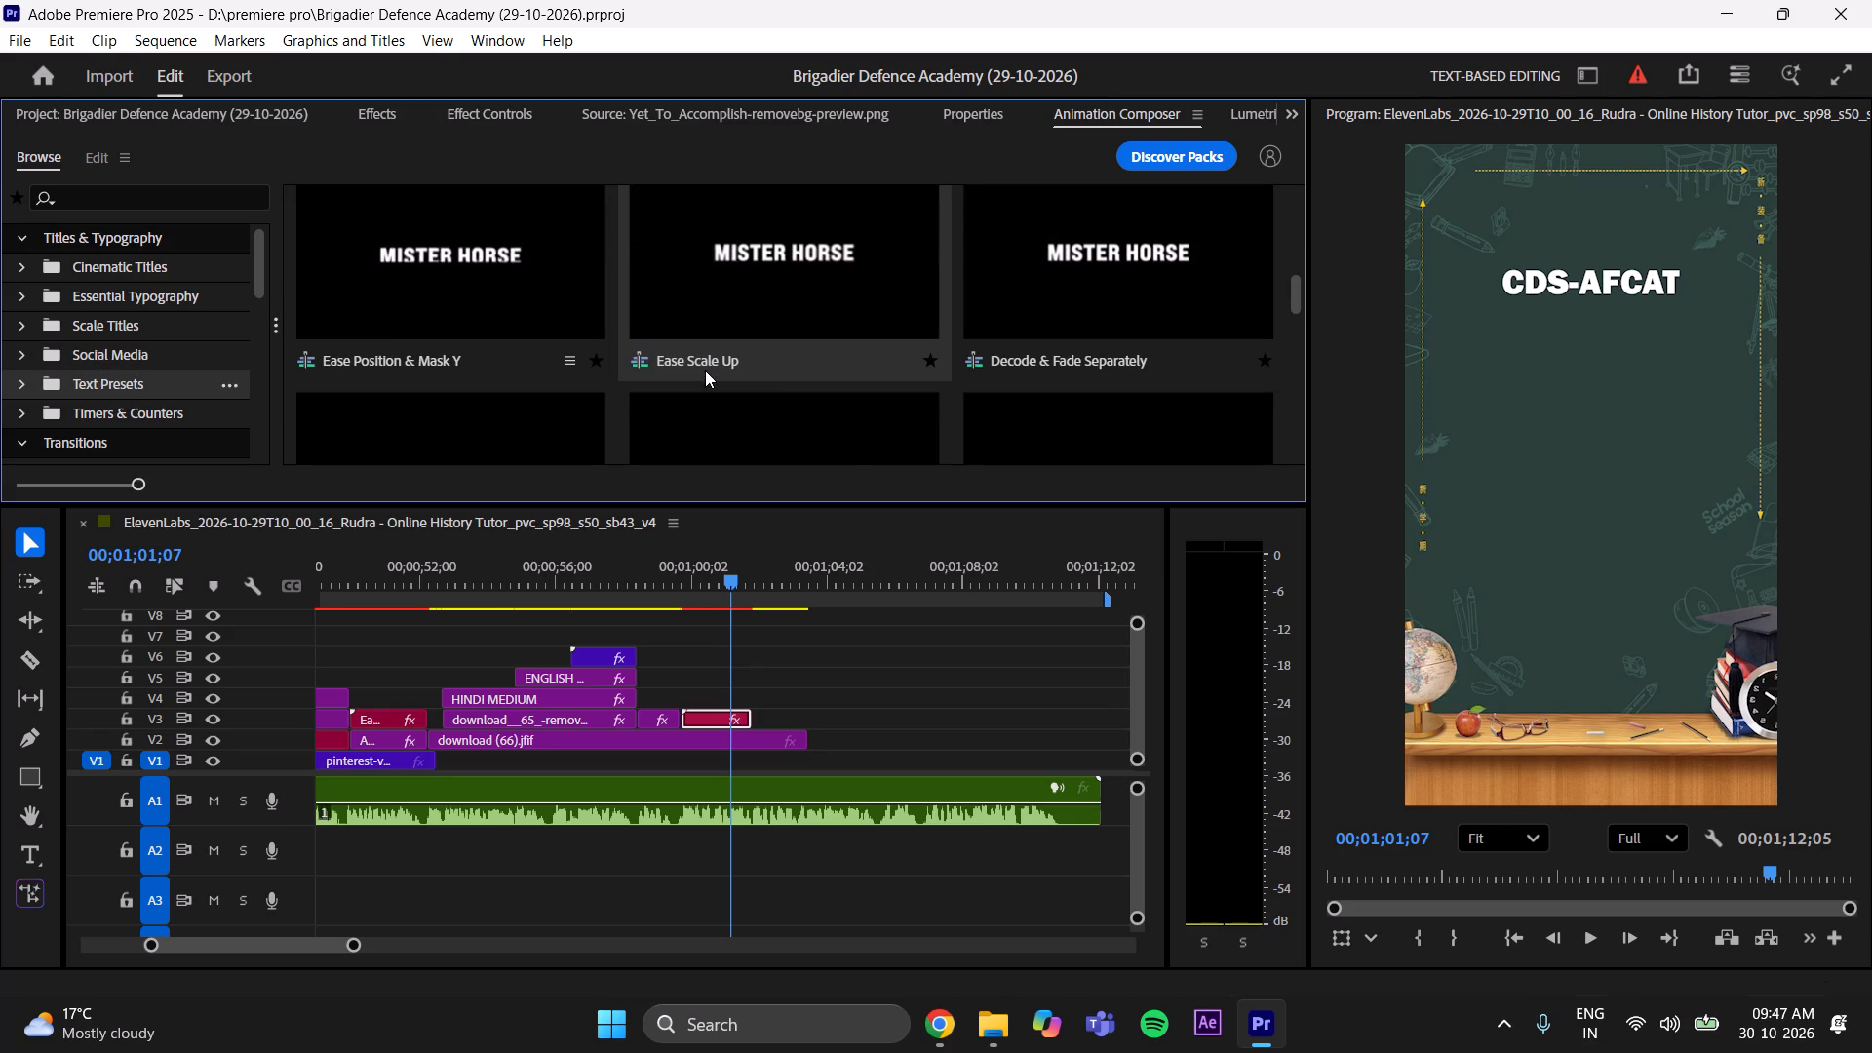
click(440, 266)
click(1249, 482)
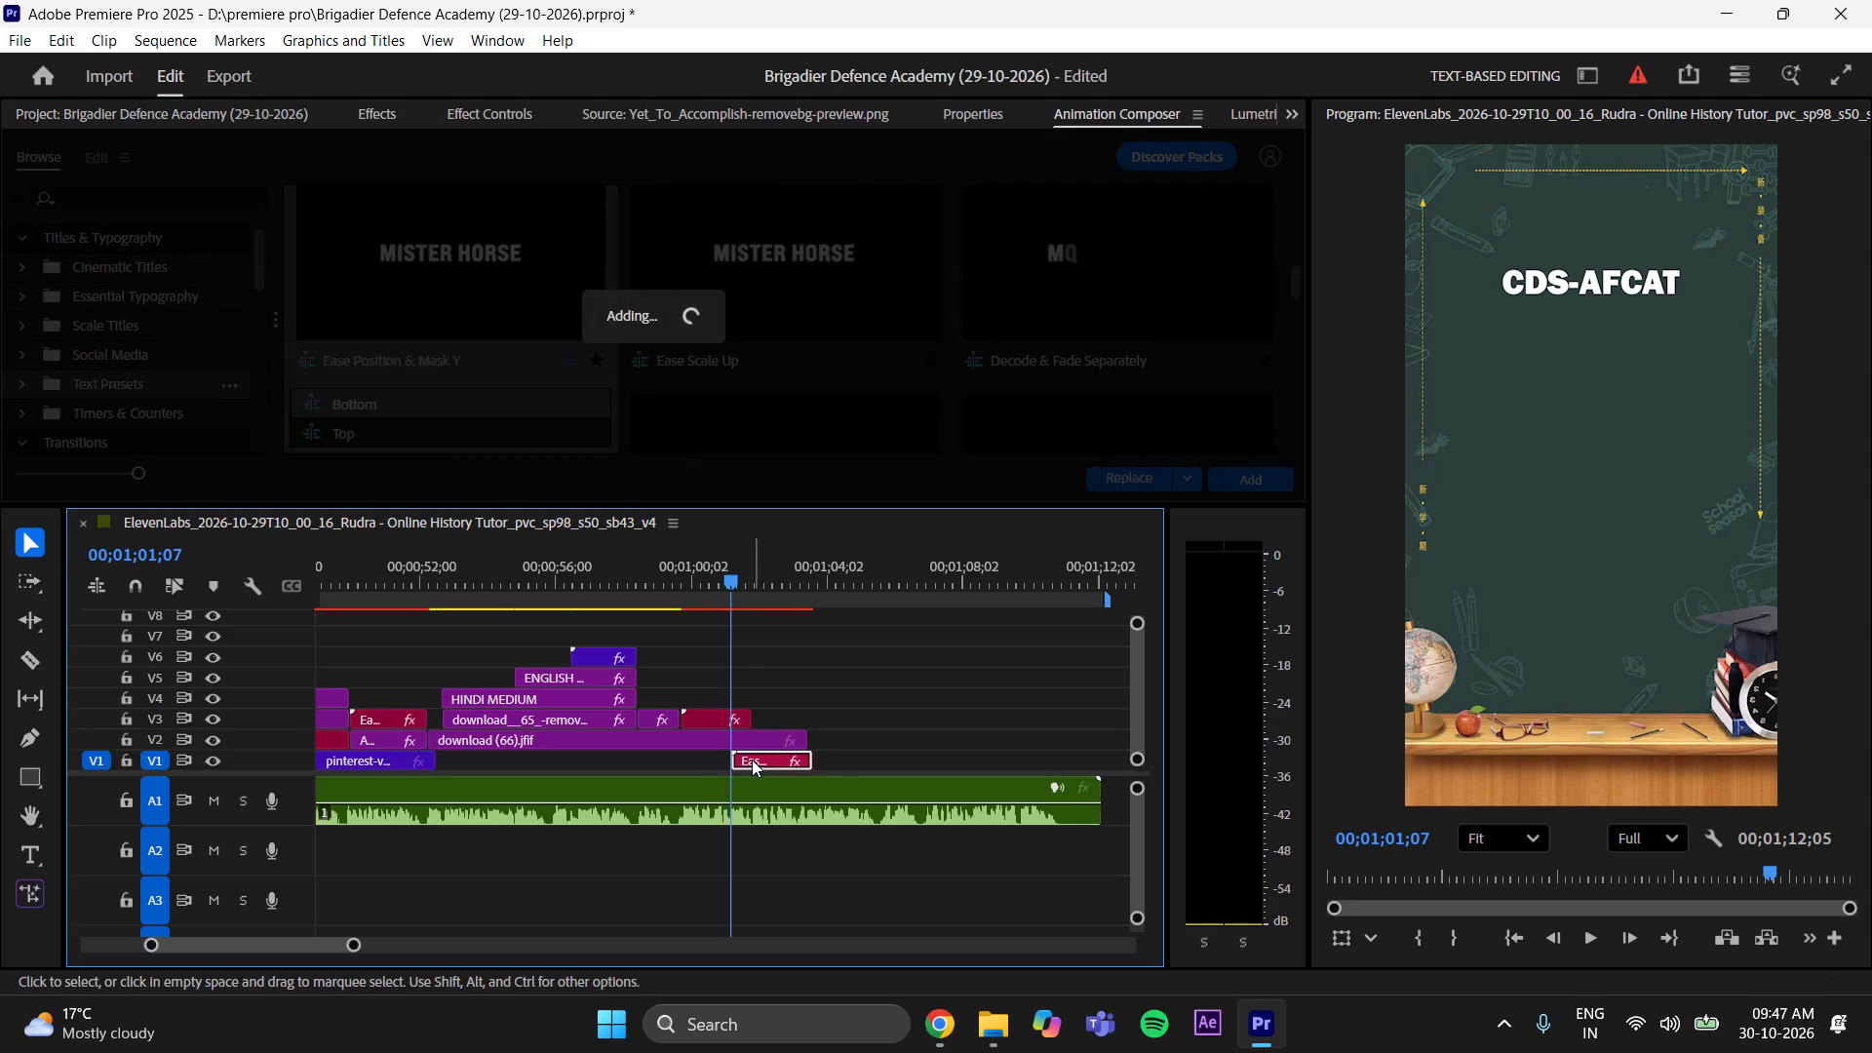
Move the new text clip to V4, overlapping the end of the CDS-AFCAT clip, save, and preview from 00;01;00;18.
drag(752, 760, 750, 703)
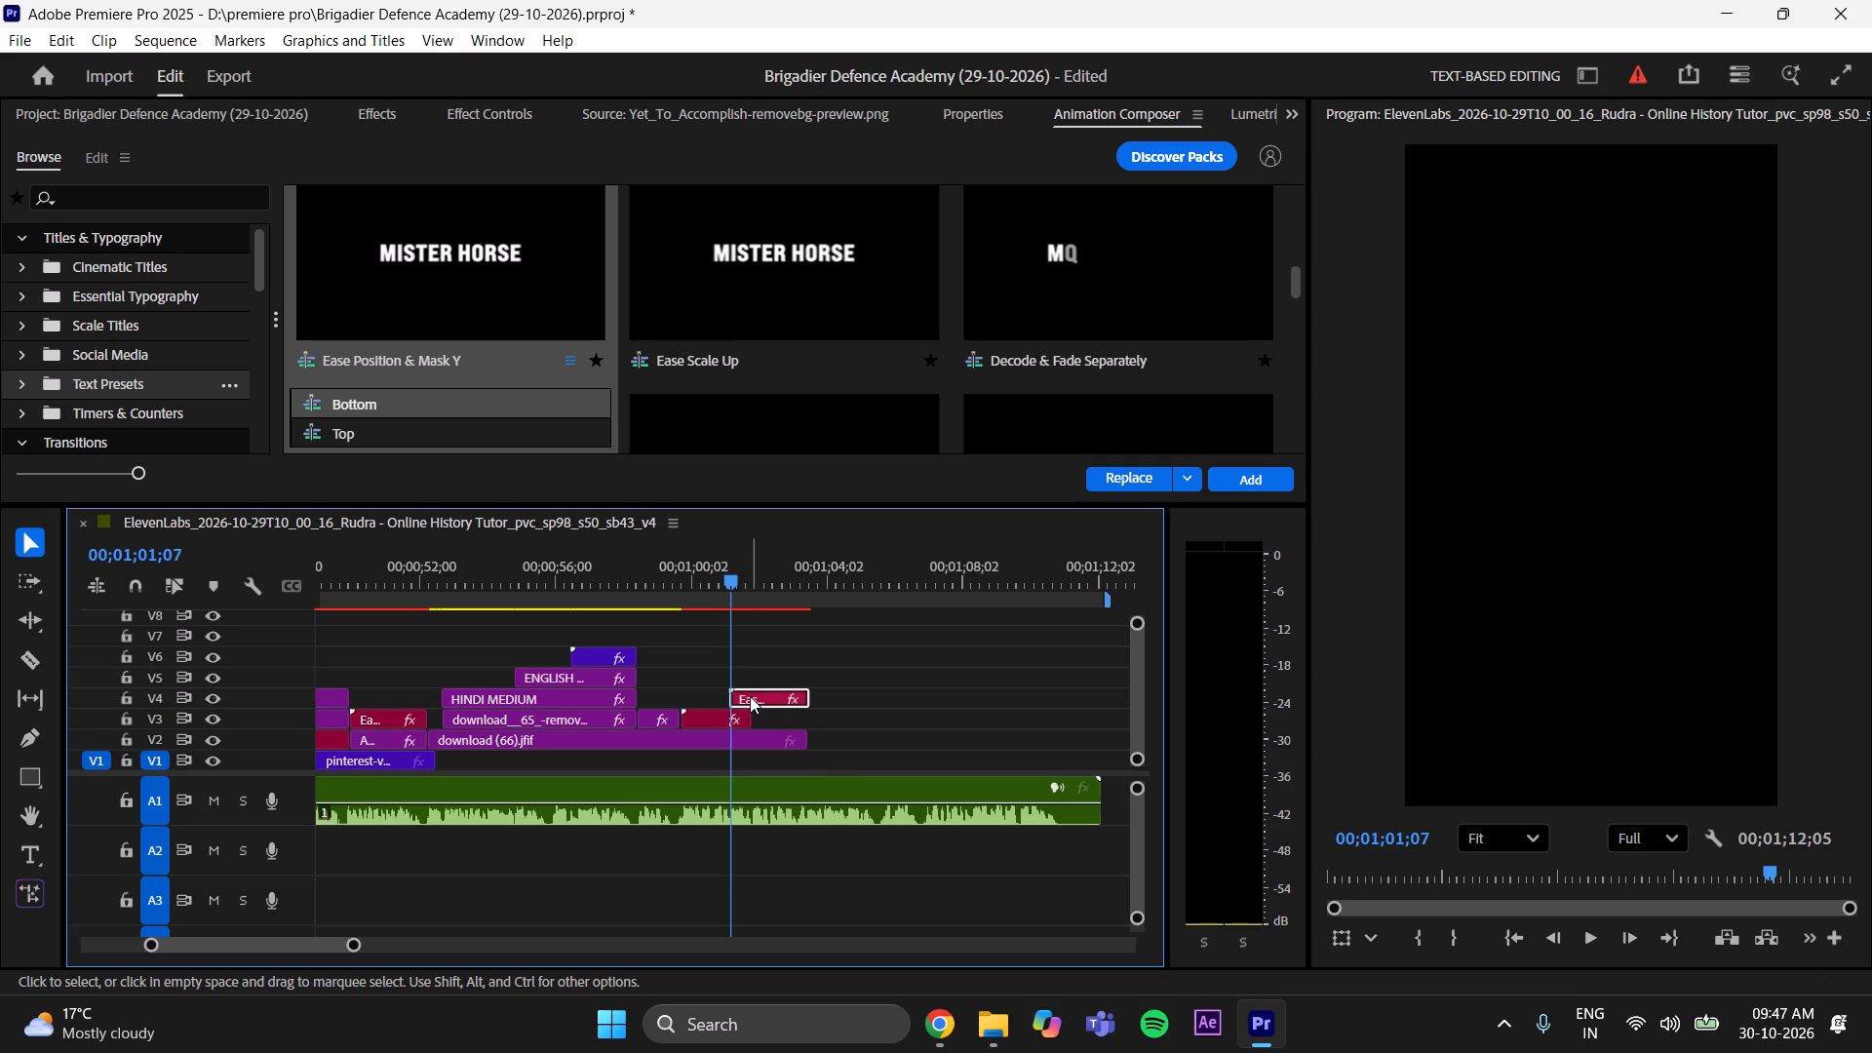
click(751, 695)
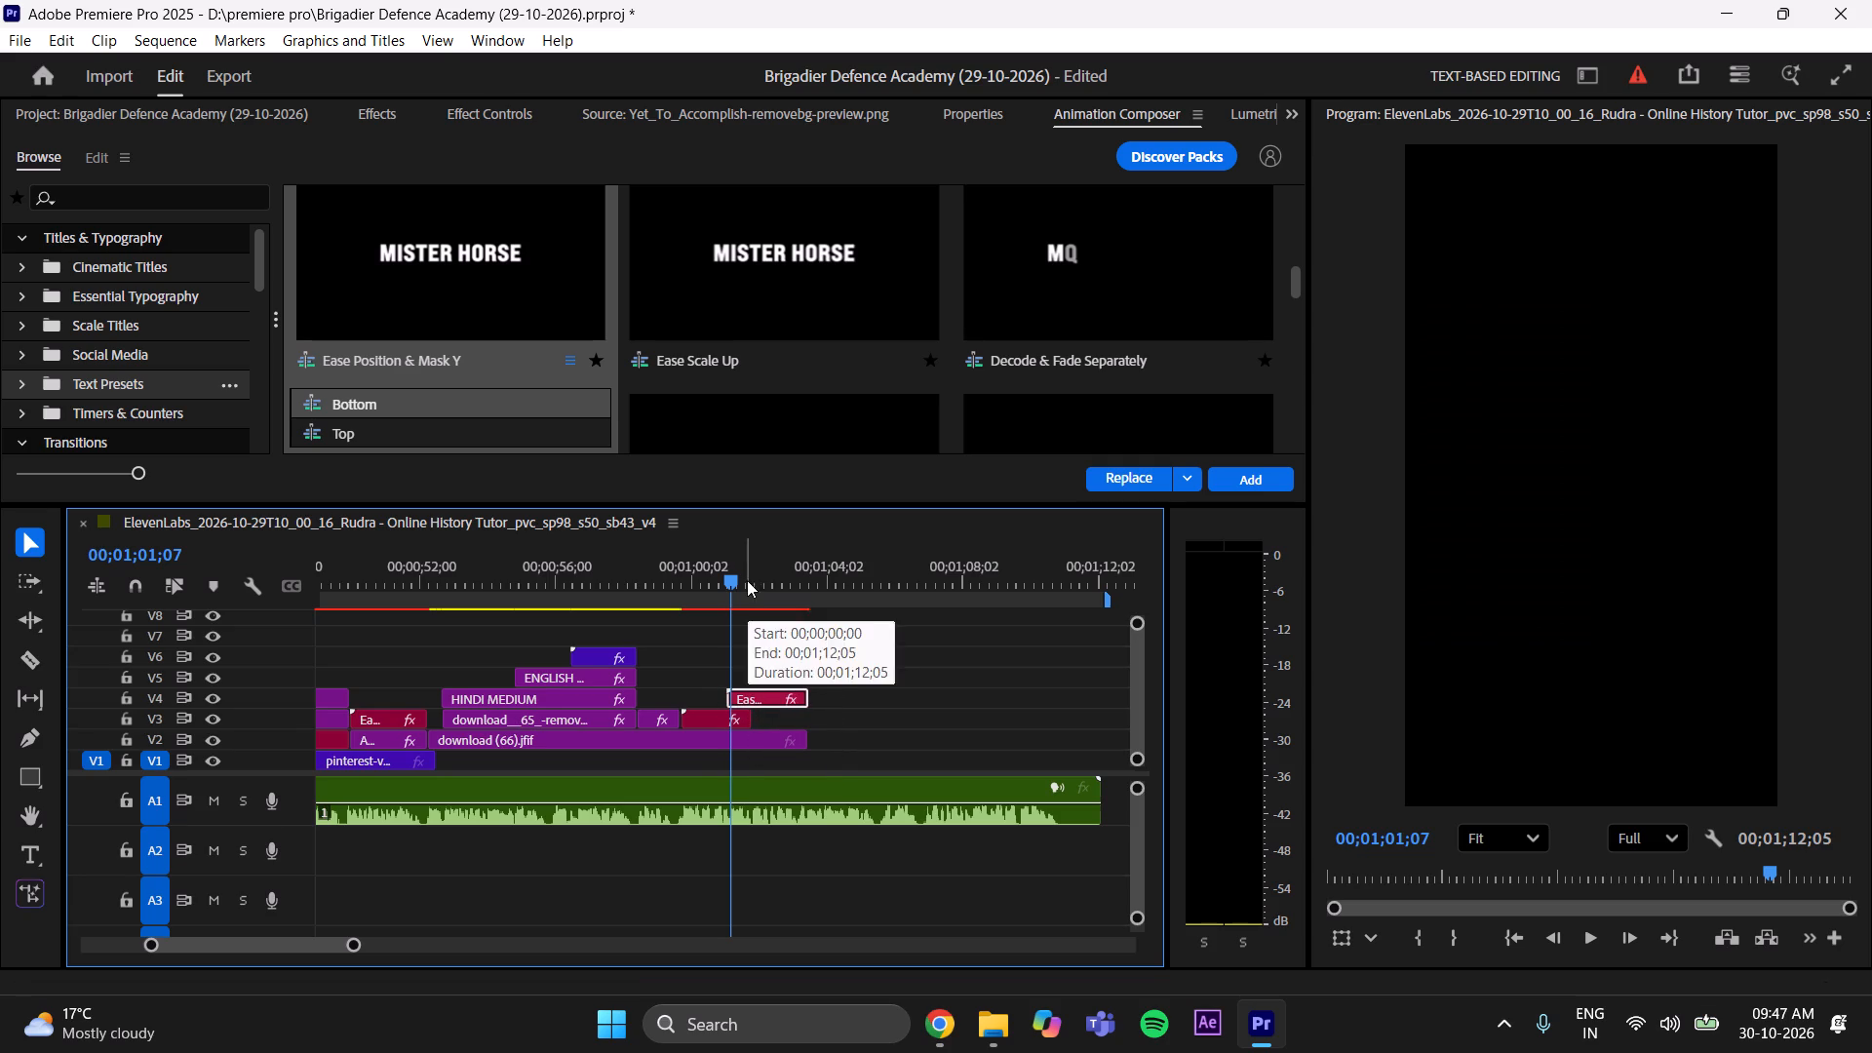
drag(743, 578, 712, 595)
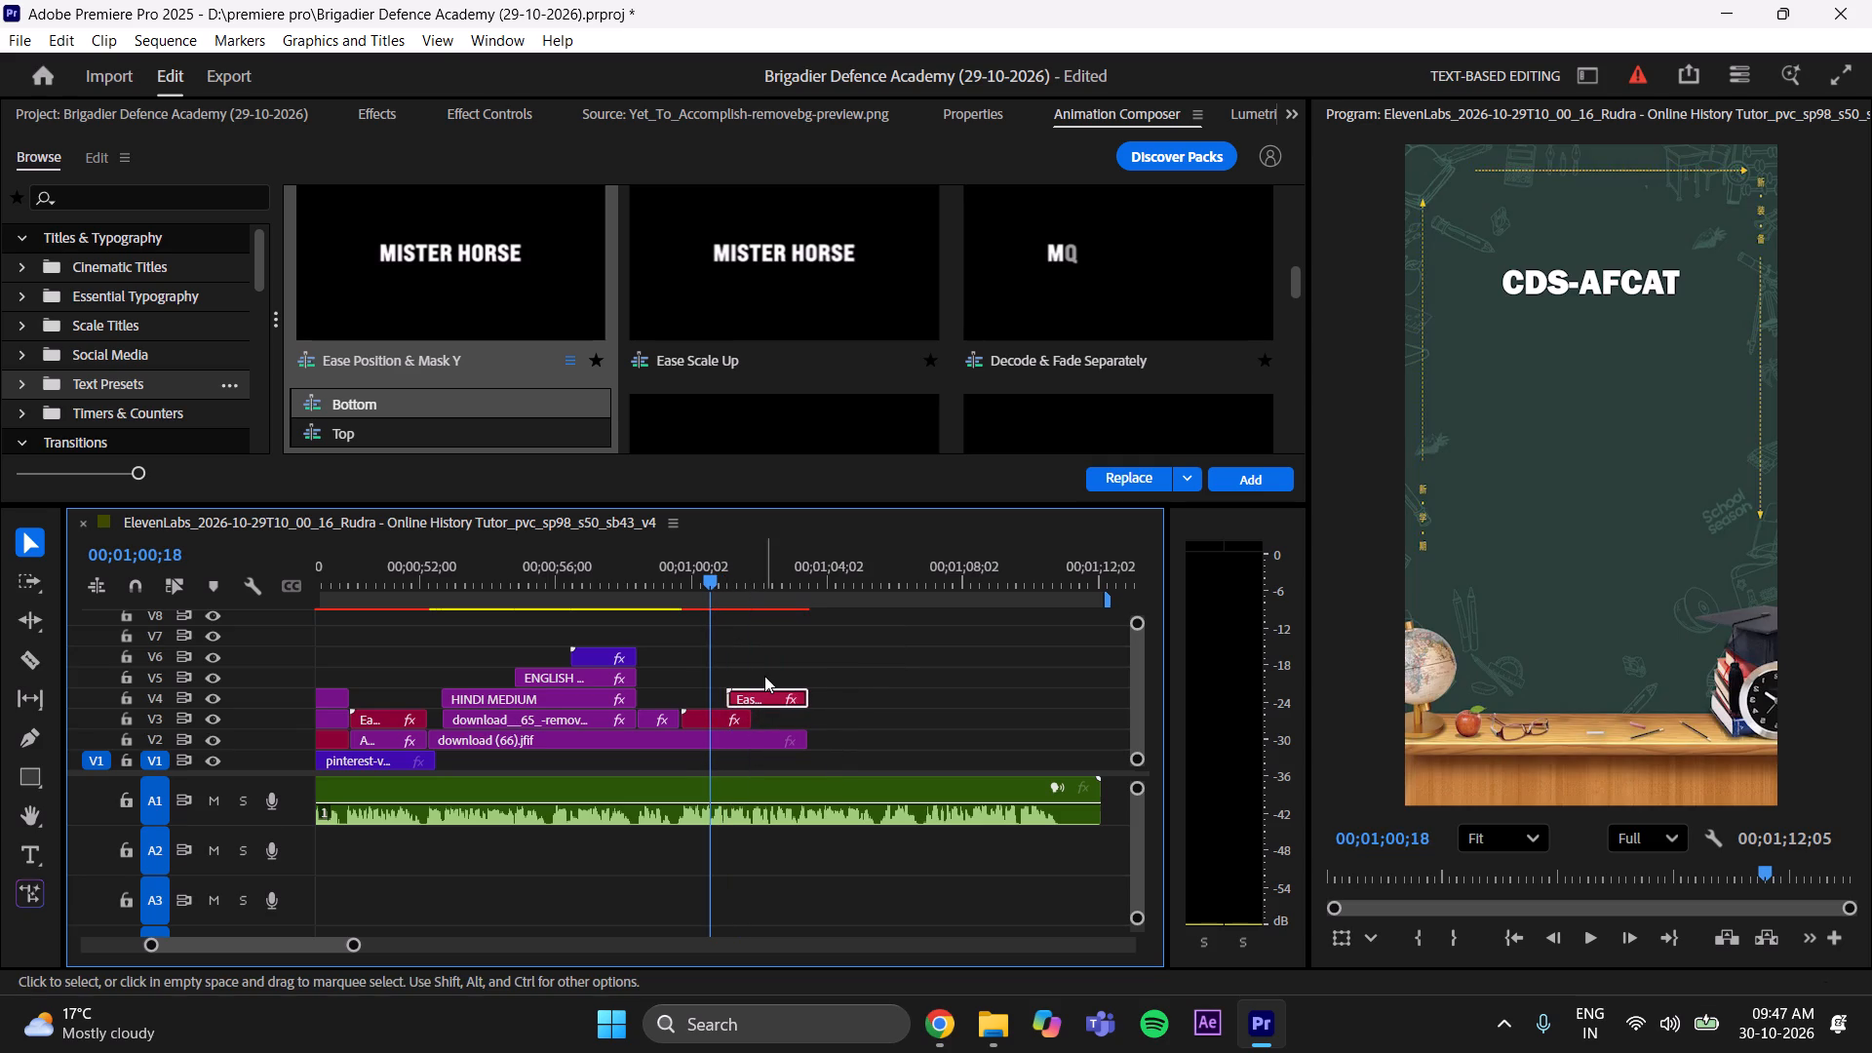
key(ctrl+s)
key(space)
key(space)
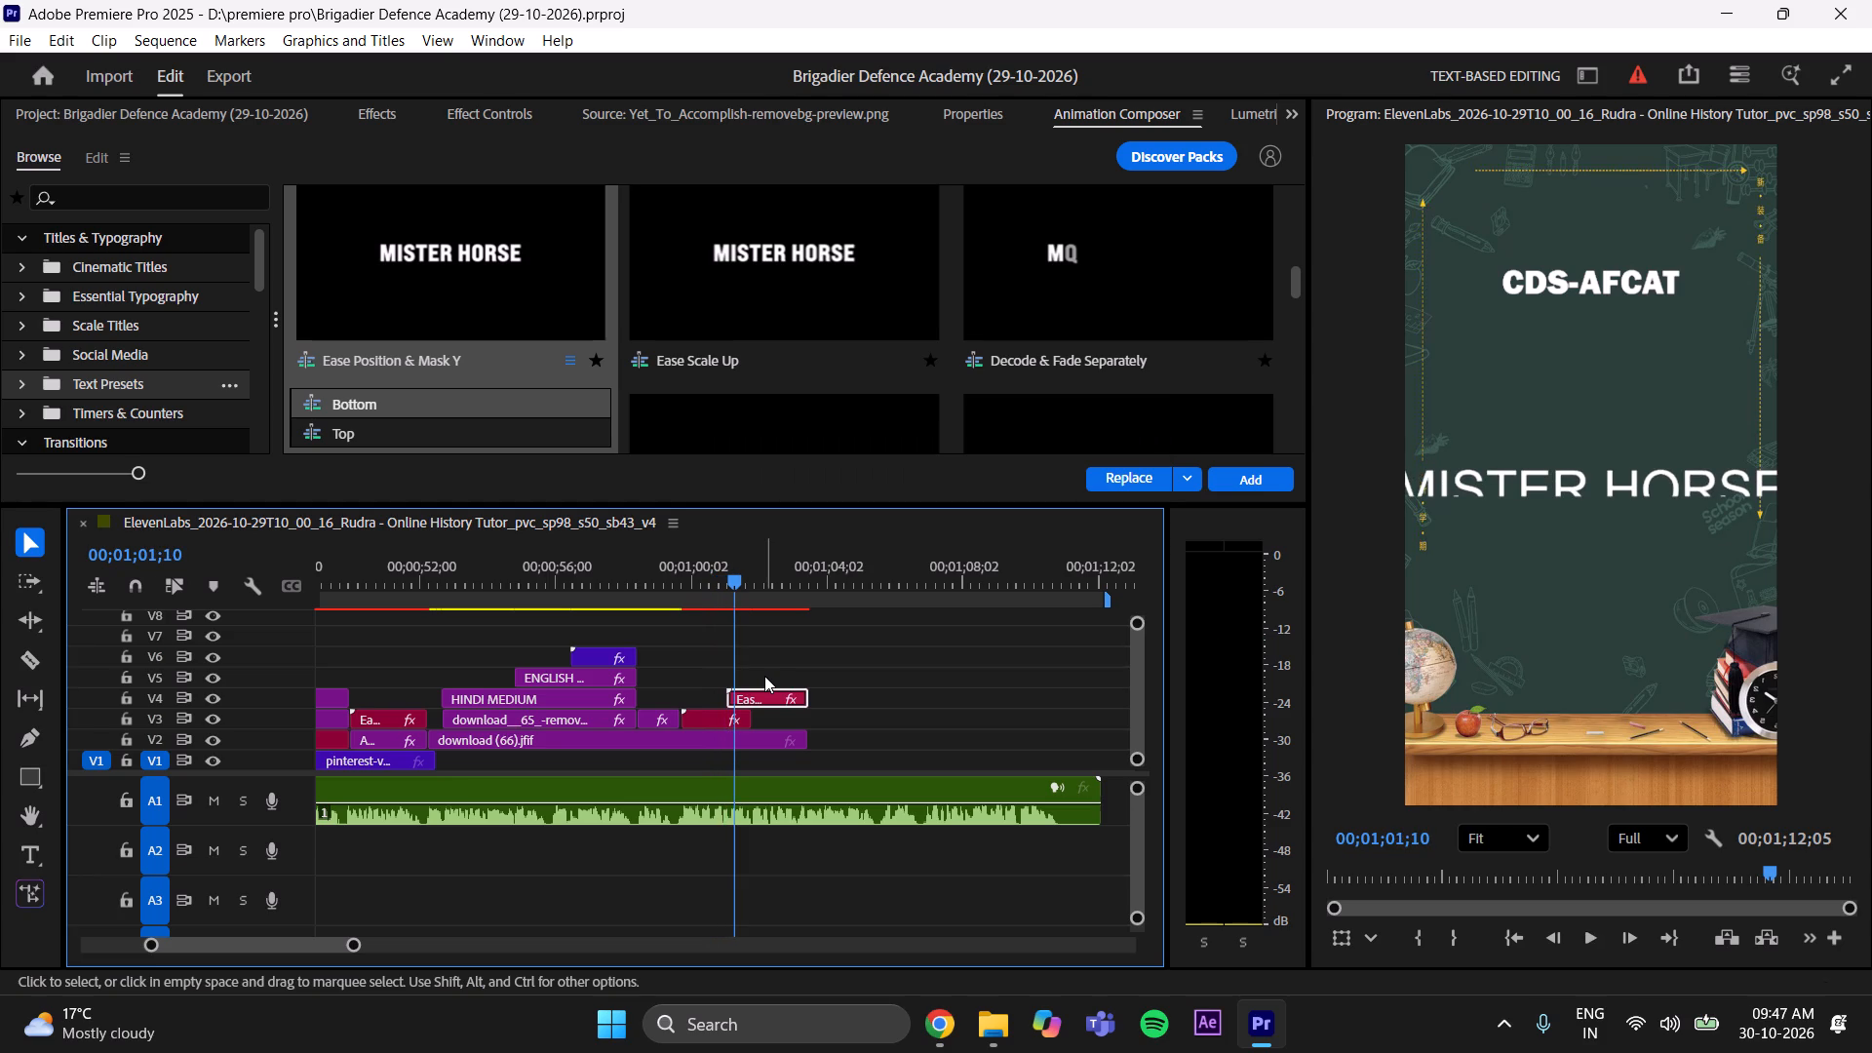
Turn off Animation Out for the MISTER HORSE text clip on V4.
click(755, 696)
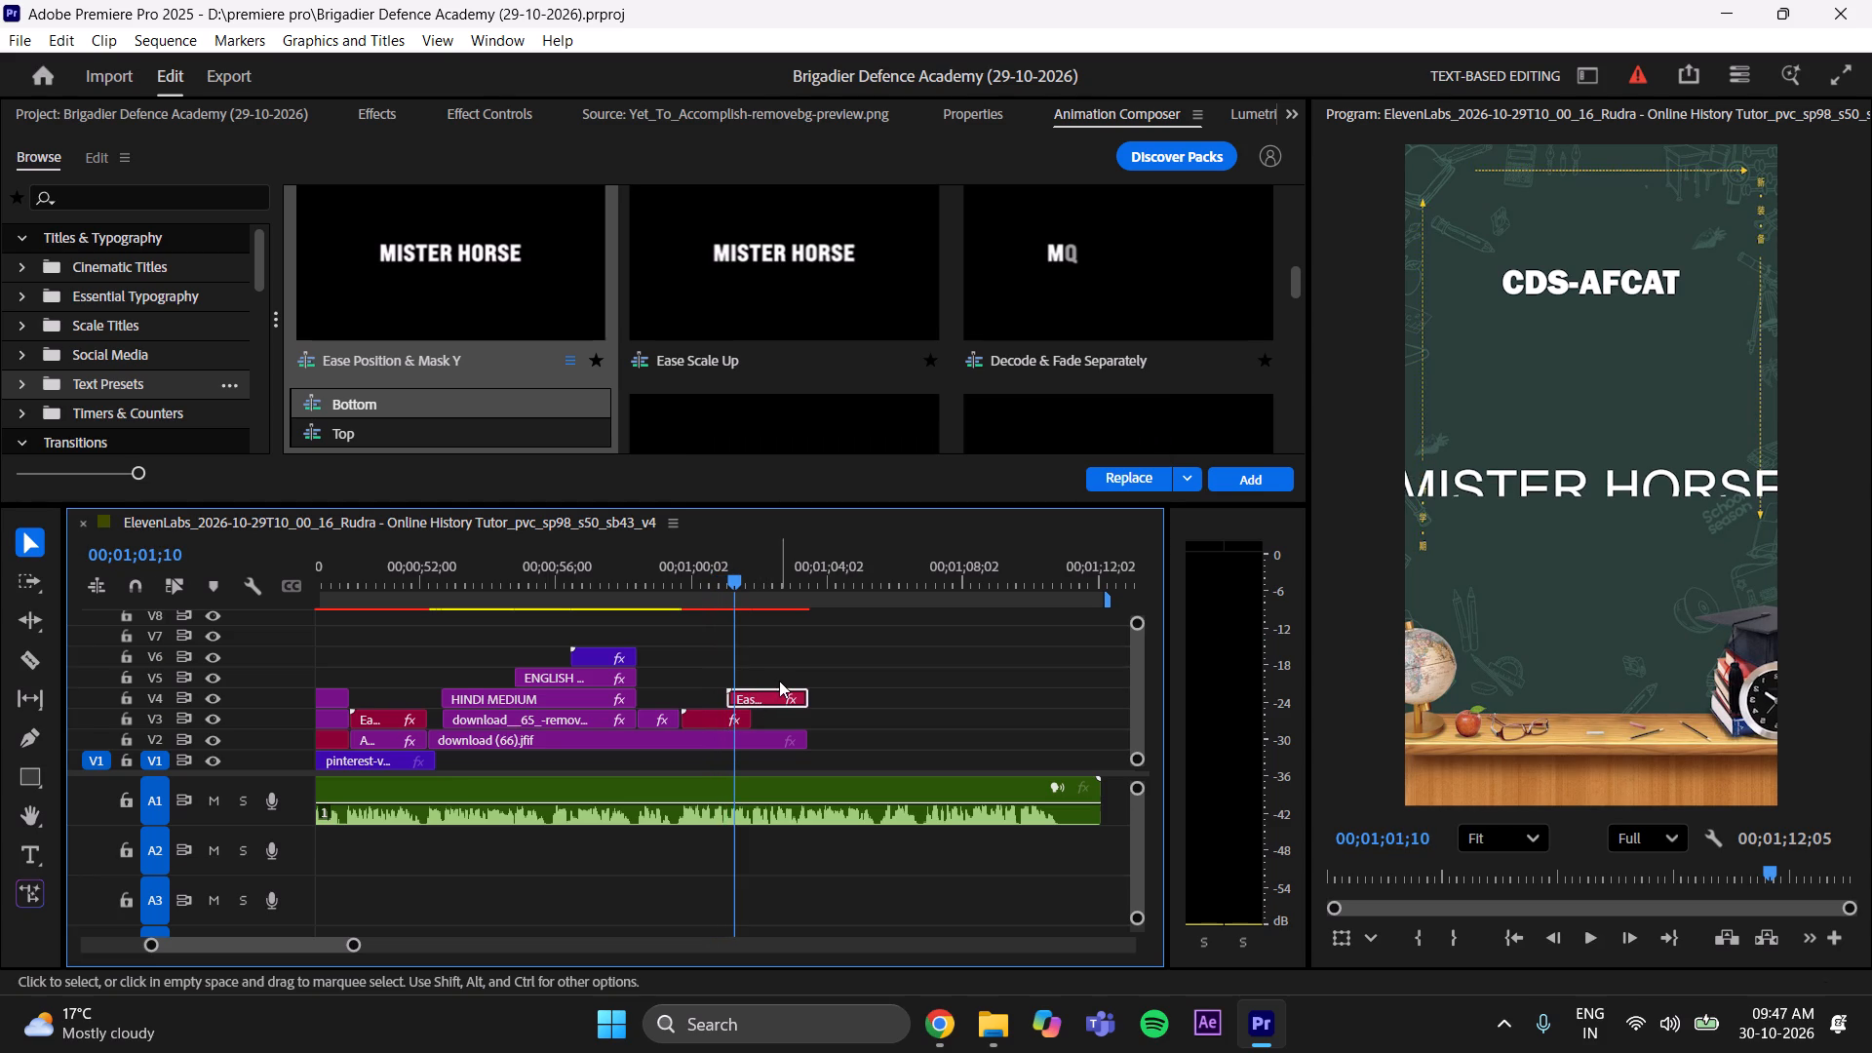
click(980, 108)
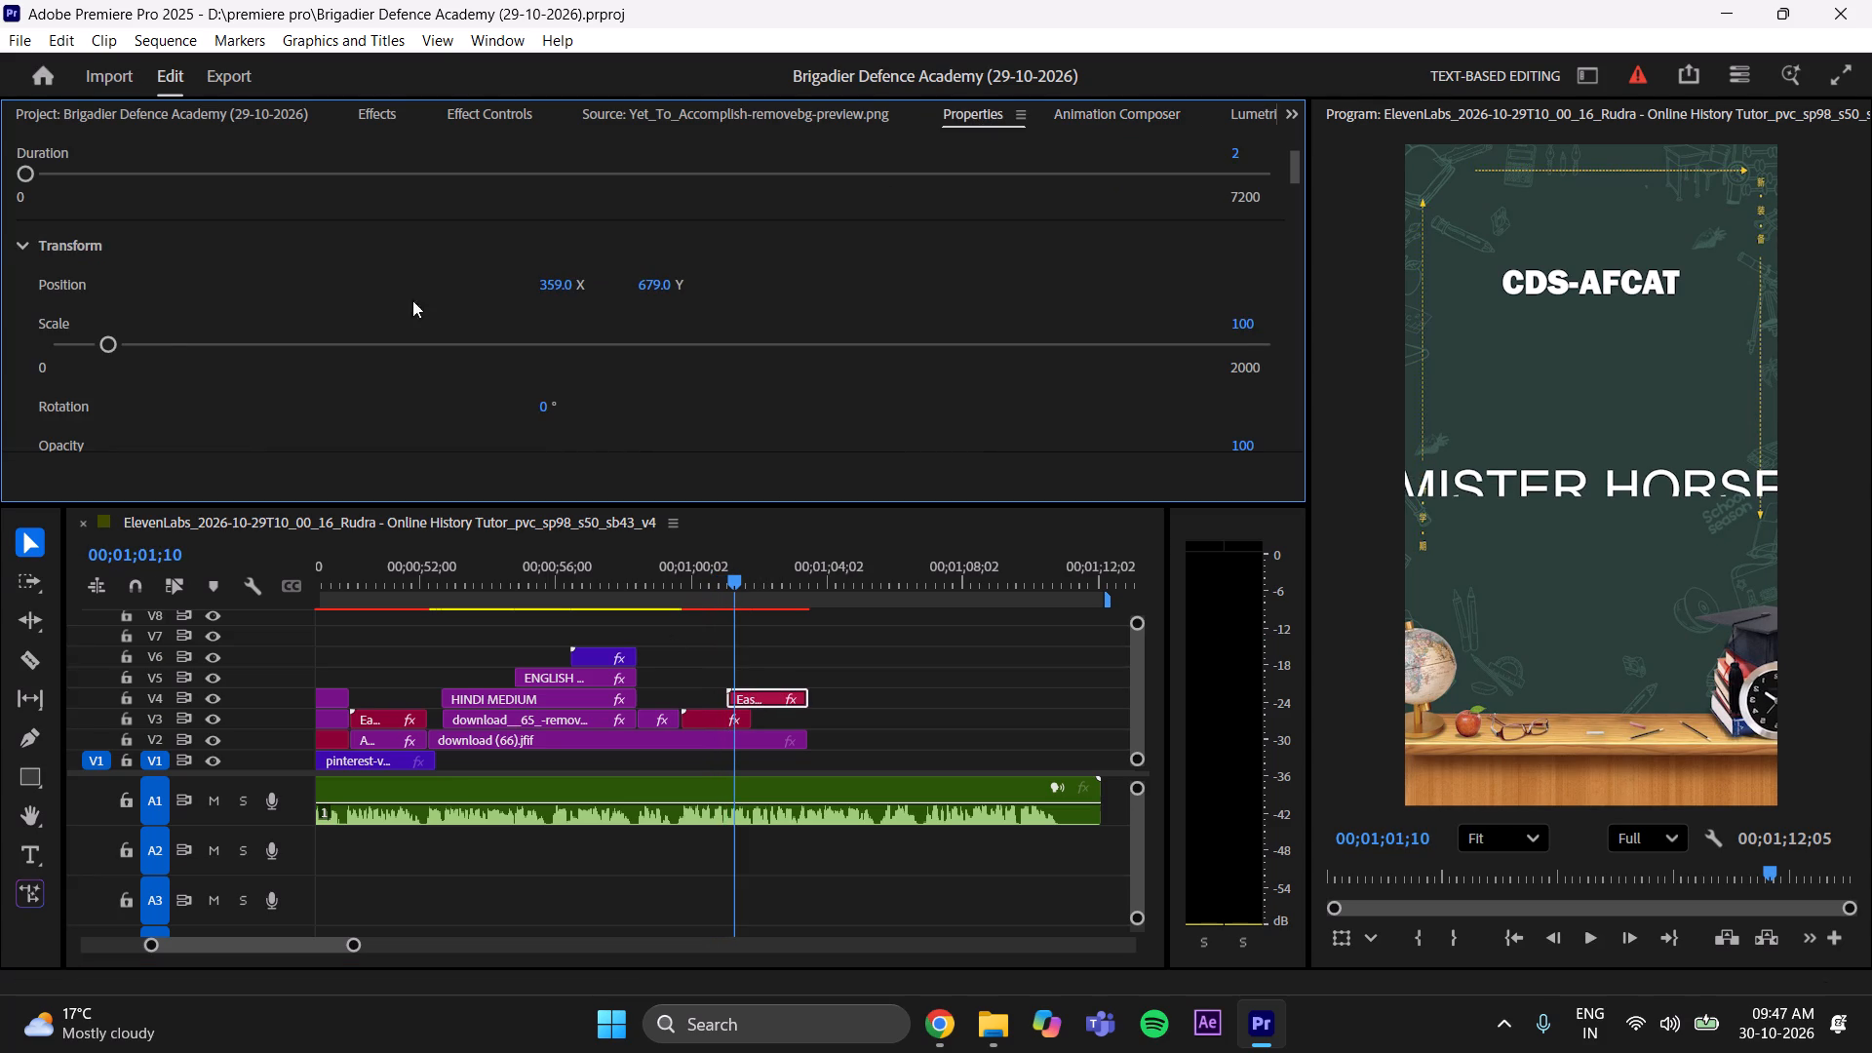
scroll(199, 332, down, 8)
key(ctrl+z)
scroll(191, 278, down, 9)
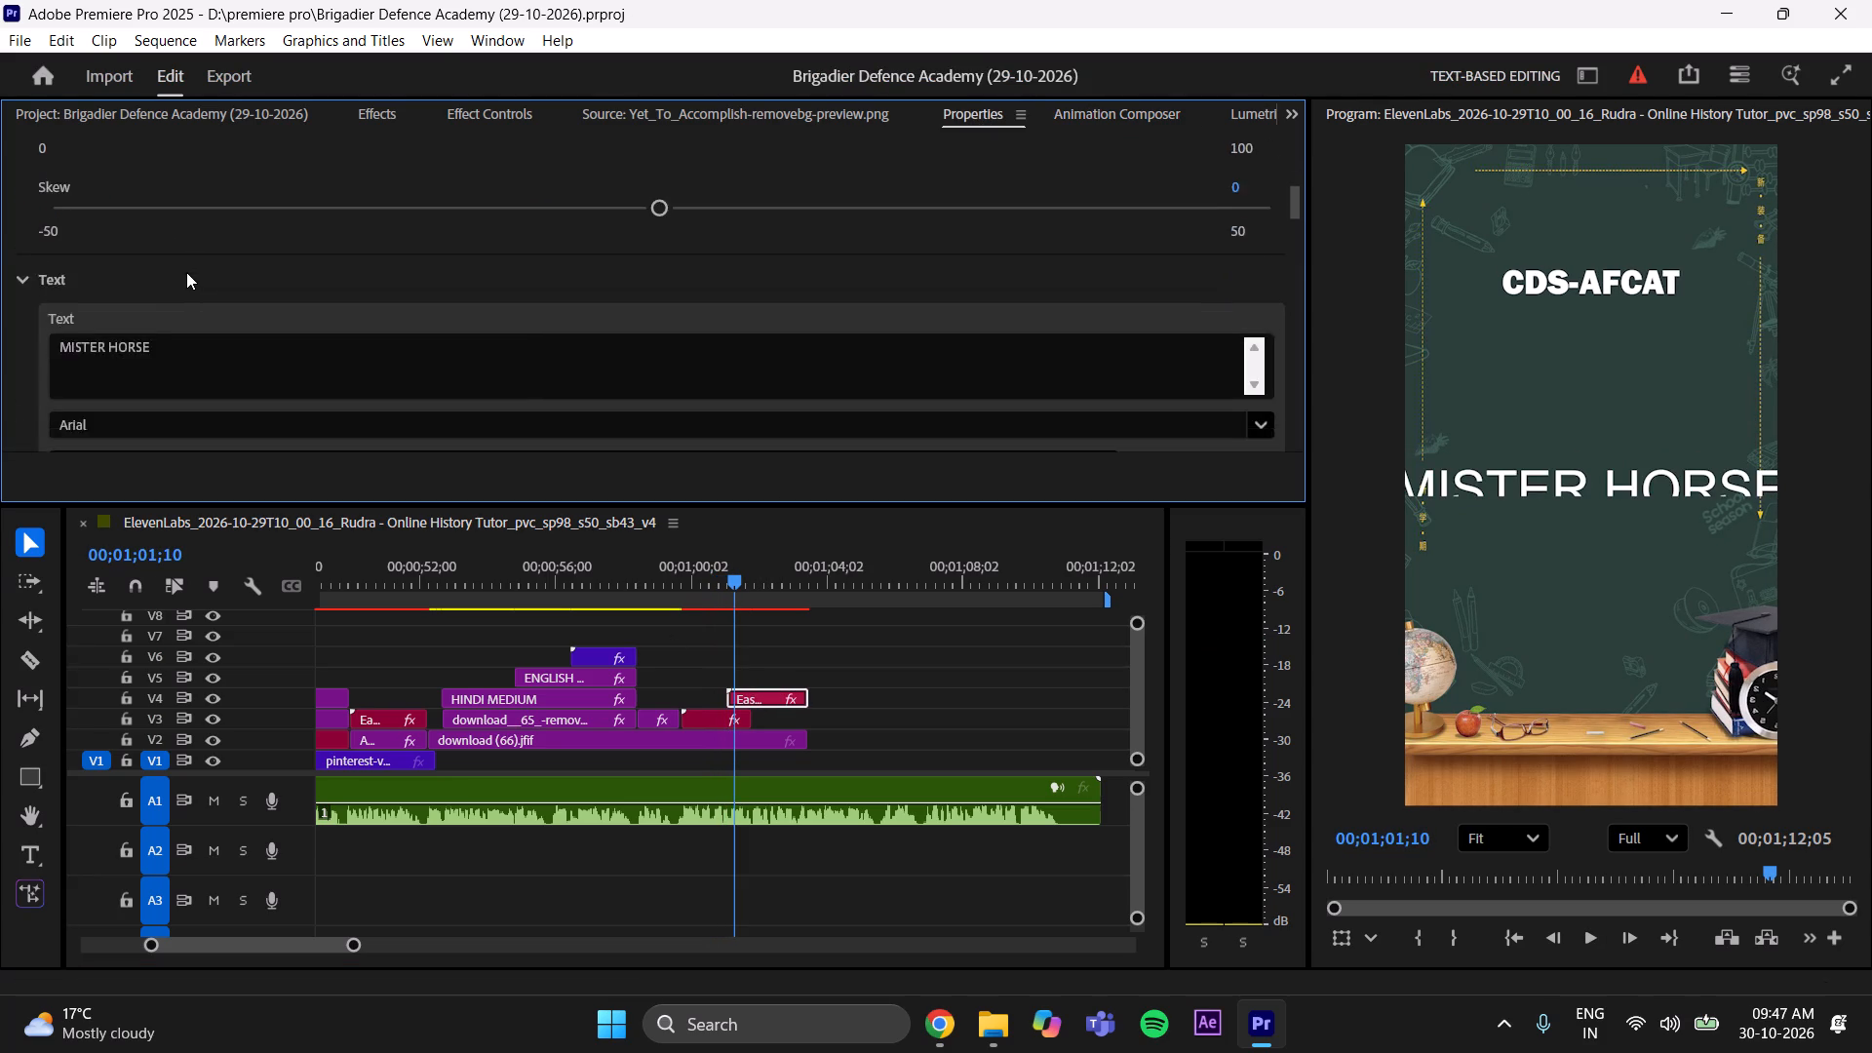
scroll(186, 272, down, 20)
scroll(186, 272, down, 20)
scroll(186, 272, down, 3)
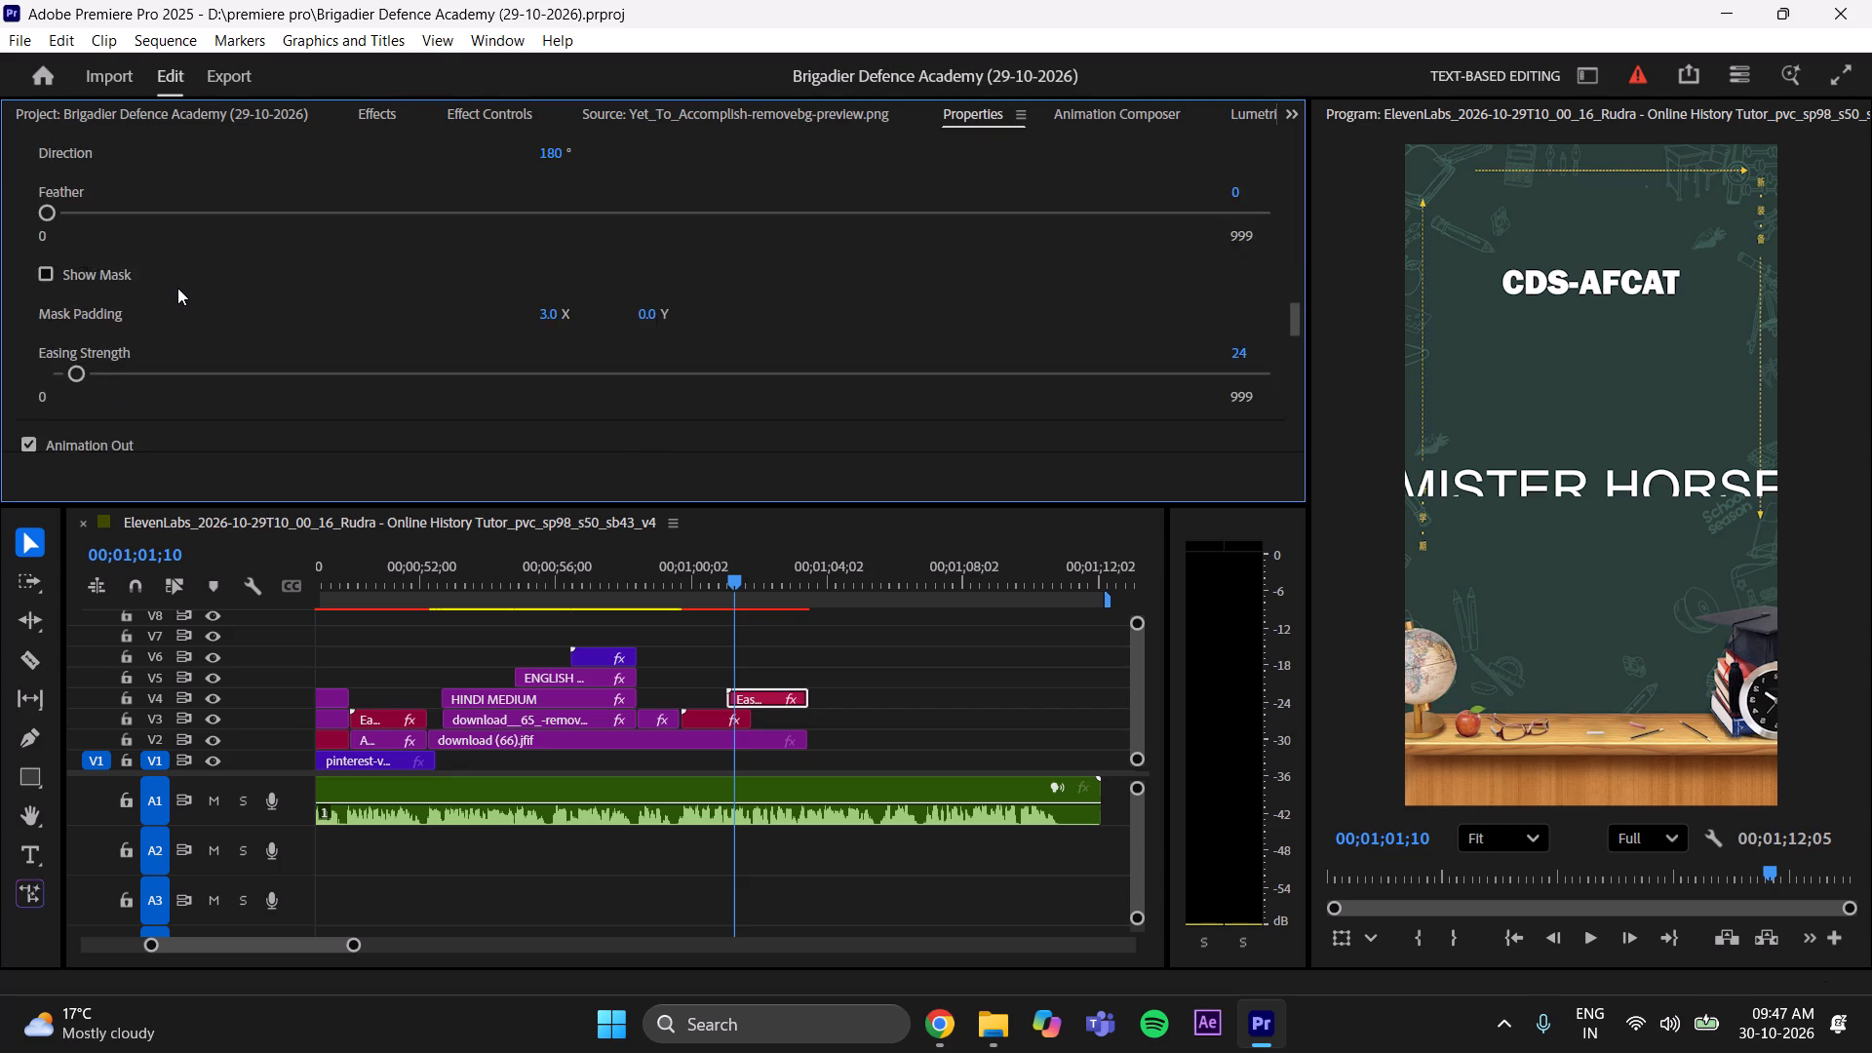
scroll(177, 288, down, 20)
scroll(177, 288, down, 14)
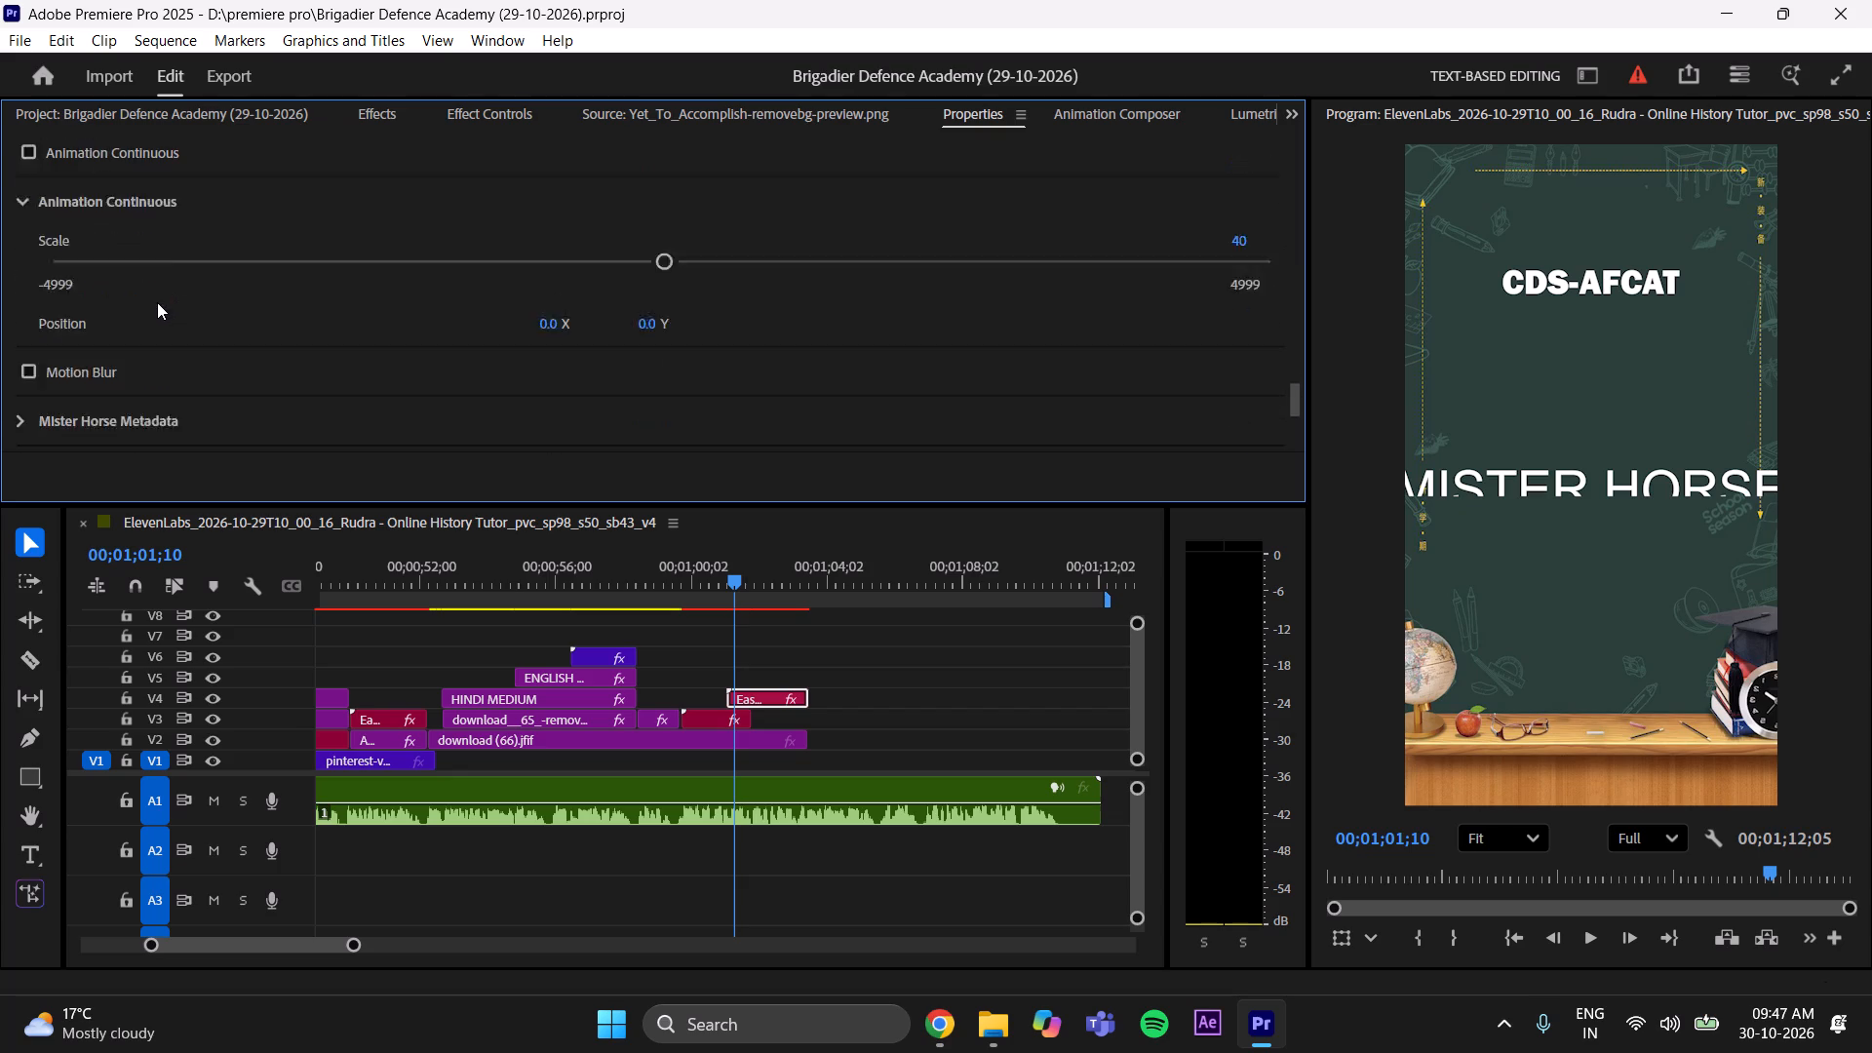
scroll(156, 303, down, 5)
scroll(155, 304, up, 20)
scroll(155, 304, up, 8)
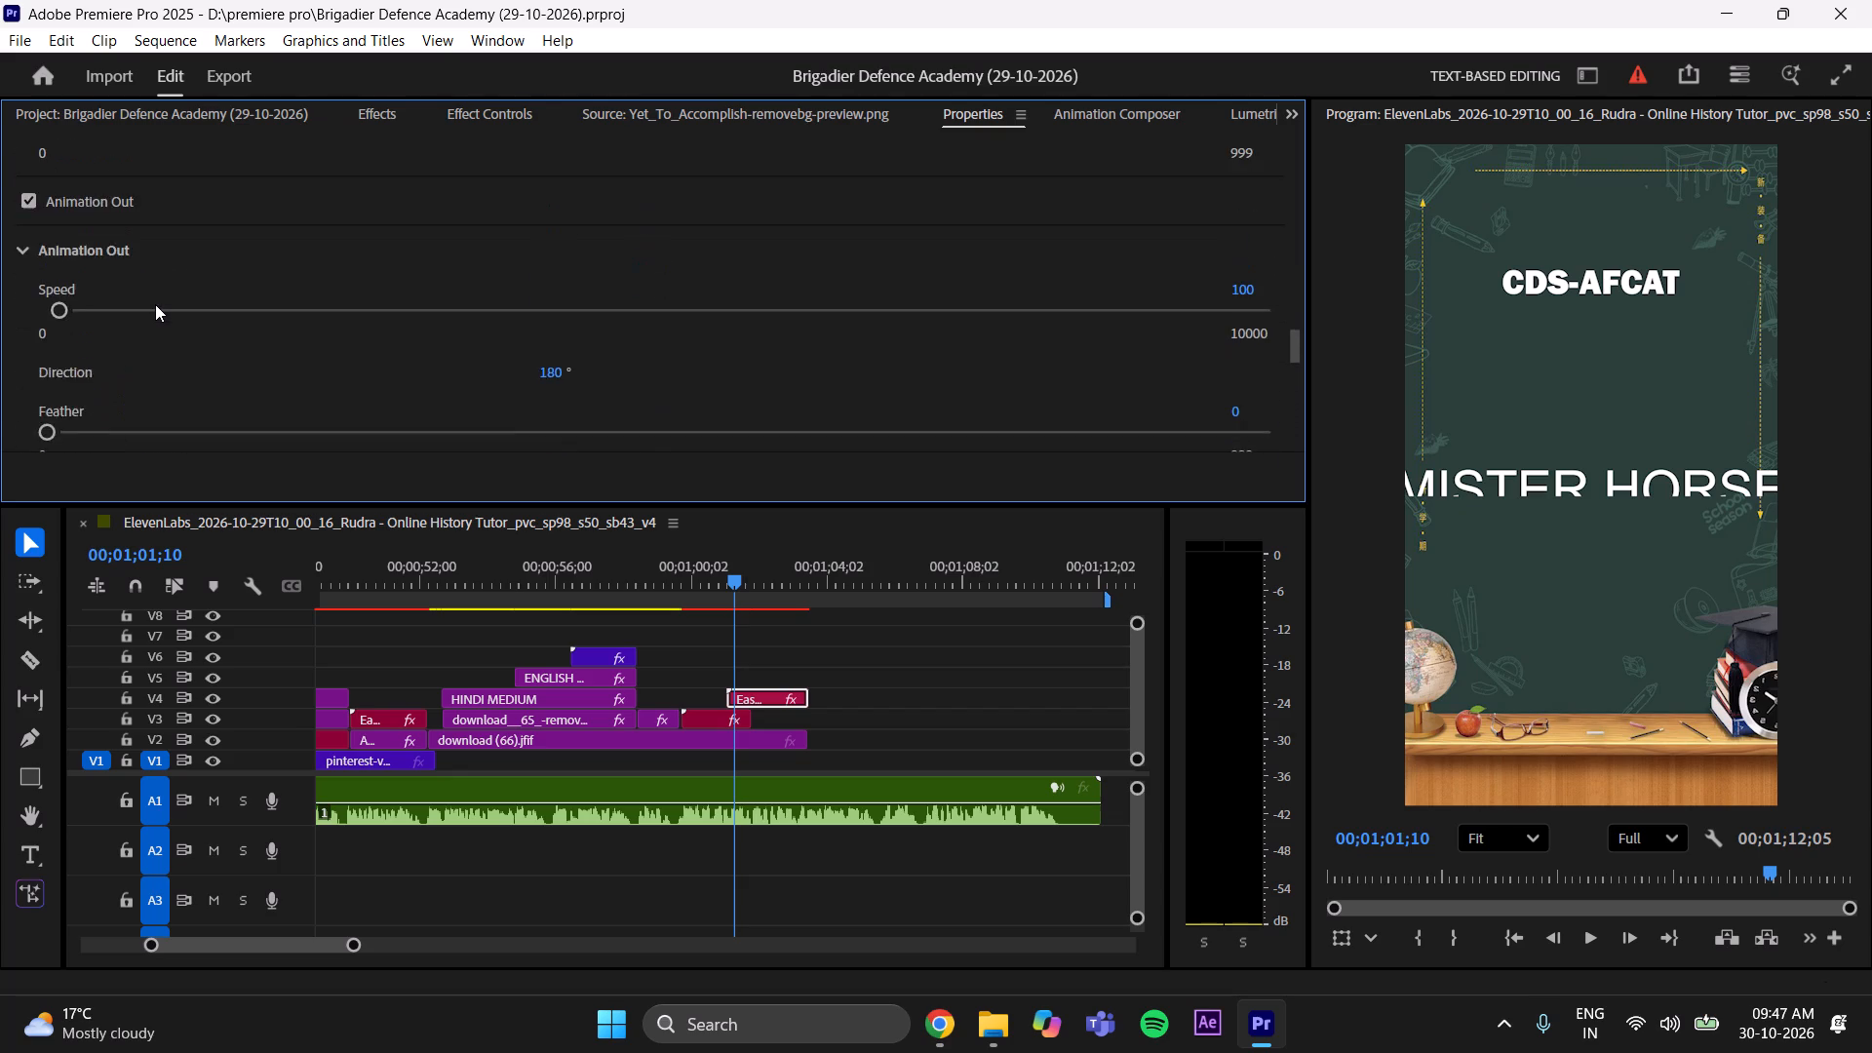
scroll(155, 304, up, 5)
click(28, 326)
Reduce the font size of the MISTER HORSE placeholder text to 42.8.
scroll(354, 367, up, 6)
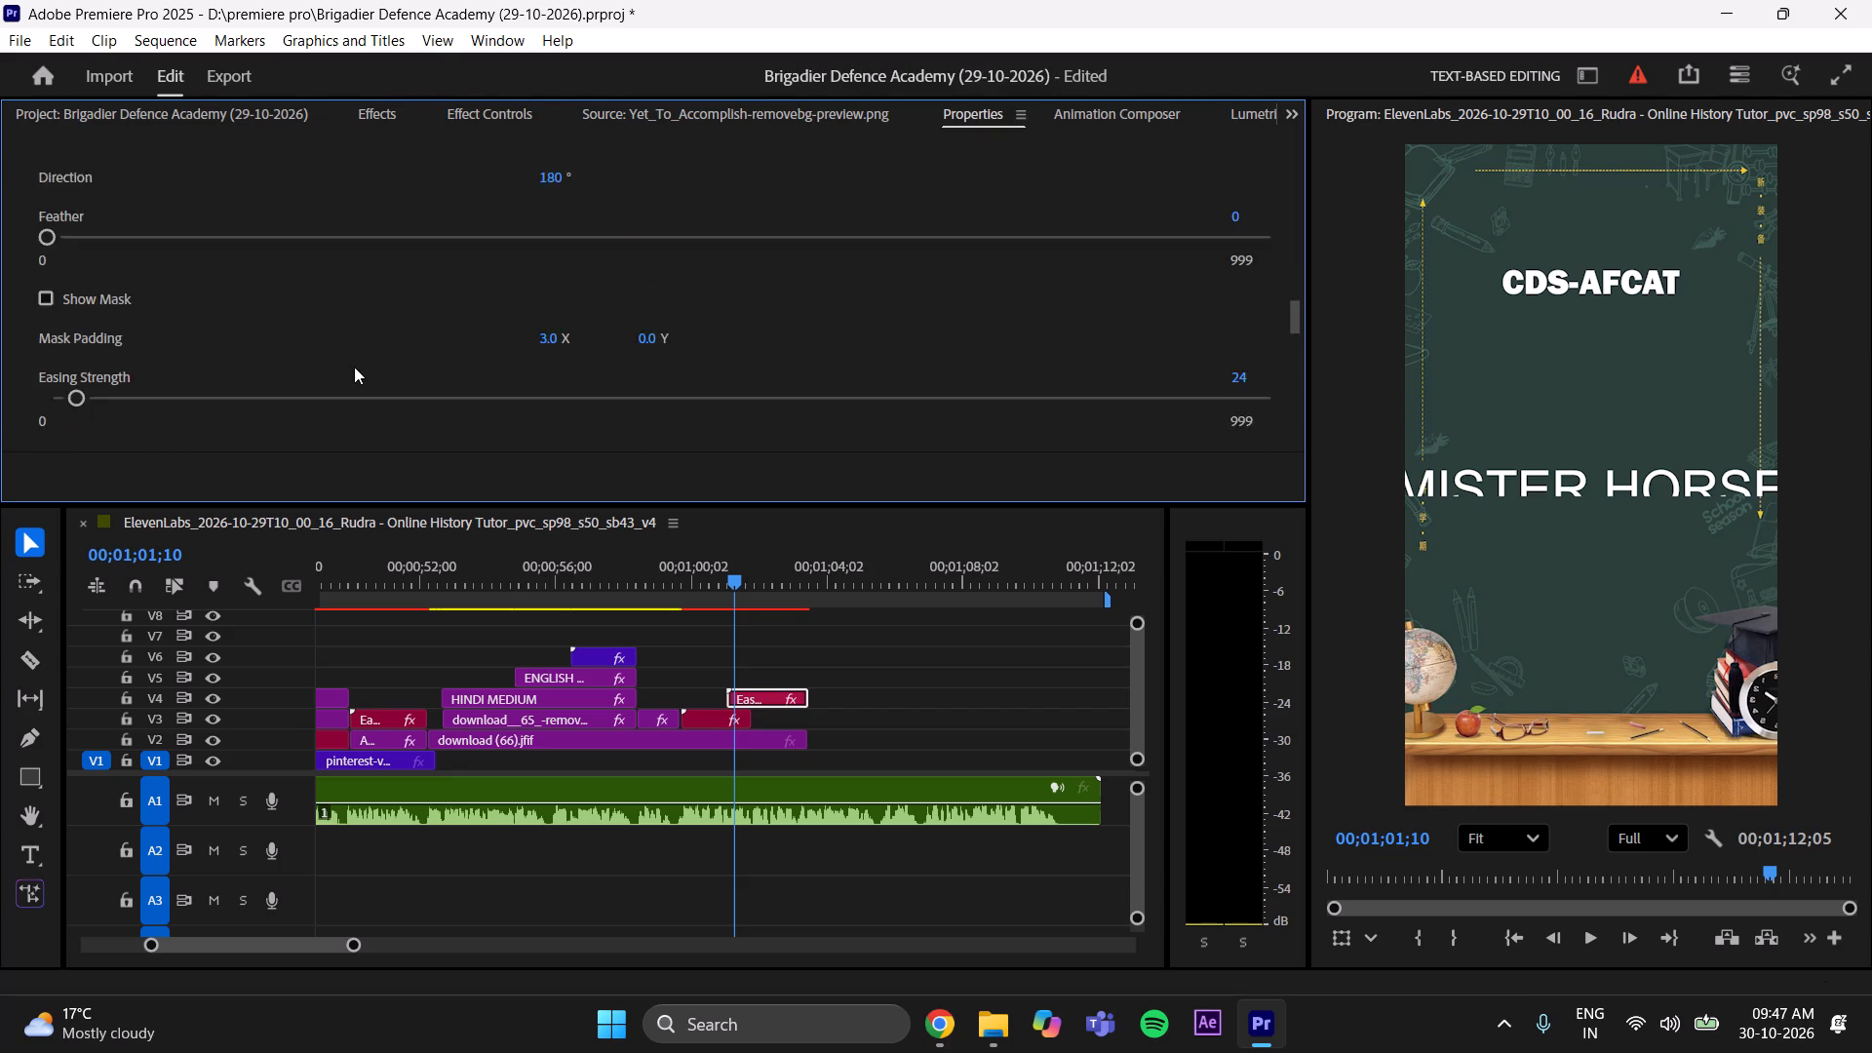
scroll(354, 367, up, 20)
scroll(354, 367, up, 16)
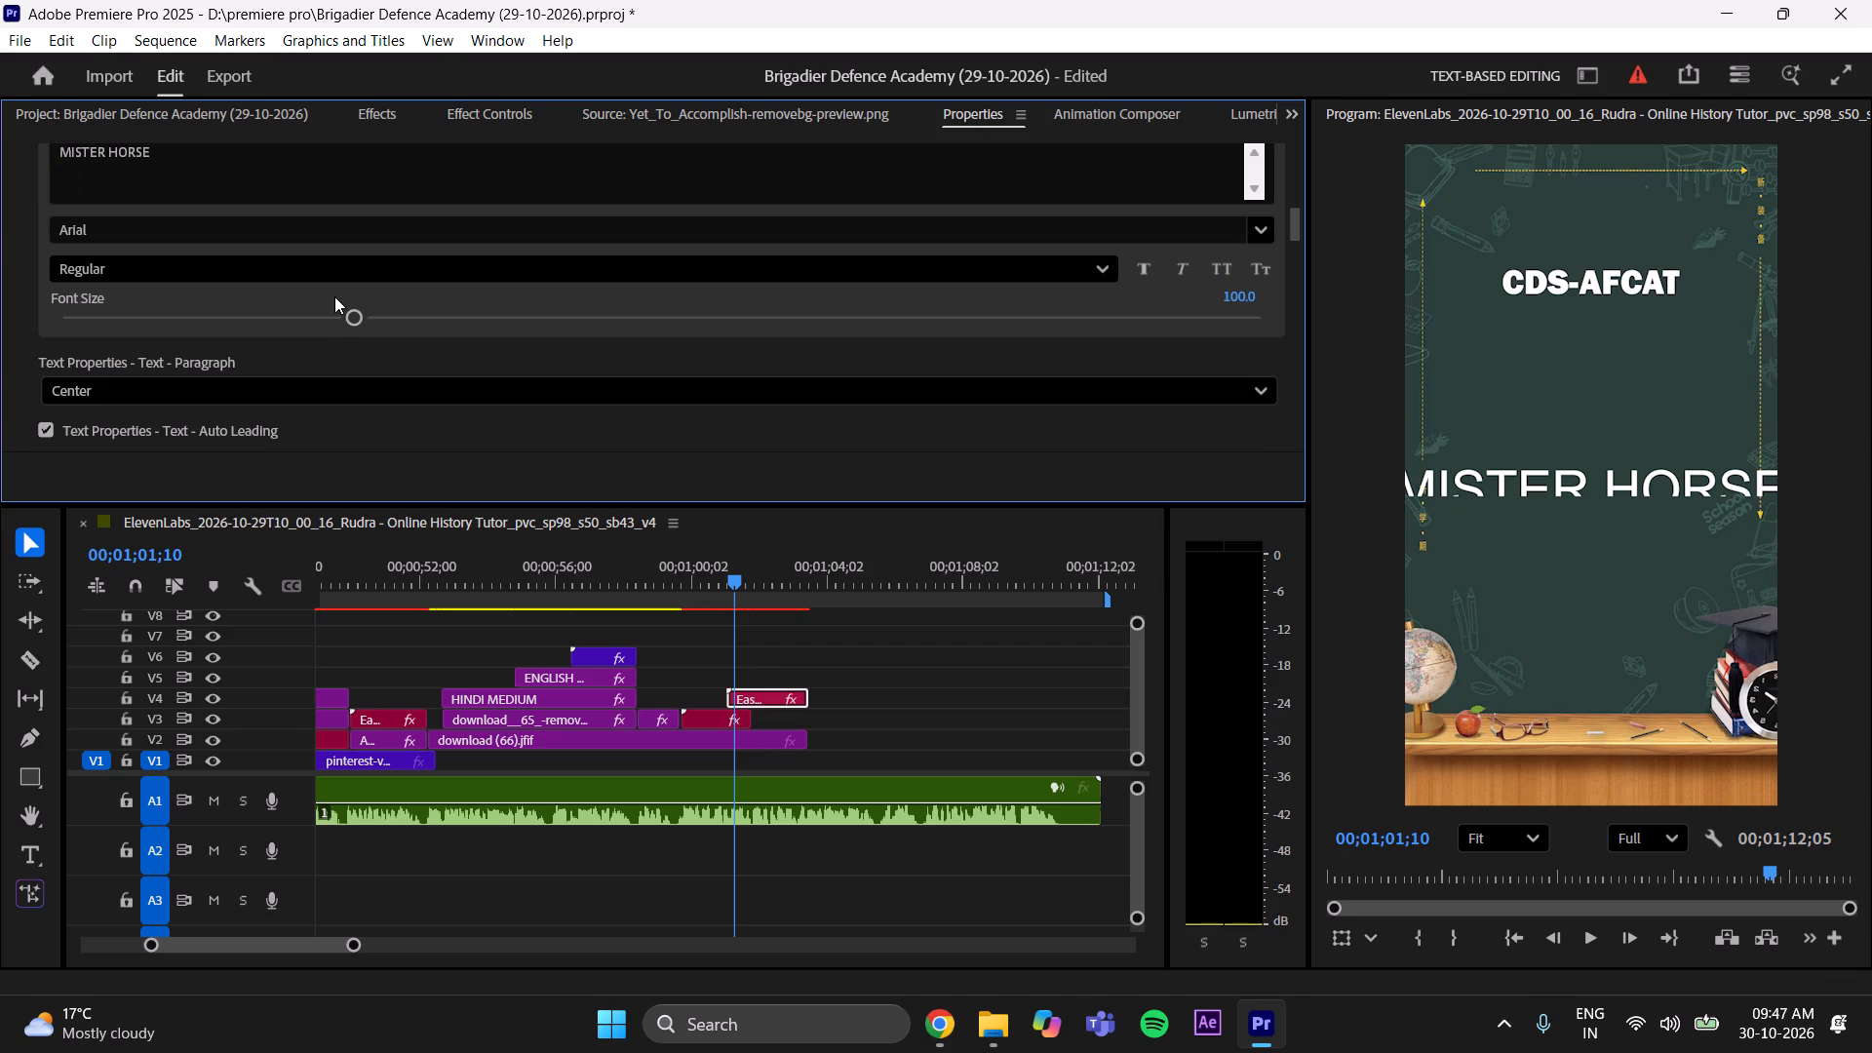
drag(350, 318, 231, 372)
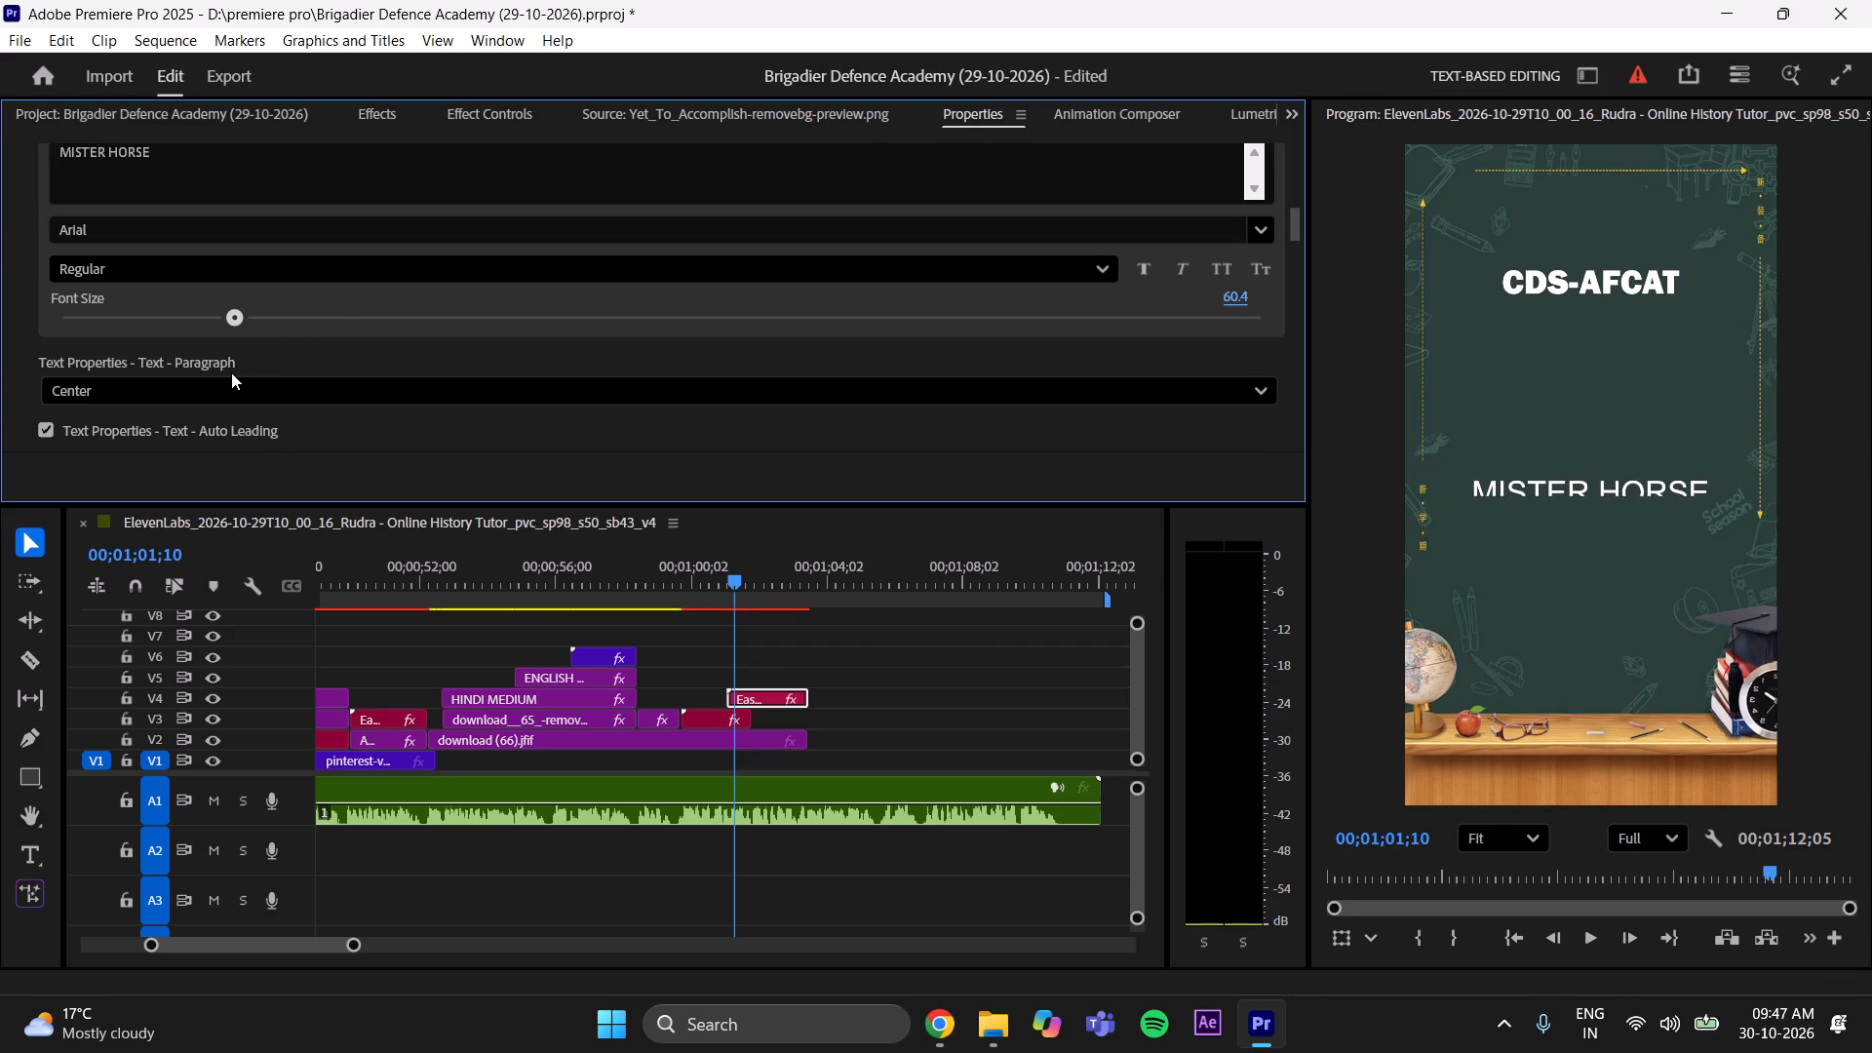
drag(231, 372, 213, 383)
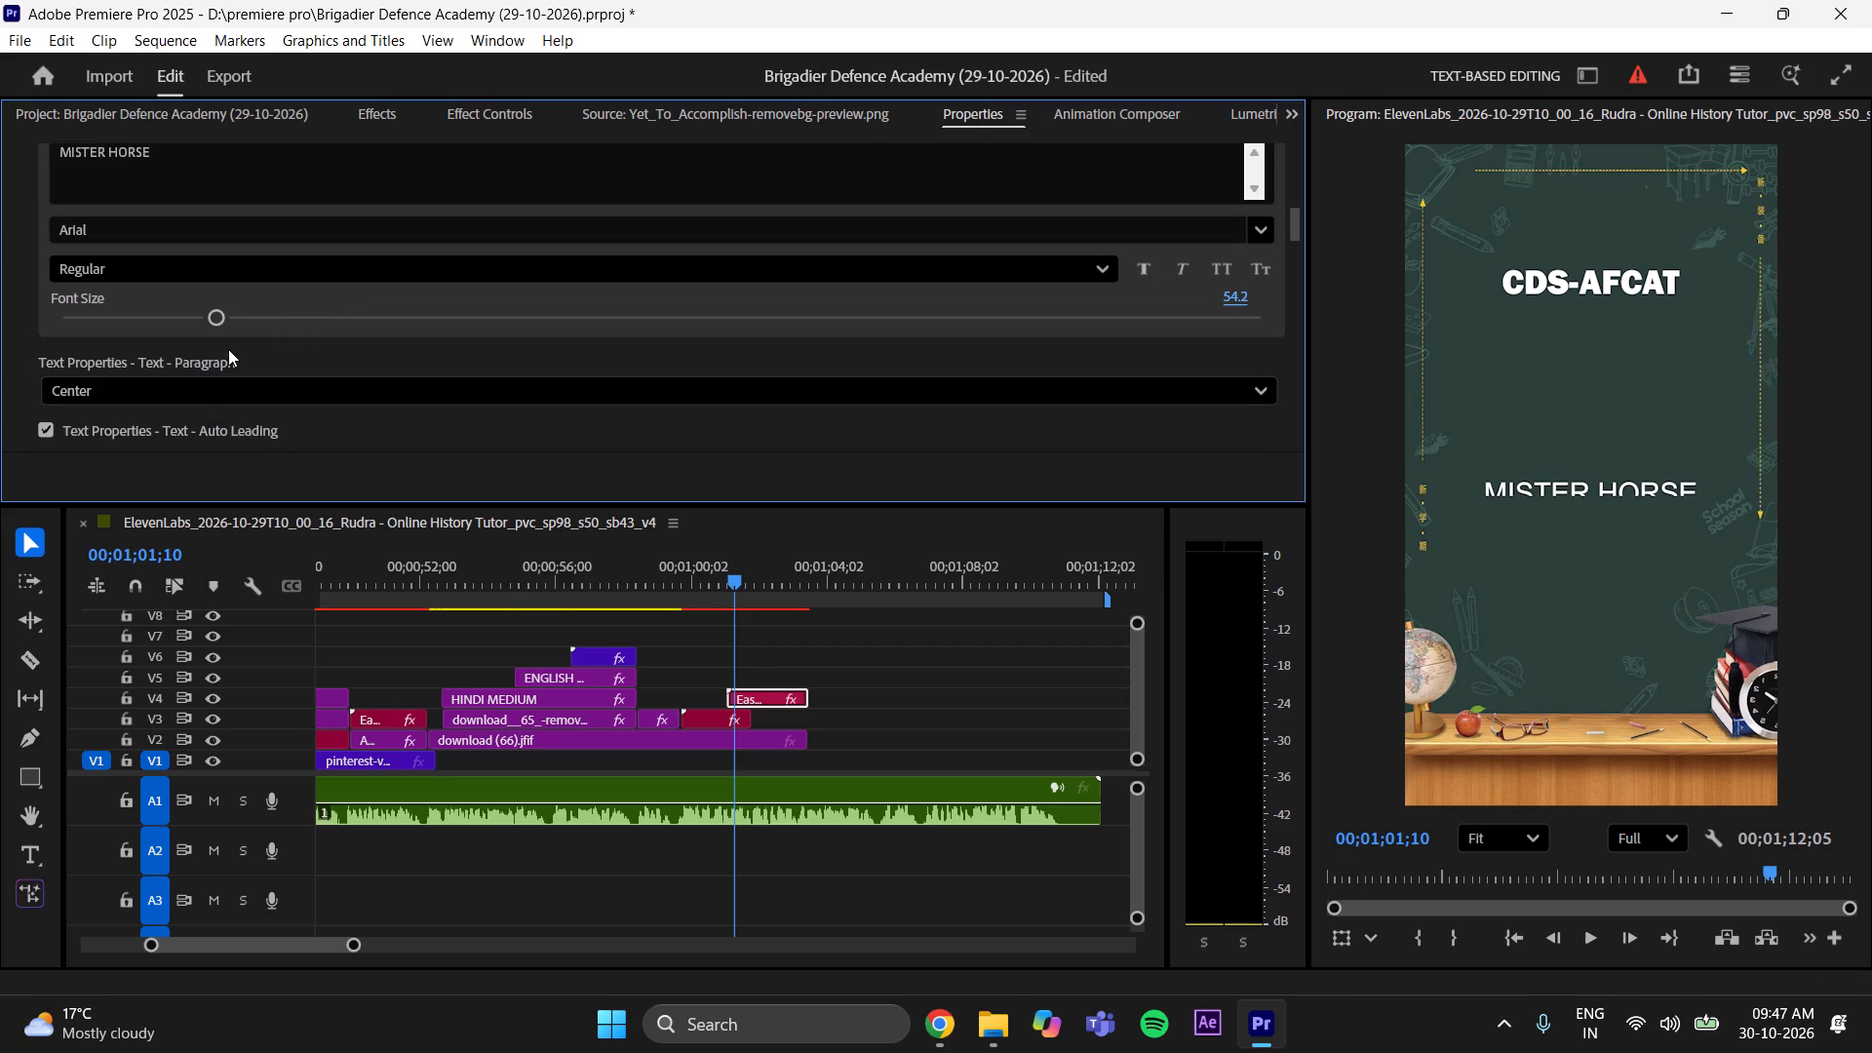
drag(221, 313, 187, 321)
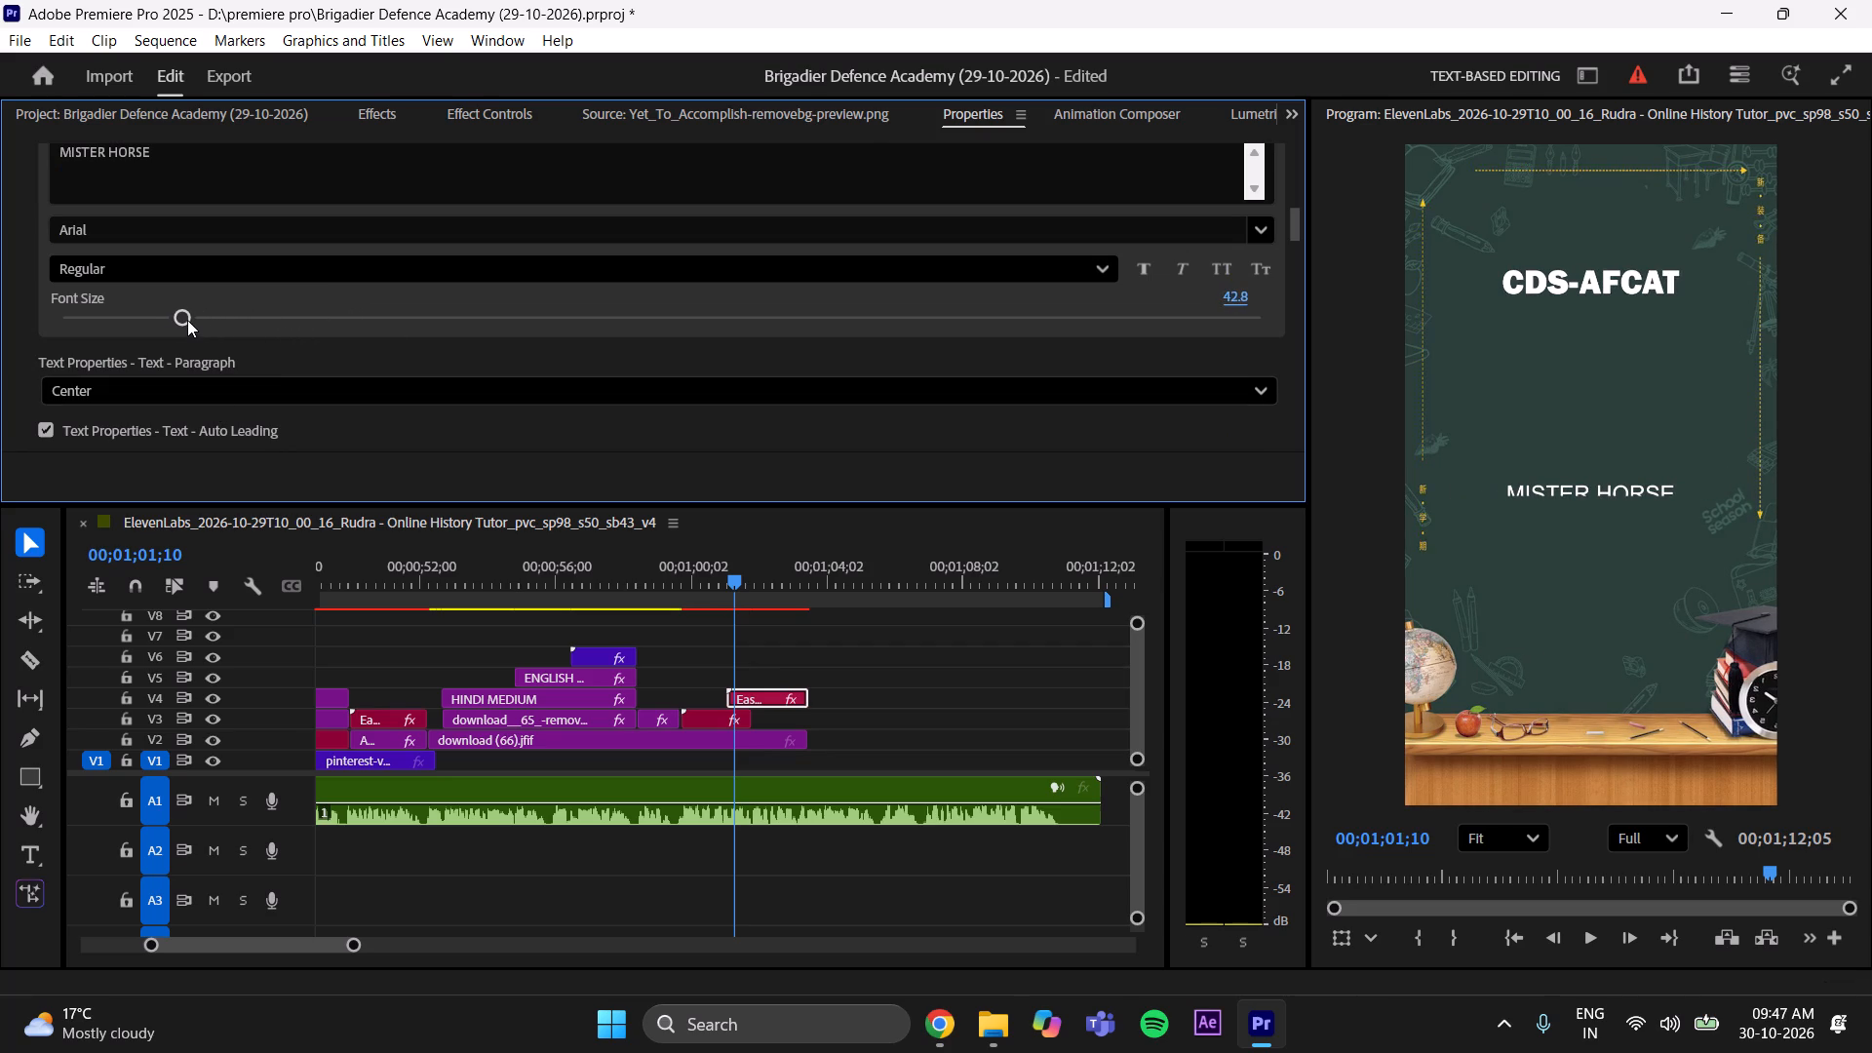
Replace the MISTER HORSE placeholder text with 2027.
scroll(486, 342, up, 8)
scroll(395, 369, down, 2)
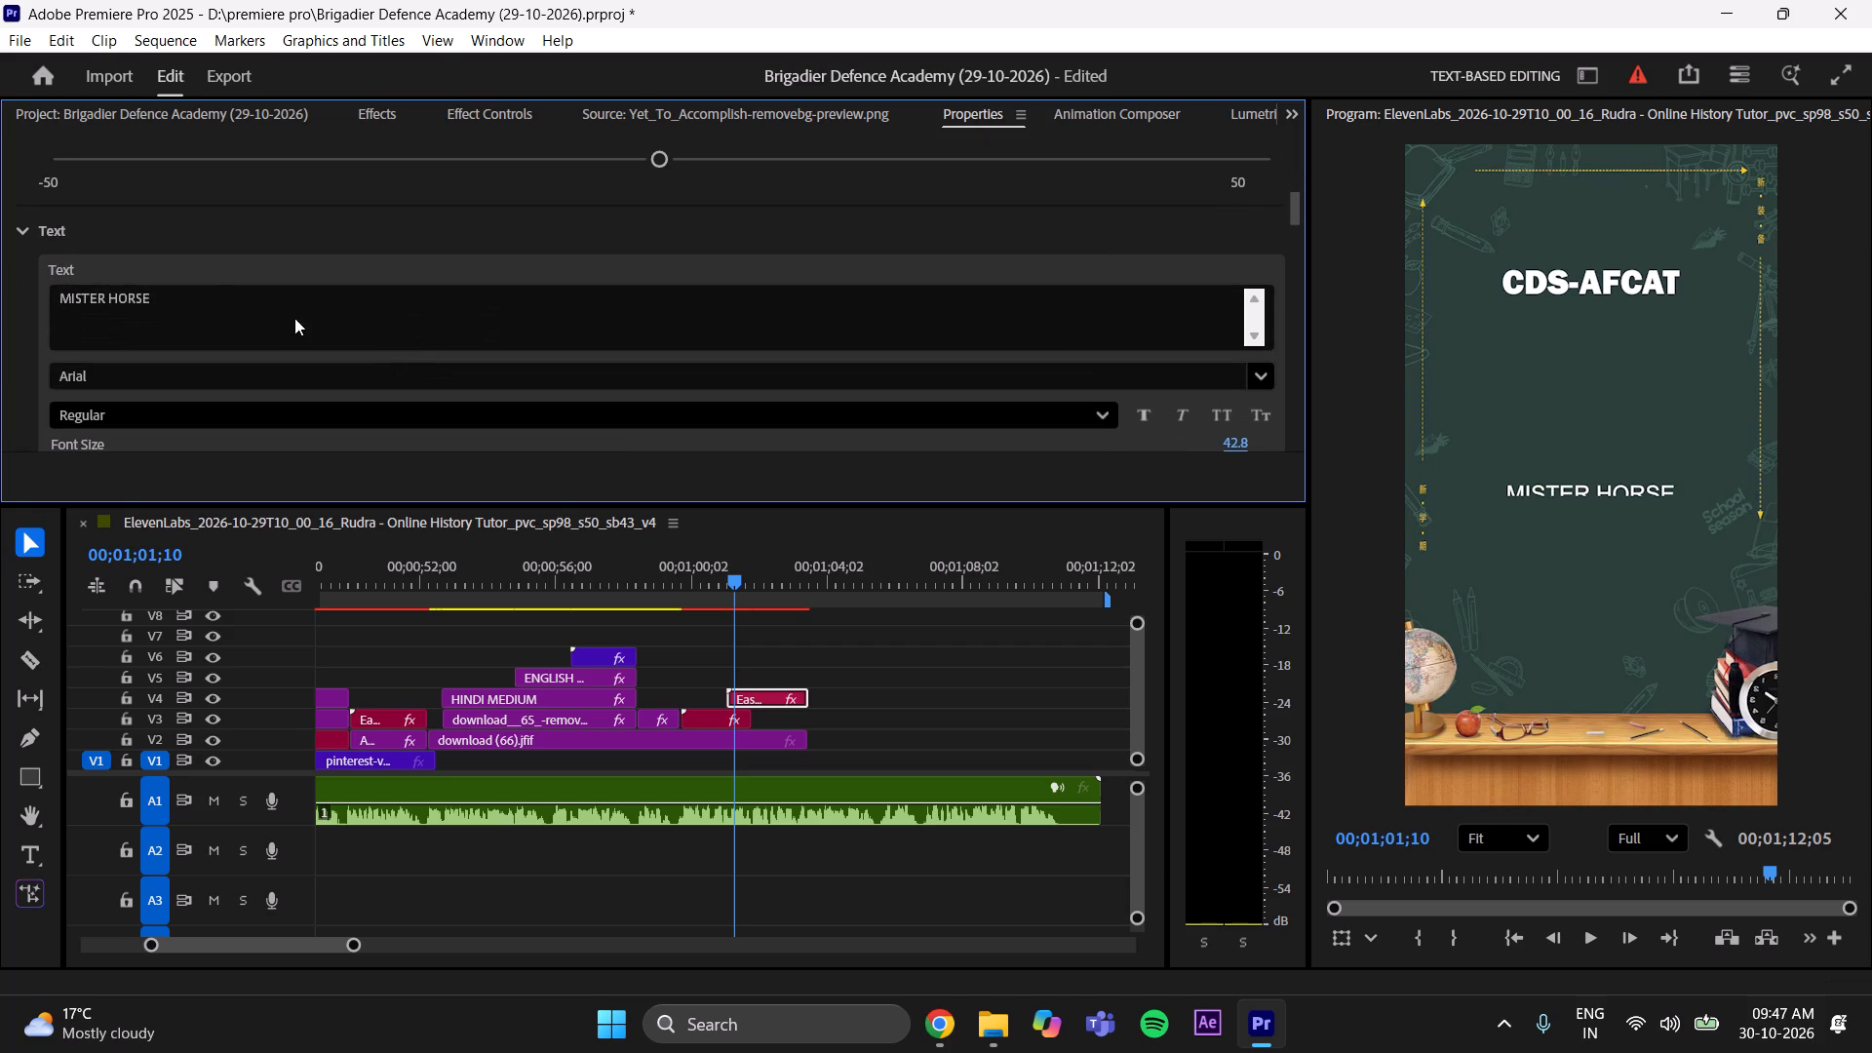
click(221, 294)
key(BackSpace)
key(BackSpace)
key(BackSpace)
key(BackSpace)
key(BackSpace)
key(BackSpace)
key(BackSpace)
key(BackSpace)
key(BackSpace)
key(BackSpace)
key(BackSpace)
key(BackSpace)
key(BackSpace)
key(BackSpace)
key(BackSpace)
key(BackSpace)
key(BackSpace)
key(BackSpace)
key(BackSpace)
key(BackSpace)
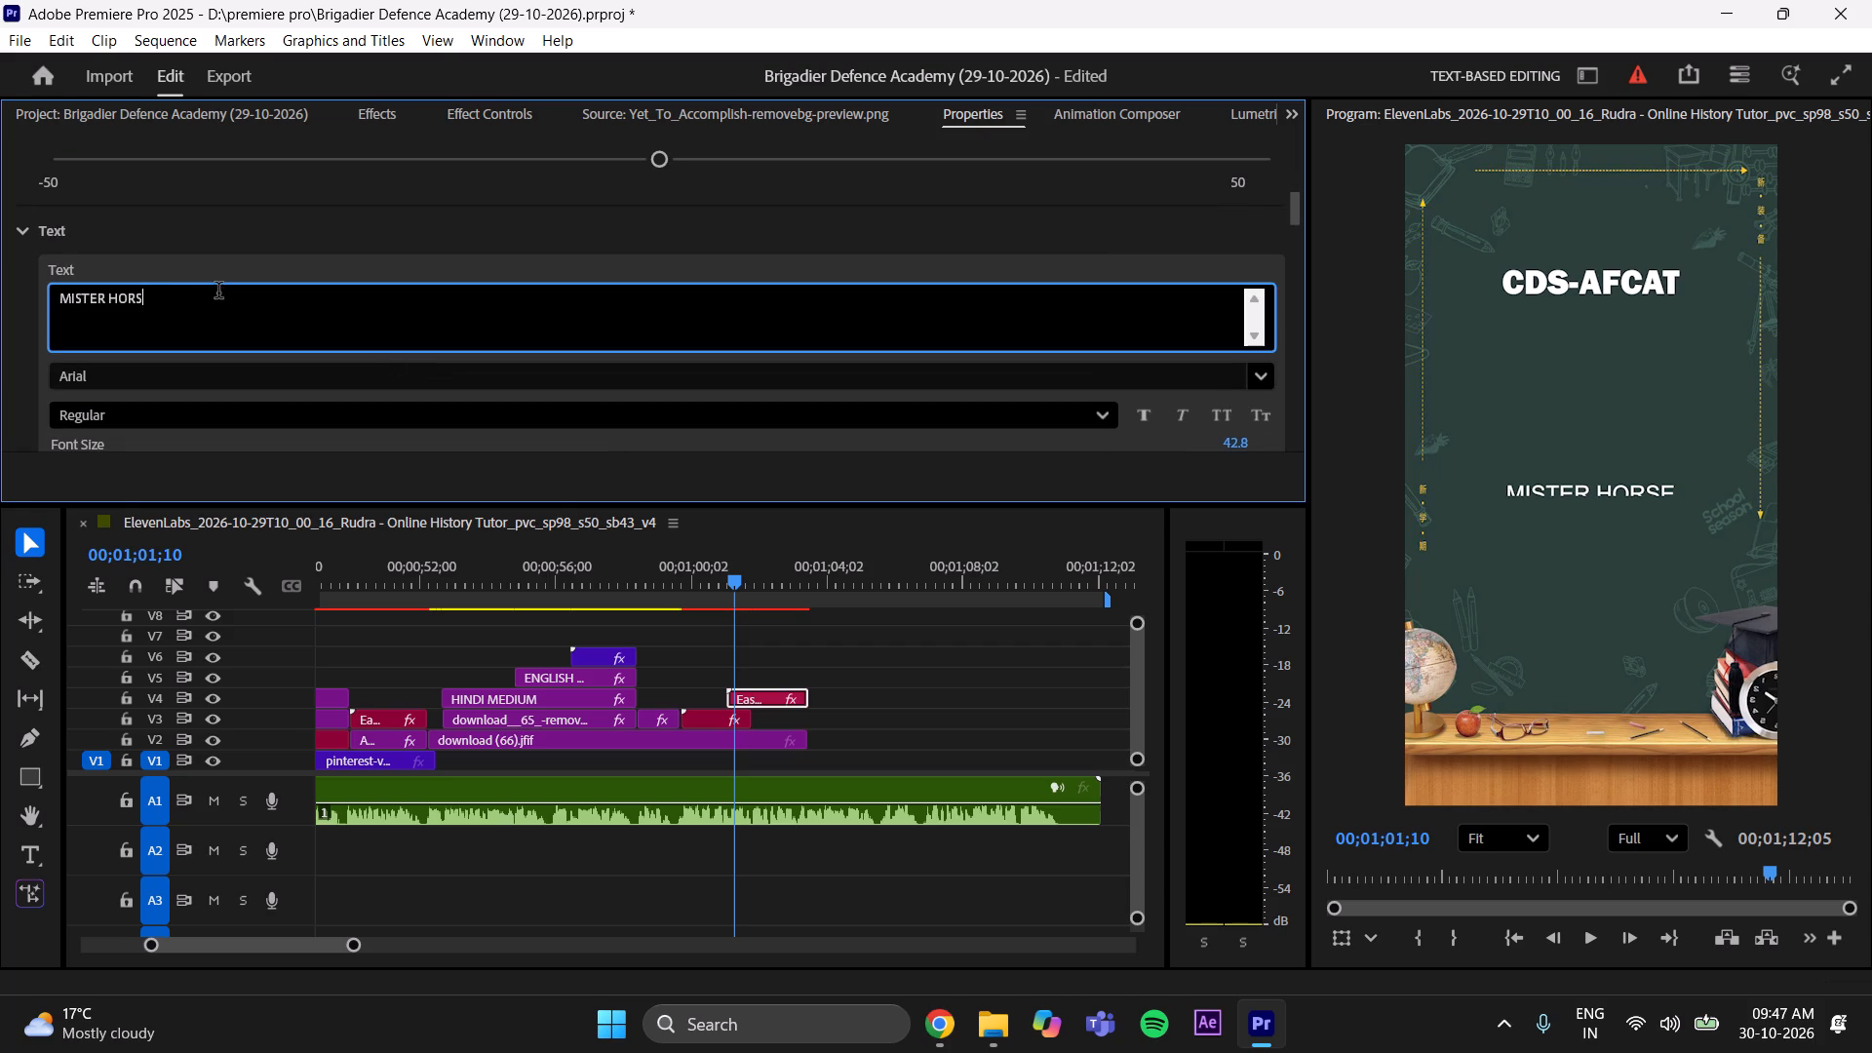
text(2027)
Change the 2027 text's font to Franklin Gothic Heavy Regular.
click(143, 385)
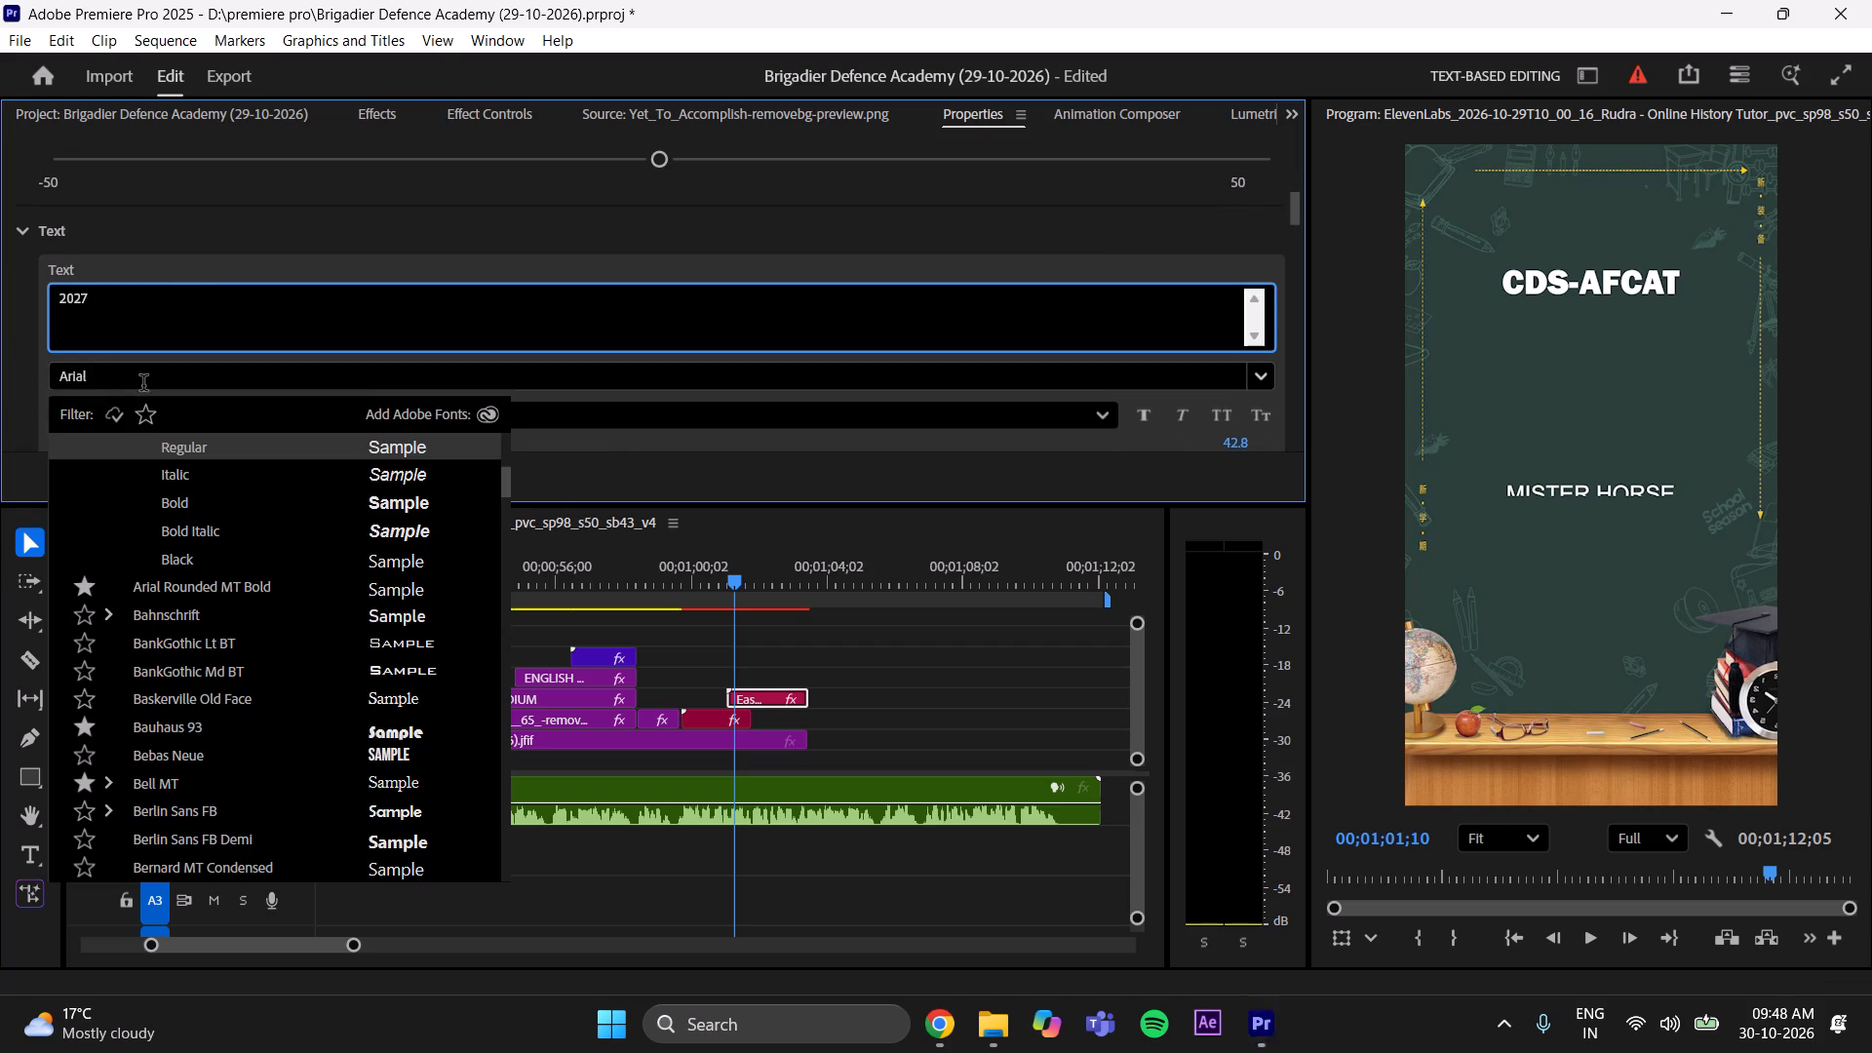
key(BackSpace)
text(frankl)
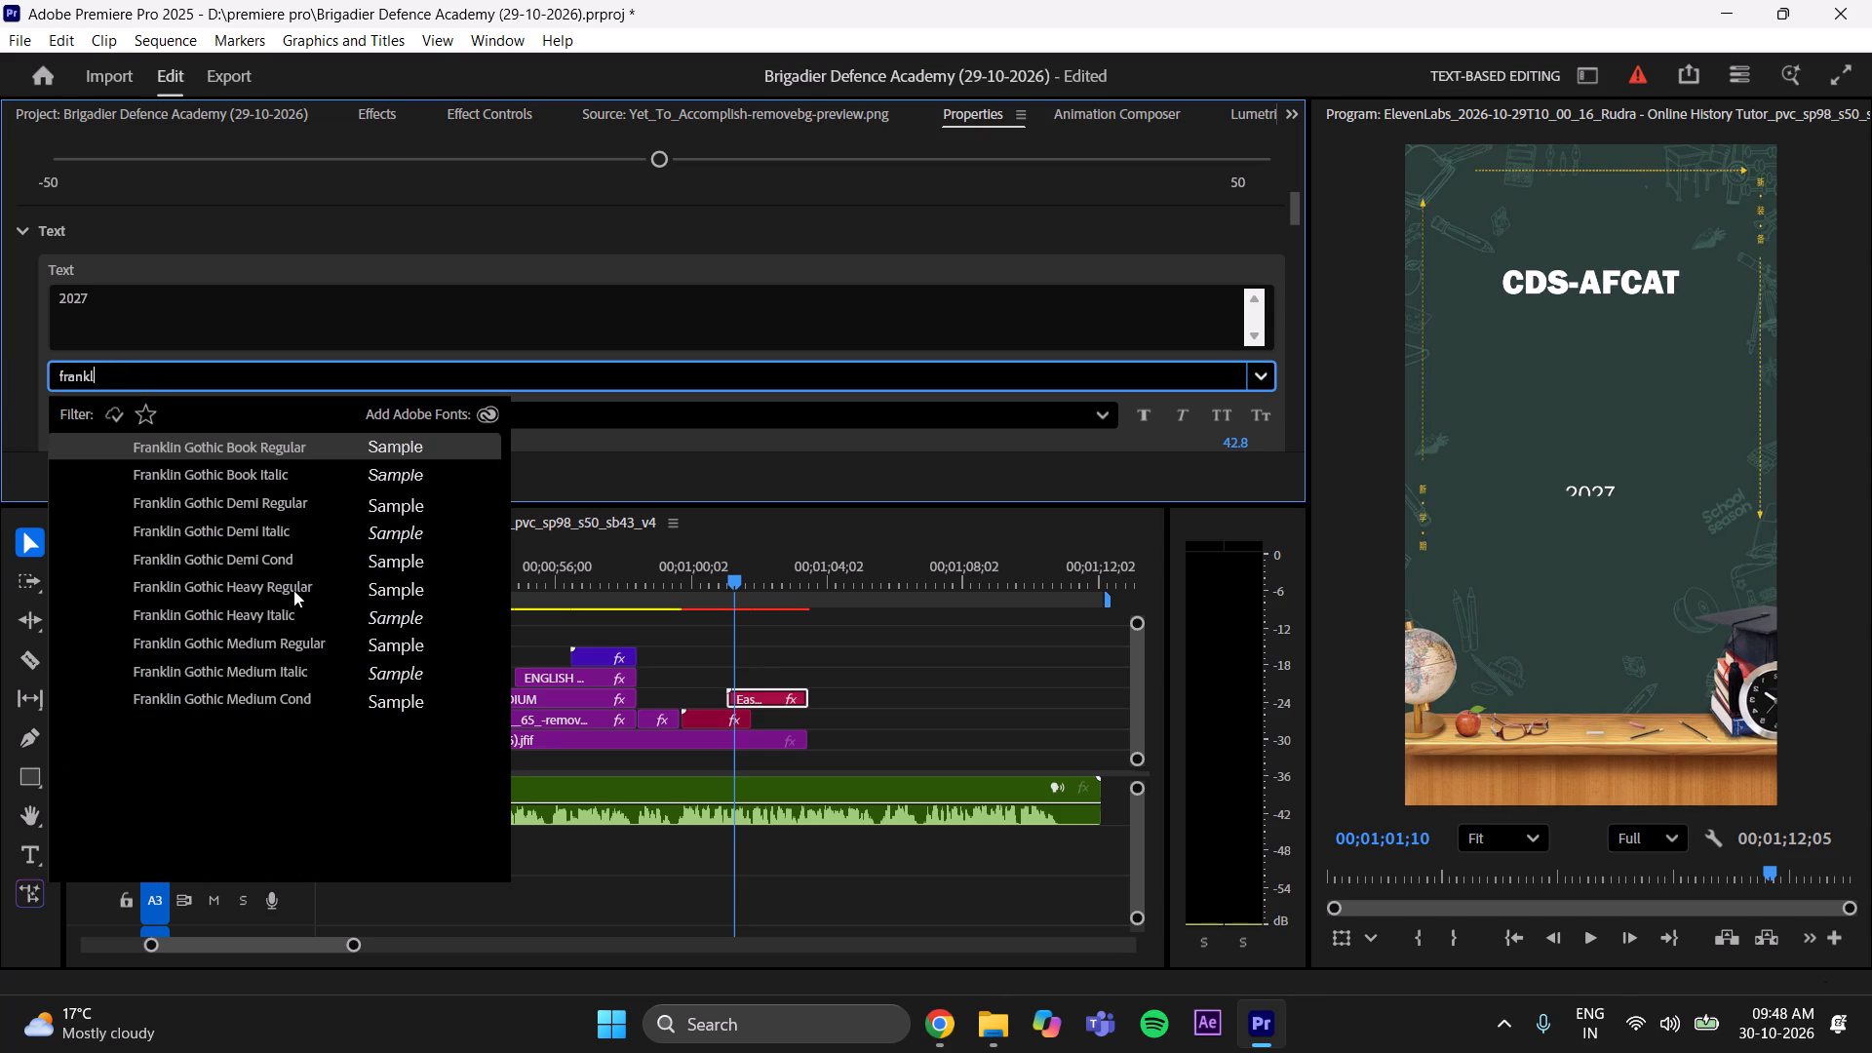
click(288, 585)
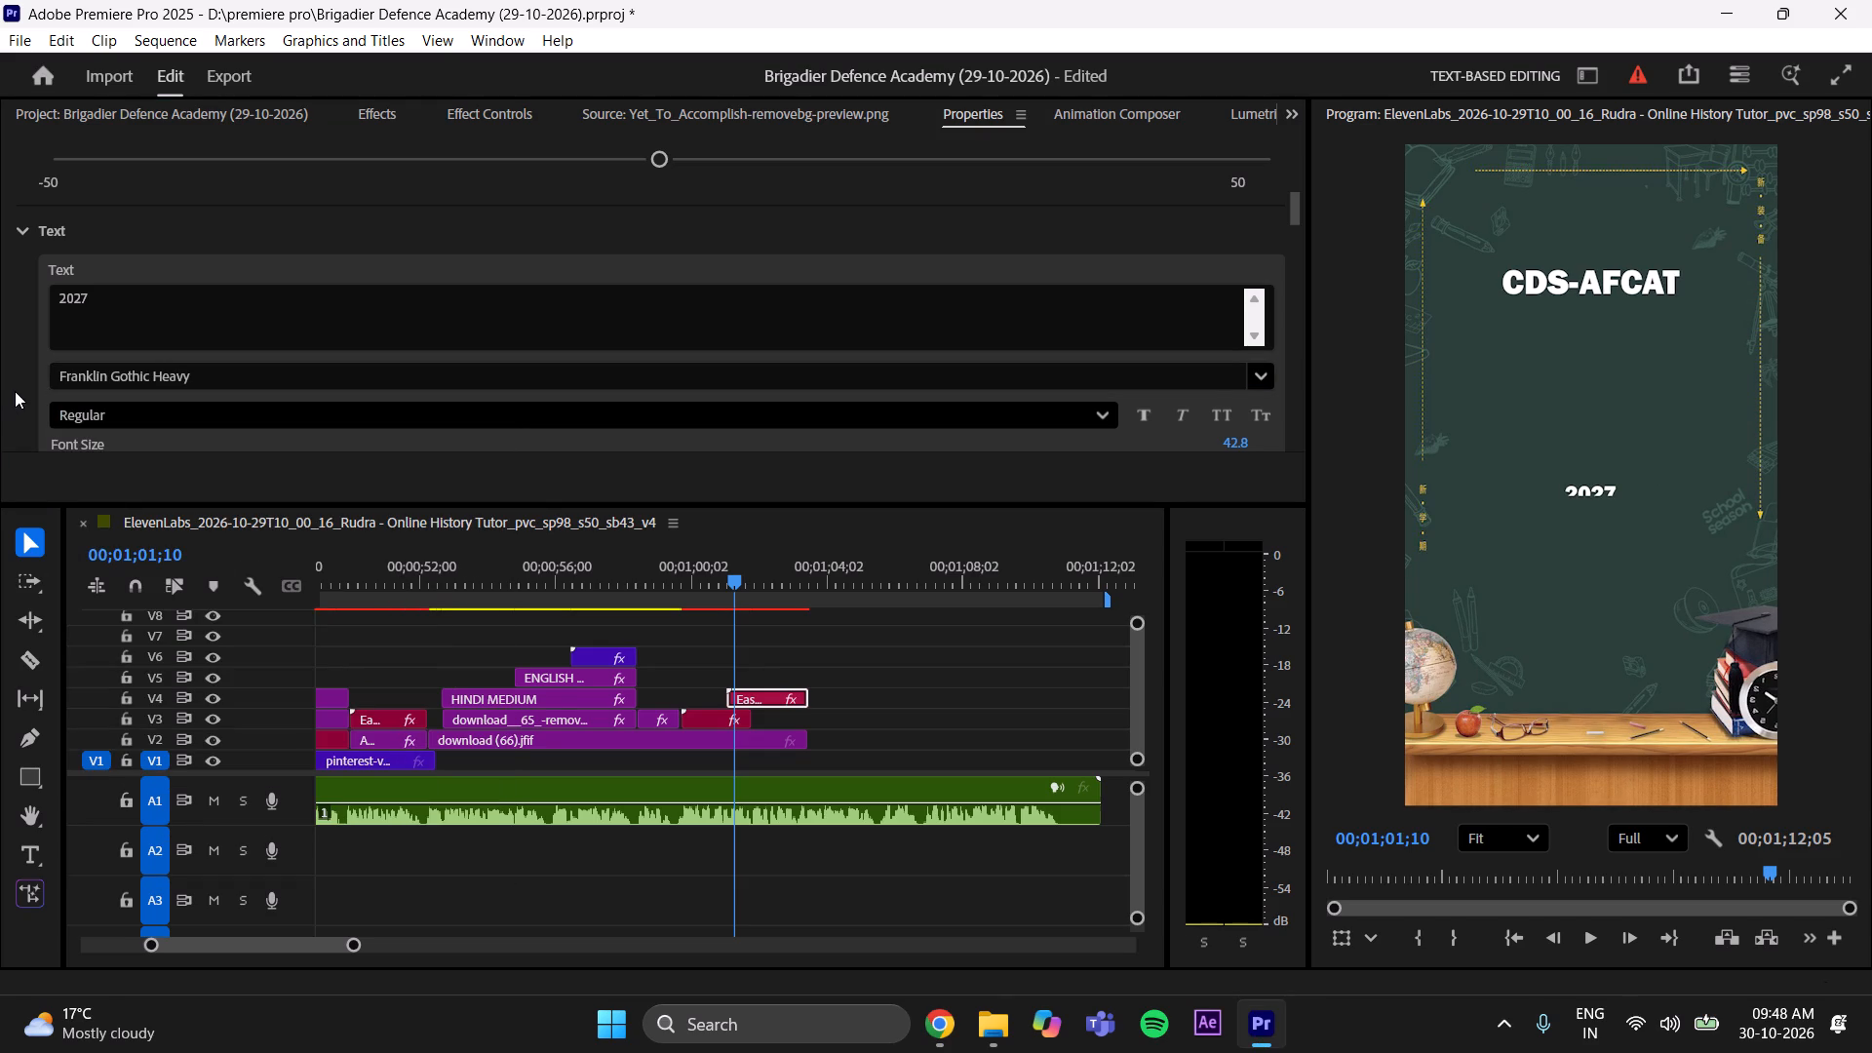
Set the 2027 text's font size to 59.9.
scroll(29, 366, down, 8)
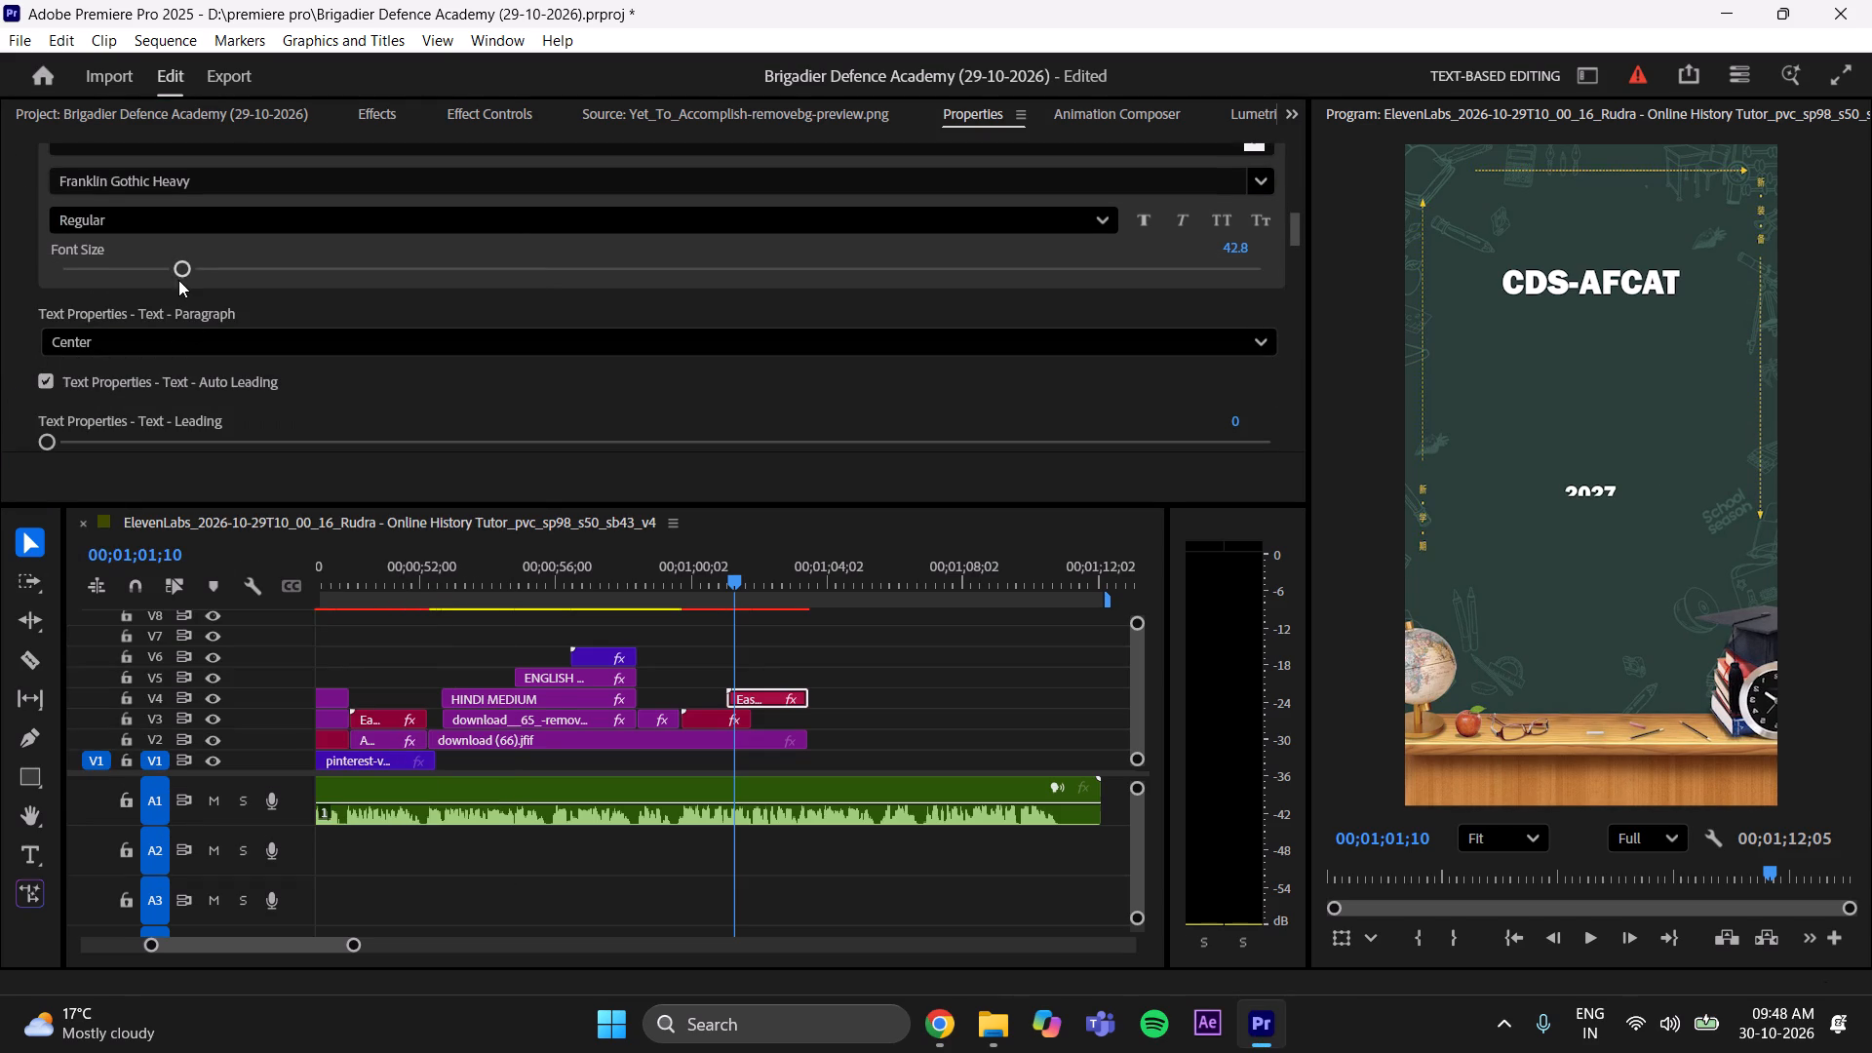
drag(186, 269, 216, 268)
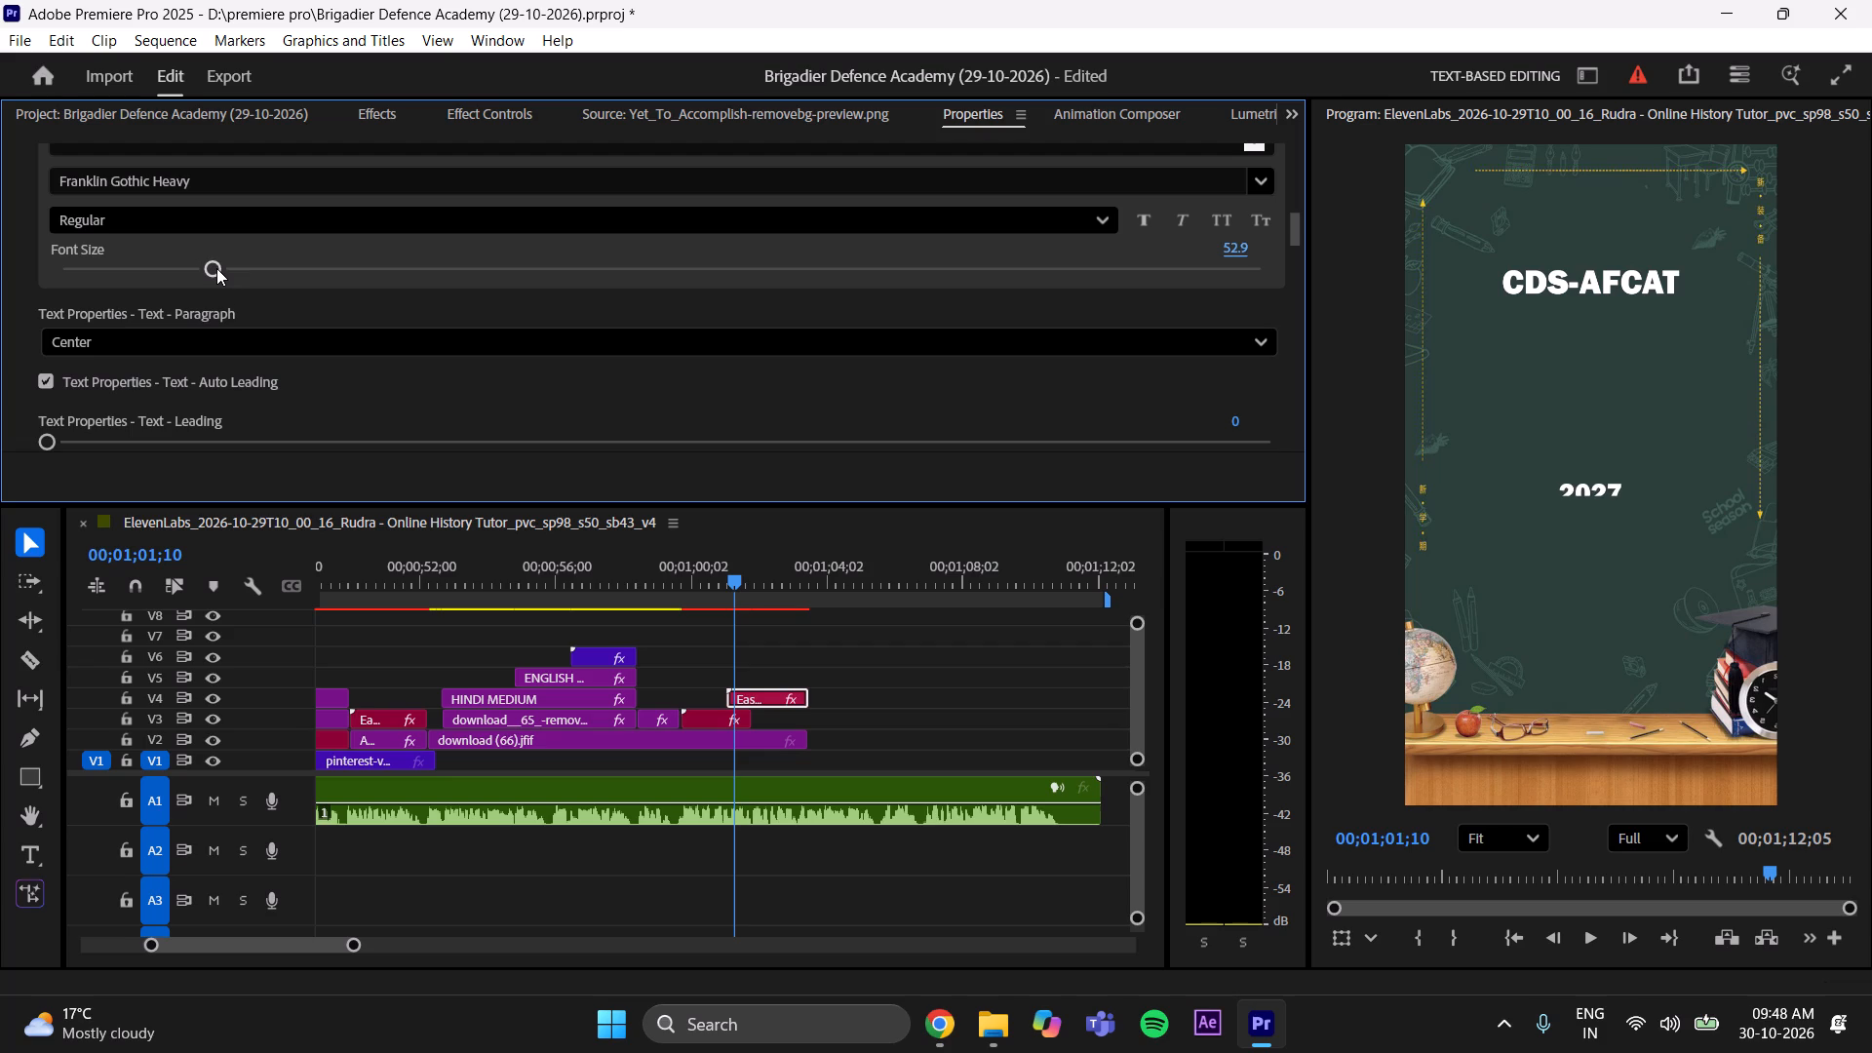
click(240, 267)
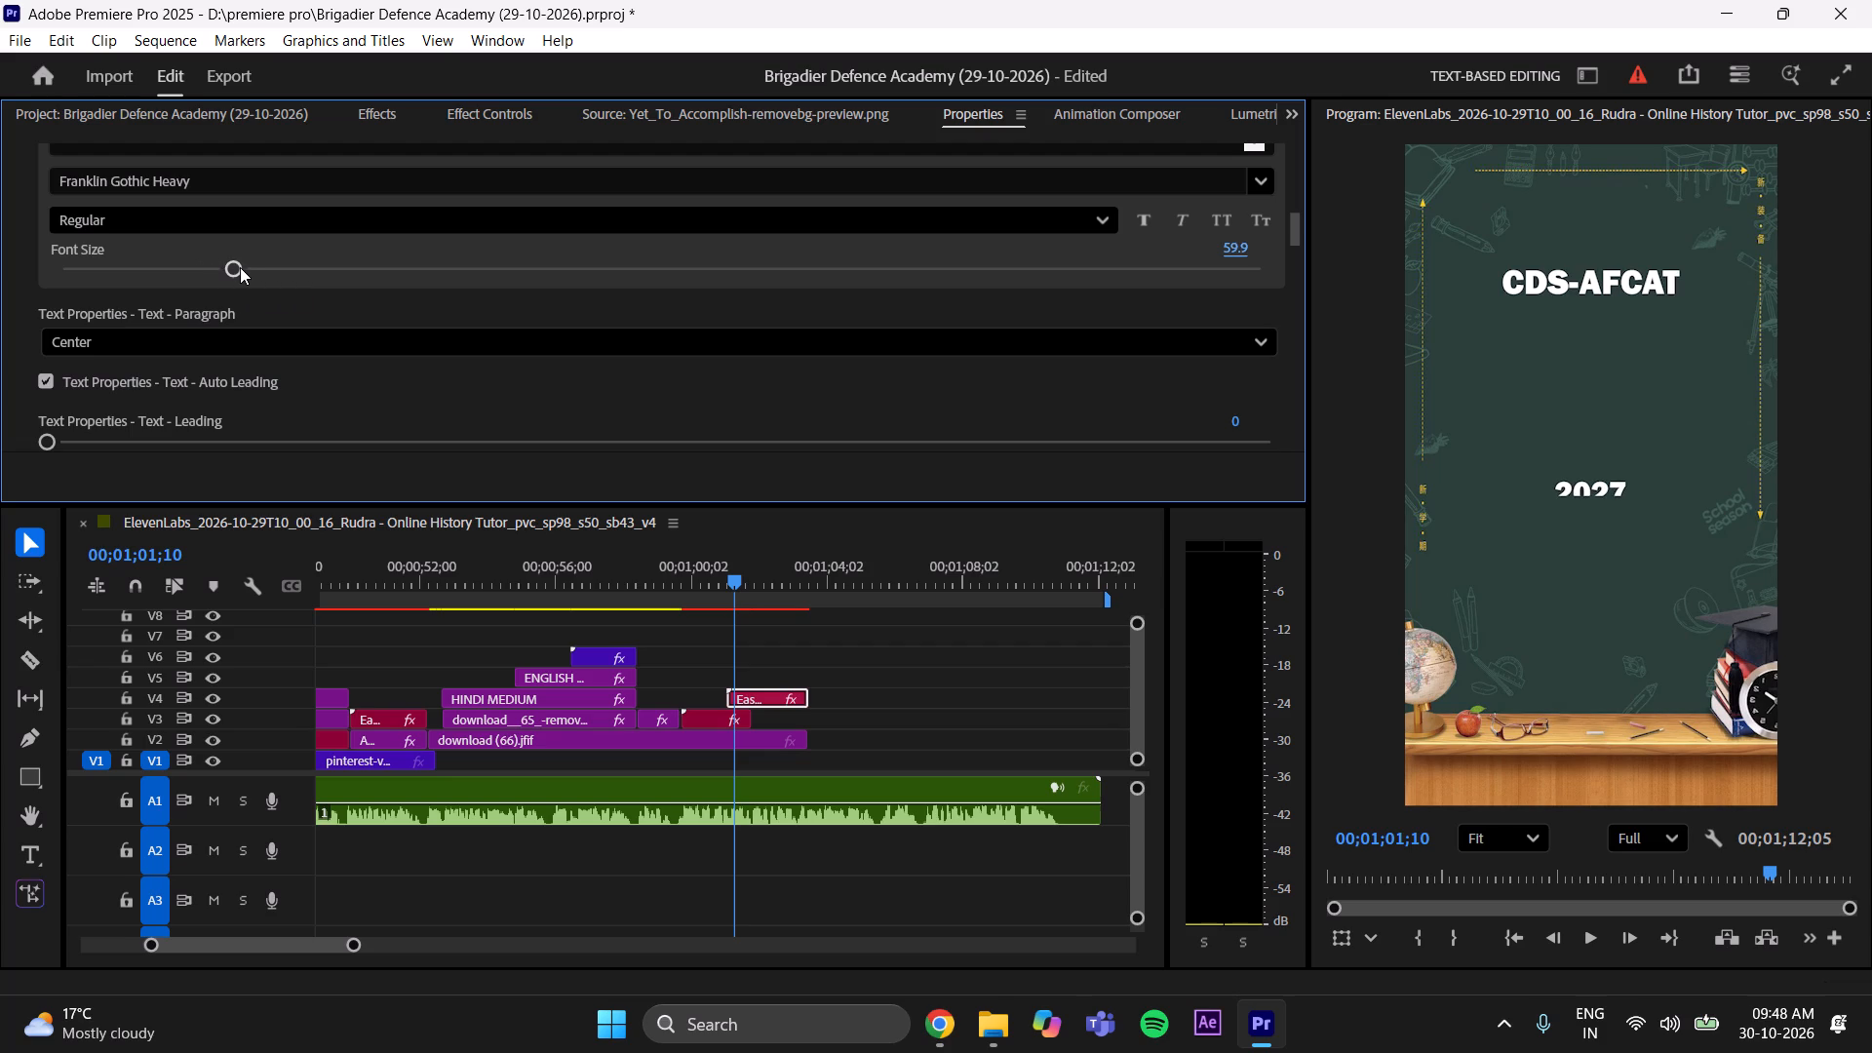
click(819, 632)
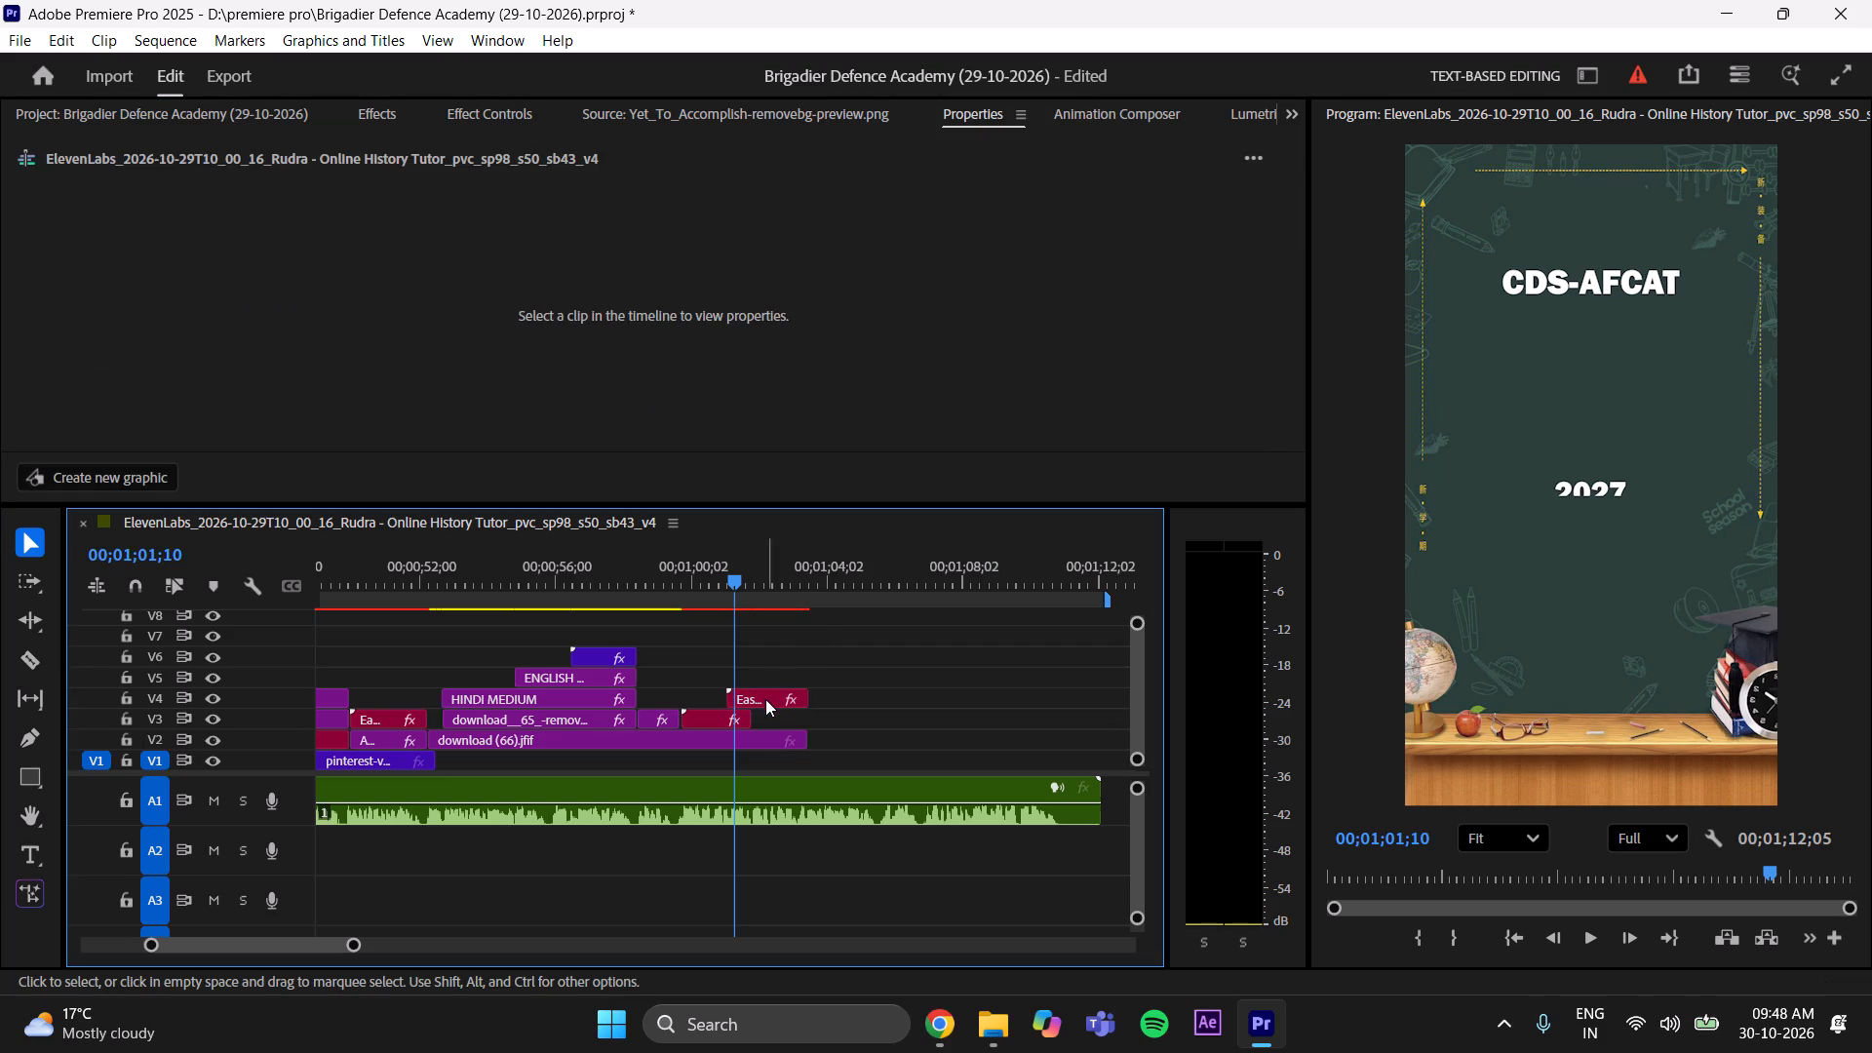
Scale the 2027 text to 128, move it to Y position 362 just beneath CDS-AFCAT, and preview it briefly.
click(765, 699)
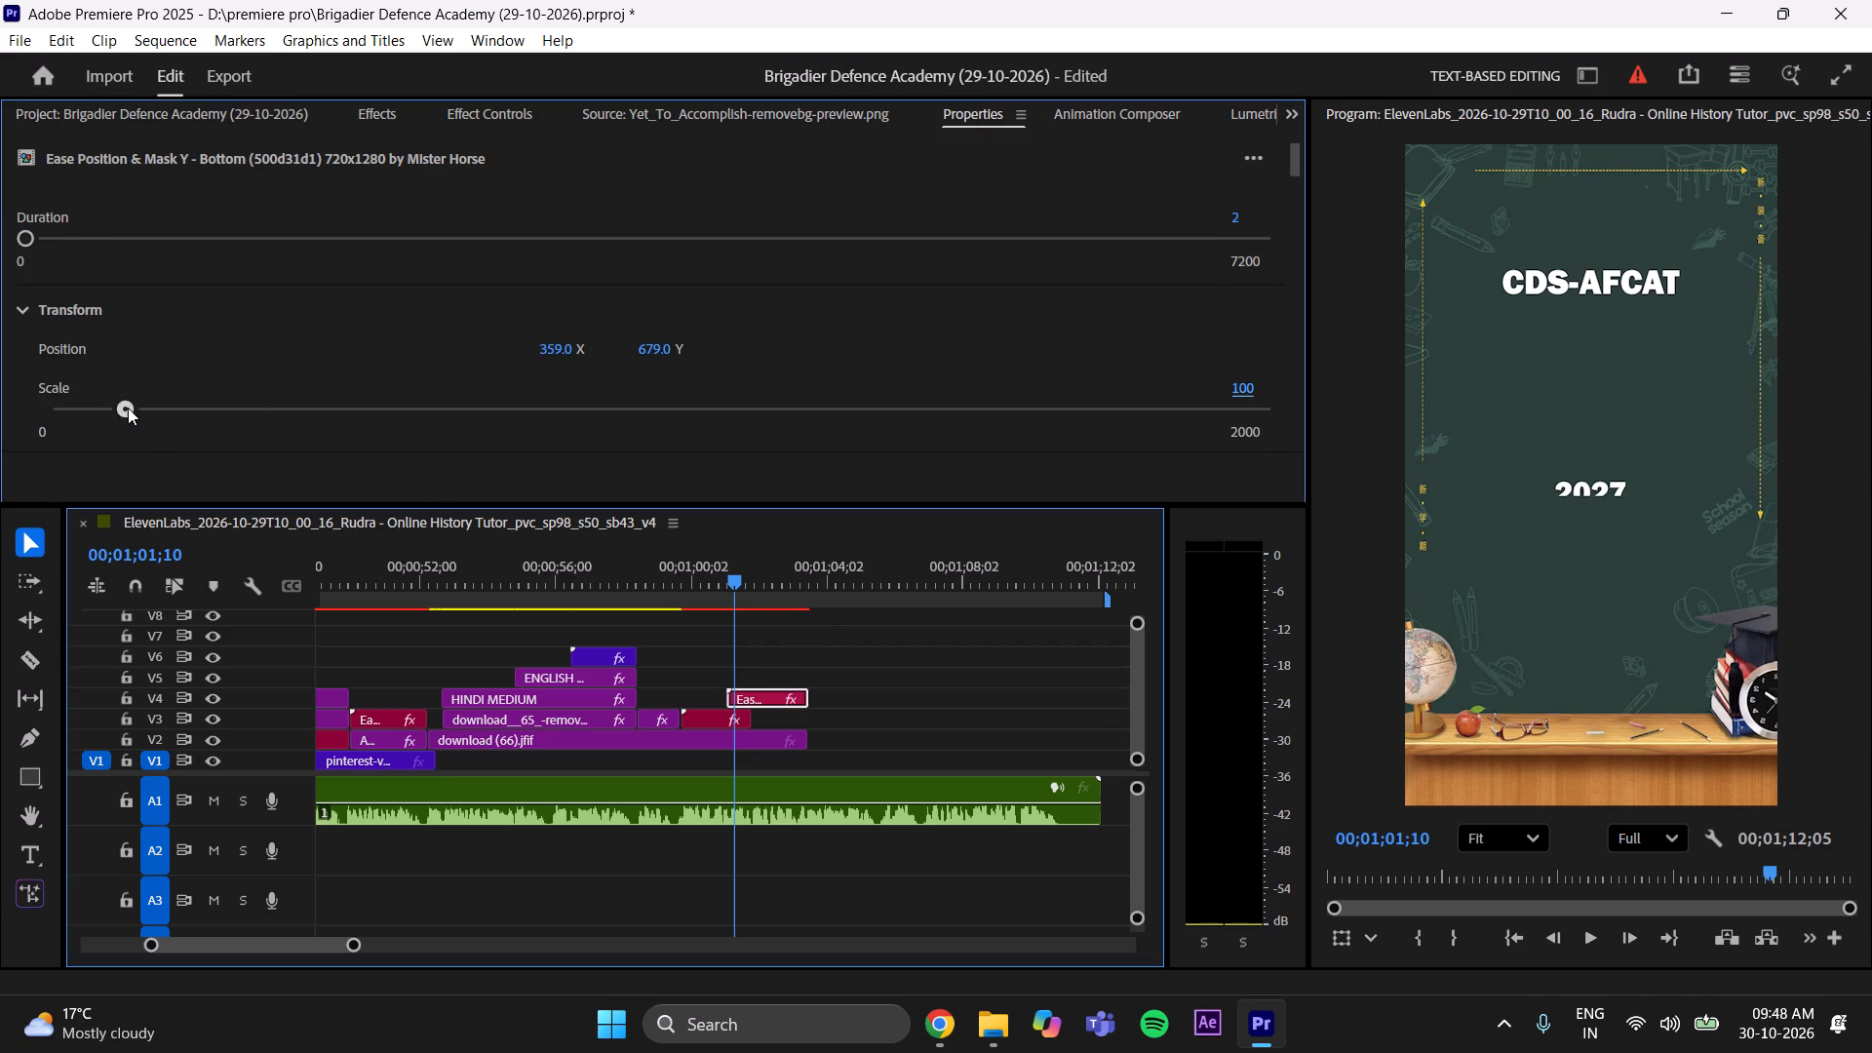
click(128, 408)
scroll(476, 321, up, 7)
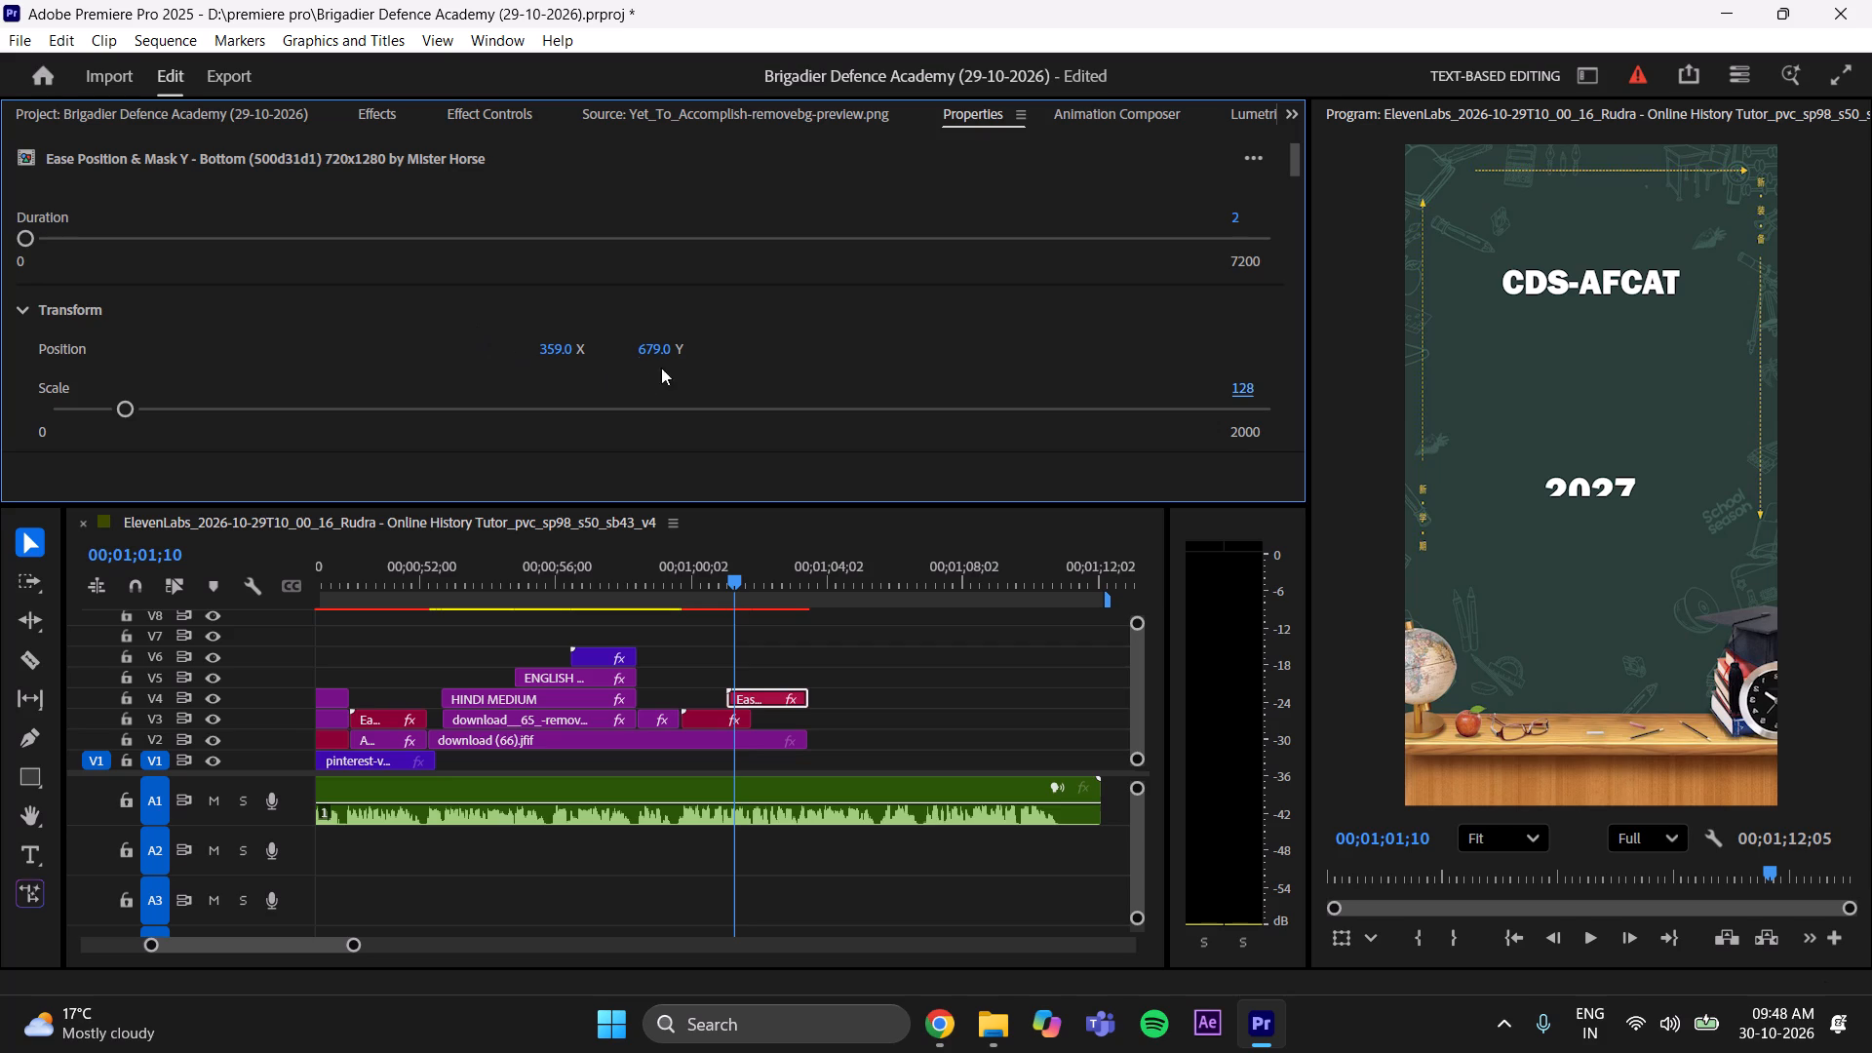
drag(670, 350, 395, 411)
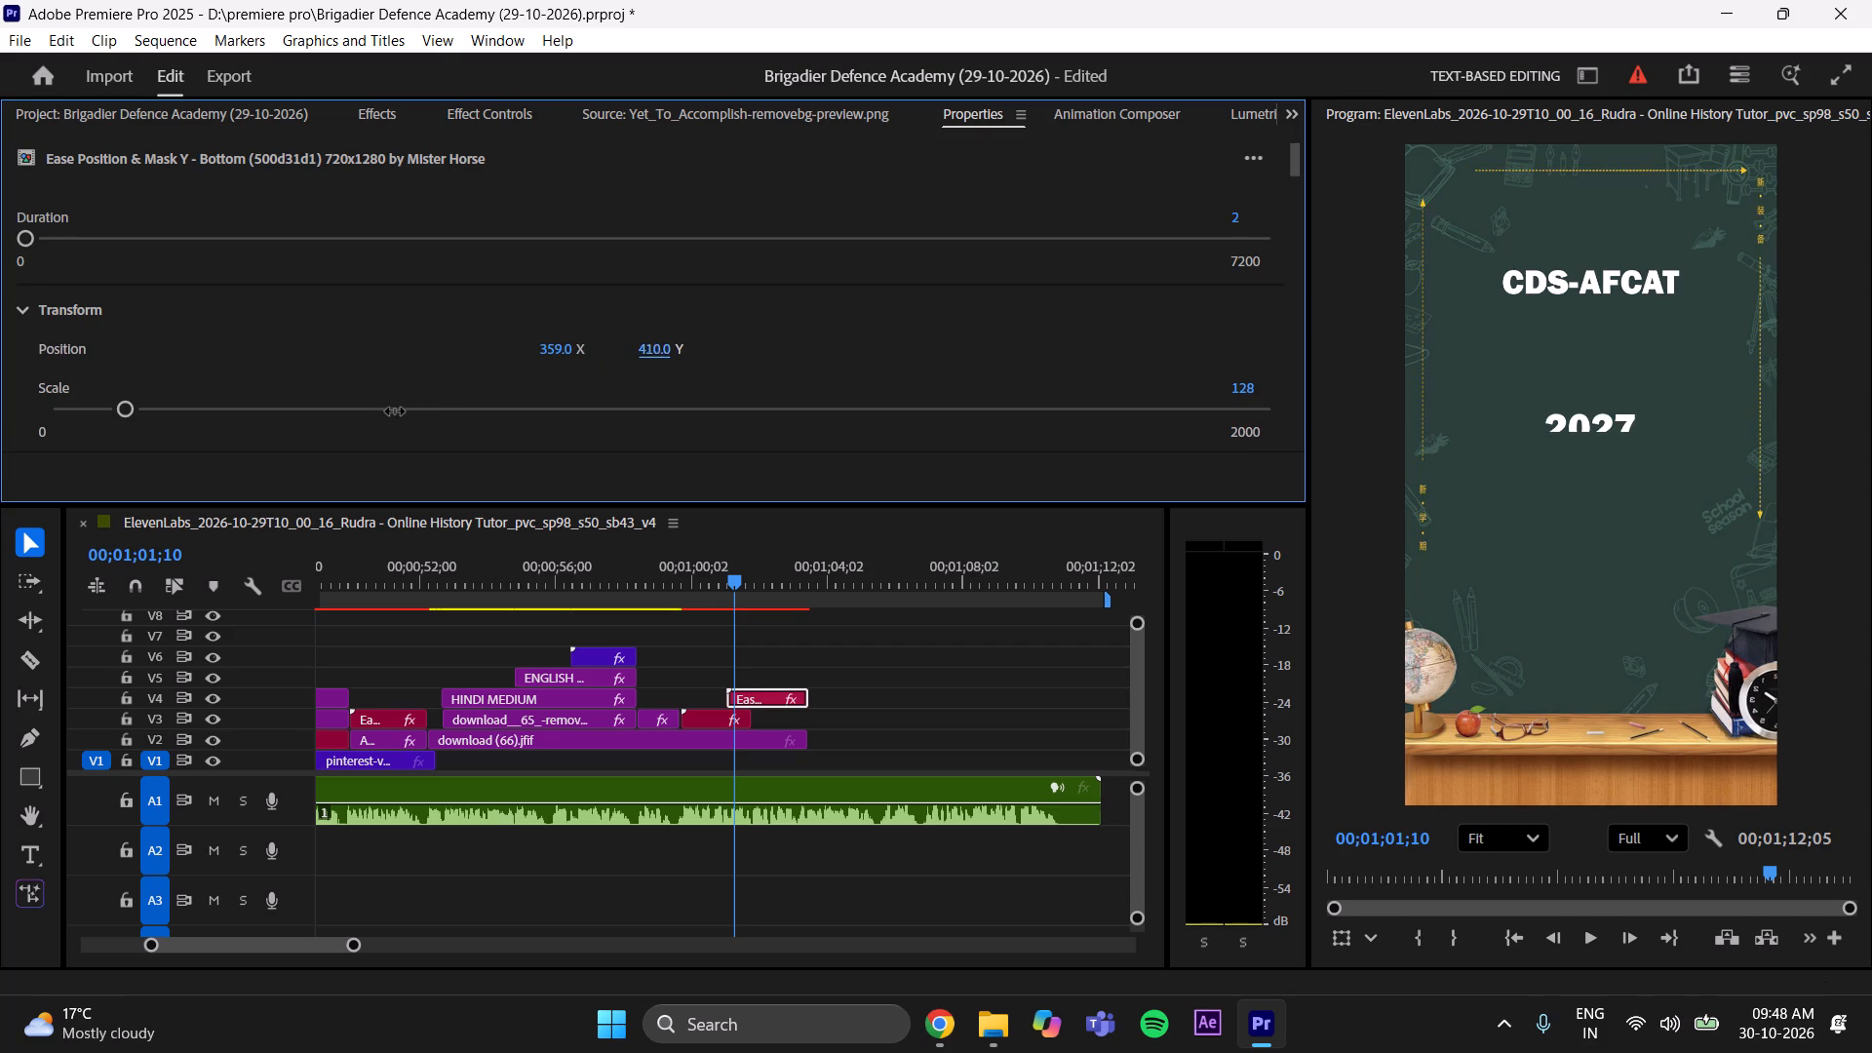
drag(395, 411, 349, 421)
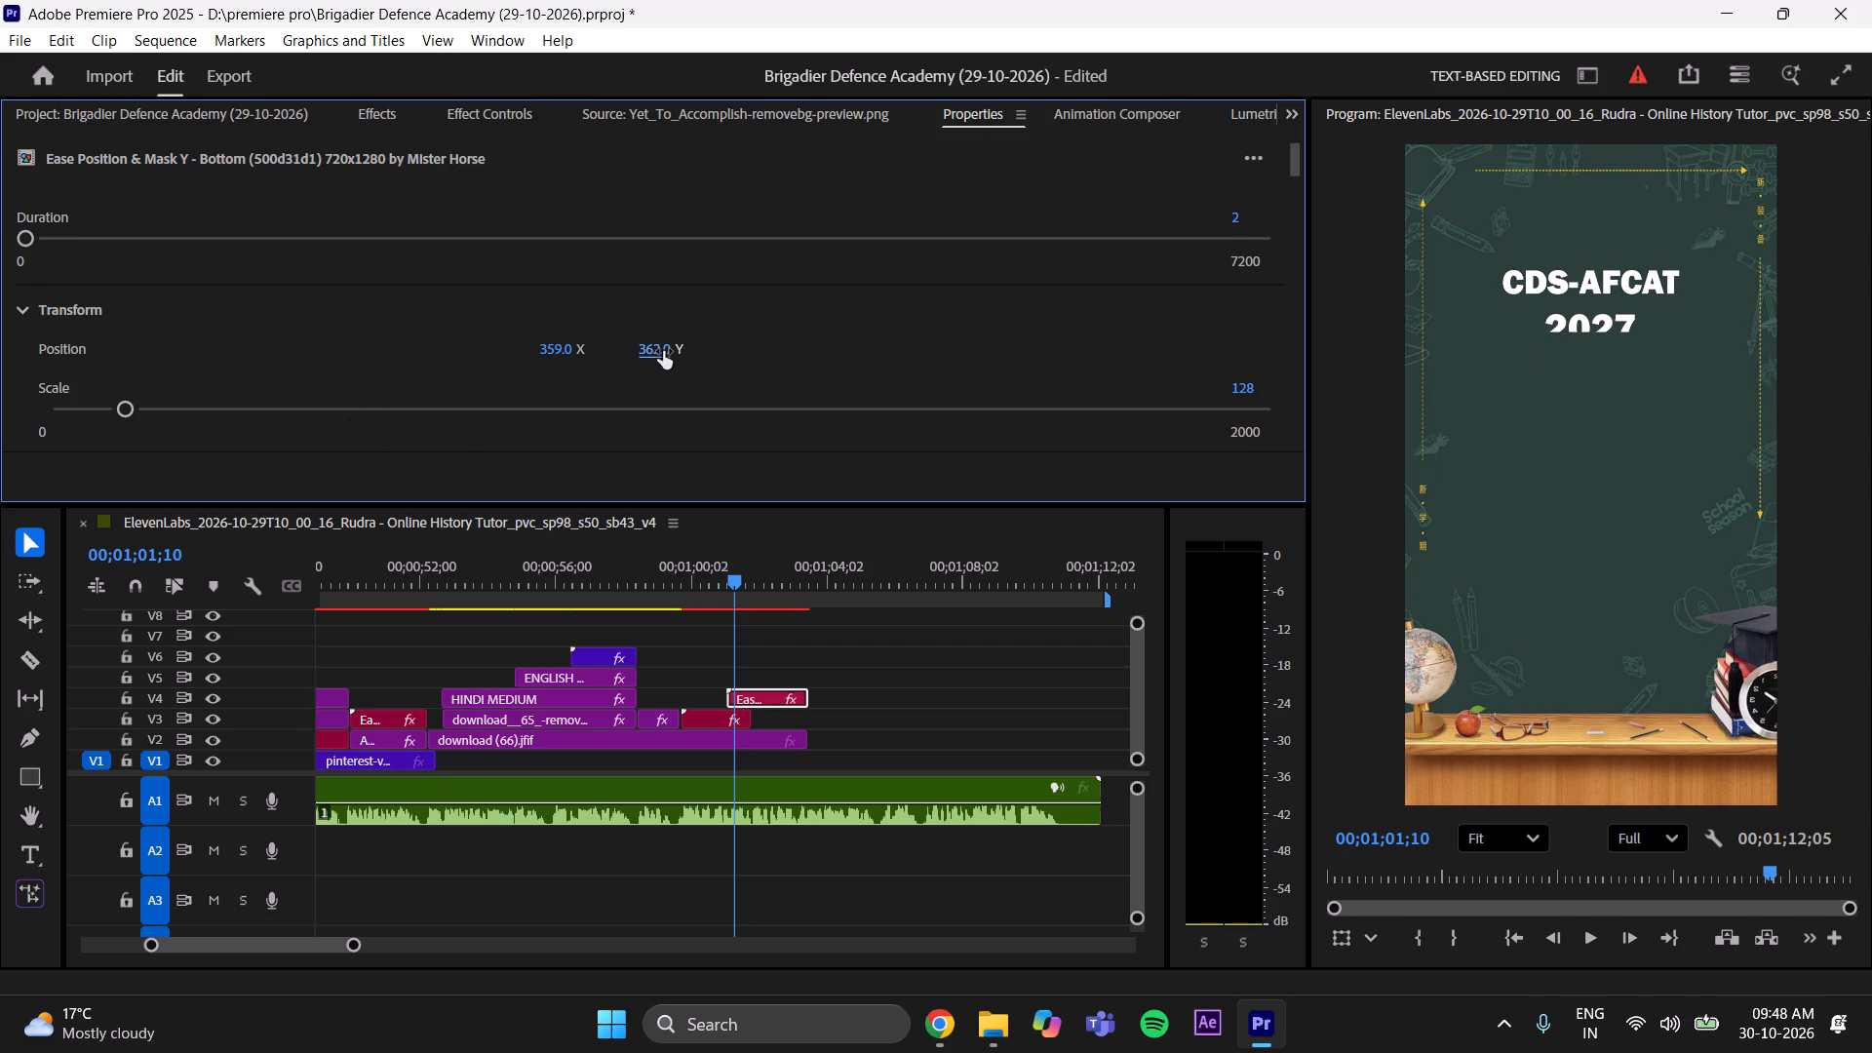
key(space)
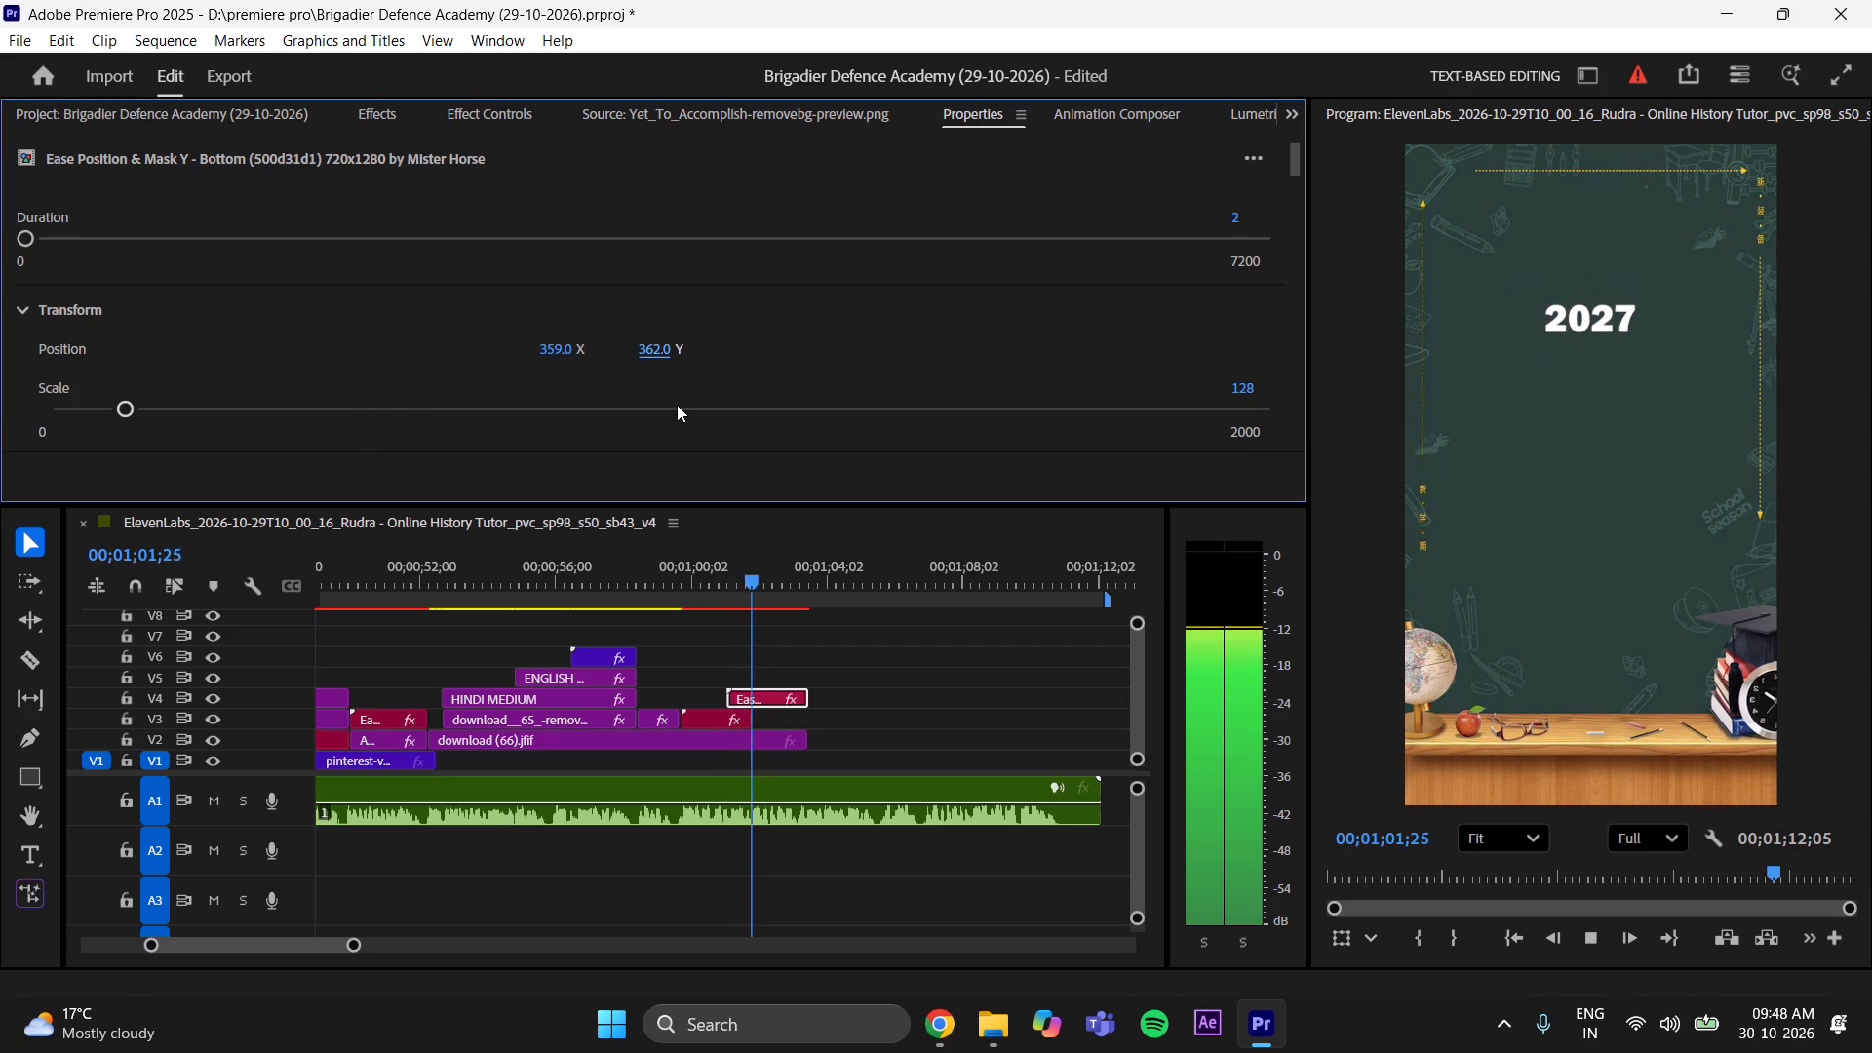
key(space)
Extend the CDS-AFCAT clip on V3 to a duration of 00:00:03;23 in Animation Composer, matching the end of the 2027 clip.
drag(751, 715, 778, 706)
click(700, 715)
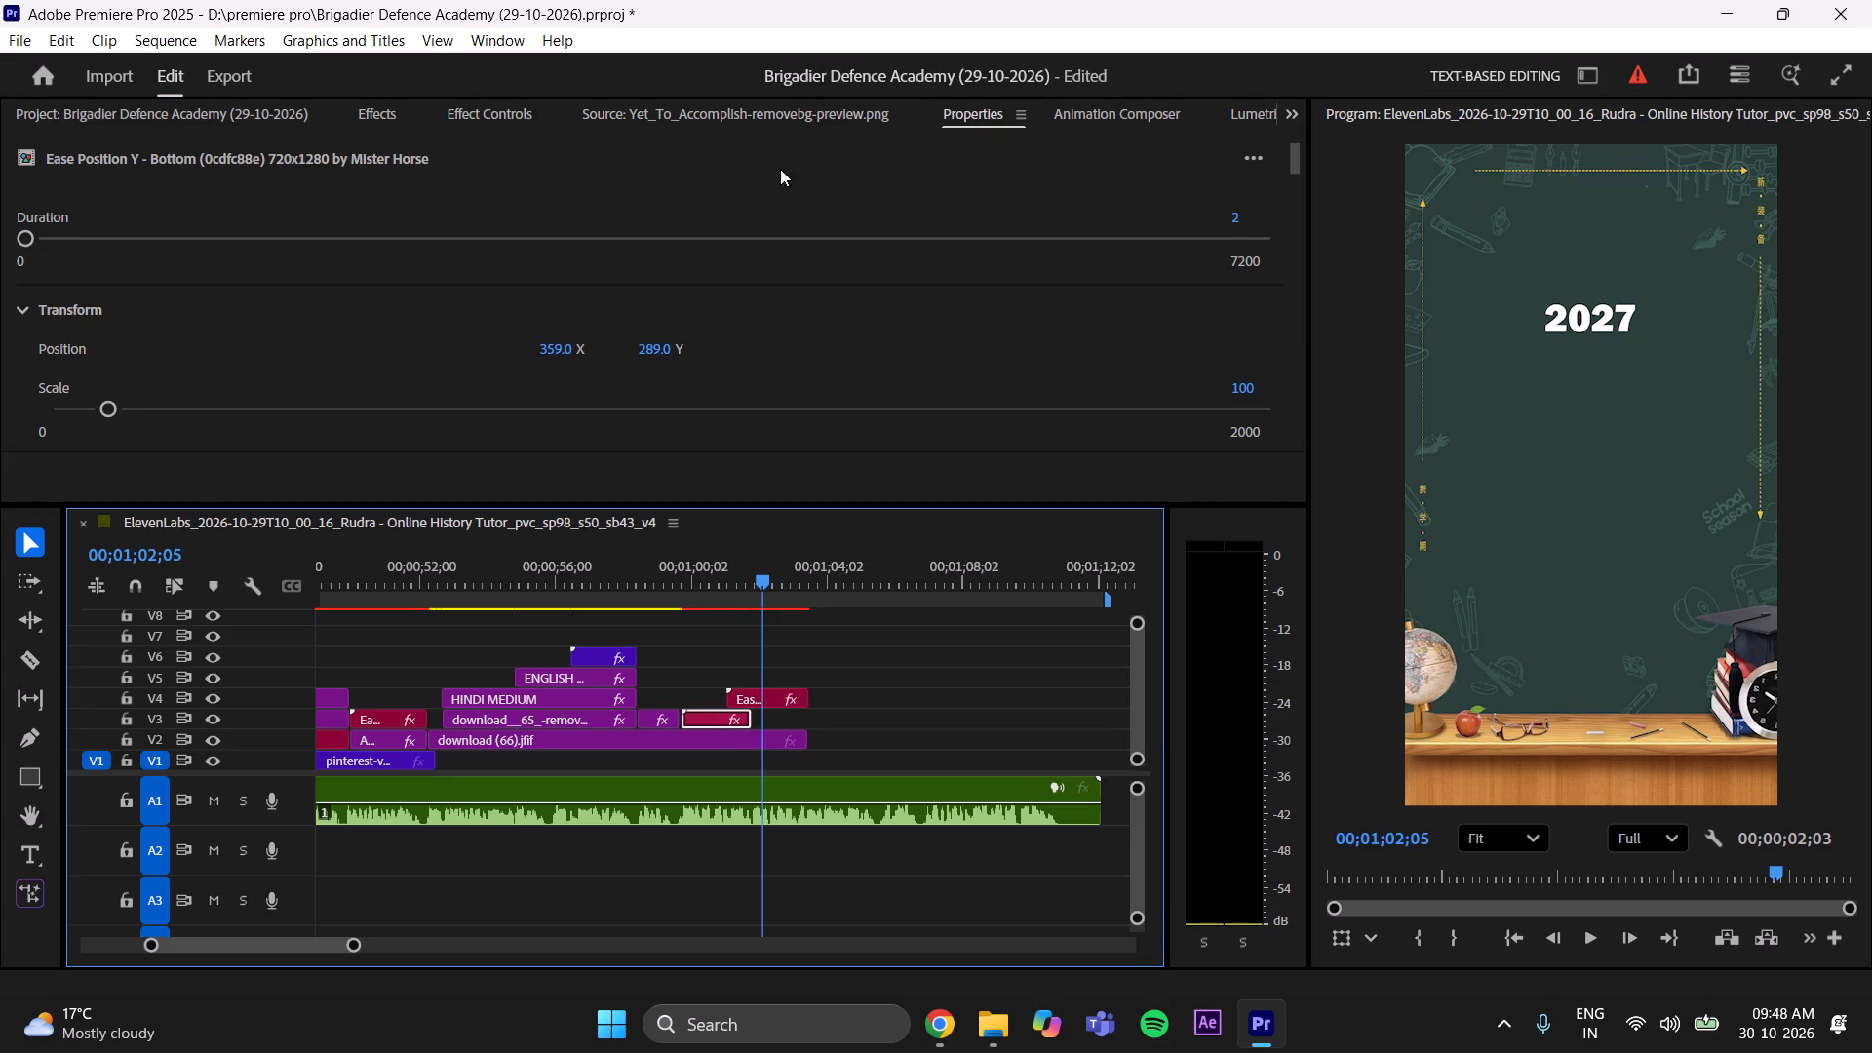
click(1054, 111)
click(108, 161)
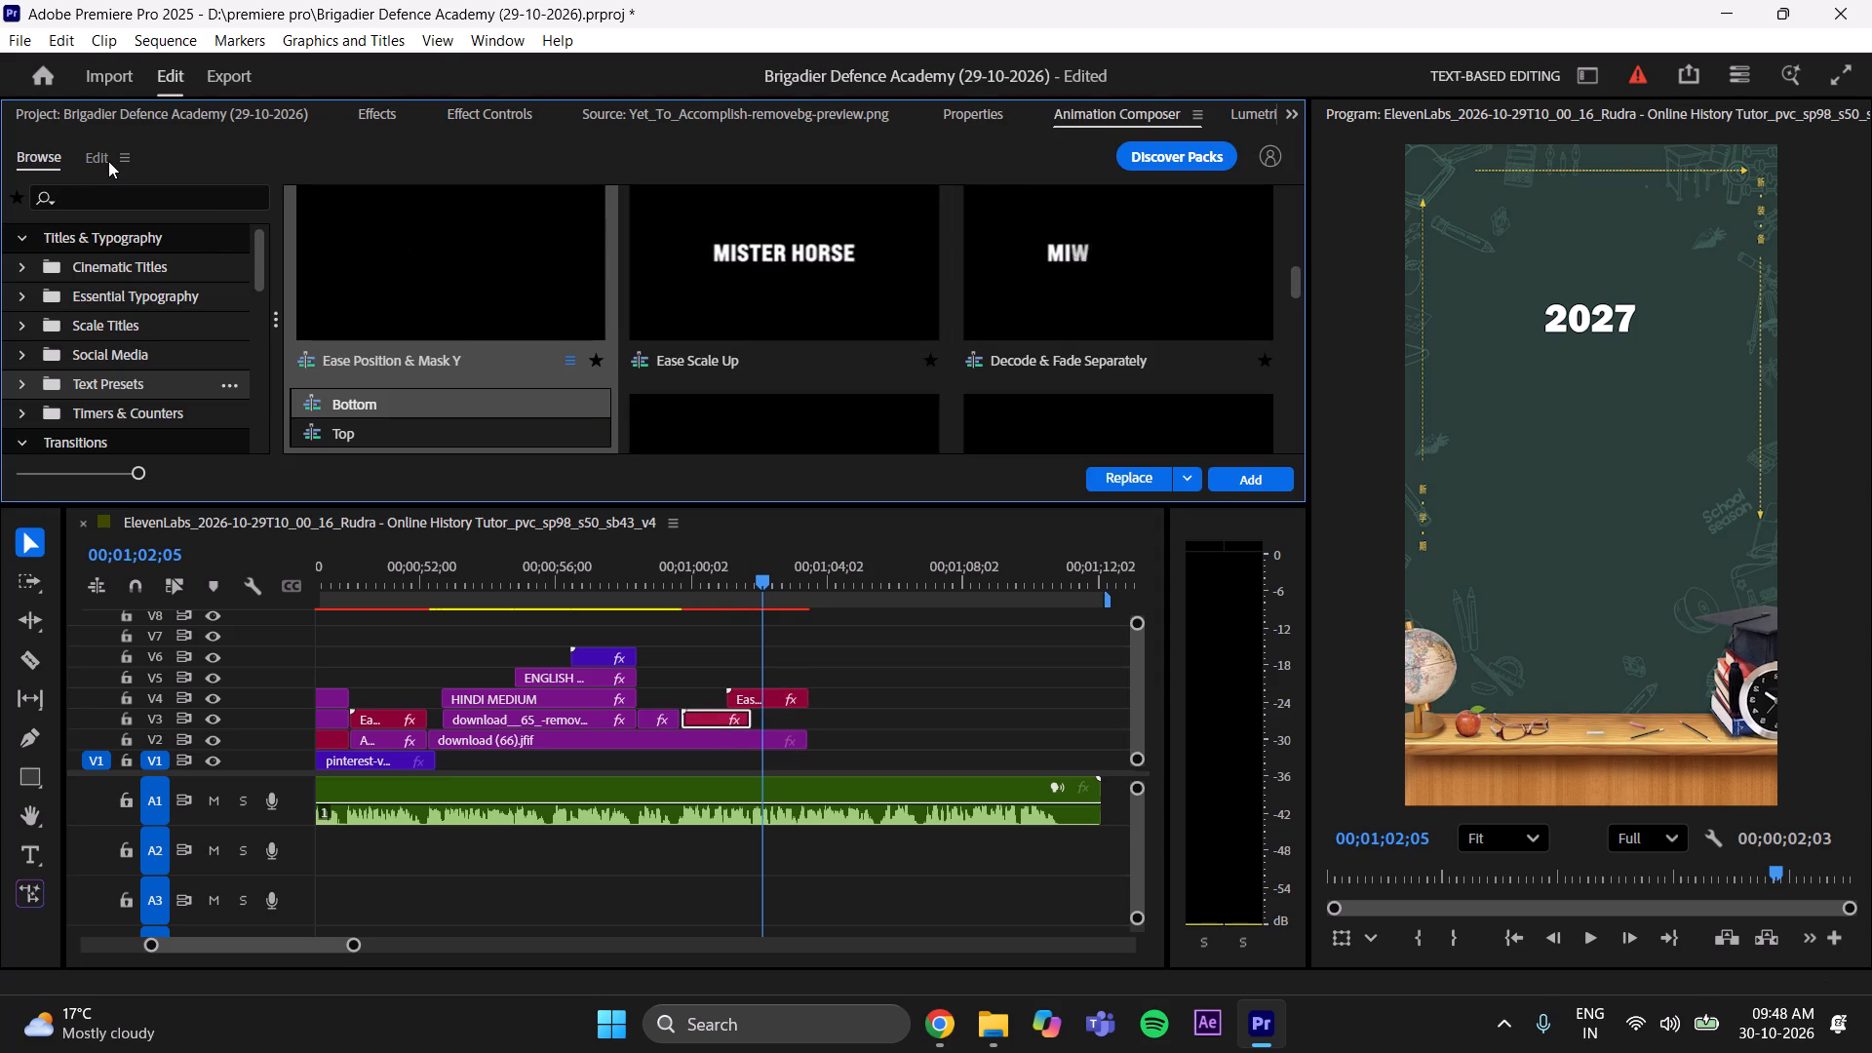
click(97, 155)
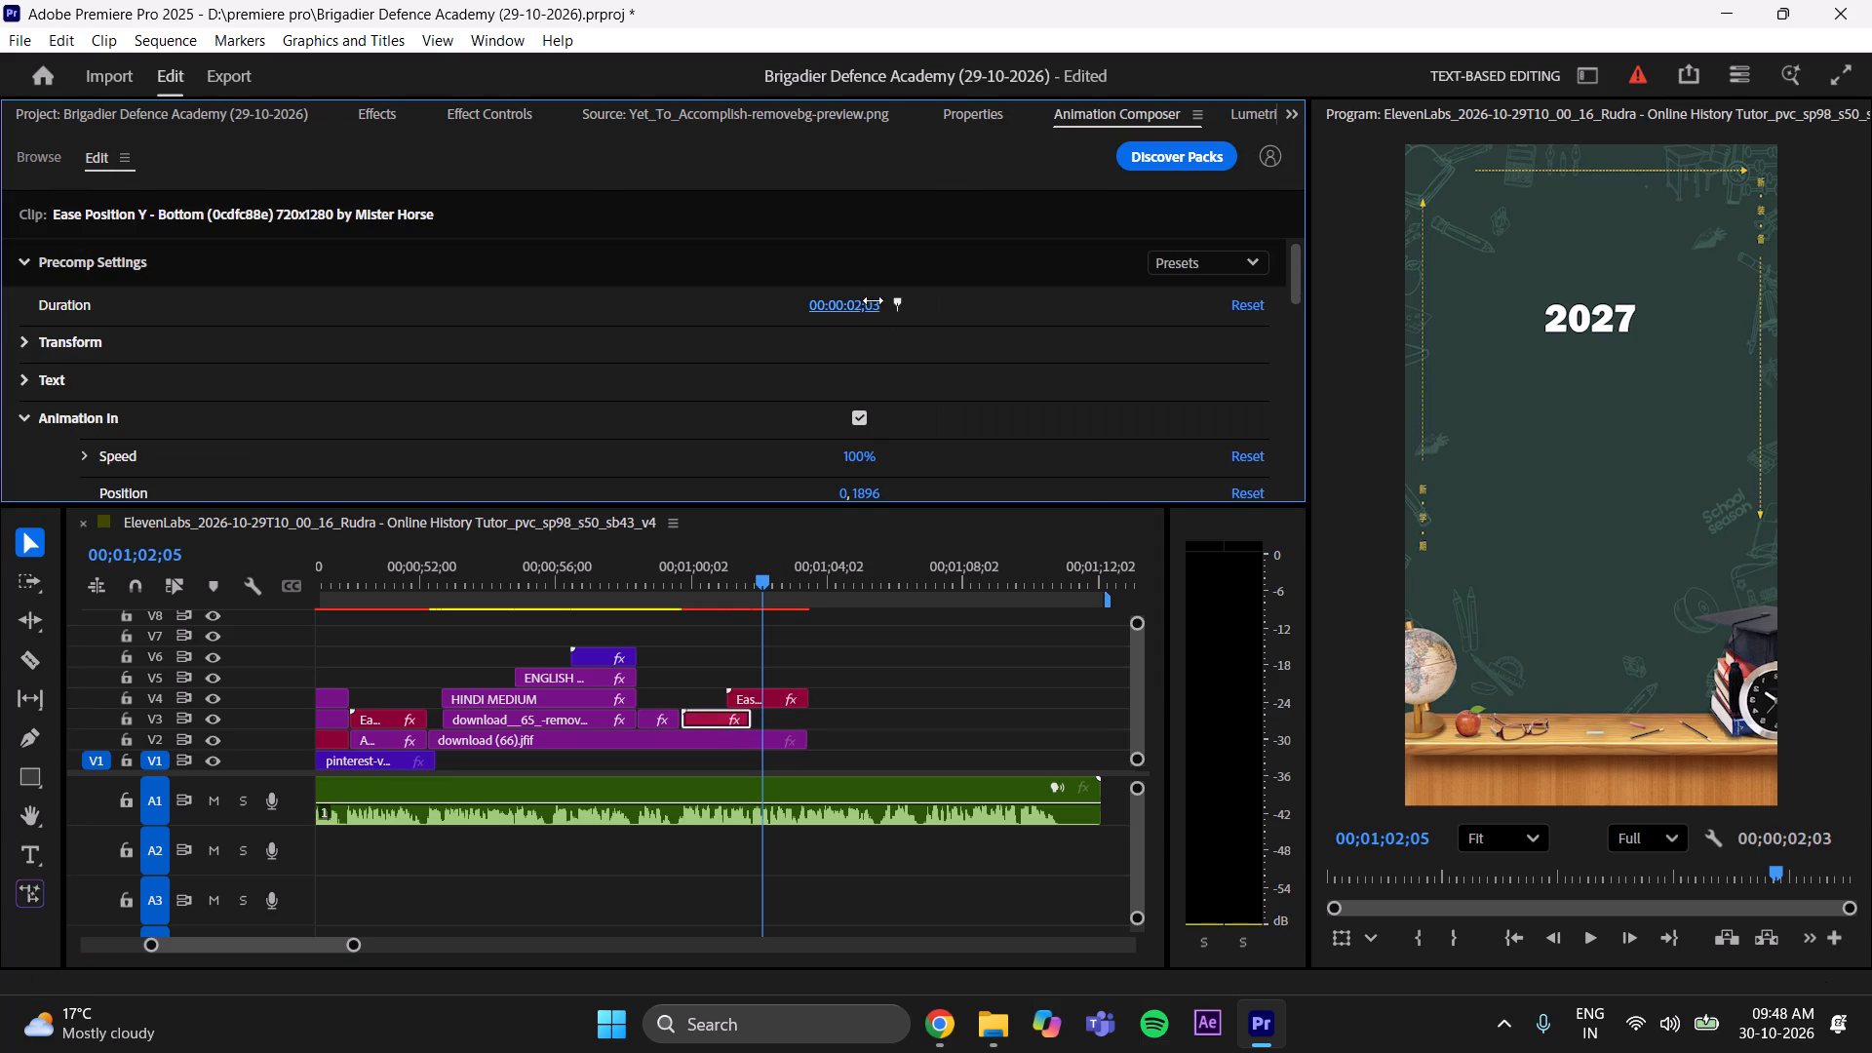
drag(862, 306, 907, 290)
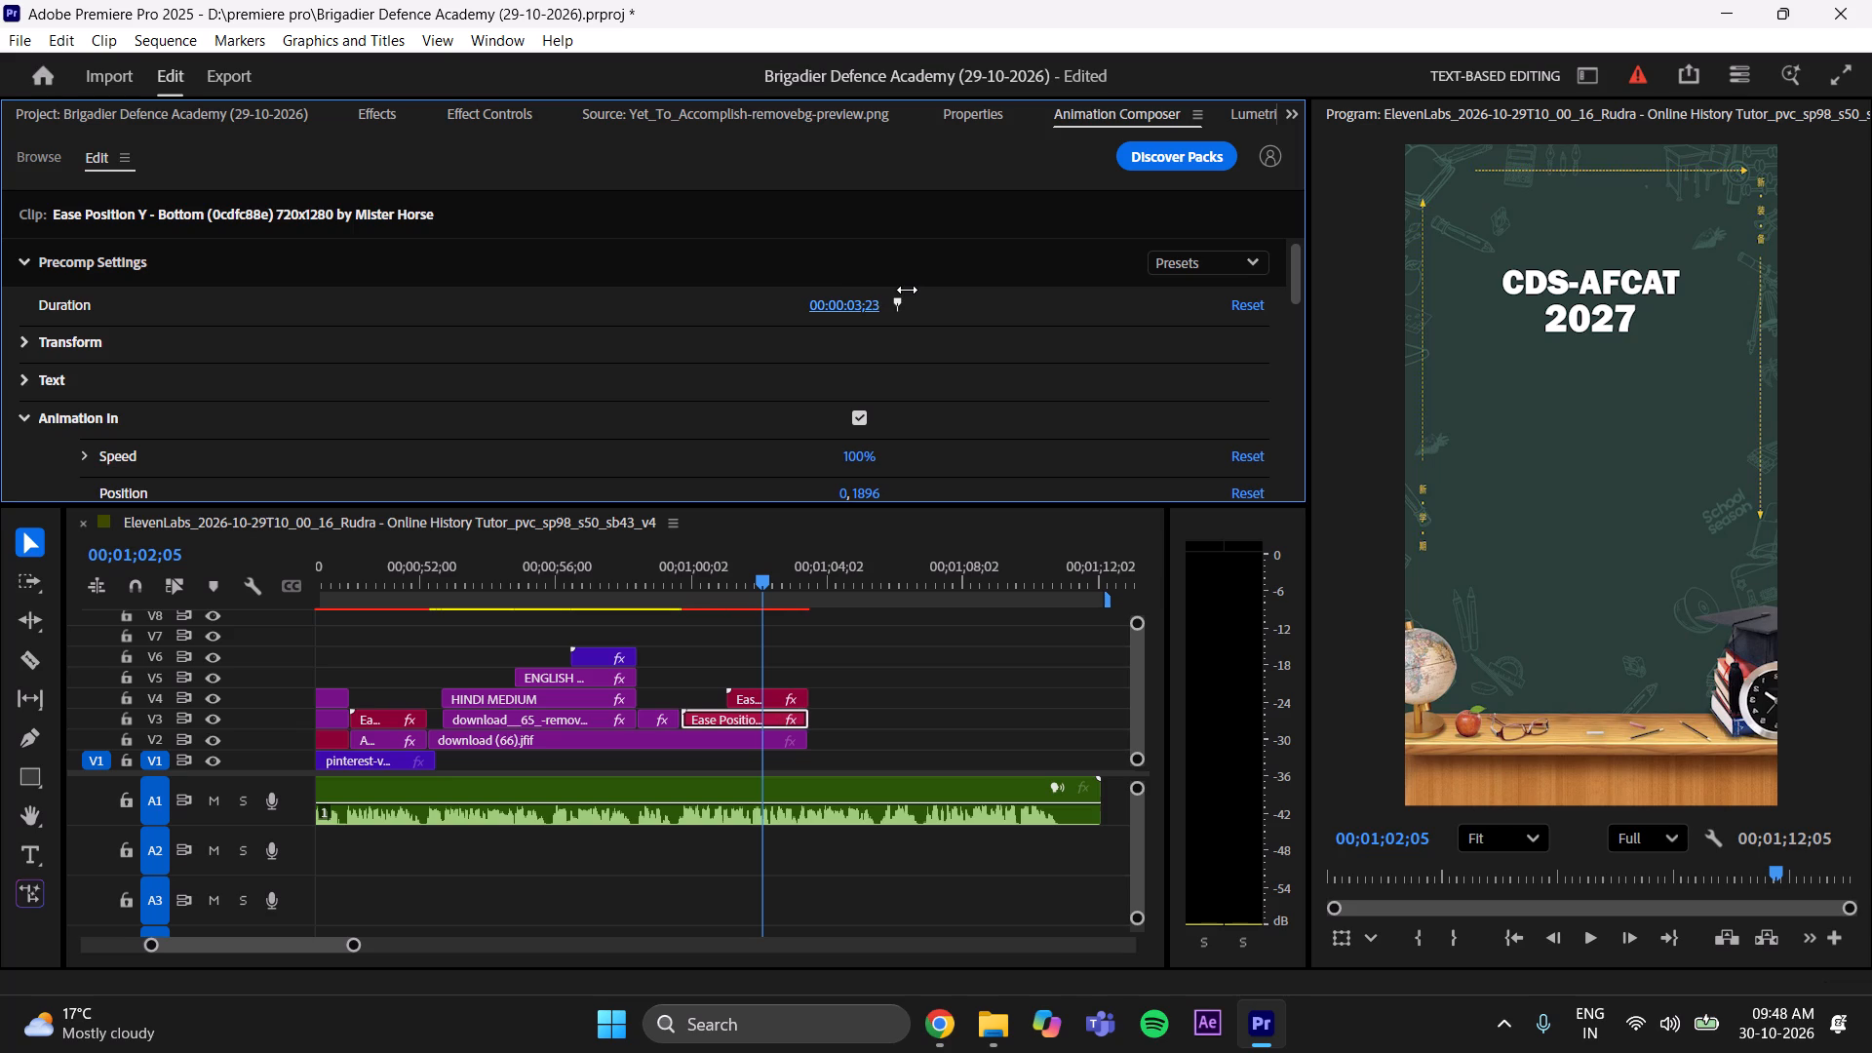
drag(907, 290, 907, 291)
Preview the CDS-AFCAT and 2027 texts against the narration from just before CDS-AFCAT appears, and save the project.
click(953, 101)
click(838, 686)
drag(769, 583, 764, 583)
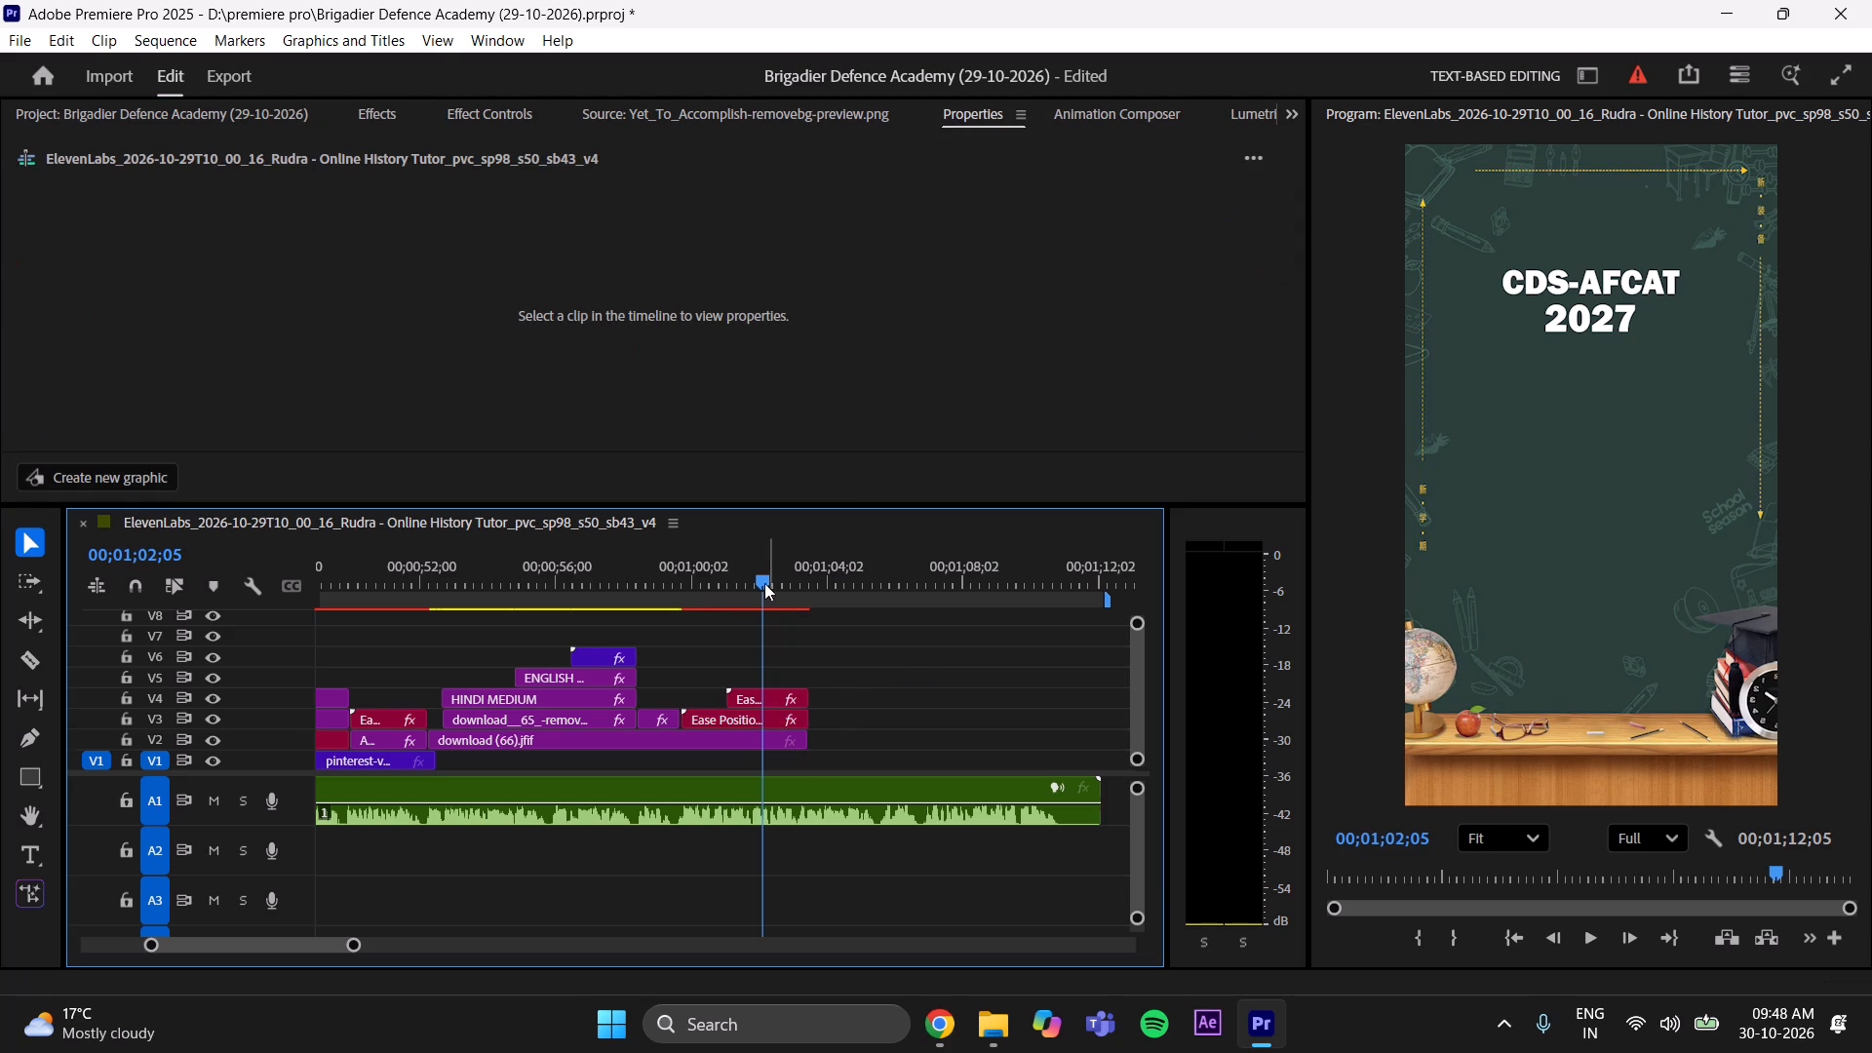
drag(764, 583, 672, 619)
key(space)
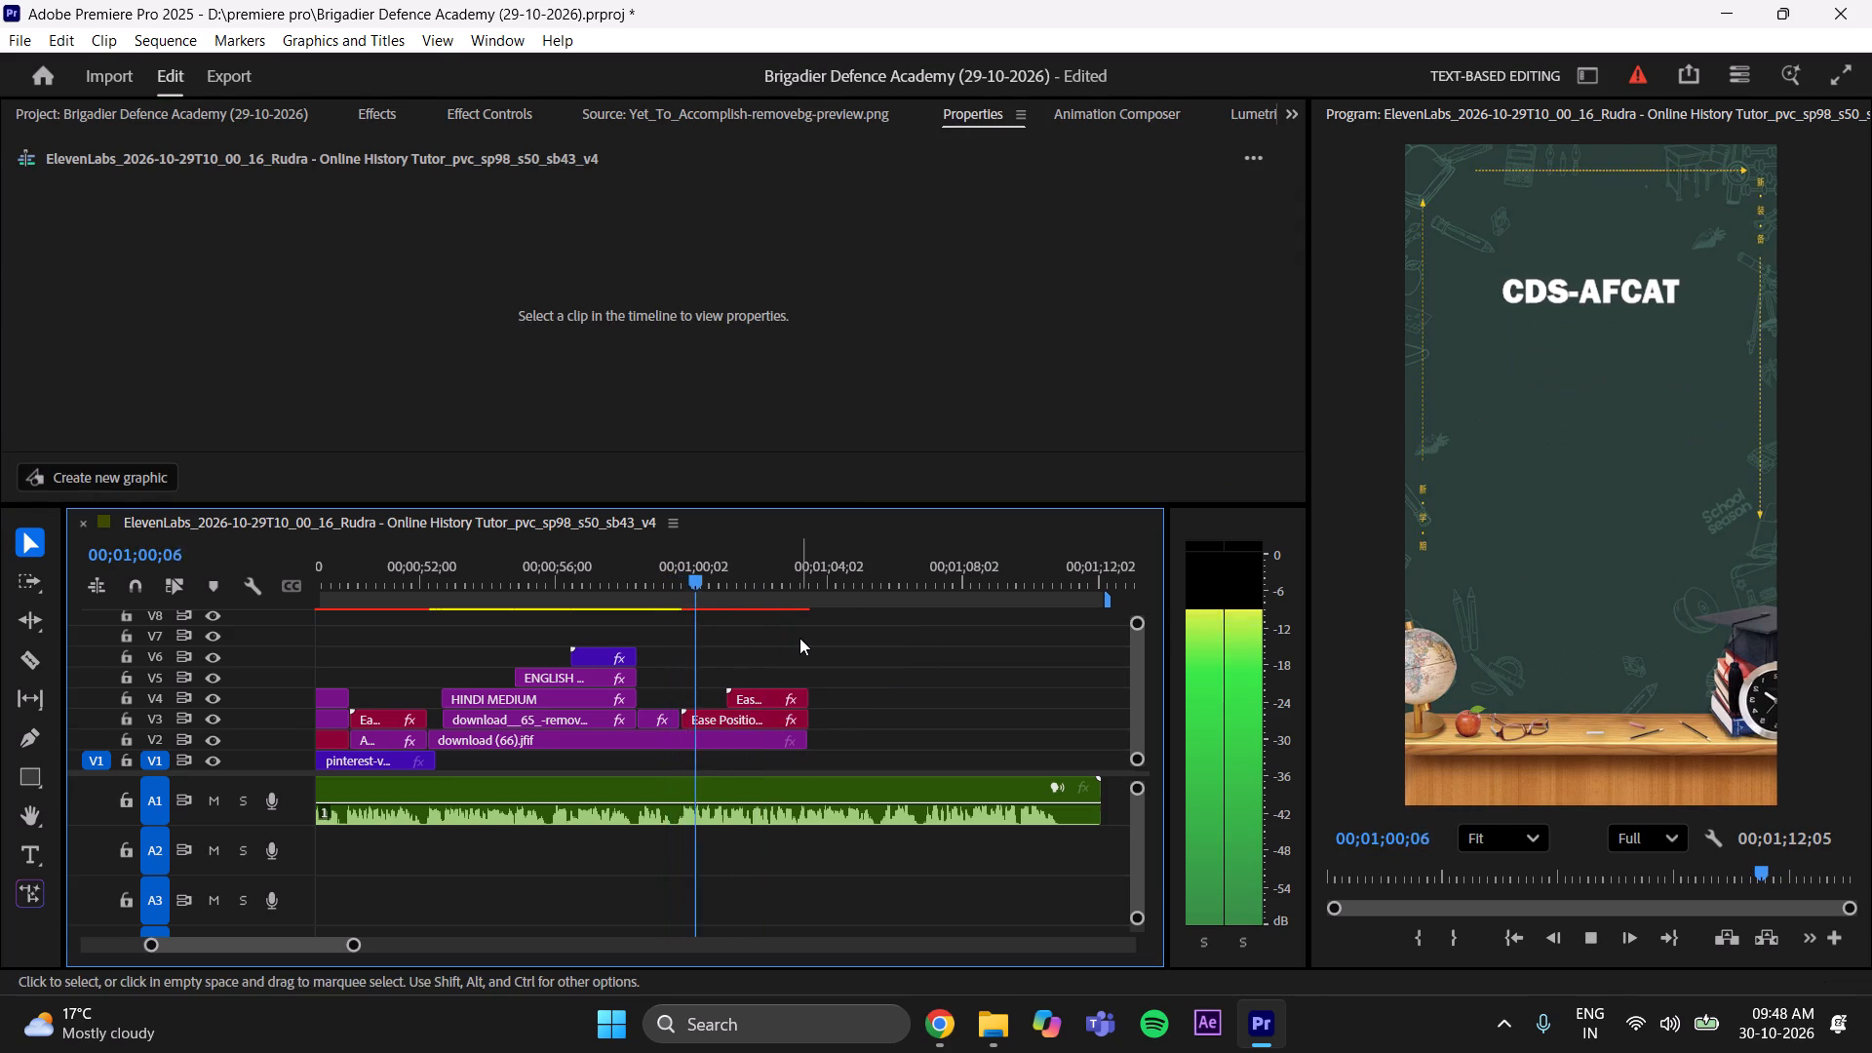
key(space)
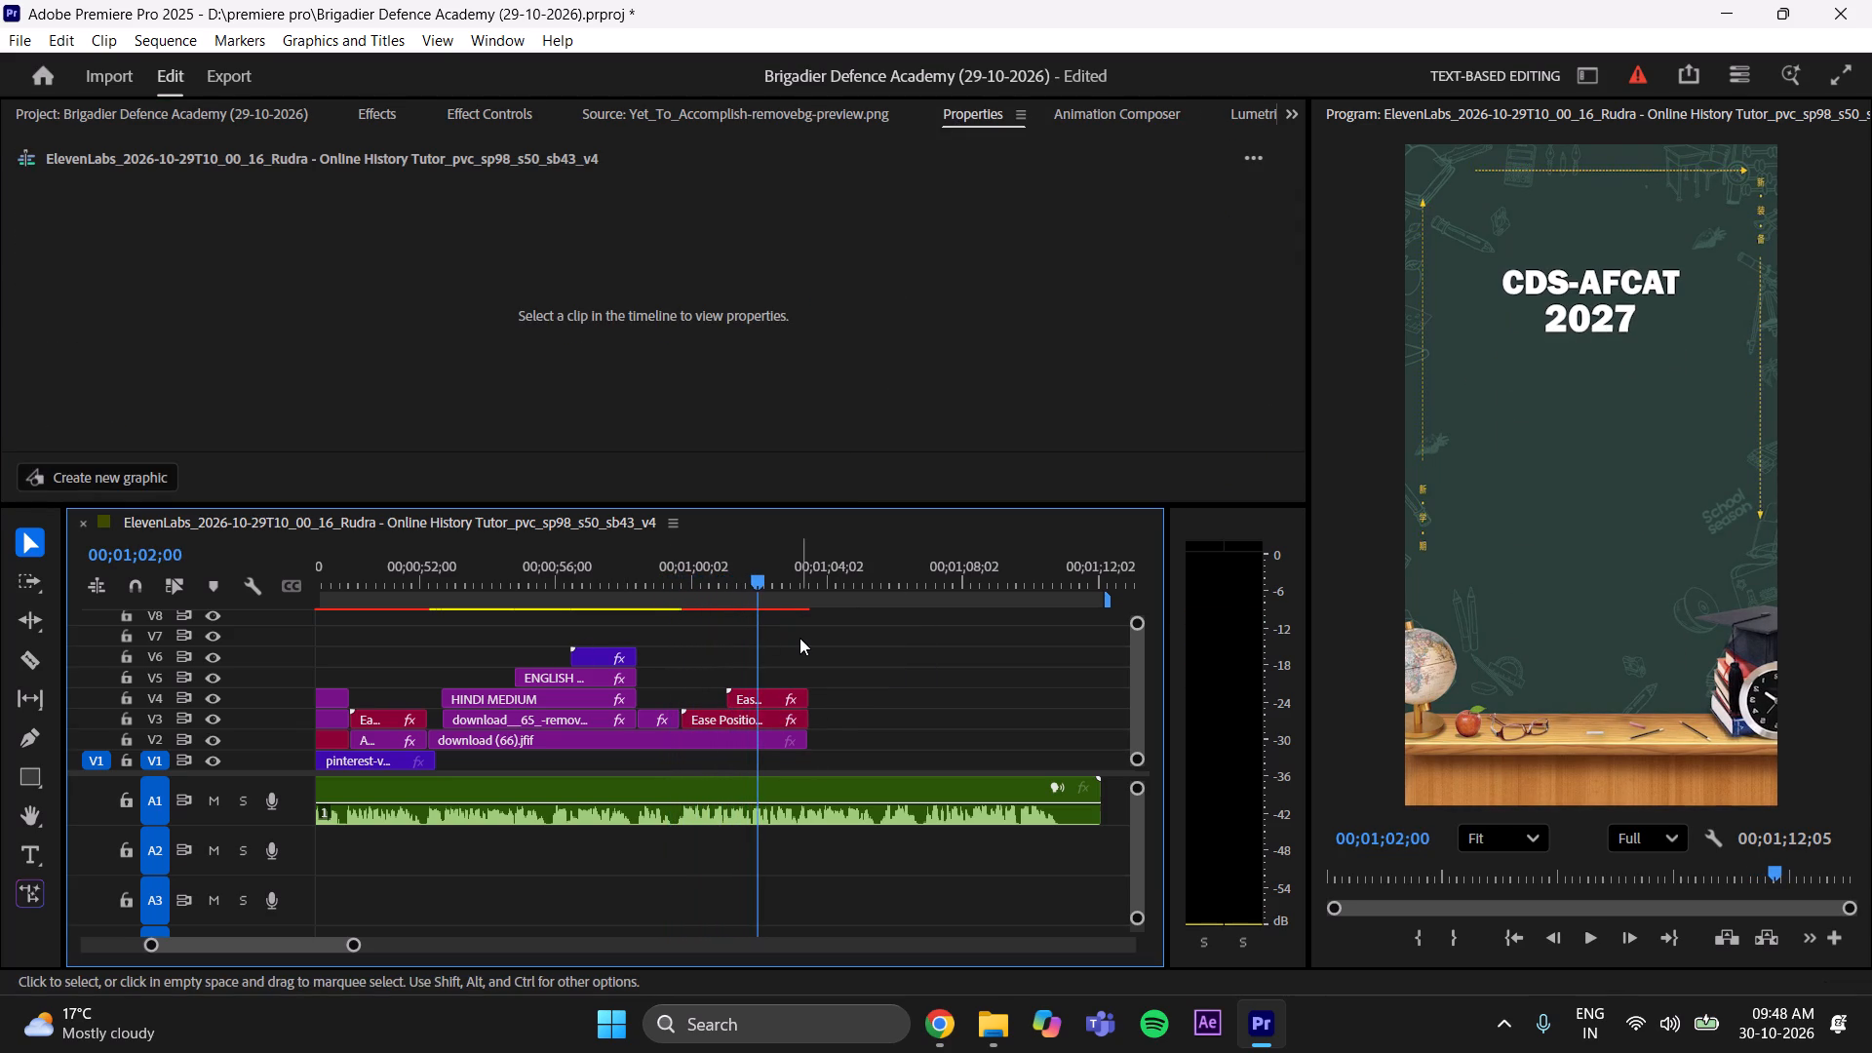
key(space)
key(space)
key(ctrl+s)
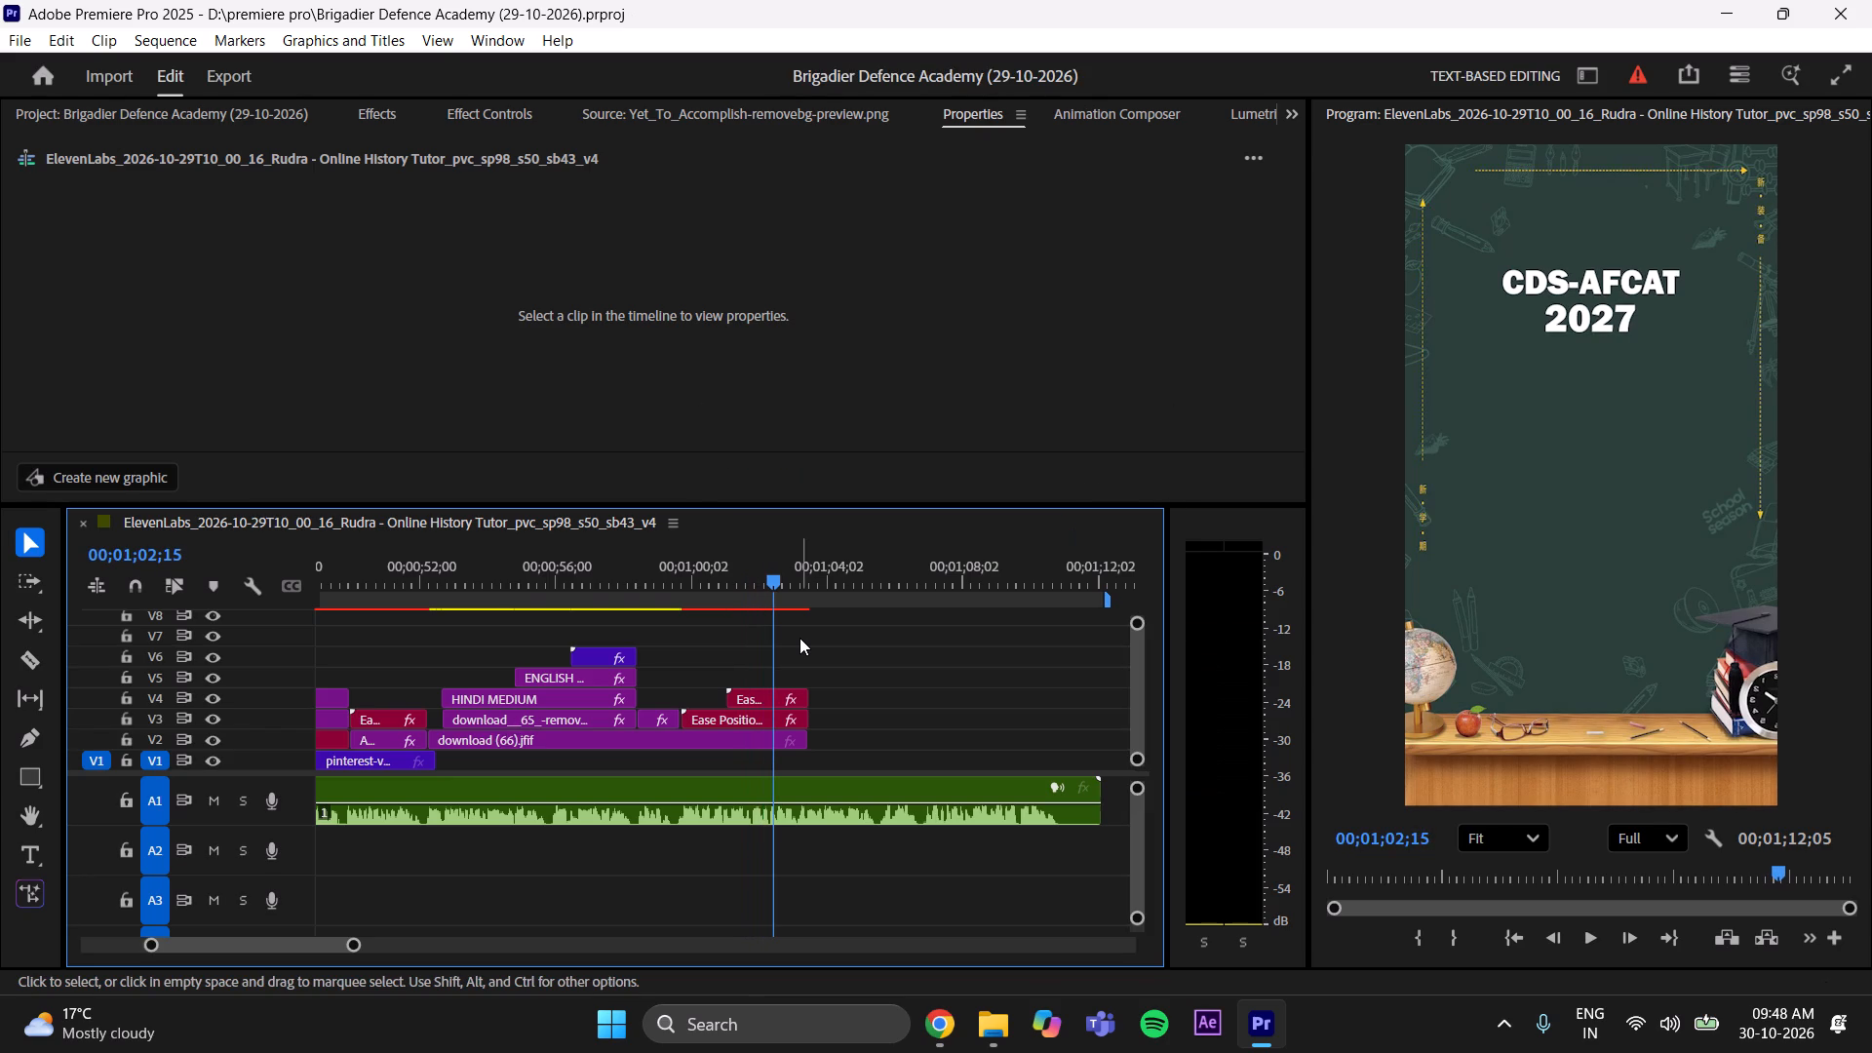
Play the narration past the 2027 text, then extend the CDS-AFCAT clip on V3 in Animation Composer to end at 00;01;05;16.
key(space)
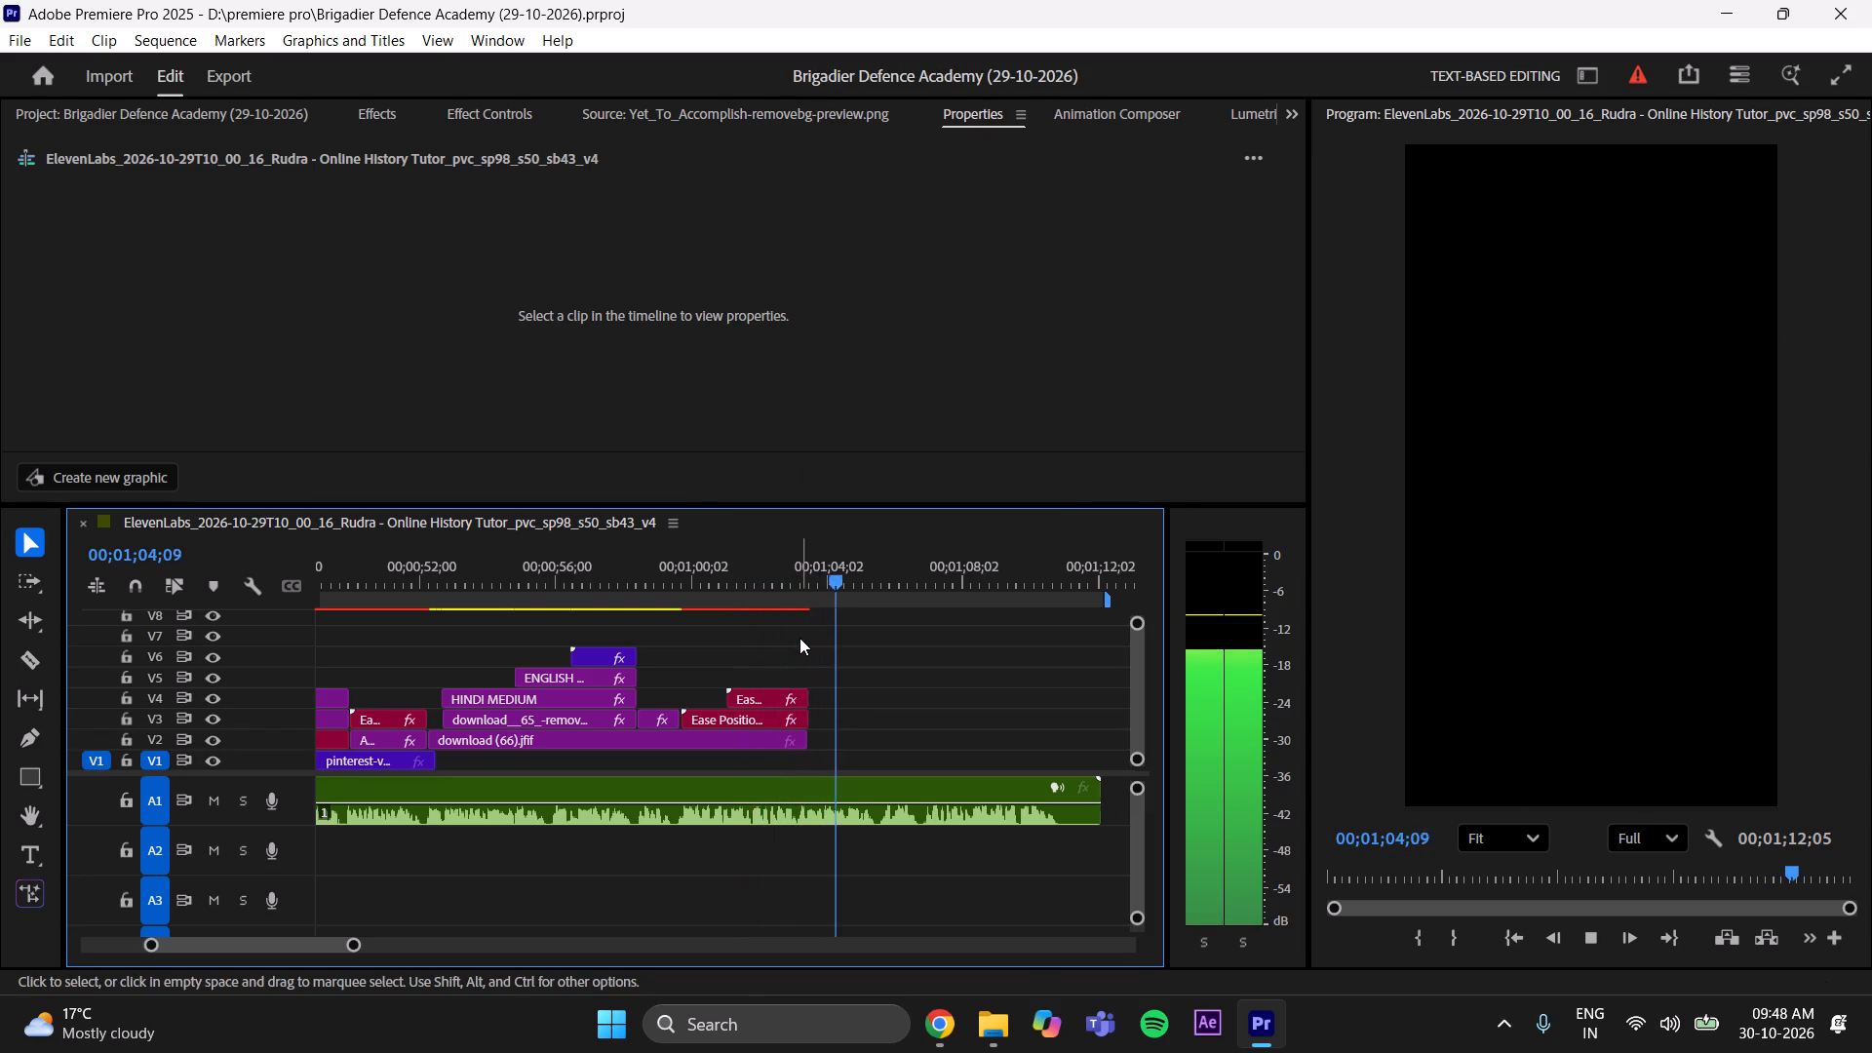
key(space)
key(space)
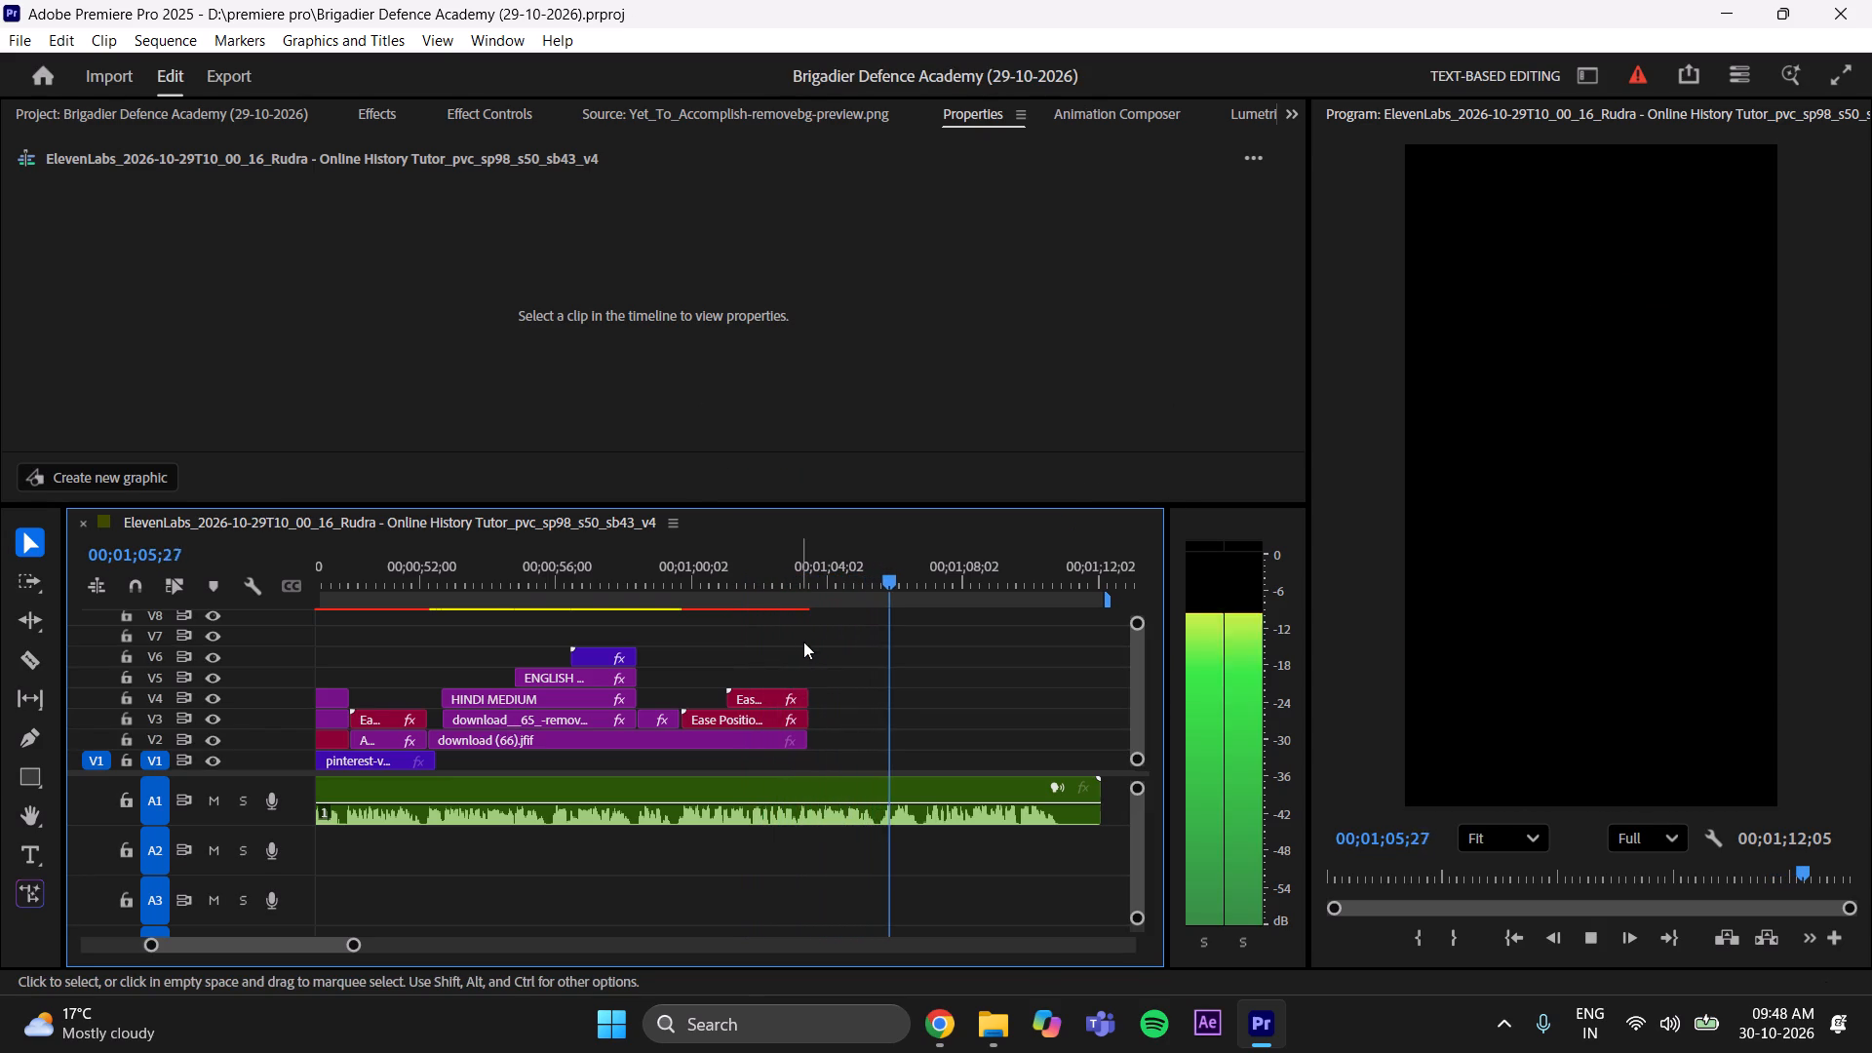
key(space)
drag(912, 563, 880, 604)
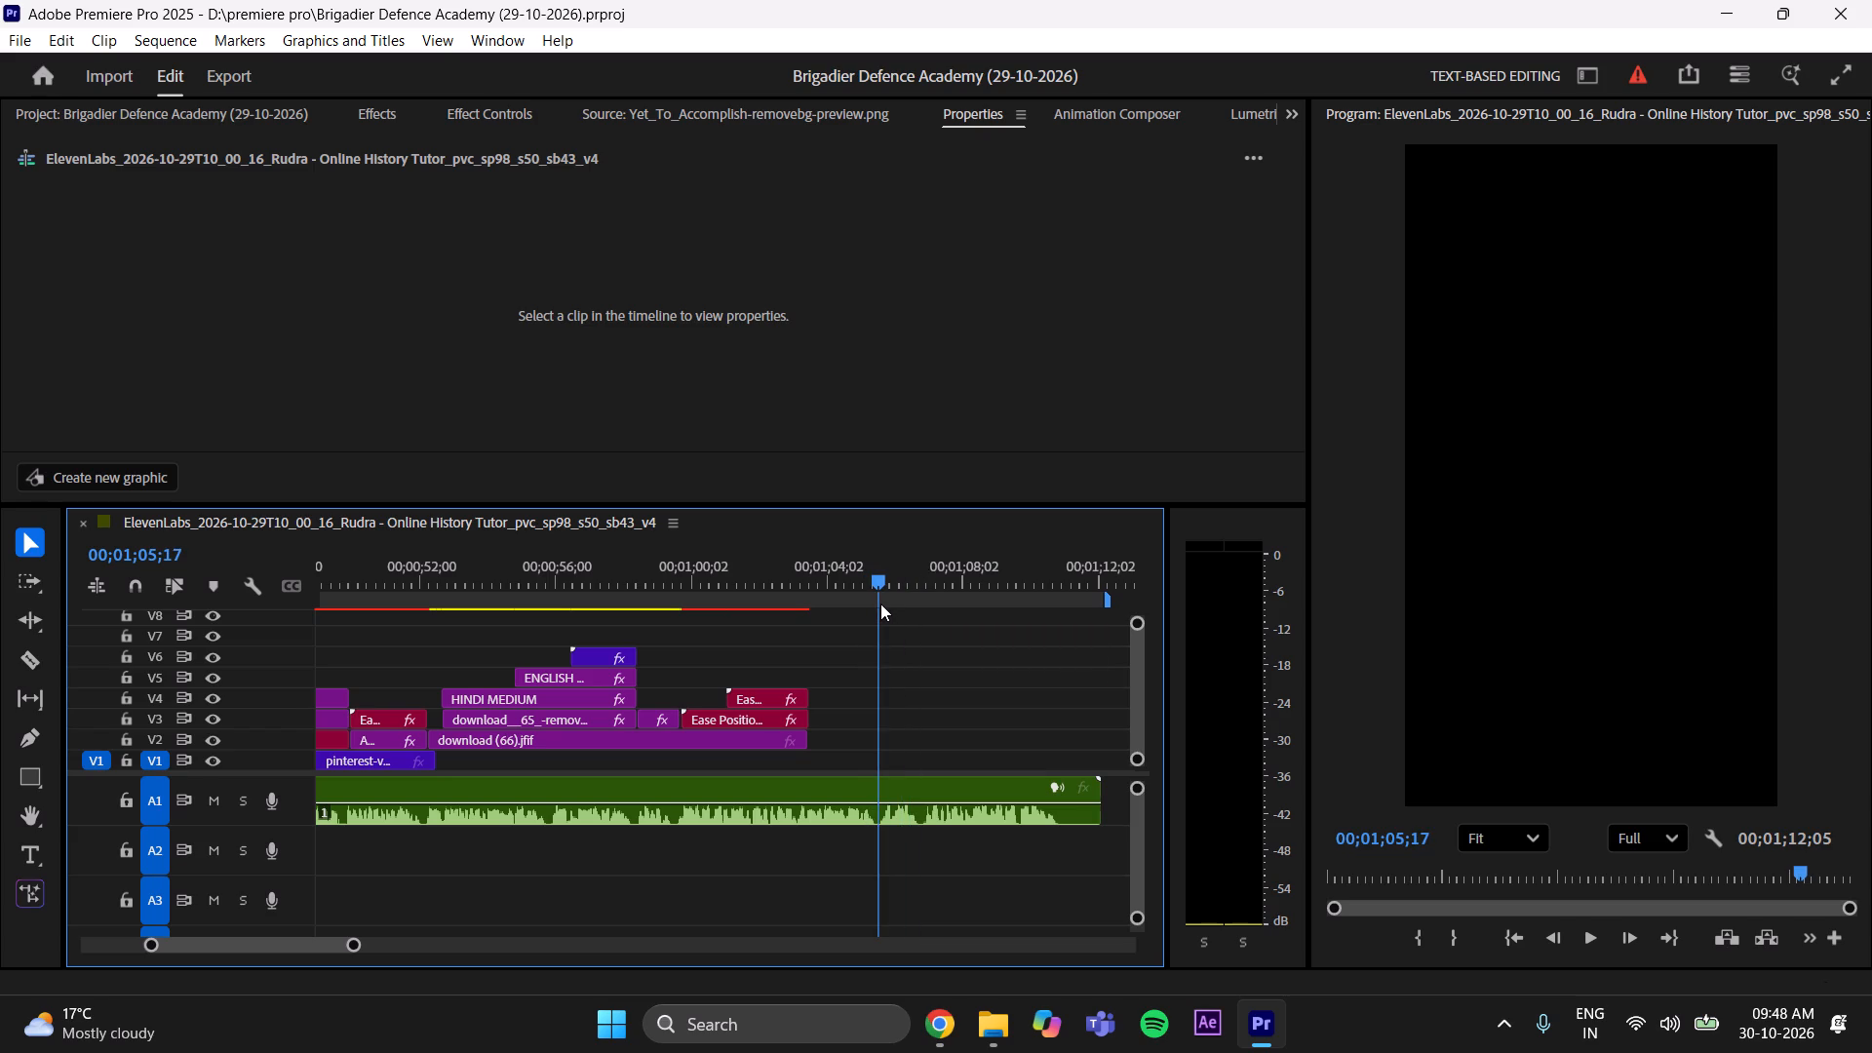
drag(880, 604, 879, 604)
click(741, 718)
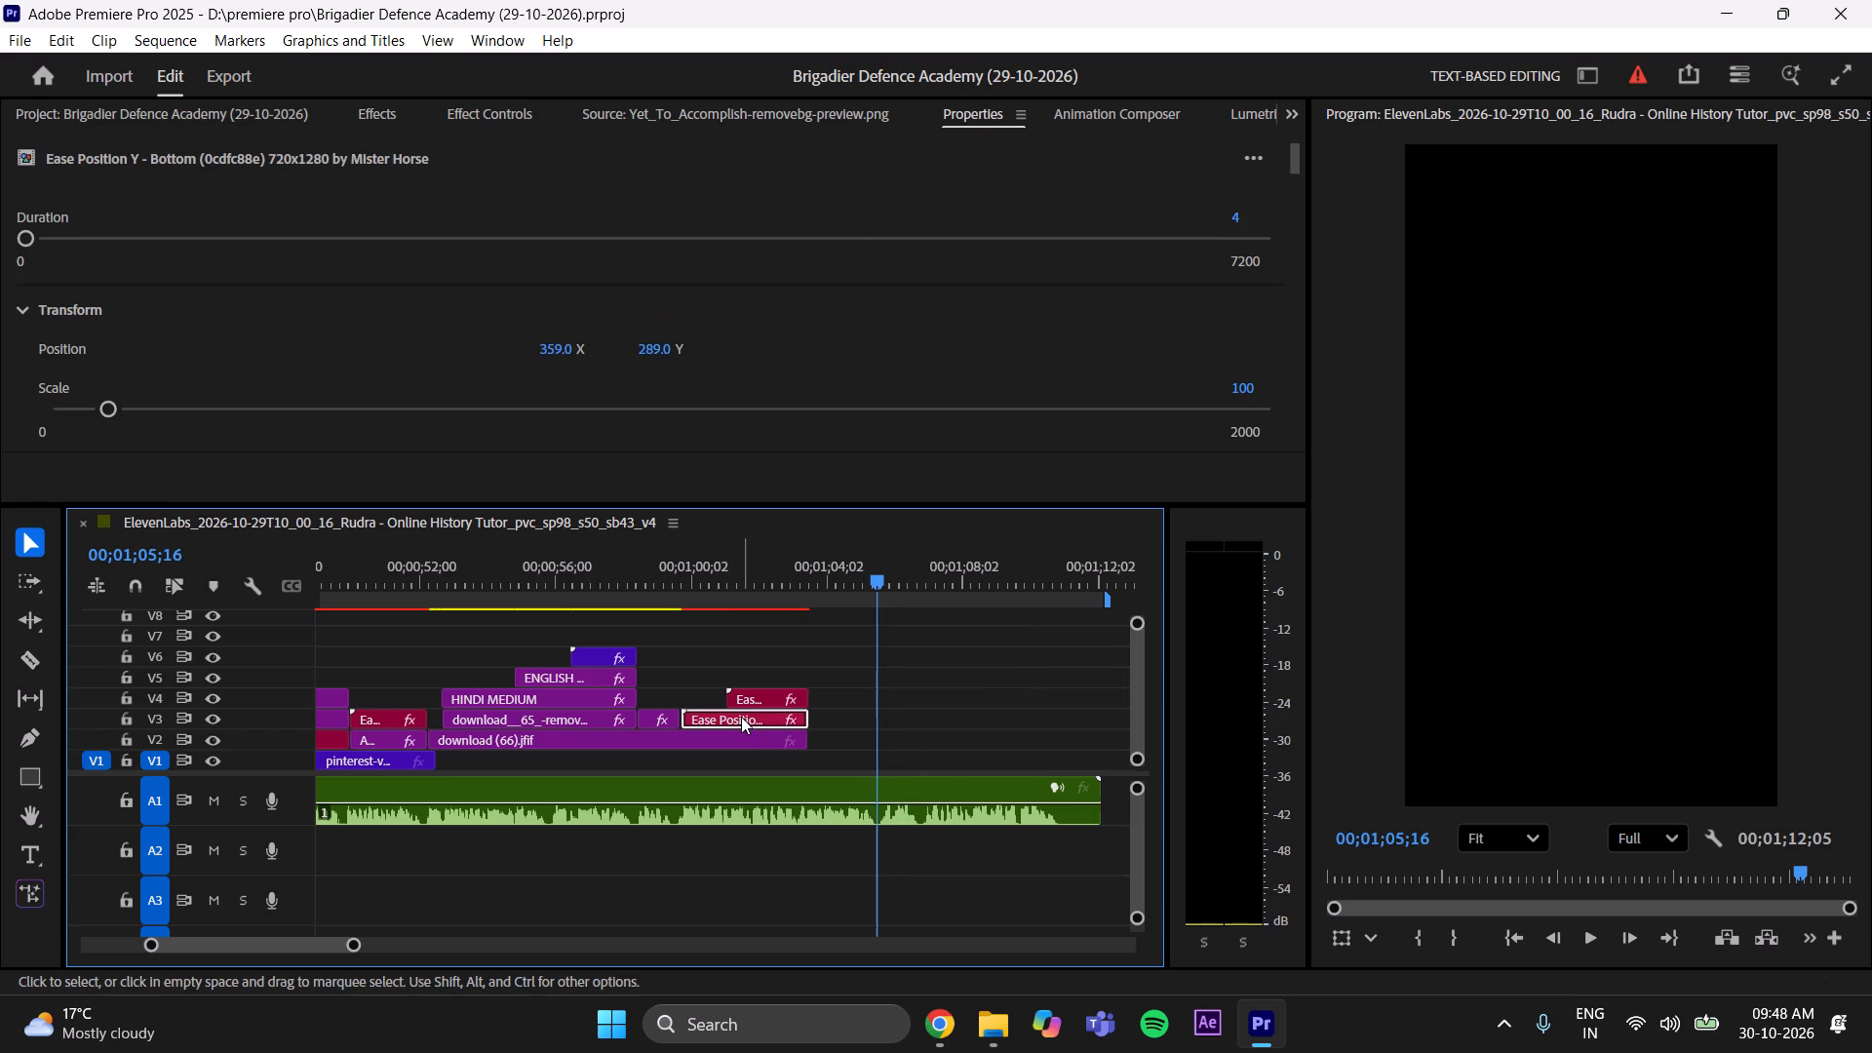
click(1090, 108)
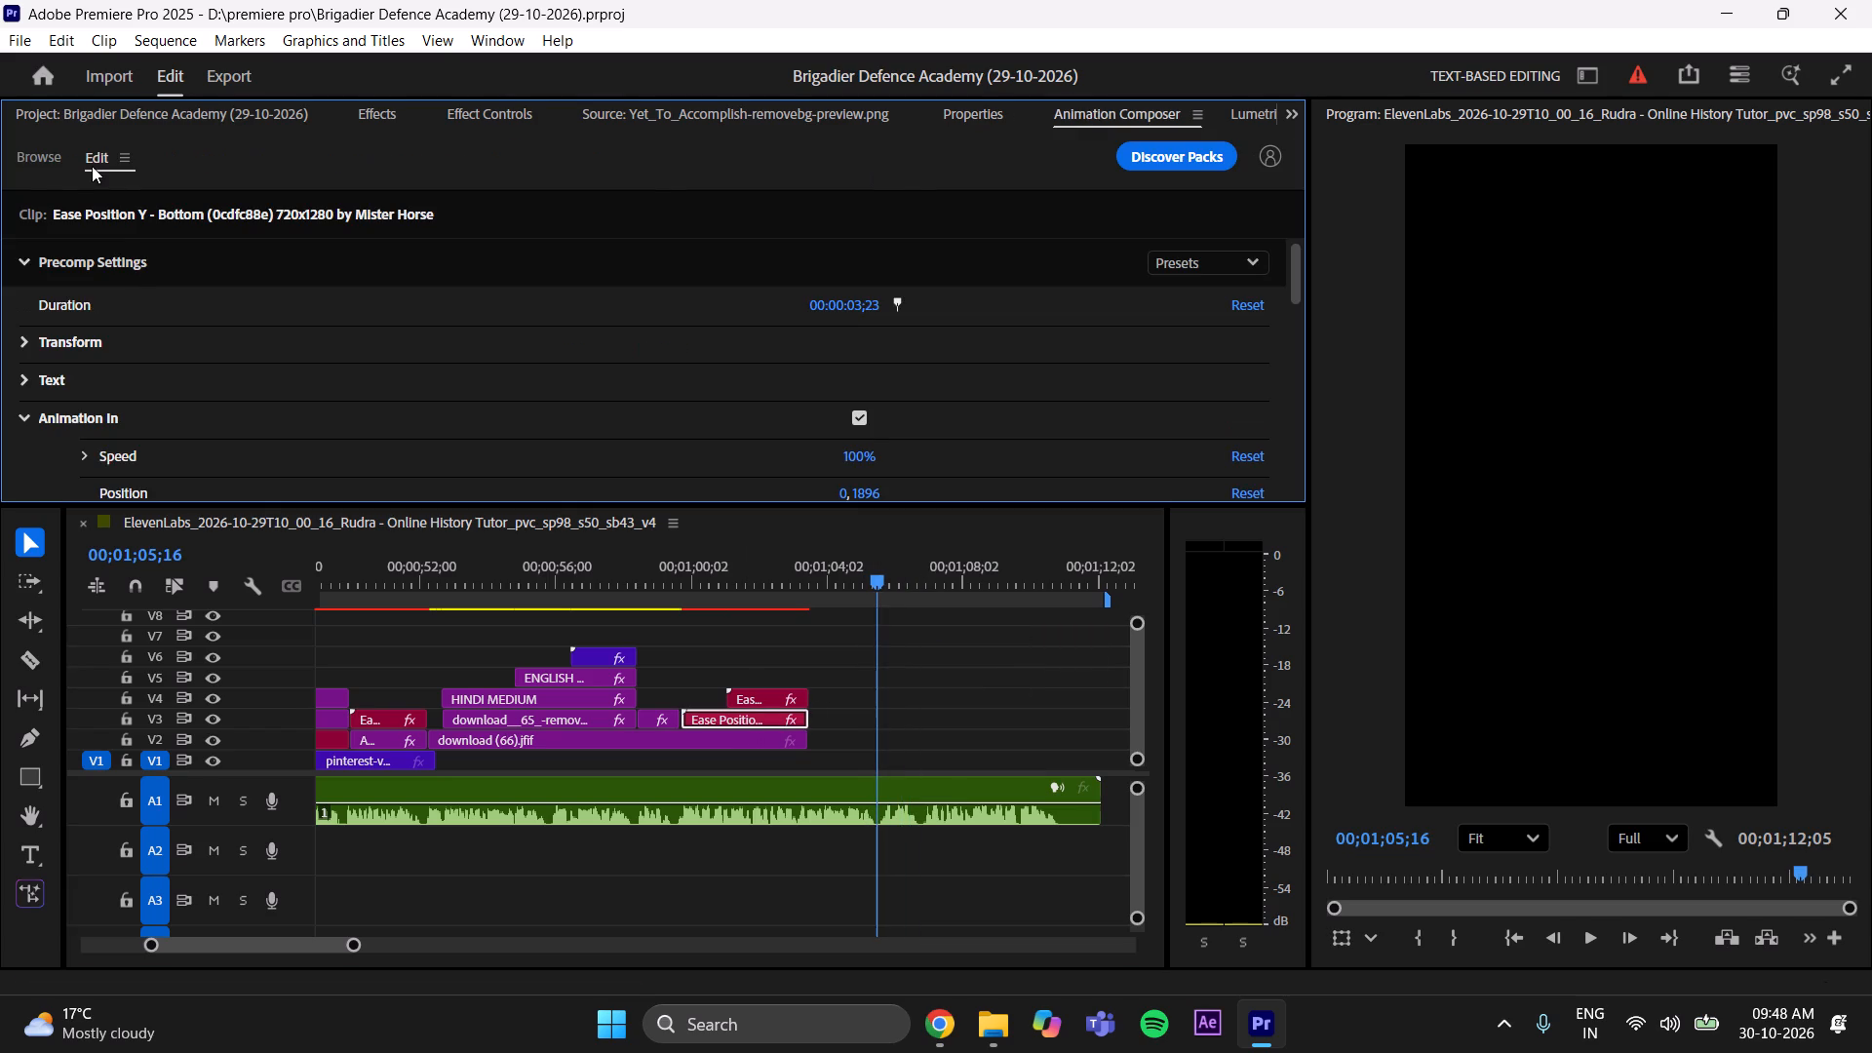
drag(866, 303, 915, 292)
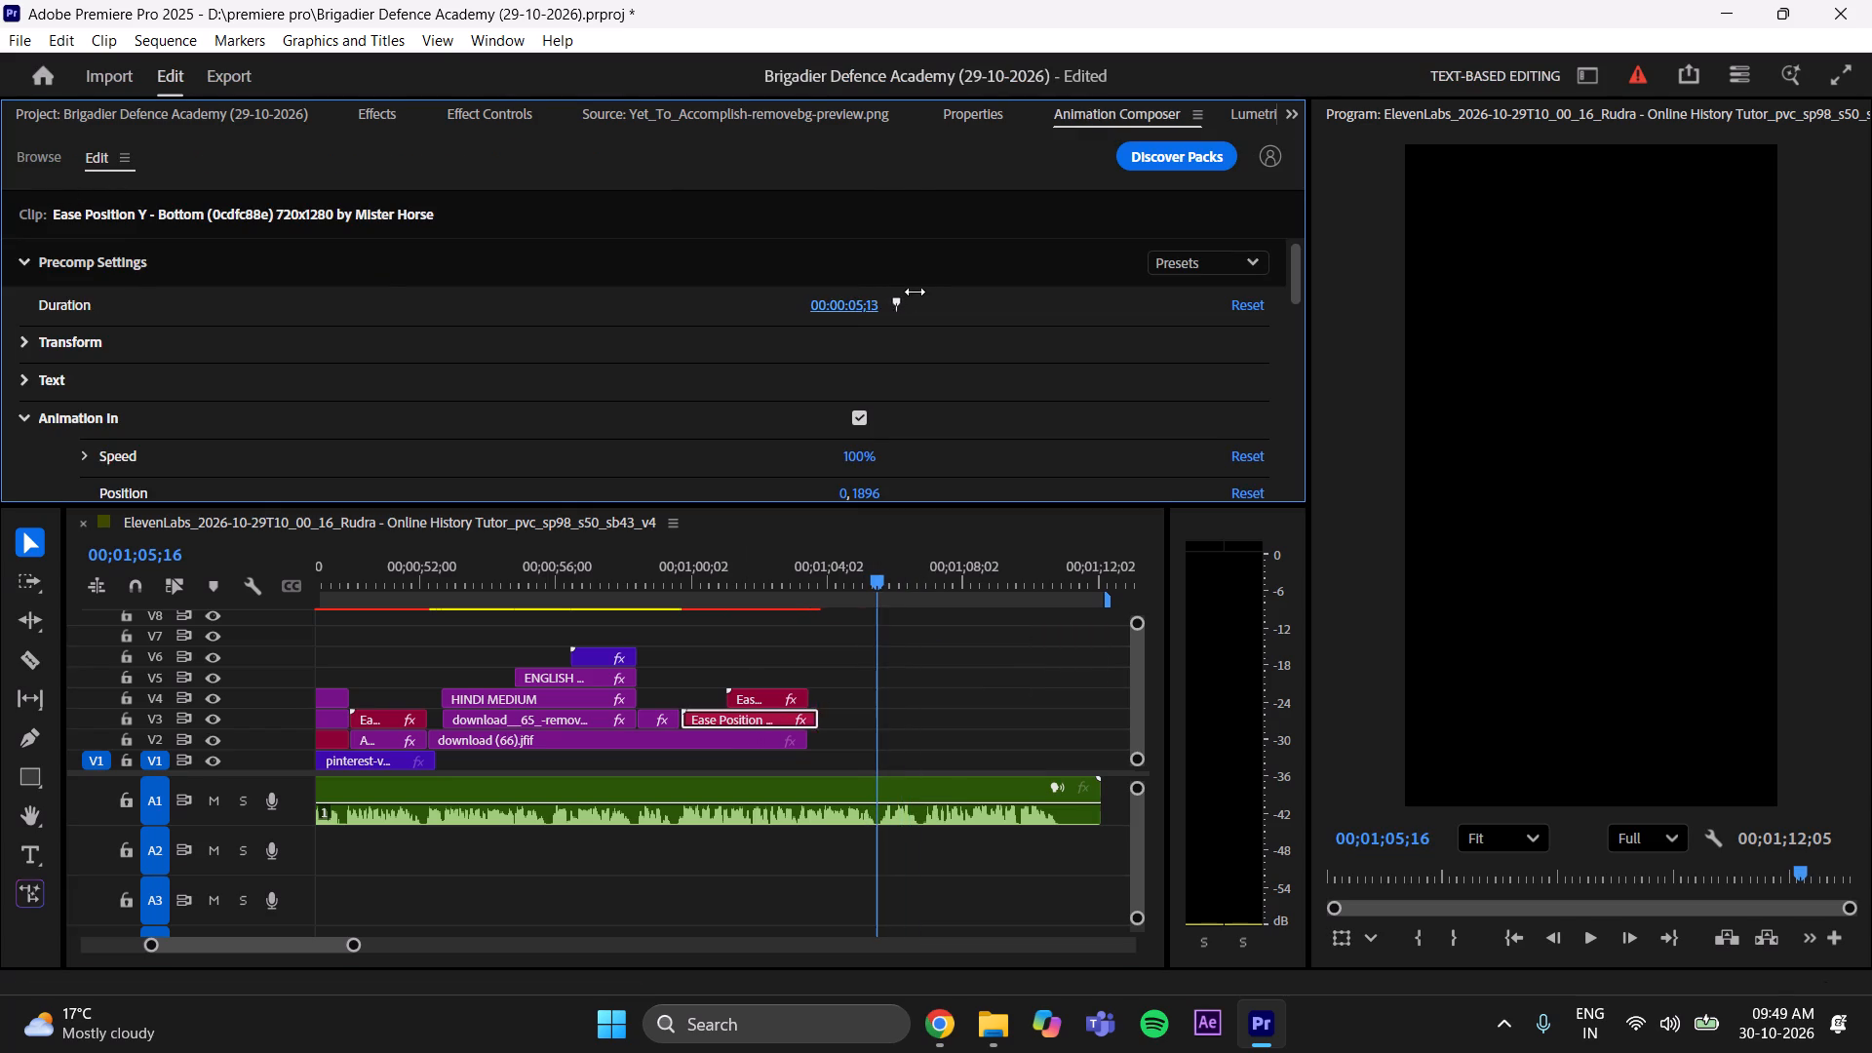
drag(915, 292, 927, 289)
Extend the 2027 clip on V4 in Animation Composer to a duration of 00:00:04;14.
click(751, 696)
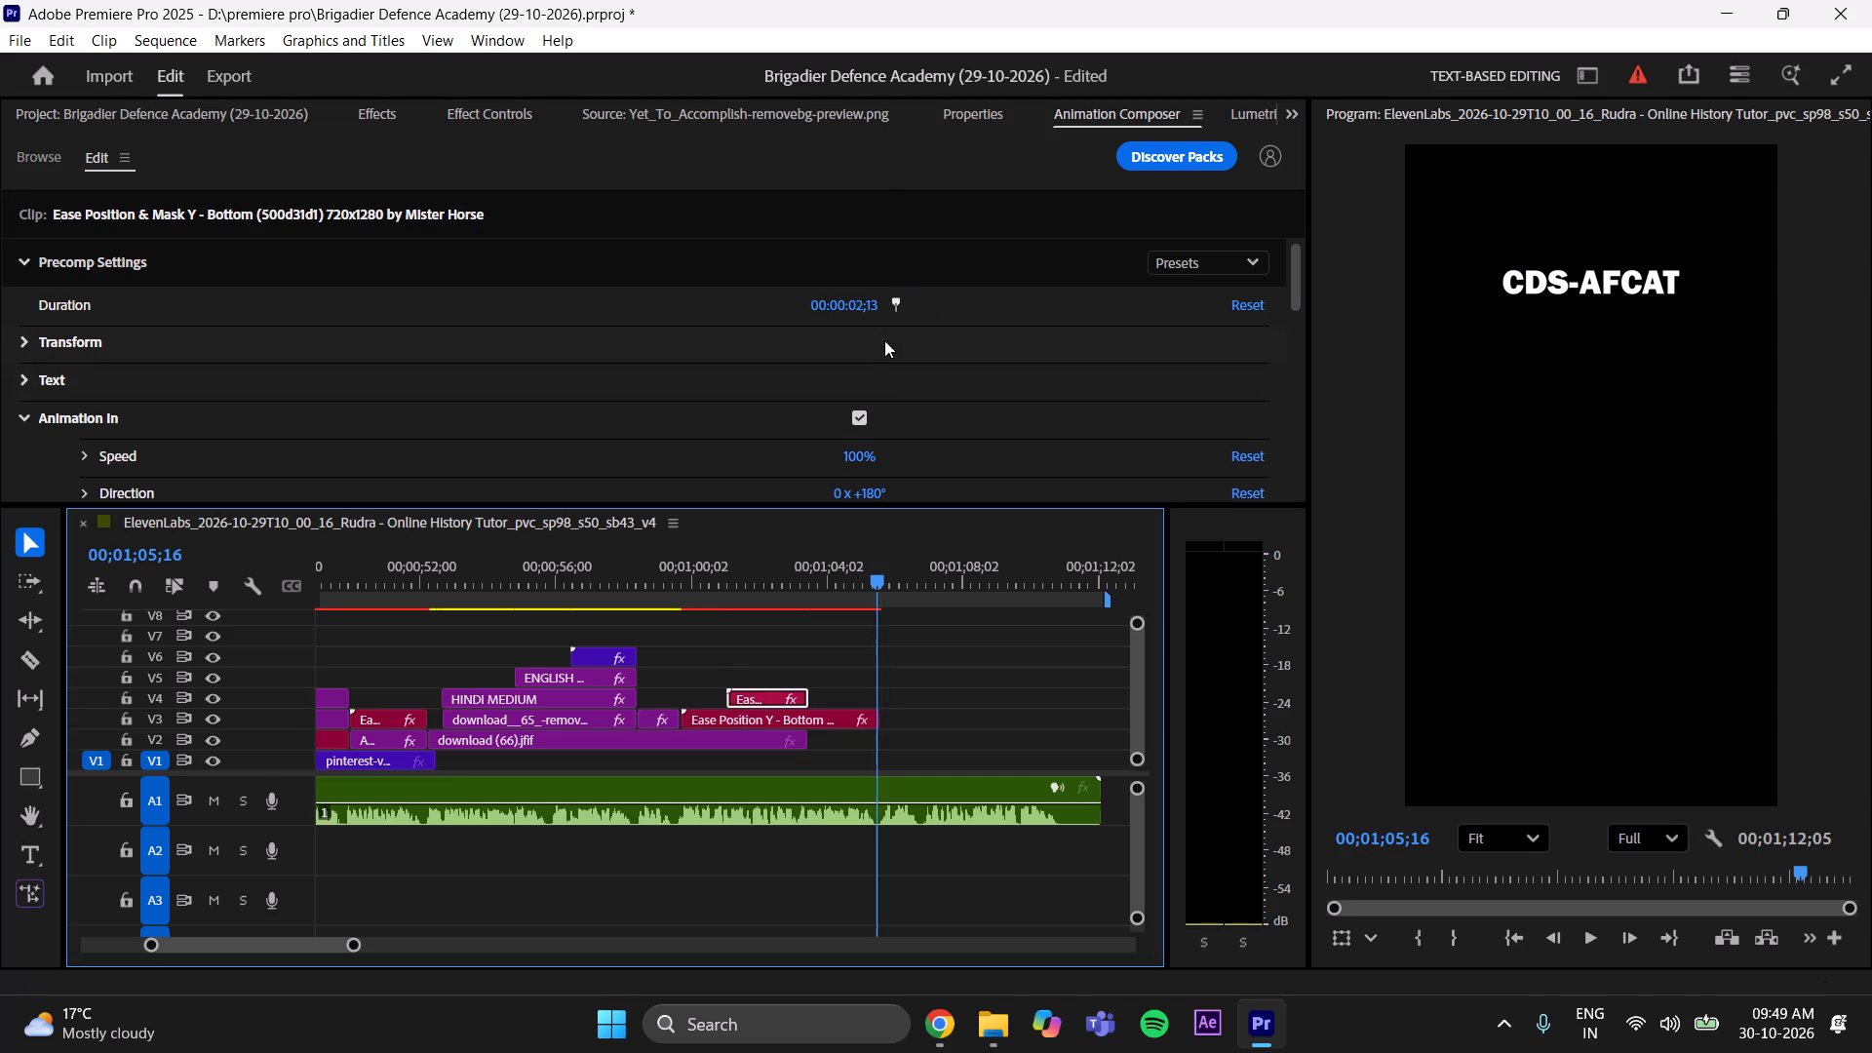
drag(875, 301, 927, 287)
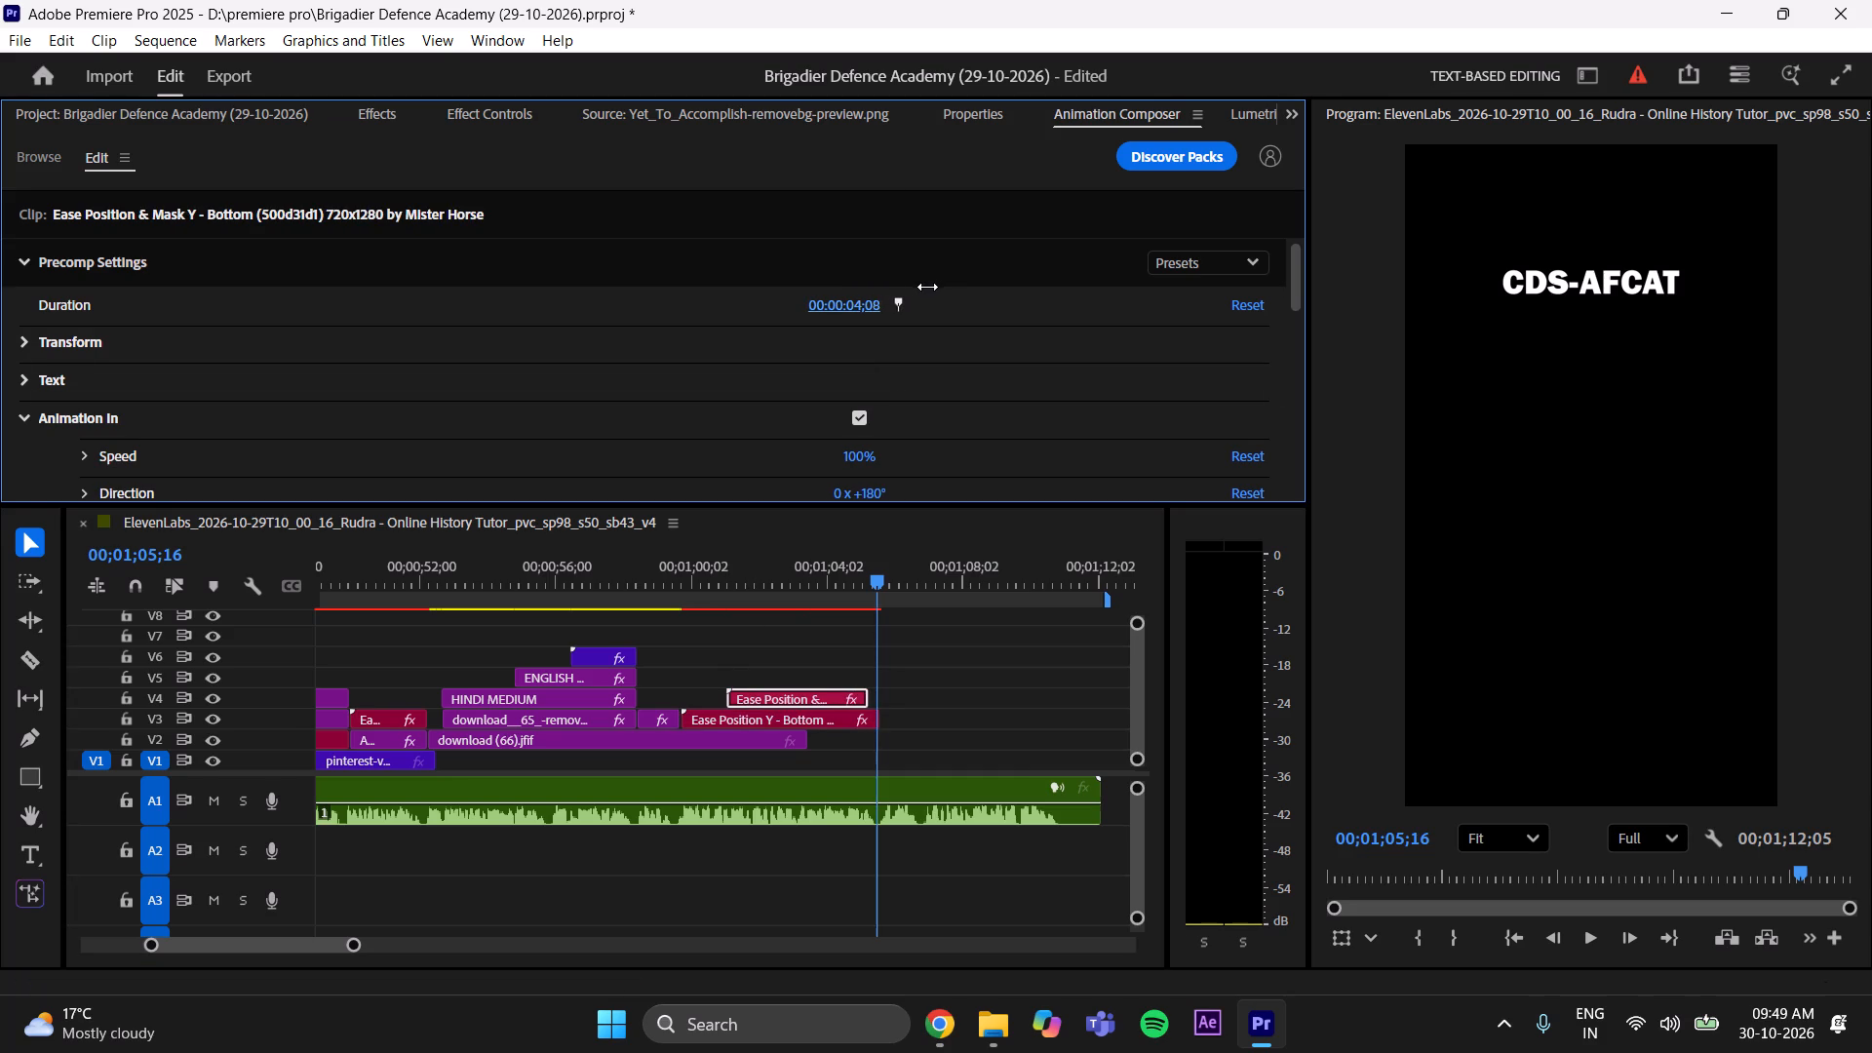
drag(927, 287, 934, 286)
click(926, 701)
drag(879, 578, 866, 588)
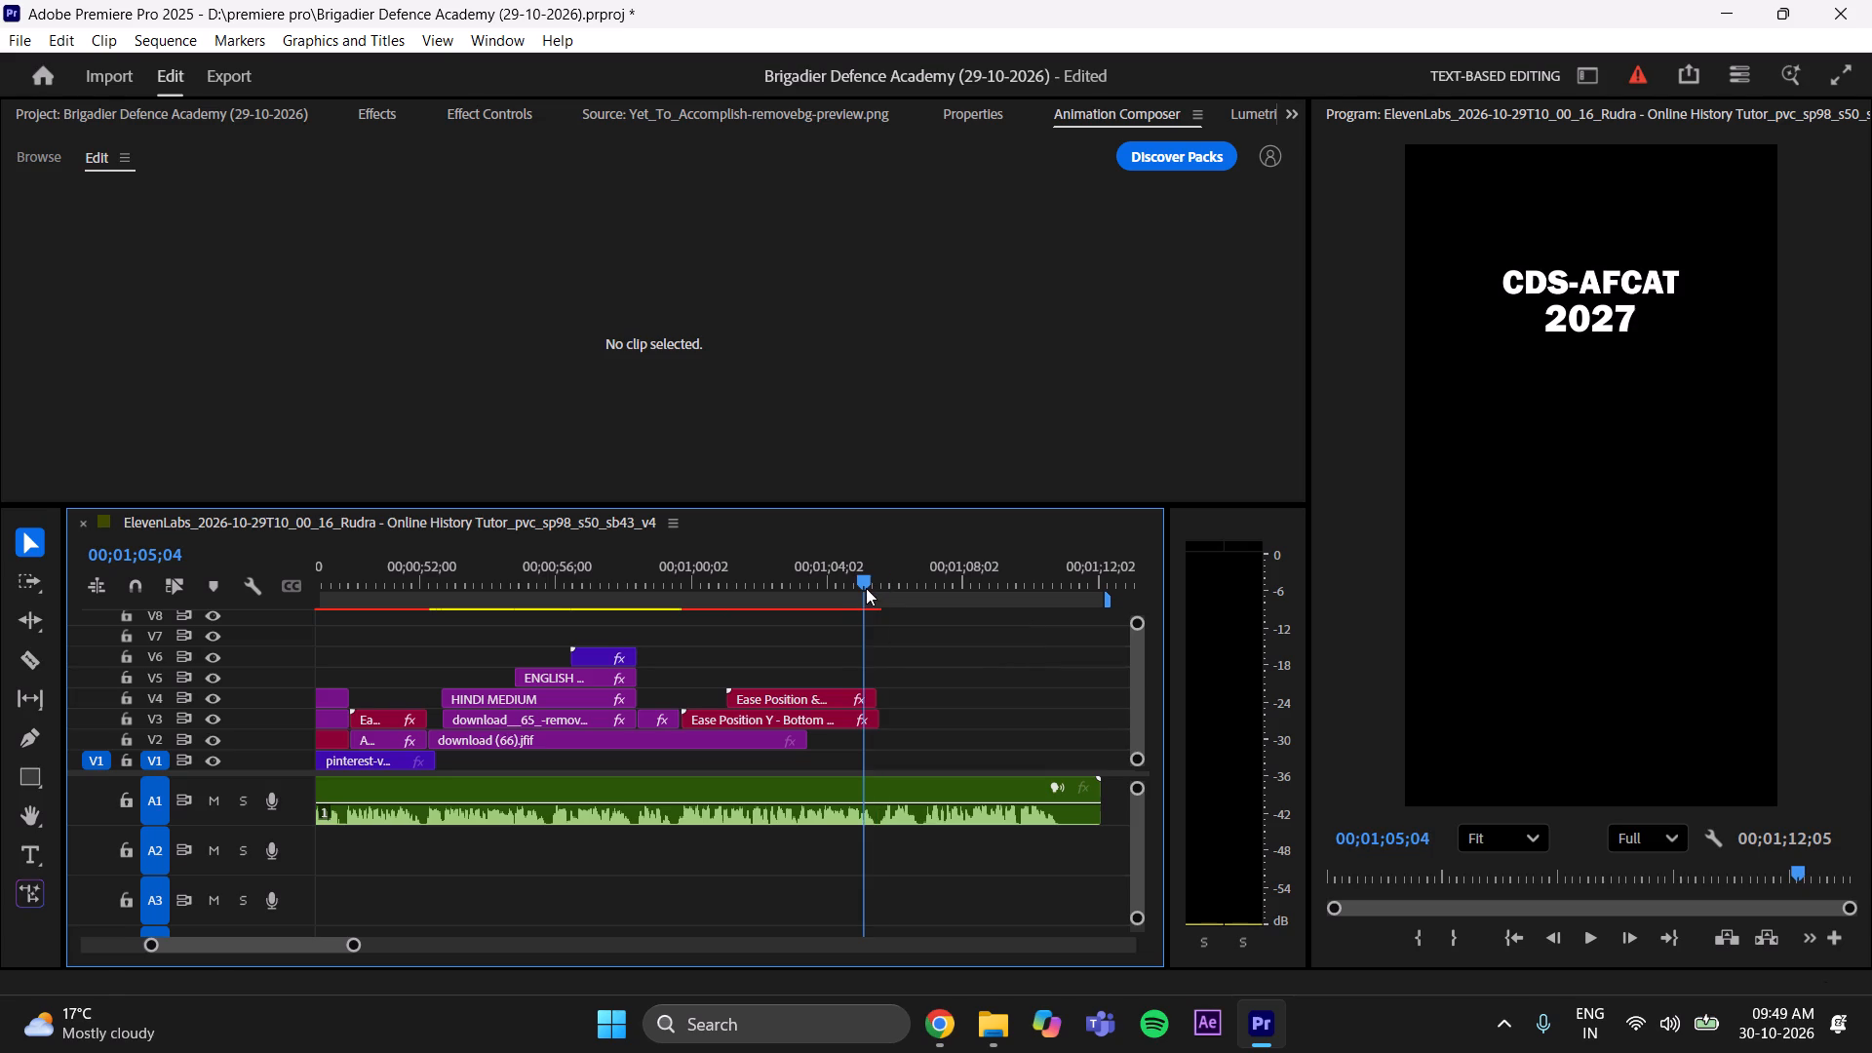
Lengthen the 2027 clip to 00:00:04;28, trim its end back to align with the CDS-AFCAT clip's end, and save the project.
click(828, 697)
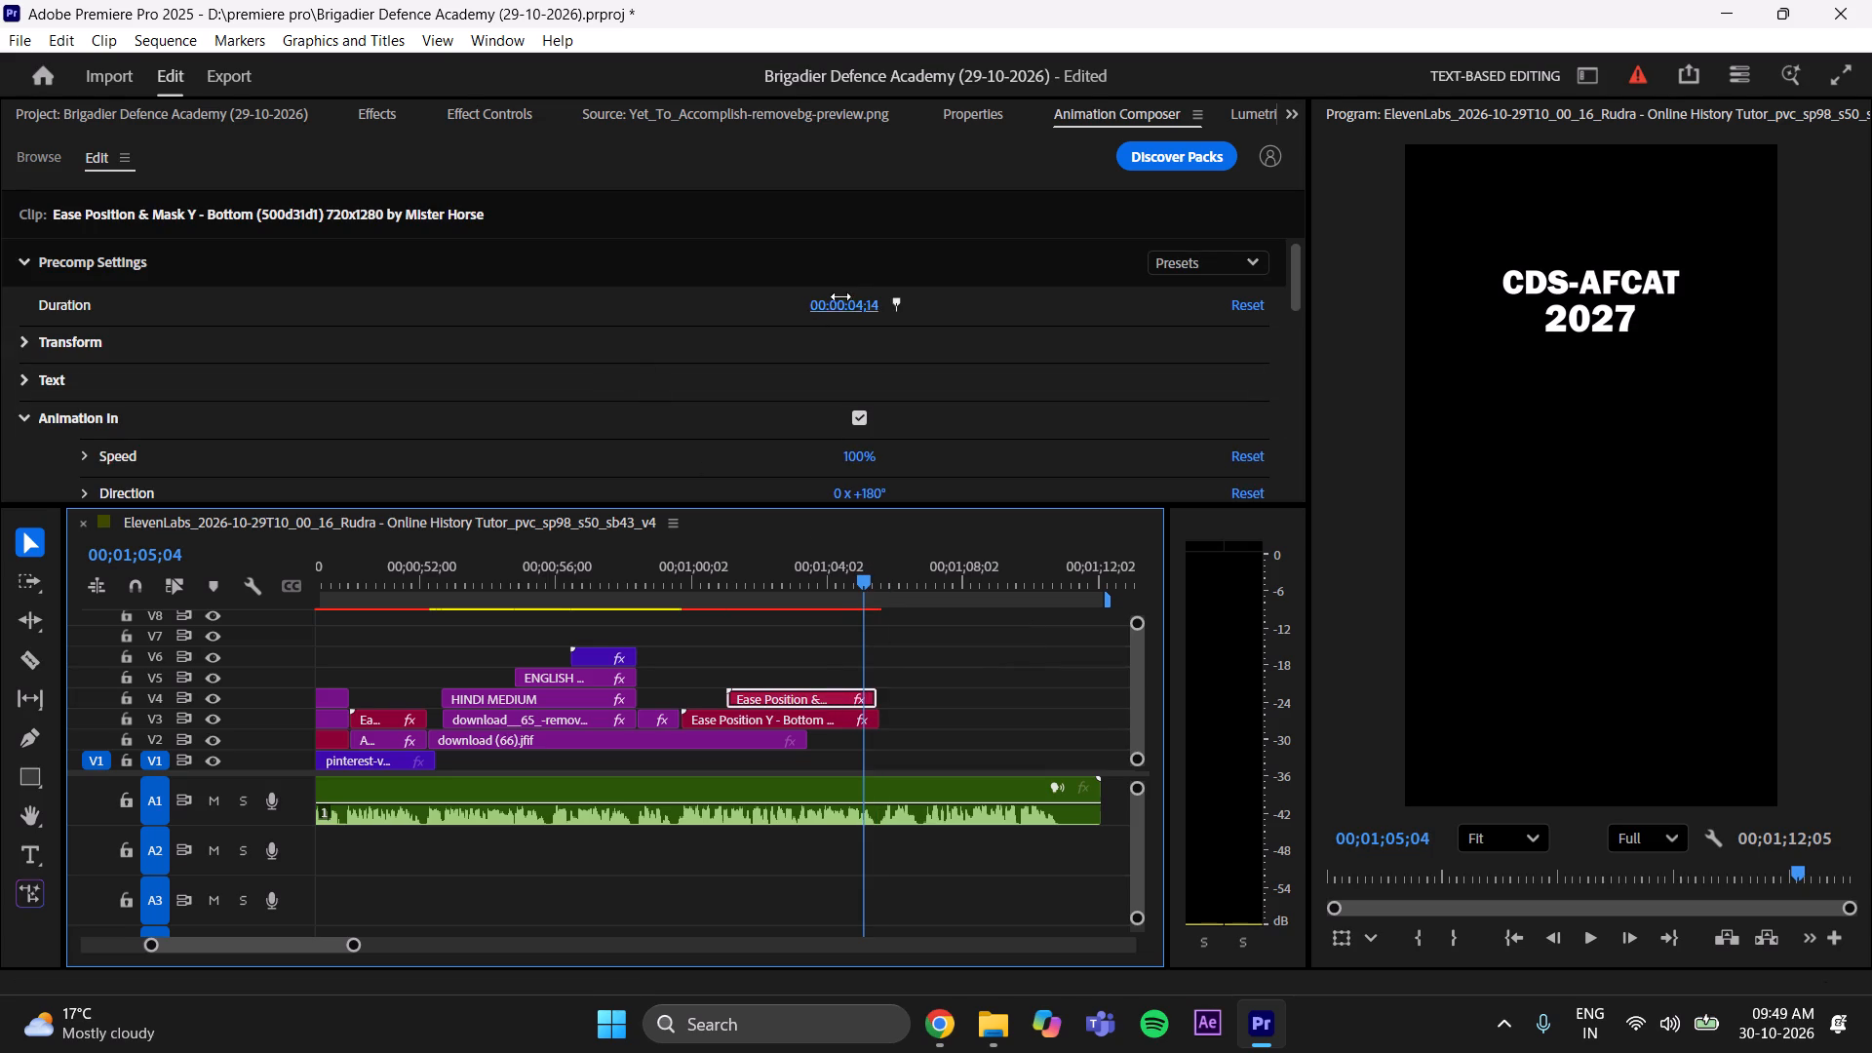
drag(868, 304, 876, 303)
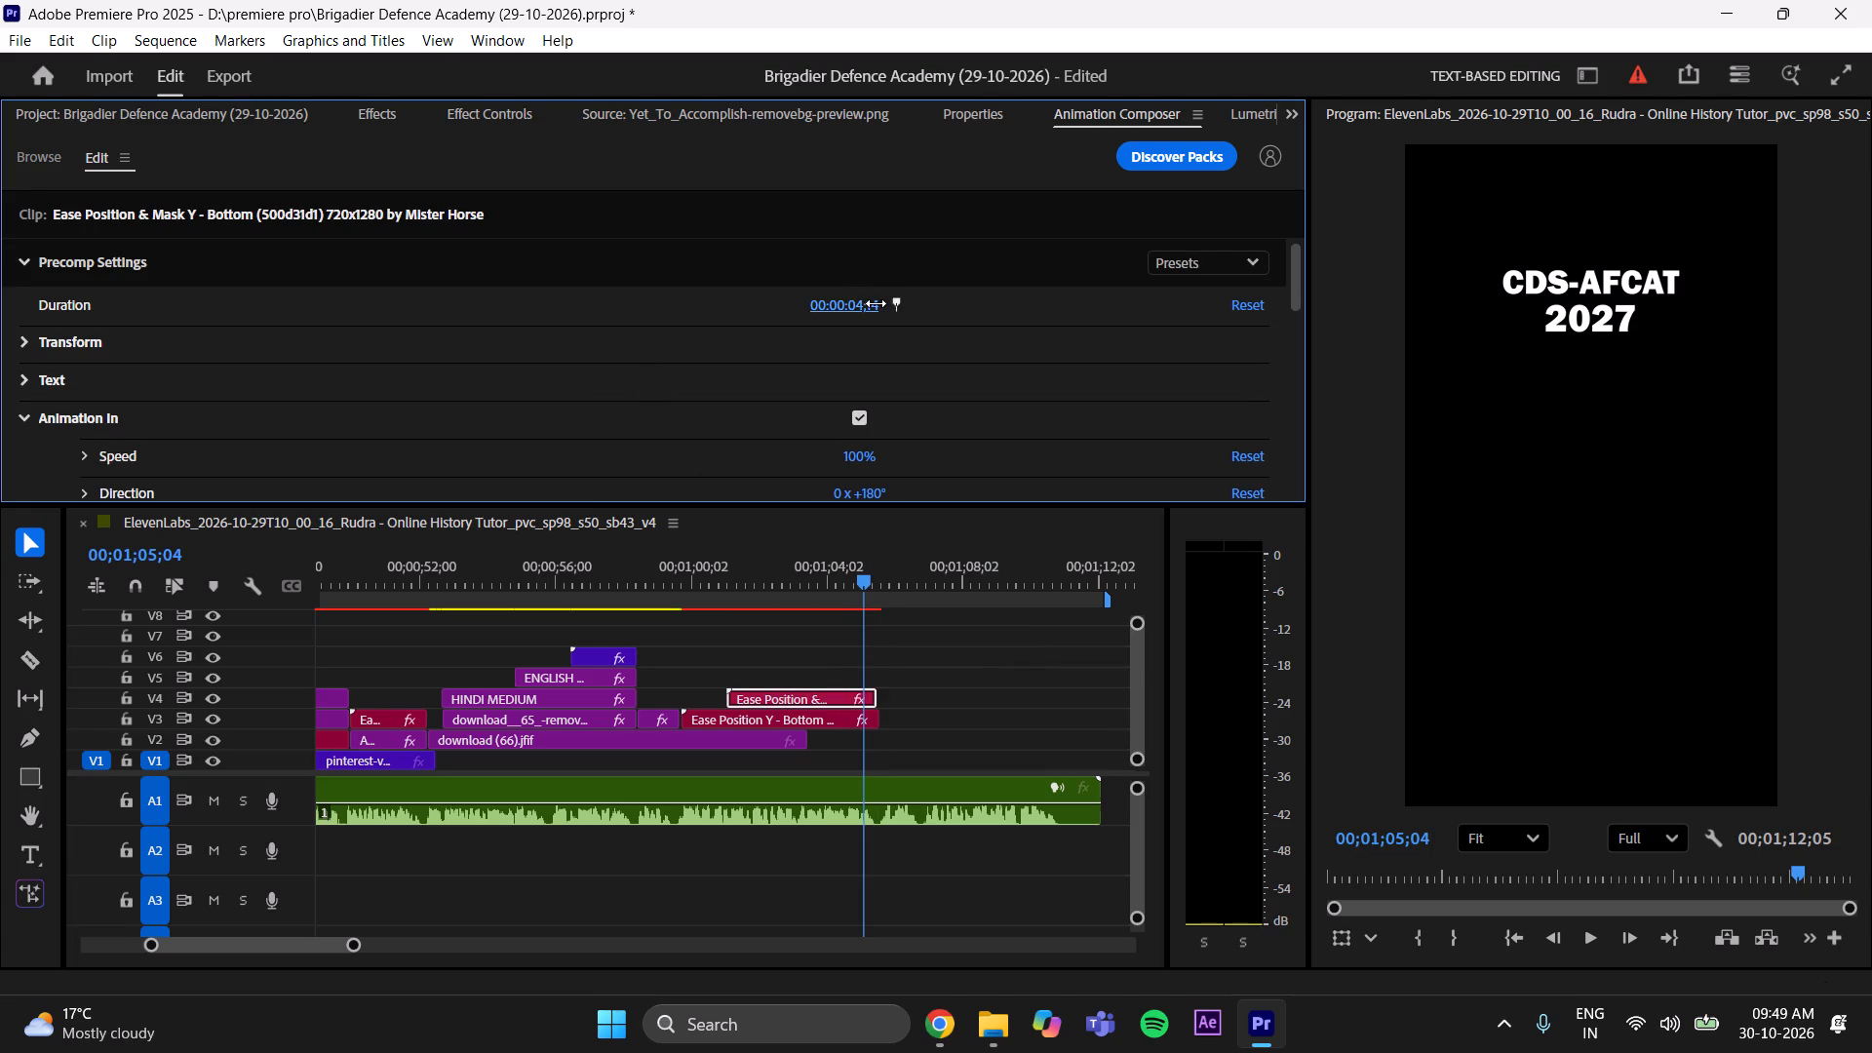
drag(876, 303, 880, 300)
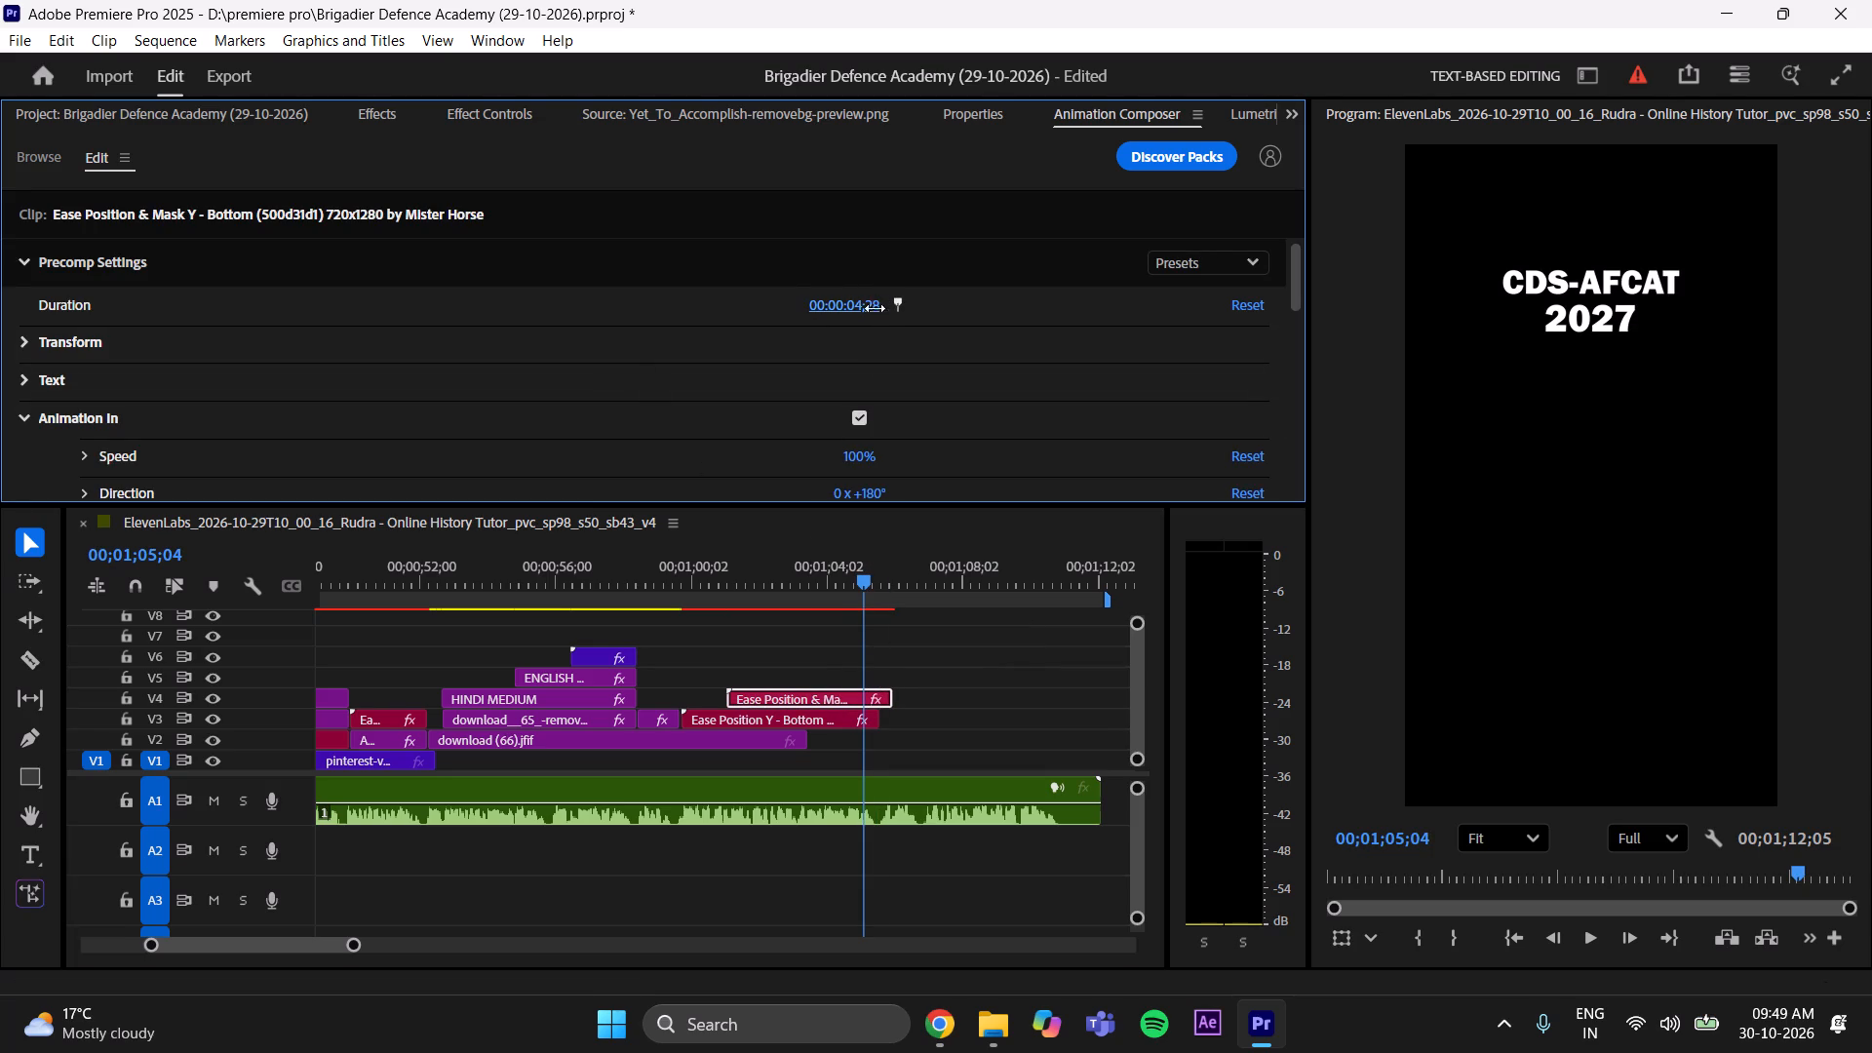
drag(897, 694, 886, 726)
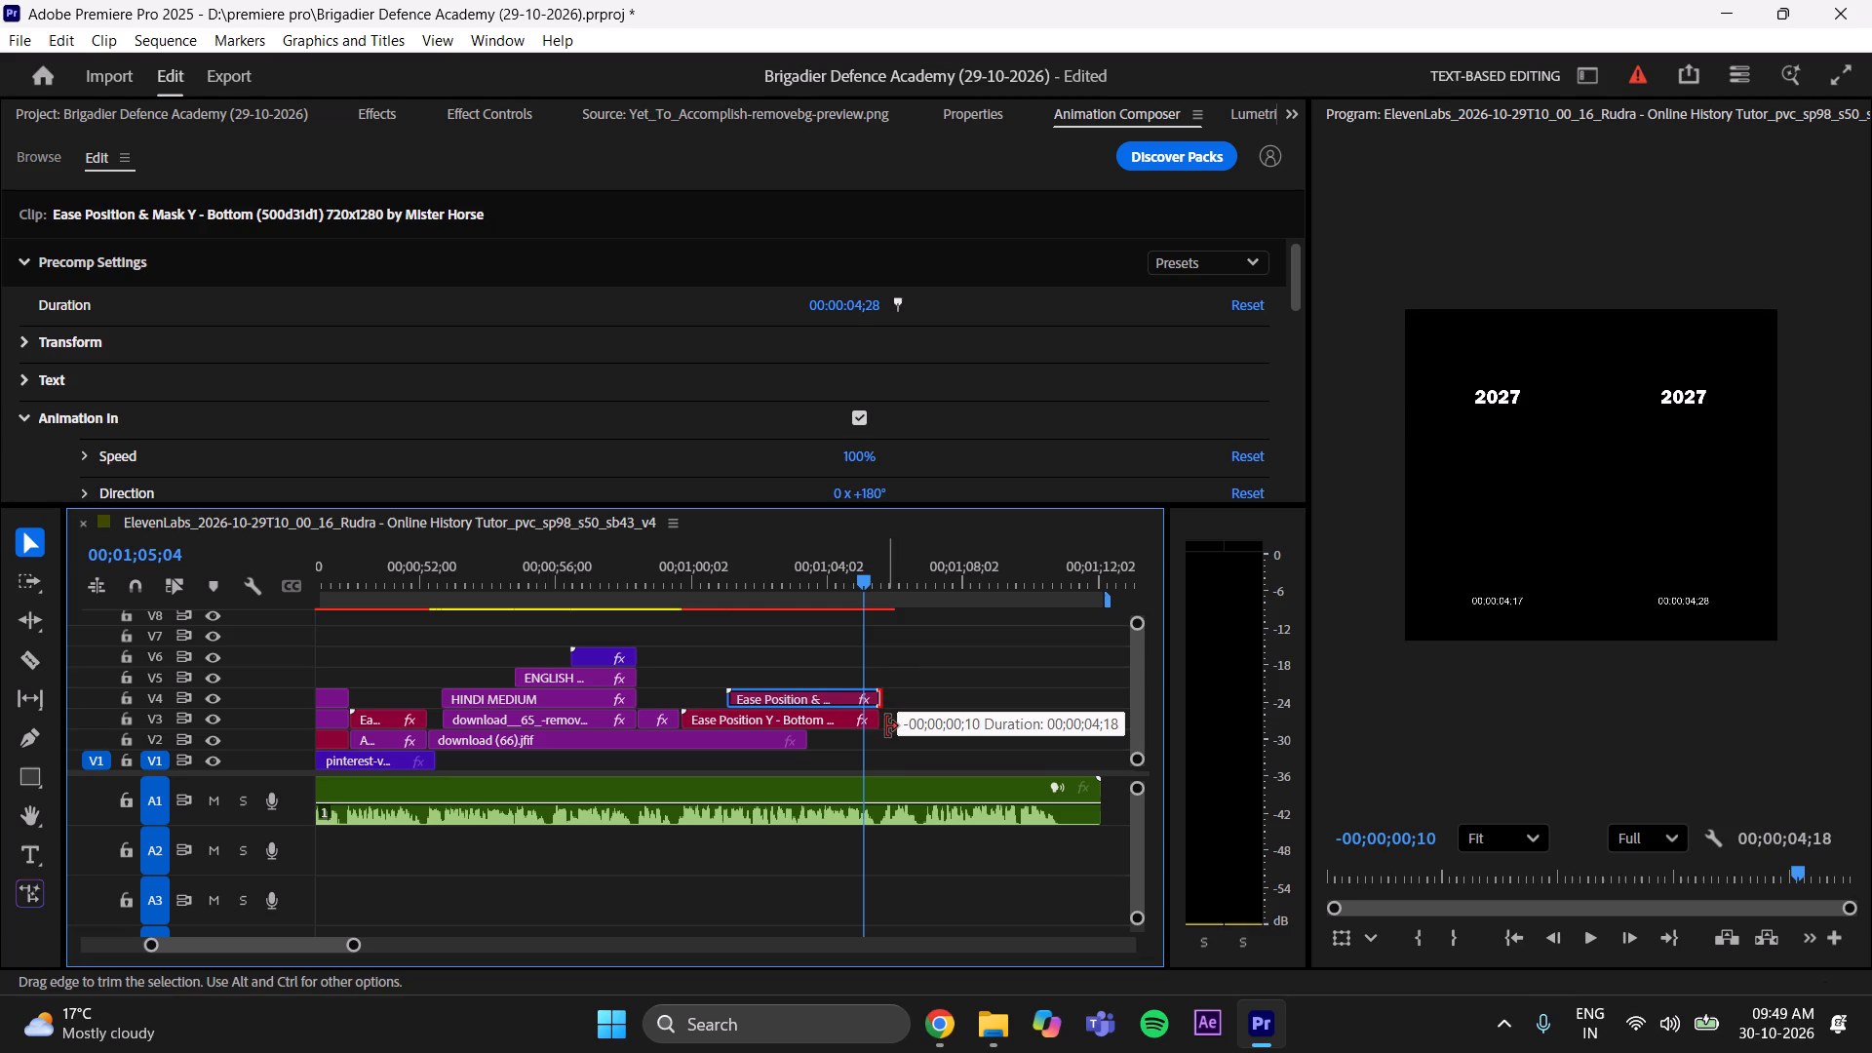
drag(886, 726, 884, 729)
click(913, 700)
key(ctrl+s)
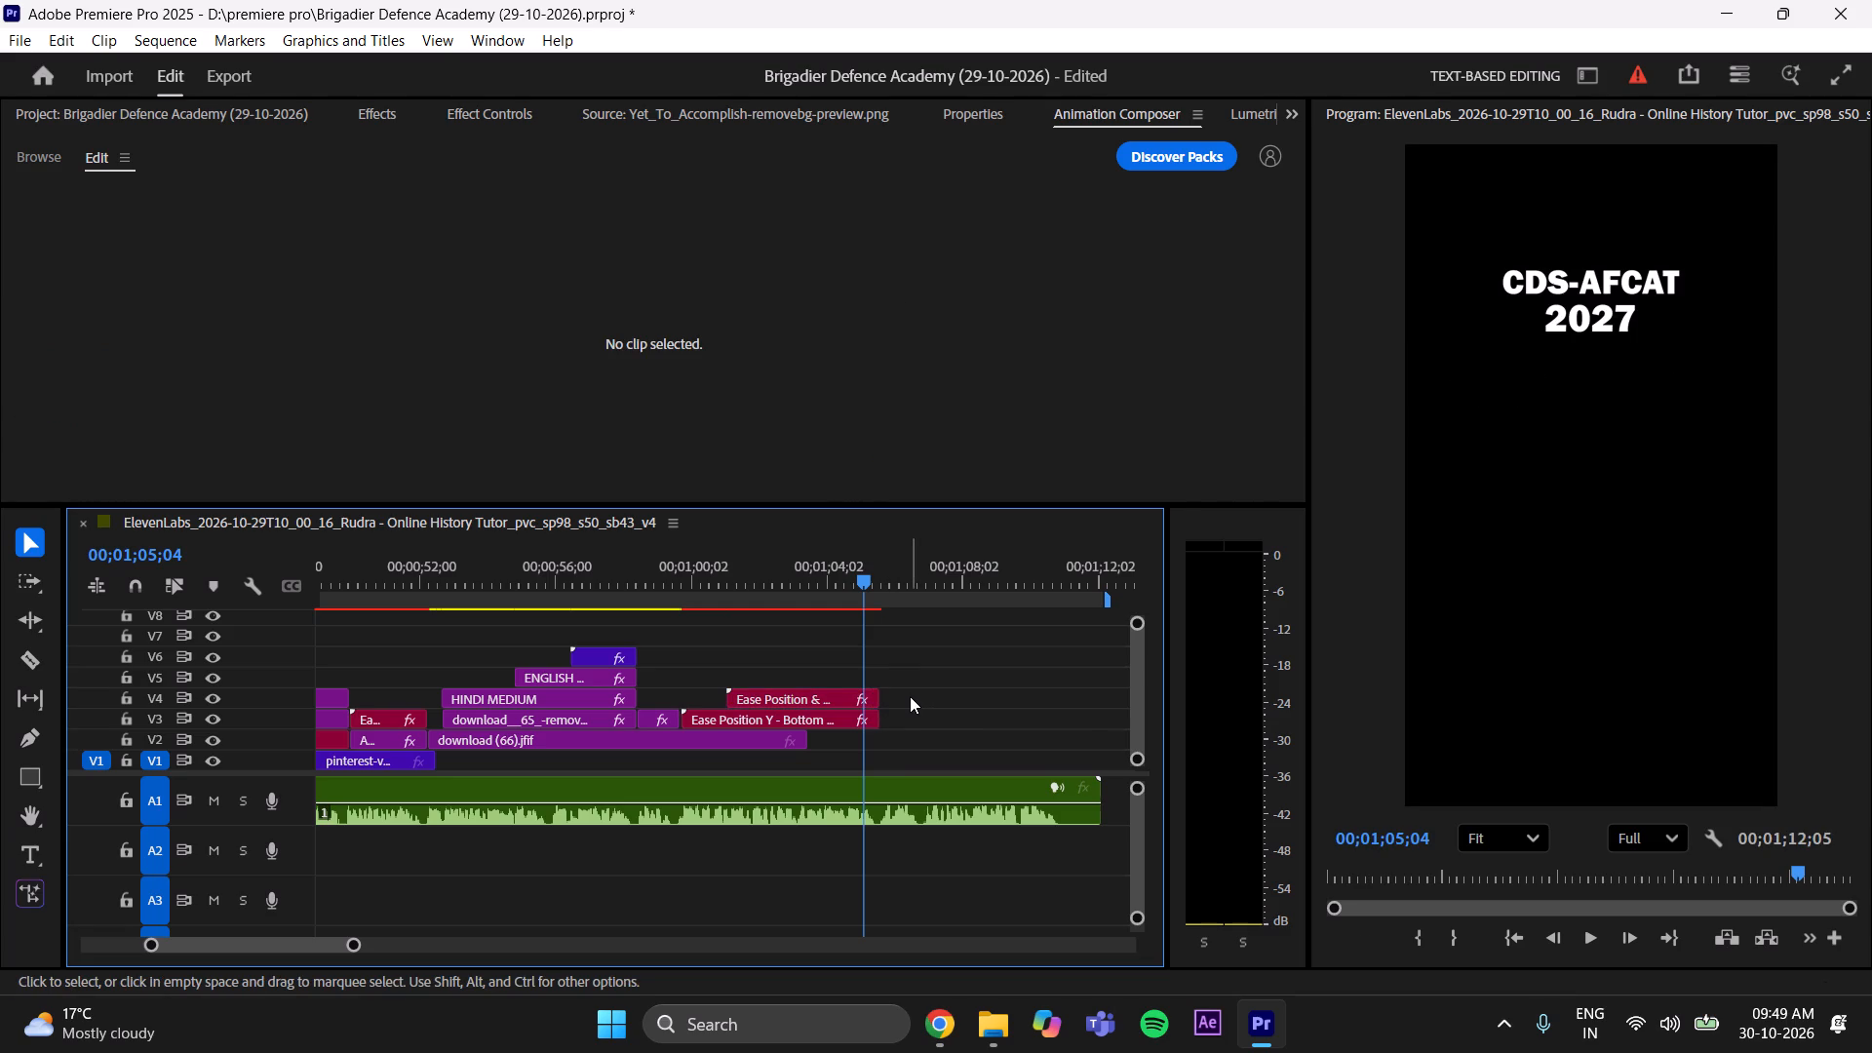
key(ctrl+s)
key(ctrl+s)
key(ctrl+s)
key(ctrl+s)
key(ctrl+s)
key(ctrl+s)
key(ctrl+s)
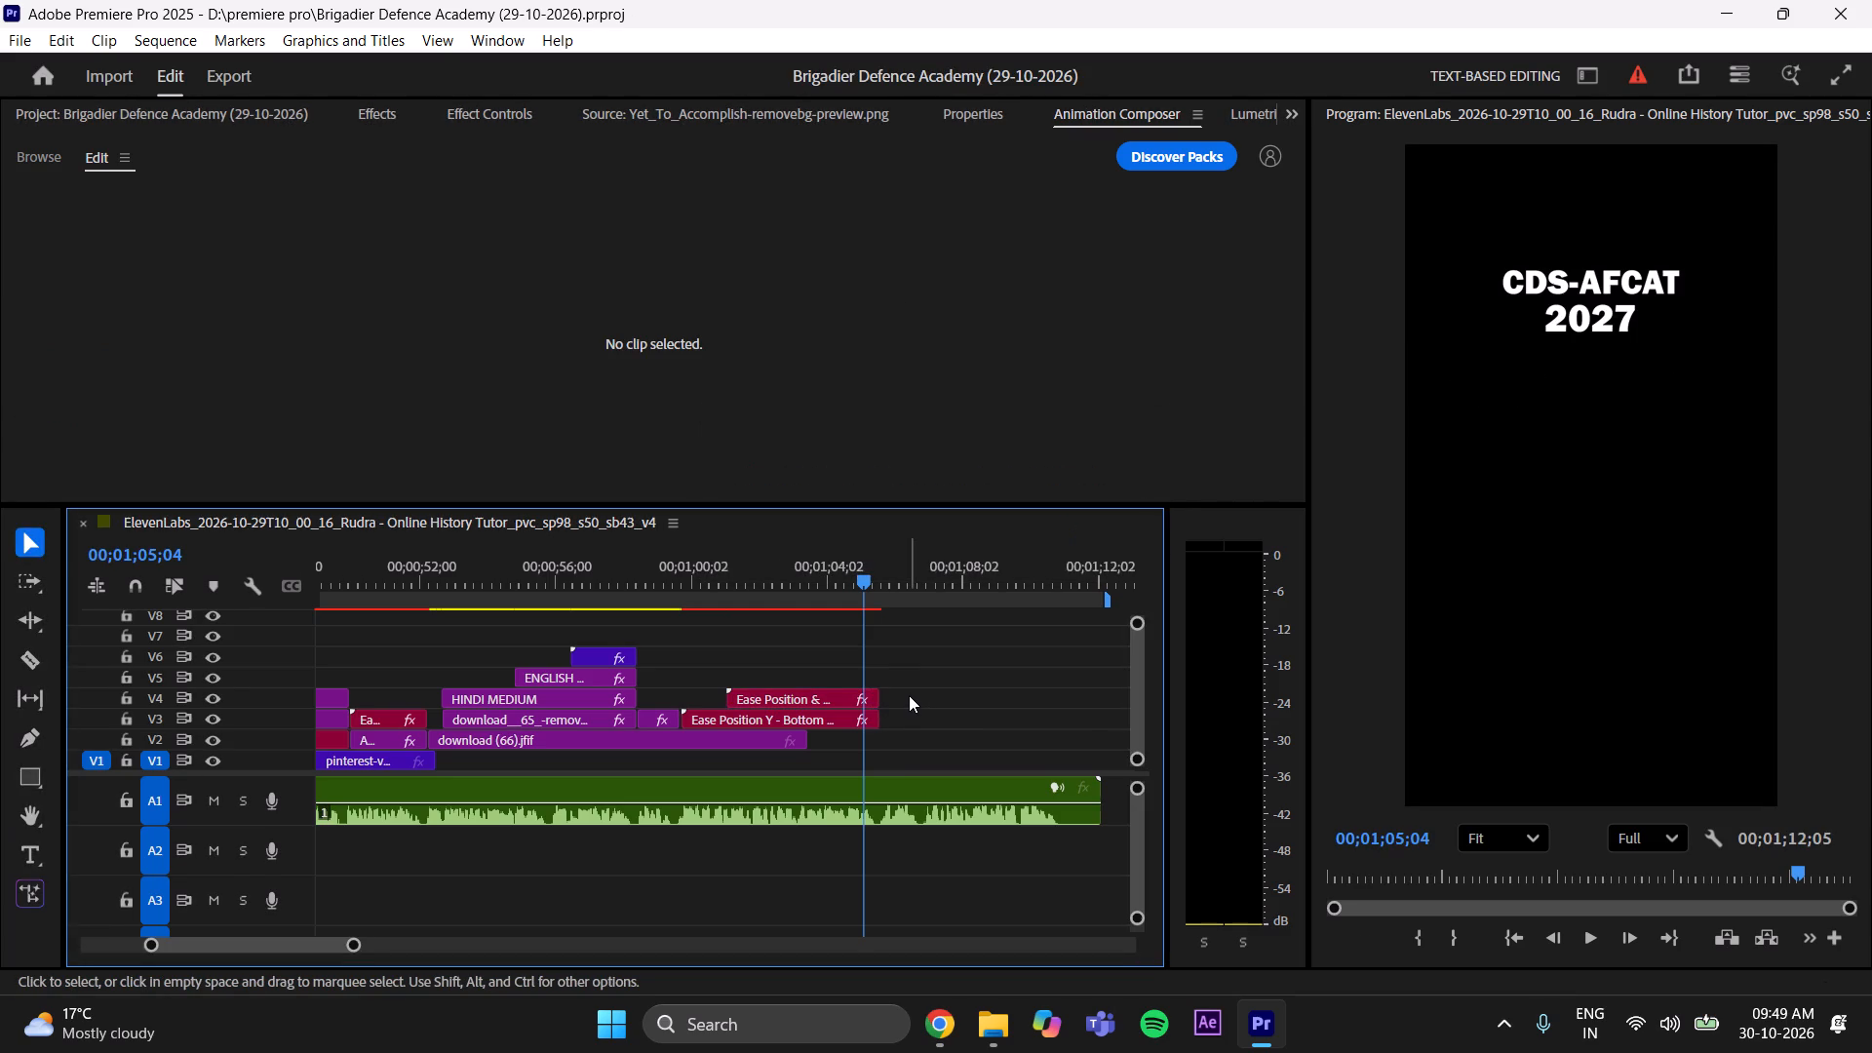
key(ctrl+s)
key(ctrl+s)
Extend the download (66).jfif chalkboard background on V2 to the end of the CDS-AFCAT and 2027 clips, and save the project.
drag(802, 743, 882, 767)
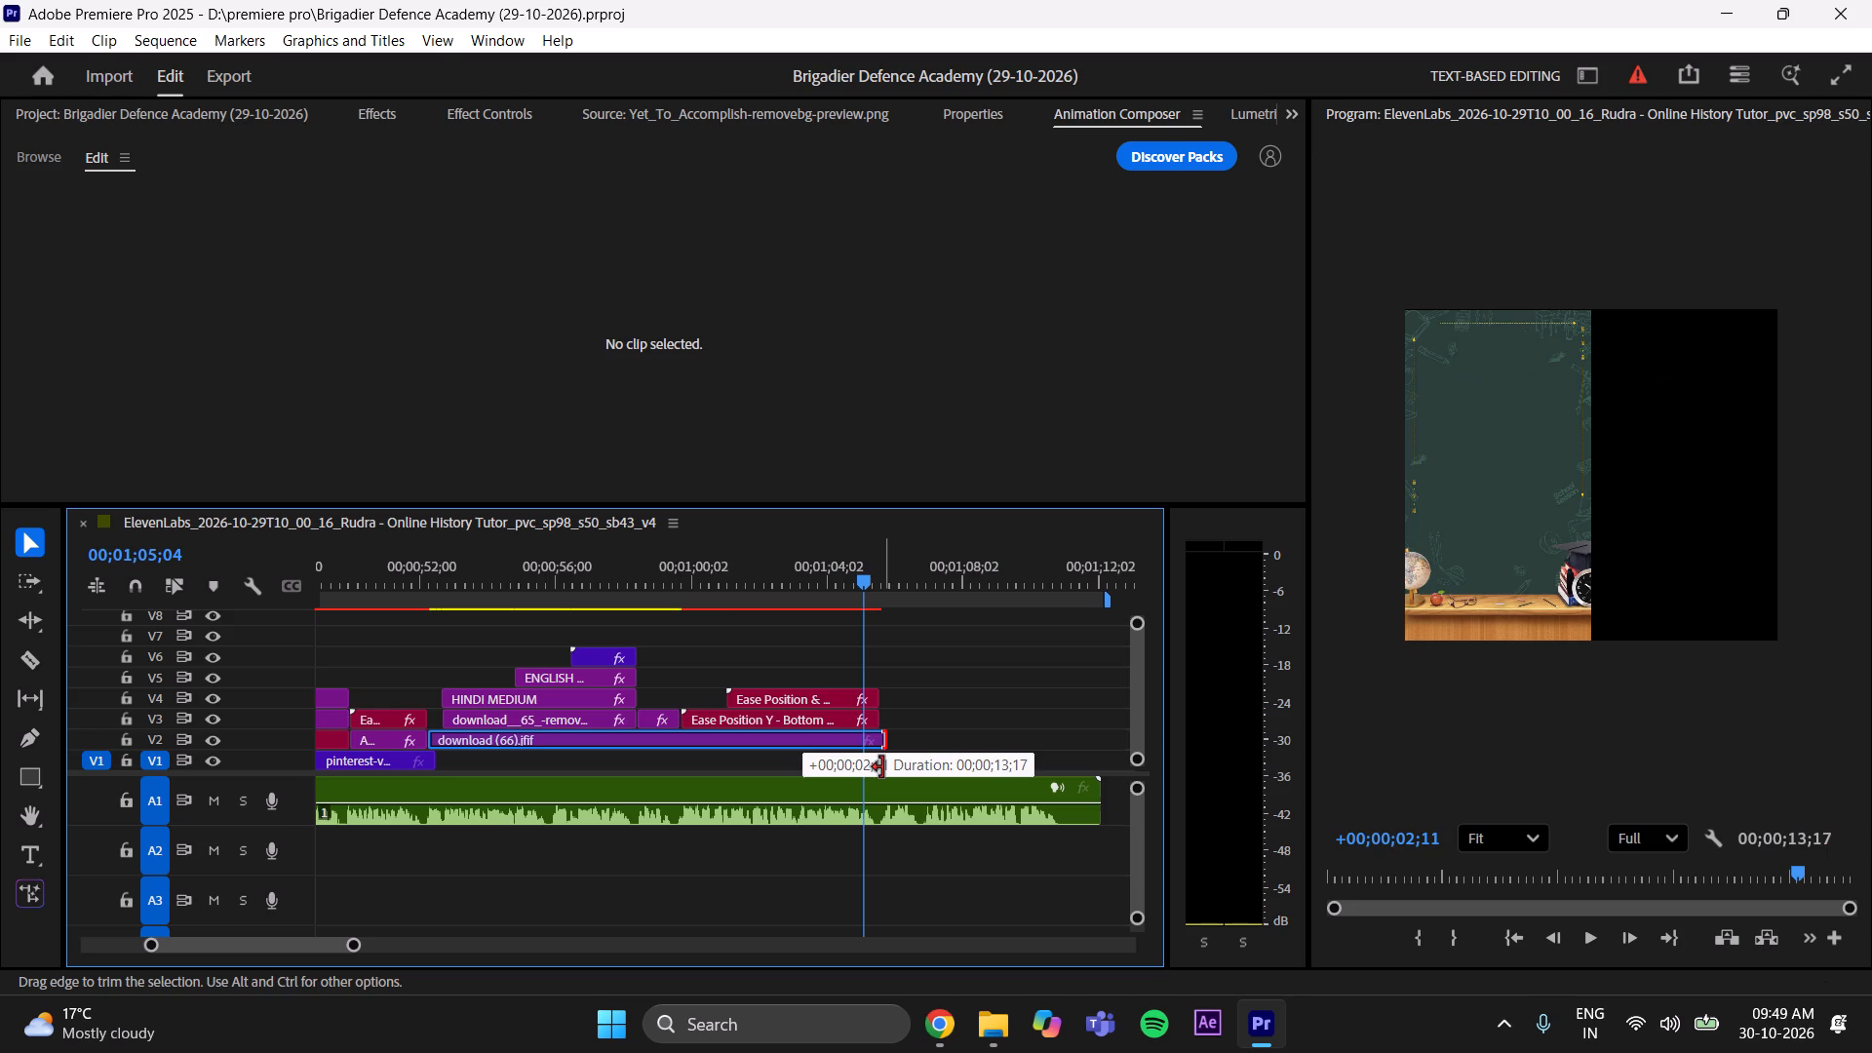
drag(882, 767, 874, 773)
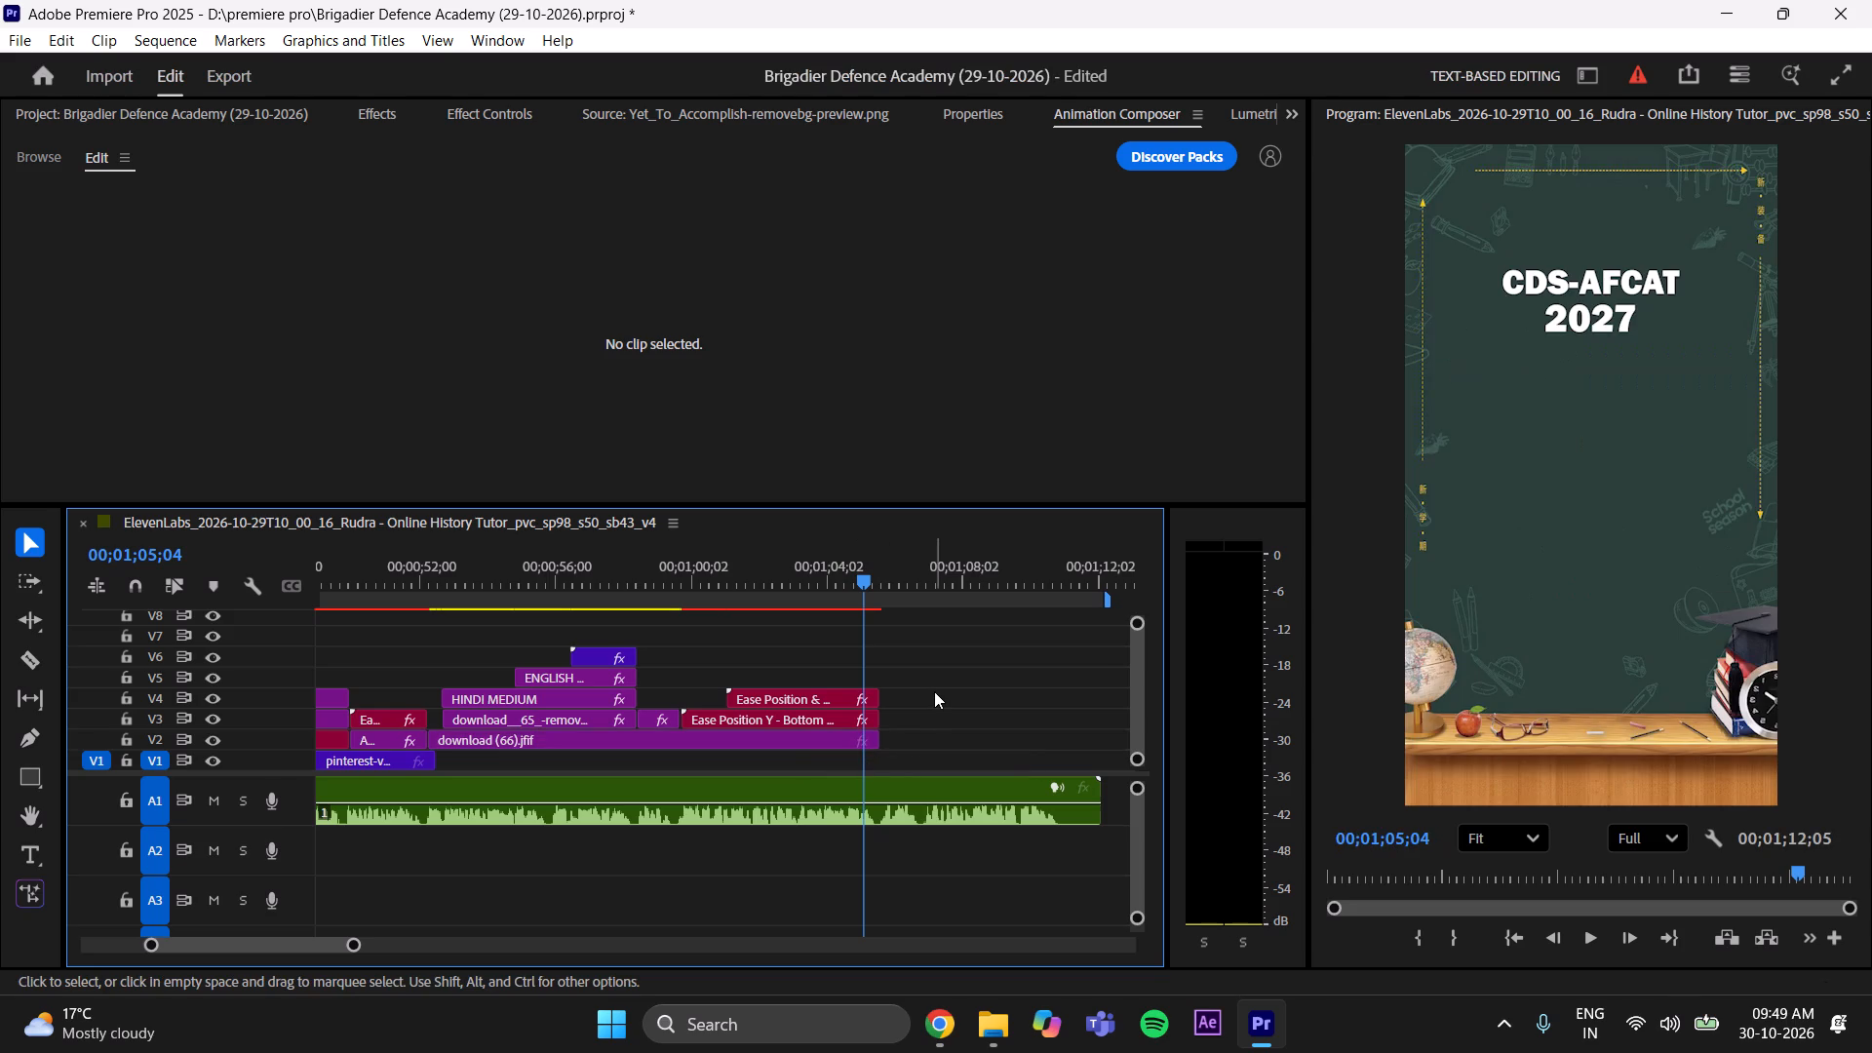
click(934, 690)
key(ctrl+s)
key(ctrl+s)
key(ctrl+s)
key(ctrl+s)
key(ctrl+s)
key(ctrl+s)
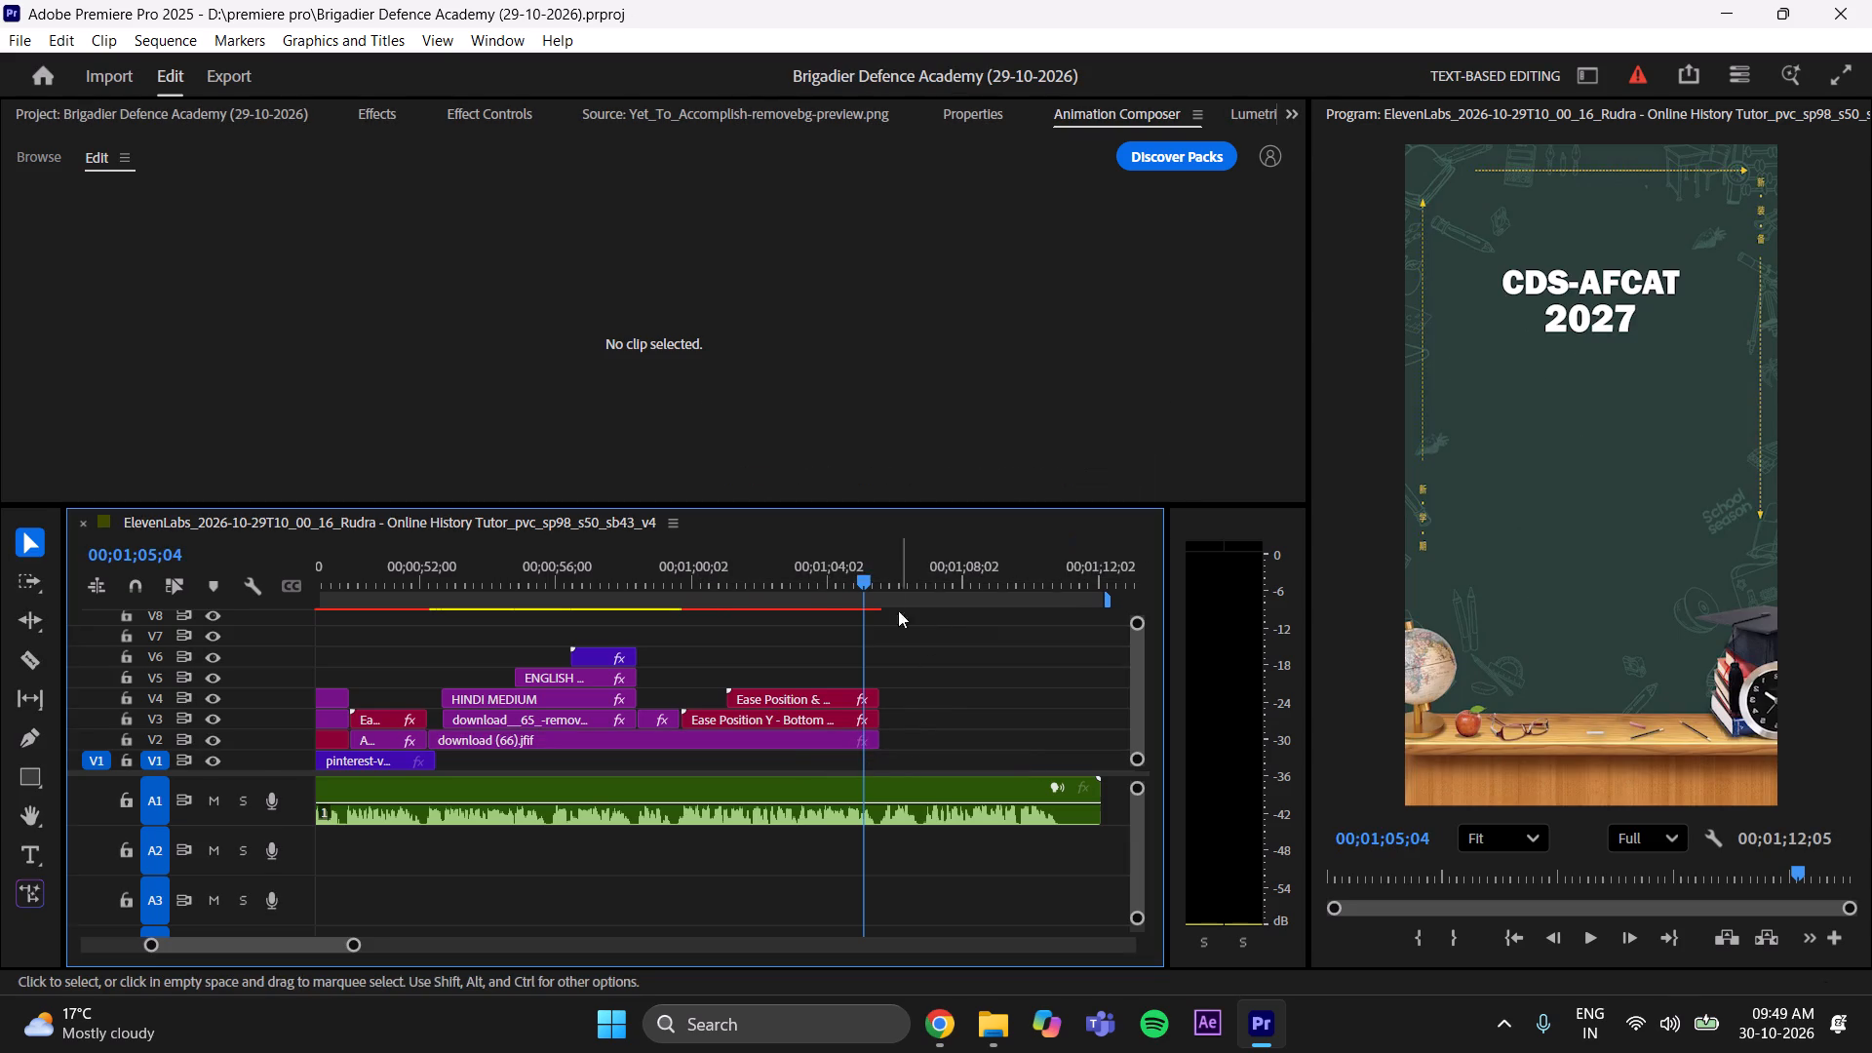
Preview the extended texts against the narration from about 00;00;59;12, replaying the part around 00;01;02;12 where the next element should start.
drag(866, 573, 675, 694)
key(space)
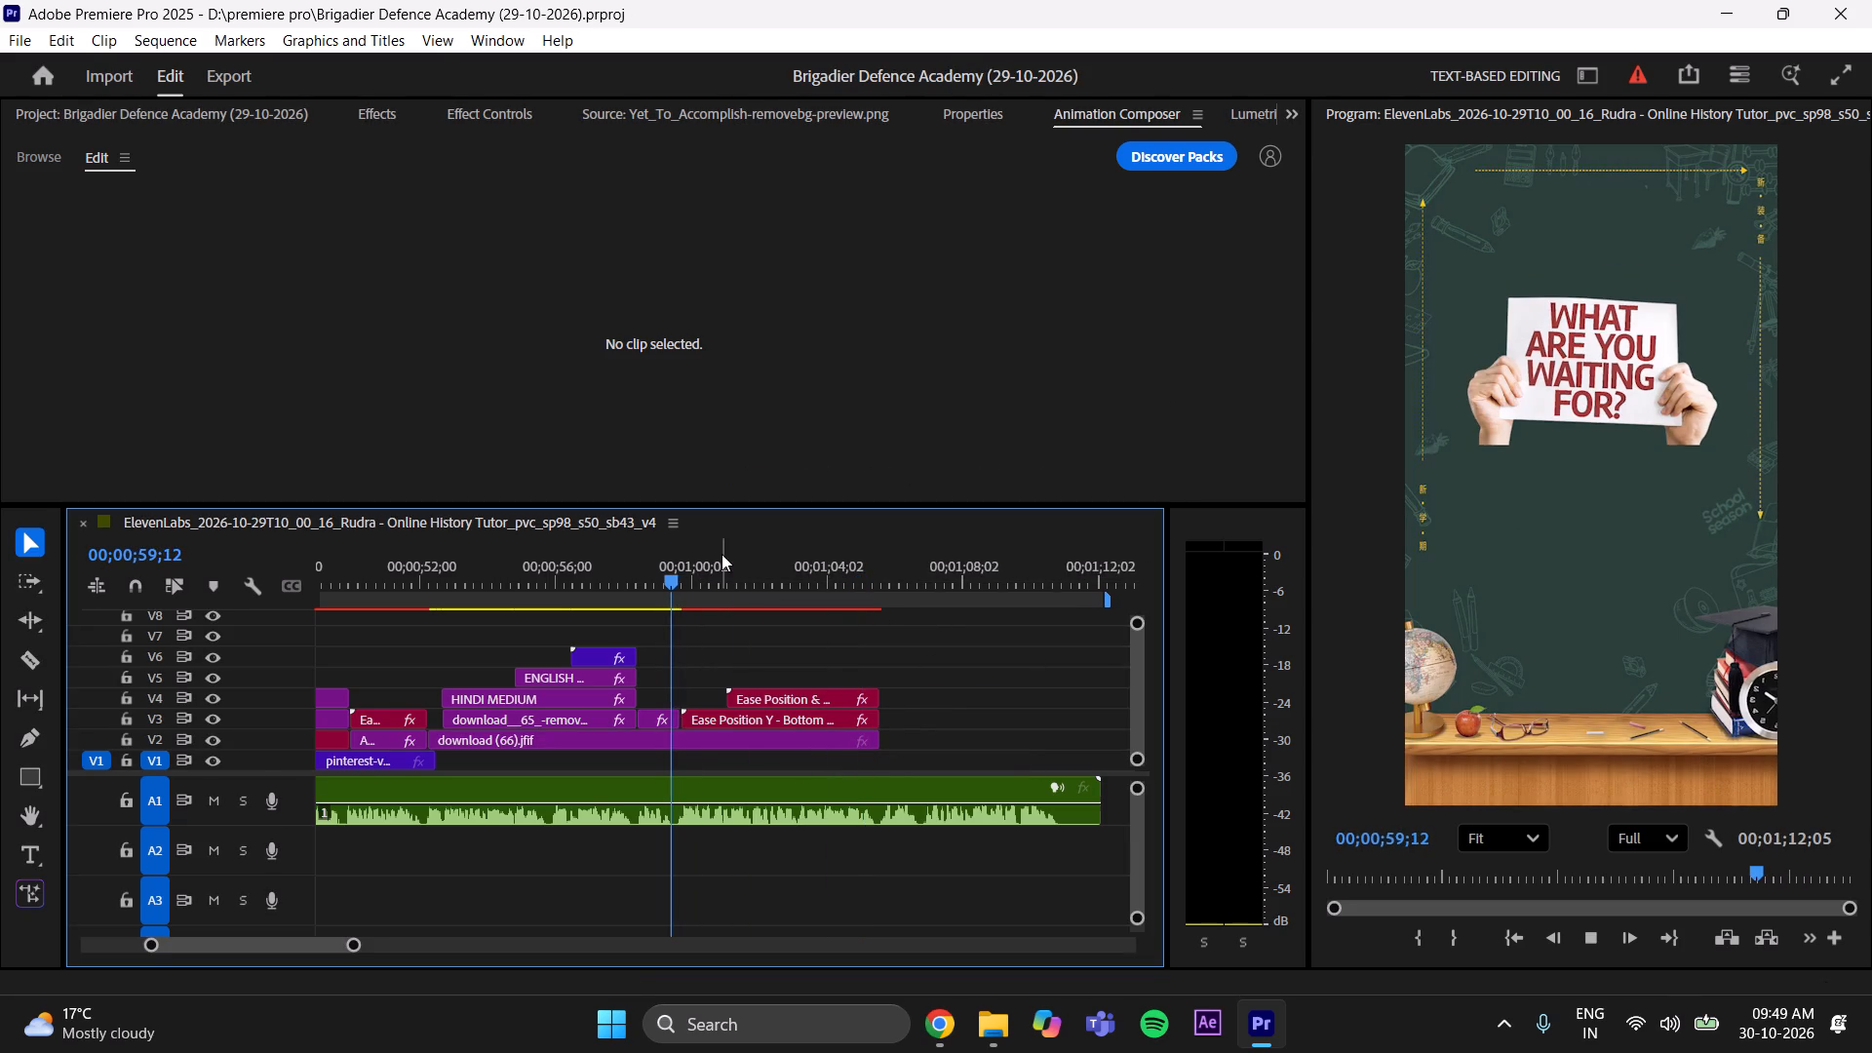
key(space)
key(space)
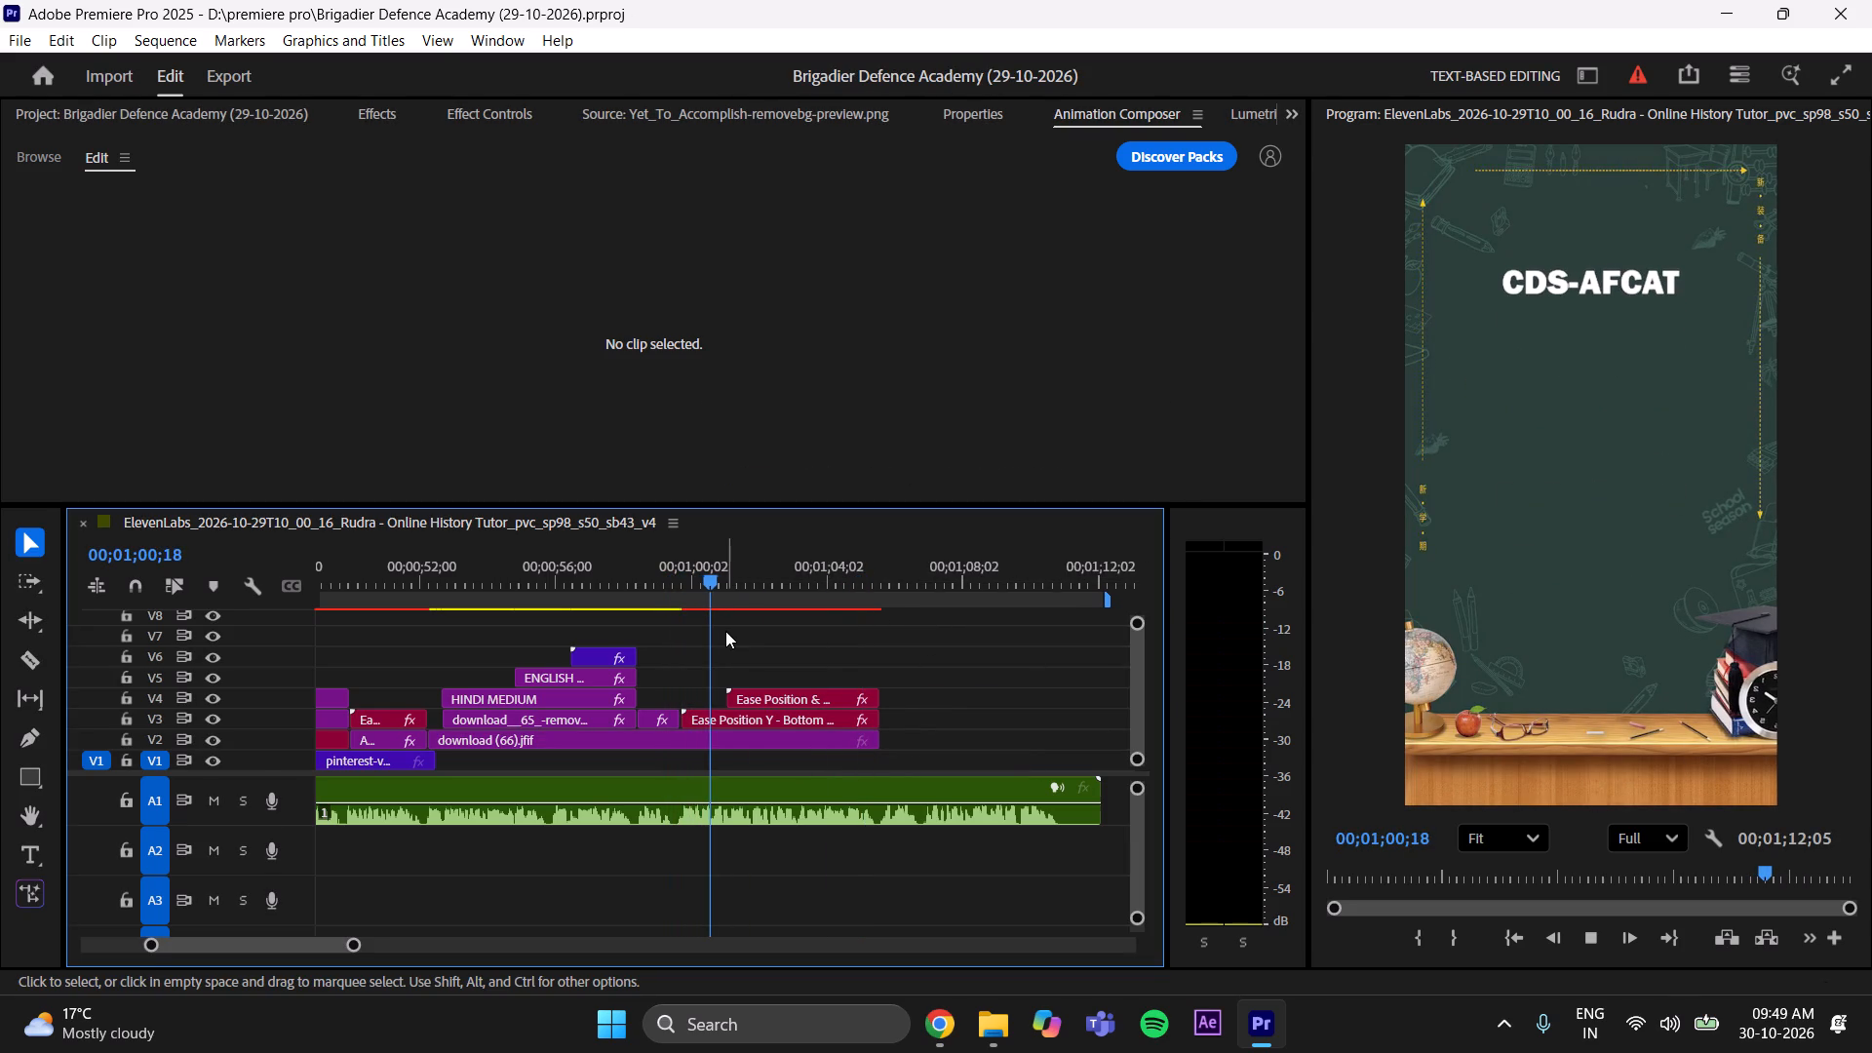
key(space)
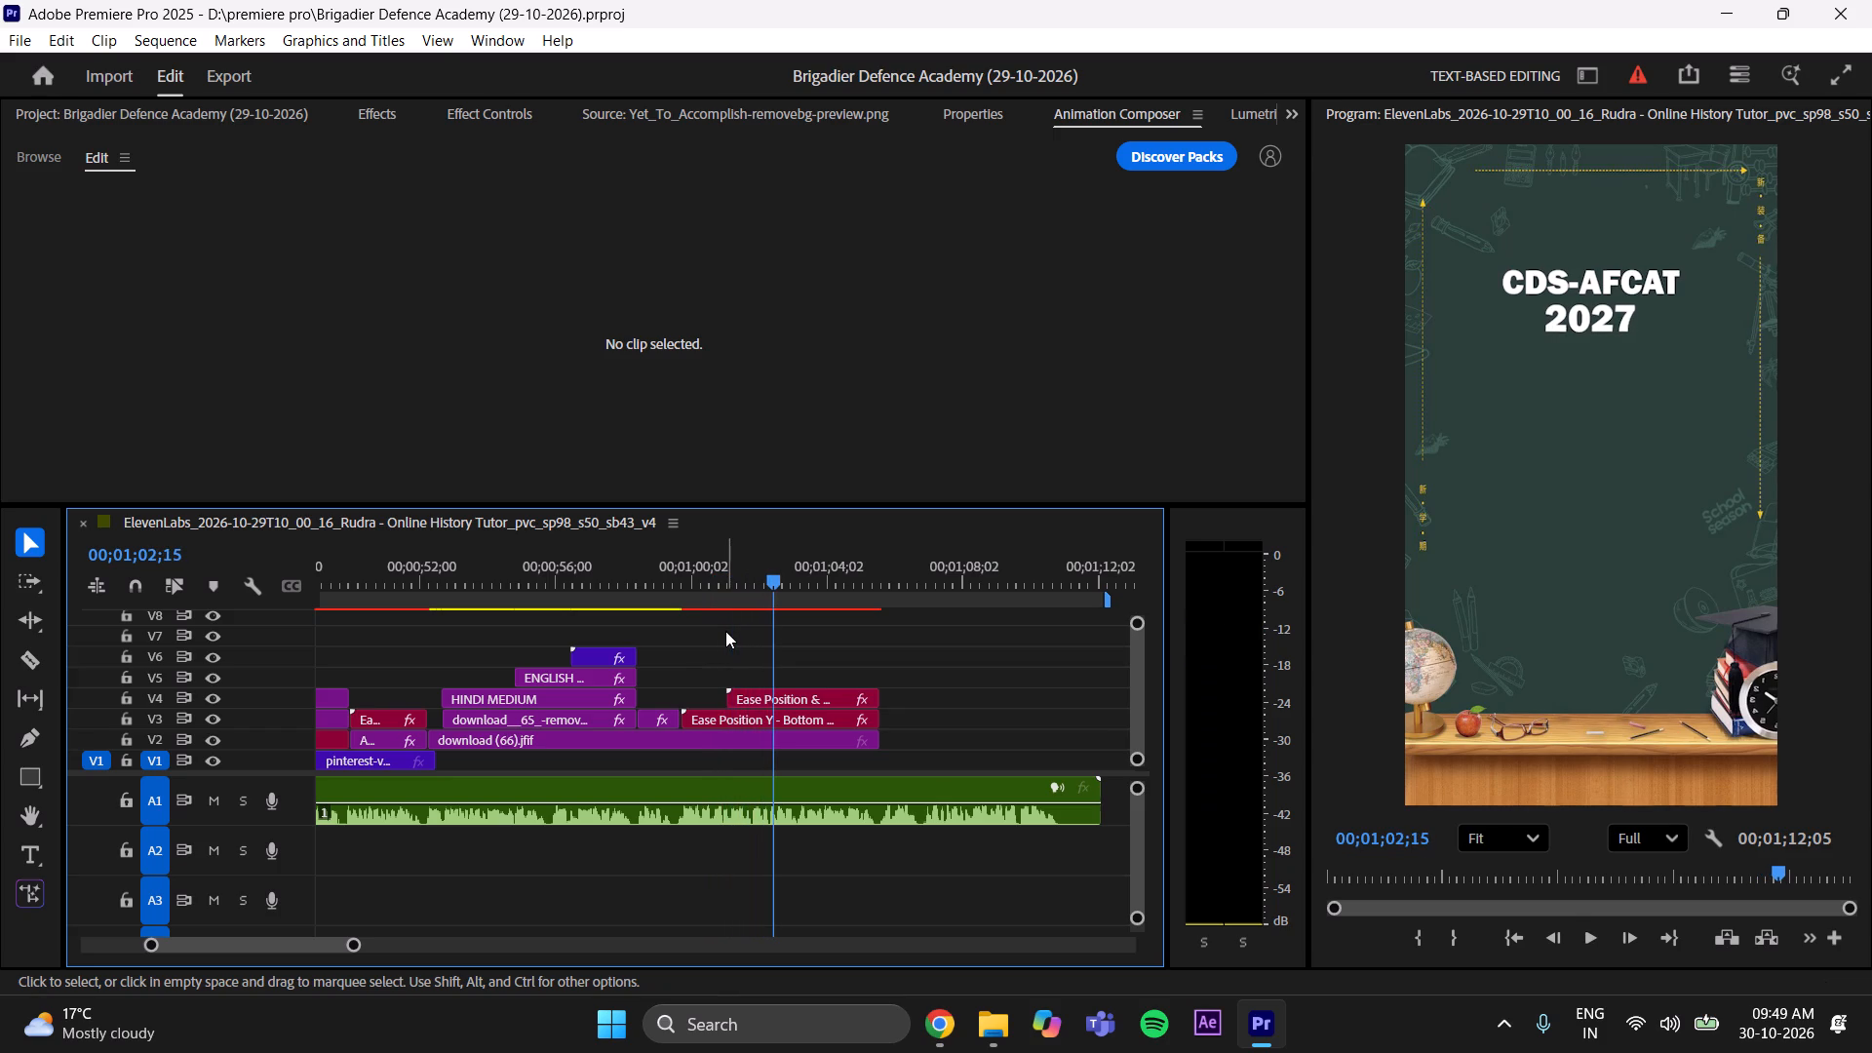
drag(773, 579, 764, 585)
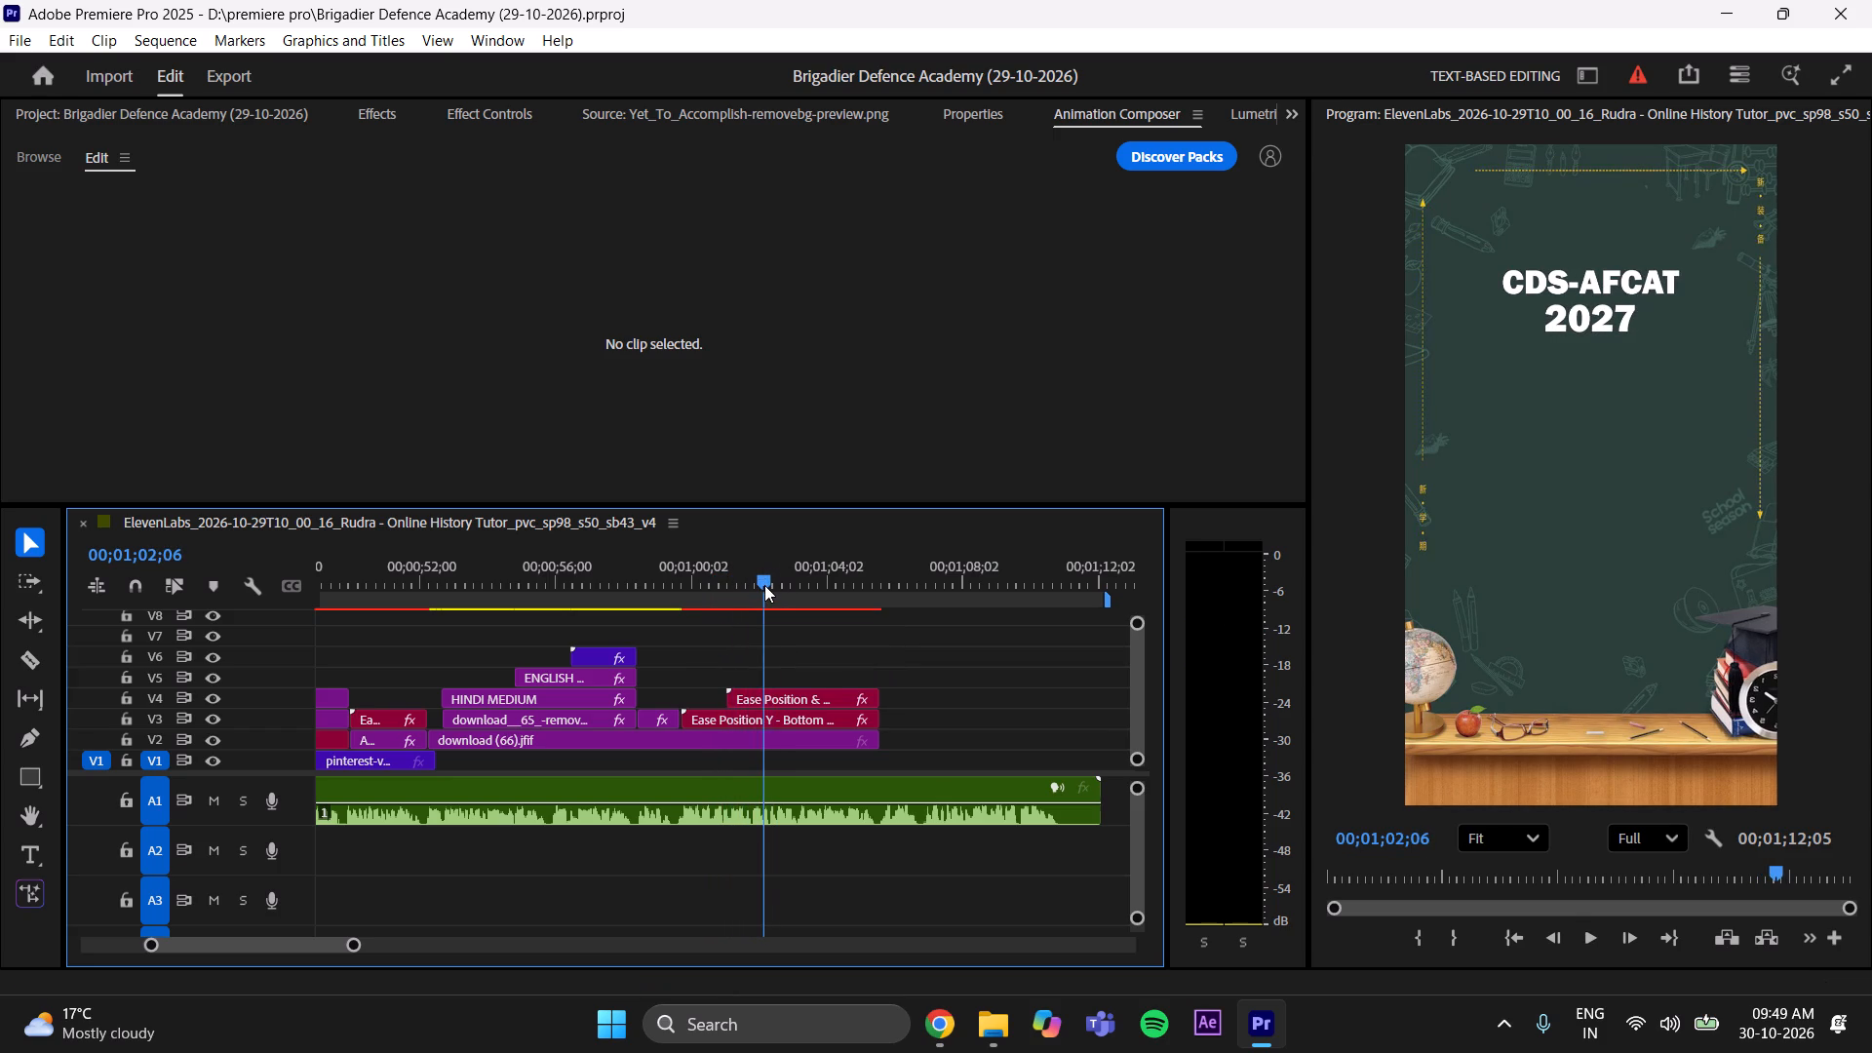
drag(764, 585, 762, 584)
key(space)
key(space)
drag(809, 586, 773, 637)
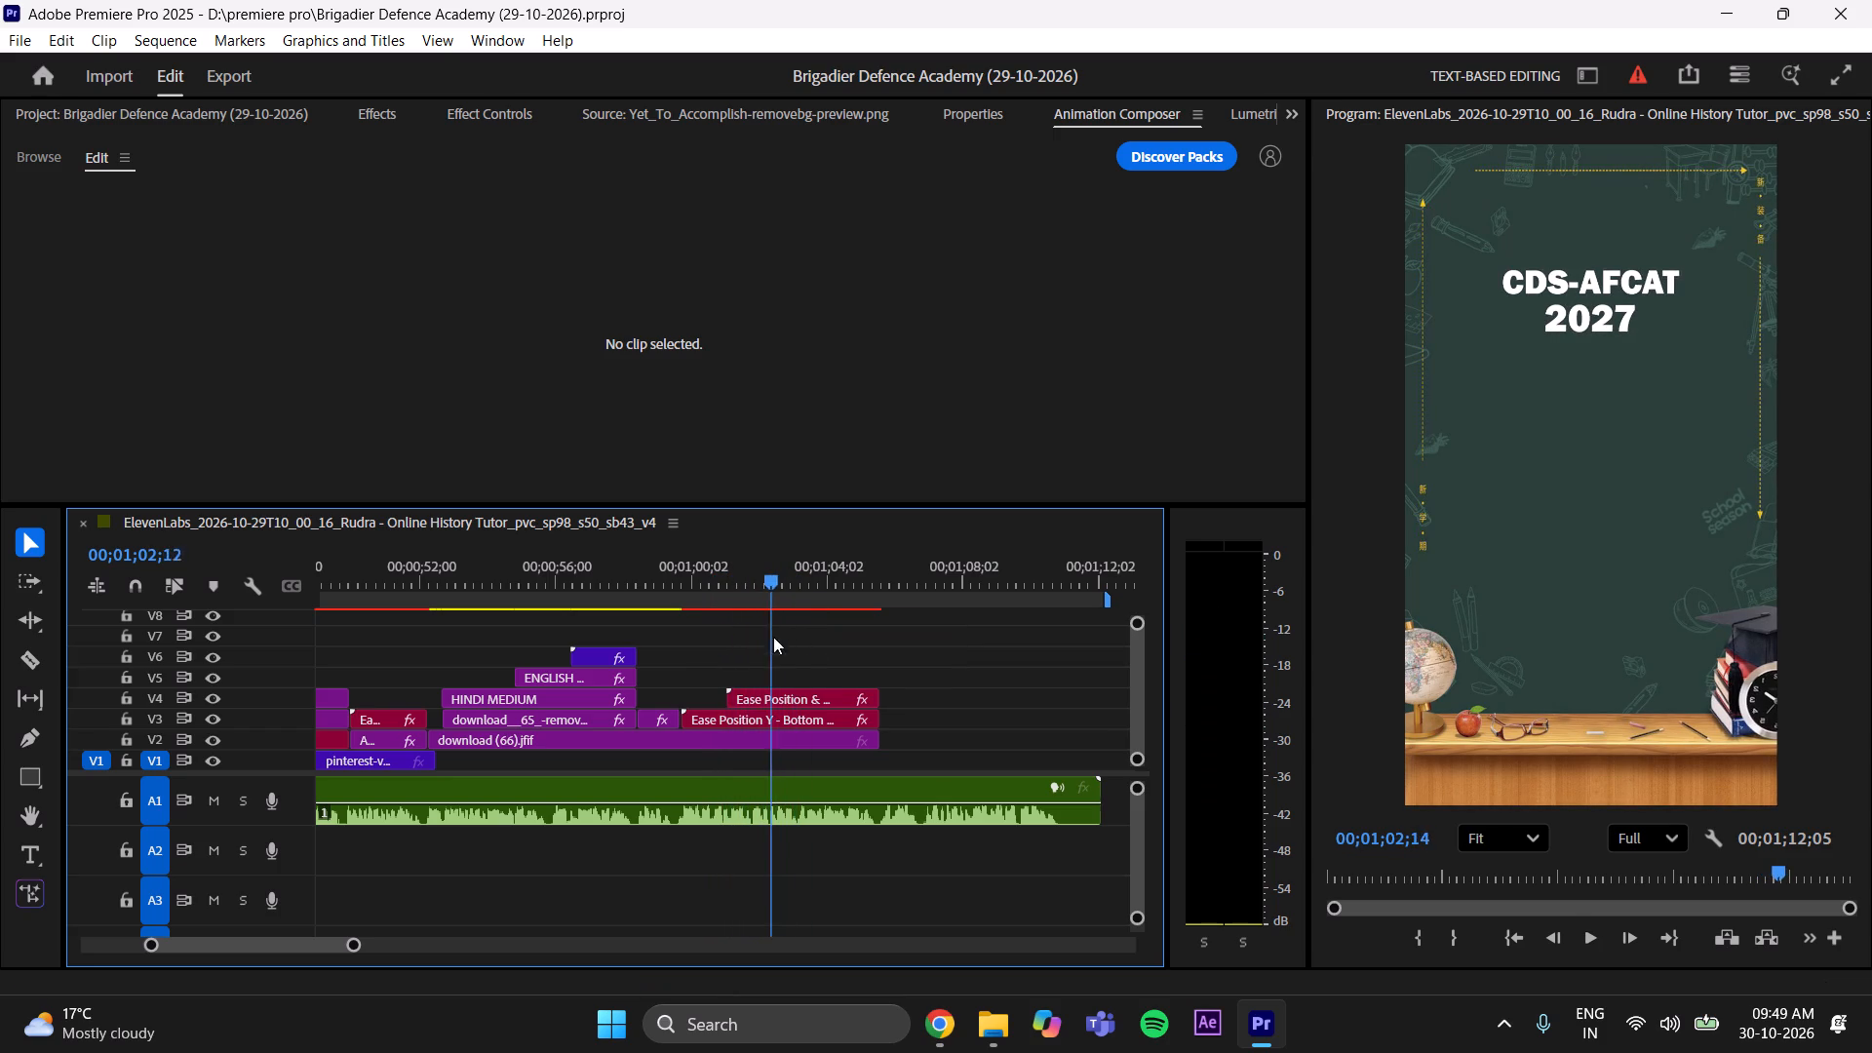
drag(773, 637, 763, 655)
key(space)
key(space)
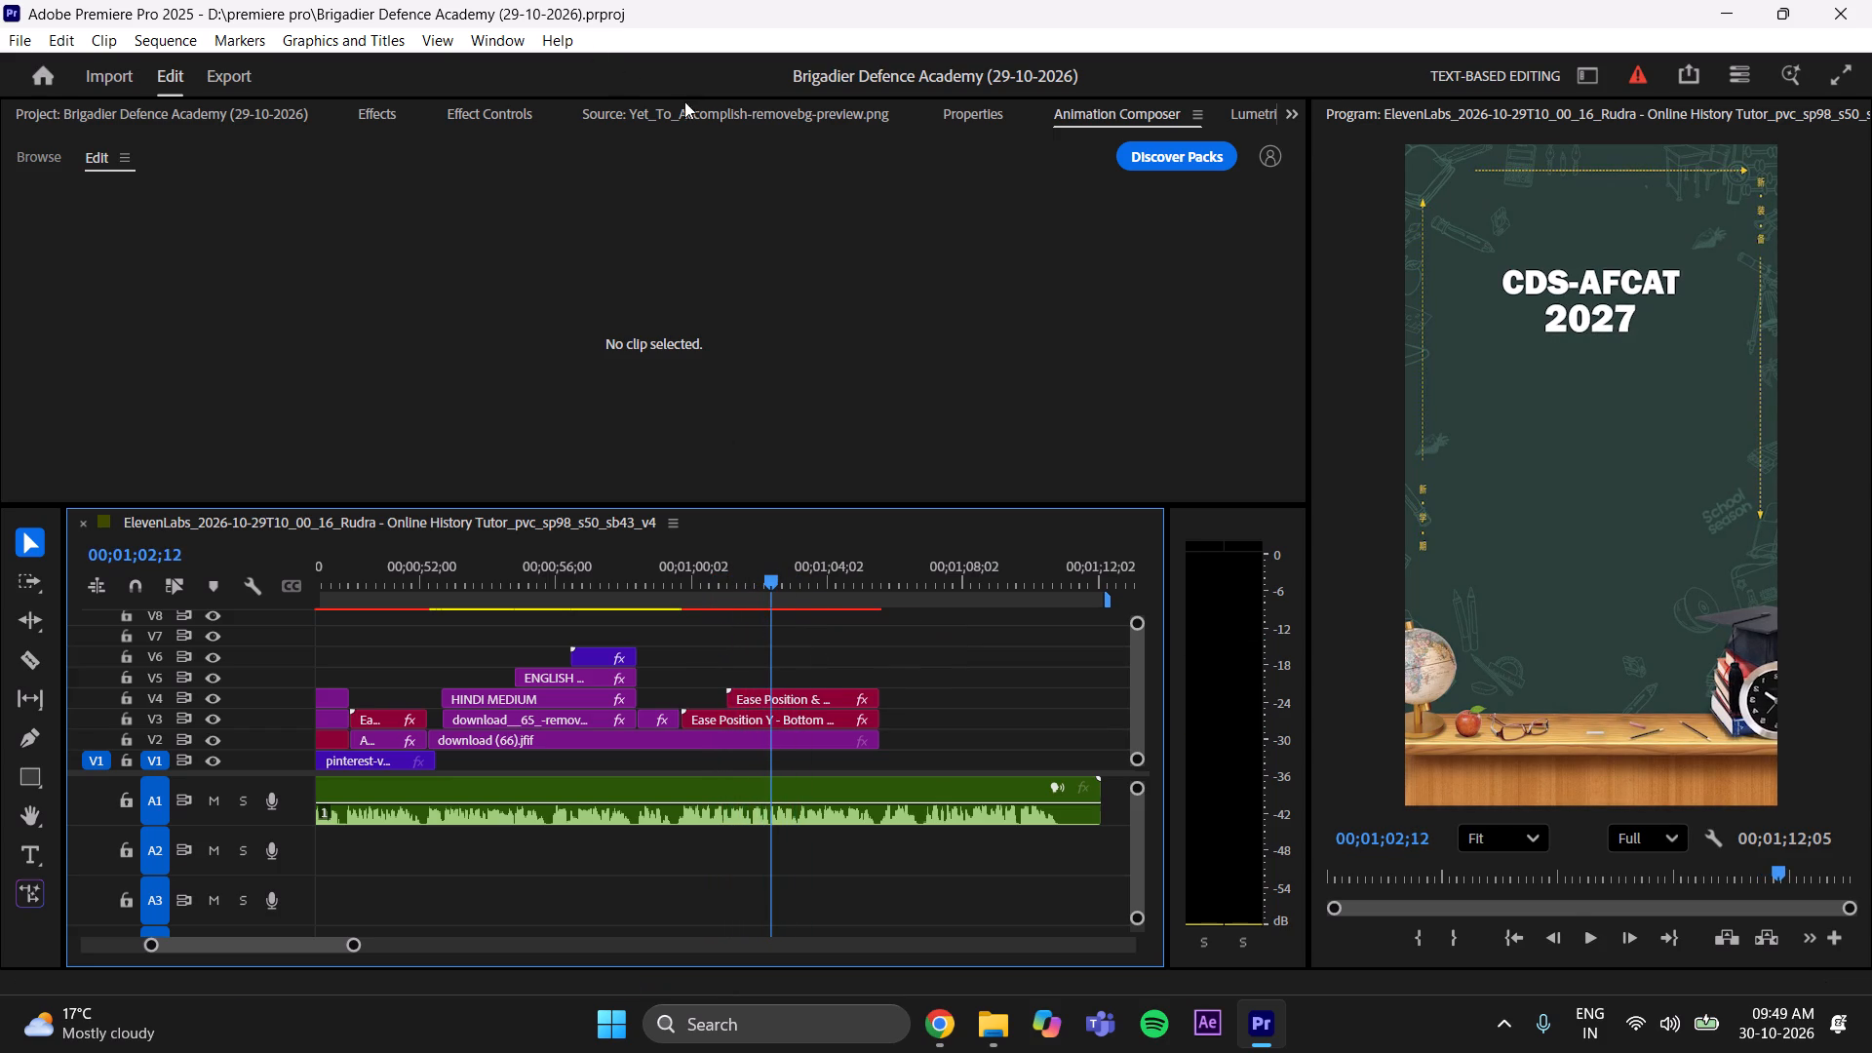
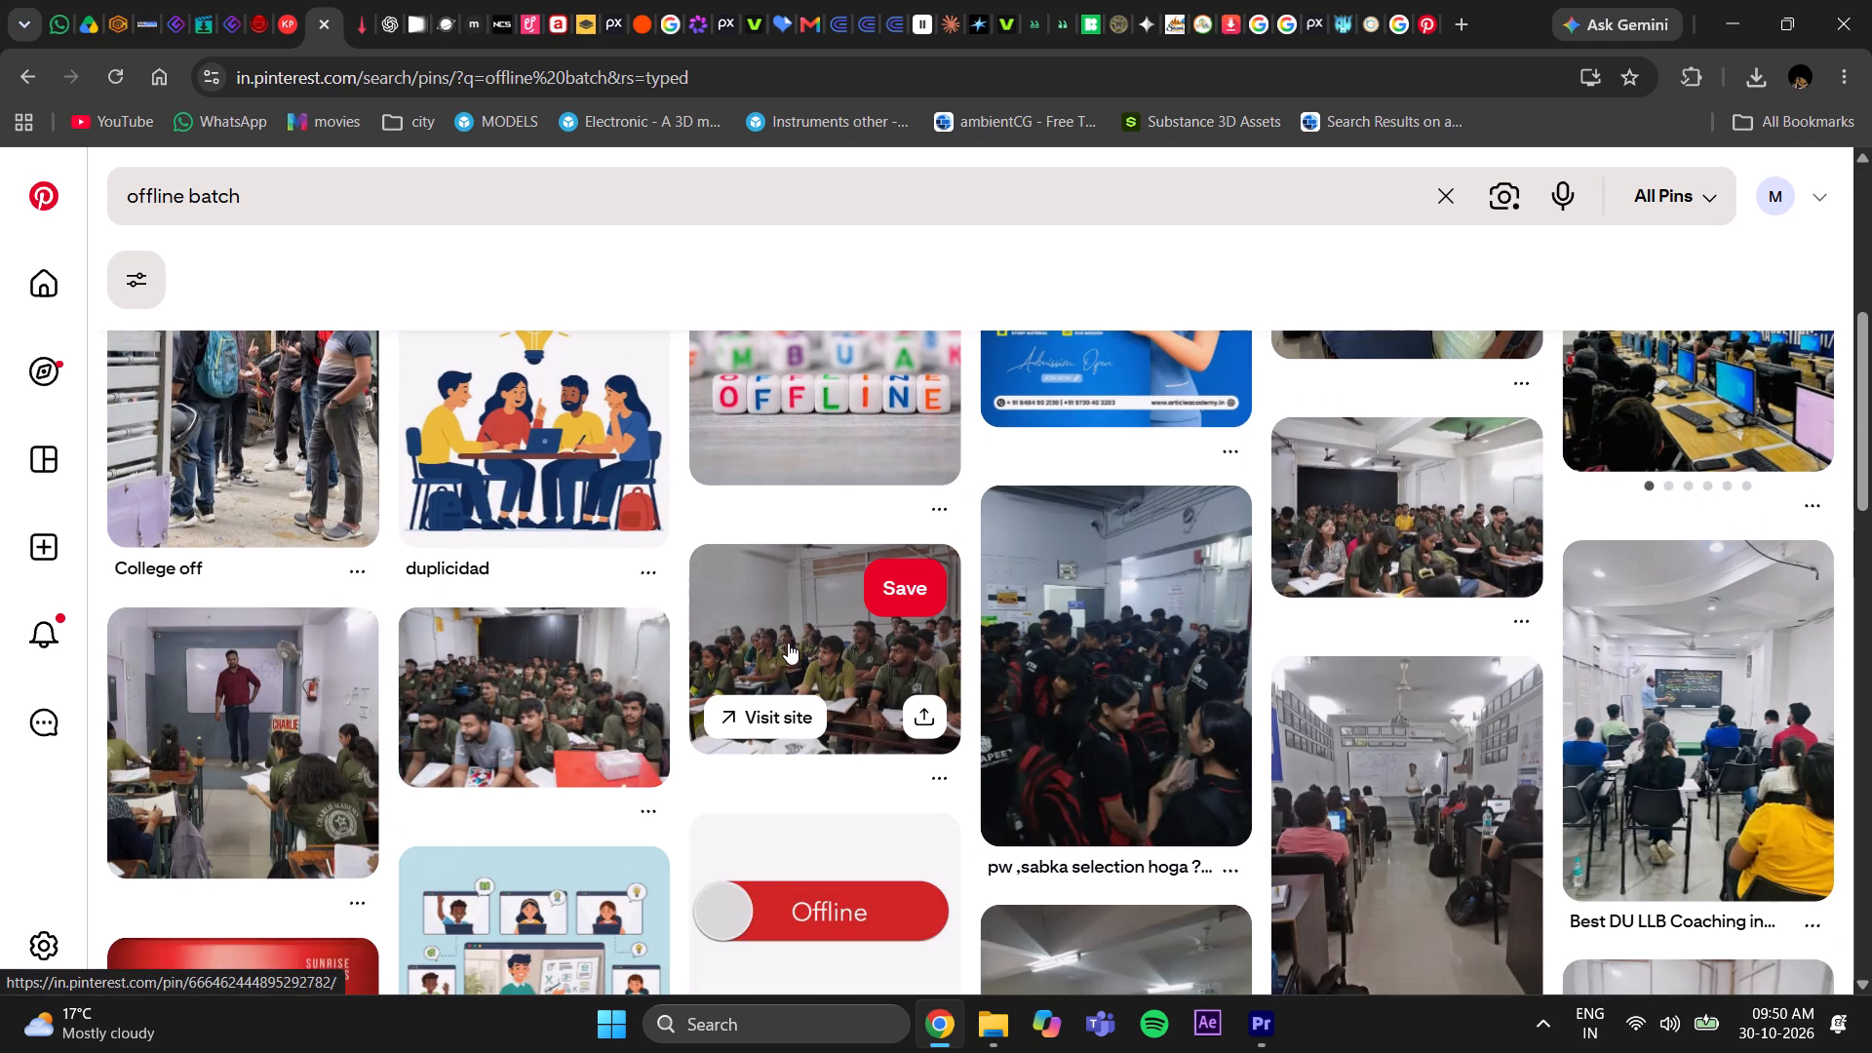
Search Pinterest for "offline batch png".
scroll(788, 642, up, 13)
click(309, 210)
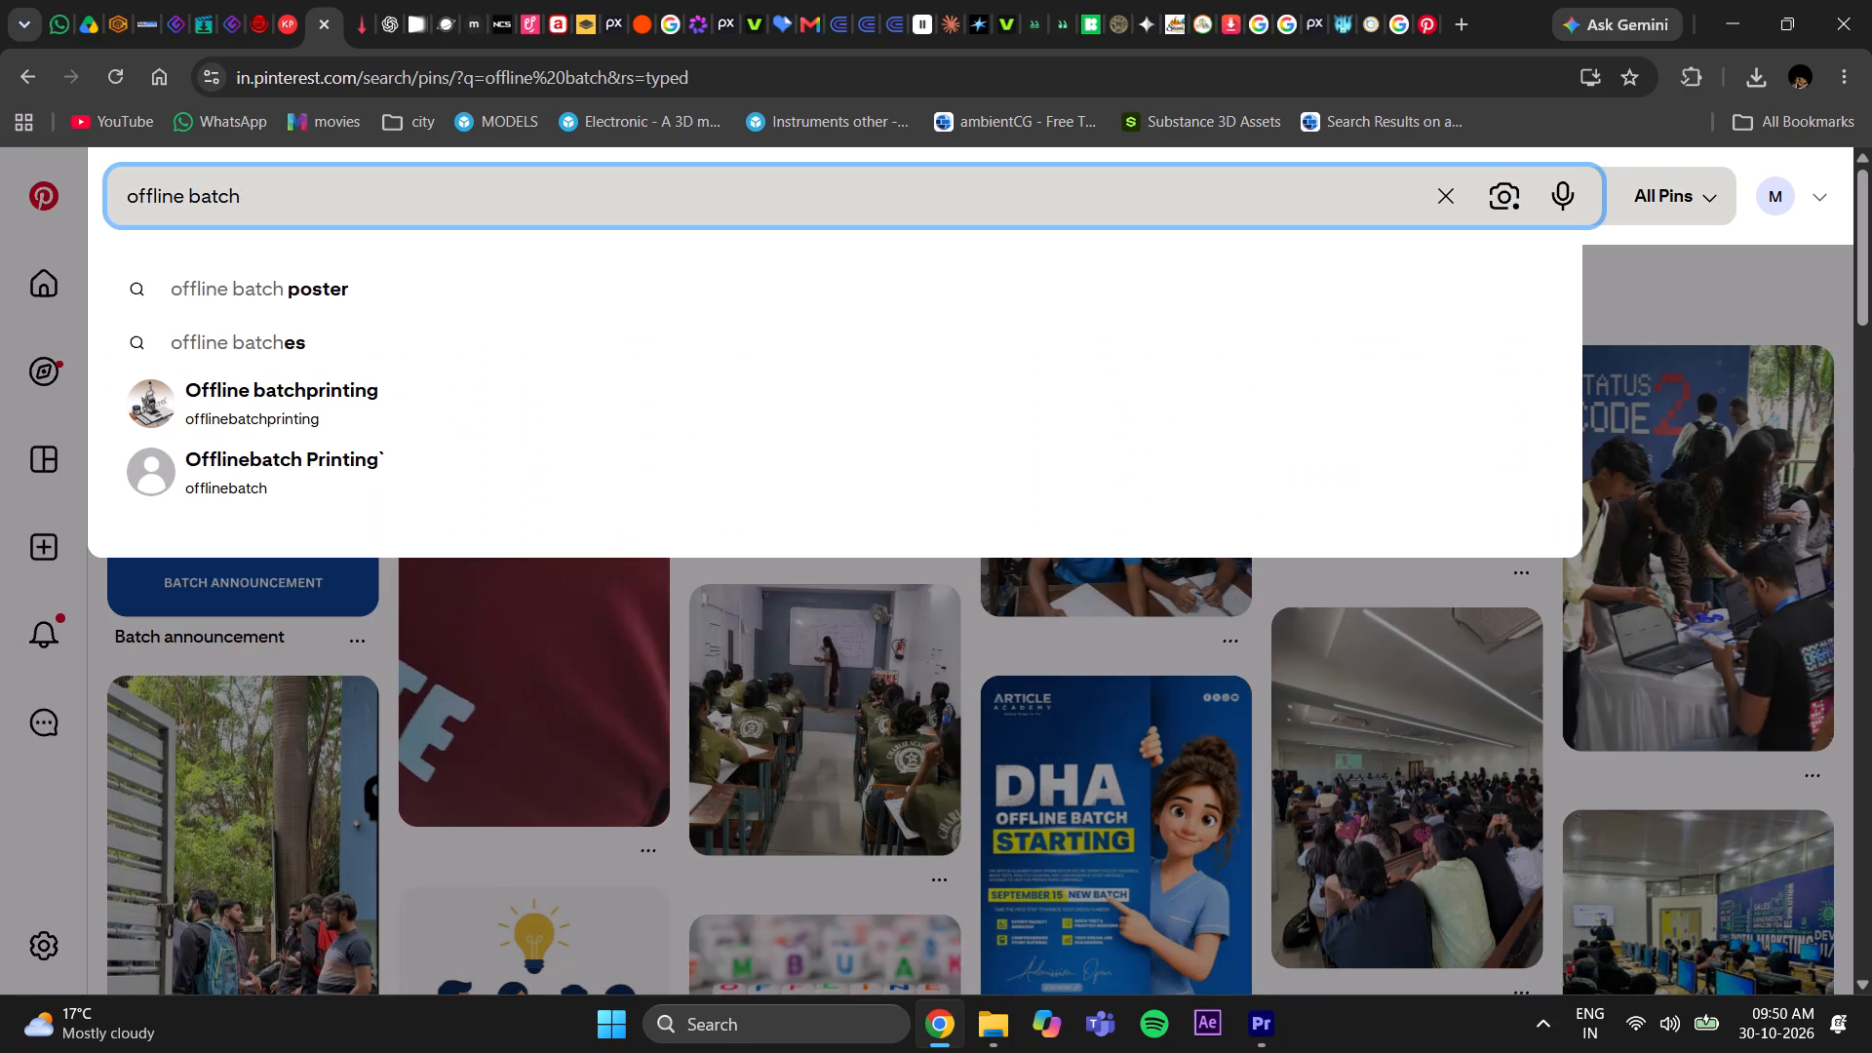
key(space)
key(p)
key(g)
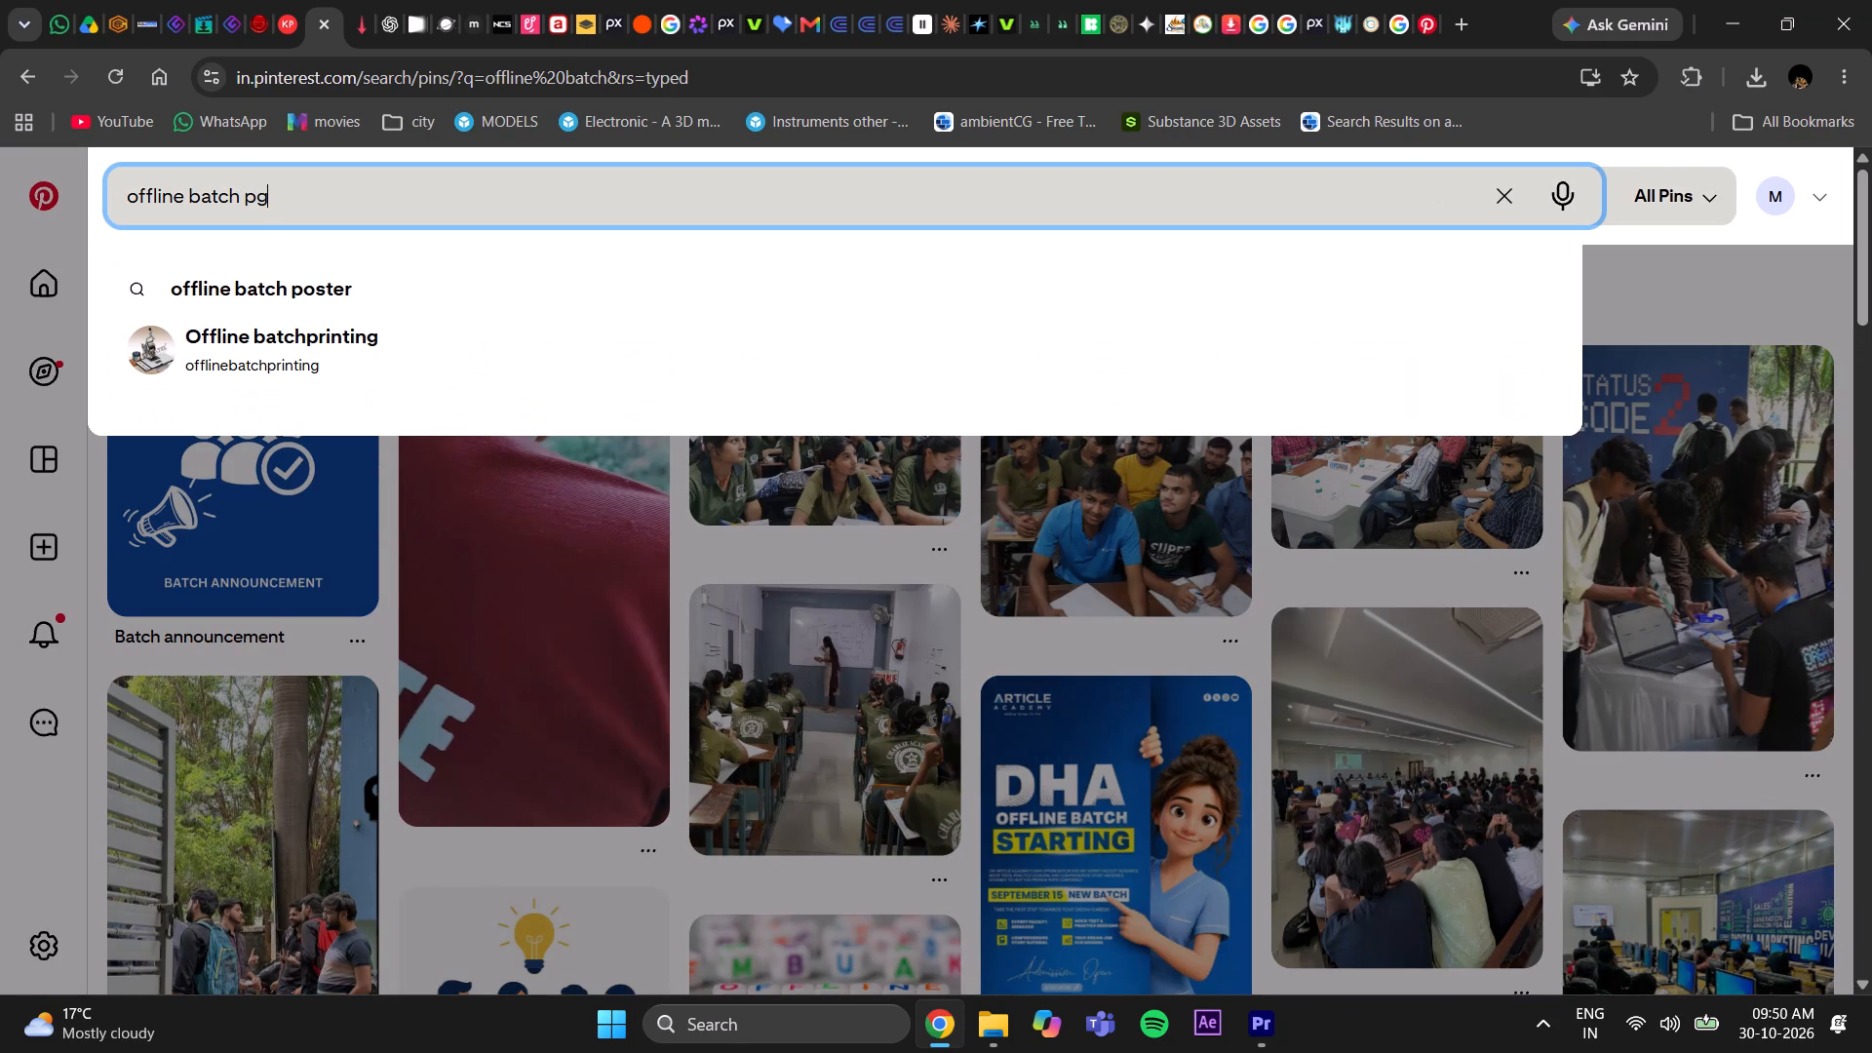
key(BackSpace)
text(ng)
key(Return)
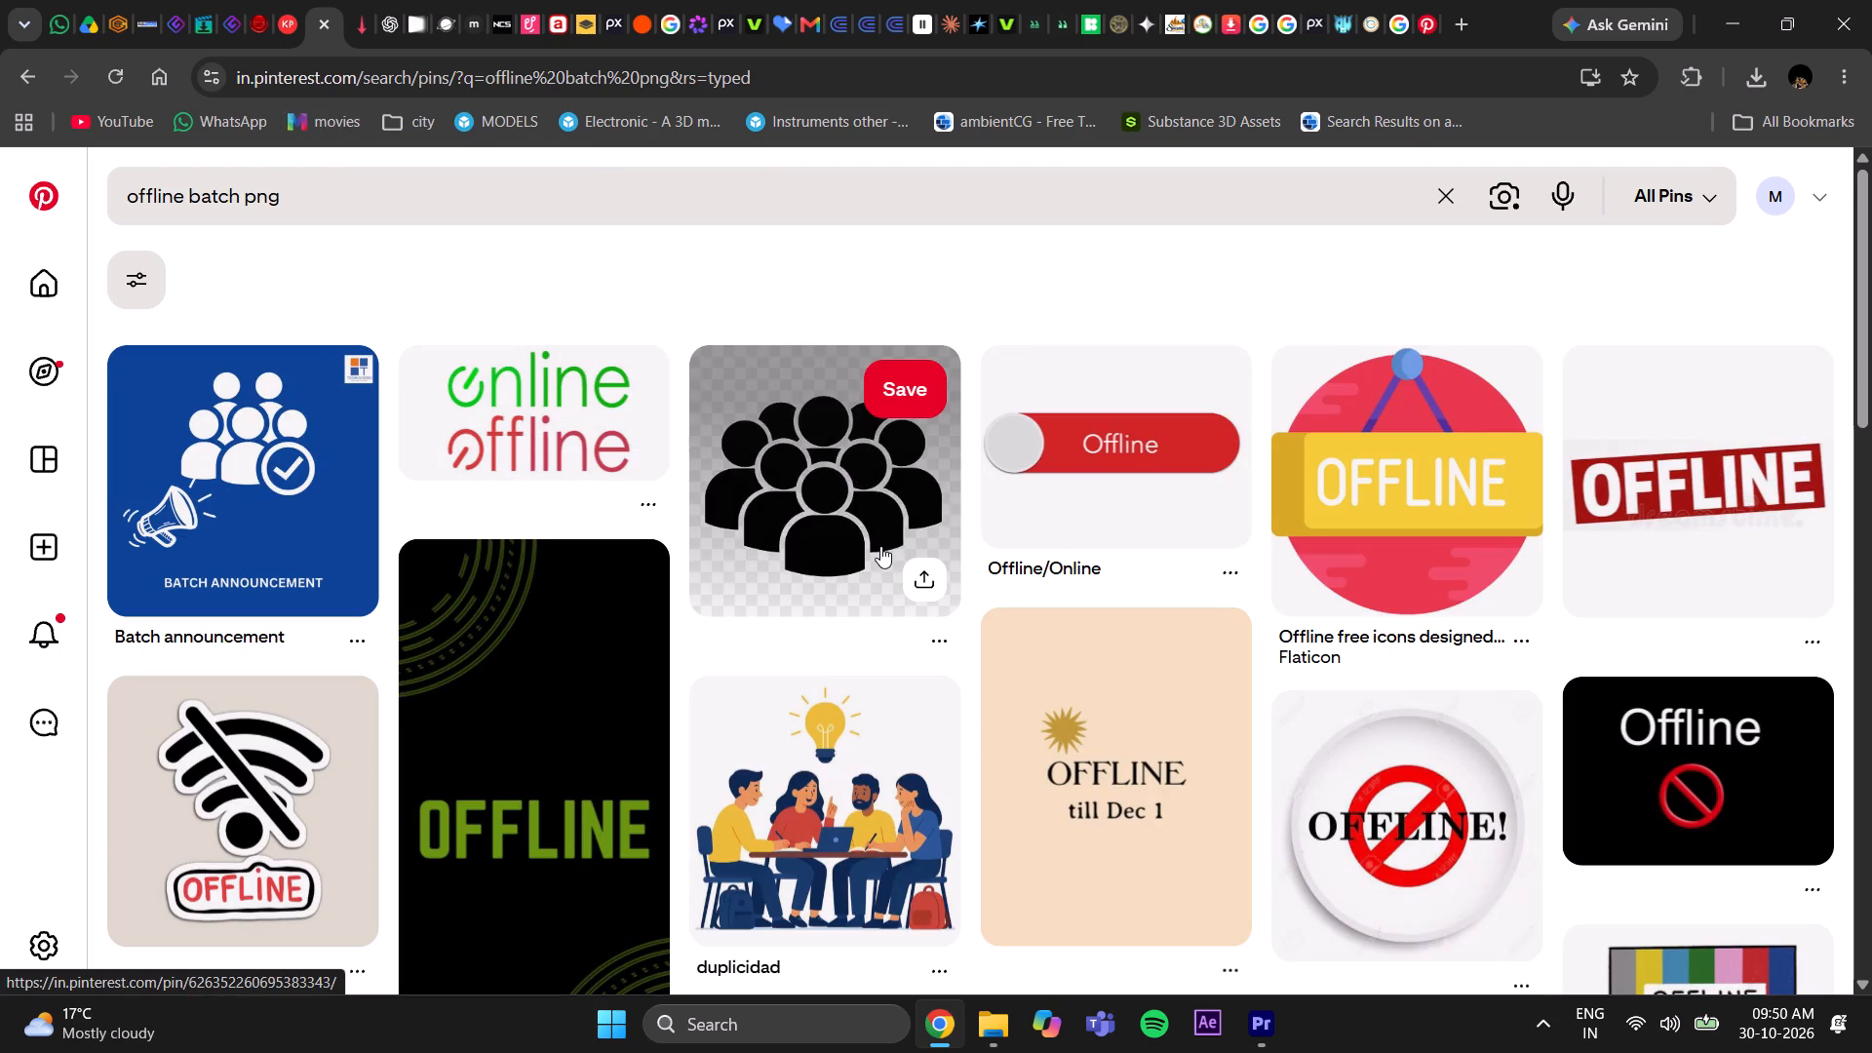
Find the black icon of a teacher at a board with three students among the results and download its image.
scroll(879, 544, down, 6)
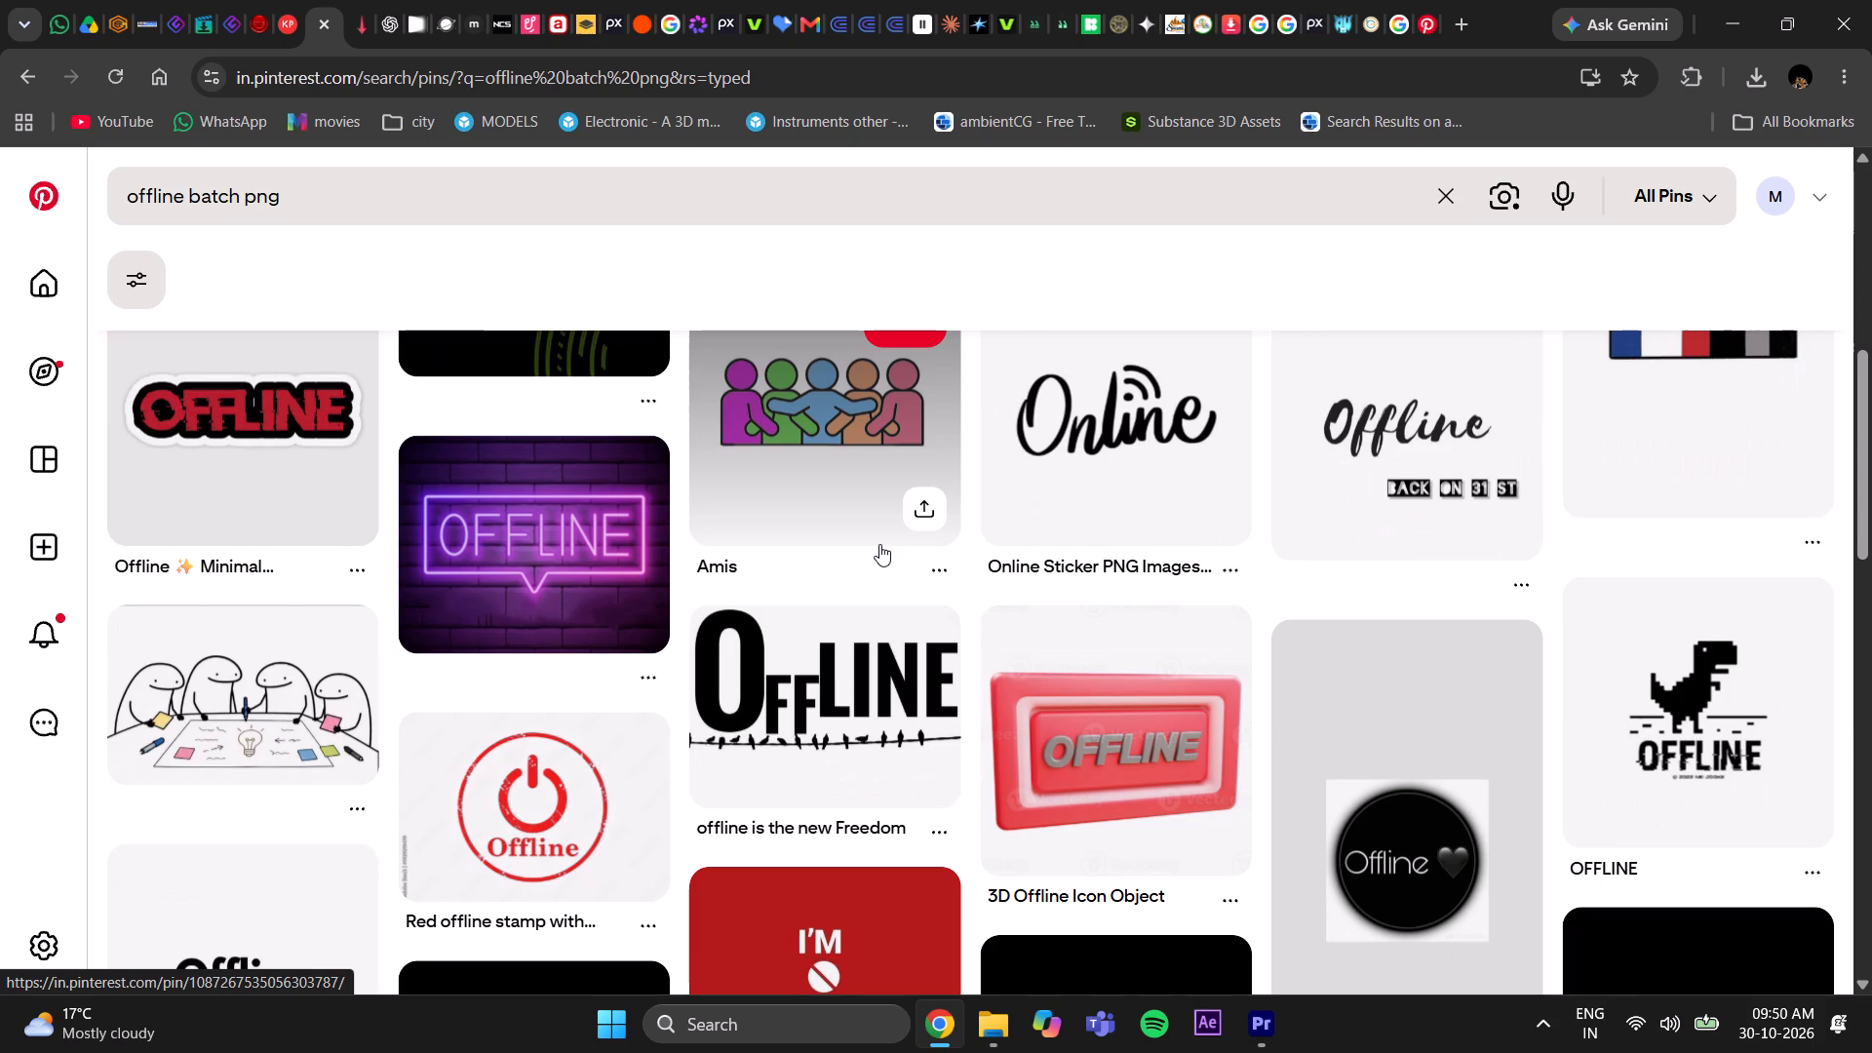
scroll(879, 544, down, 11)
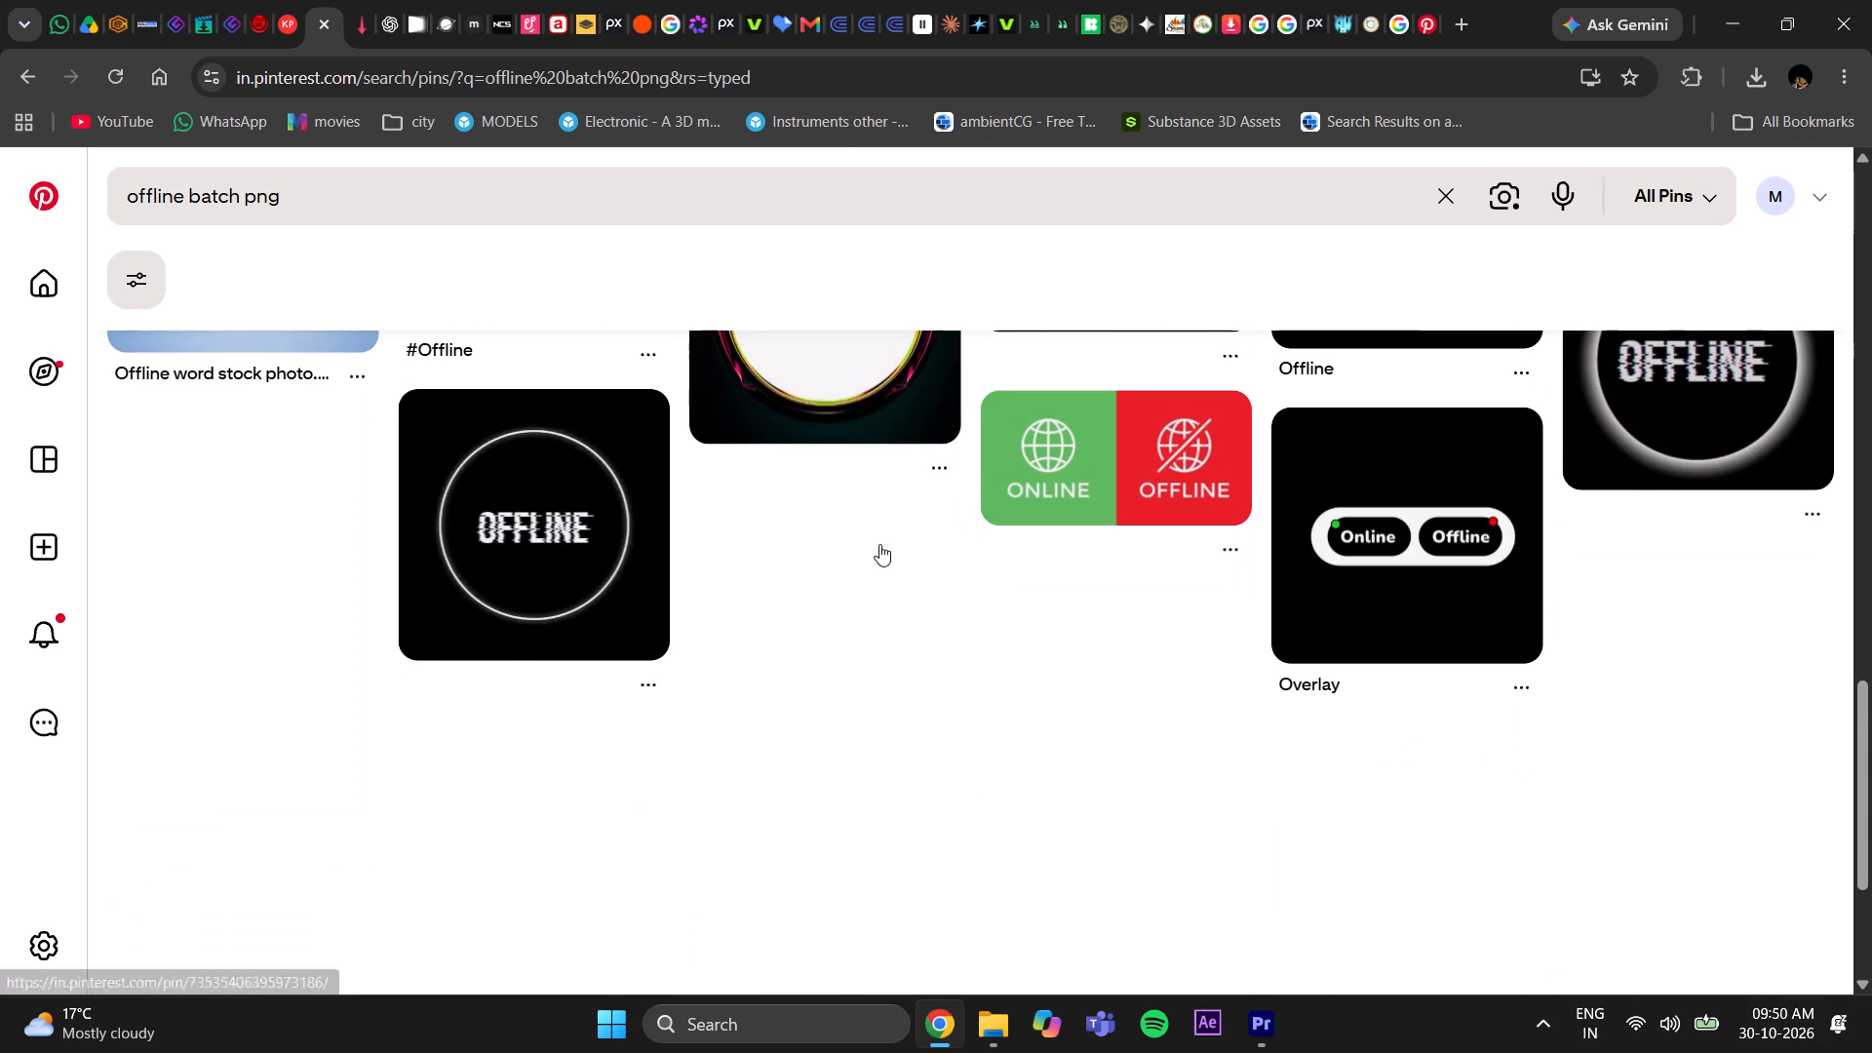
scroll(878, 548, down, 9)
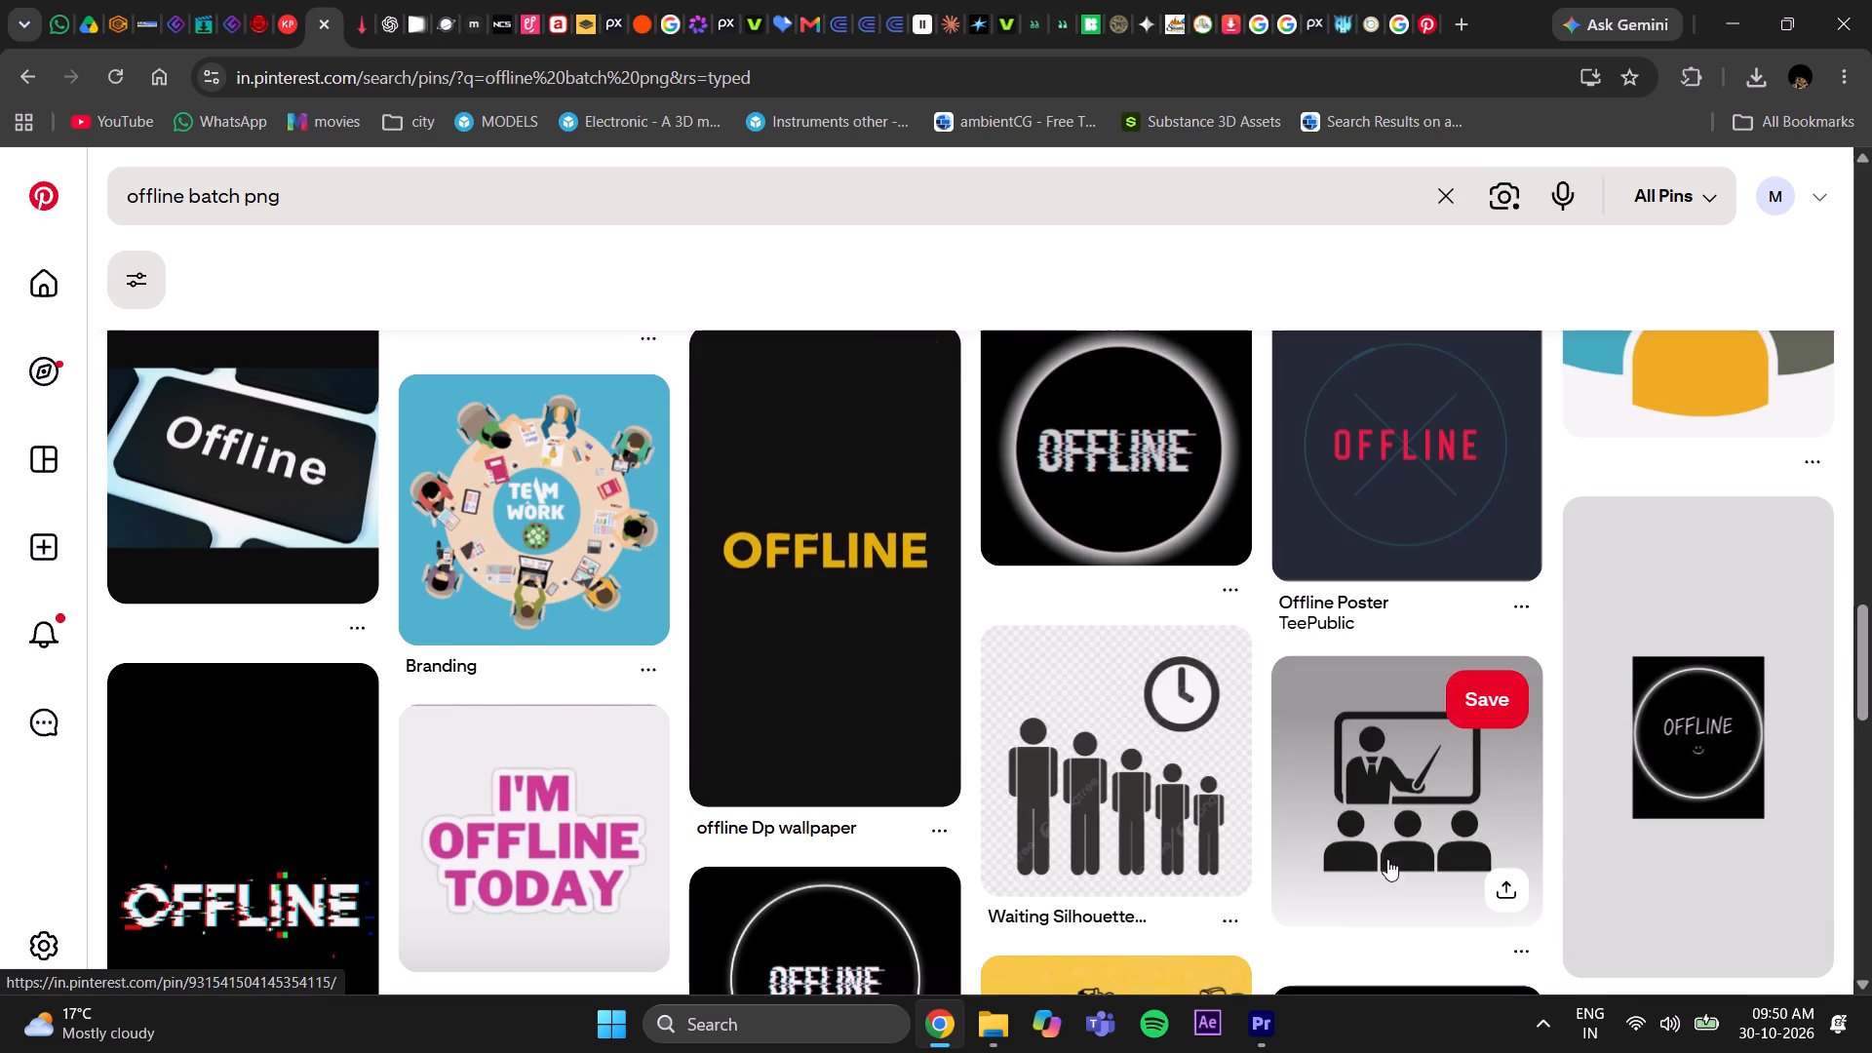
click(1344, 848)
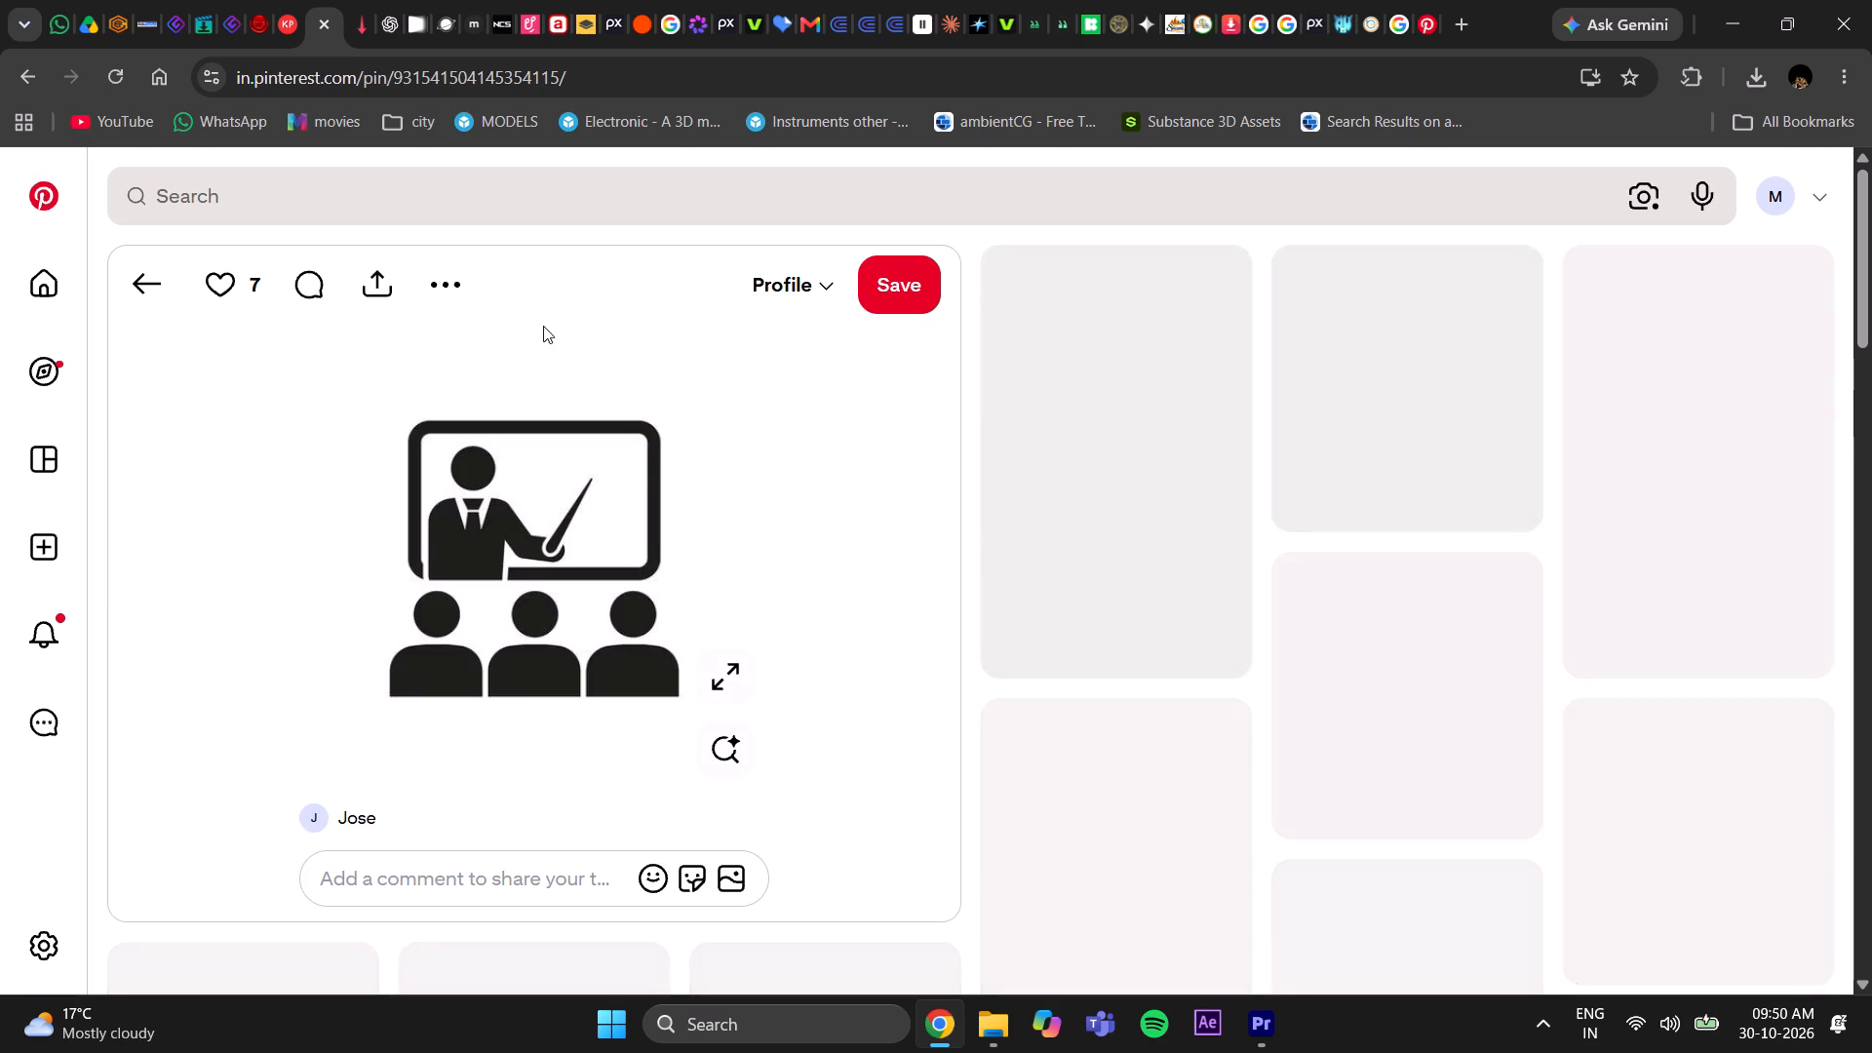
click(451, 292)
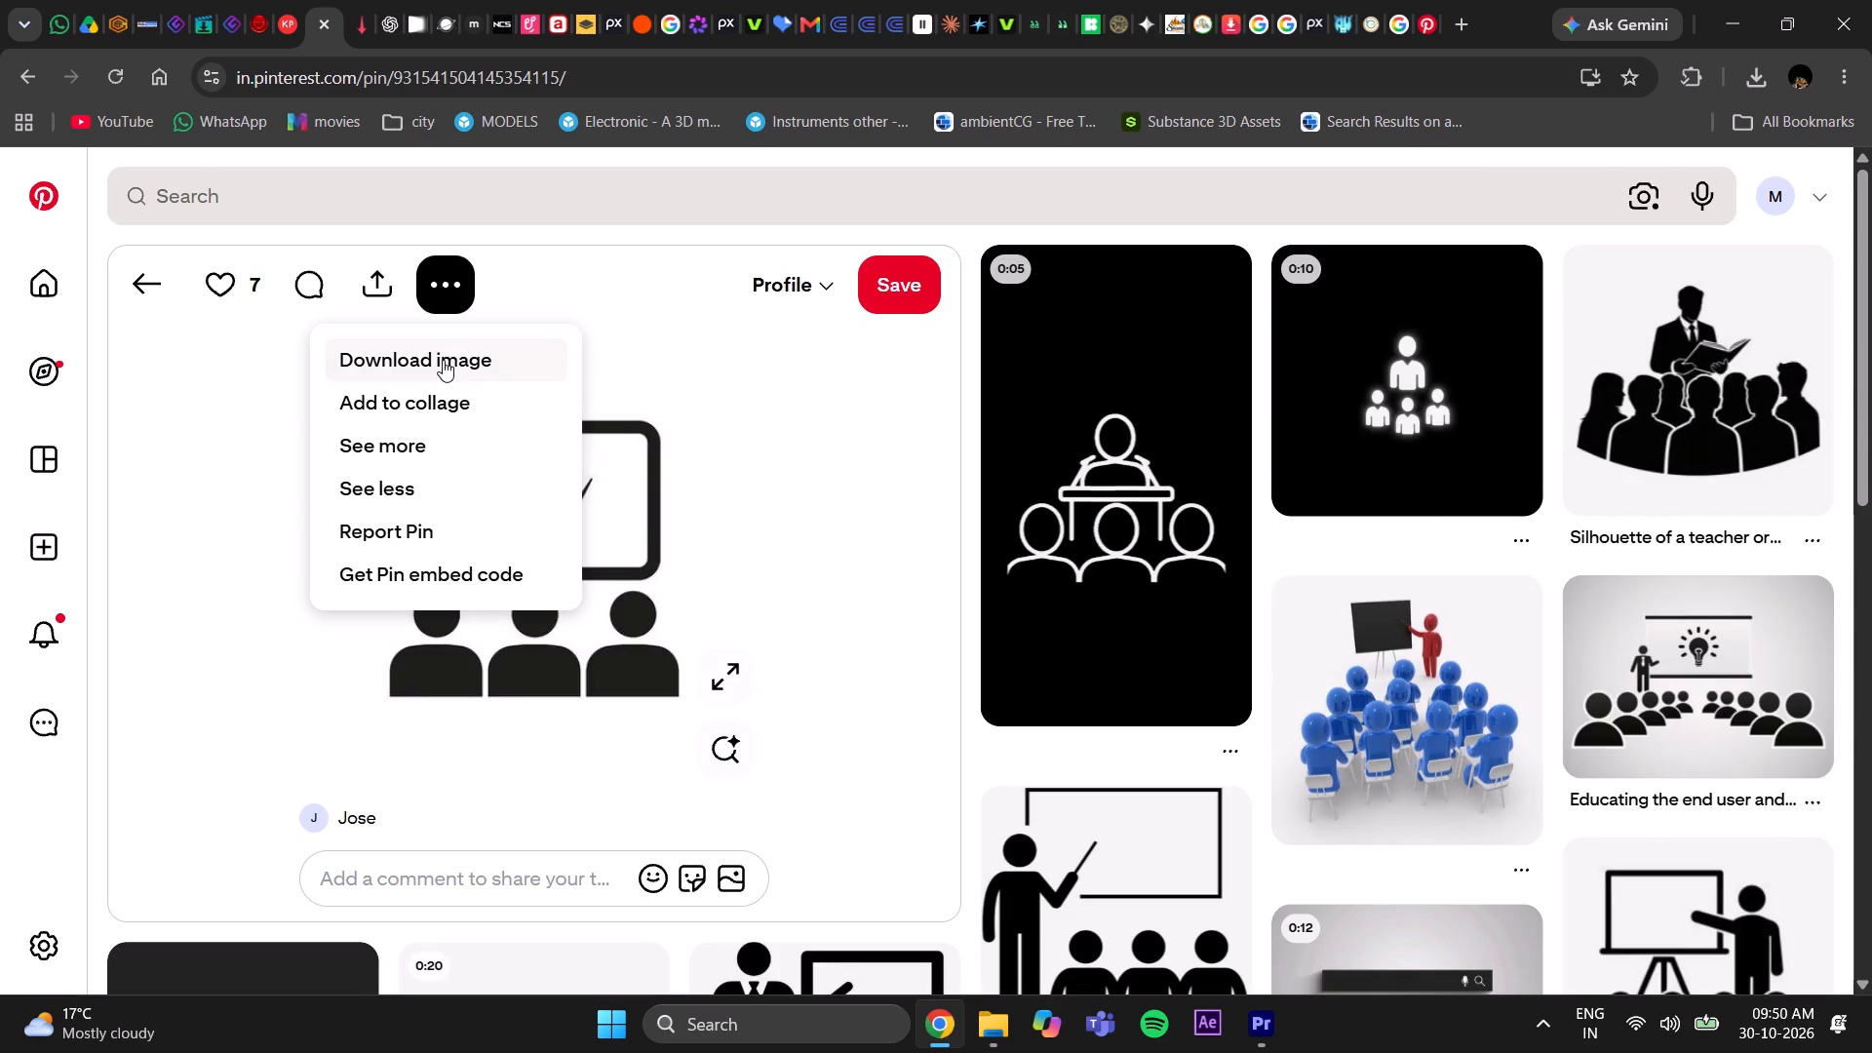
click(443, 360)
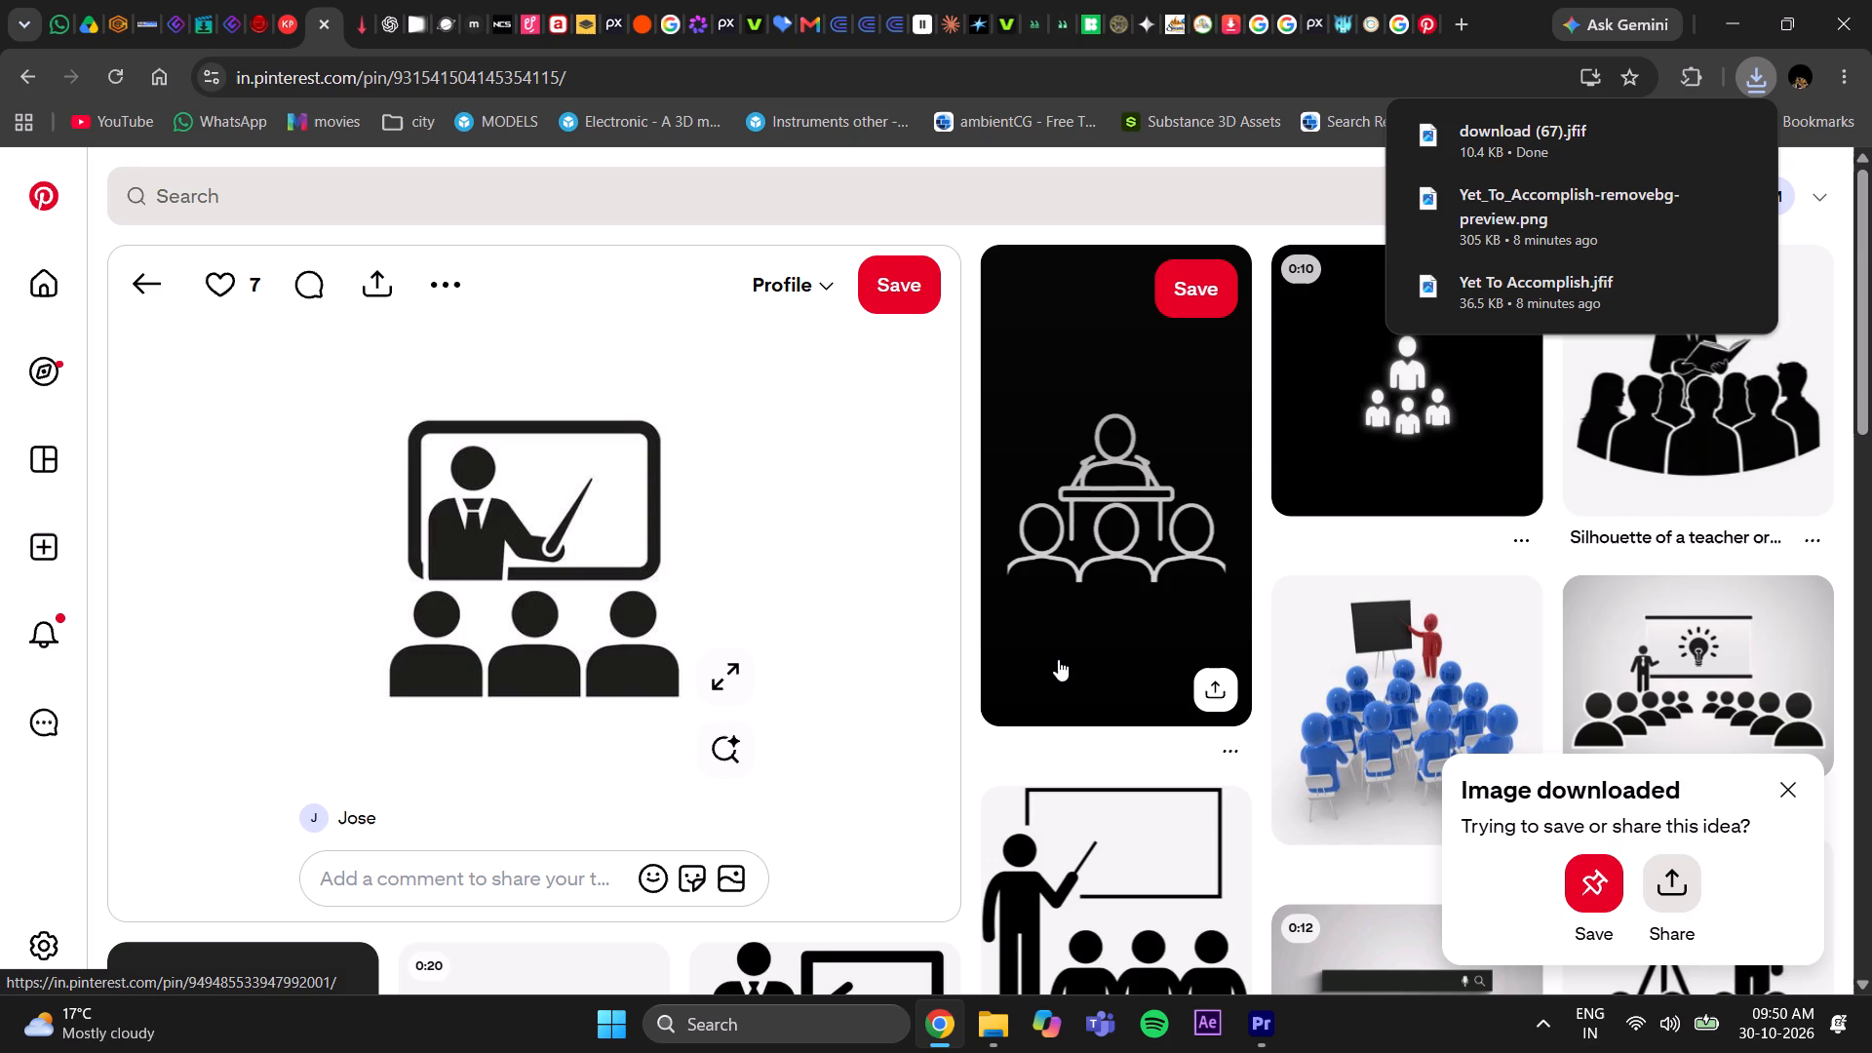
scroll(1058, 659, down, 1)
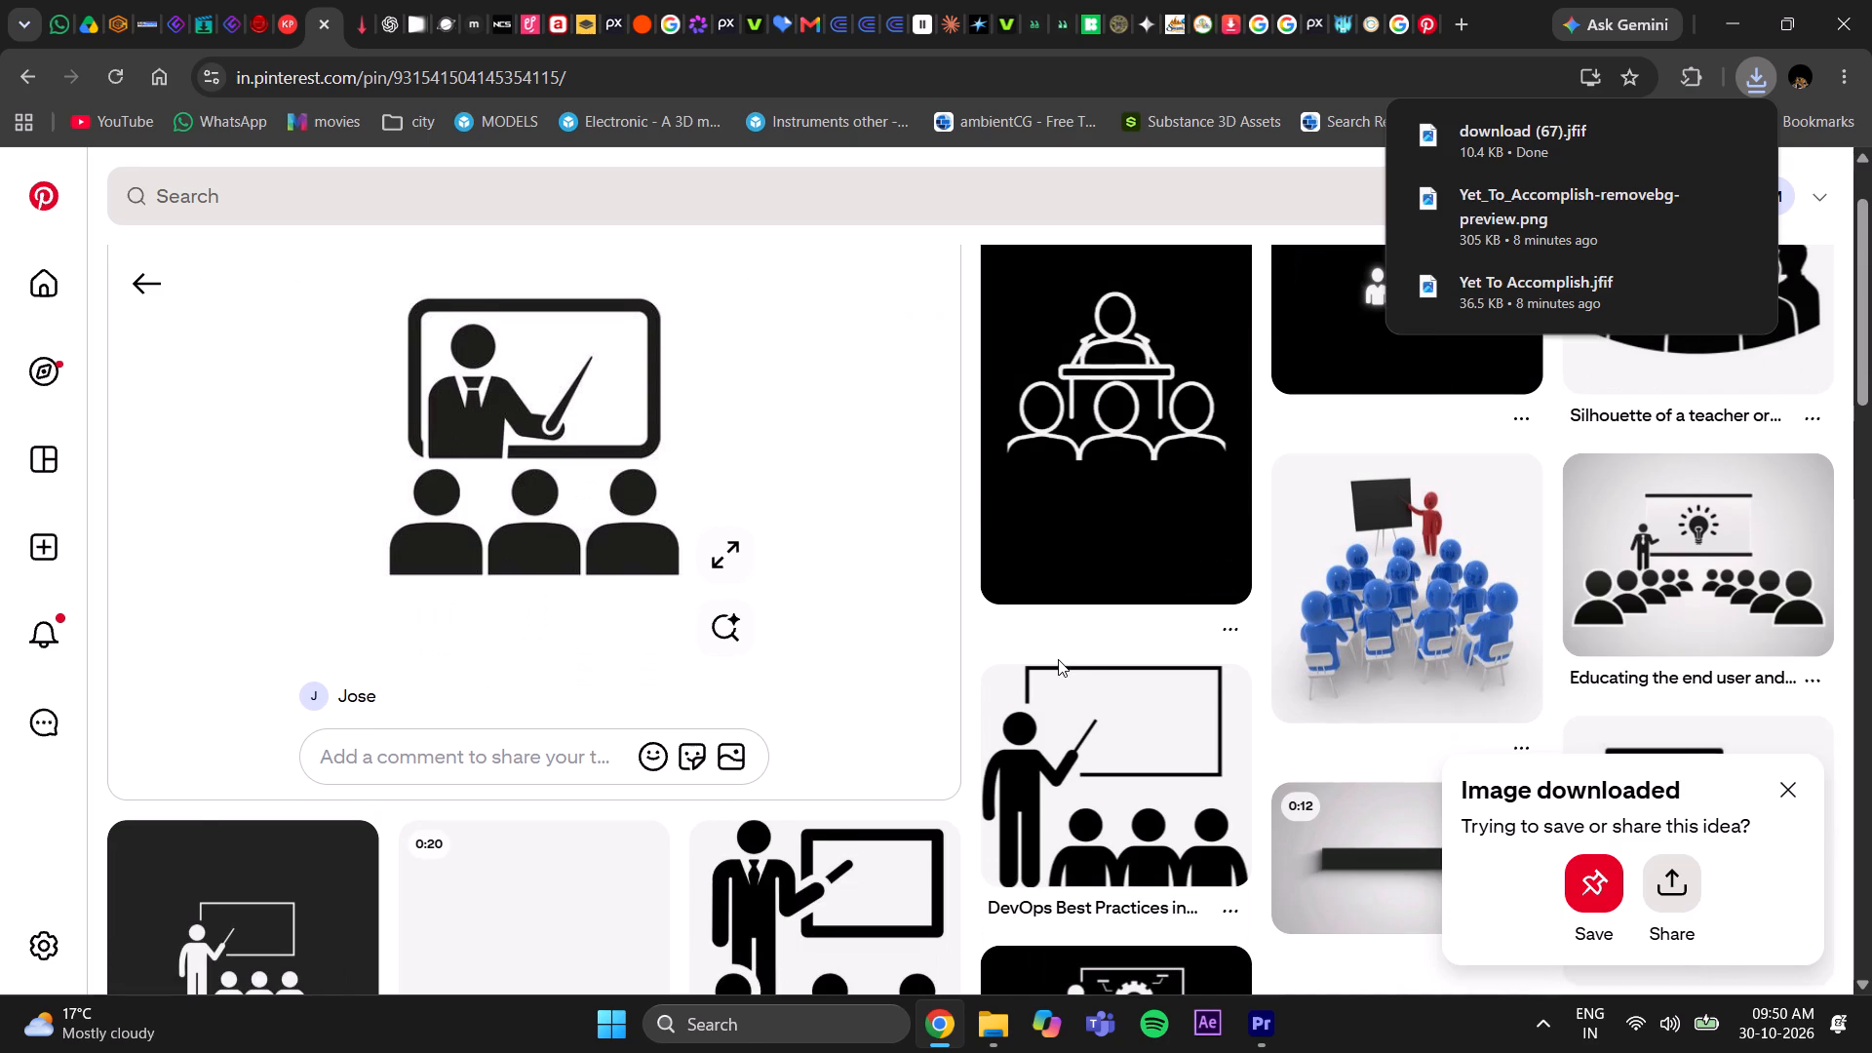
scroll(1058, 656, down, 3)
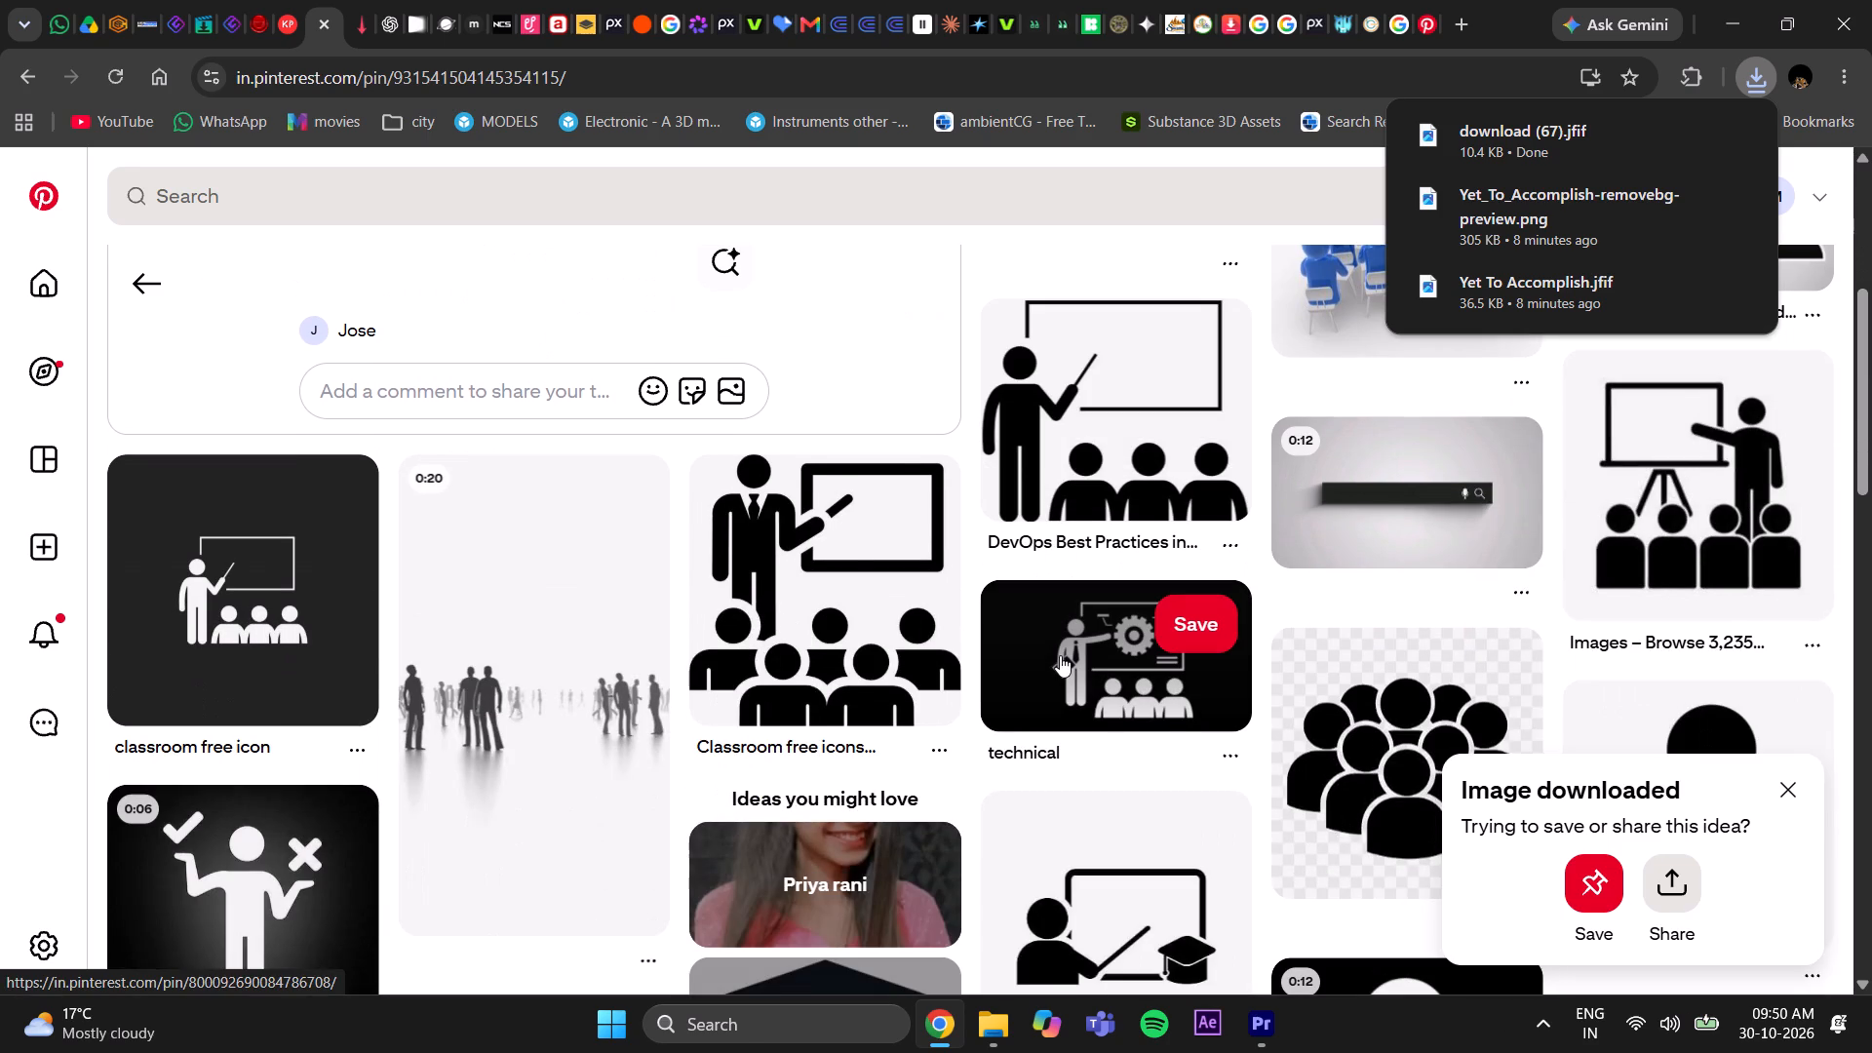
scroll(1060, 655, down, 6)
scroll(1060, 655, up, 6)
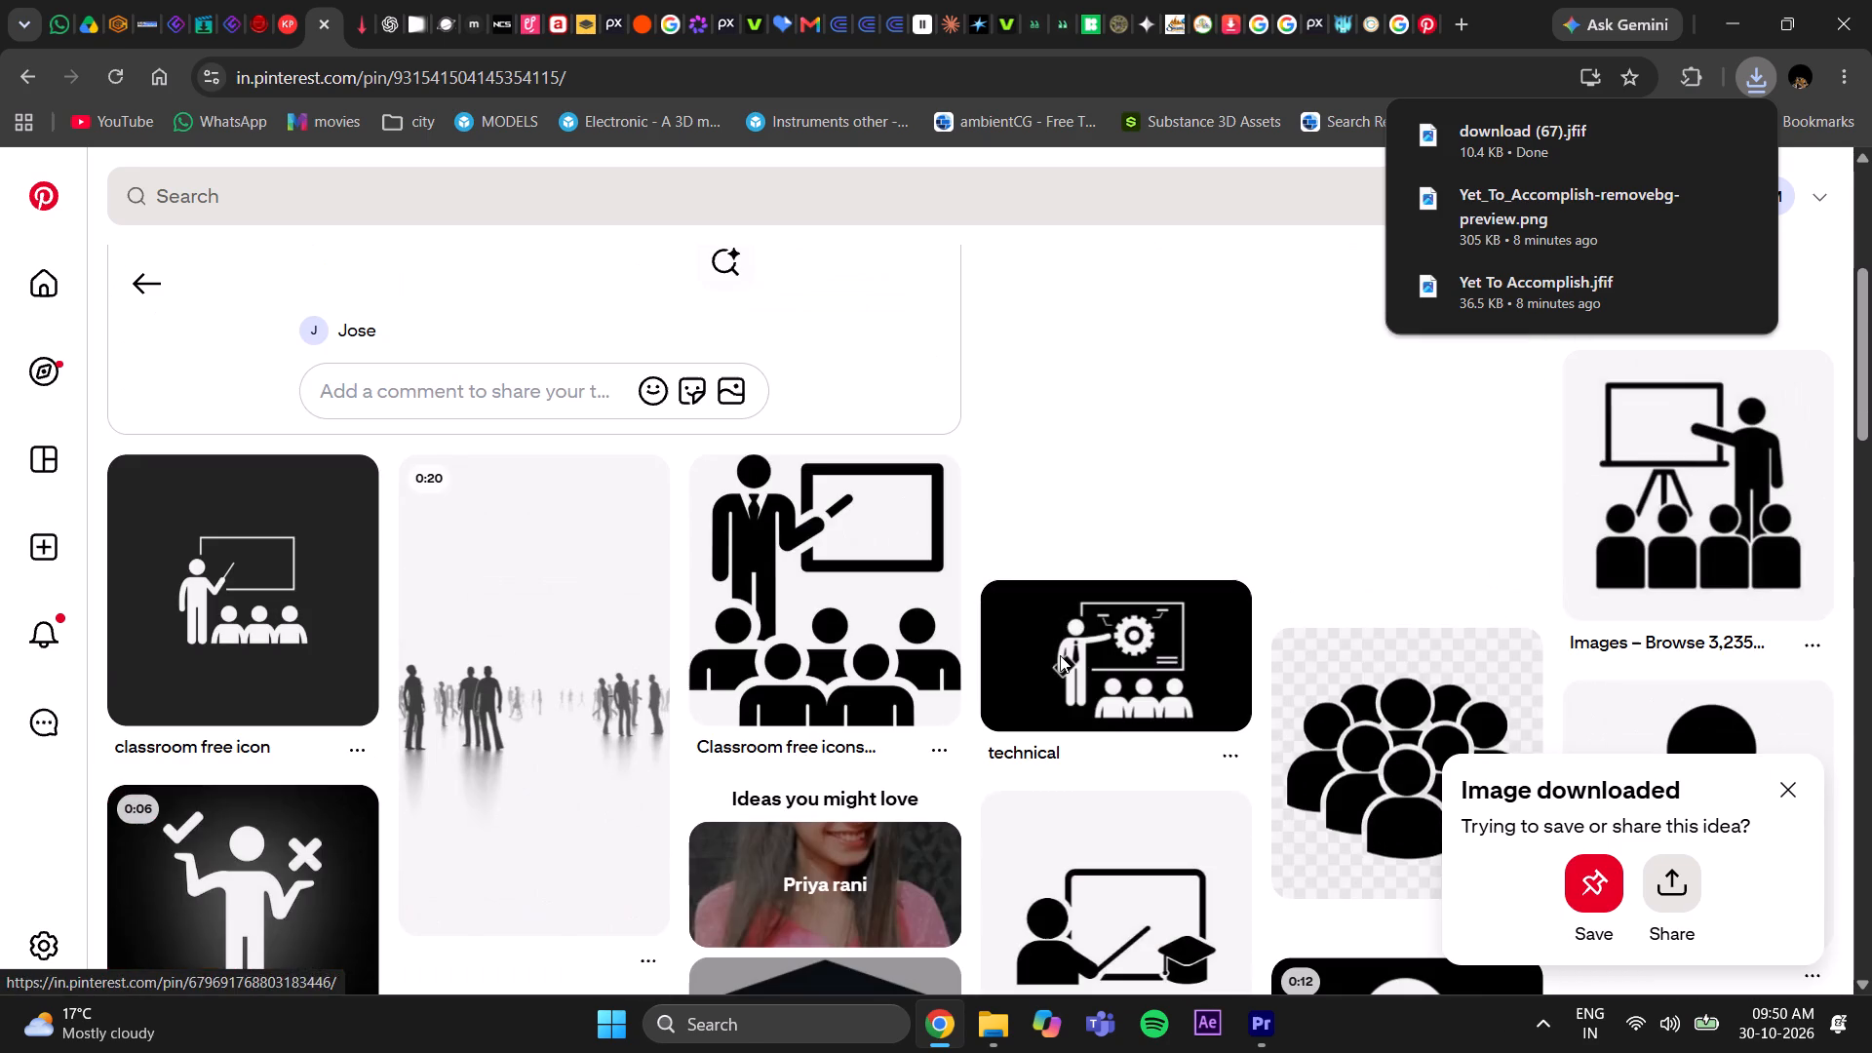
In remove.bg, replace the previous image with download (67).jfif, remove its background, and download the free 450 x 450 preview.
click(593, 29)
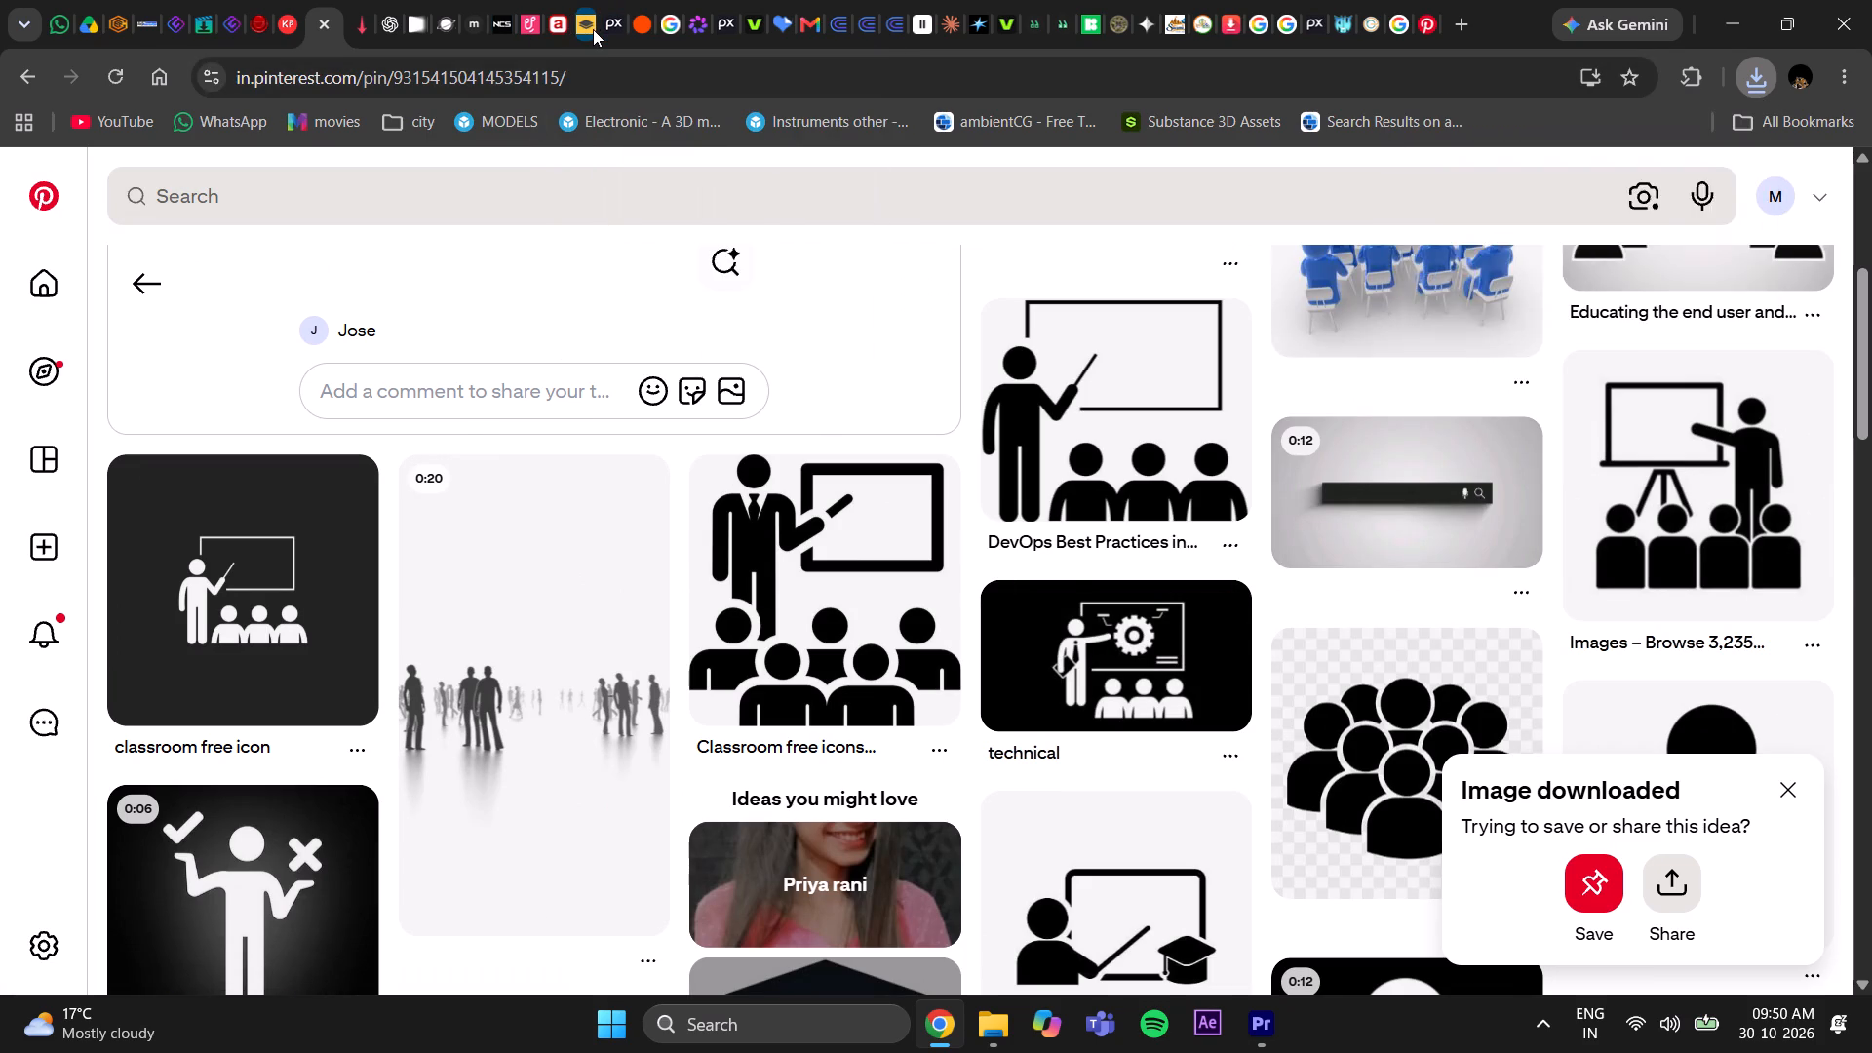
click(981, 918)
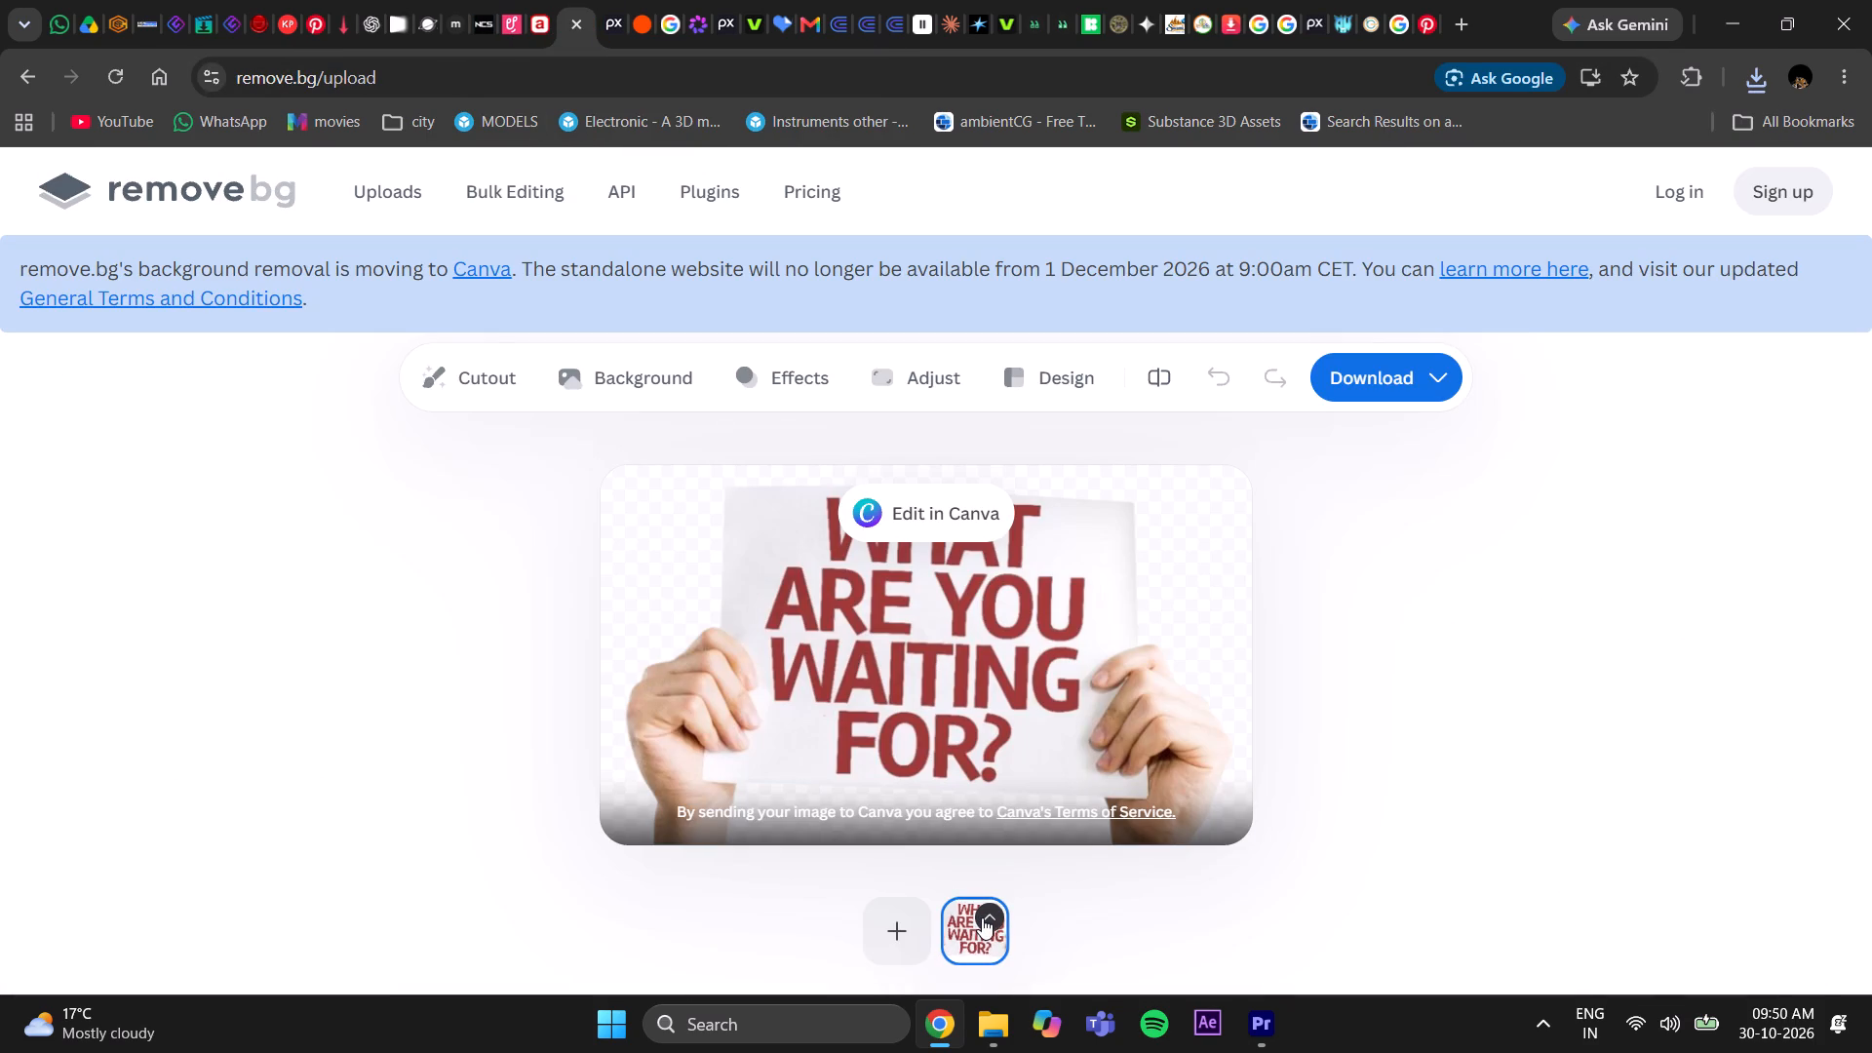
click(982, 865)
click(931, 624)
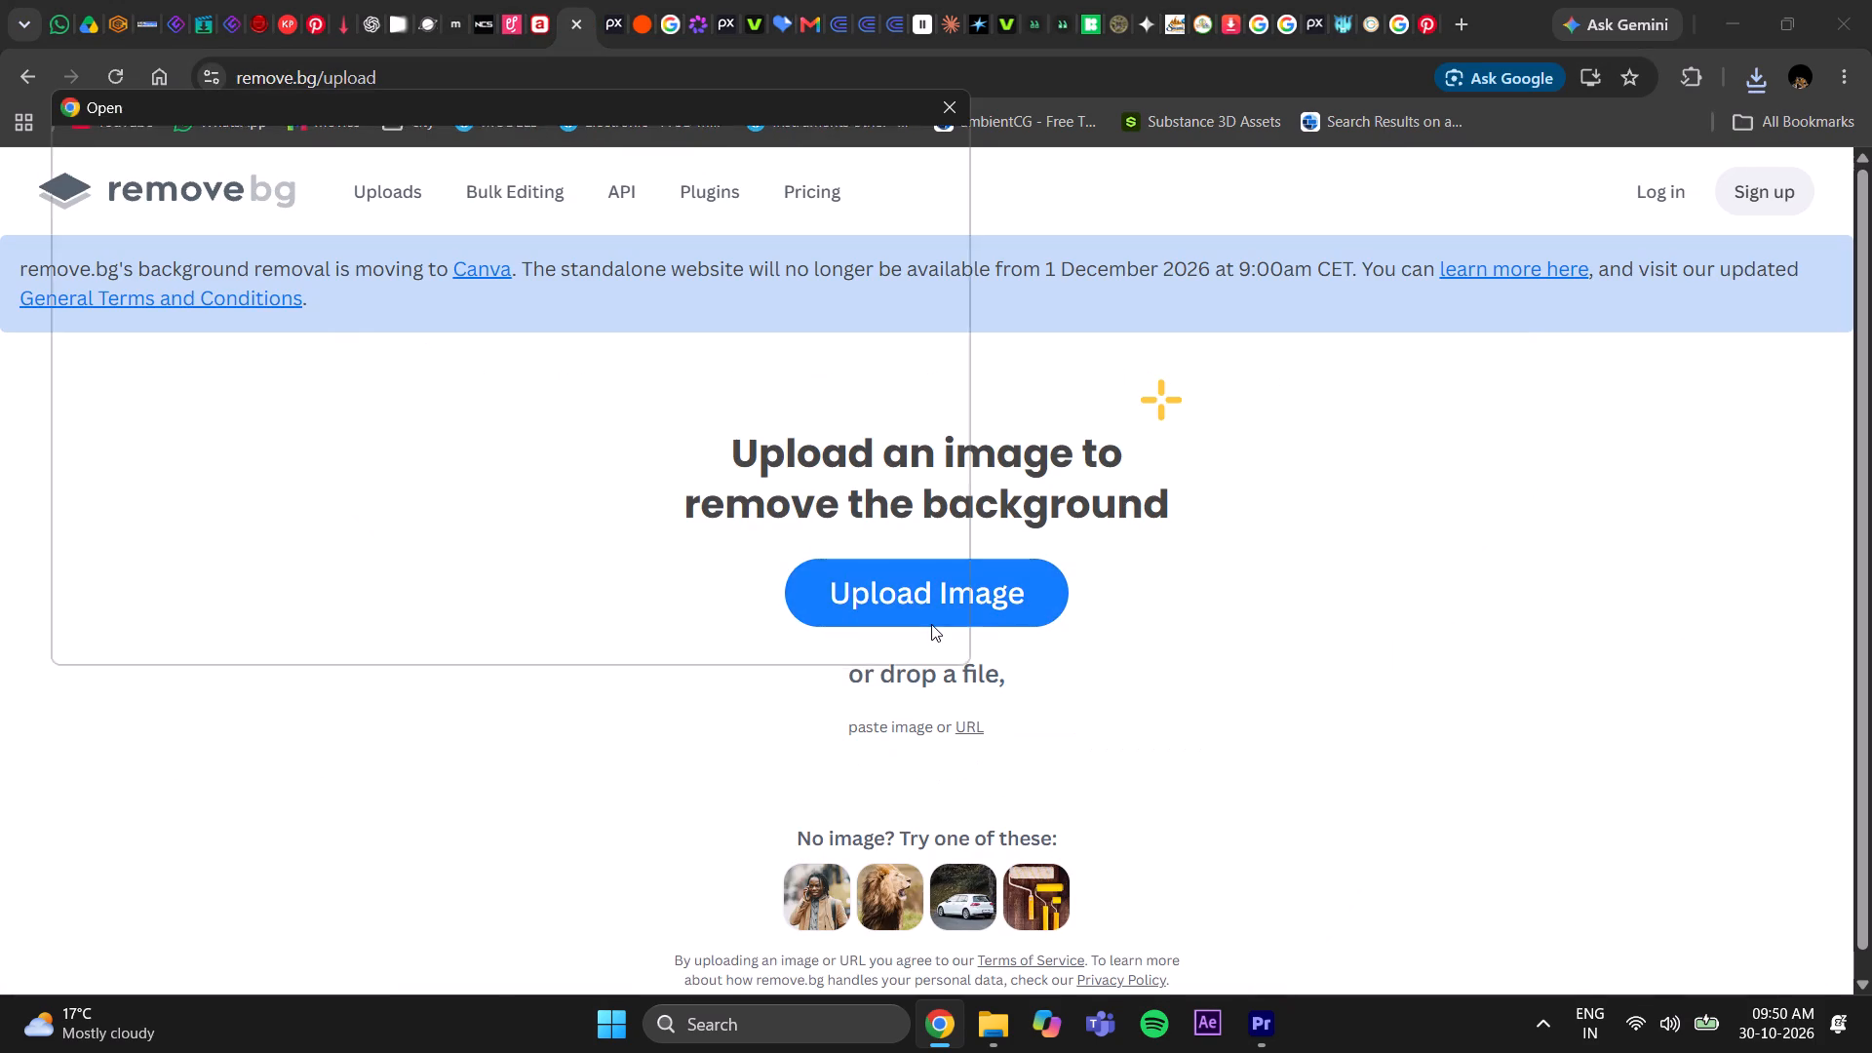
click(369, 329)
click(771, 637)
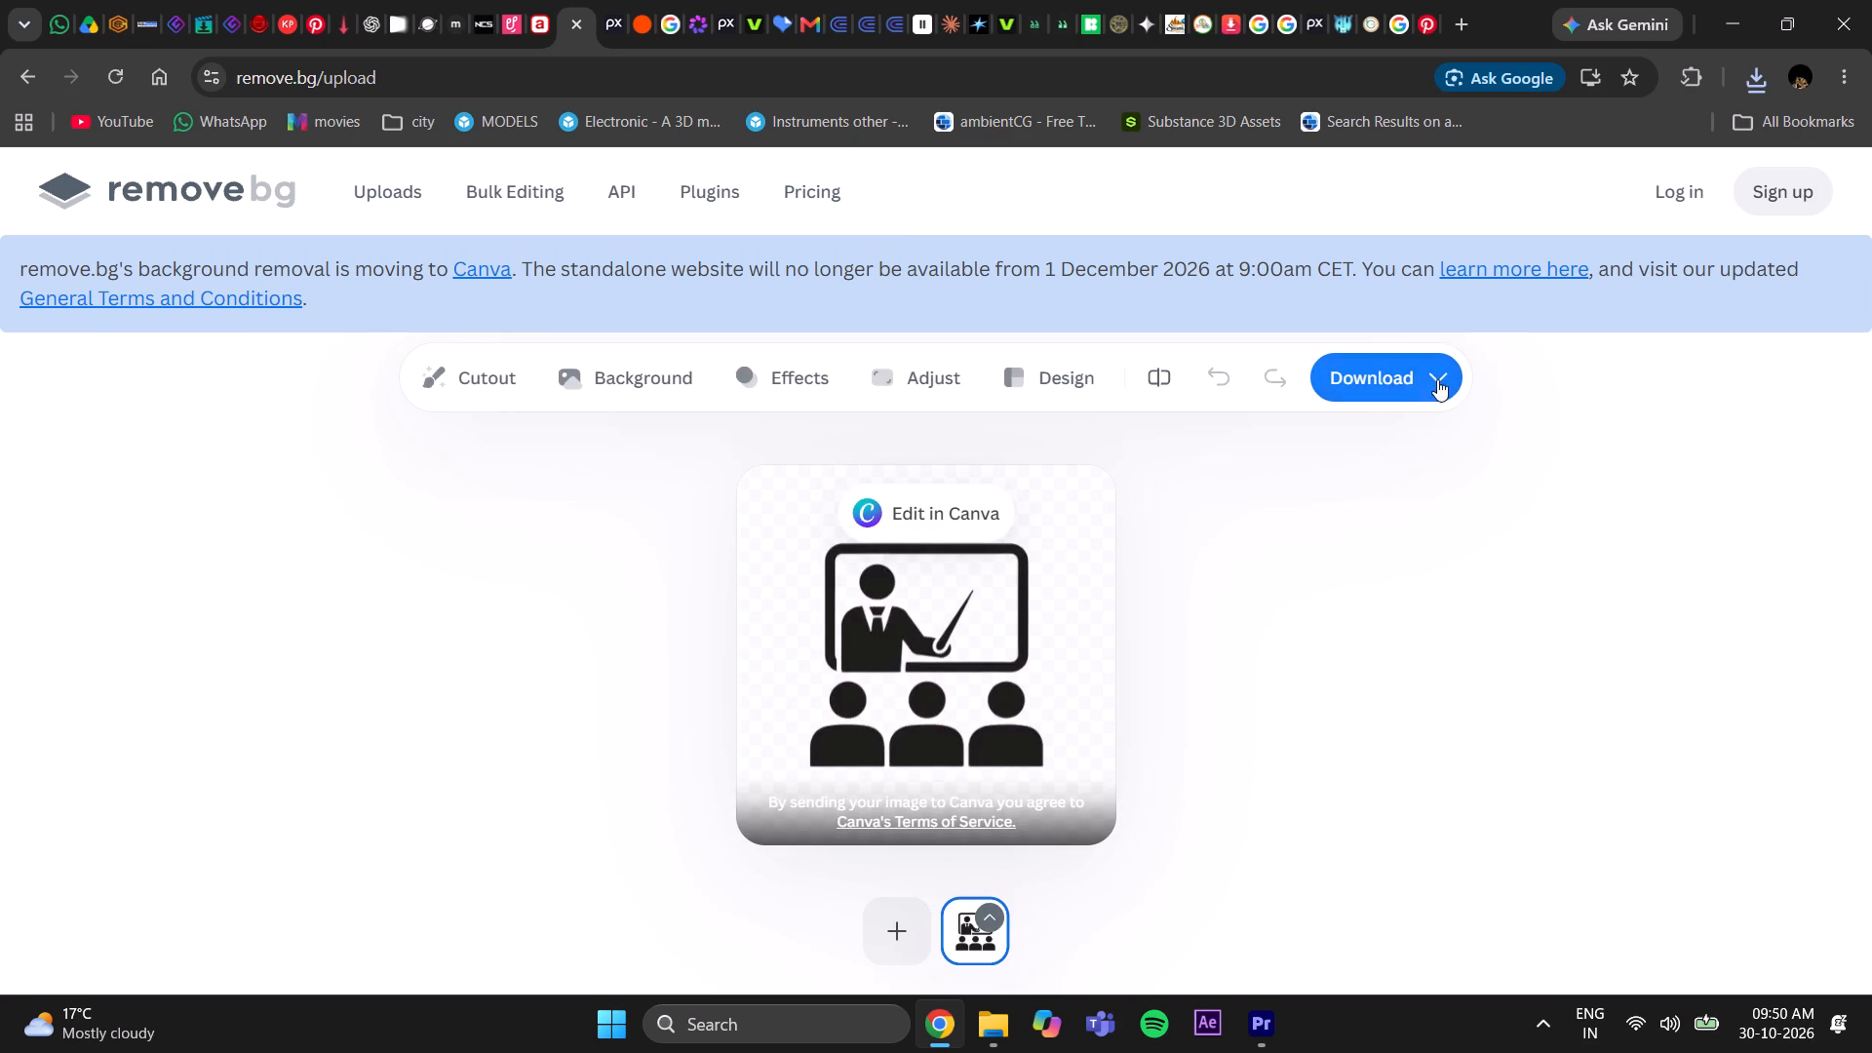
click(1382, 362)
click(1372, 433)
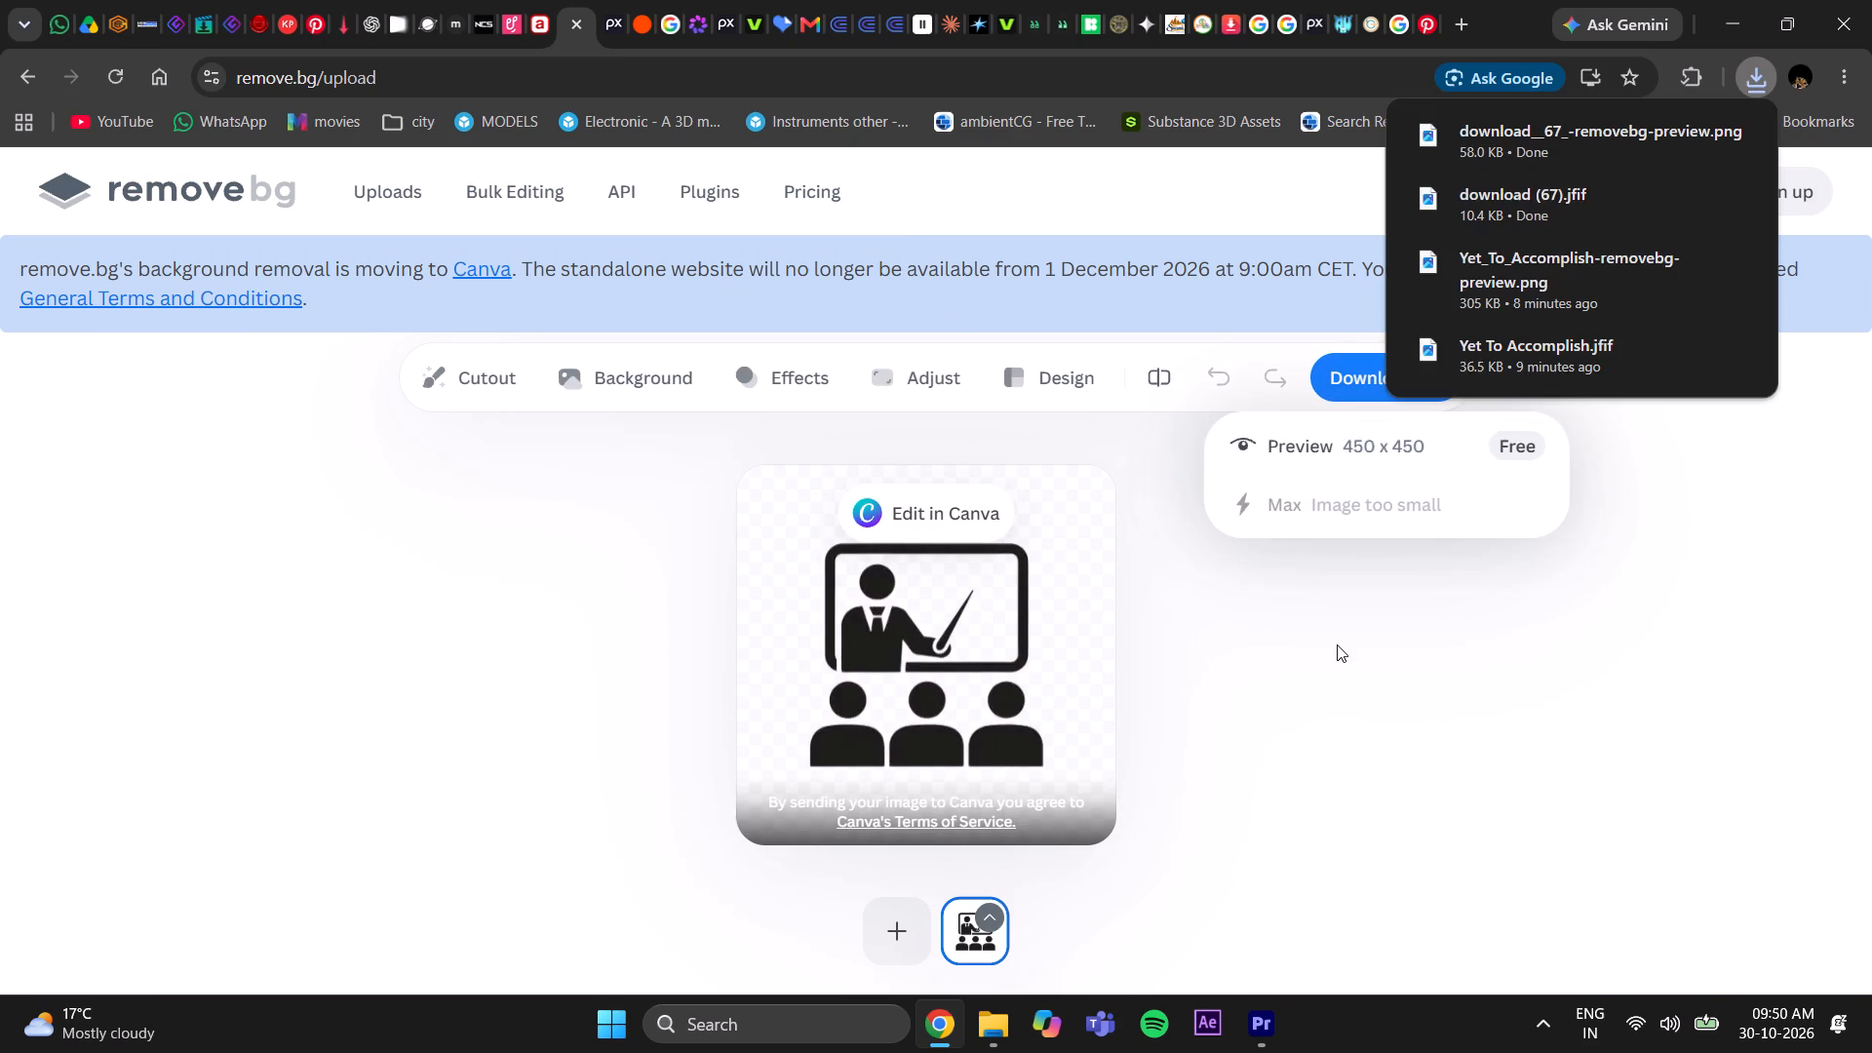
click(1337, 644)
Bring download__67_-removebg-preview.png from Downloads into Premiere Pro and place it on V5 at about 00;01;02;12.
click(1256, 1023)
click(1005, 1020)
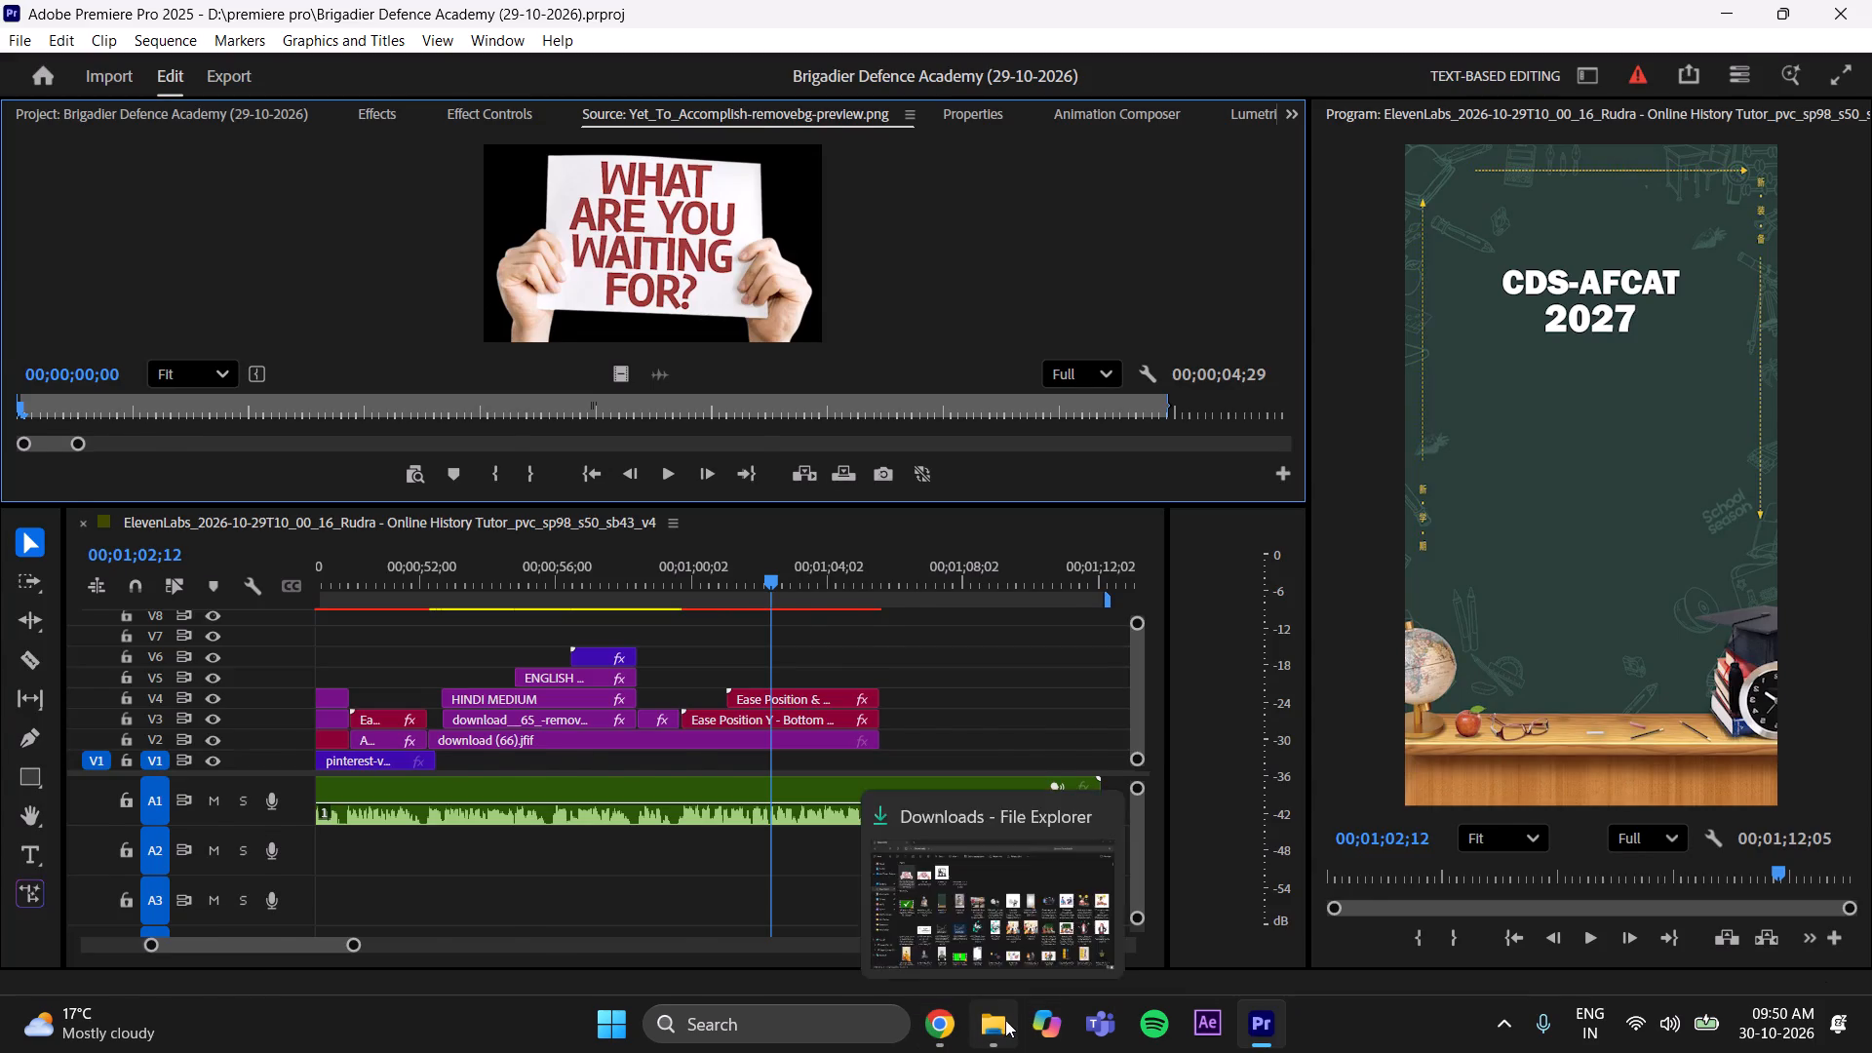
click(198, 48)
click(203, 67)
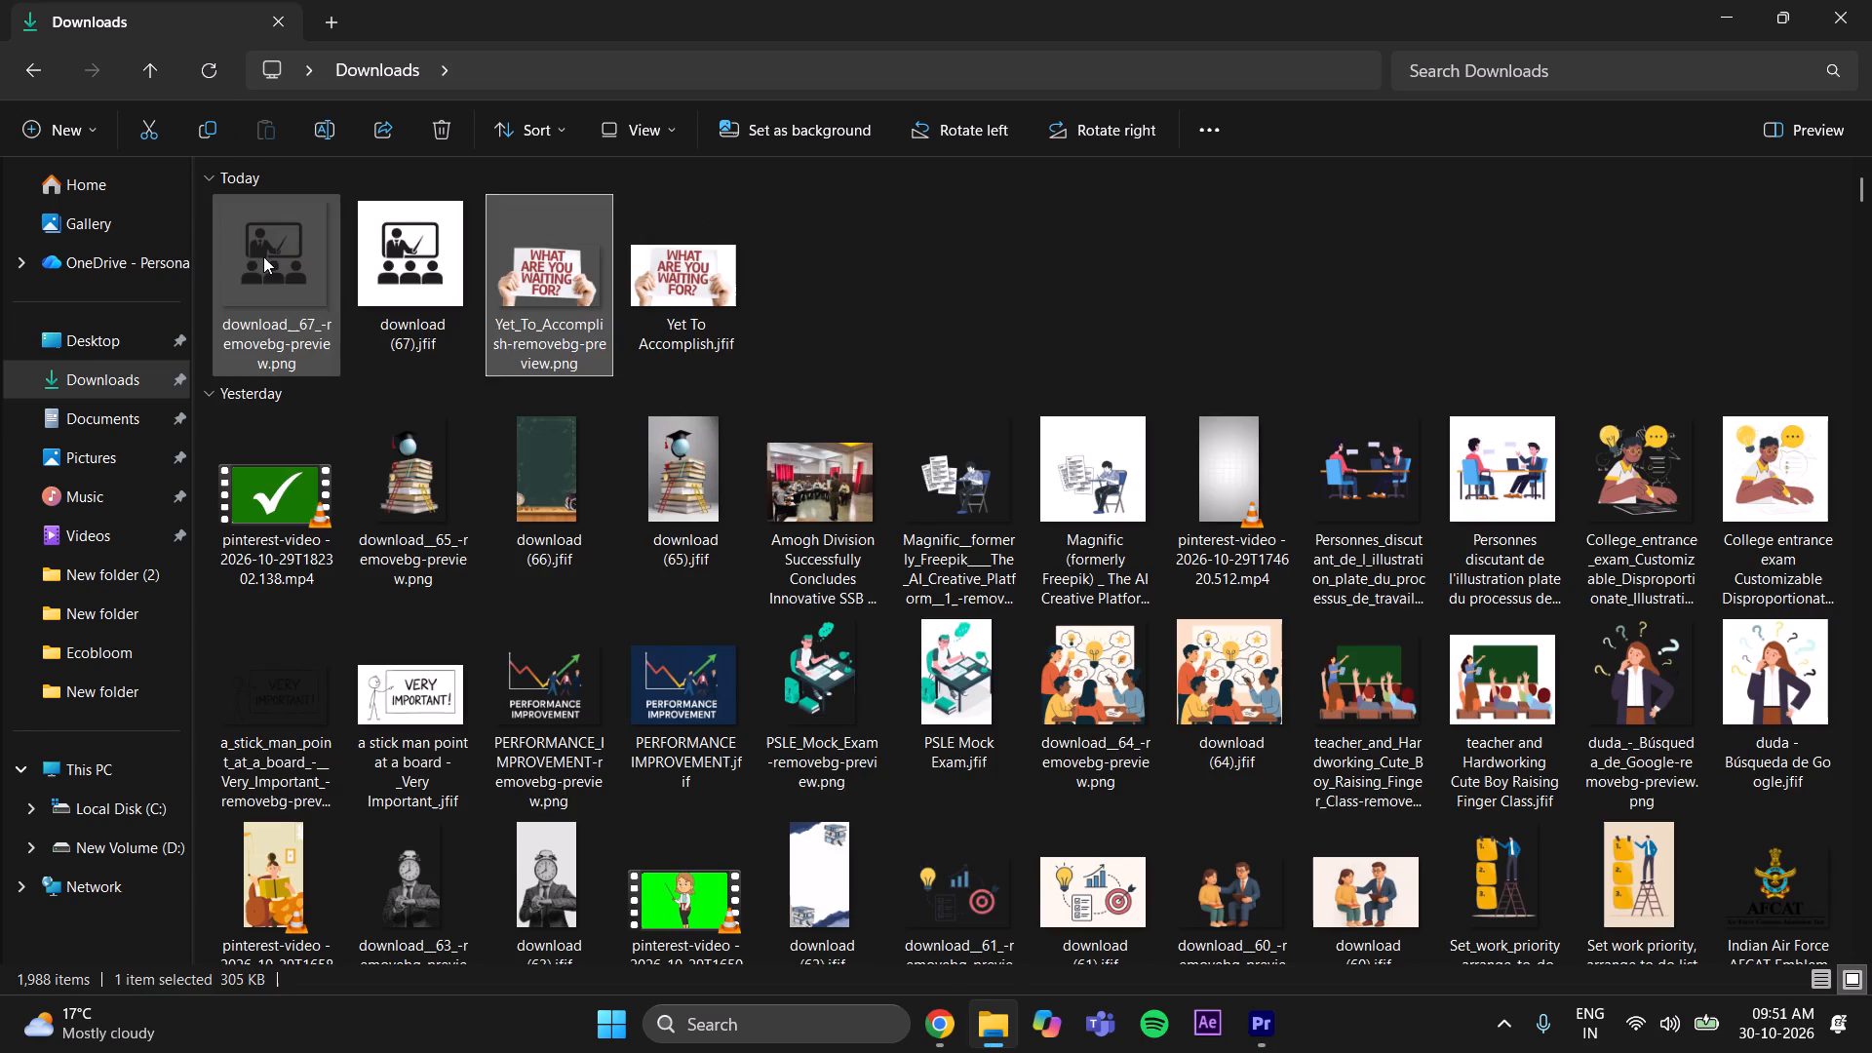
click(263, 256)
drag(282, 301, 1022, 789)
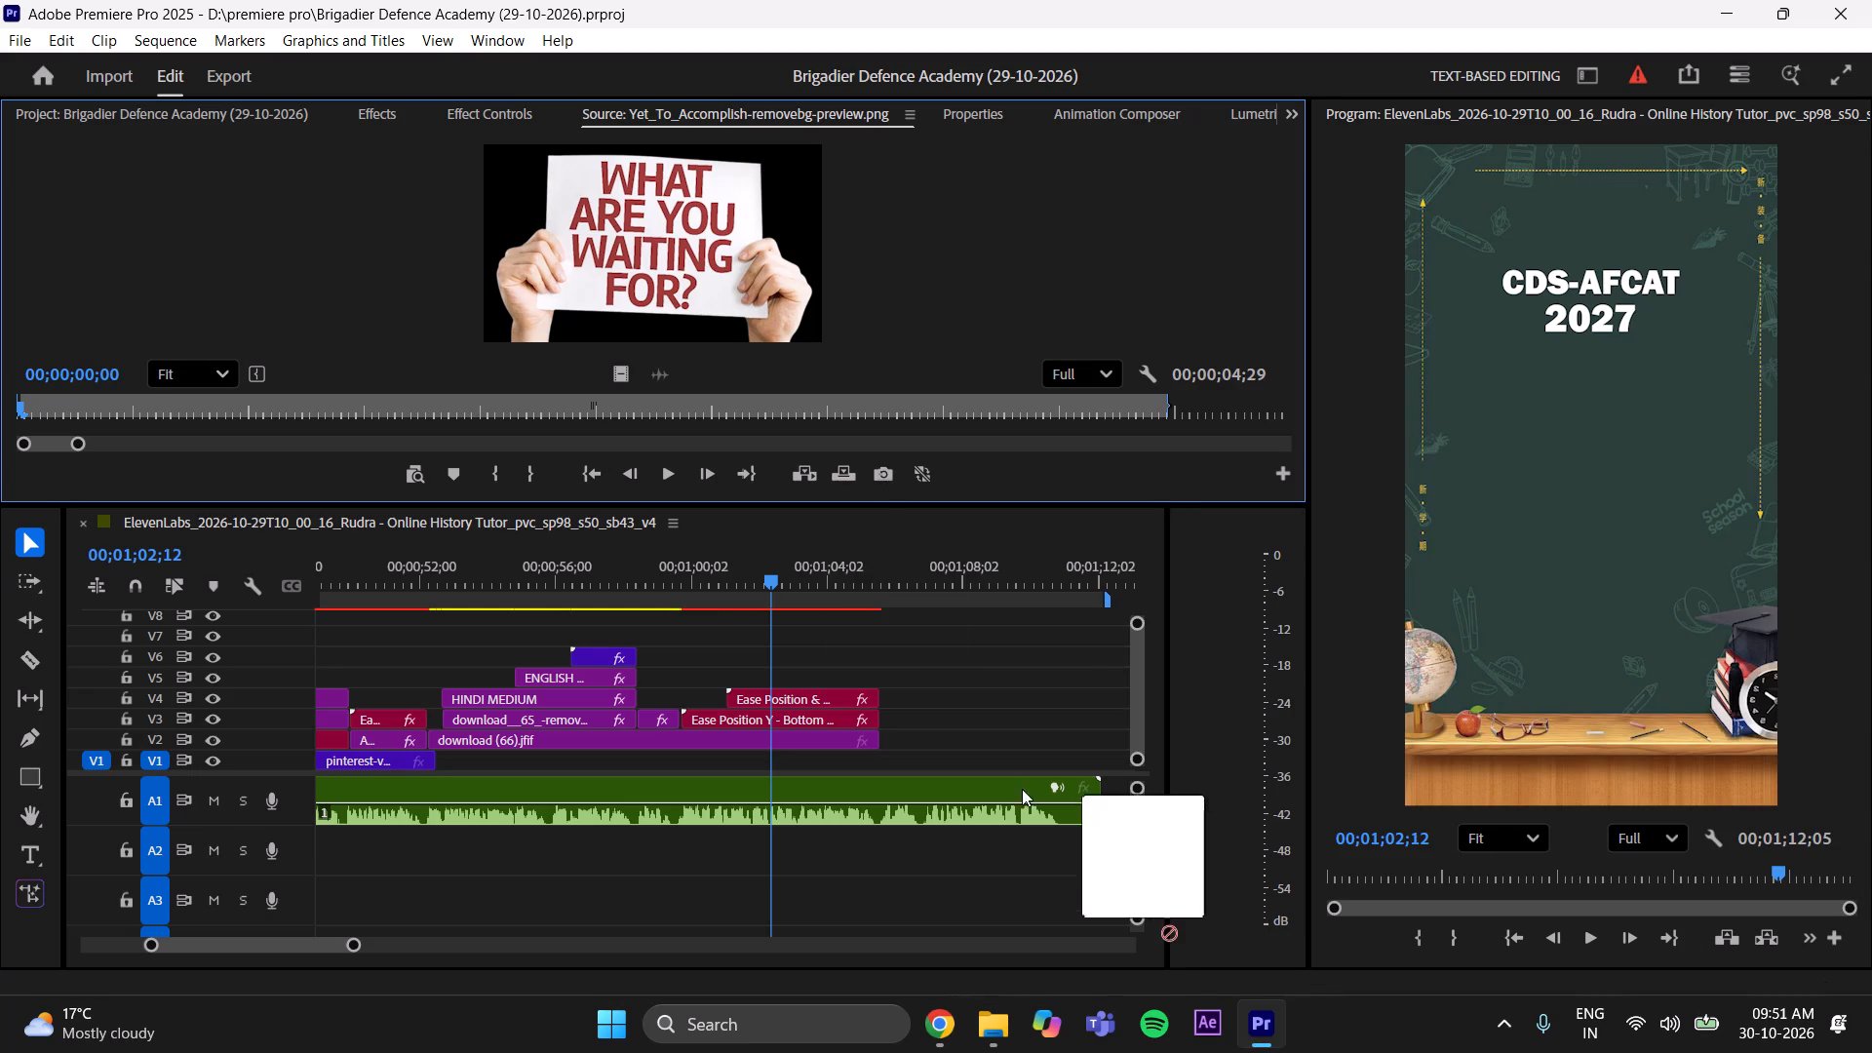
drag(1022, 789, 607, 257)
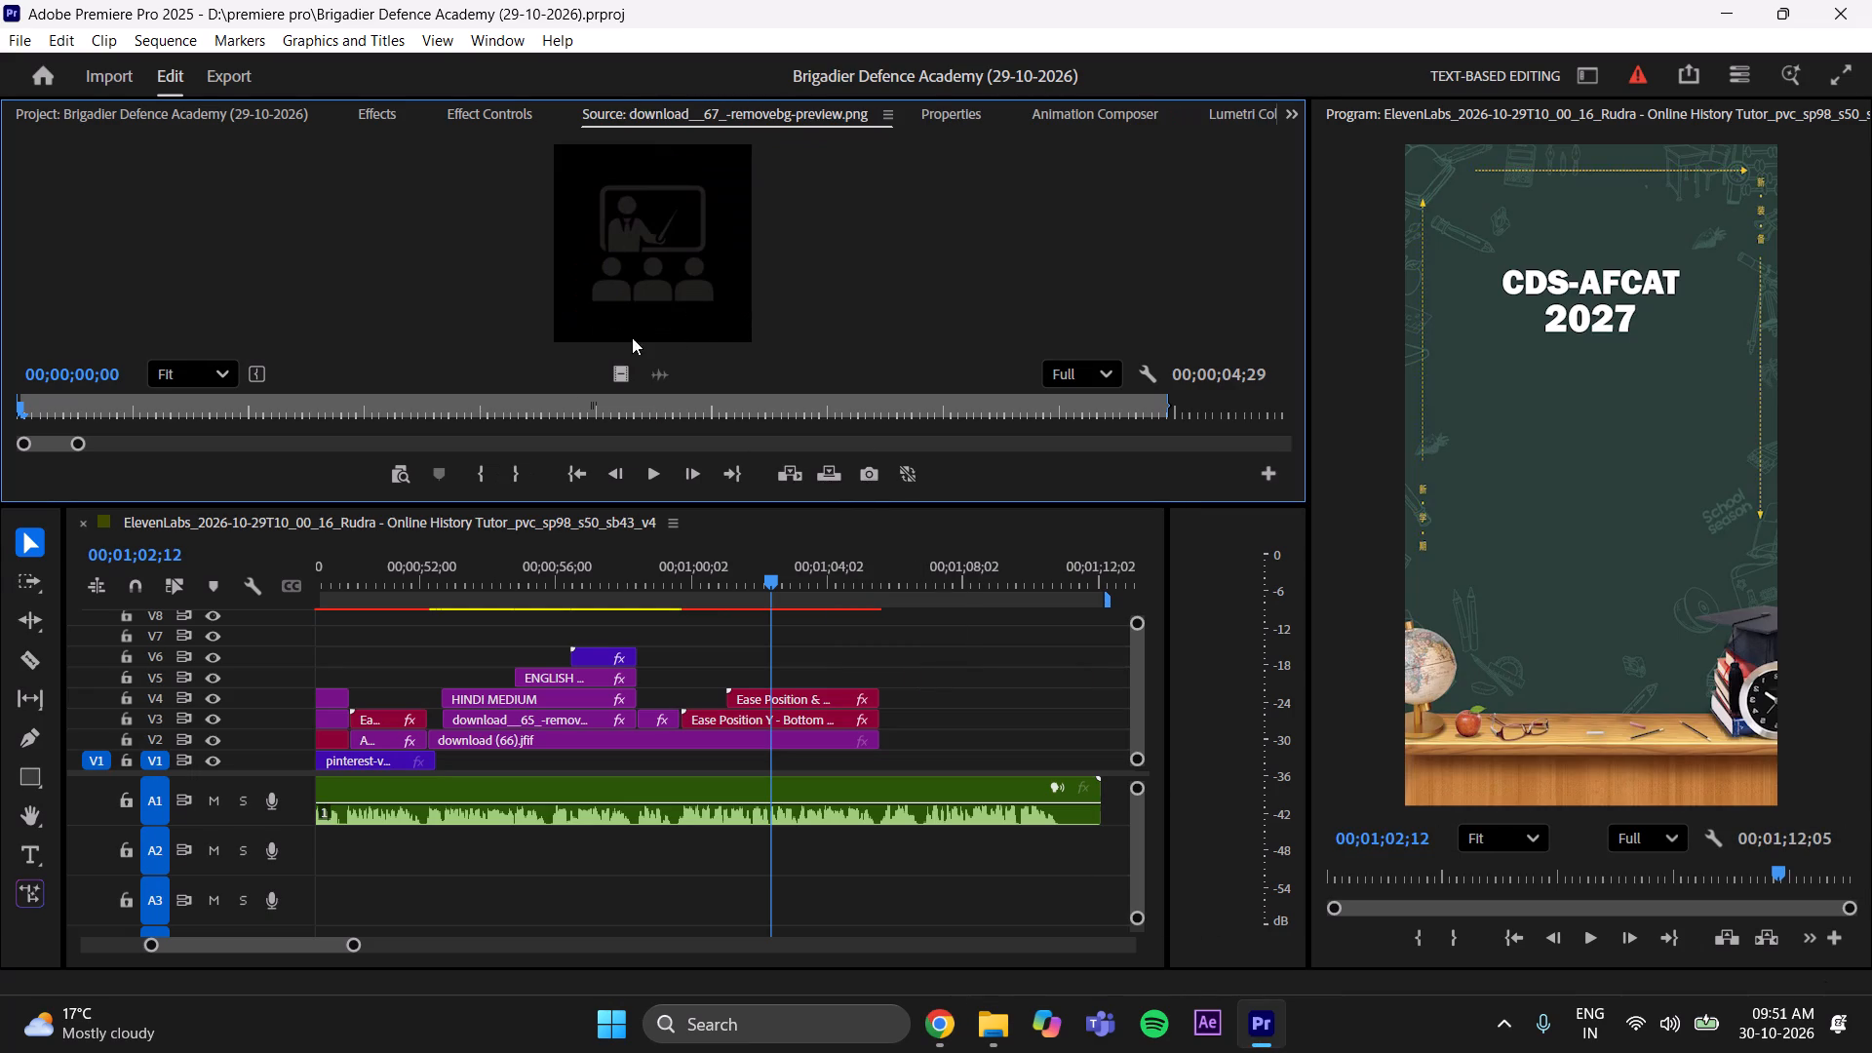
drag(618, 373, 768, 681)
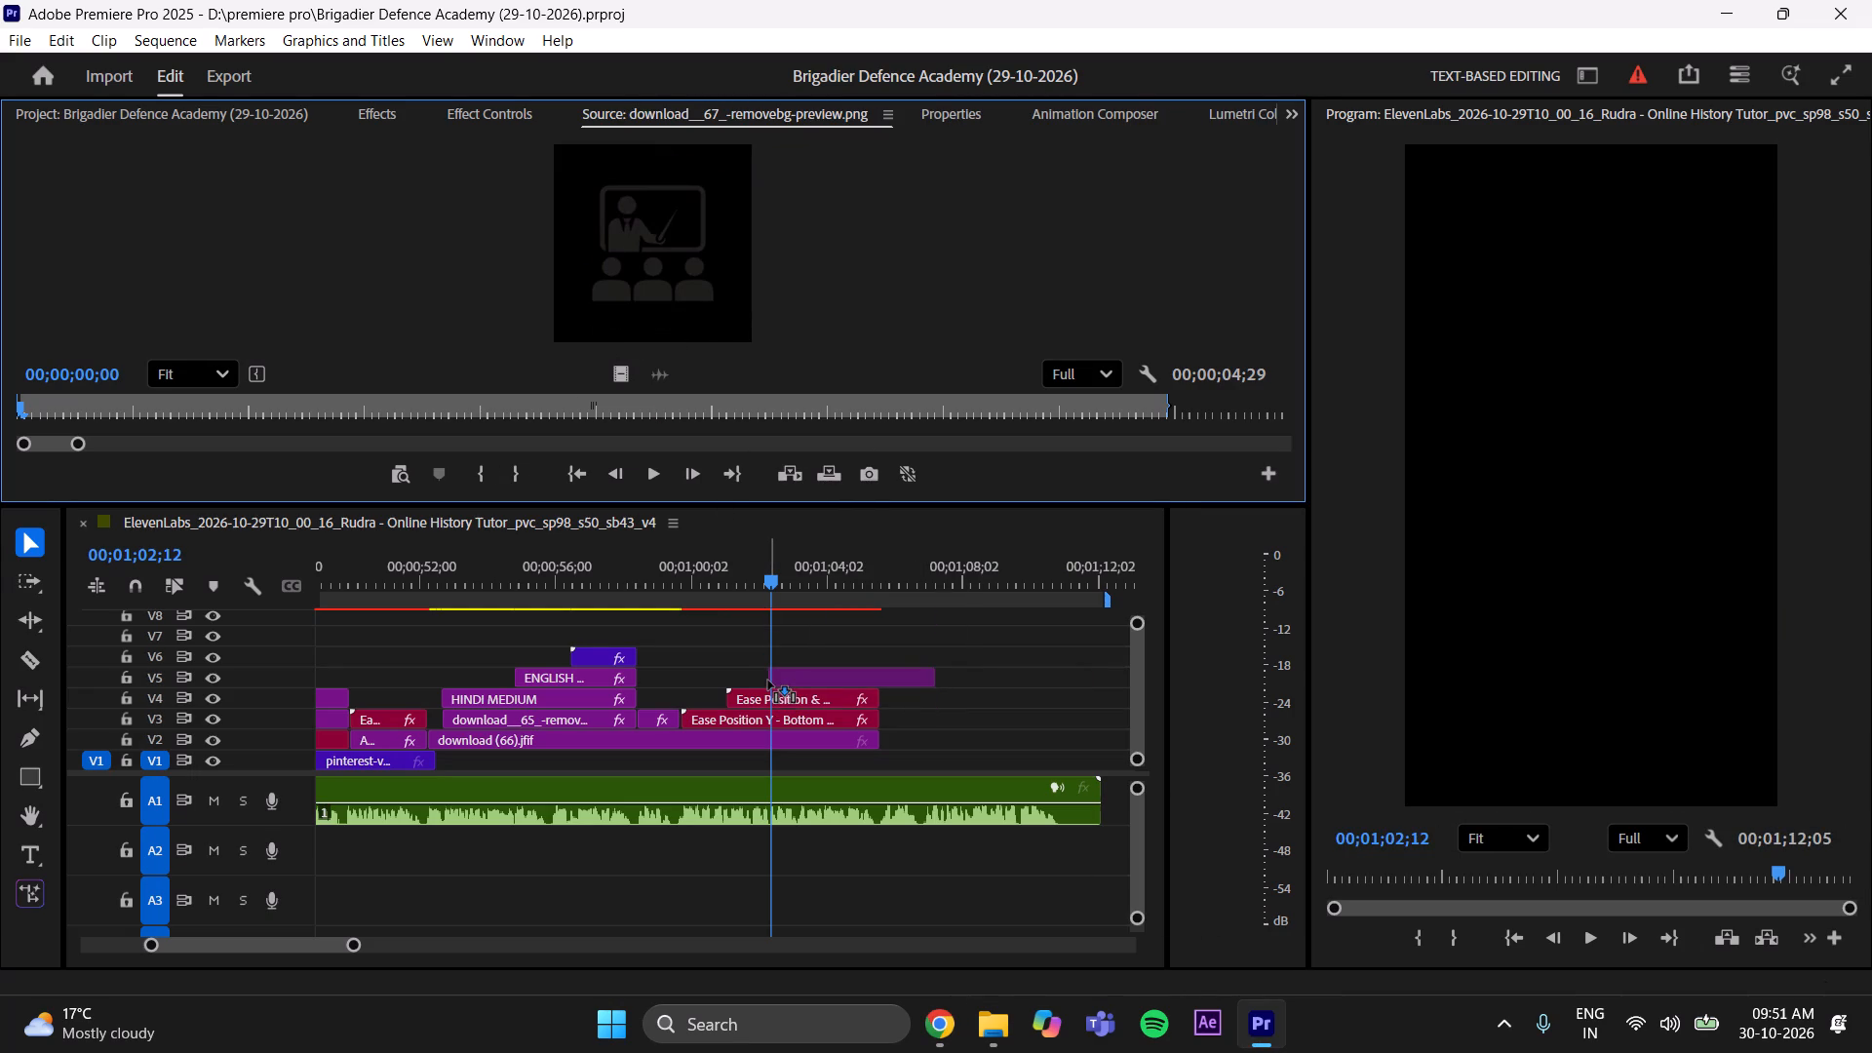
drag(768, 681, 767, 681)
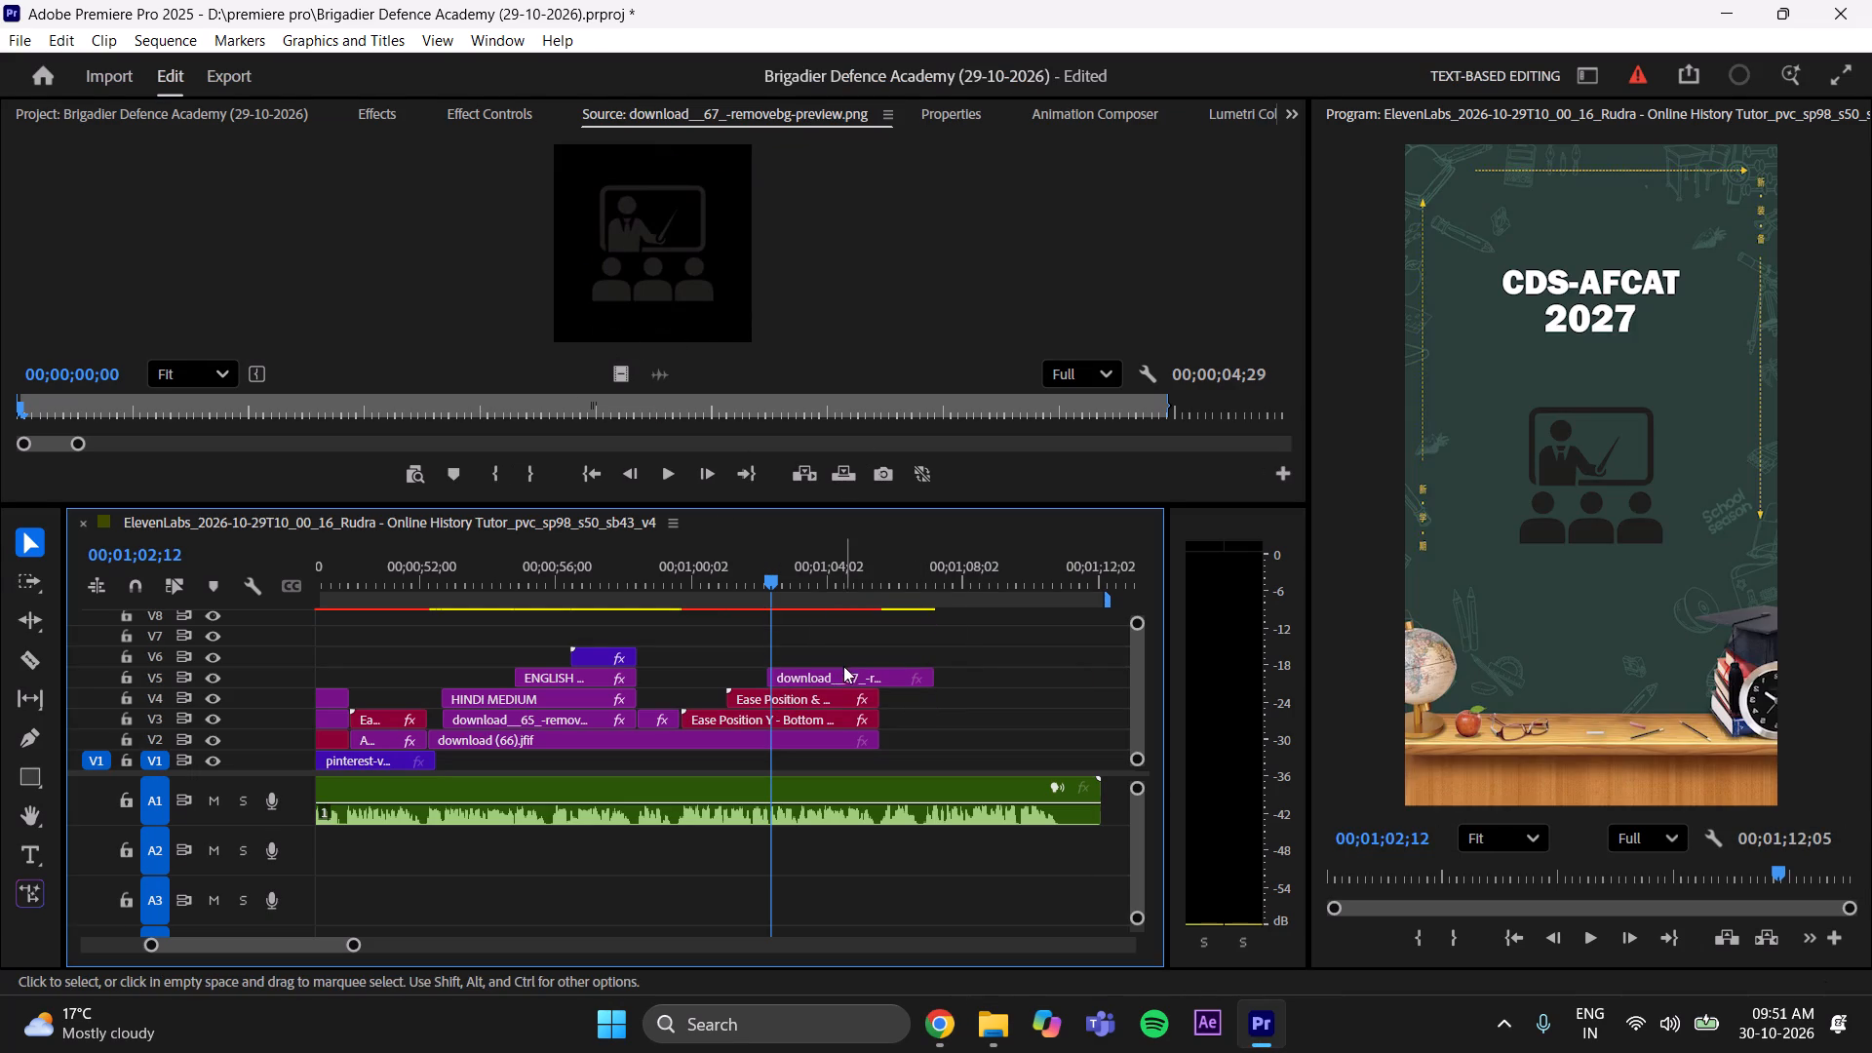
Check the classroom icon's entry against the narration, trim its start to 00;01;02;11 on V5, and save the project.
drag(768, 572, 721, 622)
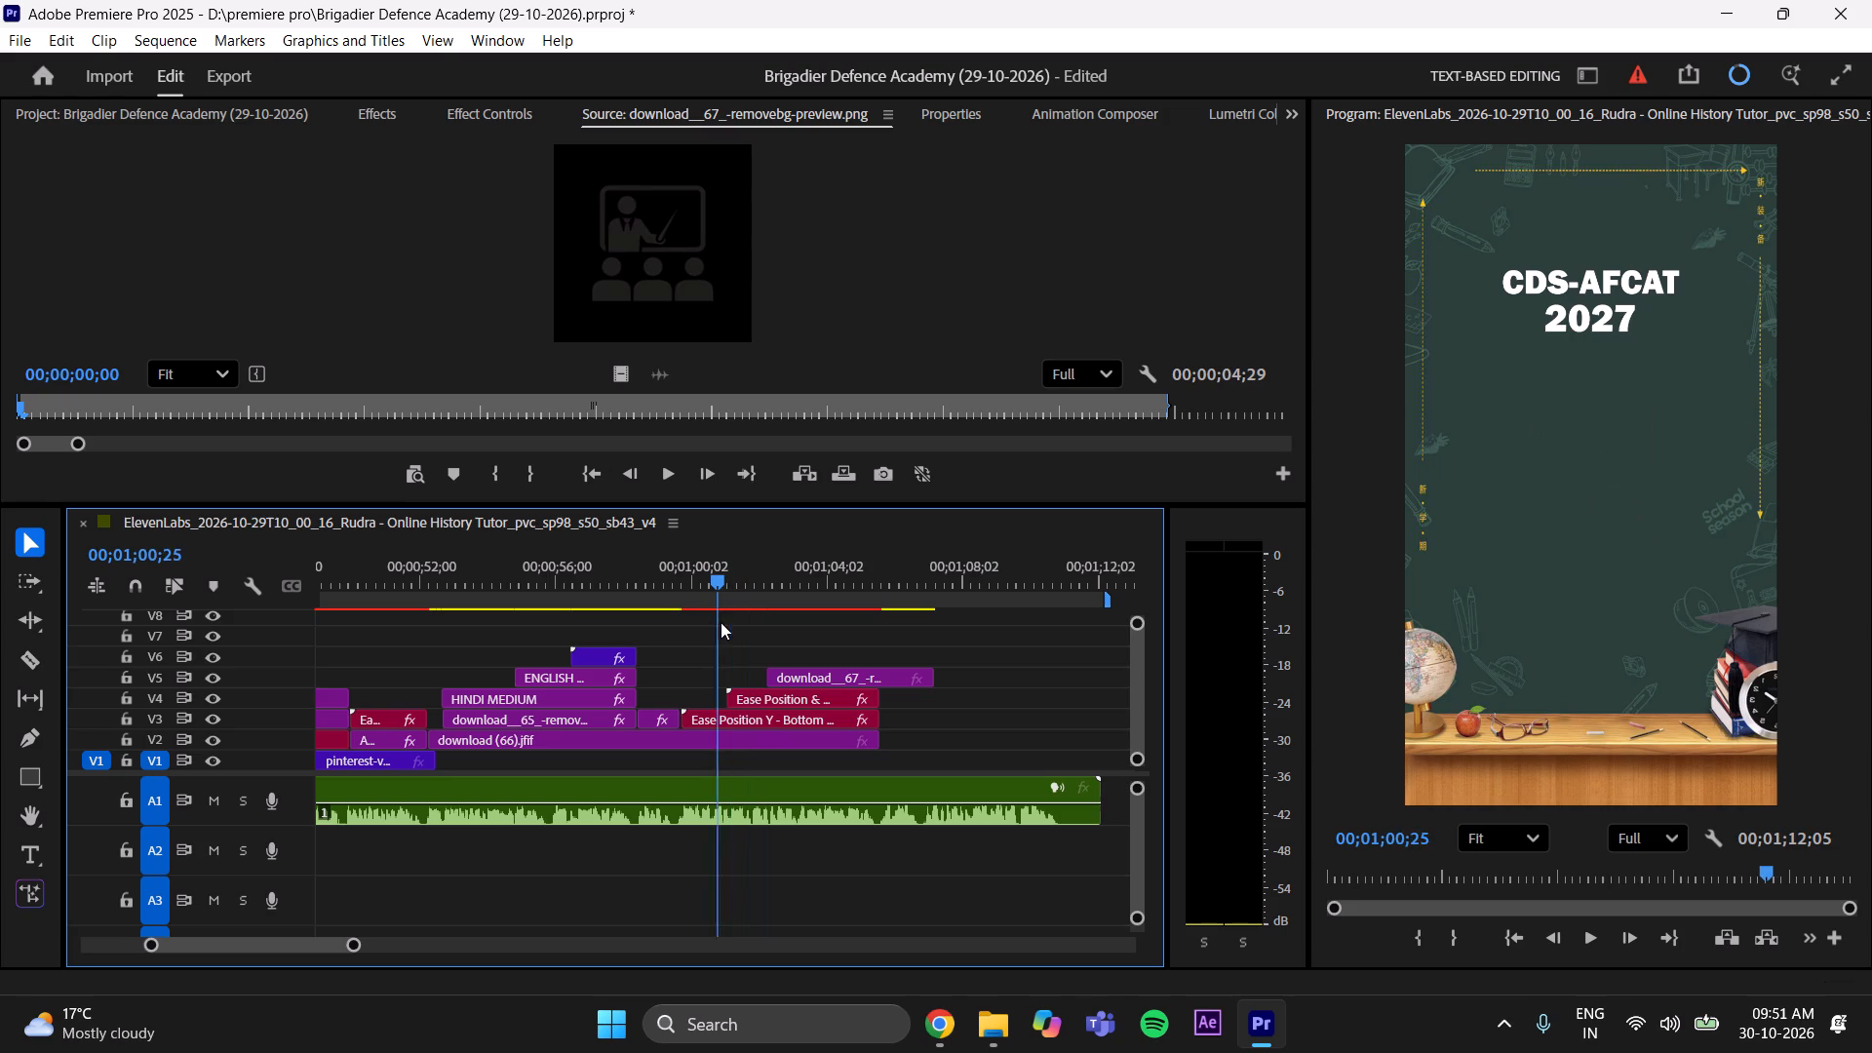
drag(721, 622, 710, 627)
key(space)
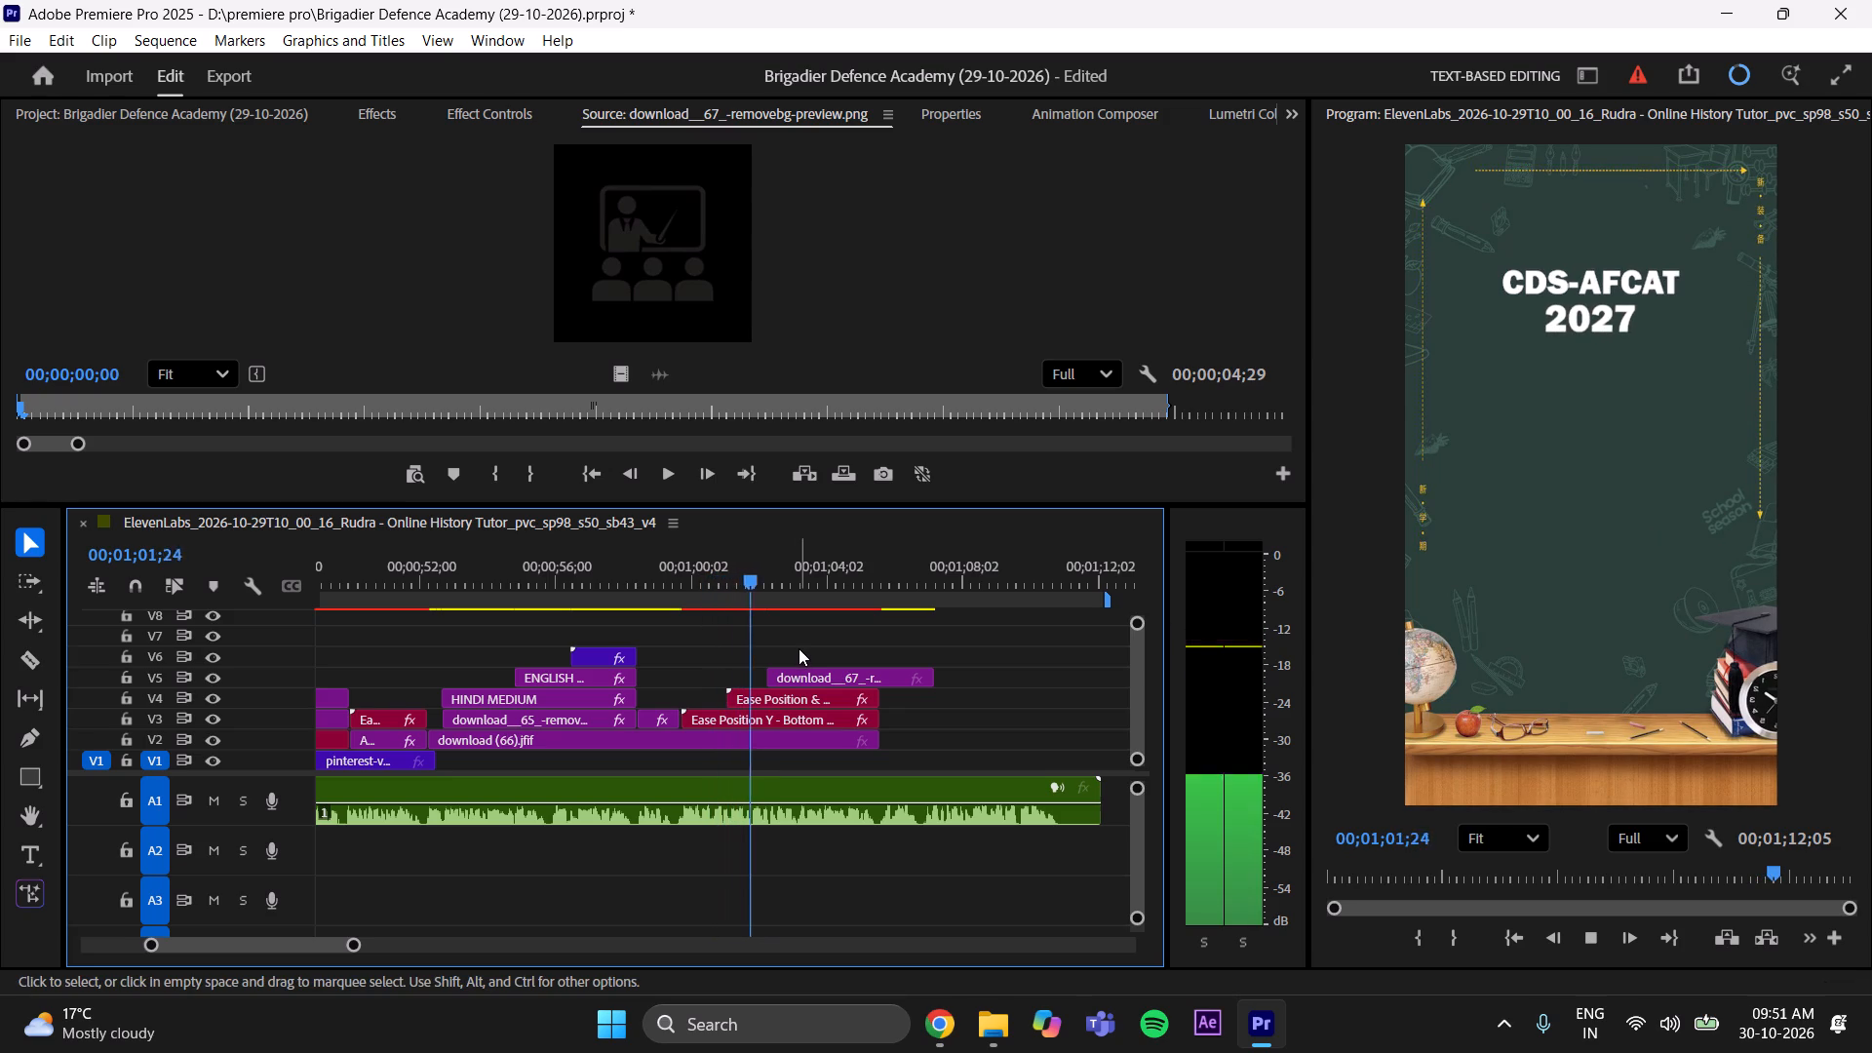
key(space)
key(ctrl+s)
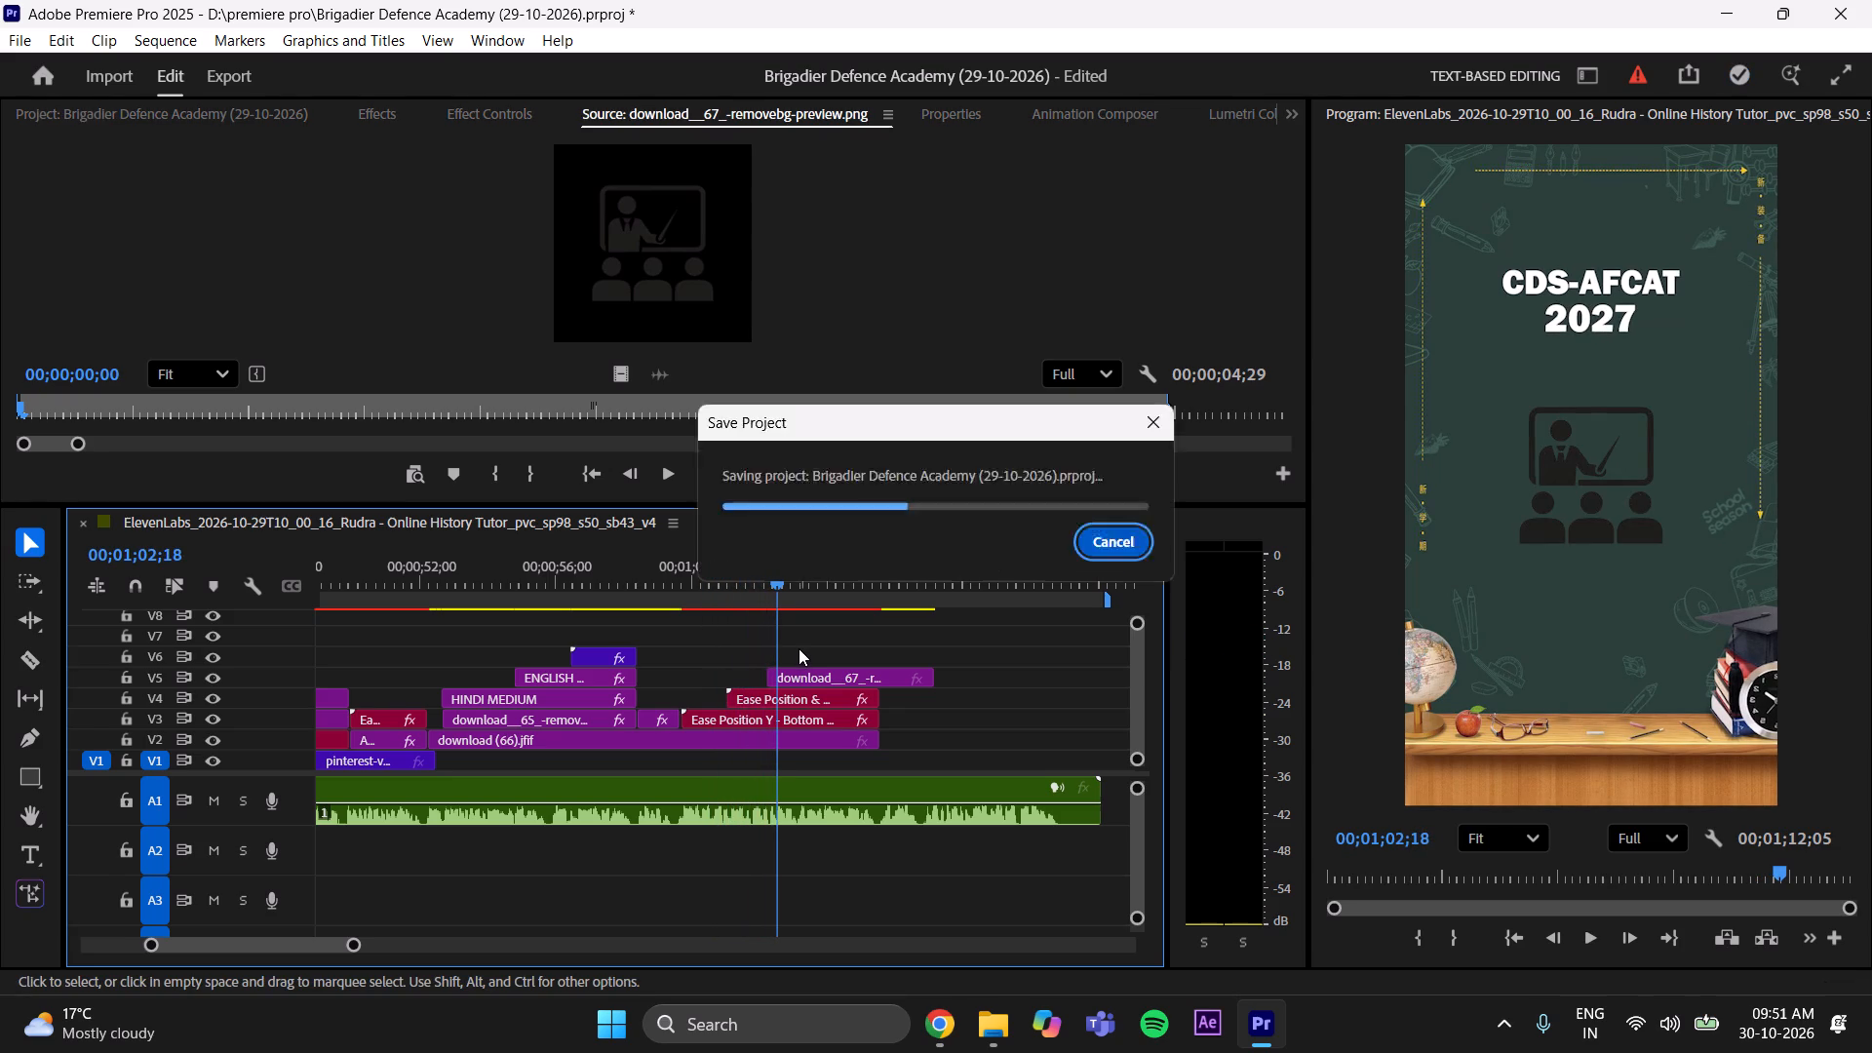
drag(785, 575, 757, 617)
key(space)
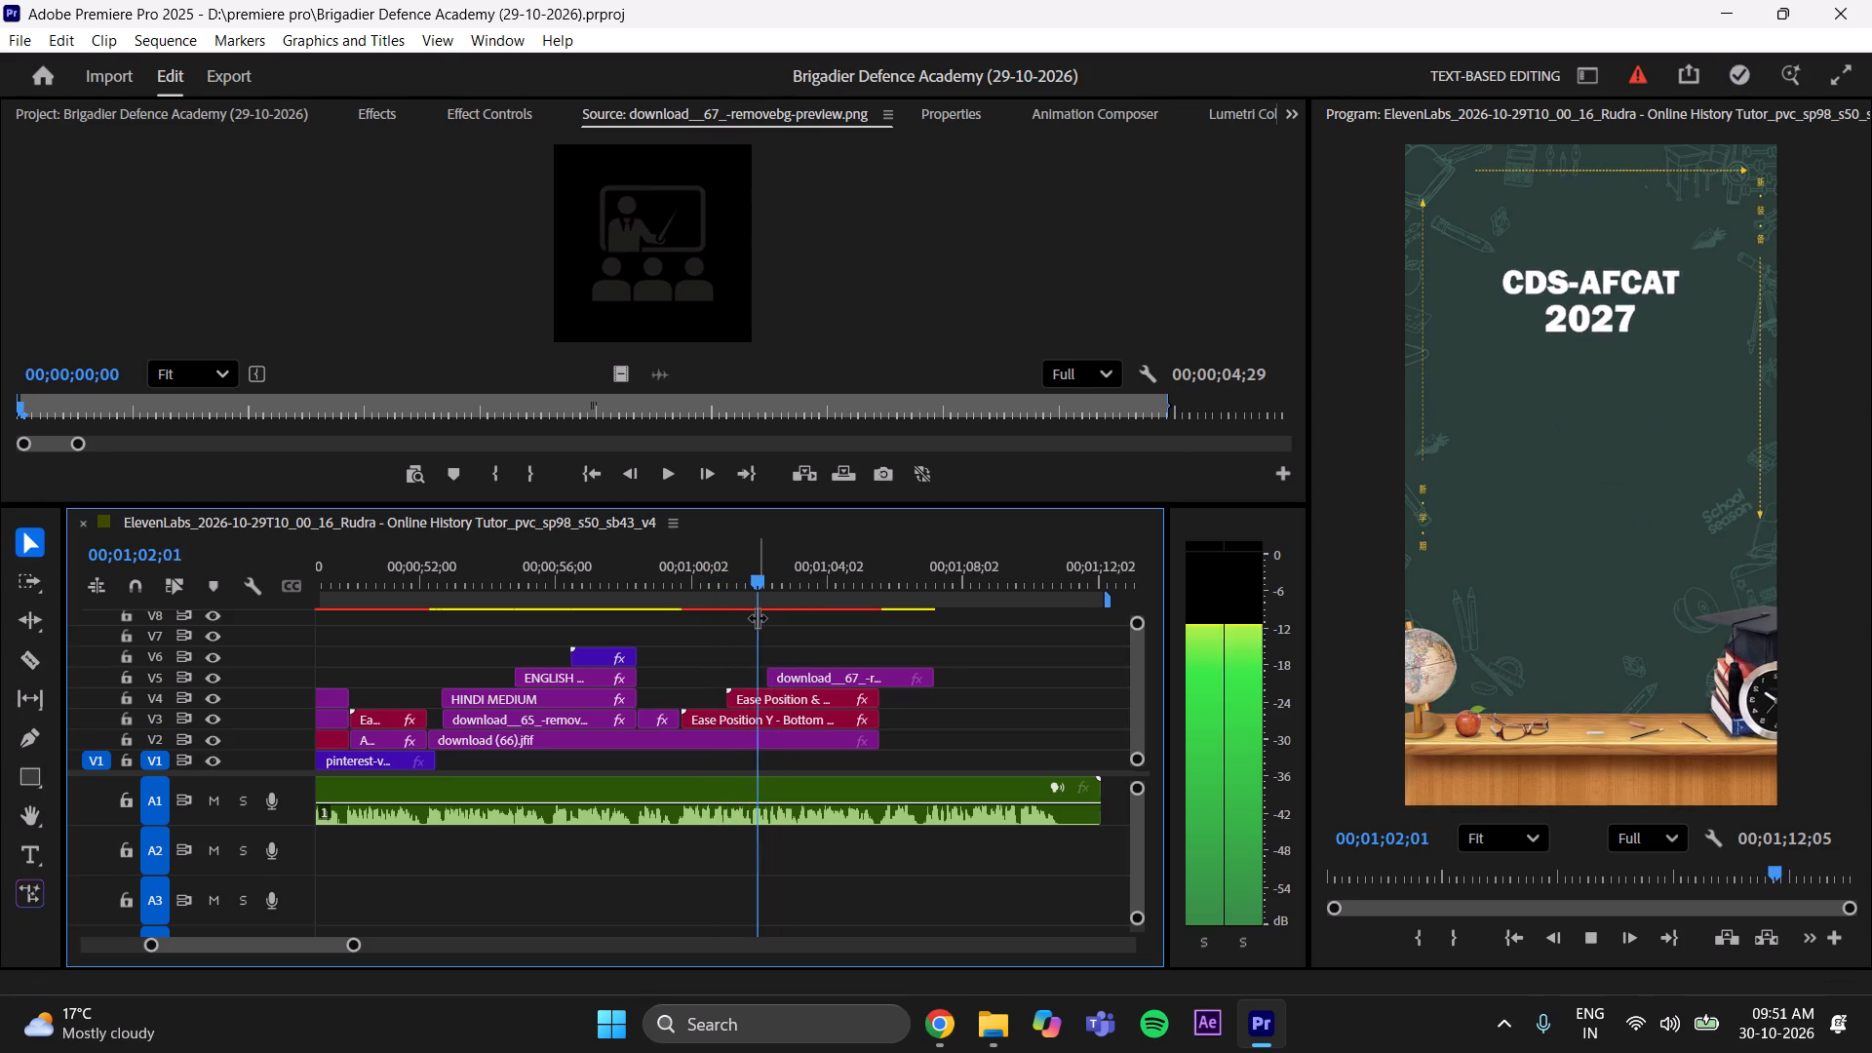
key(space)
drag(781, 572, 750, 613)
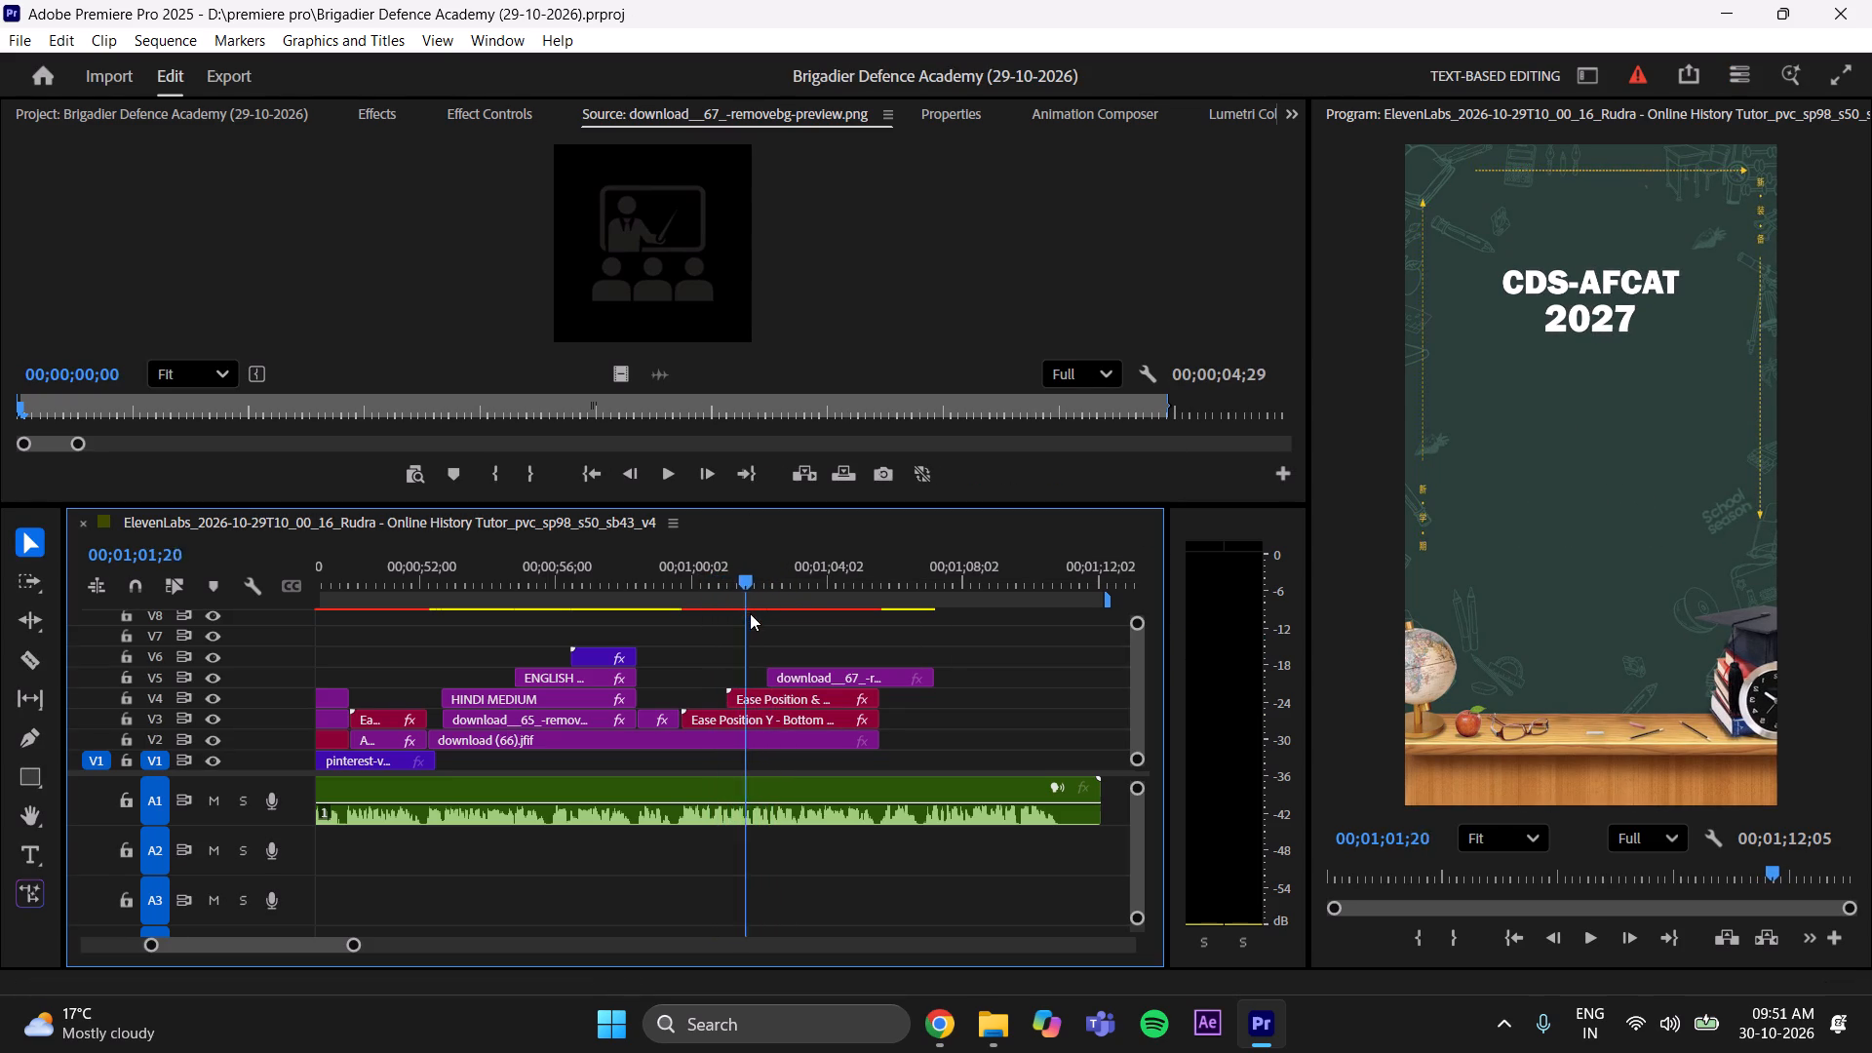
drag(750, 613, 740, 628)
key(space)
key(space)
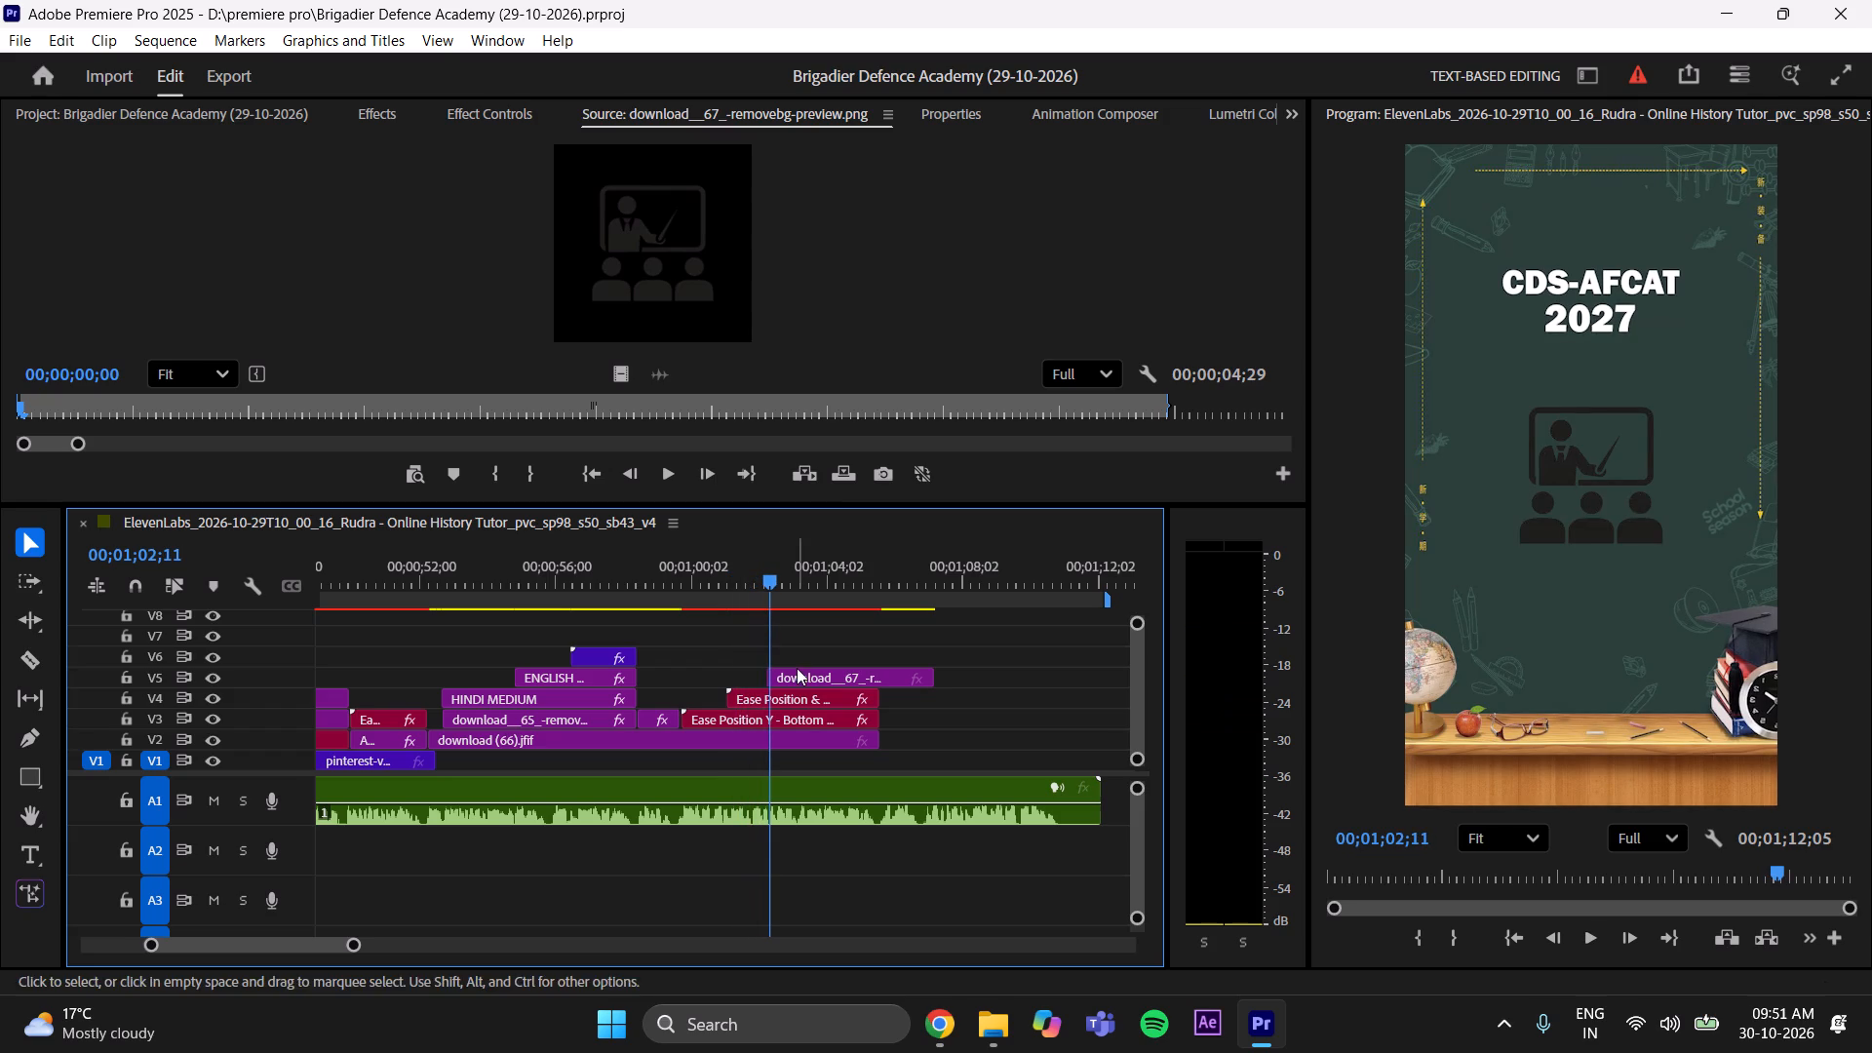
click(764, 679)
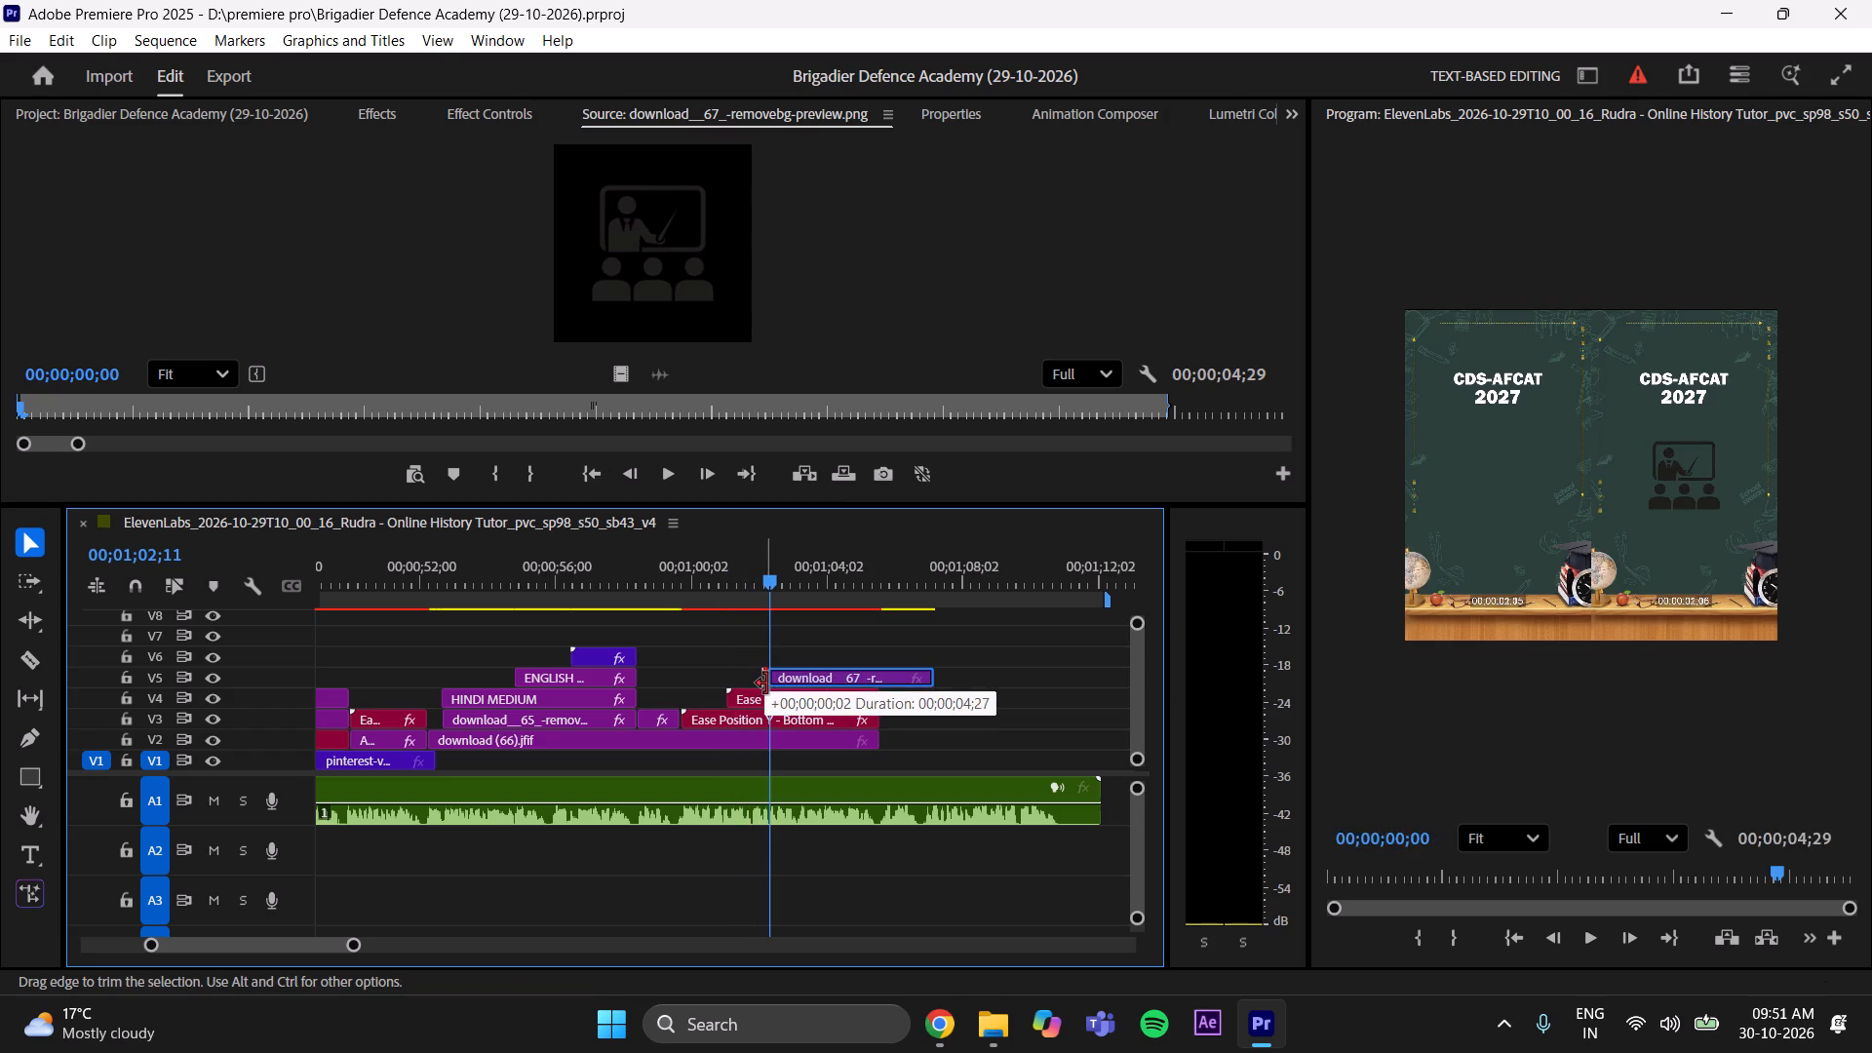
key(ctrl+s)
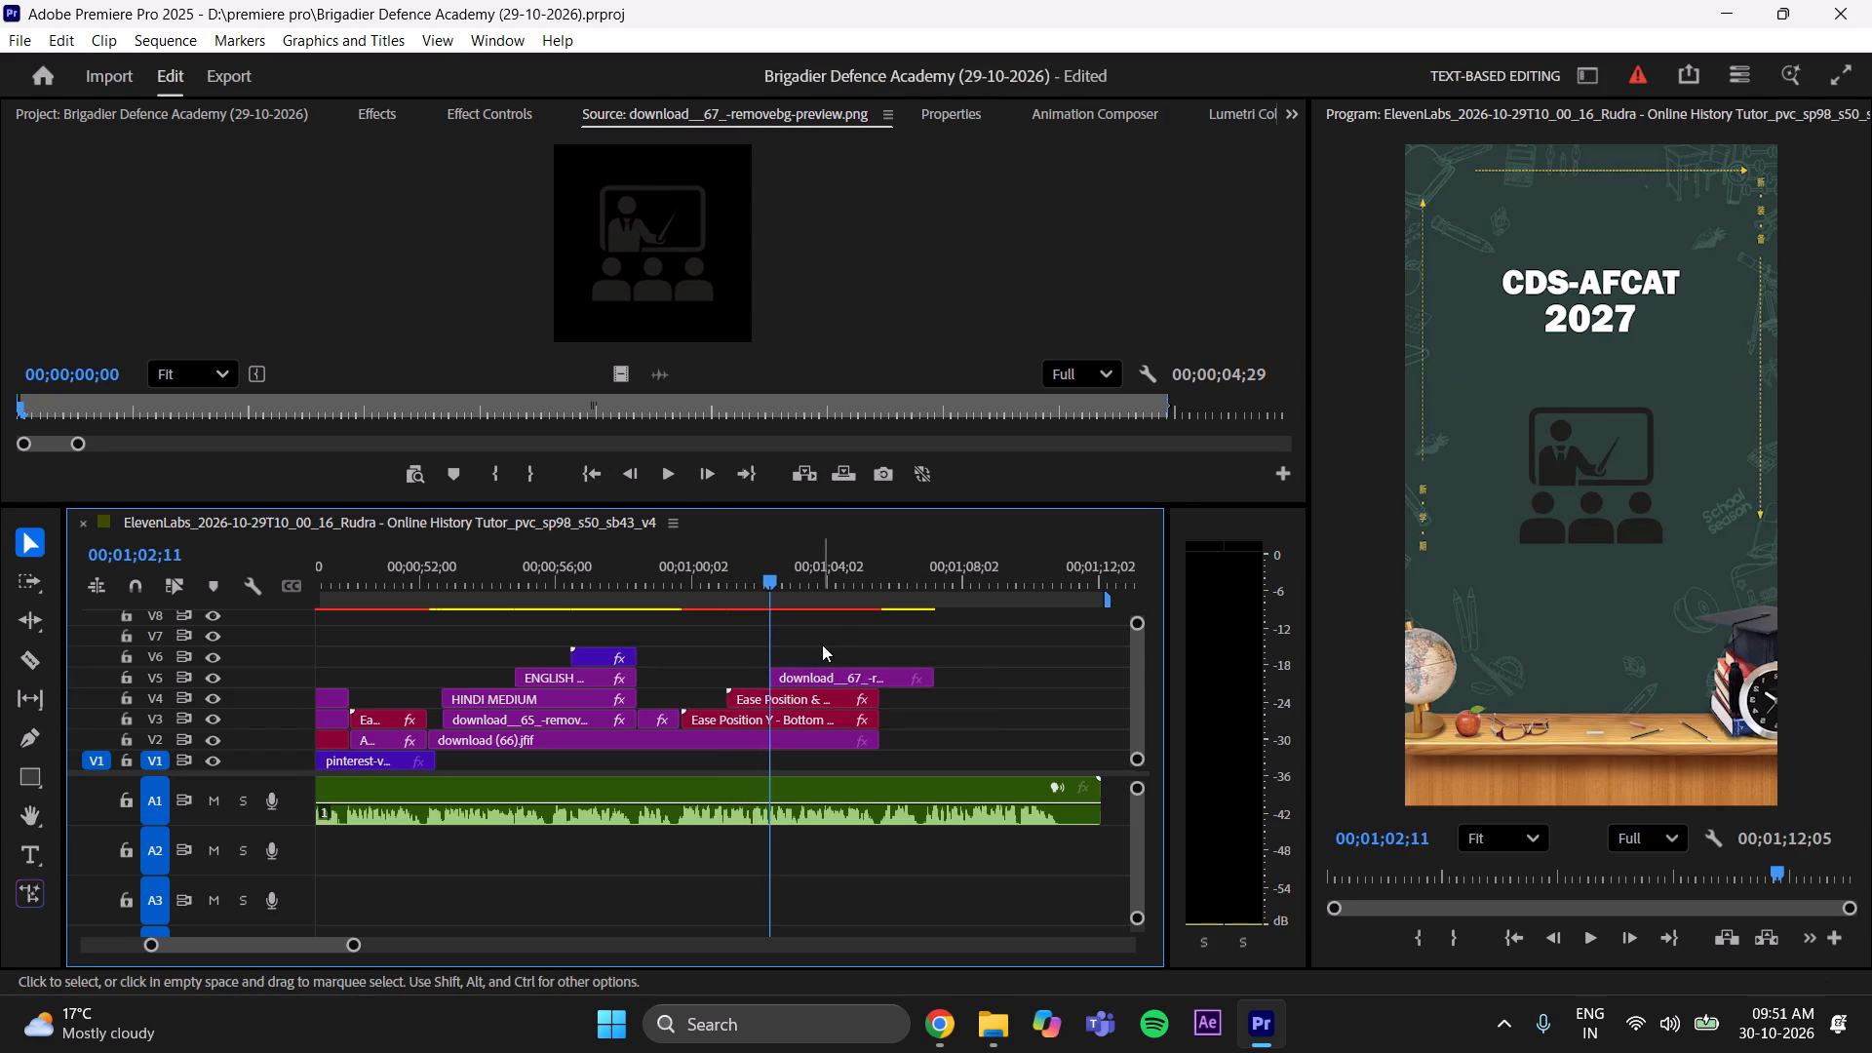
Scale the classroom icon on V5 down to 82.
key(space)
key(space)
click(805, 682)
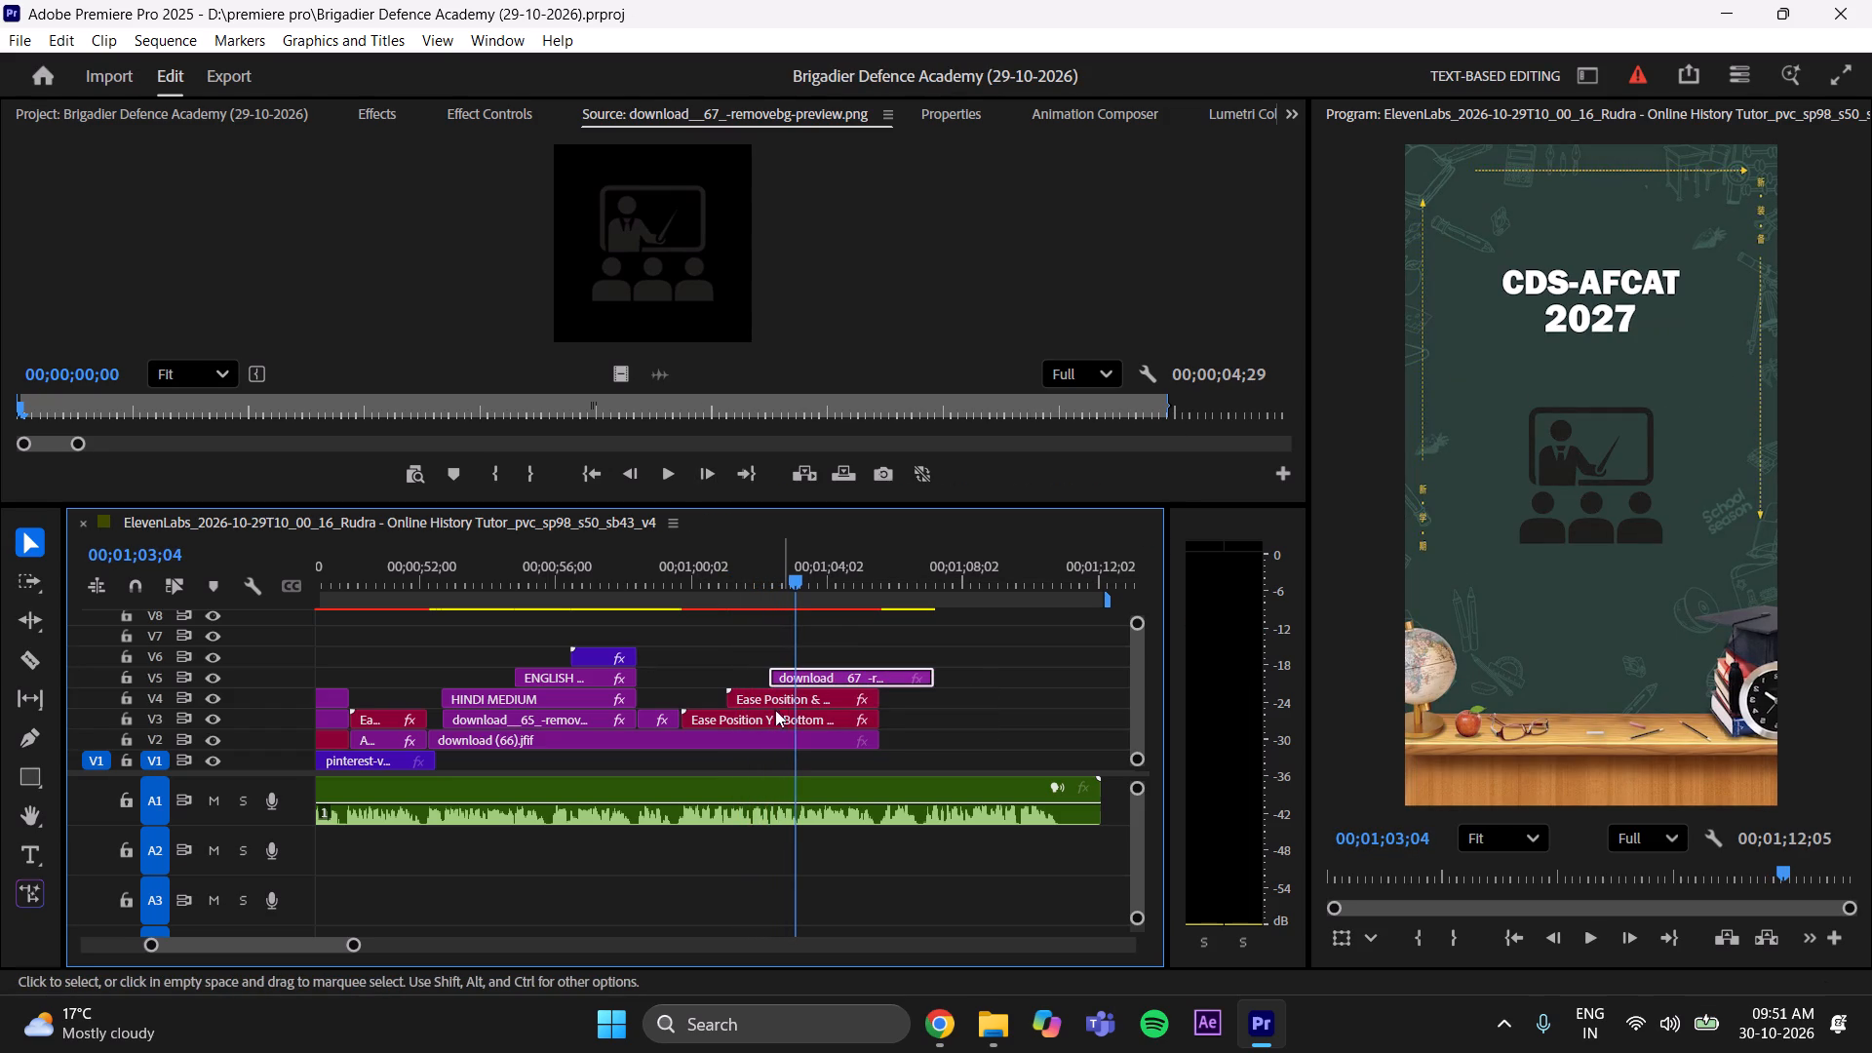
click(480, 105)
drag(500, 273, 502, 273)
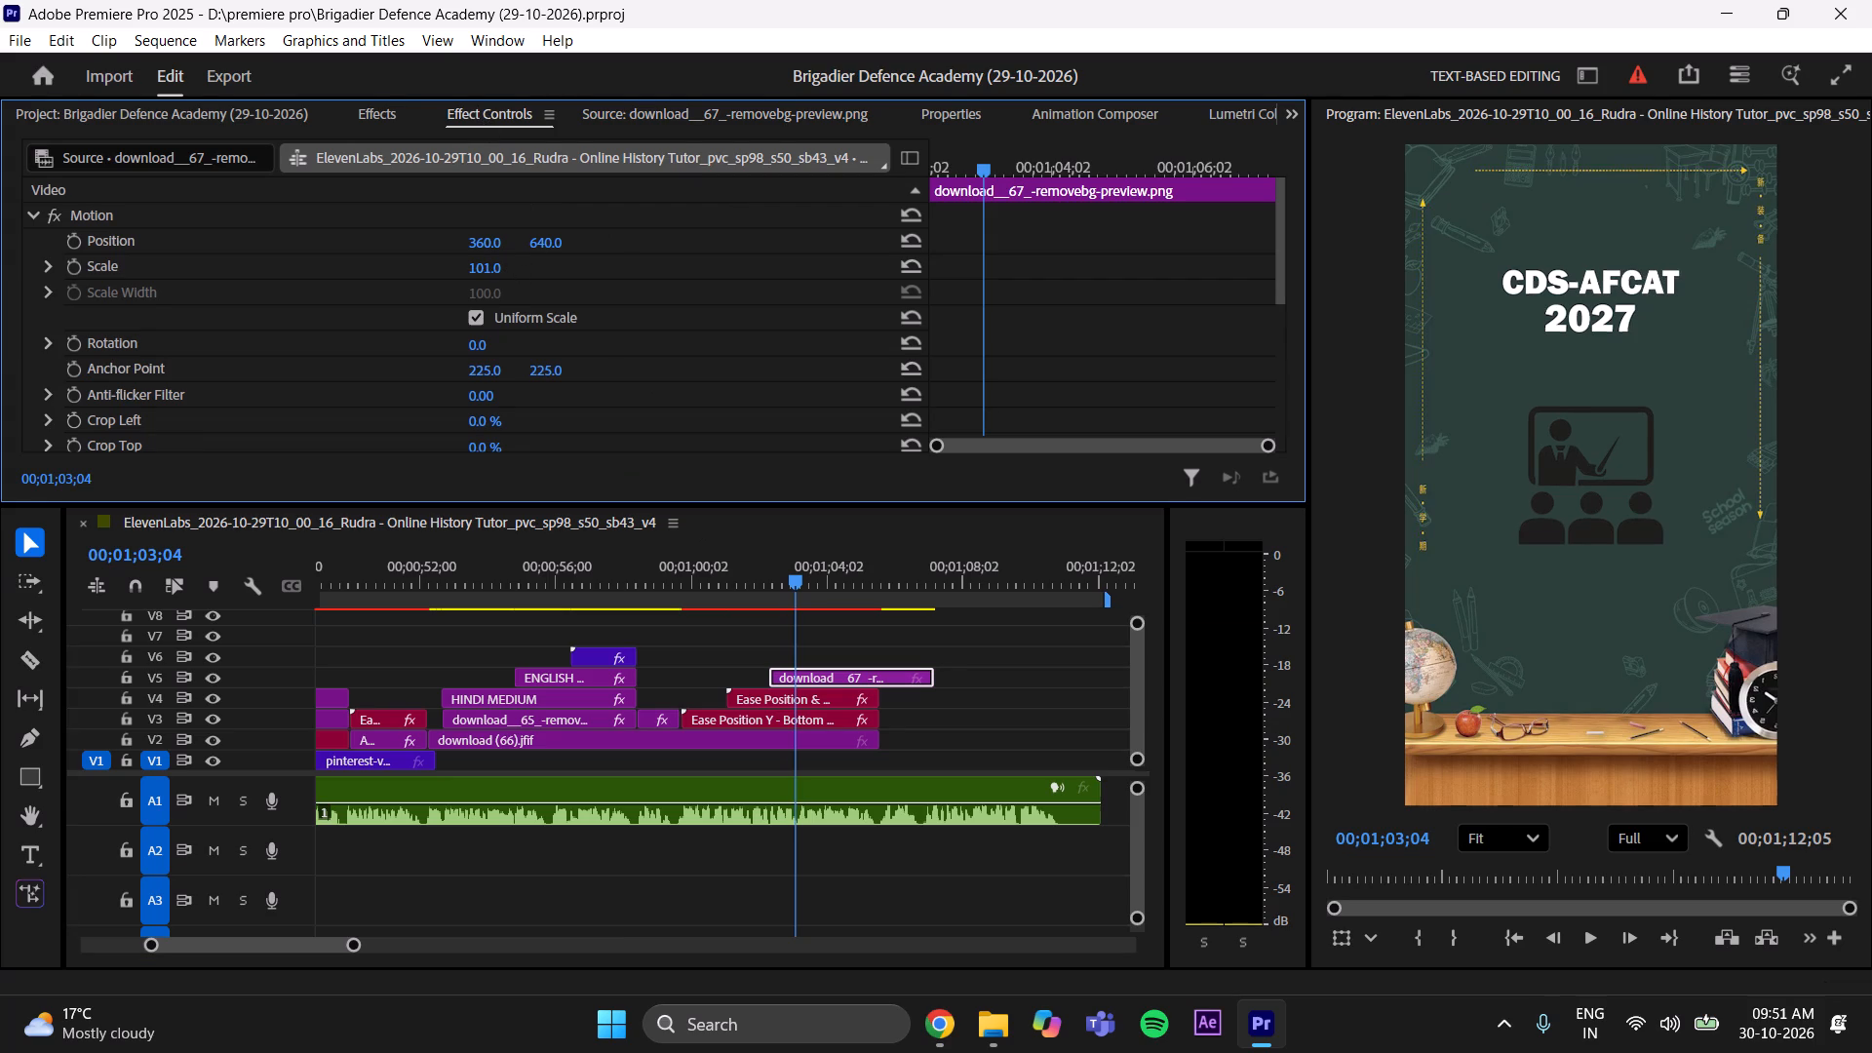
drag(502, 273, 484, 281)
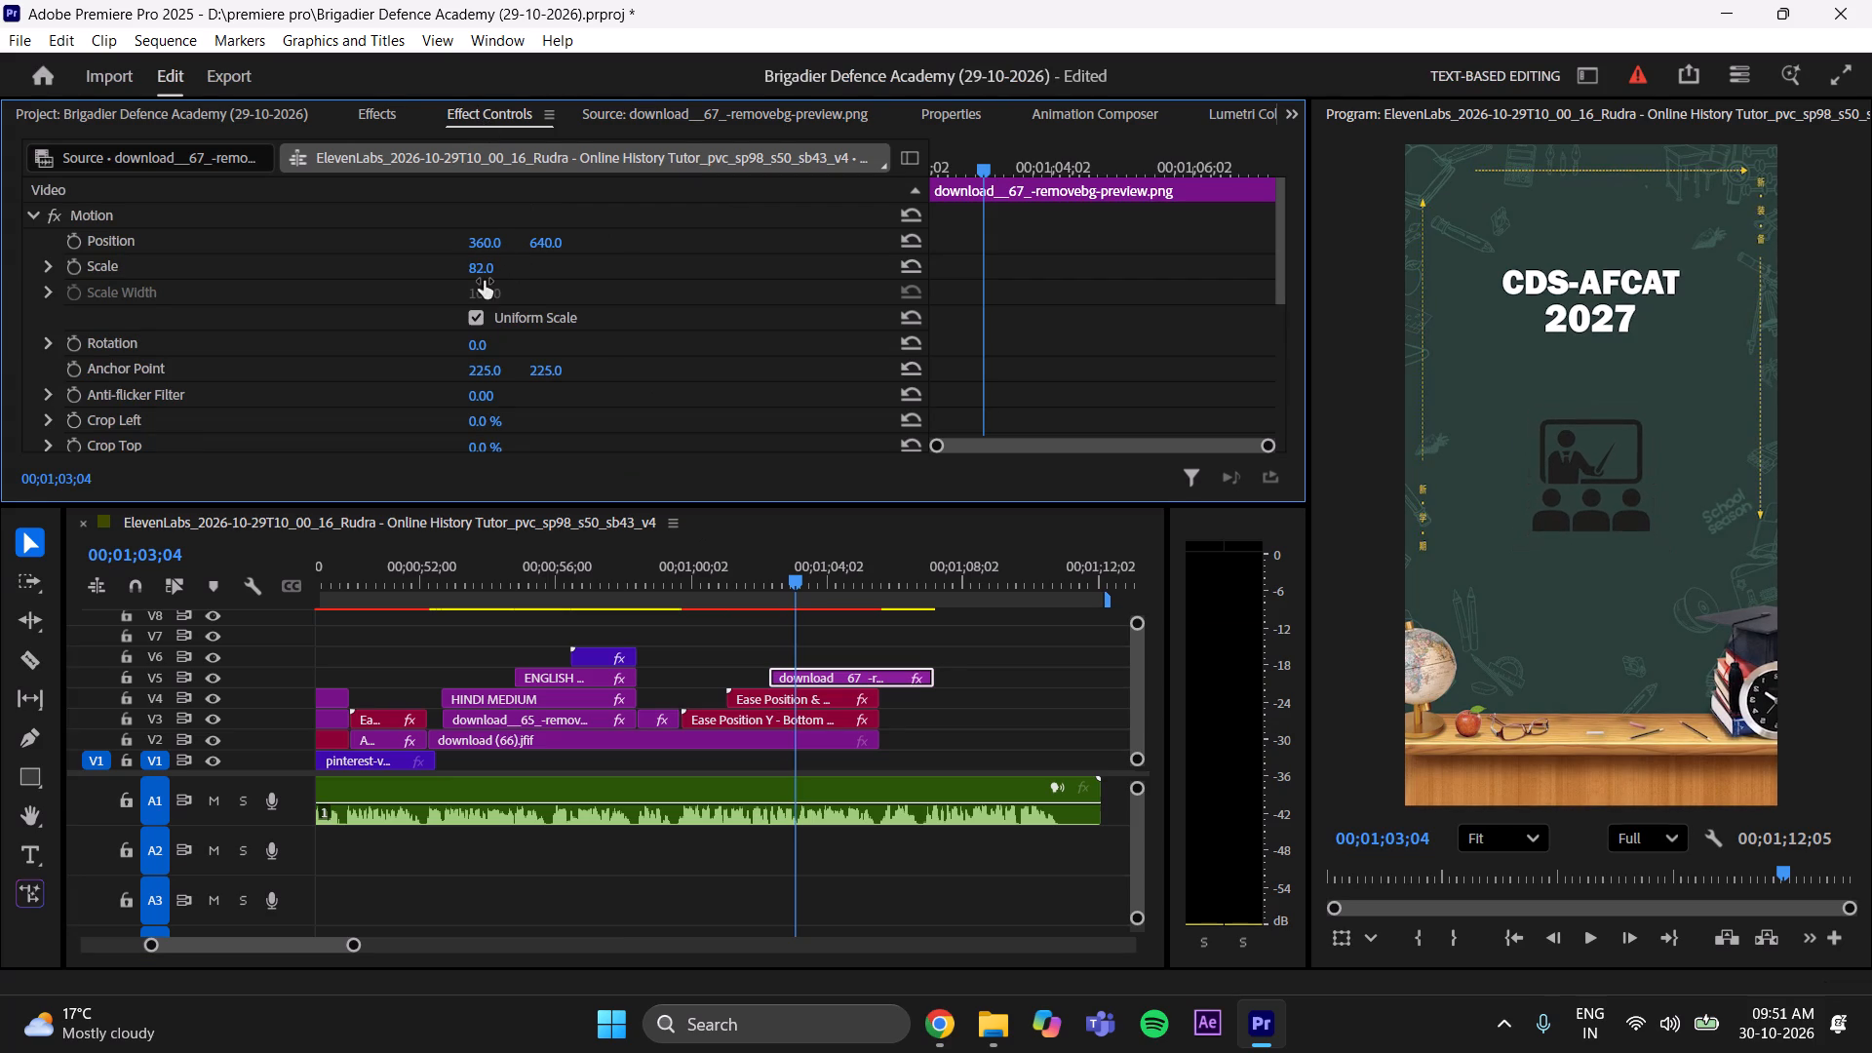
Move the classroom icon on V5 to position 239, 520 and save the project.
drag(487, 246, 356, 264)
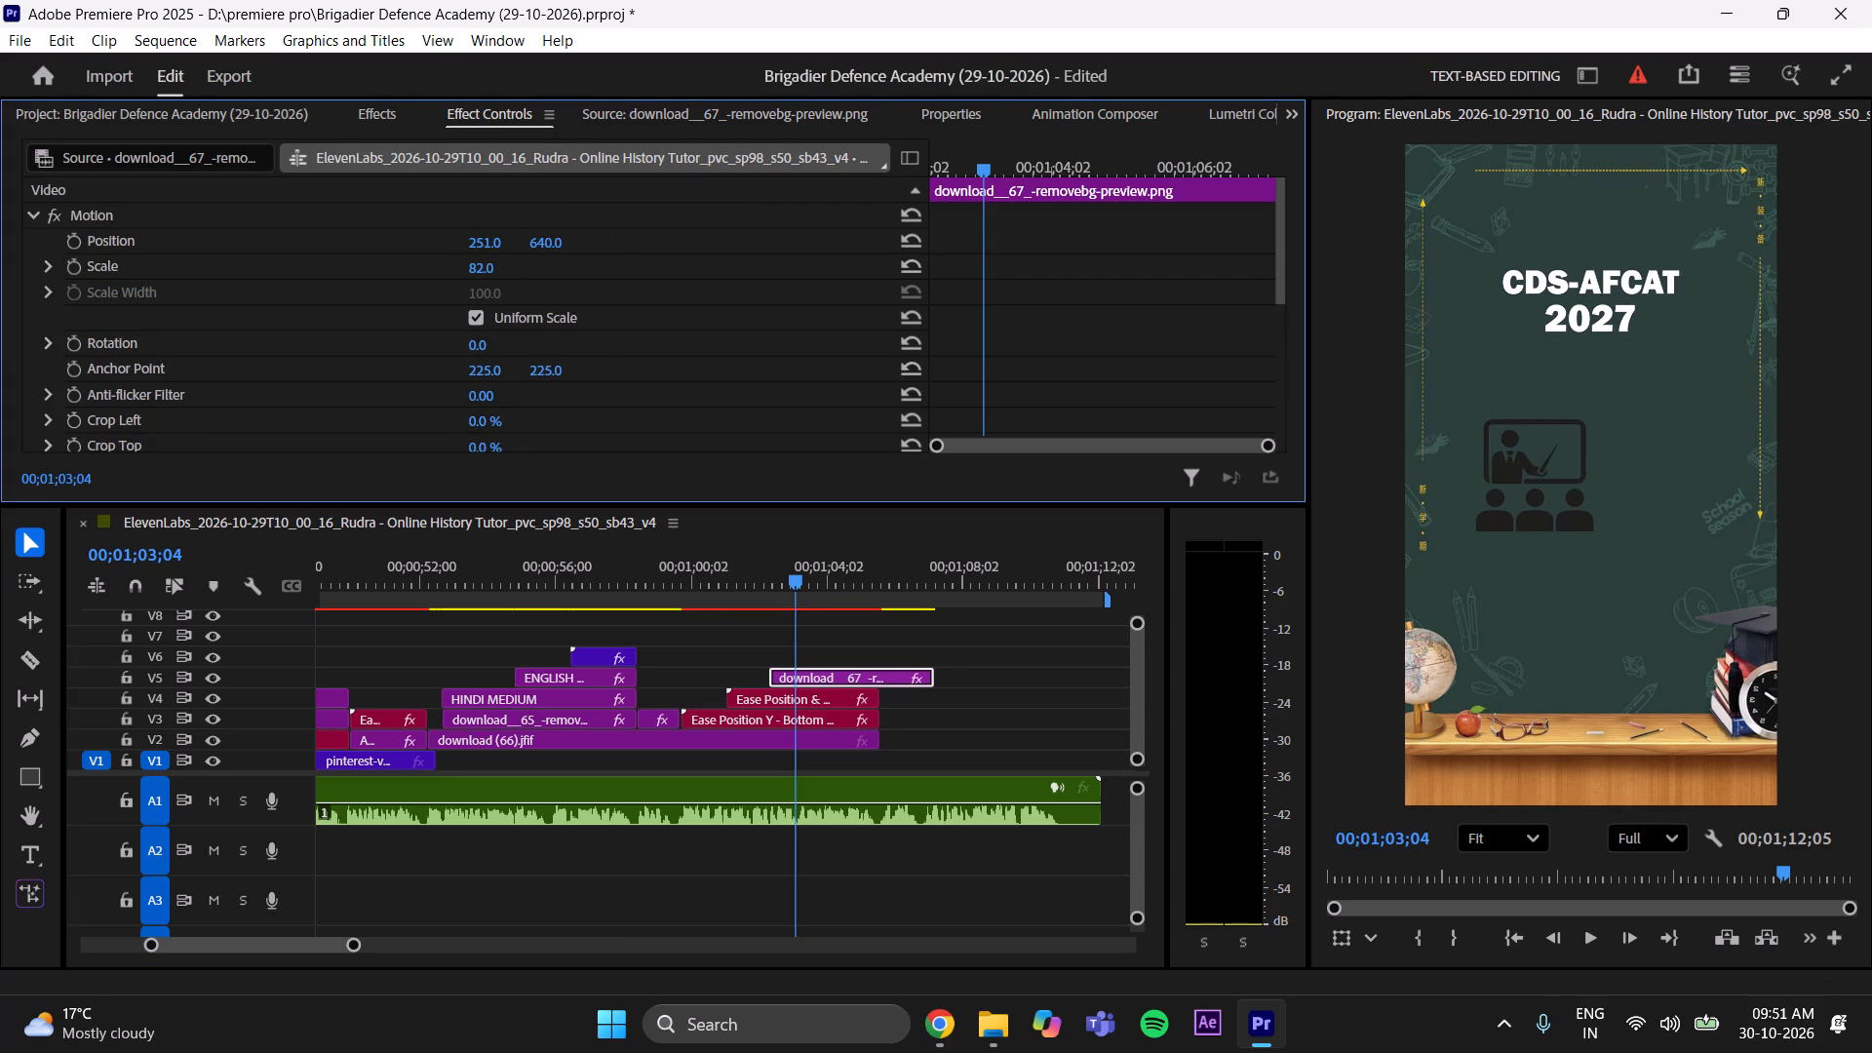
drag(356, 264, 344, 270)
drag(567, 239, 450, 259)
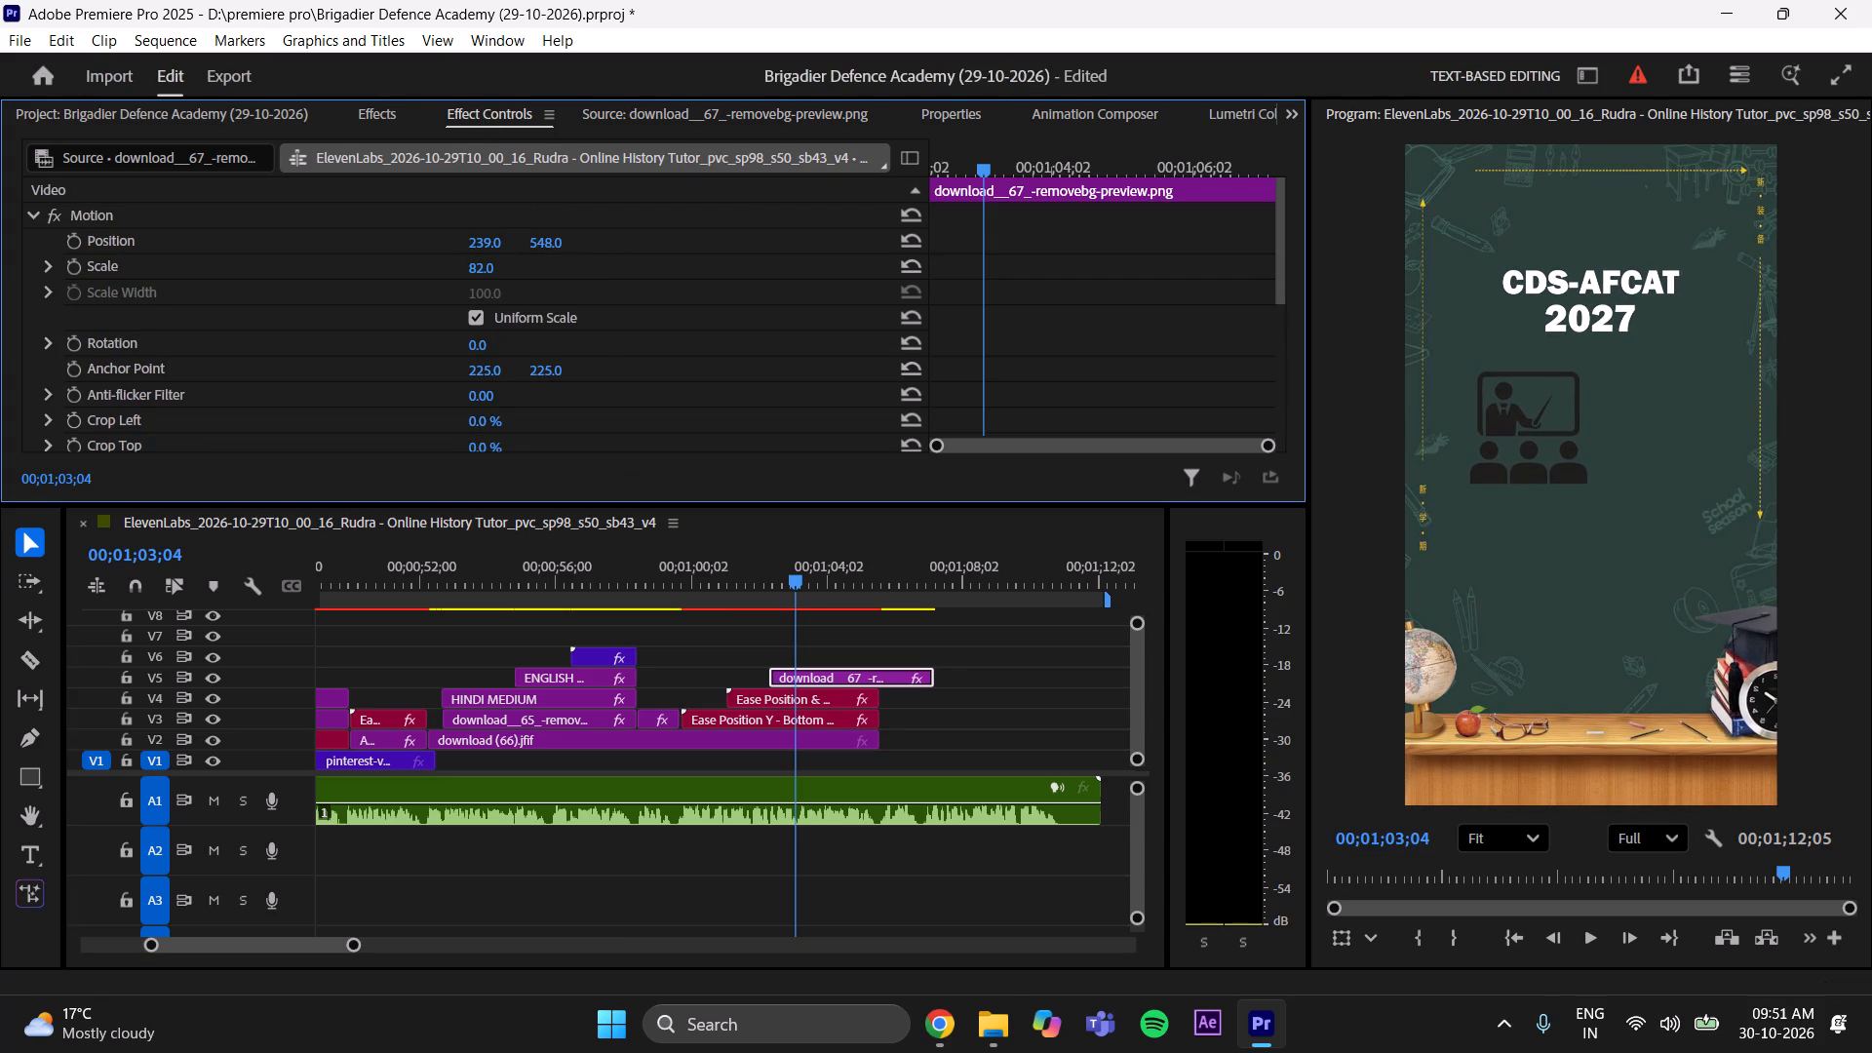
drag(450, 259, 421, 265)
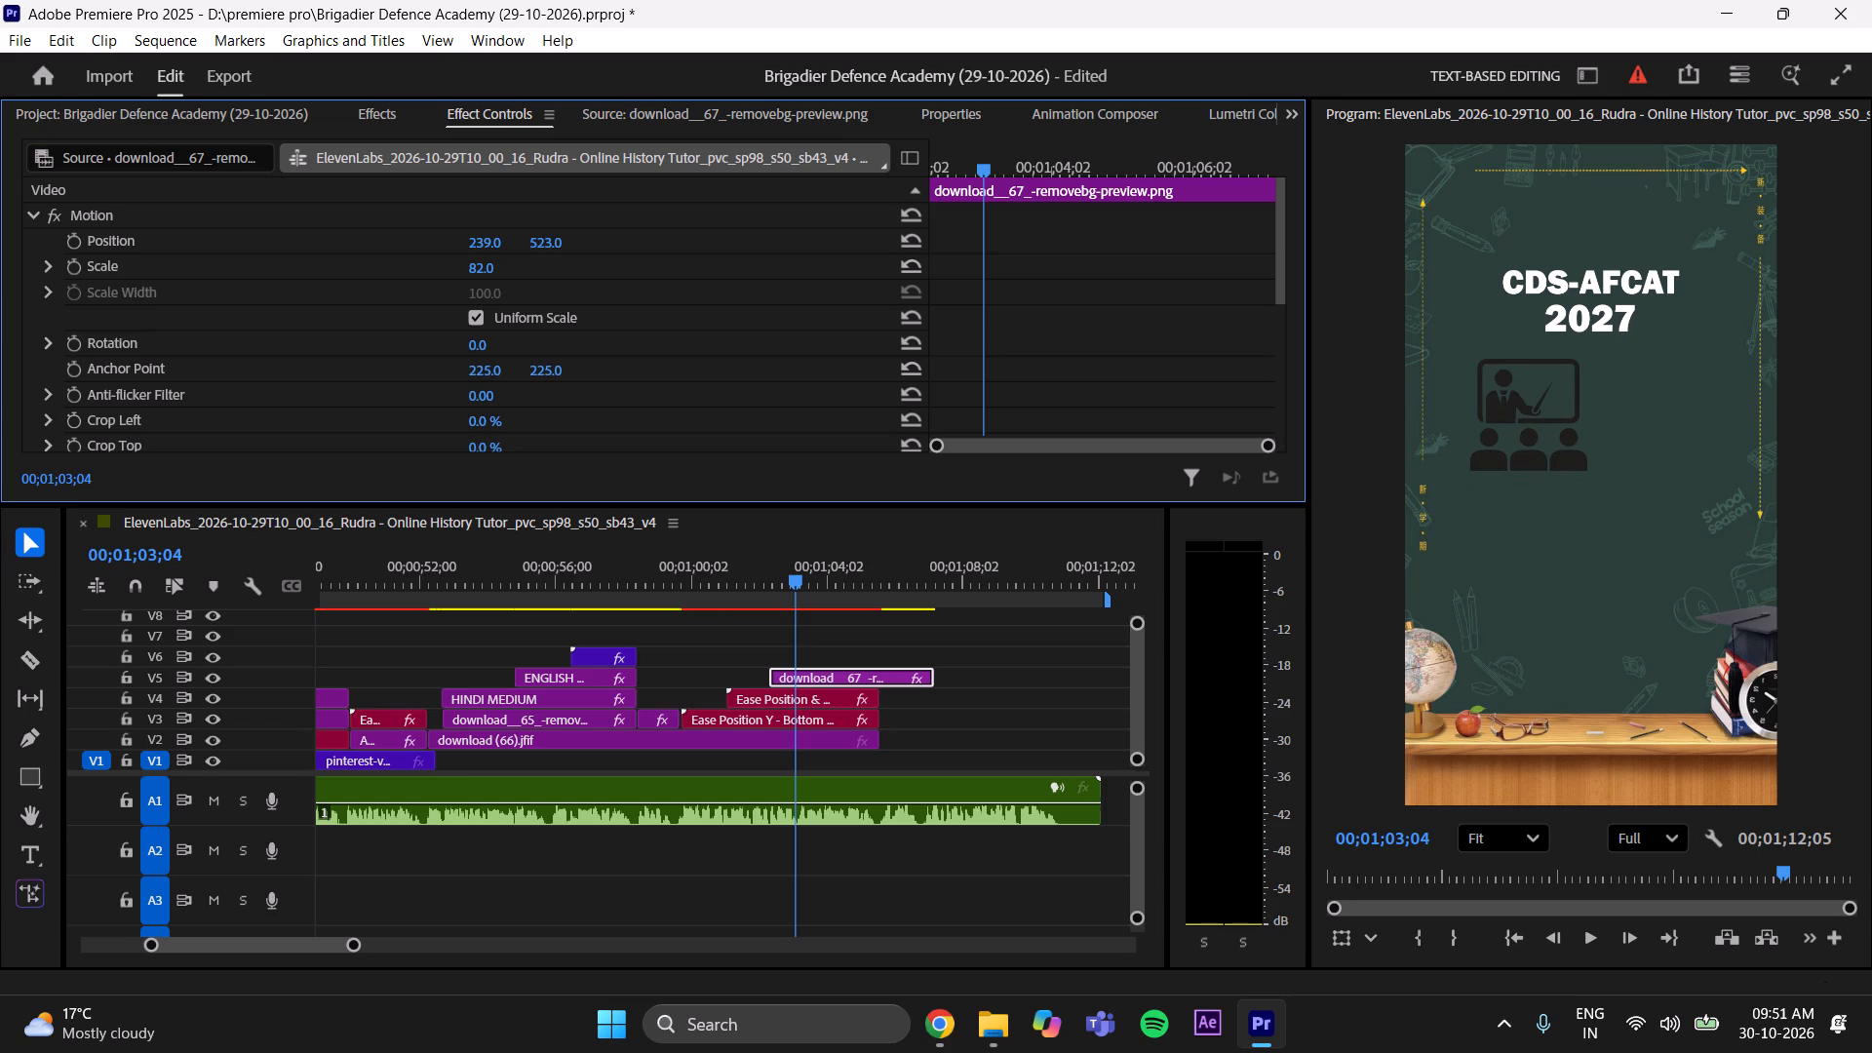
drag(421, 265, 418, 266)
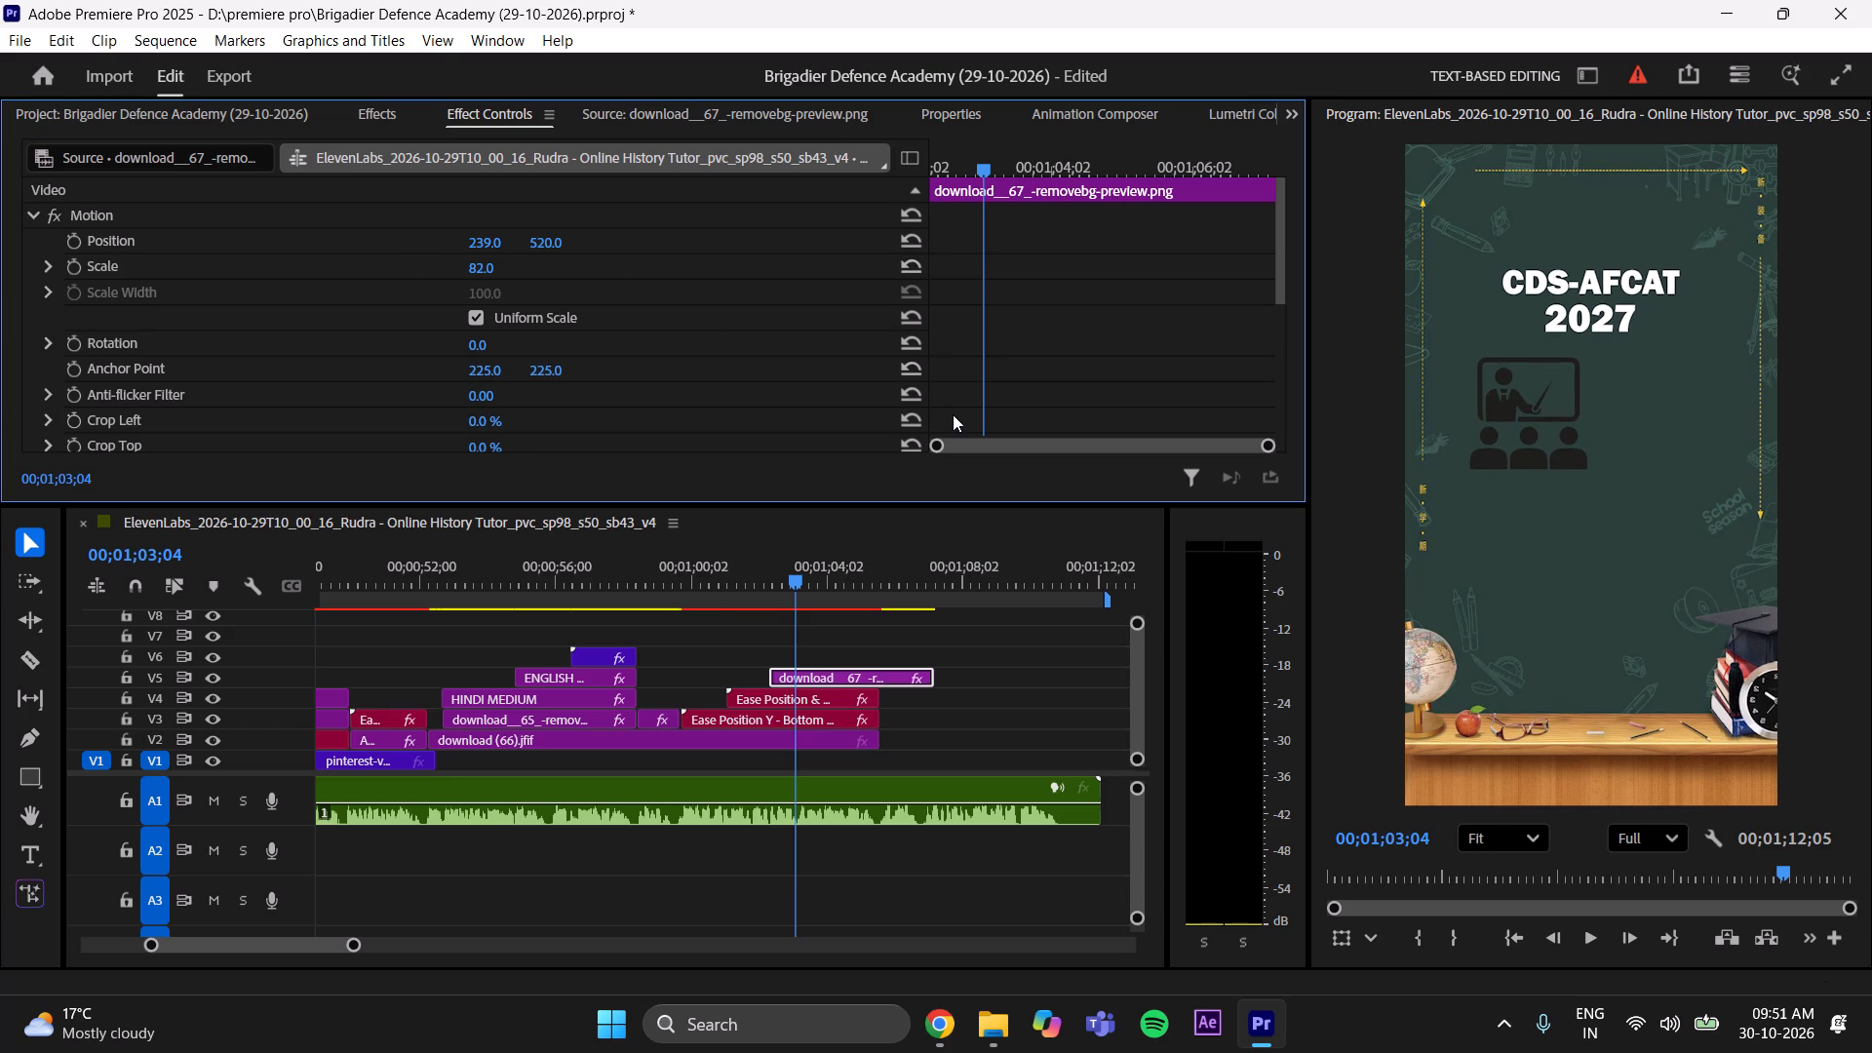
key(ctrl+s)
Find the first city's cue in the narration and add a "Lucknow" text title on V6 at 00;01;03;12.
key(space)
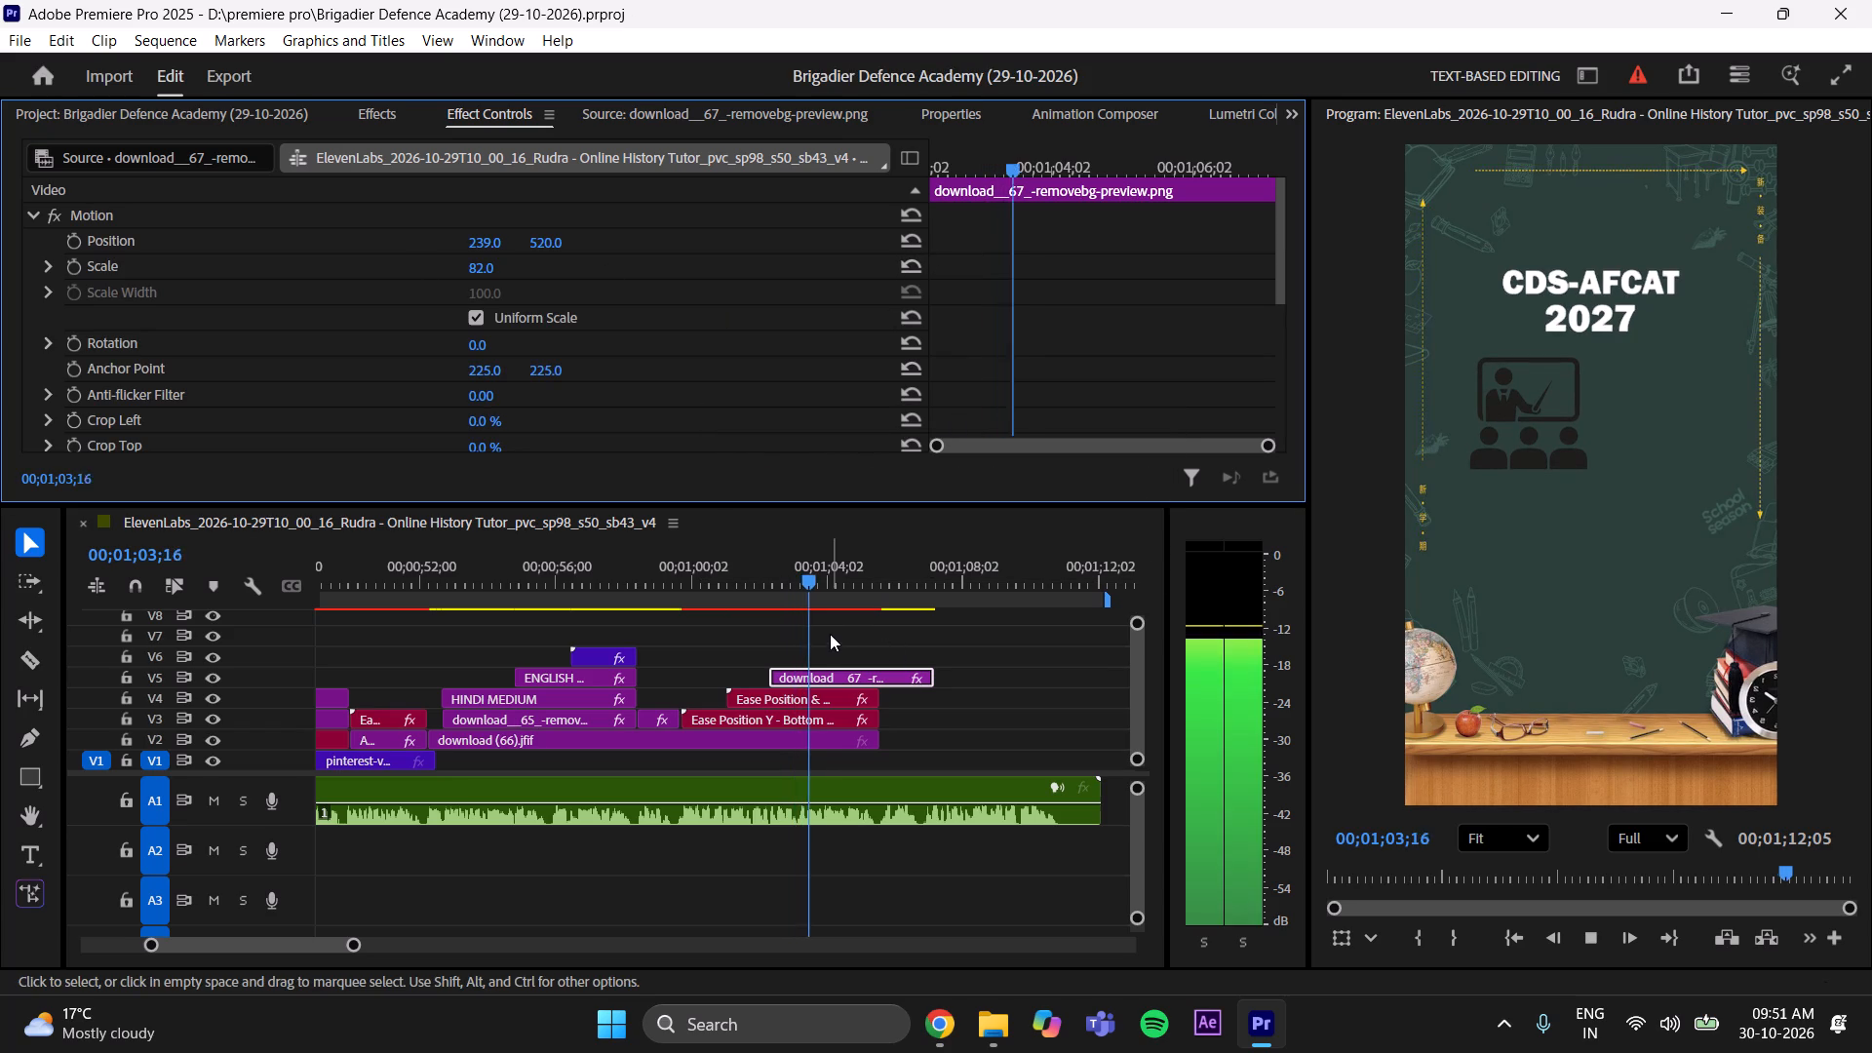
key(space)
key(space)
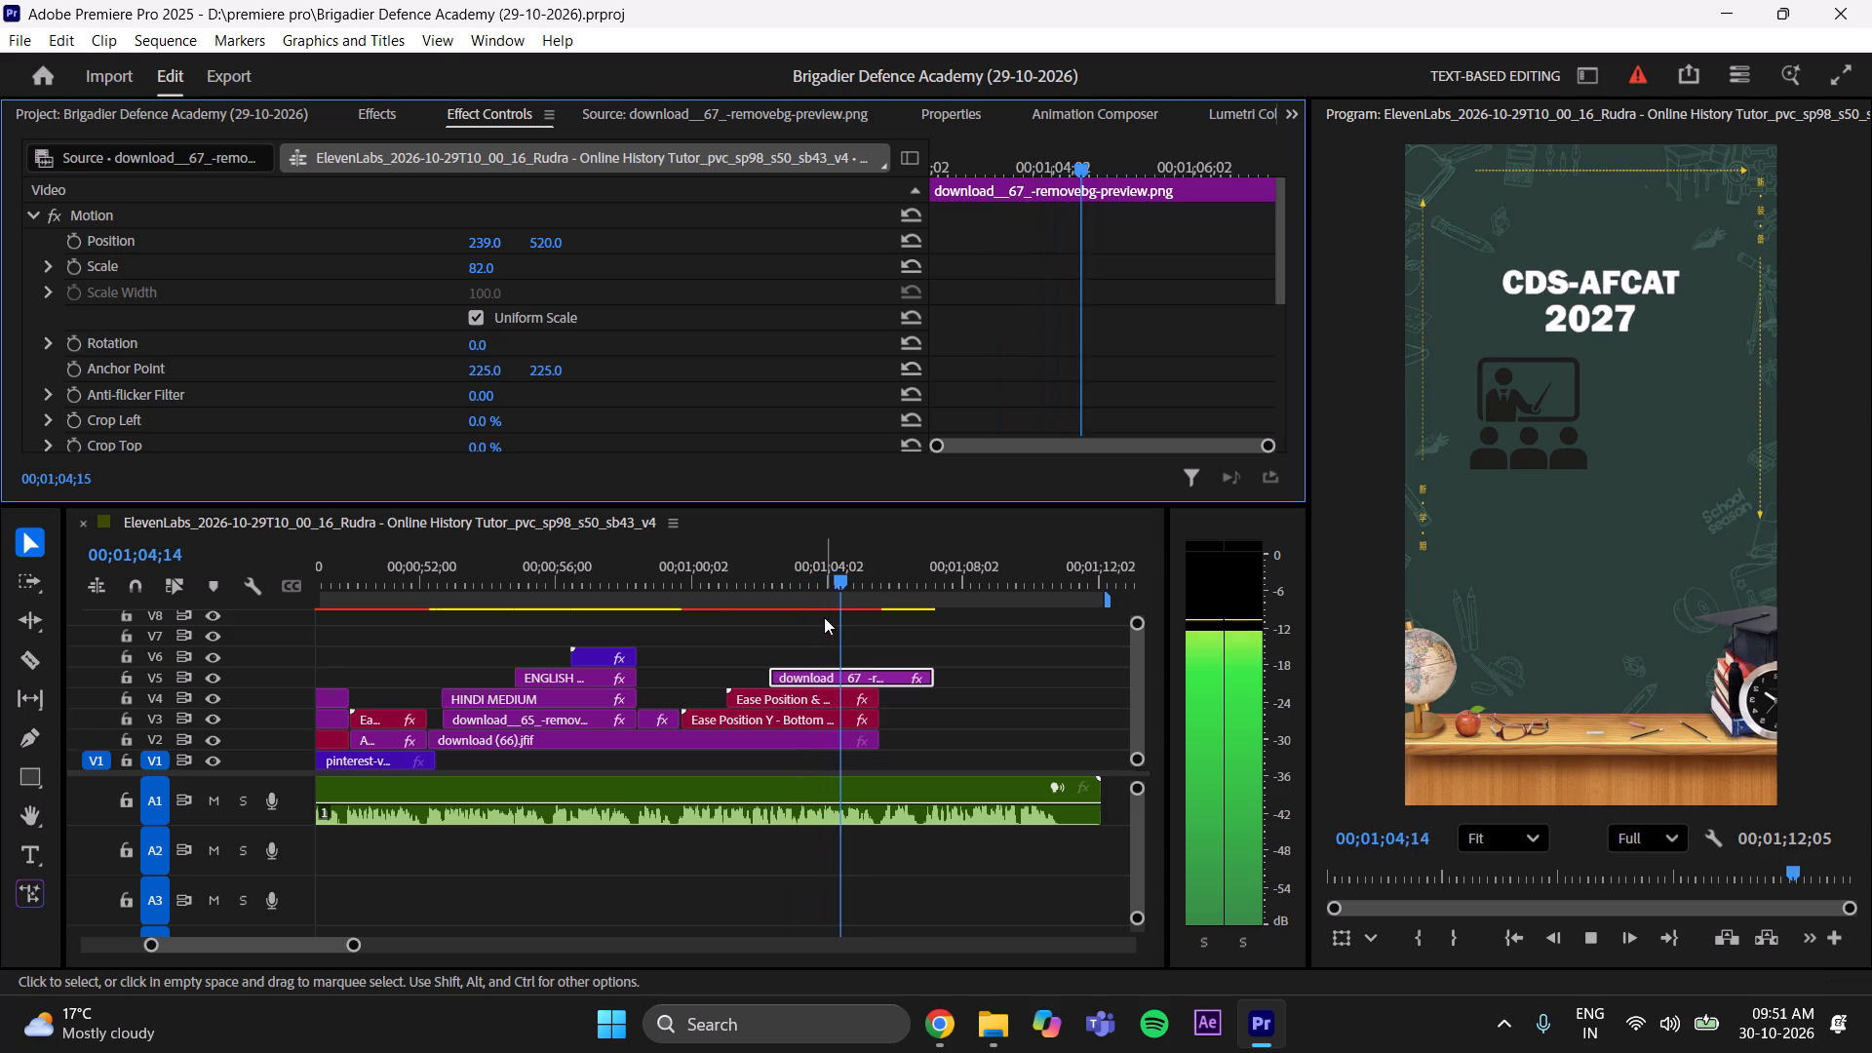
key(space)
drag(862, 567, 756, 643)
key(space)
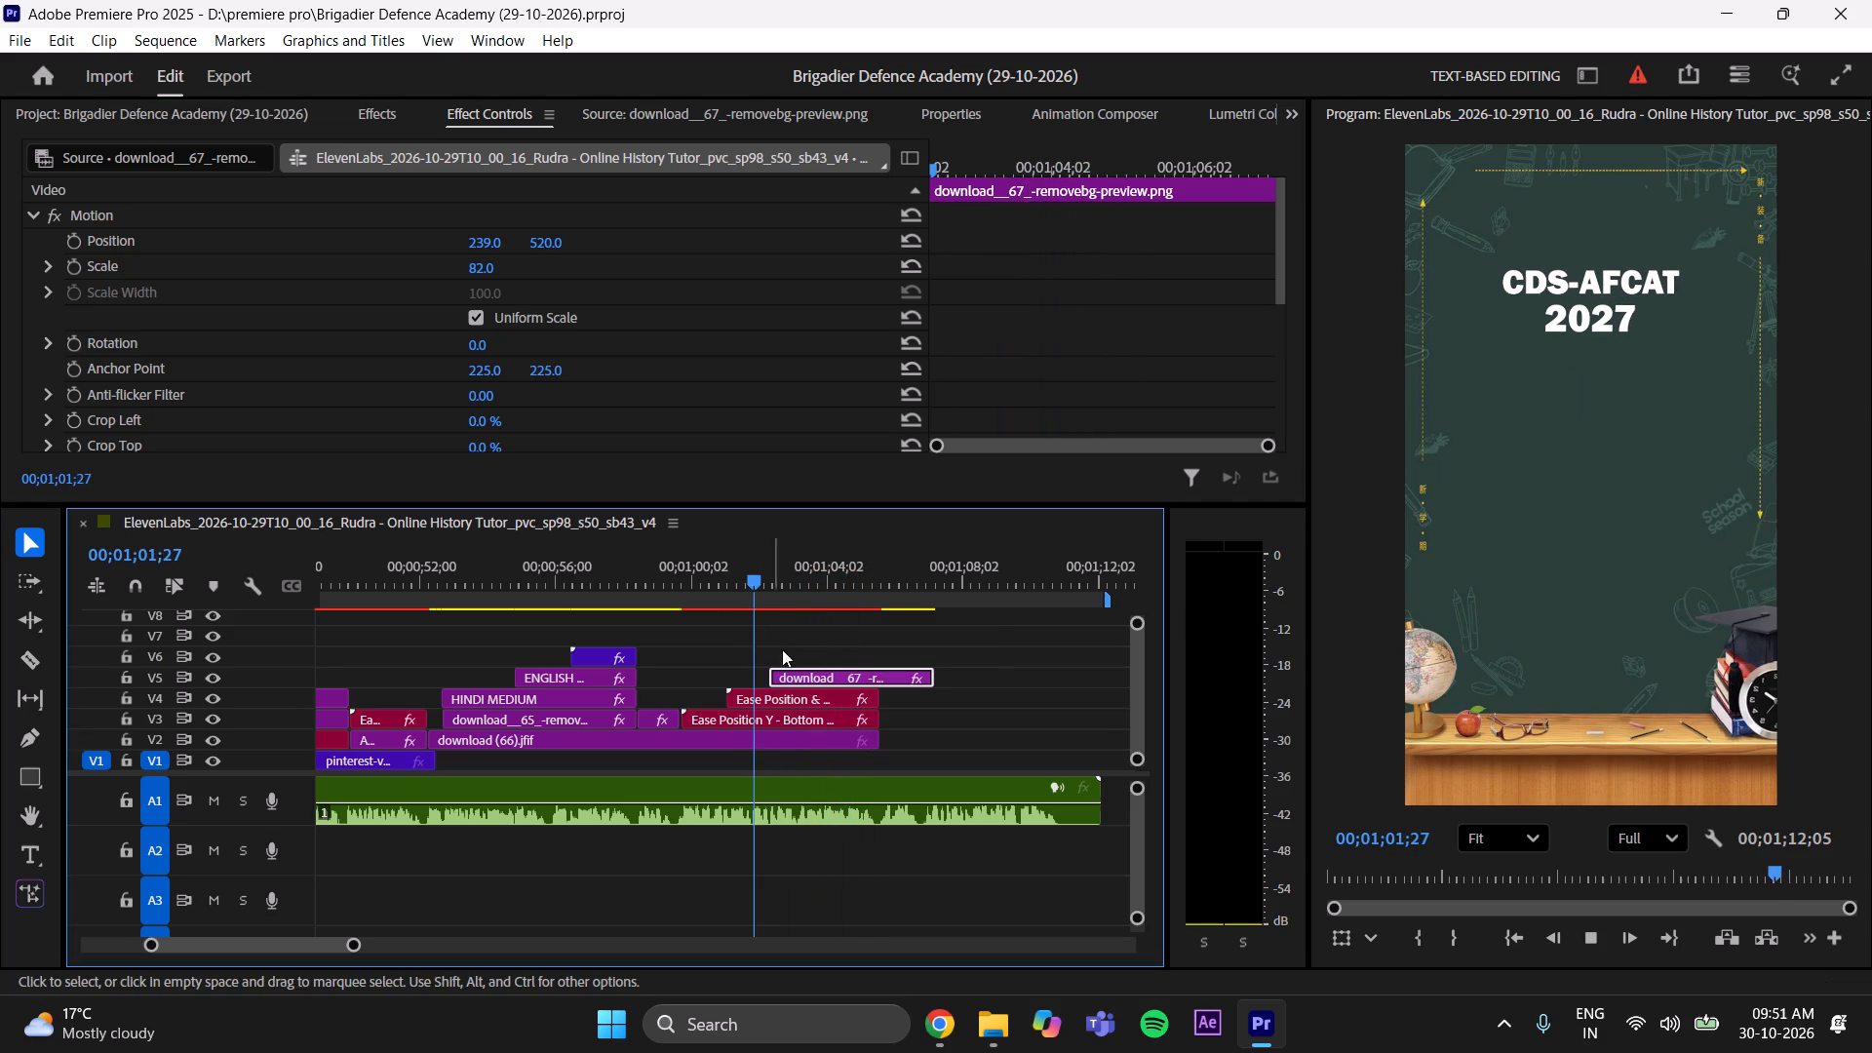
click(830, 643)
key(space)
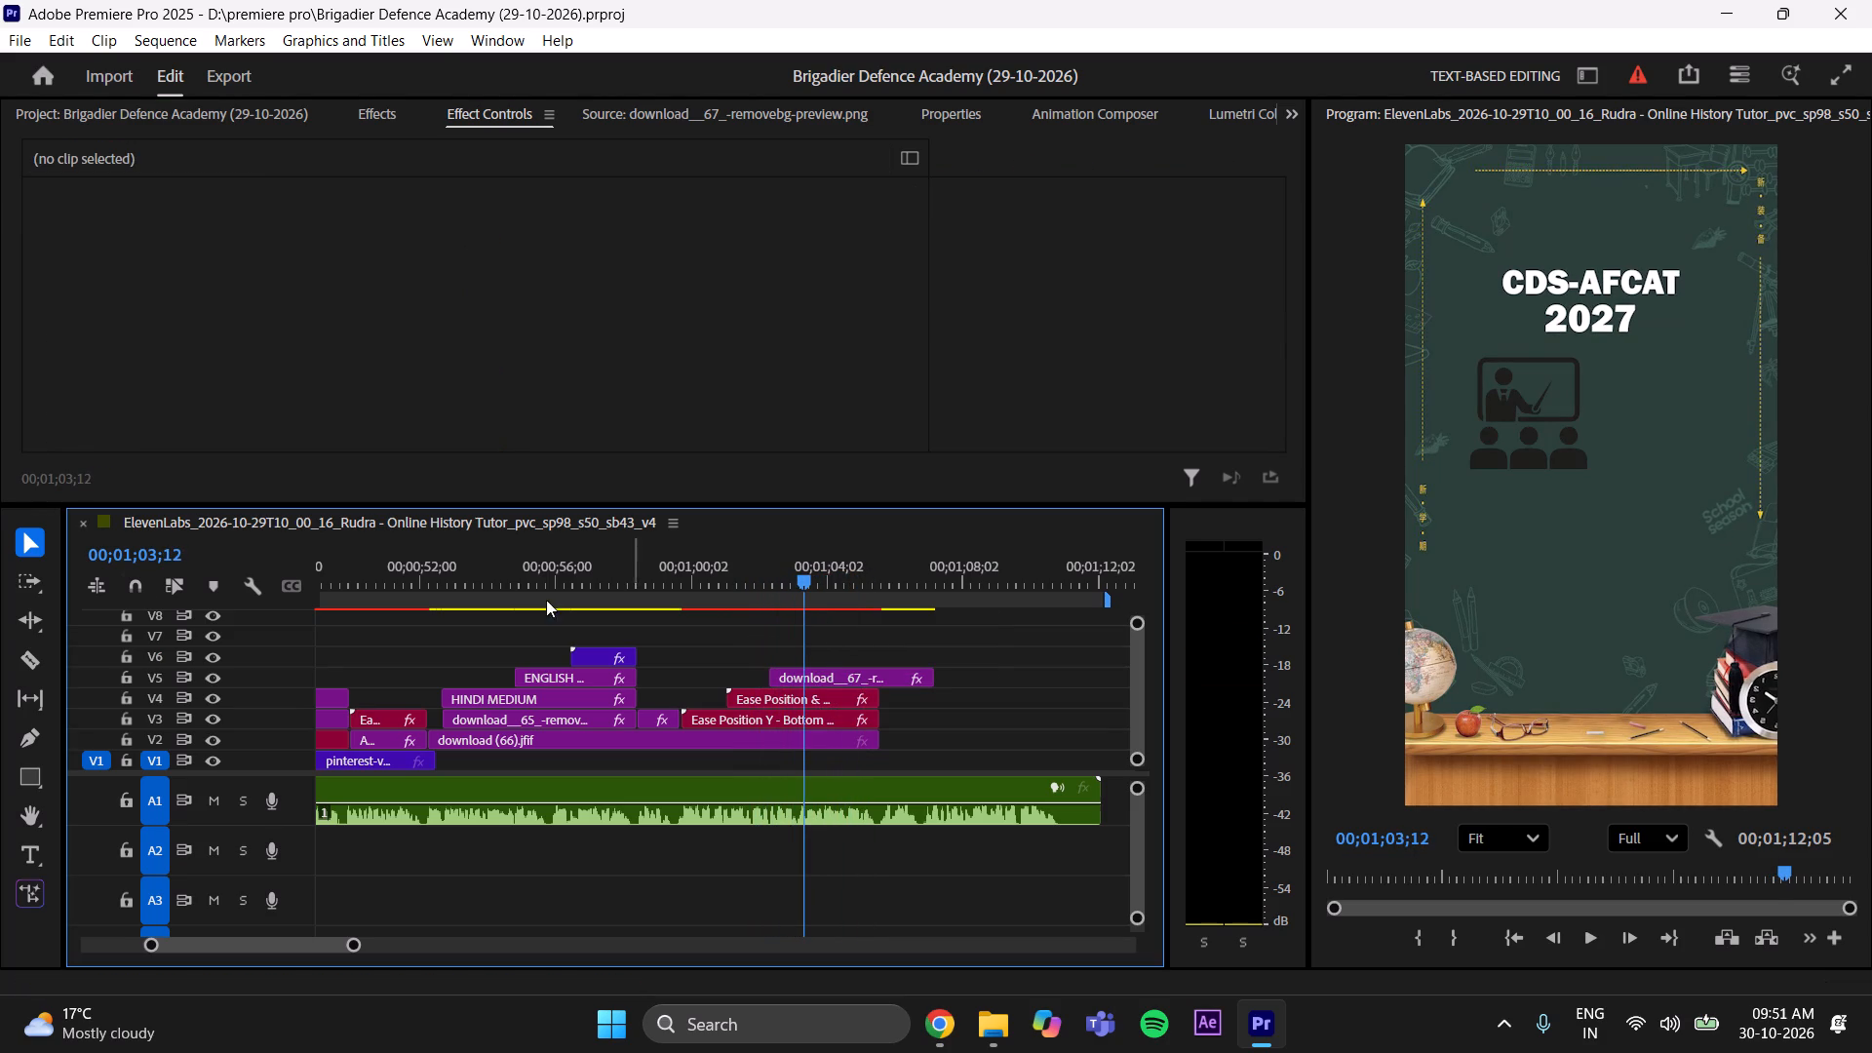
click(28, 854)
click(1489, 604)
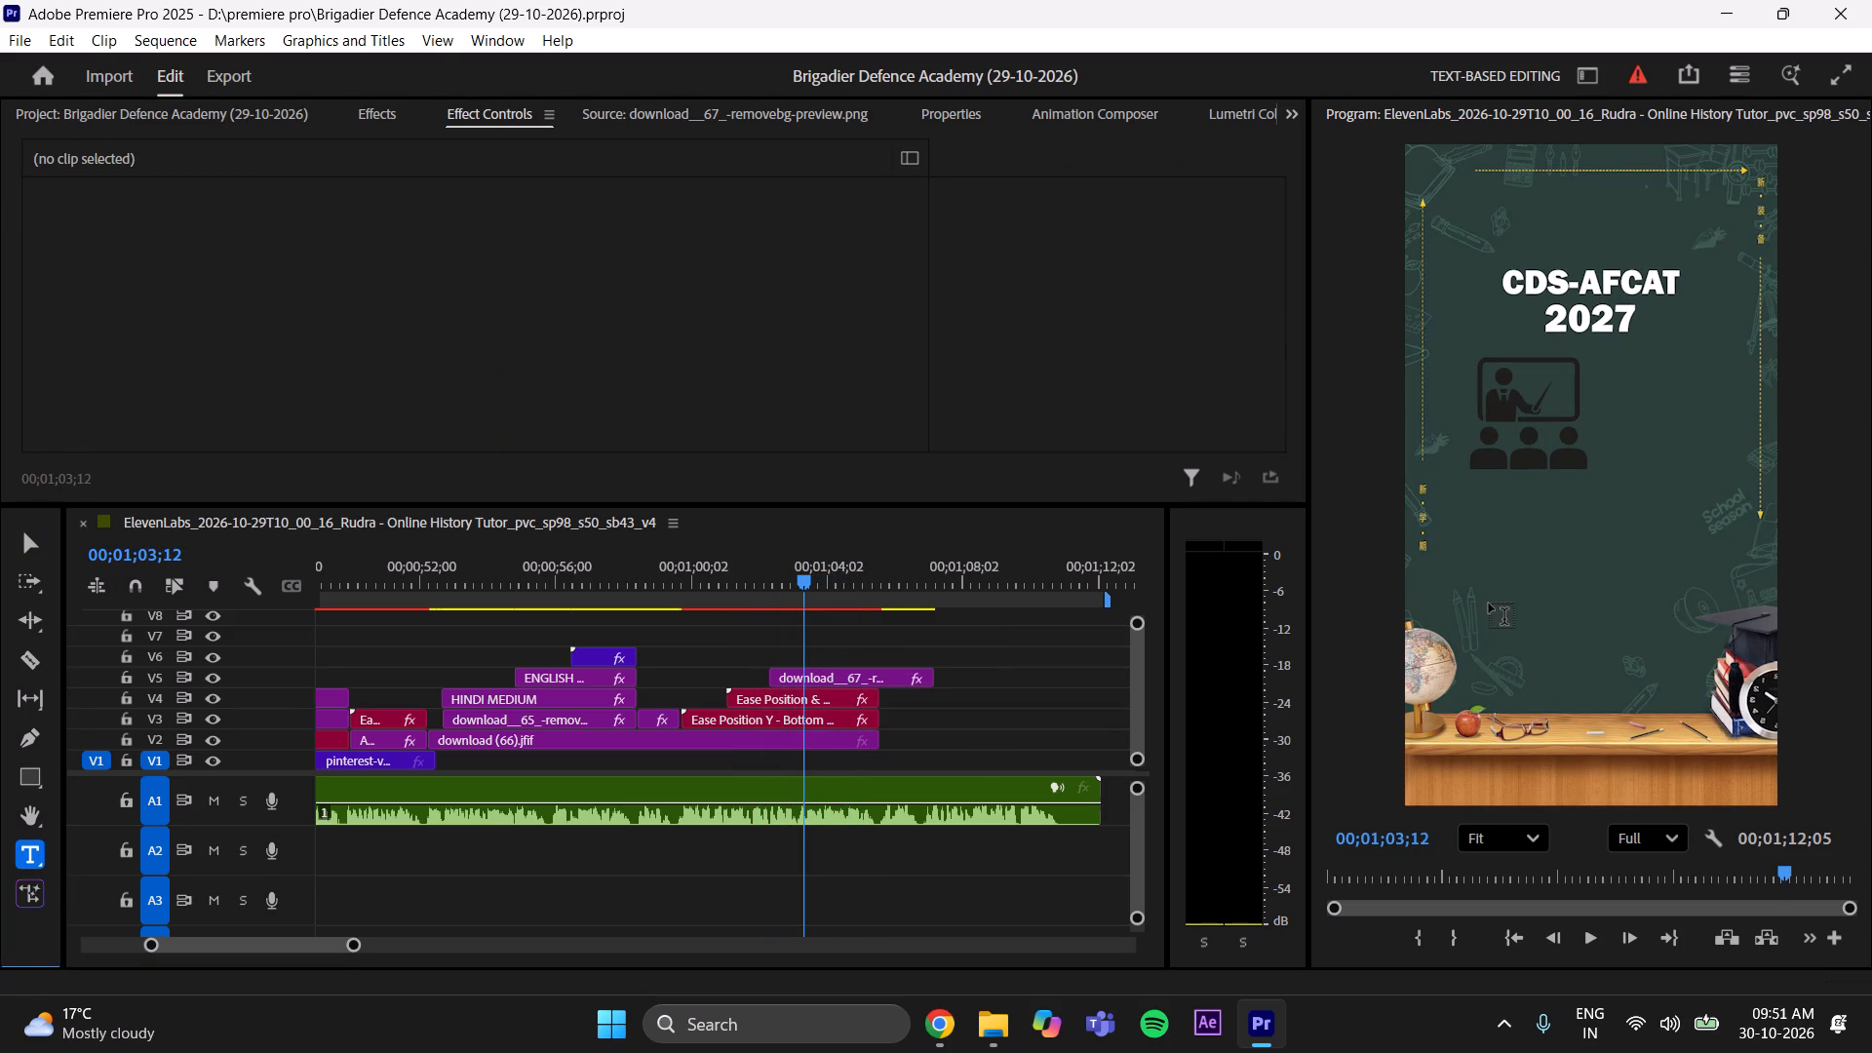
text(lucknow)
key(space)
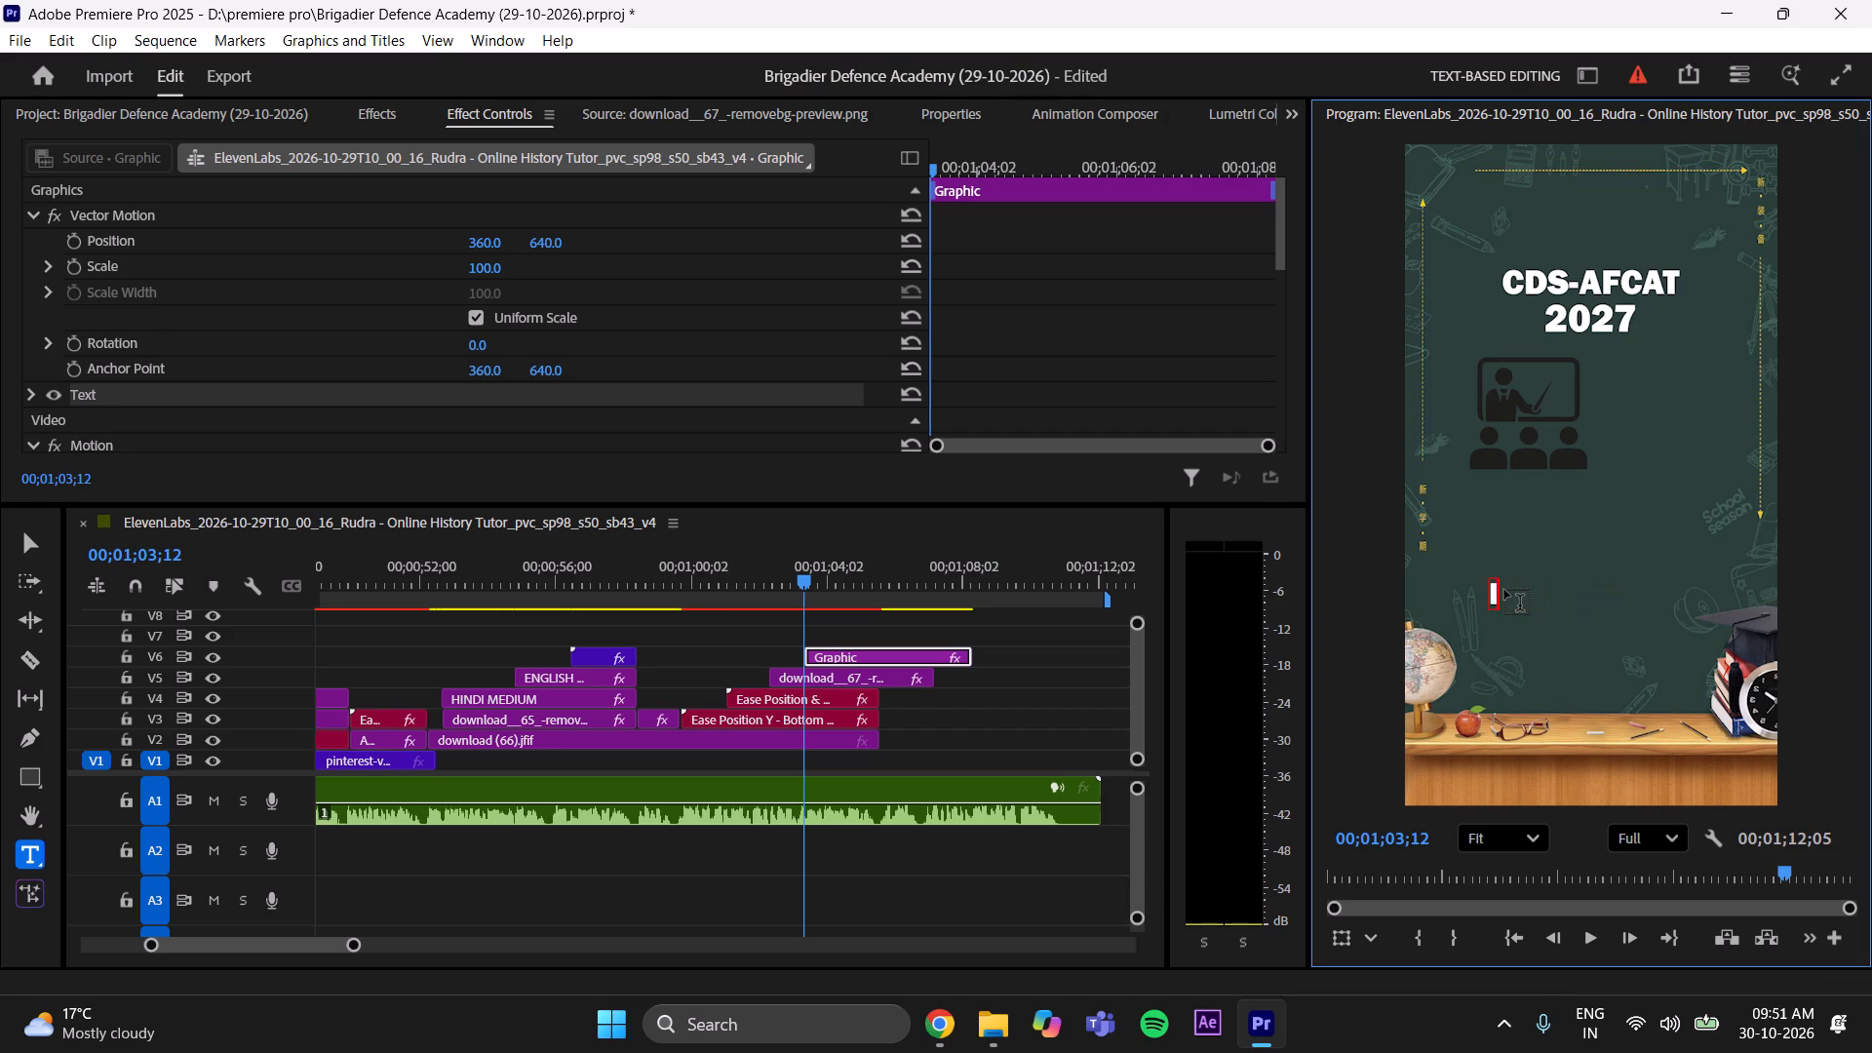
text(LU)
key(BackSpace)
text(ucknow)
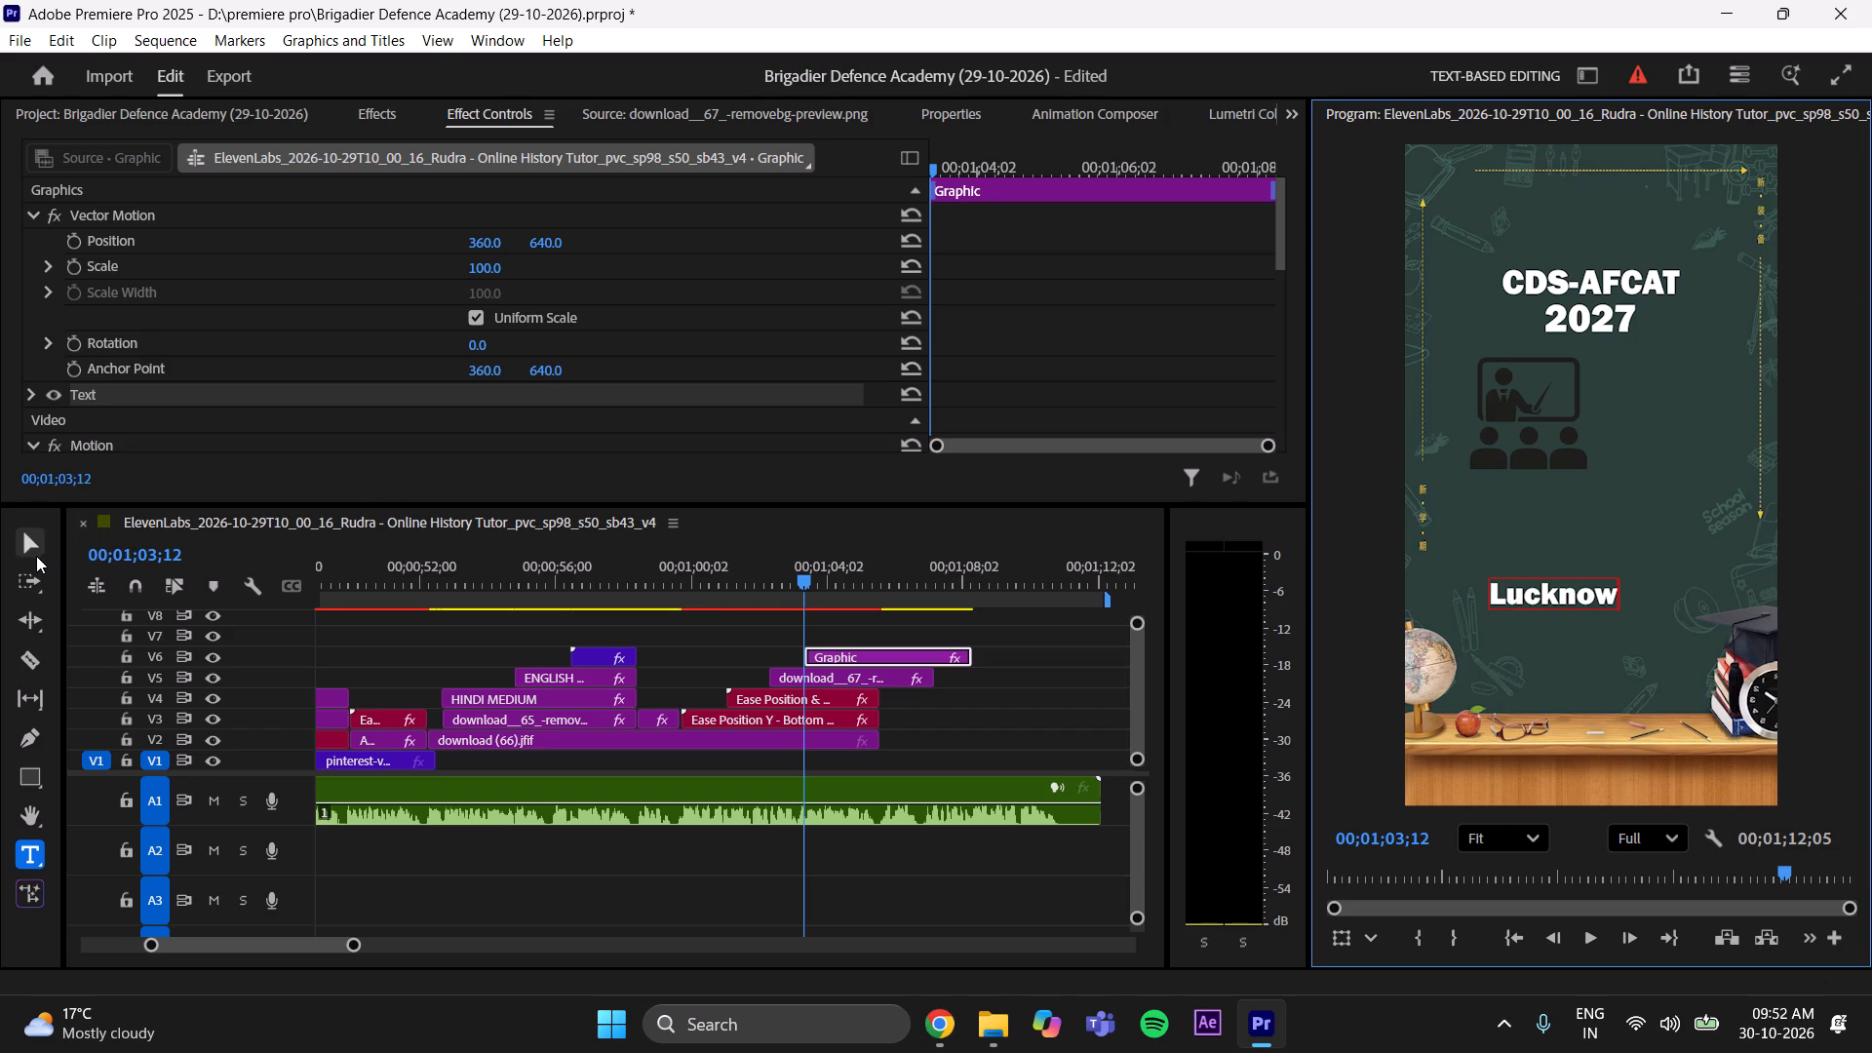
click(36, 556)
Centre the Lucknow title horizontally, raise it to sit below the classroom icon, and save the project.
click(962, 107)
scroll(623, 263, down, 5)
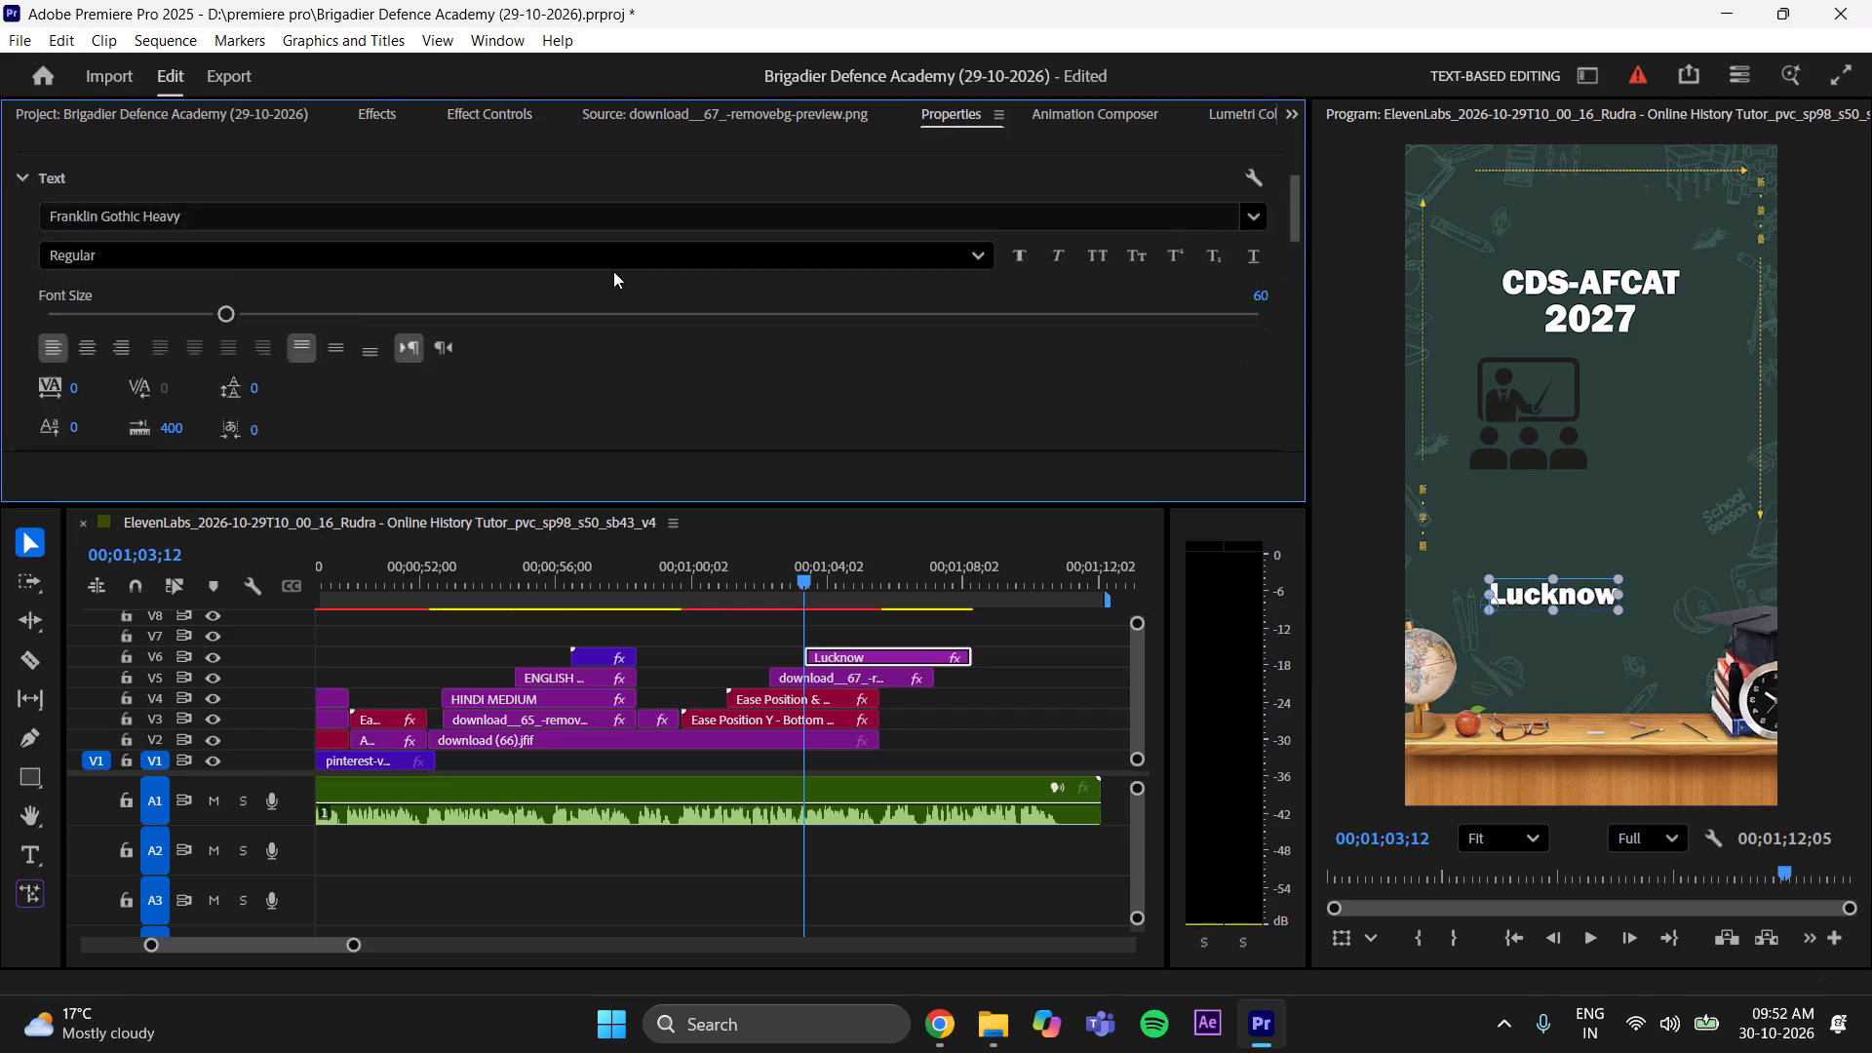
scroll(613, 271, down, 20)
scroll(613, 271, down, 6)
triple_click(583, 333)
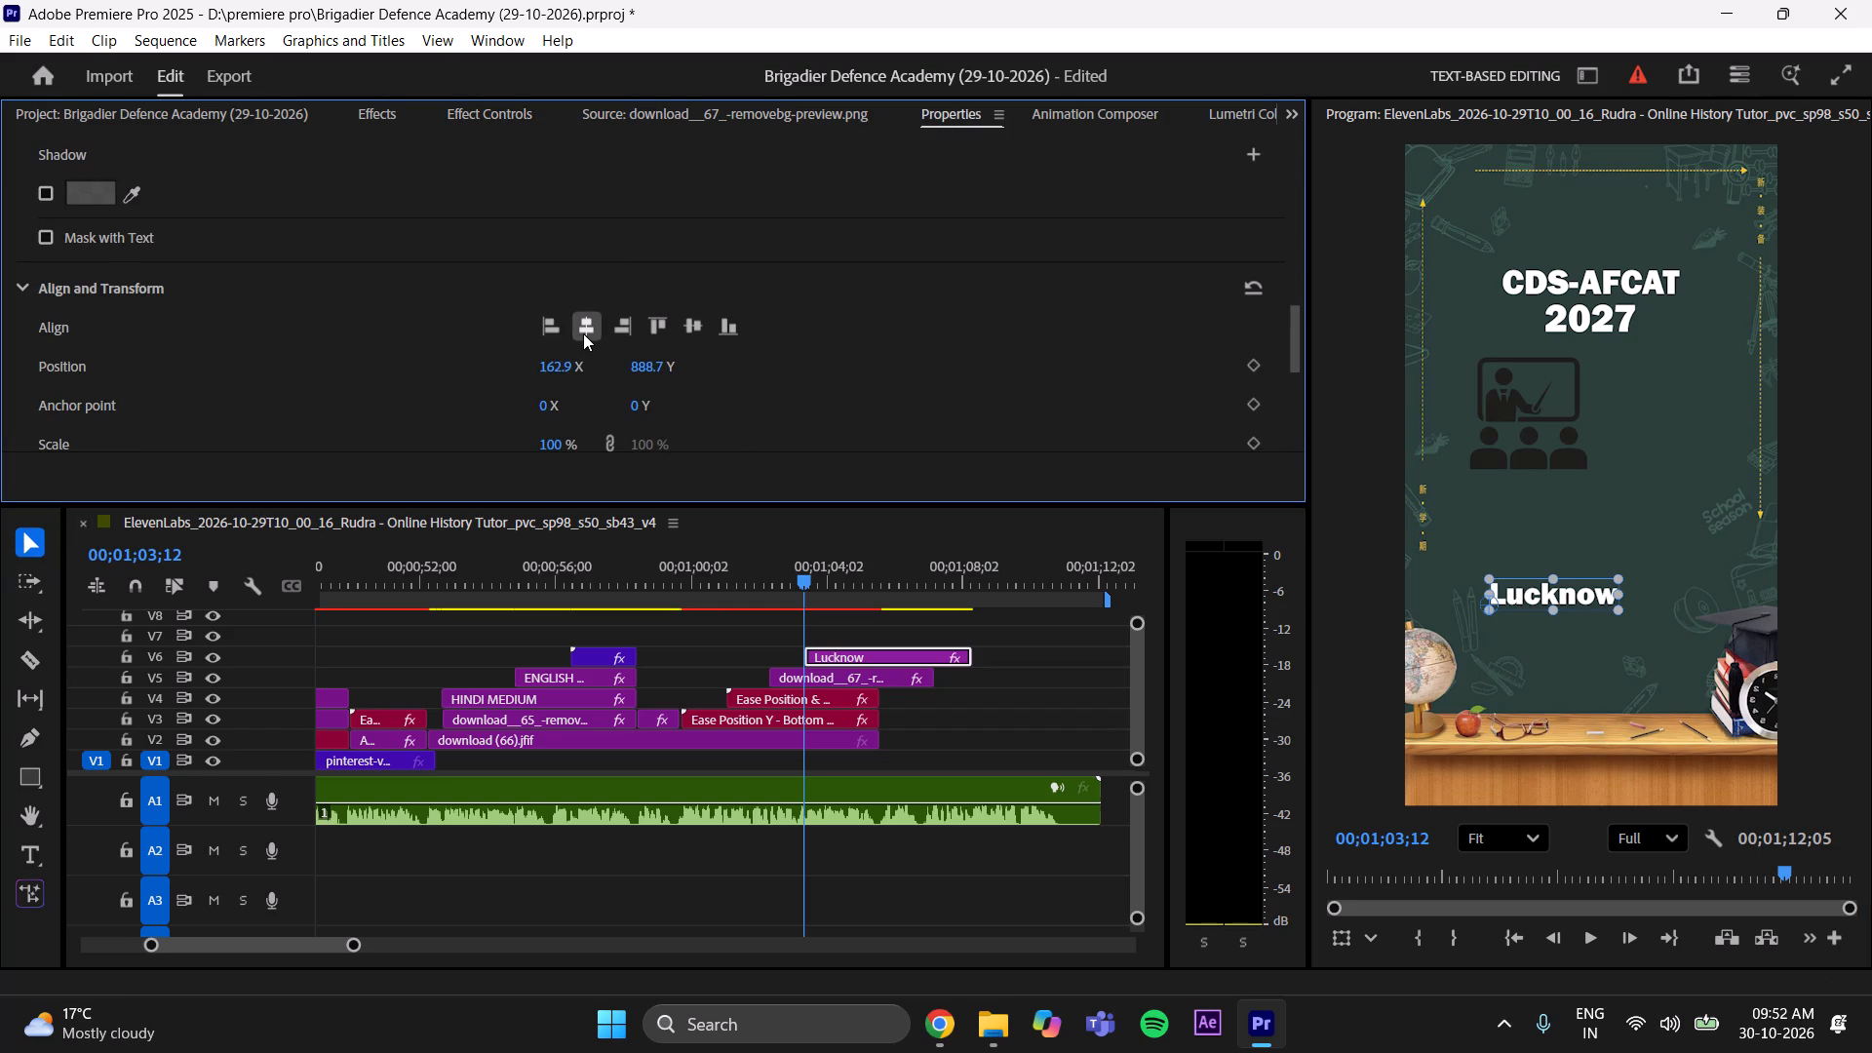
click(583, 334)
drag(651, 368, 556, 368)
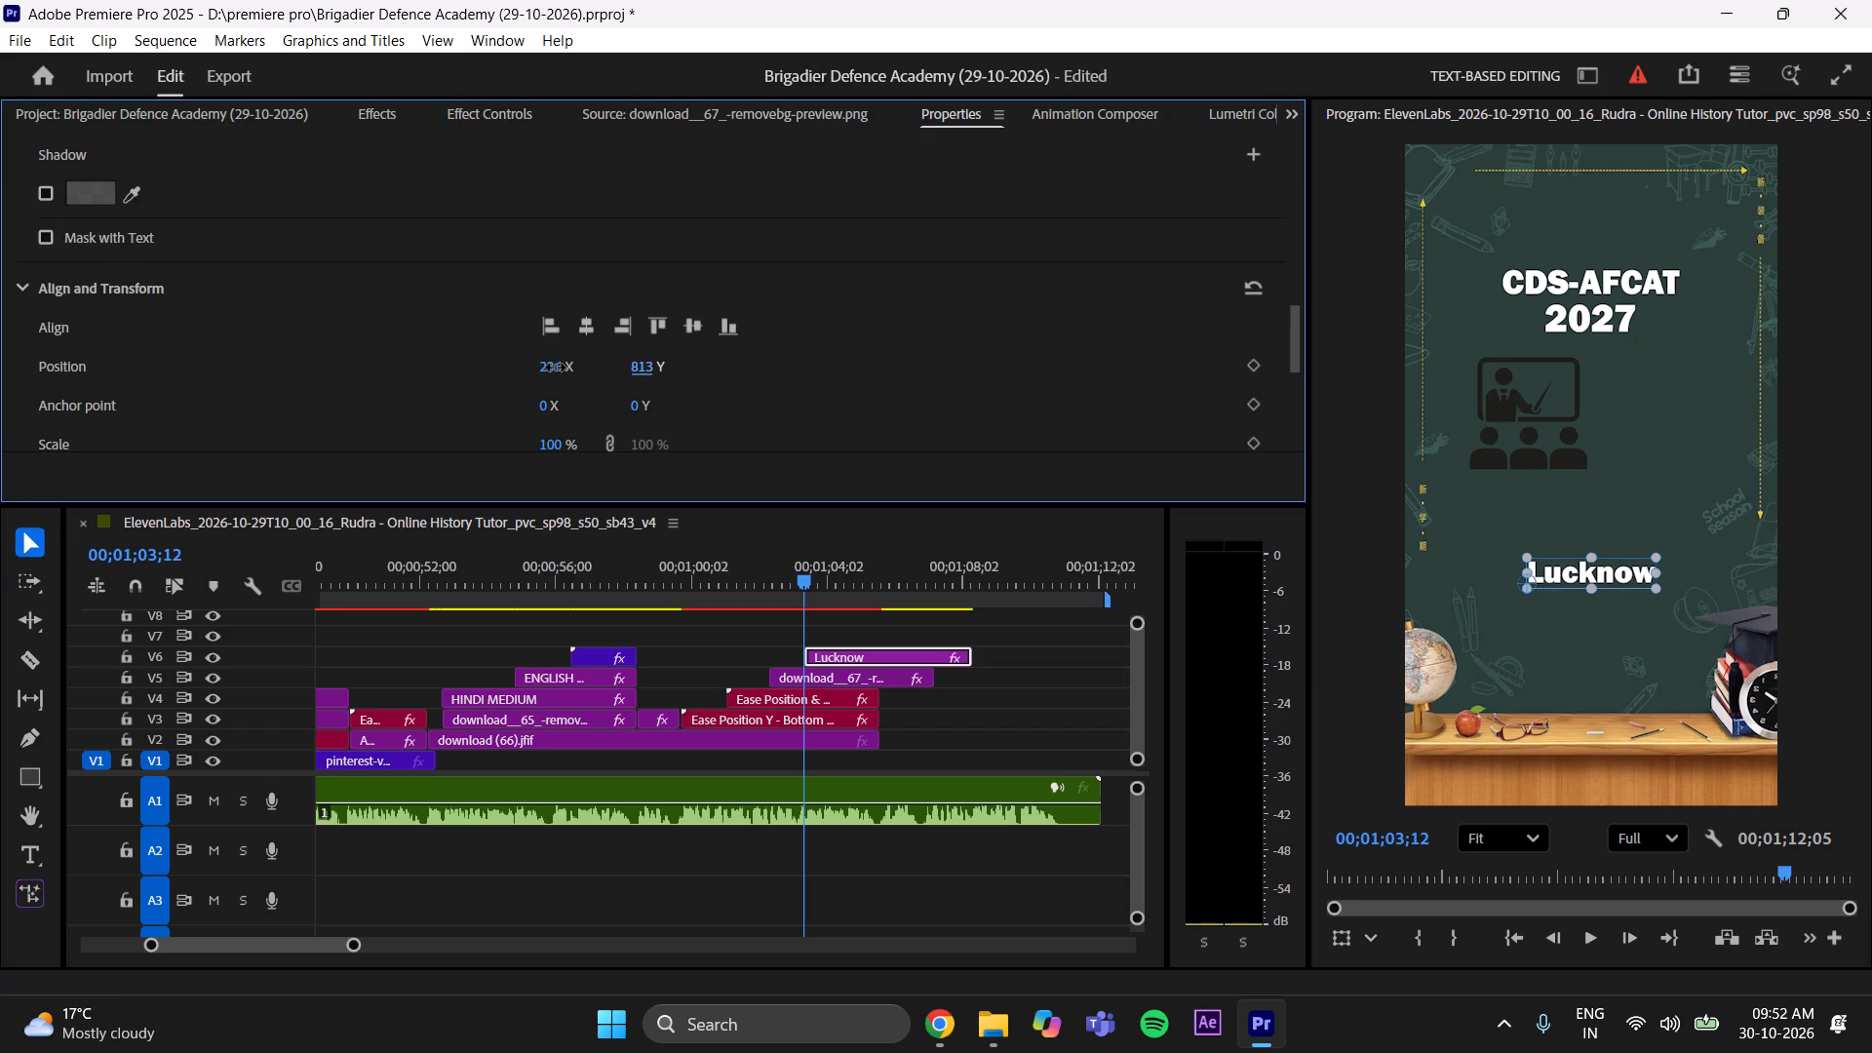
drag(556, 368, 526, 370)
click(997, 703)
key(ctrl+s)
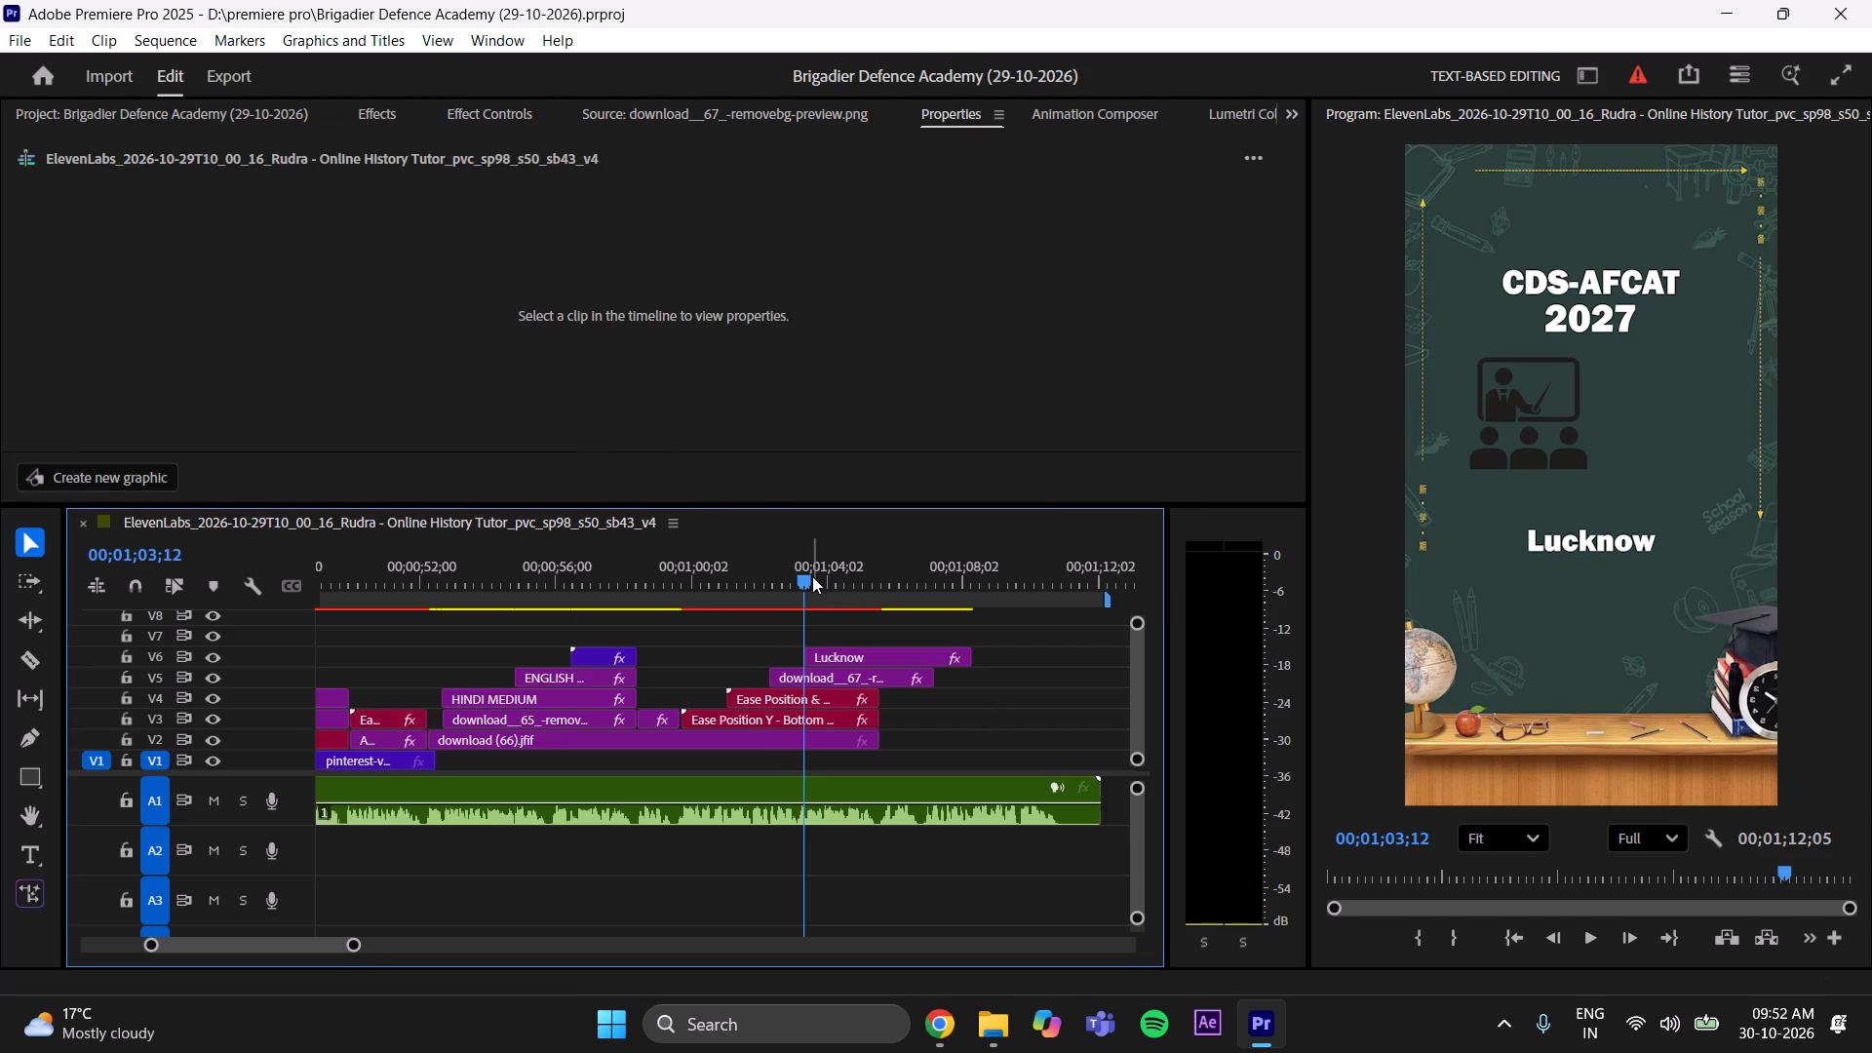
Play up to the second city's cue in the narration and add a "Dehradun" text title on V7 at 00;01;03;29.
drag(799, 578, 759, 616)
key(space)
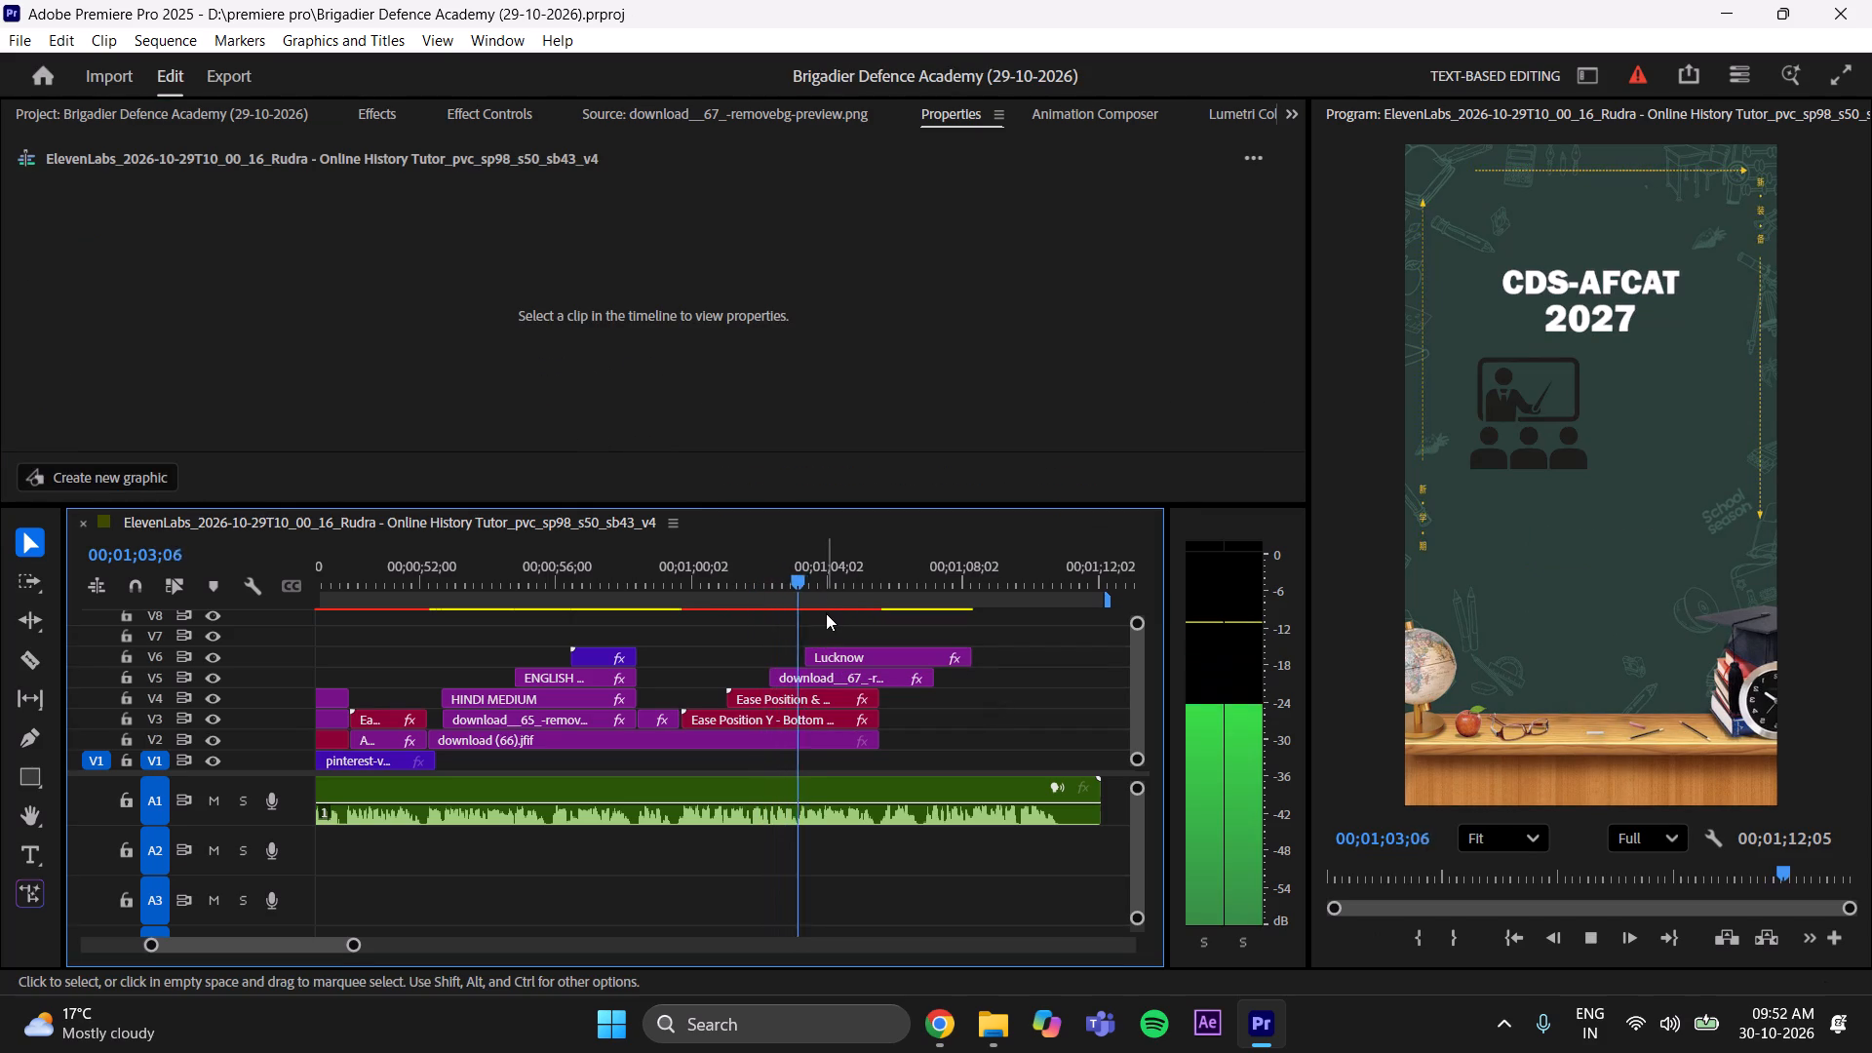
key(space)
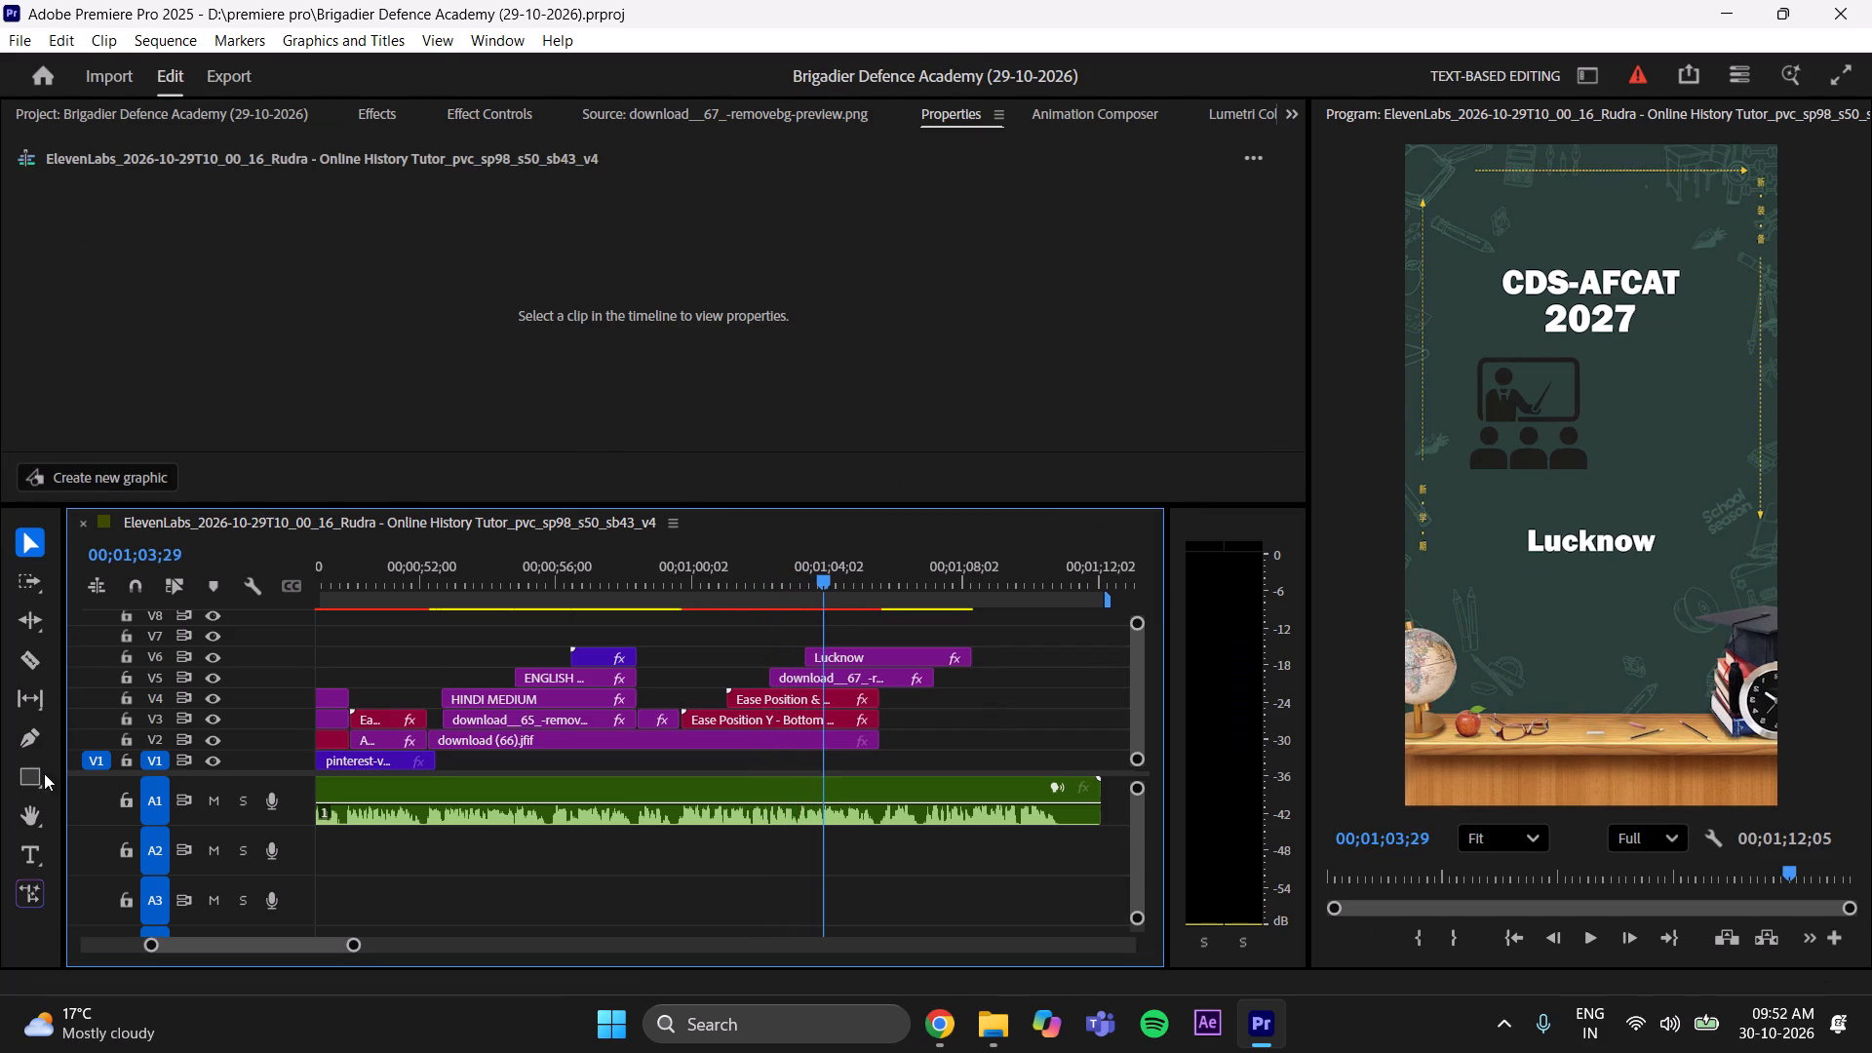
click(20, 853)
click(1513, 614)
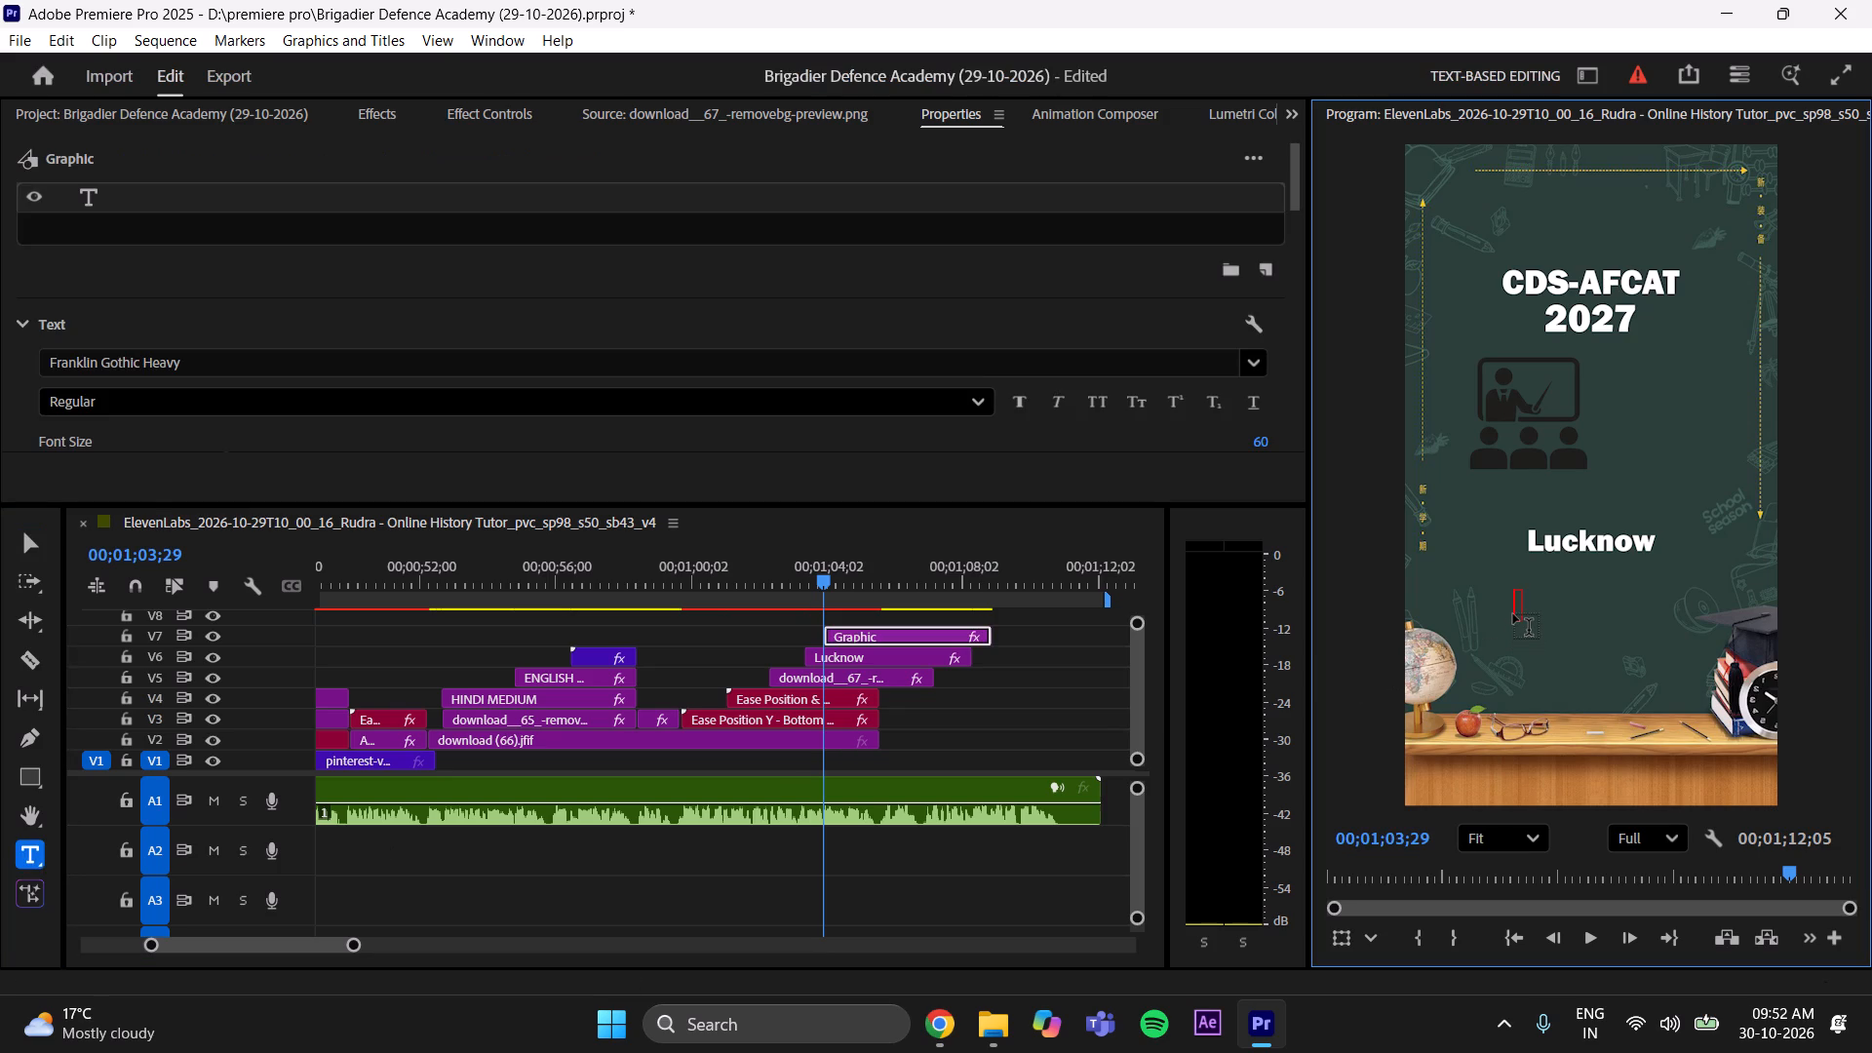
key(shift+d)
text(ehradun)
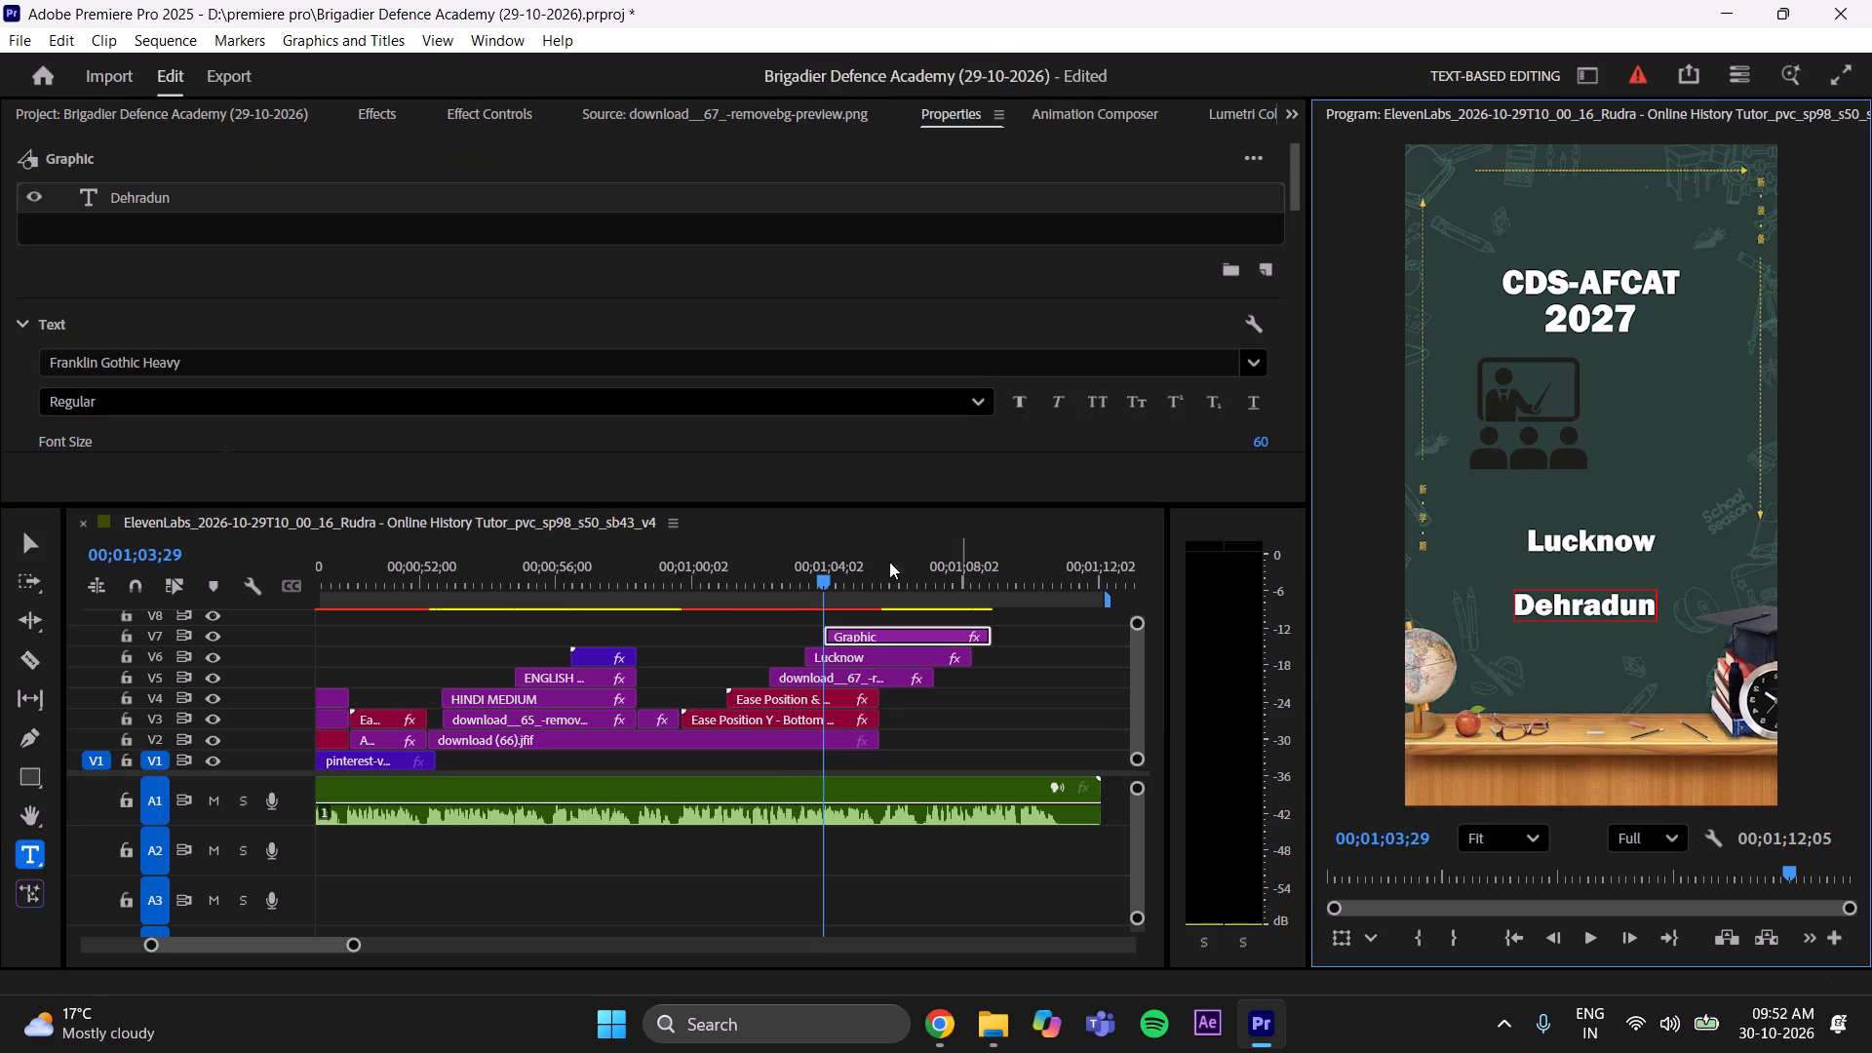
click(39, 548)
Centre the Dehradun title horizontally in the frame.
scroll(528, 297, down, 12)
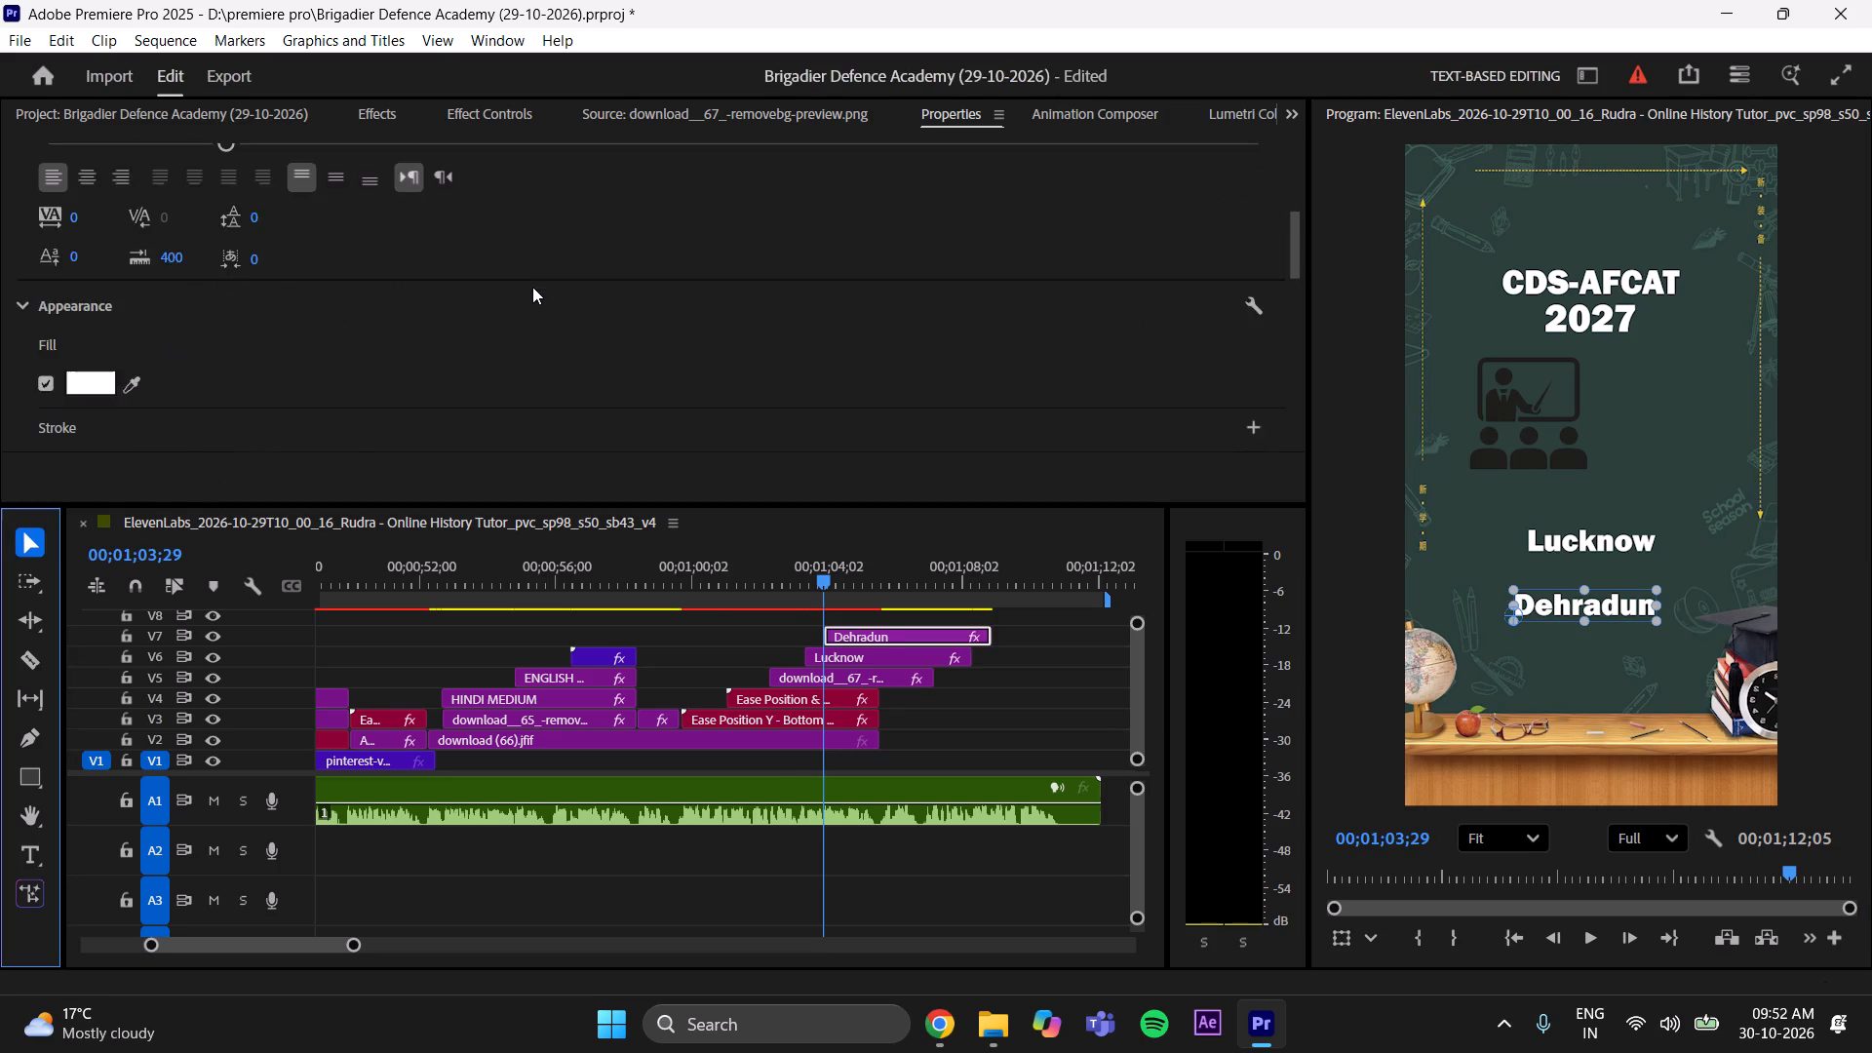
scroll(532, 287, down, 17)
triple_click(596, 381)
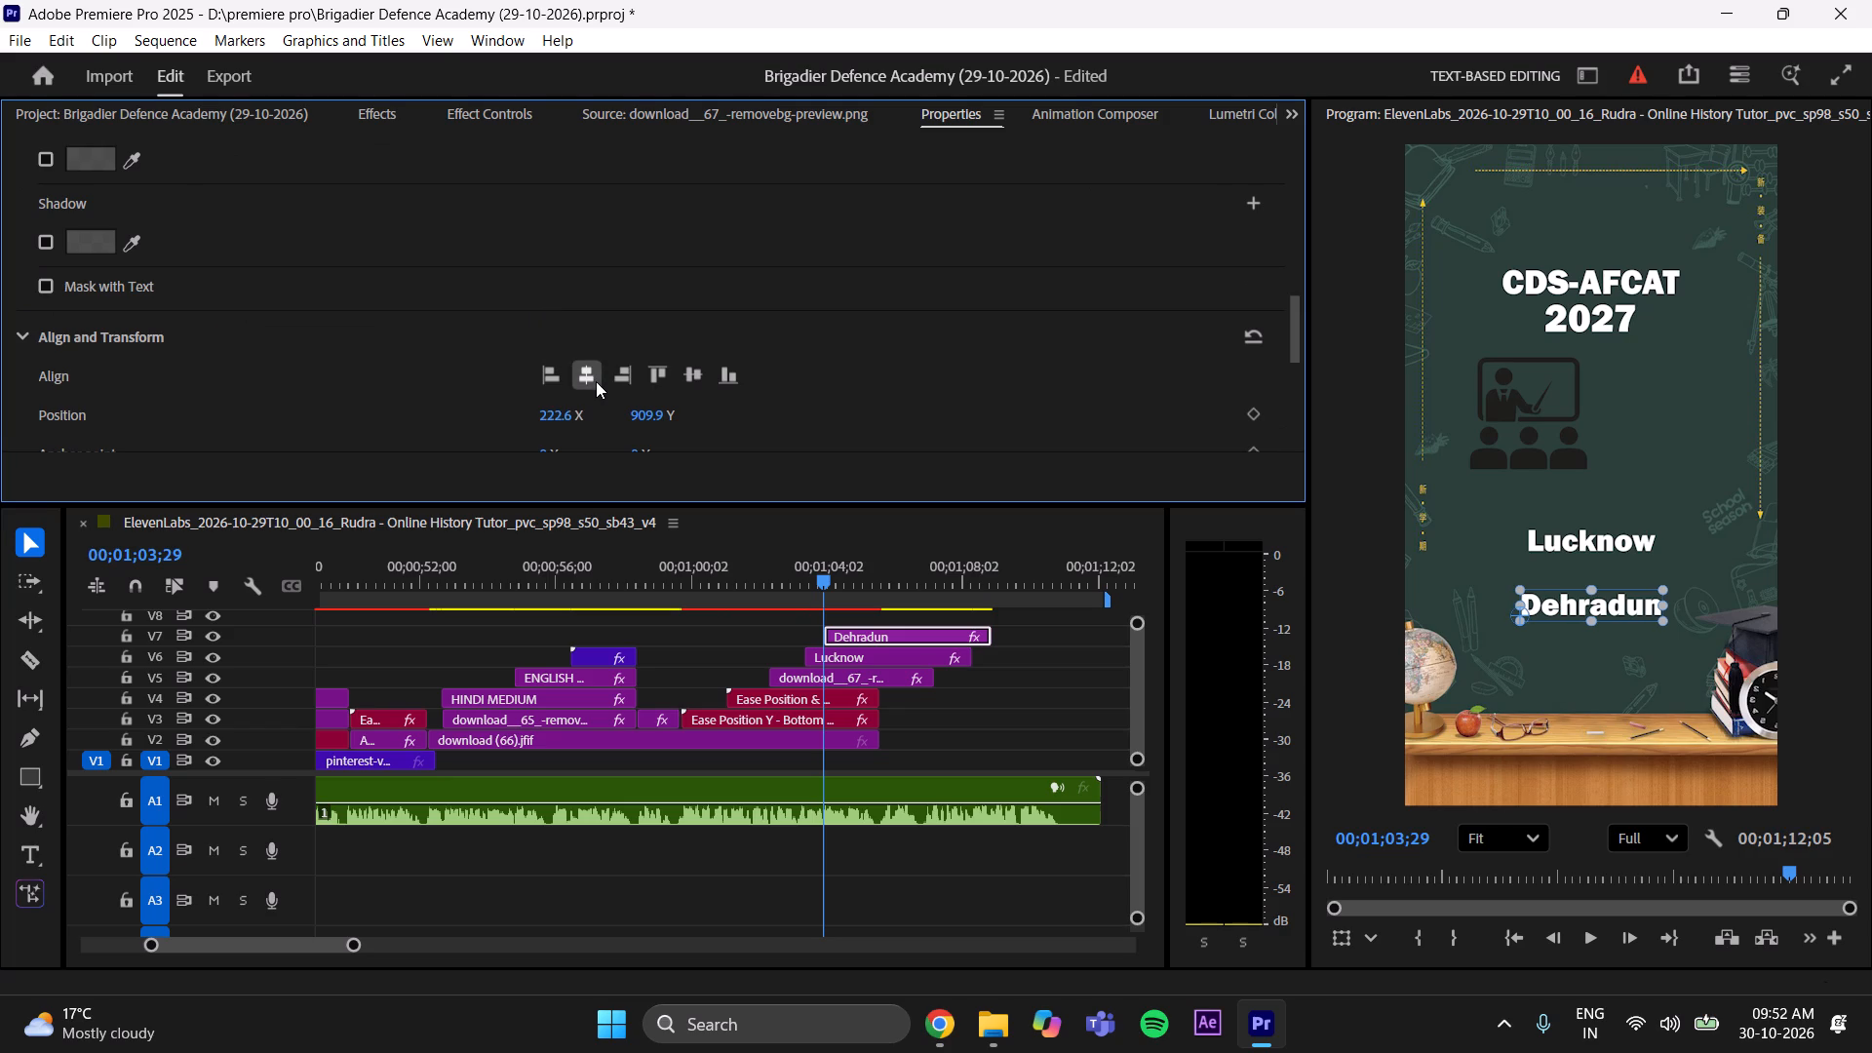
double_click(596, 381)
Change the Dehradun title's font to Lucida Fax Demibold.
scroll(596, 381, up, 4)
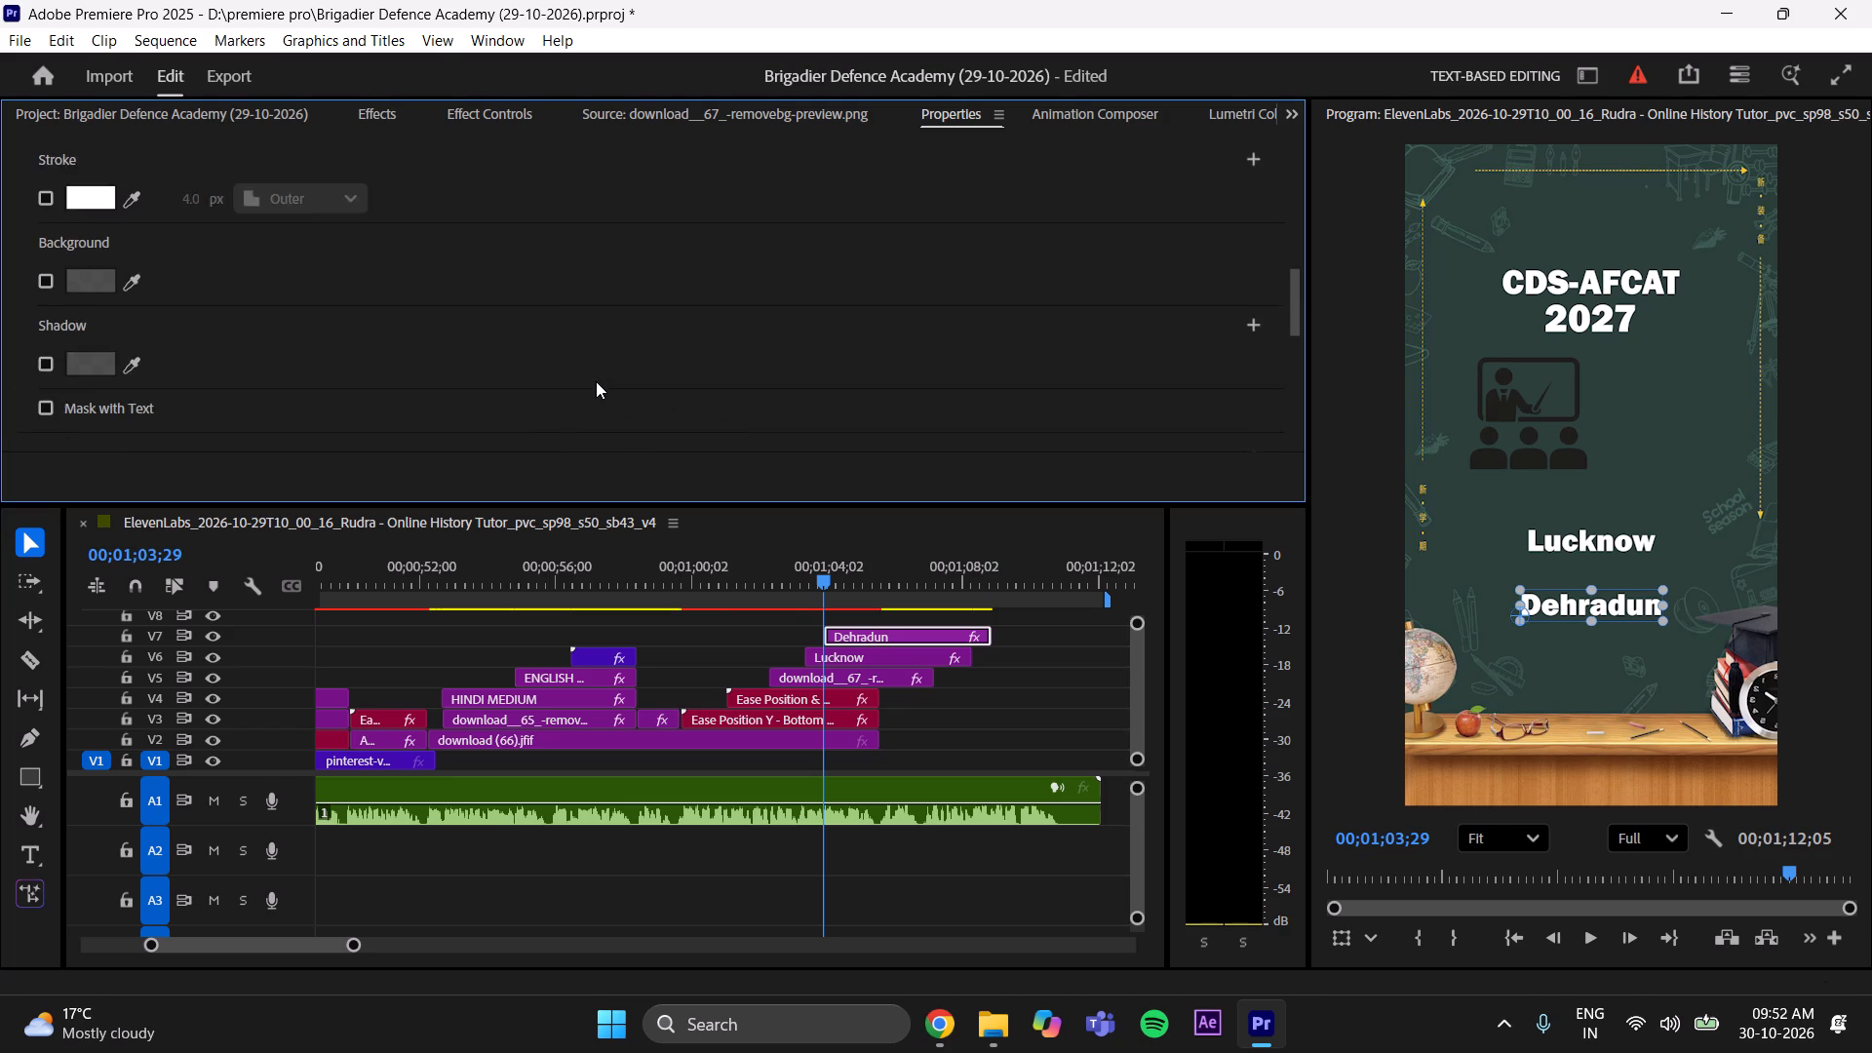
scroll(596, 381, up, 20)
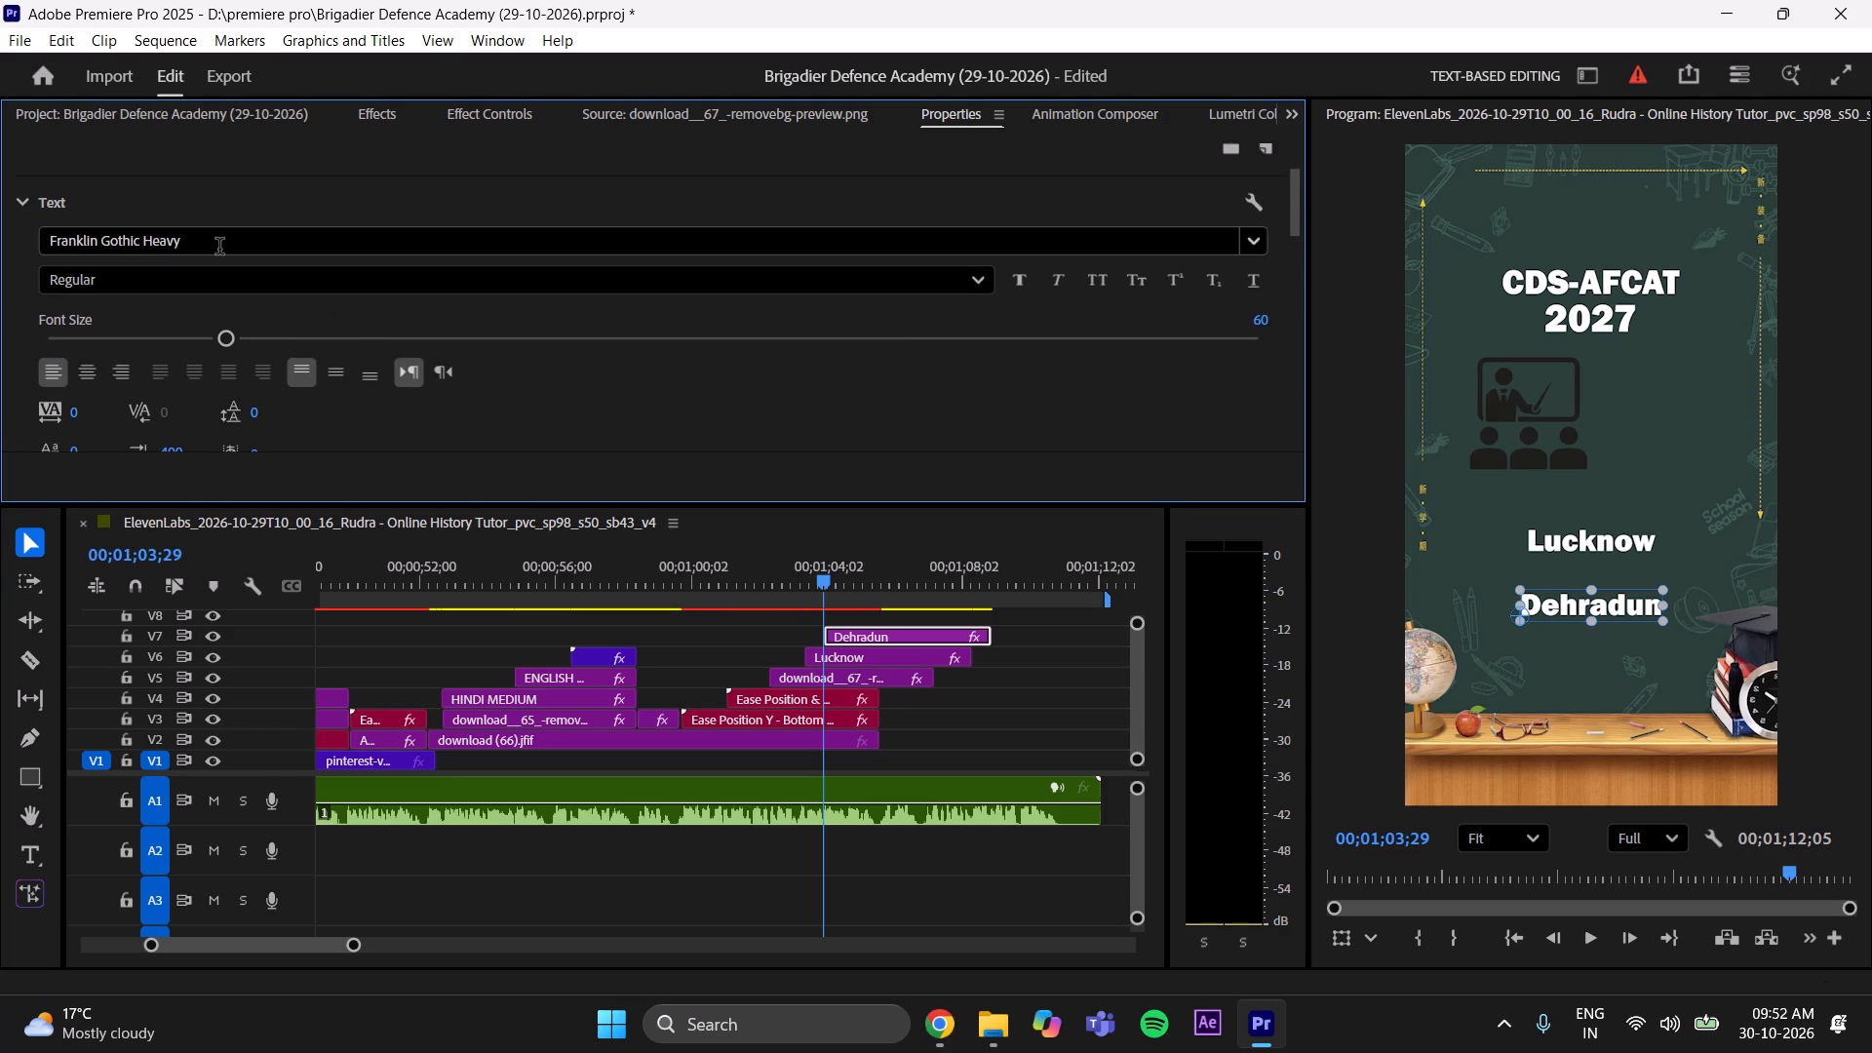
click(220, 248)
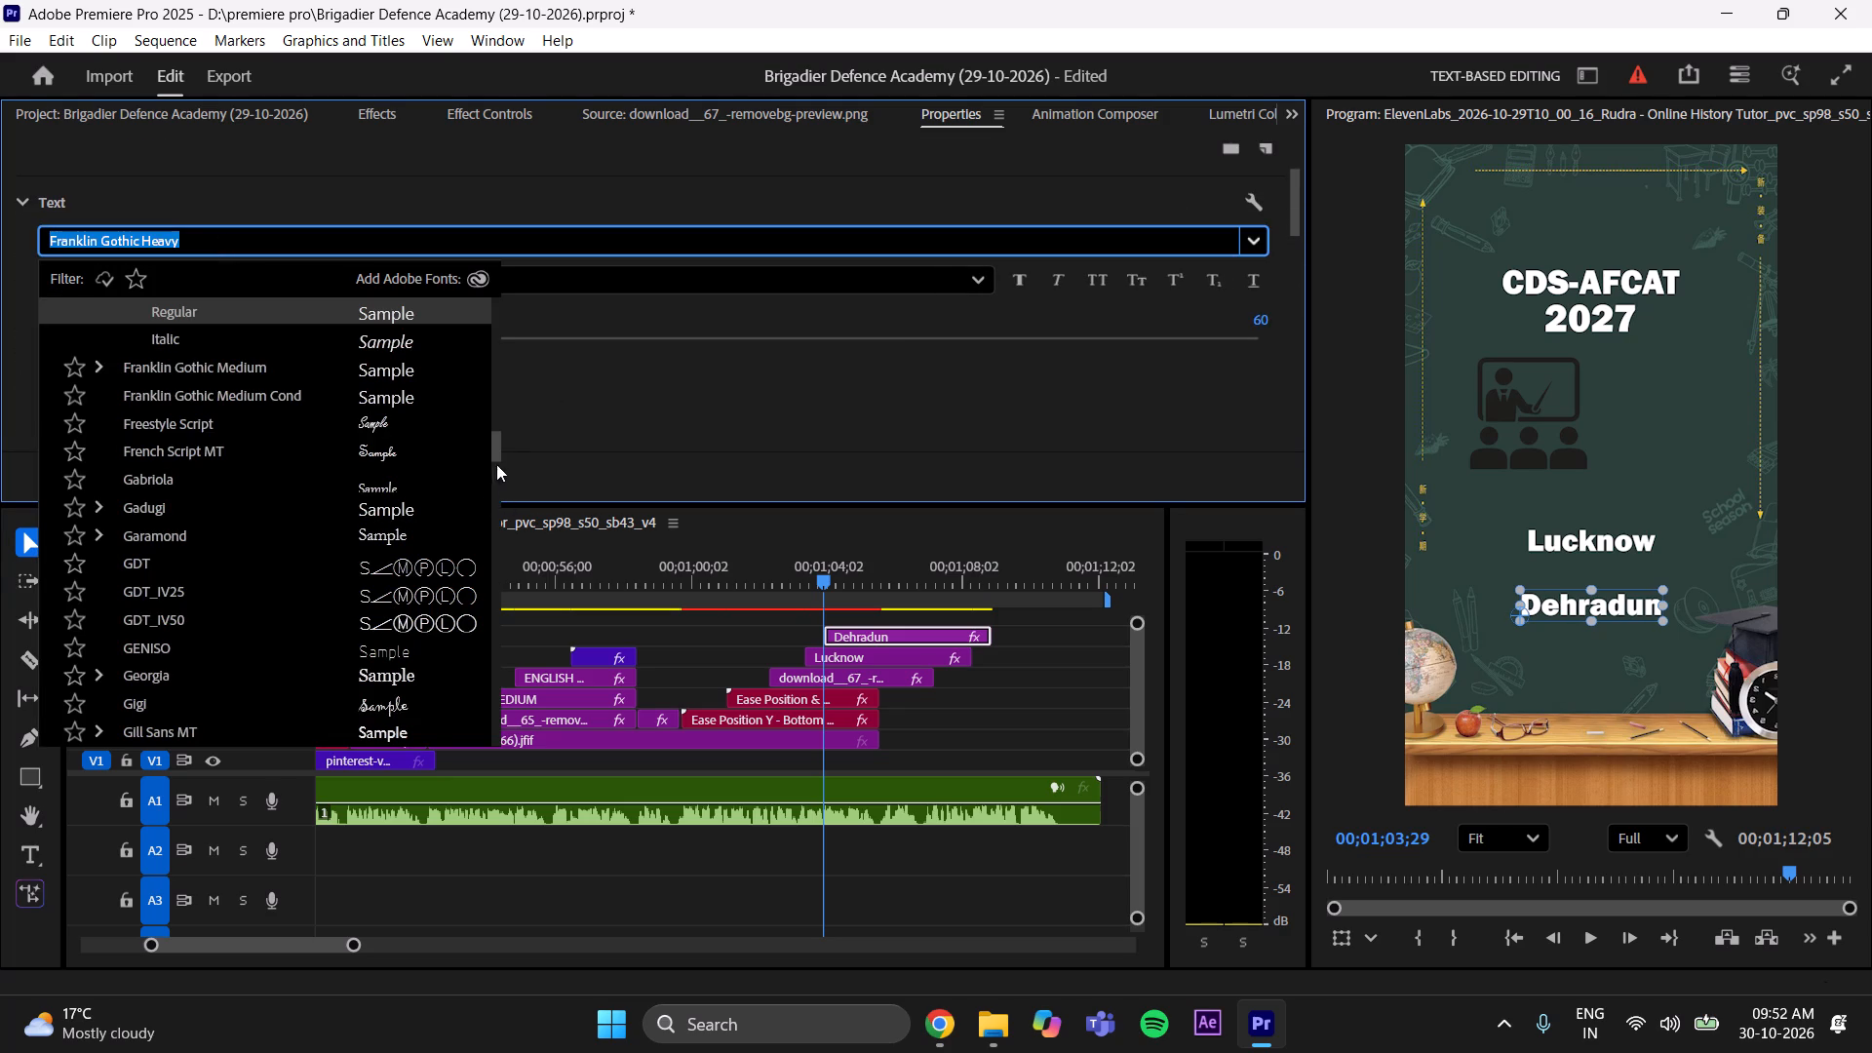
drag(498, 447, 495, 519)
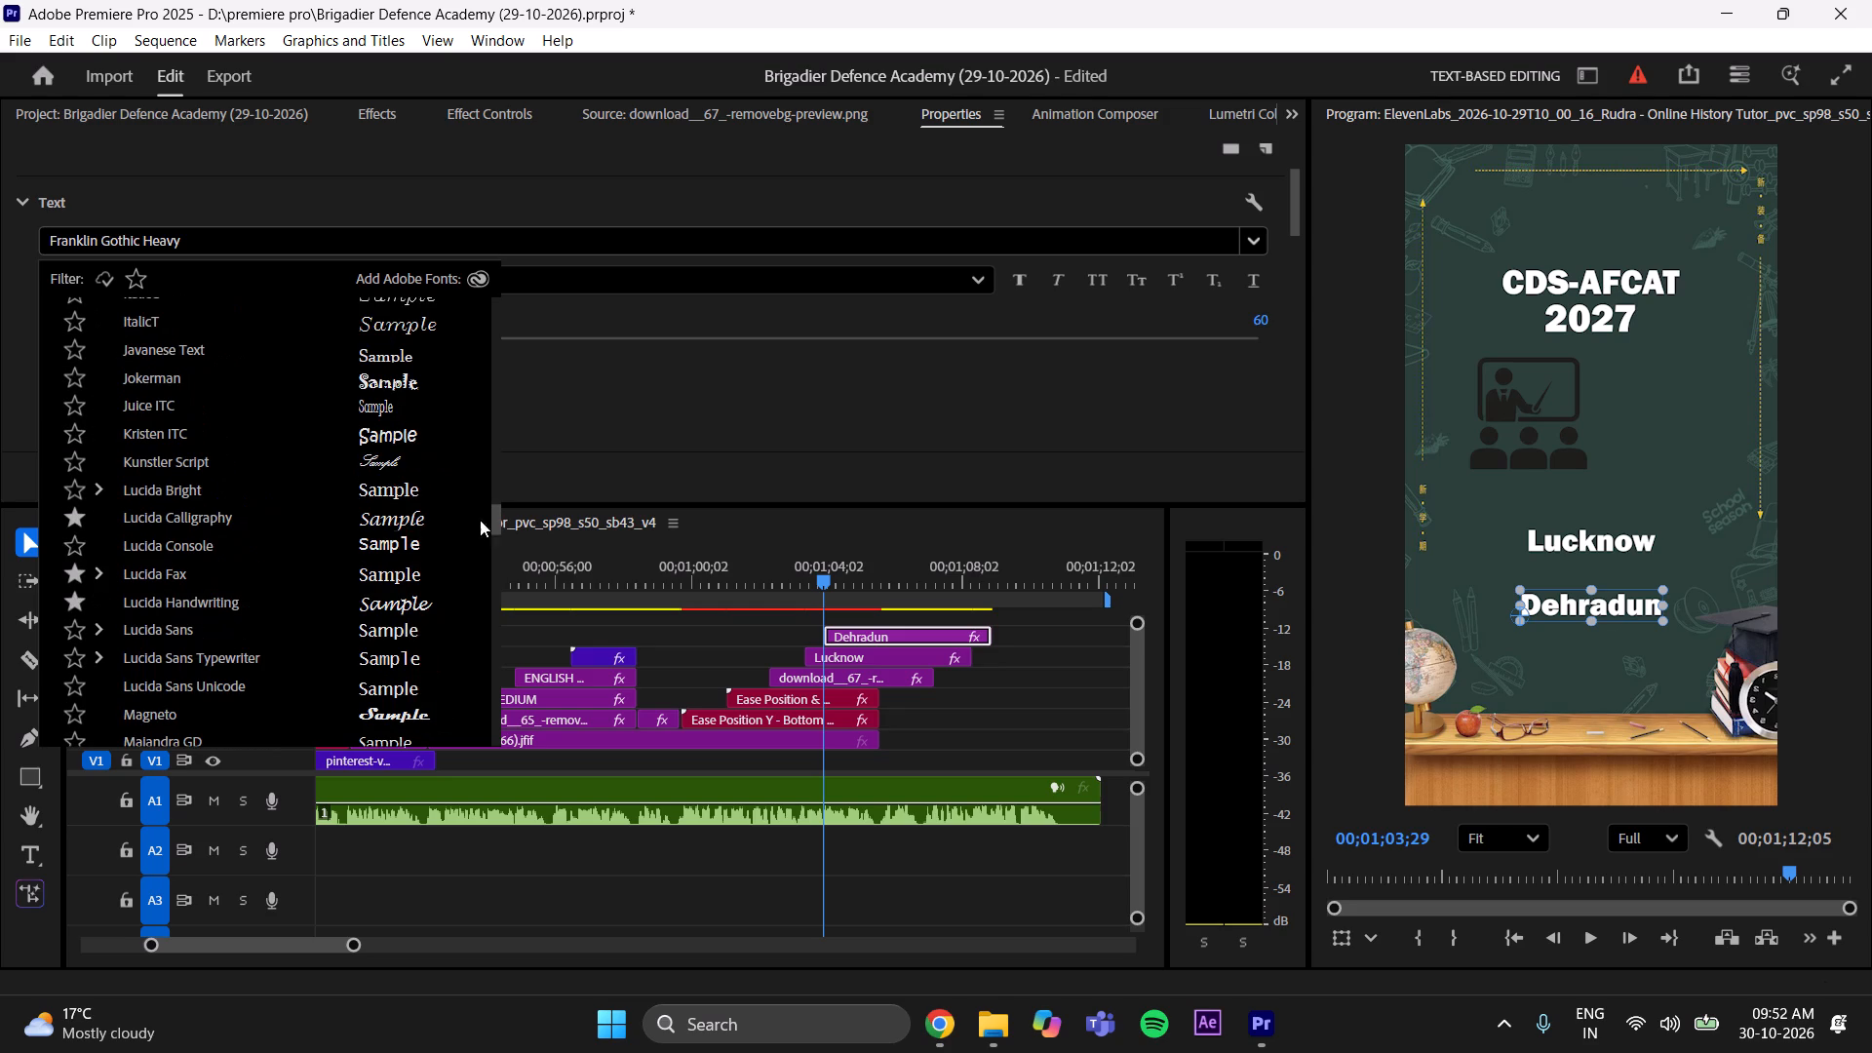
click(94, 571)
click(224, 655)
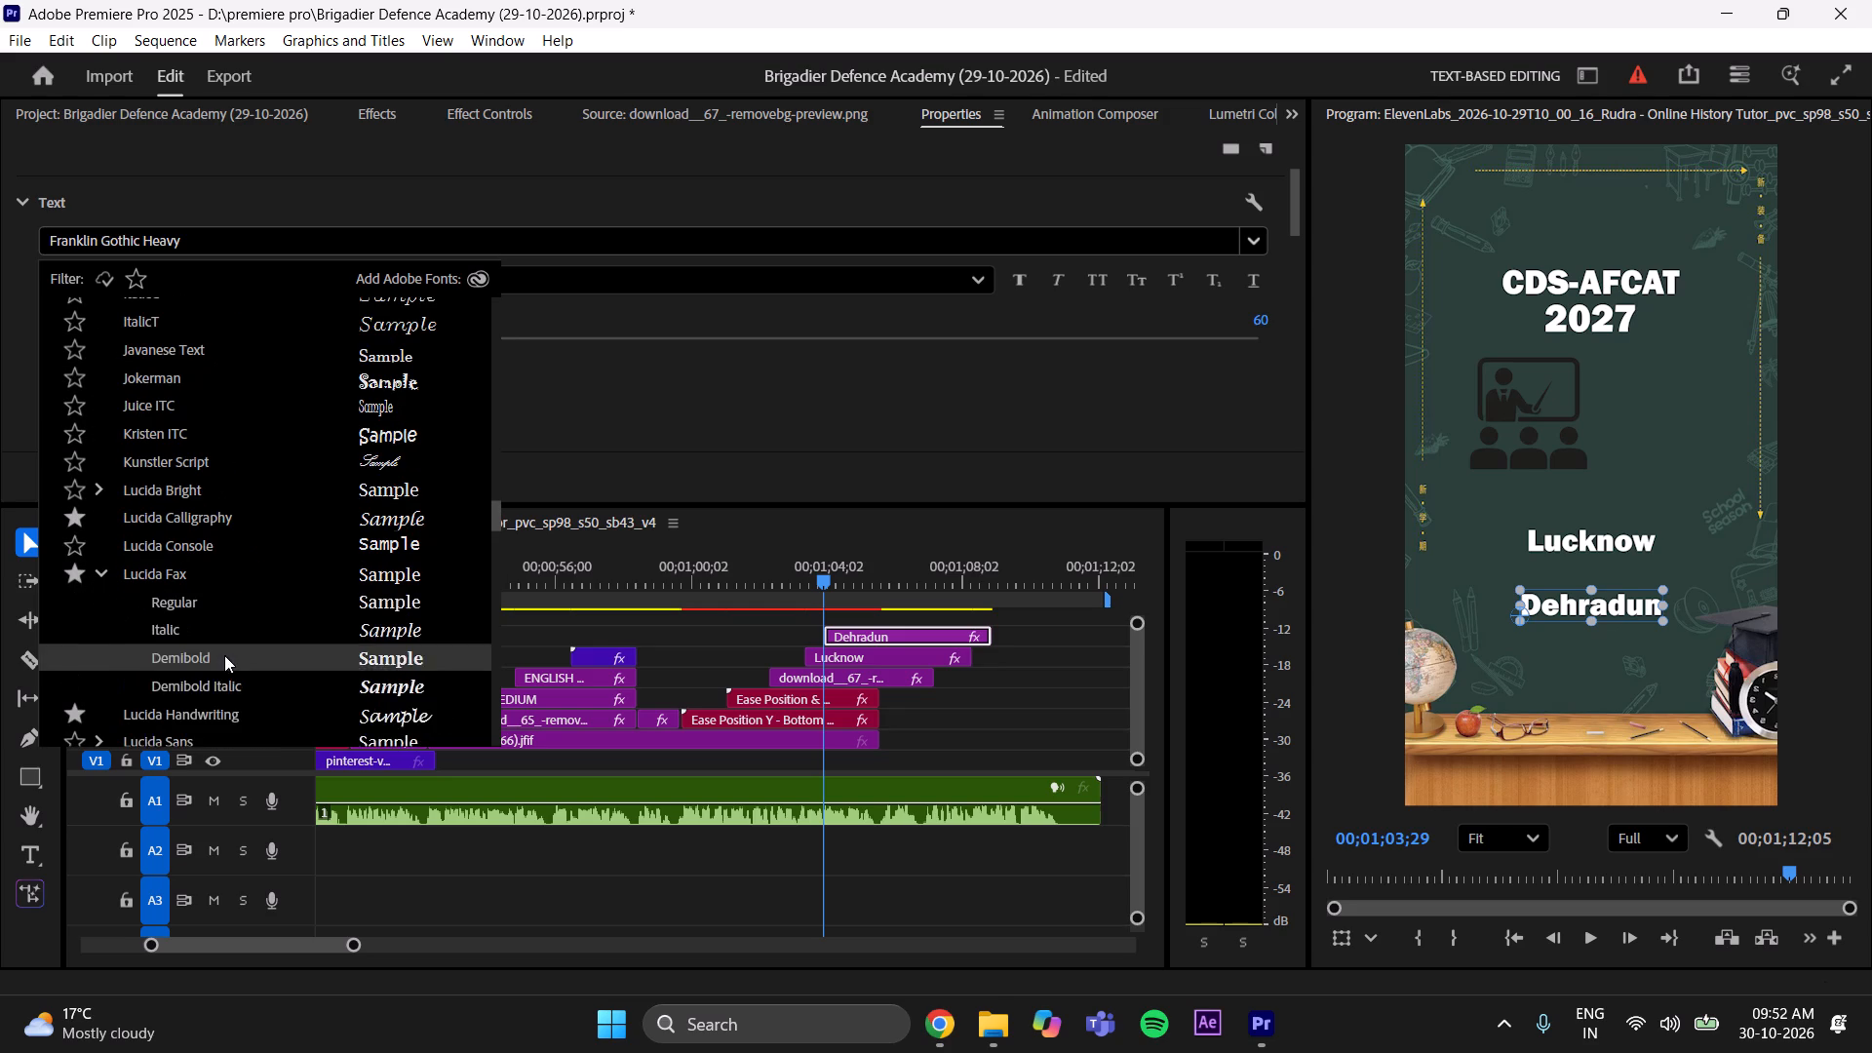
click(1055, 742)
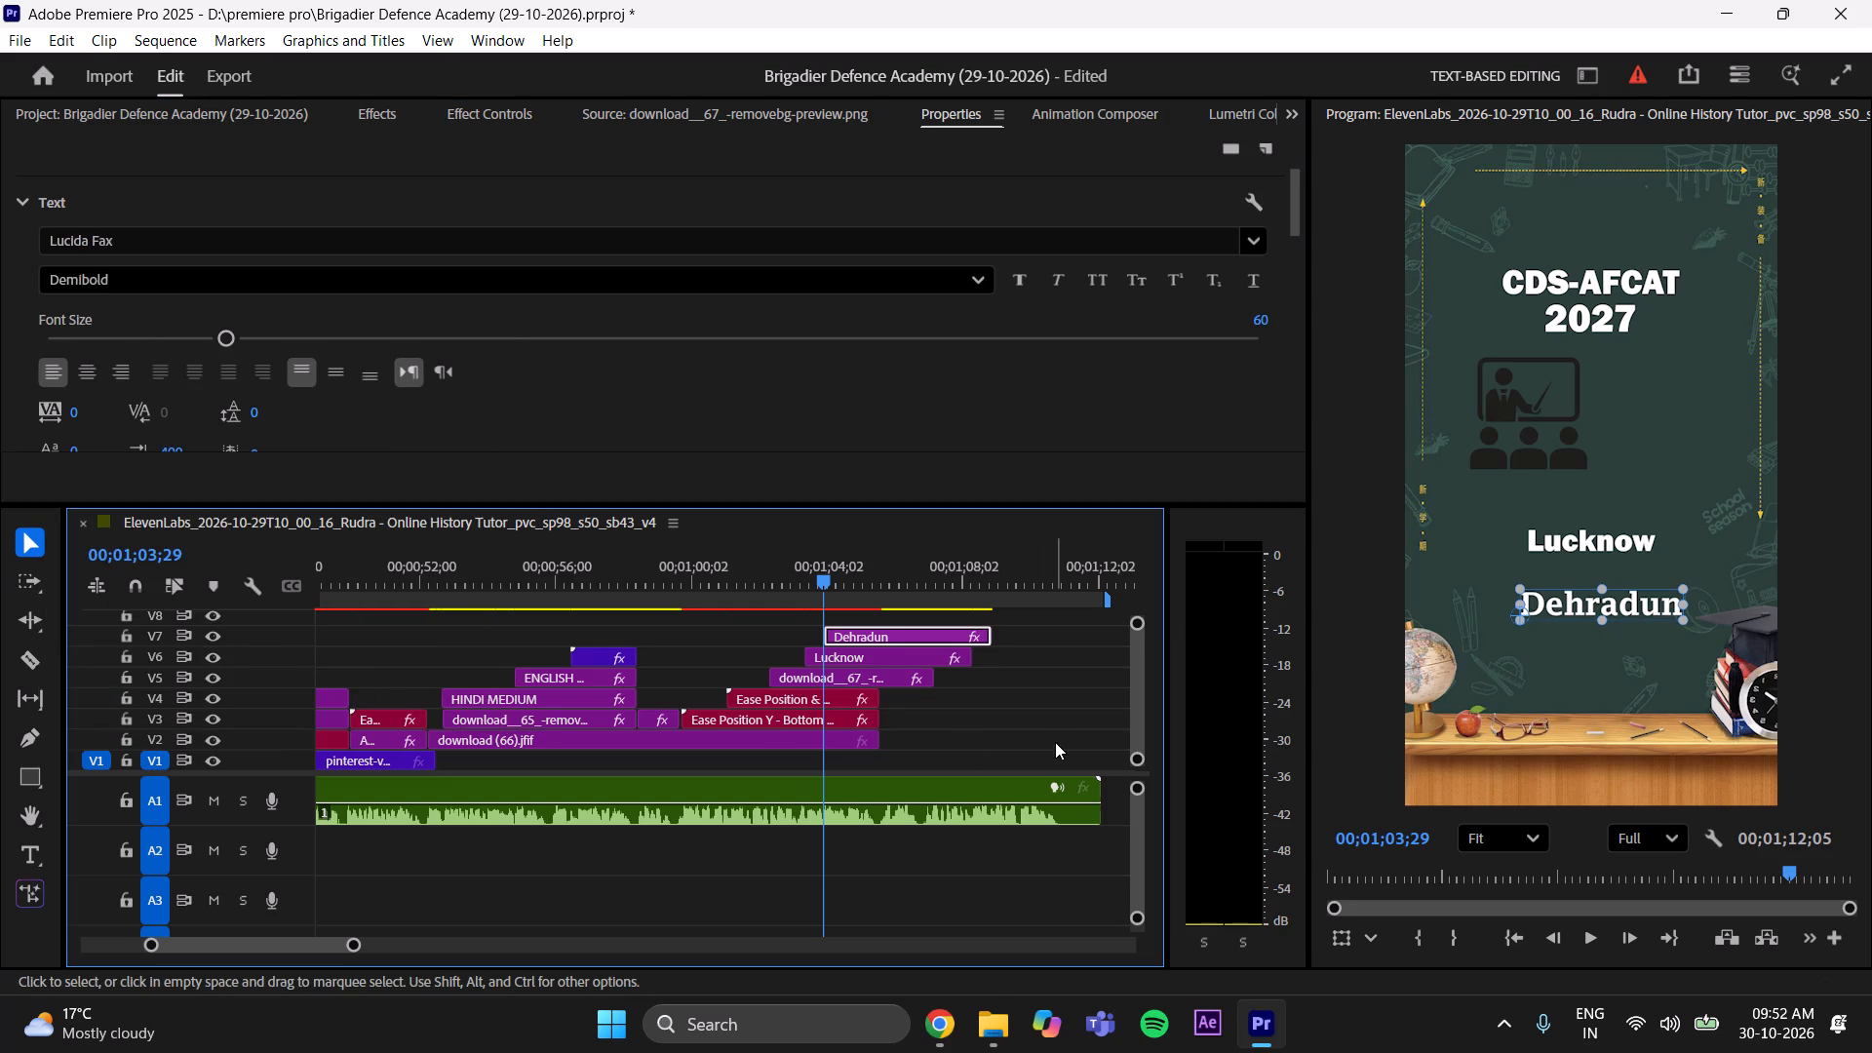
Change the Lucknow title's font to Lucida Fax Demibold to match Dehradun, and save the project.
click(885, 654)
click(1564, 548)
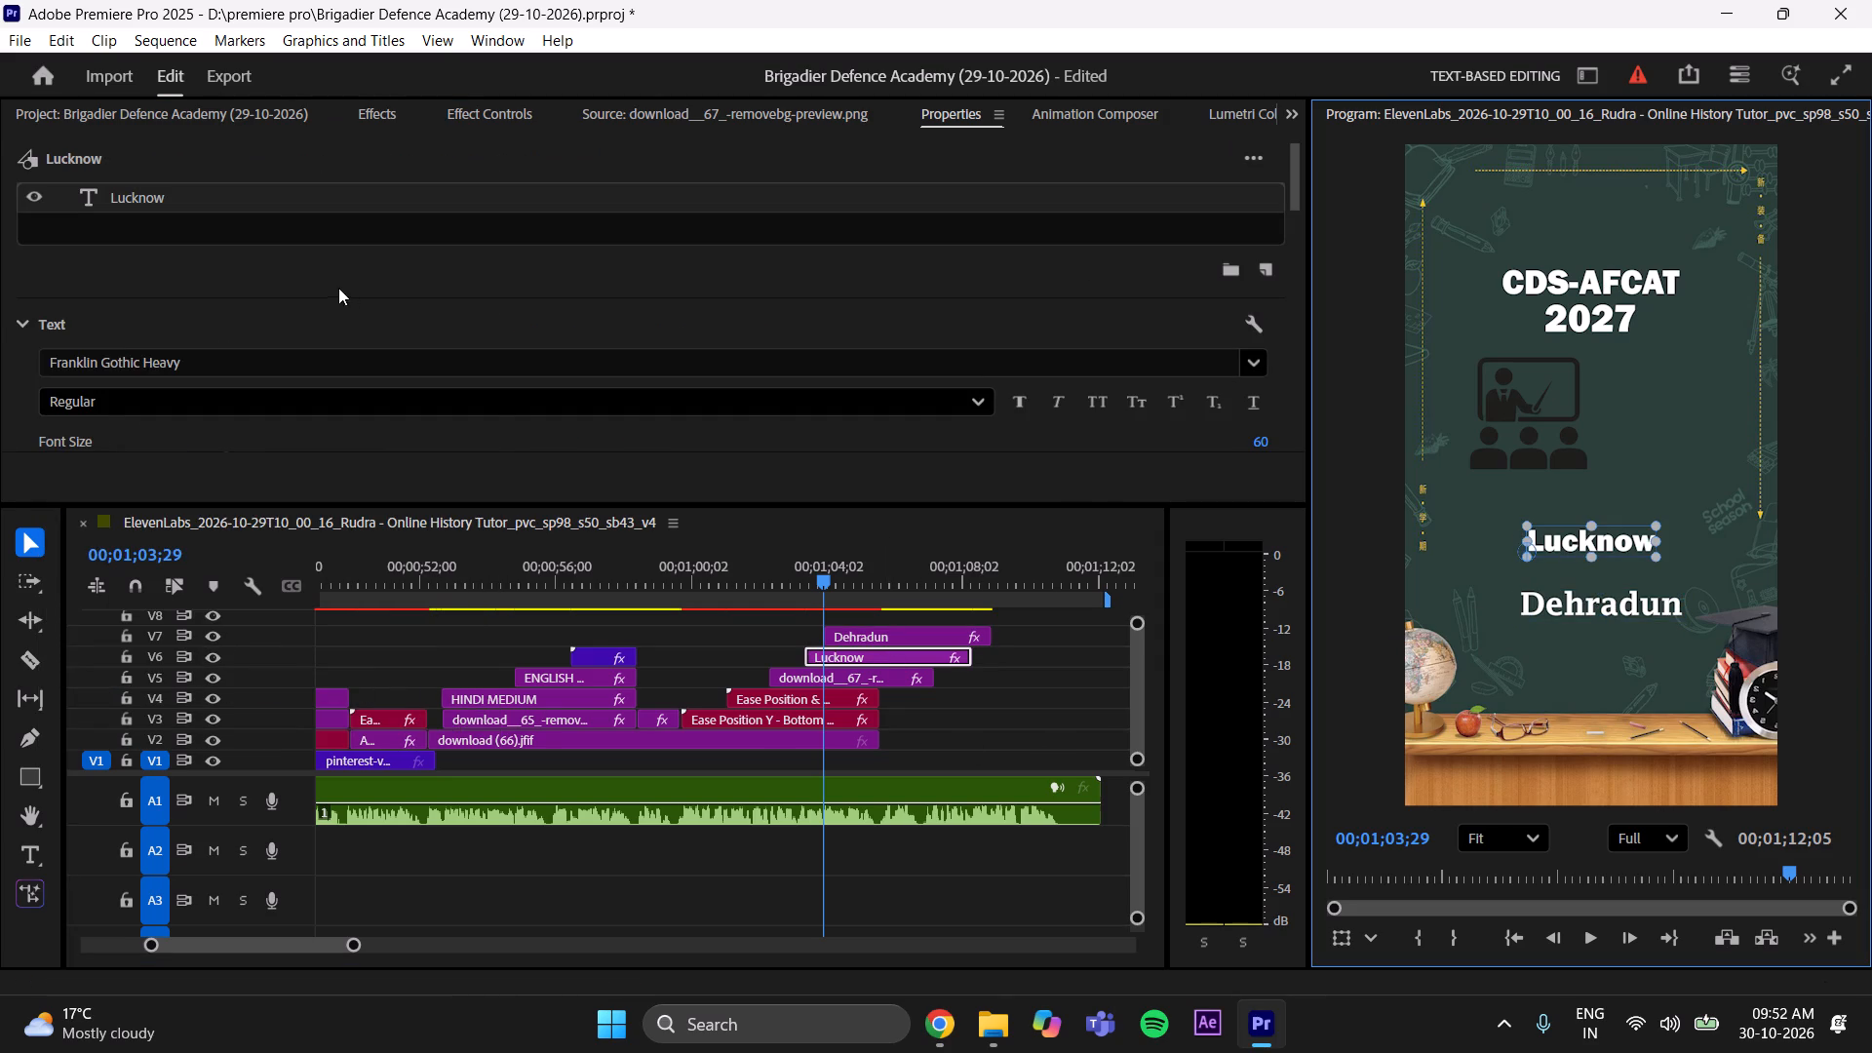
click(292, 358)
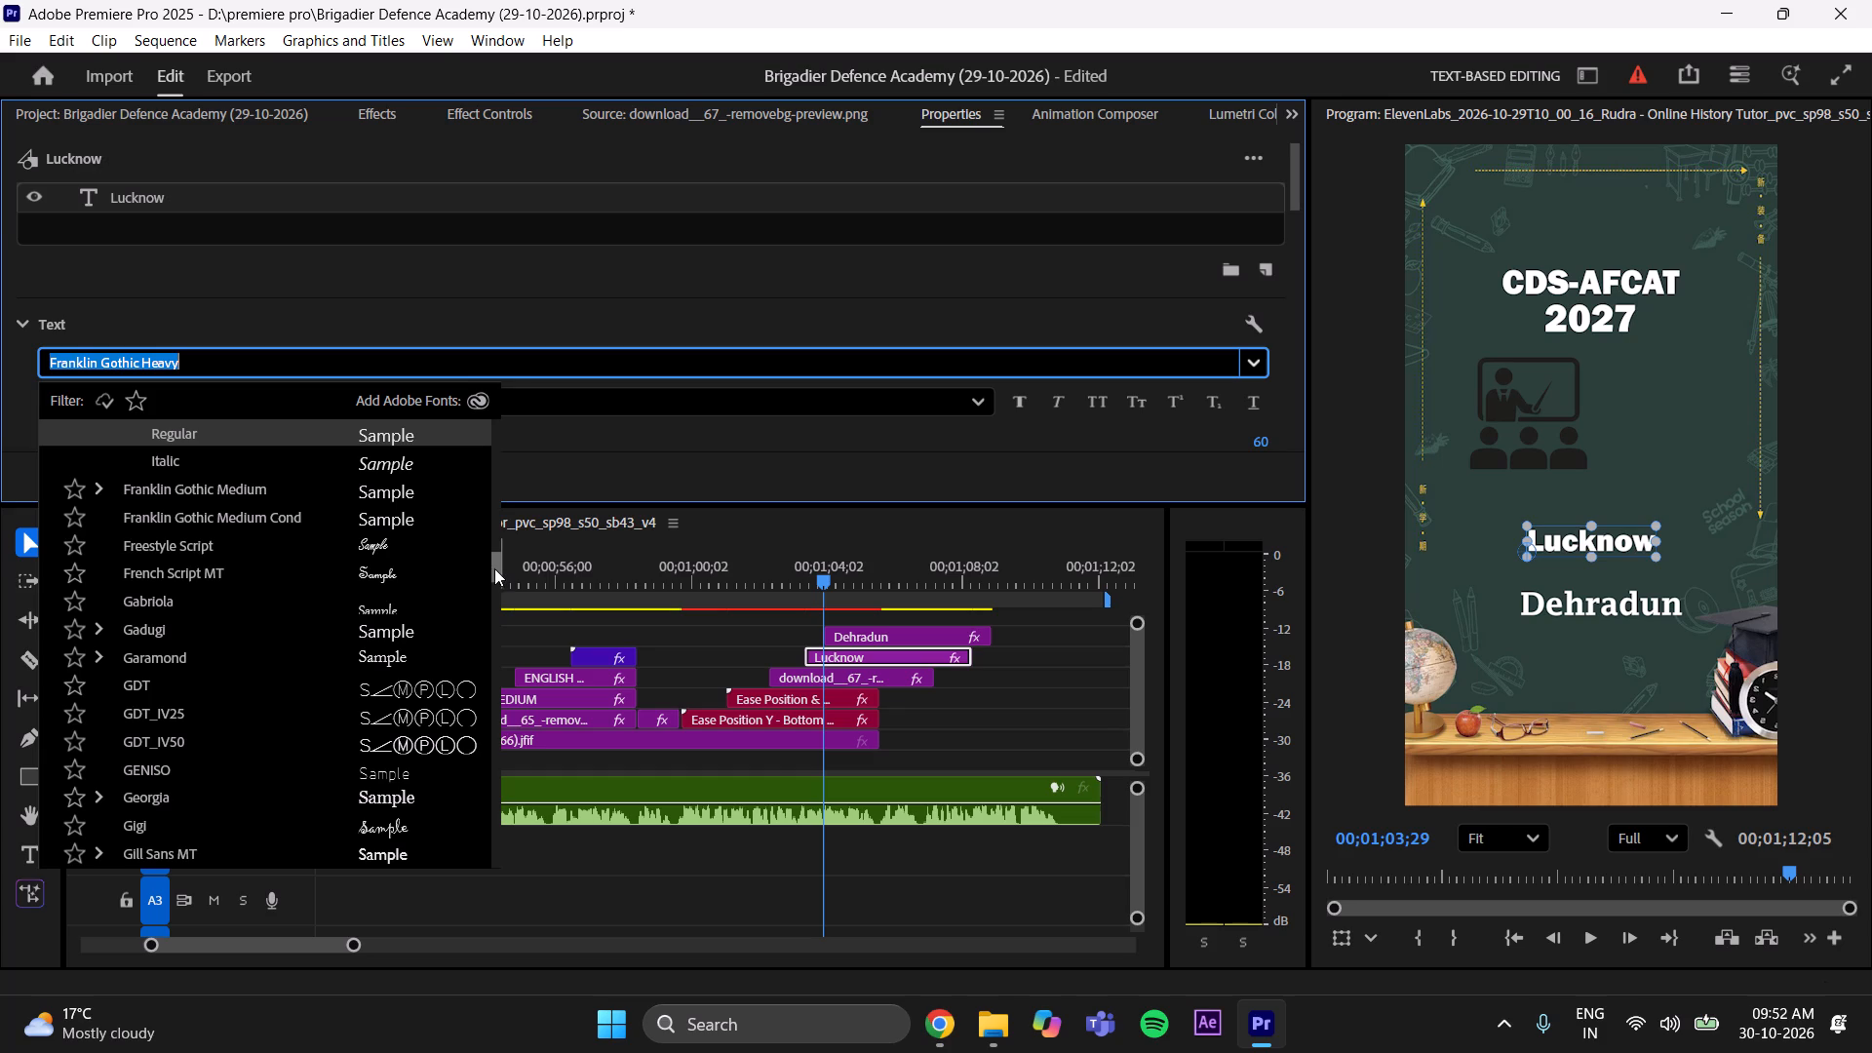
drag(496, 567, 484, 649)
click(194, 588)
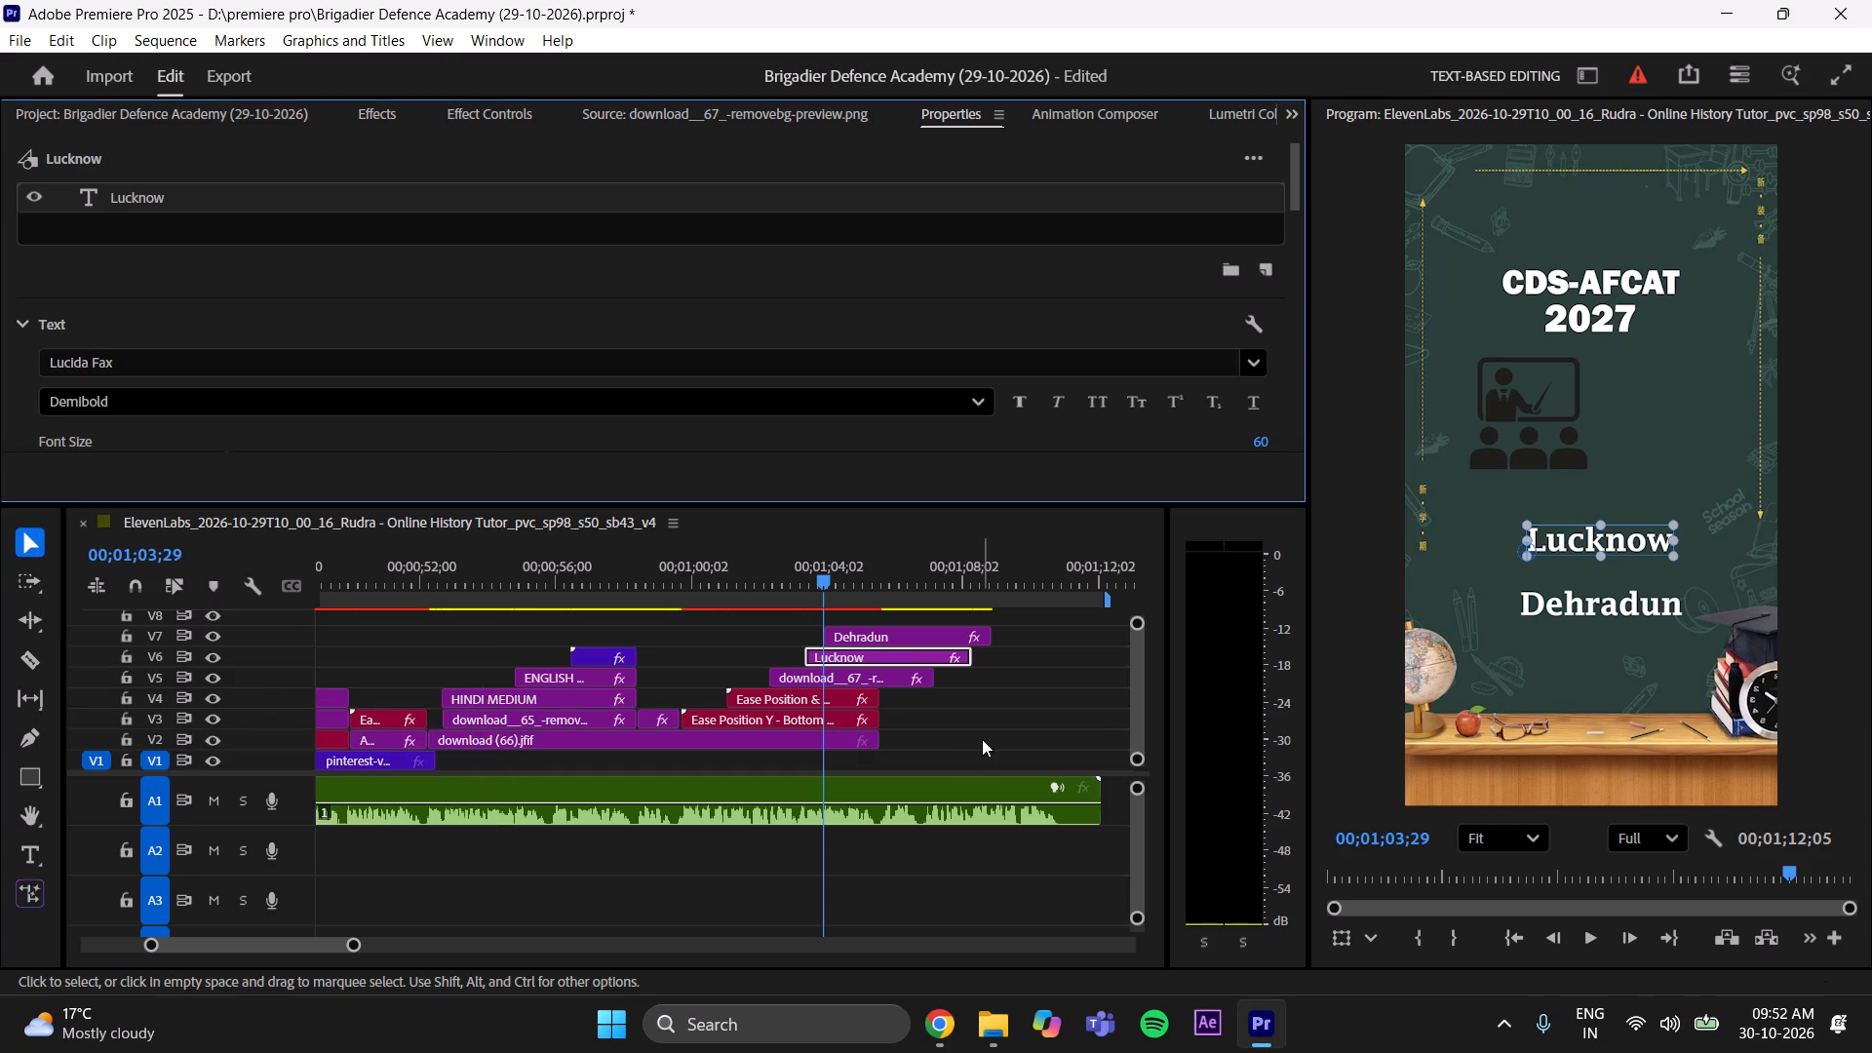
click(982, 739)
key(ctrl+s)
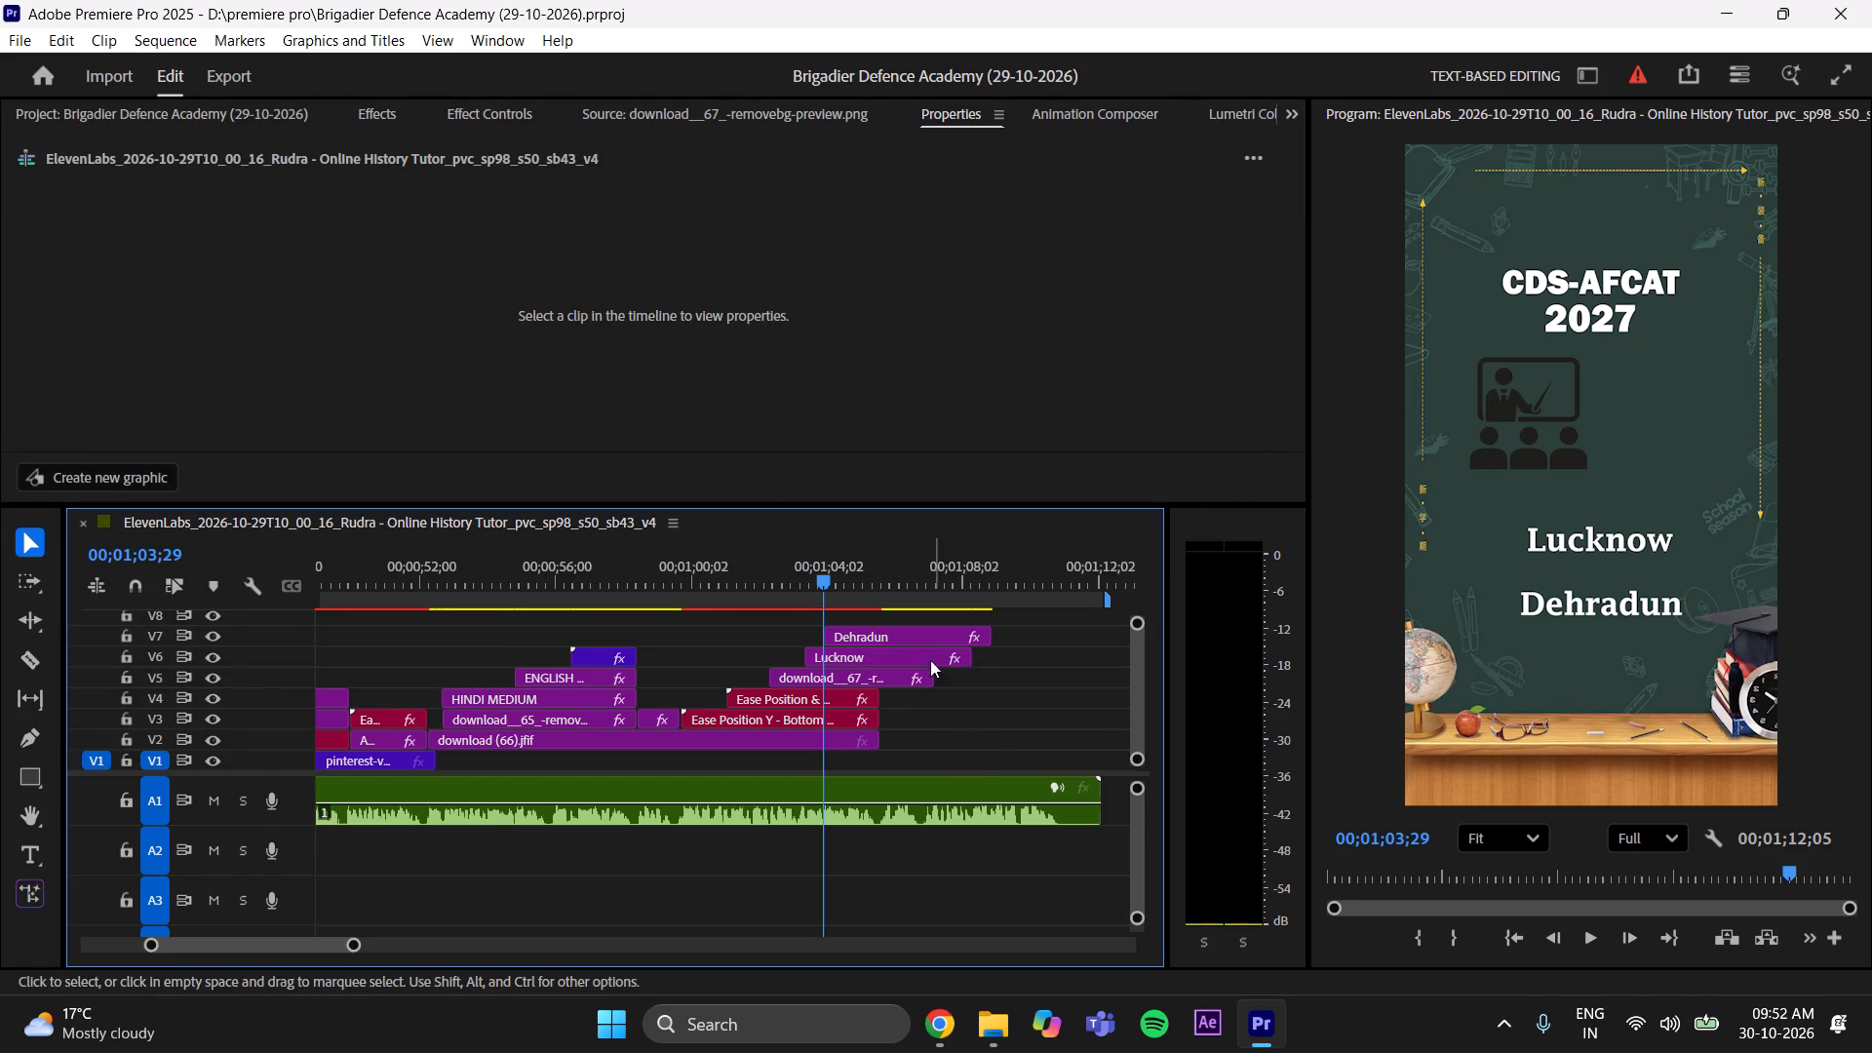
Lower the Lucknow title slightly by setting its Transform Y position to 648.
drag(824, 573, 834, 576)
click(844, 646)
click(641, 393)
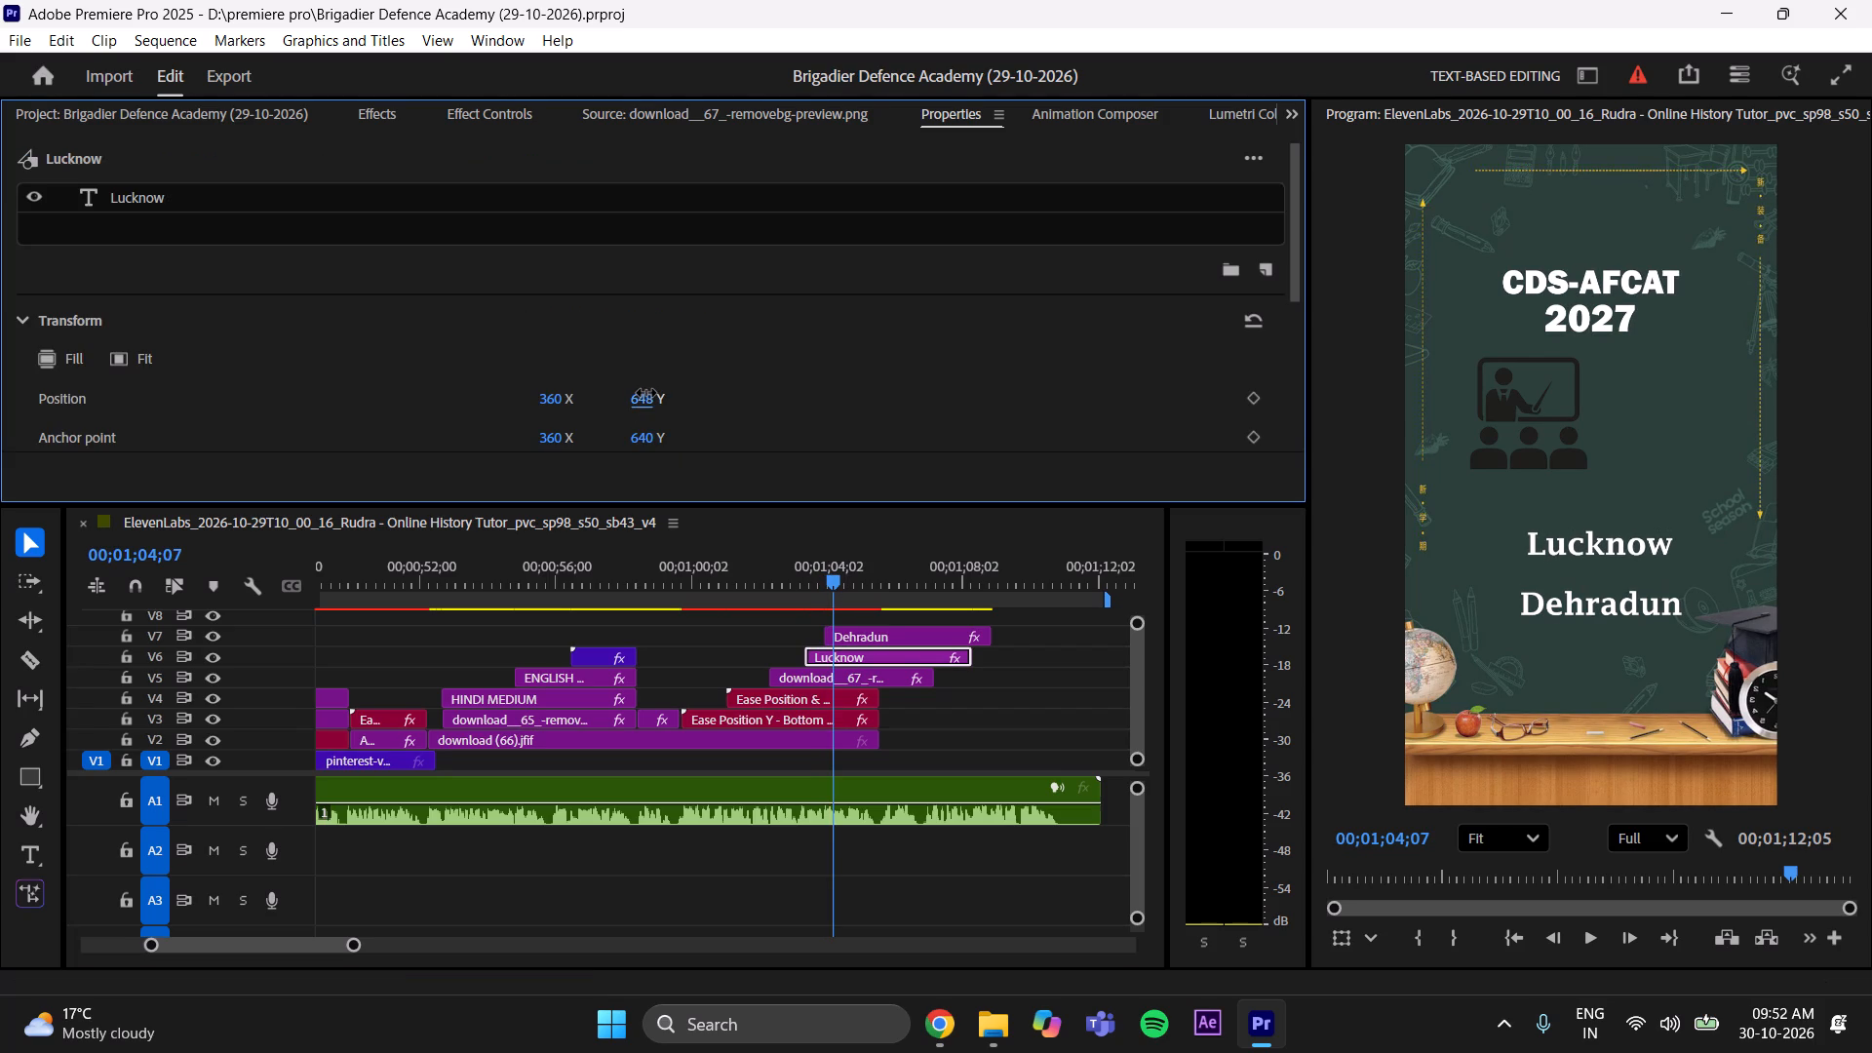
Raise the Dehradun title close beneath Lucknow by setting its Transform Y position to 598.
click(890, 641)
drag(657, 400, 623, 413)
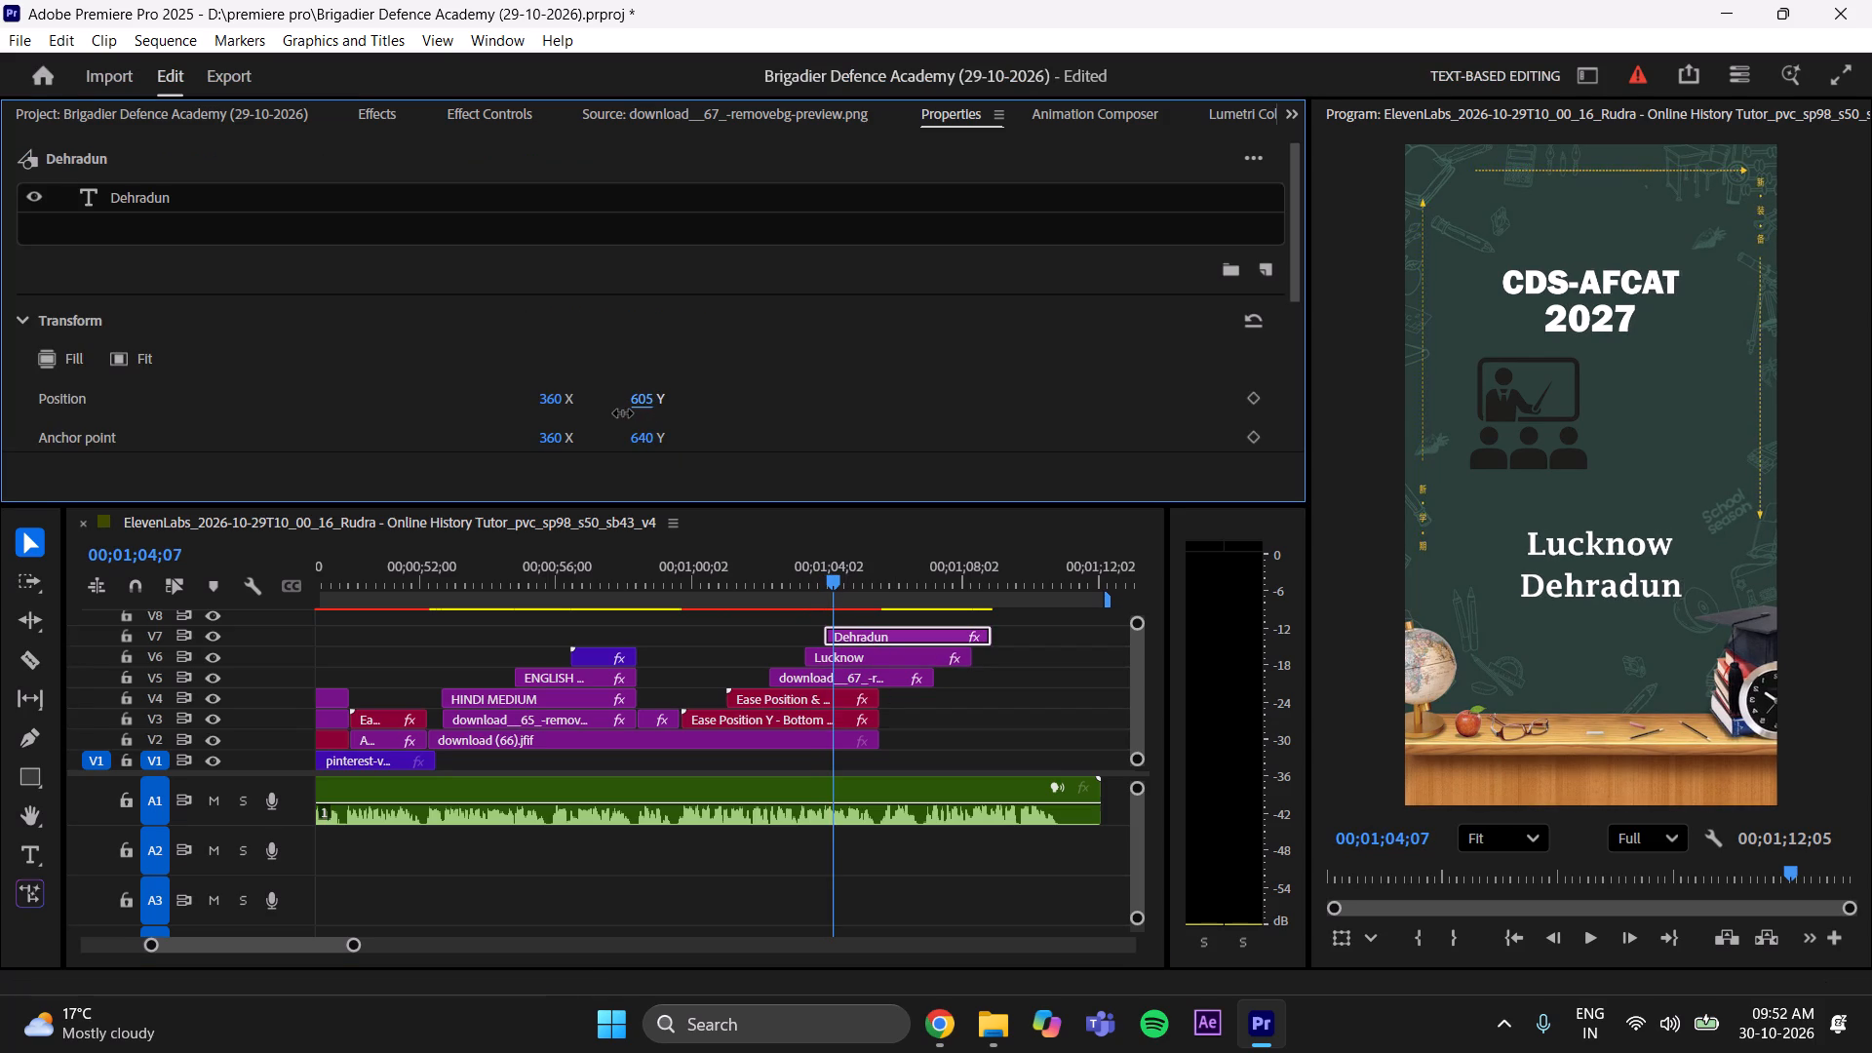
drag(623, 413, 620, 417)
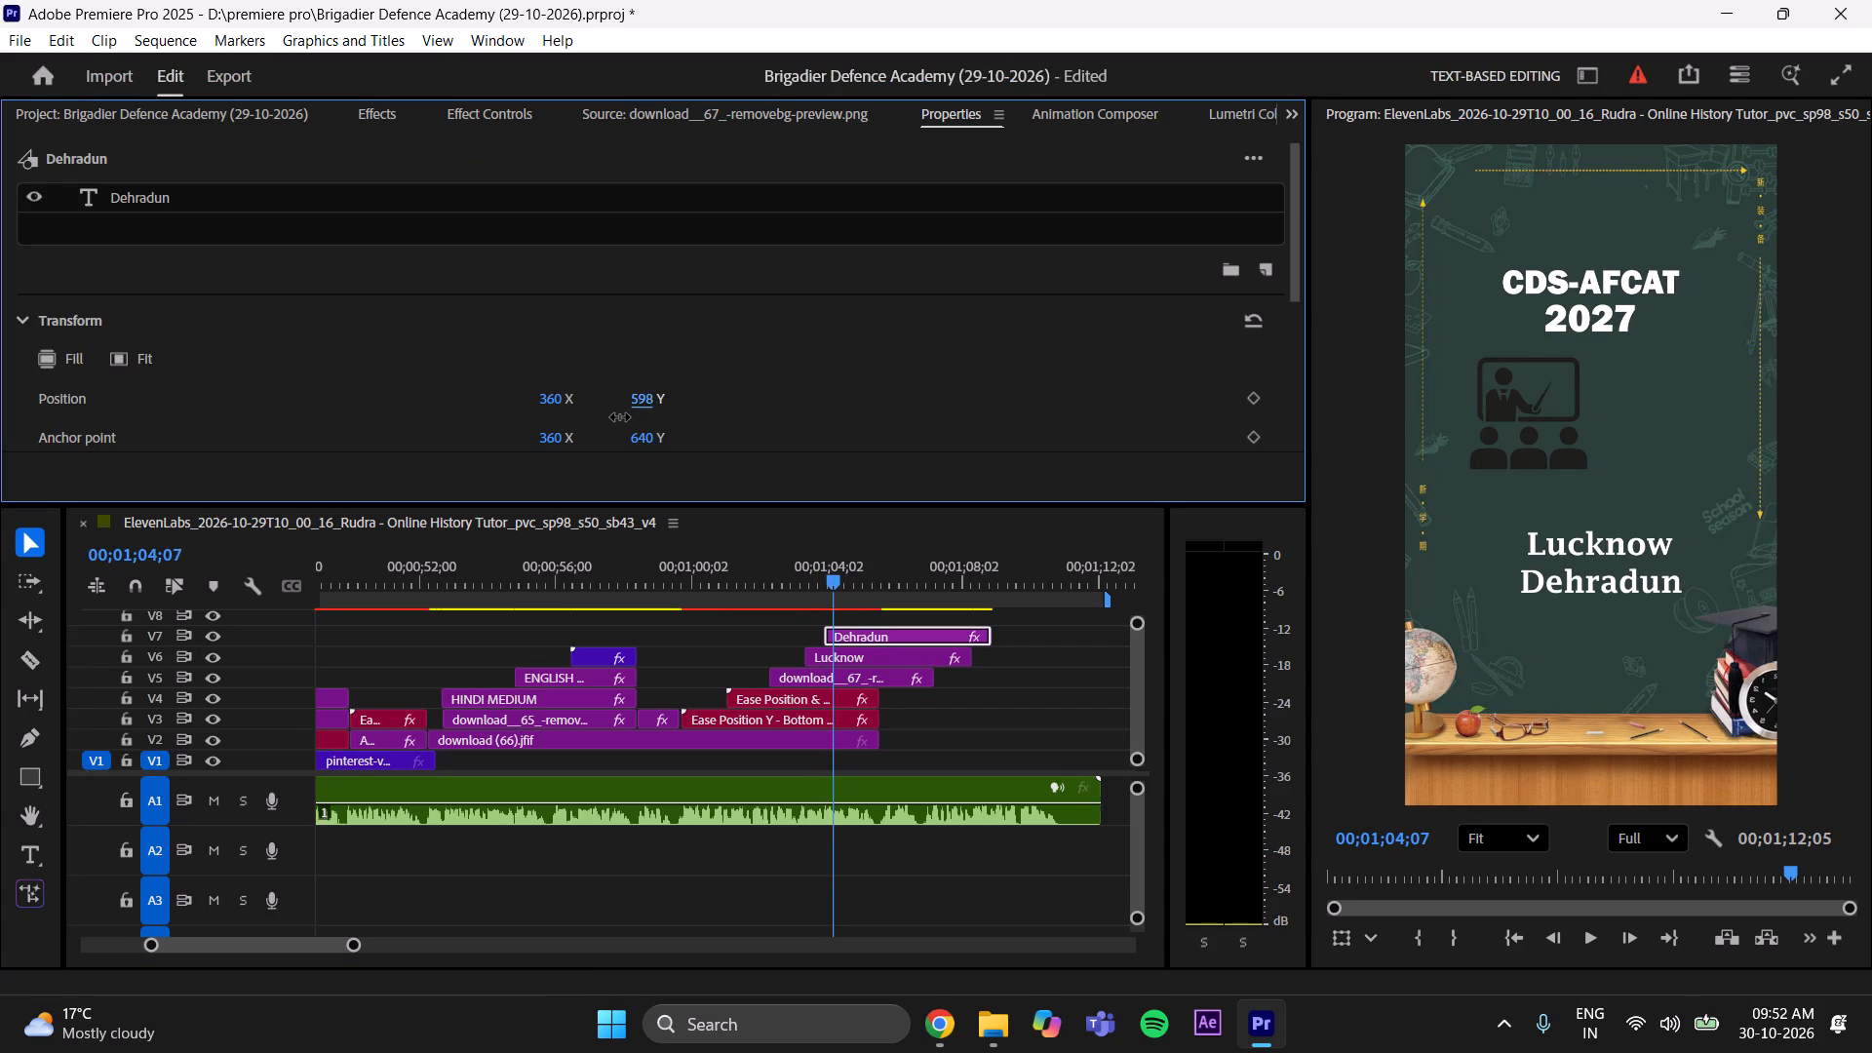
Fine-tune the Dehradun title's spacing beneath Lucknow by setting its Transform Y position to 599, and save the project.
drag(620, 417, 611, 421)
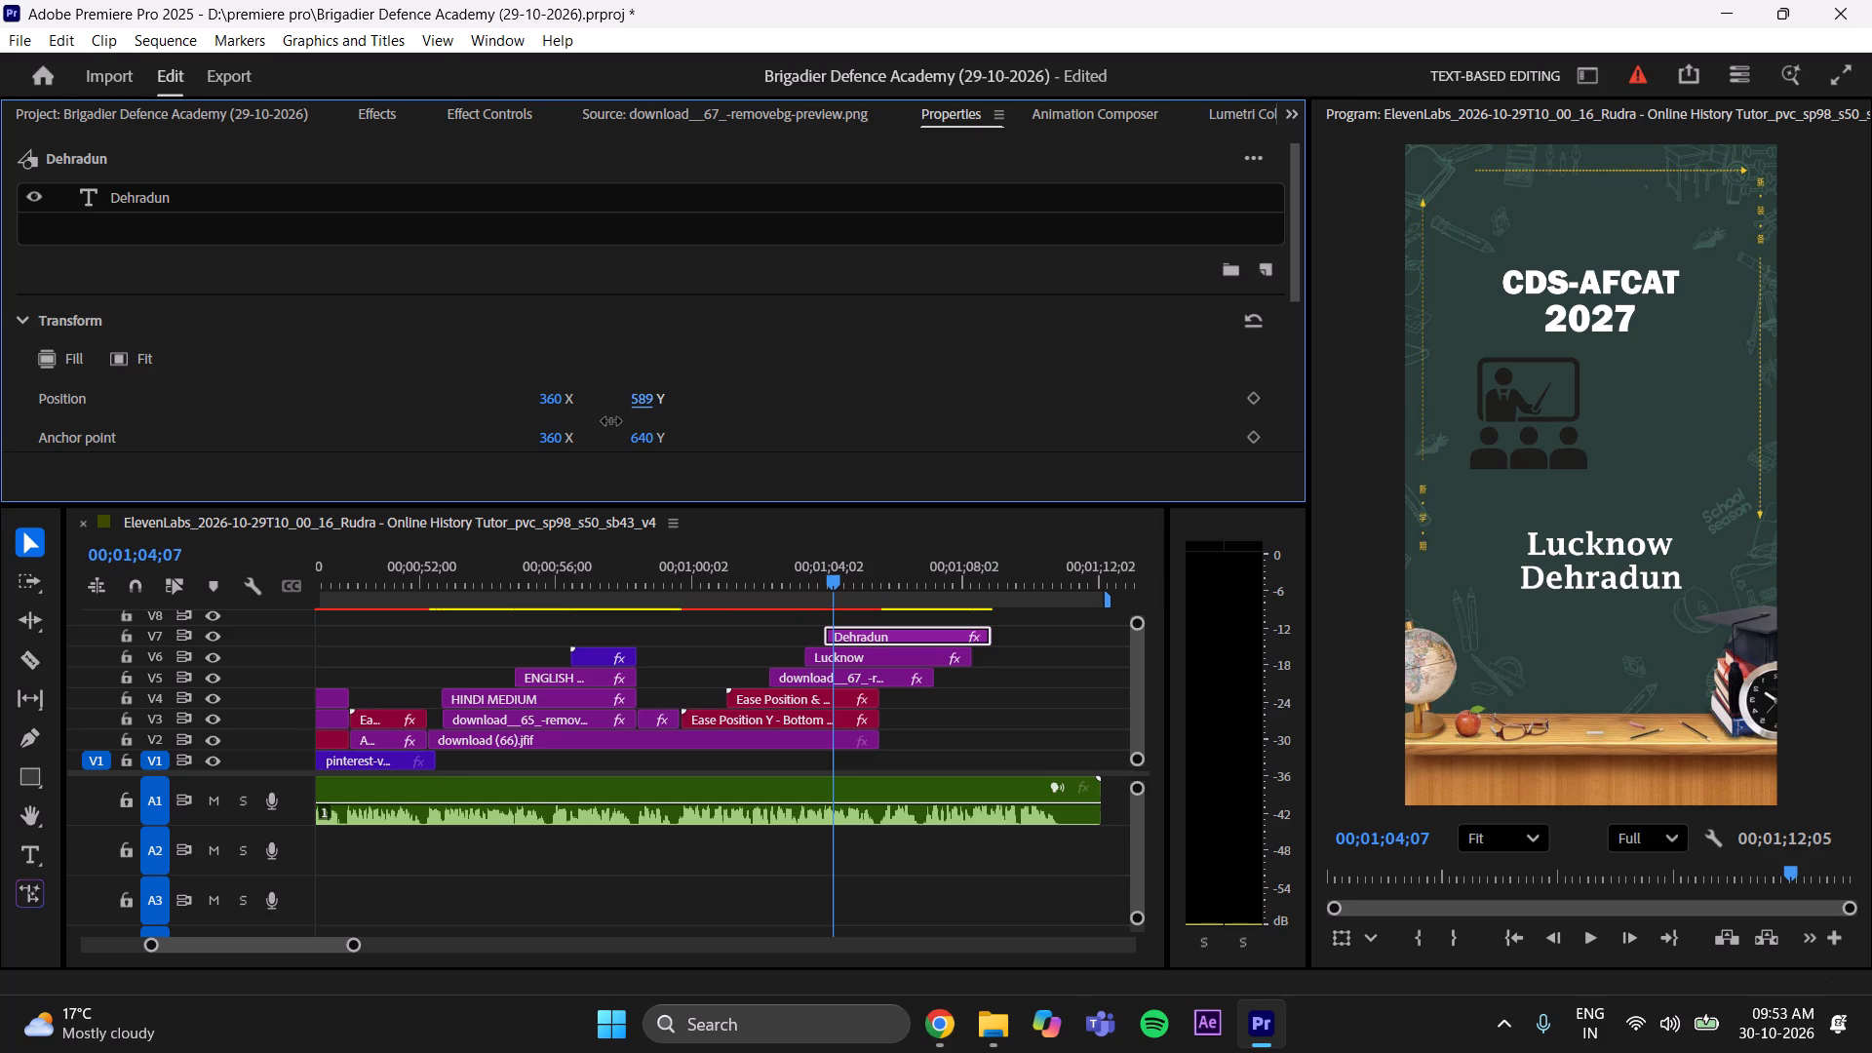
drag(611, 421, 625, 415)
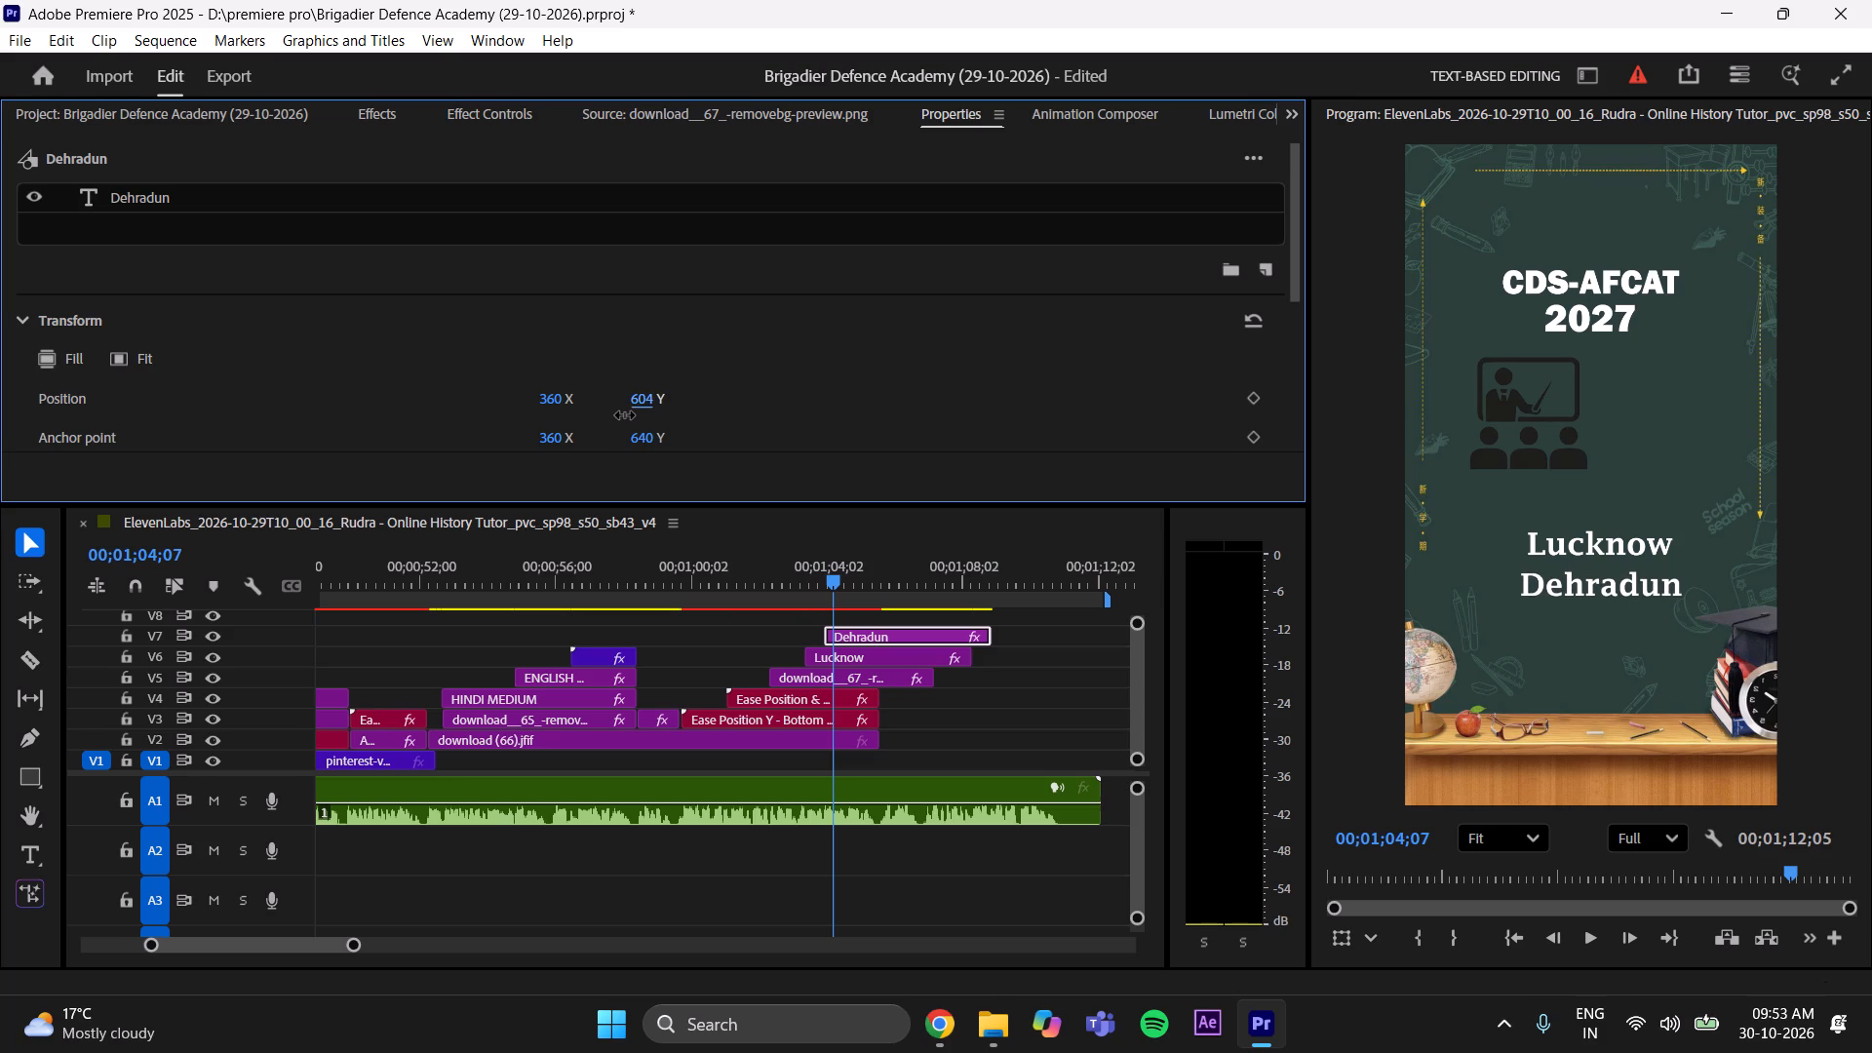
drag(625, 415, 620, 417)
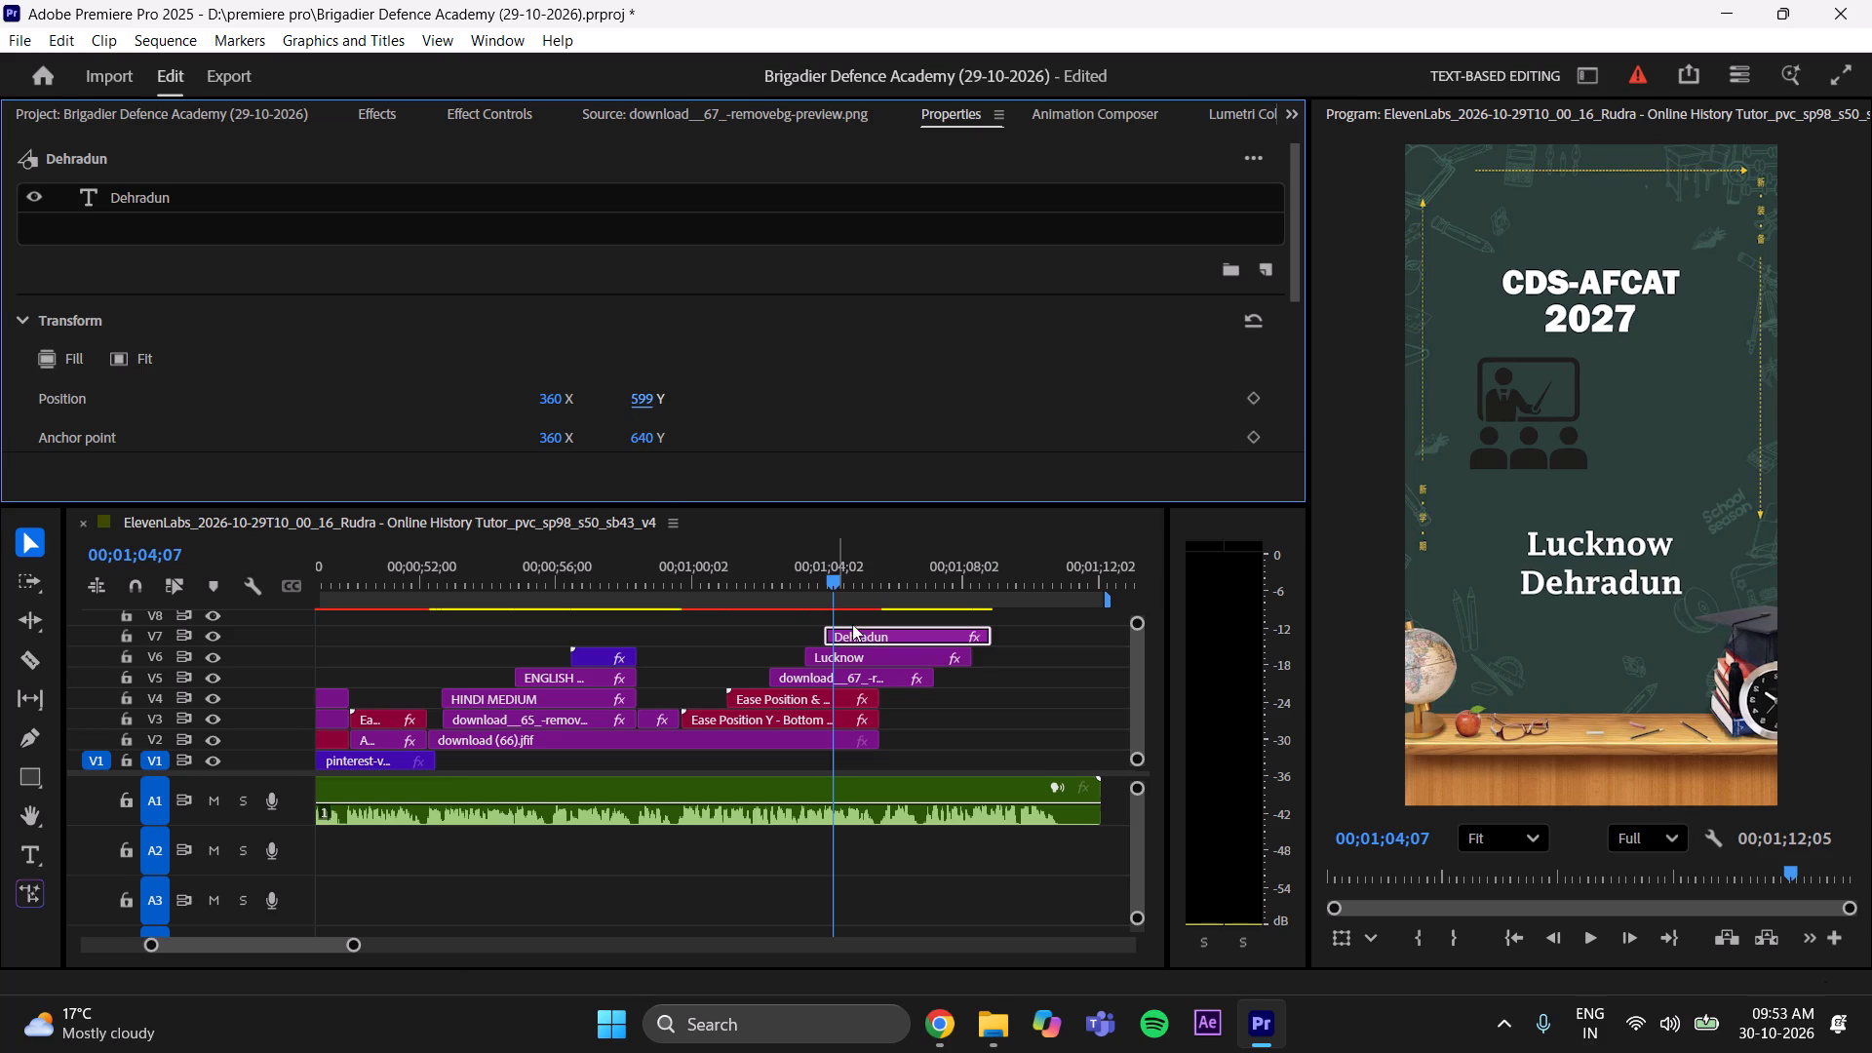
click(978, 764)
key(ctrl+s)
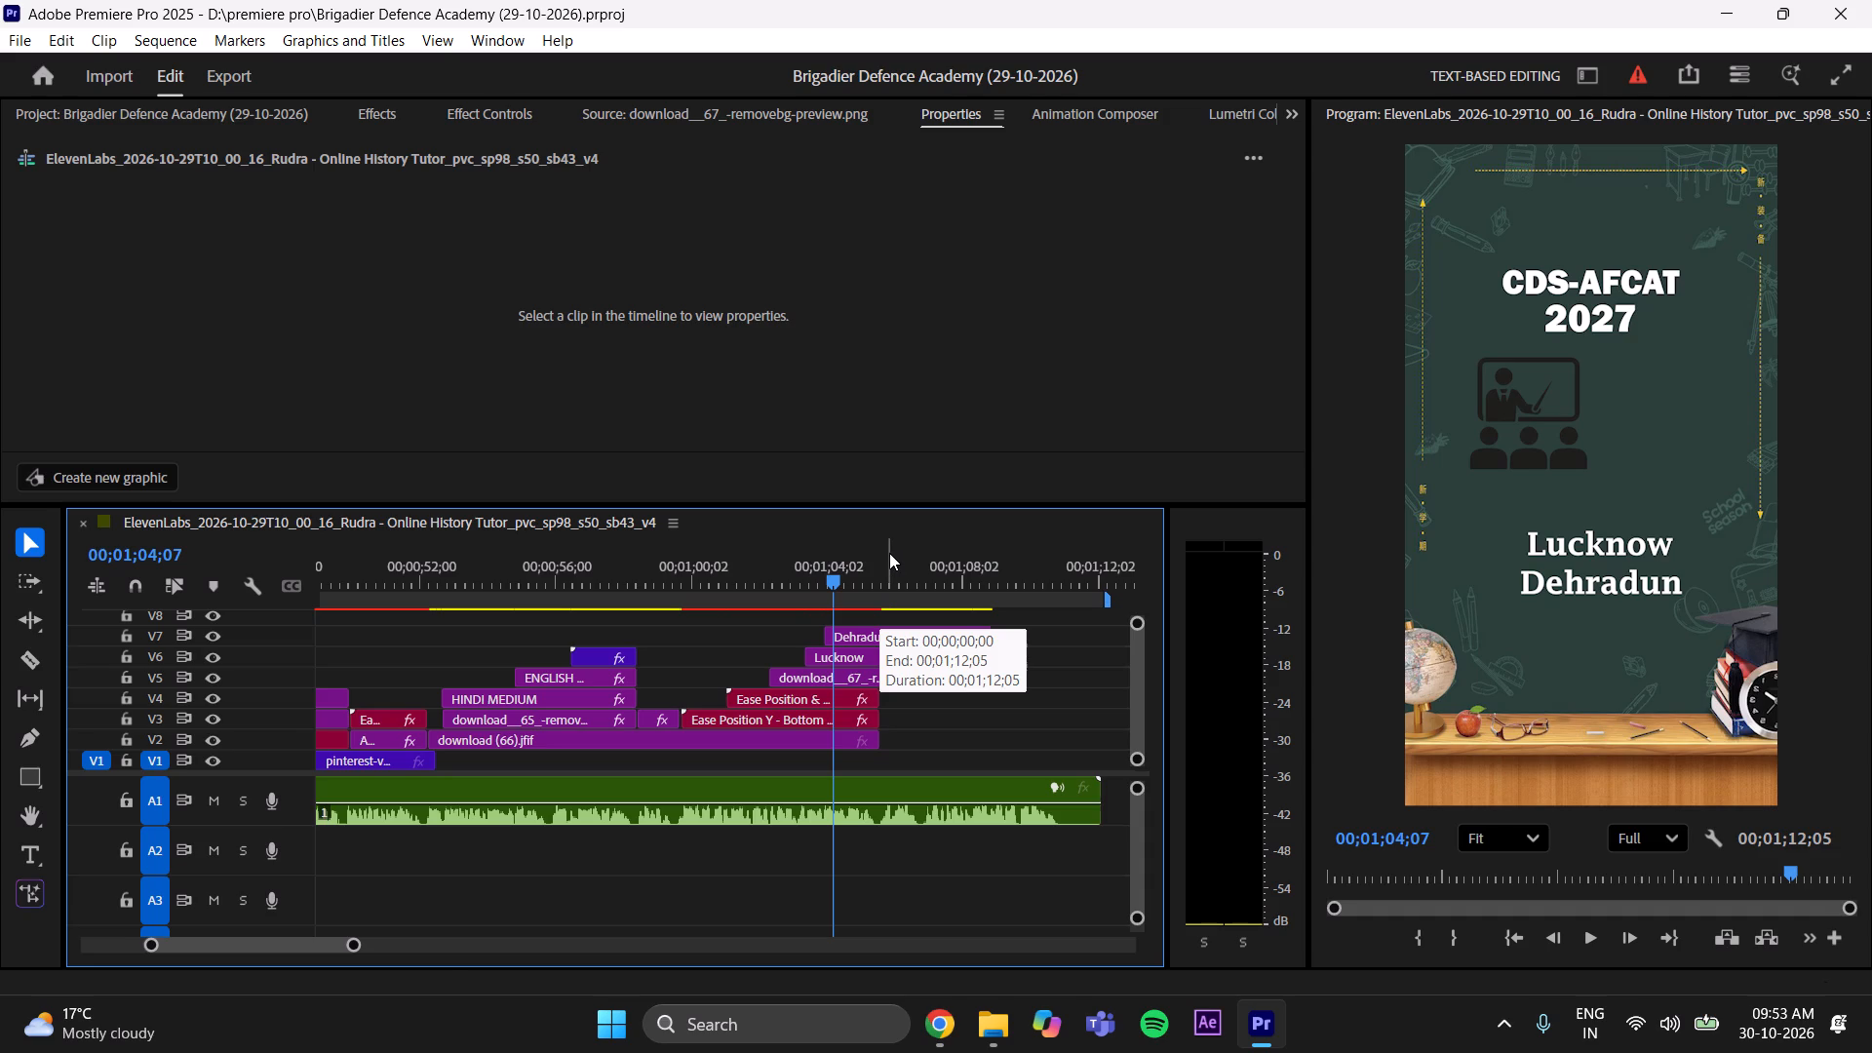
Raise the CDS-AFCAT title by setting its Transform Y position to 228.
click(794, 697)
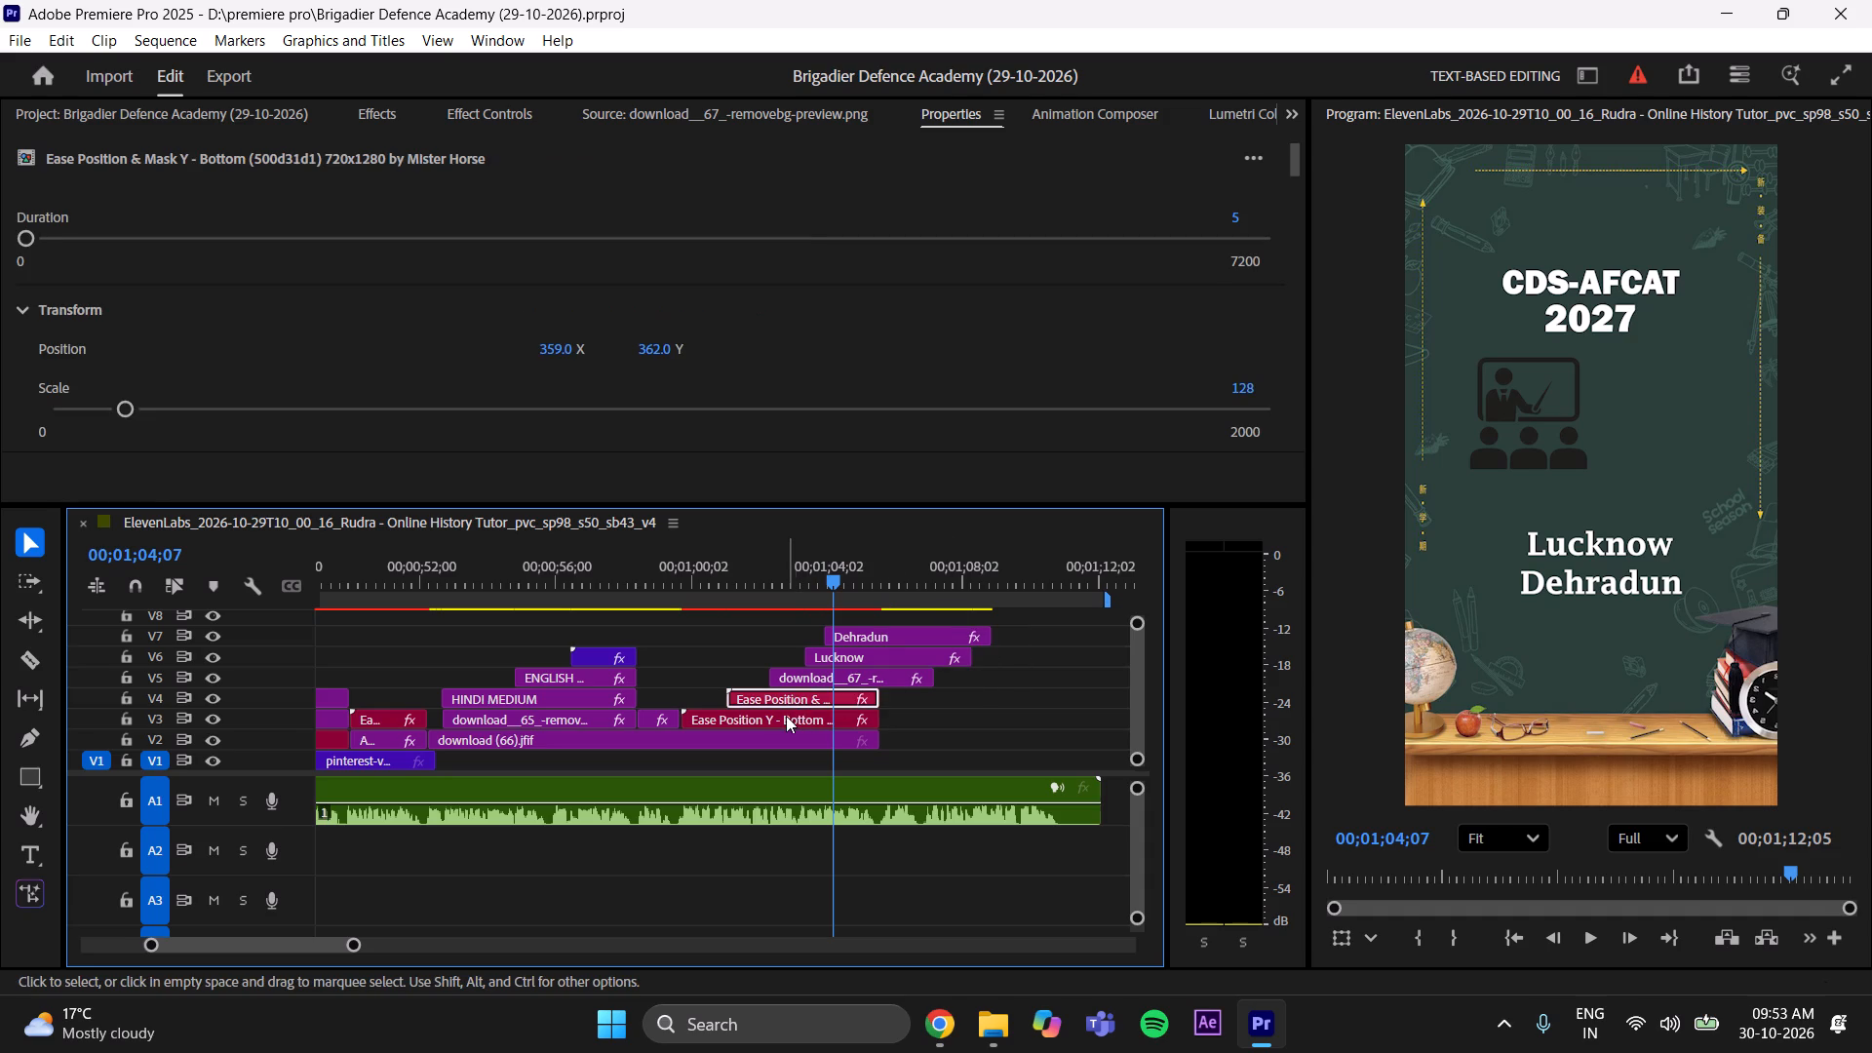
click(785, 717)
drag(667, 342, 619, 367)
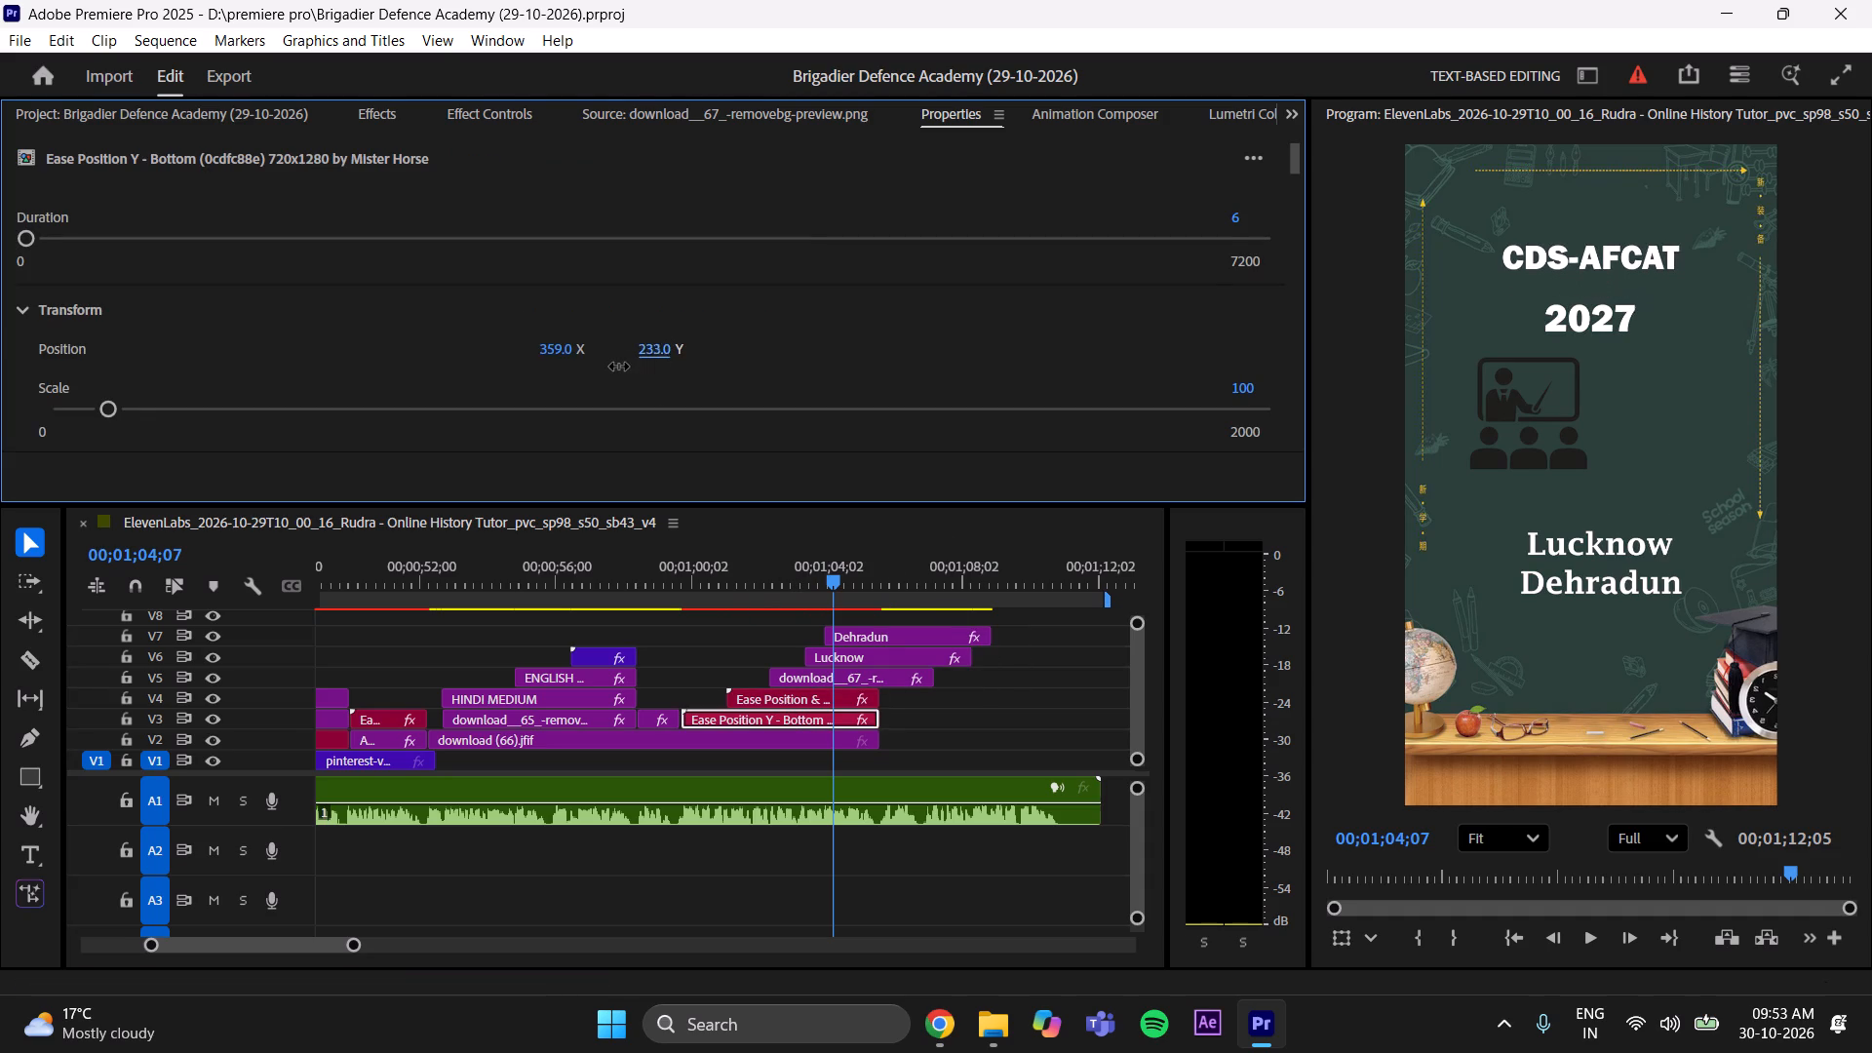
drag(619, 367, 615, 370)
Raise the 2027 title close beneath CDS-AFCAT by setting its Transform Y position to 298, and save the project.
click(763, 703)
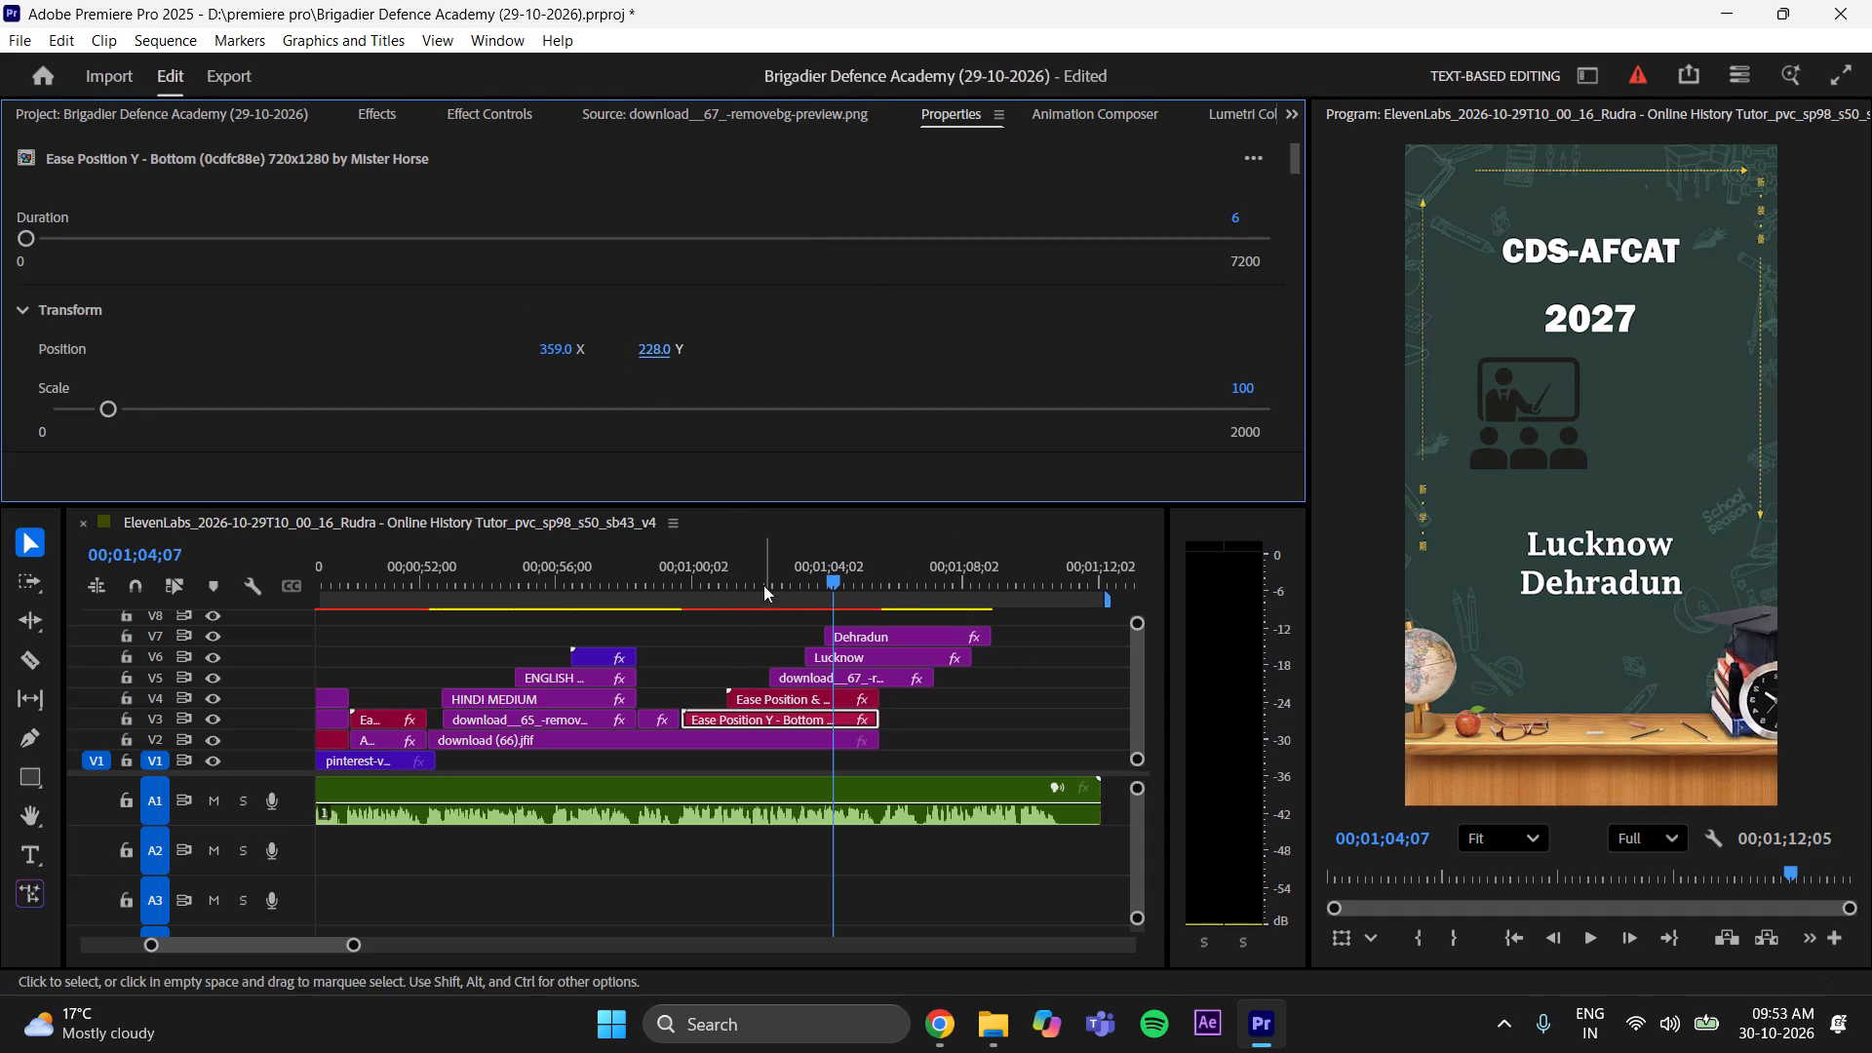
drag(656, 348, 636, 358)
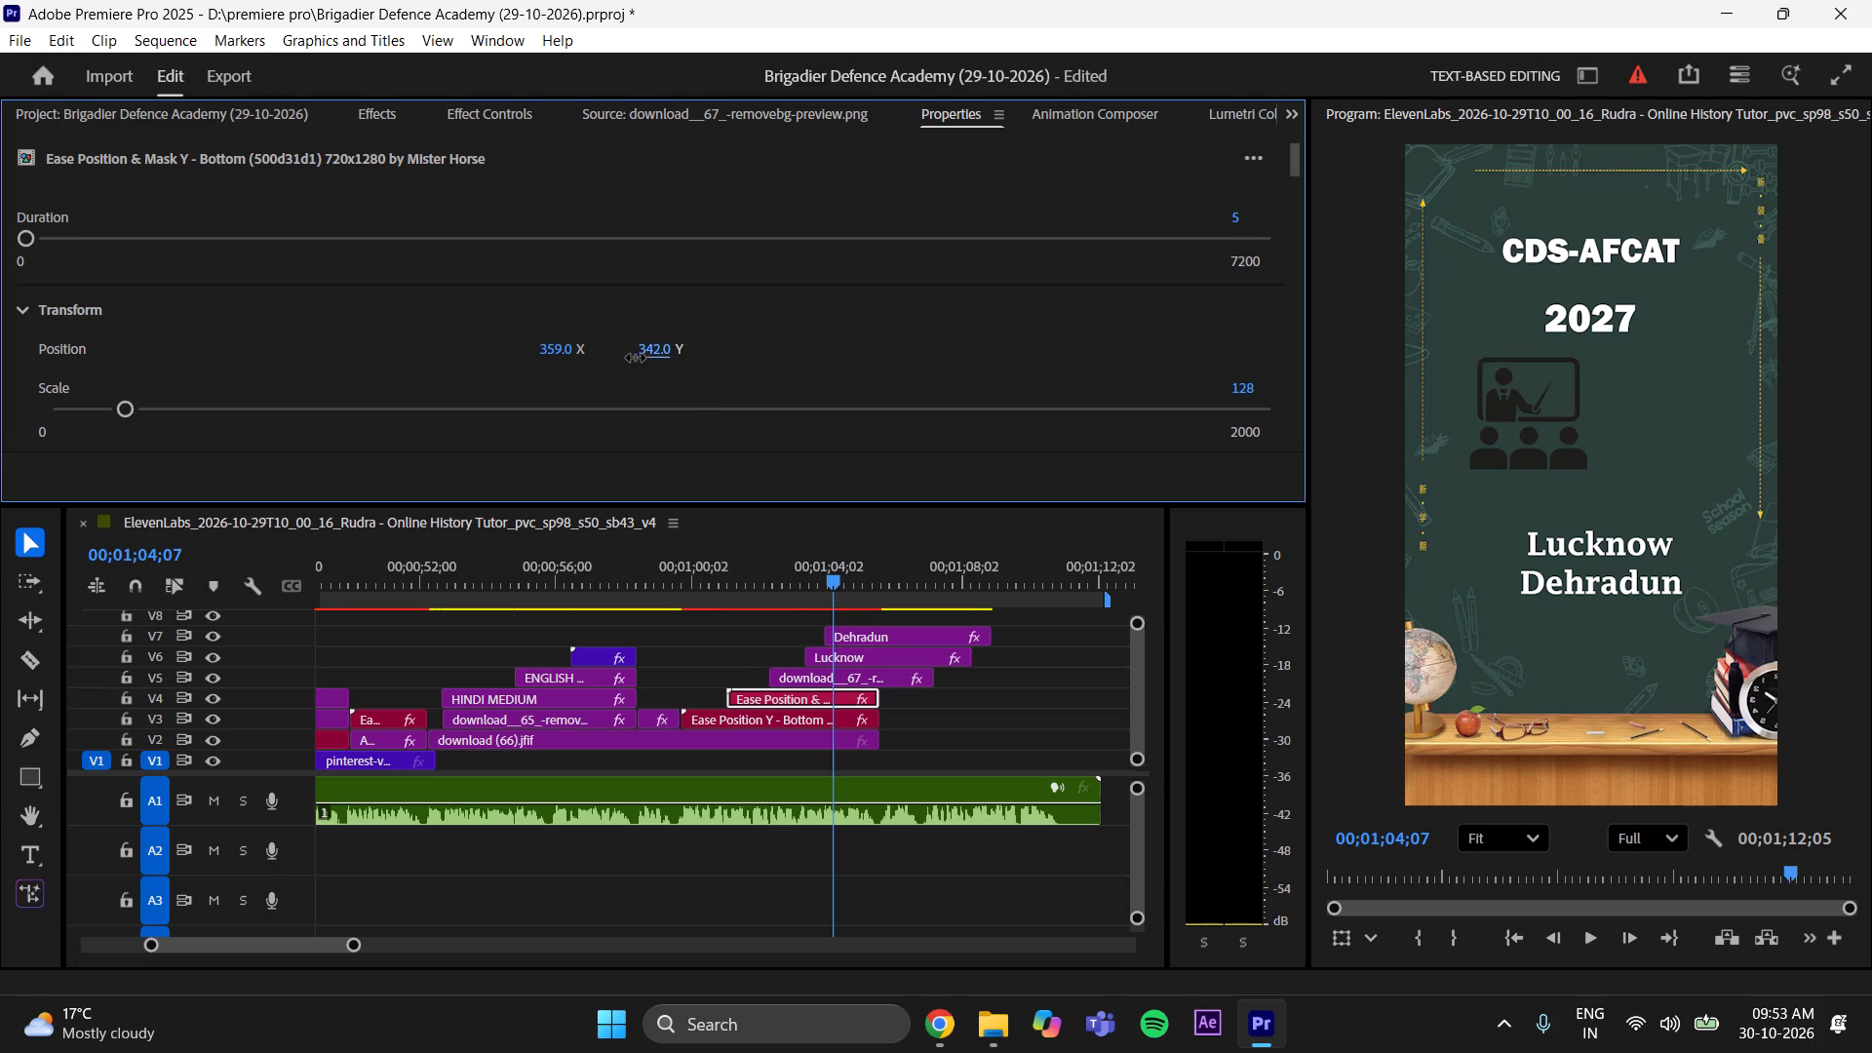
drag(636, 358, 612, 371)
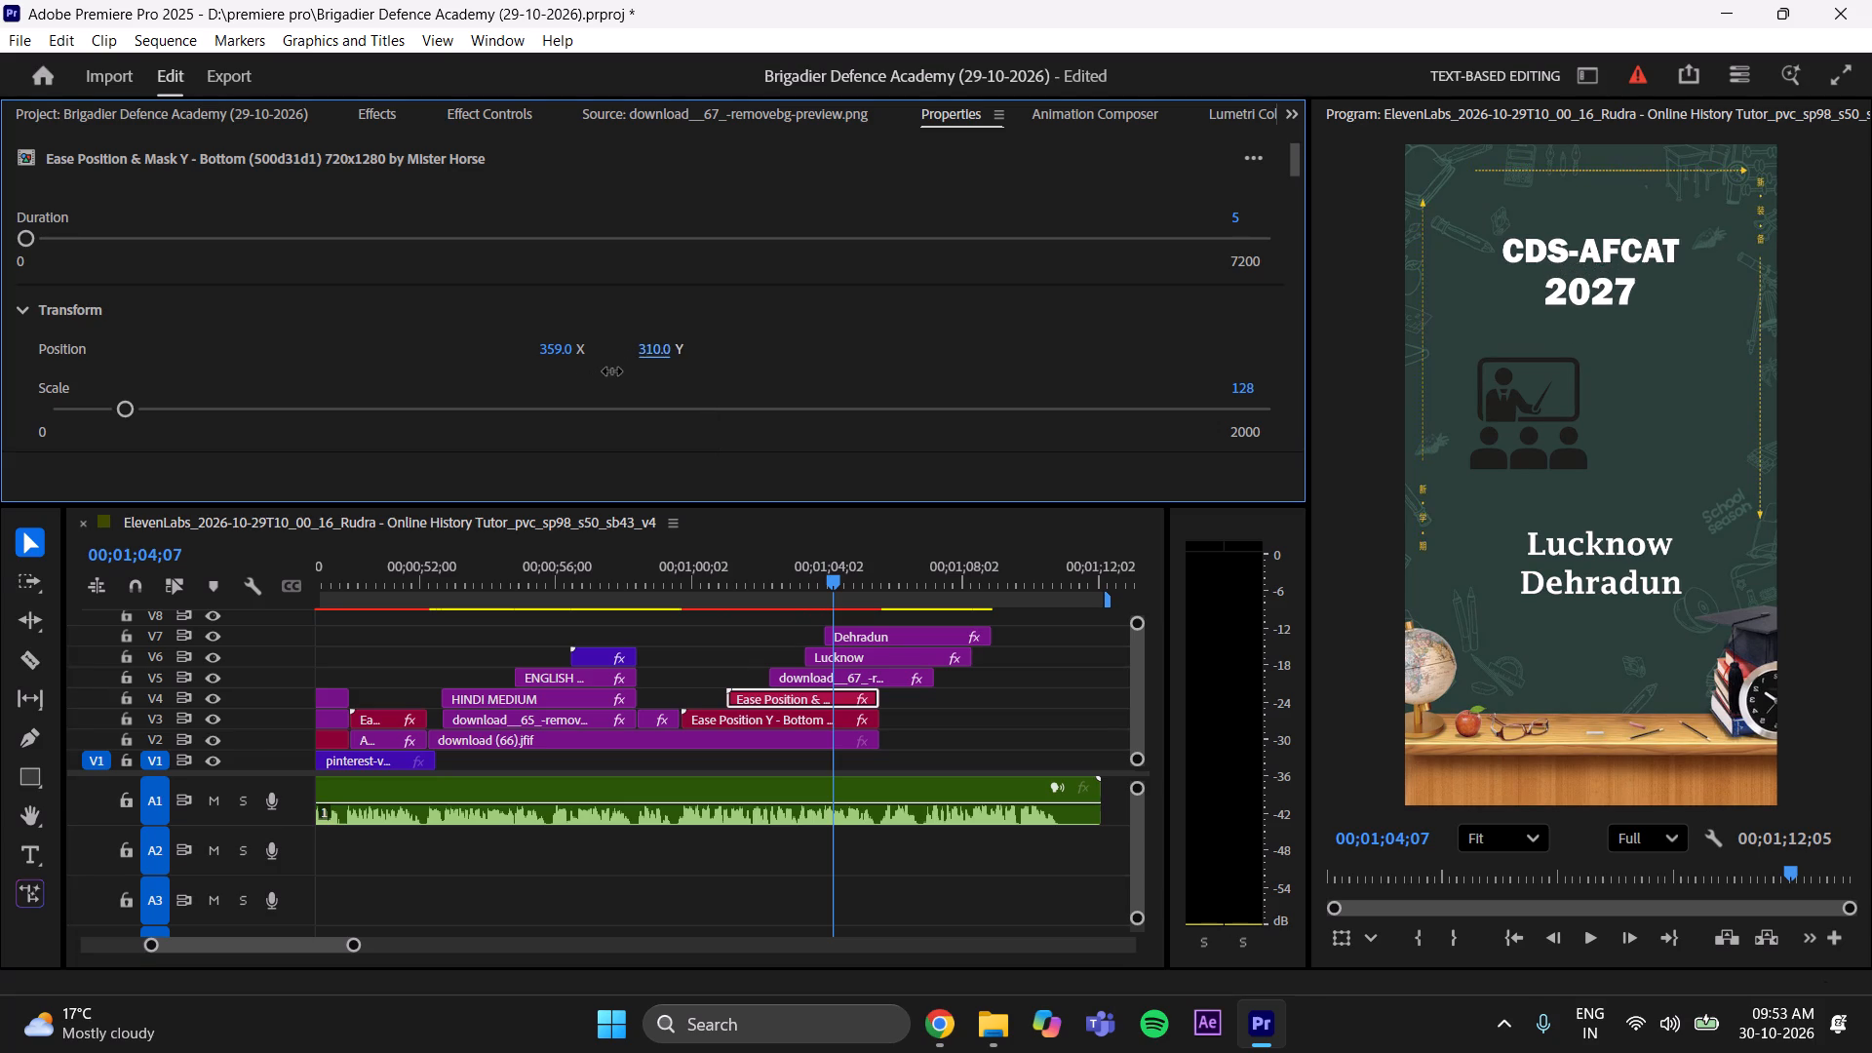
drag(612, 371, 606, 380)
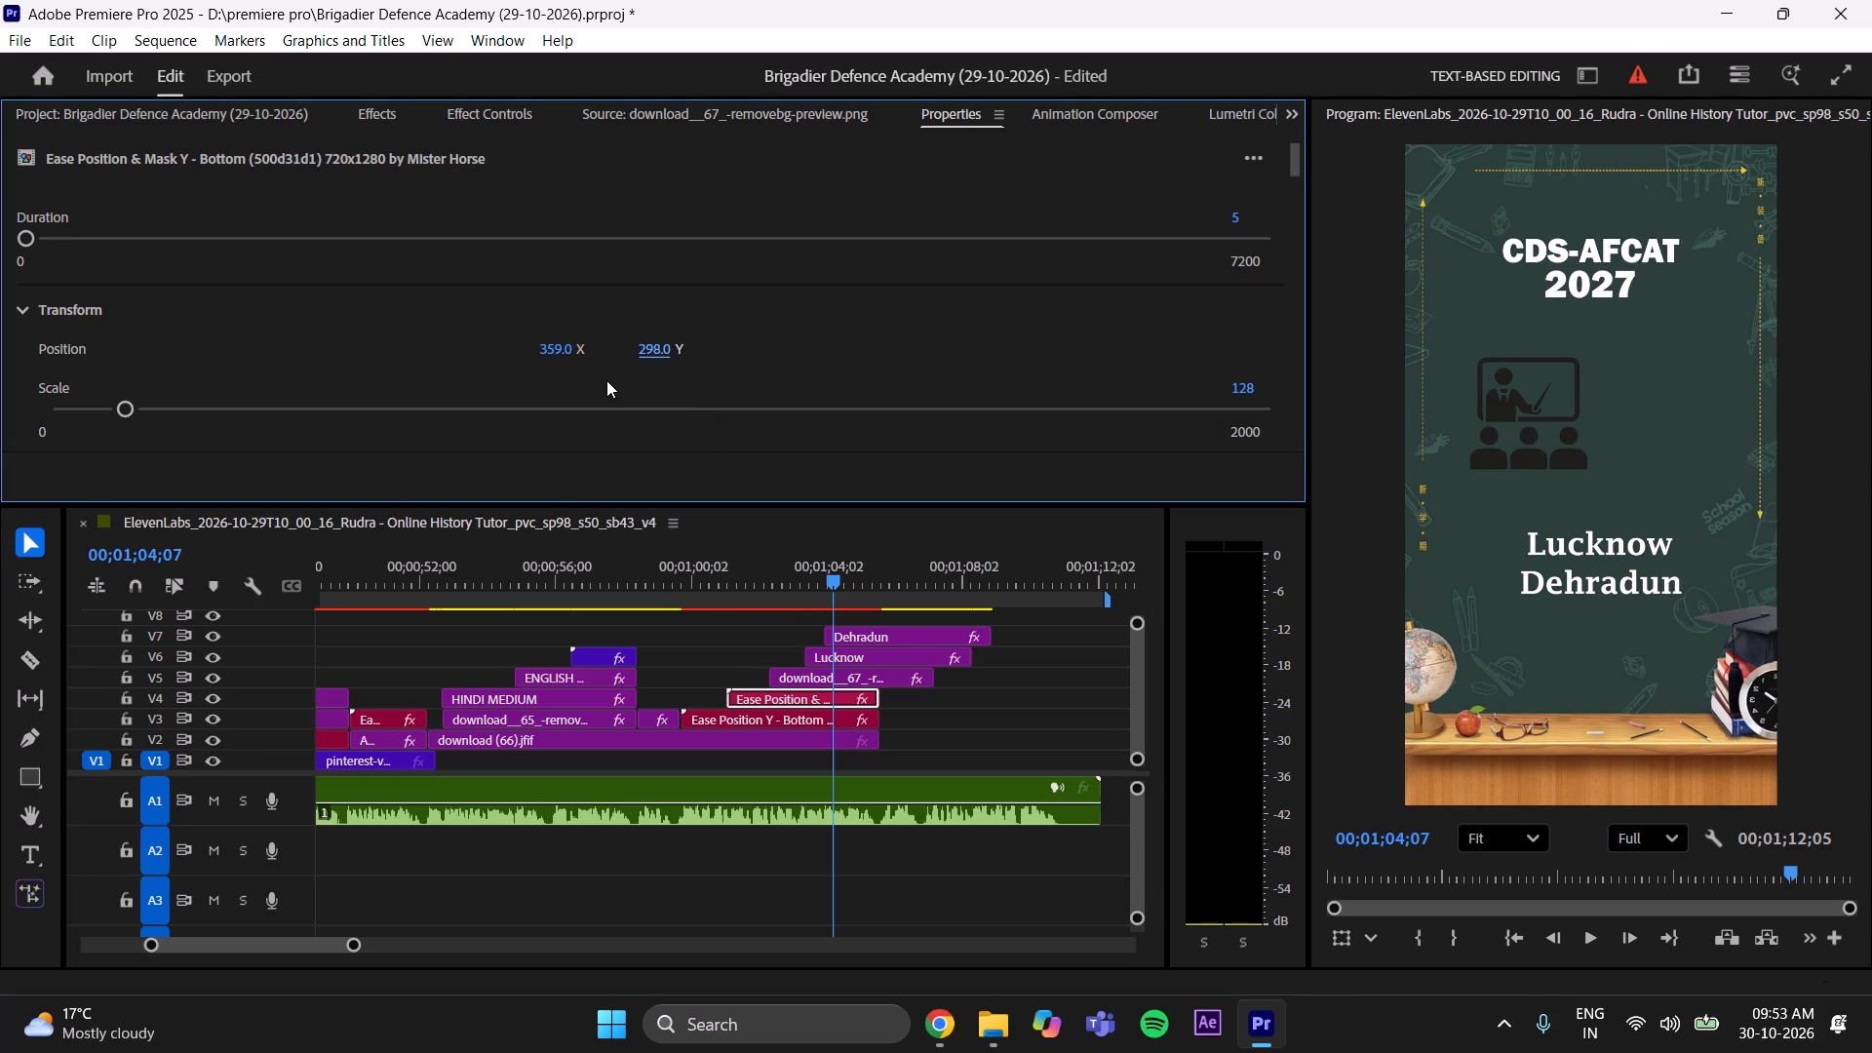
key(ctrl+s)
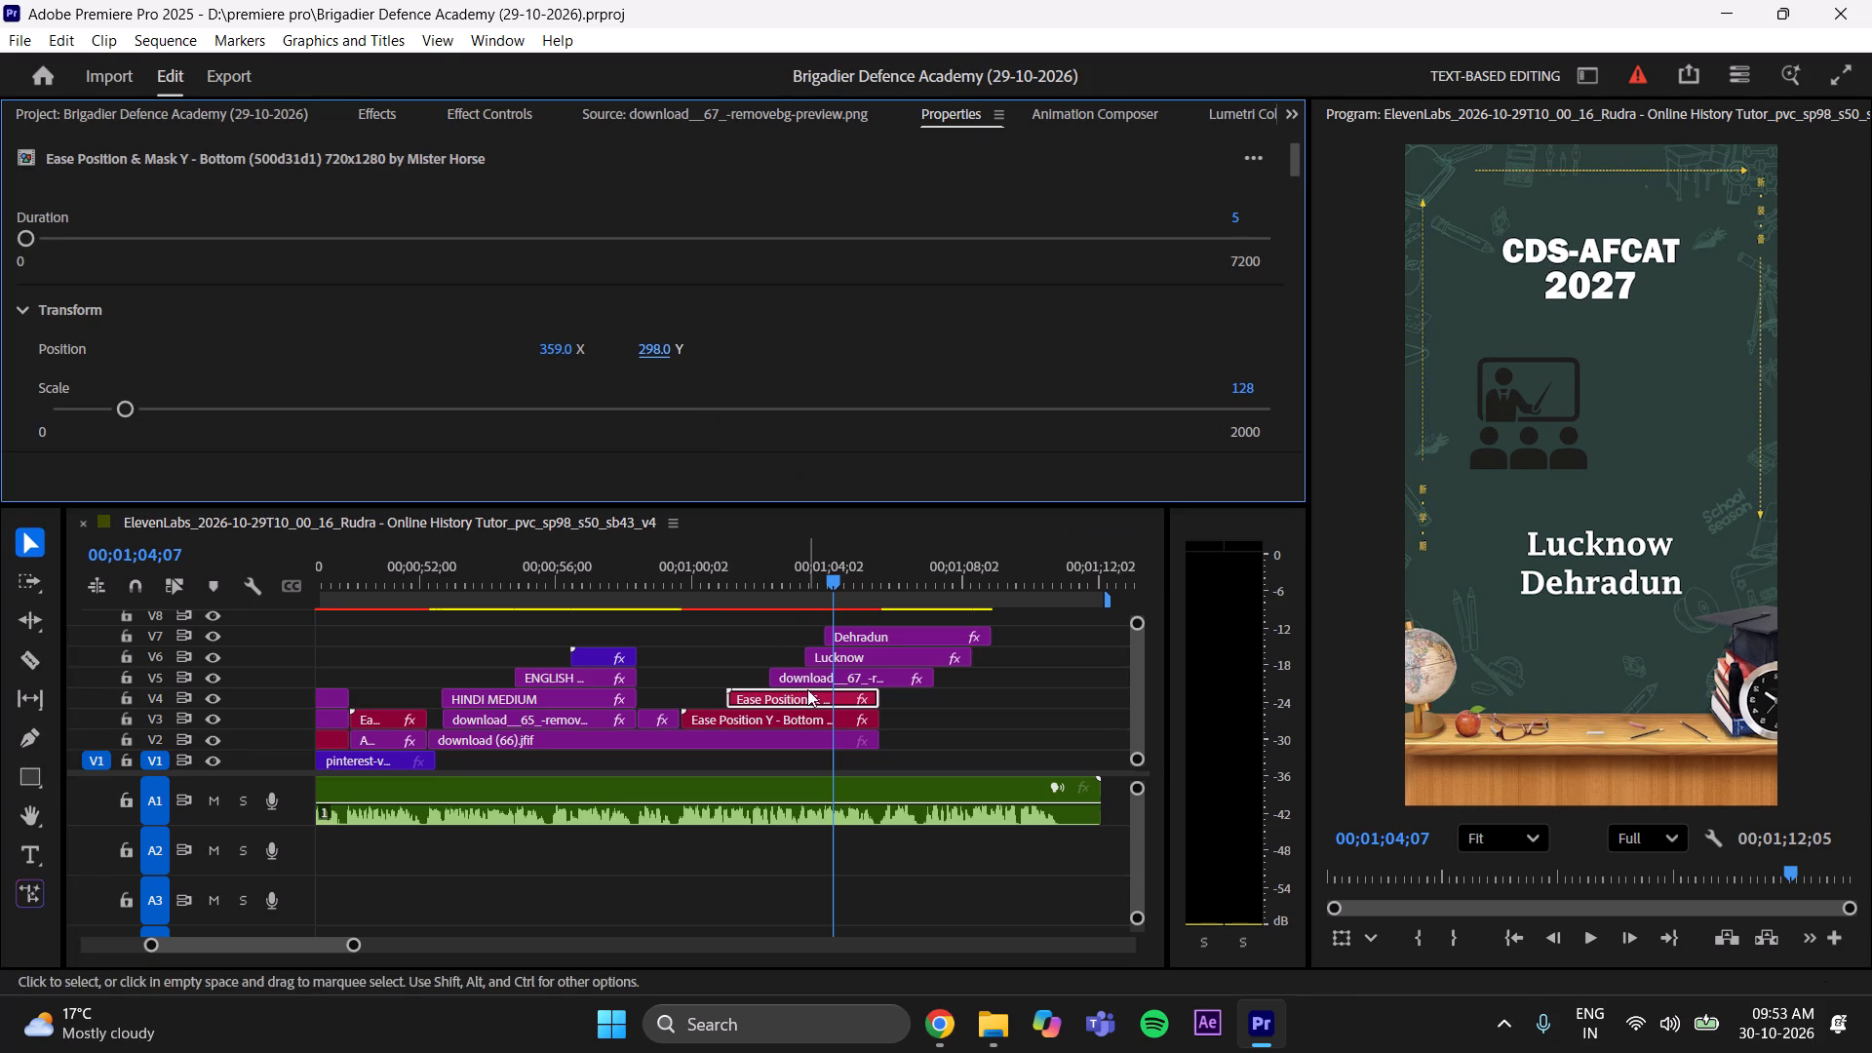
Raise the classroom icon beneath 2027 by setting its Transform Y position to 468.
click(807, 682)
drag(654, 284, 618, 305)
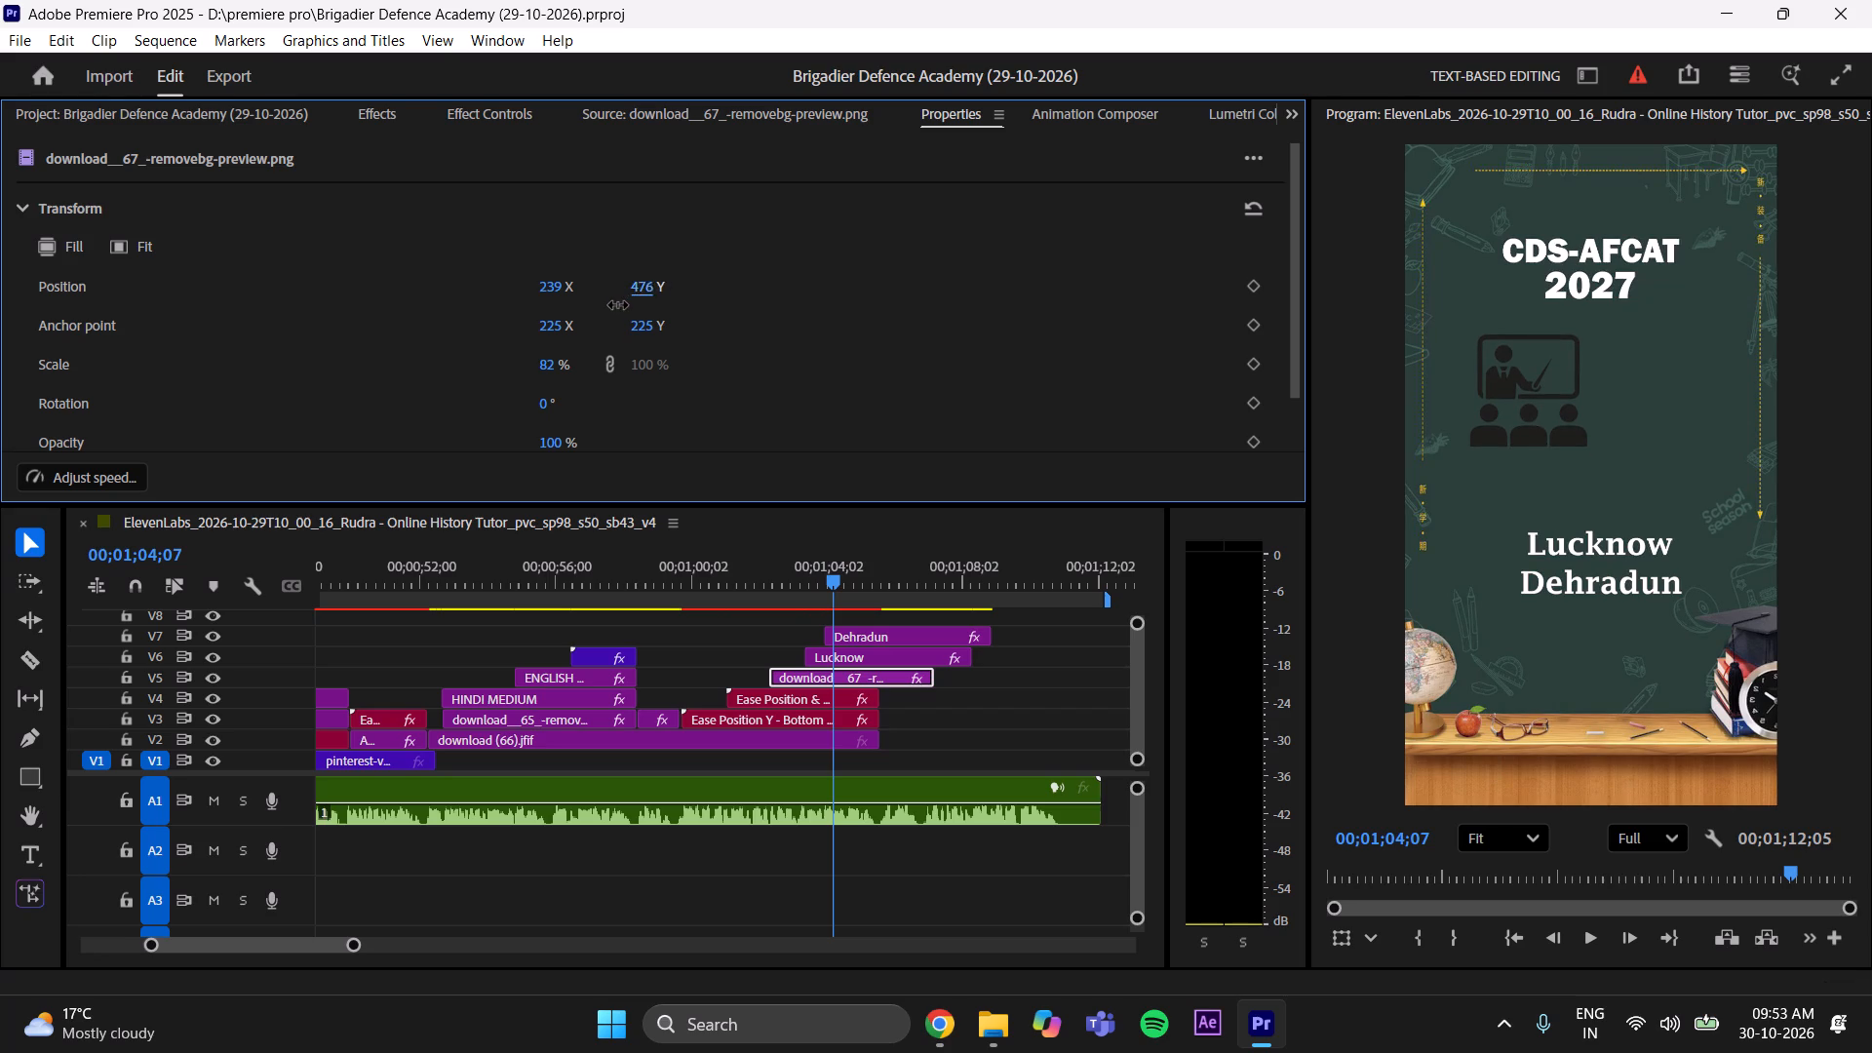
drag(618, 305, 611, 309)
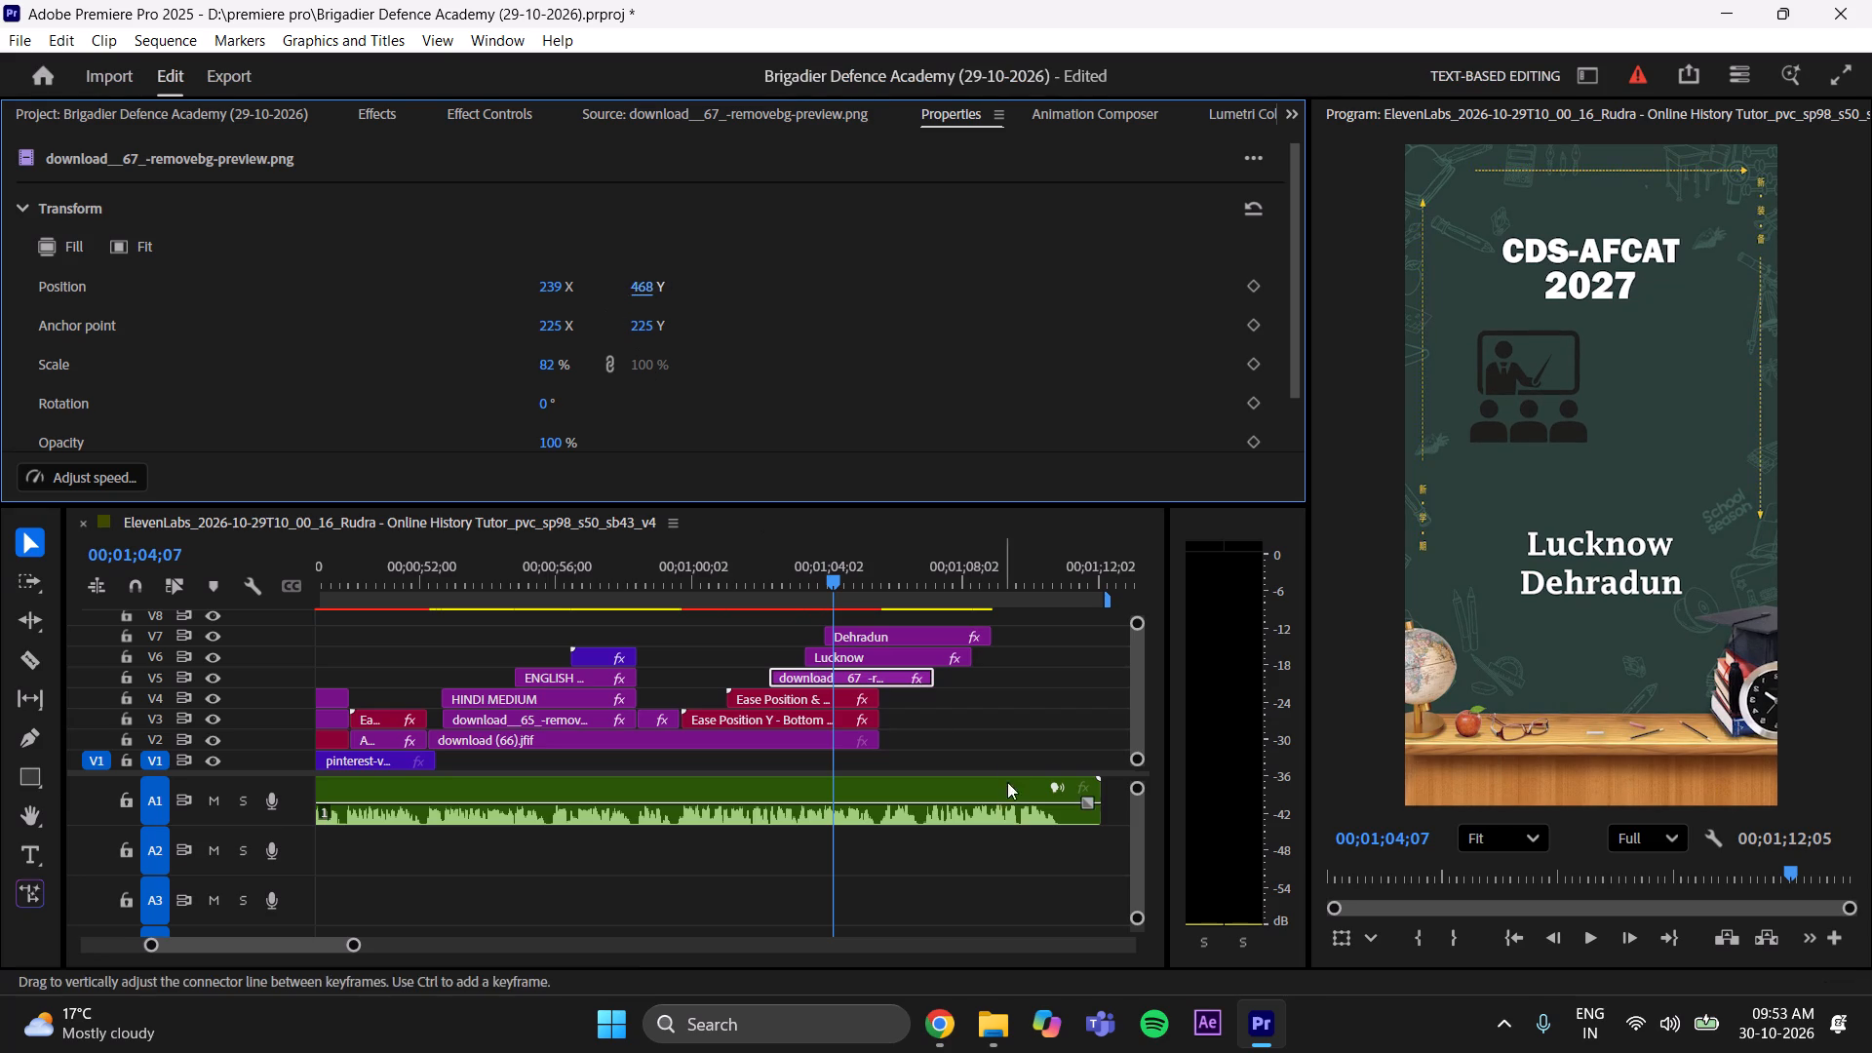
Raise the Lucknow title by setting its Transform Y position to 616.
click(887, 654)
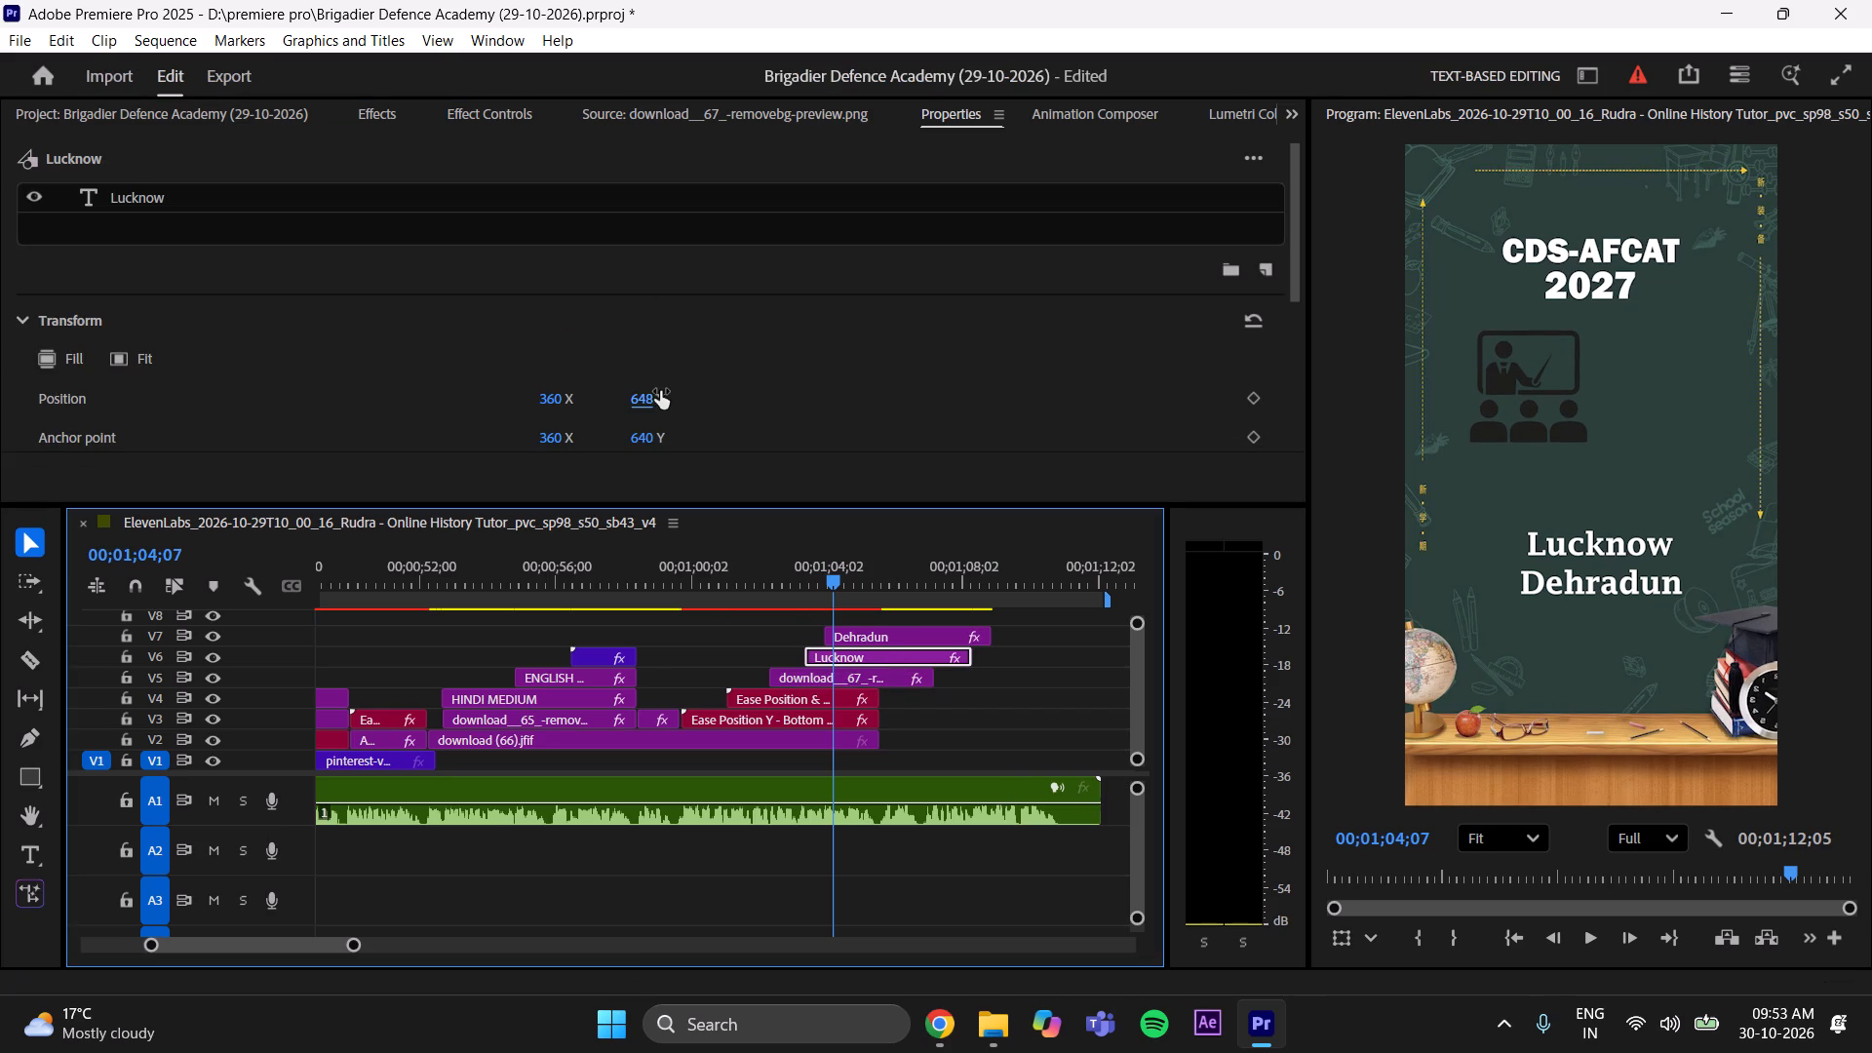
drag(660, 391, 634, 408)
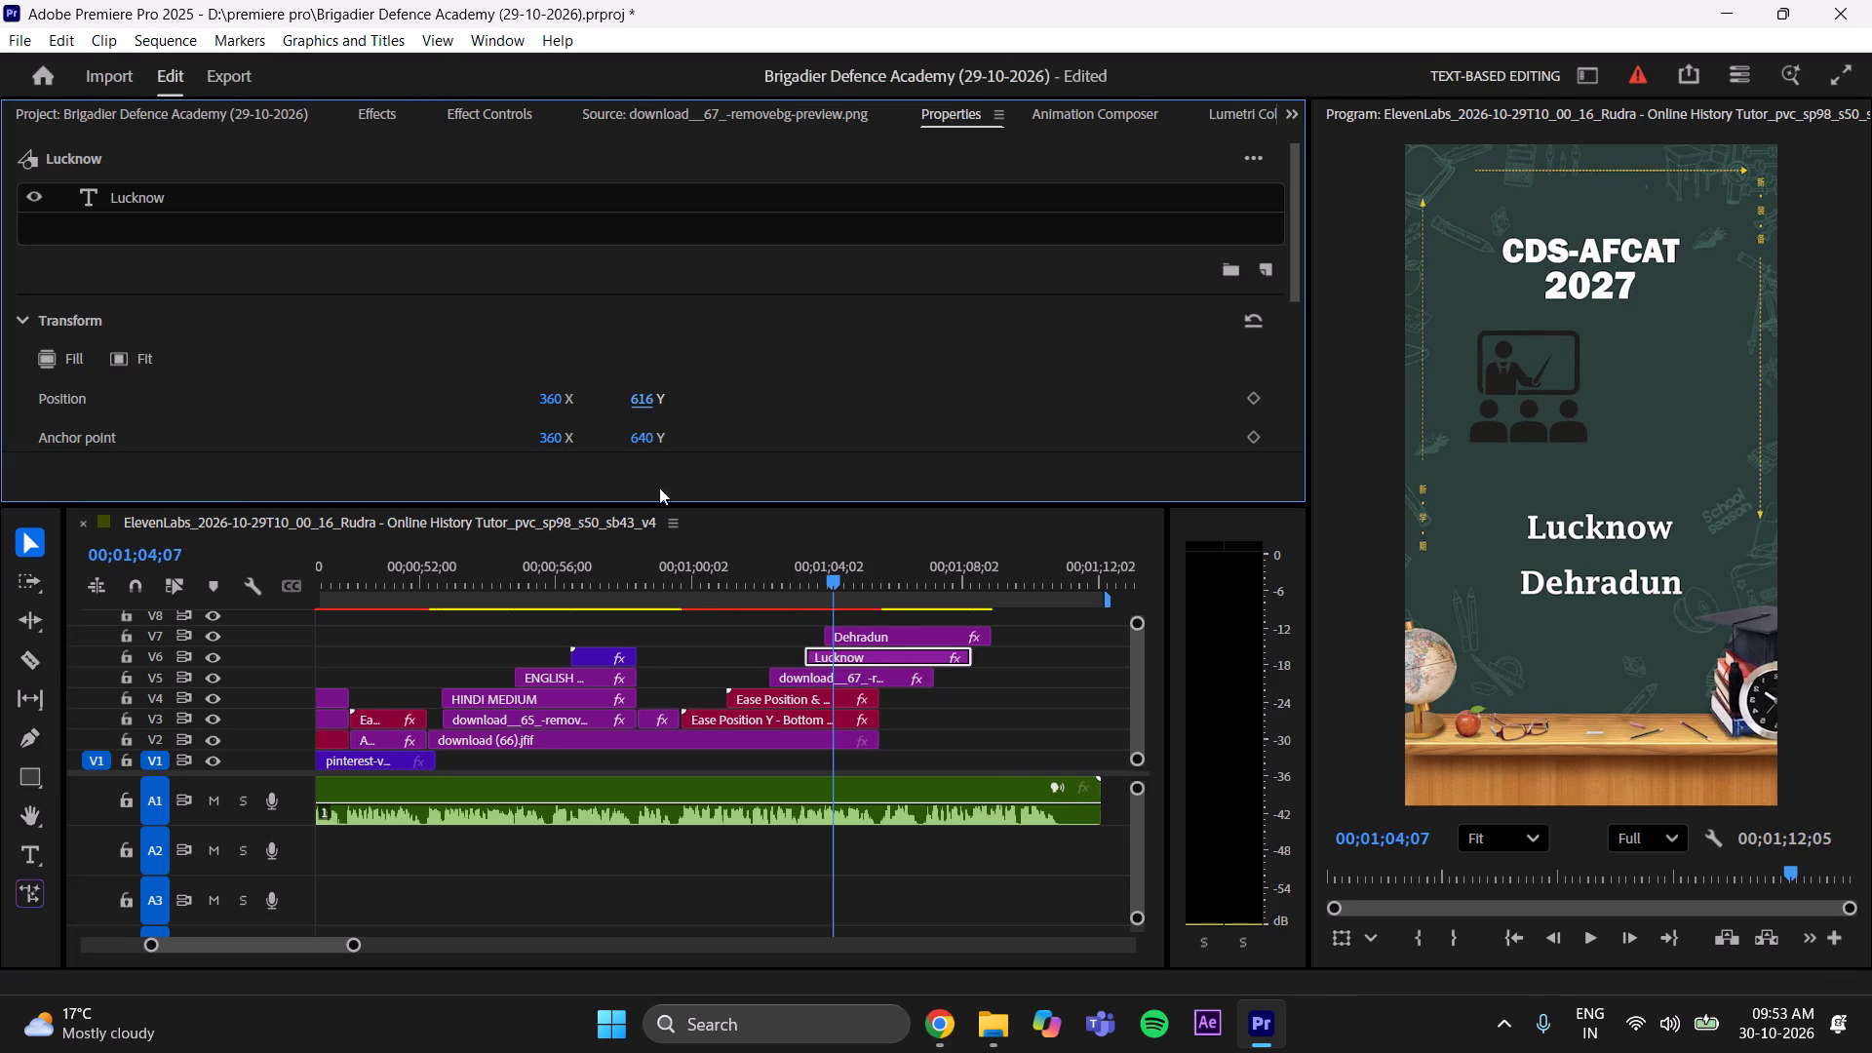
Raise the Dehradun title close beneath Lucknow with a Transform Y position of about 580, and save the project.
click(880, 631)
drag(653, 402, 637, 412)
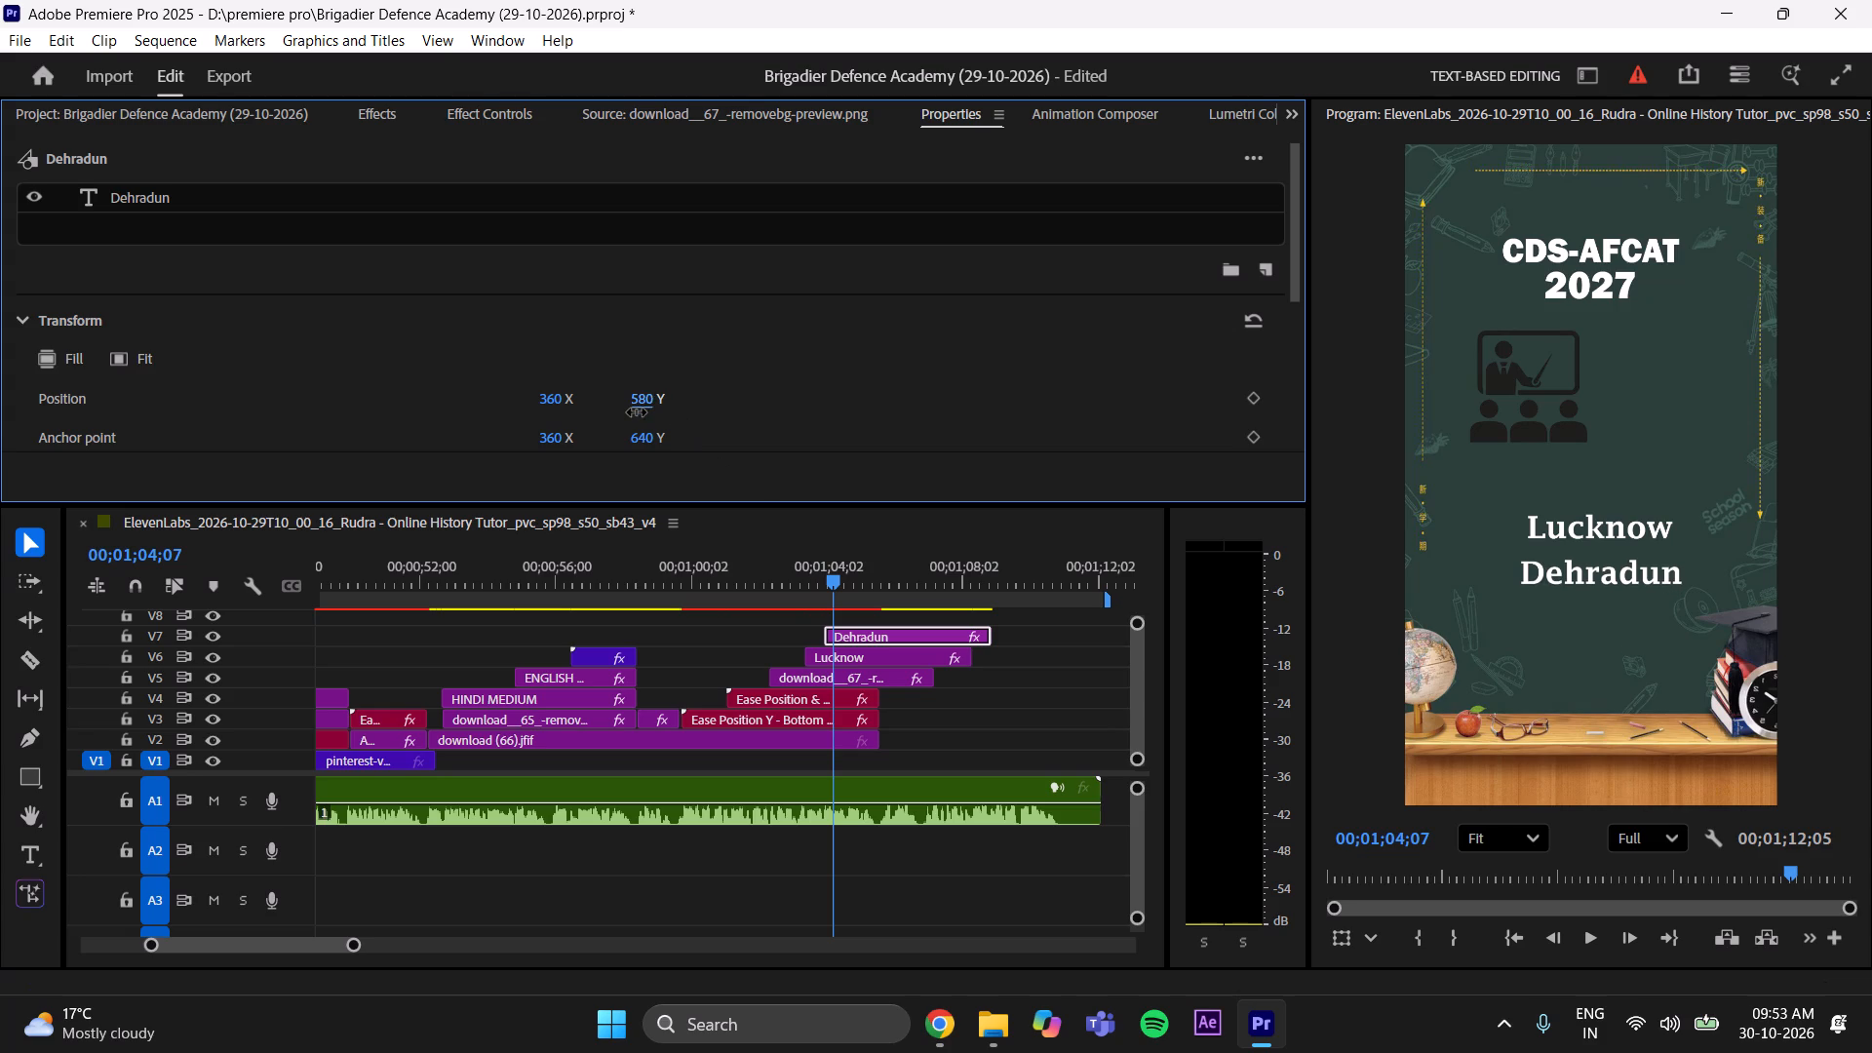
drag(637, 412, 636, 415)
click(973, 758)
key(ctrl+s)
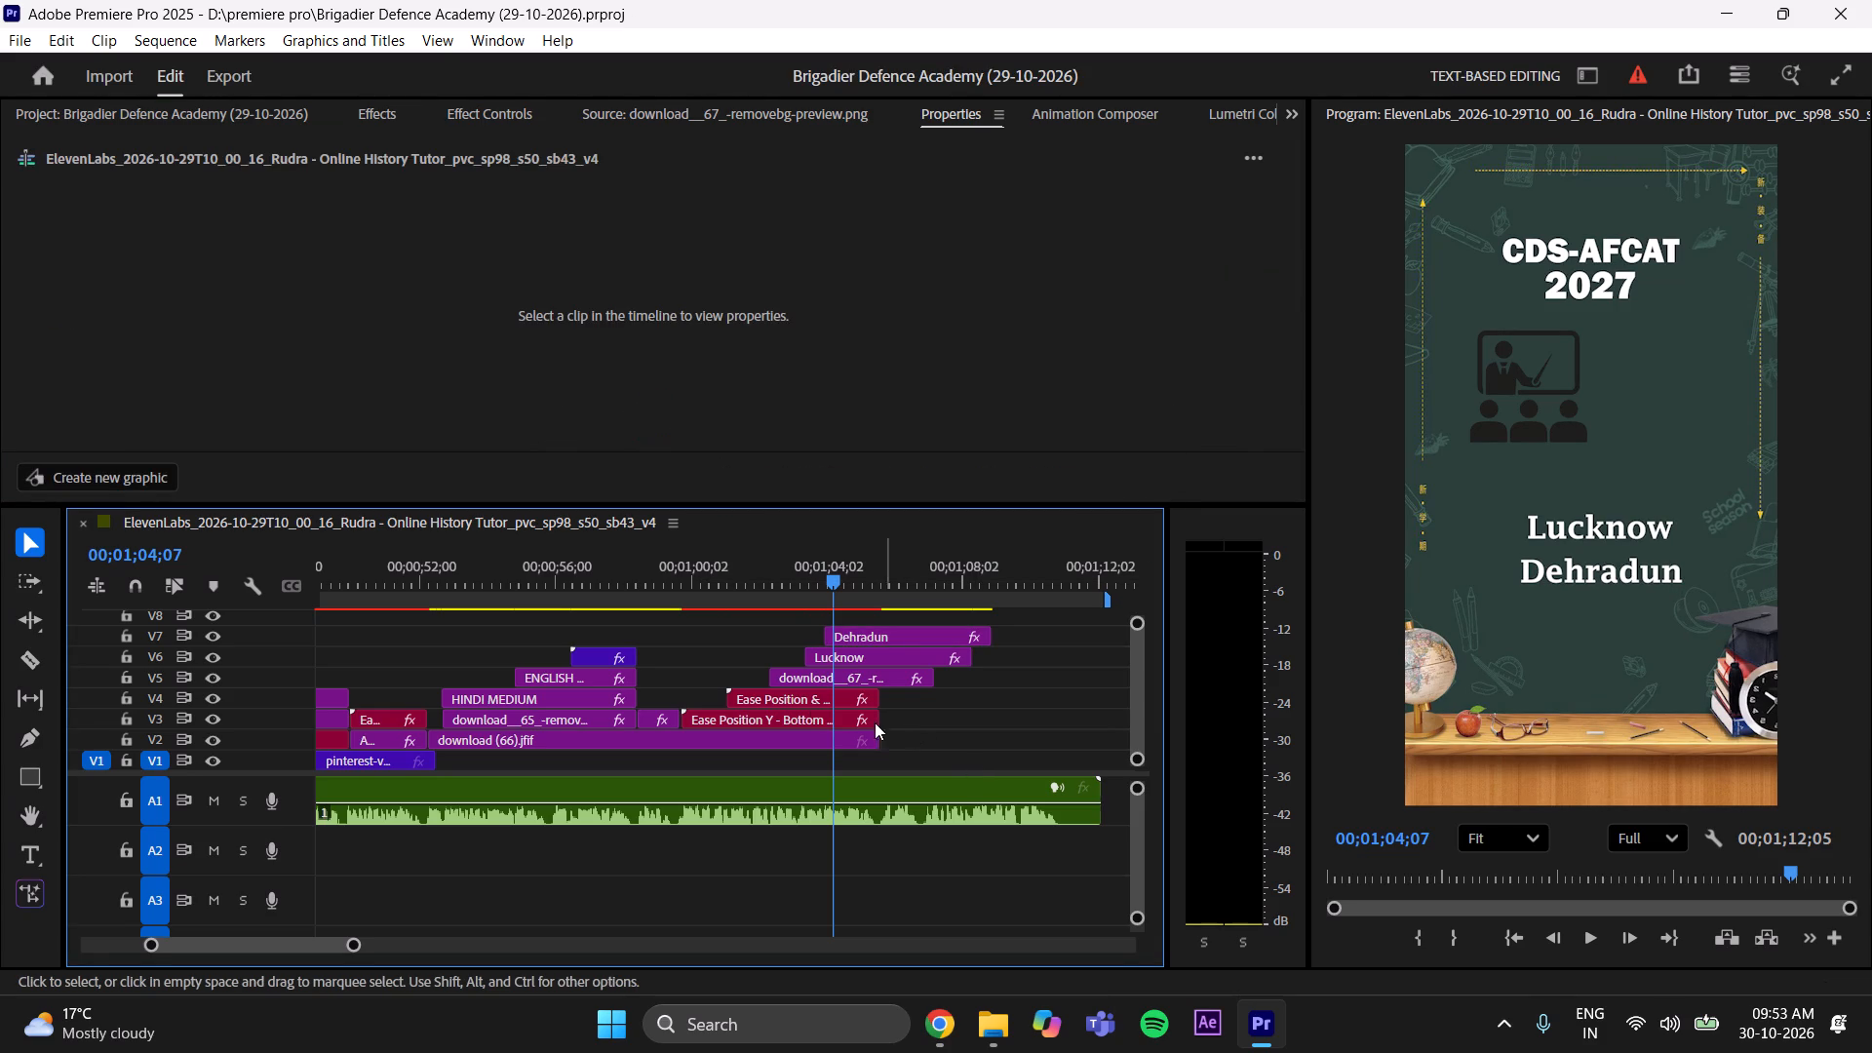
Centre the classroom icon horizontally beneath 2027, nudge it up slightly, and save the project.
click(808, 677)
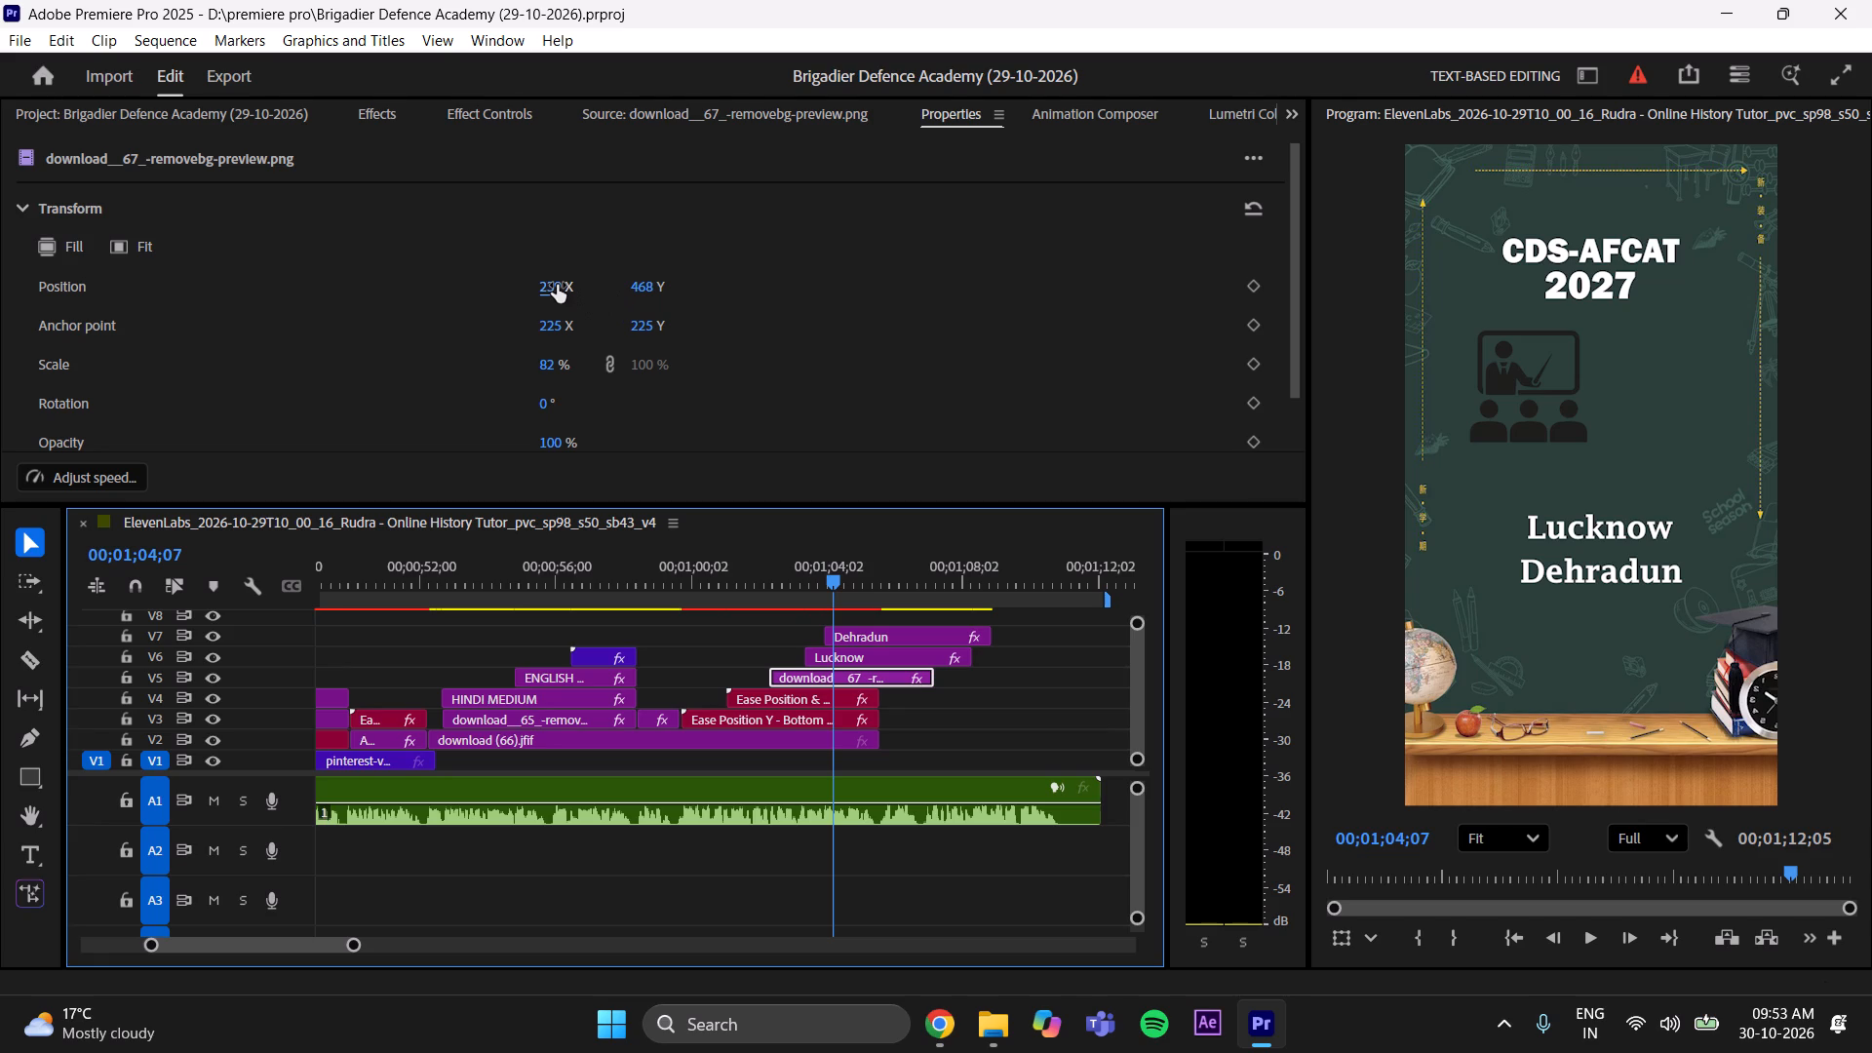
drag(557, 285, 667, 254)
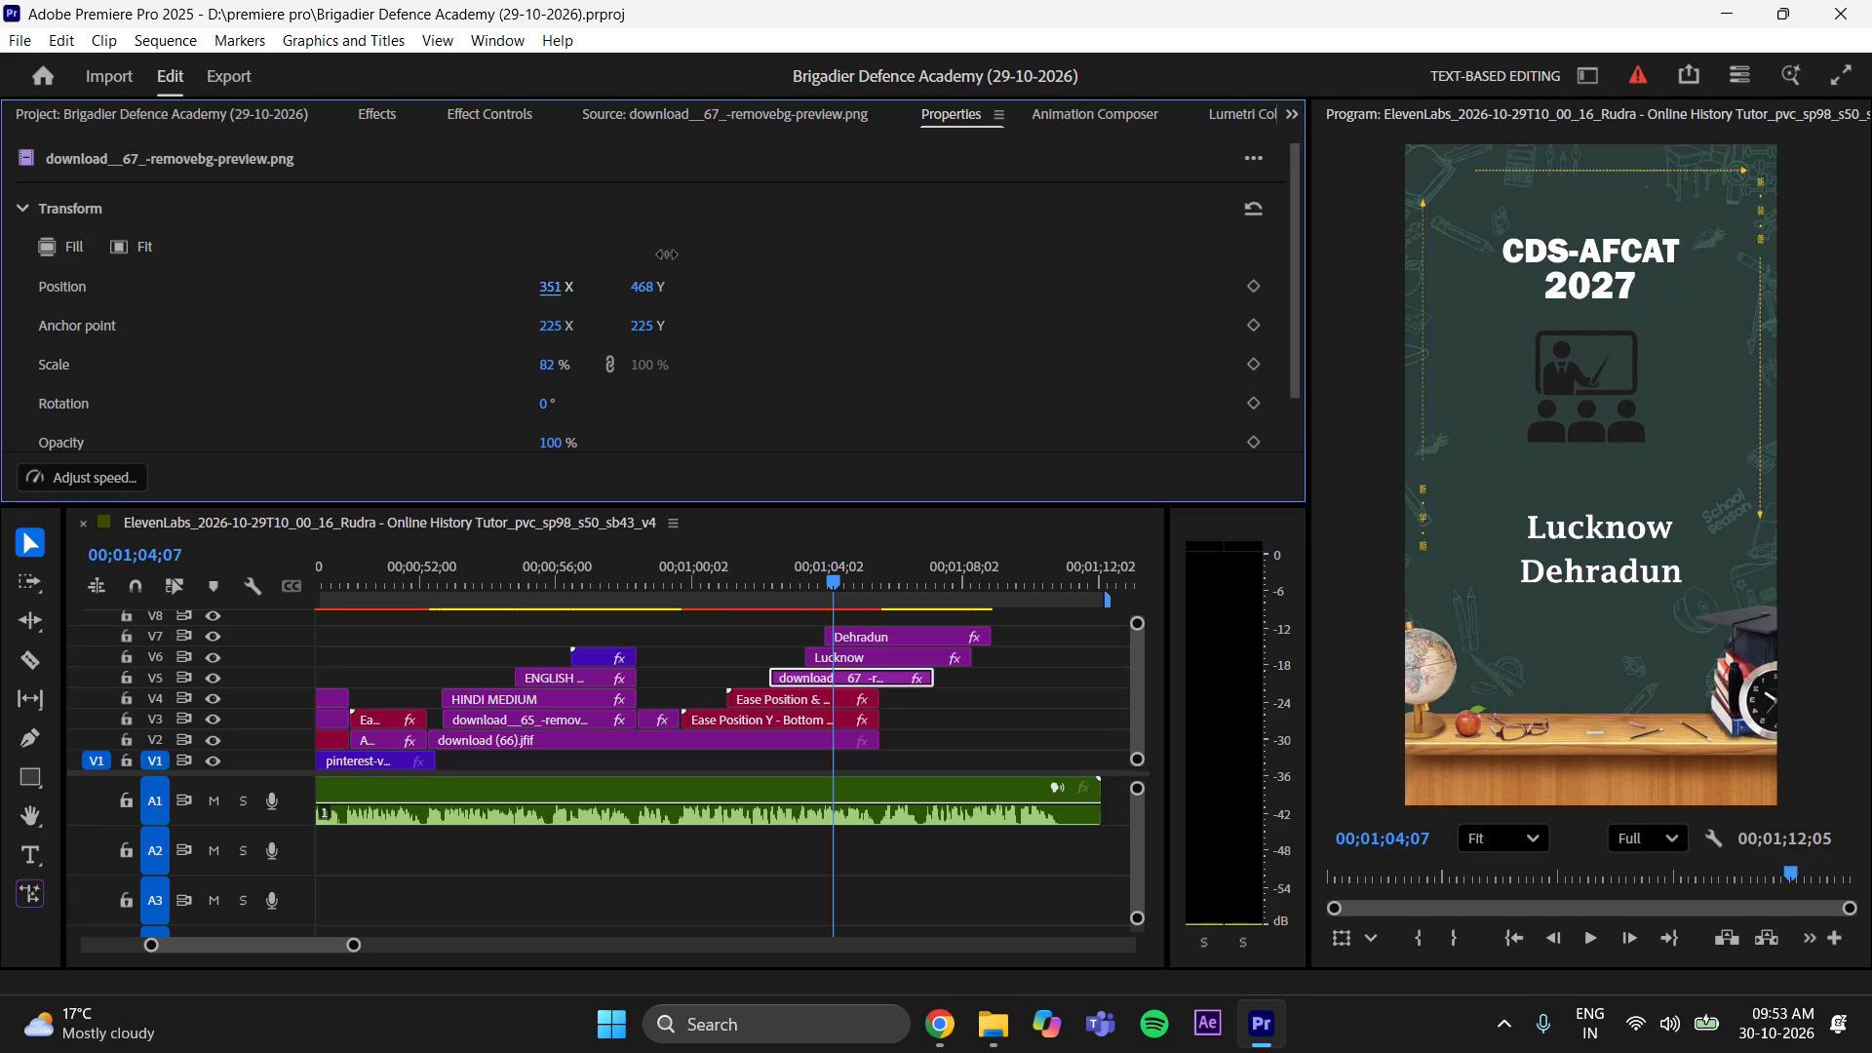
drag(667, 254, 677, 253)
drag(655, 288, 641, 293)
key(ctrl+s)
click(972, 722)
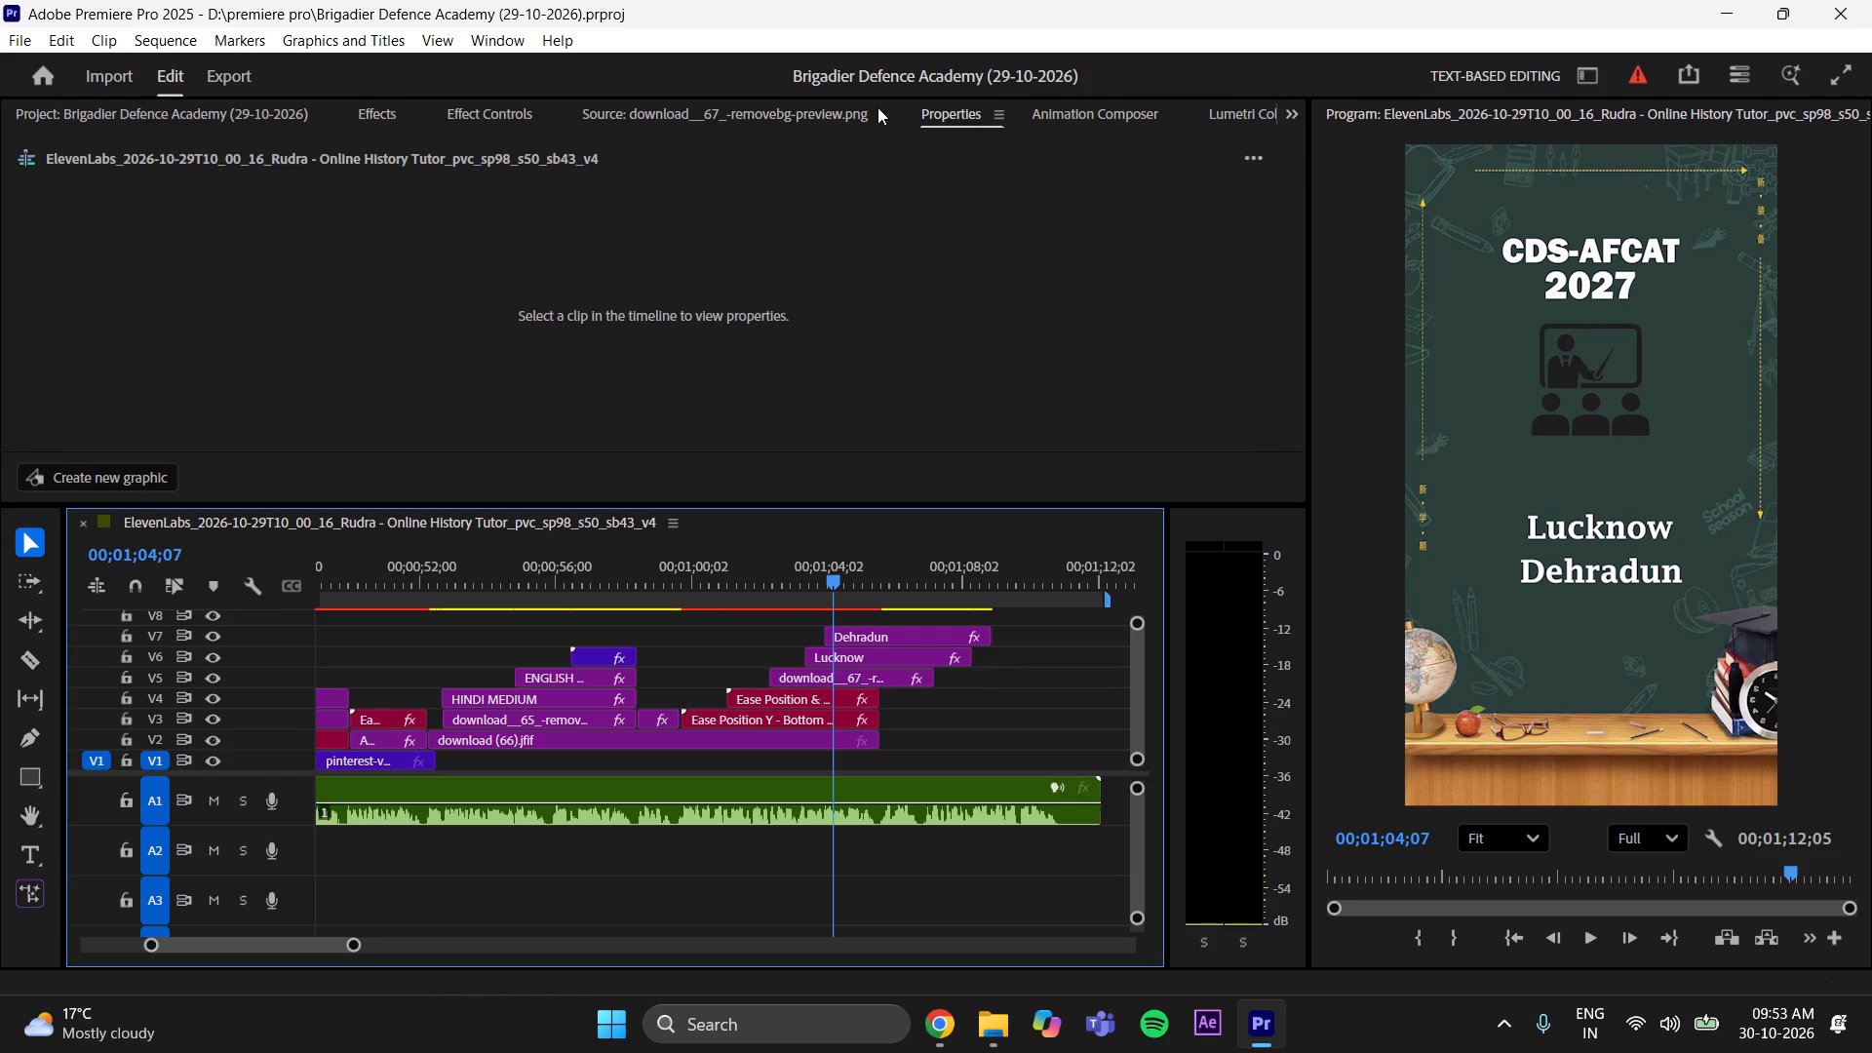
Find the narration cue at 00;01;03;03 and add an "Offline Batch" text title just beneath the classroom icon.
drag(839, 542, 763, 632)
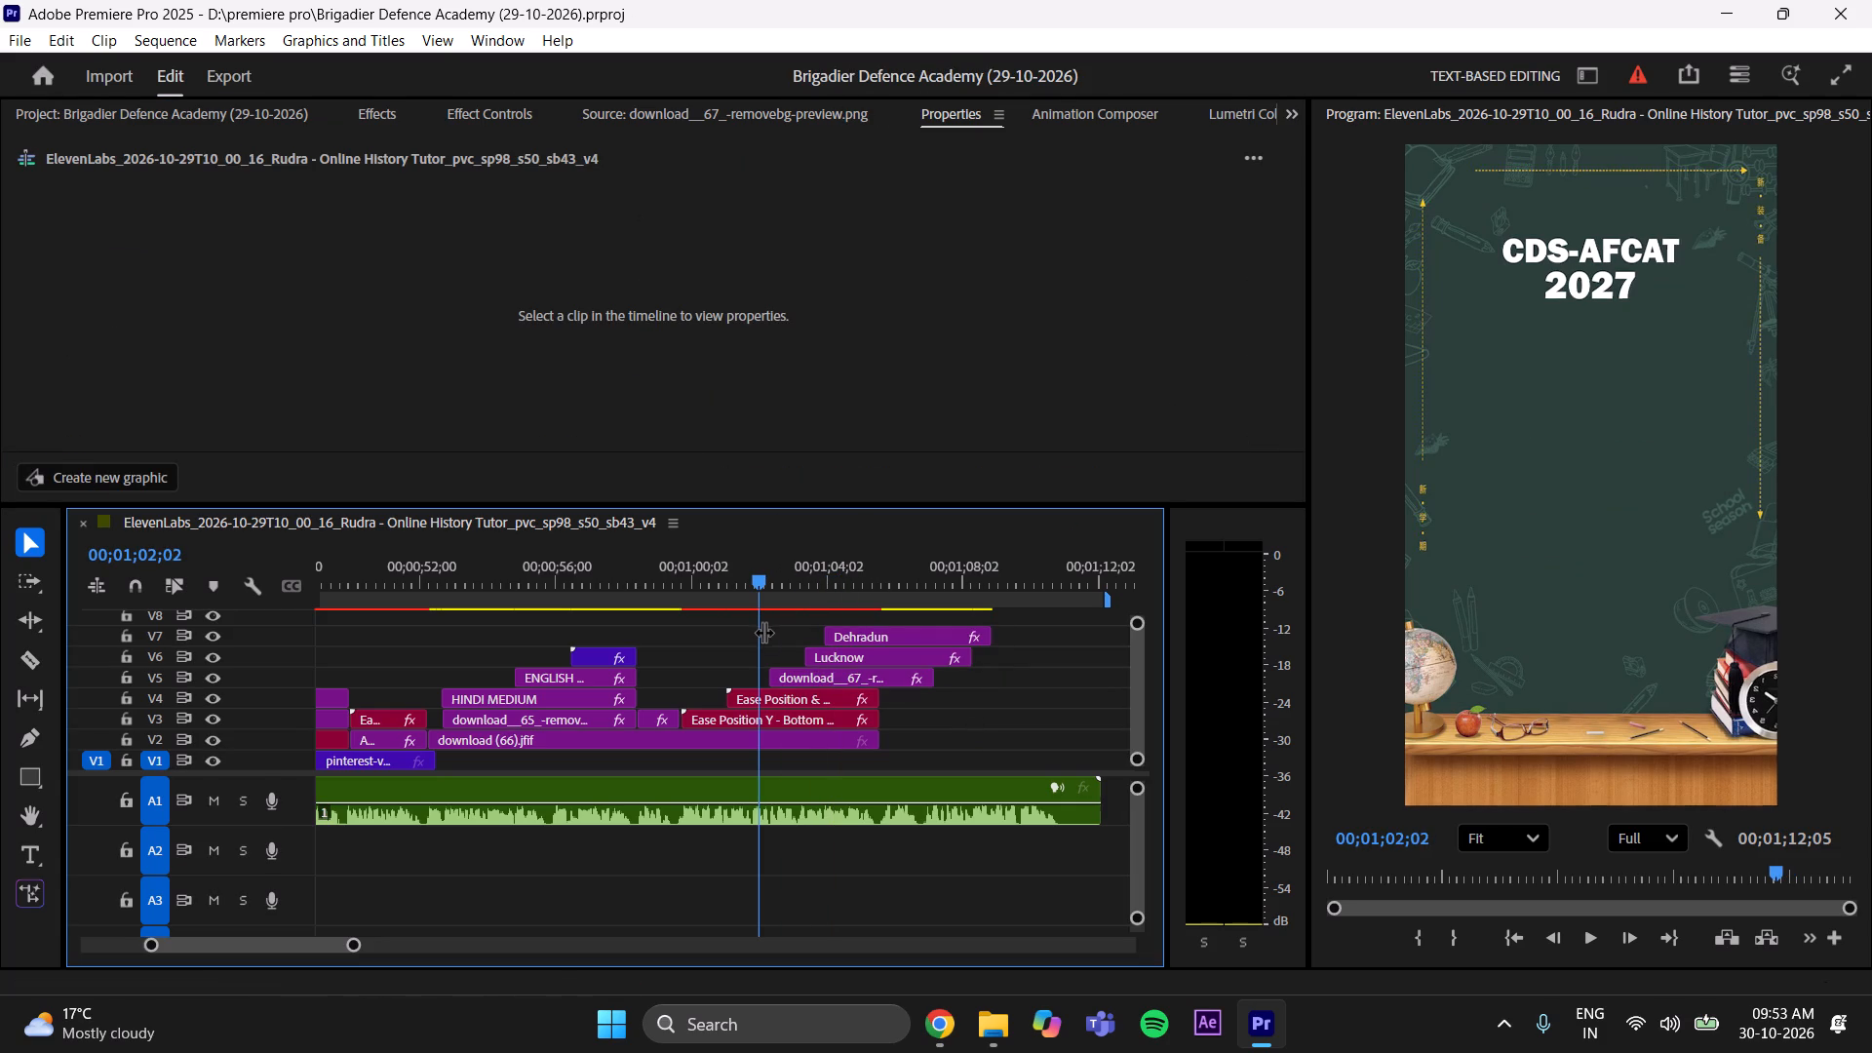
key(space)
key(space)
key(space)
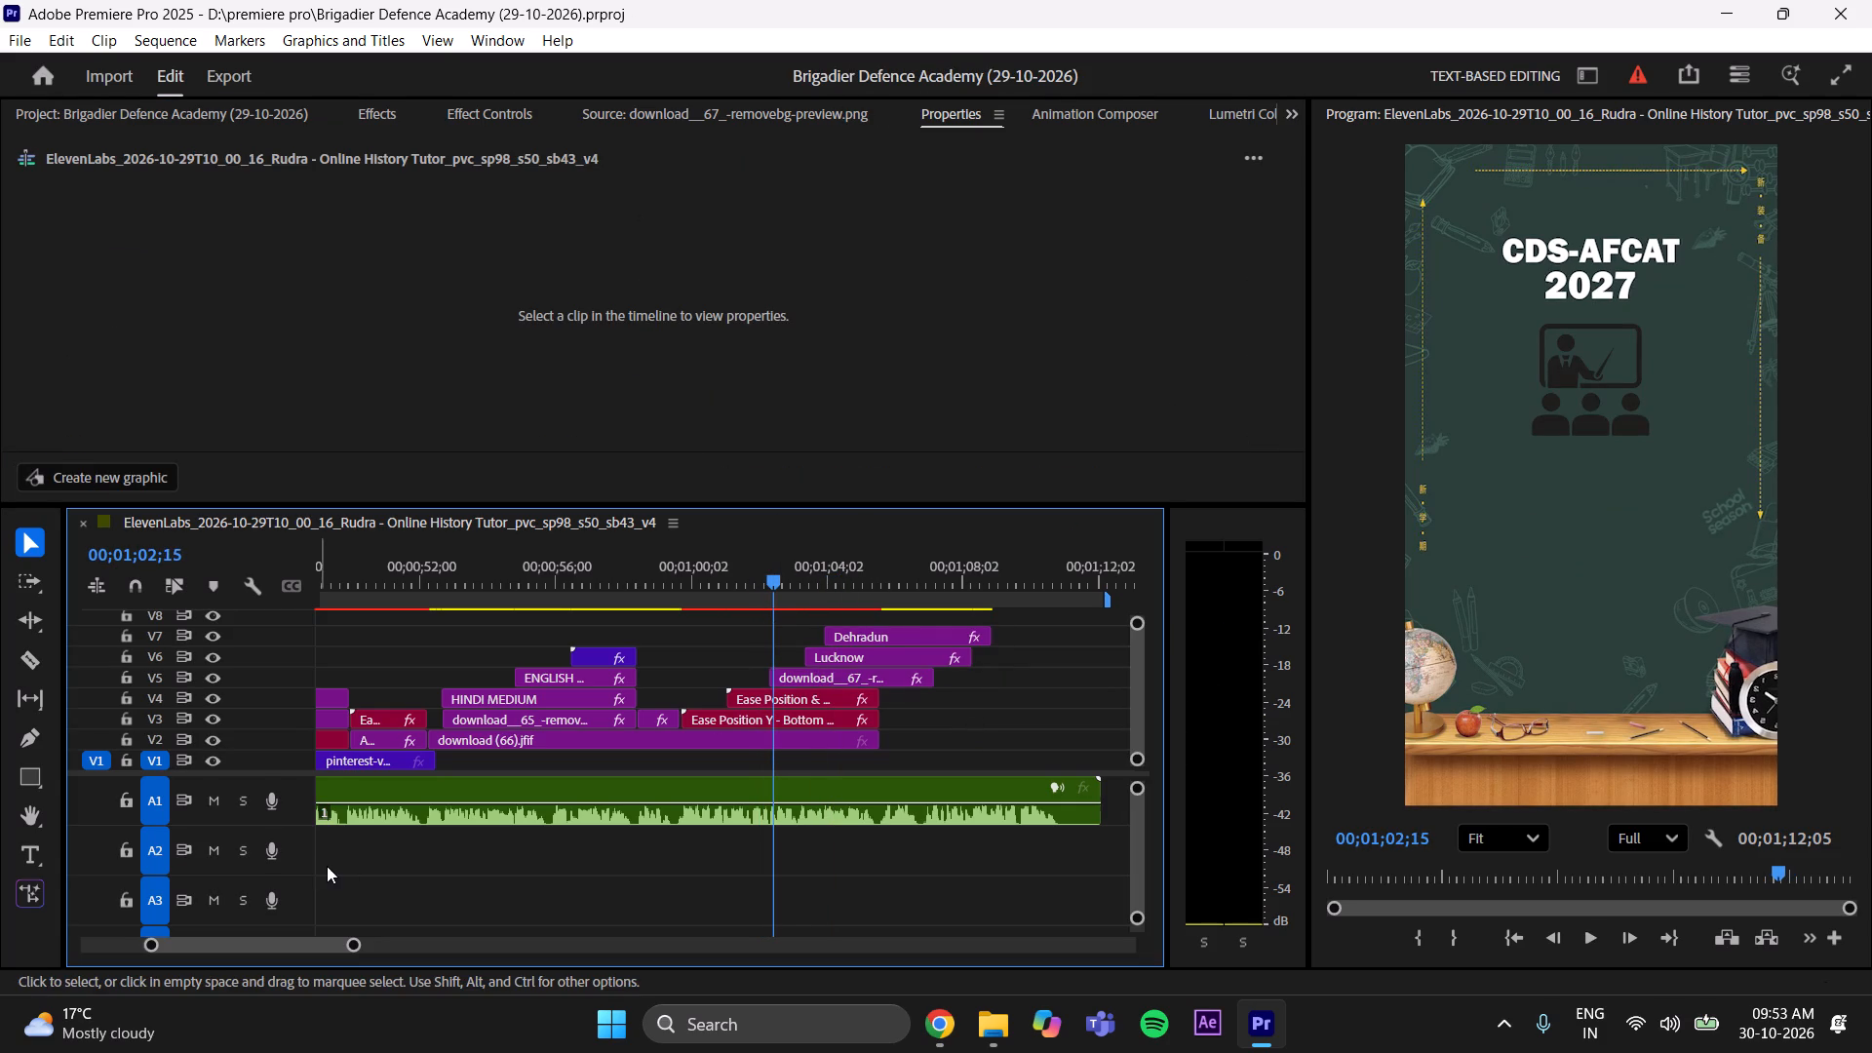
key(space)
click(30, 860)
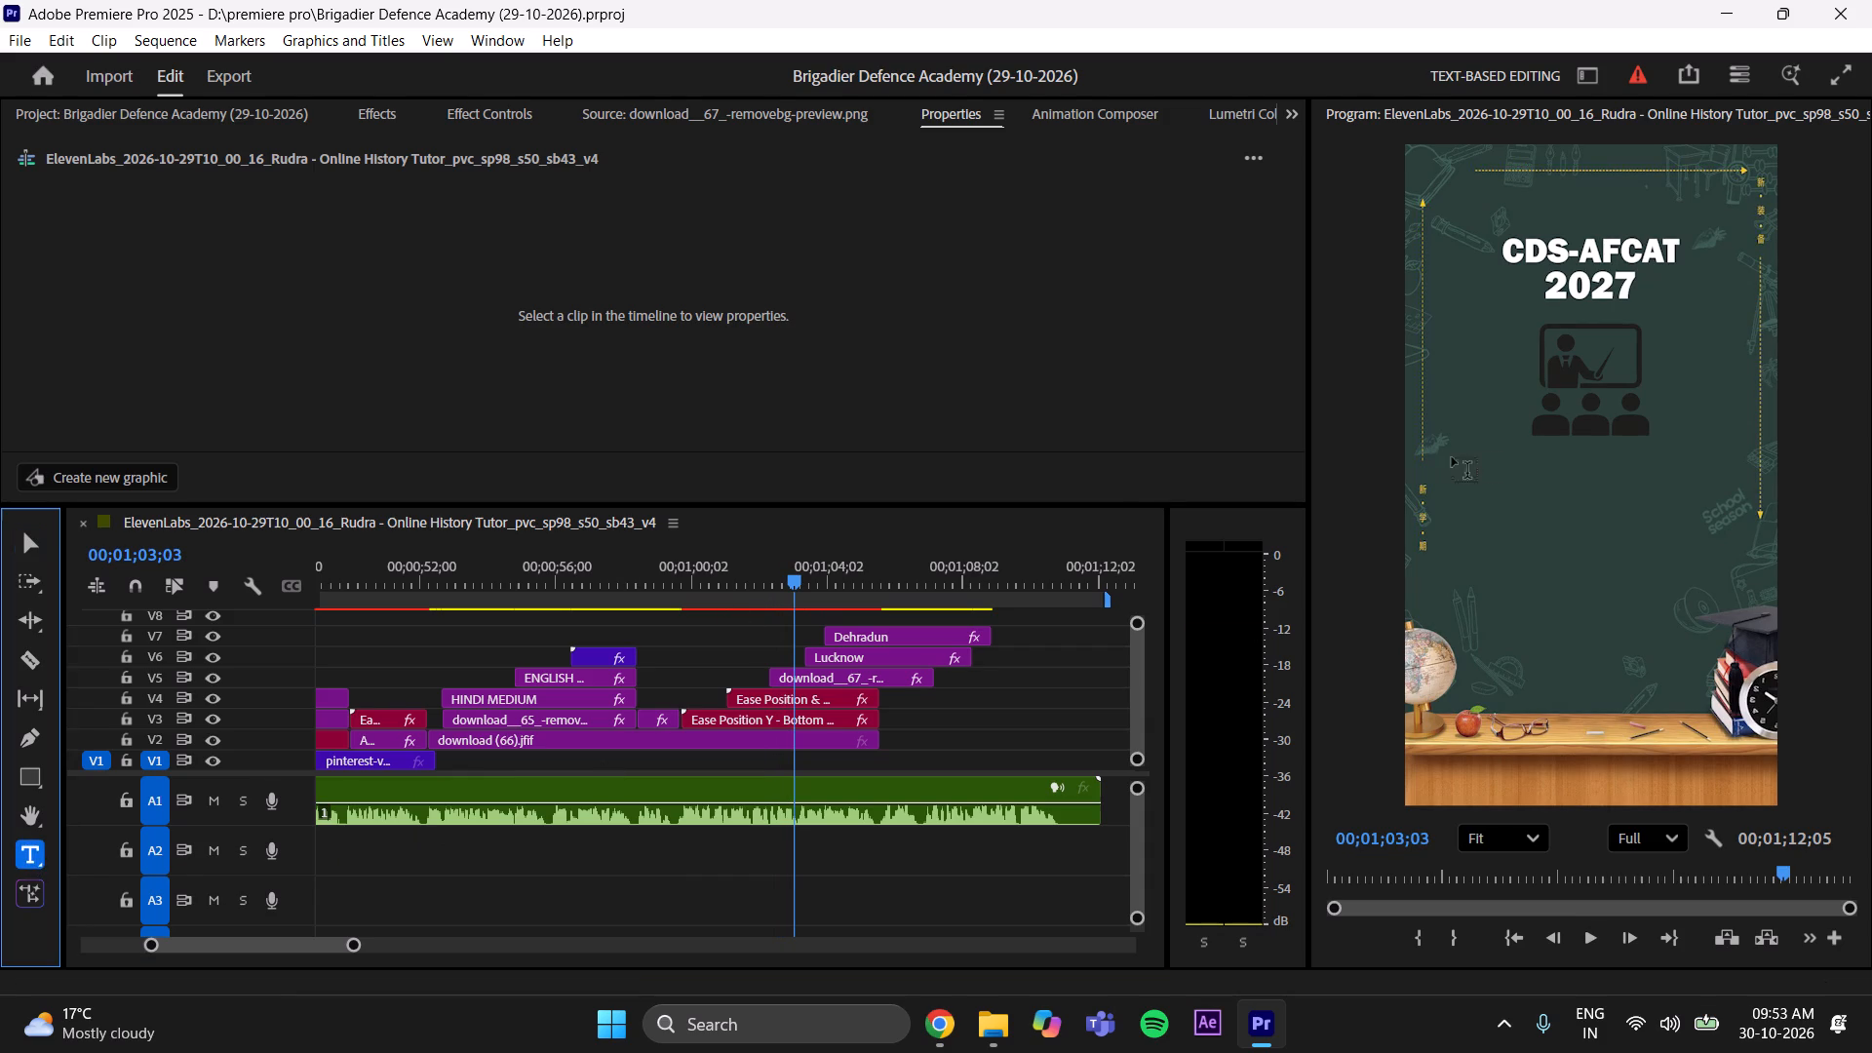
click(1481, 464)
key(o)
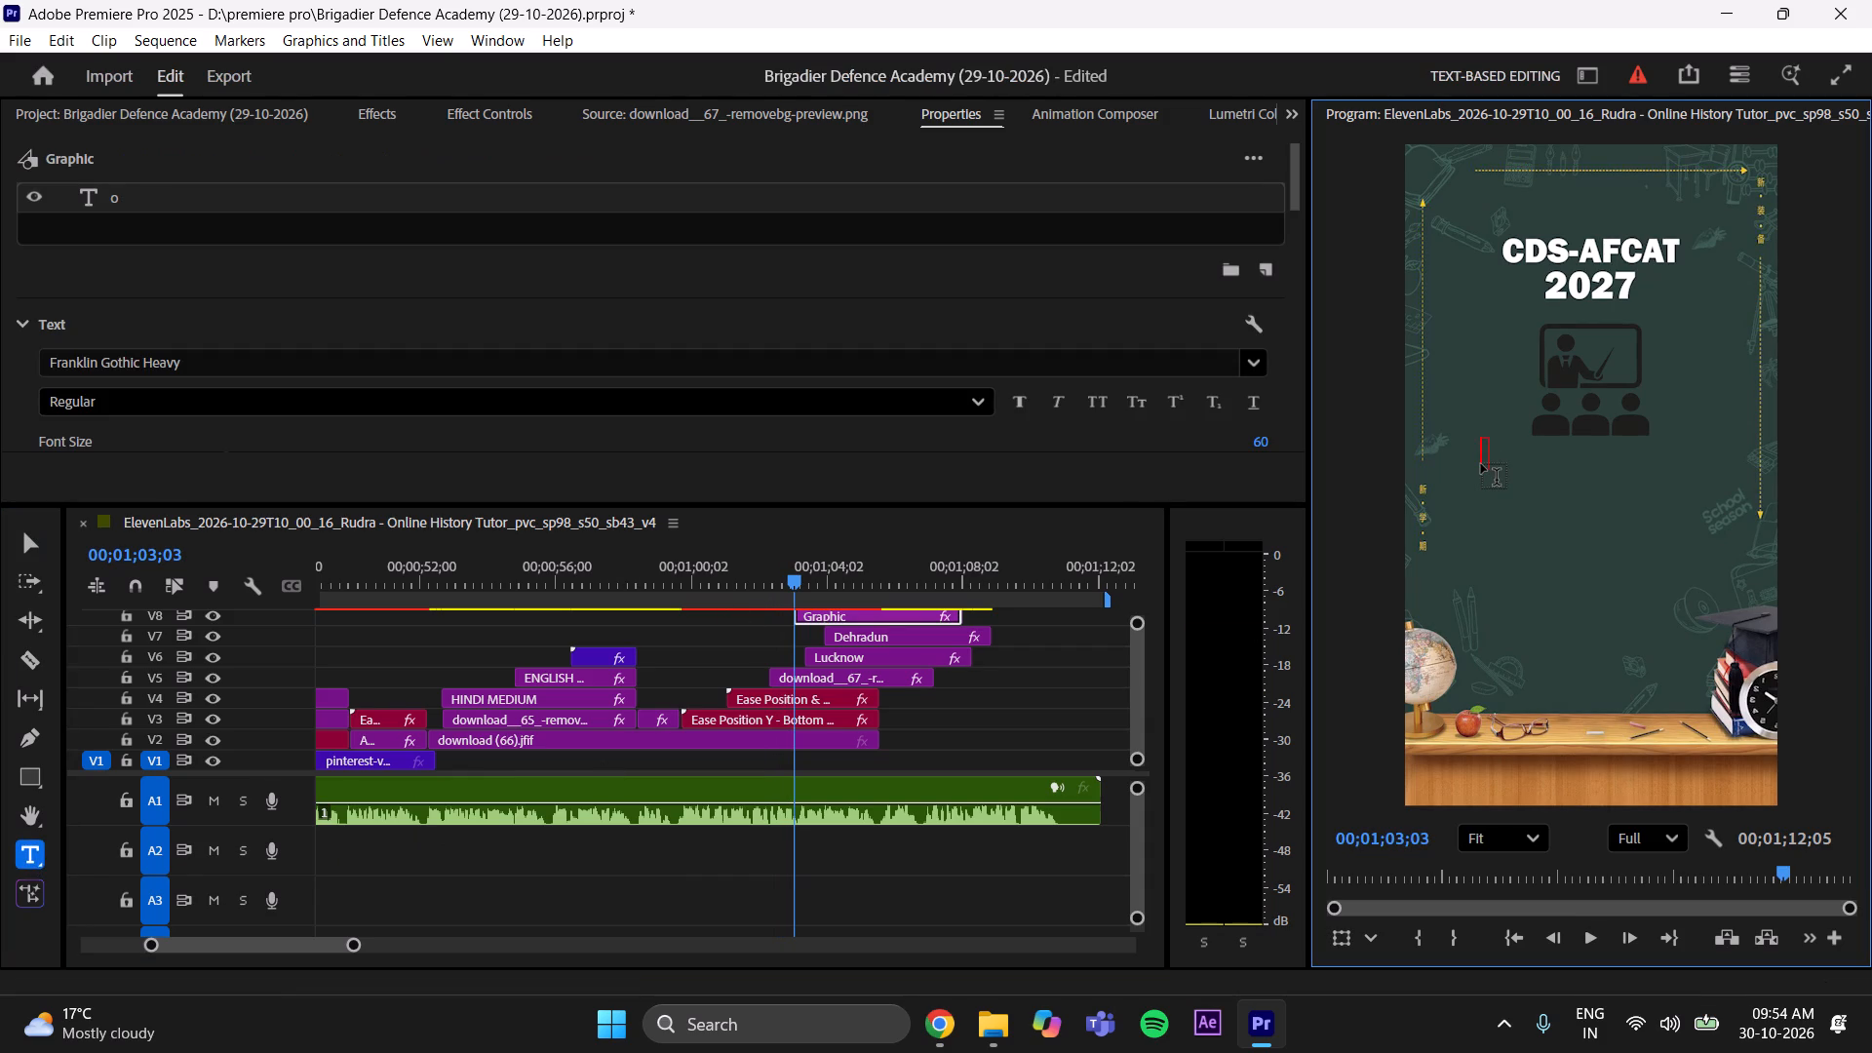
key(BackSpace)
text(Off)
text(line Batch)
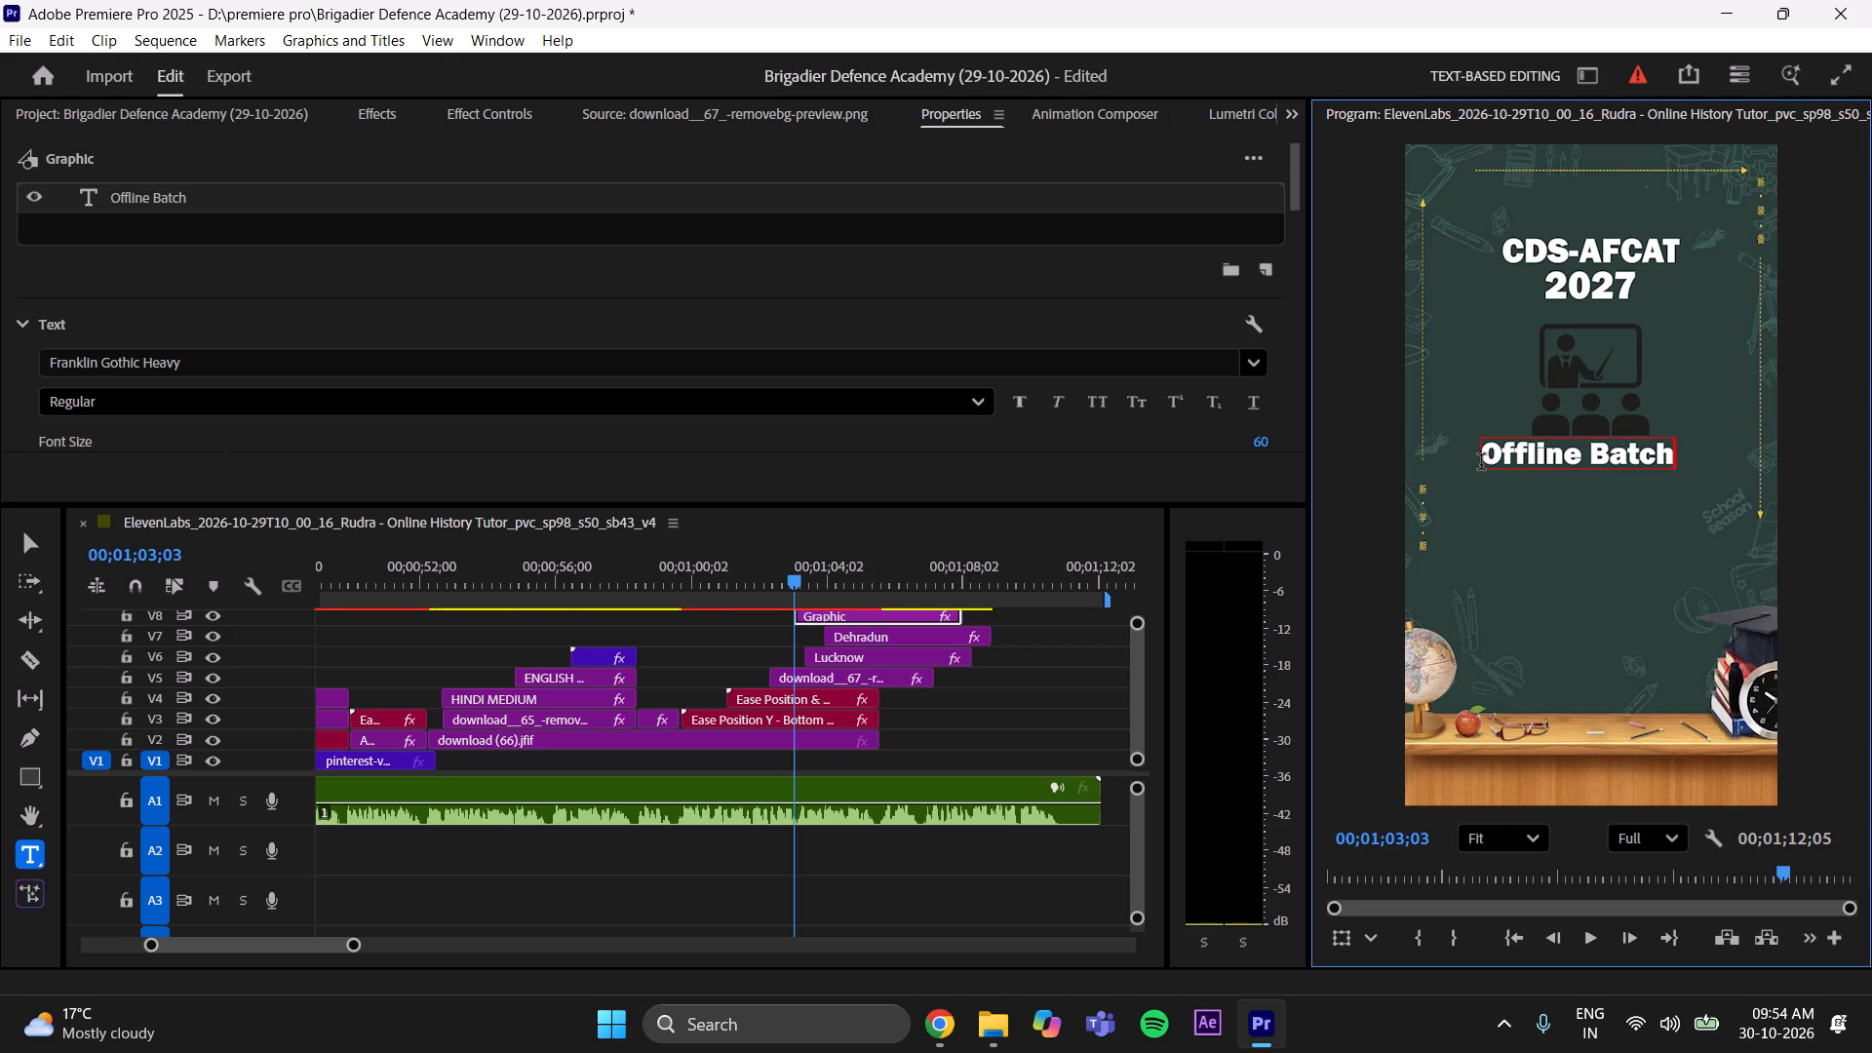
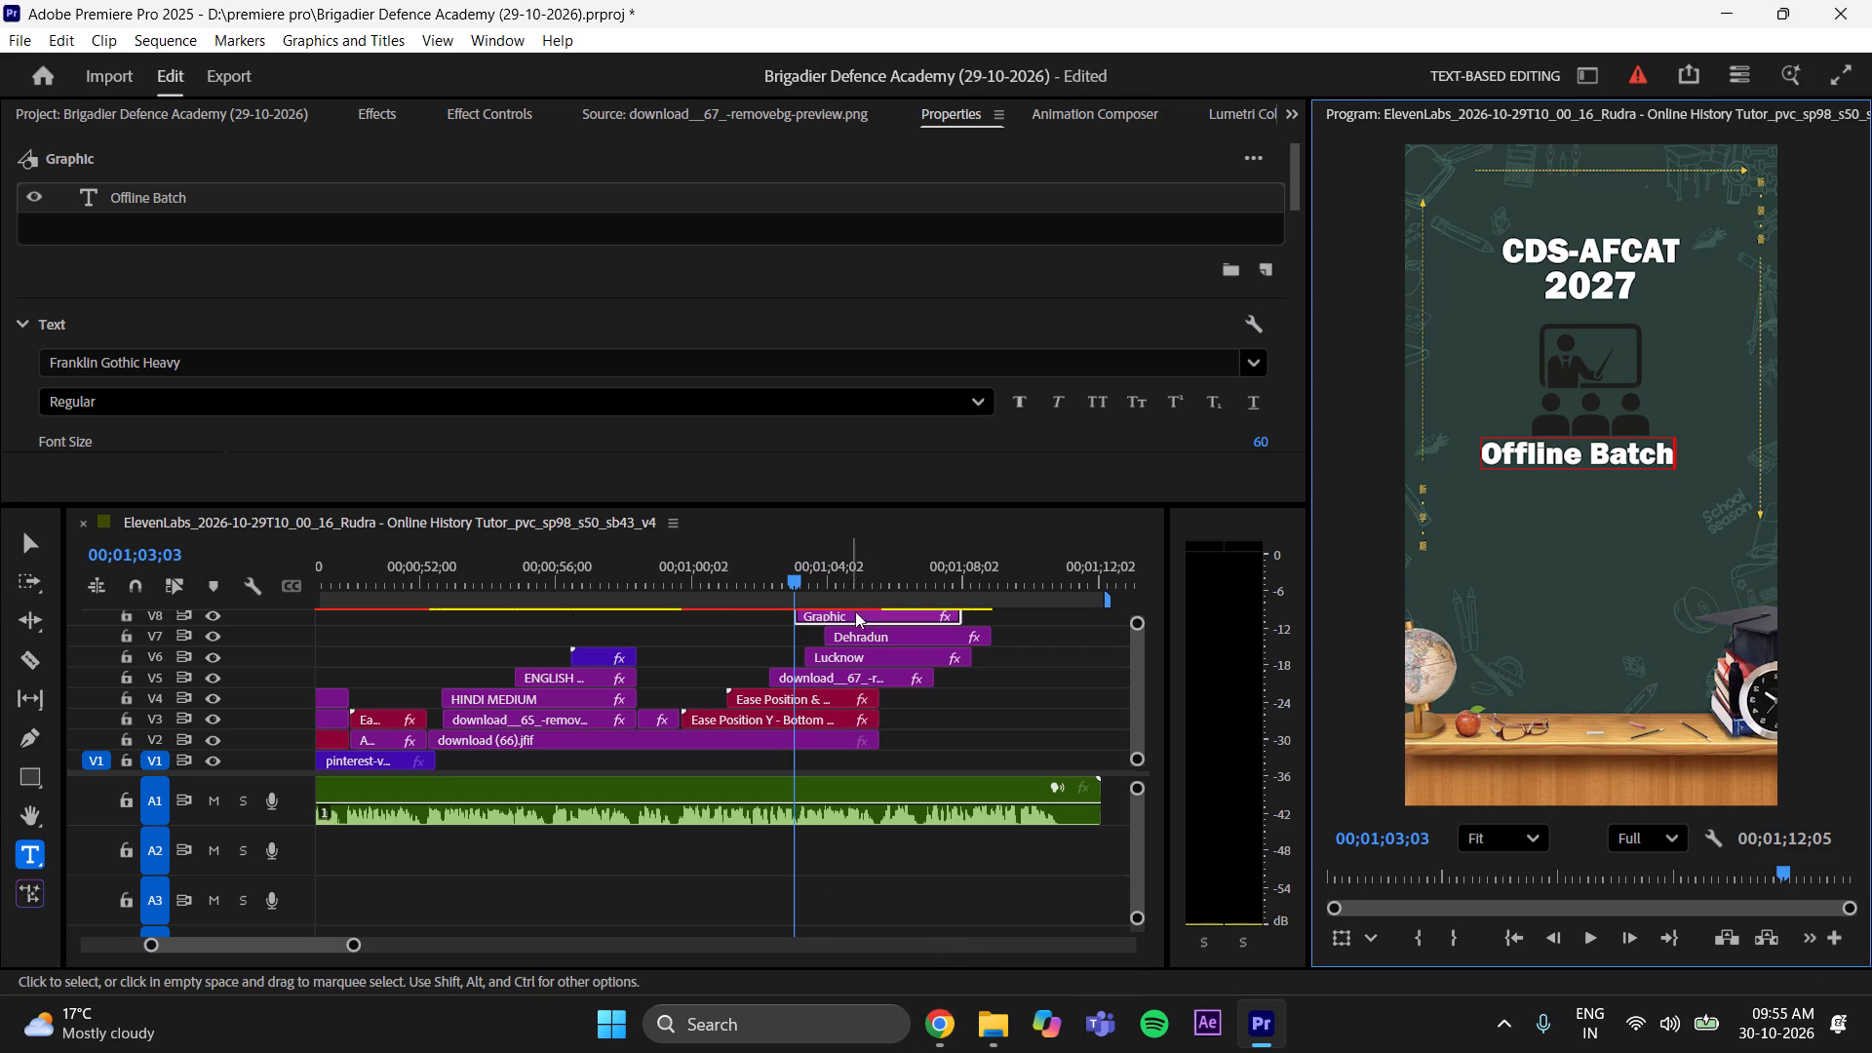
Restyle the "Offline Batch" title in Lucida Fax Demibold and reduce its font size to slightly narrower than the CDS-AFCAT heading.
scroll(409, 286, down, 3)
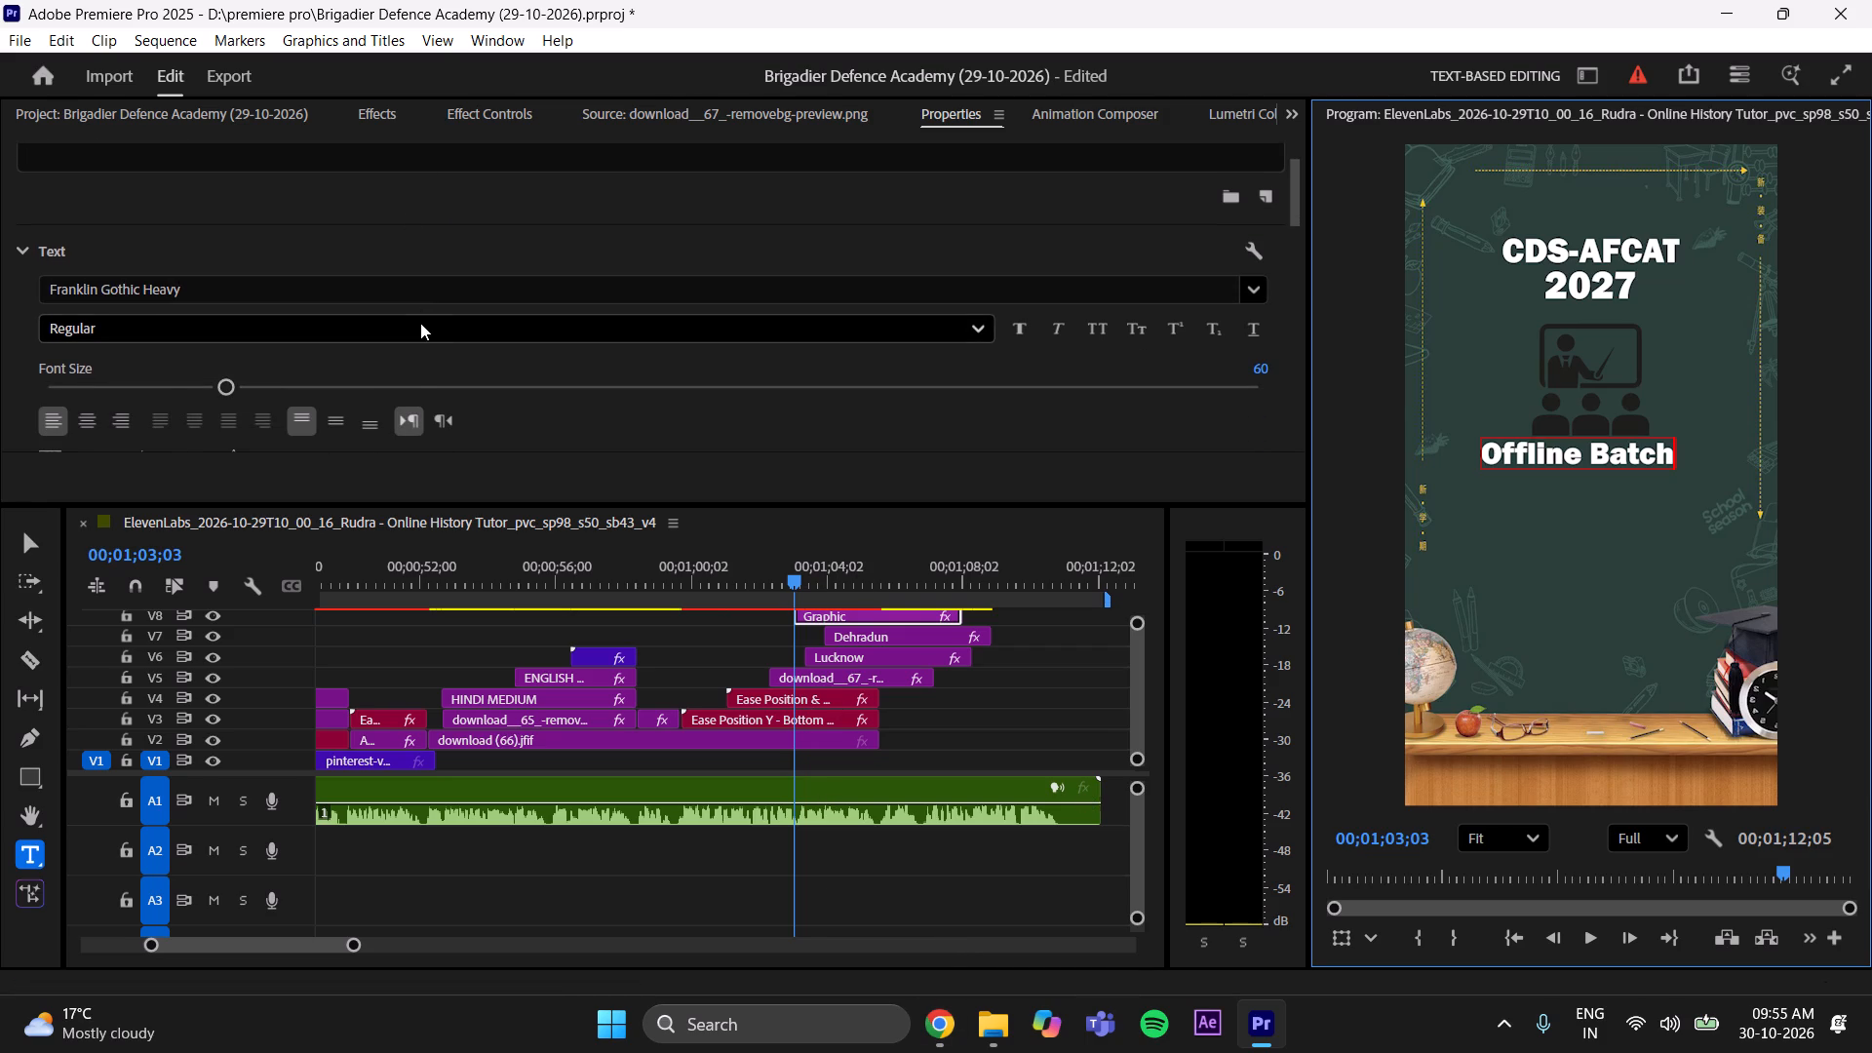
click(238, 278)
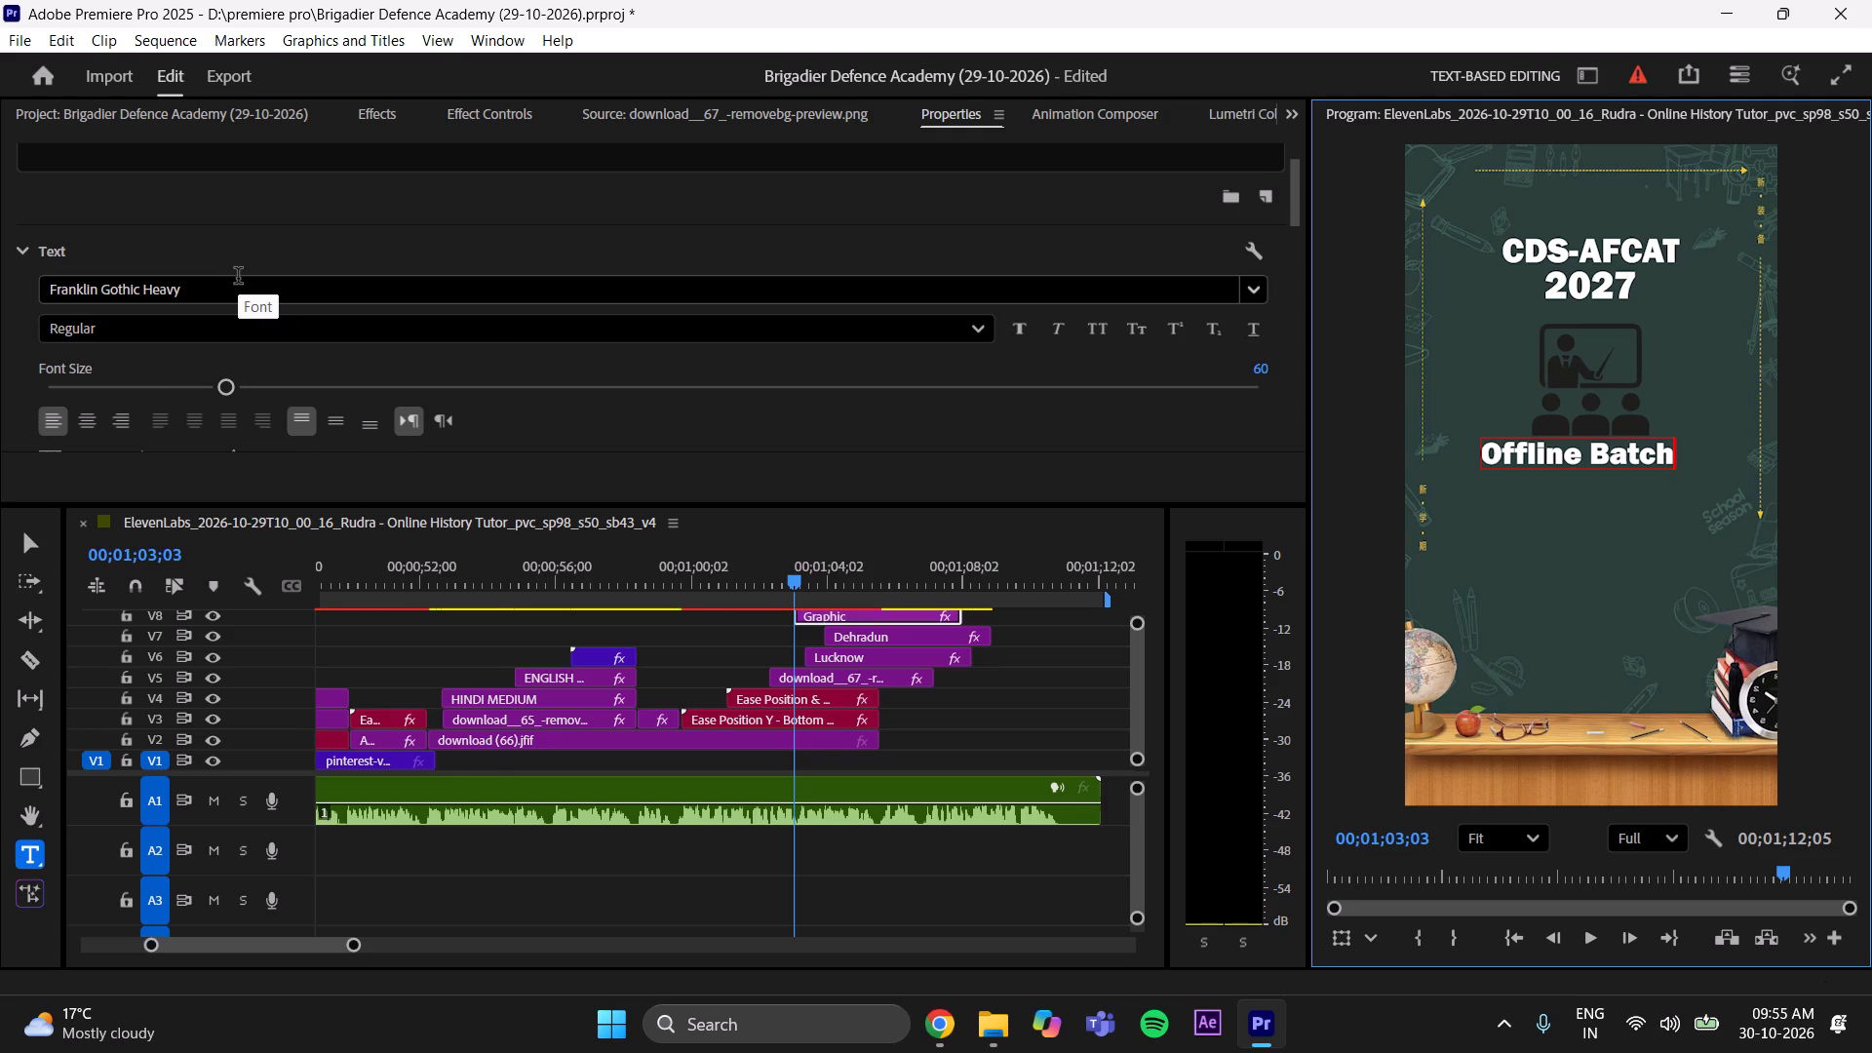
drag(496, 495, 487, 543)
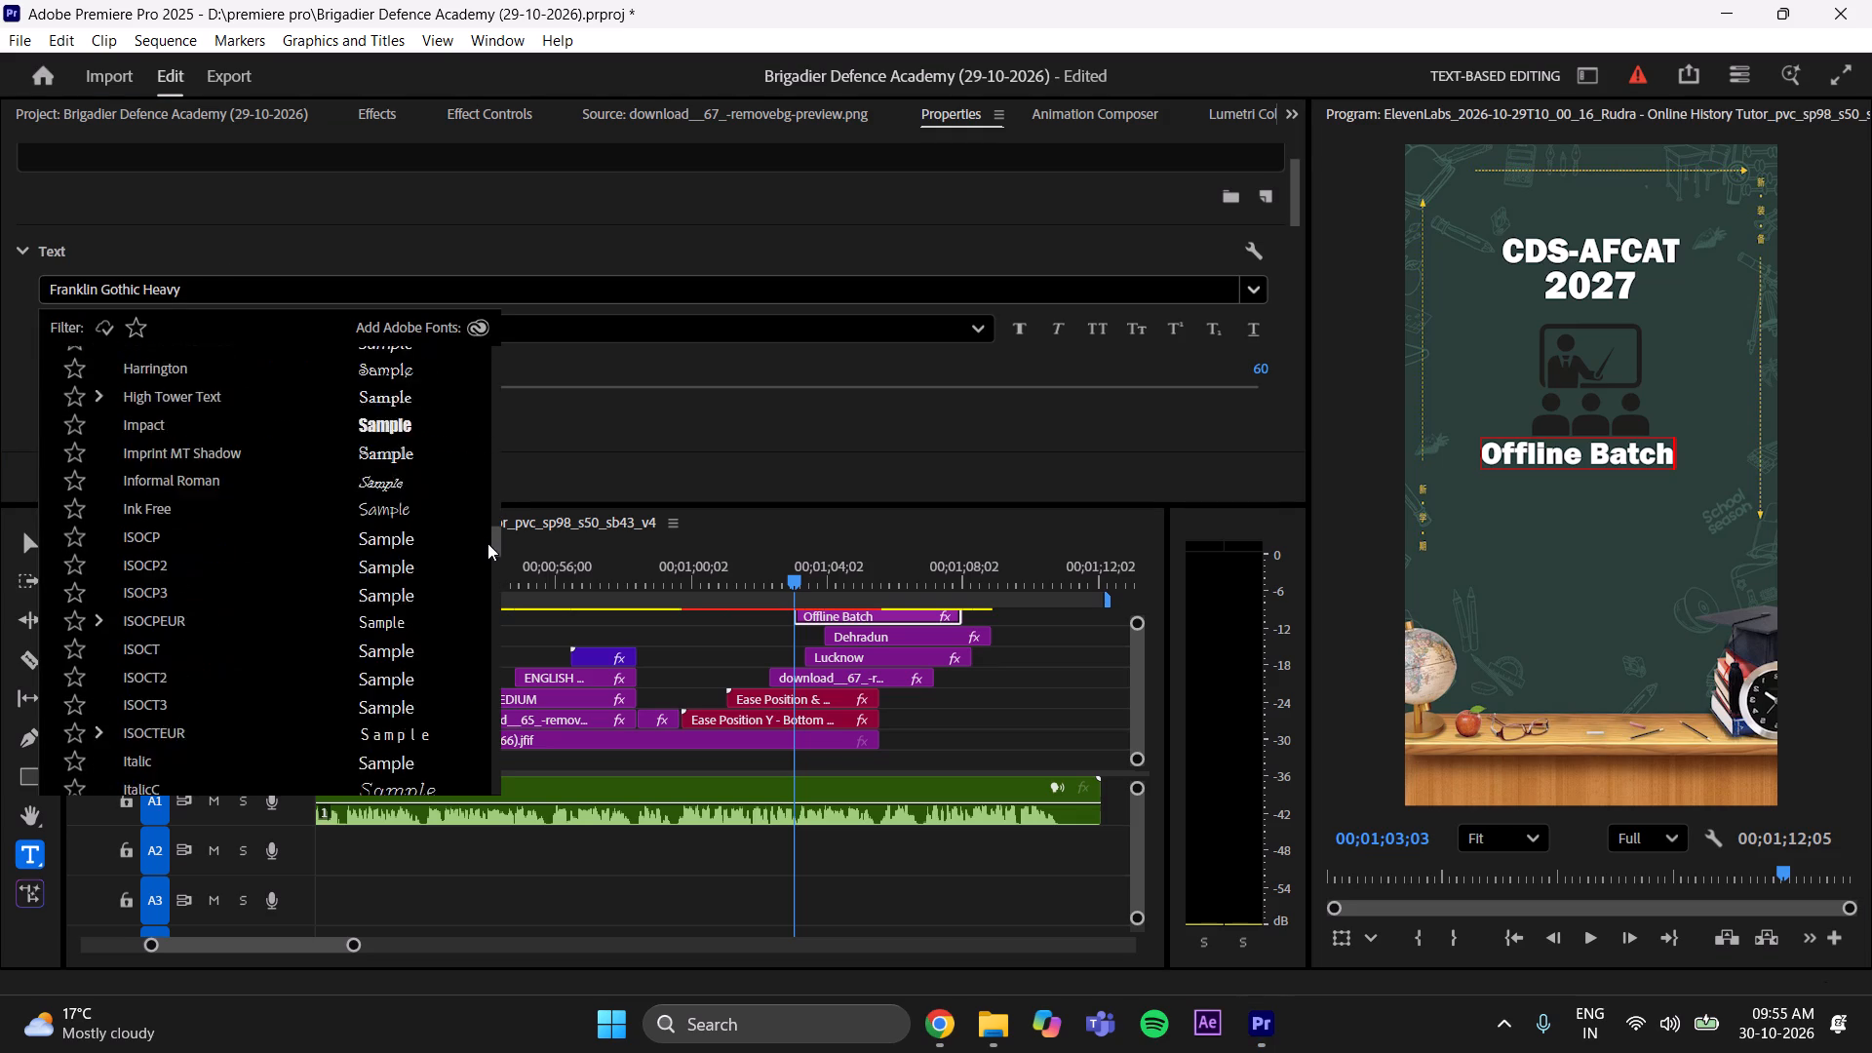
drag(487, 543, 480, 585)
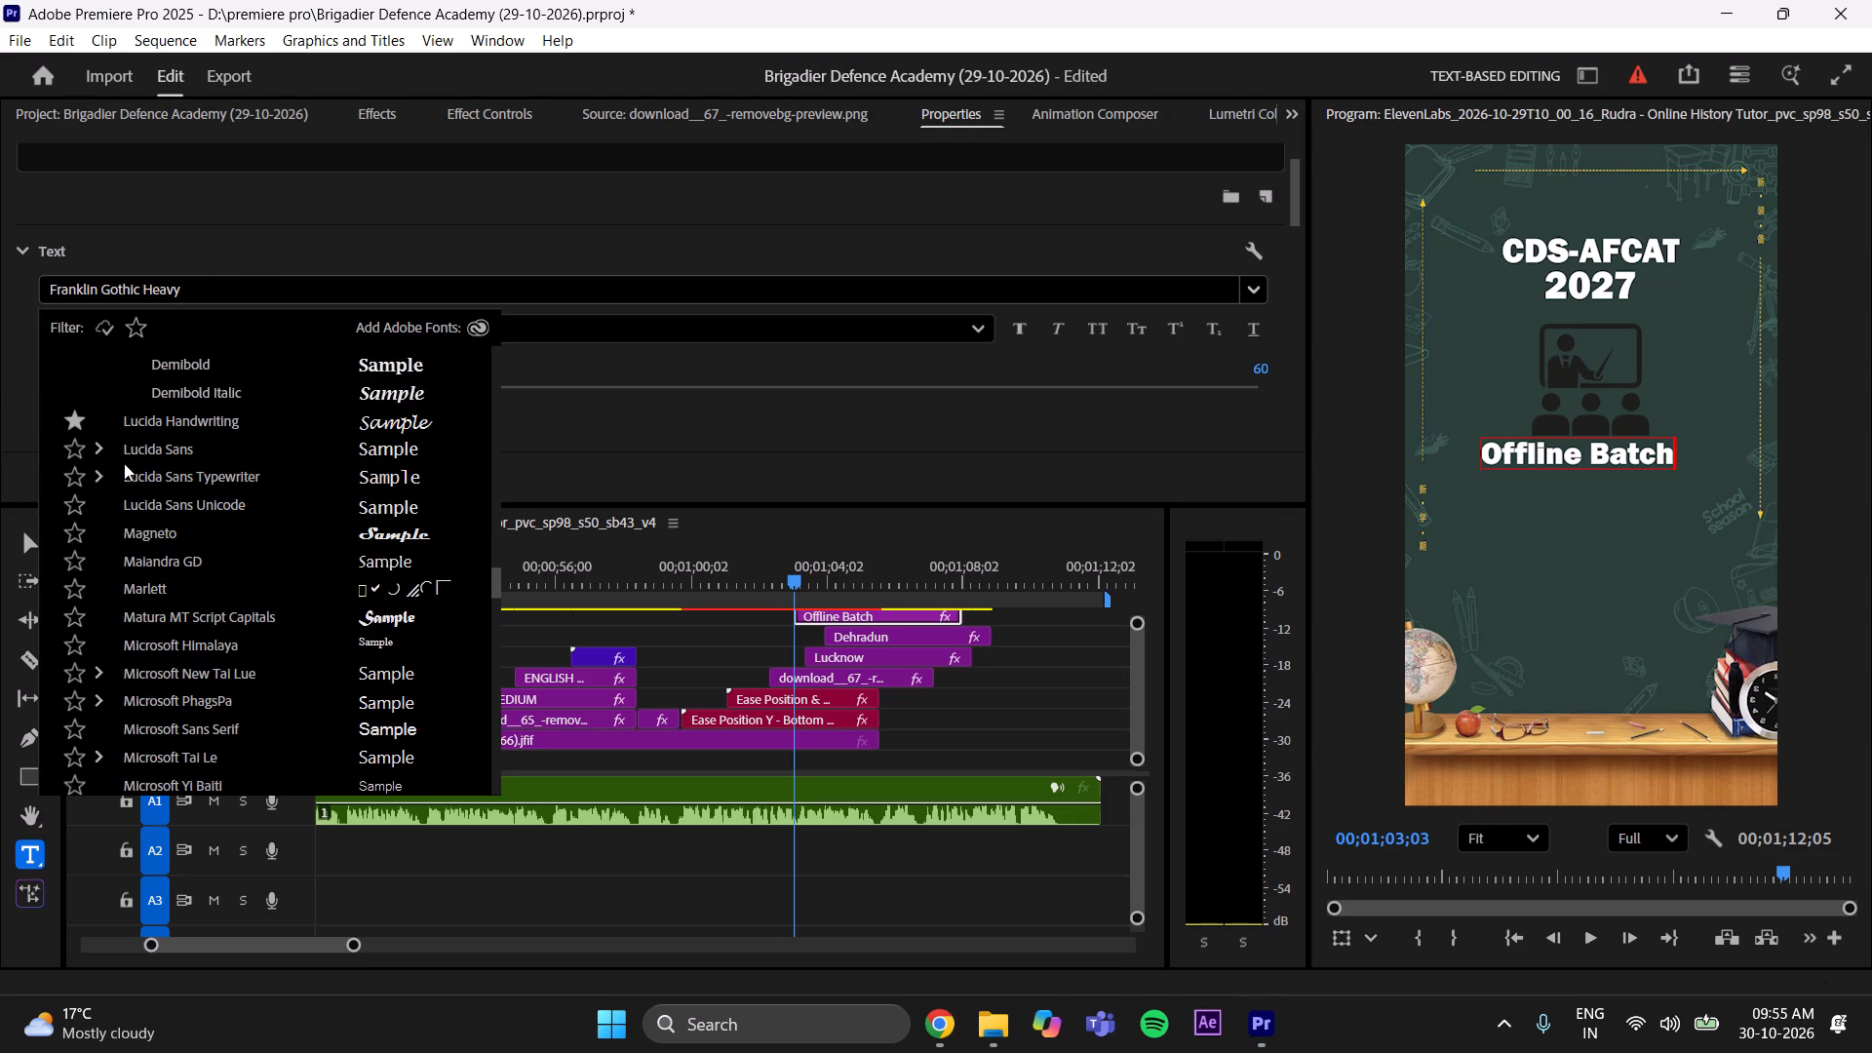
scroll(136, 475, up, 6)
click(207, 430)
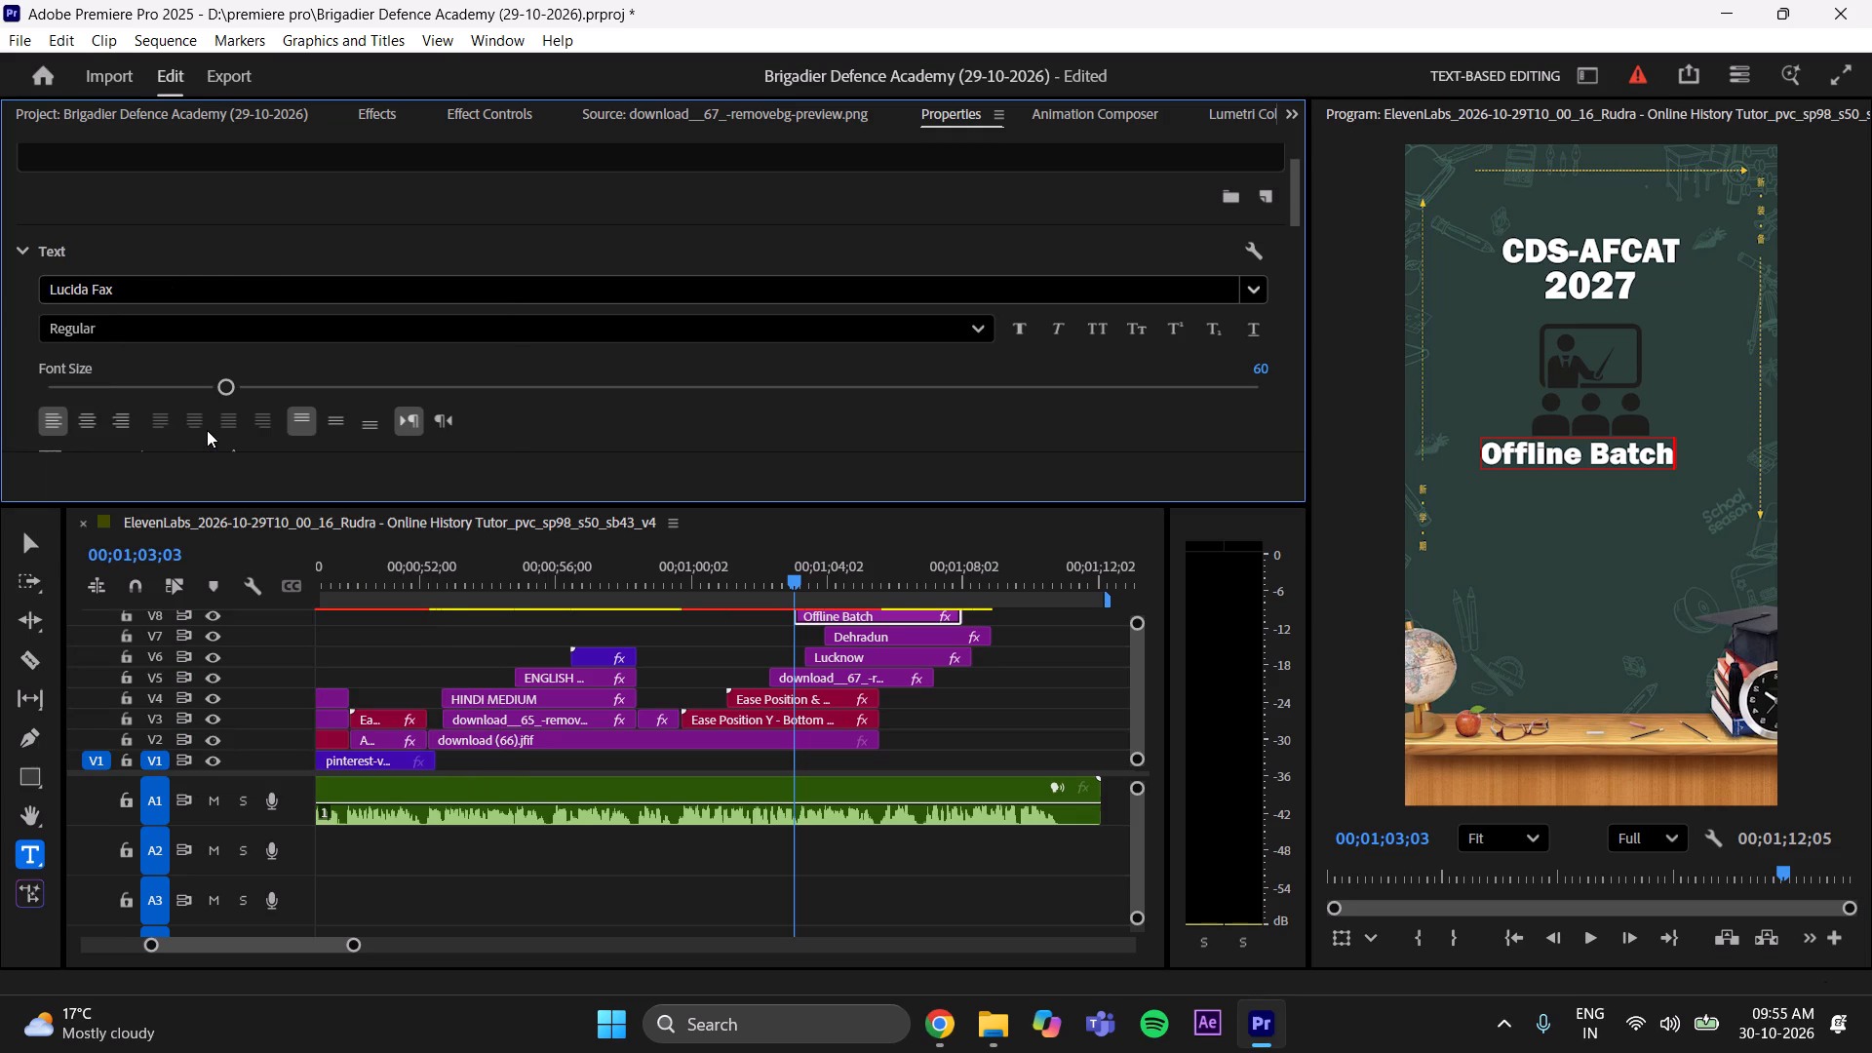
click(30, 545)
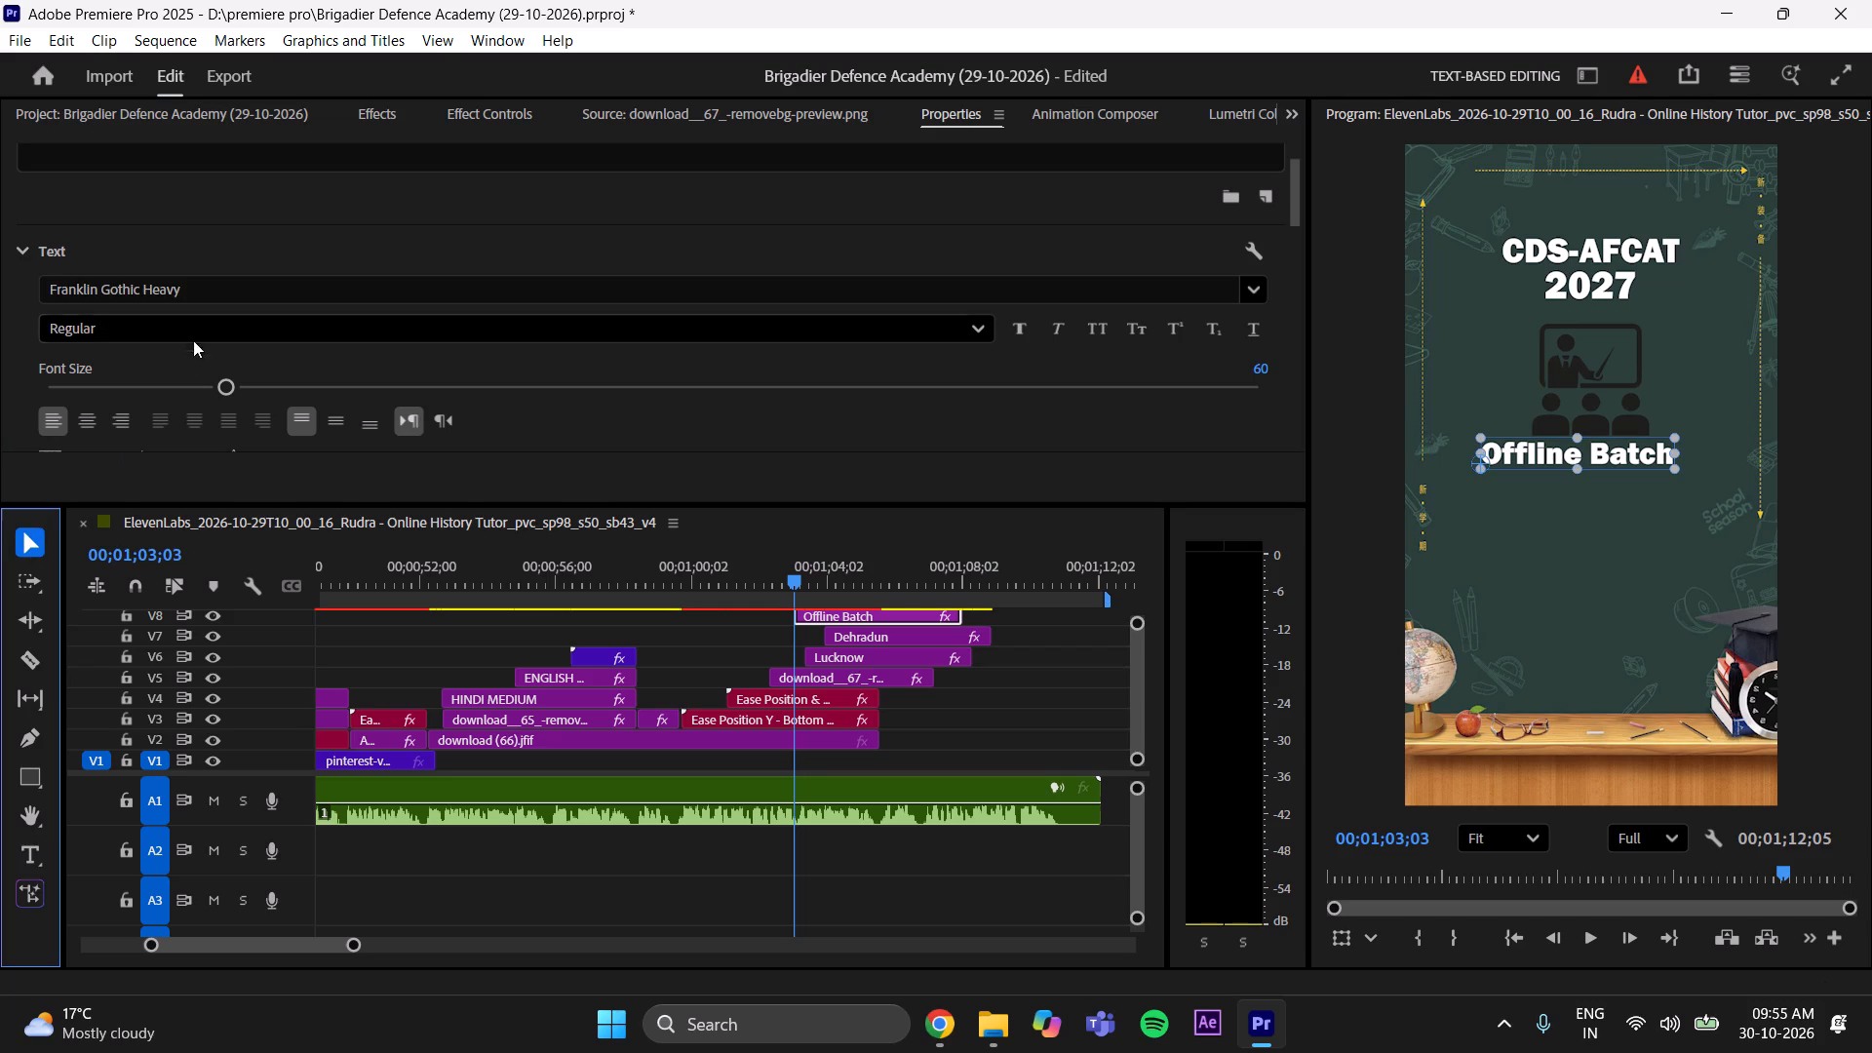
click(229, 285)
drag(494, 496, 489, 562)
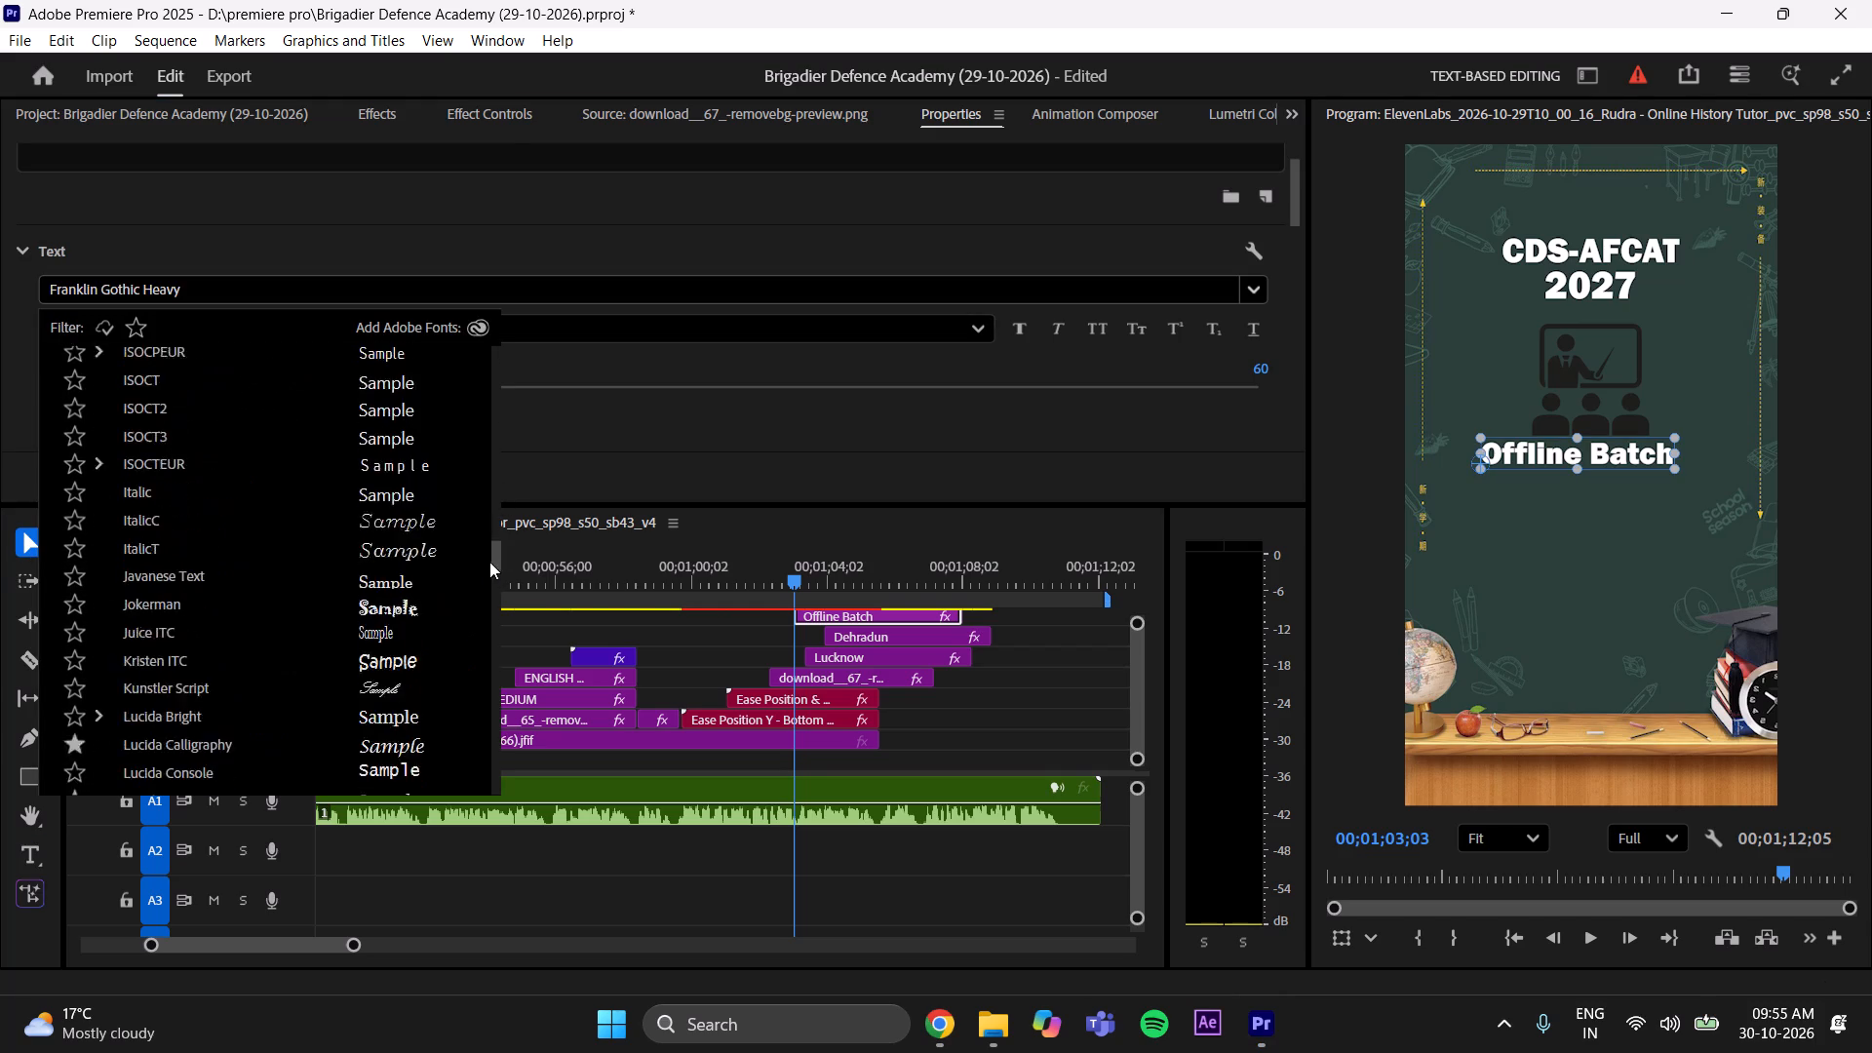
drag(489, 562, 483, 578)
click(191, 502)
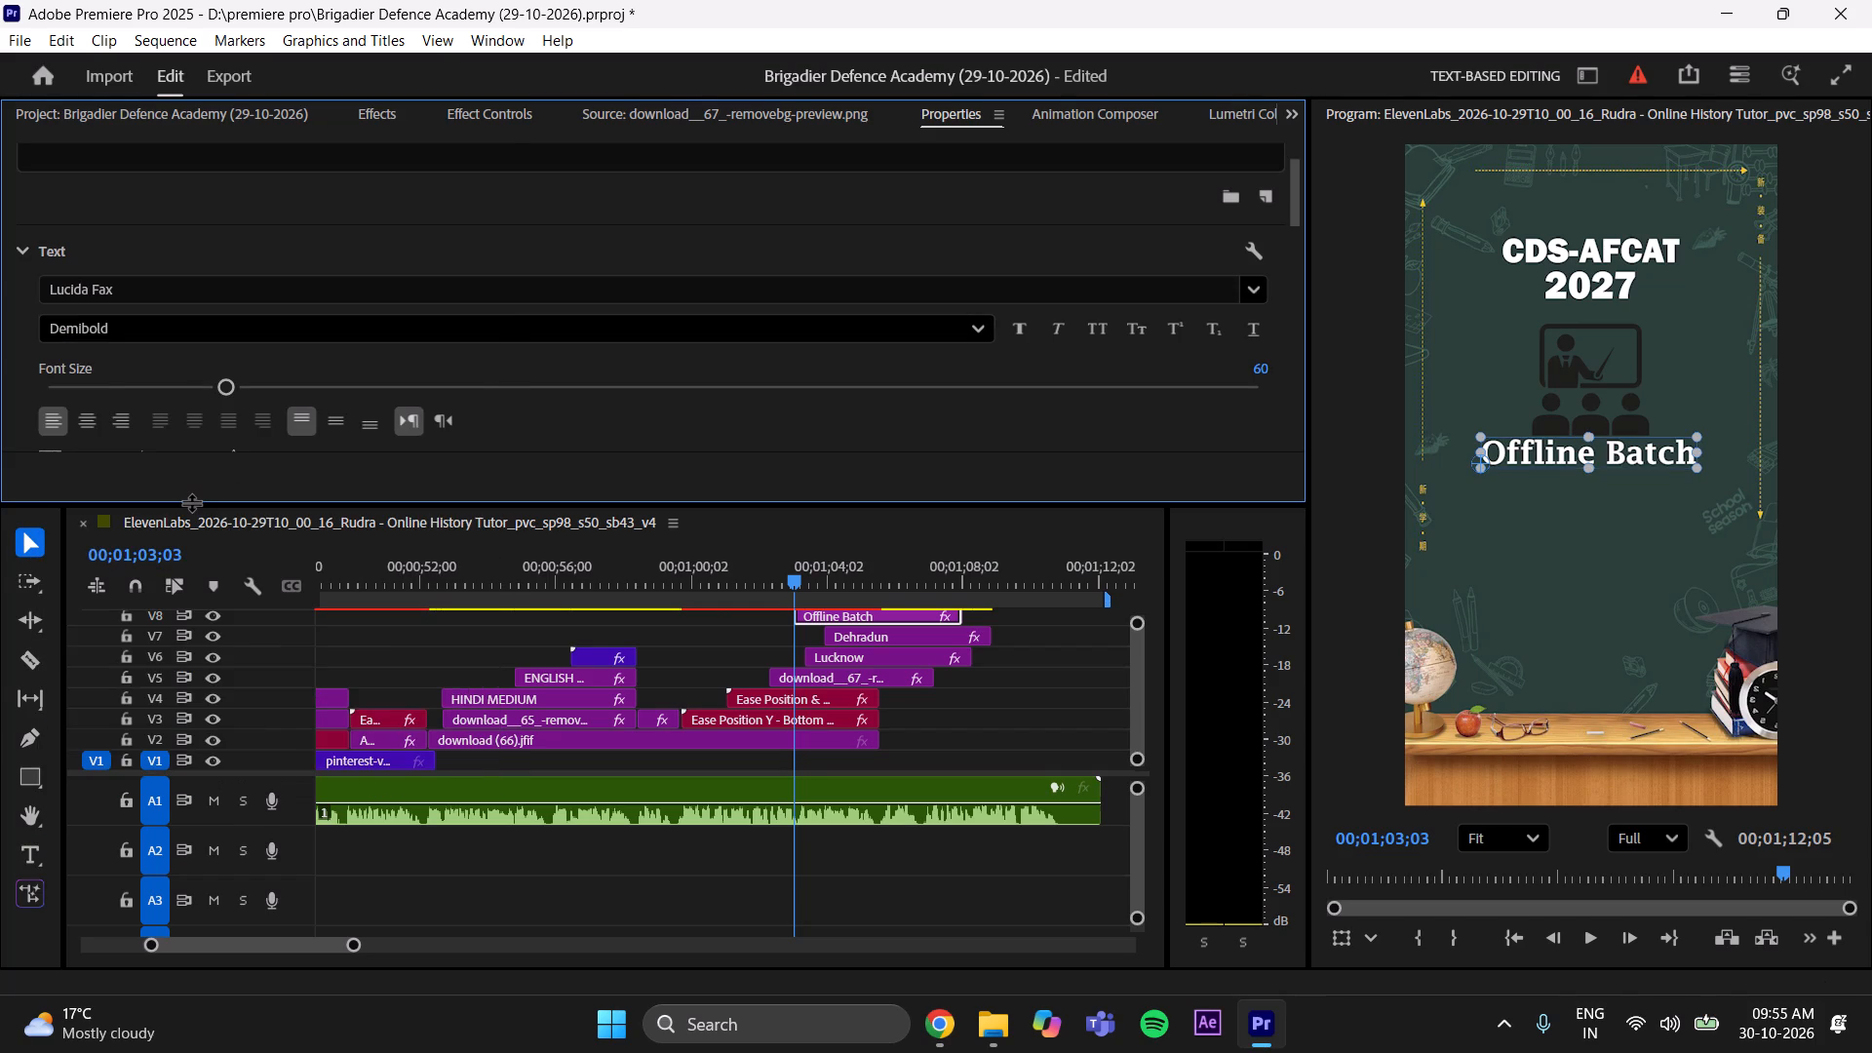
drag(218, 382, 190, 390)
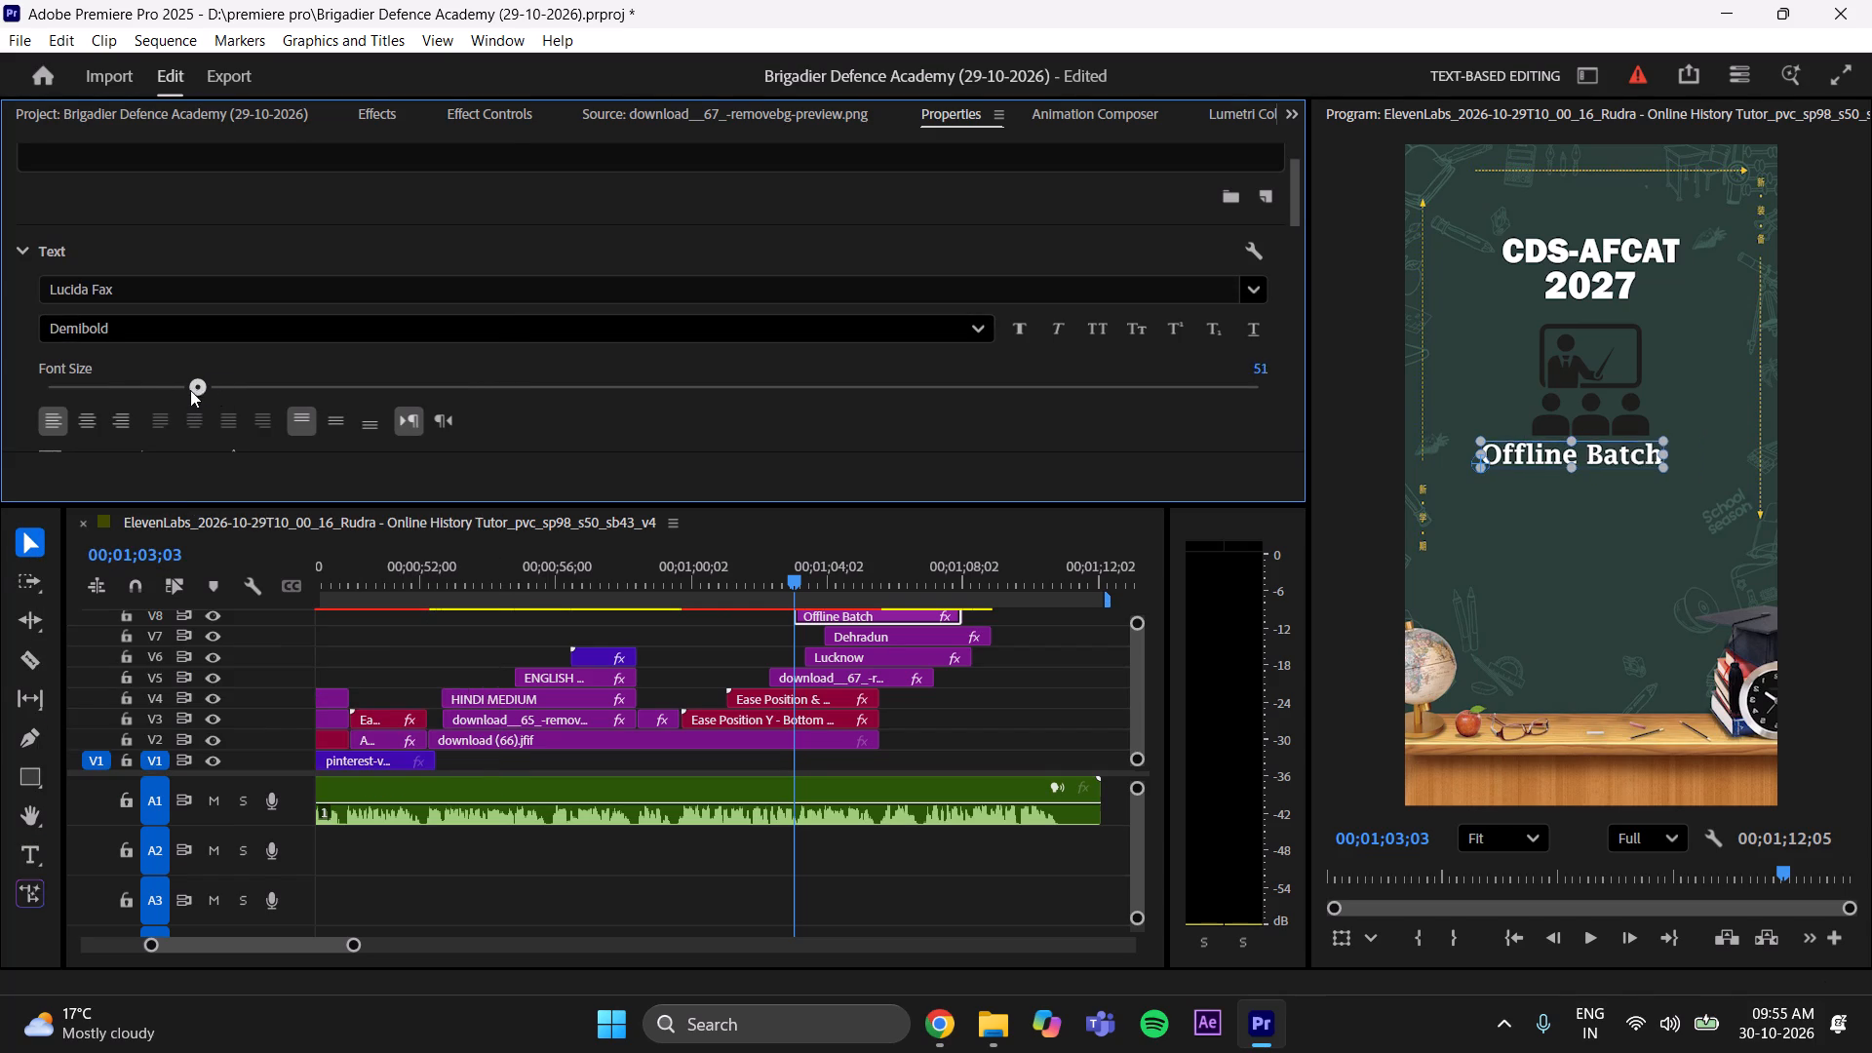
drag(190, 390, 171, 399)
Centre the "Offline Batch" title horizontally, raise it to a Y position of about 609, and save the project.
scroll(679, 430, down, 20)
scroll(679, 430, down, 5)
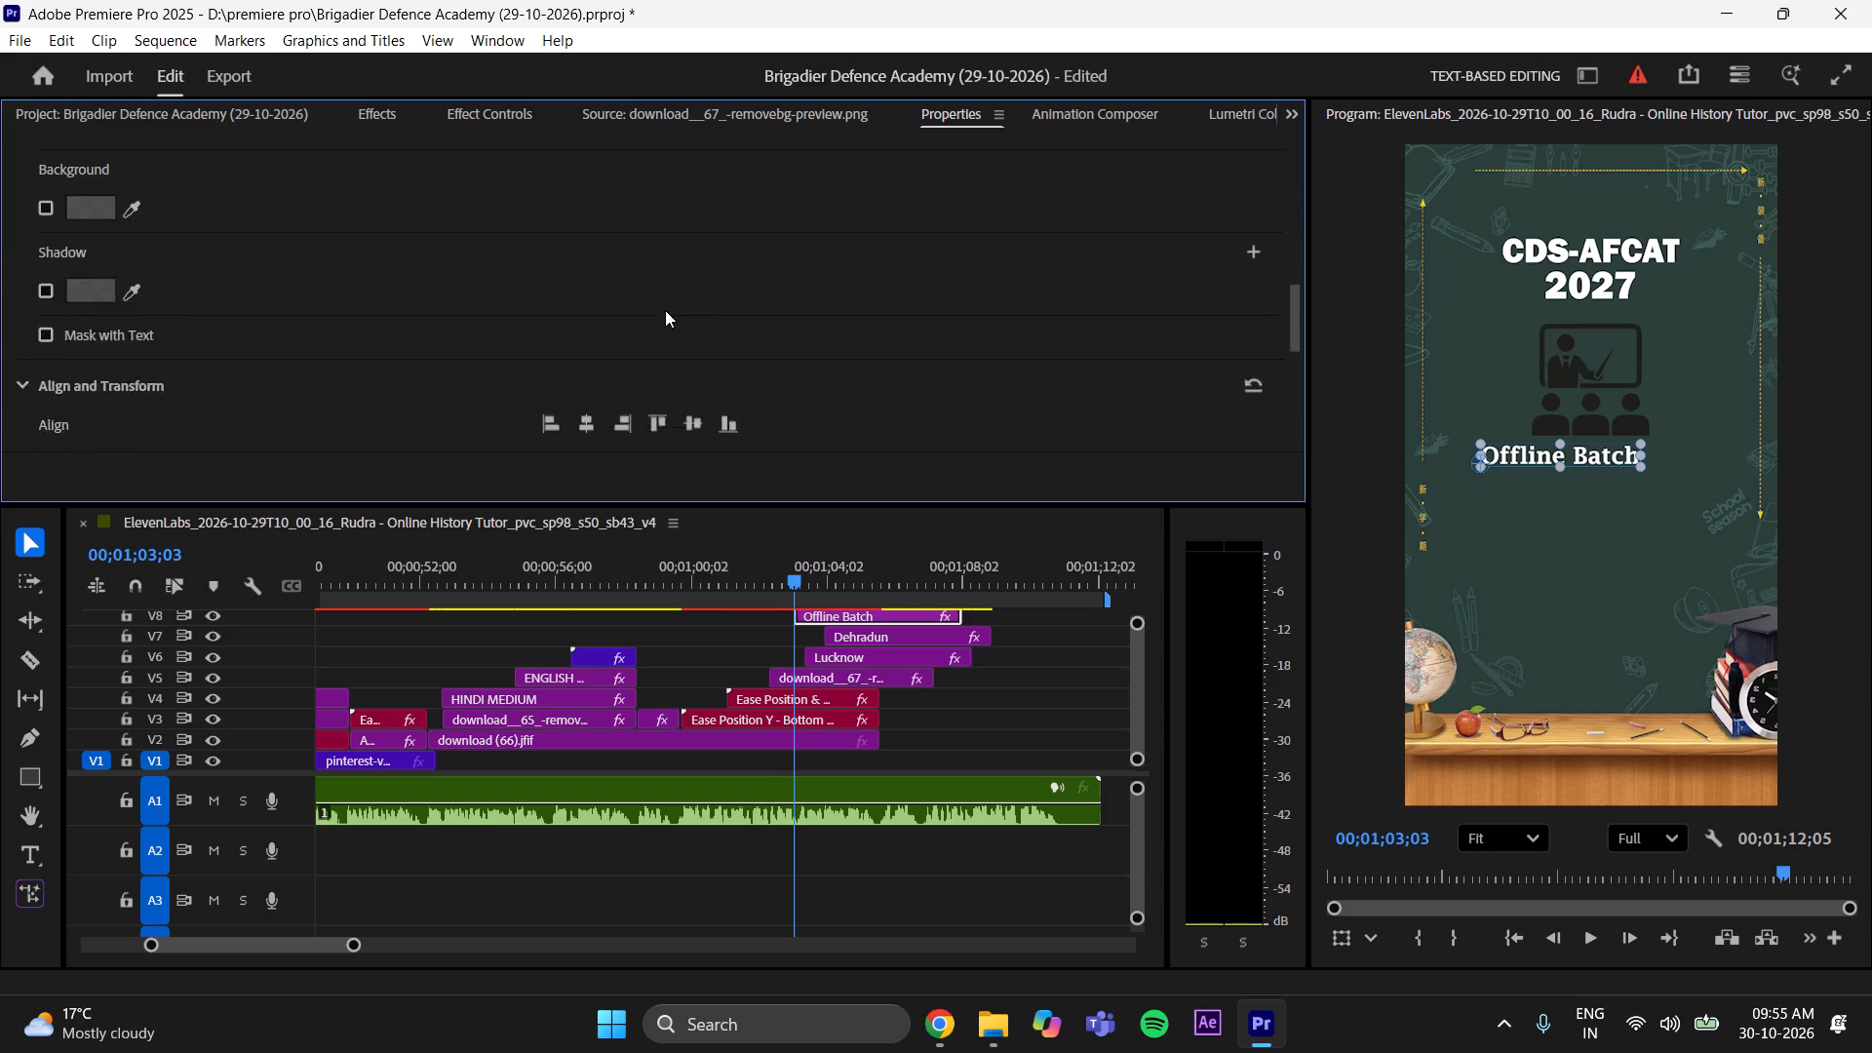
scroll(665, 310, down, 5)
triple_click(593, 279)
triple_click(593, 279)
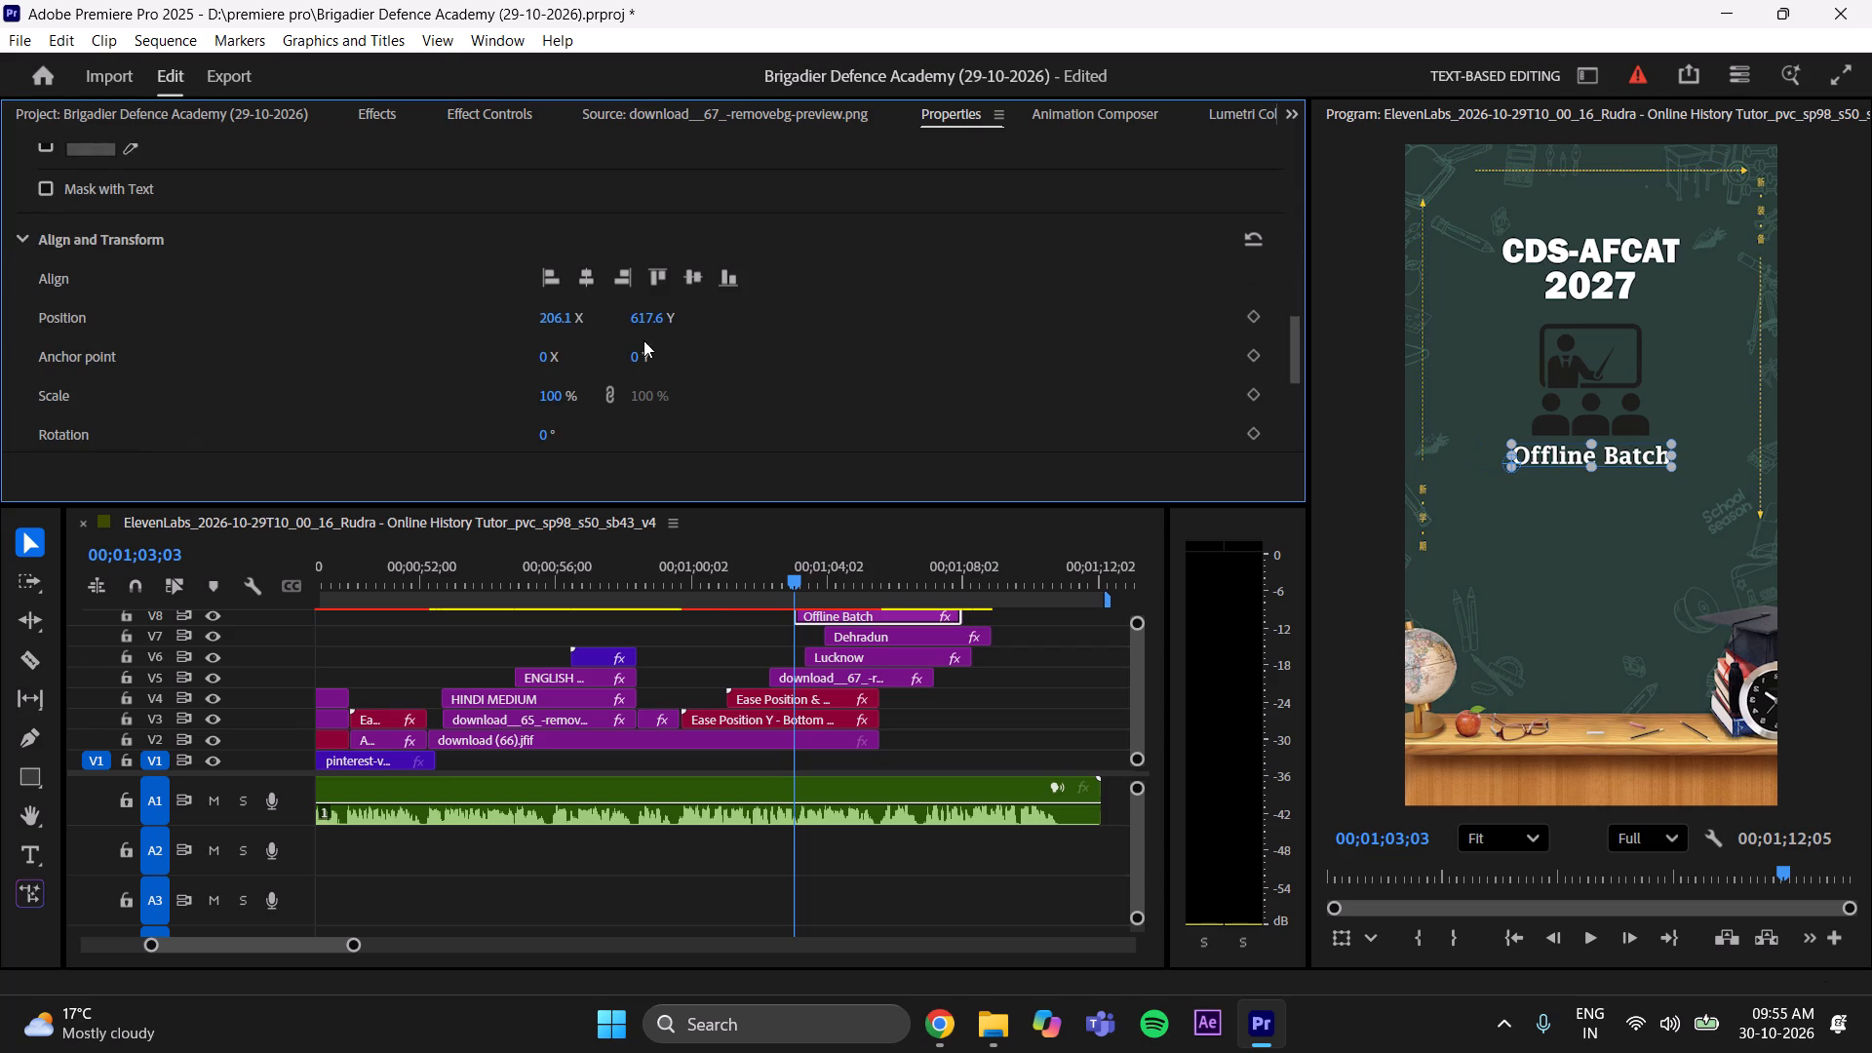
drag(650, 324, 642, 330)
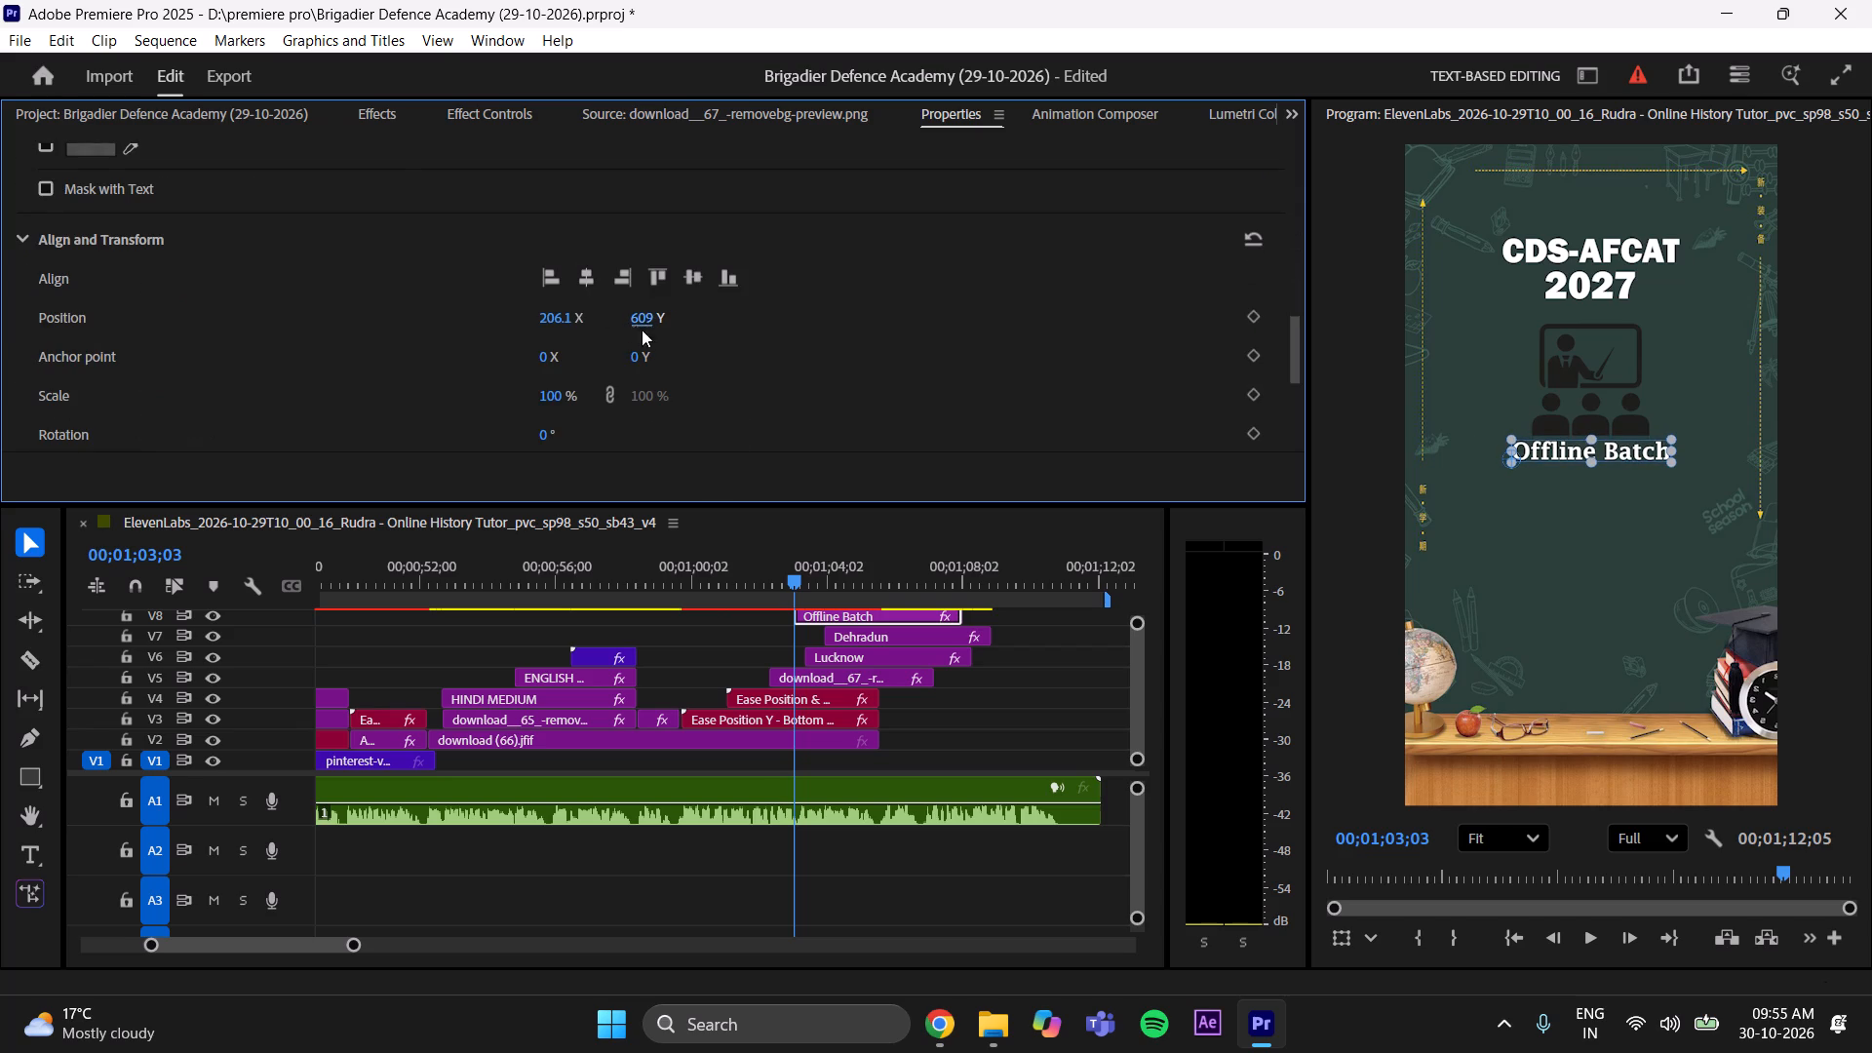
click(1036, 730)
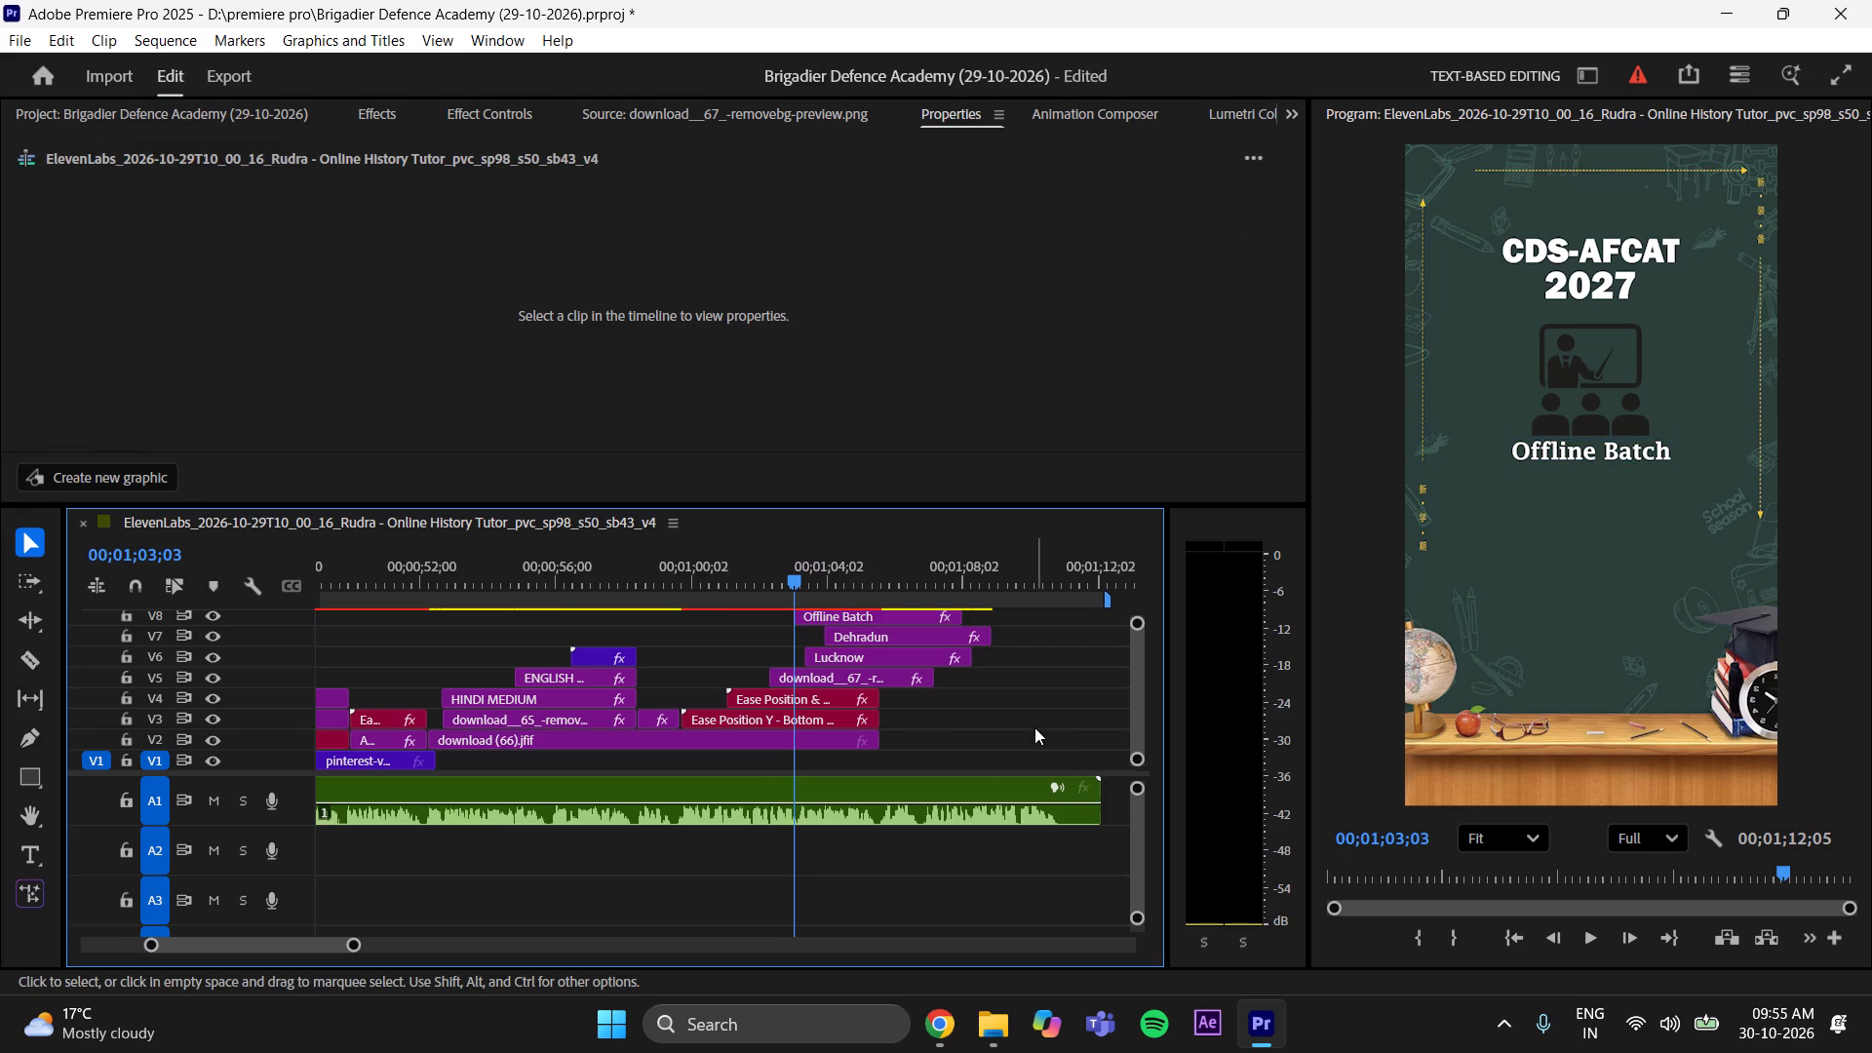
key(ctrl+s)
Move the Lucknow and Dehradun title clips together up to tracks V9 and V10 to free the tracks above the classroom icon.
drag(799, 576, 849, 565)
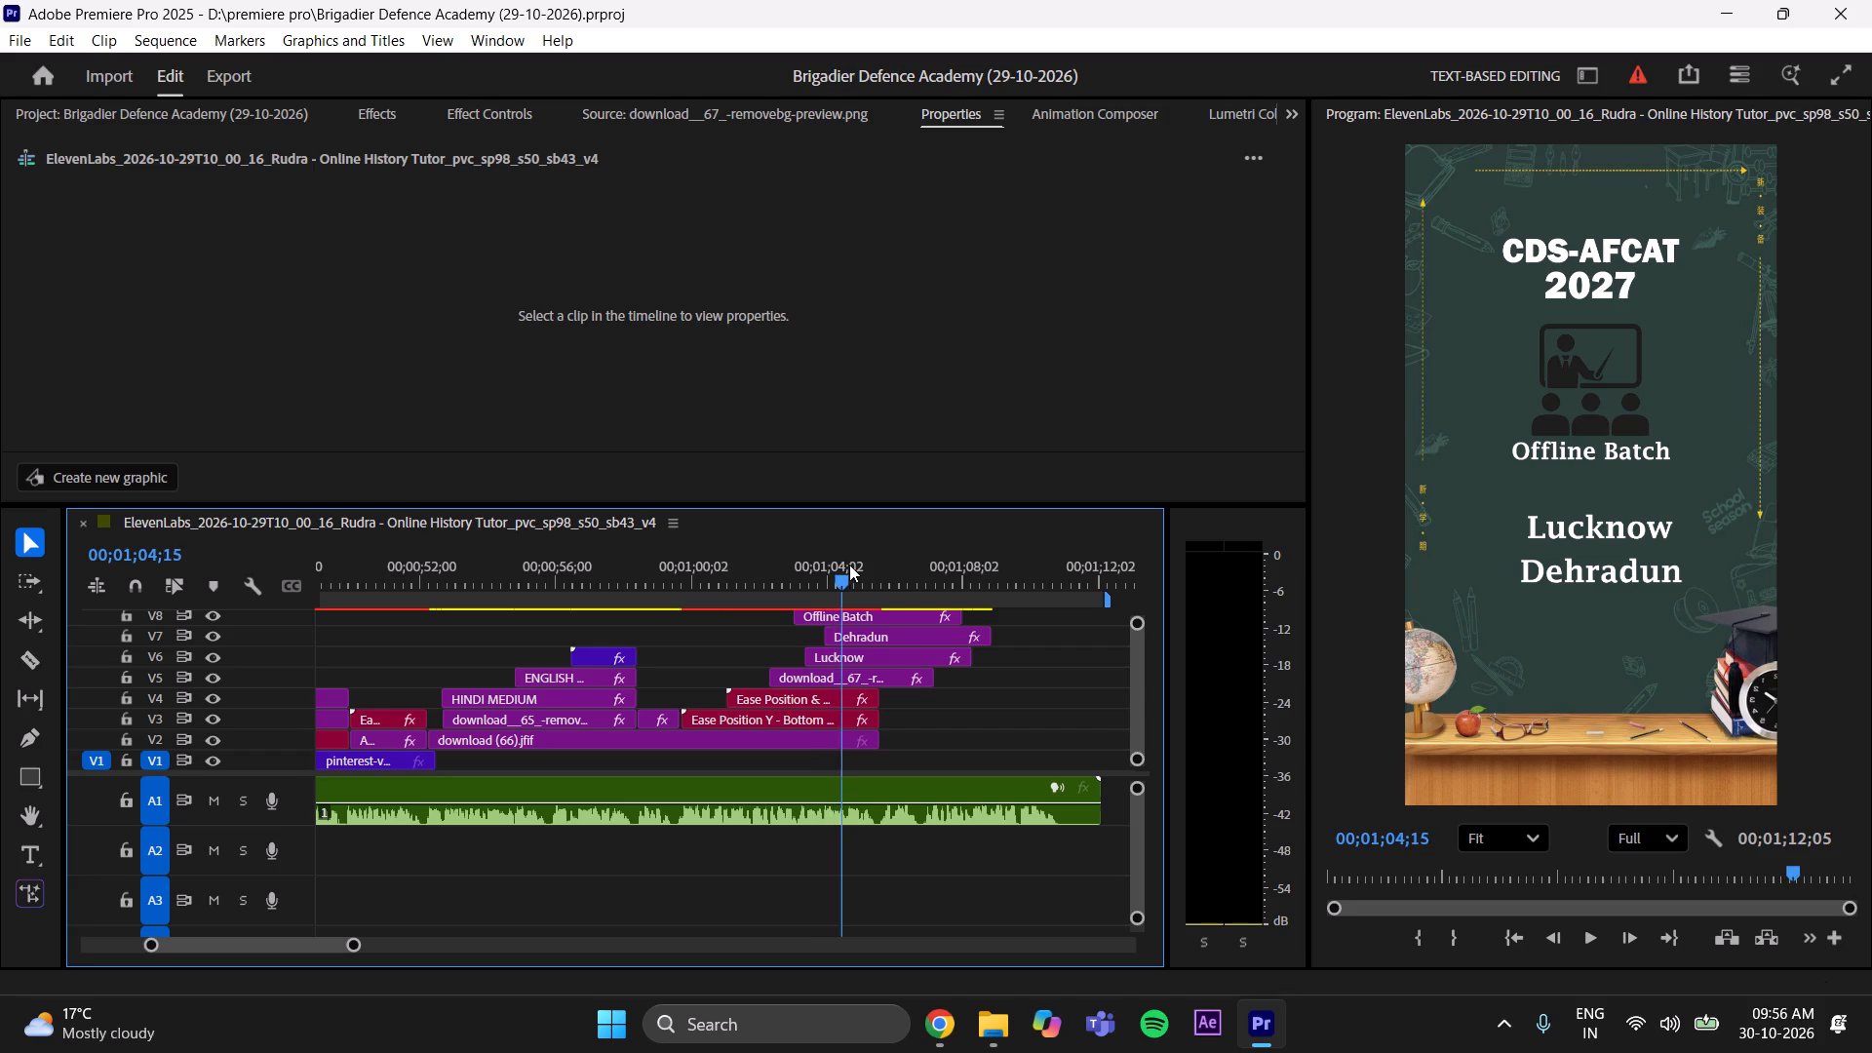
drag(849, 565, 852, 564)
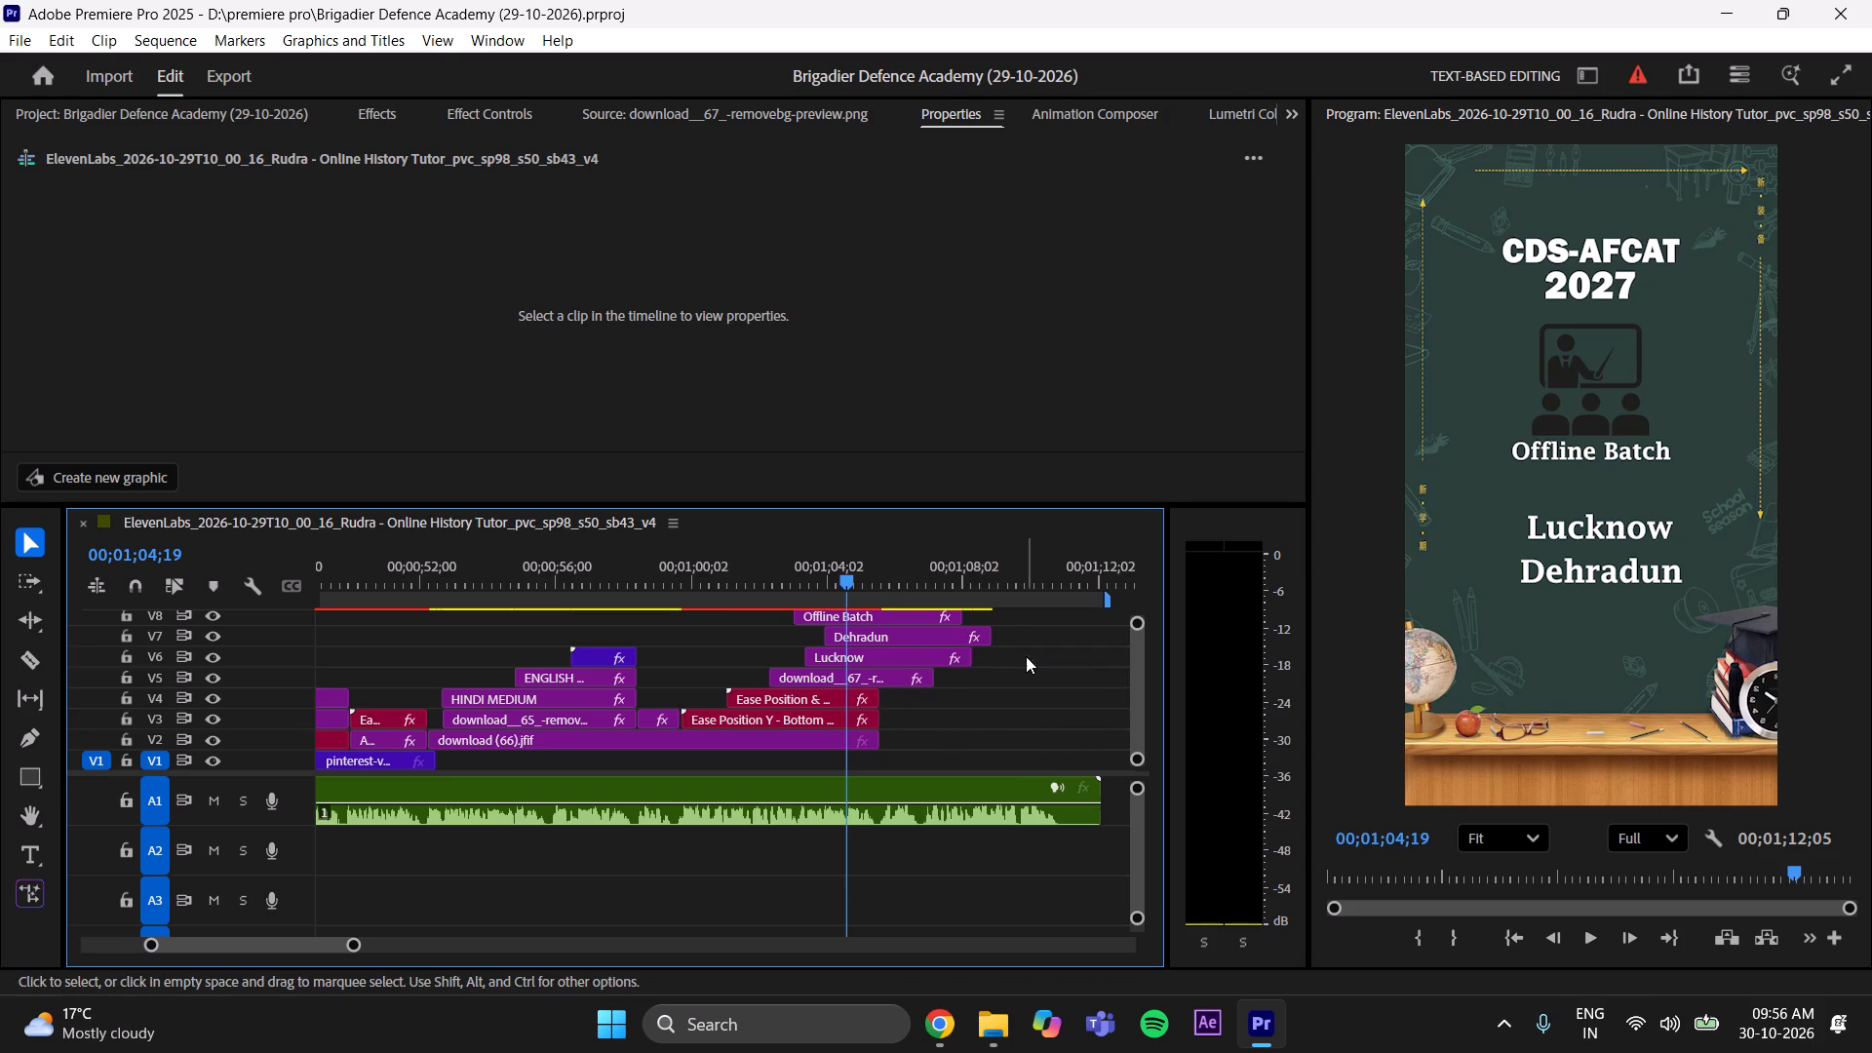
drag(1136, 618, 1141, 591)
drag(1137, 682, 1139, 674)
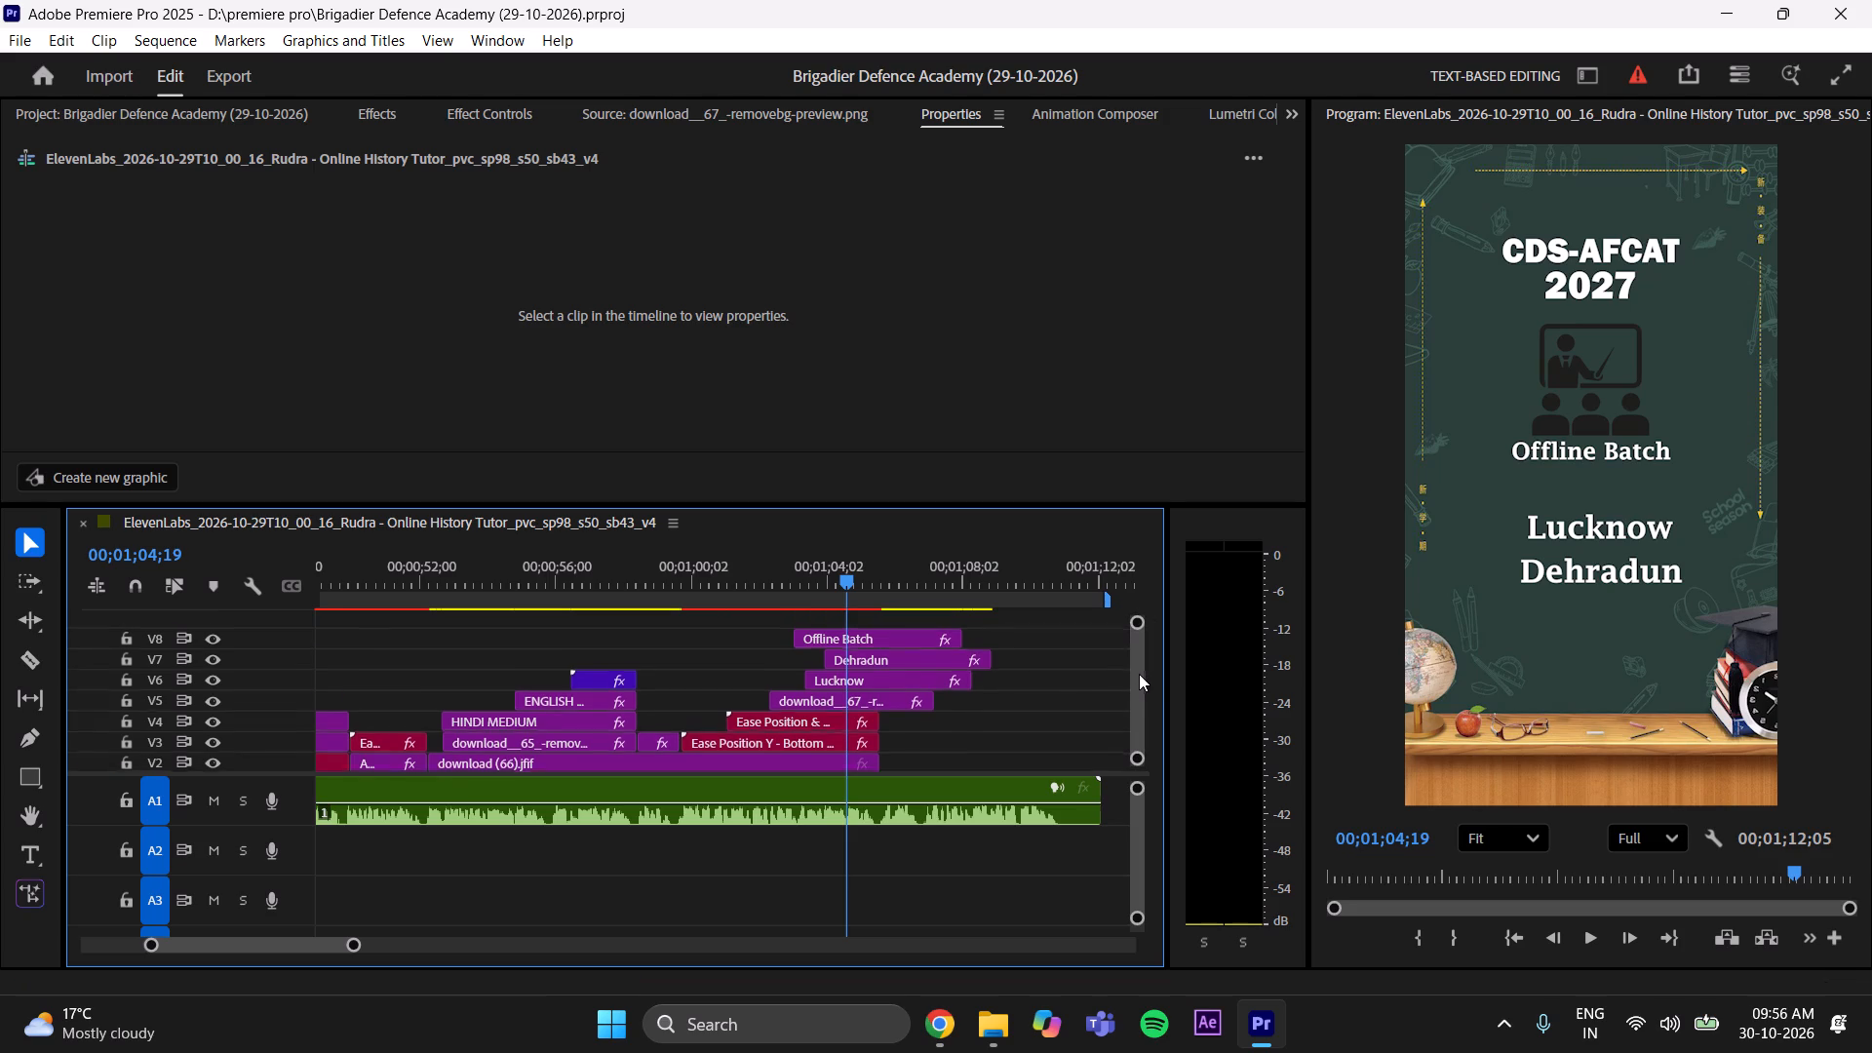
drag(1139, 674, 1140, 673)
drag(854, 562, 758, 586)
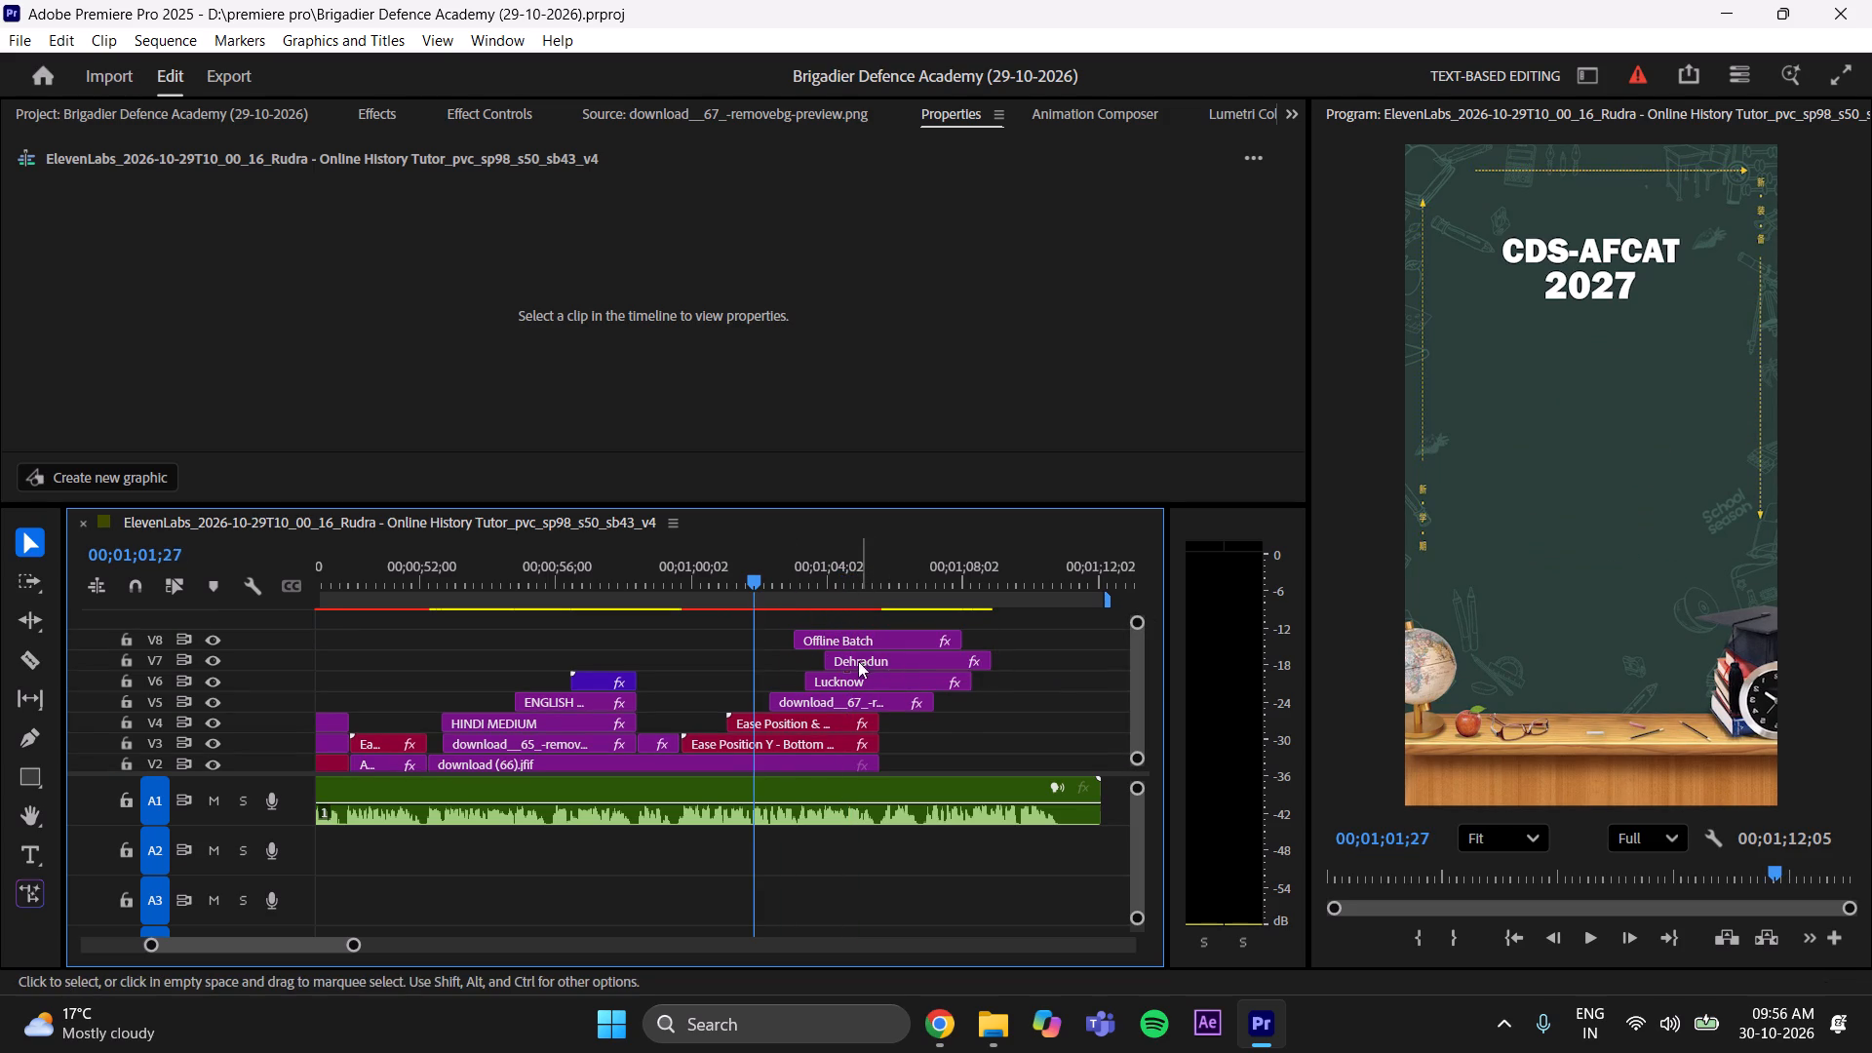
click(854, 658)
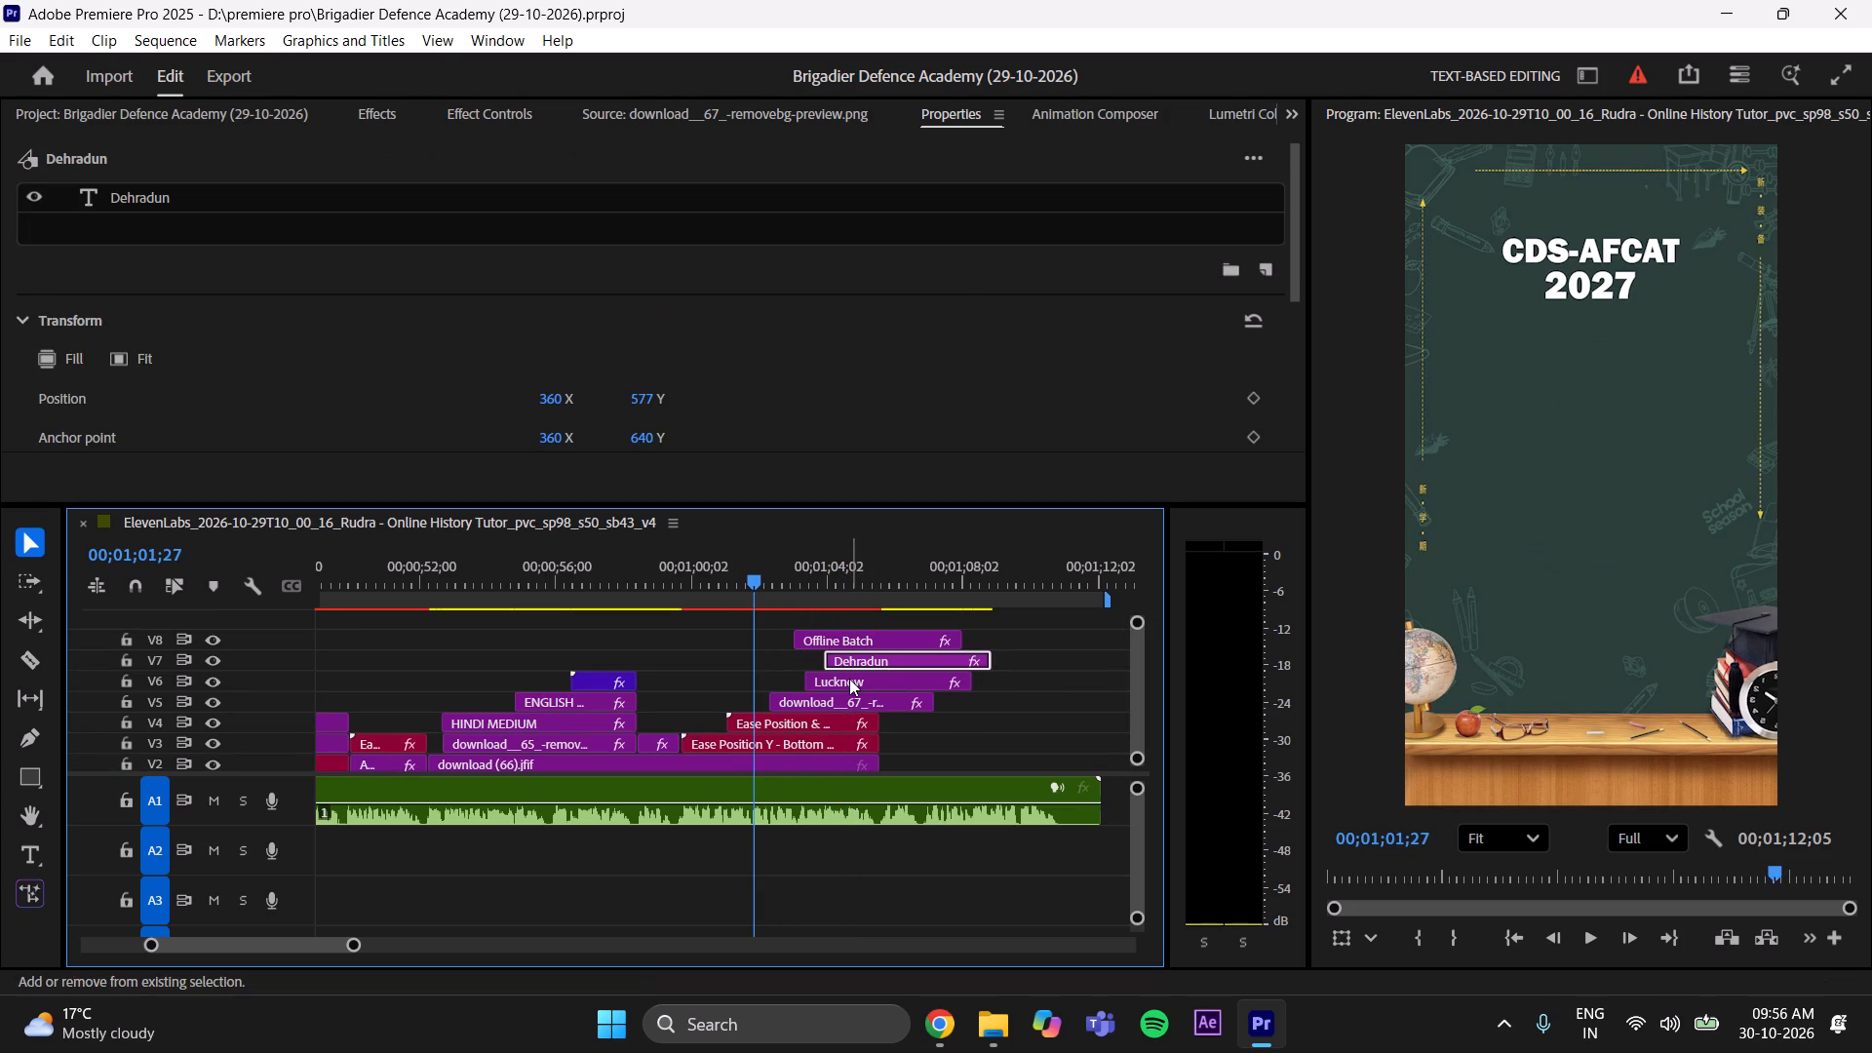
shift+click(849, 679)
drag(890, 683, 899, 621)
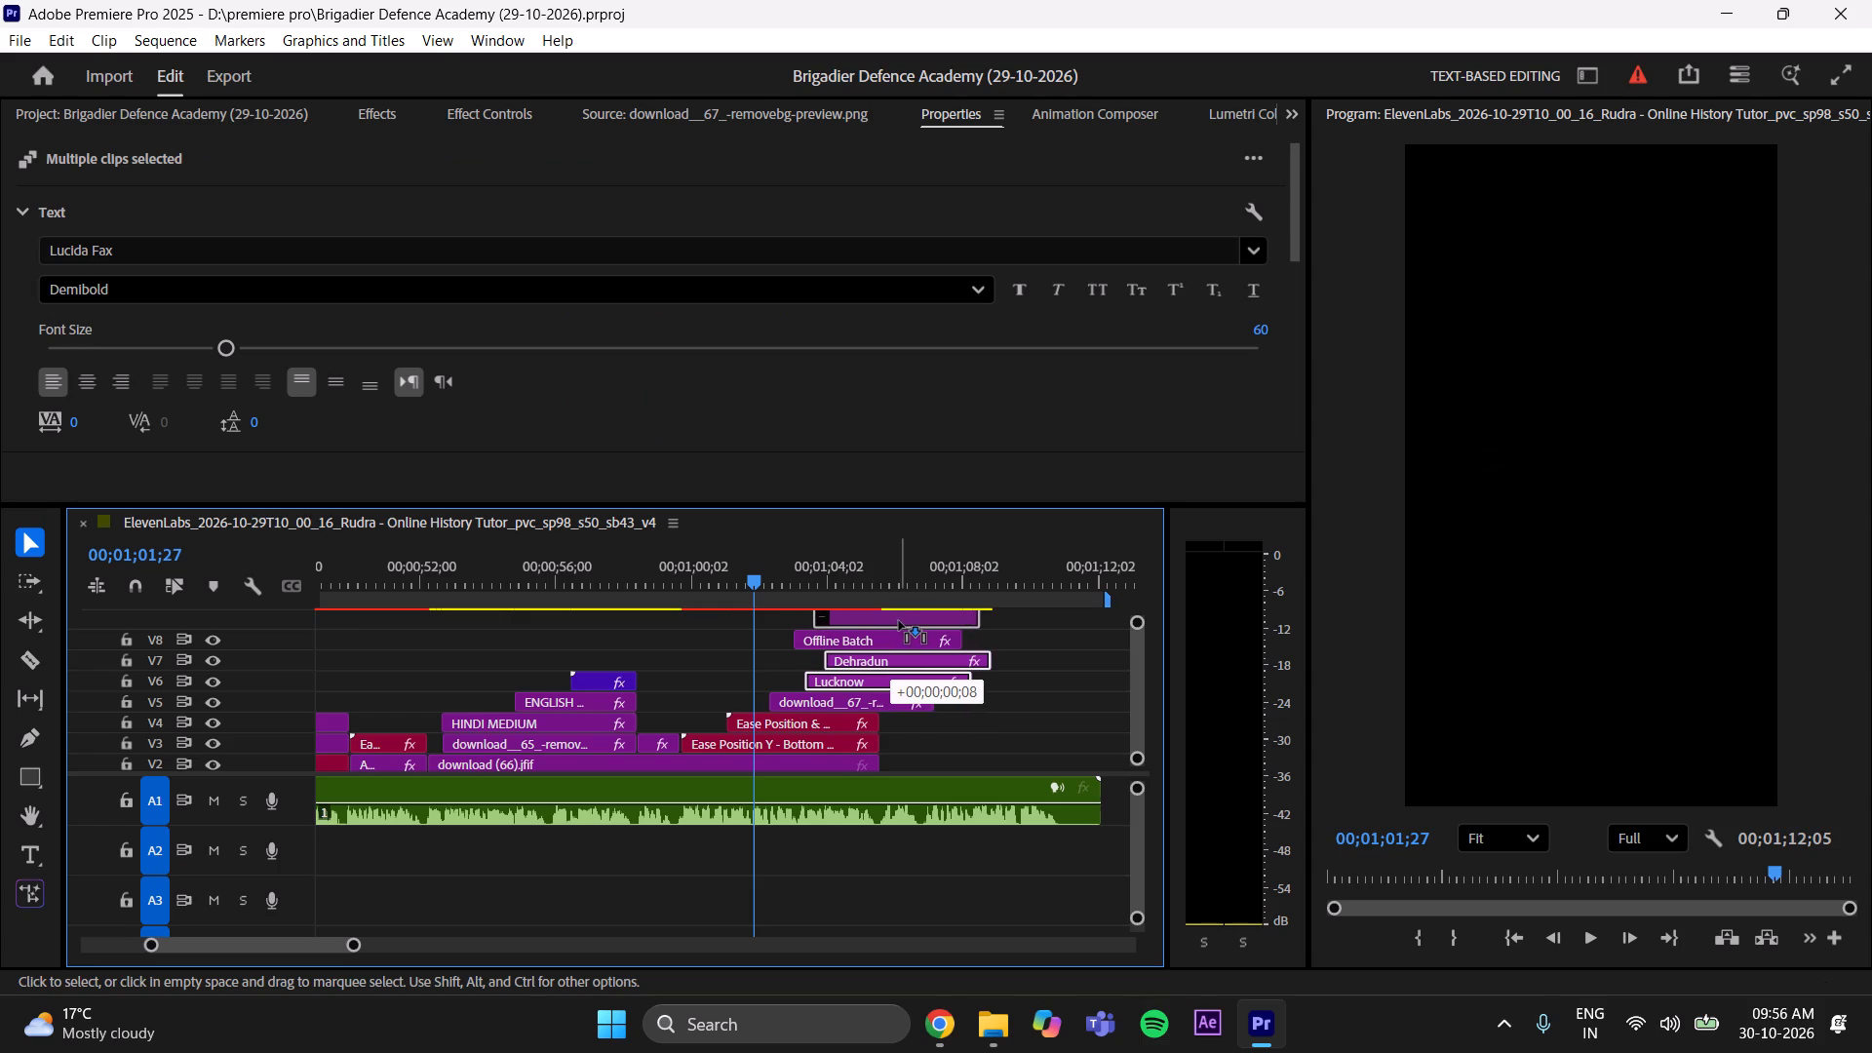
drag(899, 621, 900, 621)
Move the "Offline Batch" clip down to V6, directly above the classroom icon clip, with its start aligned to the icon's start.
drag(841, 619, 837, 656)
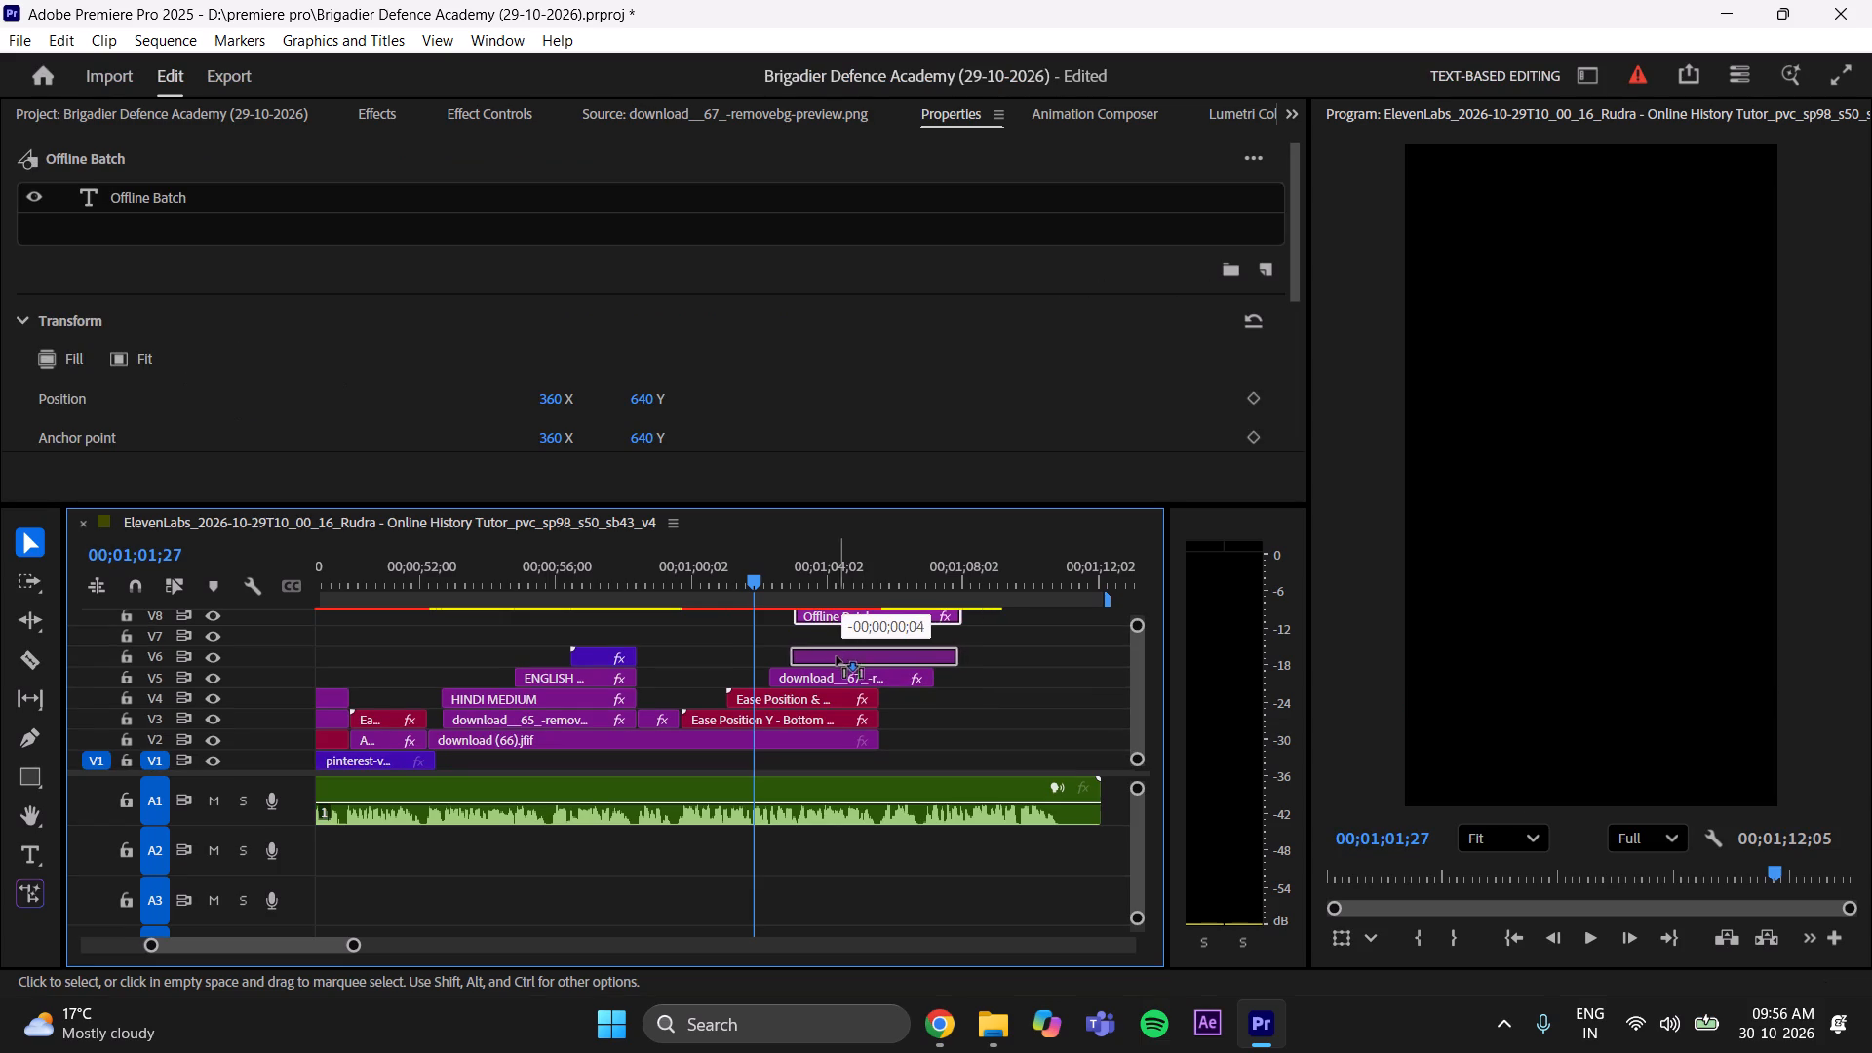
drag(837, 656, 819, 658)
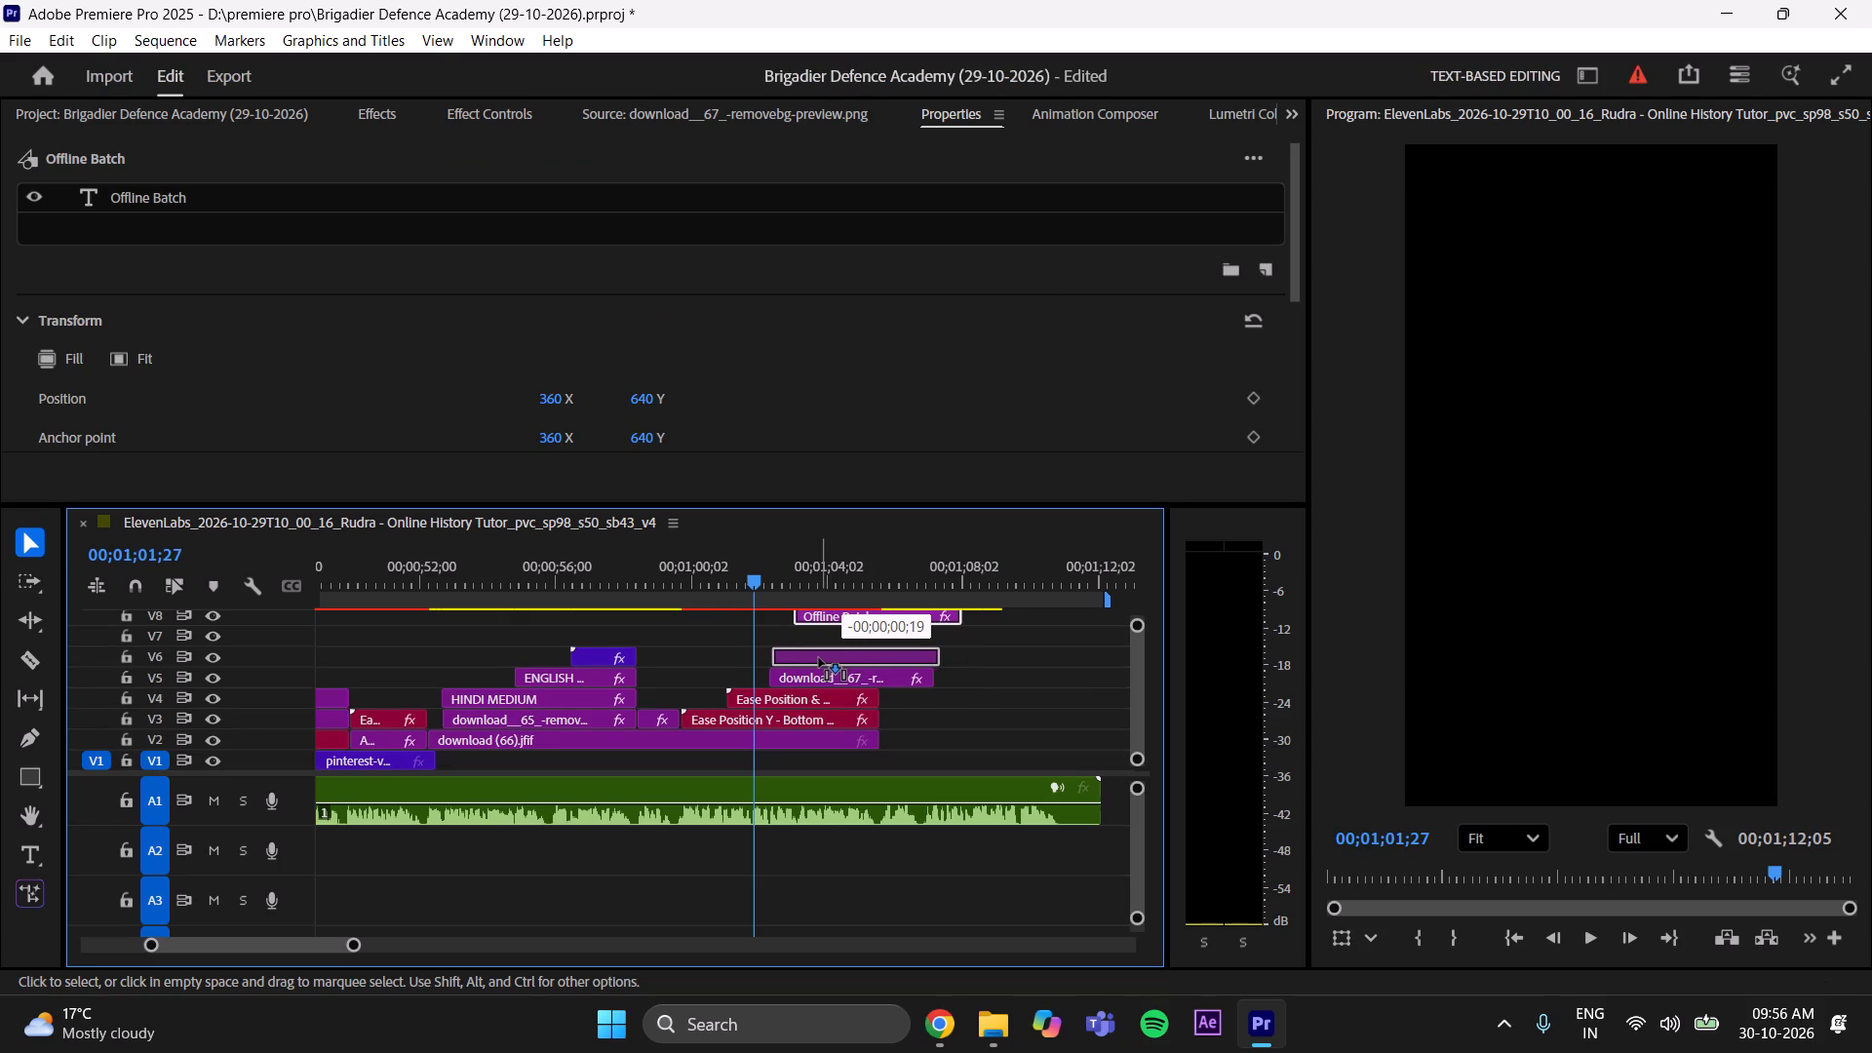
drag(819, 658, 818, 658)
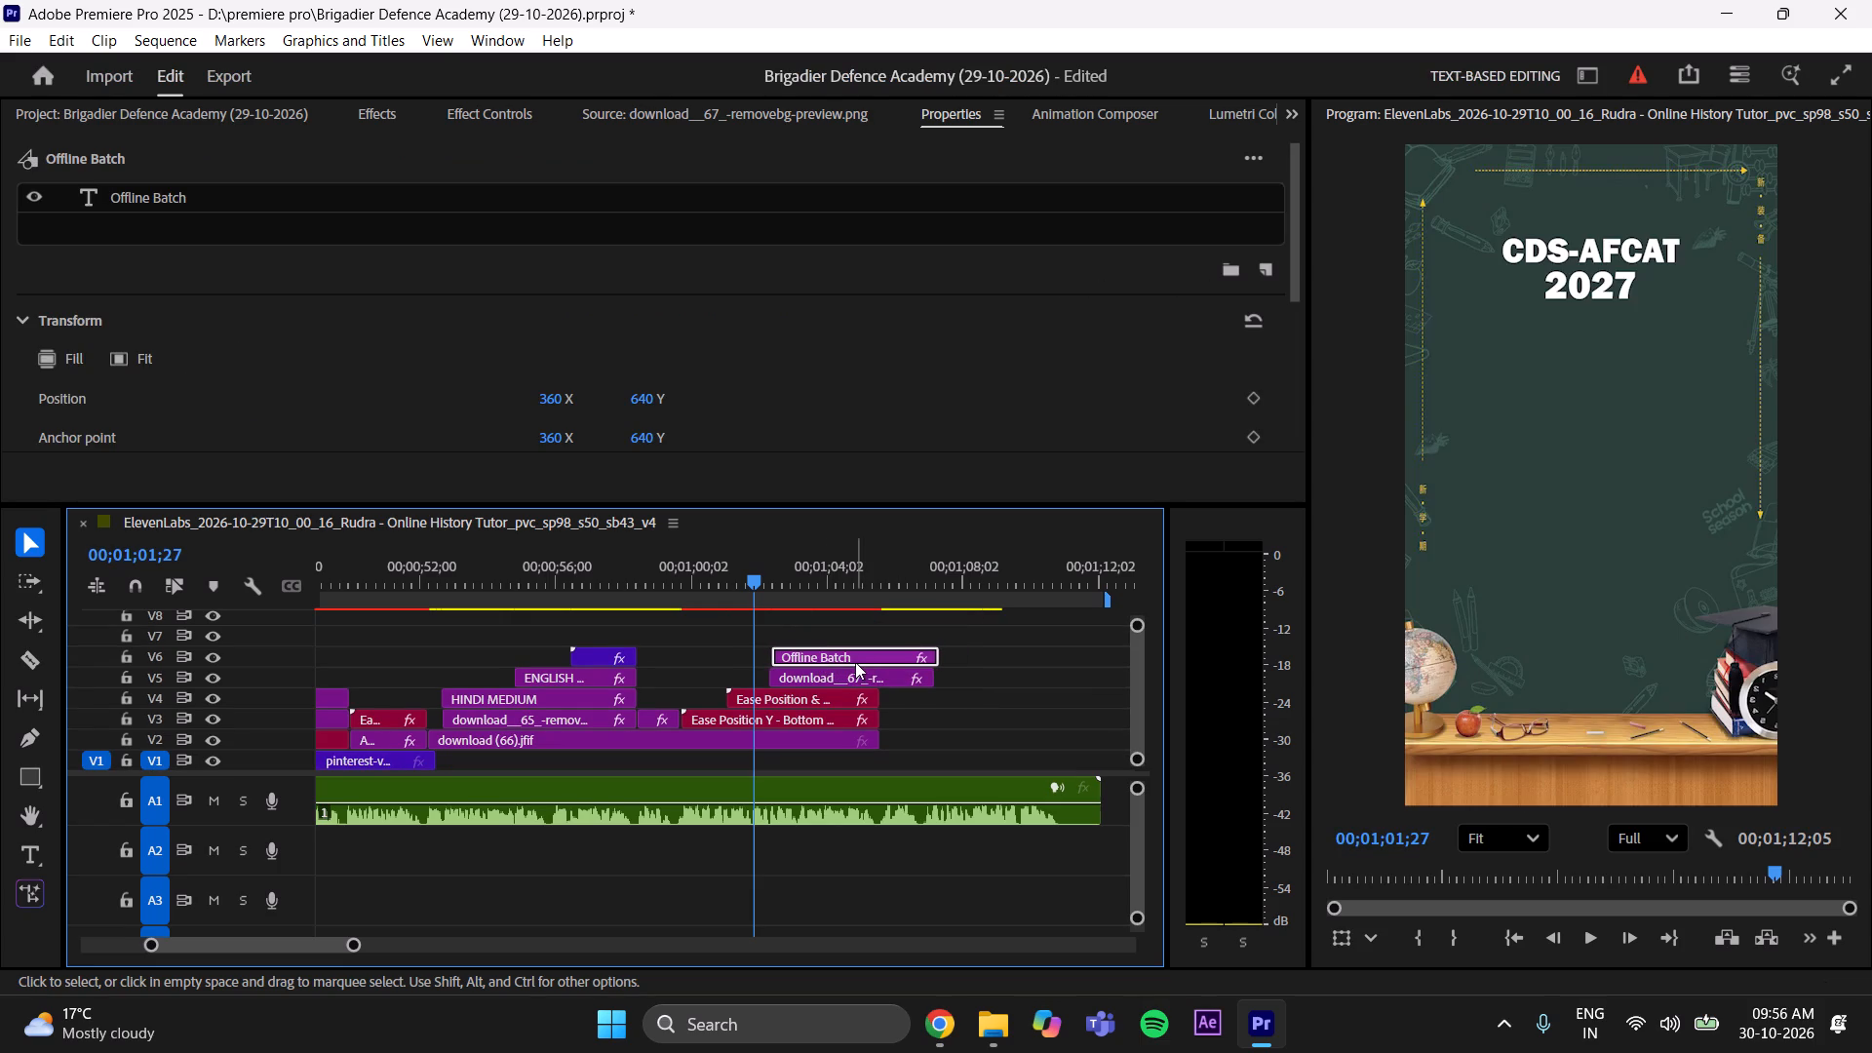
click(847, 656)
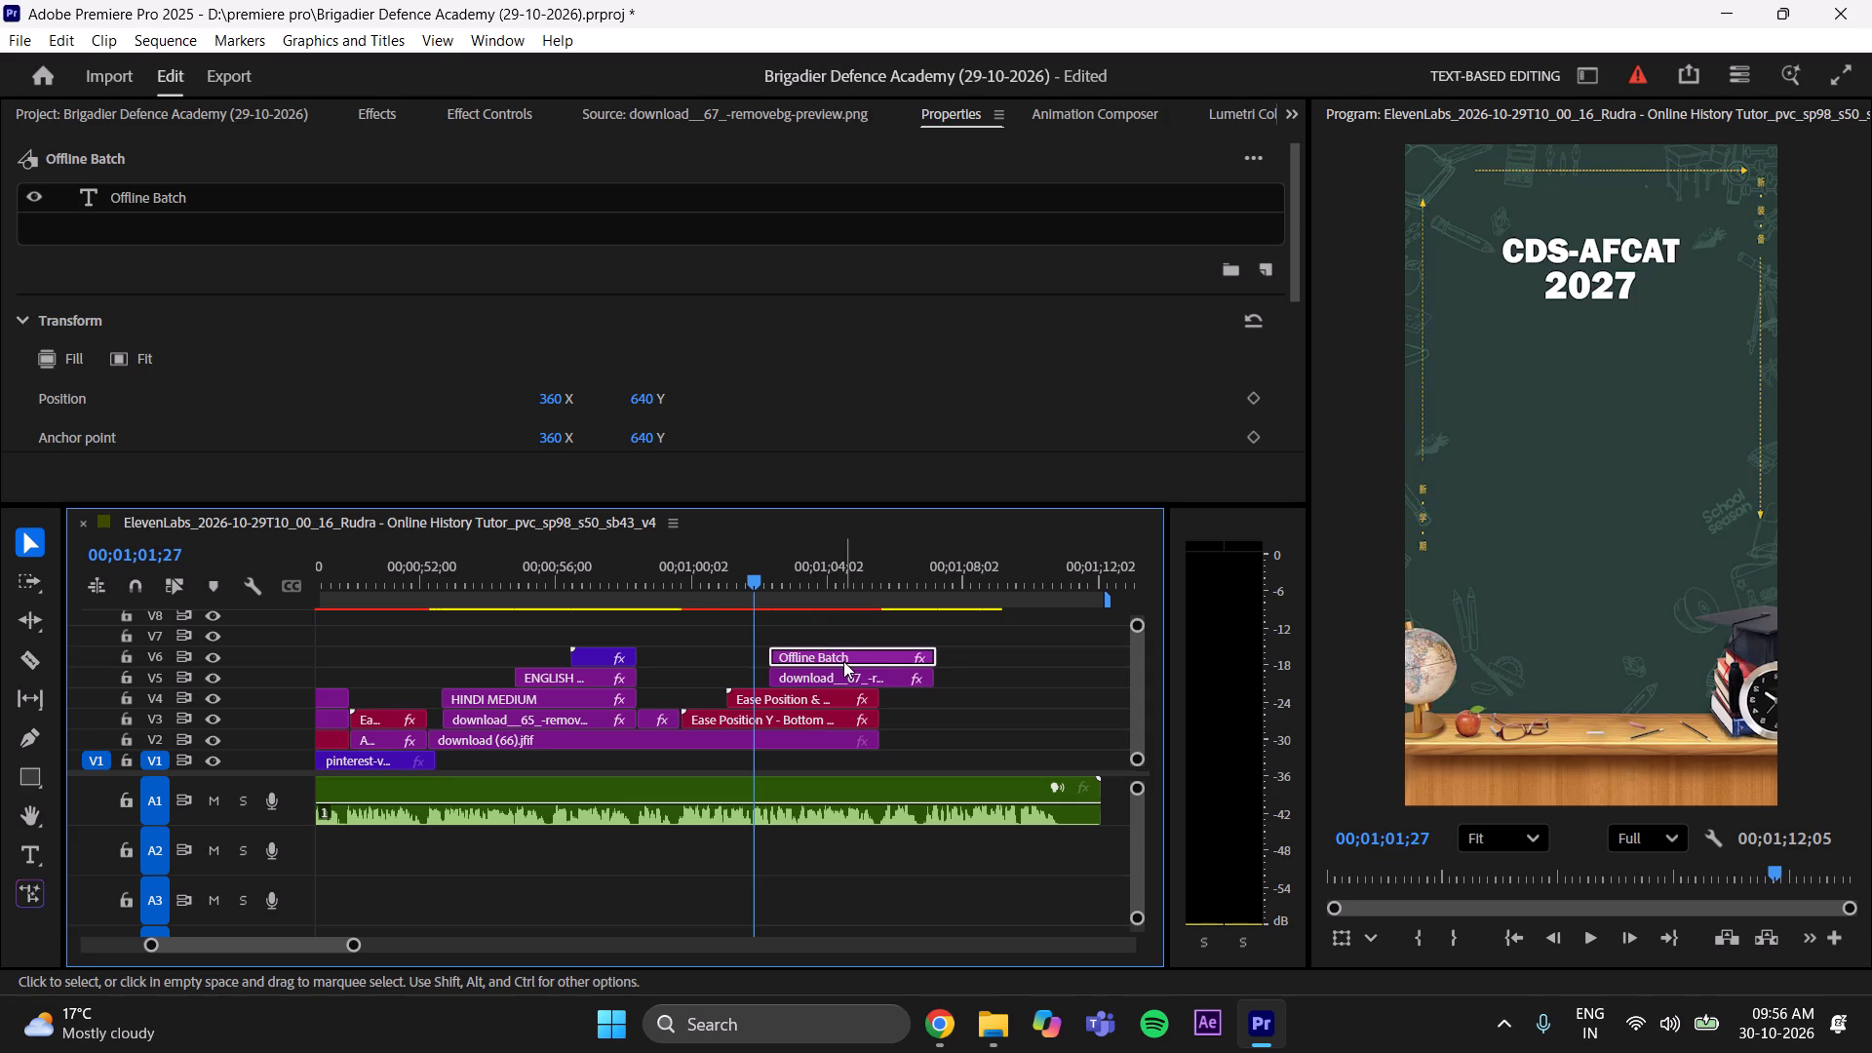
click(953, 660)
click(1038, 677)
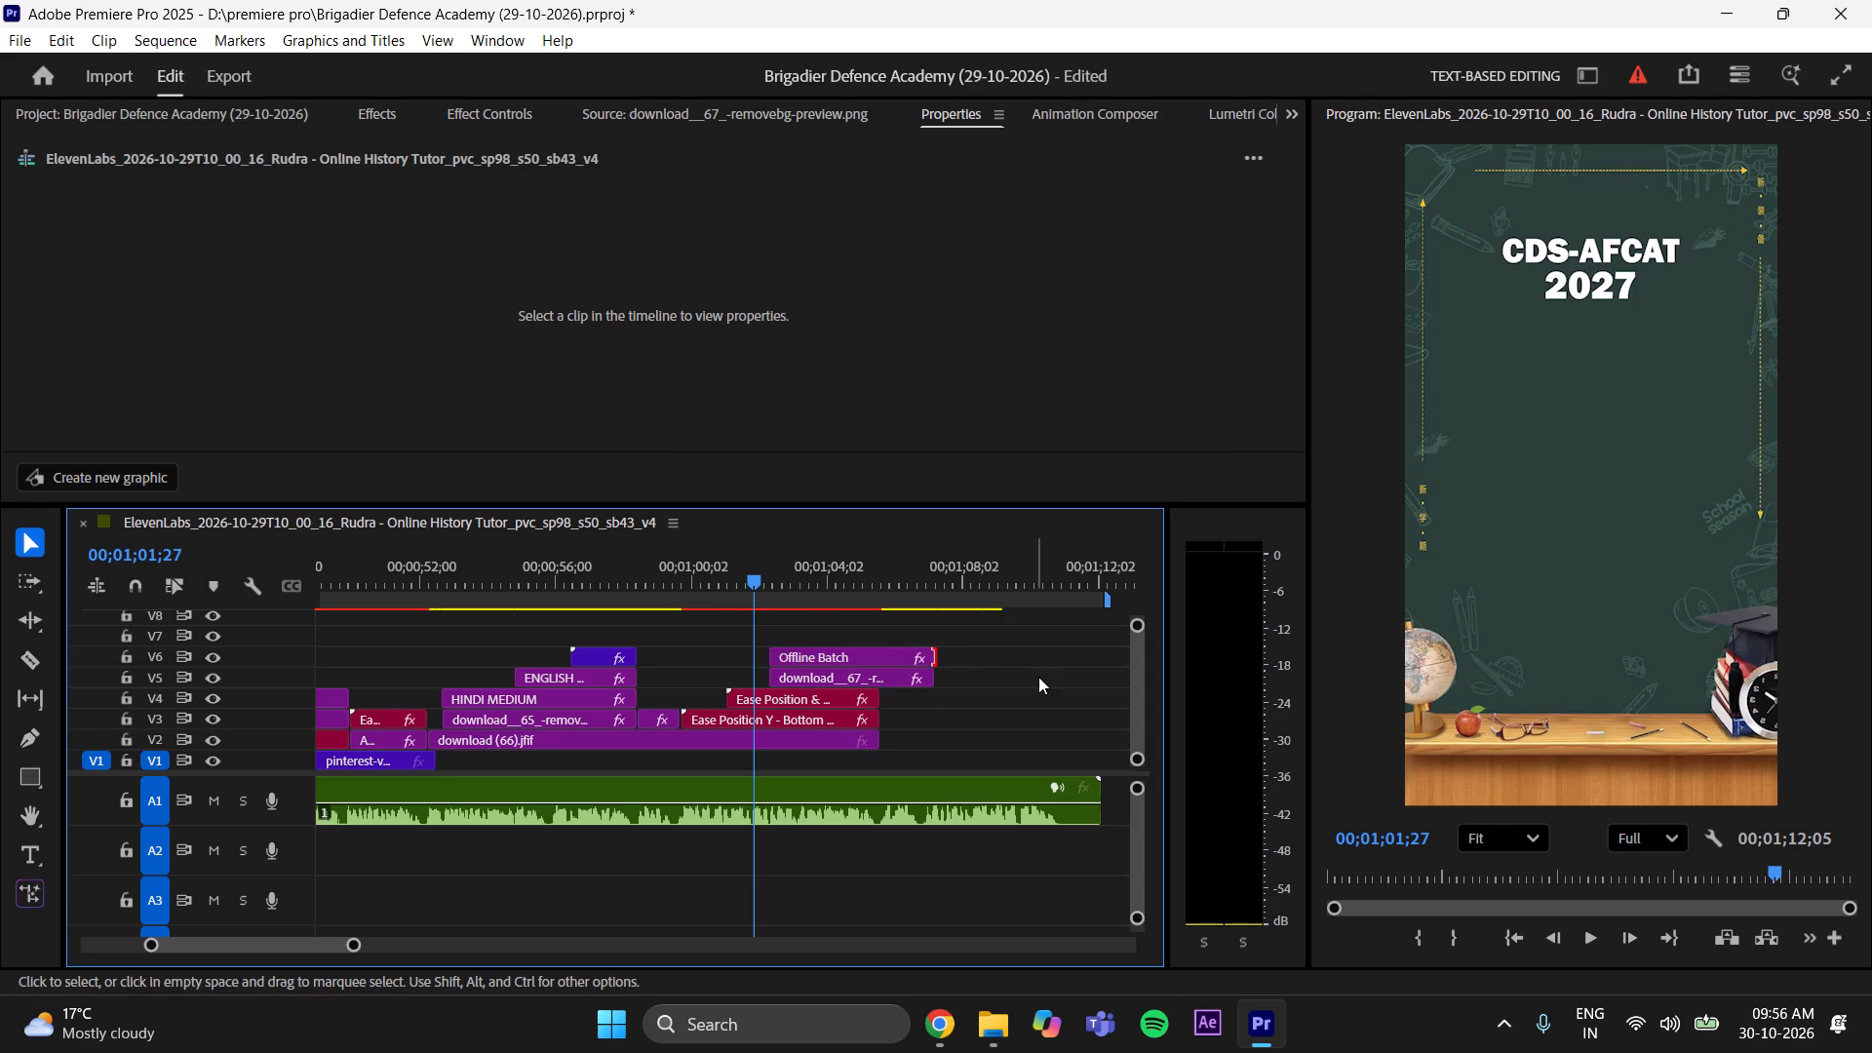
click(949, 656)
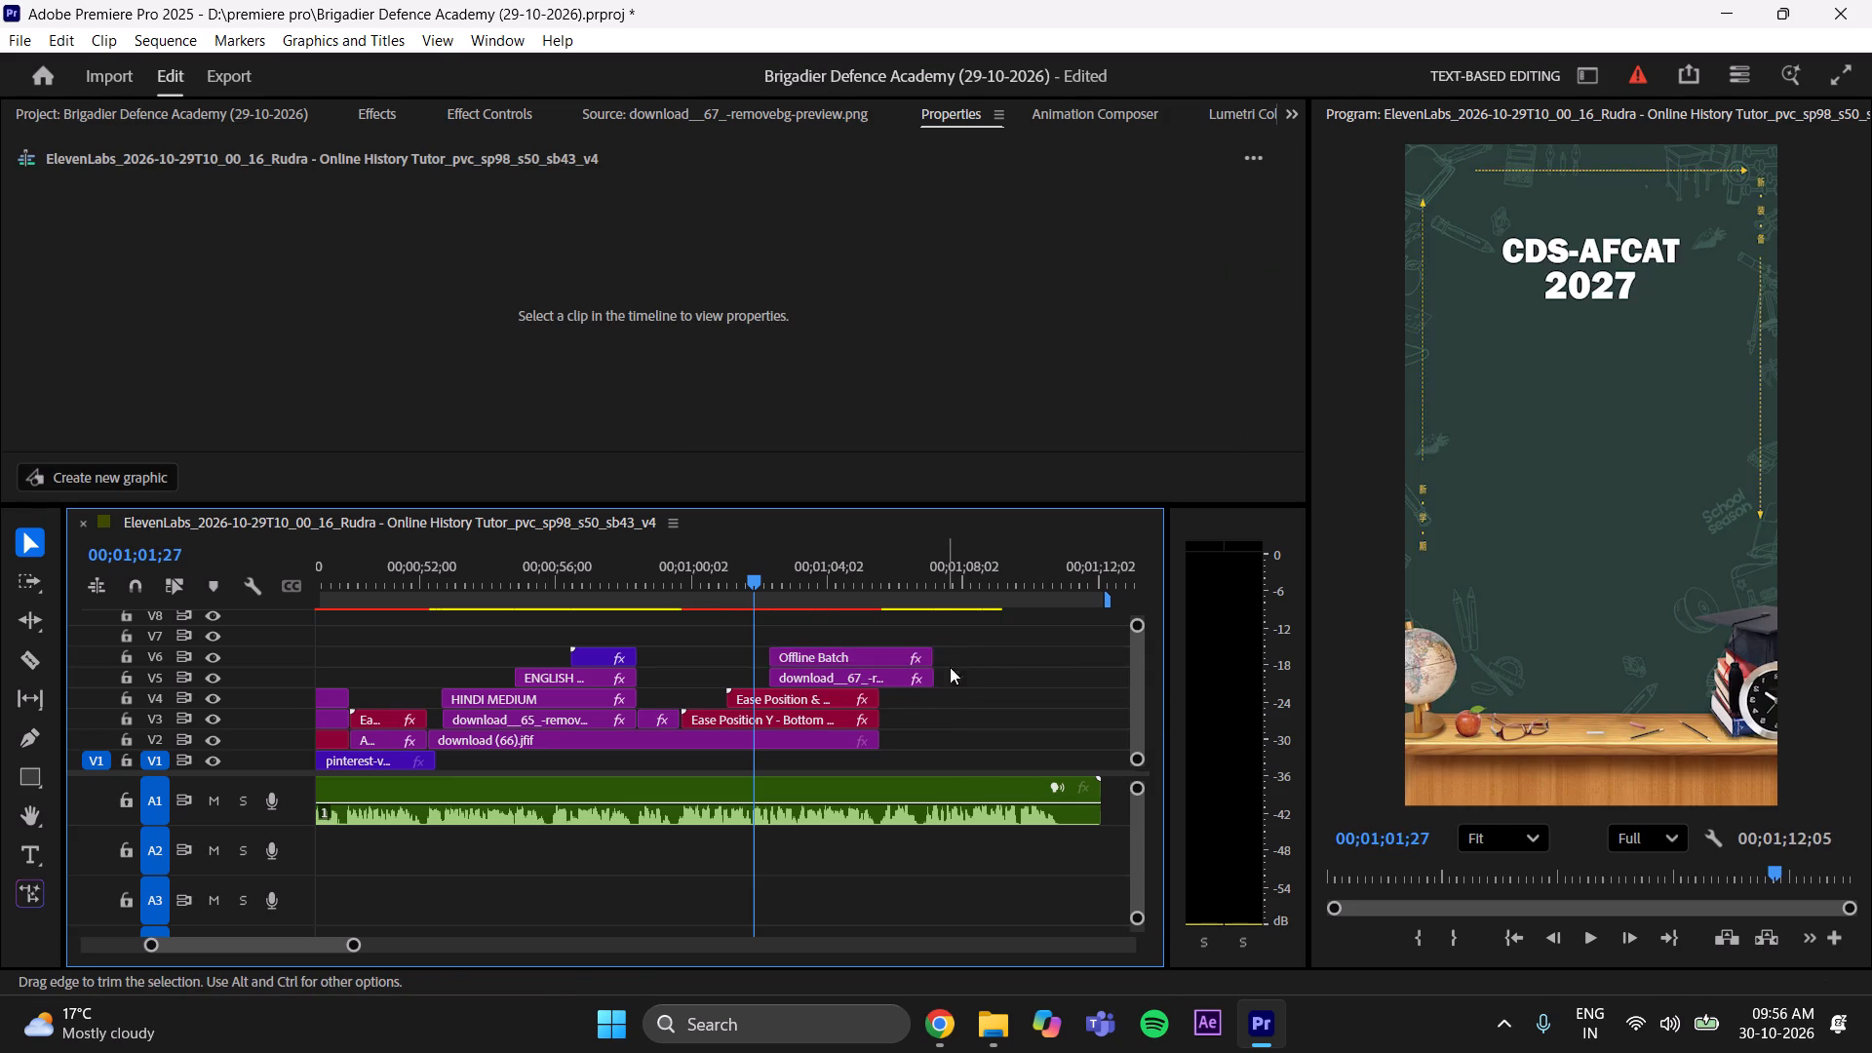
click(938, 655)
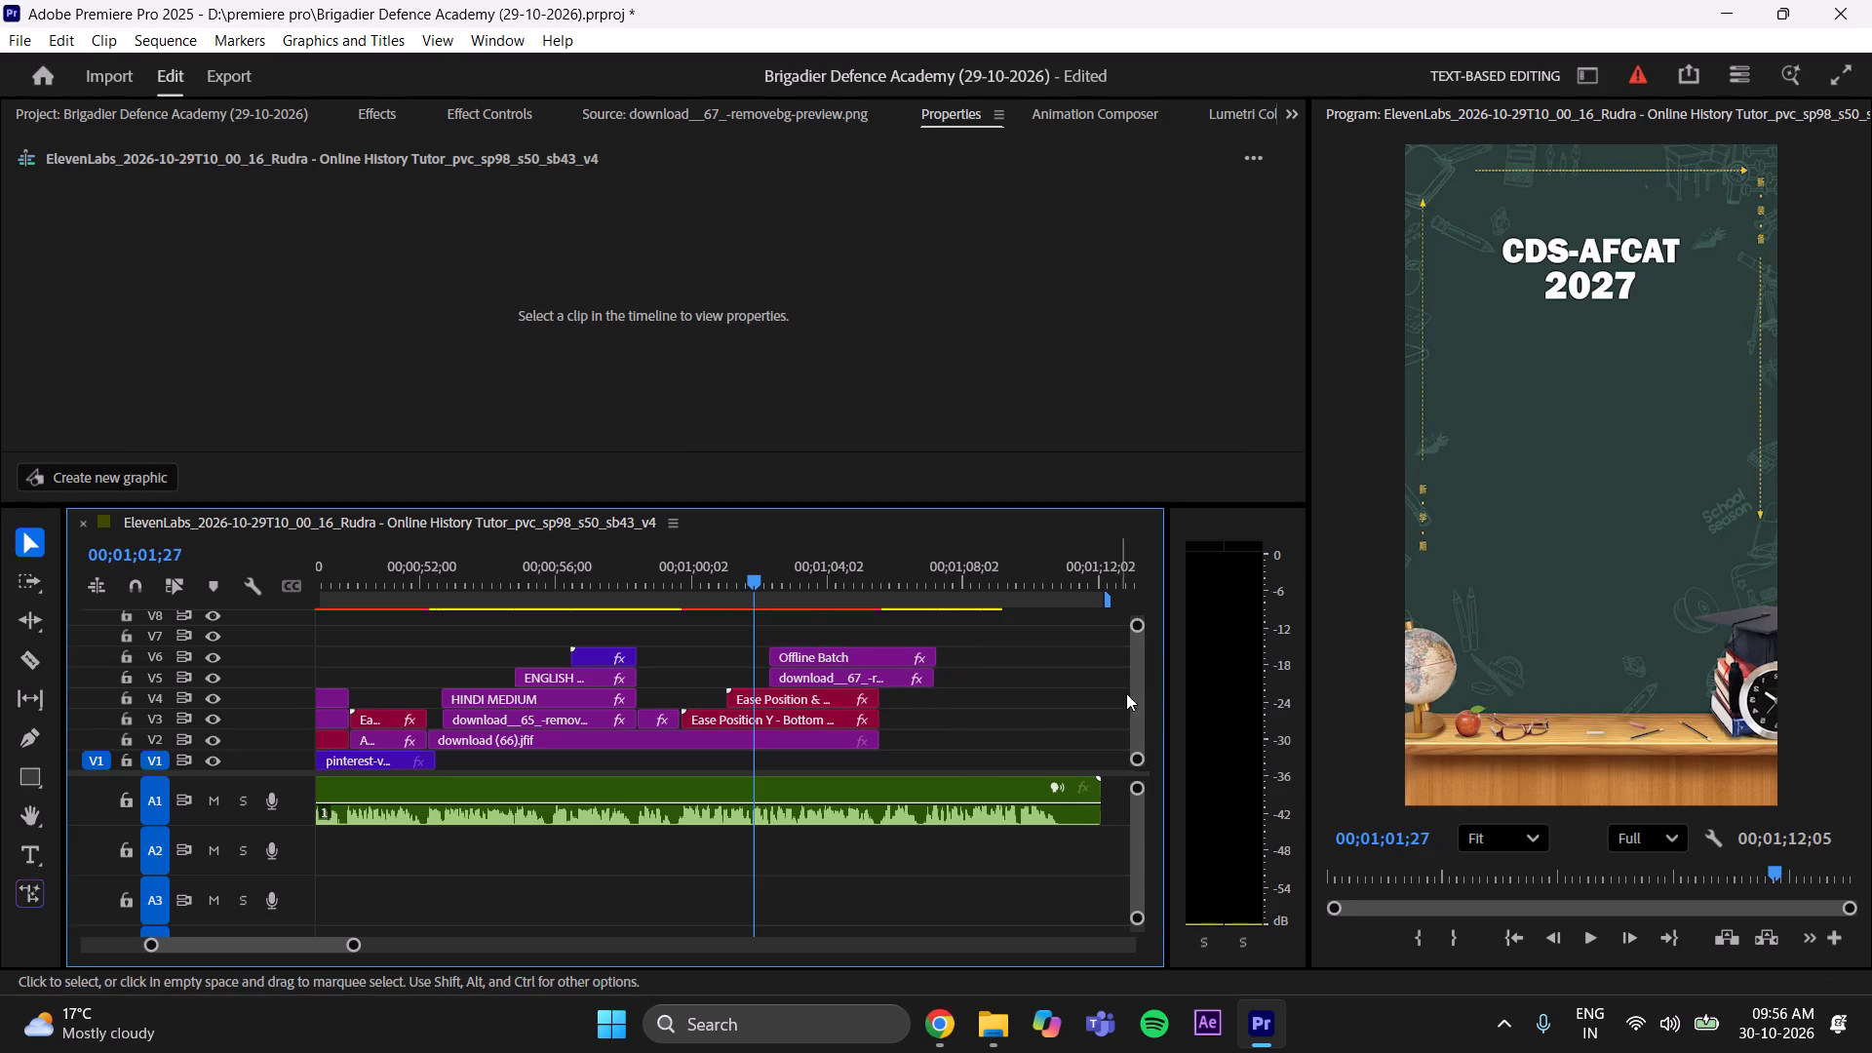
Move the Lucknow and Dehradun clips down together to V7 and V8, shifting both slightly earlier.
drag(1136, 623, 1136, 614)
drag(1138, 692, 1139, 678)
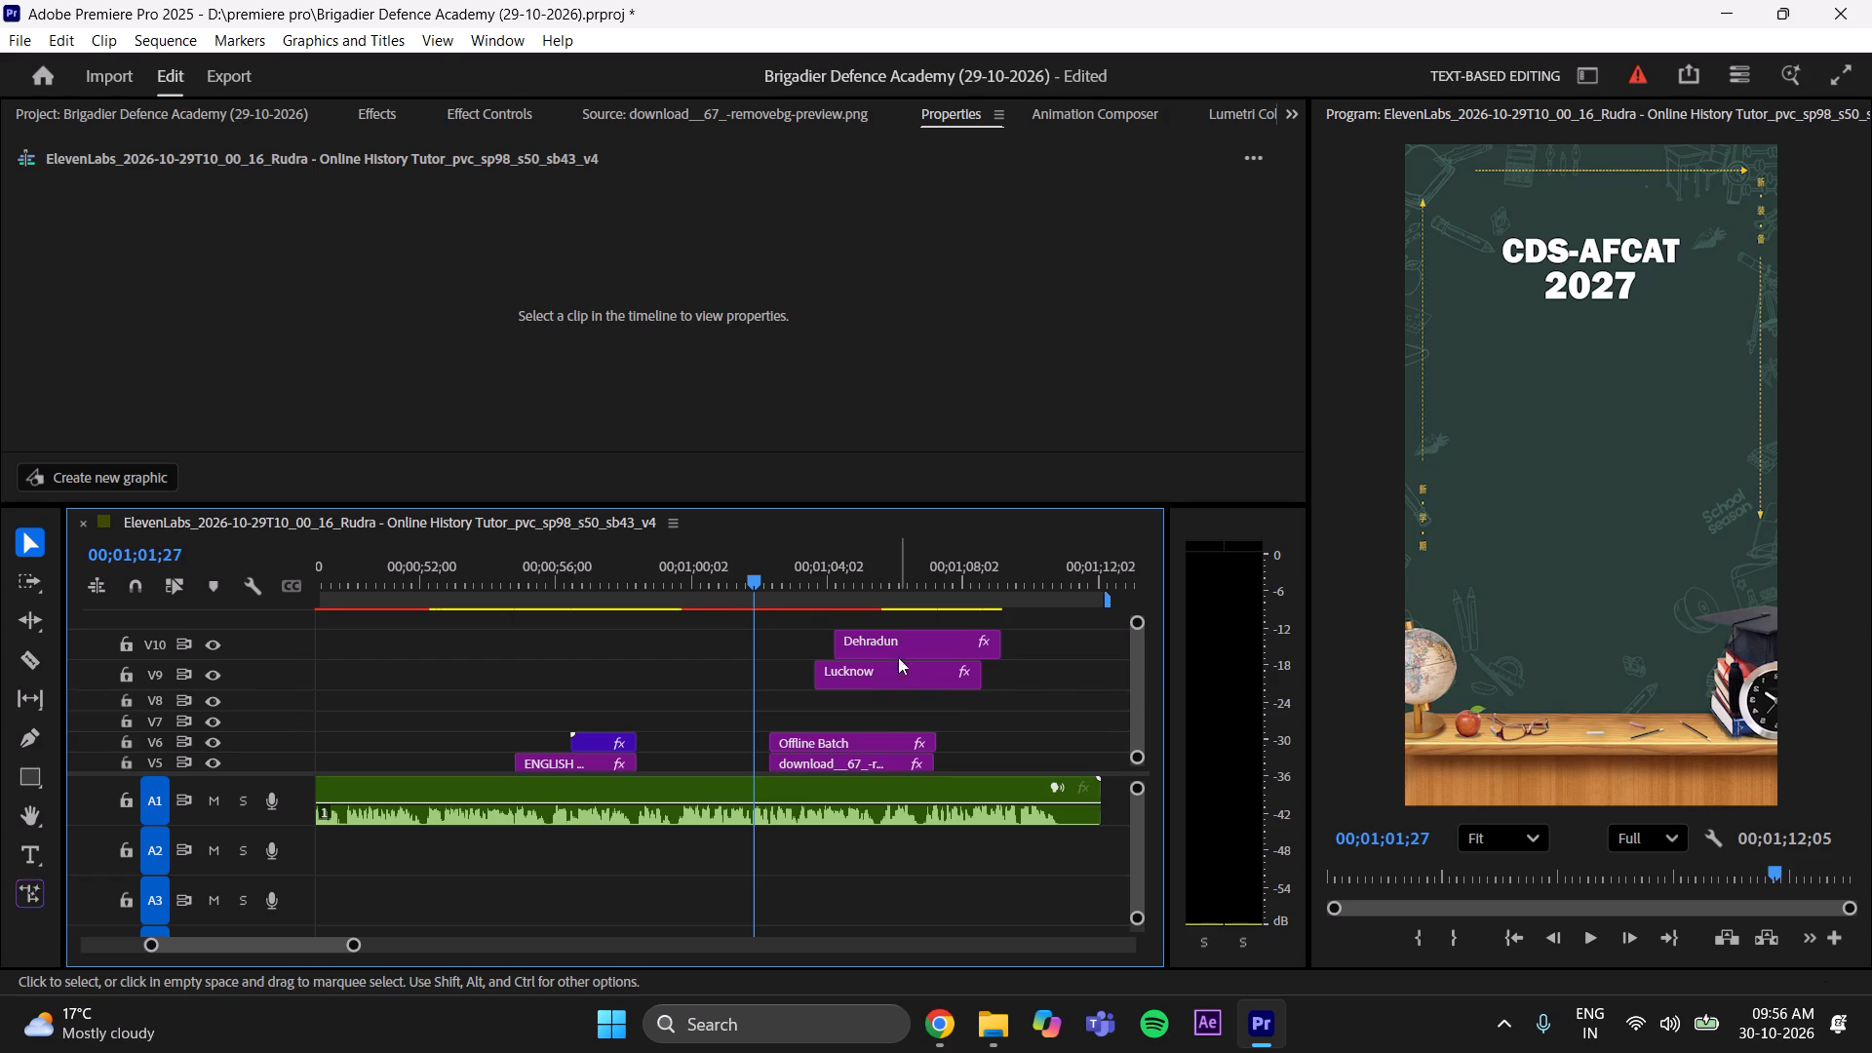
drag(880, 710, 932, 623)
drag(894, 679, 893, 715)
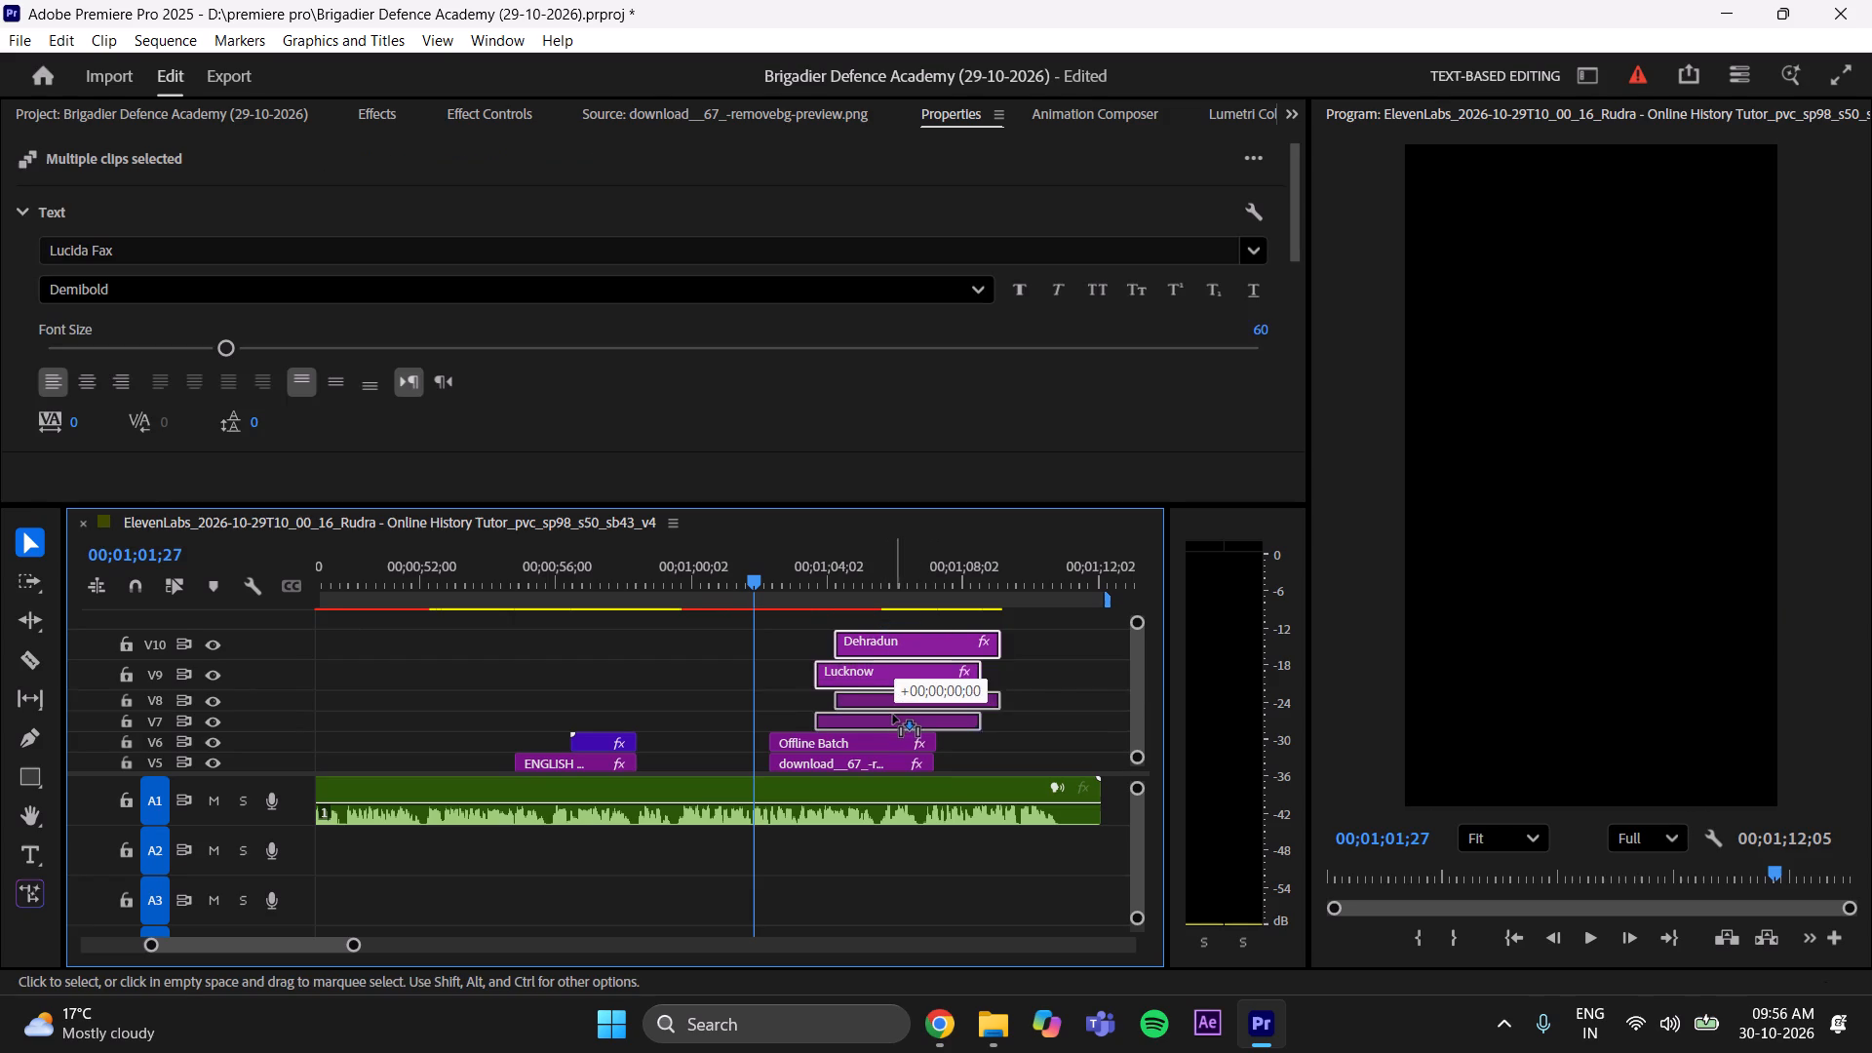
drag(893, 715, 884, 719)
click(1019, 736)
click(1142, 684)
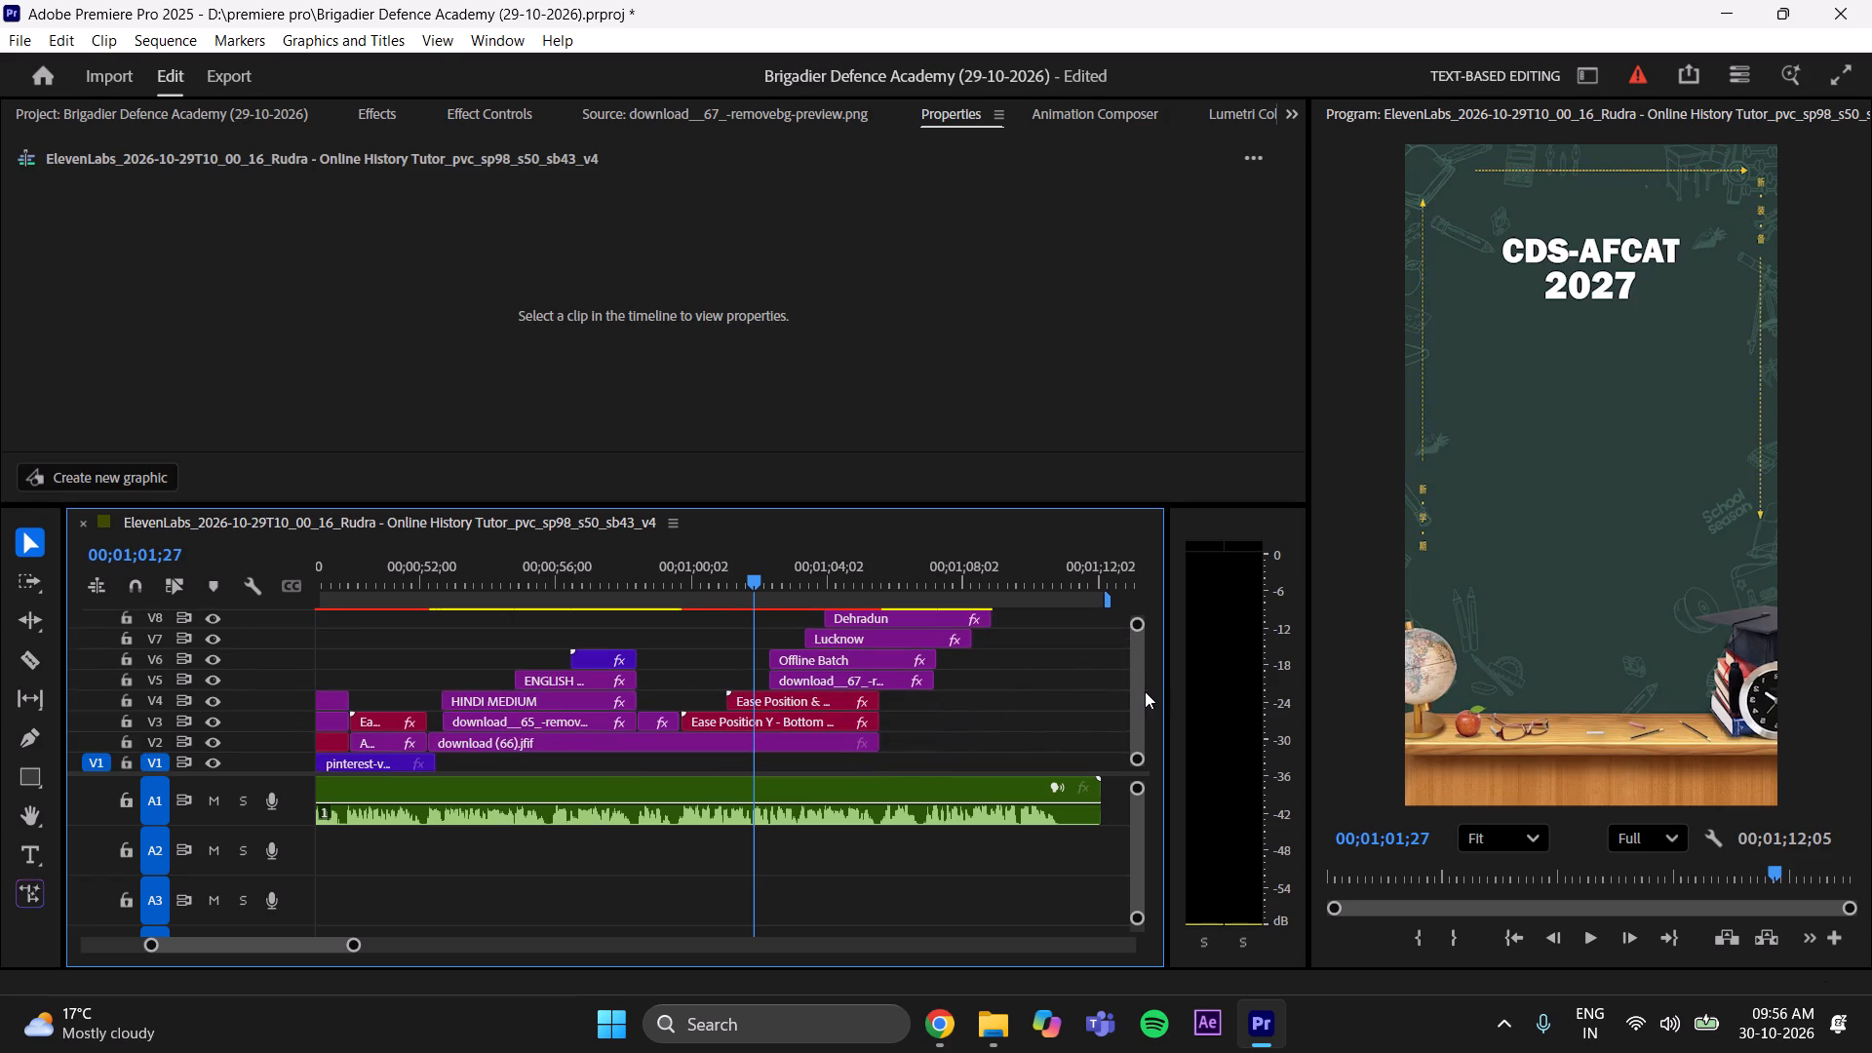
Trim the ends of the classroom icon, "Offline Batch", Lucknow and Dehradun clips back to the chalkboard background's end, at about 00;01;05;18.
key(space)
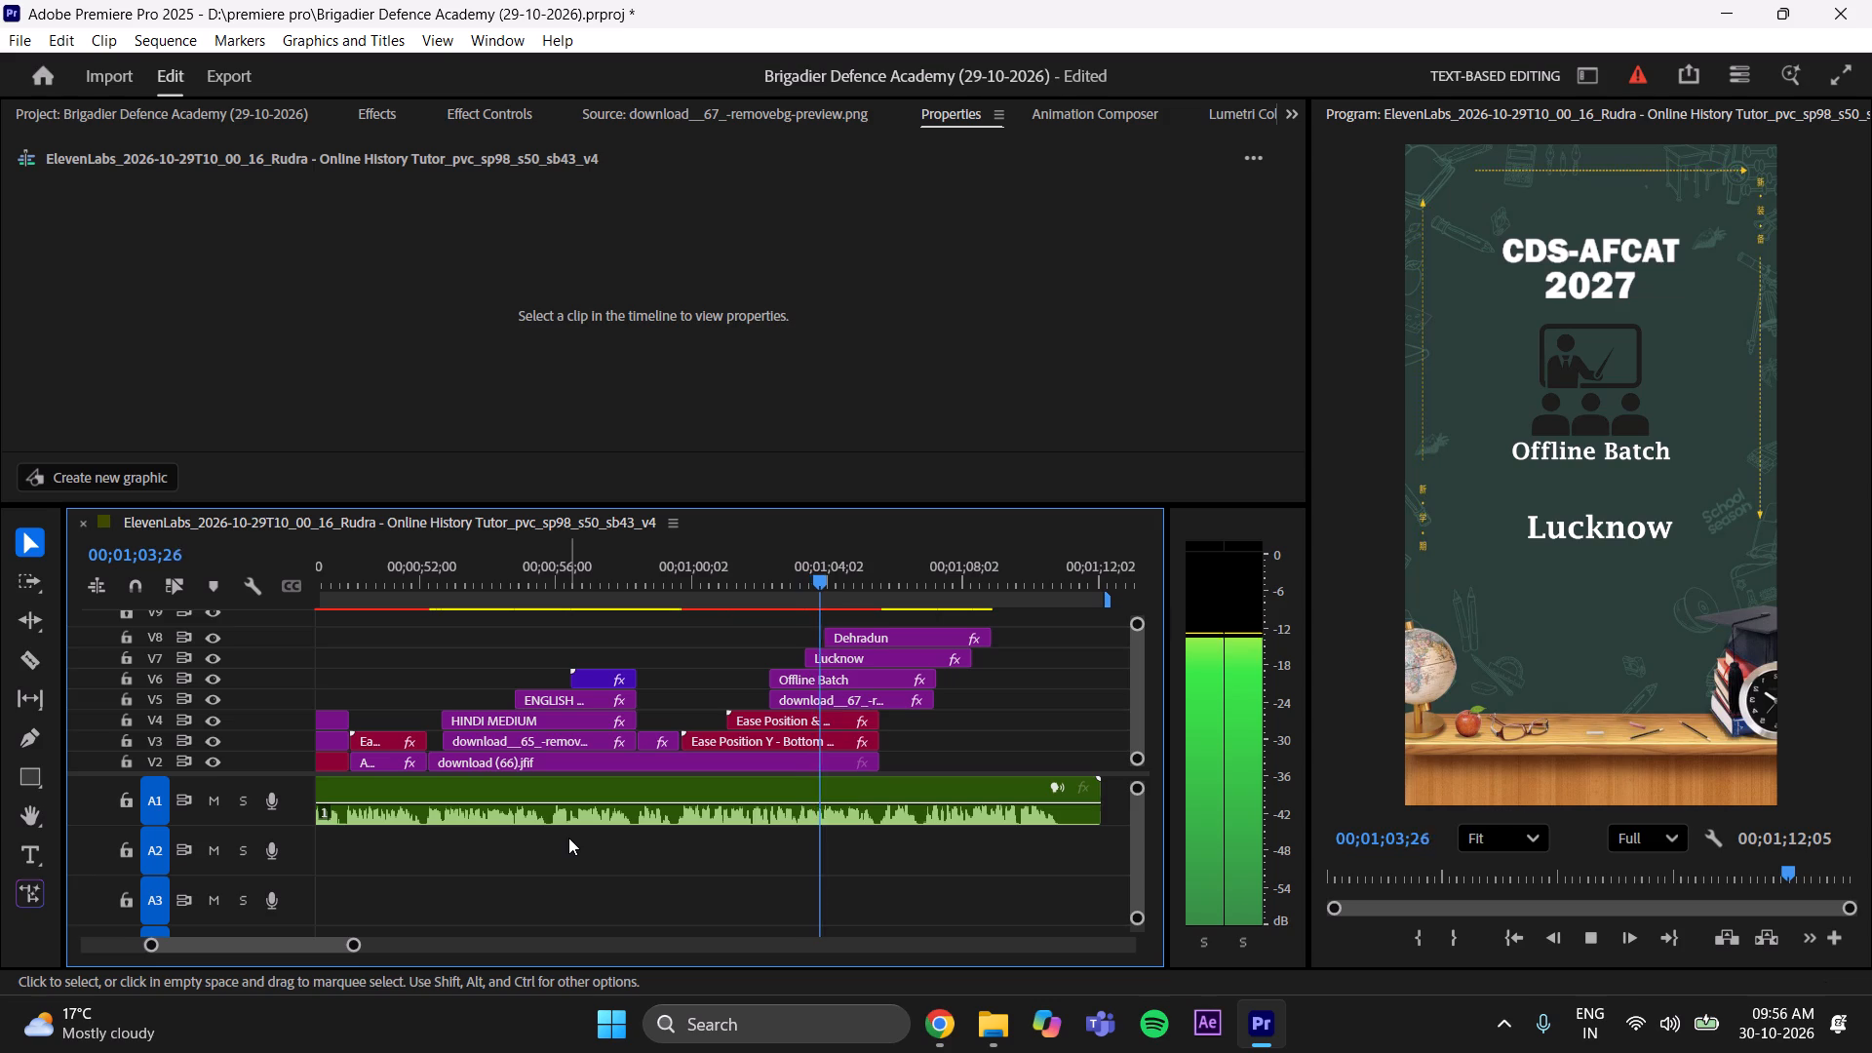
key(space)
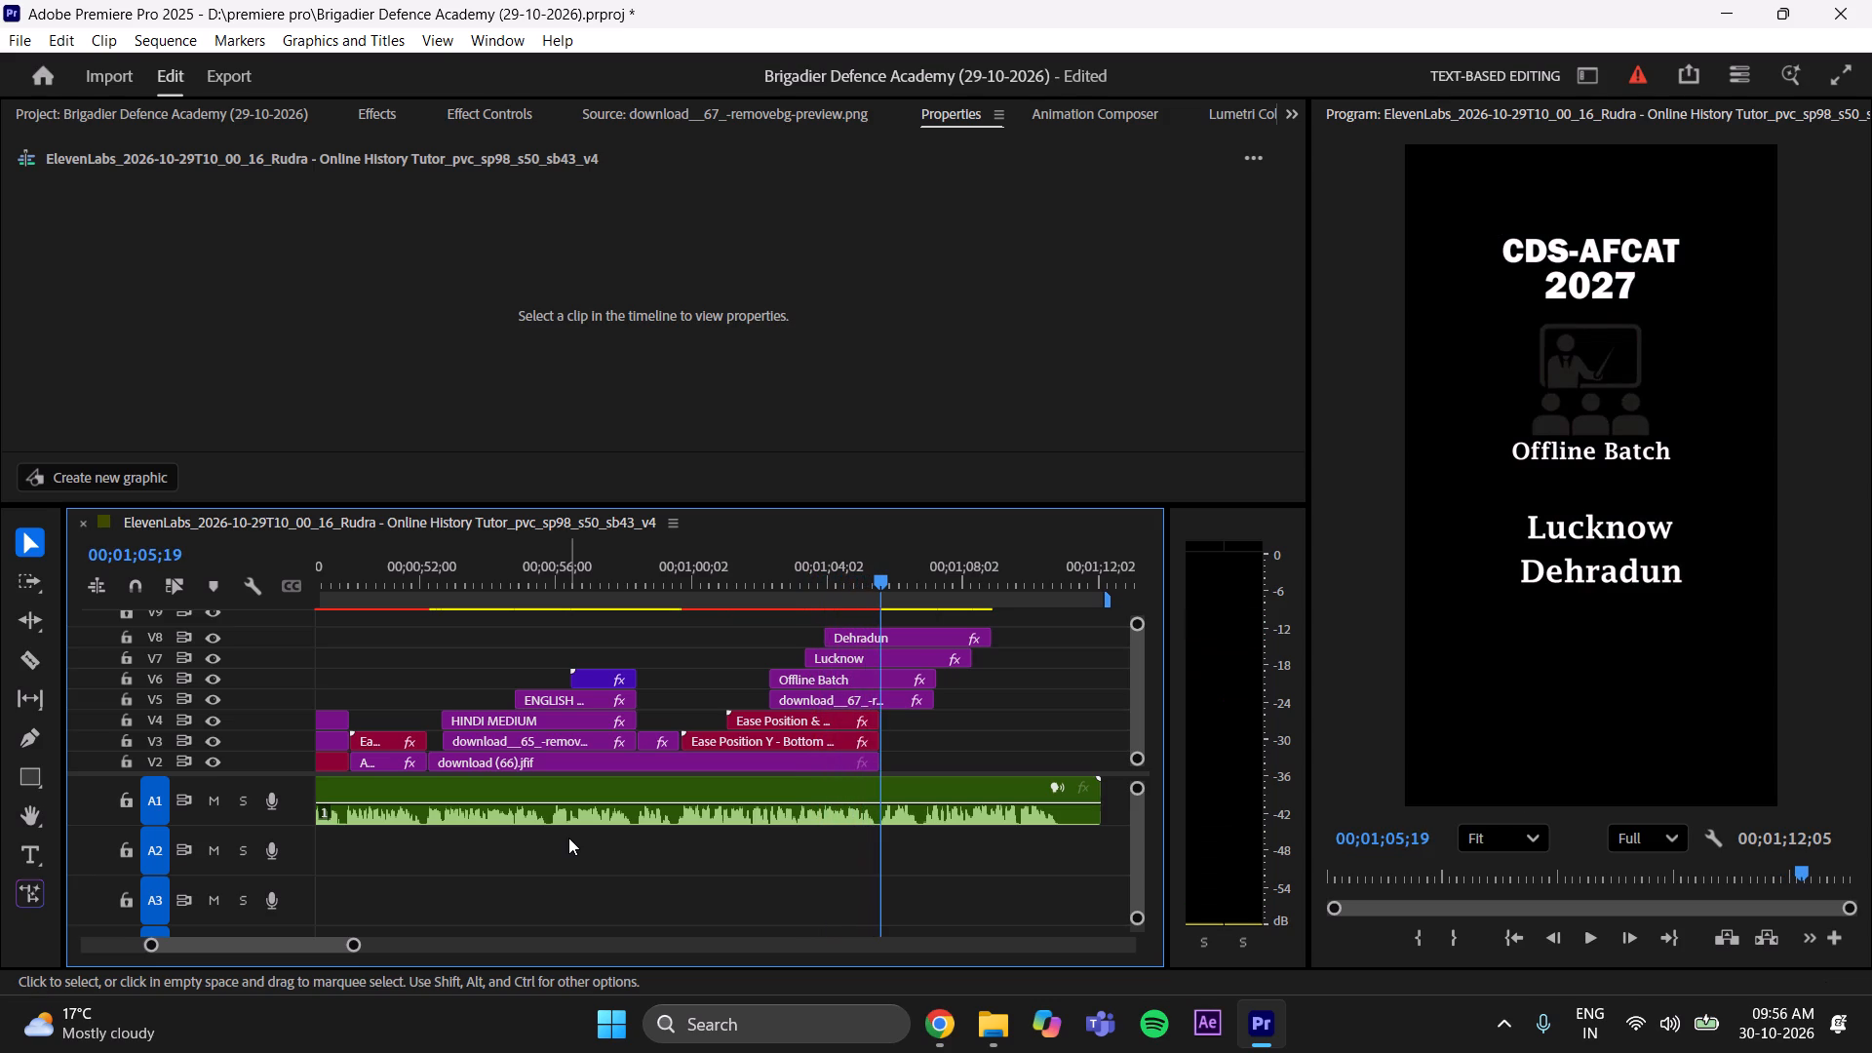
key(space)
key(space)
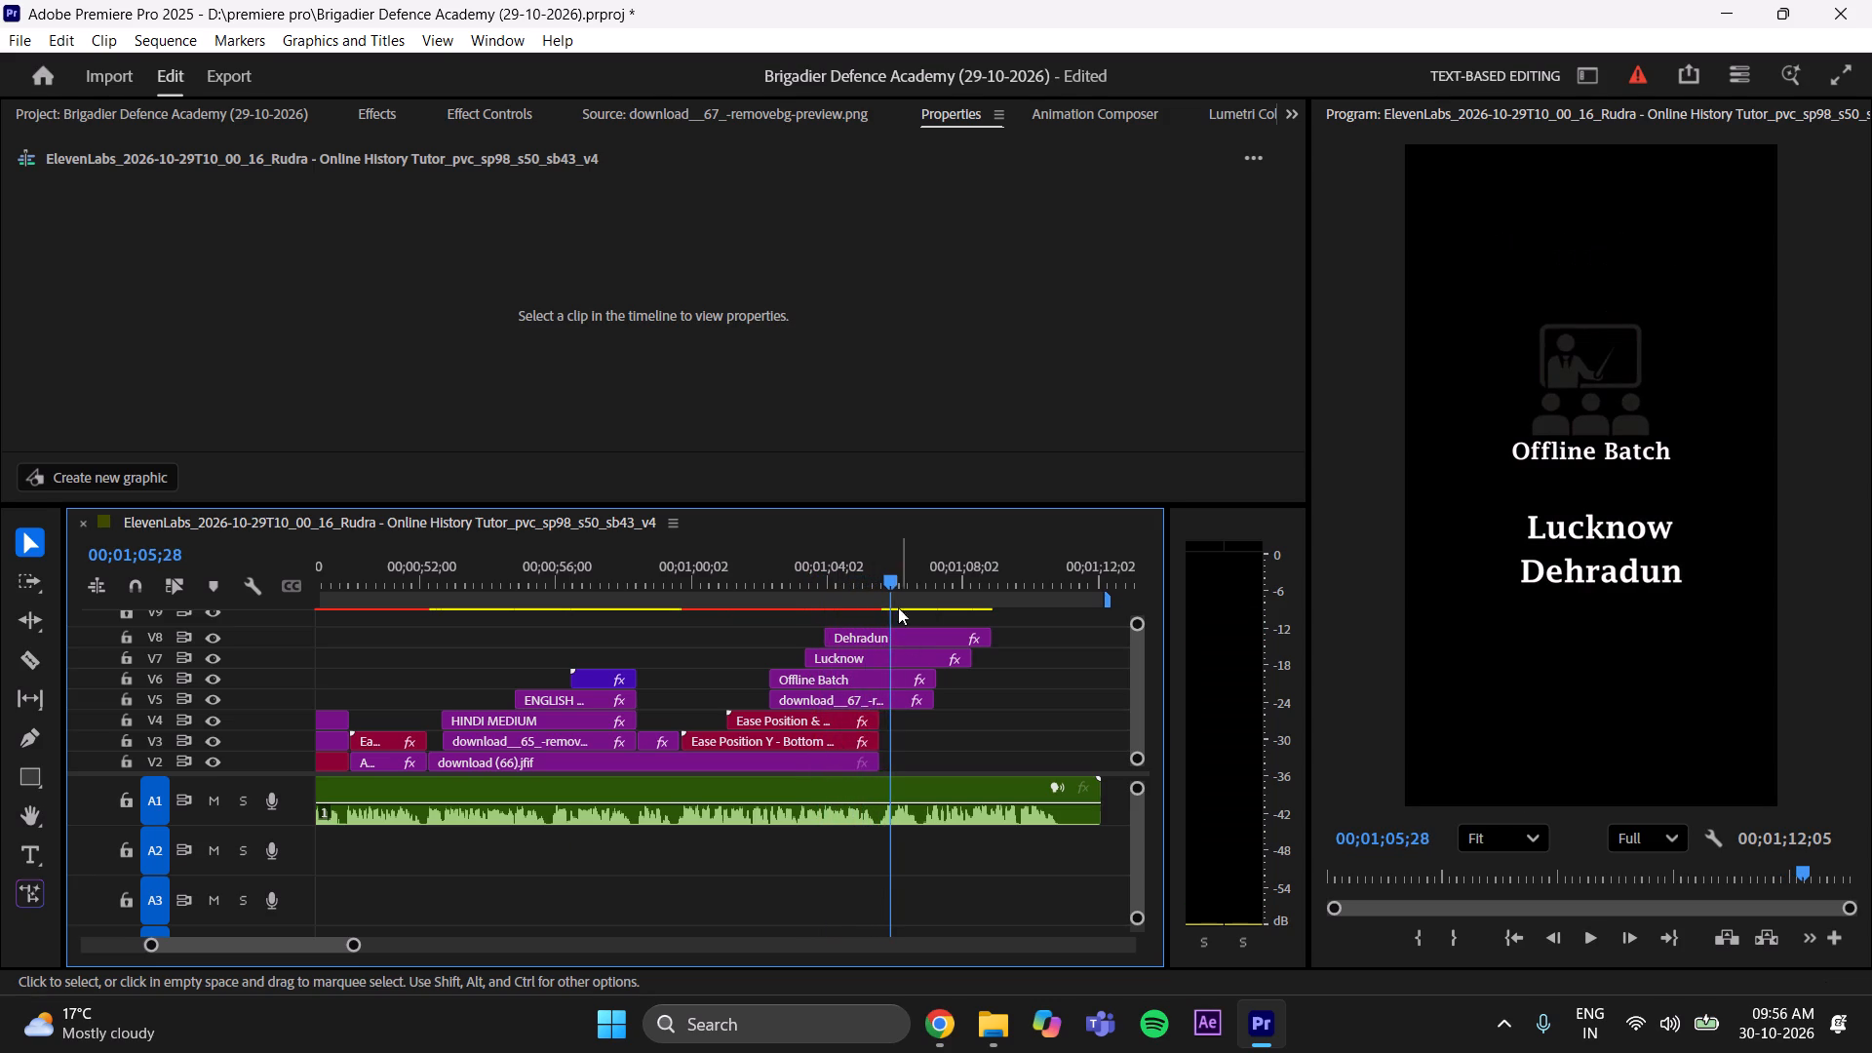
drag(896, 577, 885, 593)
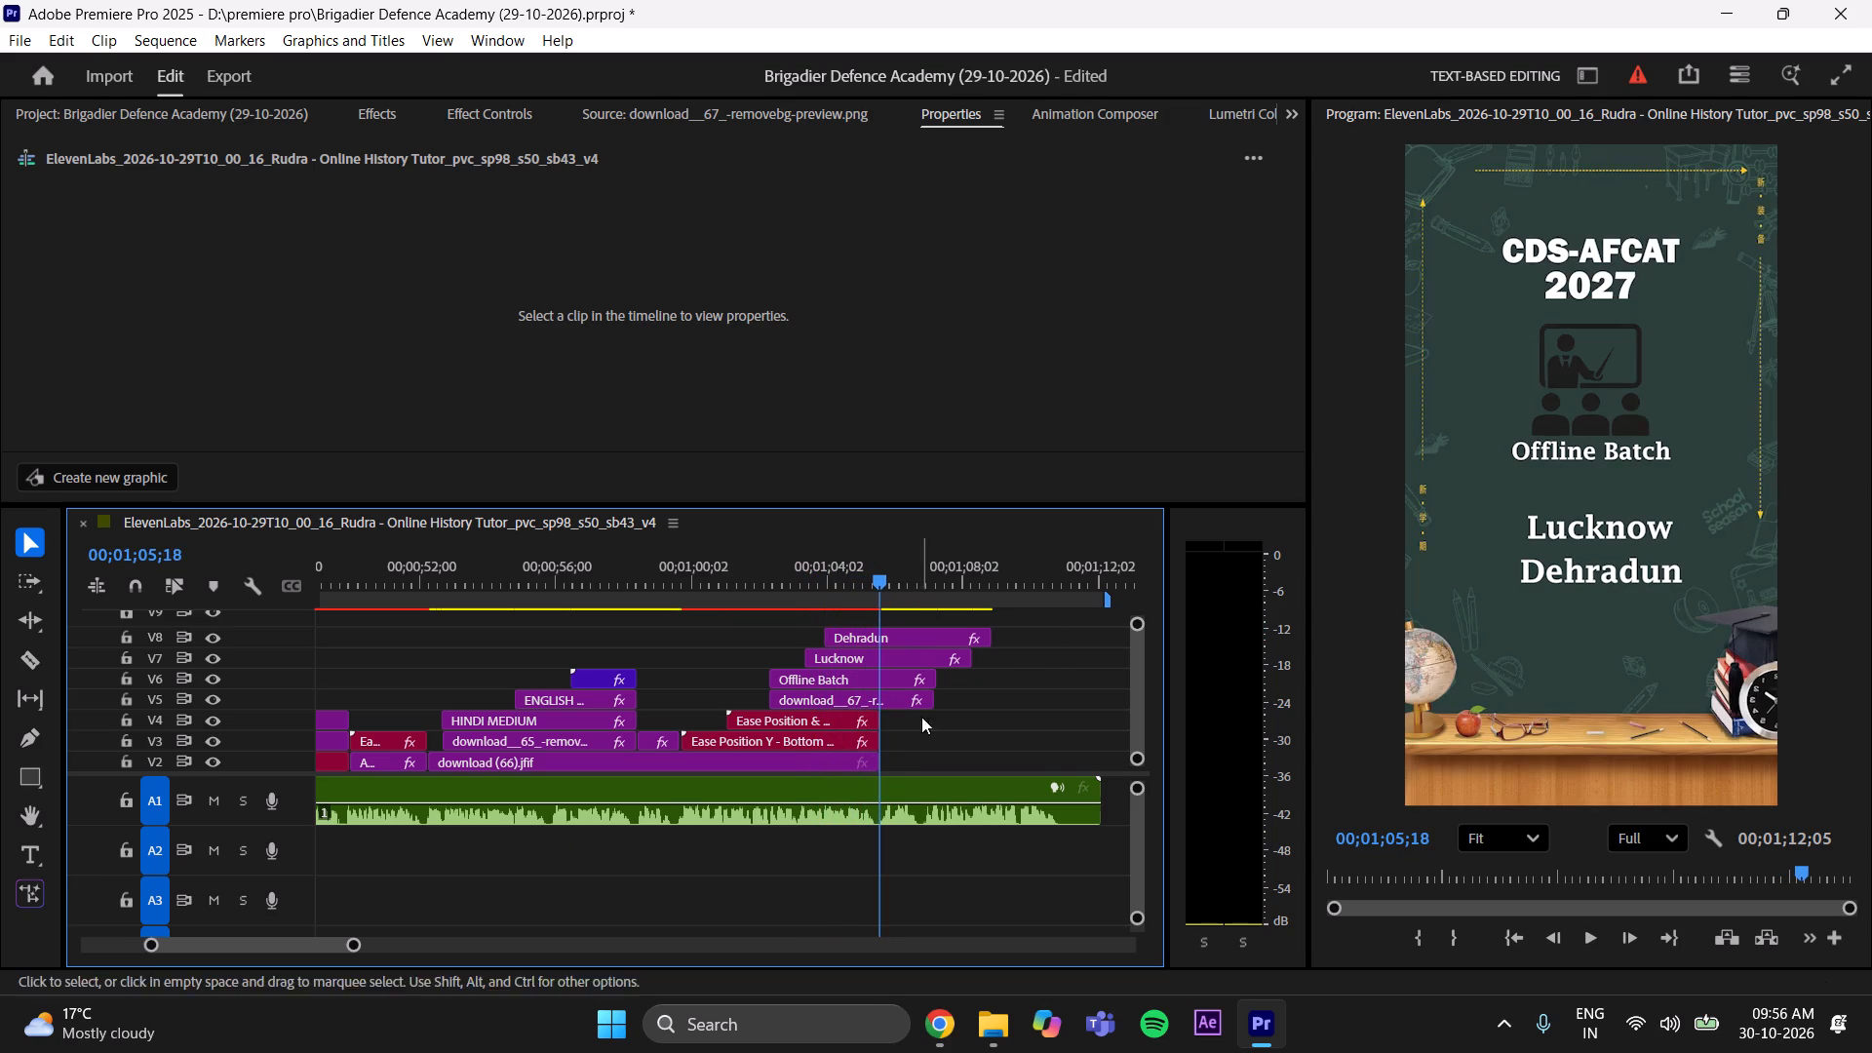
drag(948, 696, 892, 719)
drag(941, 683, 886, 721)
drag(972, 655, 882, 704)
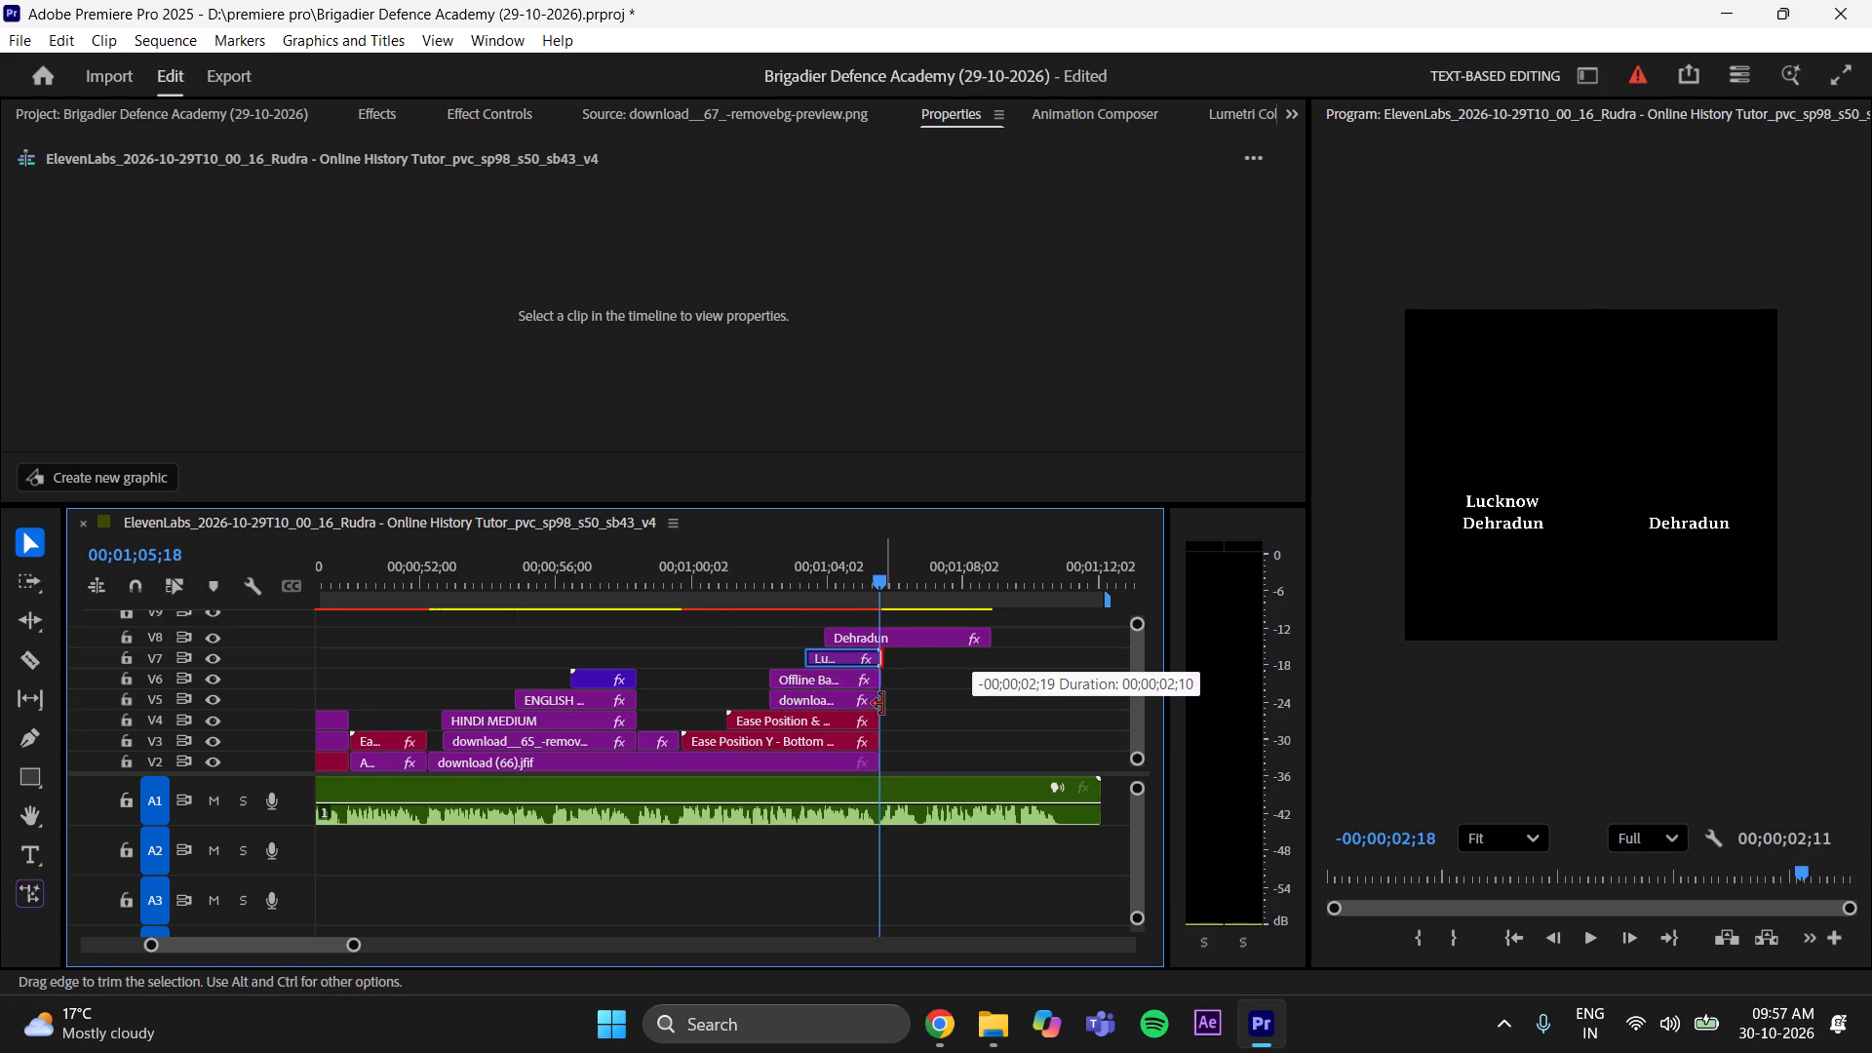
drag(882, 704, 880, 705)
click(1010, 632)
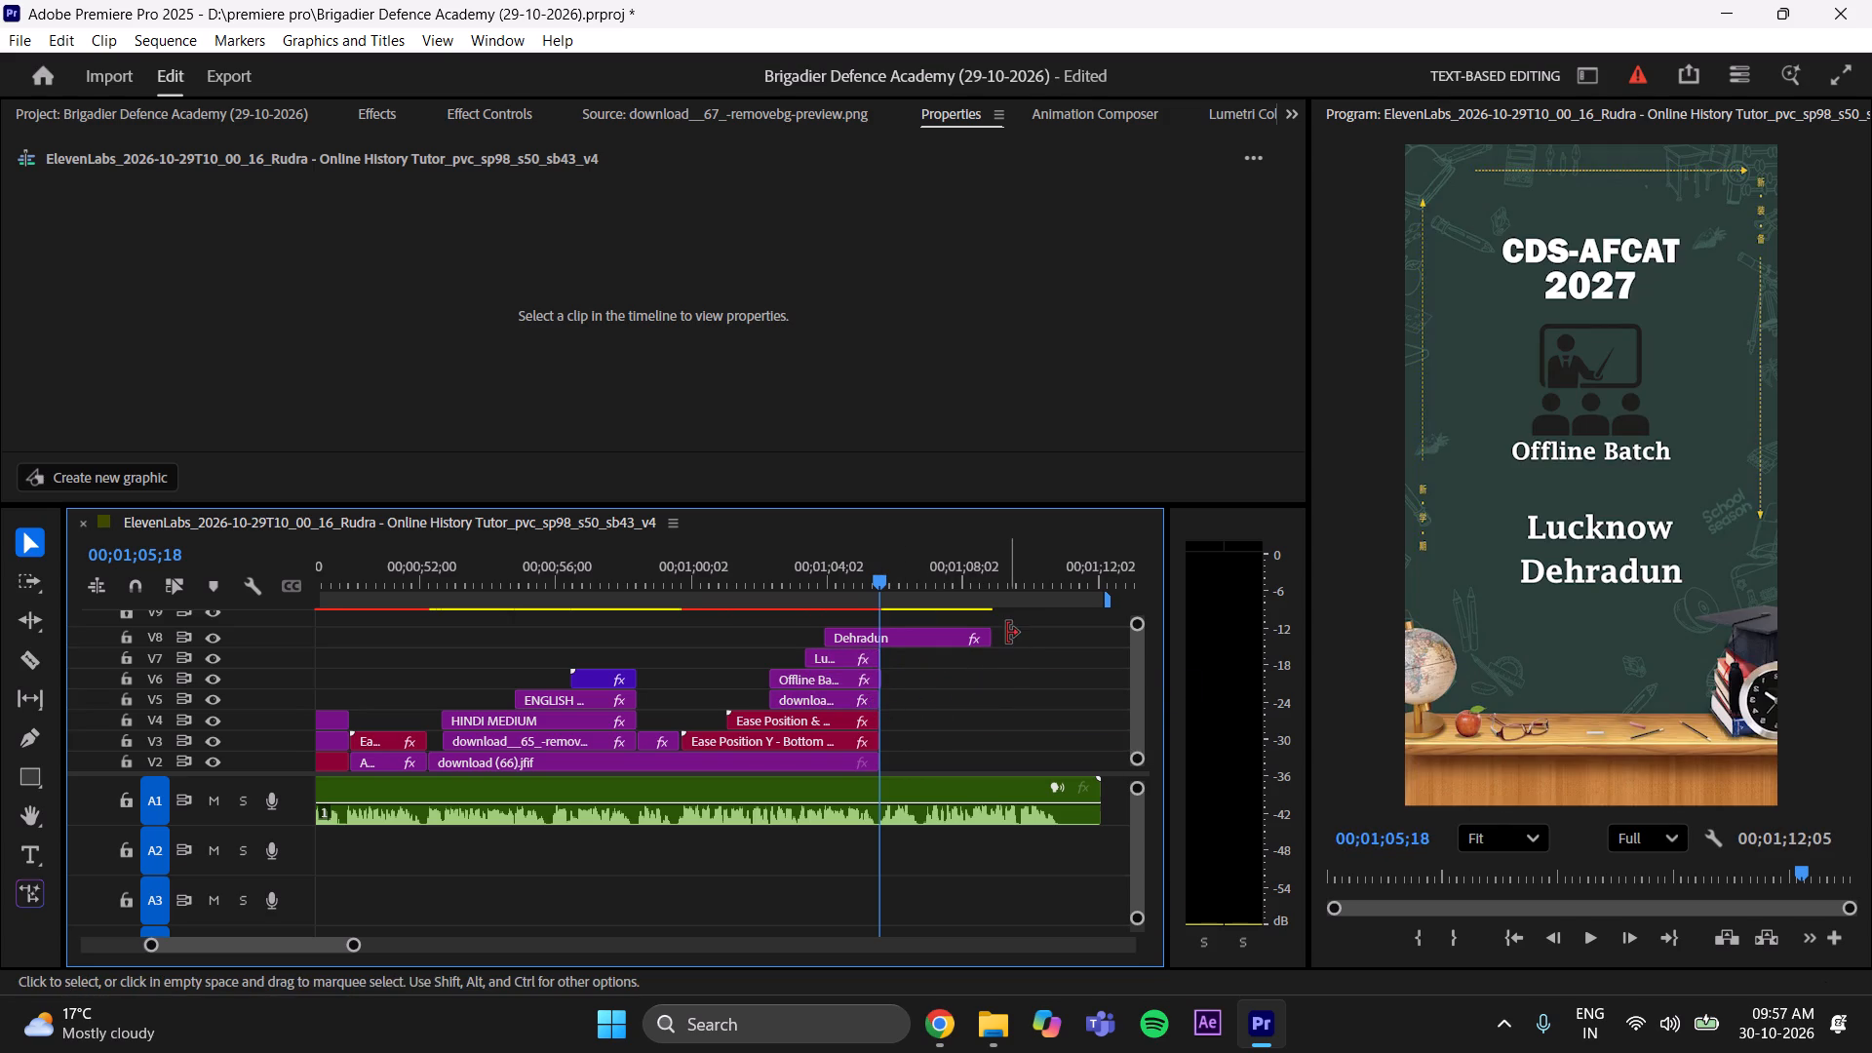
drag(1001, 639, 888, 720)
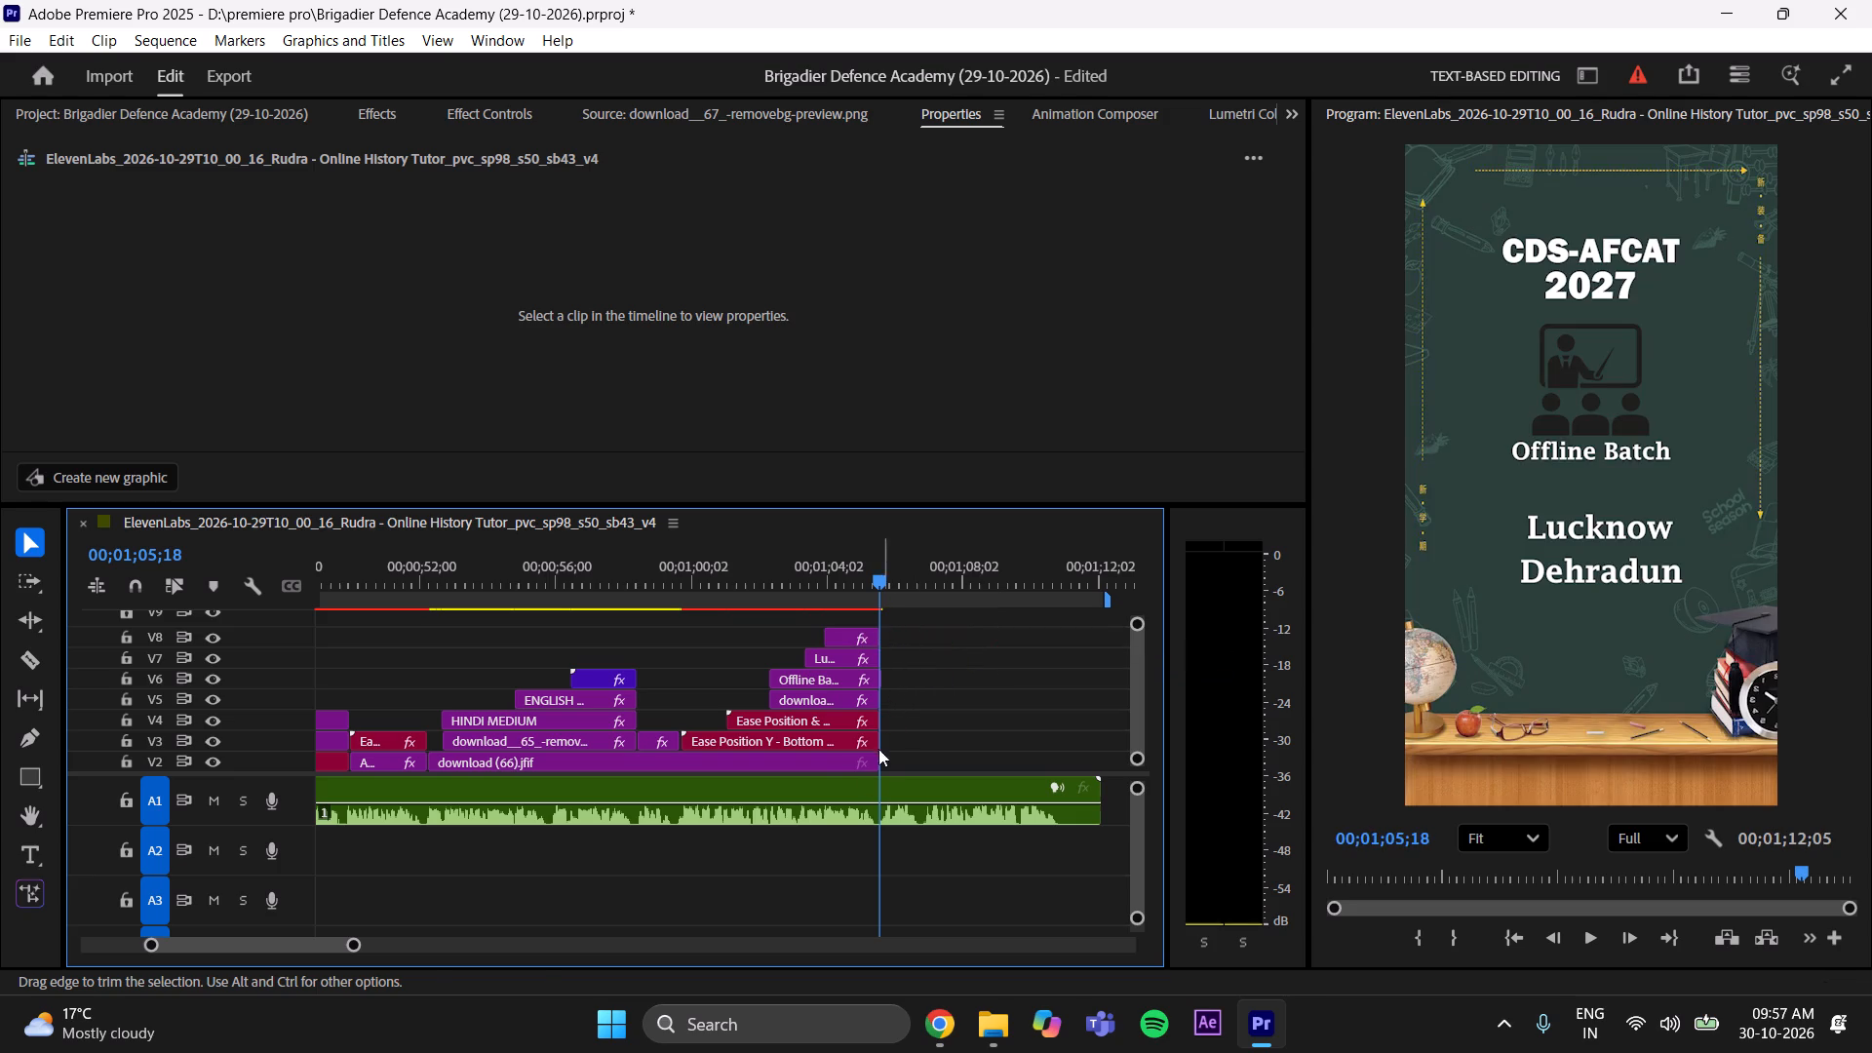
Trim the leftover frames off the "Offline Batch" and Lucknow clips so both end at 00;01;05;19 with the background, and save the project.
drag(353, 944, 341, 944)
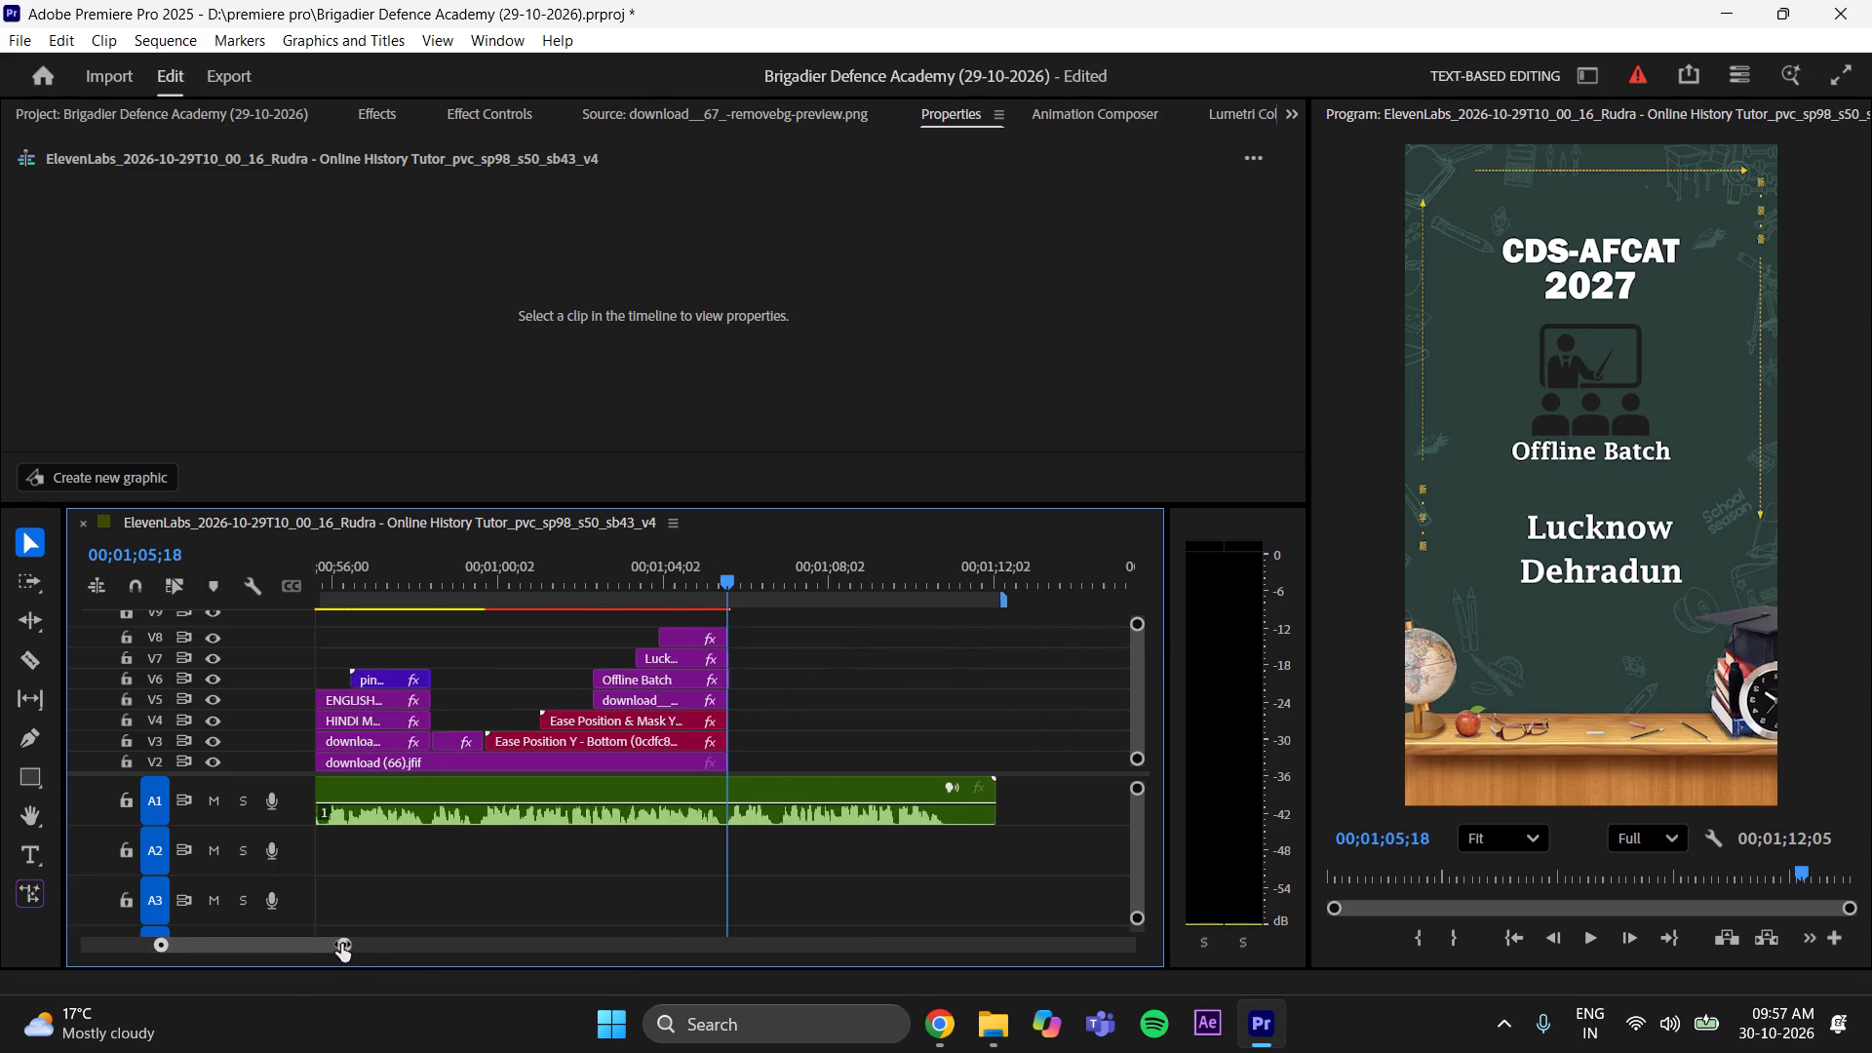
drag(341, 944, 258, 948)
key(space)
key(space)
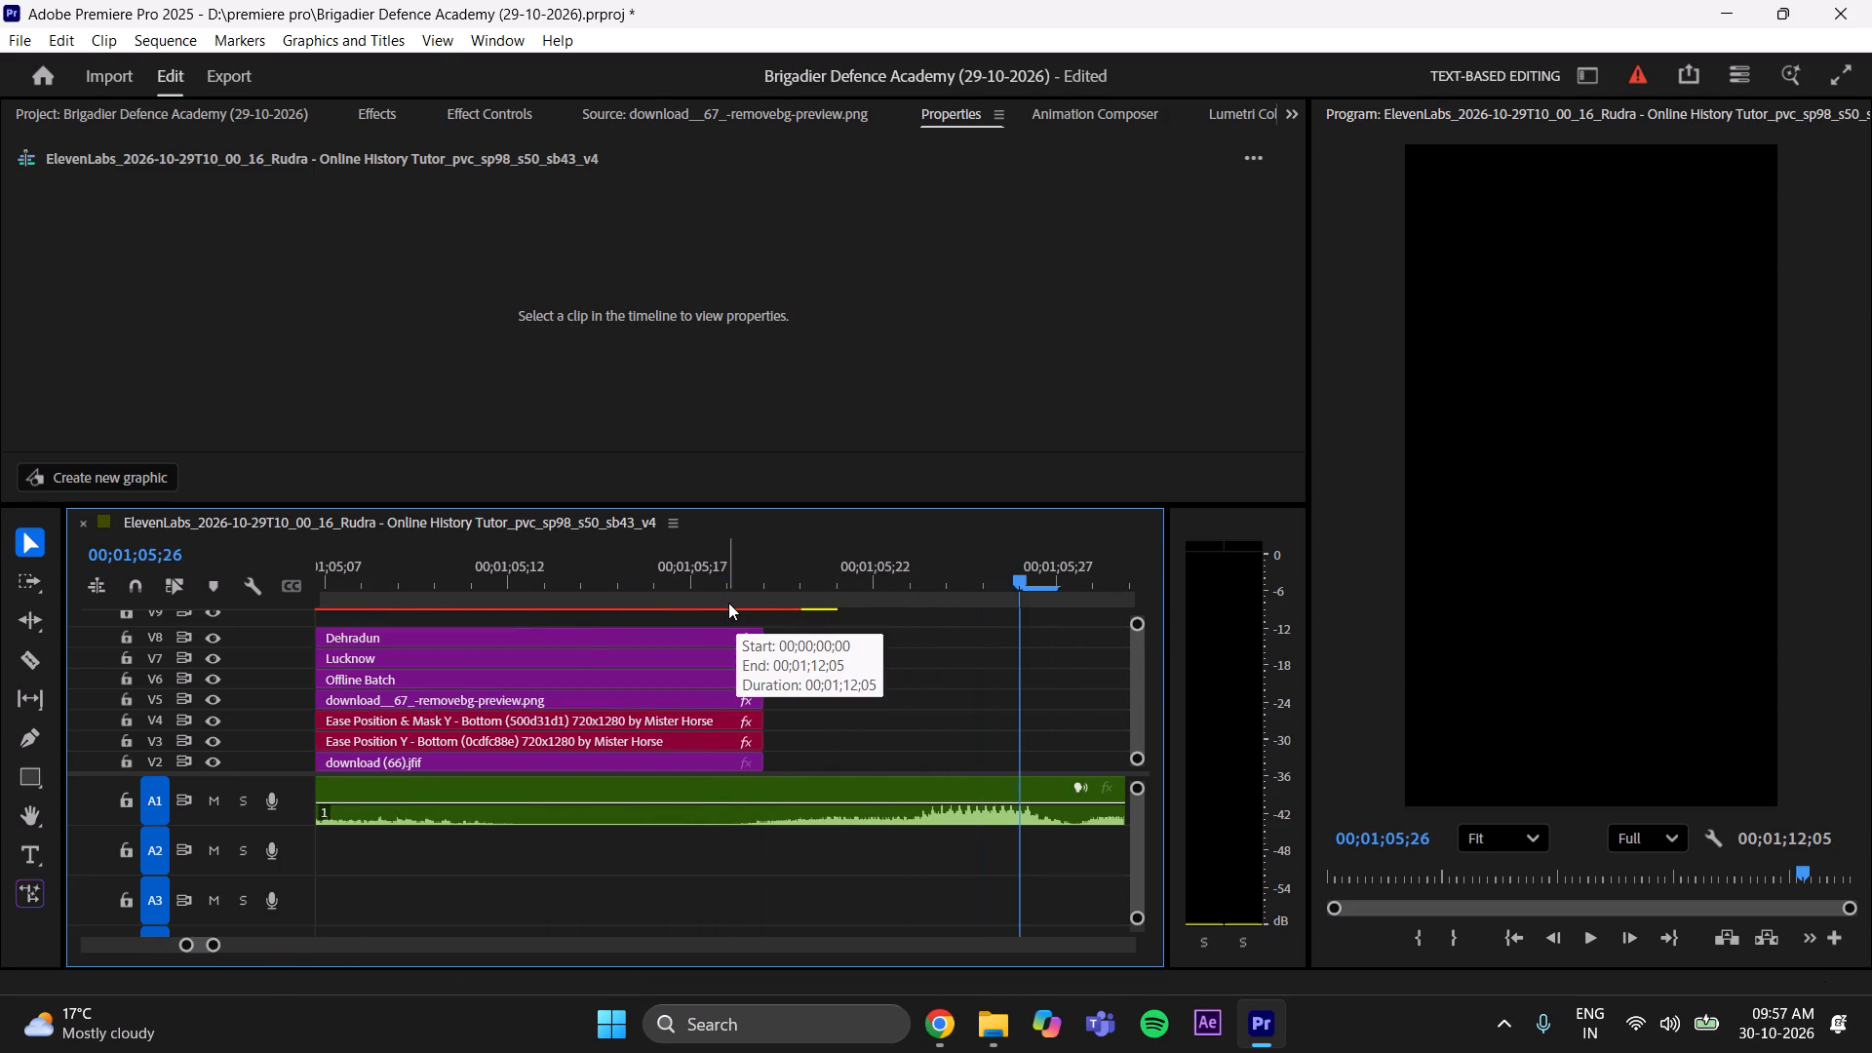
drag(1014, 576, 758, 702)
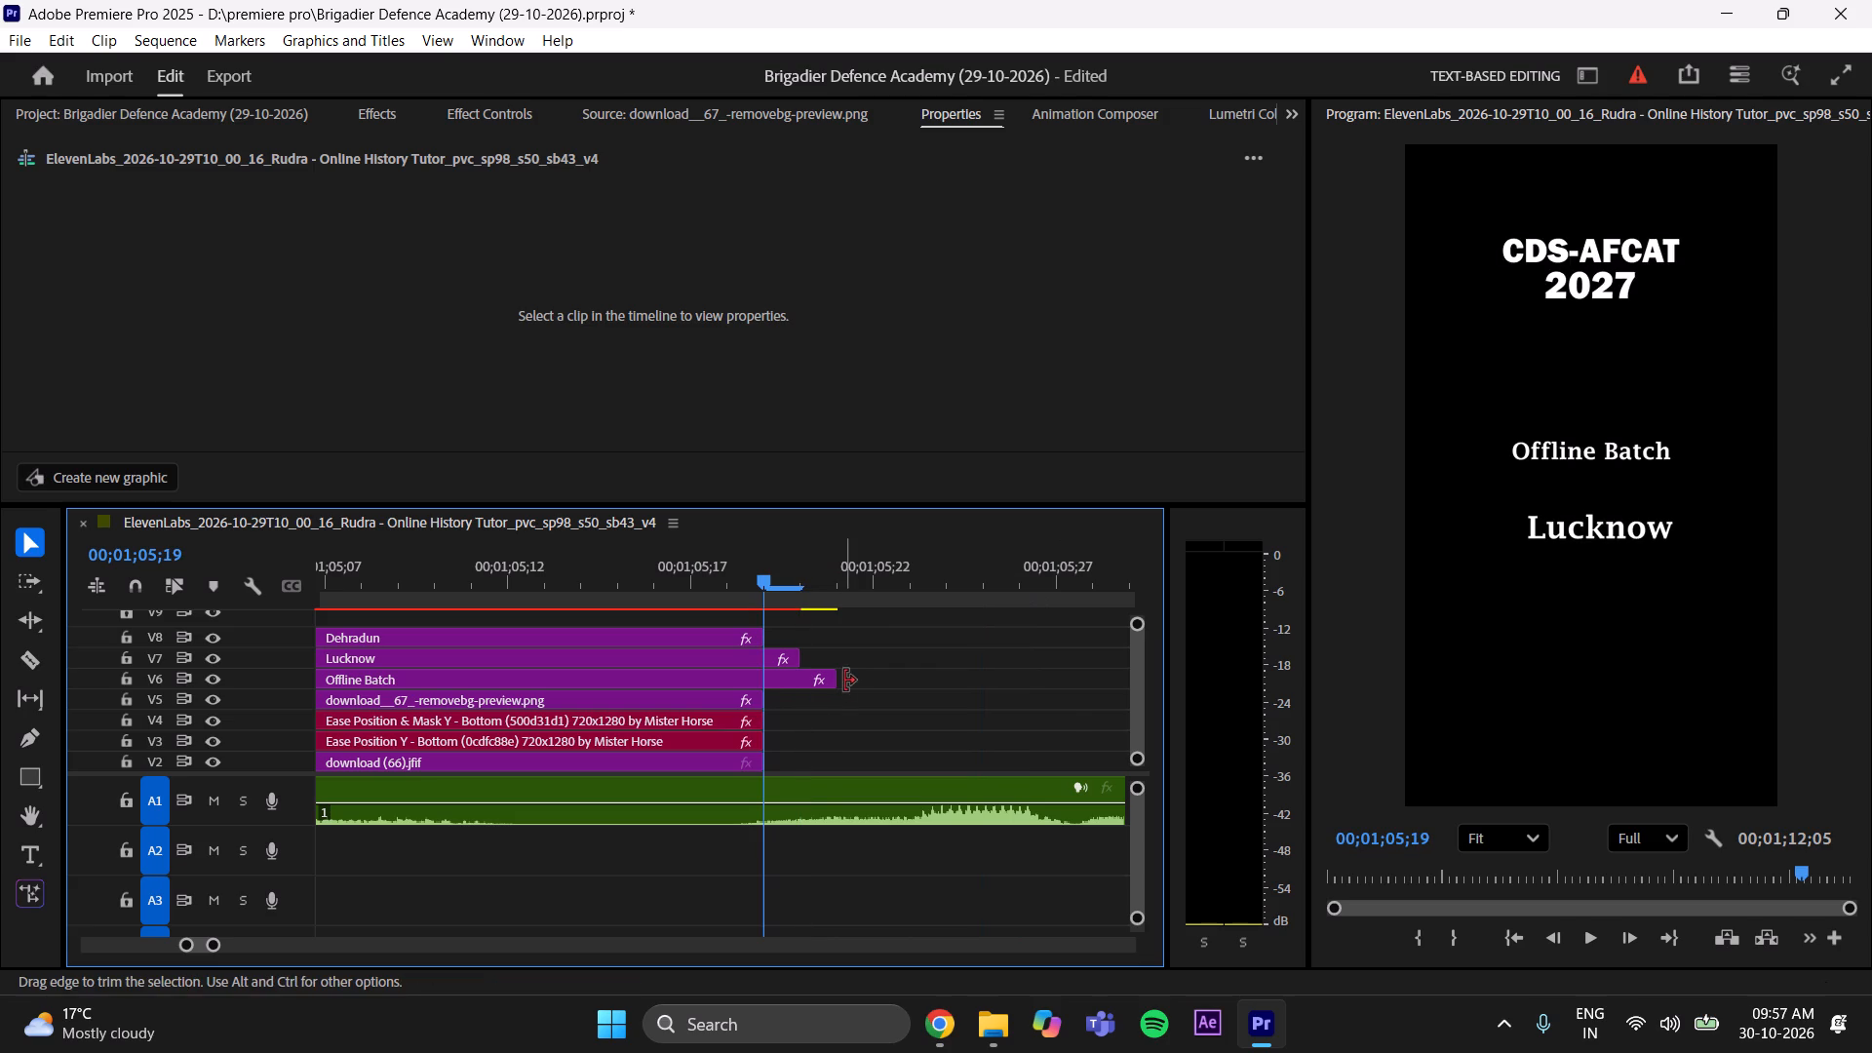
drag(843, 680, 772, 701)
drag(811, 657, 779, 673)
click(874, 711)
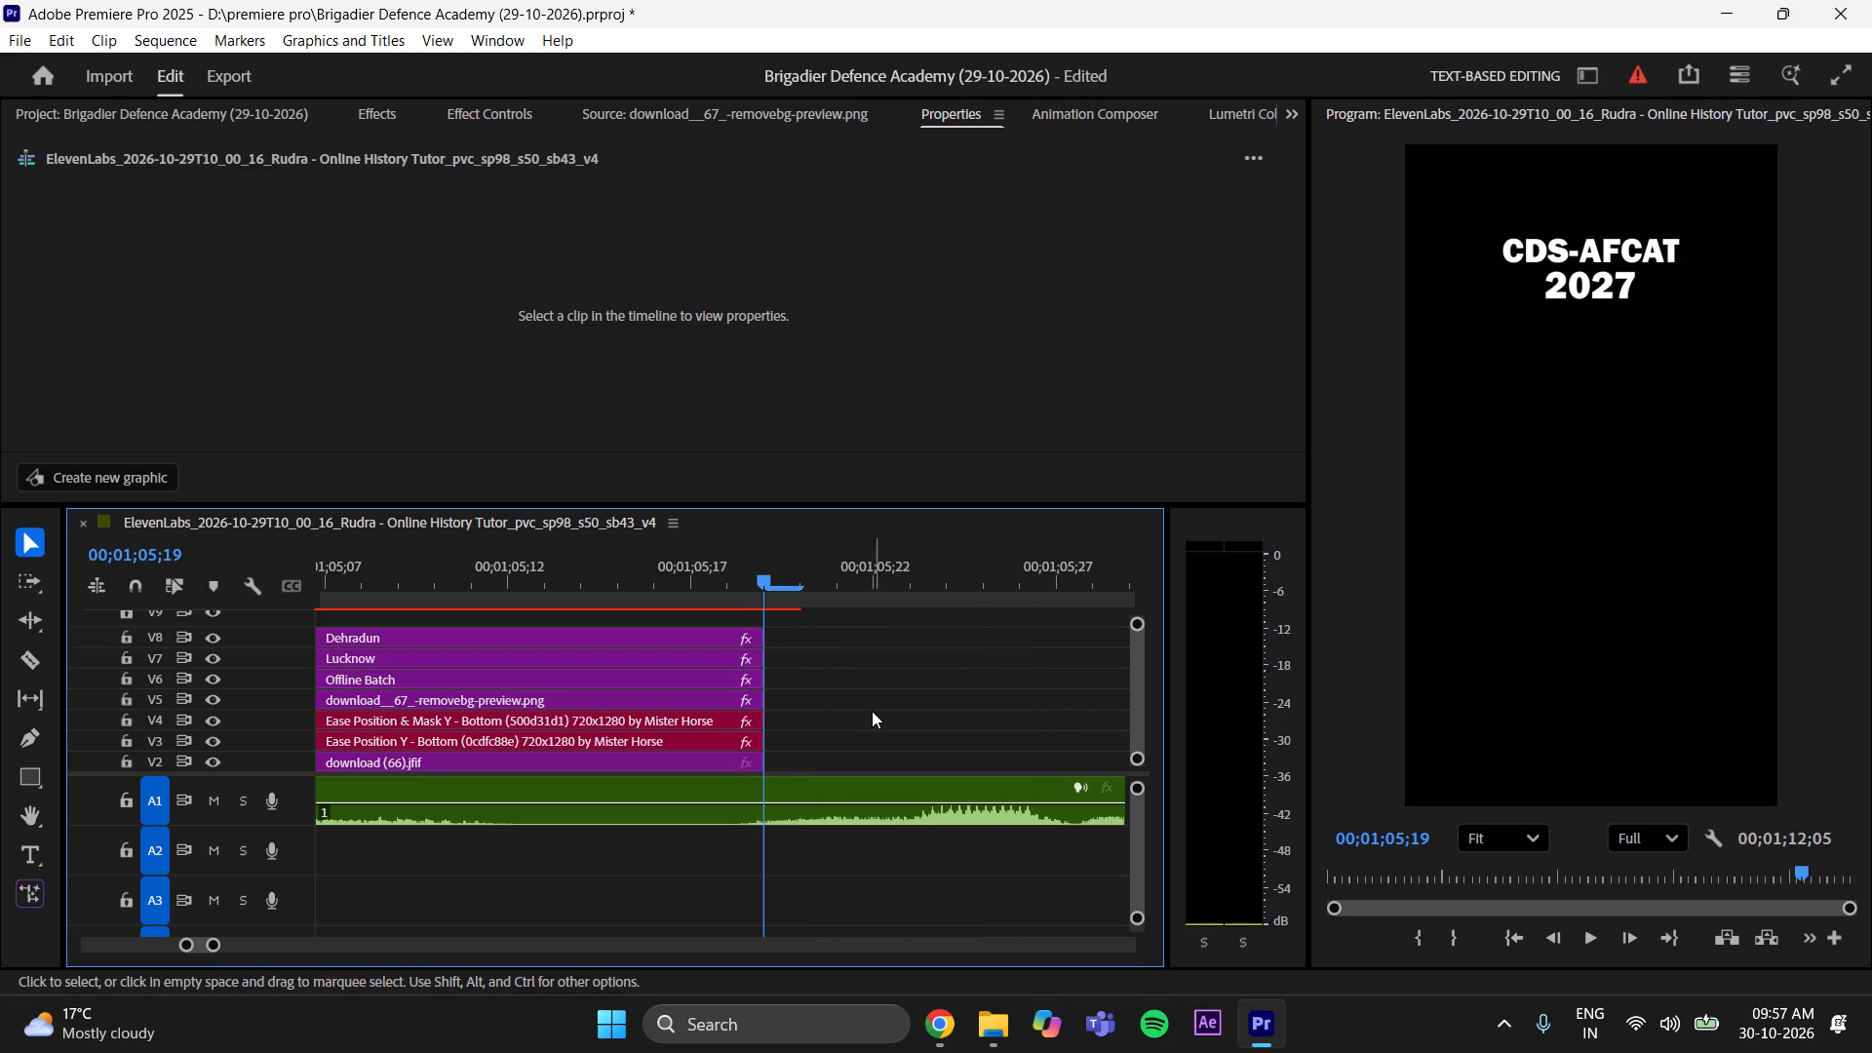
key(ctrl+s)
Play back the CDS-AFCAT 2027 scene and the remaining voiceover, replaying the part just after the scene ends.
drag(214, 952, 218, 950)
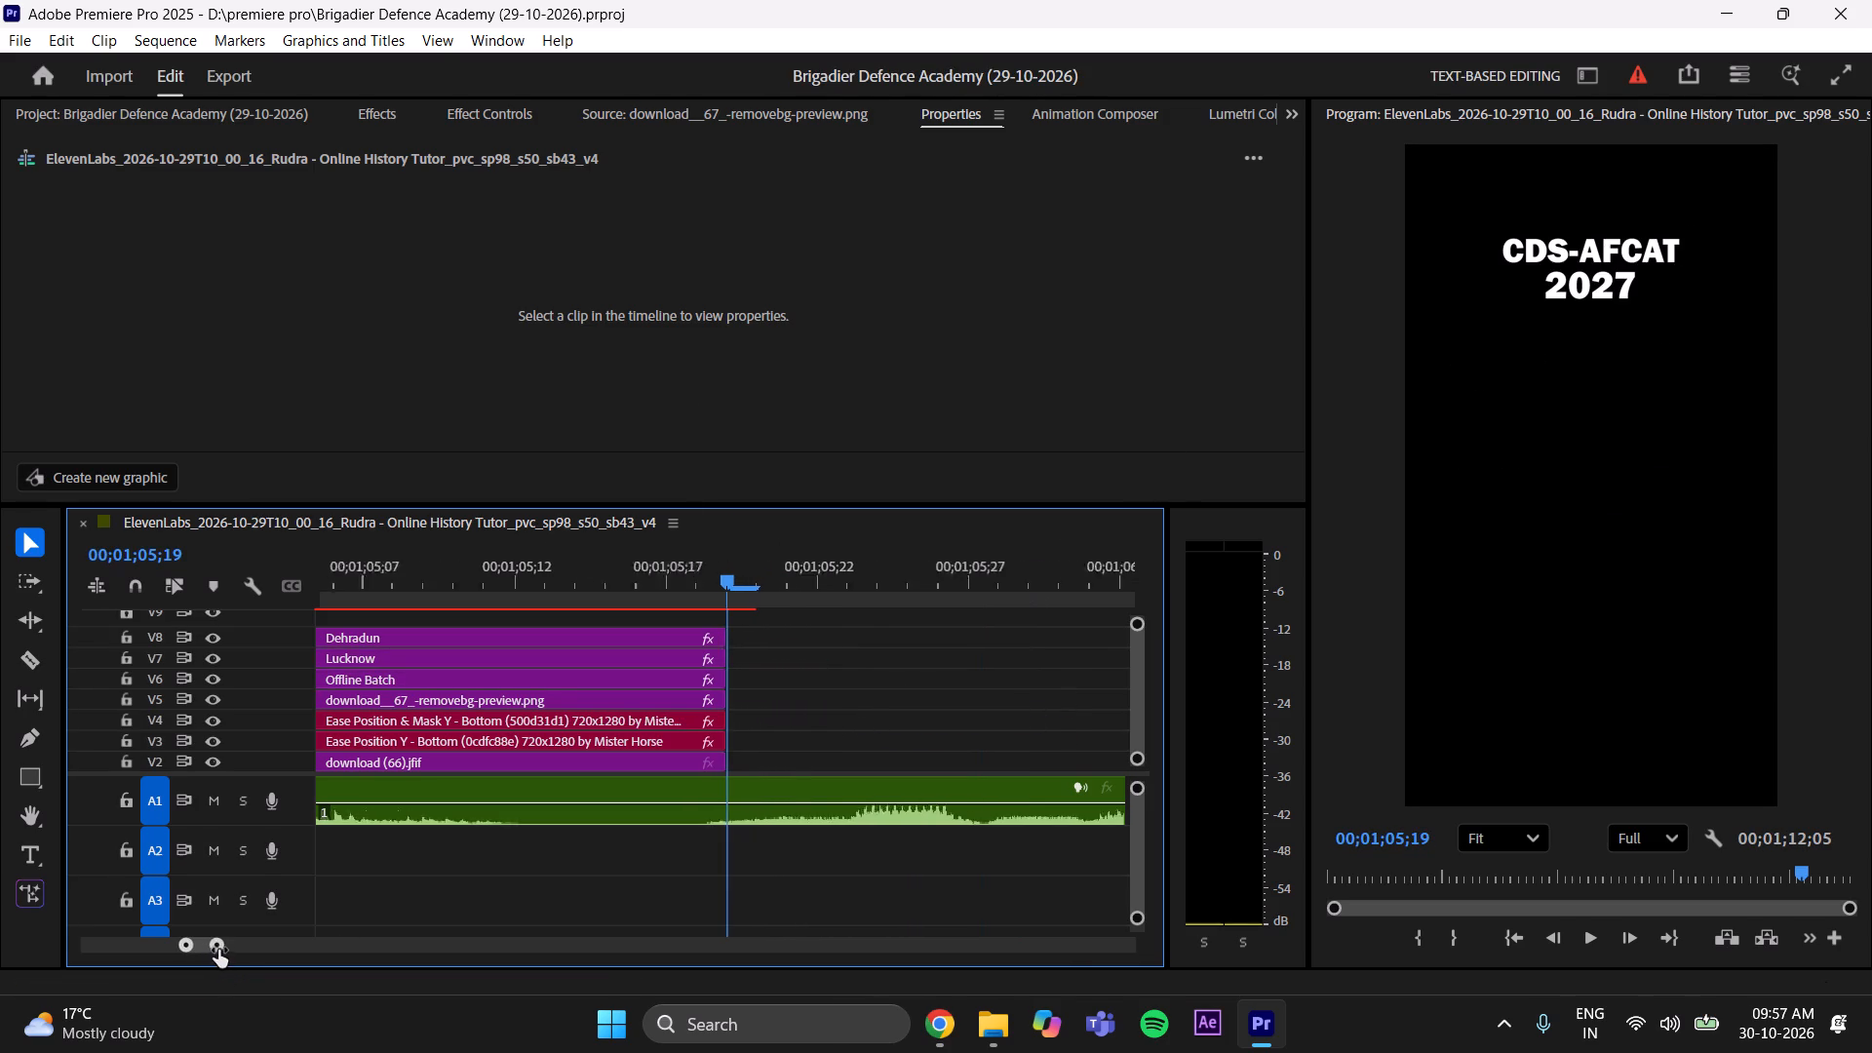
drag(218, 950, 291, 940)
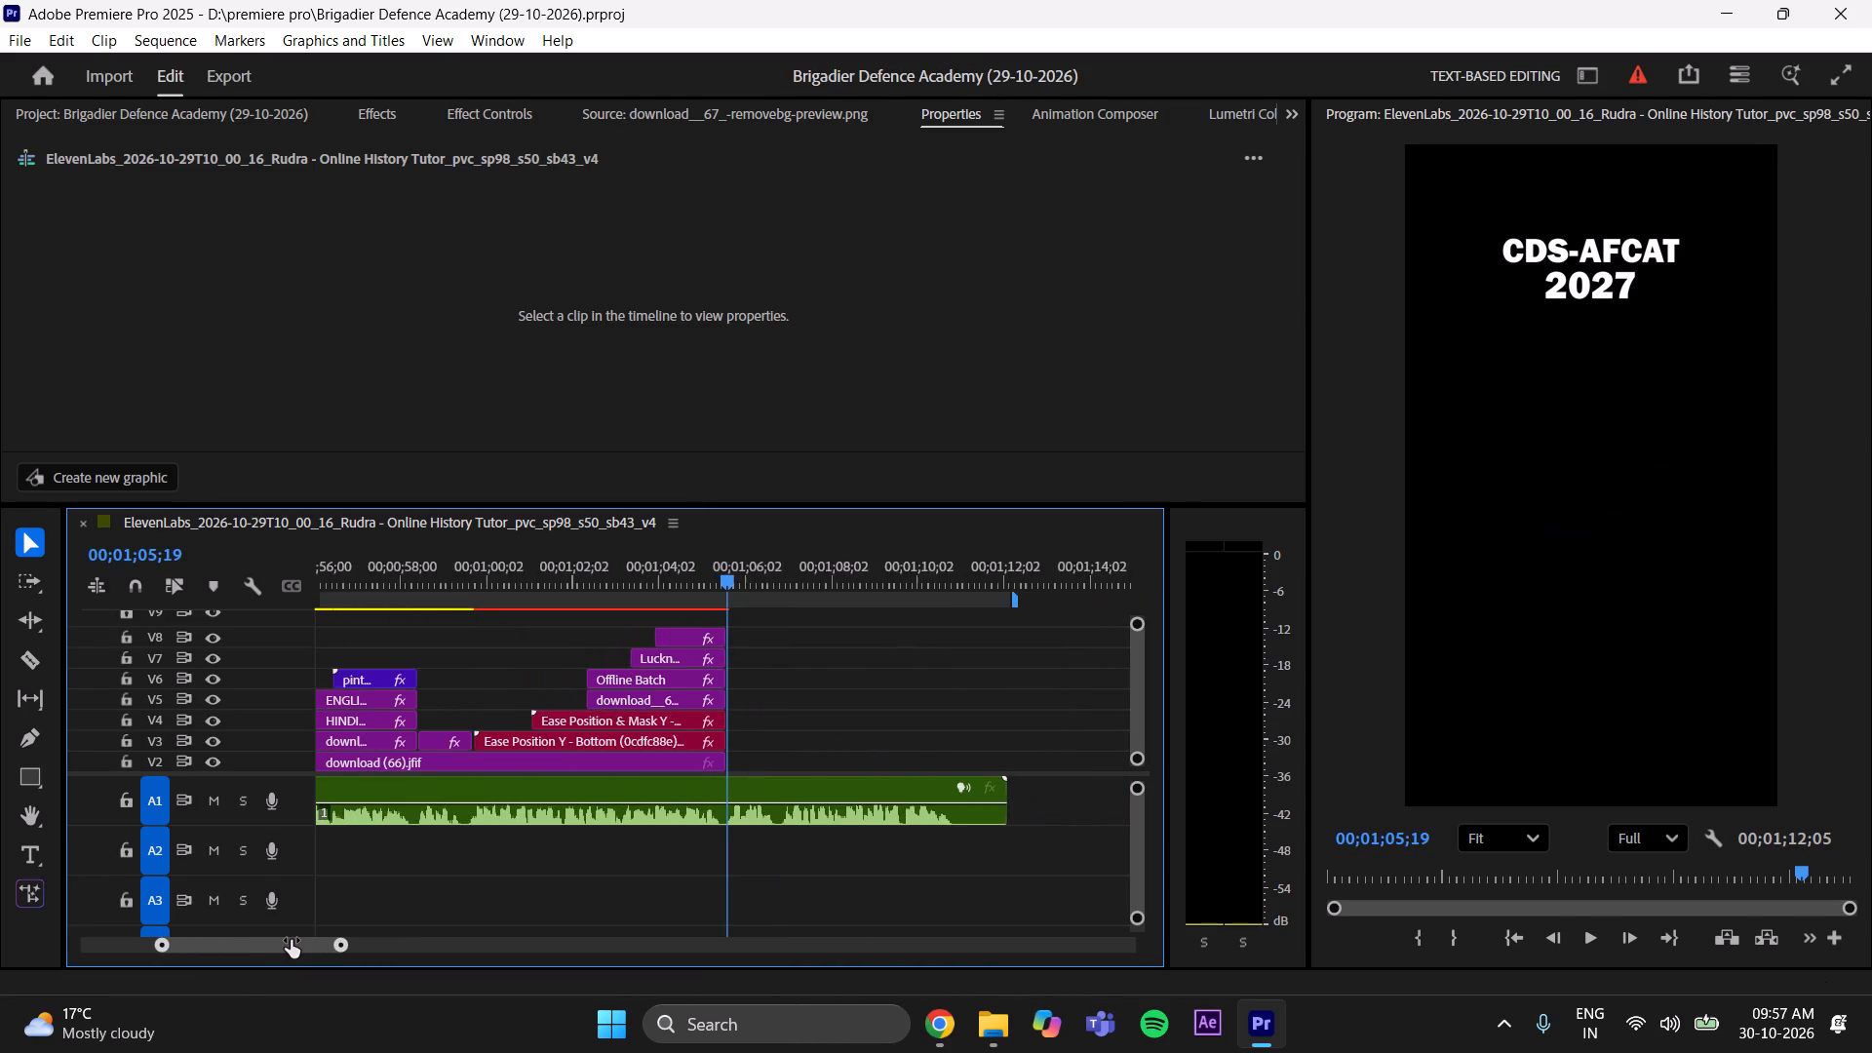
drag(291, 940, 257, 951)
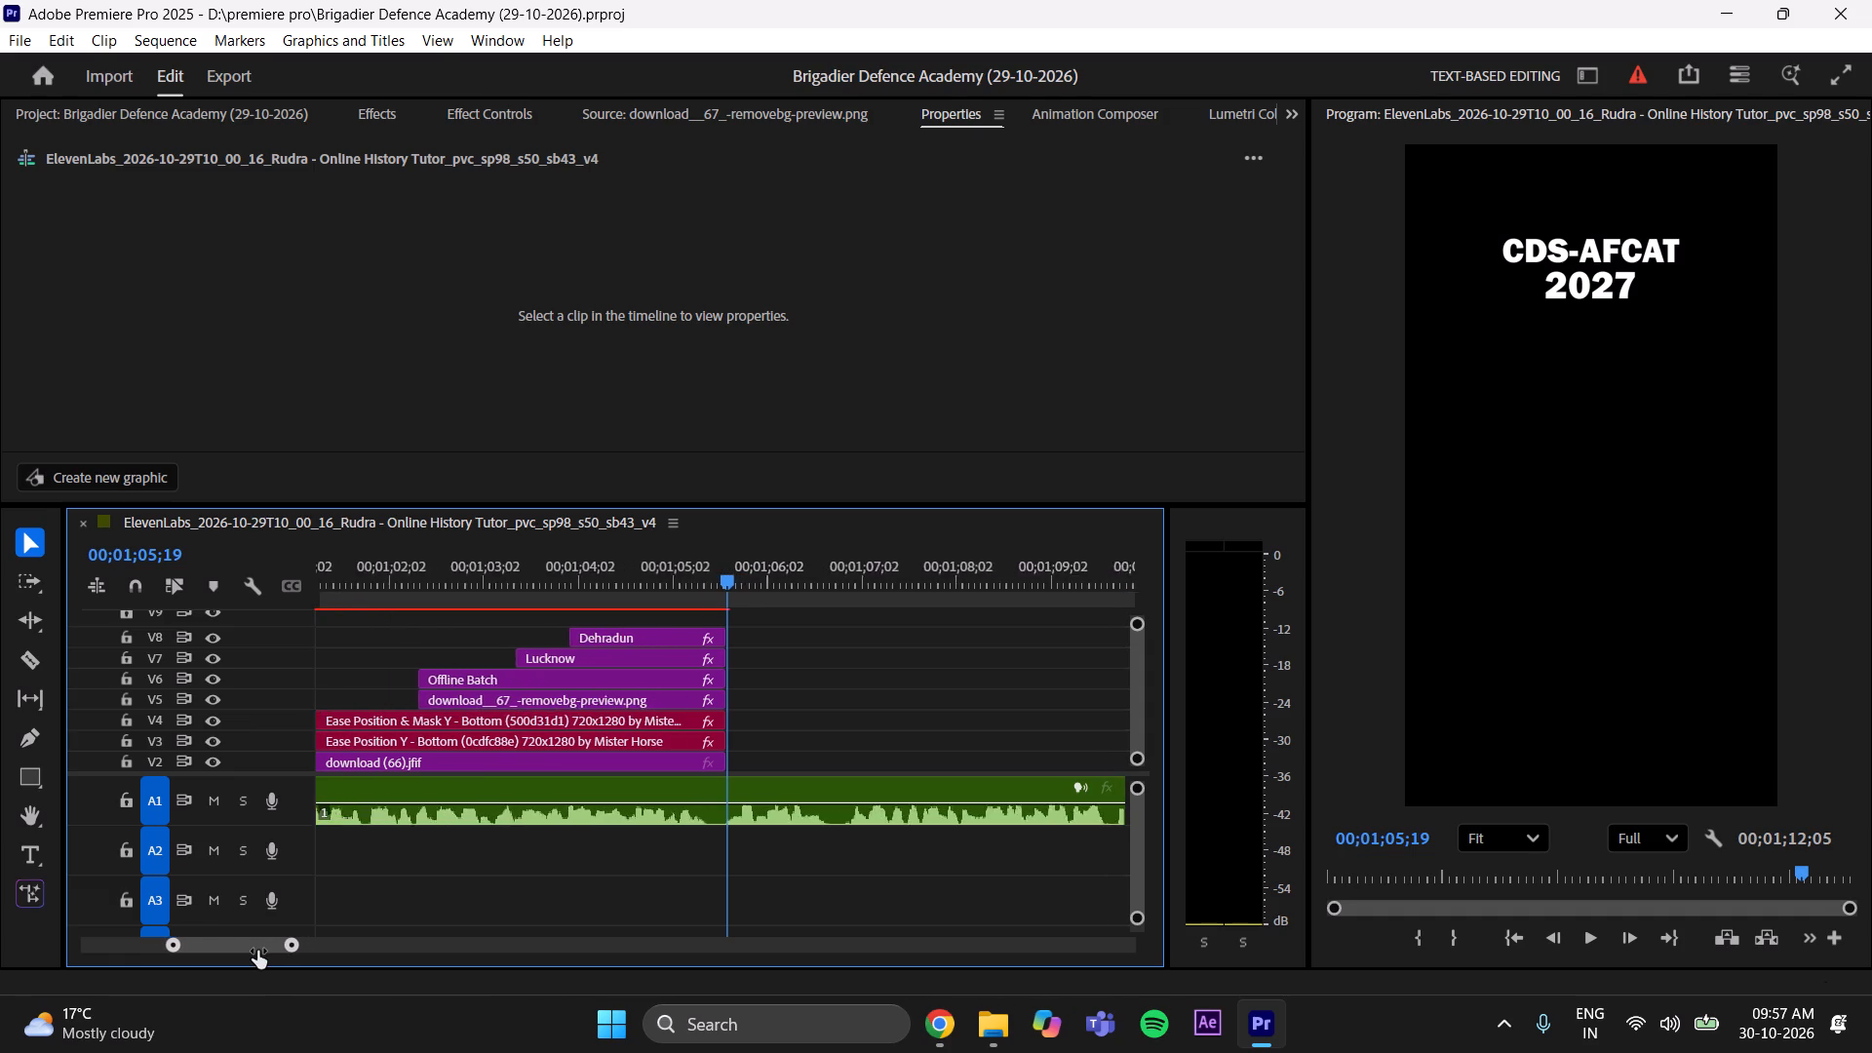
drag(257, 951, 307, 958)
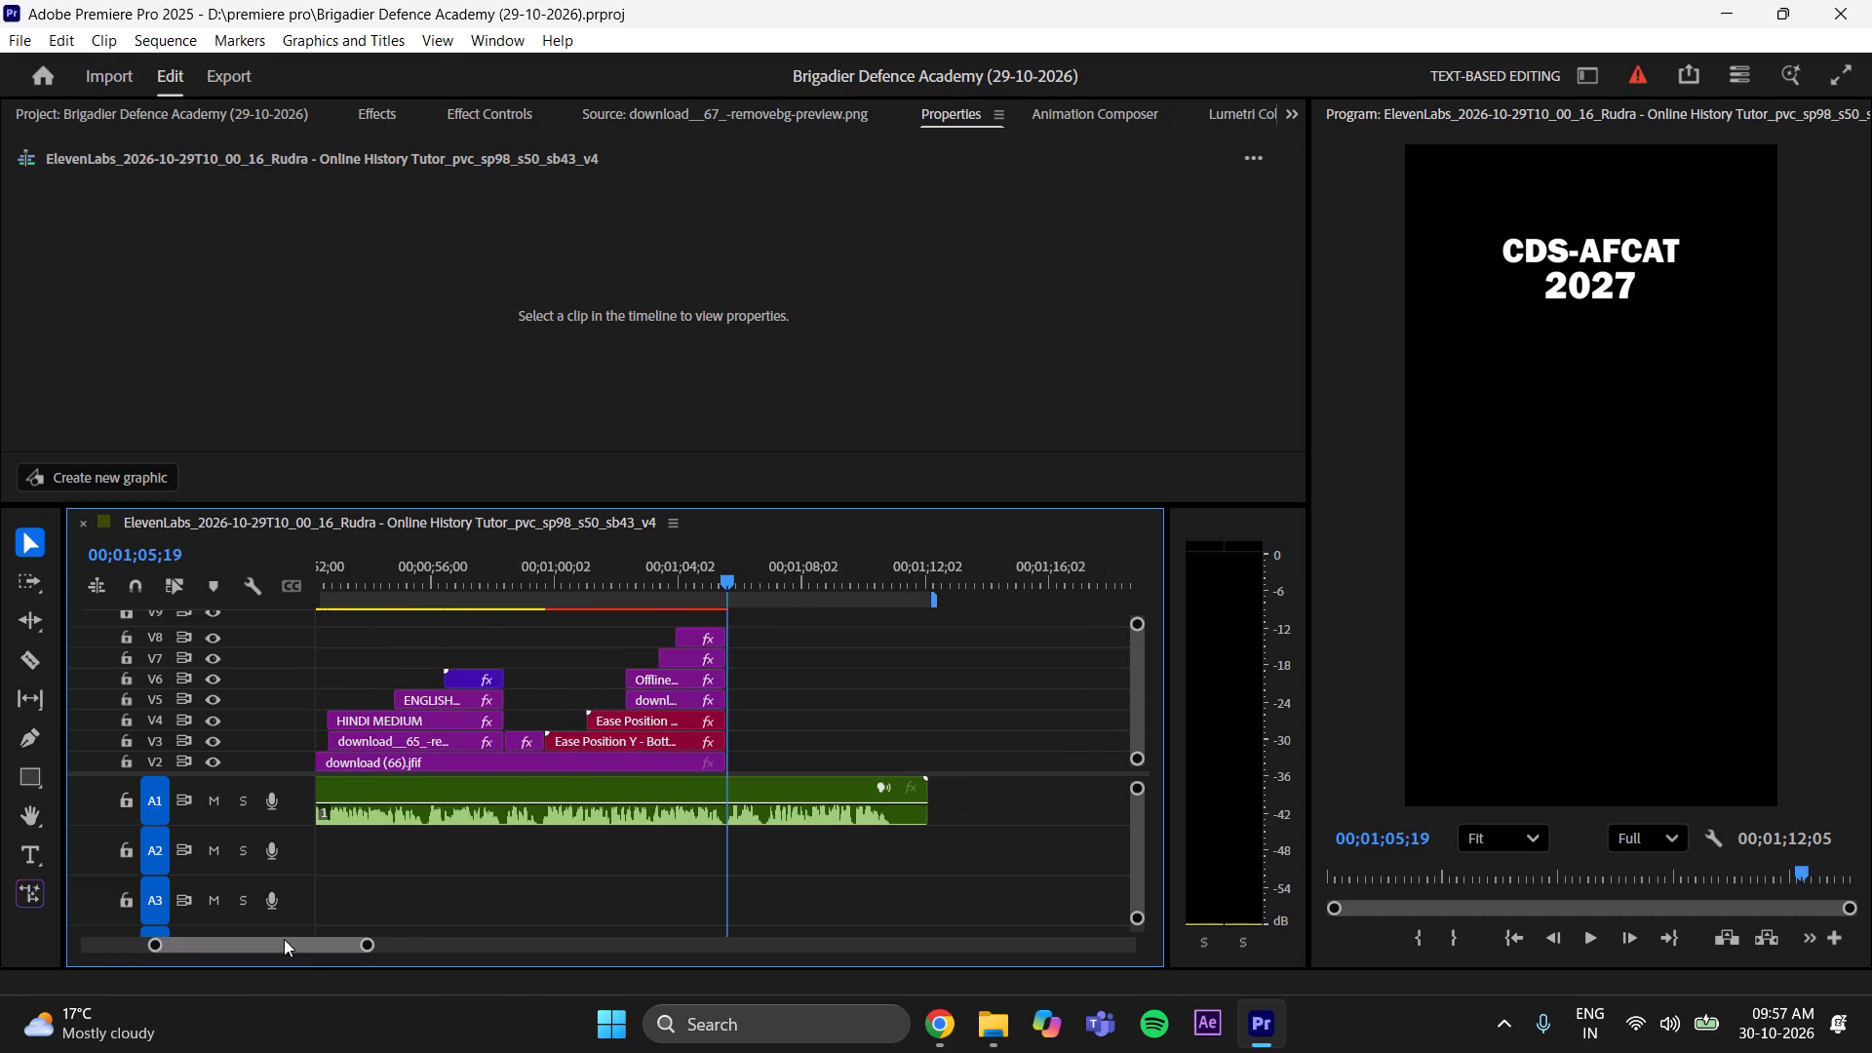
drag(284, 939, 219, 935)
drag(302, 945, 385, 955)
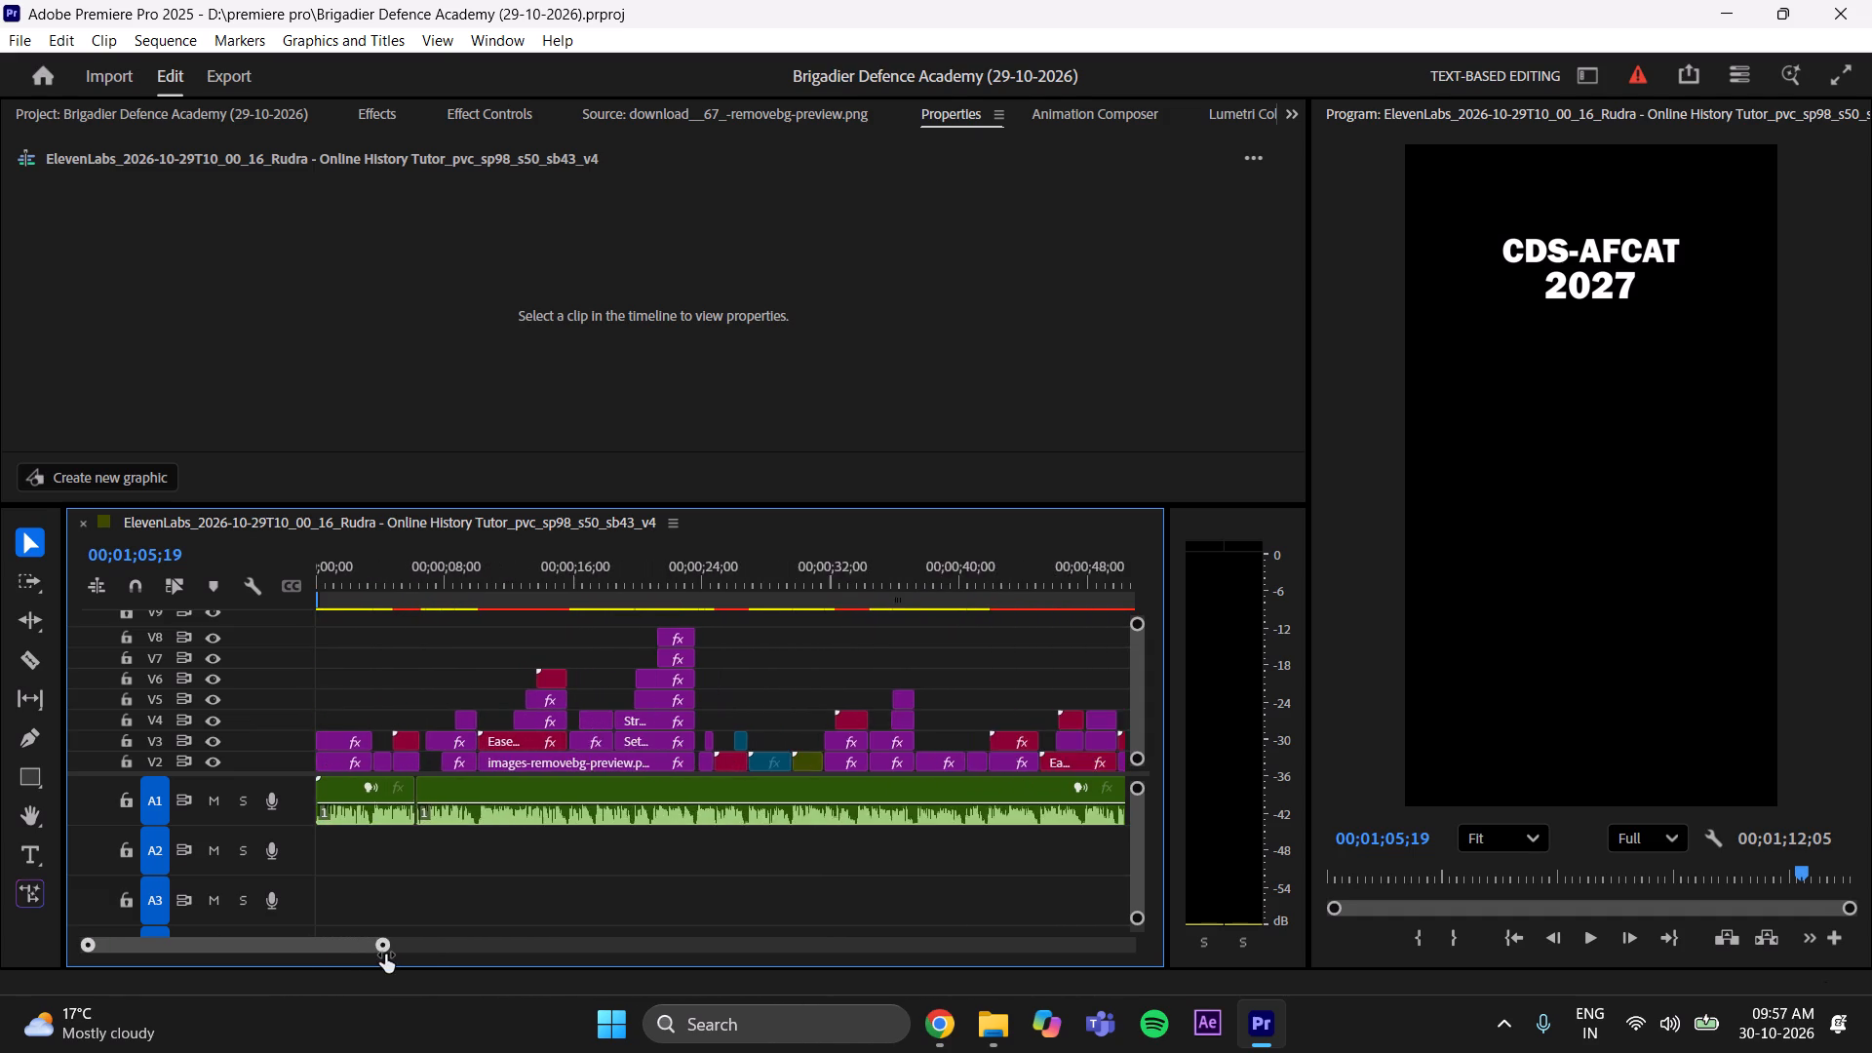
drag(385, 955, 477, 961)
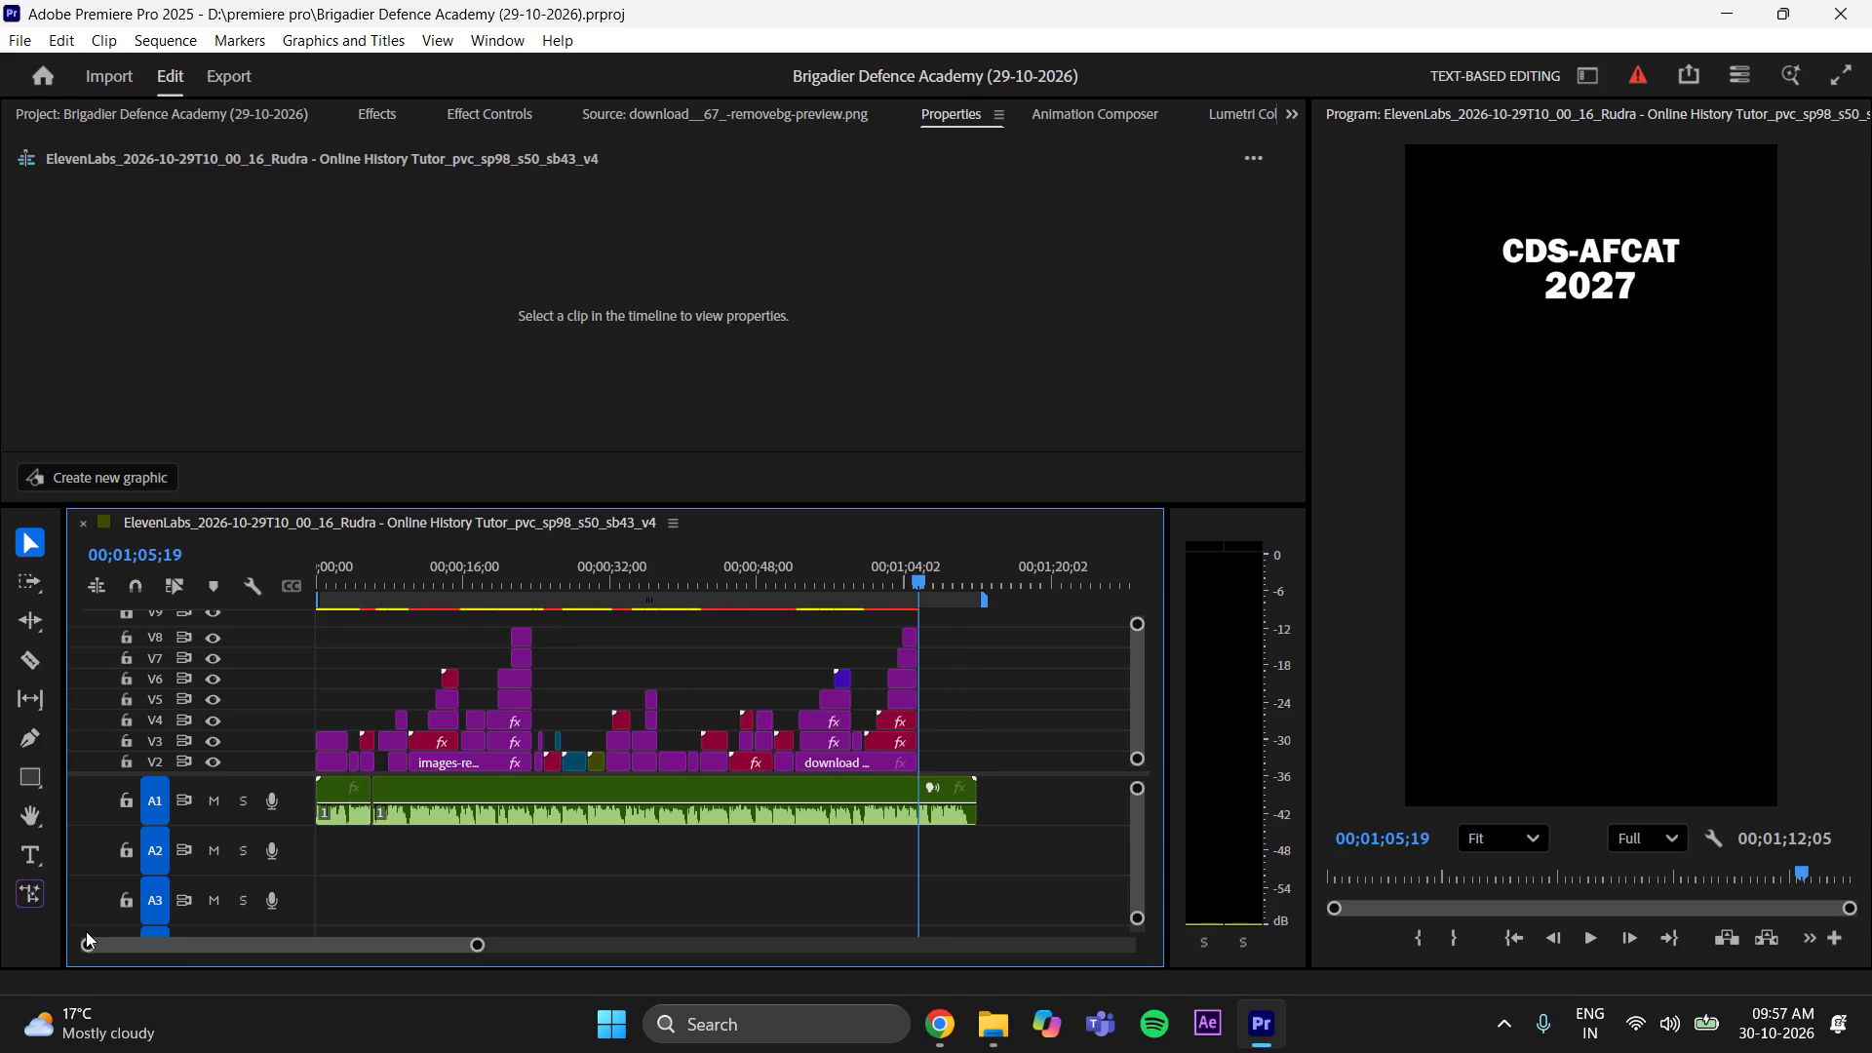
drag(90, 946, 135, 953)
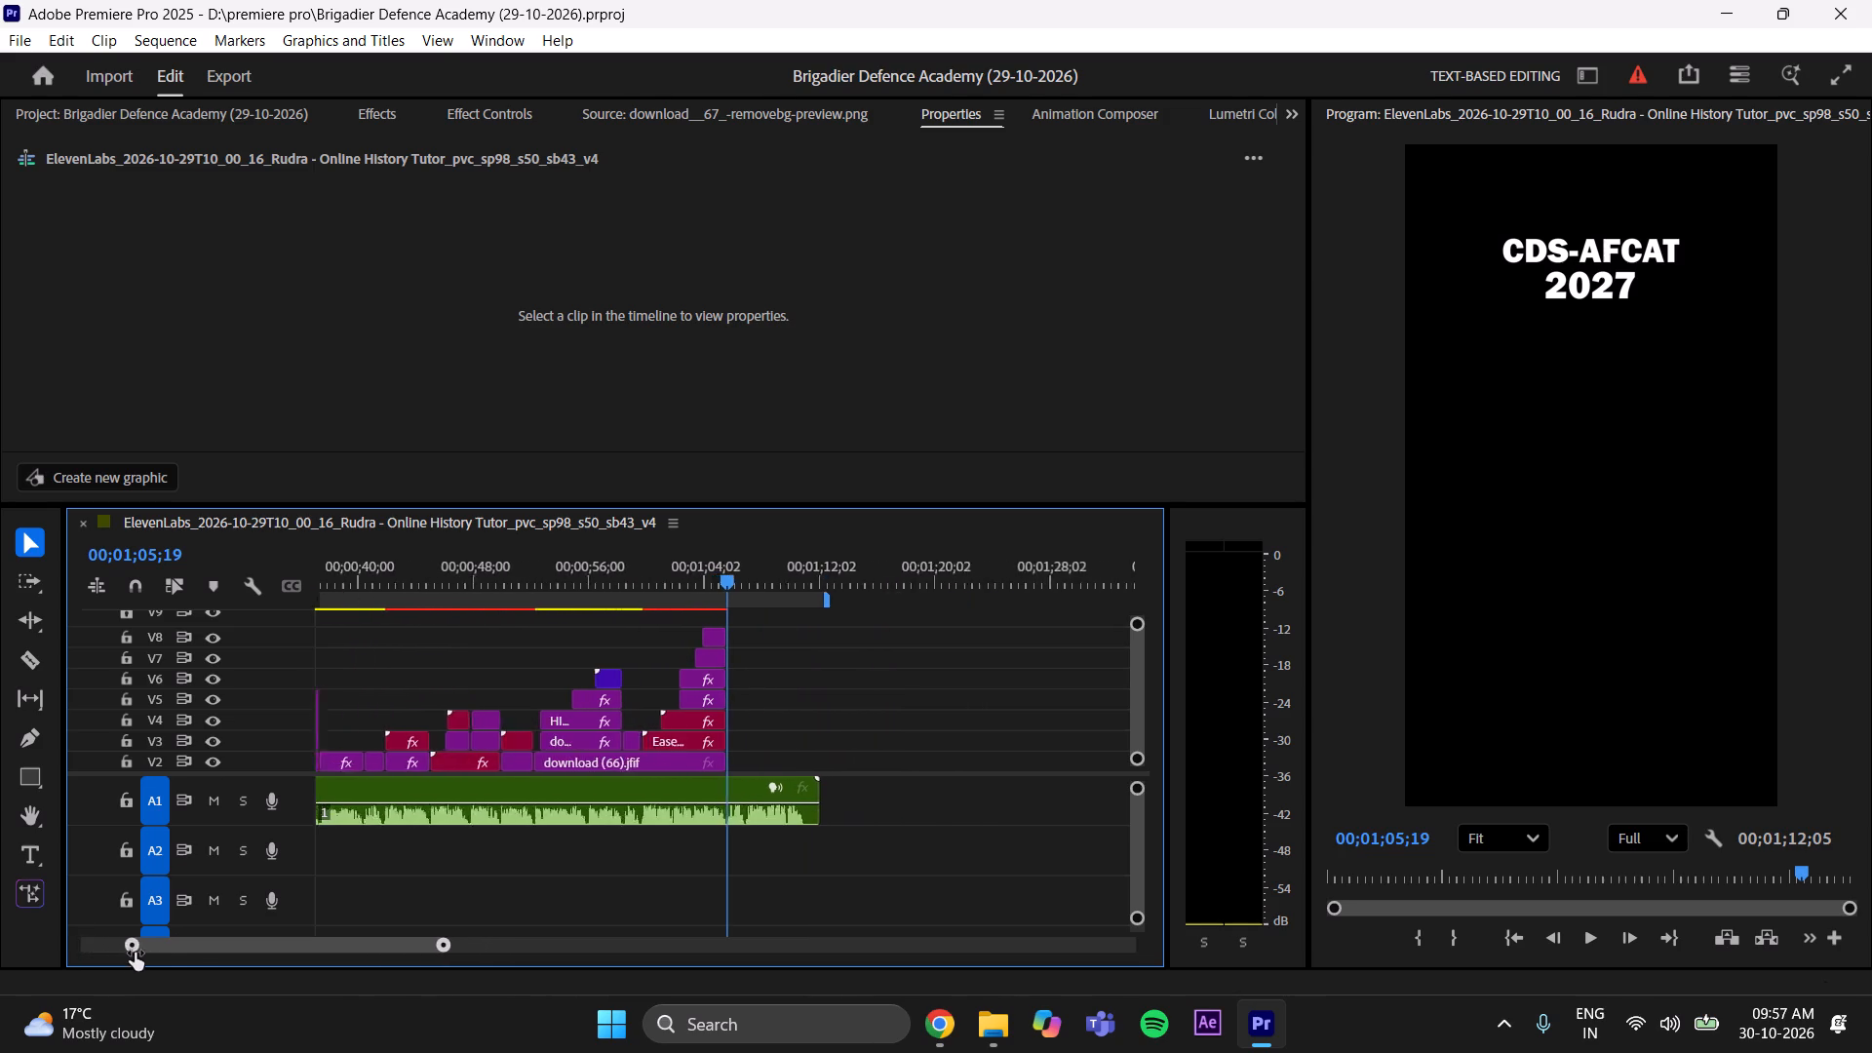
drag(135, 953, 204, 964)
key(ctrl+s)
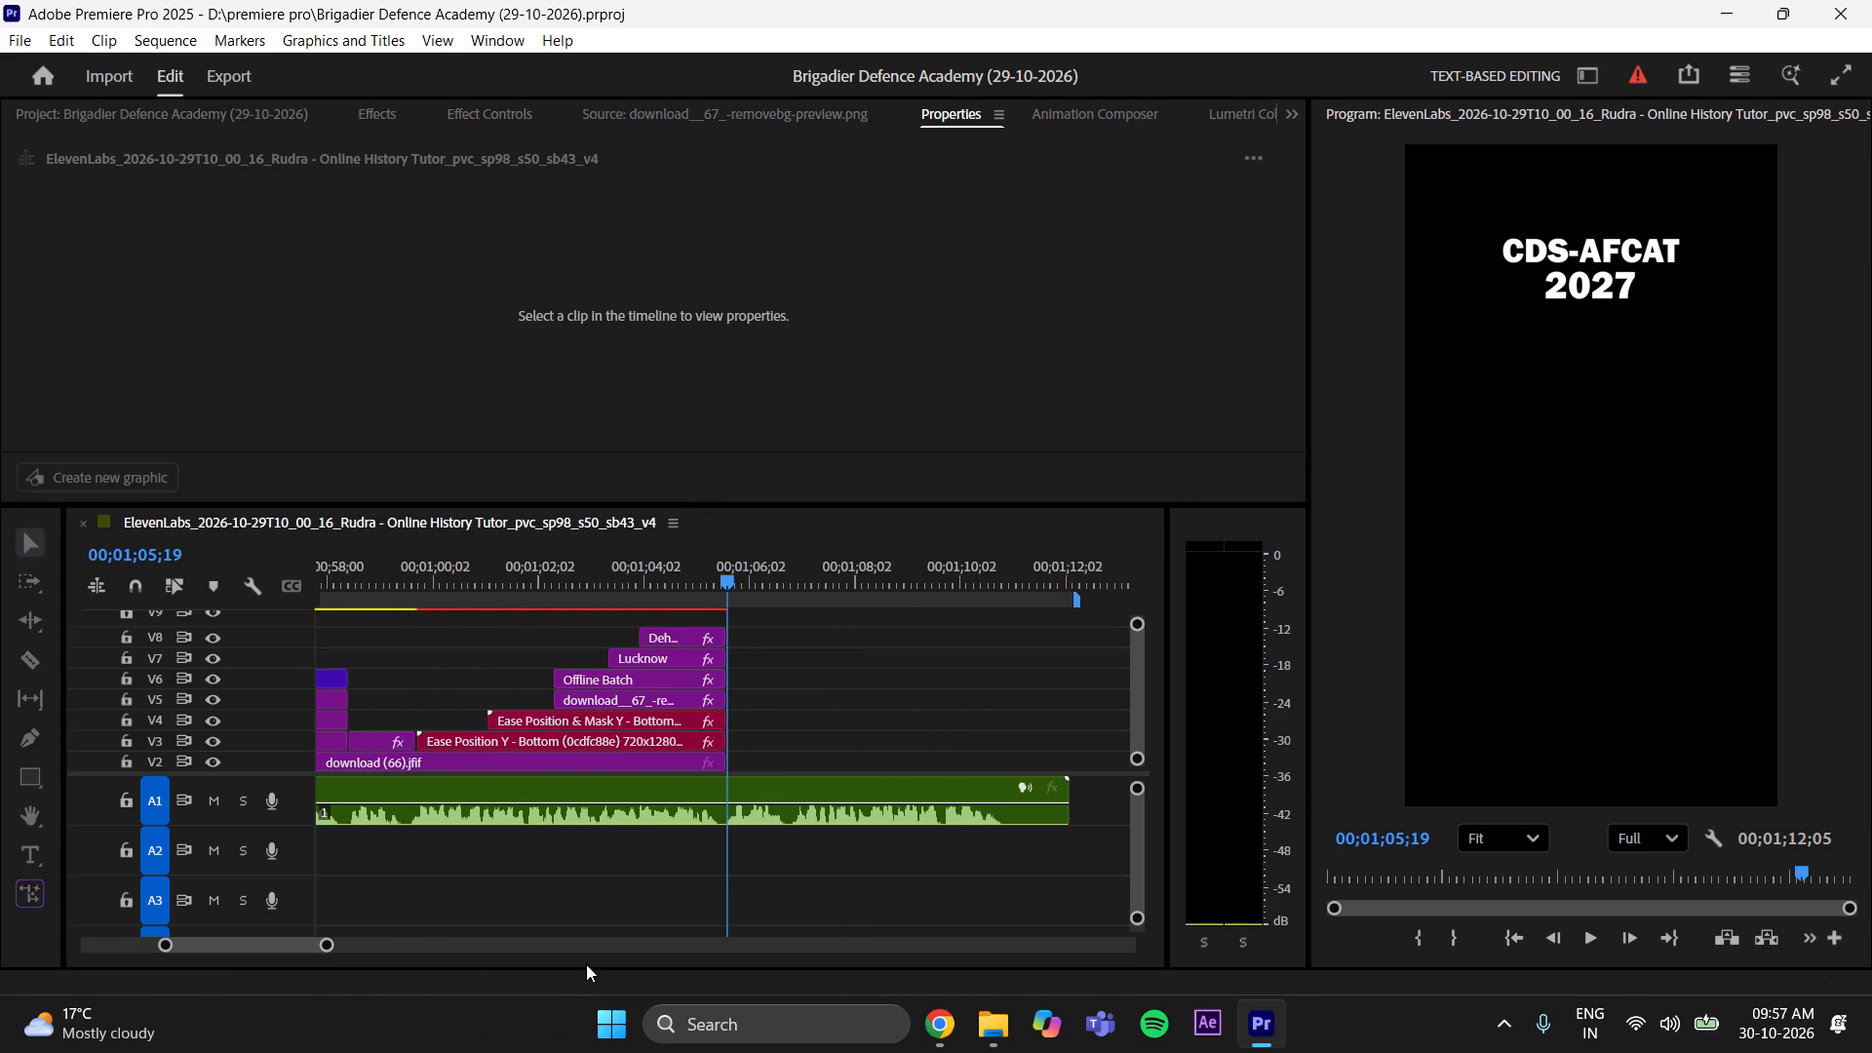
drag(724, 568, 400, 698)
key(space)
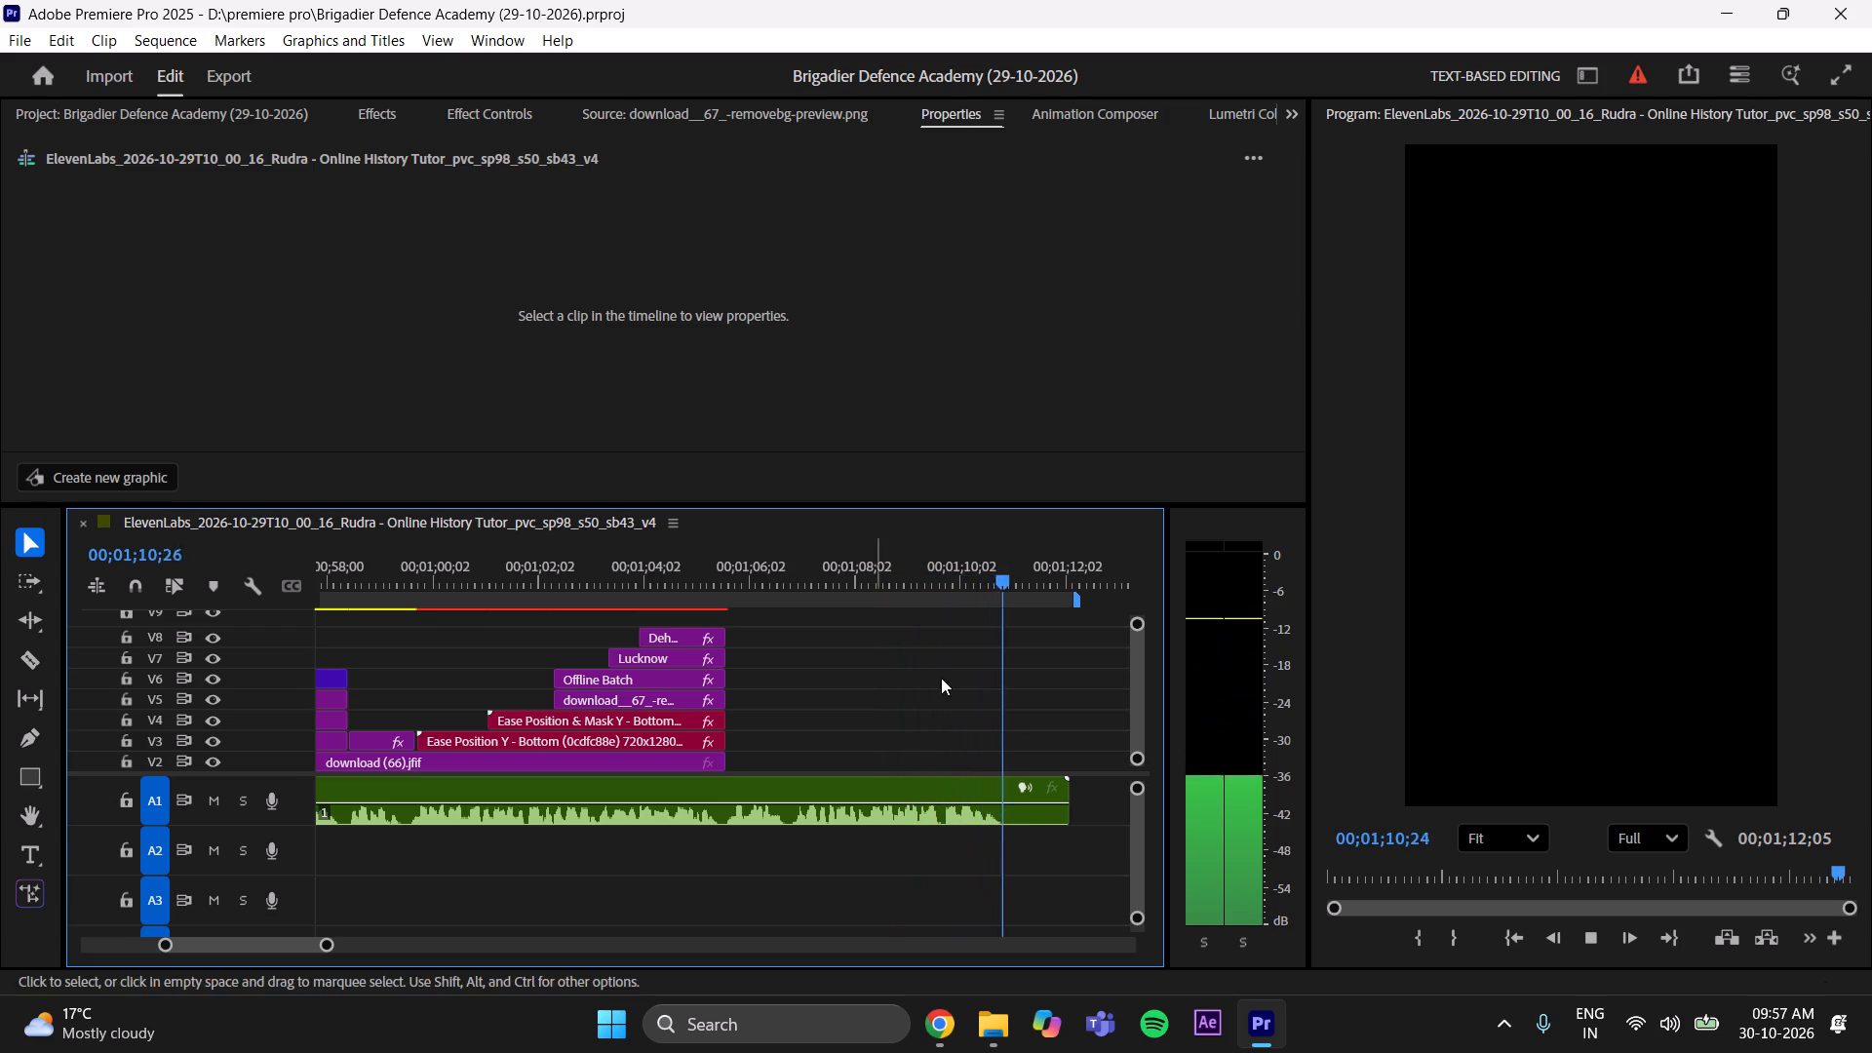
key(space)
drag(1002, 578, 704, 717)
key(space)
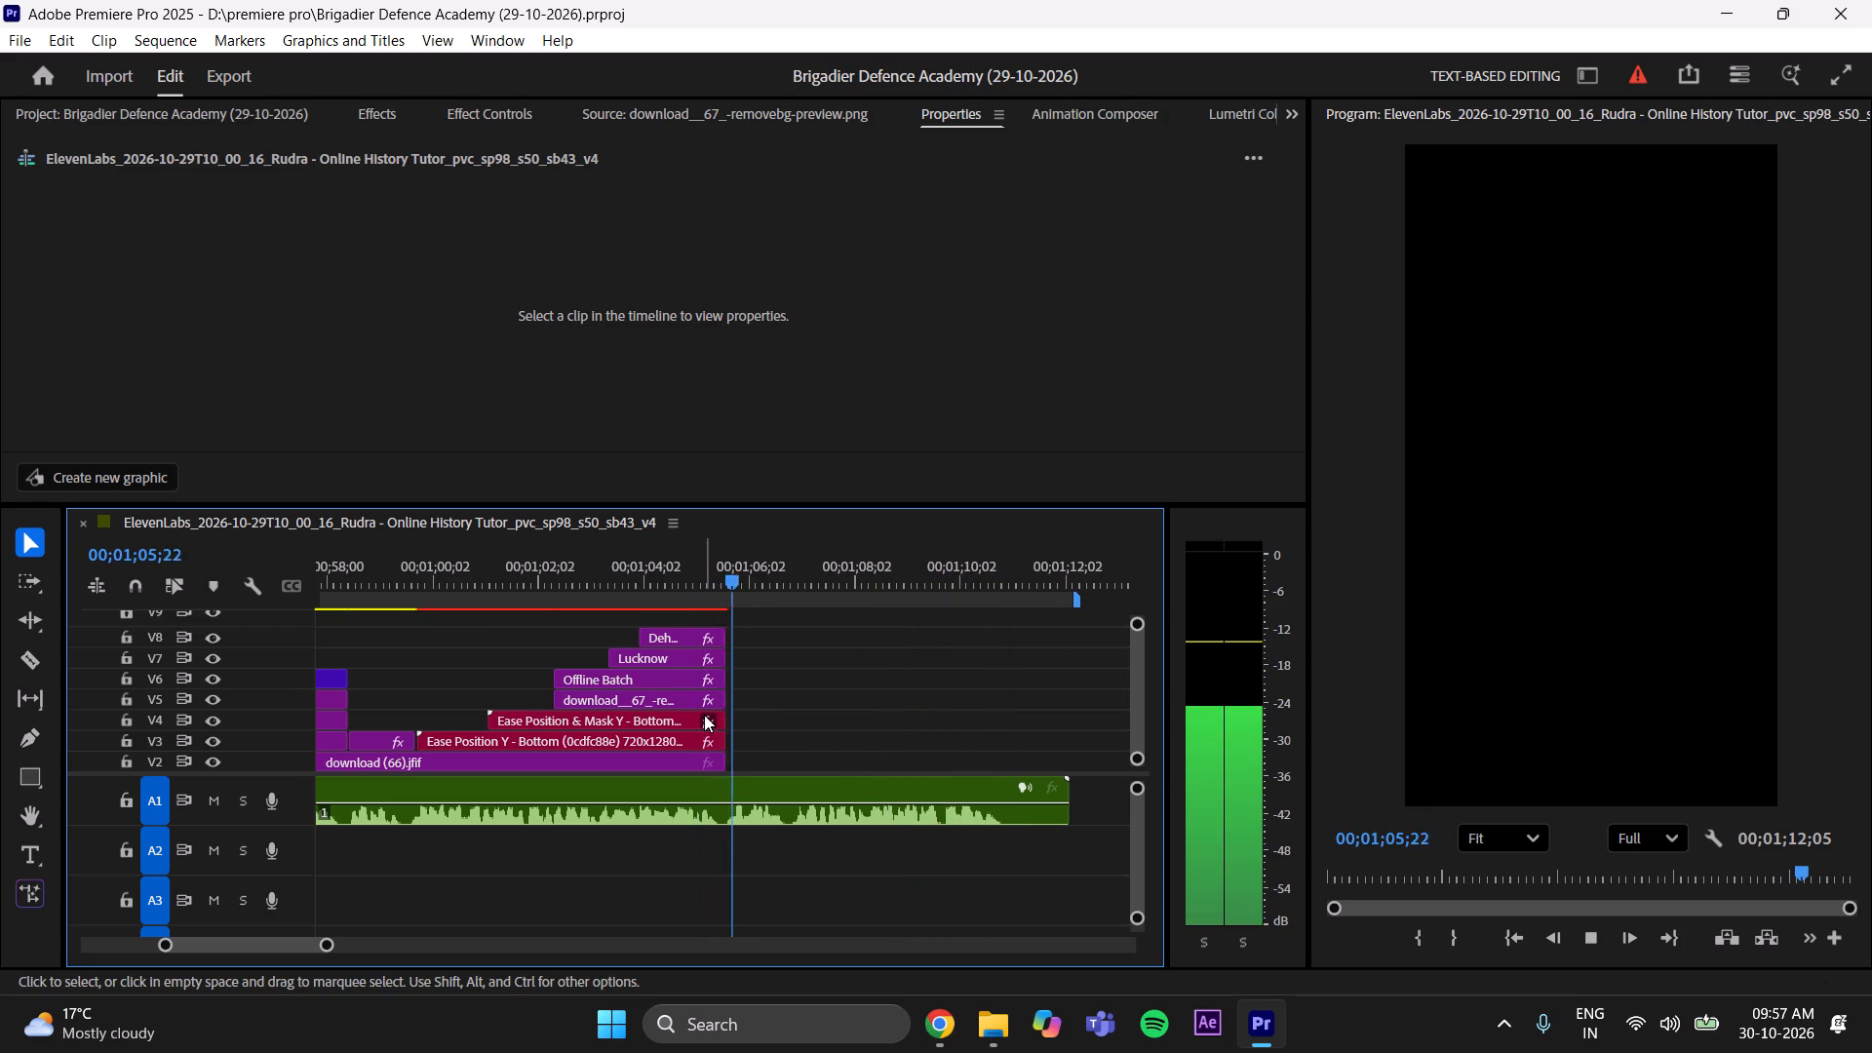
key(space)
Save the project.
key(ctrl+s)
key(ctrl+s)
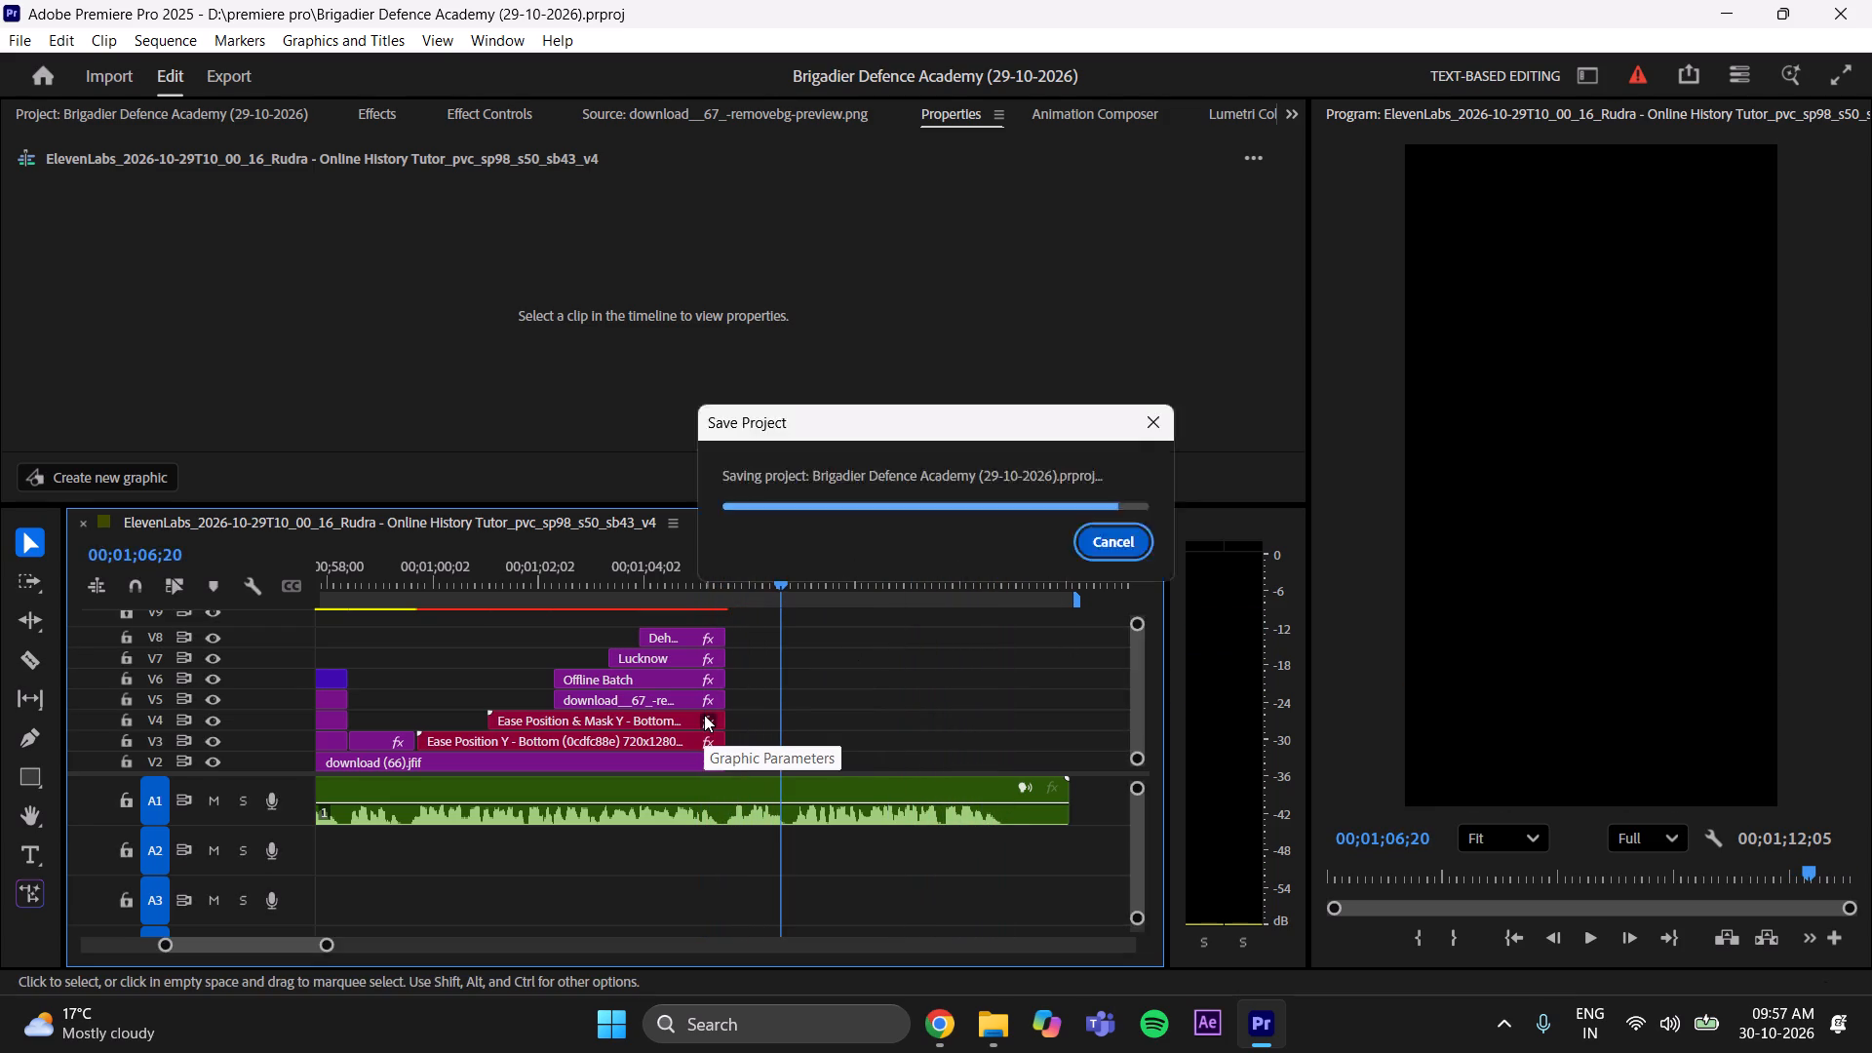
key(ctrl+s)
key(ctrl+s)
key(ctrl+s)
key(ctrl+s)
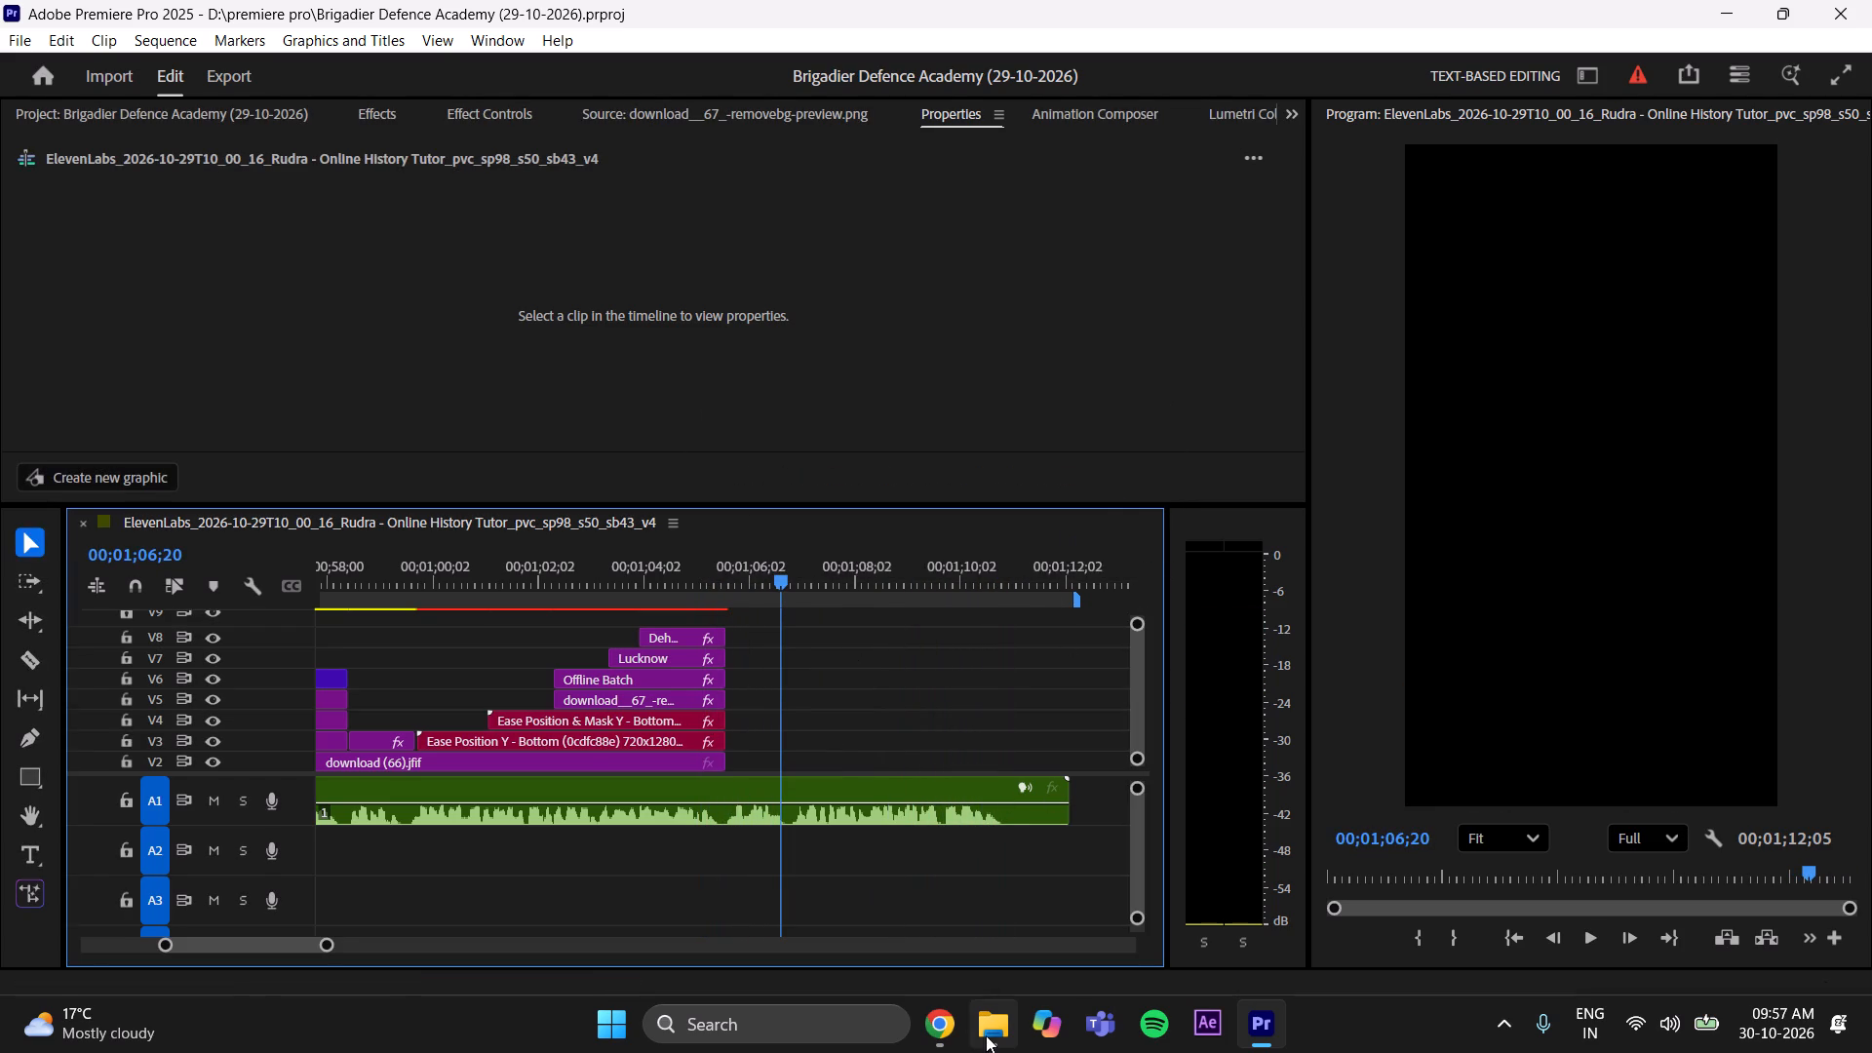
Switch to Pinterest in Chrome and search for "limited seats".
click(937, 1030)
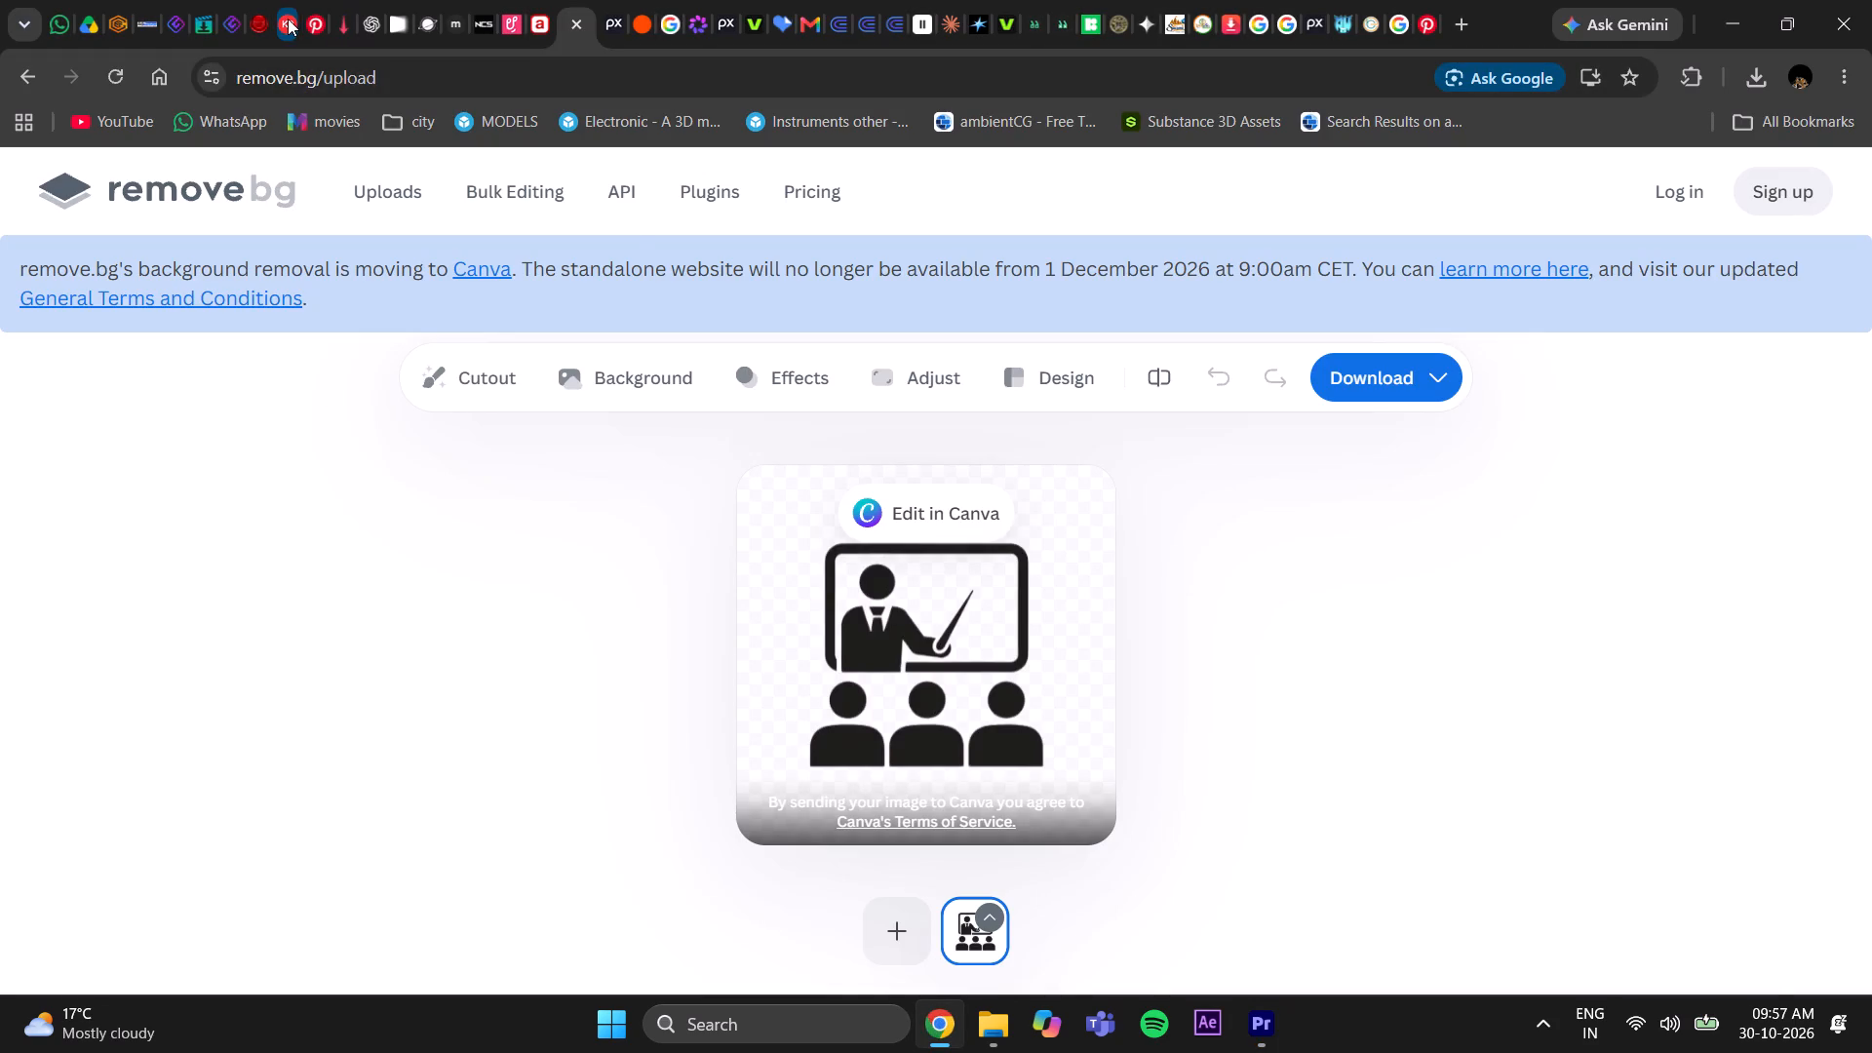
click(306, 20)
click(355, 191)
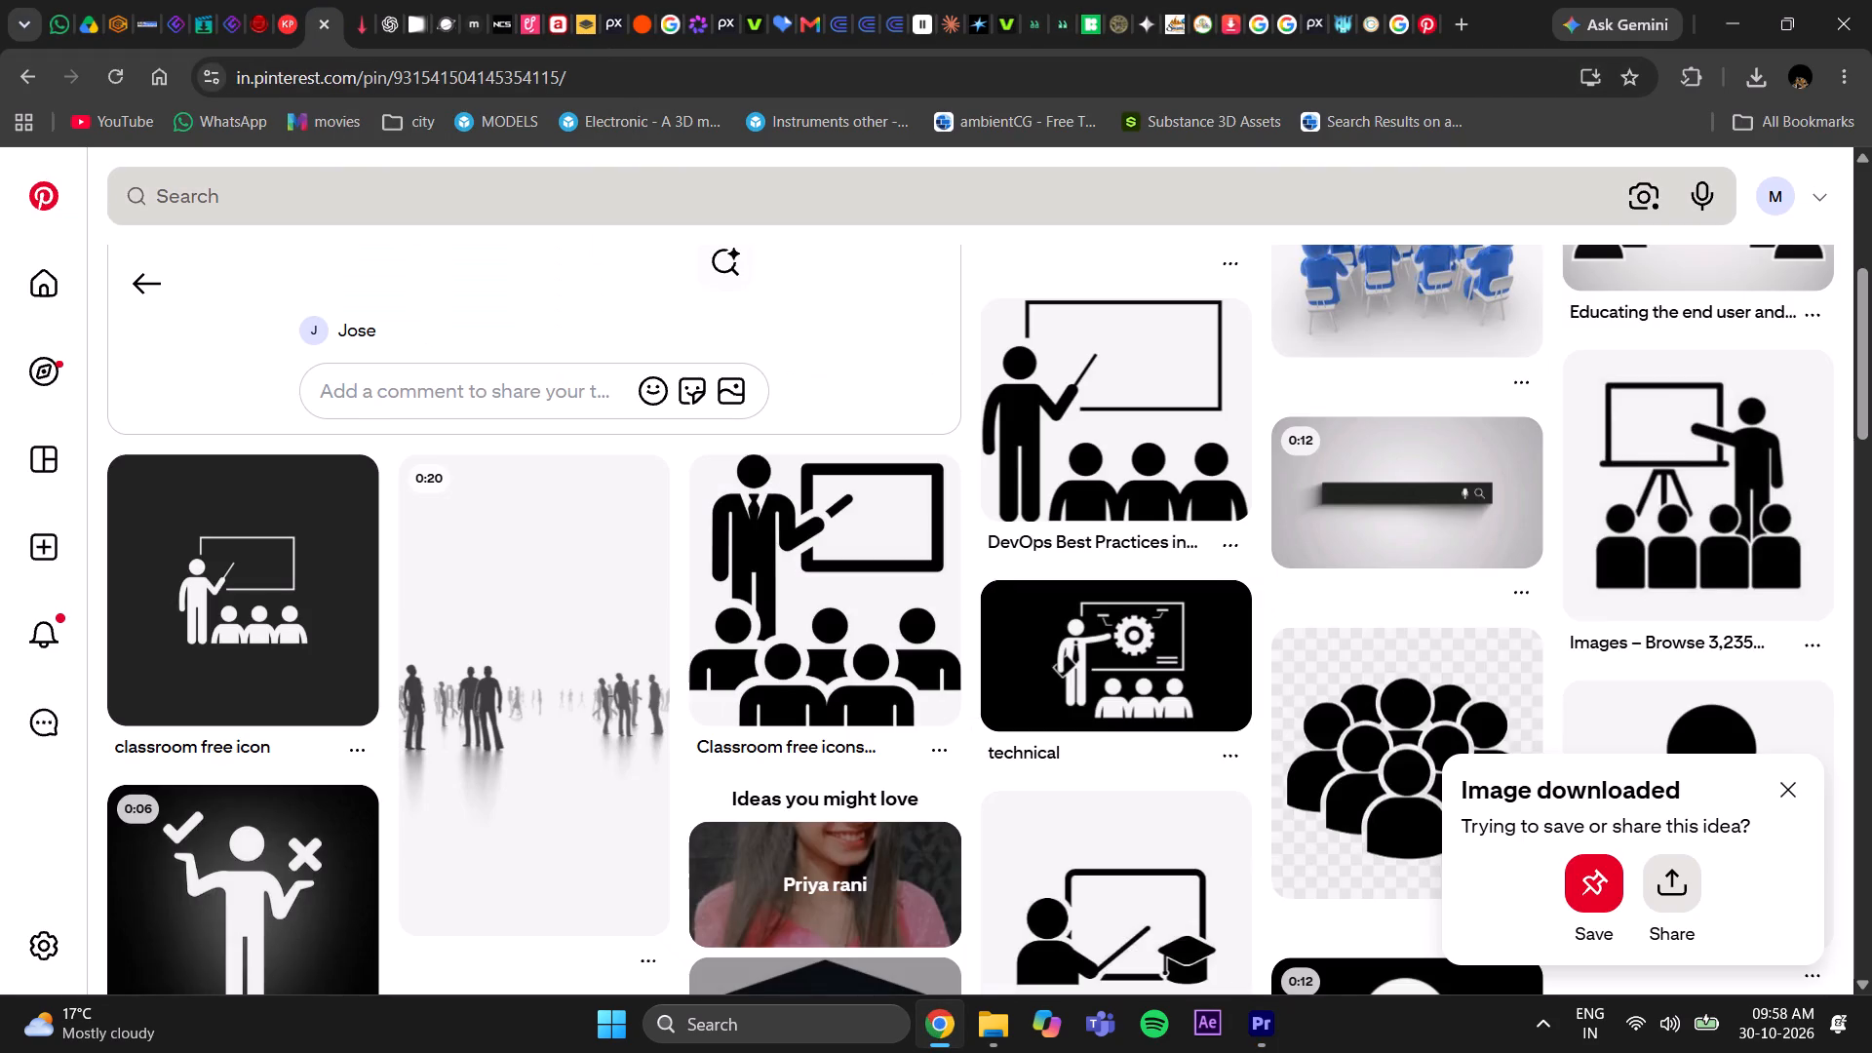
text(li)
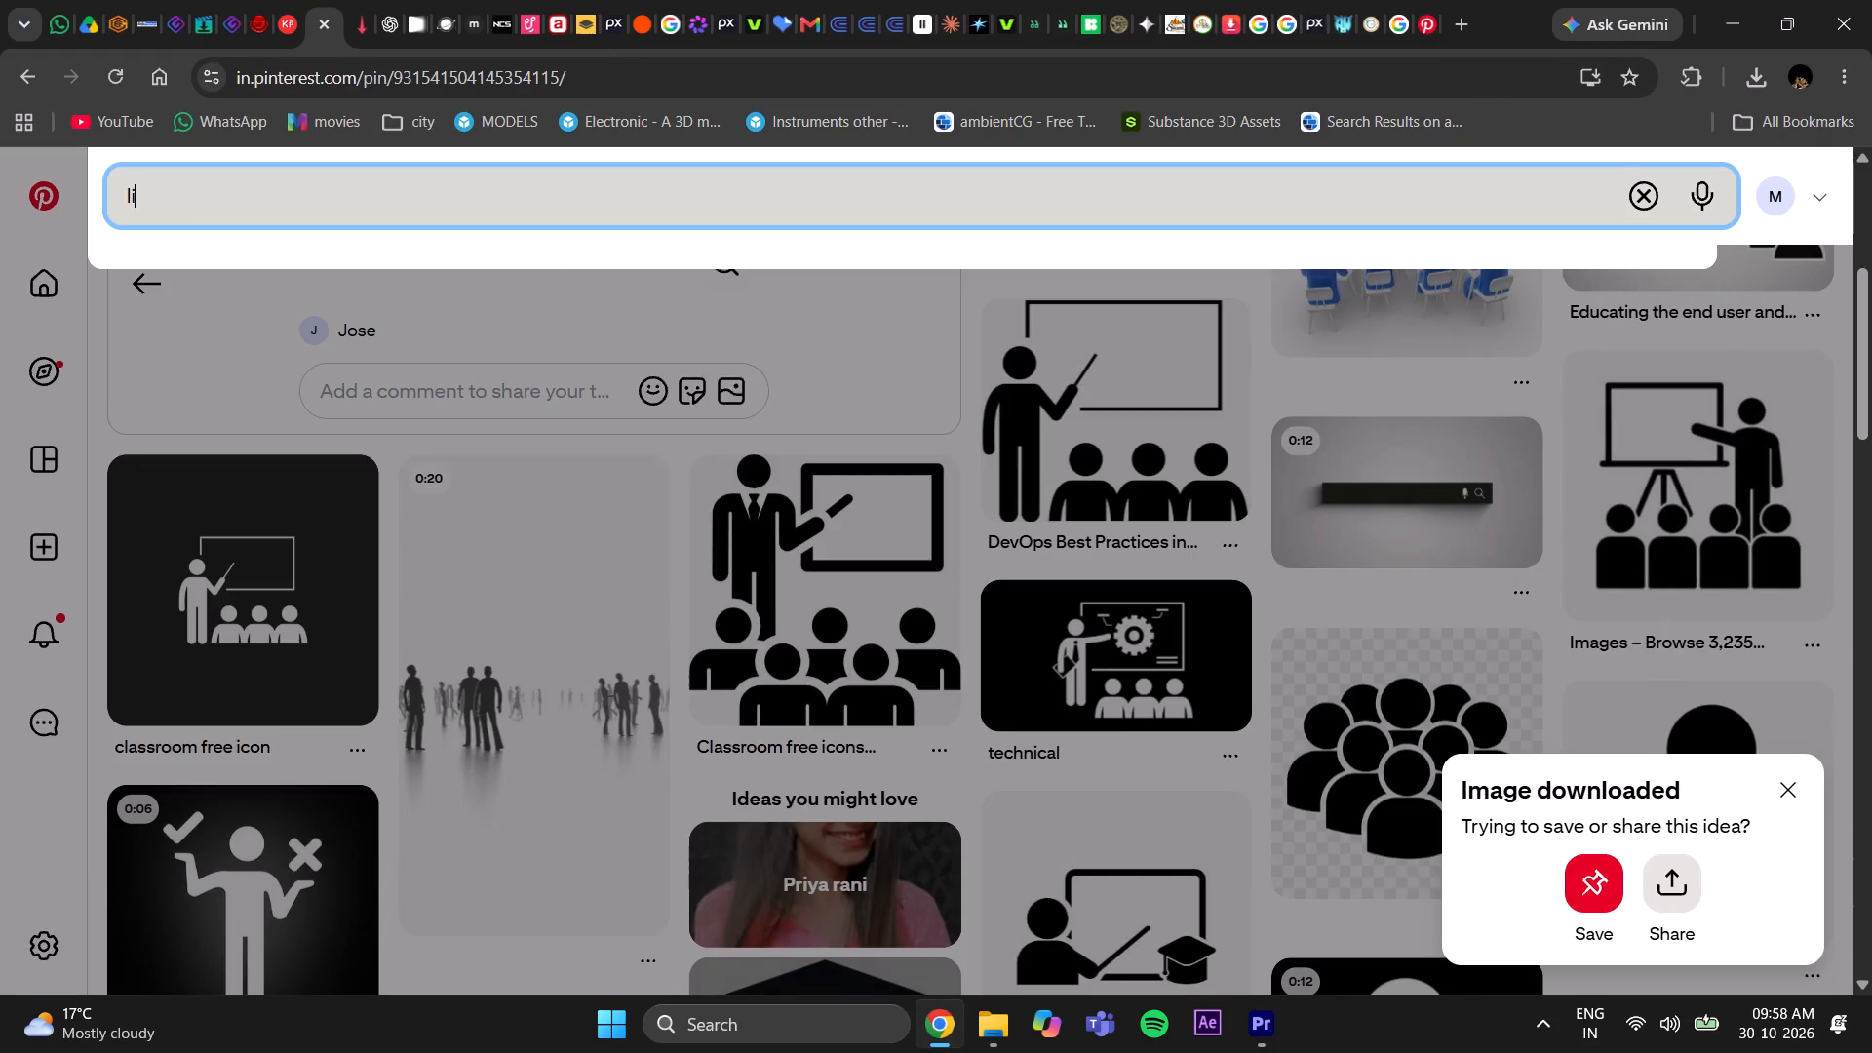
text(mited seaty)
key(BackSpace)
key(s)
key(Return)
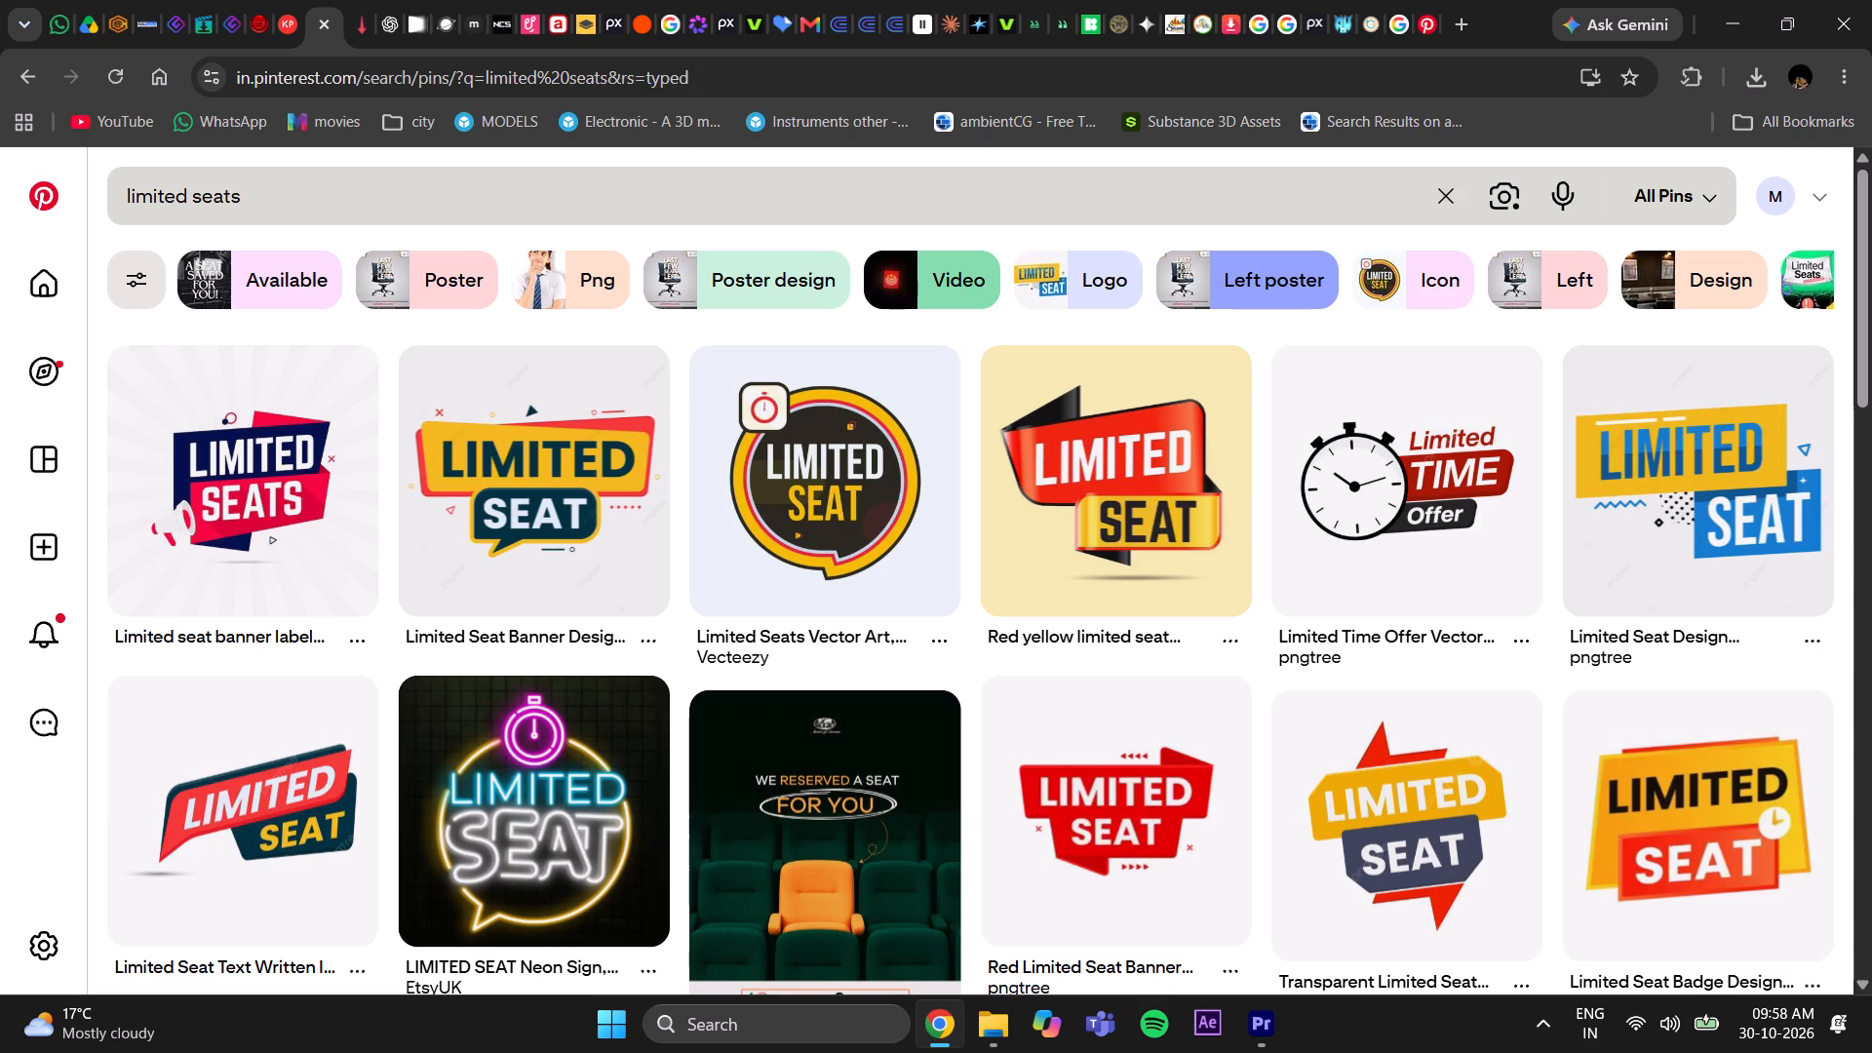
Look through the Pinterest results for "limited seats" for an image suited to the next scene.
scroll(947, 721, down, 5)
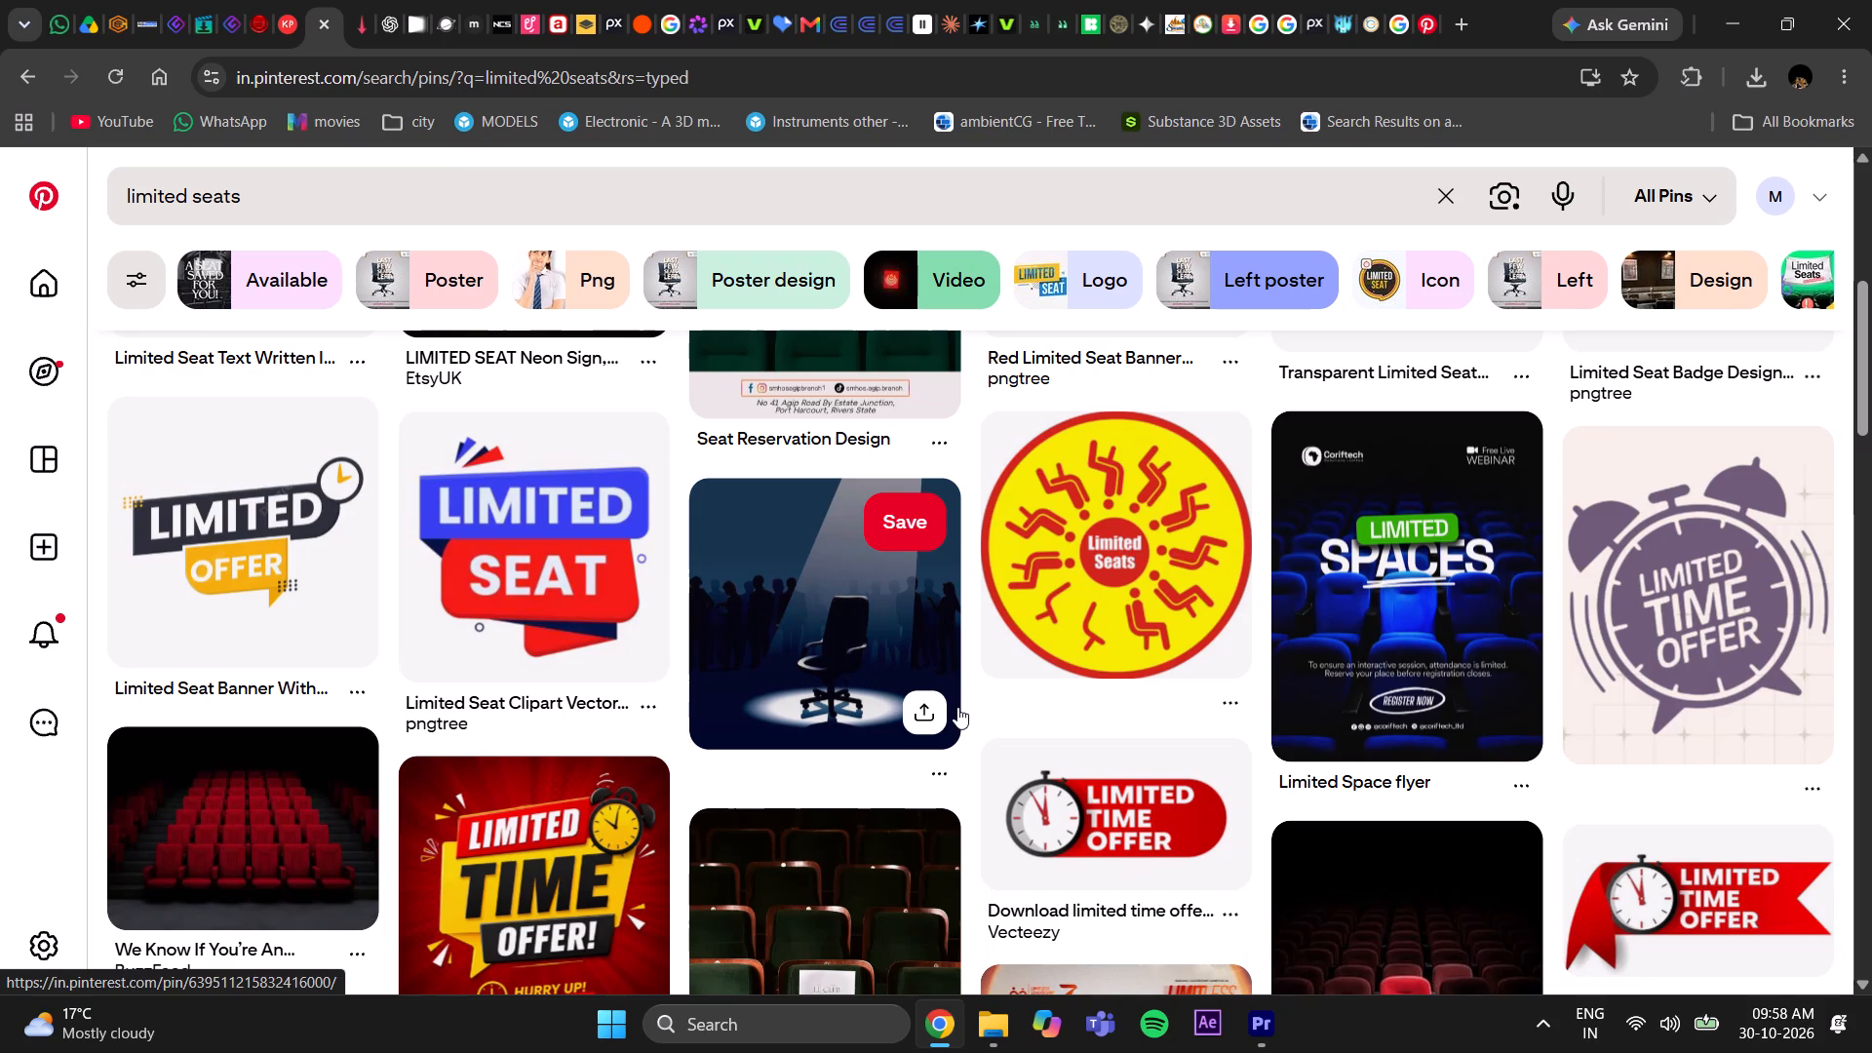
scroll(957, 707, down, 6)
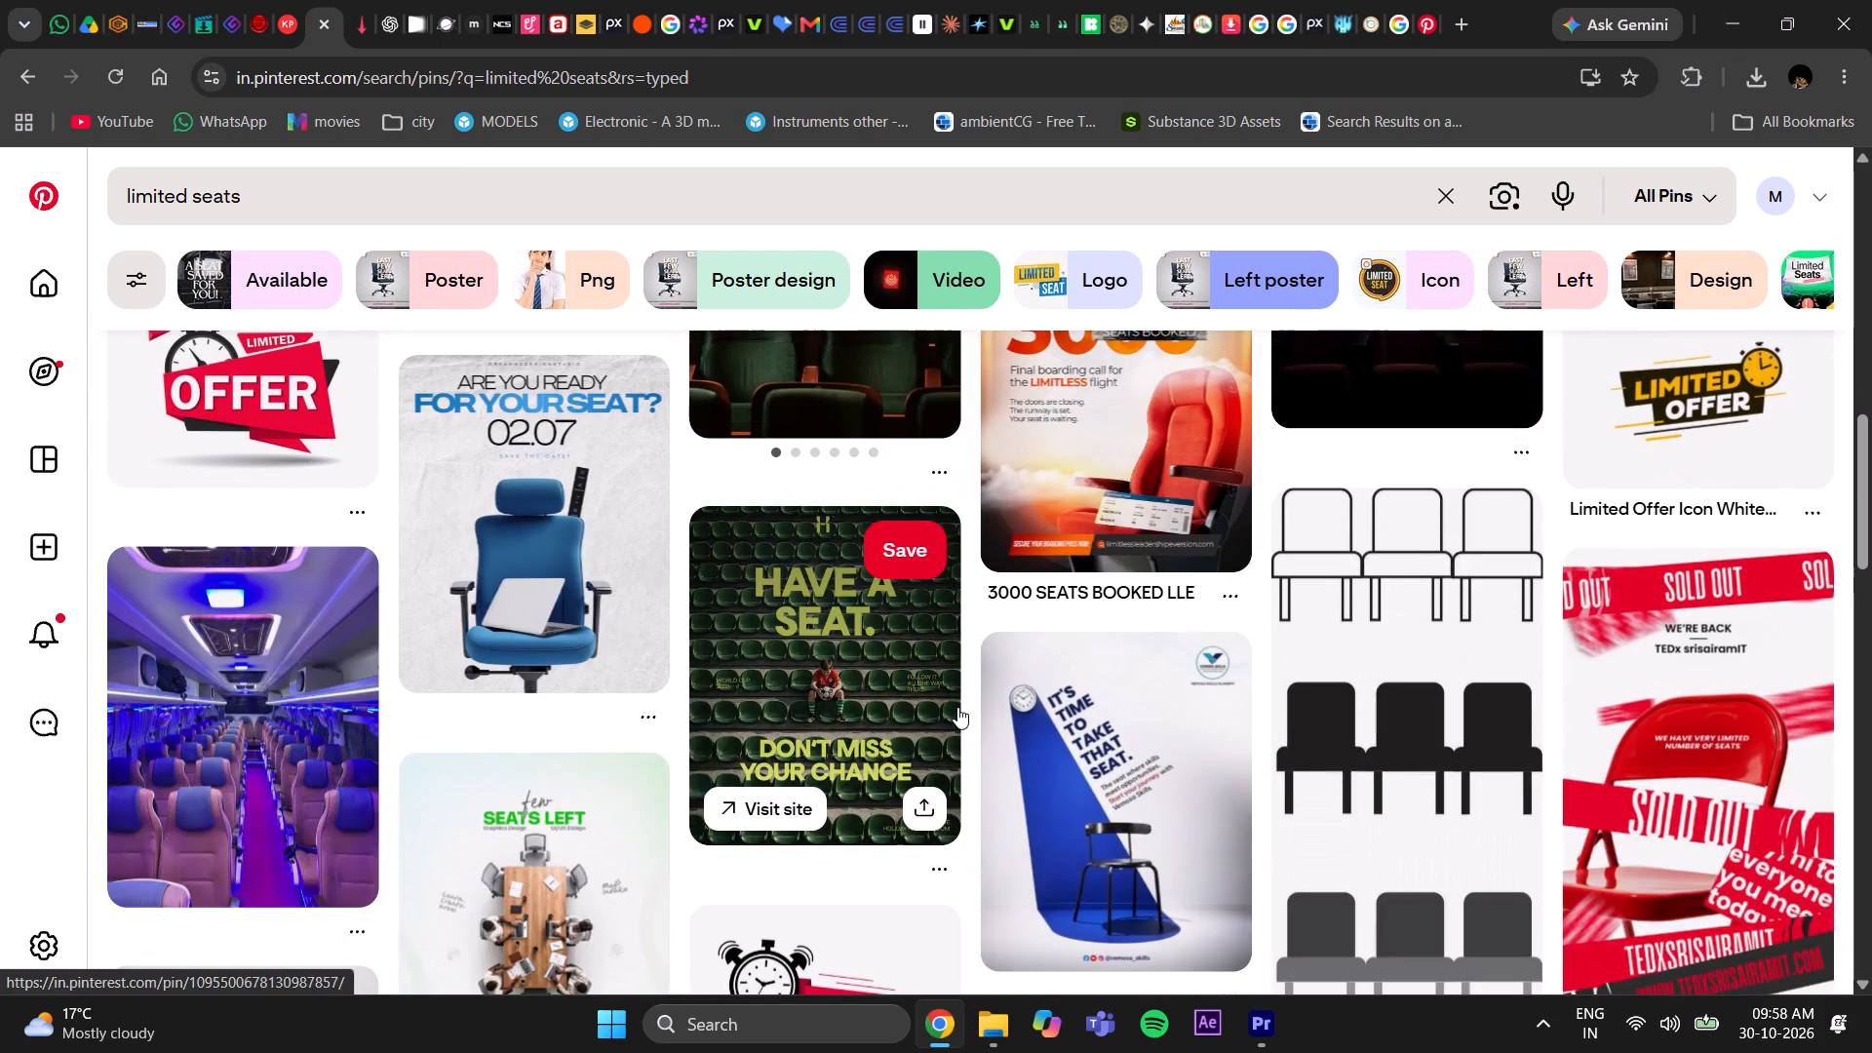
scroll(957, 707, down, 3)
scroll(957, 707, up, 3)
scroll(955, 711, down, 4)
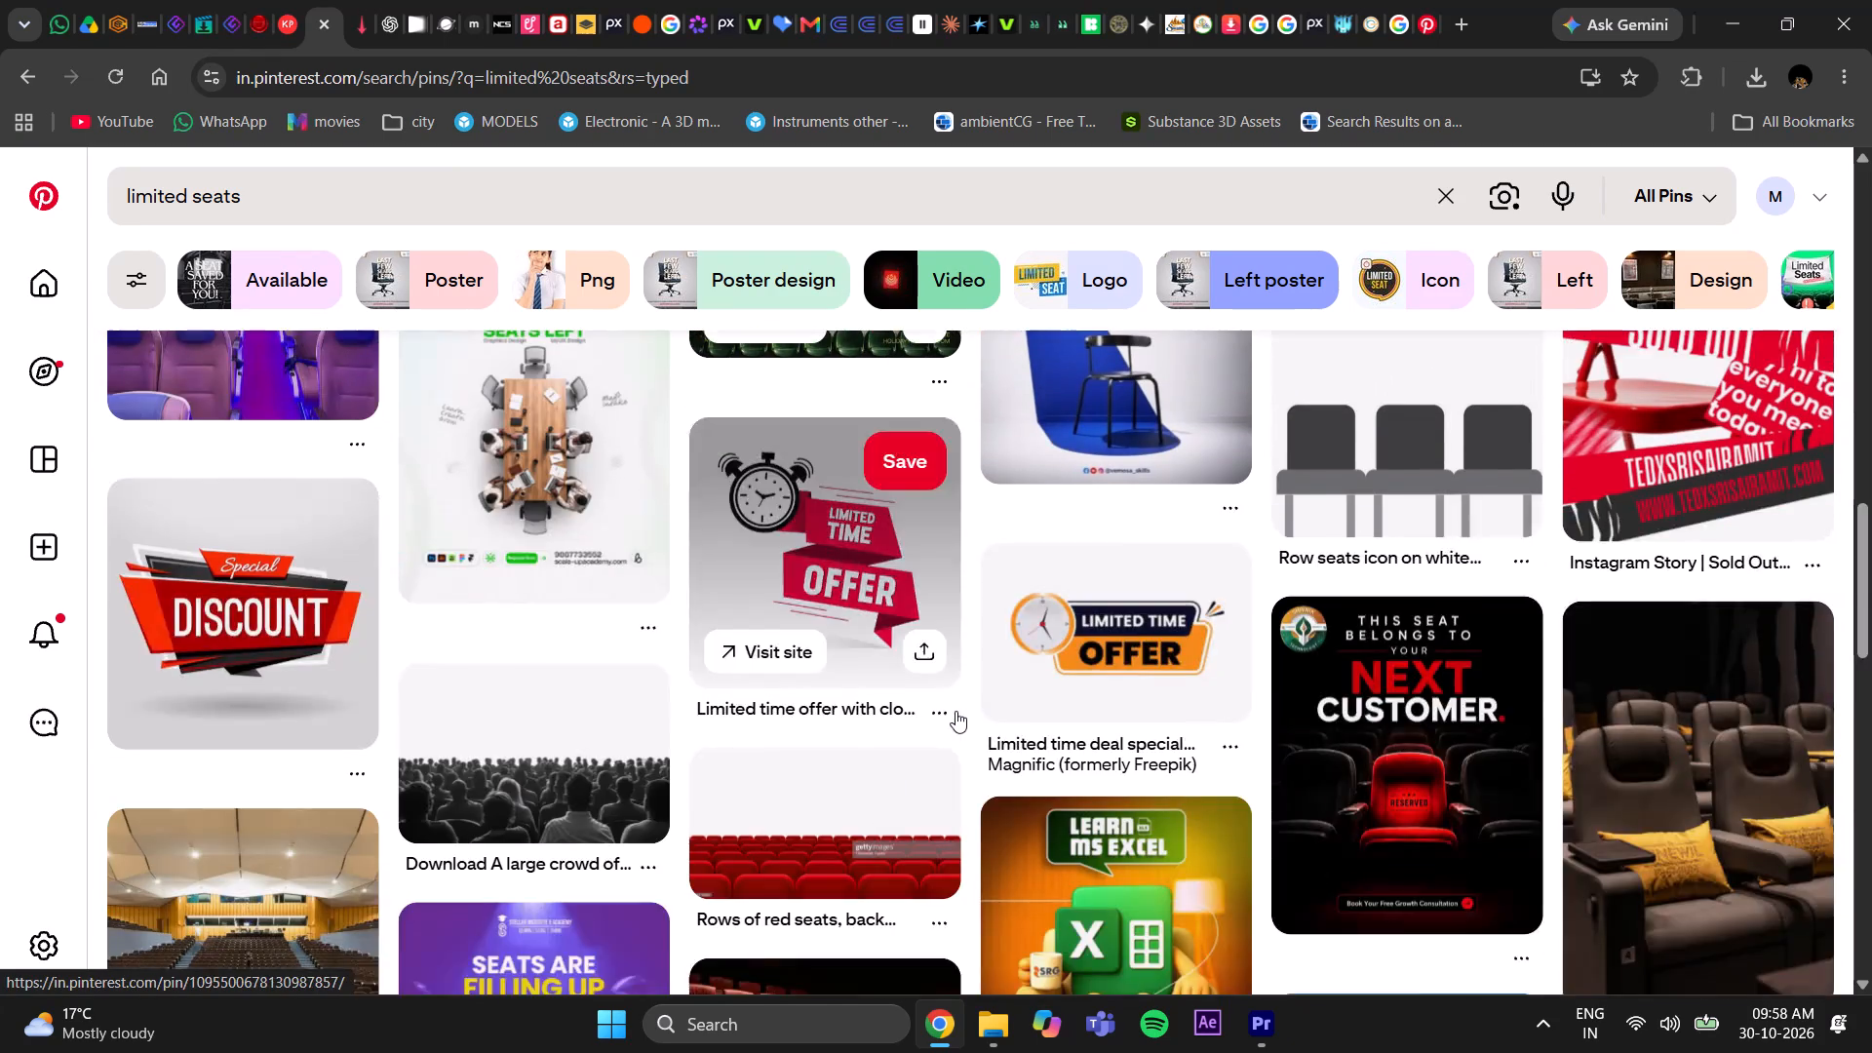
scroll(955, 720, down, 4)
scroll(955, 721, up, 2)
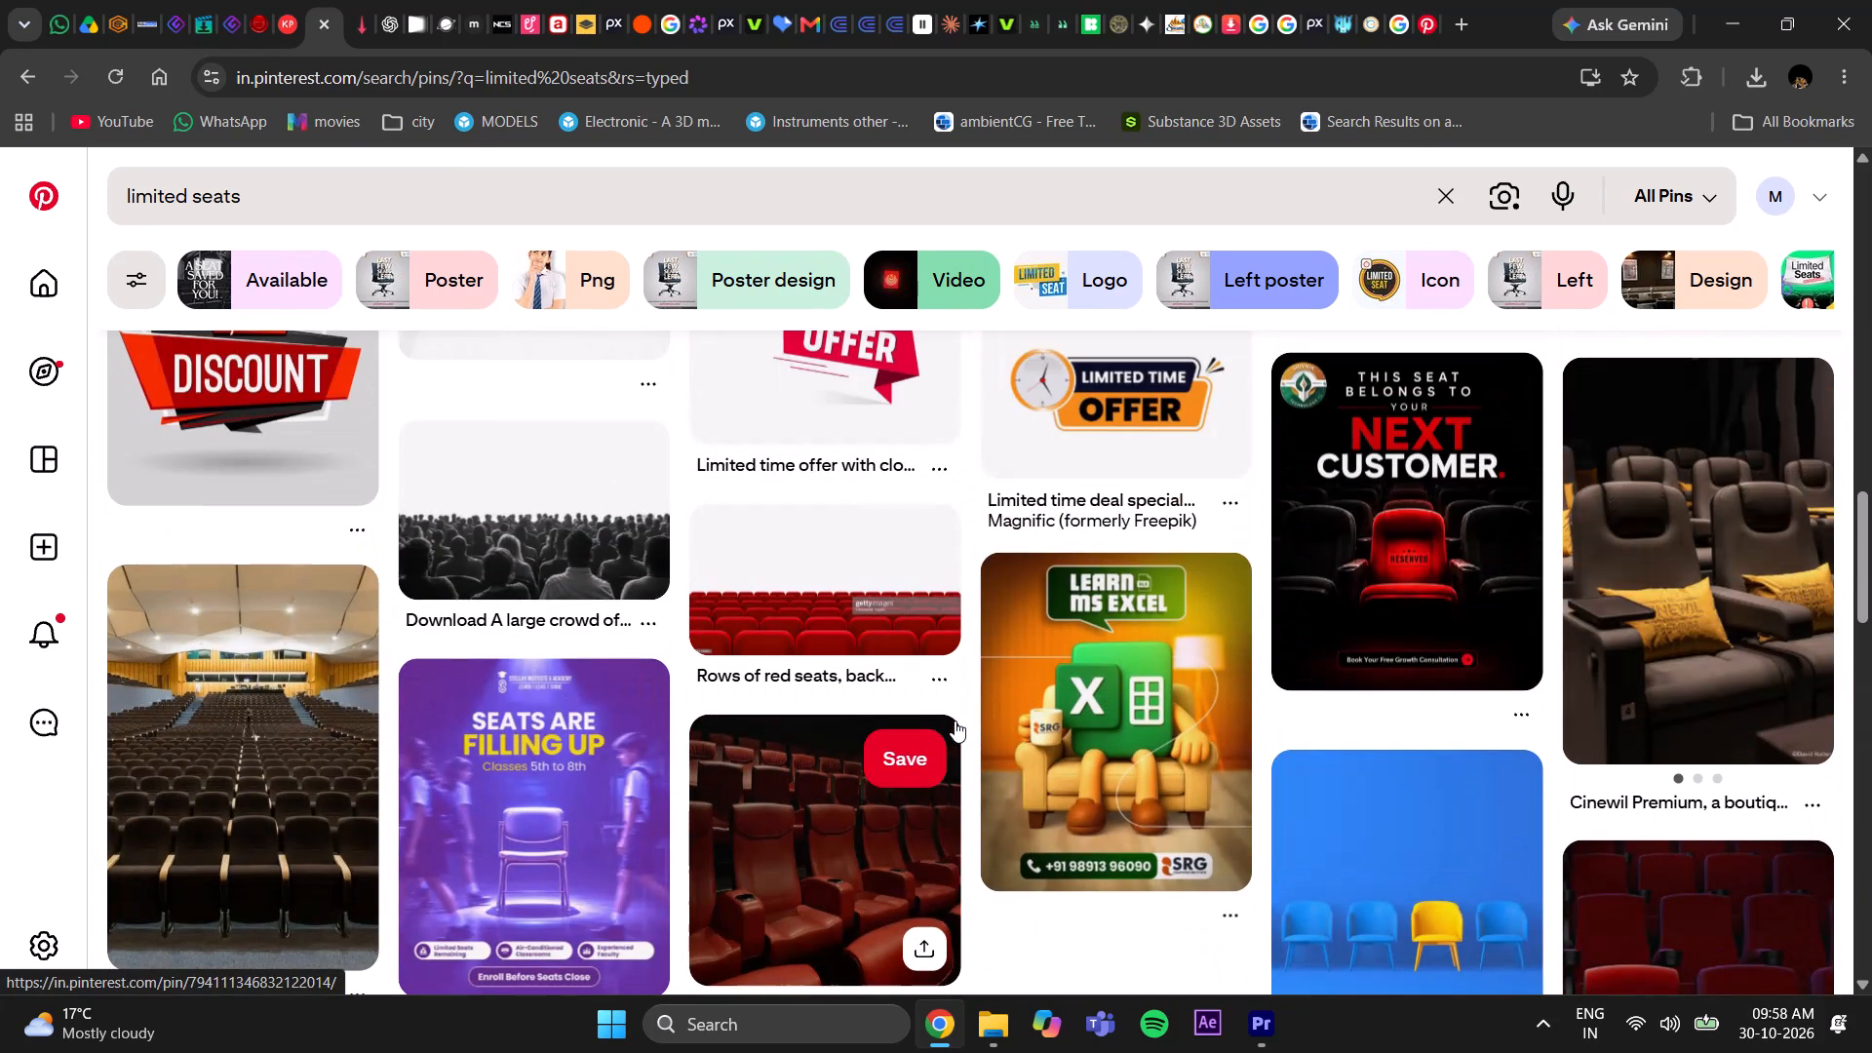
scroll(964, 734, down, 2)
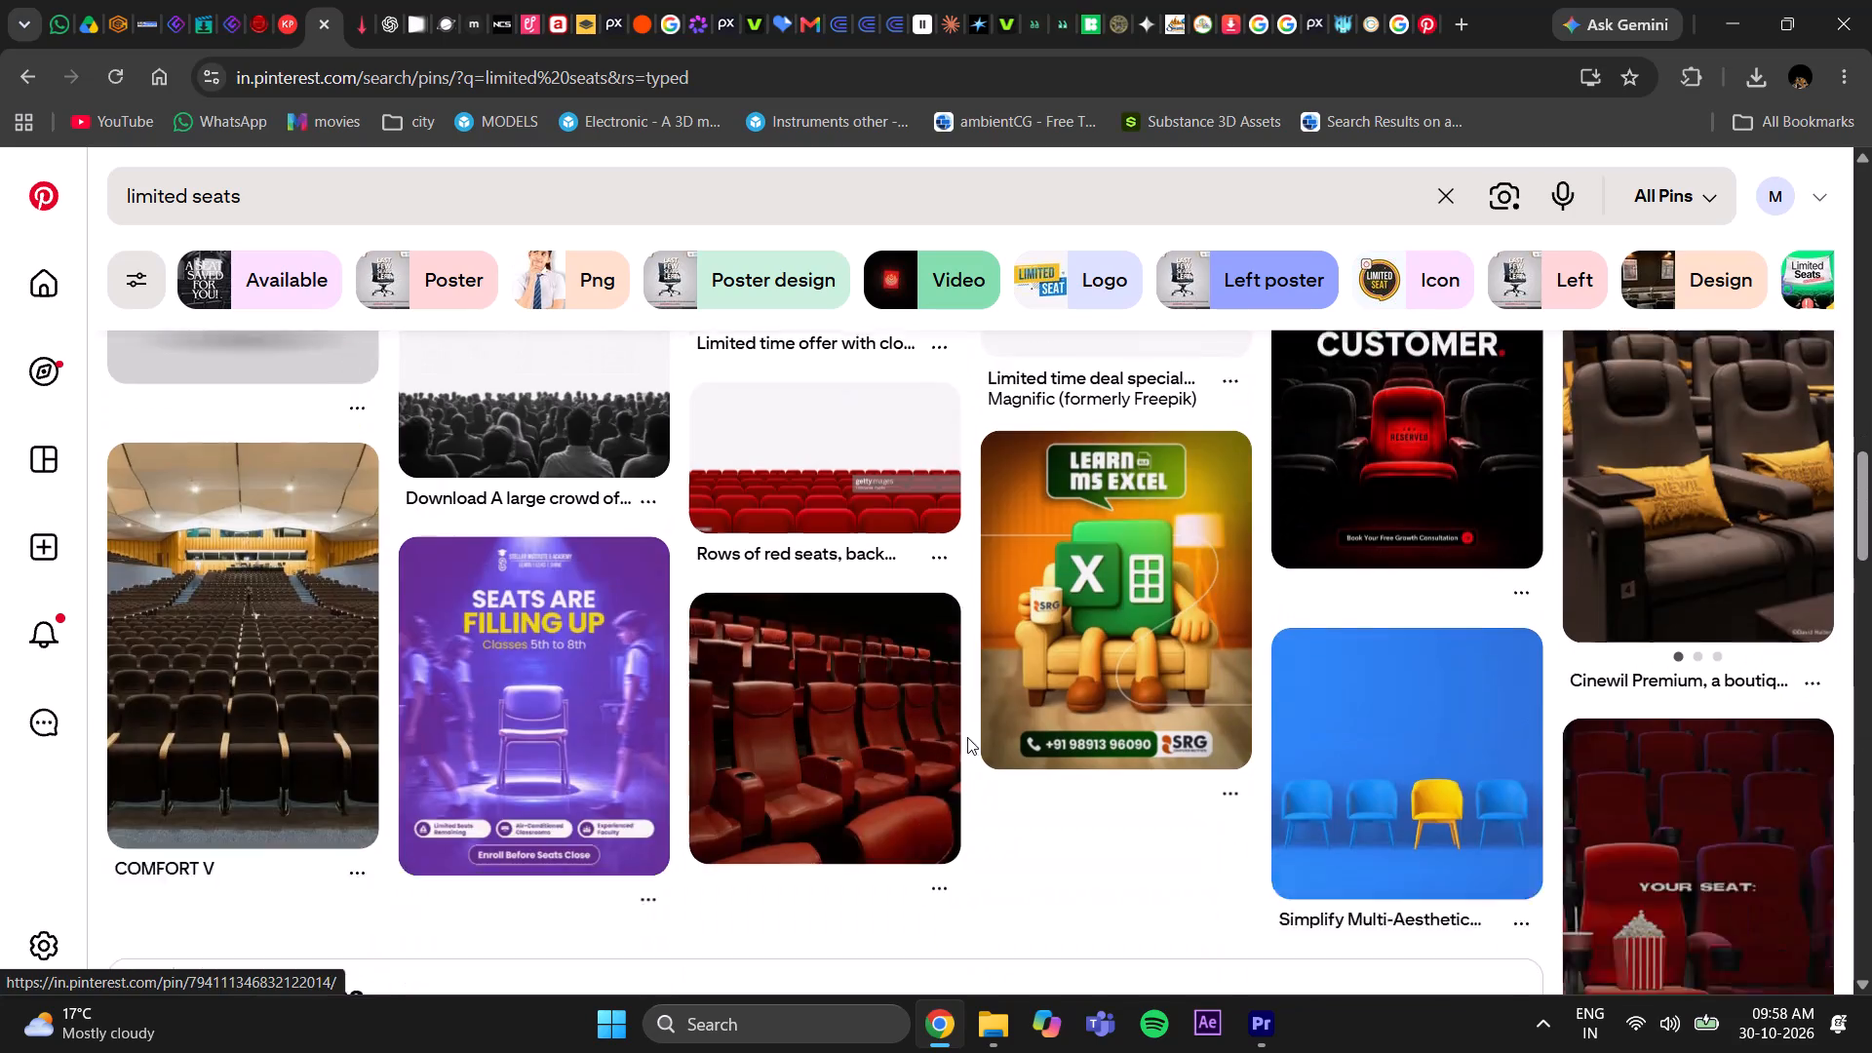
scroll(967, 737, down, 6)
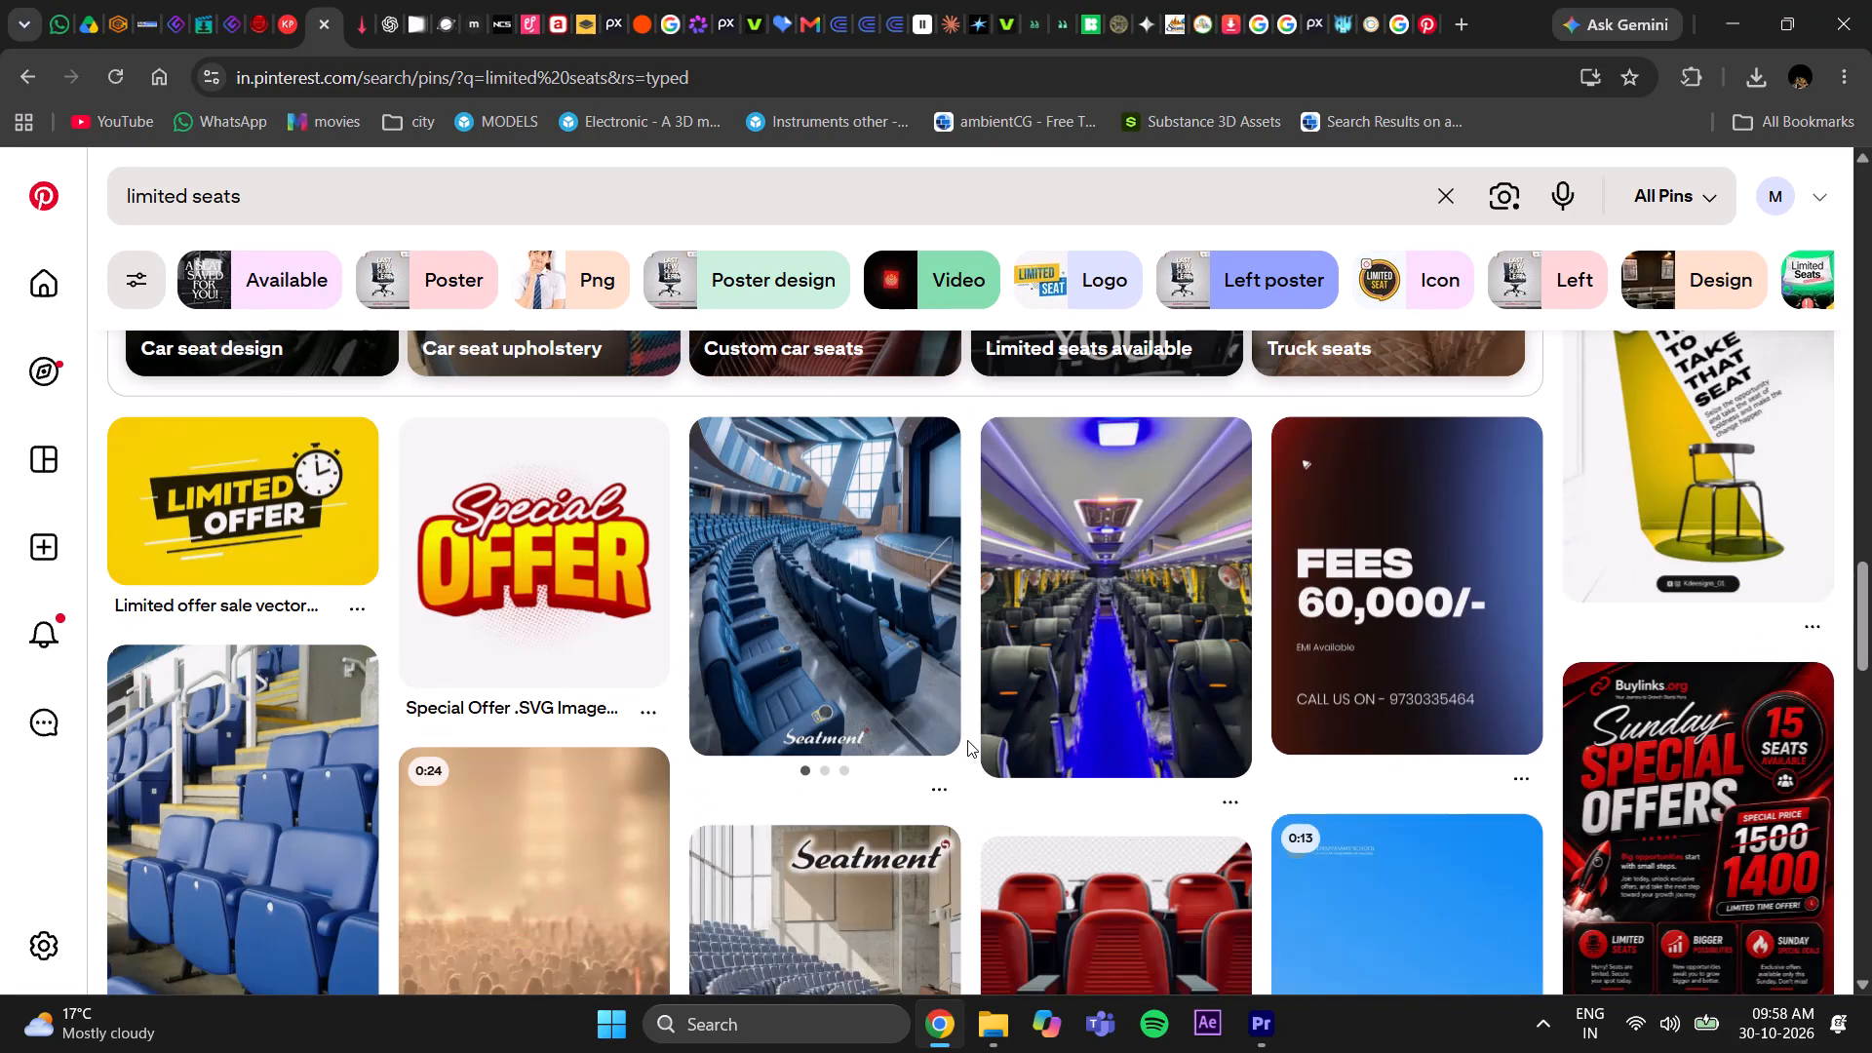
scroll(967, 741, down, 3)
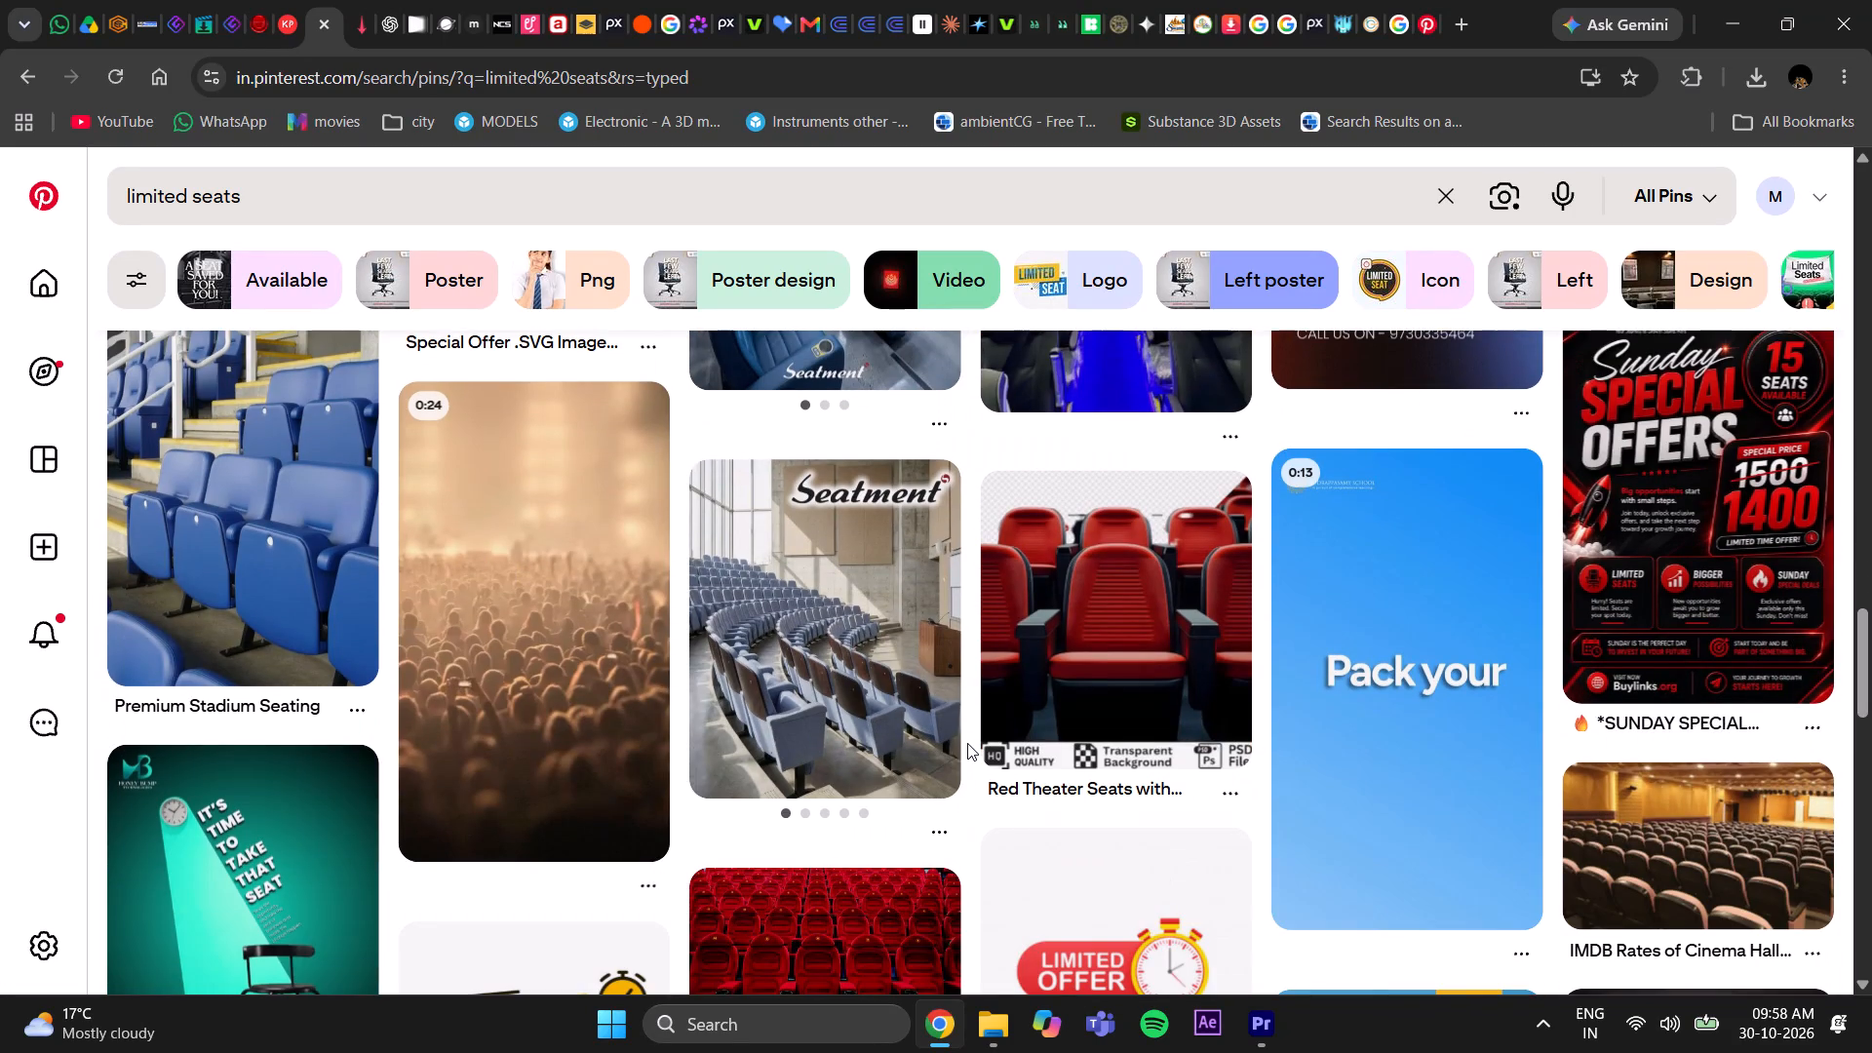
scroll(967, 743, down, 2)
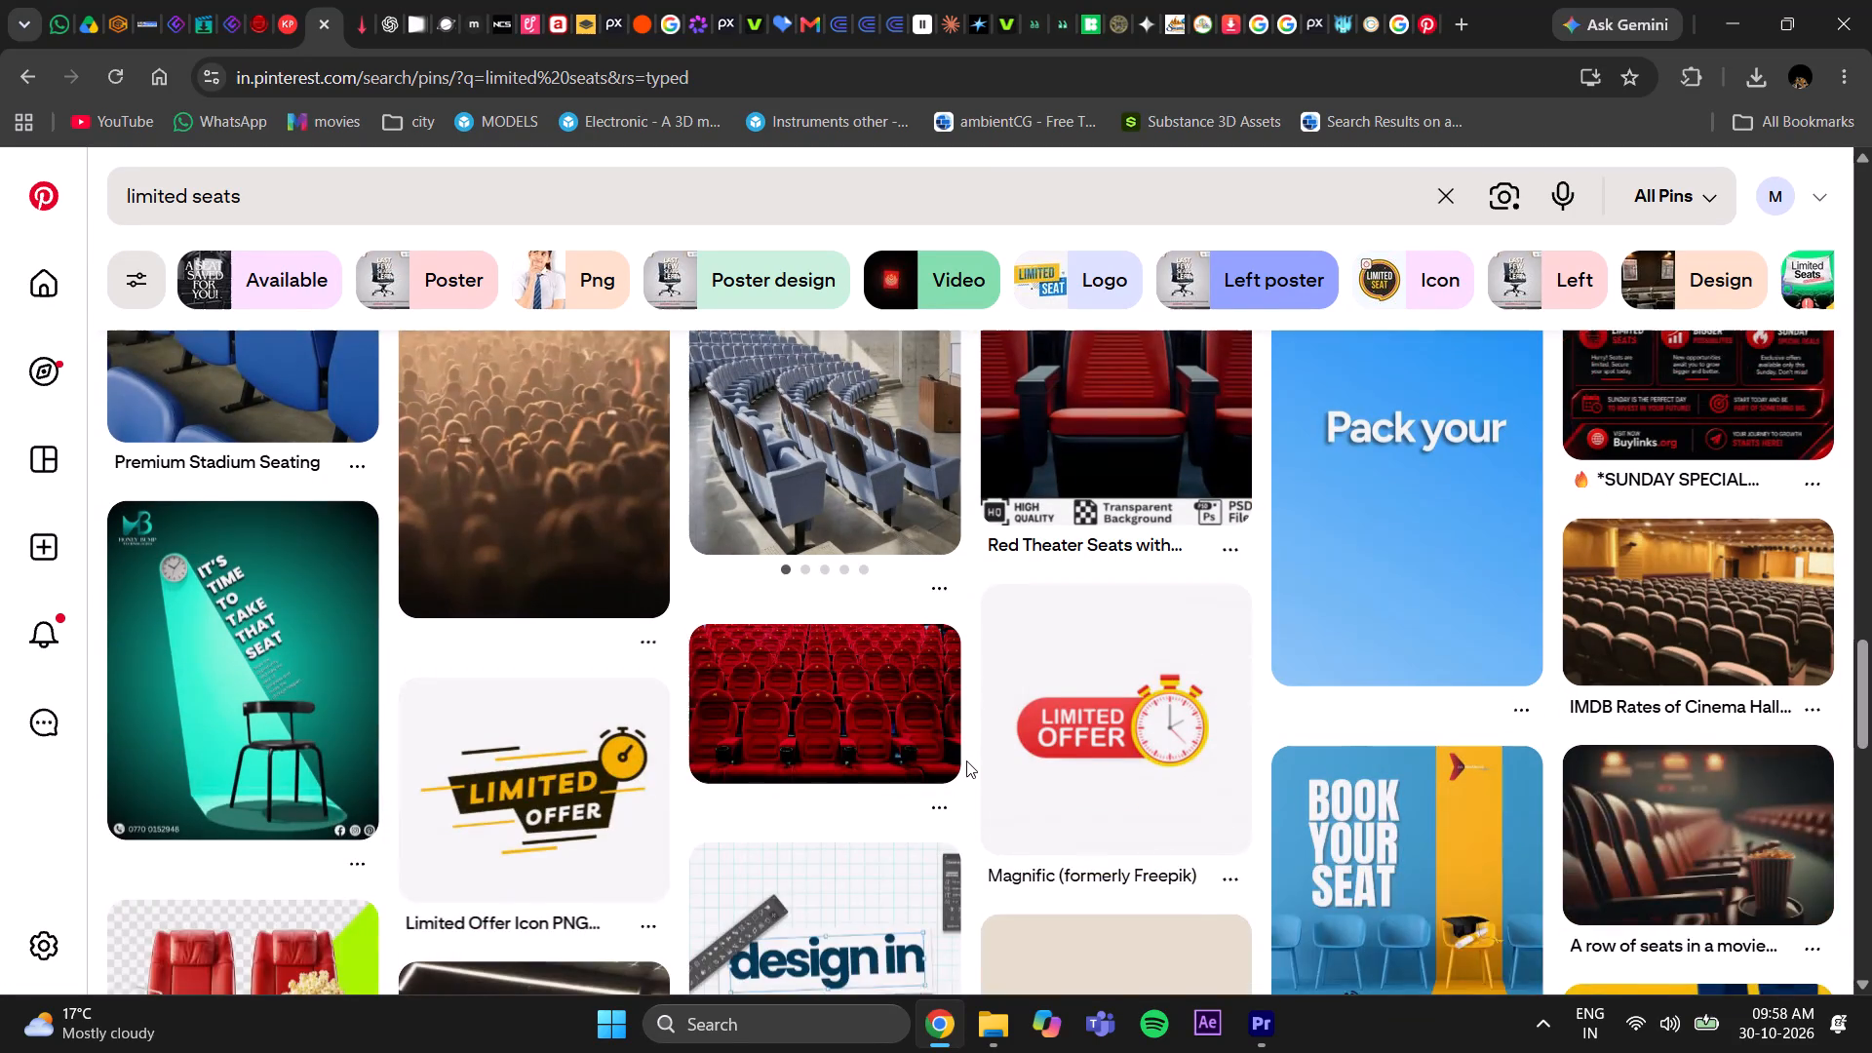
scroll(966, 764, down, 2)
scroll(966, 765, up, 5)
scroll(966, 765, down, 5)
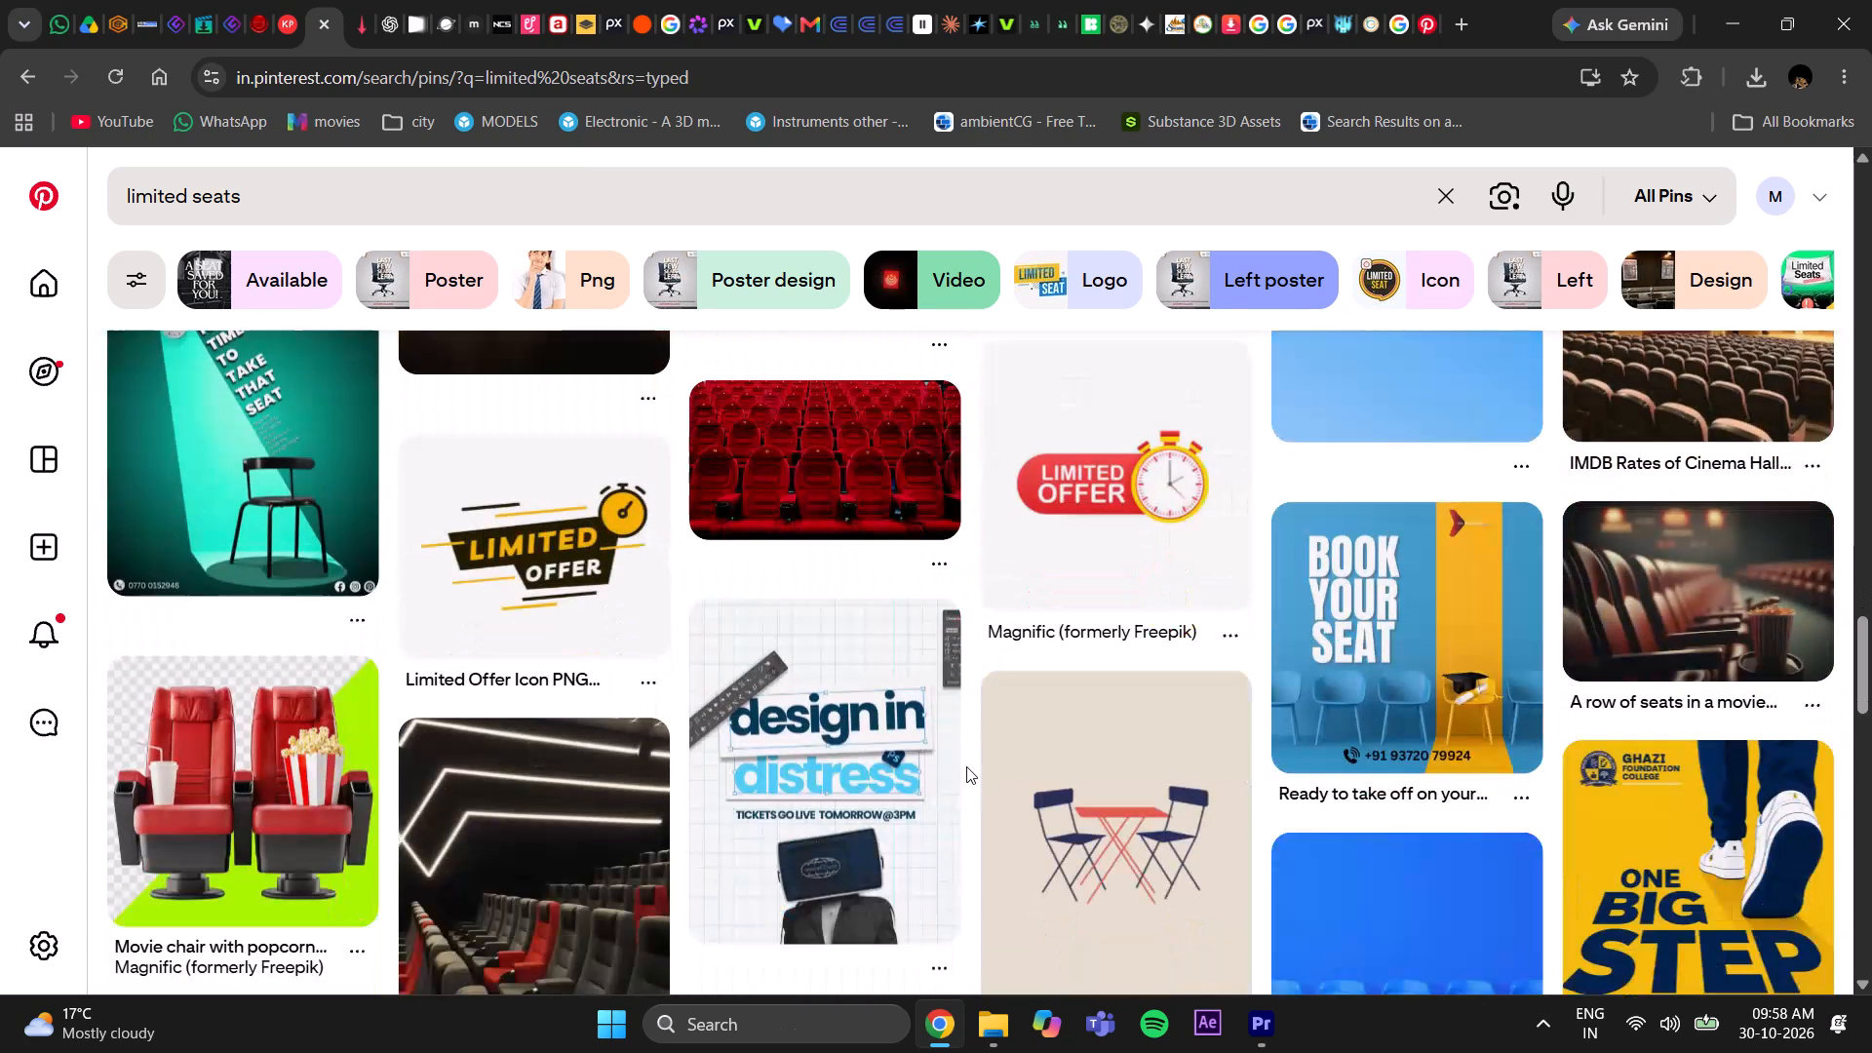
scroll(966, 766, down, 2)
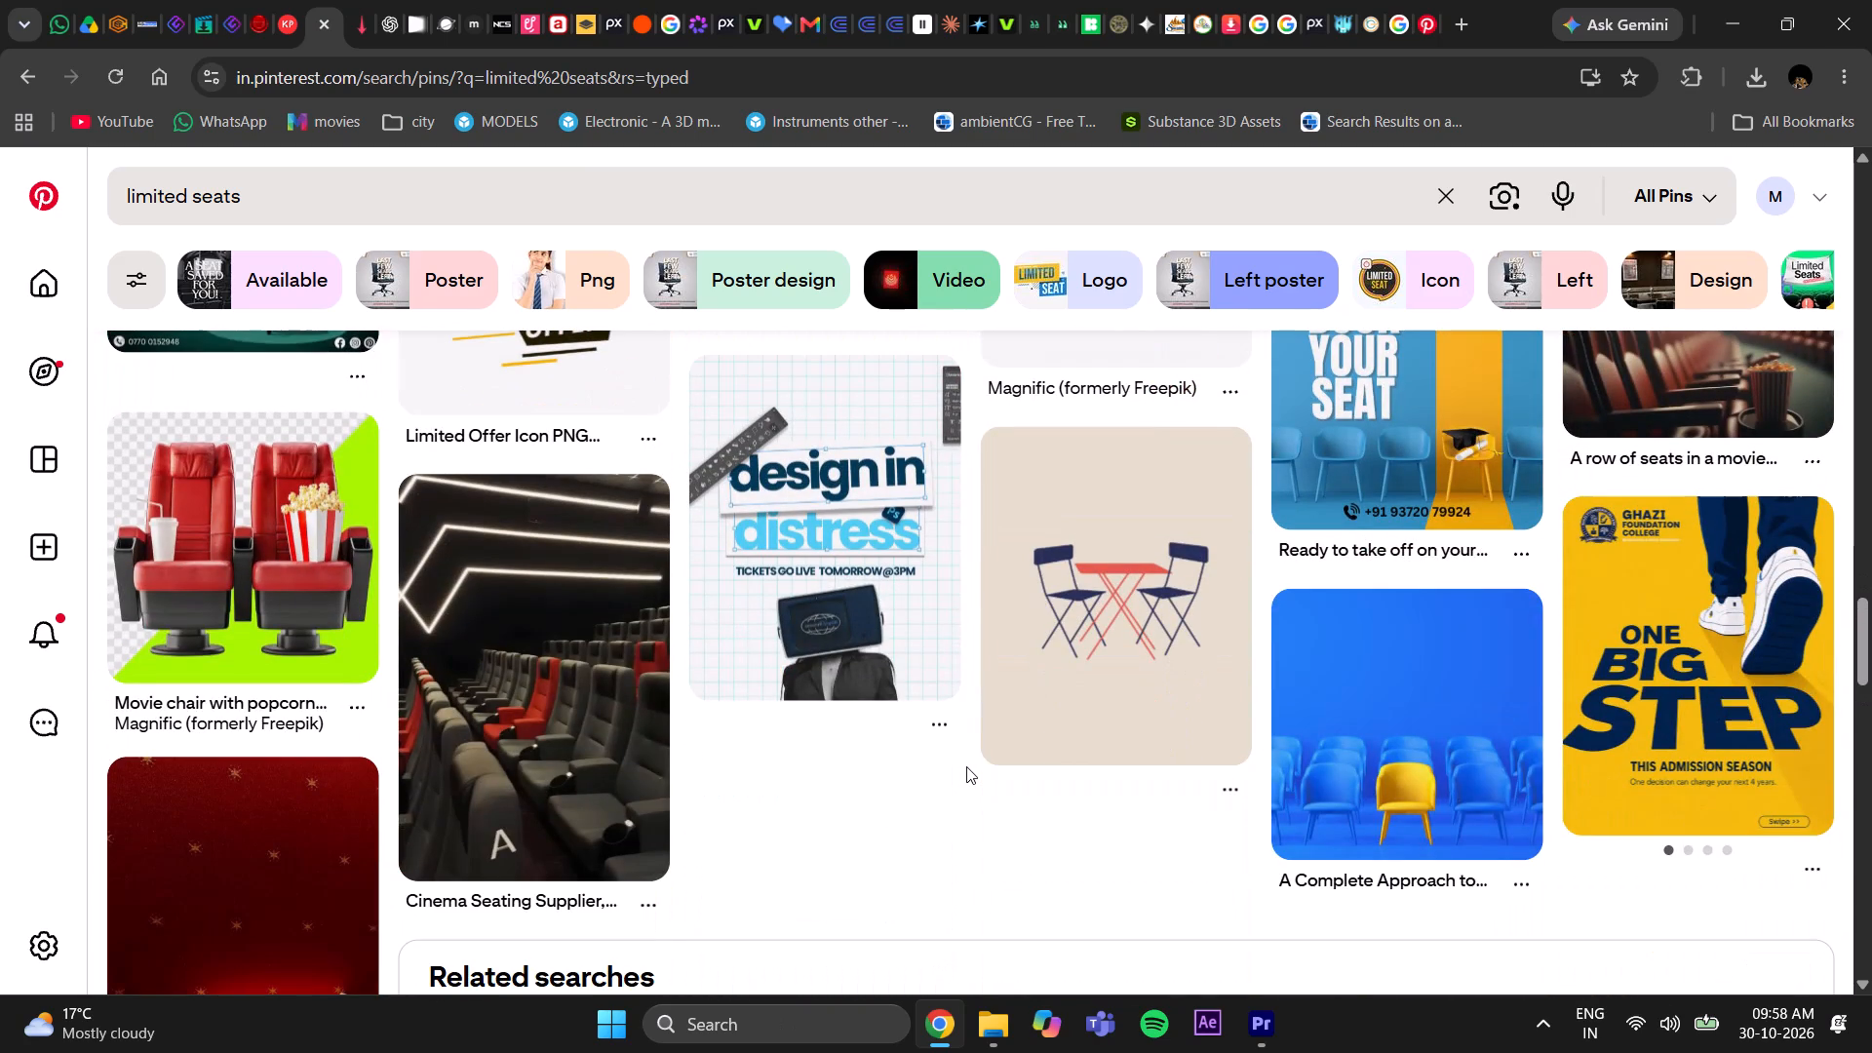
scroll(966, 766, down, 3)
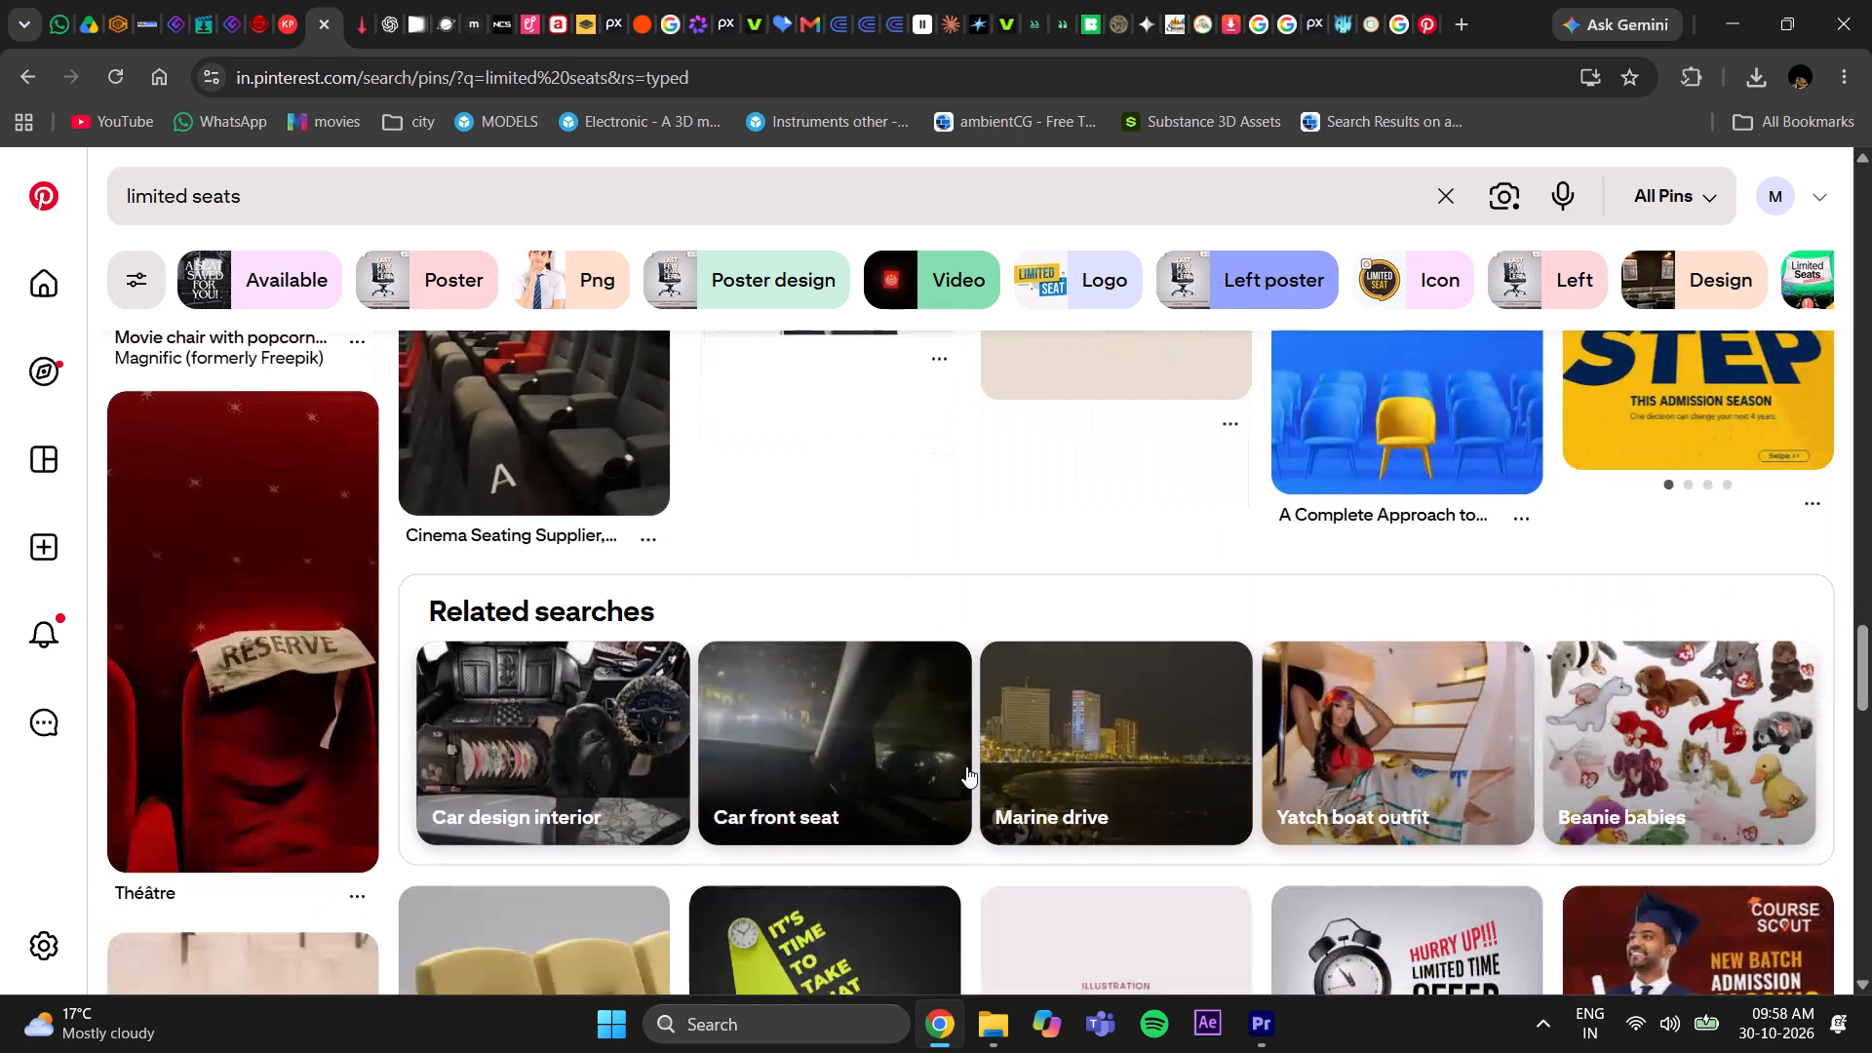
Open the pin showing one yellow chair among rows of blue chairs and download its image.
scroll(966, 766, up, 3)
click(1398, 755)
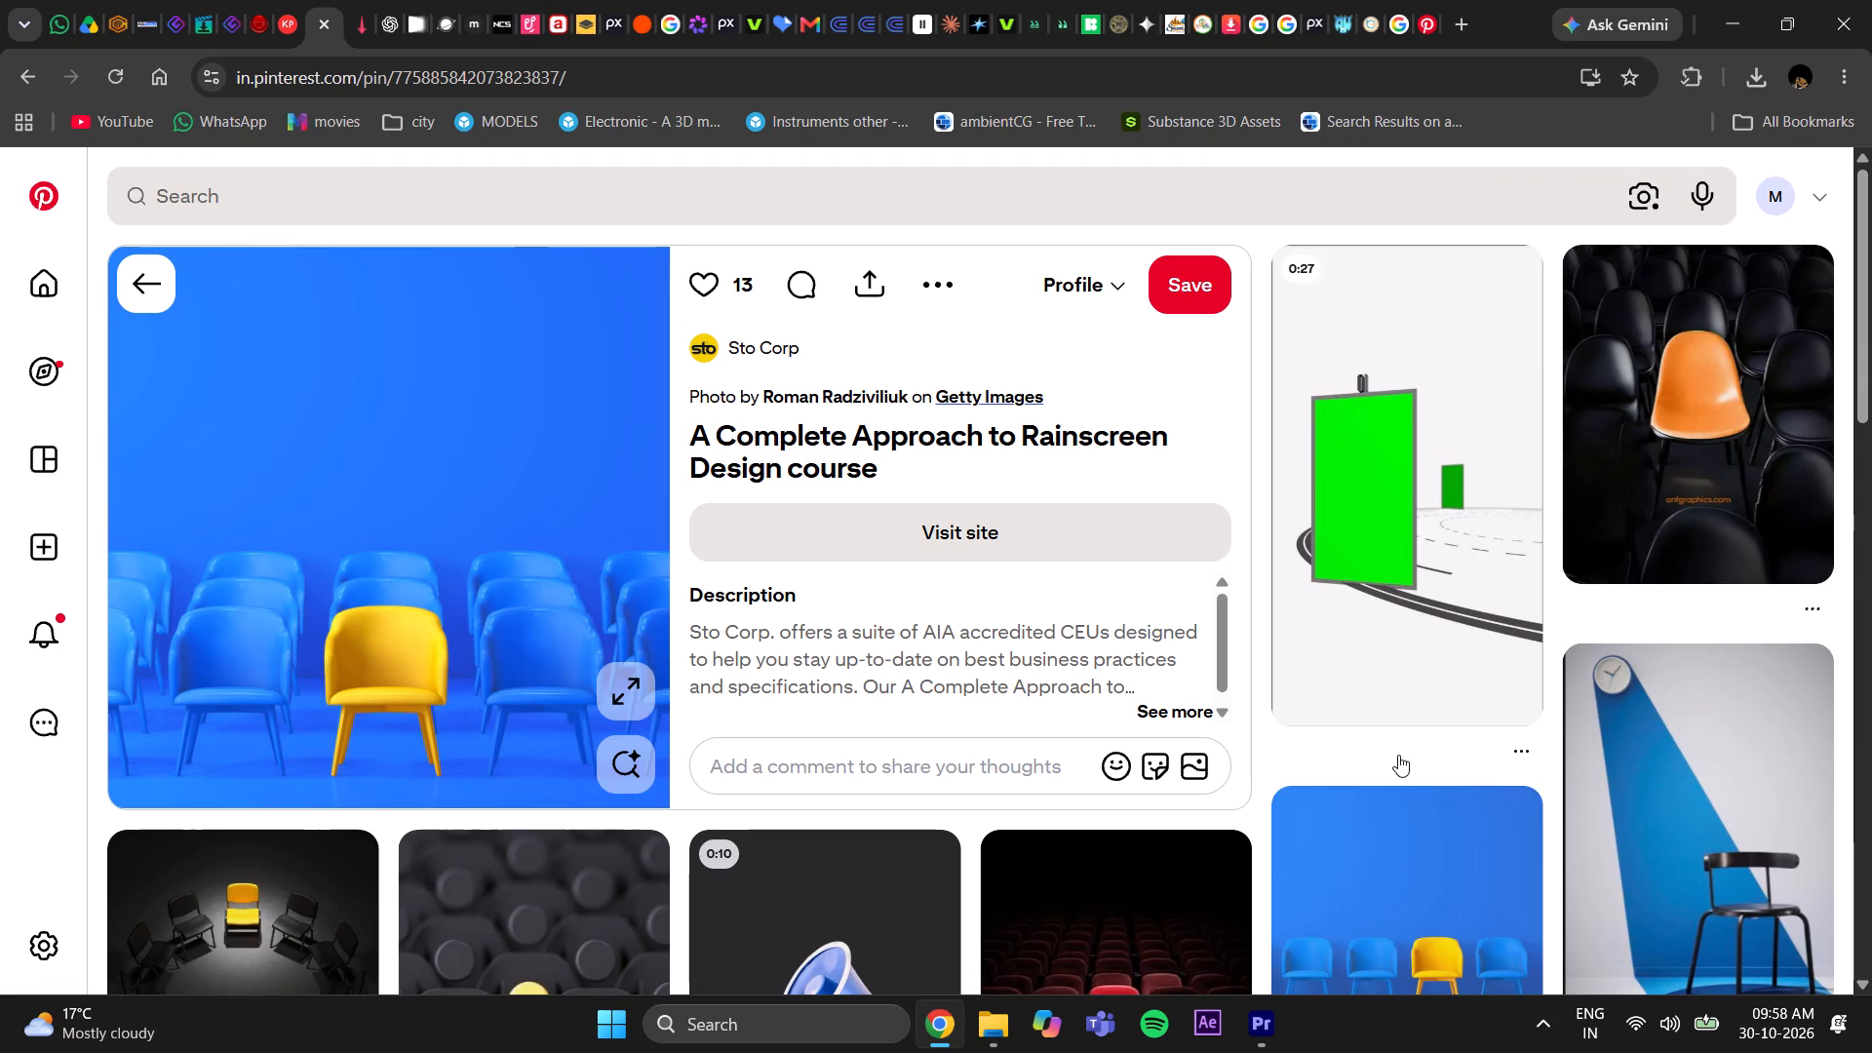
scroll(1063, 761, down, 5)
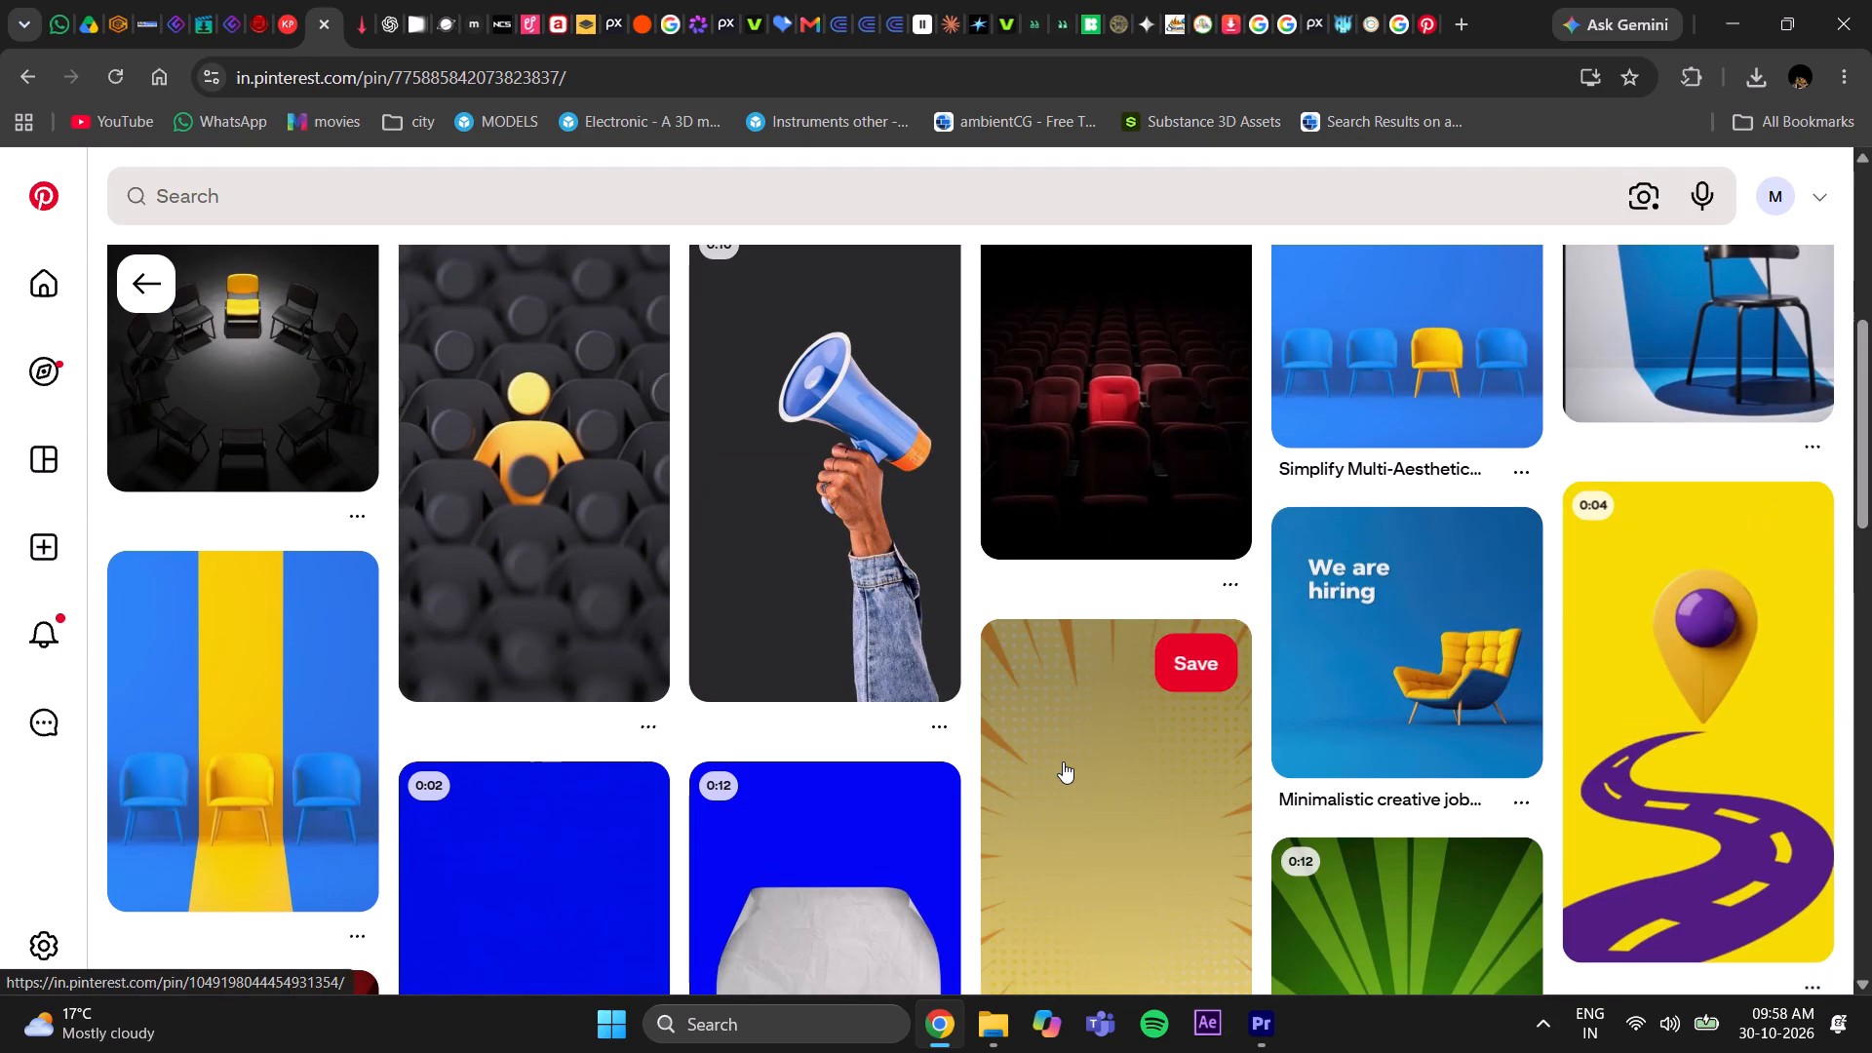
scroll(1063, 761, down, 6)
scroll(1063, 761, up, 7)
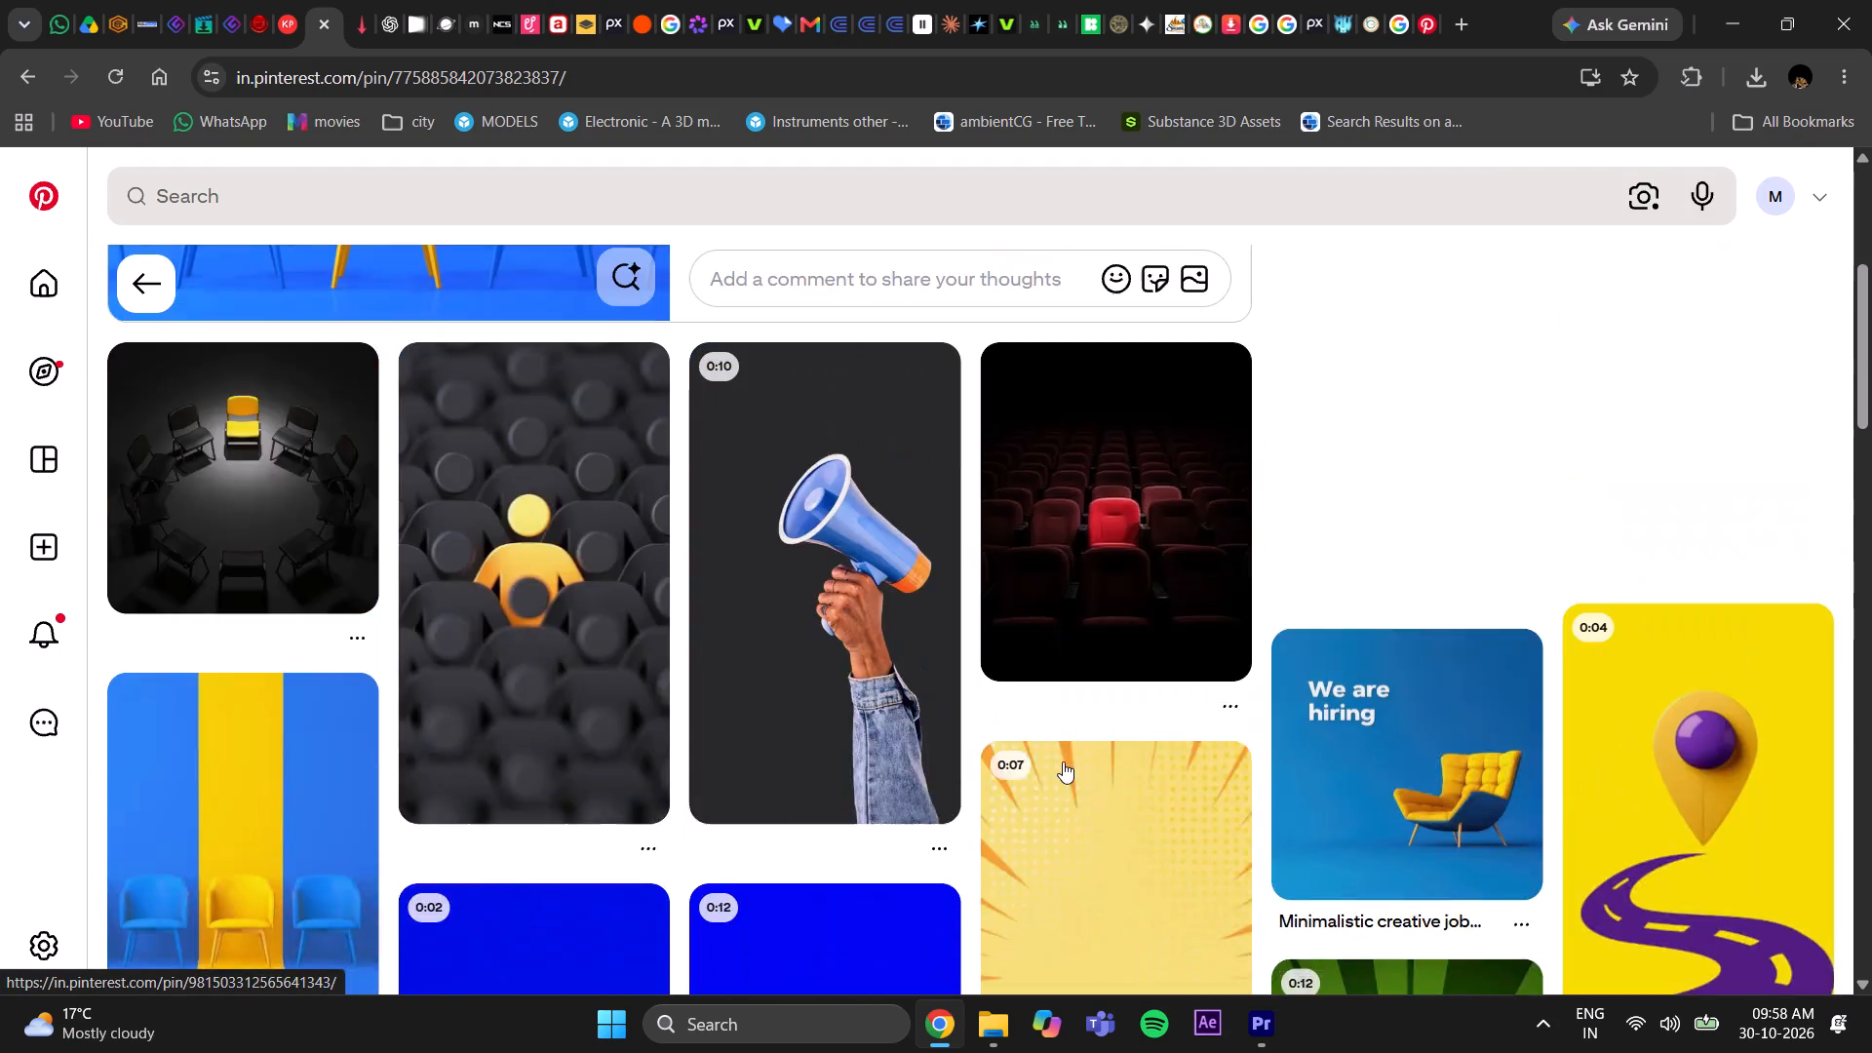
scroll(1063, 761, up, 6)
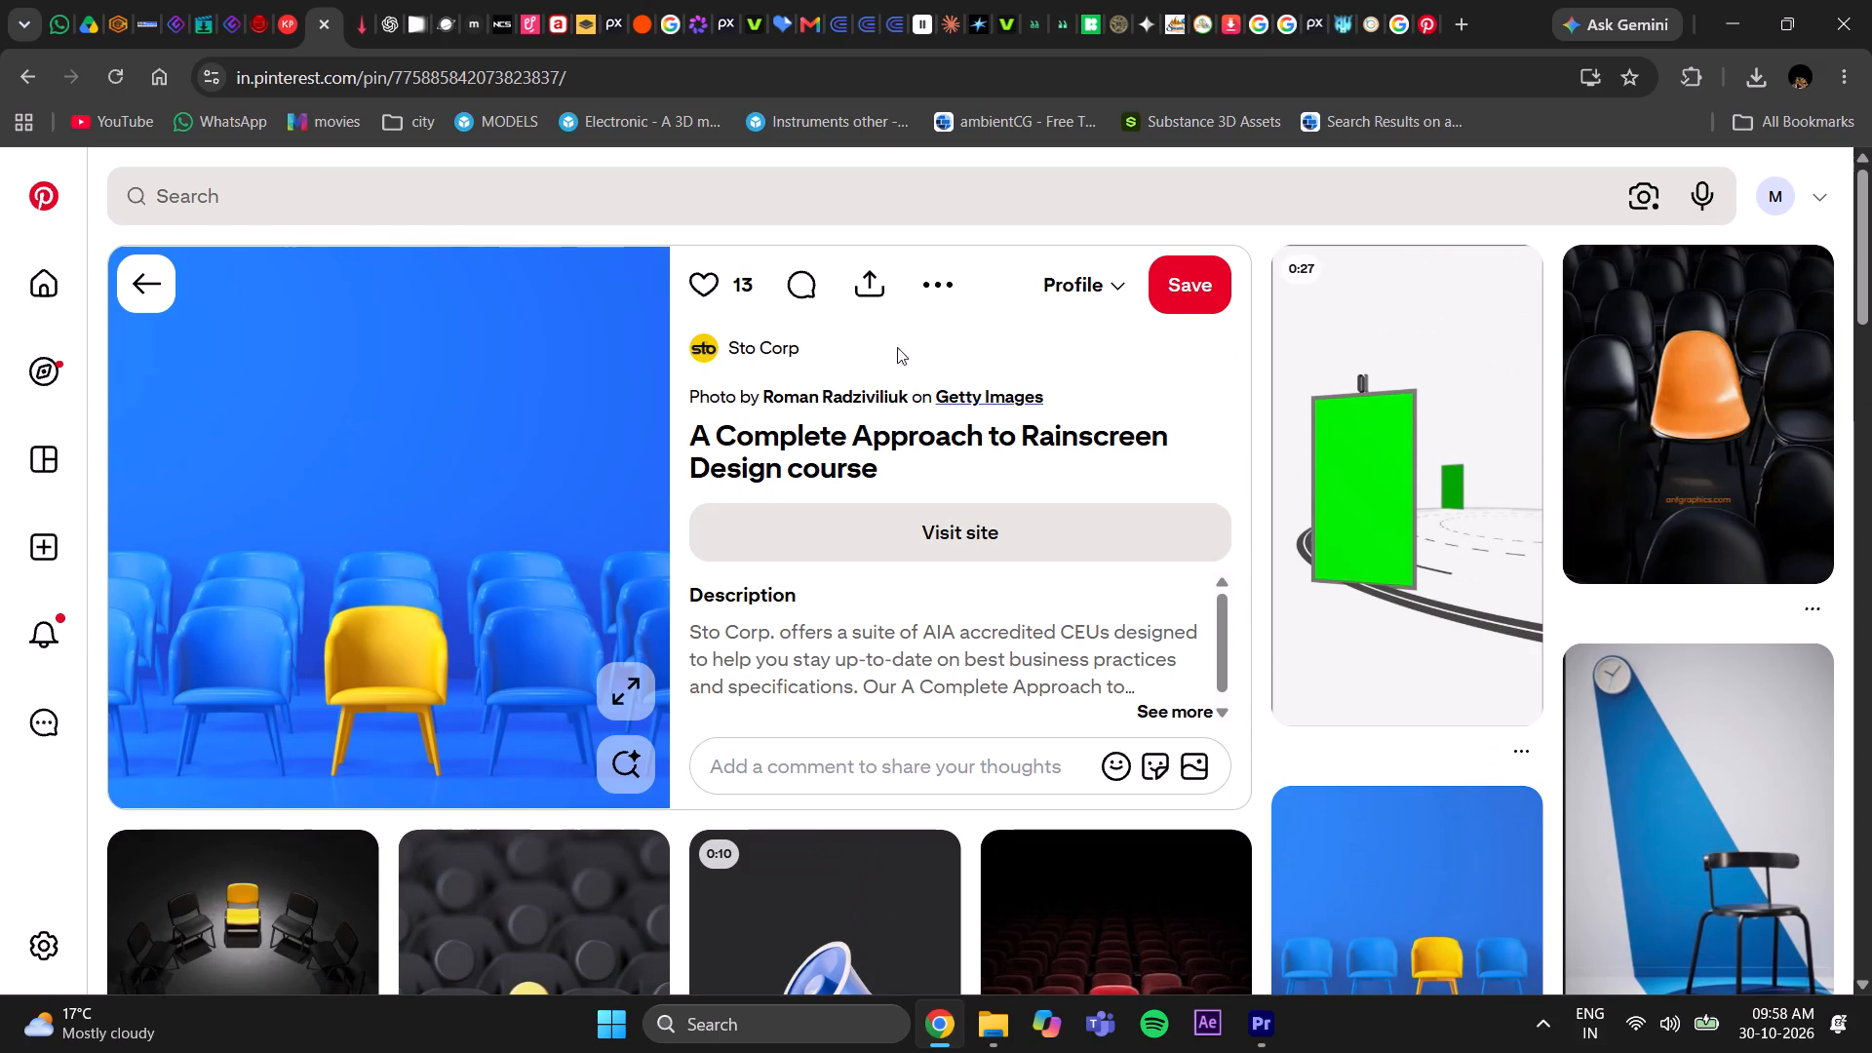
click(953, 293)
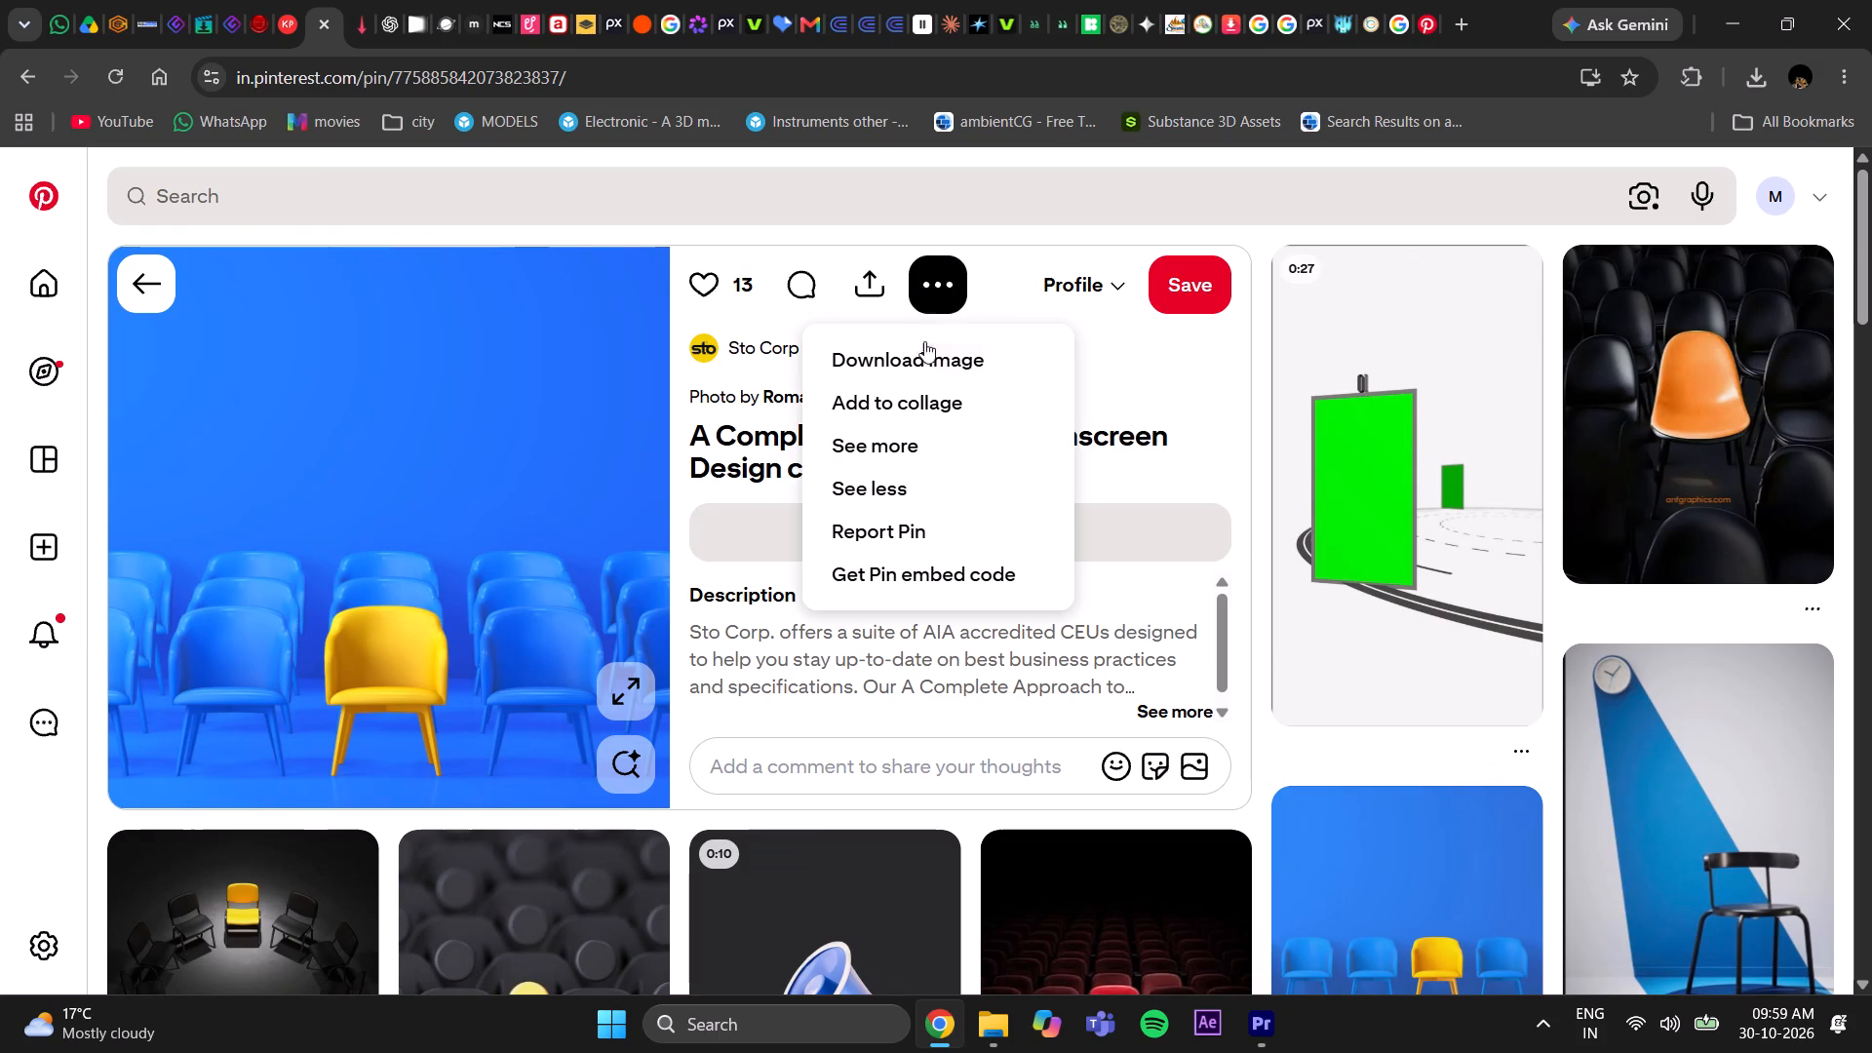
click(918, 356)
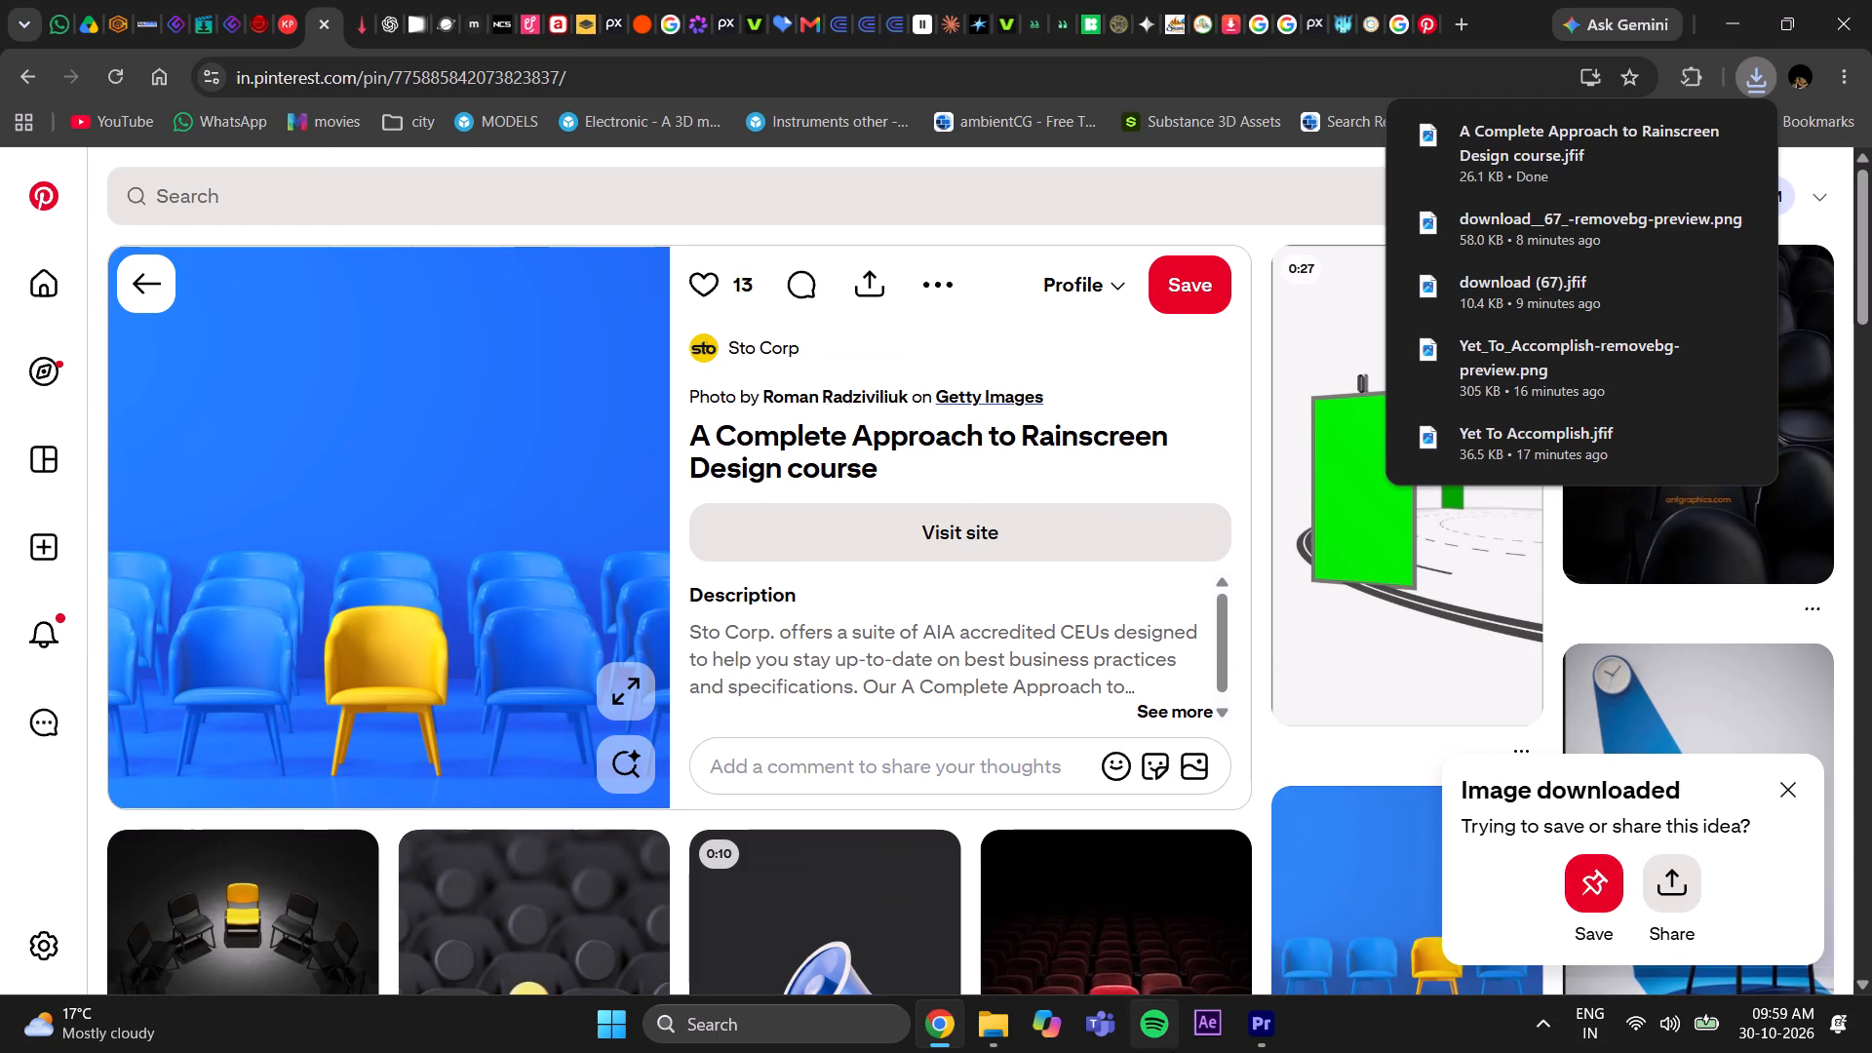
Switch to Premiere Pro and create a black (000000) color matte in the project, keeping the default name.
click(1245, 1026)
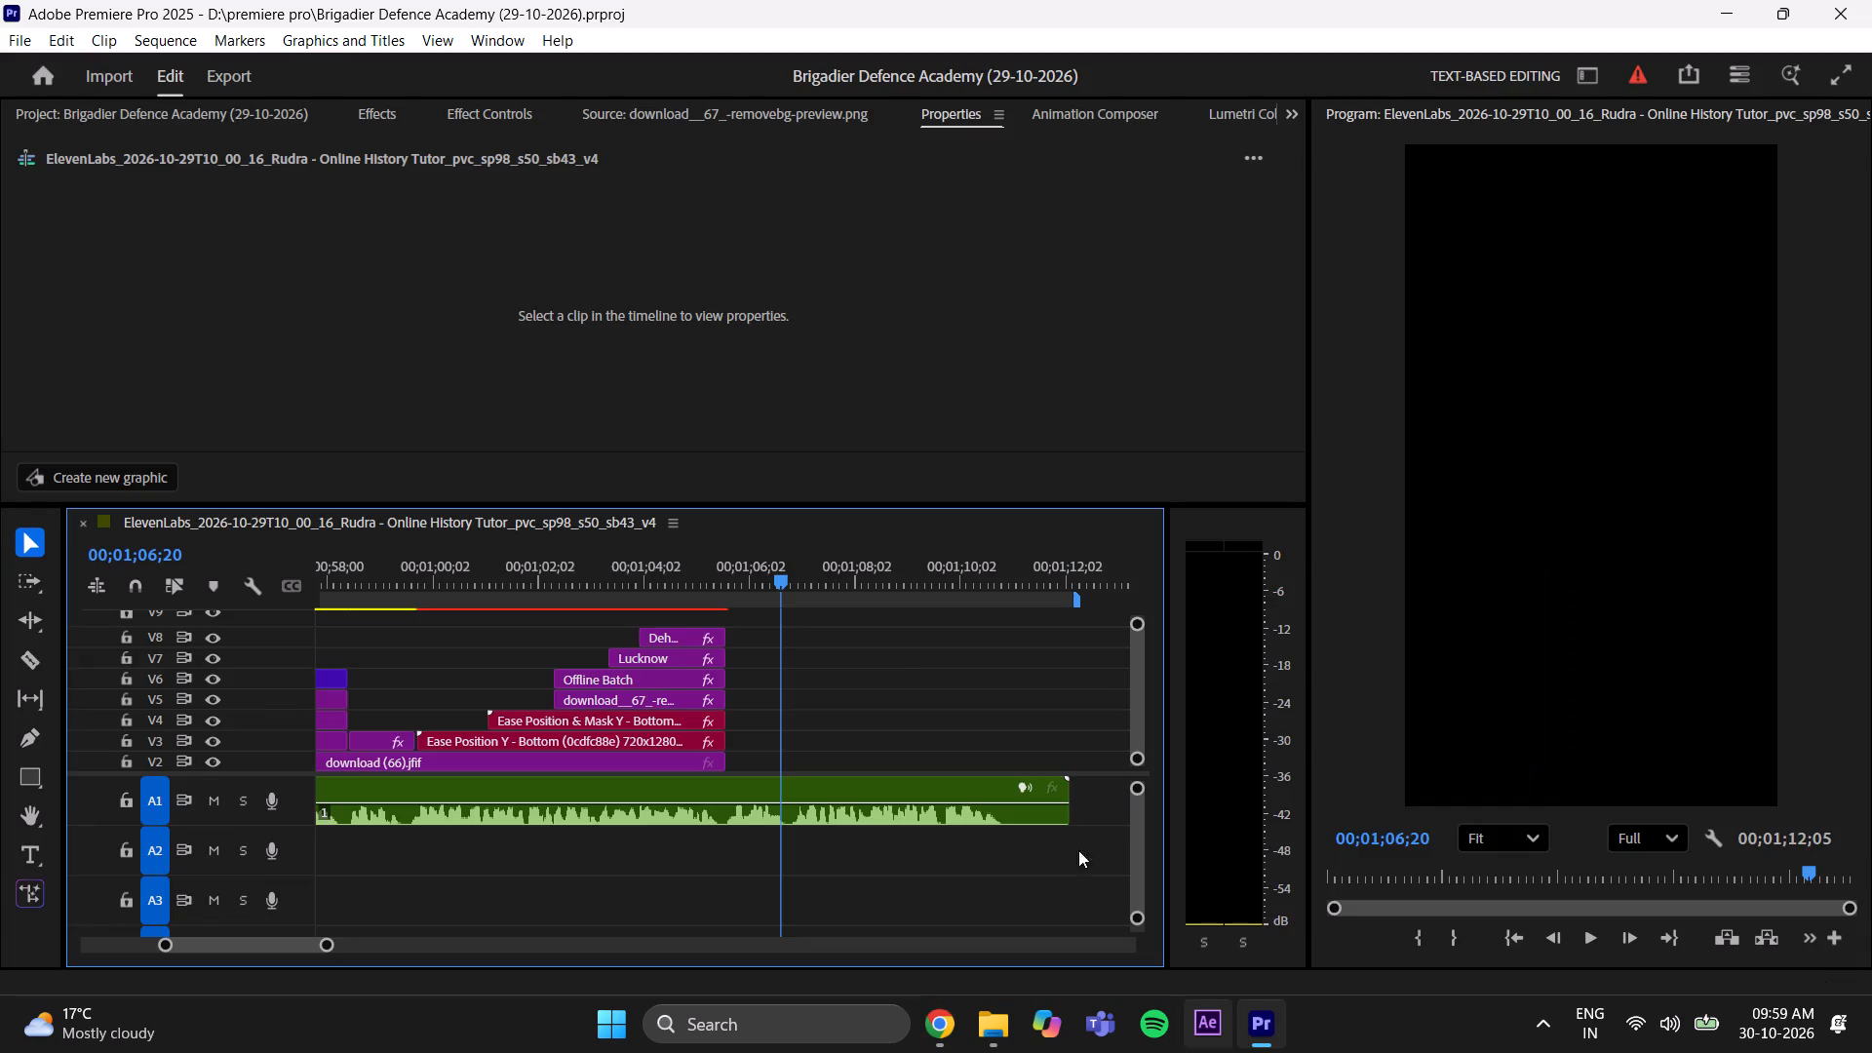
click(133, 108)
right_click(670, 404)
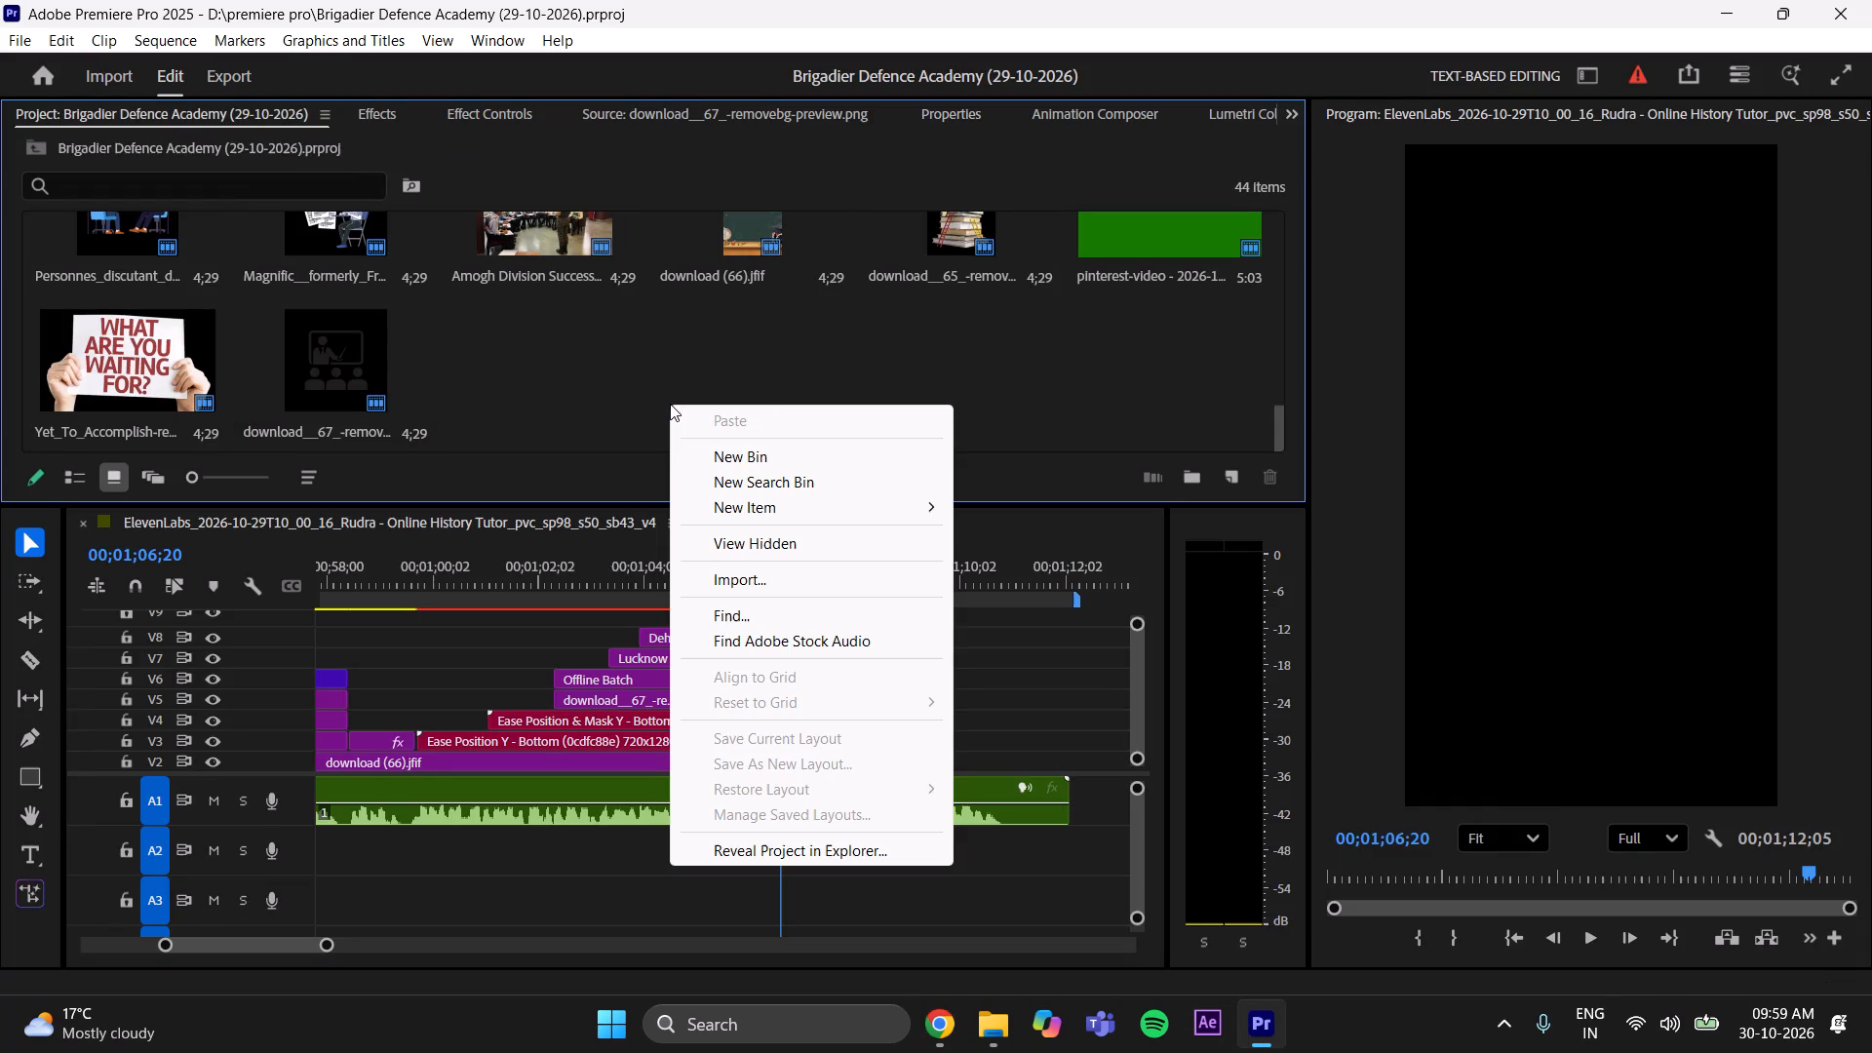
click(1027, 660)
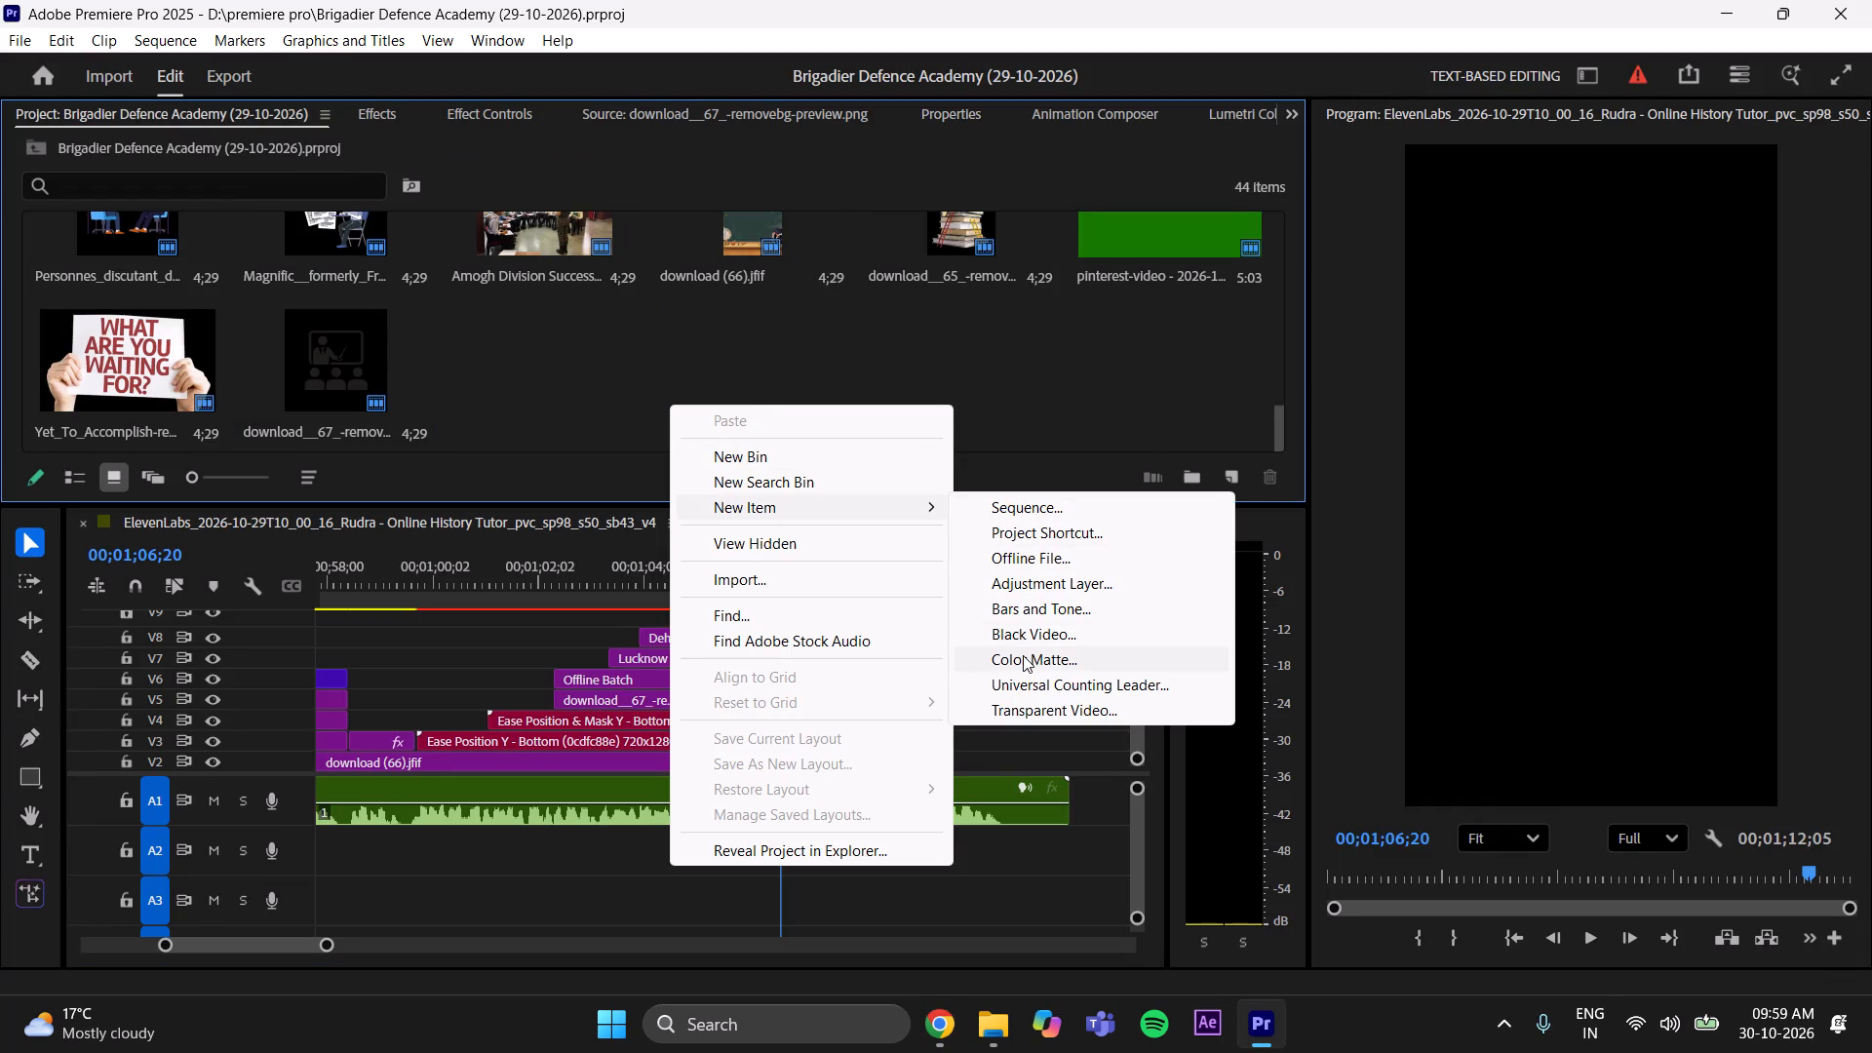
click(1012, 611)
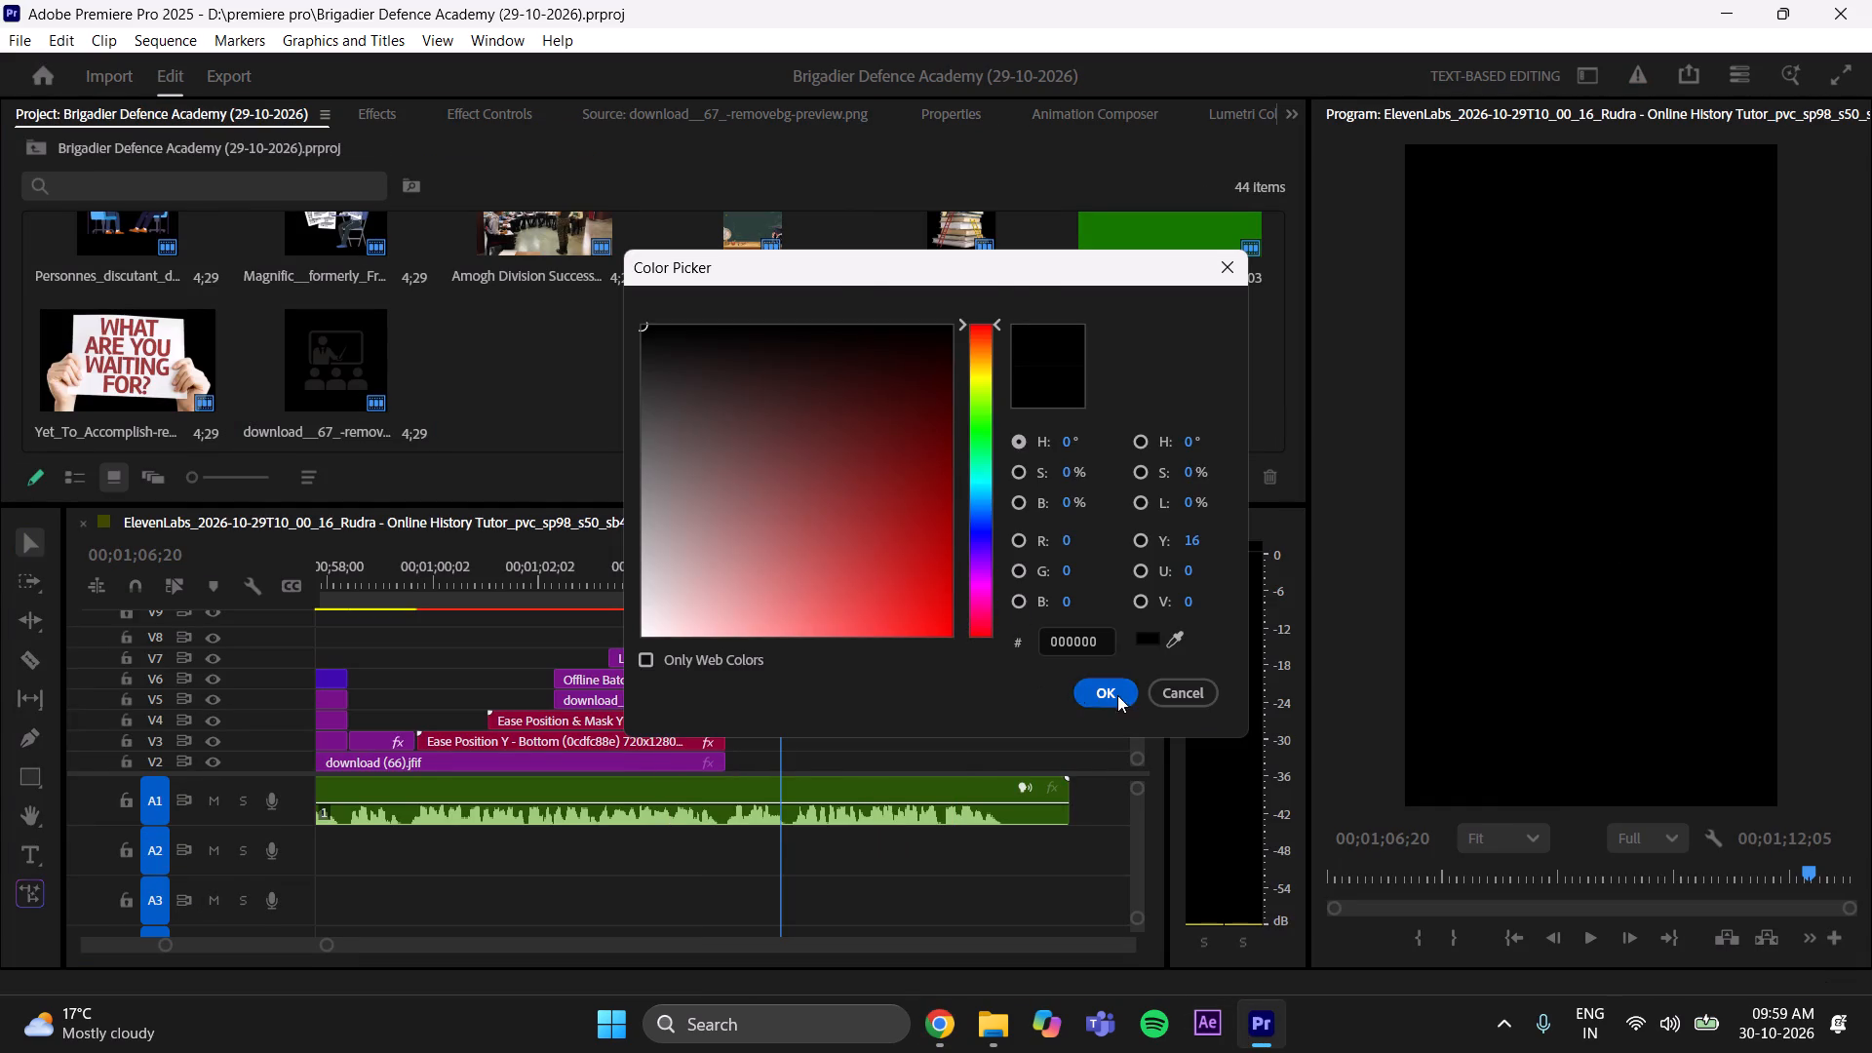
click(1117, 695)
drag(916, 539, 921, 564)
click(921, 559)
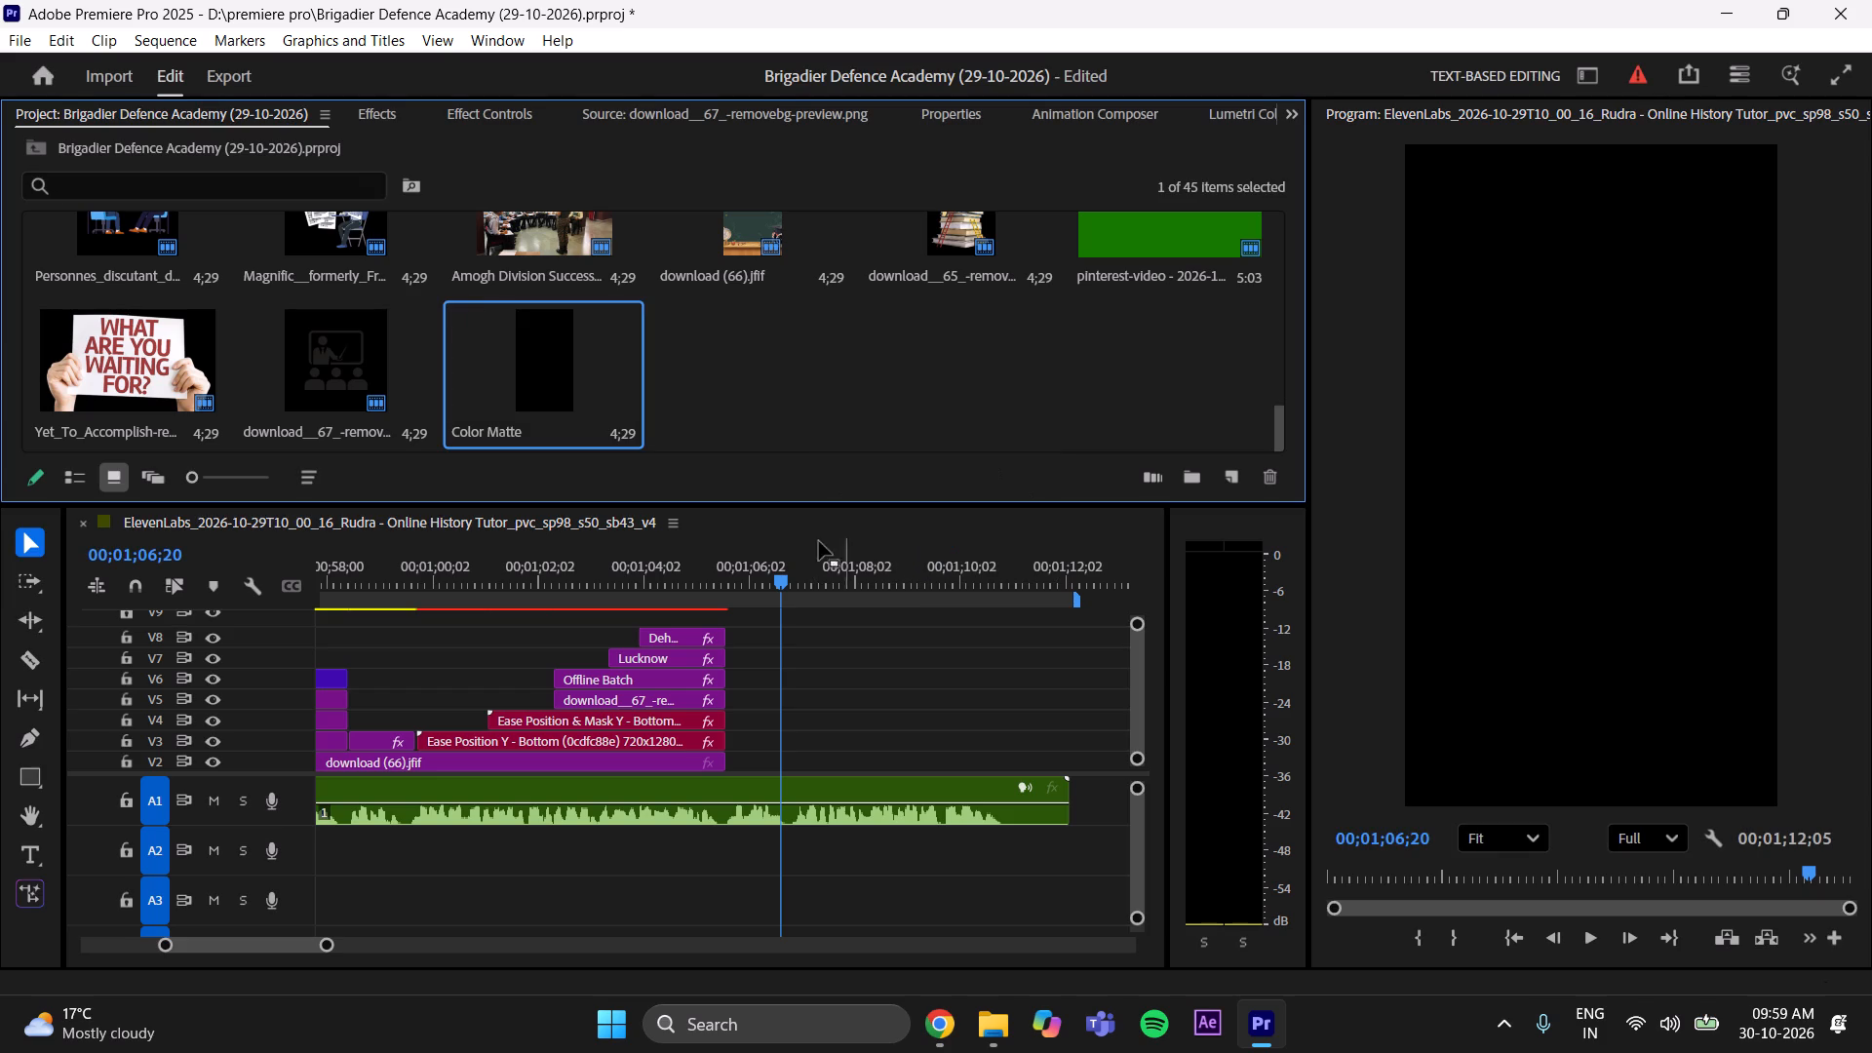
Place the color matte on V2 directly after the previous scene's background, and move the playhead to 00;01;06;12.
drag(549, 390, 732, 763)
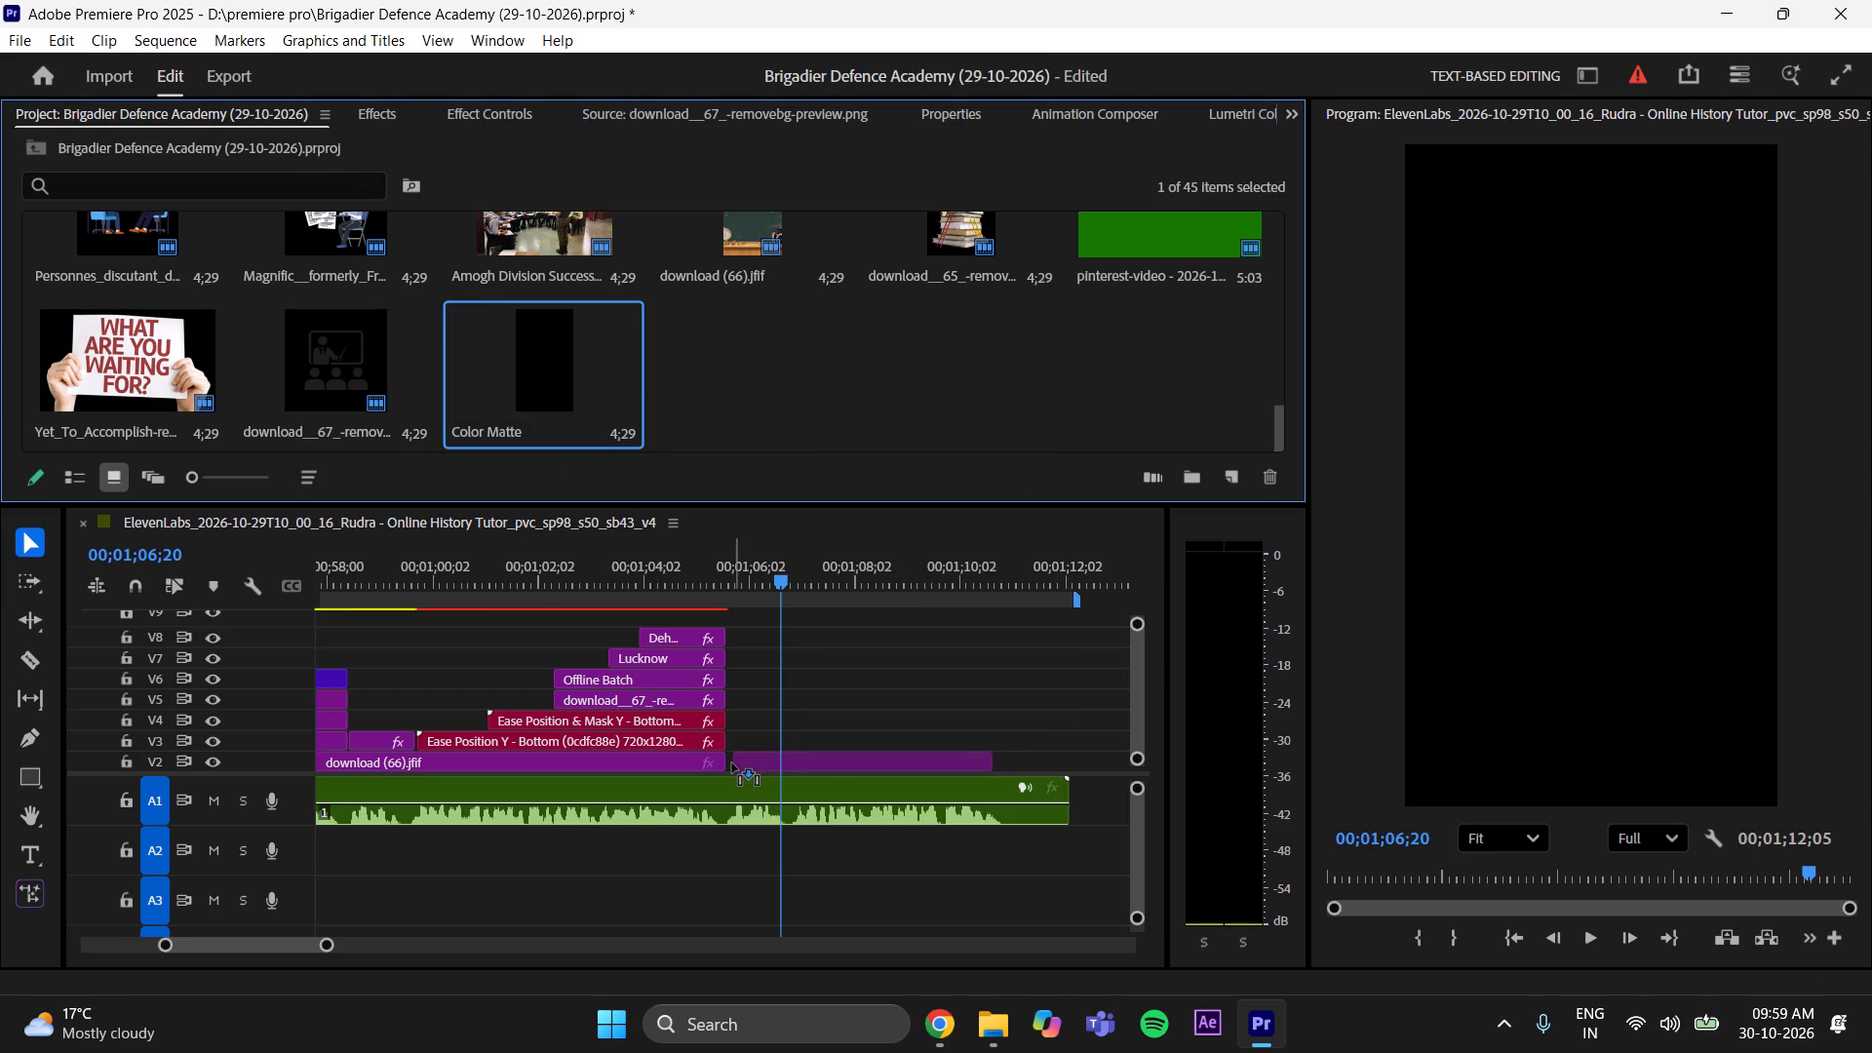
drag(732, 763, 727, 767)
drag(727, 767, 726, 770)
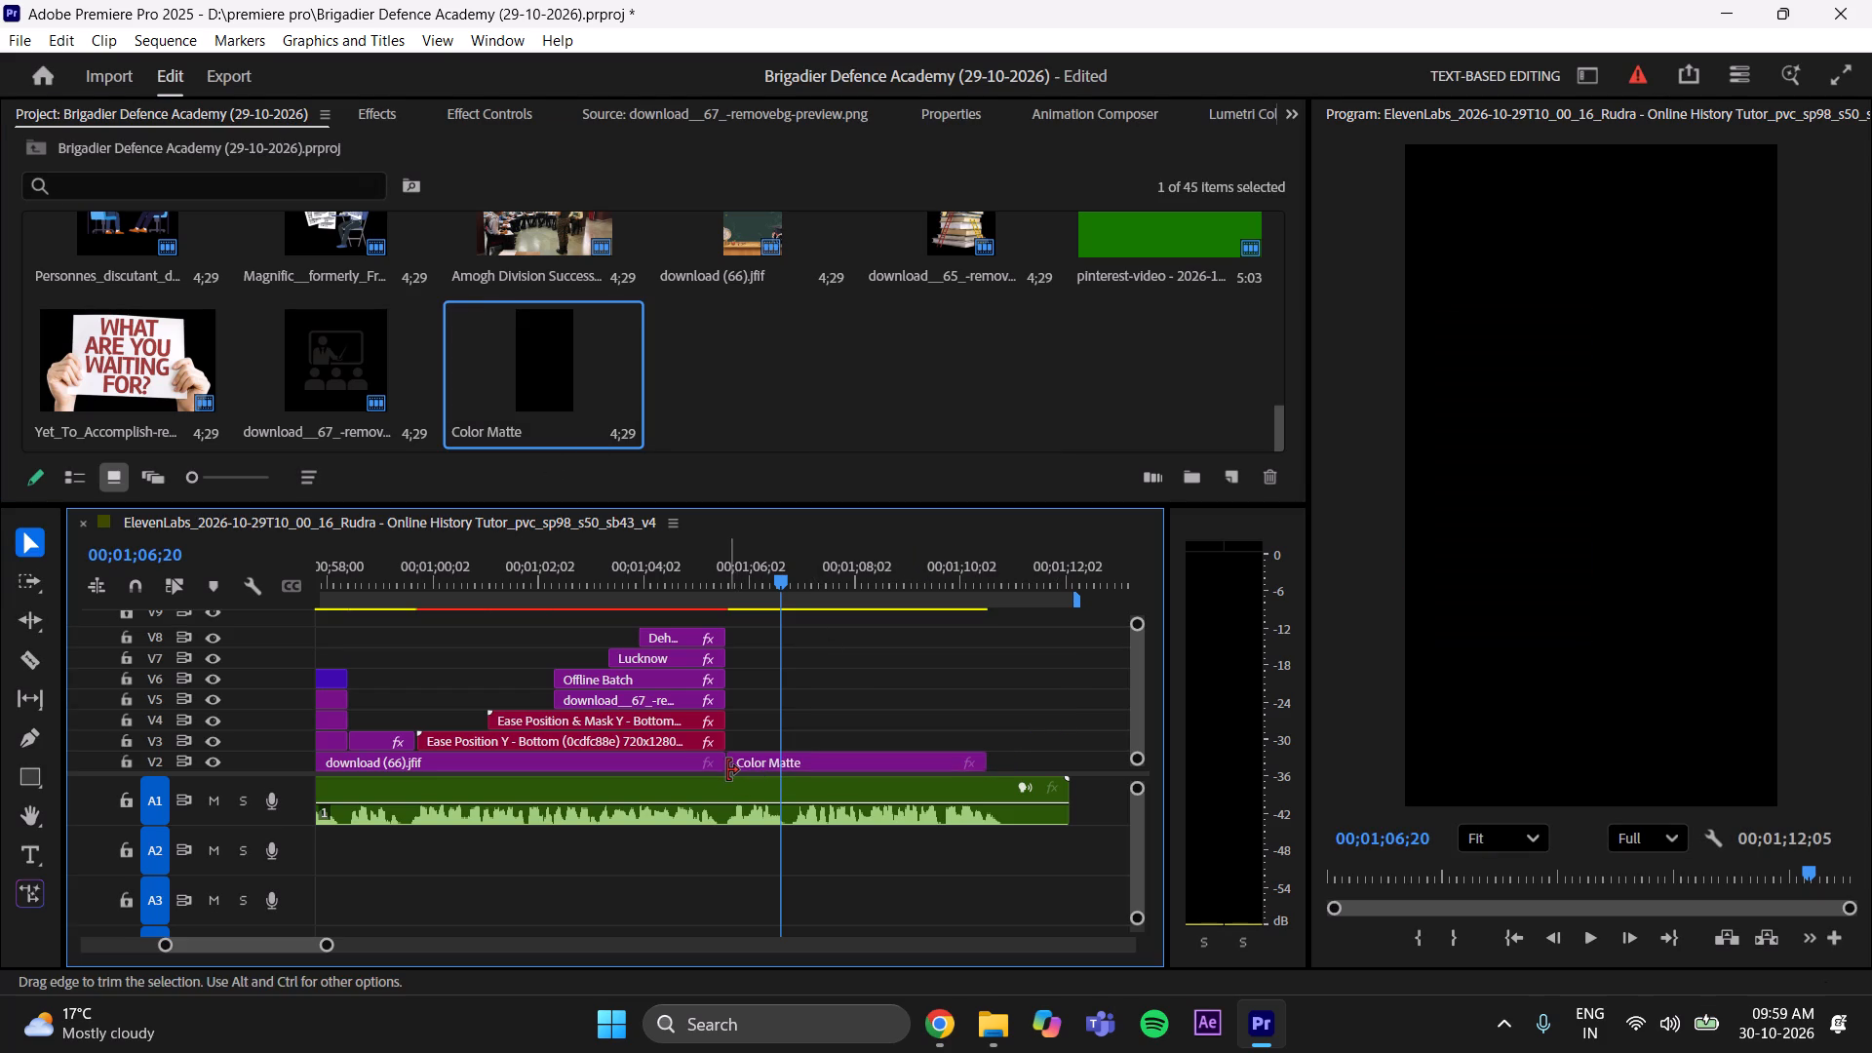
drag(780, 575, 735, 623)
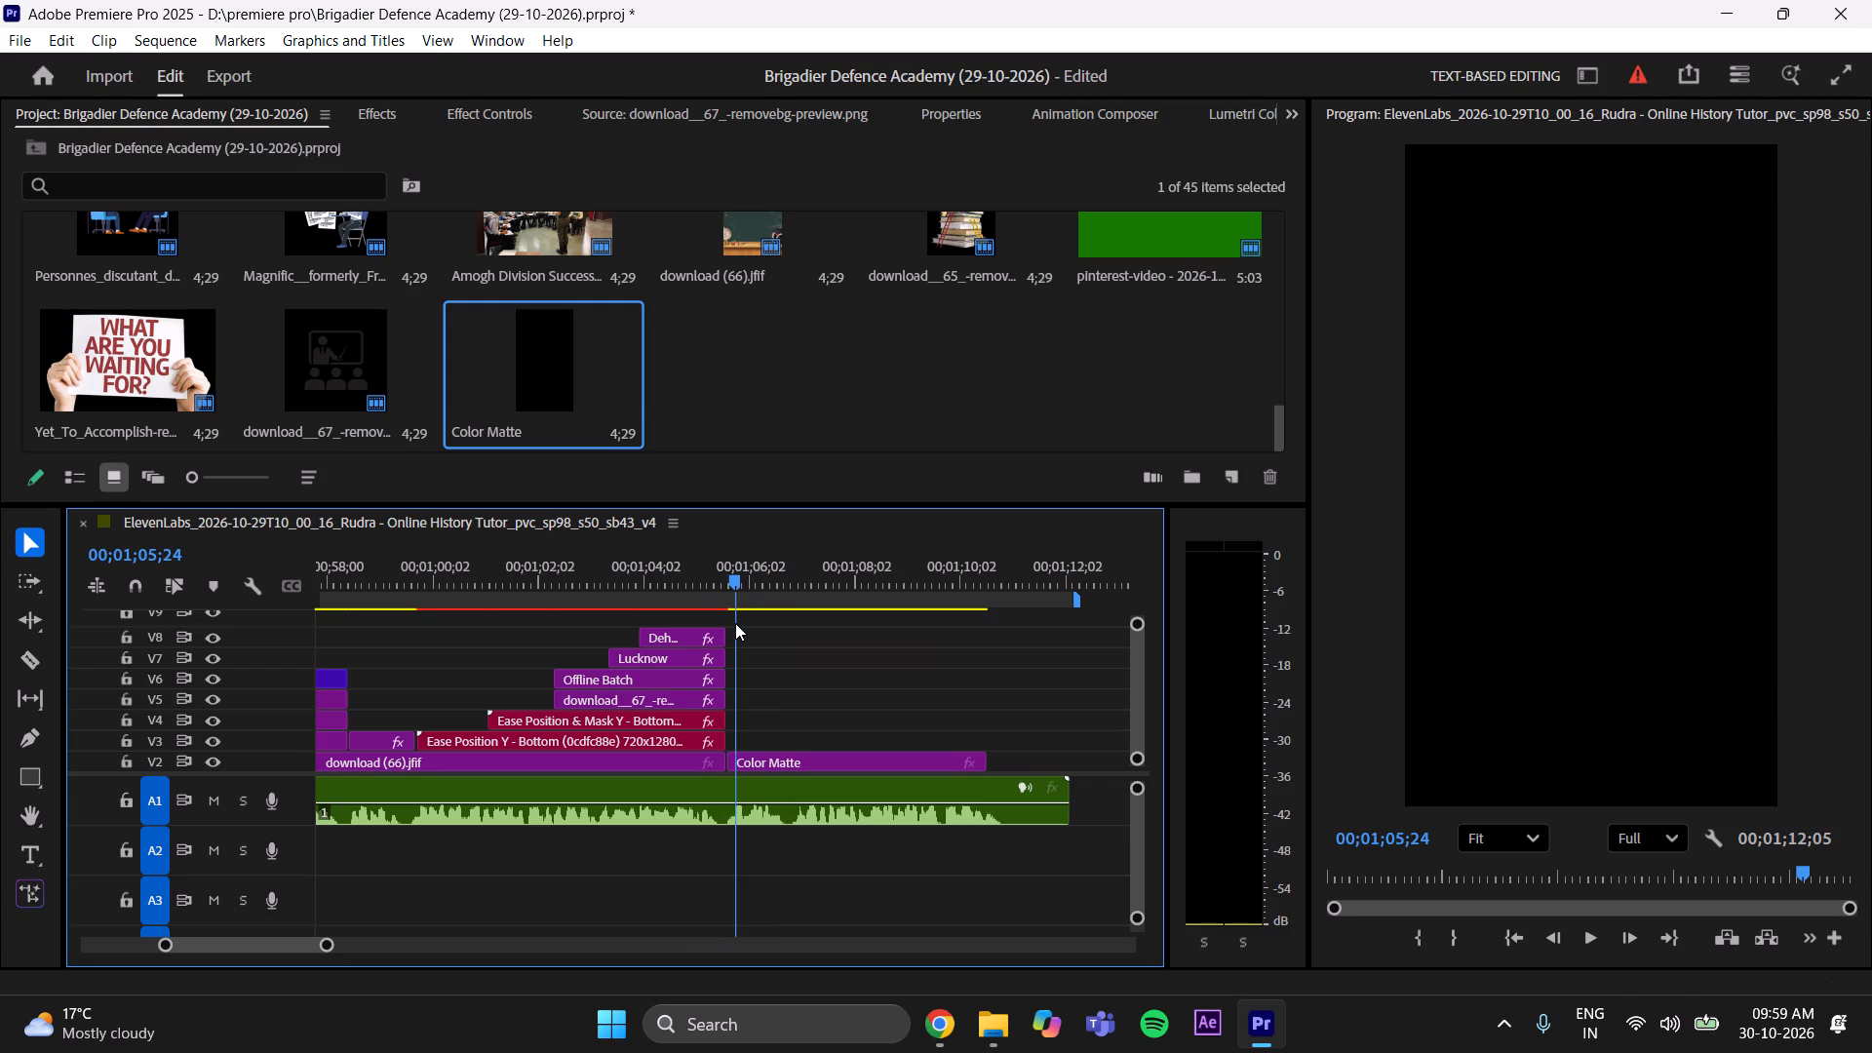
drag(735, 623, 767, 643)
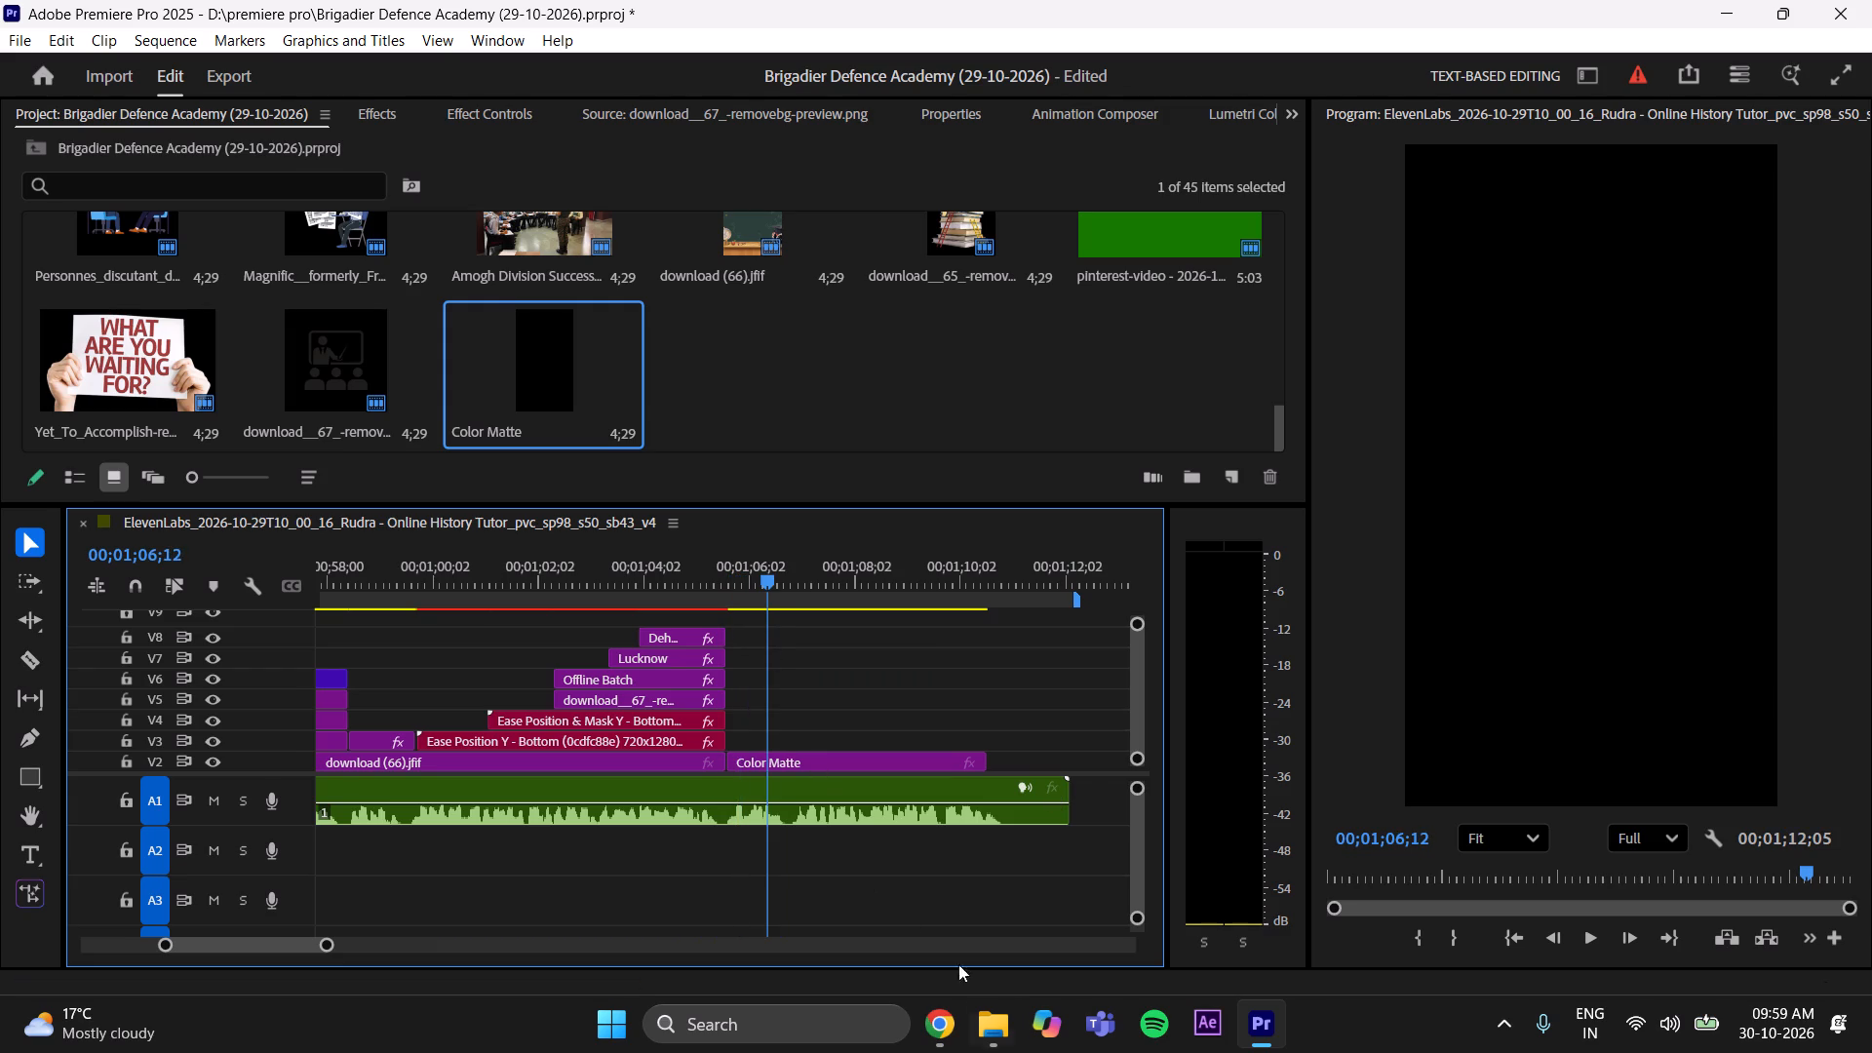
Import the downloaded blue and yellow chairs image from the refreshed Downloads folder into the Premiere Pro project.
click(1016, 1046)
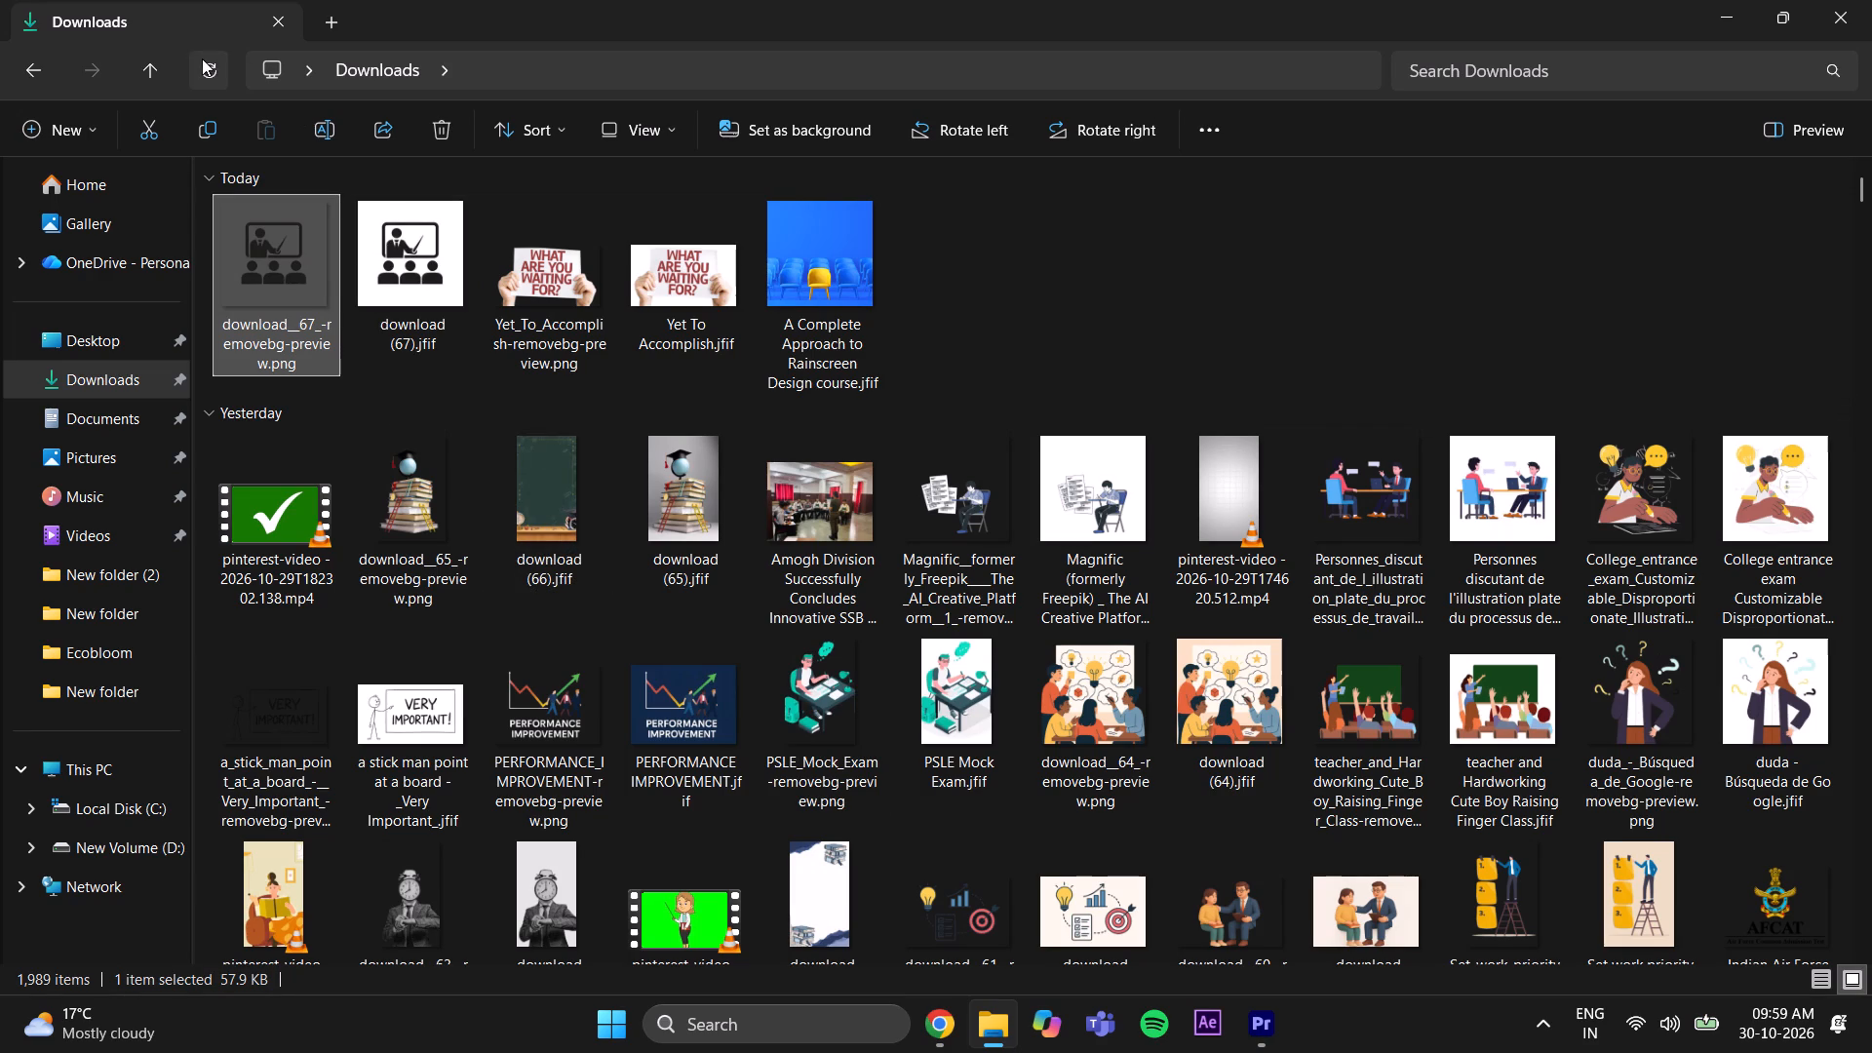
click(202, 58)
click(294, 259)
drag(286, 286, 1280, 1005)
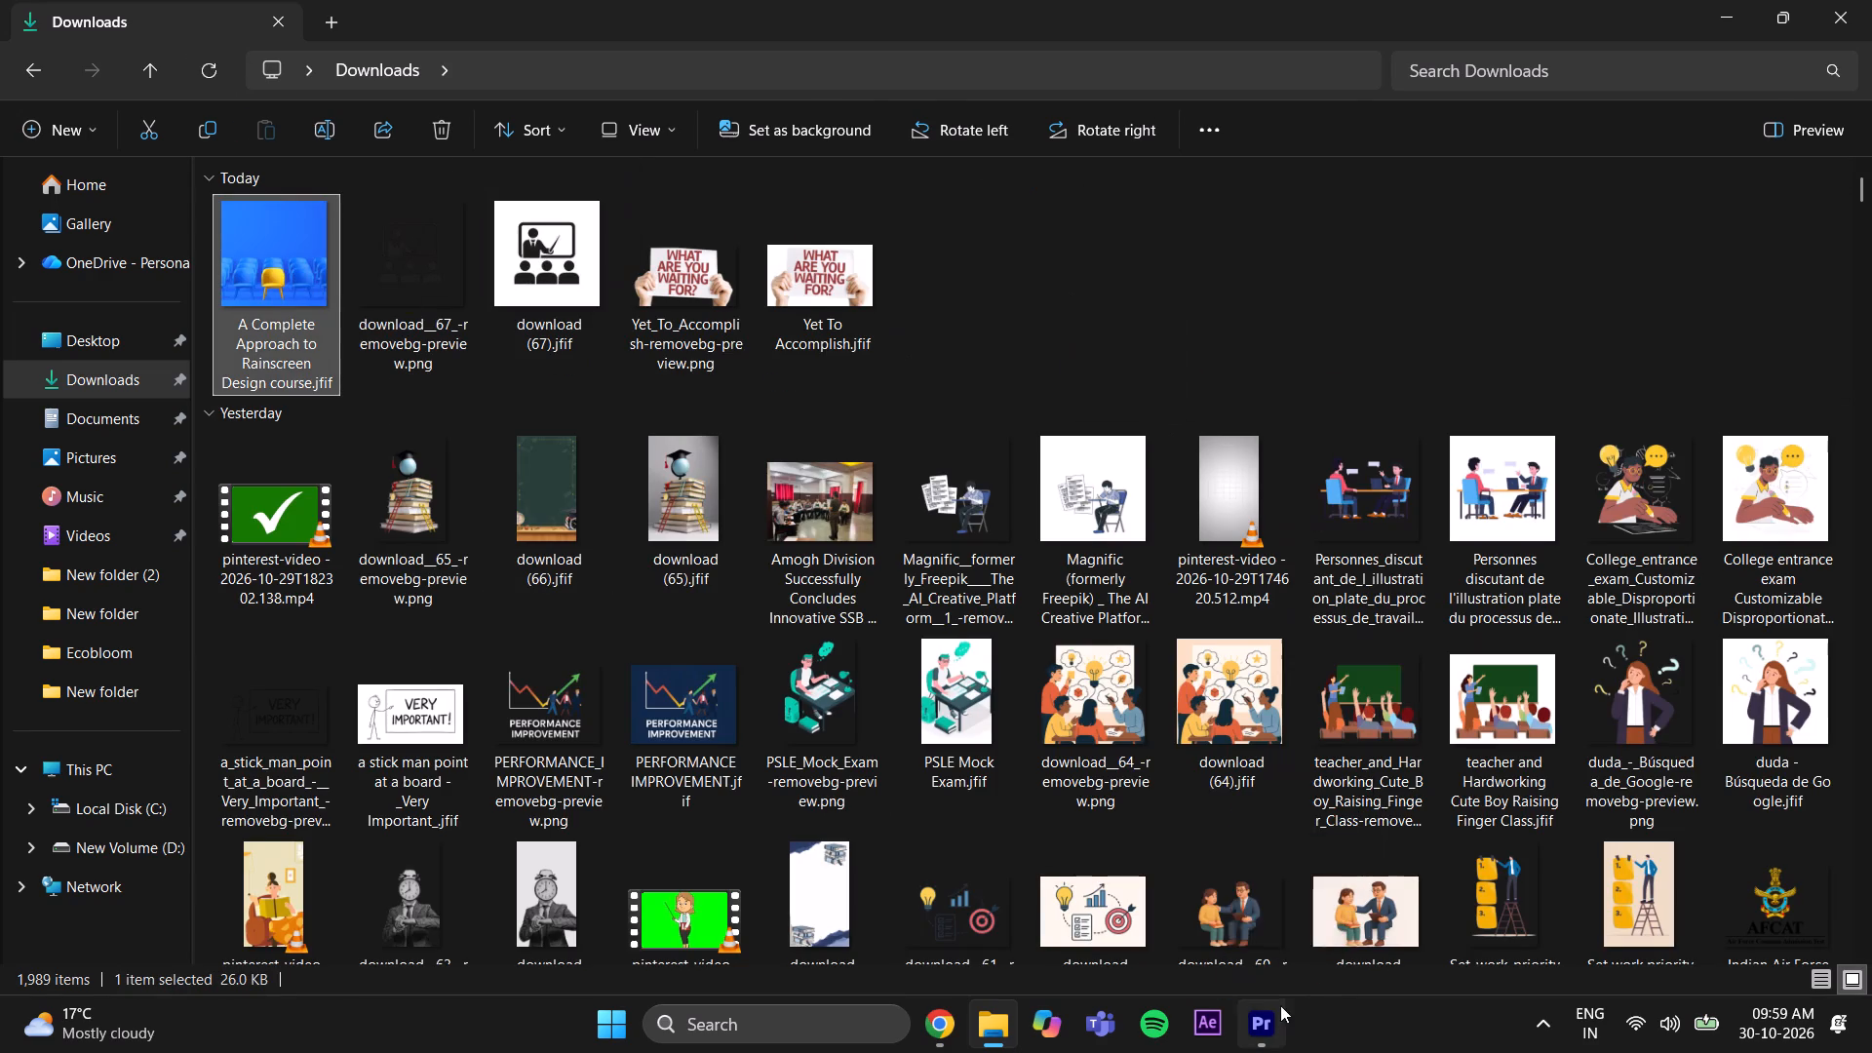
drag(1280, 1005, 827, 418)
Place the chairs image on V3 above the color matte, starting at 00;01;05;19.
double_click(753, 405)
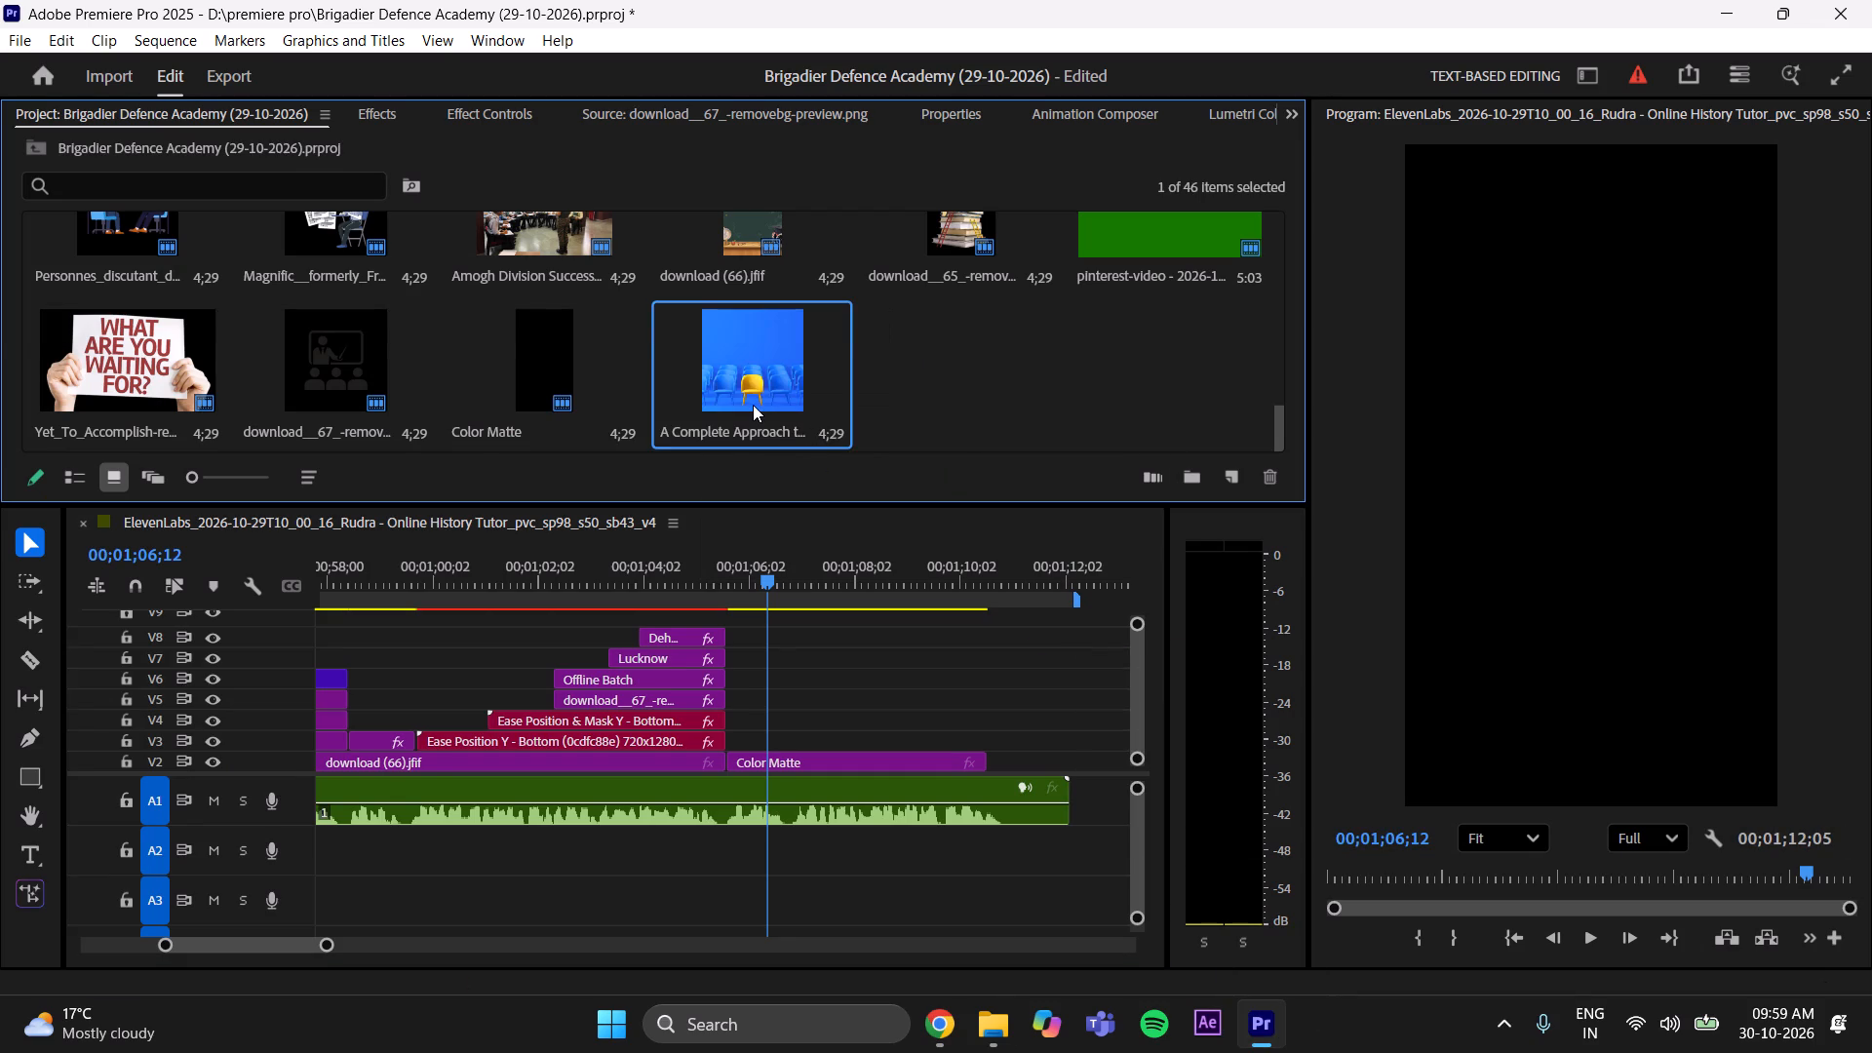
drag(620, 368, 766, 748)
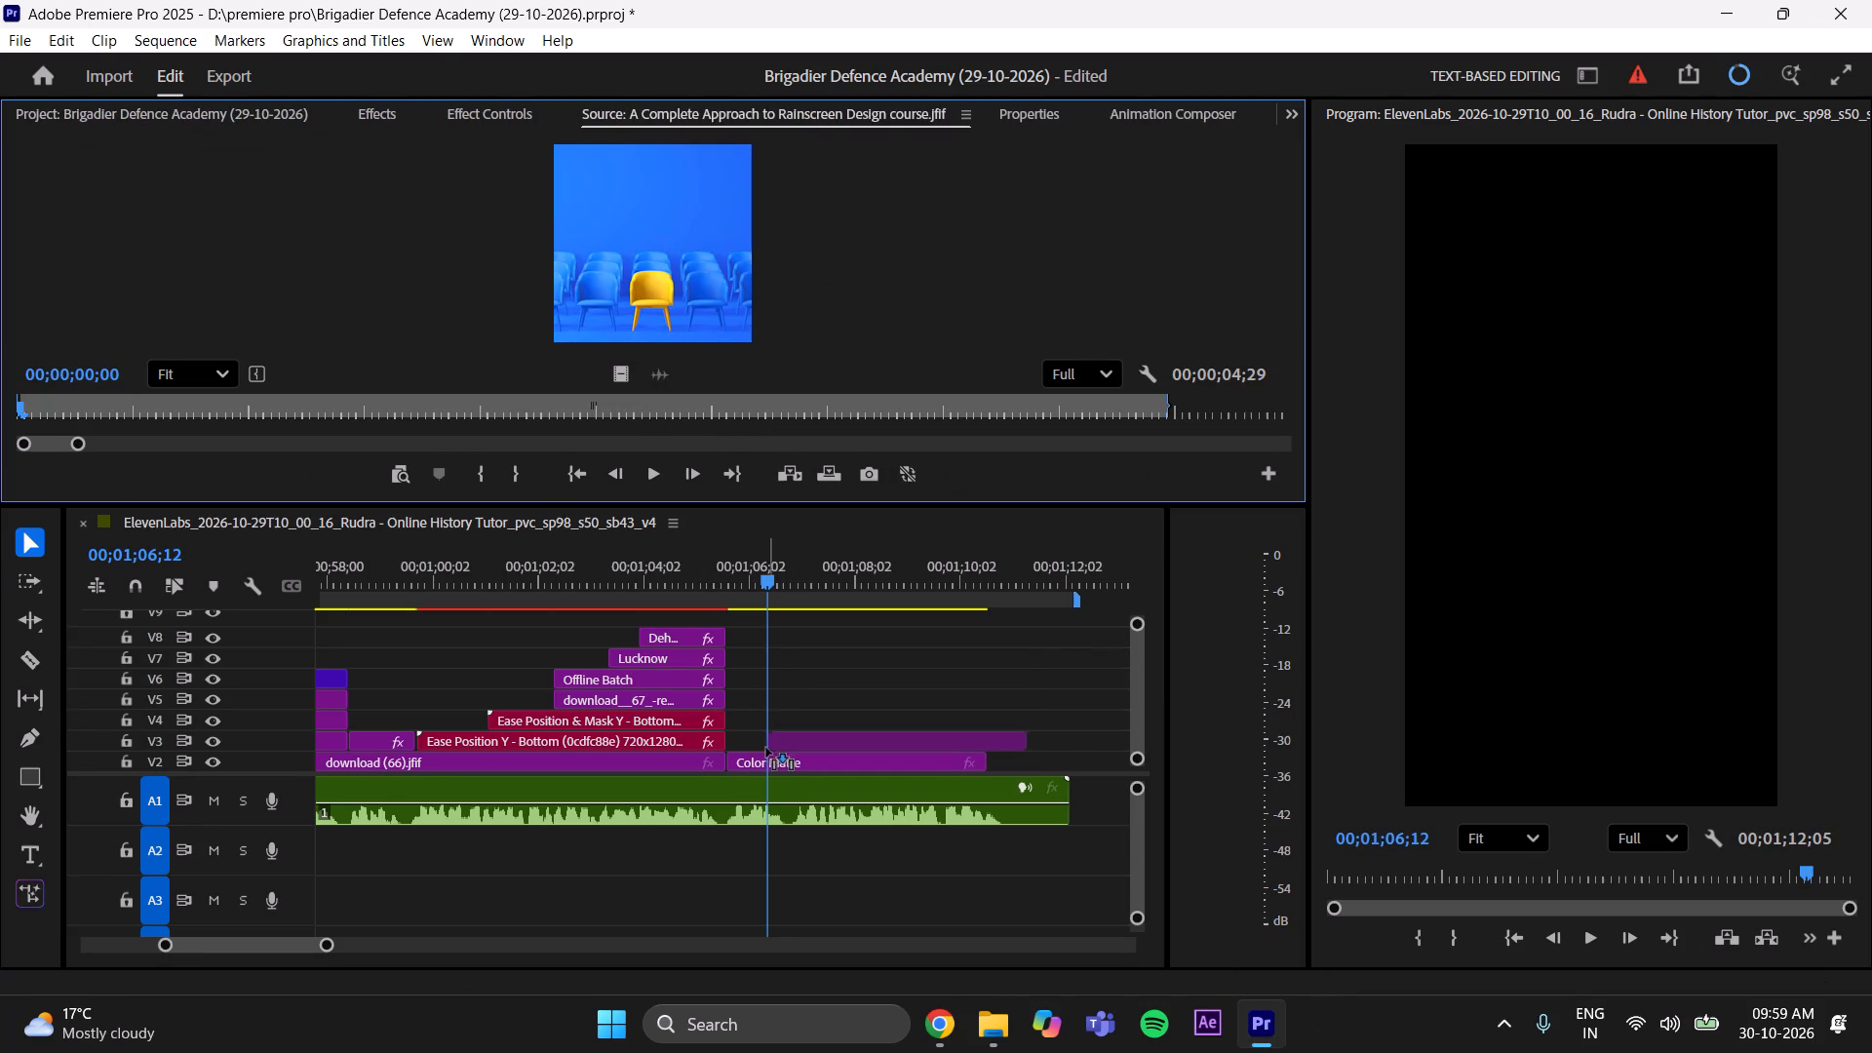
drag(766, 748, 726, 749)
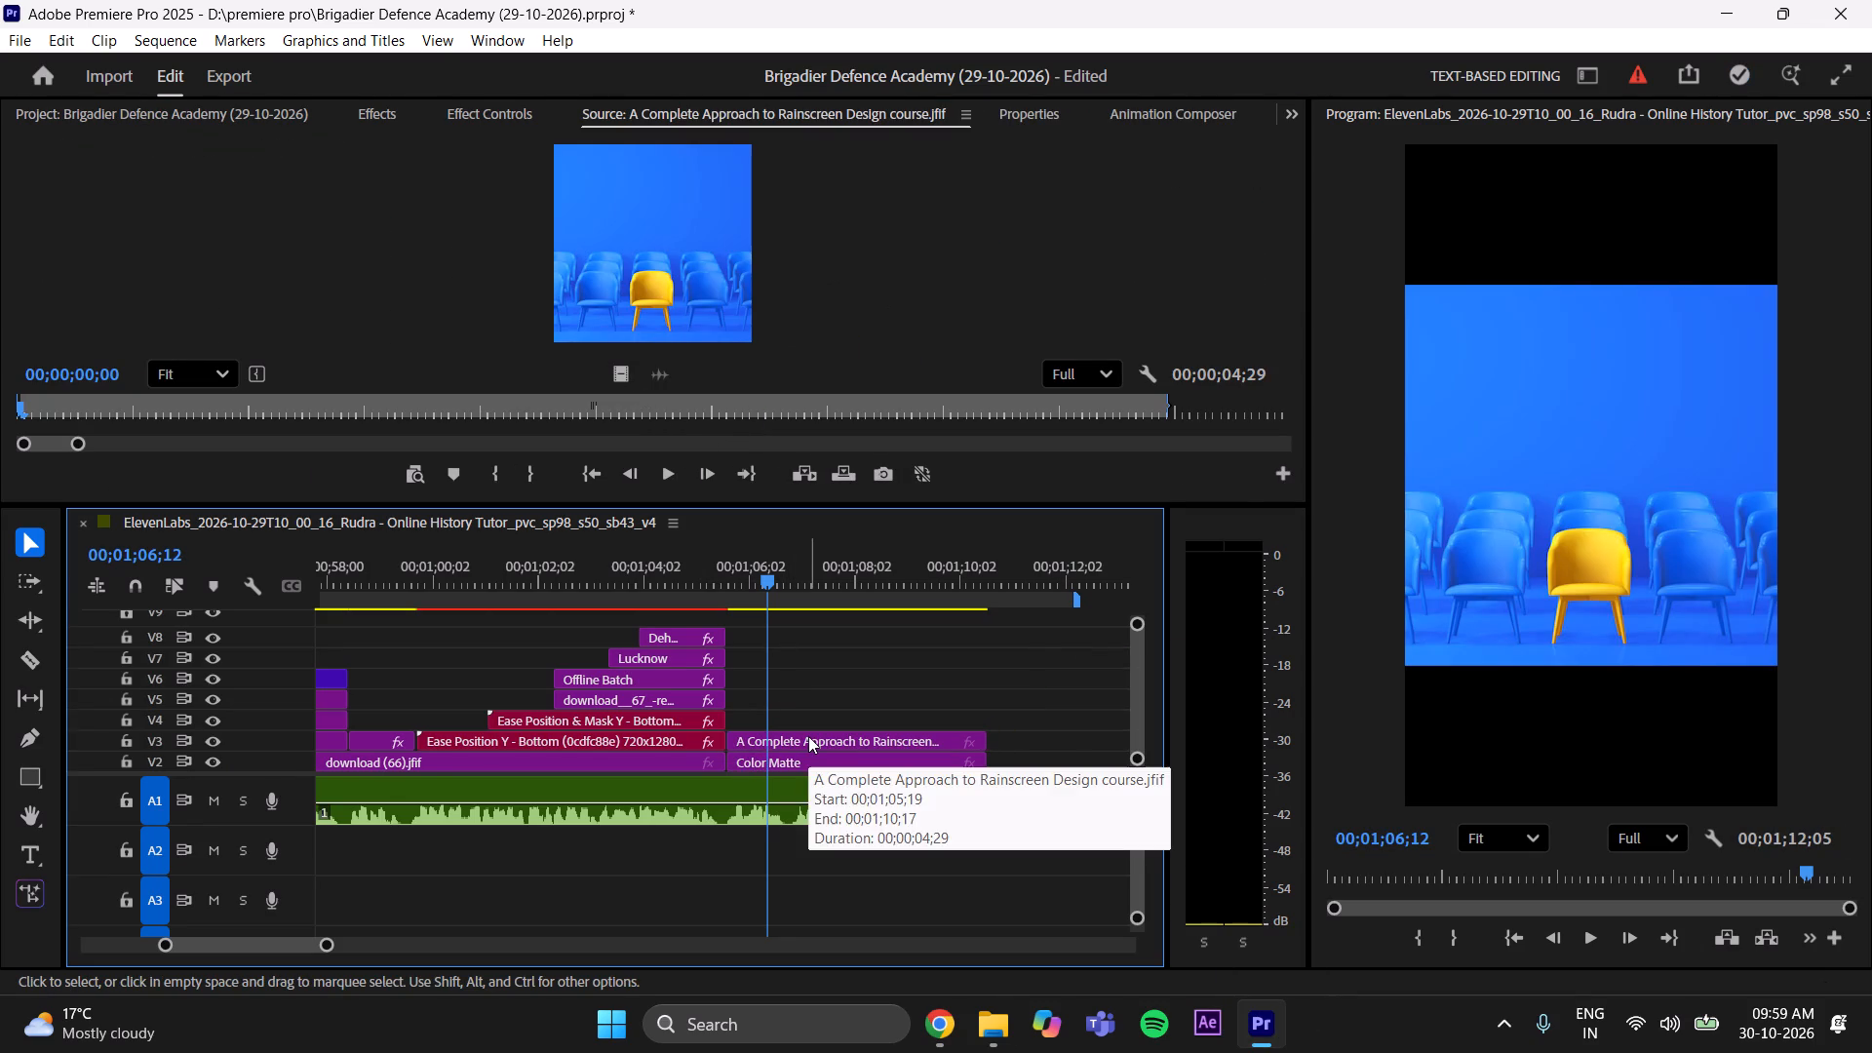
Recolor the color matte to 2278FF, sampled from the blue background of the chairs image.
double_click(820, 758)
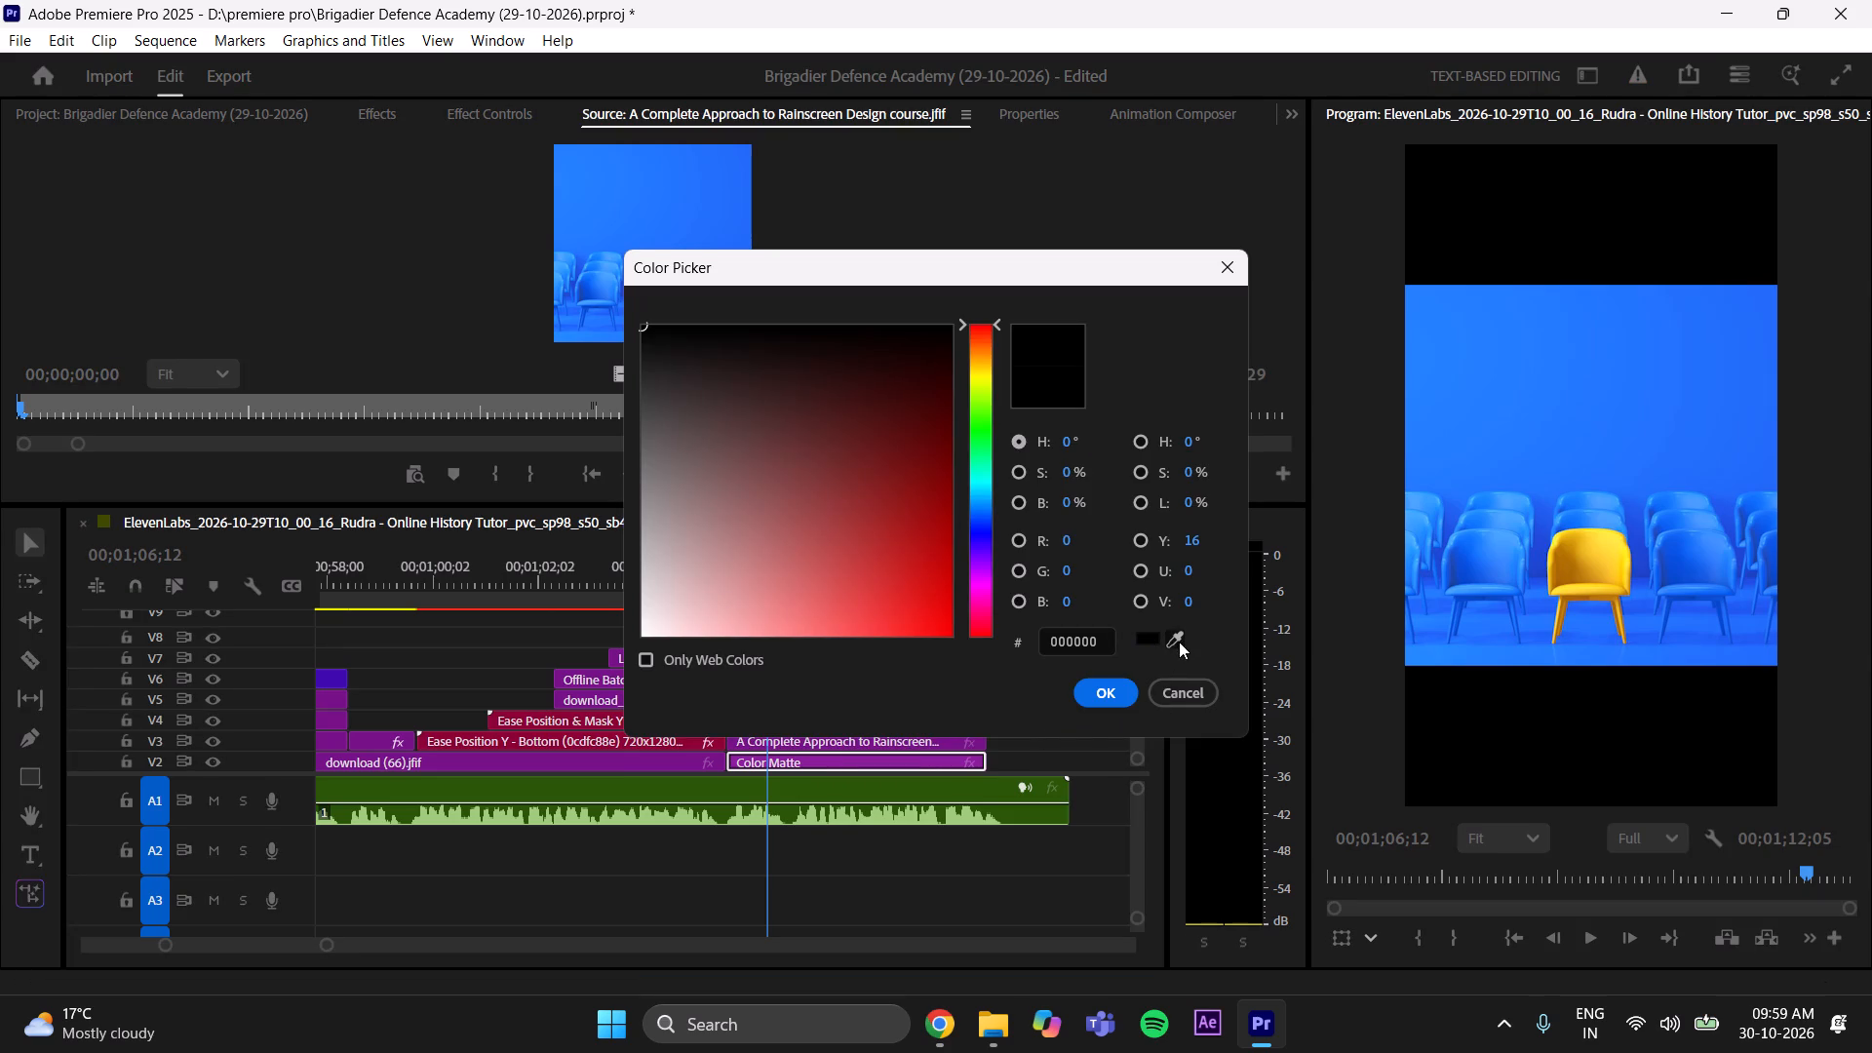
click(1178, 642)
click(1588, 396)
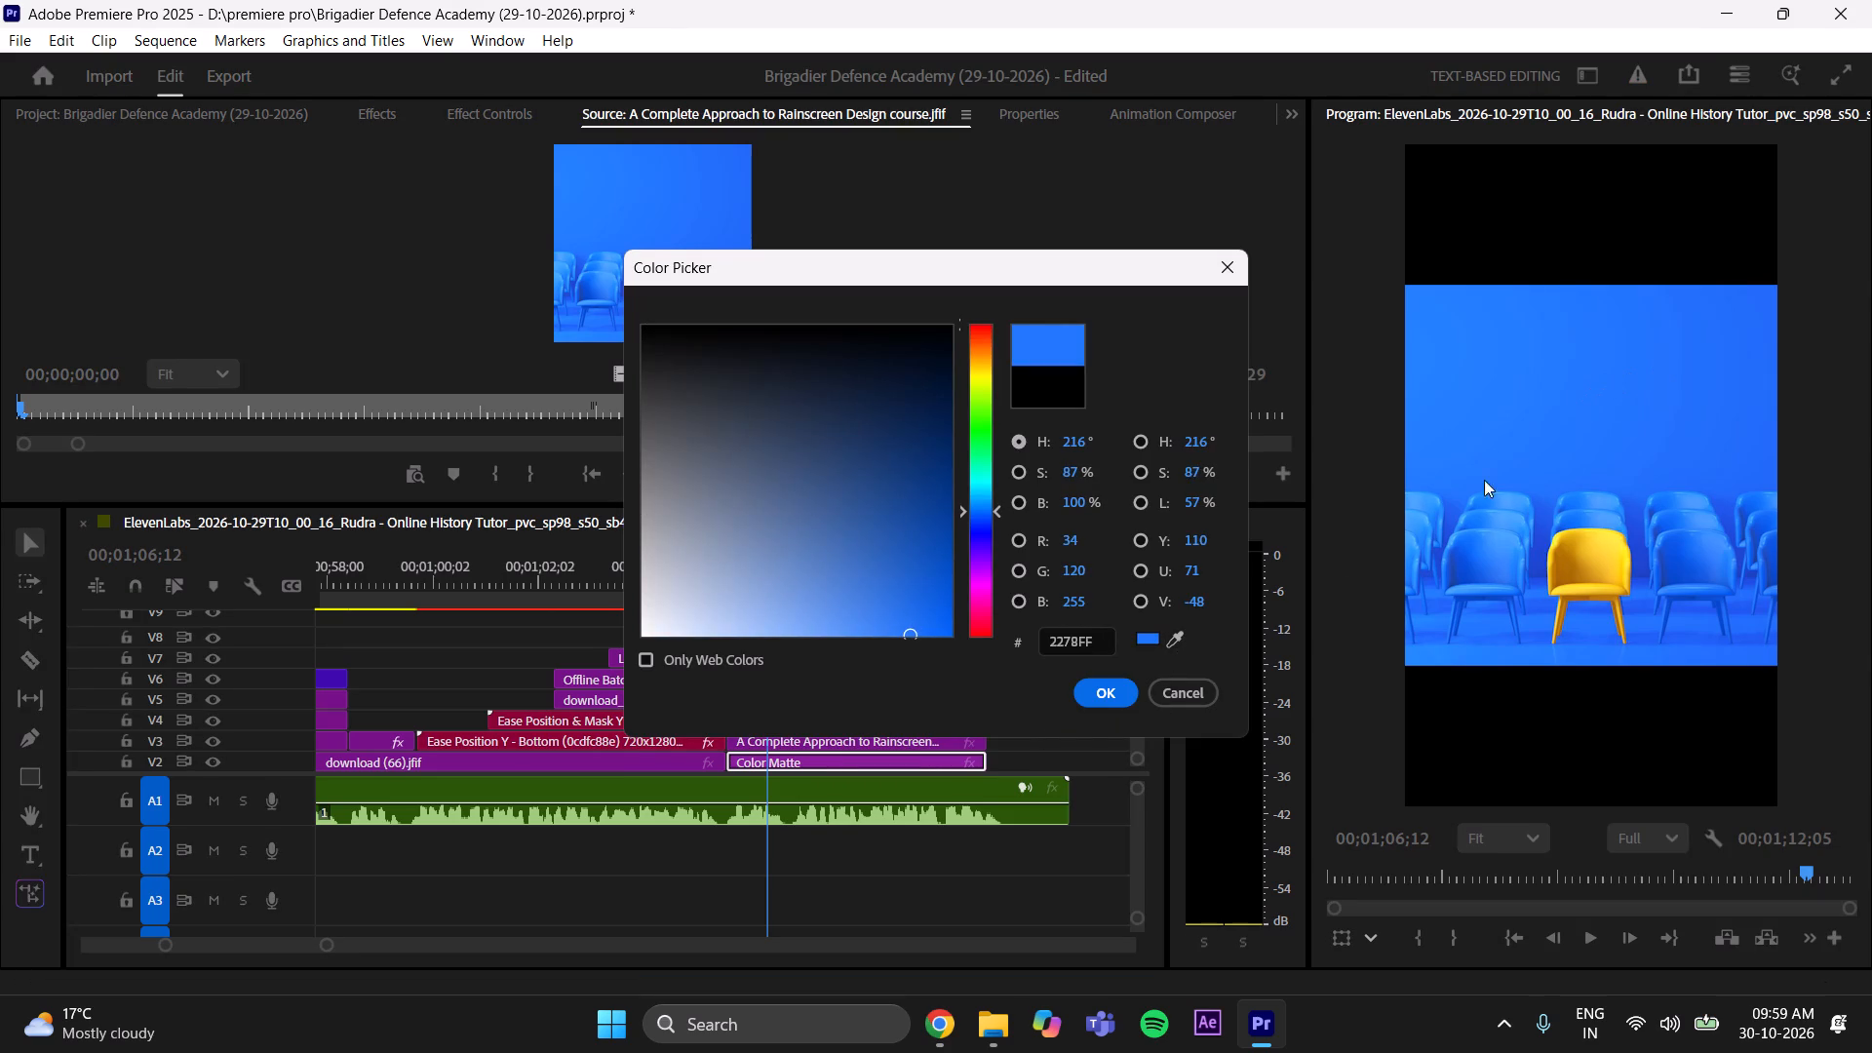
click(1122, 682)
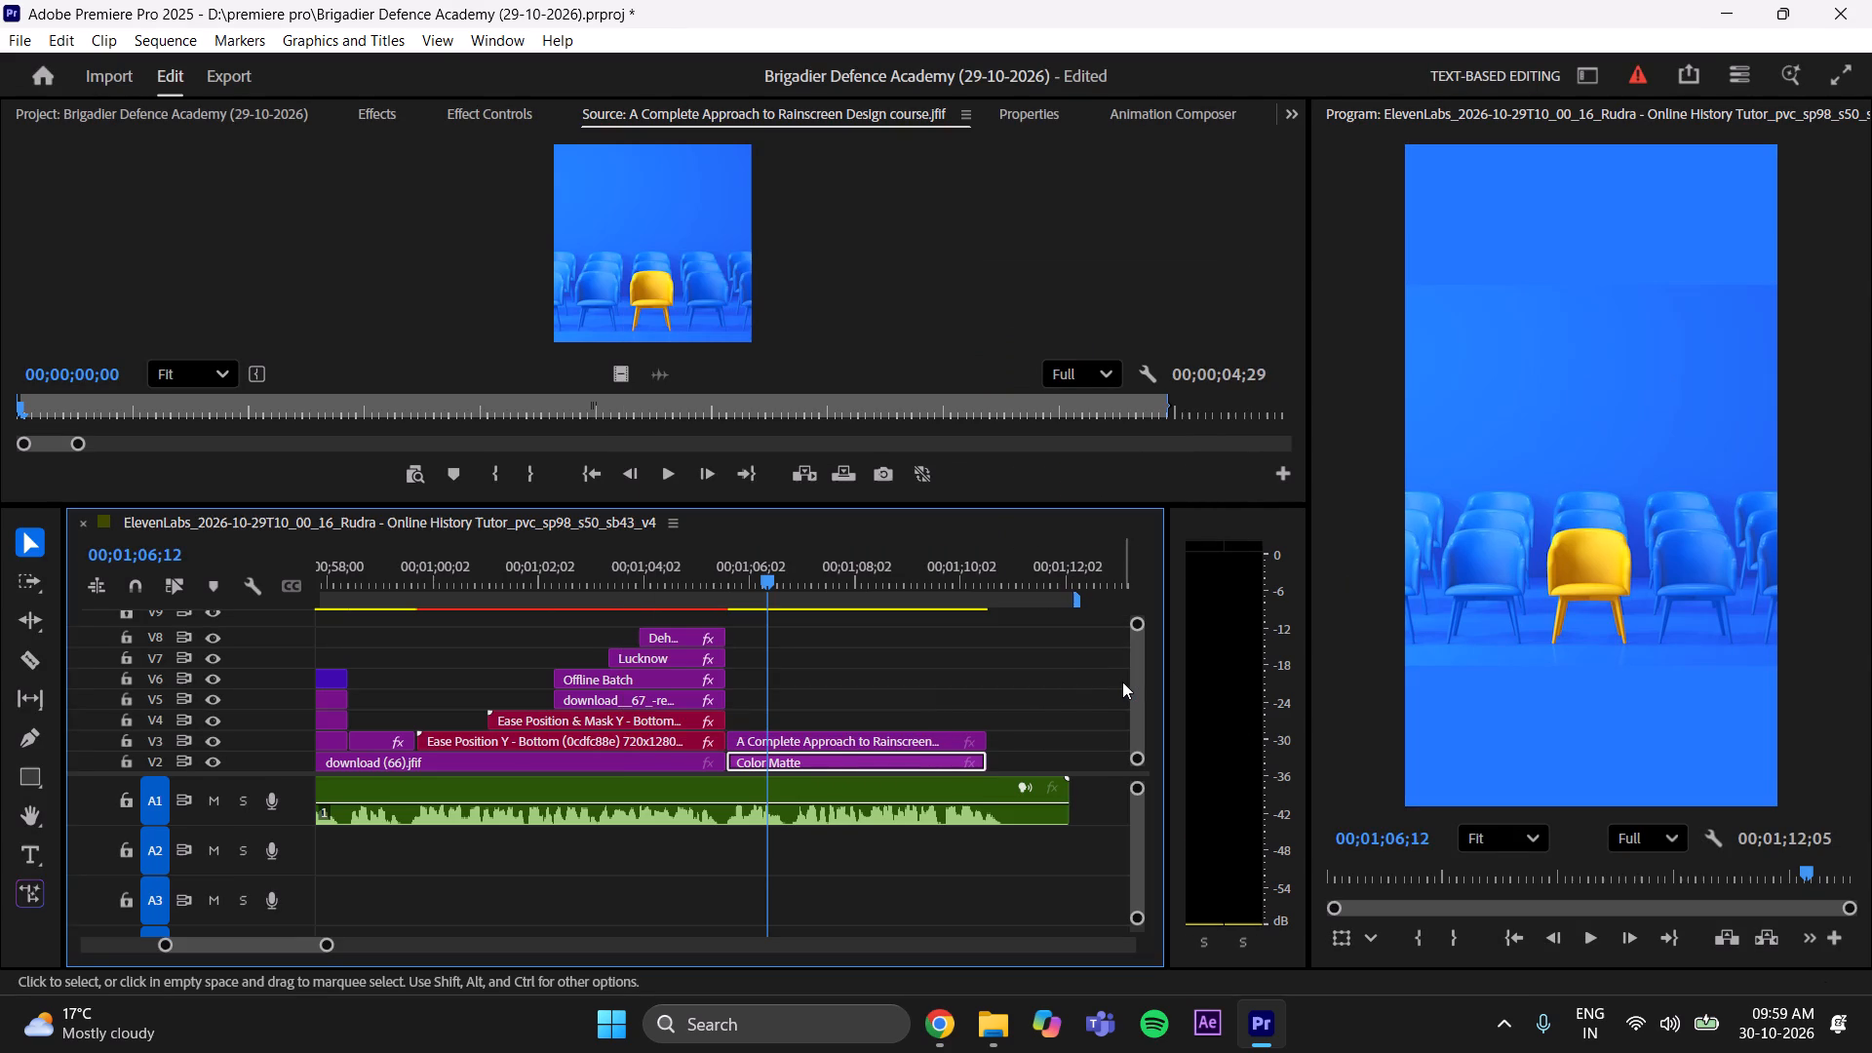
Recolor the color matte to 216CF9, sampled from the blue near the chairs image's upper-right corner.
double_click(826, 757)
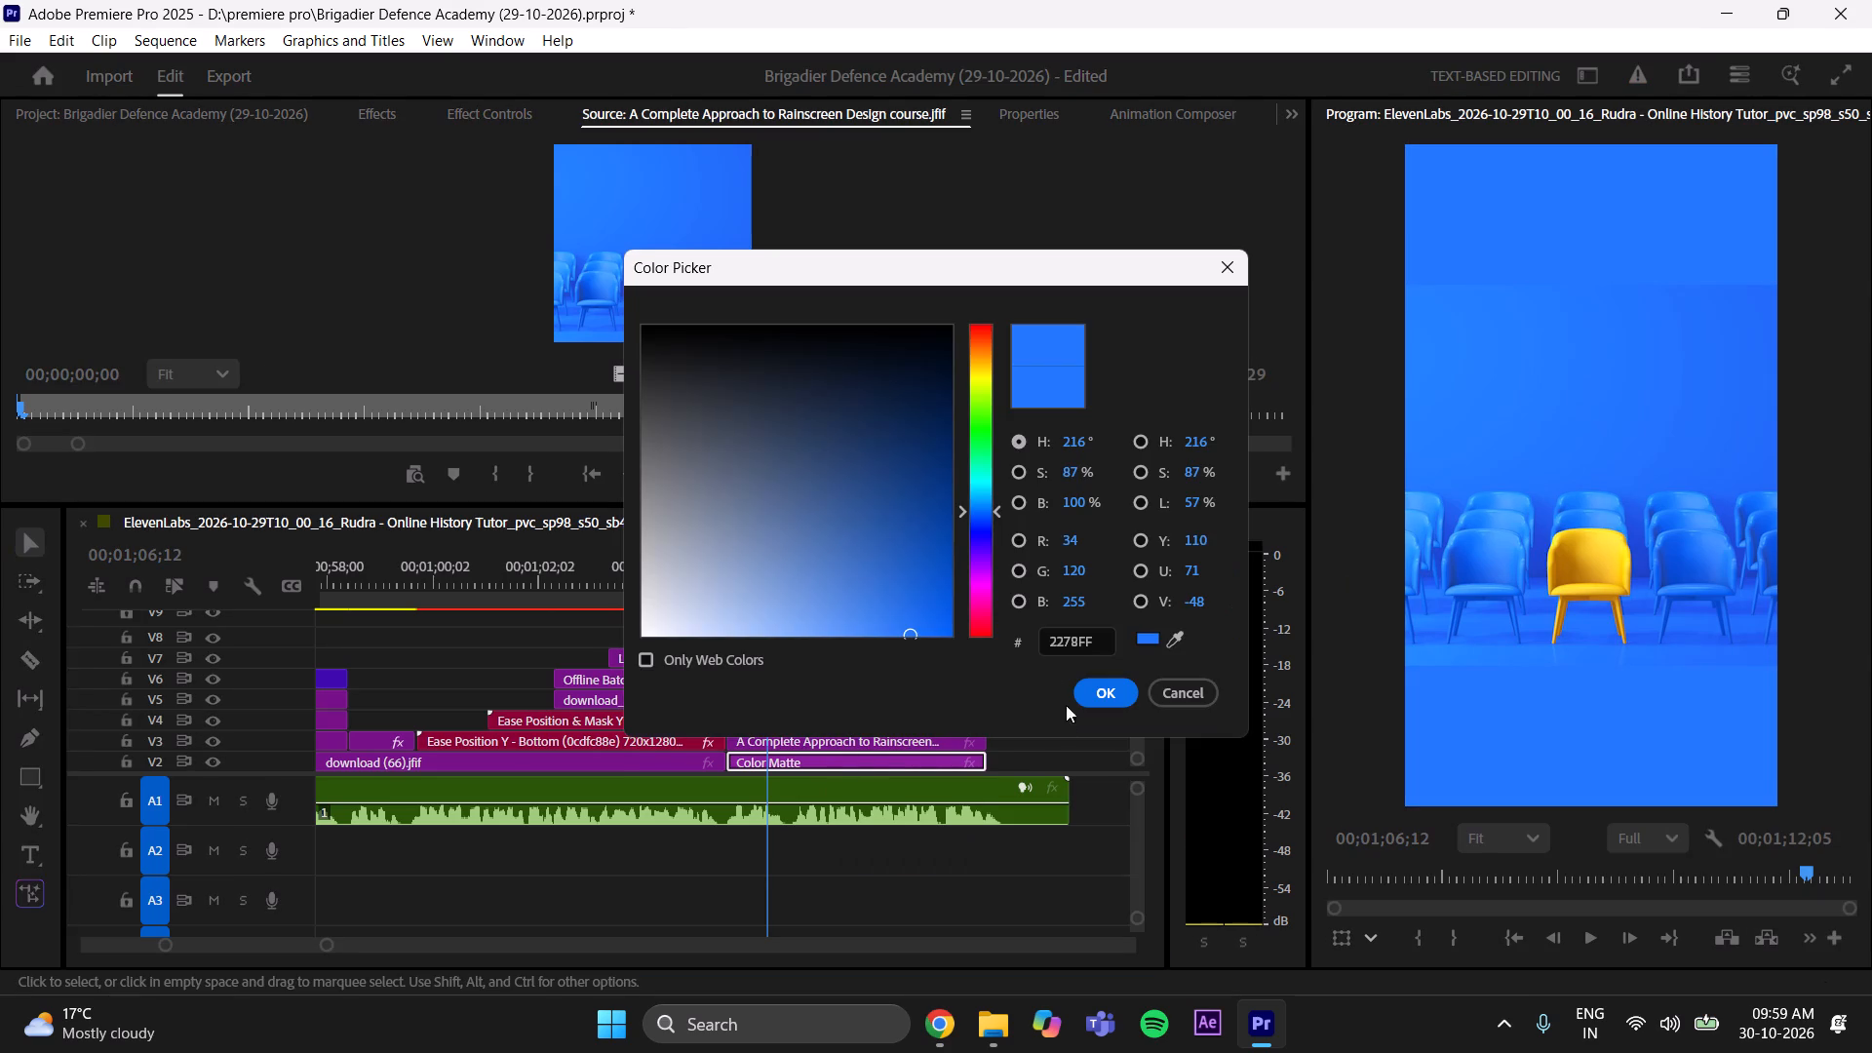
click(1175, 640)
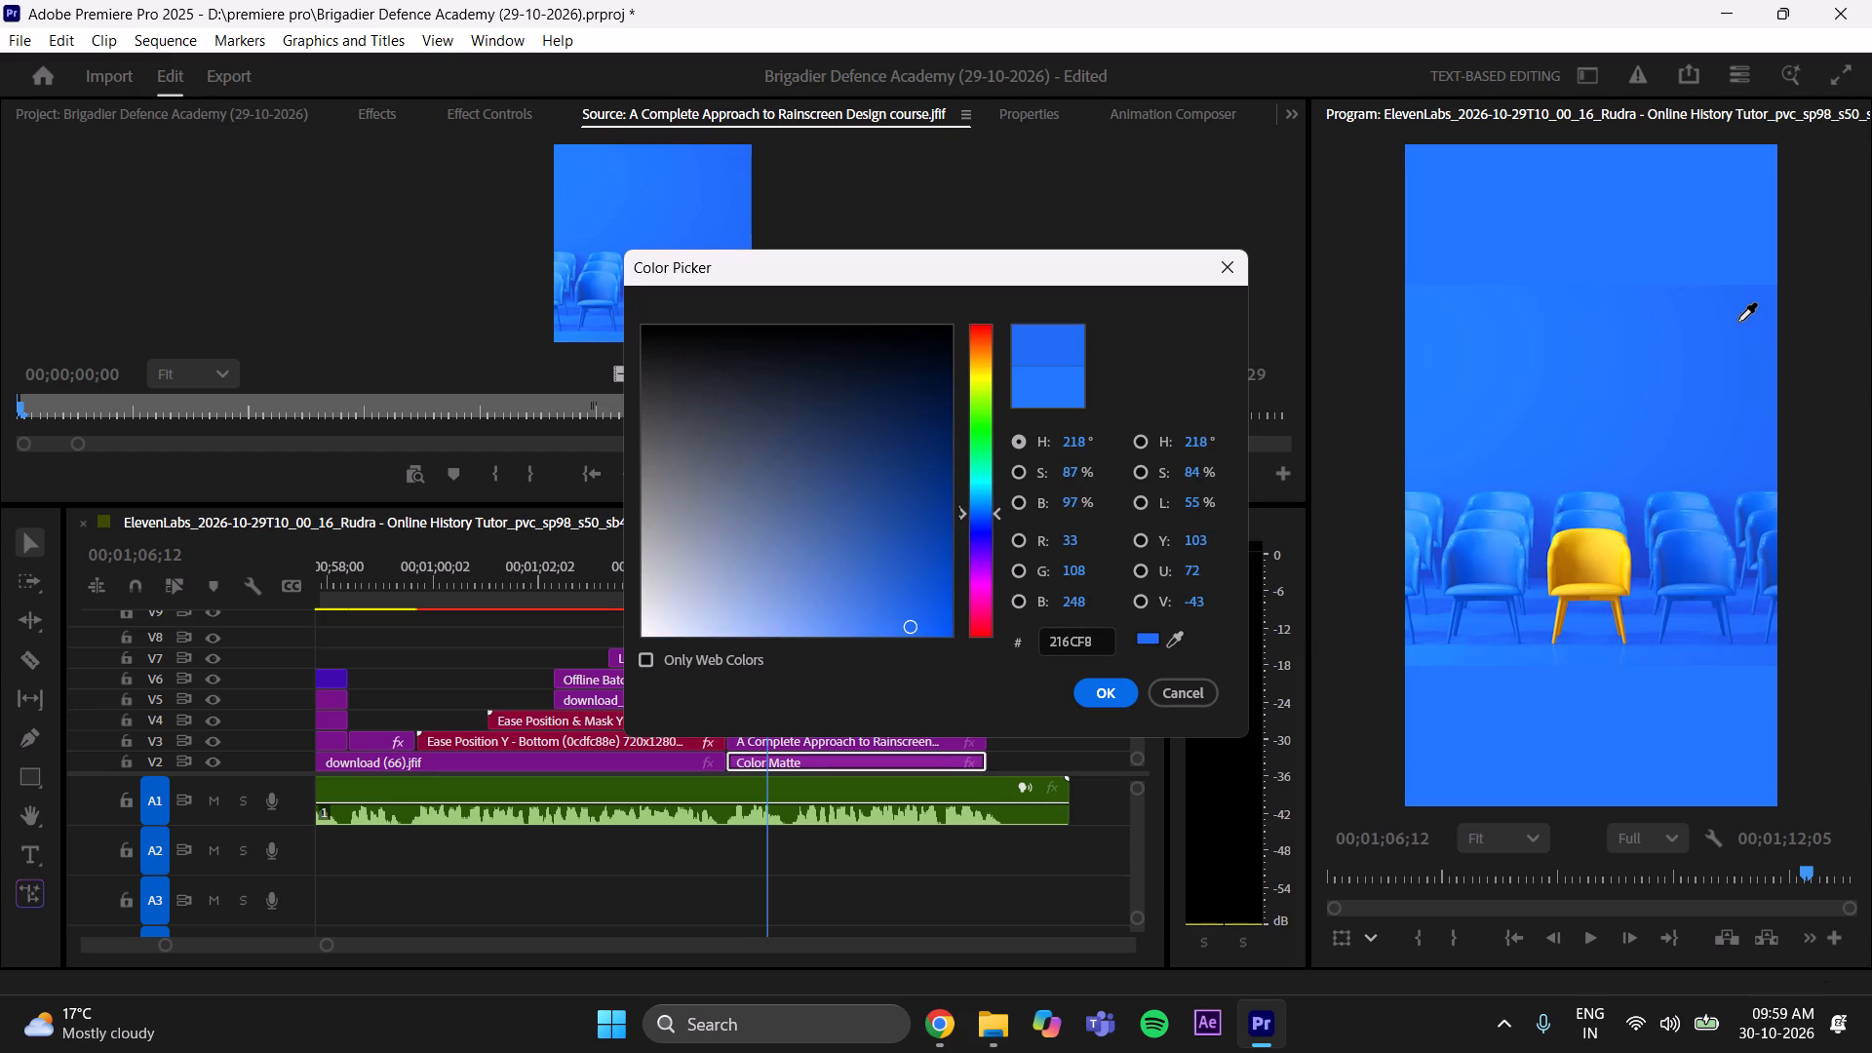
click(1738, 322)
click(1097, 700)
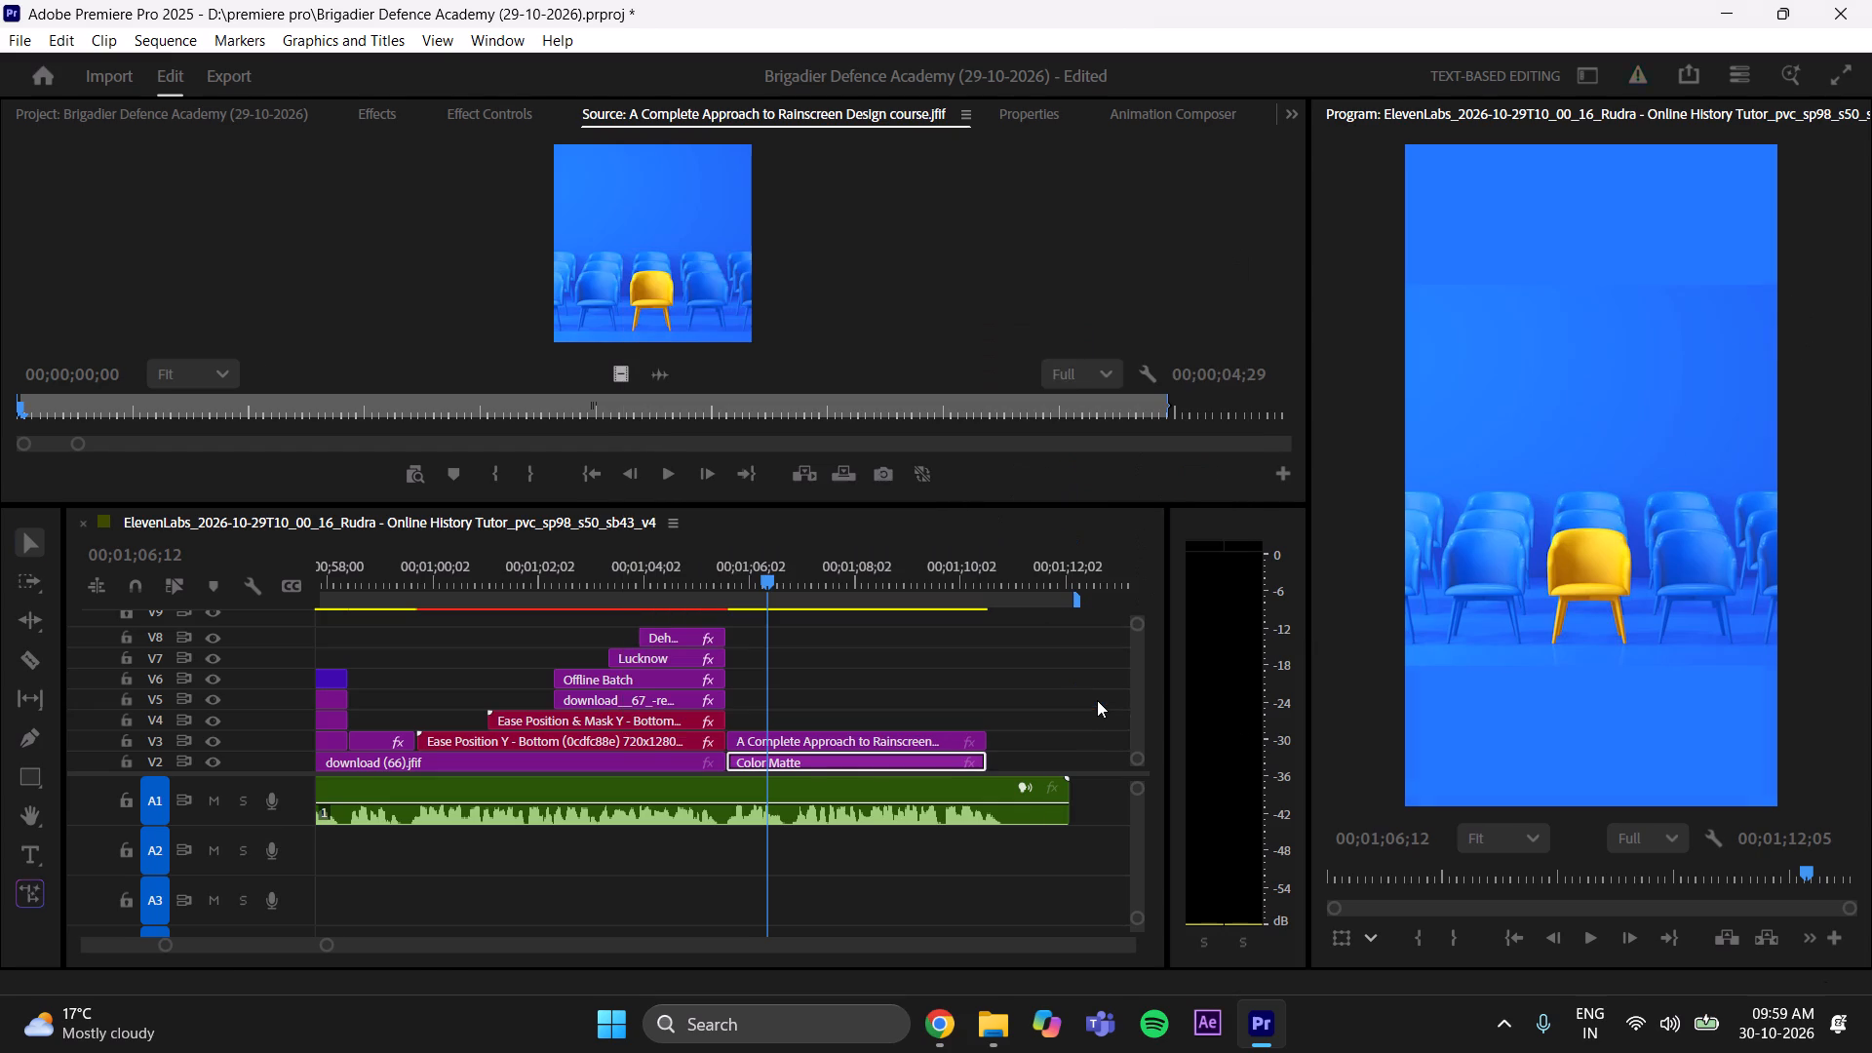
Recolor the color matte to 2273FE, sampled just below the chairs image's top edge, fit the preview to the frame, and save.
scroll(1488, 428, up, 2)
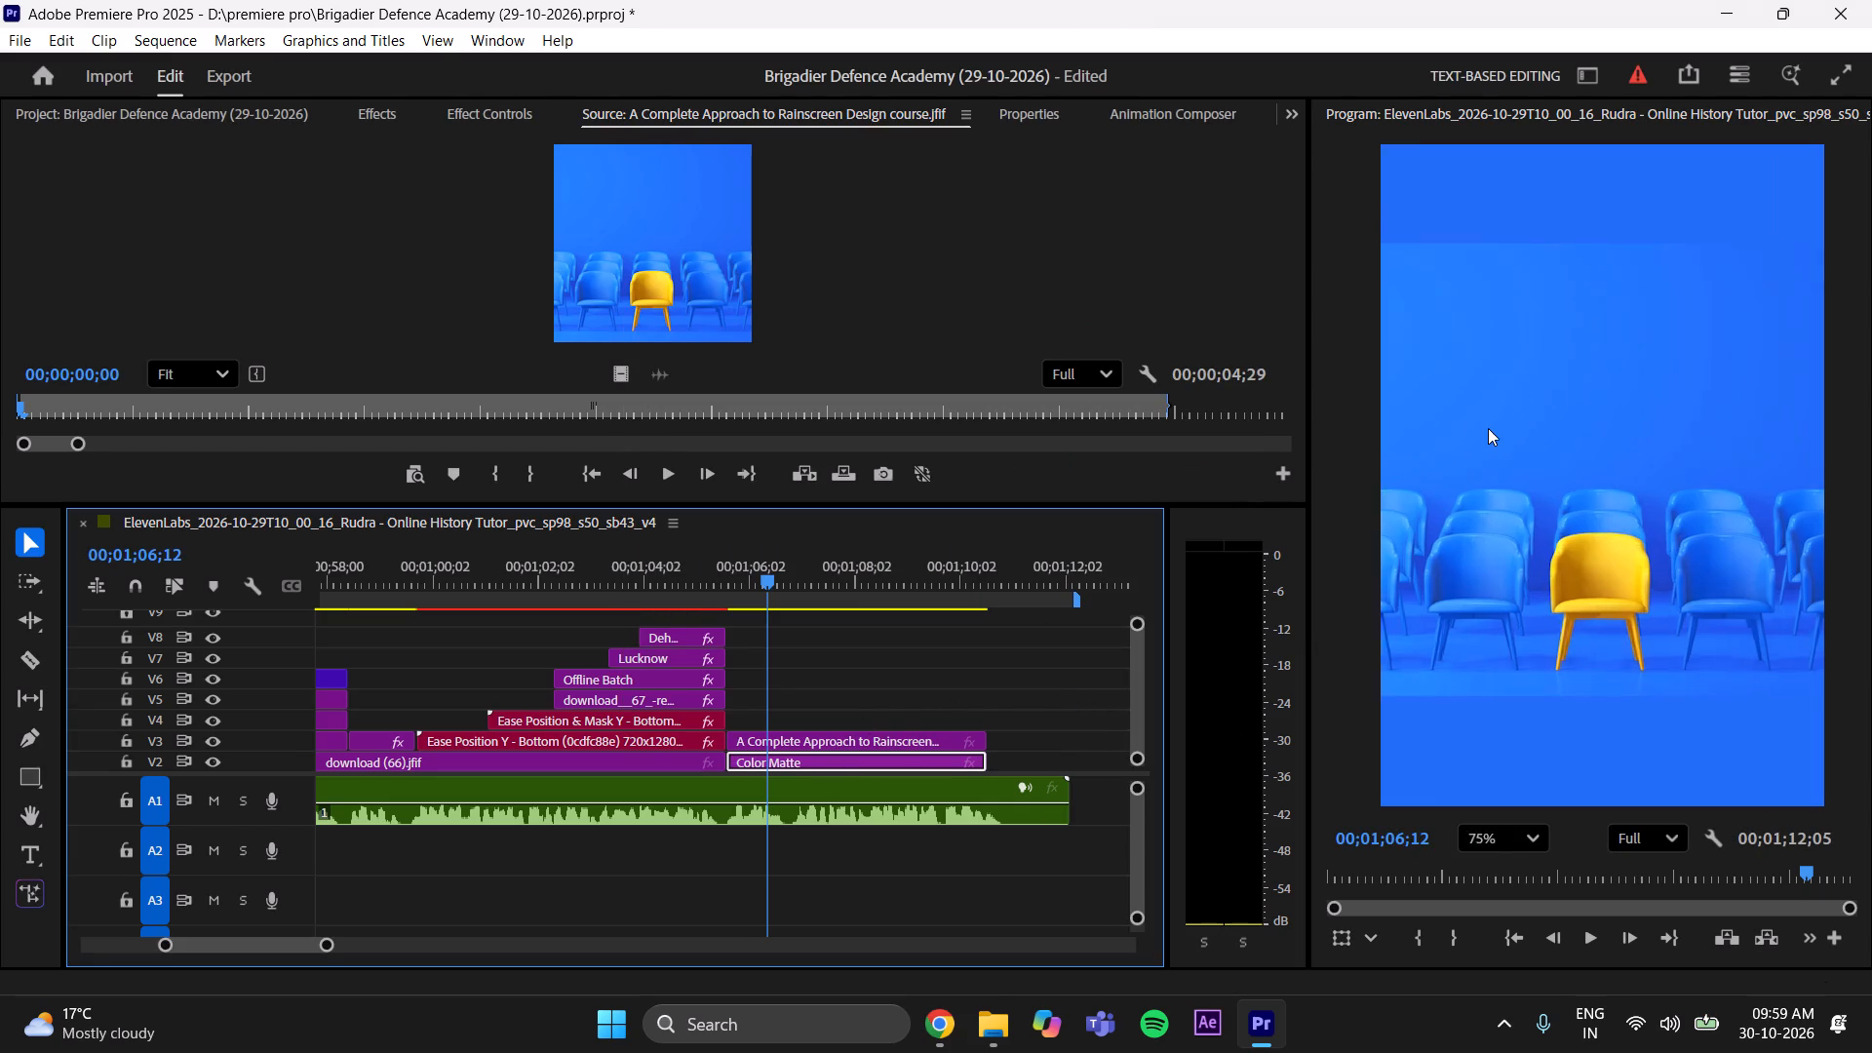
scroll(1488, 428, up, 7)
scroll(1494, 428, down, 6)
scroll(1561, 758, up, 4)
scroll(1423, 668, down, 9)
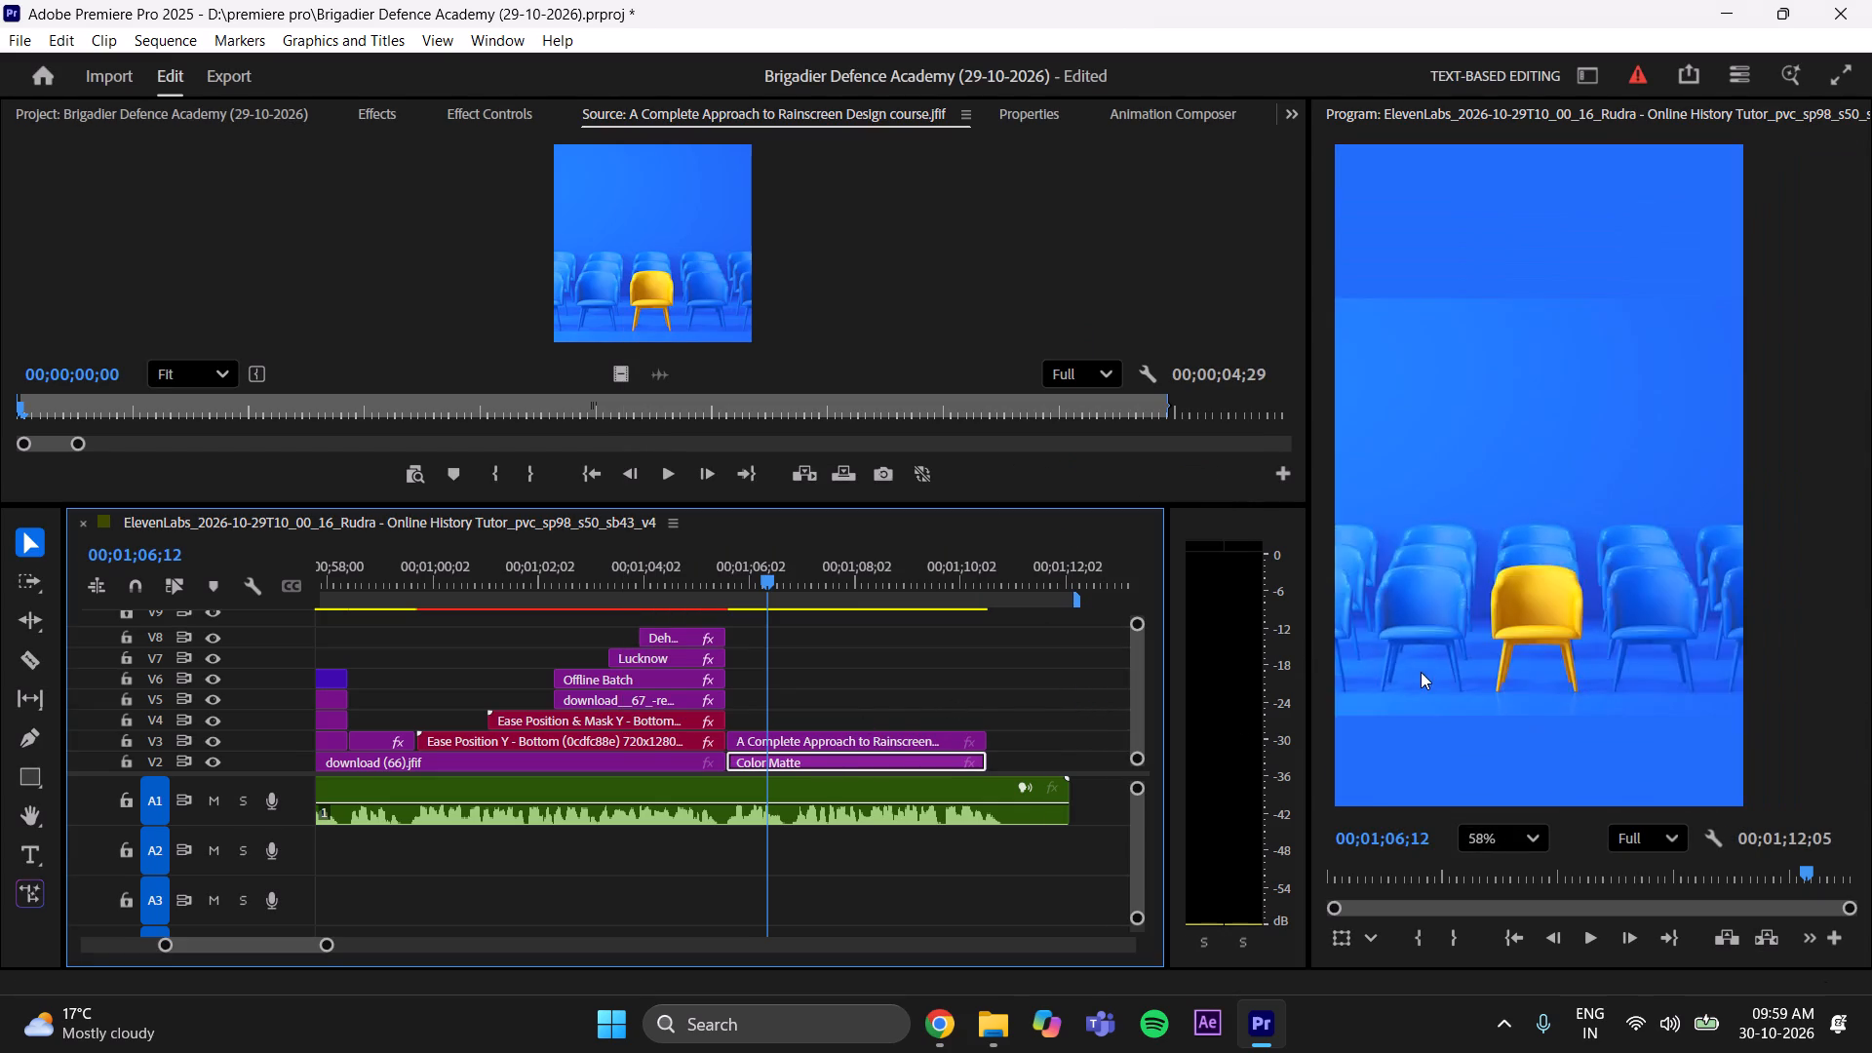
scroll(1421, 672, down, 2)
scroll(1551, 405, up, 5)
scroll(1675, 394, down, 5)
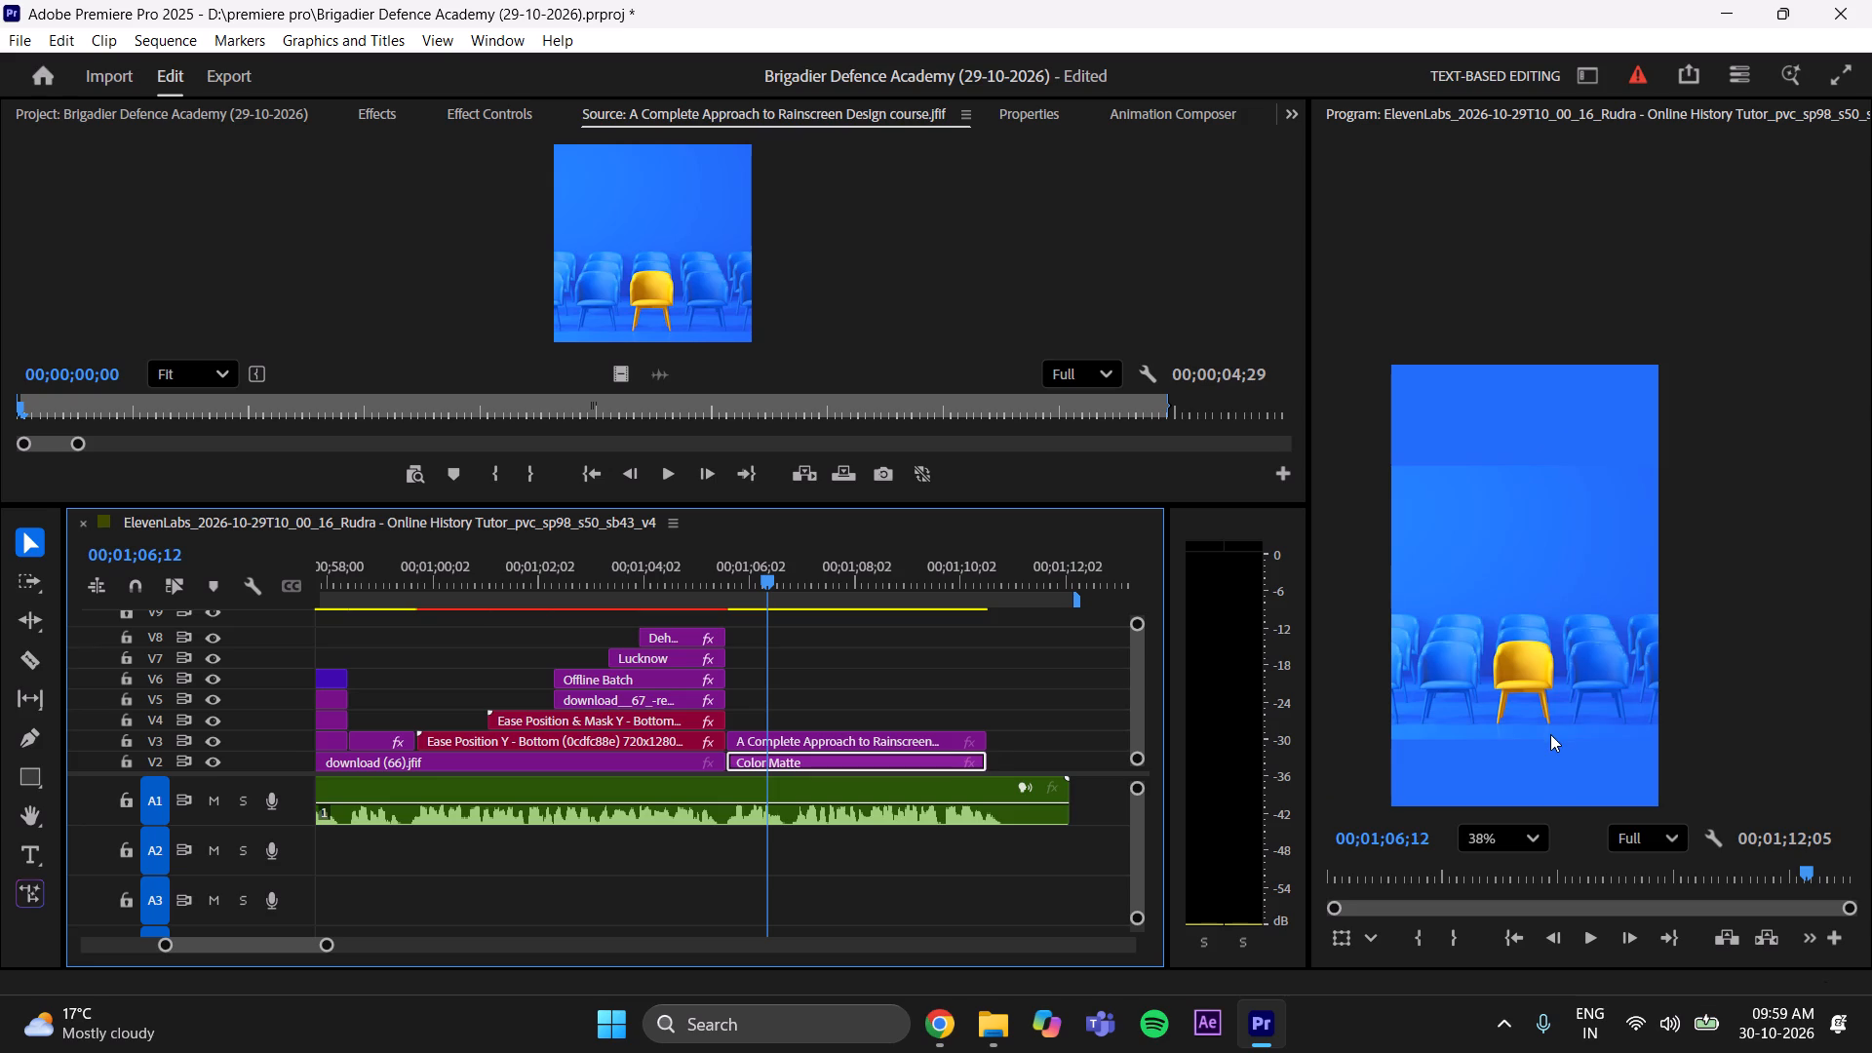
scroll(1604, 424, up, 13)
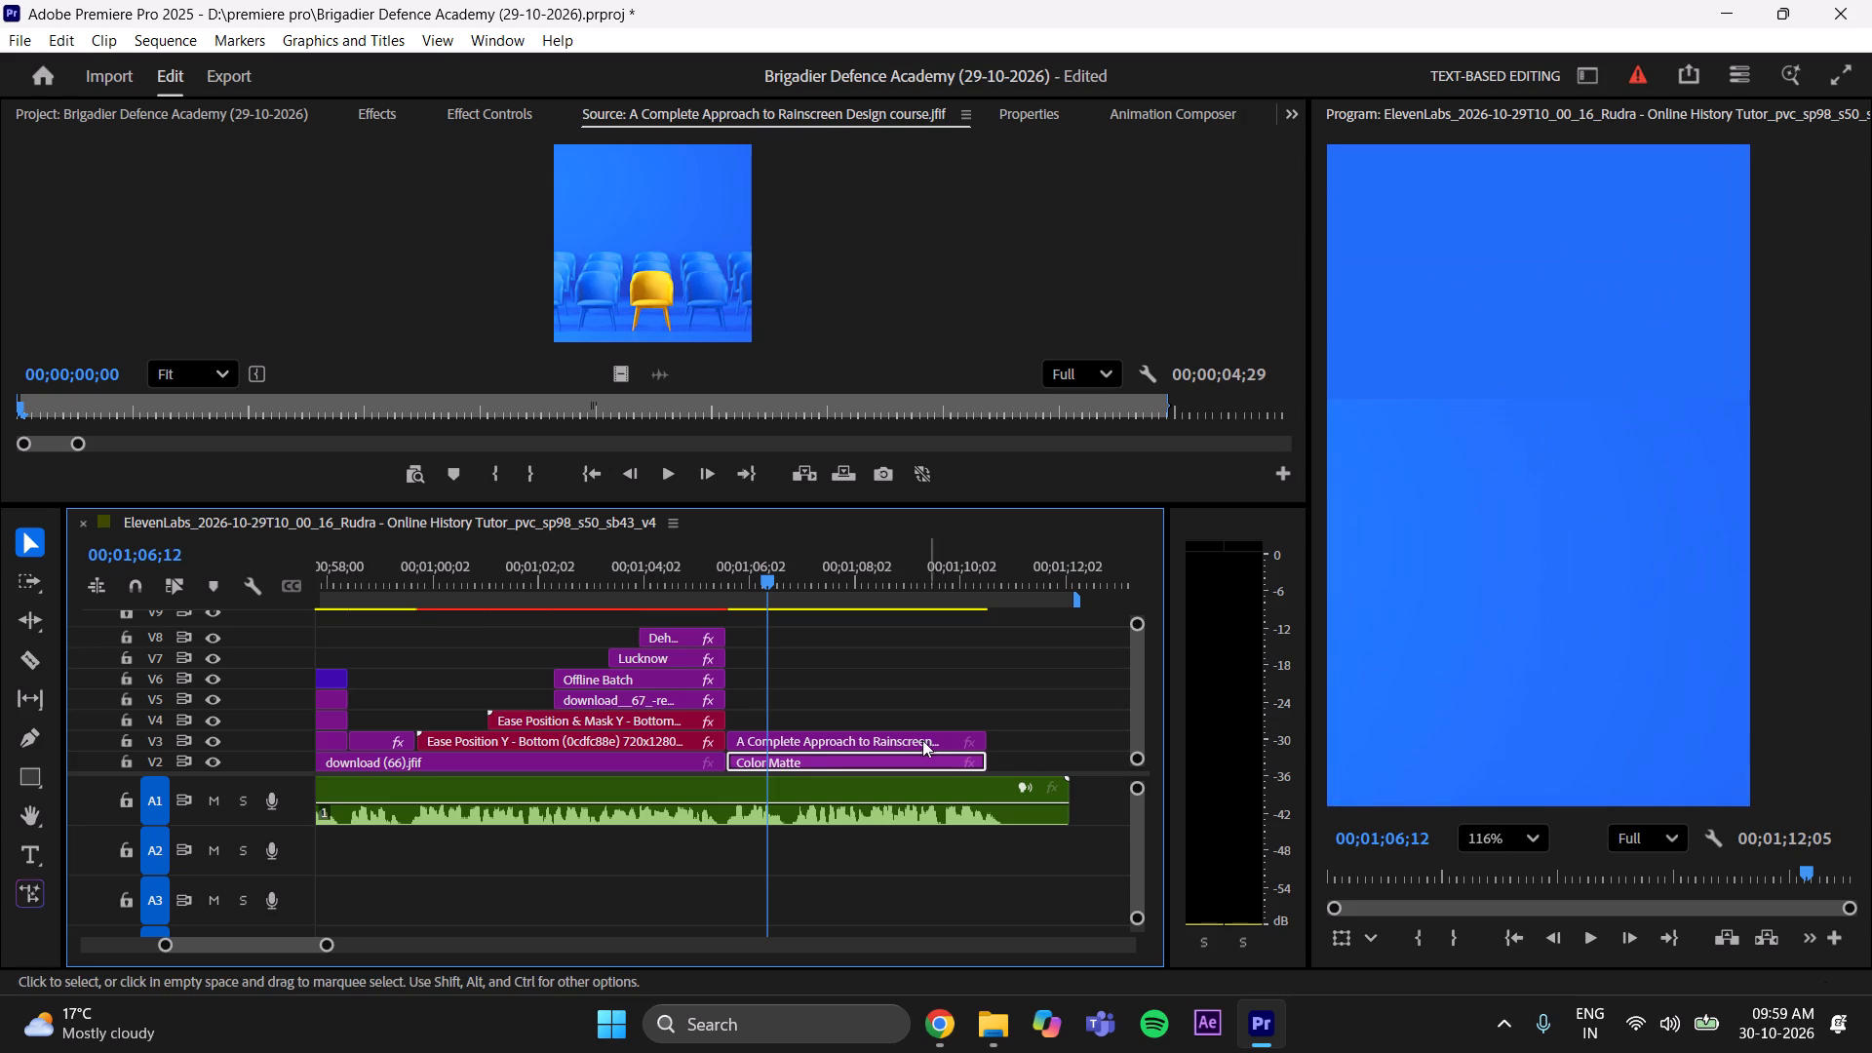
click(805, 764)
click(805, 762)
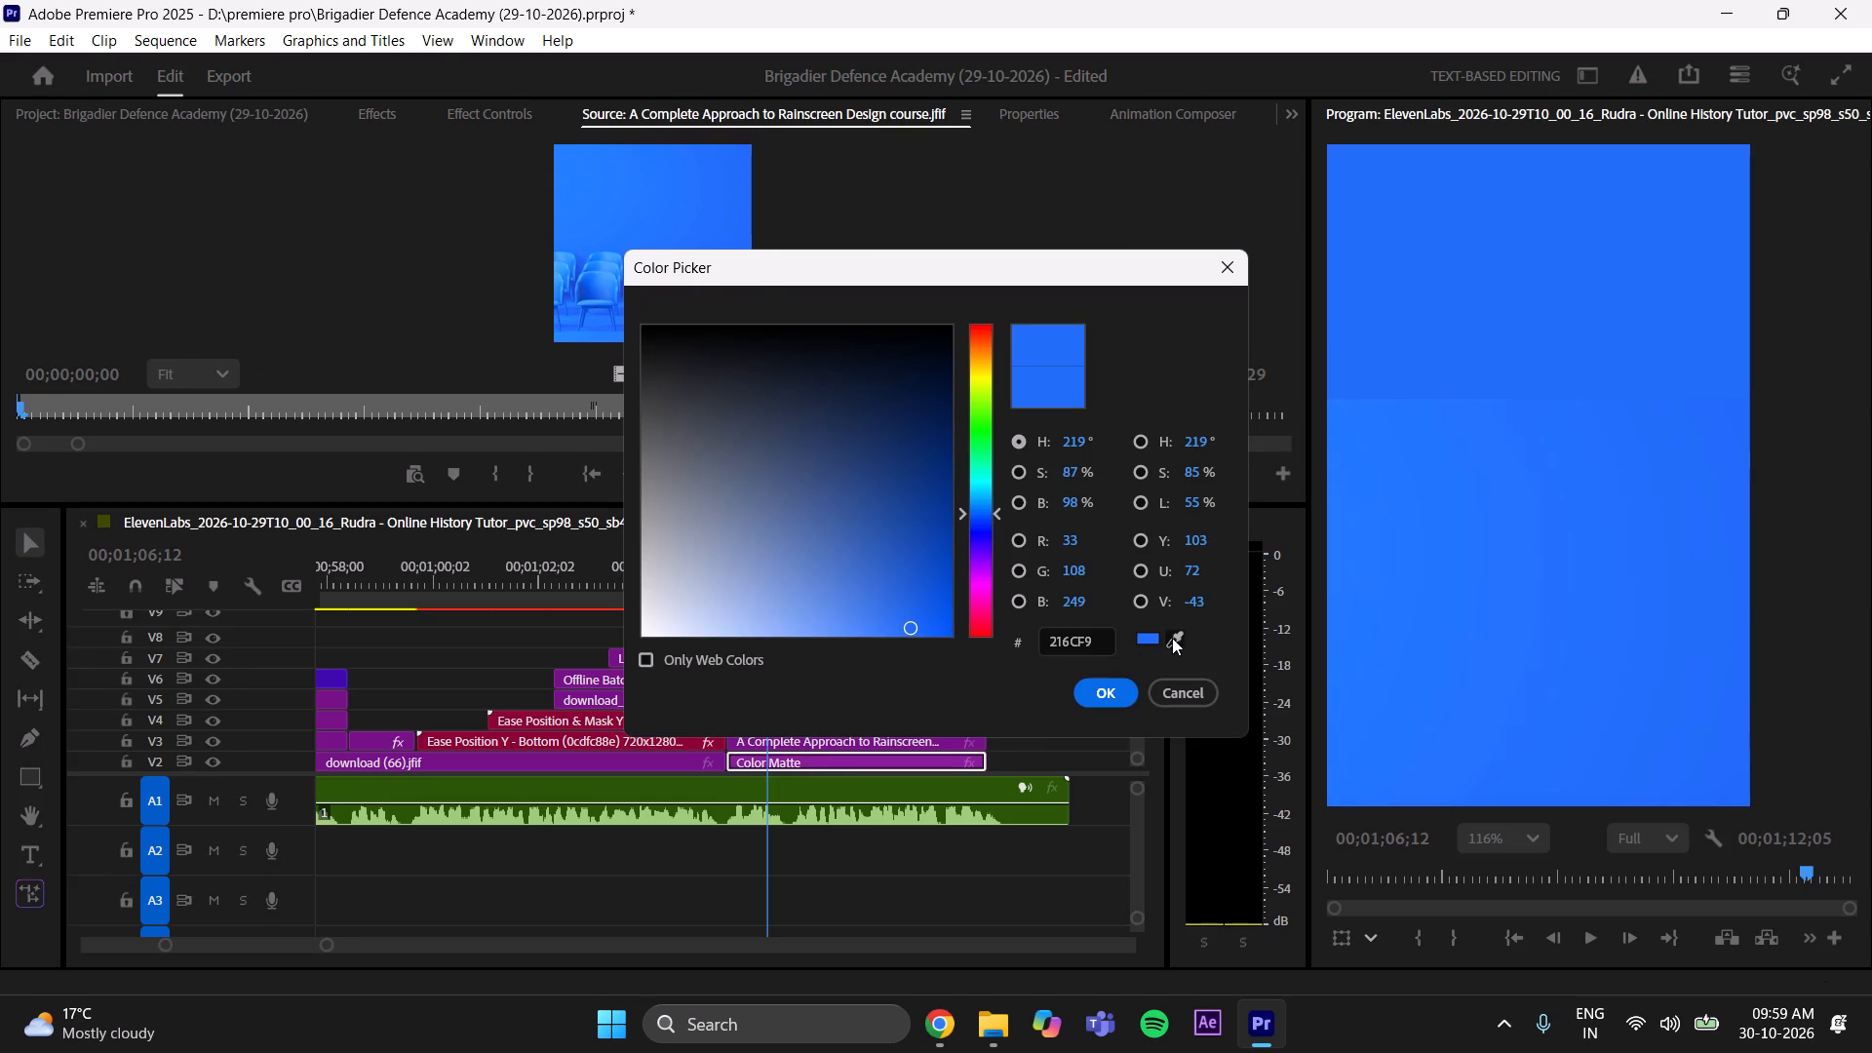
click(1176, 635)
click(1496, 429)
click(1114, 698)
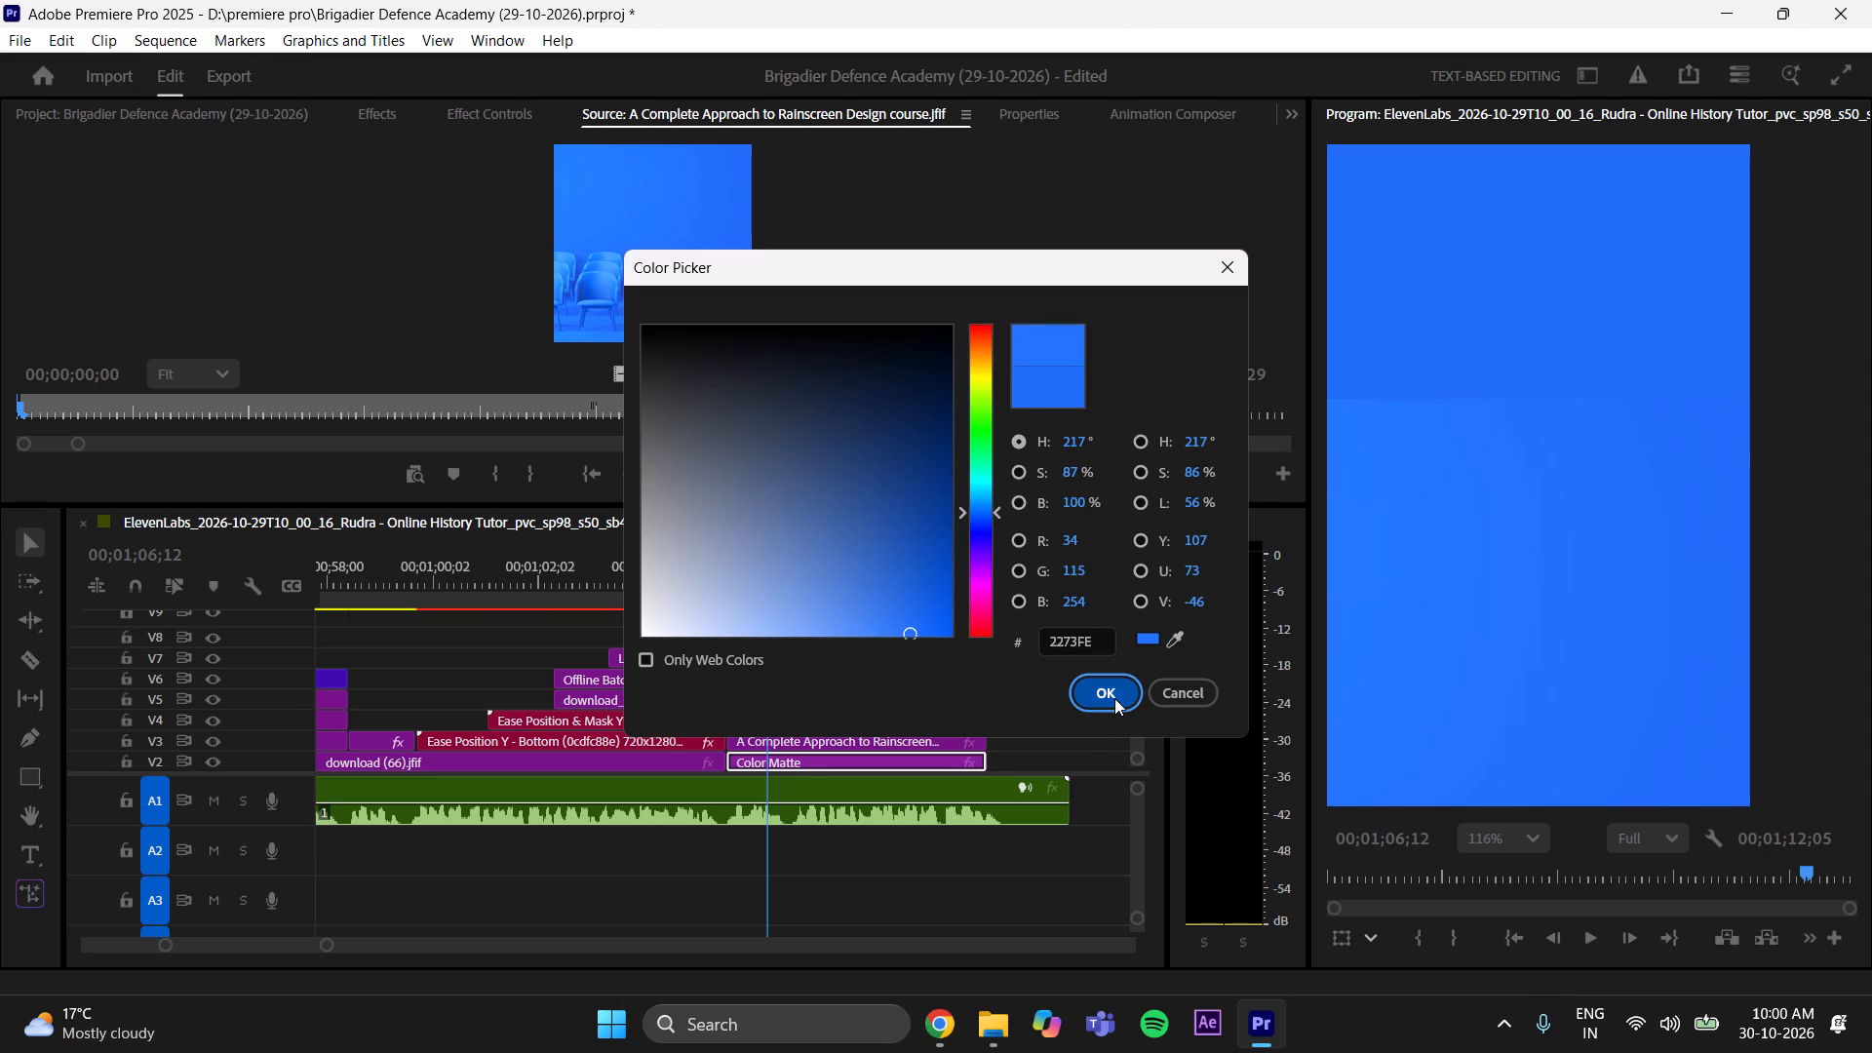
click(1475, 835)
click(1526, 507)
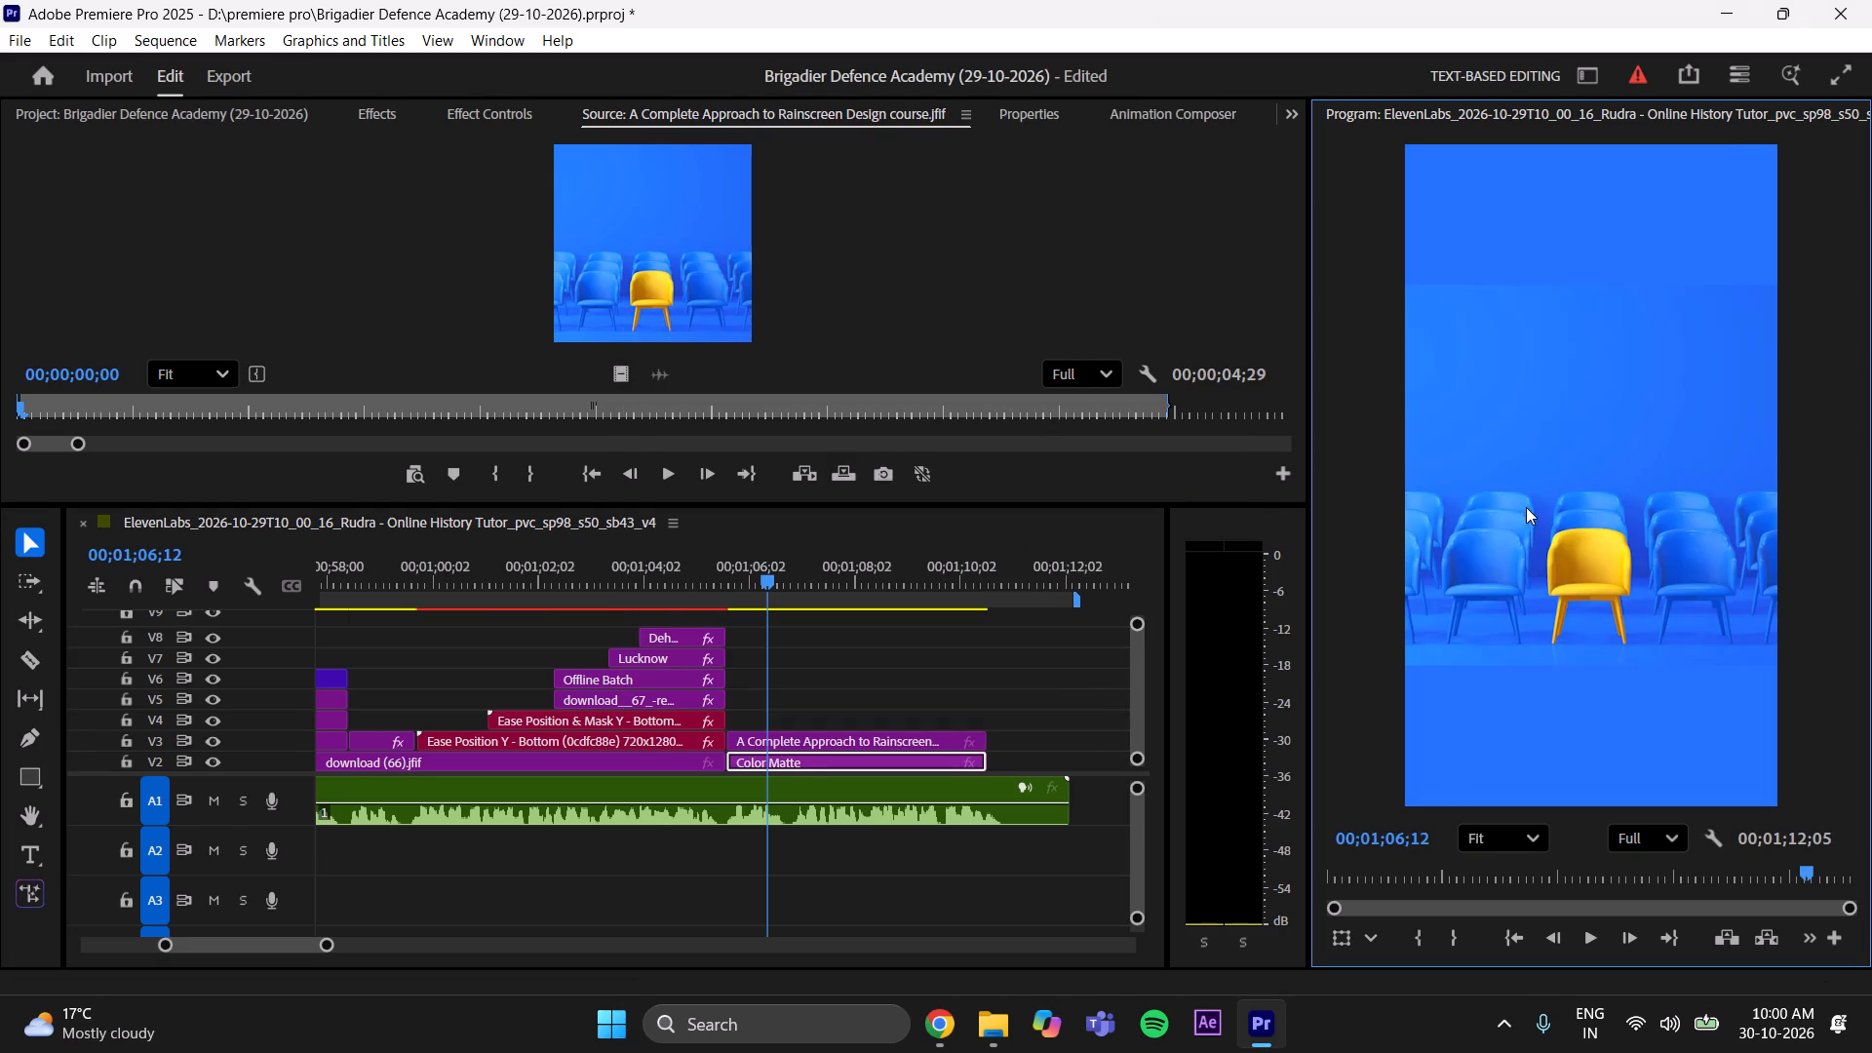
click(992, 862)
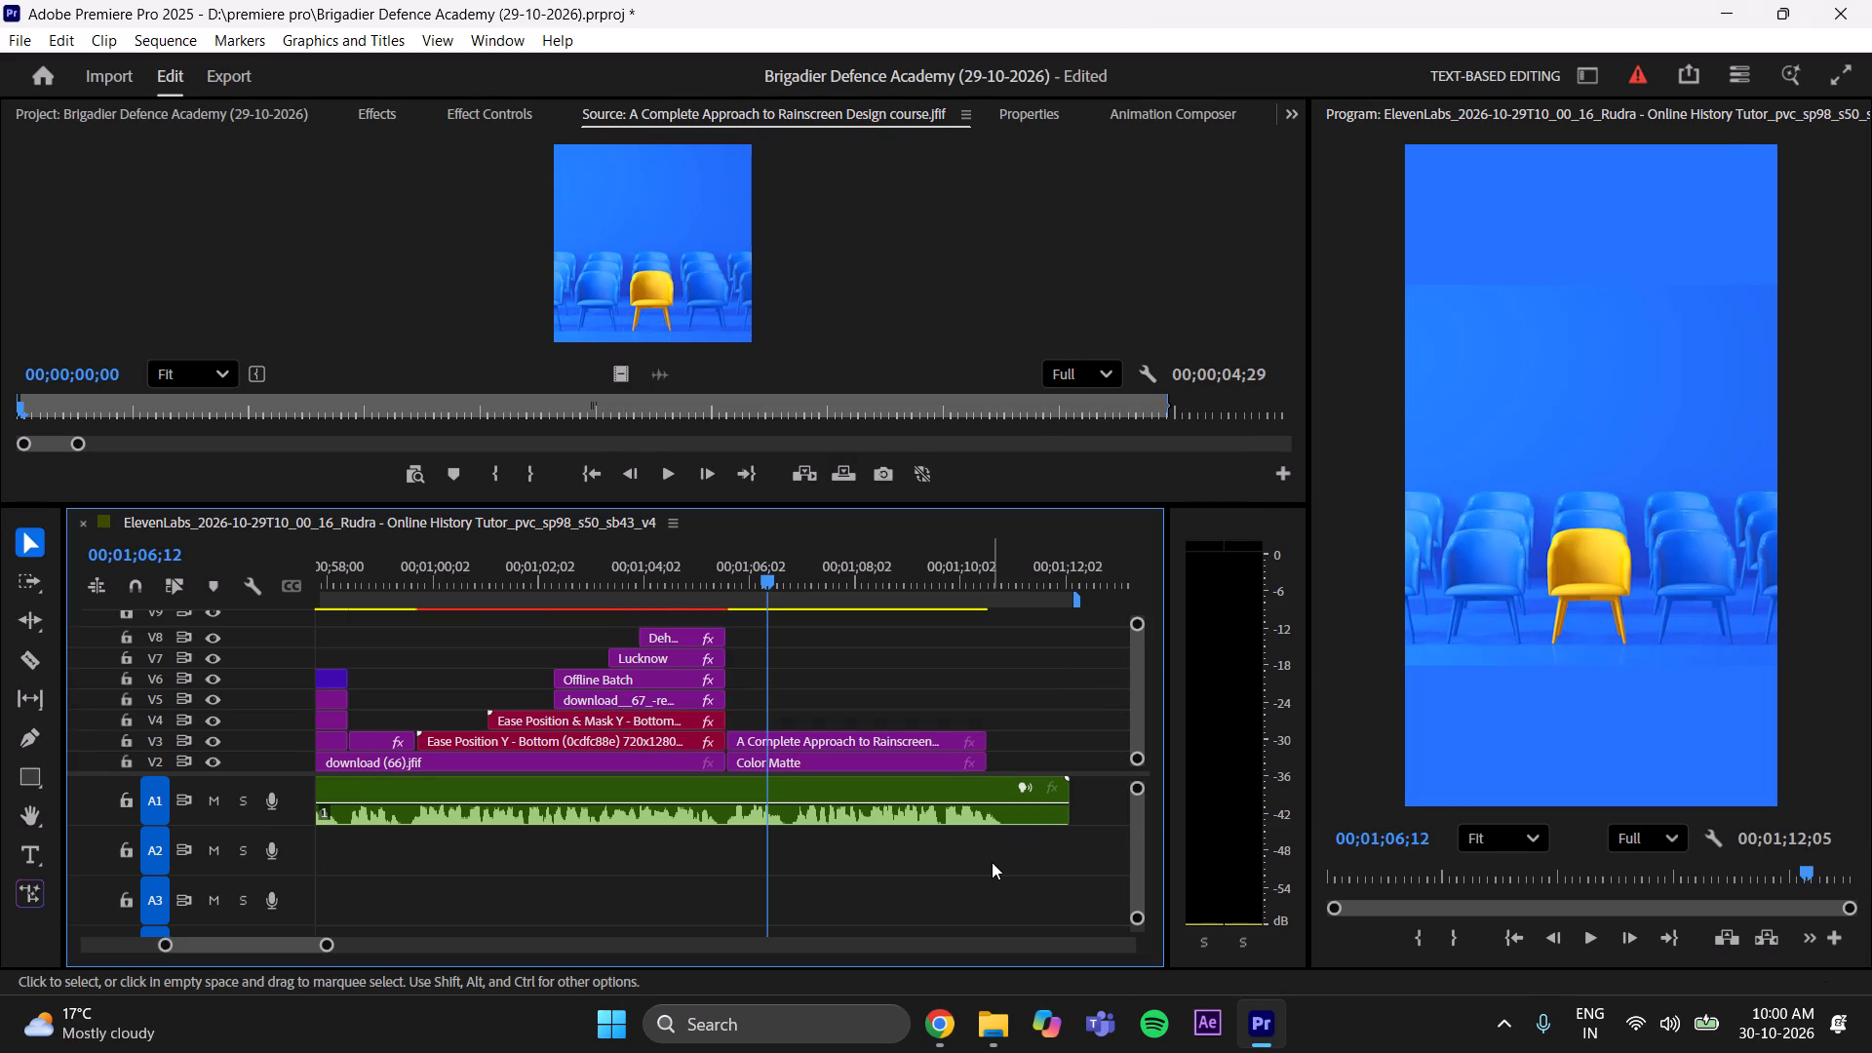
key(ctrl+s)
Trim the ends of the chairs image and color matte together to 00;01;06;26, using the voiceover for timing, and save the project.
drag(777, 568, 710, 624)
key(space)
key(space)
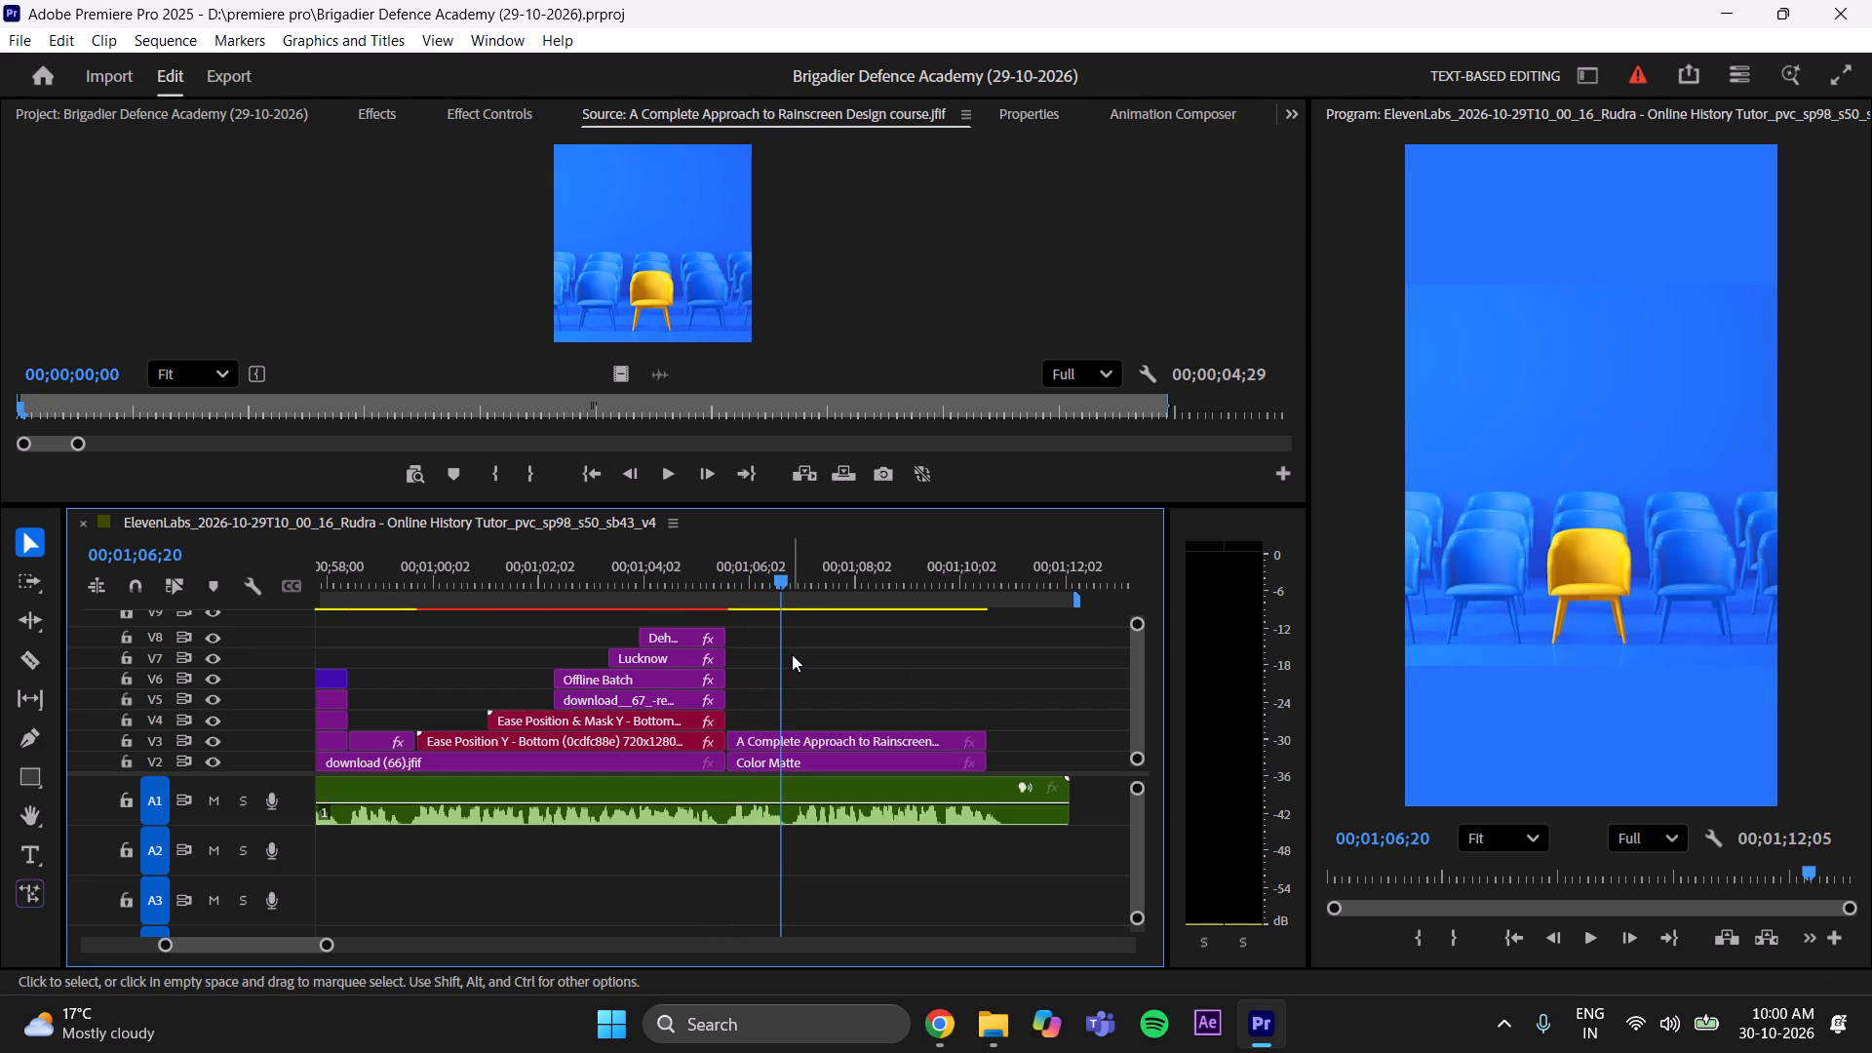
key(space)
key(space)
drag(847, 559, 790, 649)
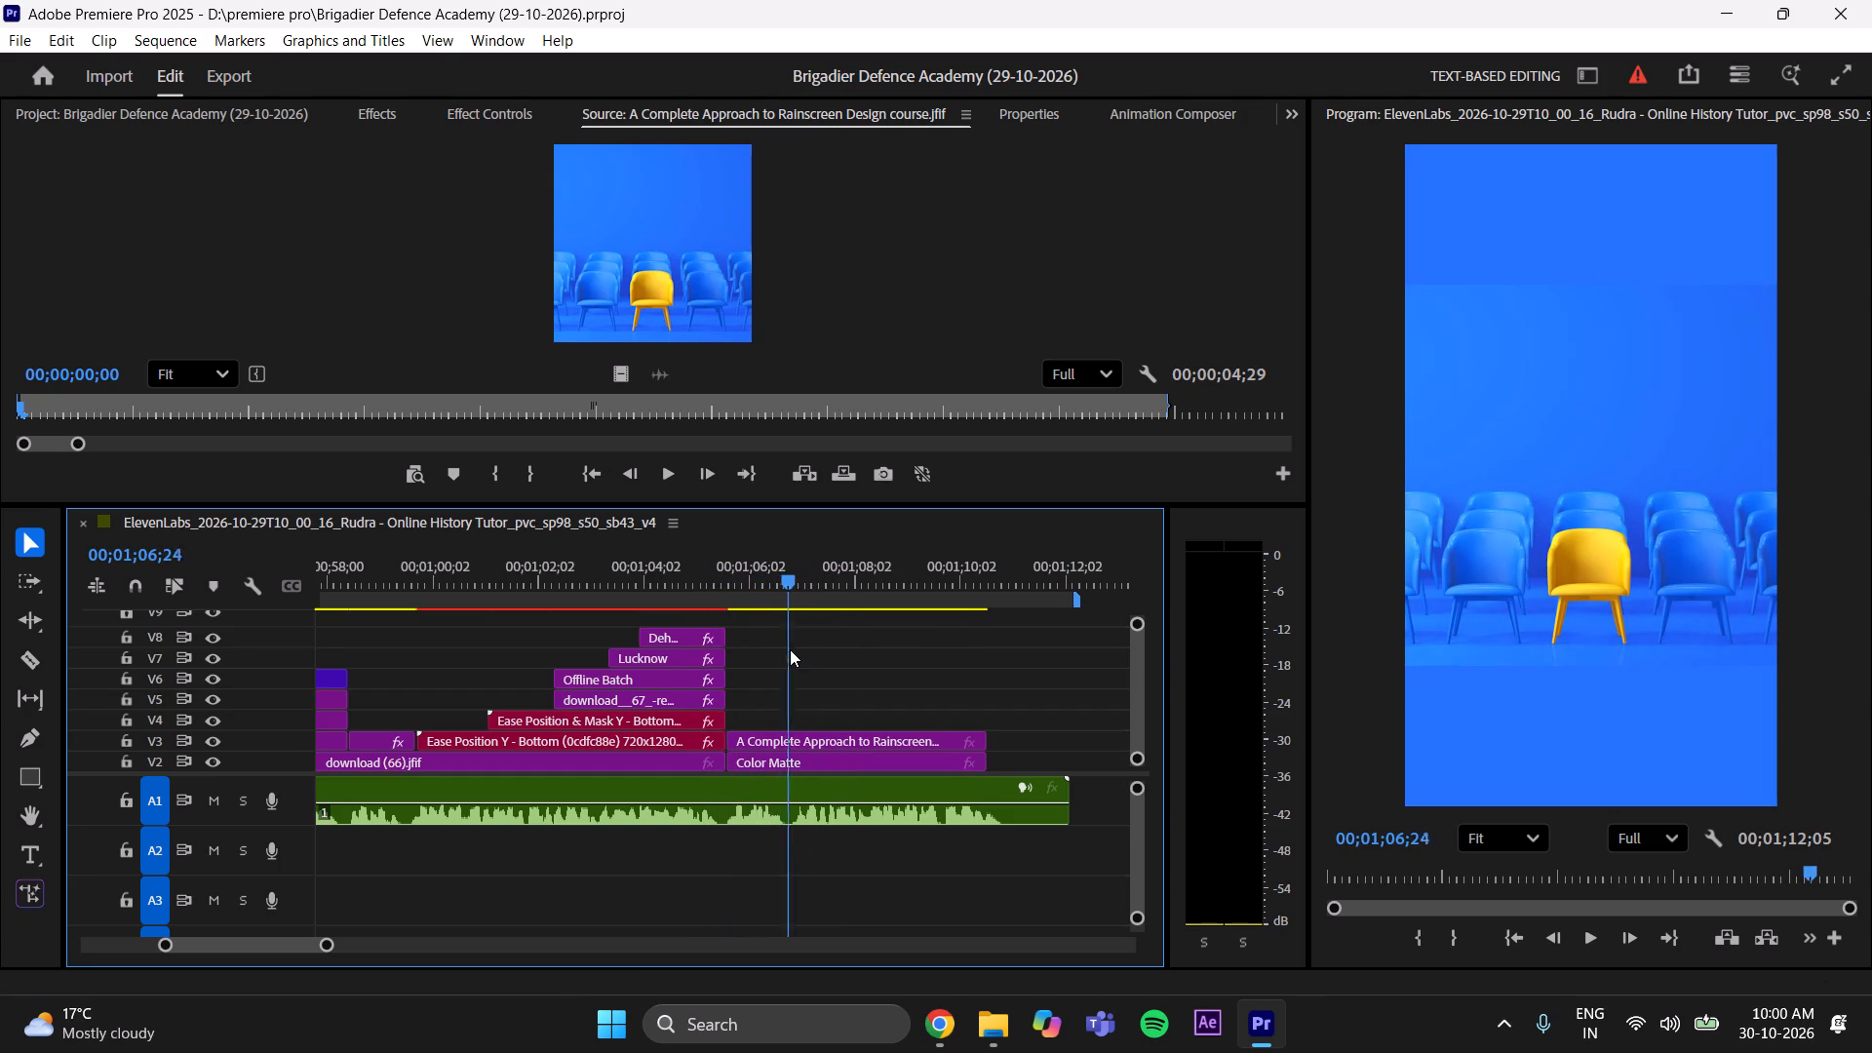
drag(790, 649, 796, 648)
drag(1040, 684, 976, 761)
drag(987, 737, 814, 766)
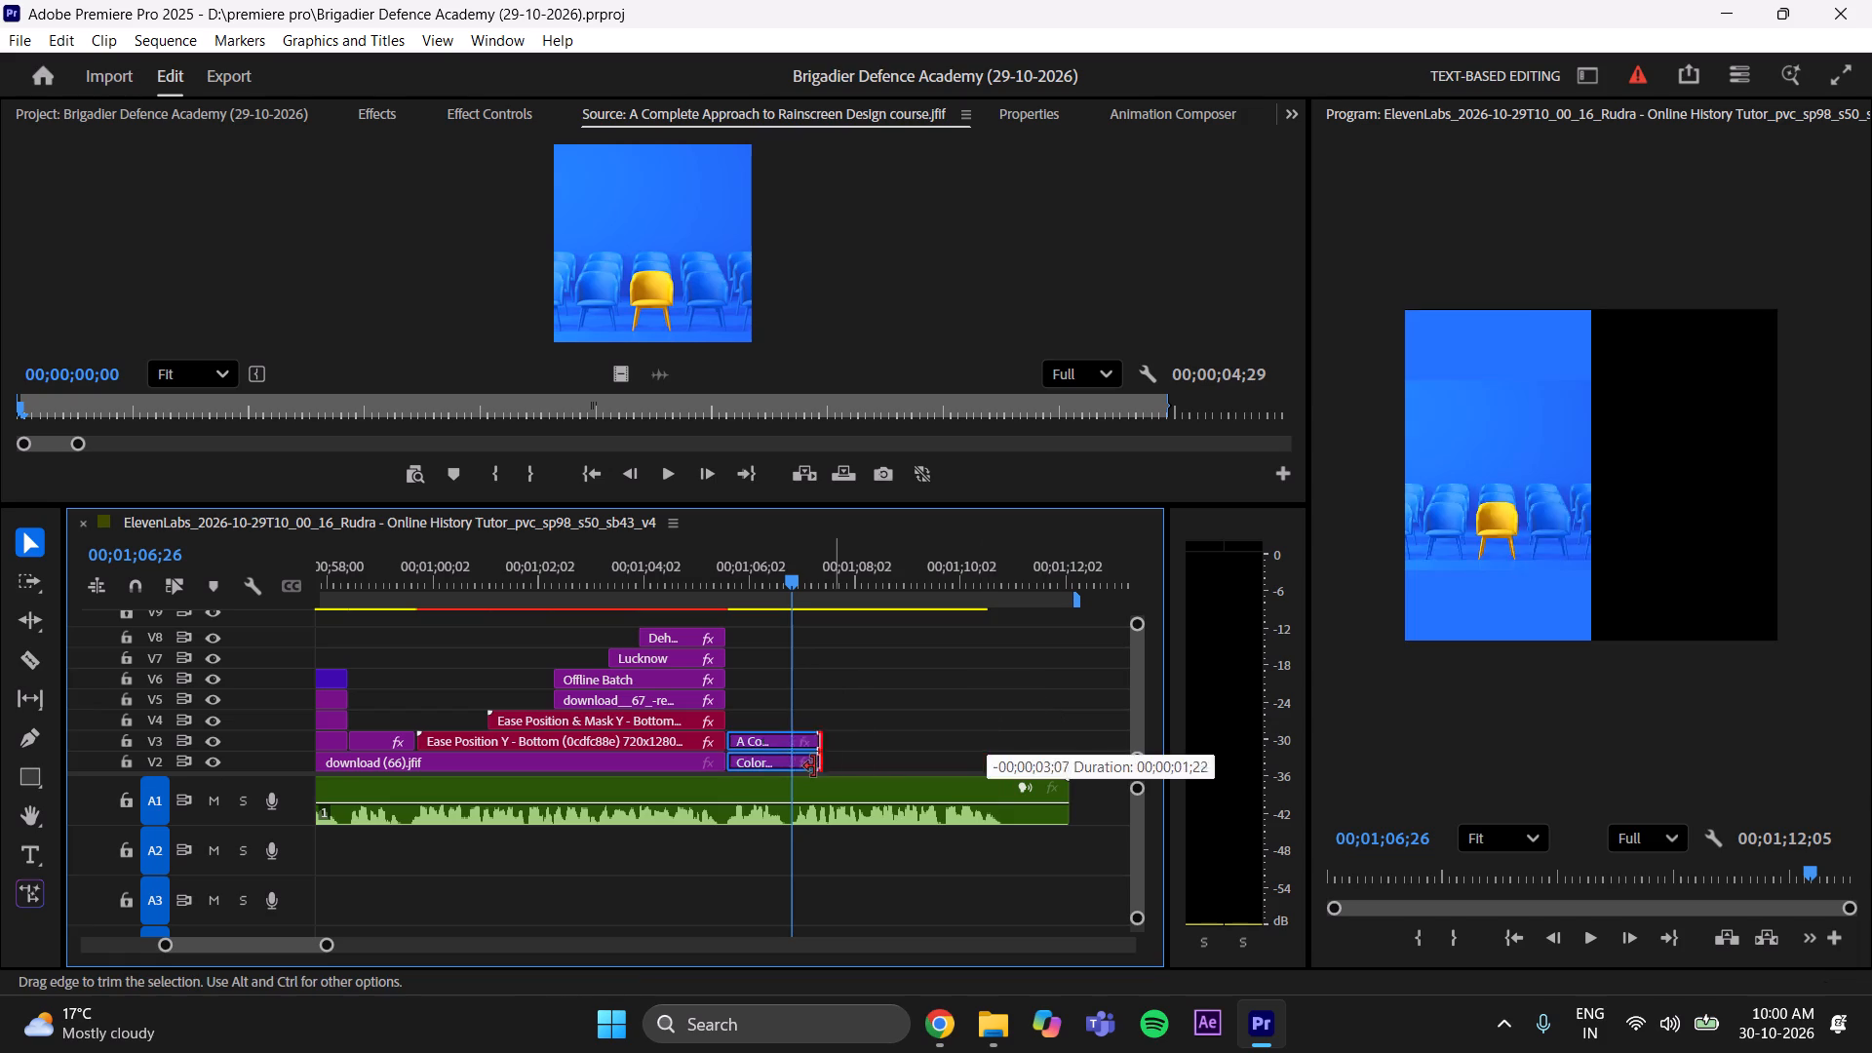
drag(814, 766, 795, 769)
click(801, 738)
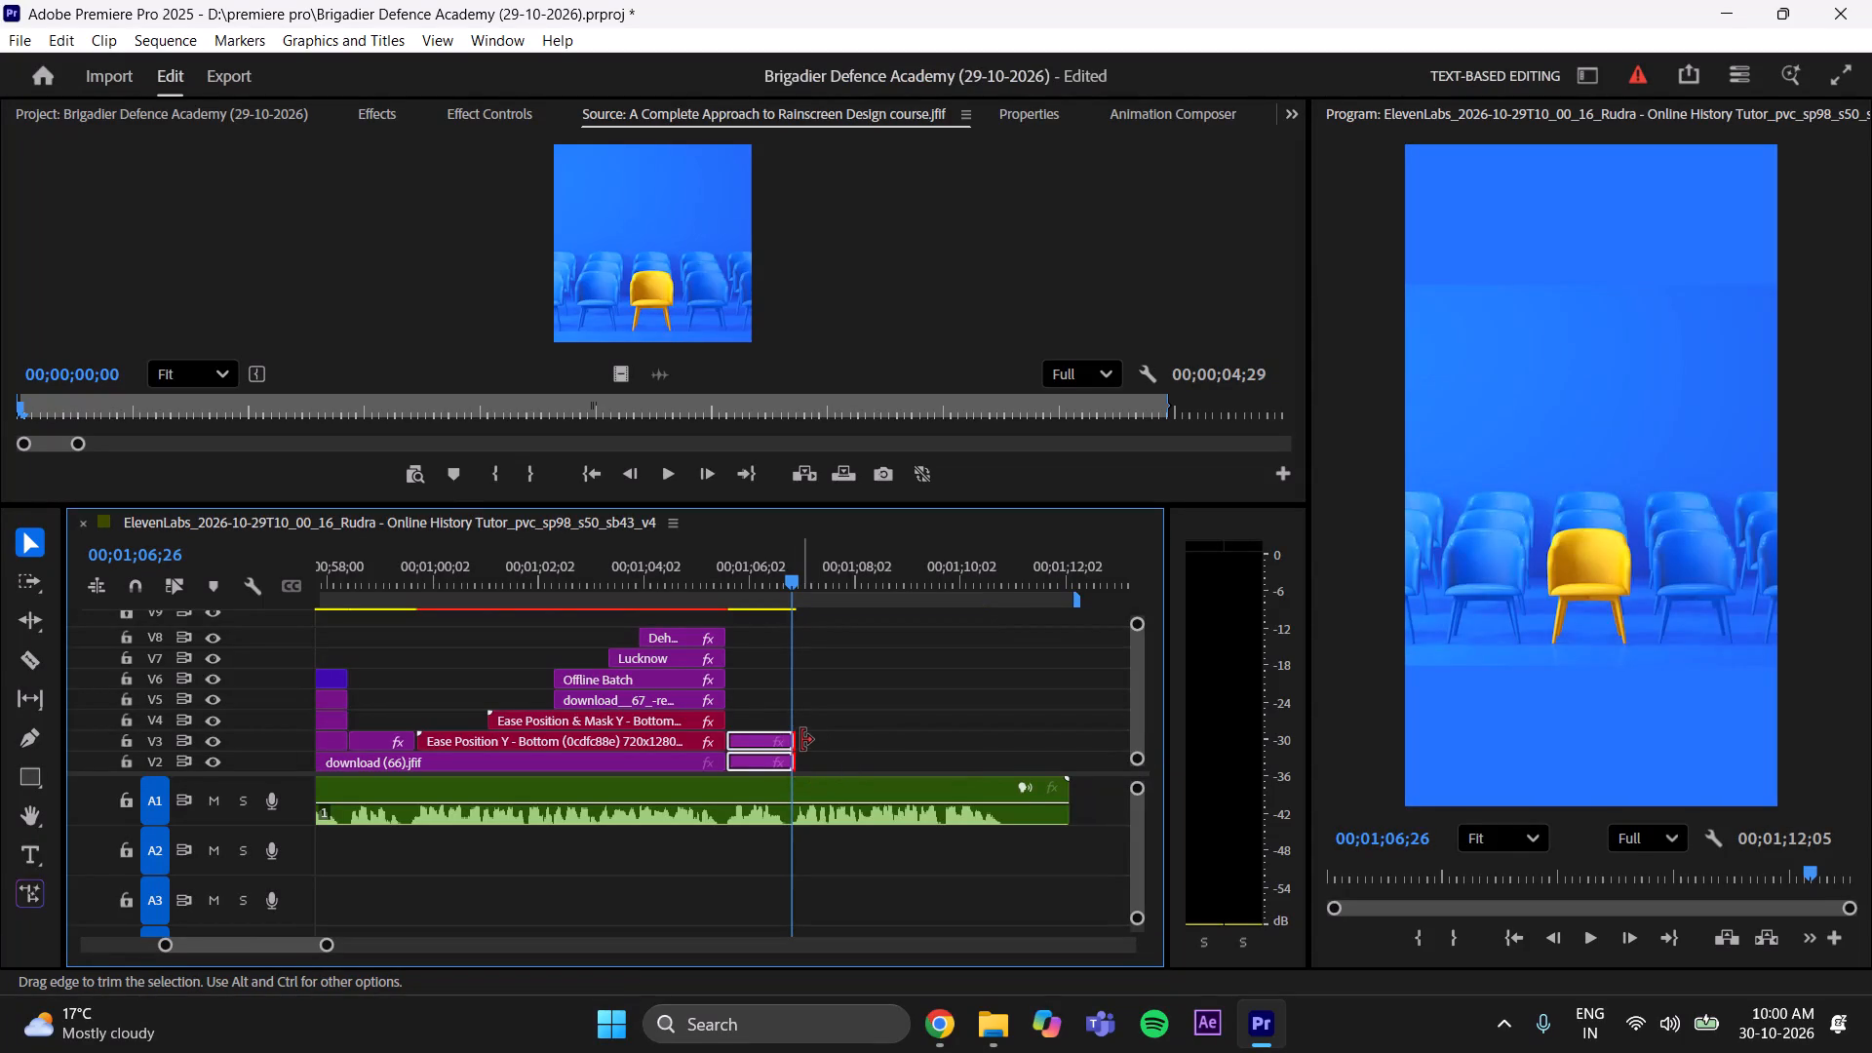
click(867, 745)
key(ctrl+s)
Start a text graphic on V4 at 00;01;06;15, placed in the blue area above the chairs.
key(space)
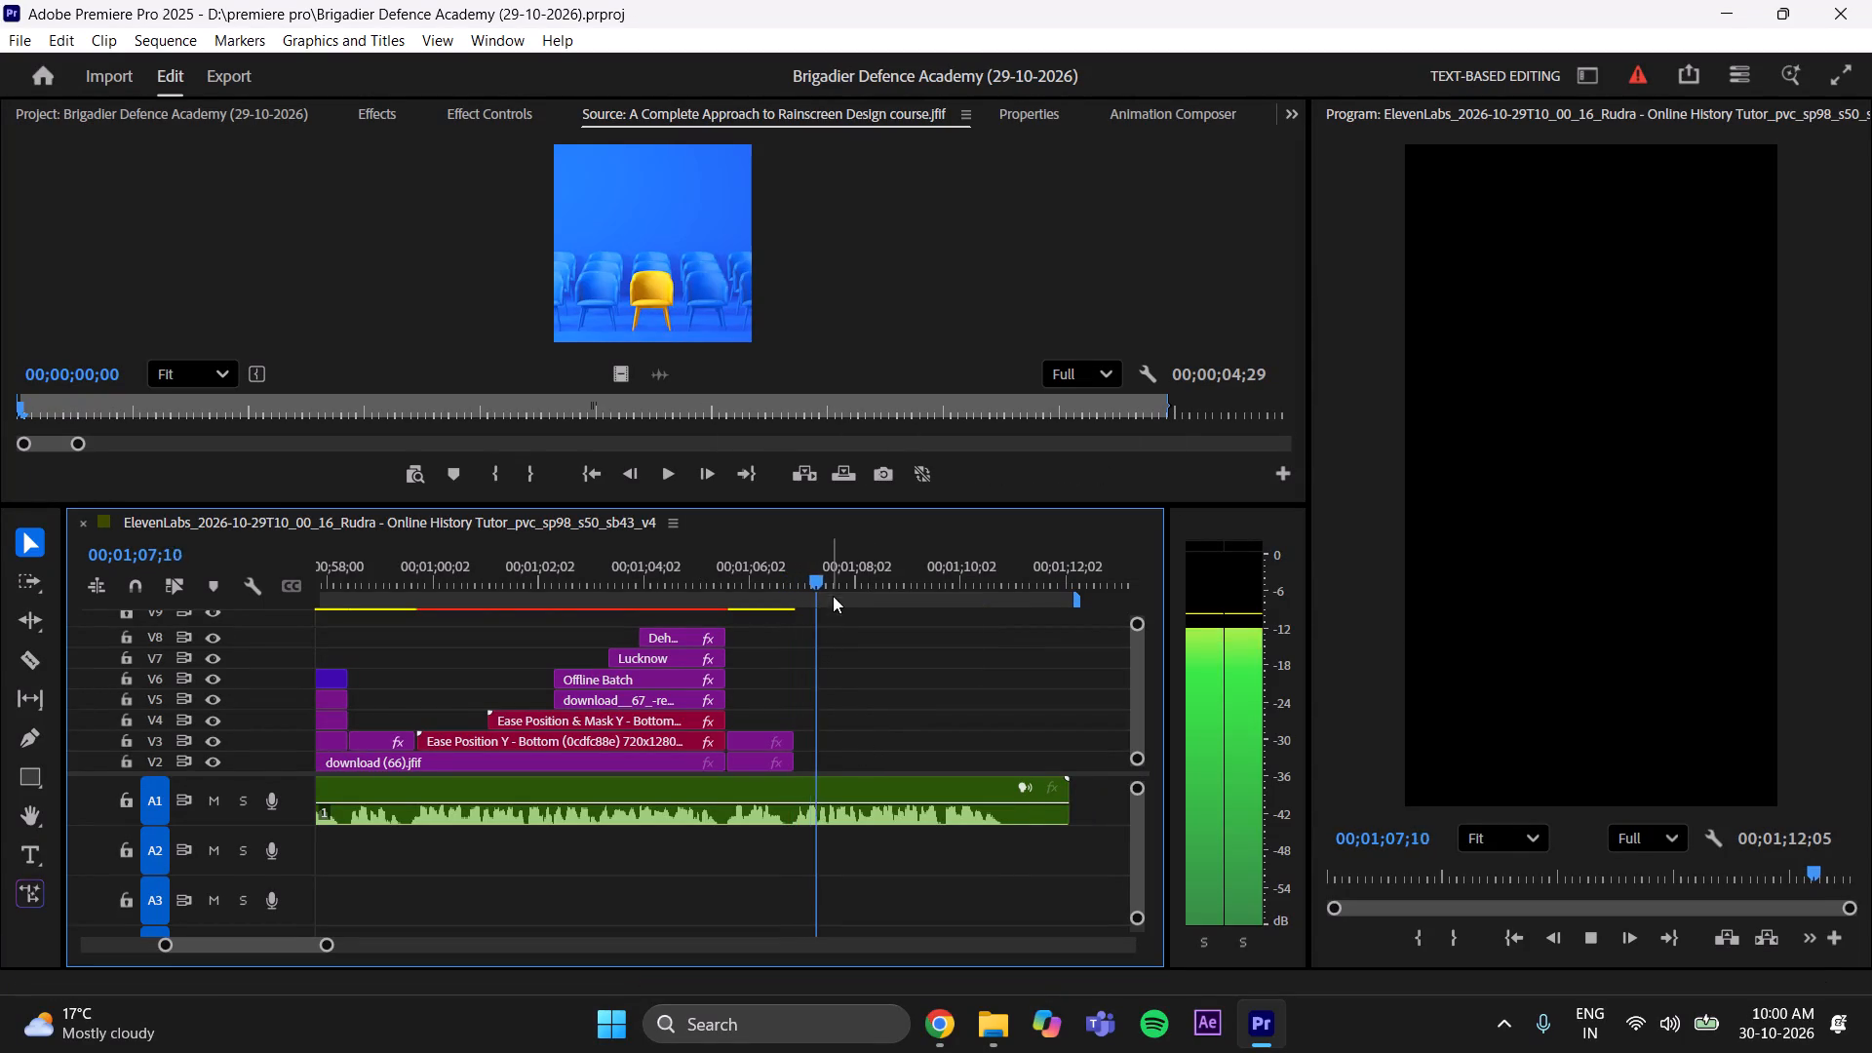
key(space)
drag(821, 583, 713, 767)
key(space)
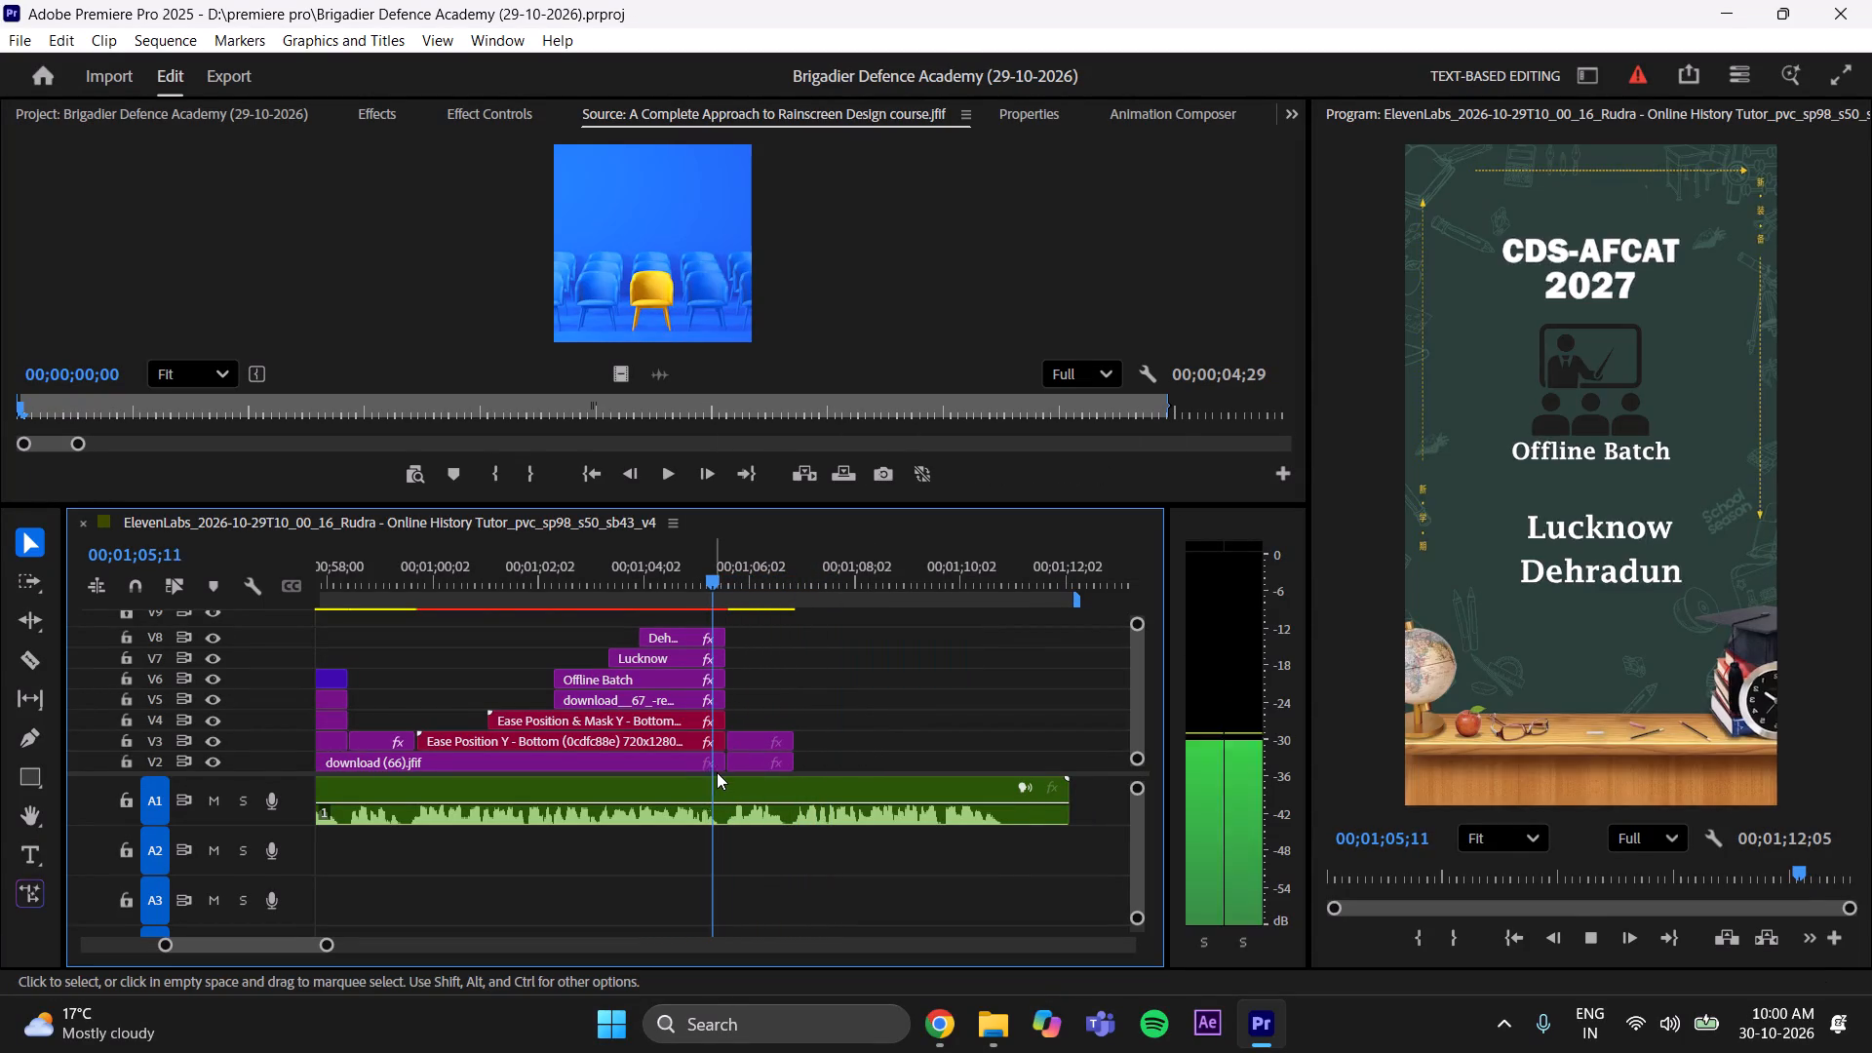
key(space)
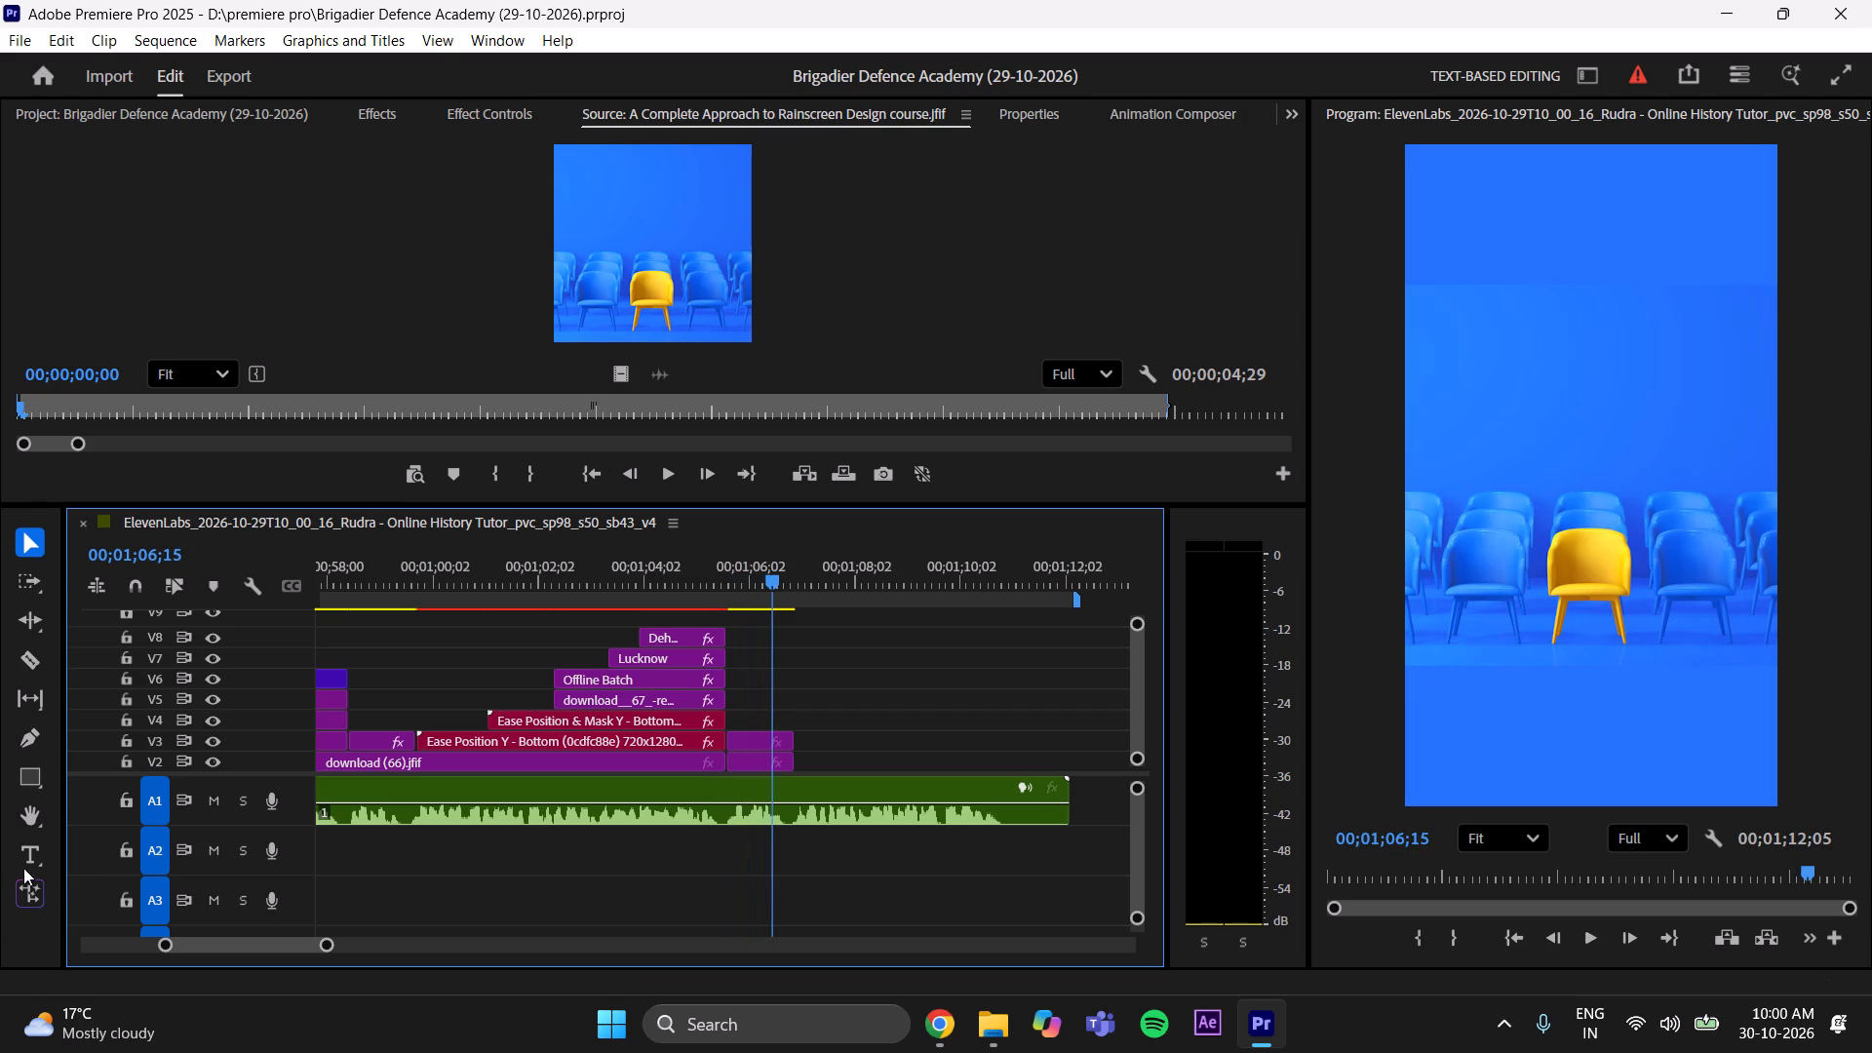
click(31, 855)
click(1463, 370)
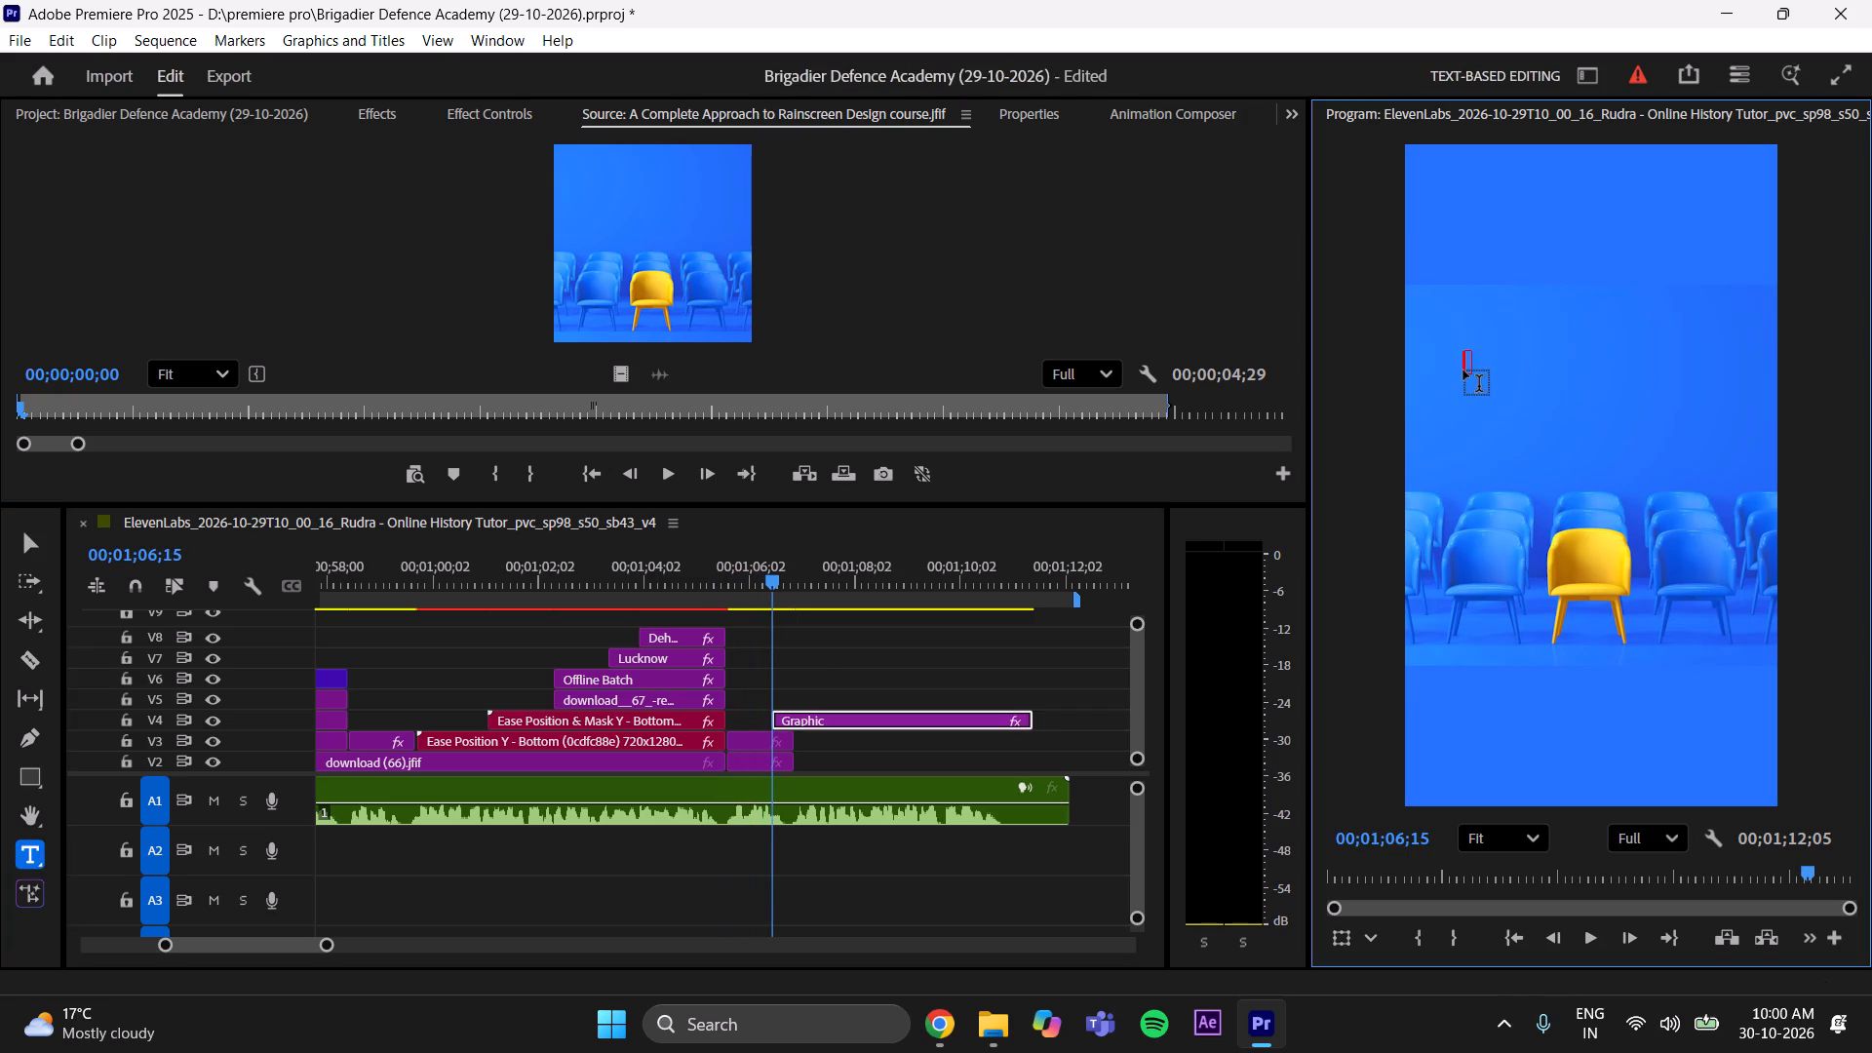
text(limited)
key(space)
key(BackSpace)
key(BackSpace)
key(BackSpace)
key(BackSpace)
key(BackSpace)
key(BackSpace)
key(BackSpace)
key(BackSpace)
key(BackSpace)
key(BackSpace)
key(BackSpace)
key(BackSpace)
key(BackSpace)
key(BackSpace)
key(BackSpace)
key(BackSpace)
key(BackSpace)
Enter the text "Limited Seats" in the new V4 graphic above the chairs and finish text editing.
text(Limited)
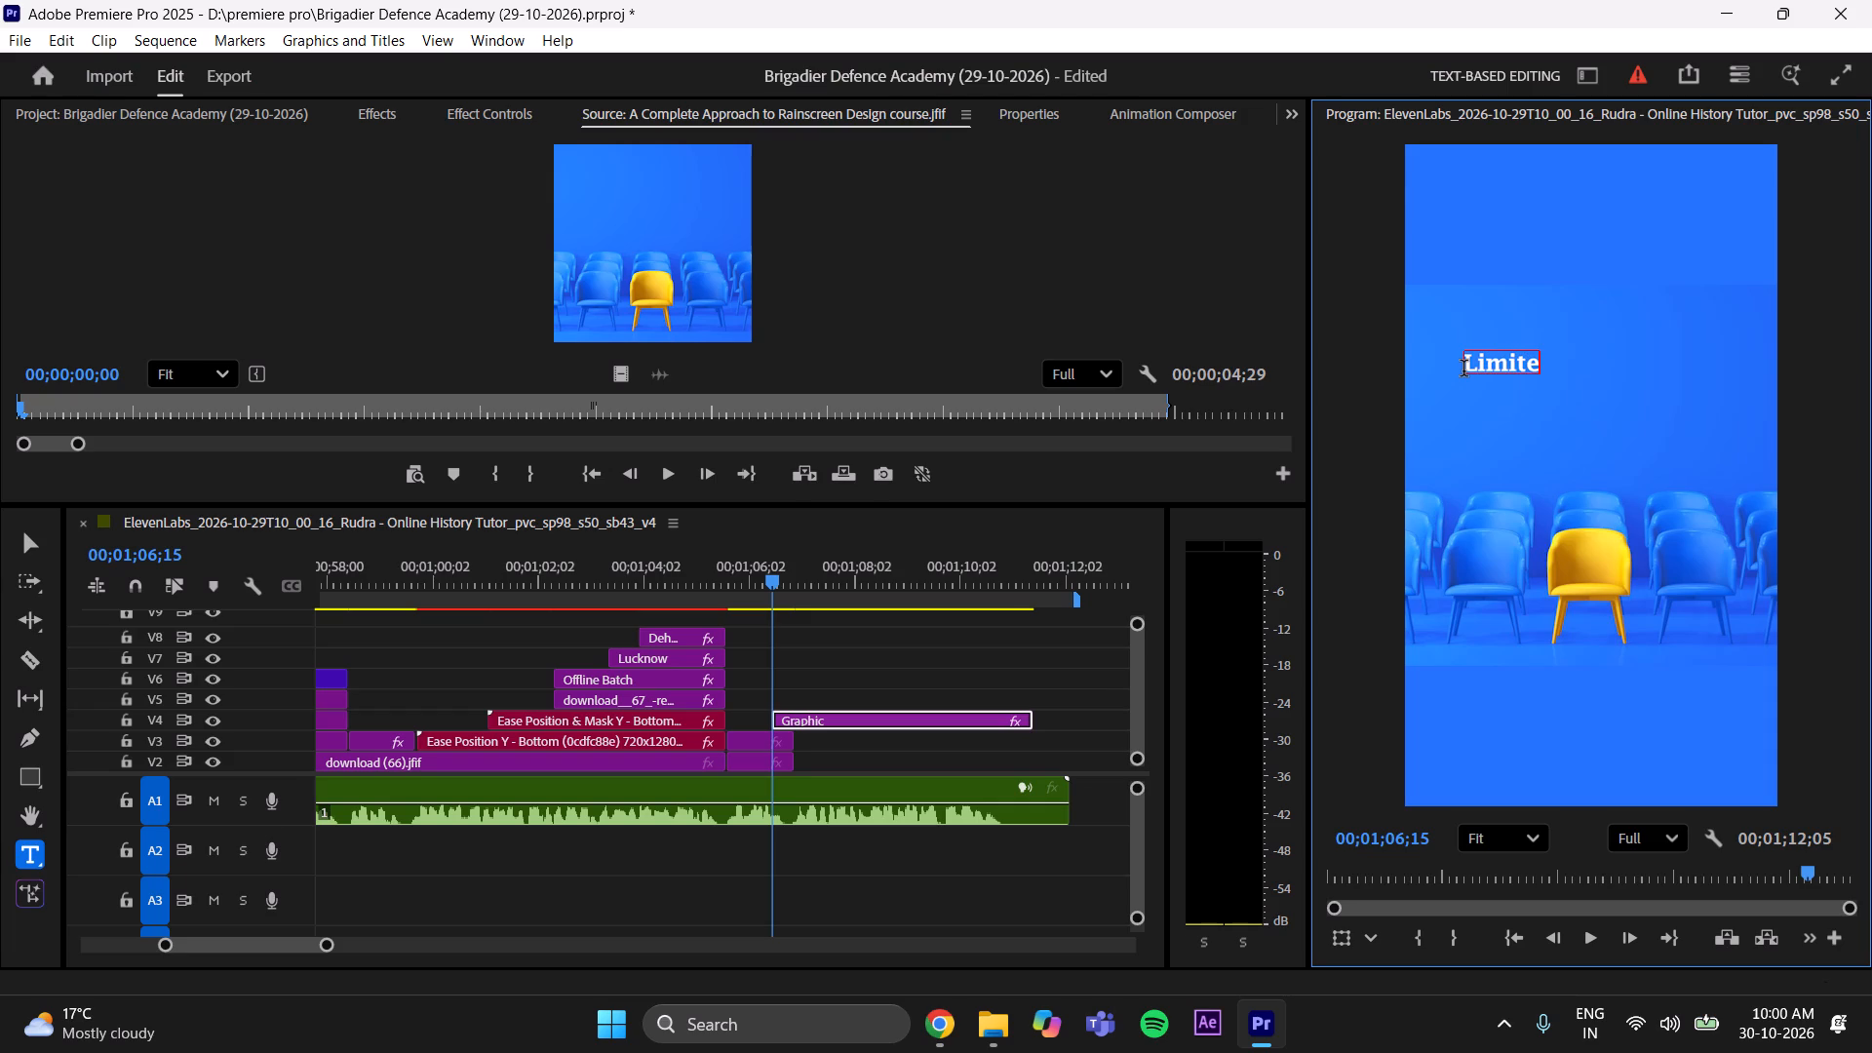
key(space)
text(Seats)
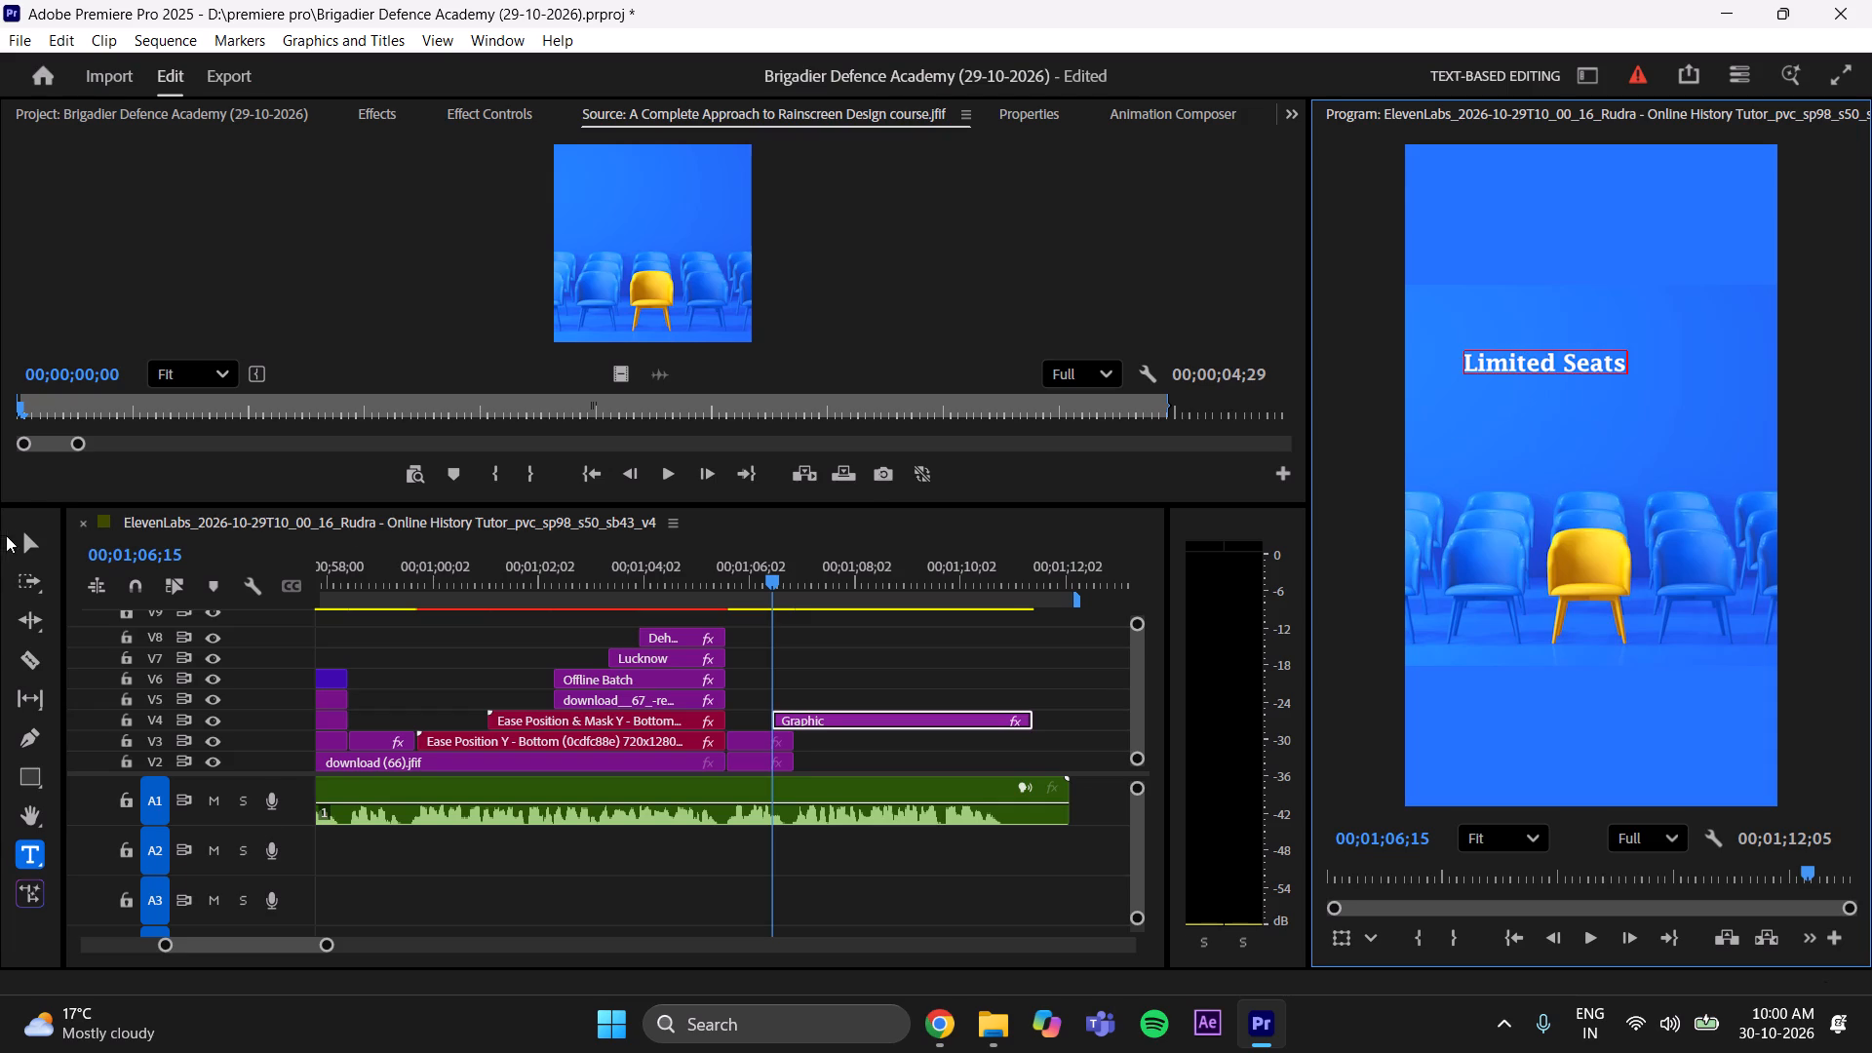
click(21, 537)
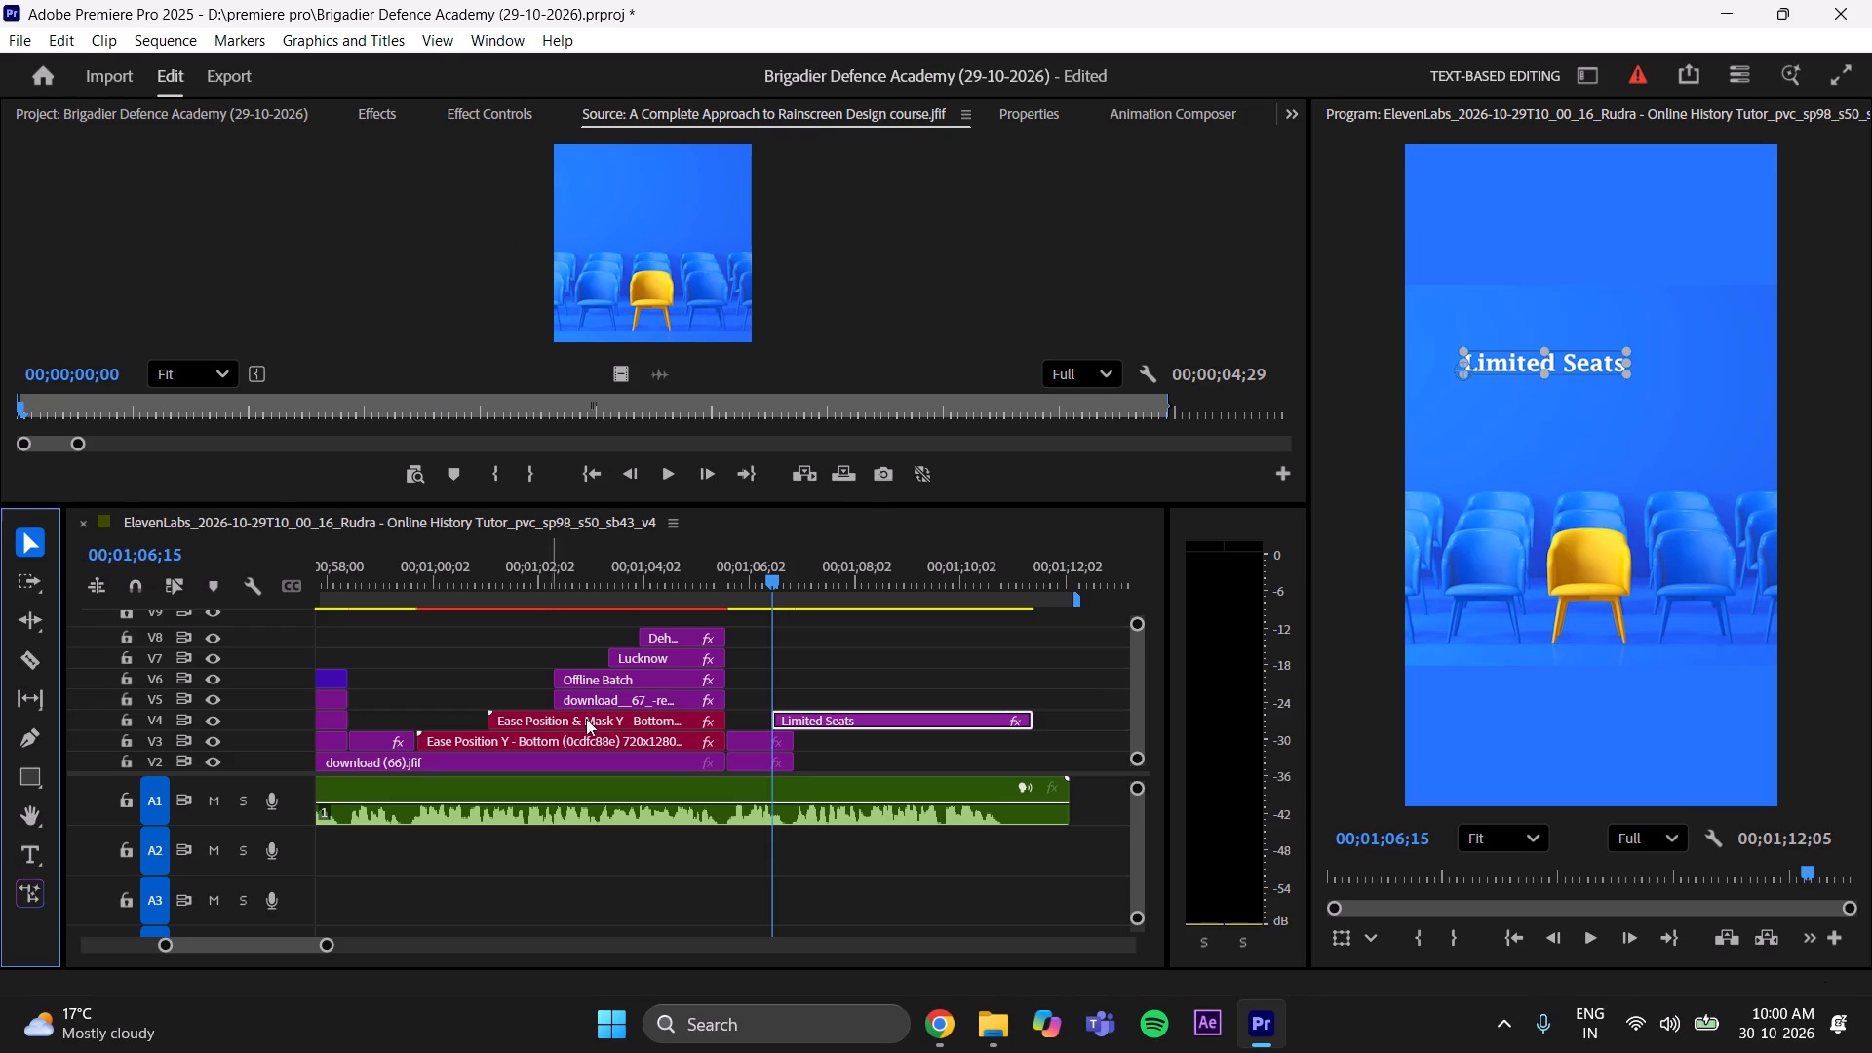
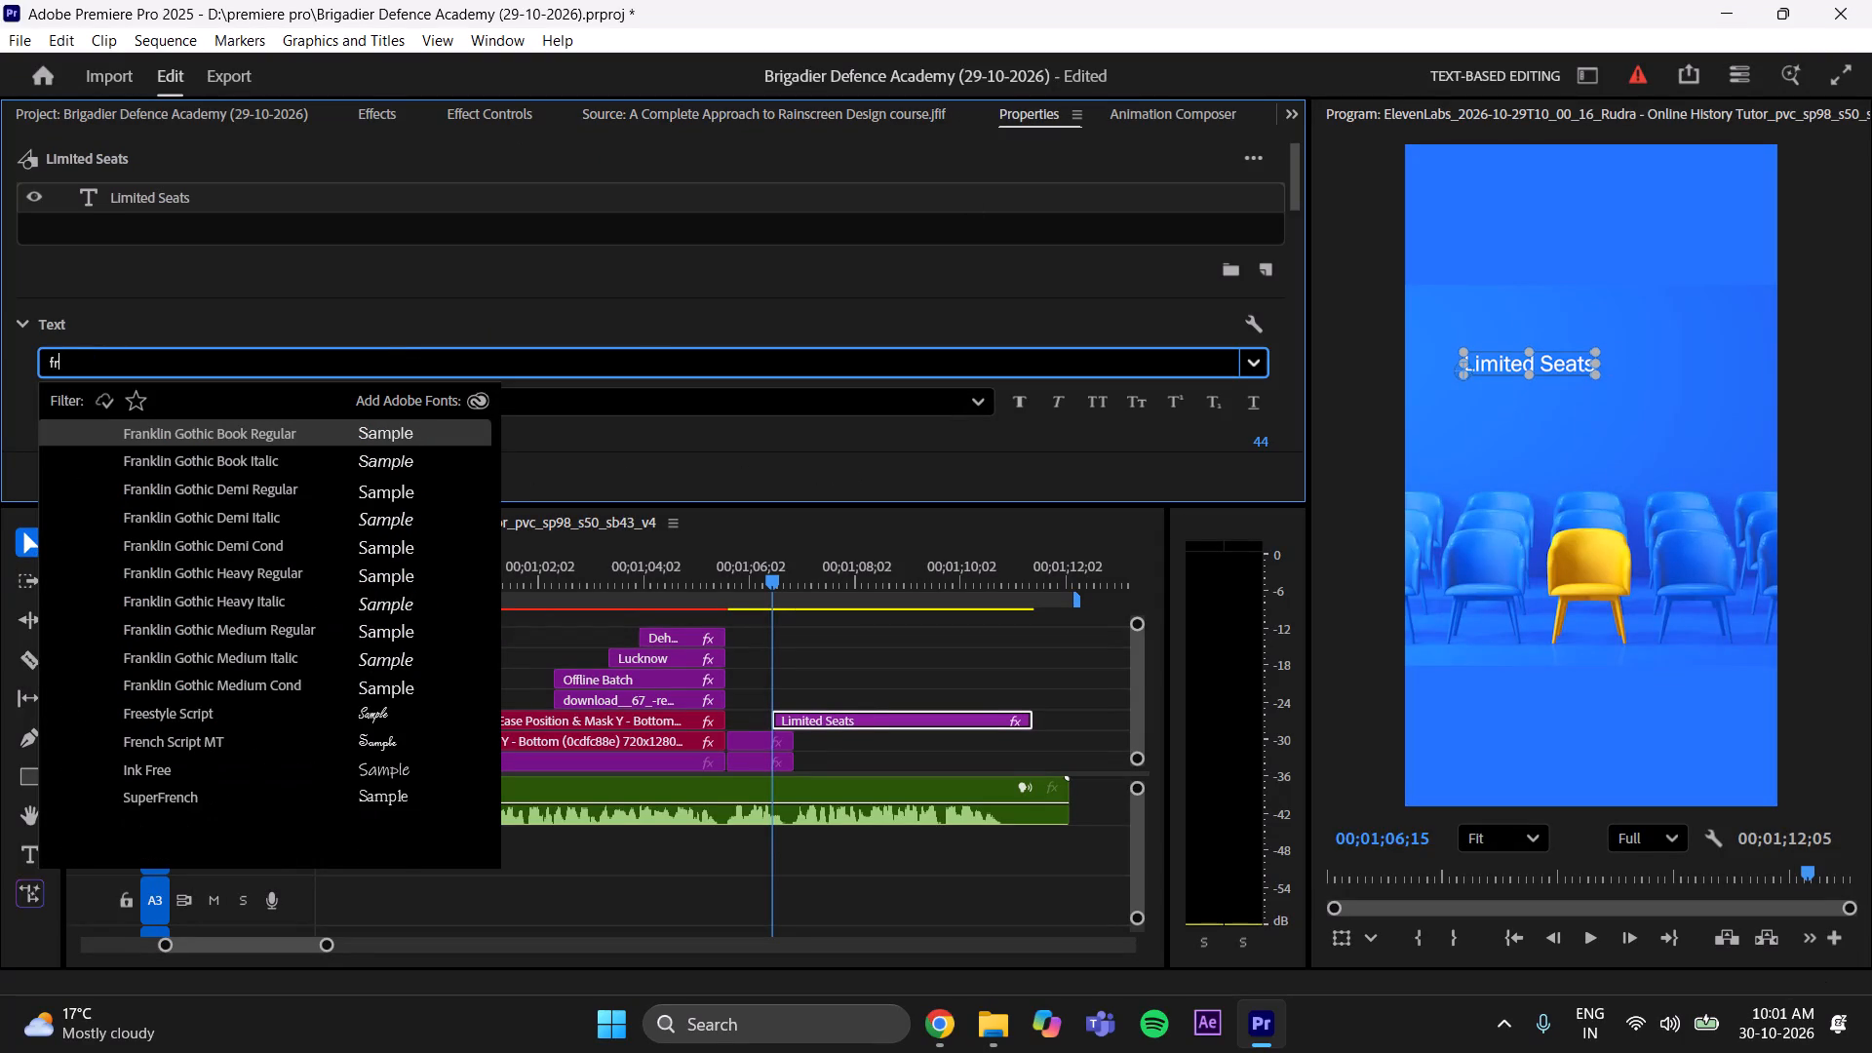
Set the font of the Limited Seats title to Franklin Gothic Heavy Regular.
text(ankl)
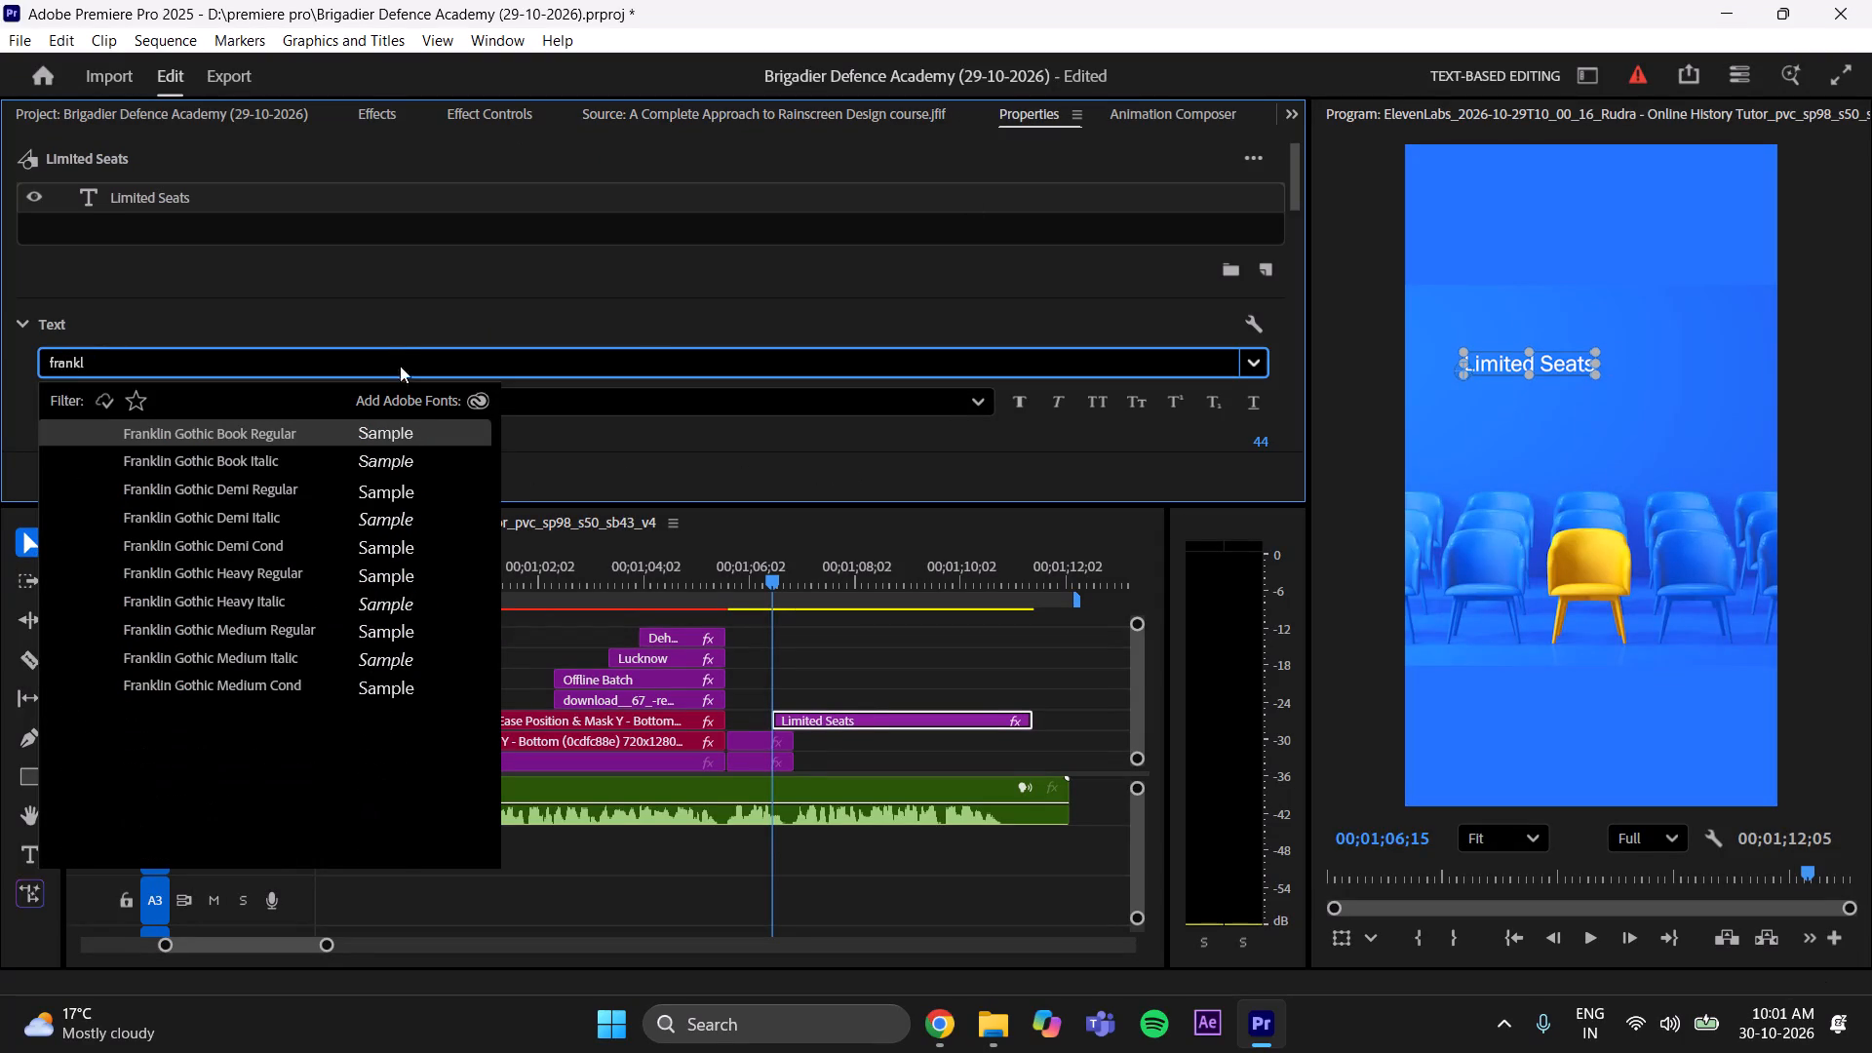
click(256, 567)
scroll(338, 320, down, 7)
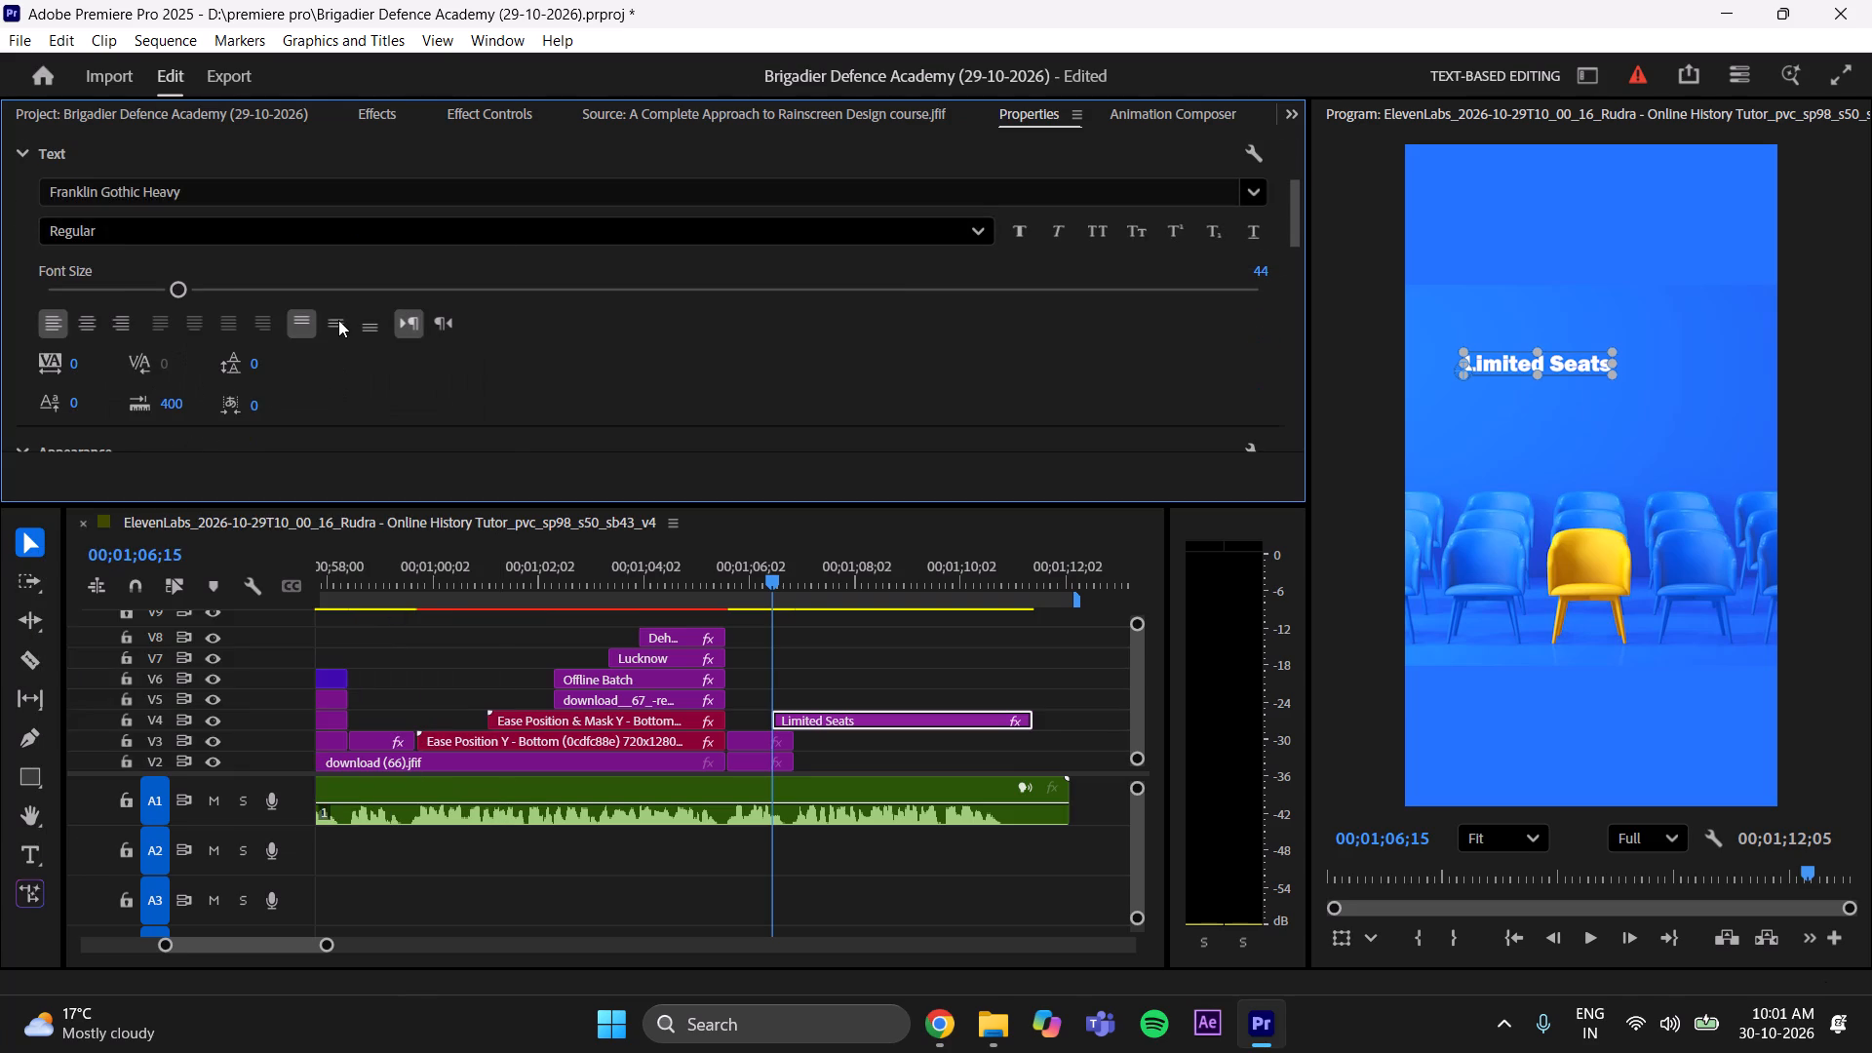
Enlarge the Limited Seats text to a font size slightly above 60.
drag(178, 292, 226, 270)
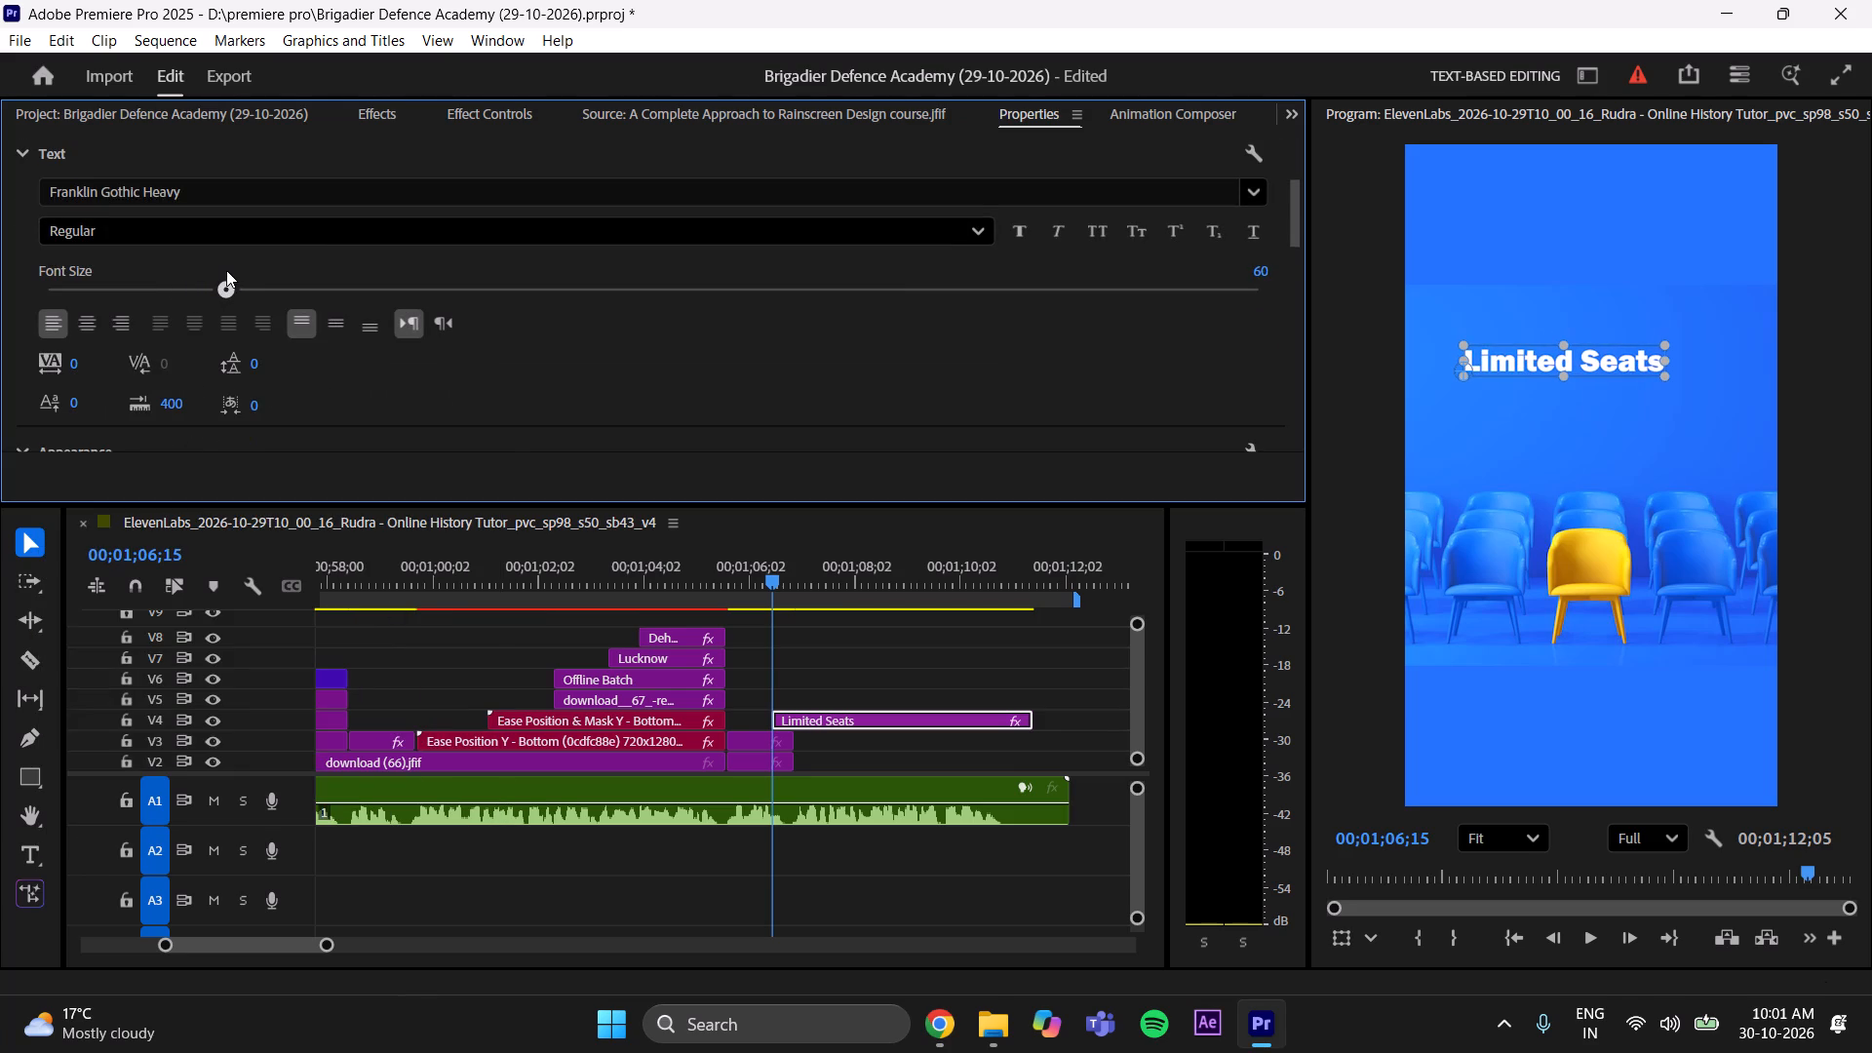
drag(226, 270, 235, 270)
Center the Limited Seats text horizontally in the frame, raise it slightly above the chairs, and save the project.
scroll(530, 349, down, 20)
scroll(530, 349, down, 3)
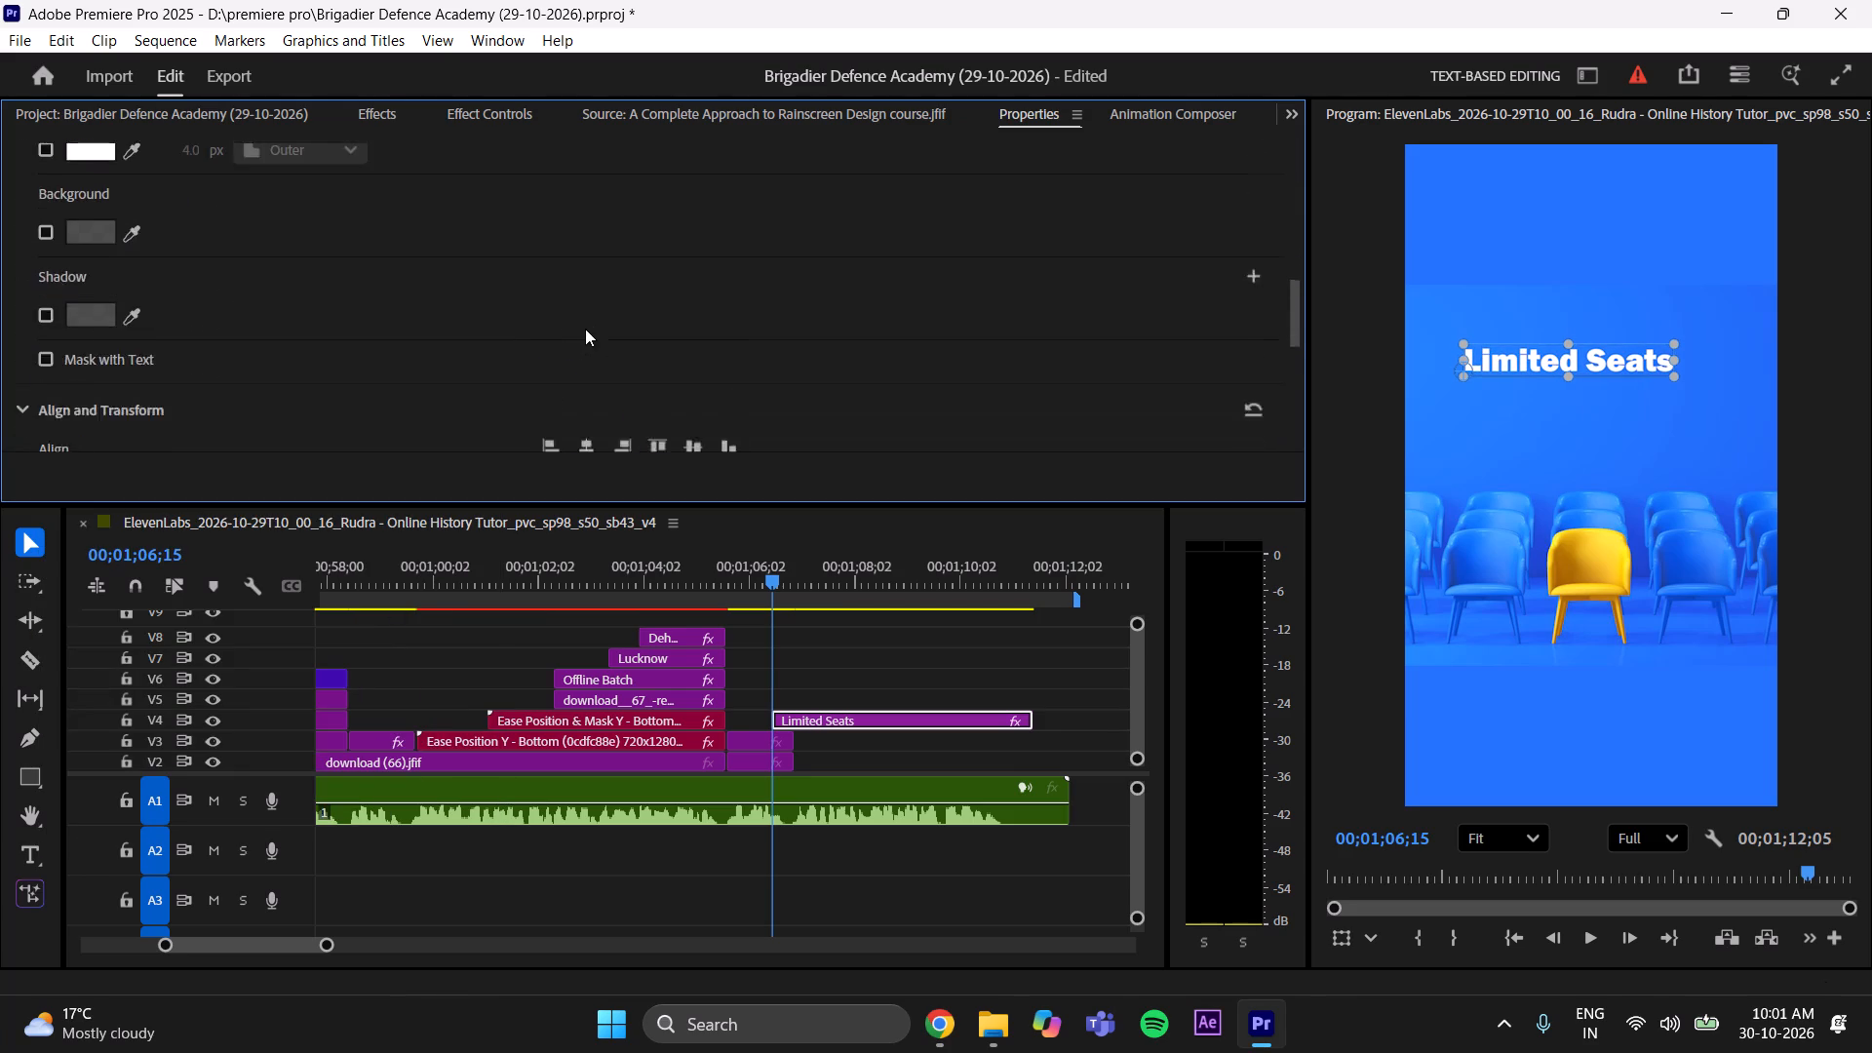
scroll(585, 329, down, 2)
click(590, 283)
triple_click(587, 292)
click(587, 292)
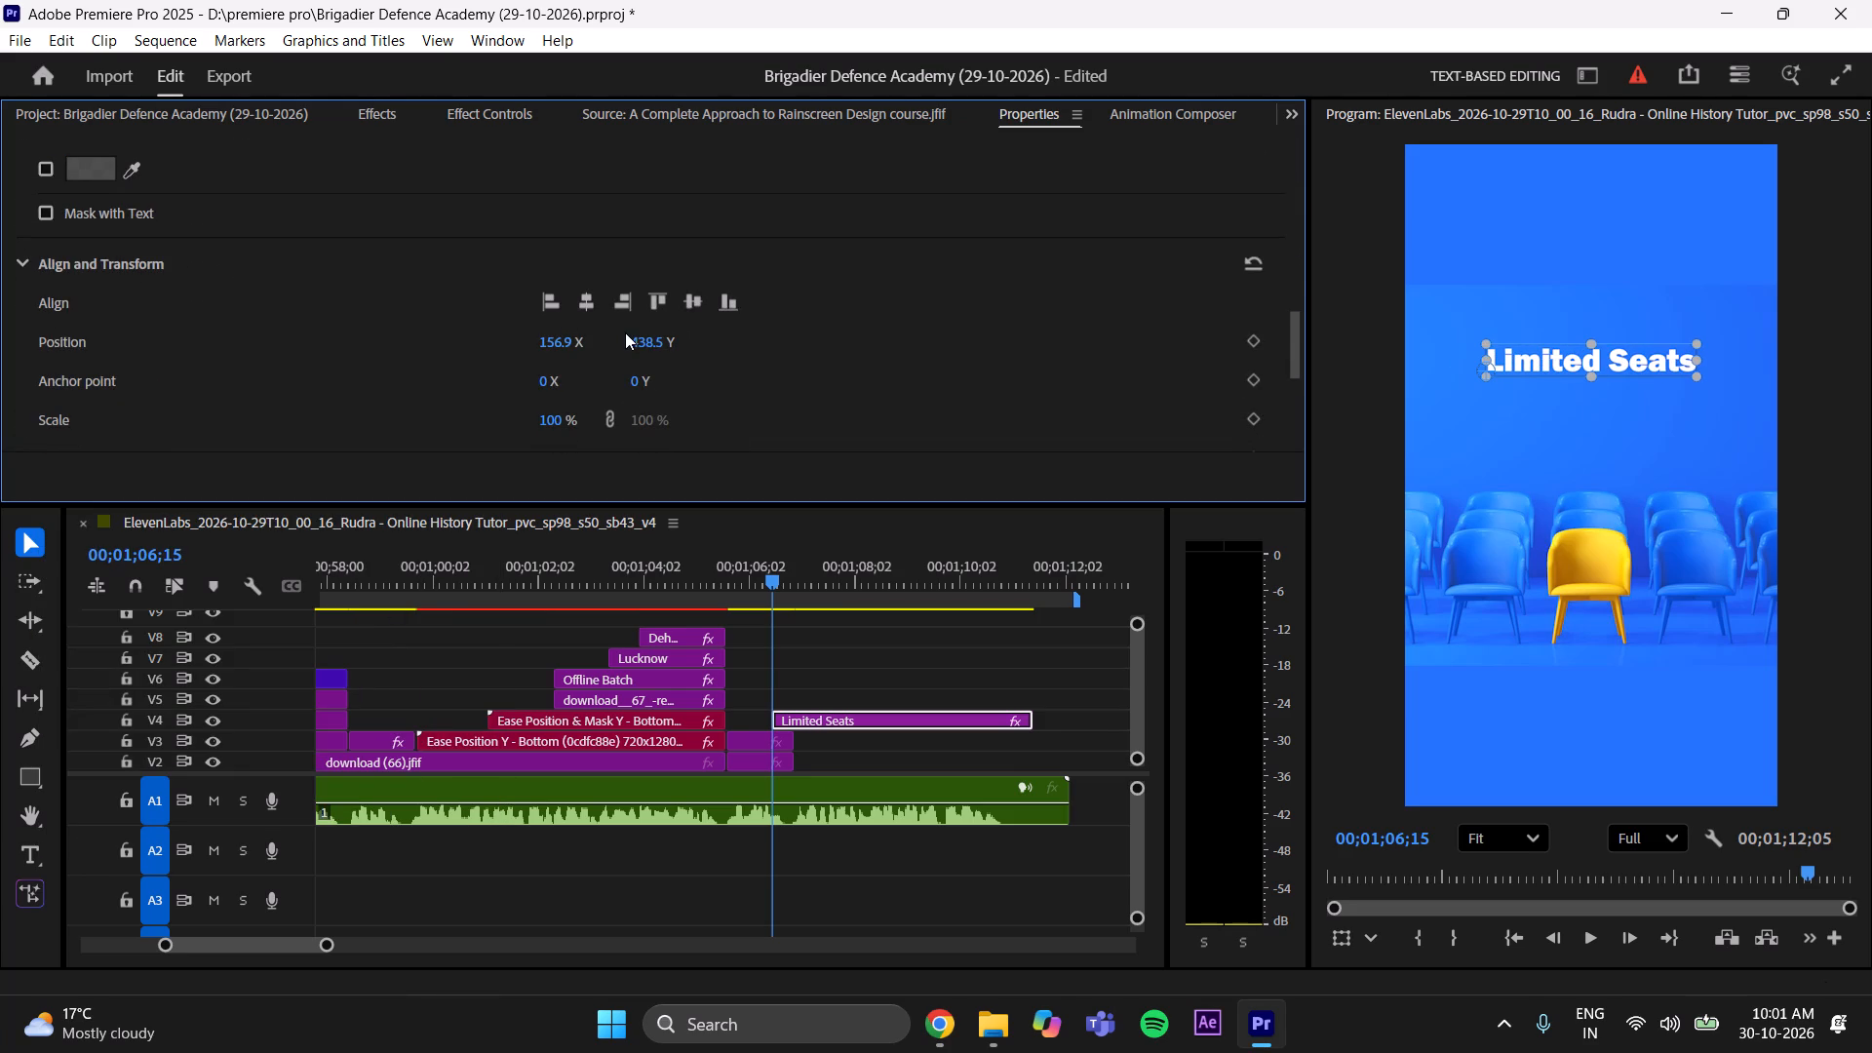
drag(652, 343, 629, 353)
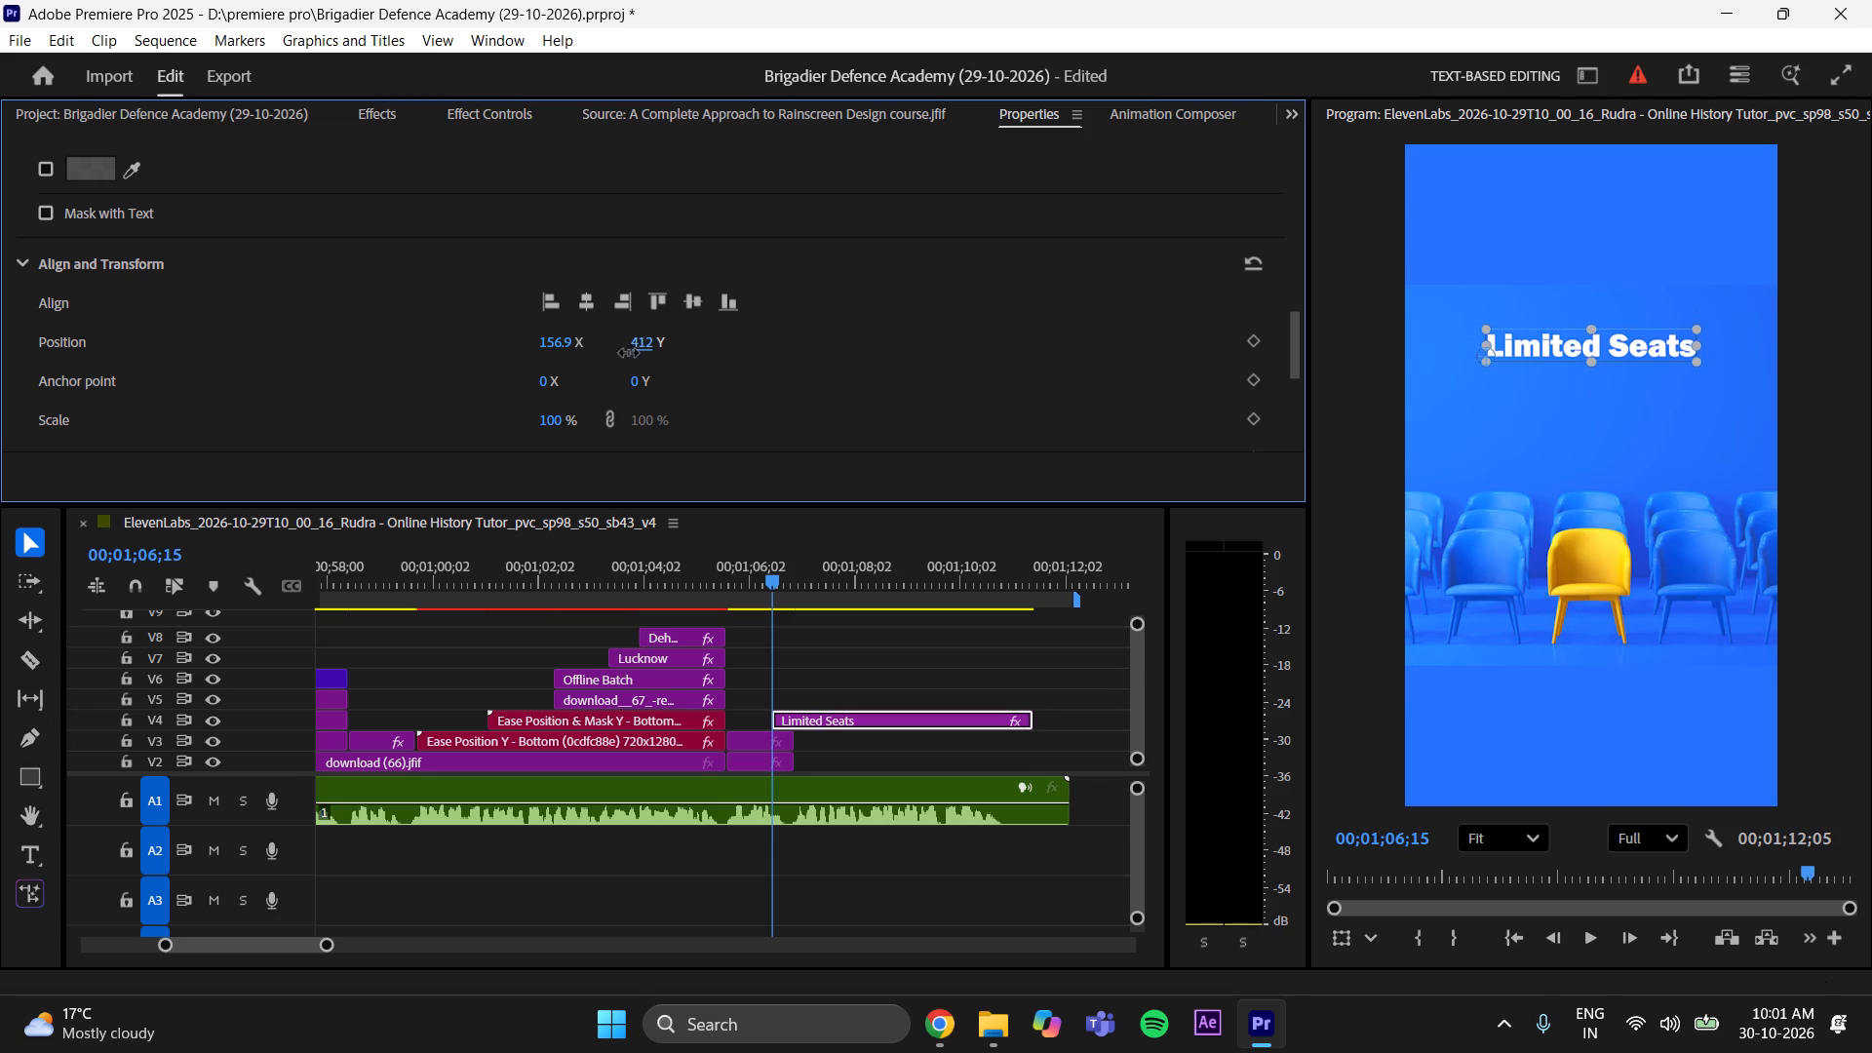
drag(629, 353, 640, 349)
click(882, 663)
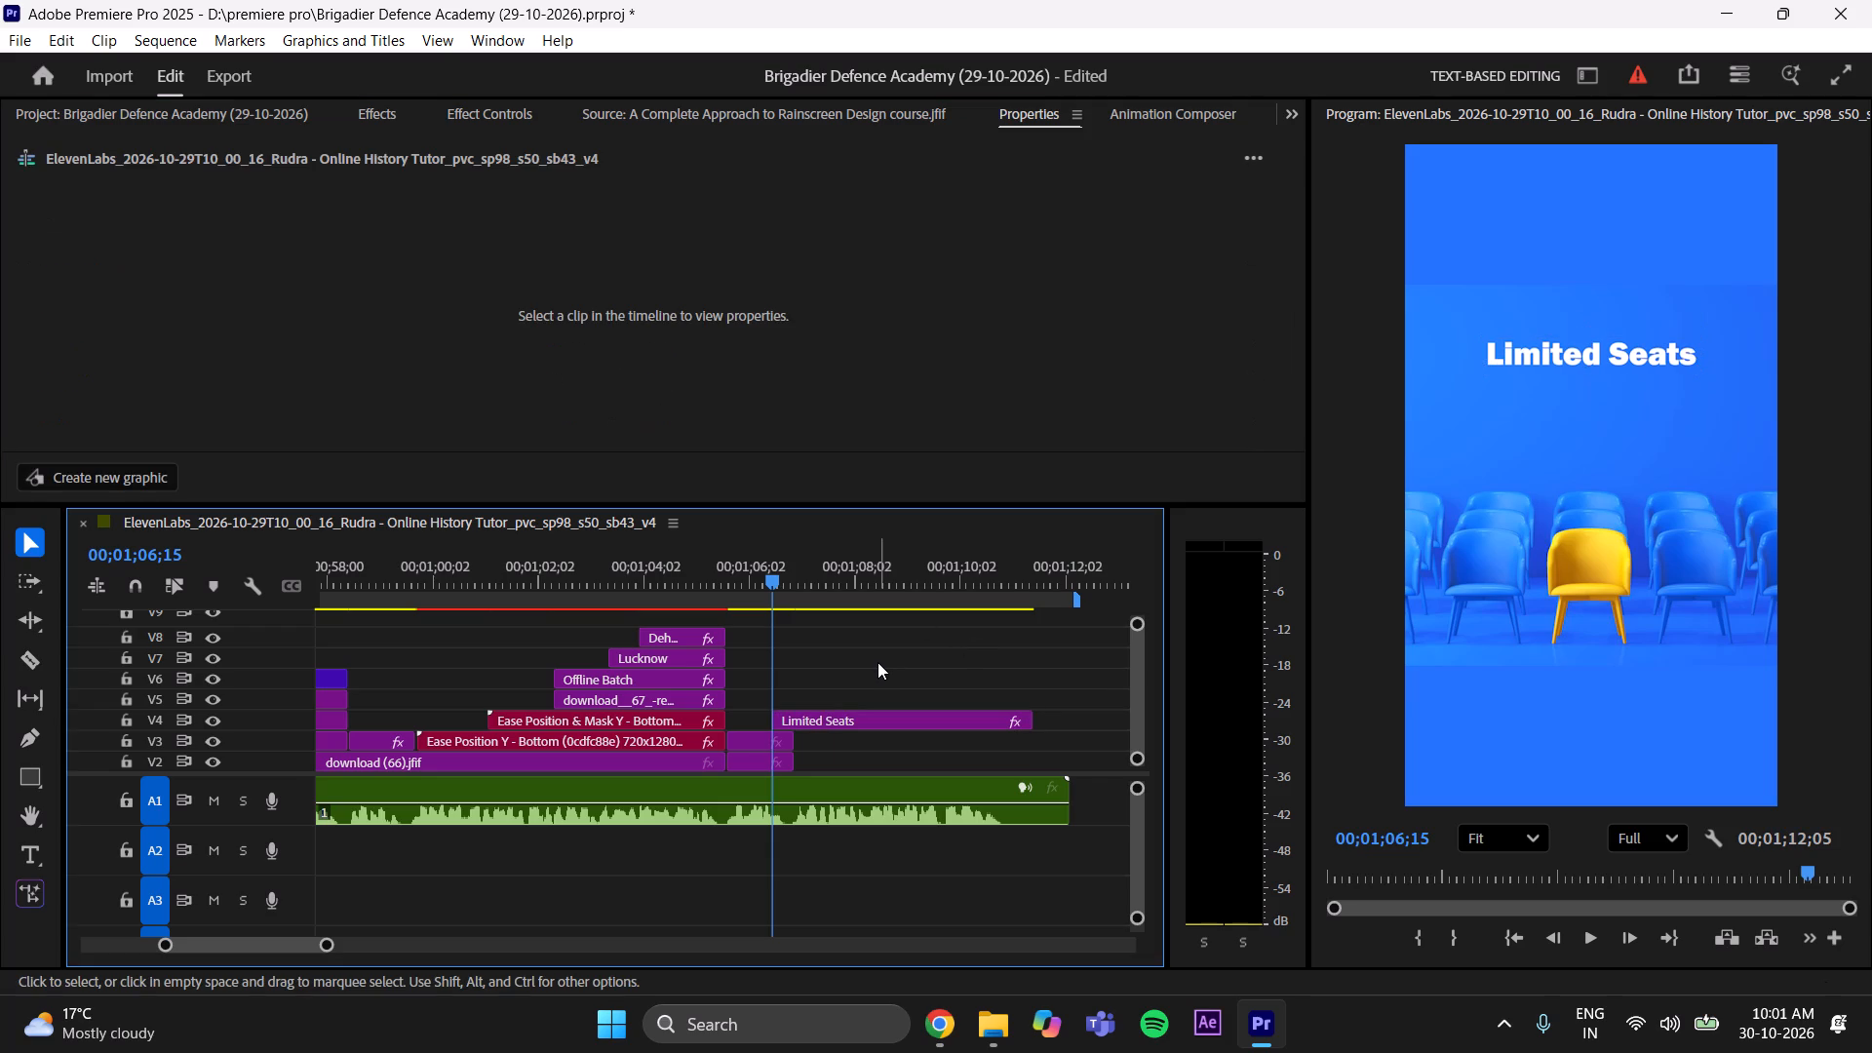
key(ctrl+s)
Move the Limited Seats clip earlier on V4 so it starts together with the chairs image and color matte.
drag(809, 720, 791, 720)
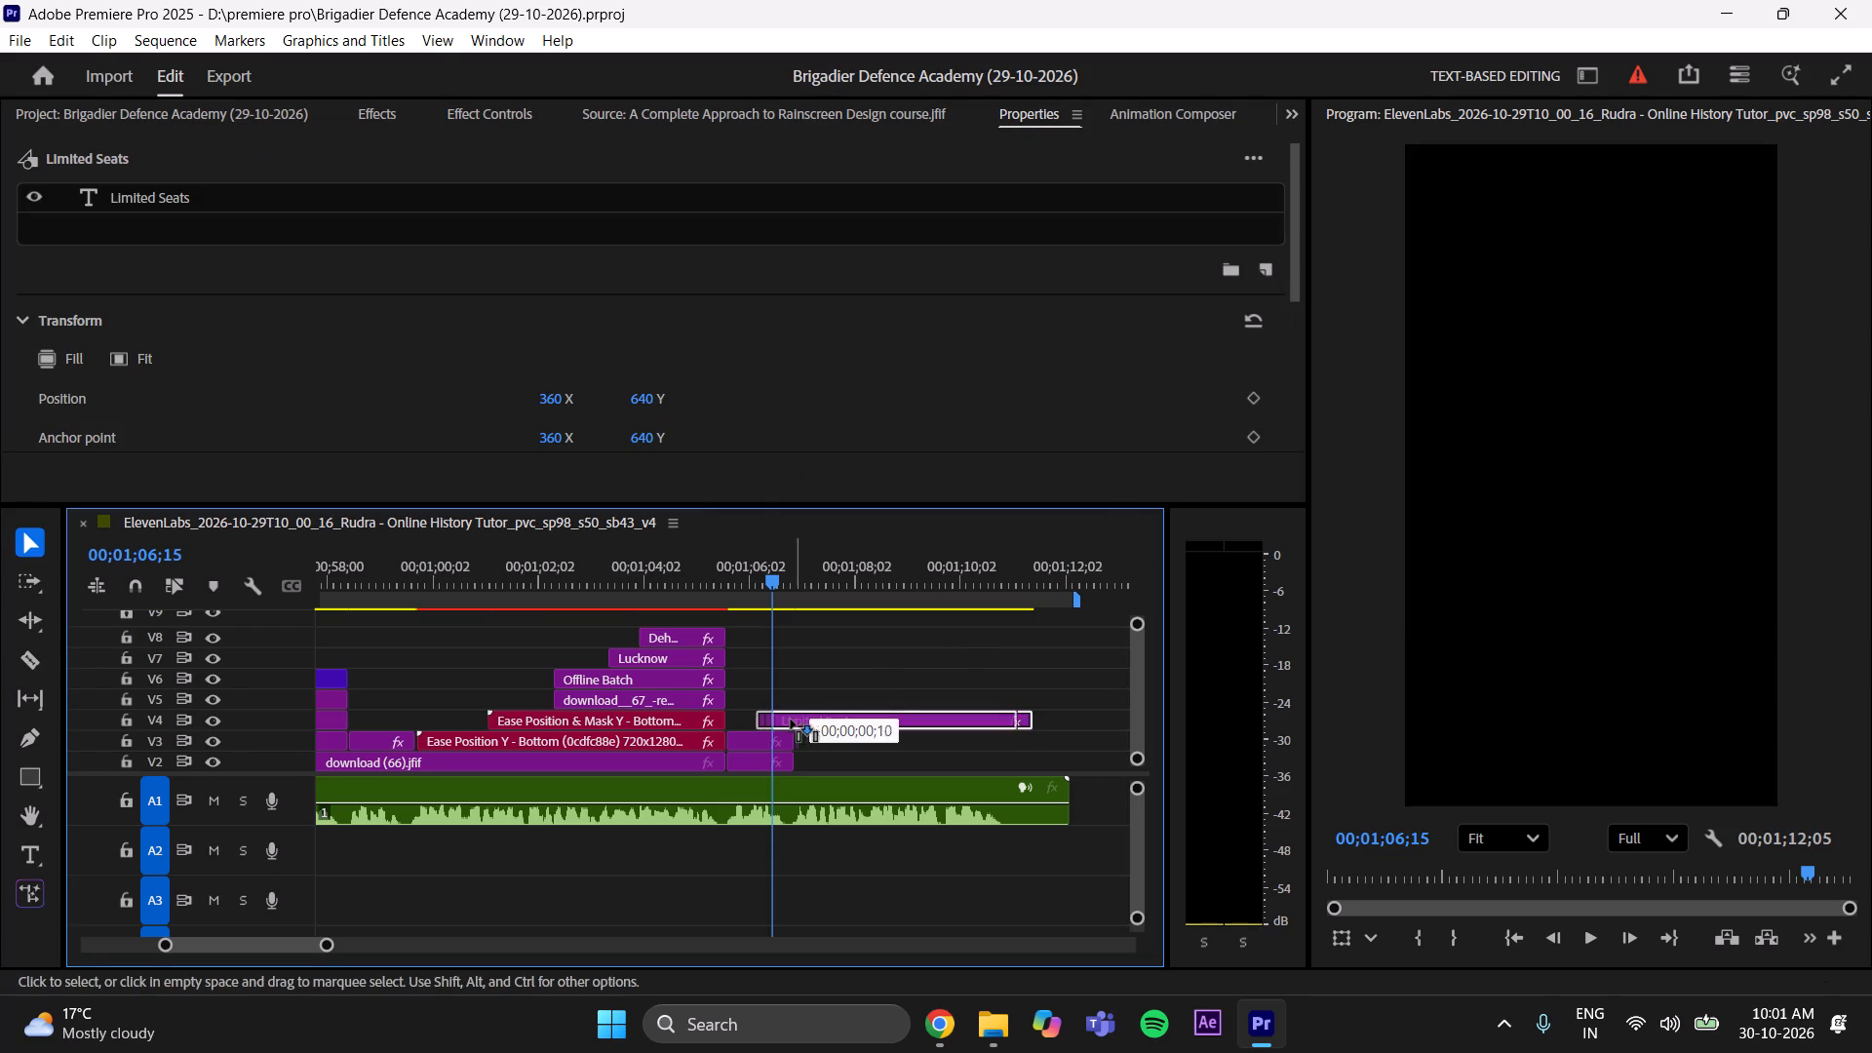
drag(791, 720, 763, 723)
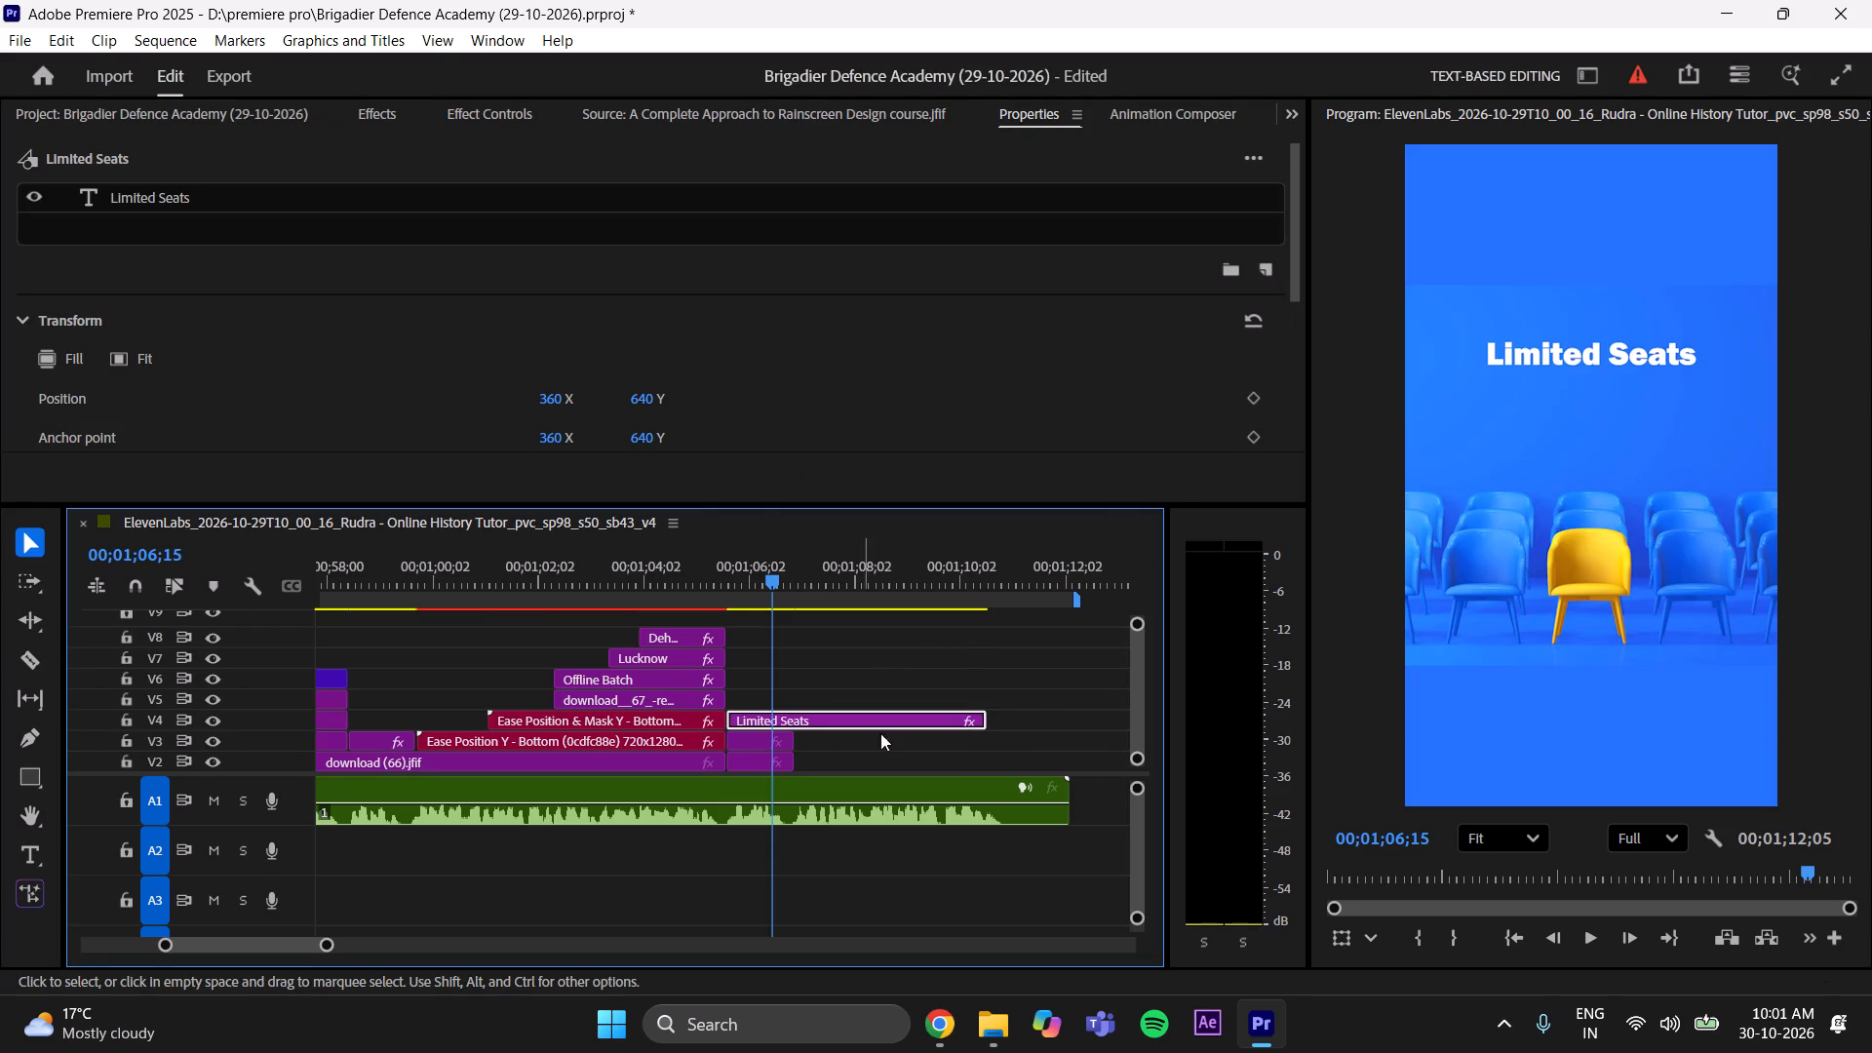
Trim the end of the Limited Seats clip on V4 to match the end of the chairs image and color matte, and save the project.
drag(999, 711, 806, 761)
click(883, 747)
key(ctrl+s)
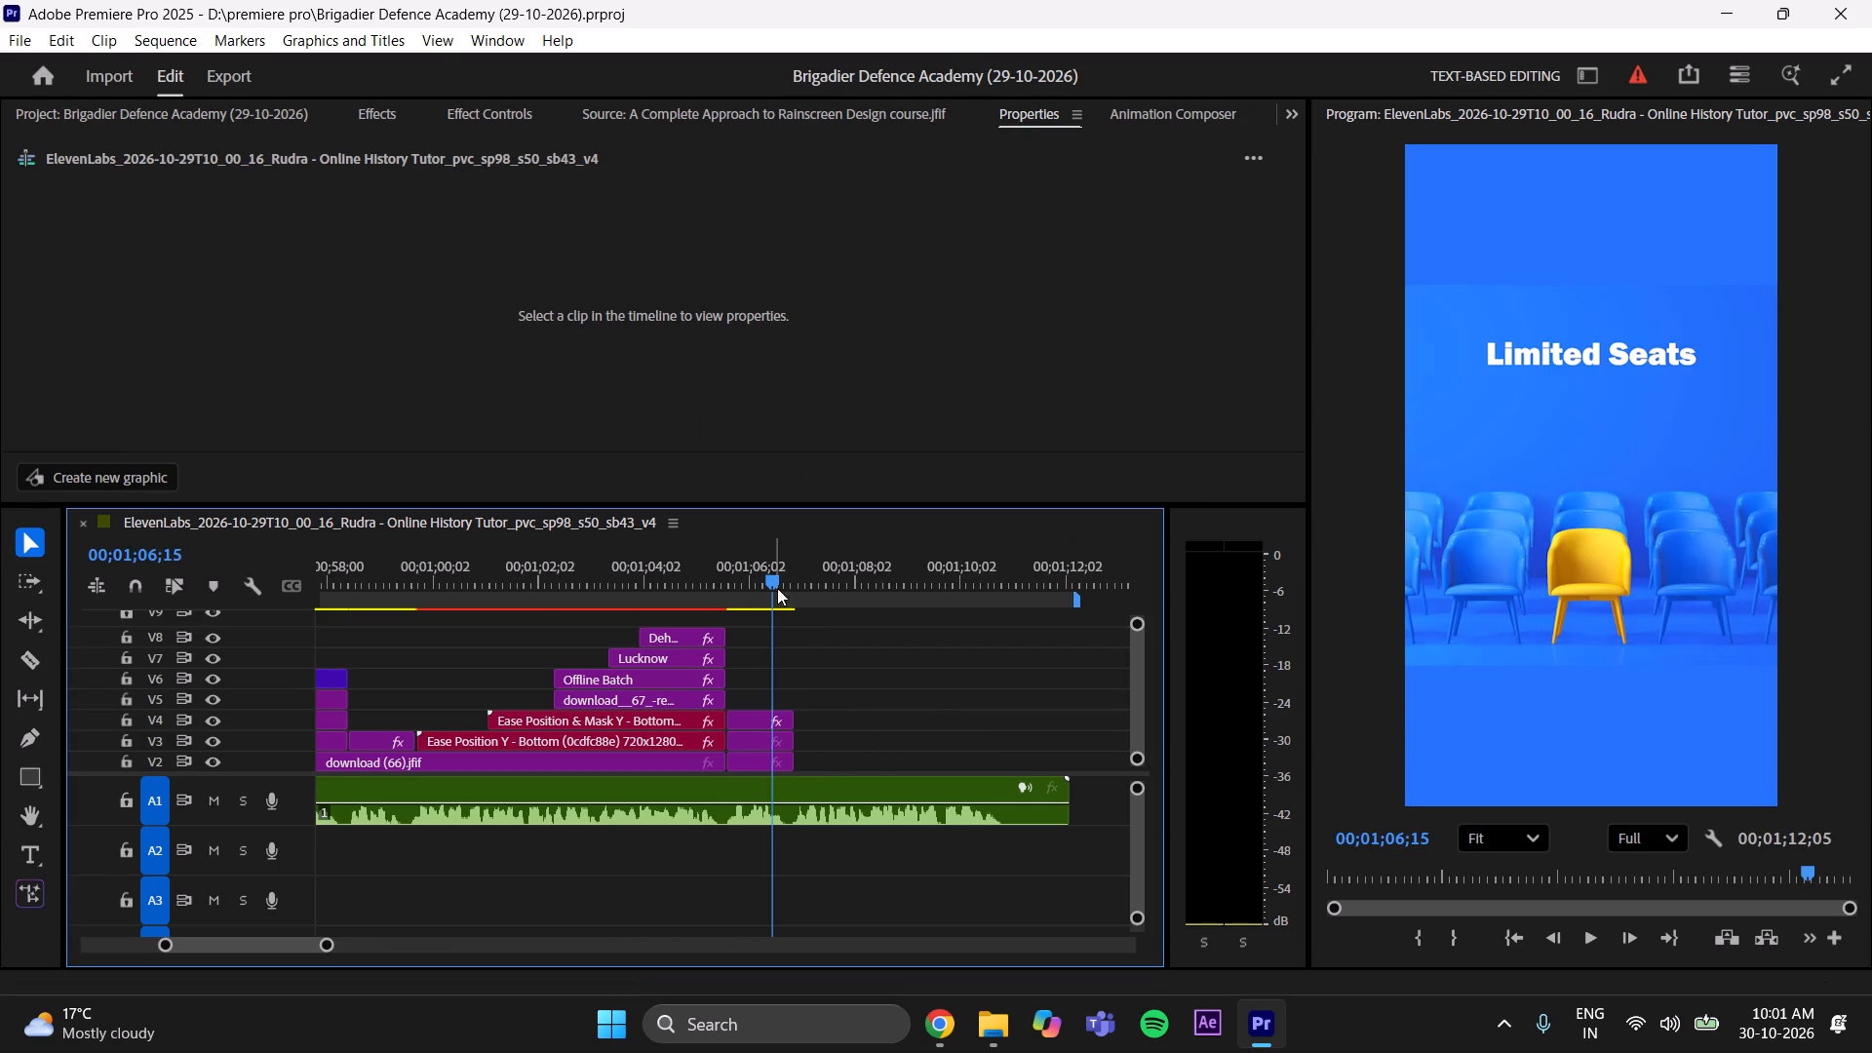
Play back the Limited Seats section and repeatedly review the narration following it to check the timing for the next visuals.
drag(776, 576, 700, 600)
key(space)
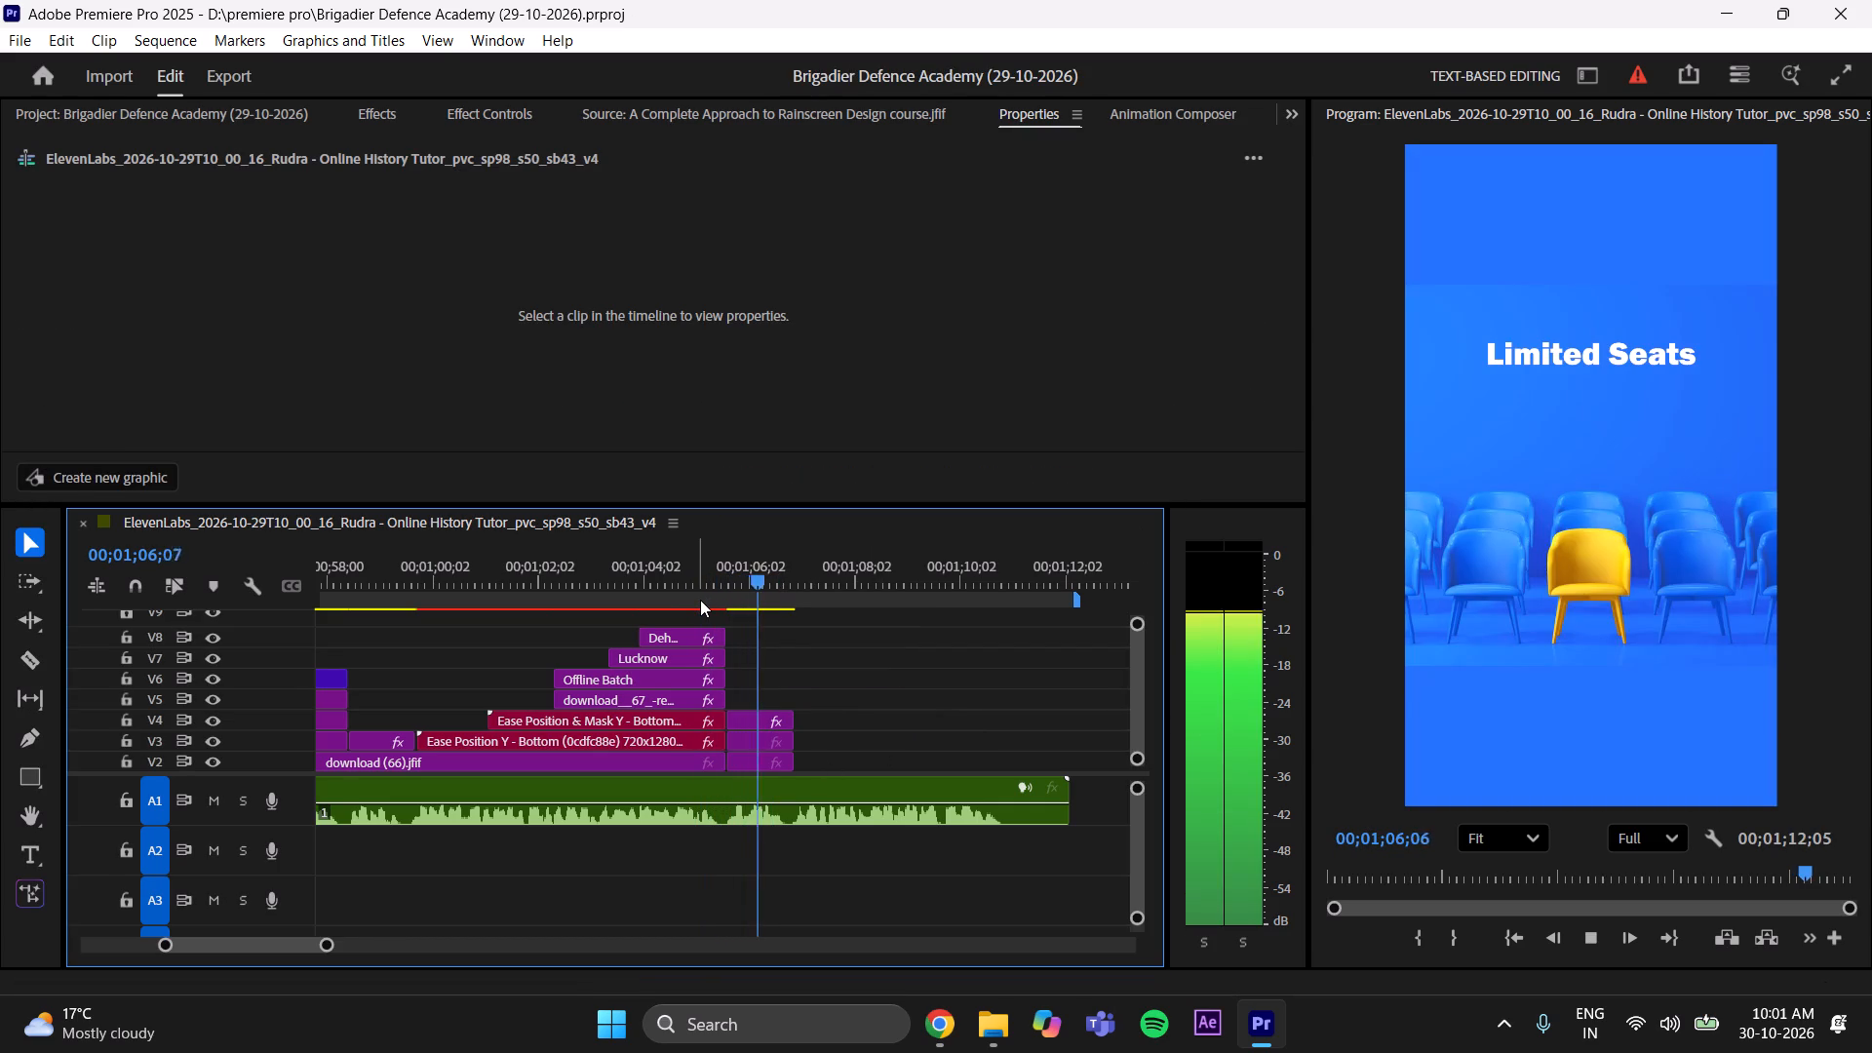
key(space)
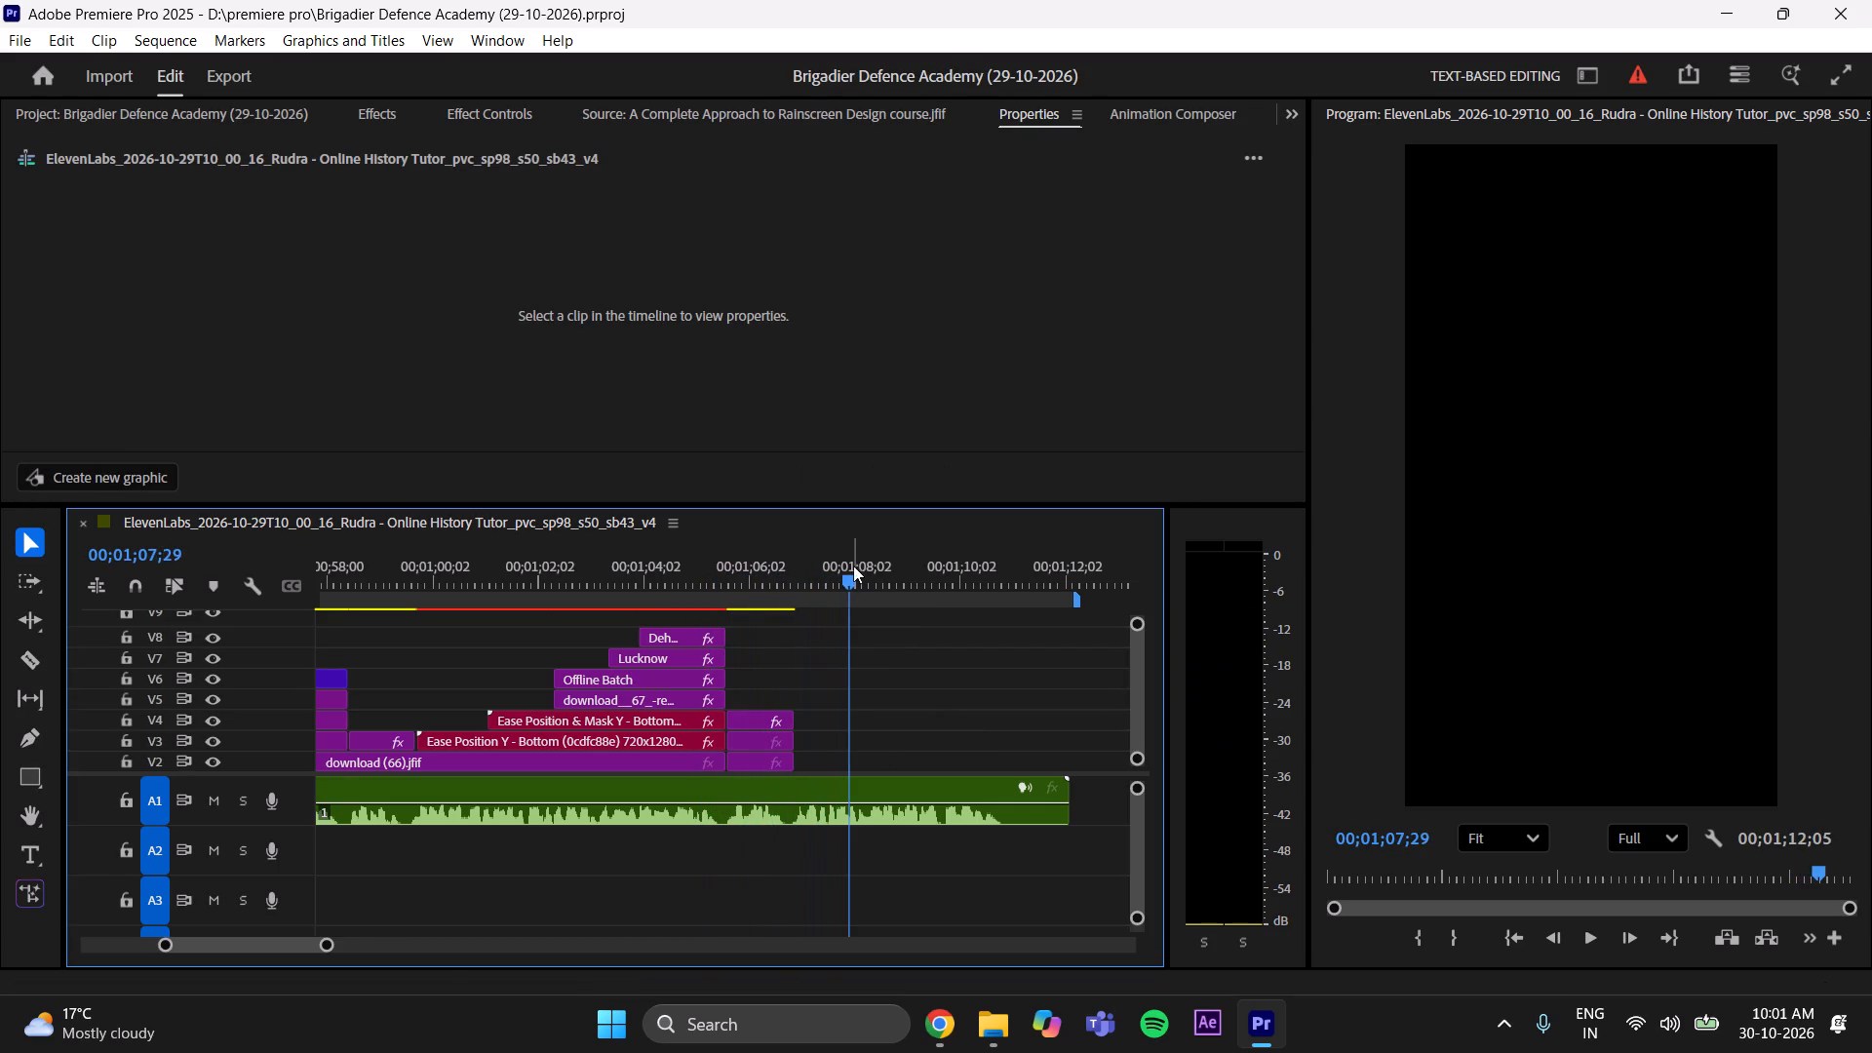
drag(851, 567, 685, 637)
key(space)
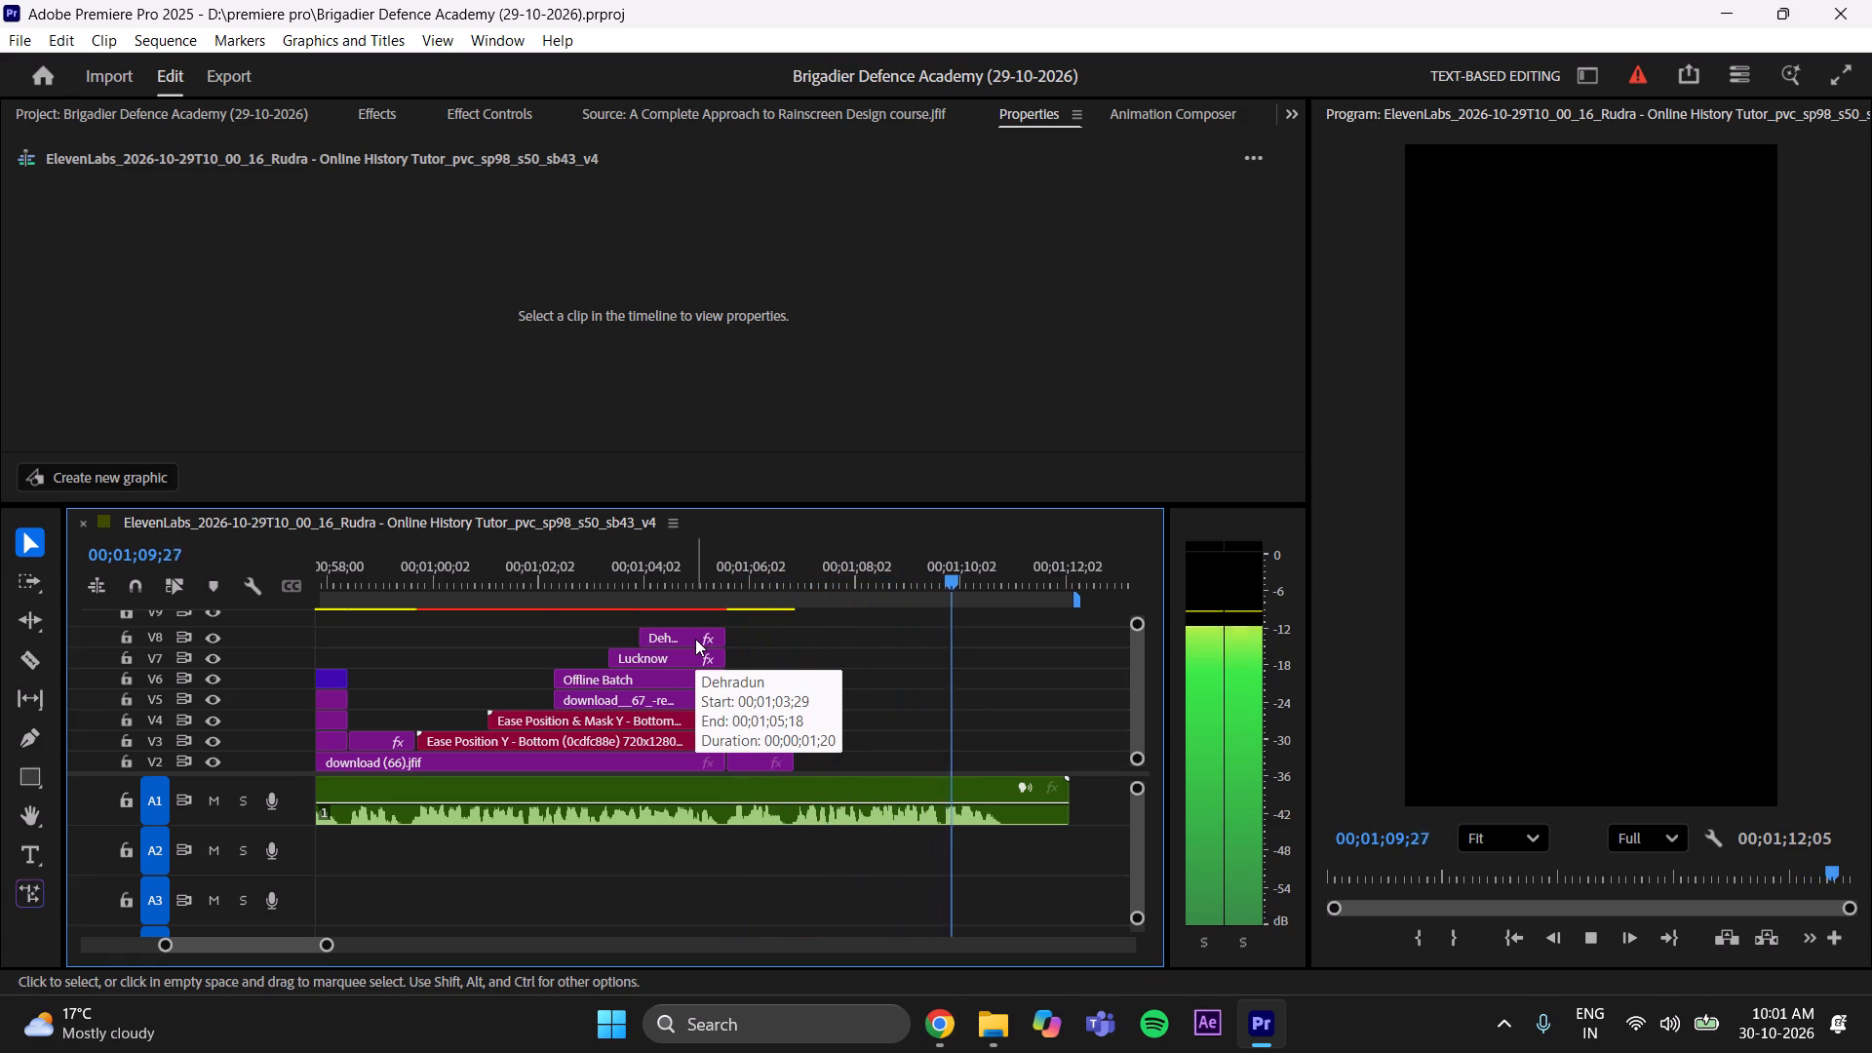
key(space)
drag(1017, 562, 799, 714)
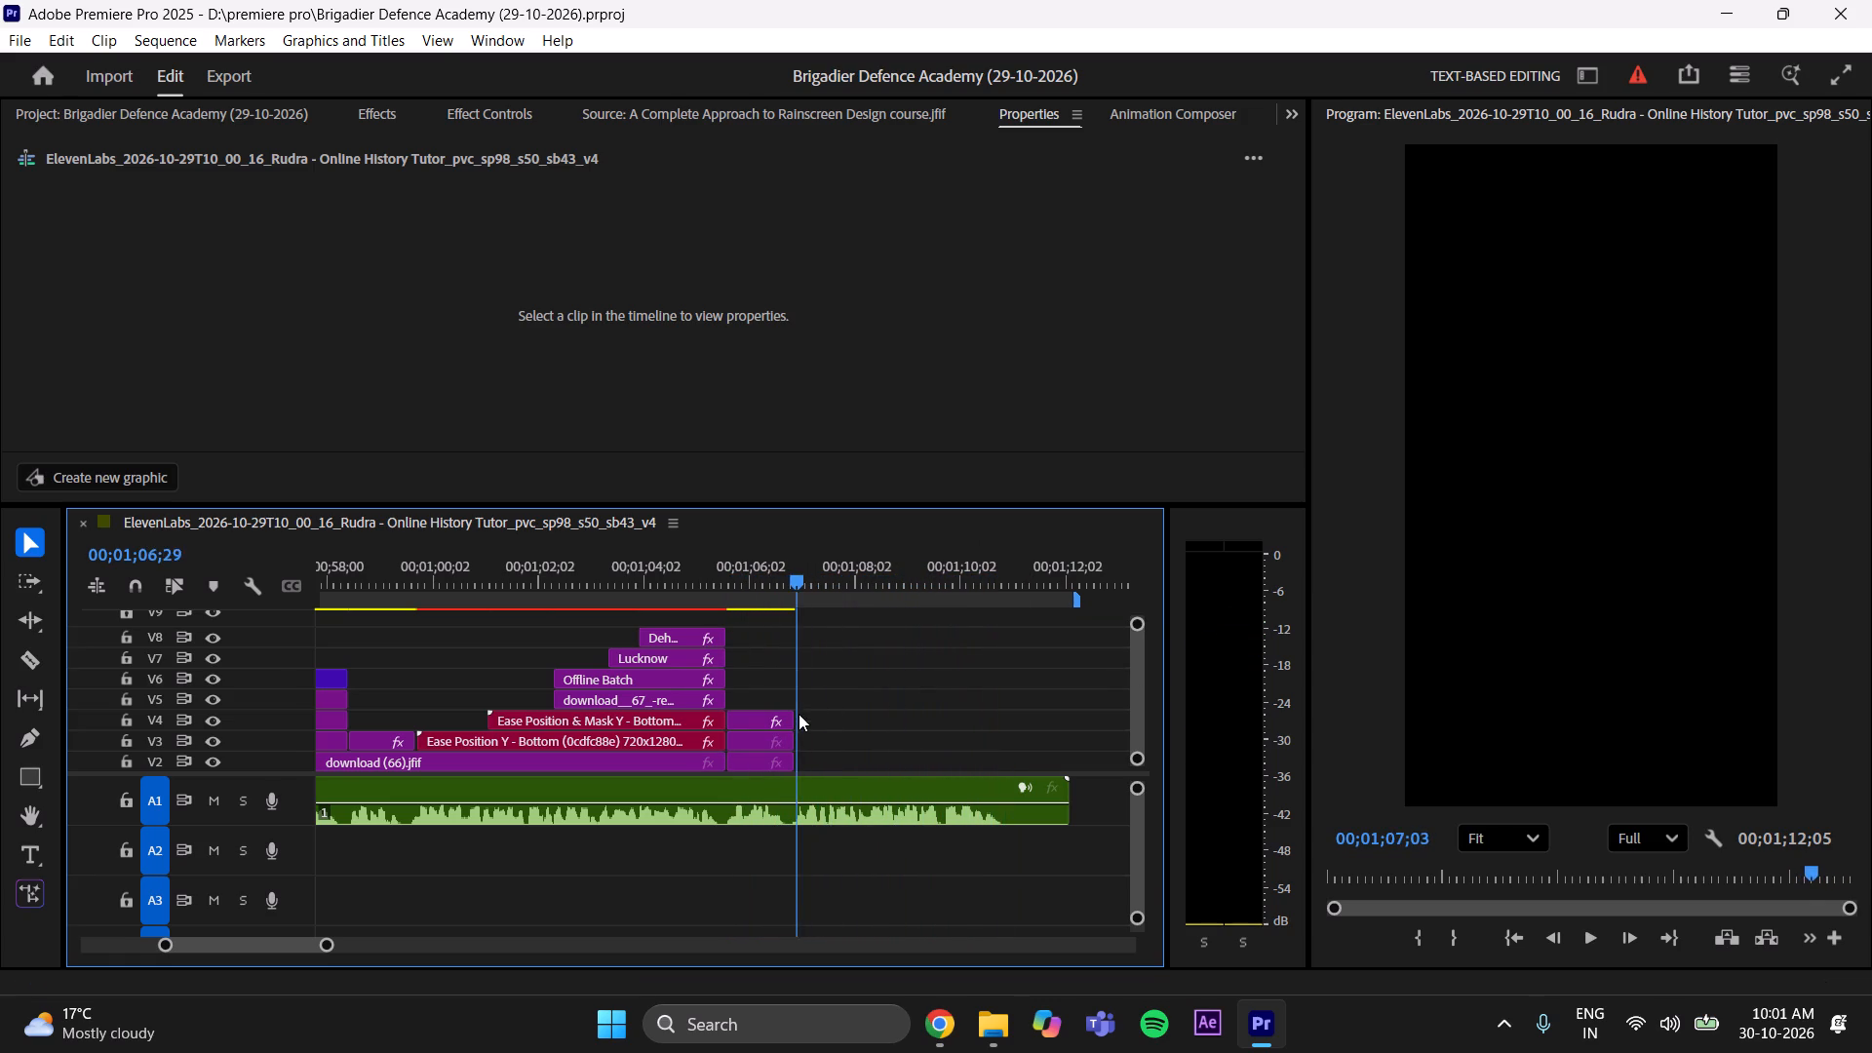
drag(799, 714, 794, 722)
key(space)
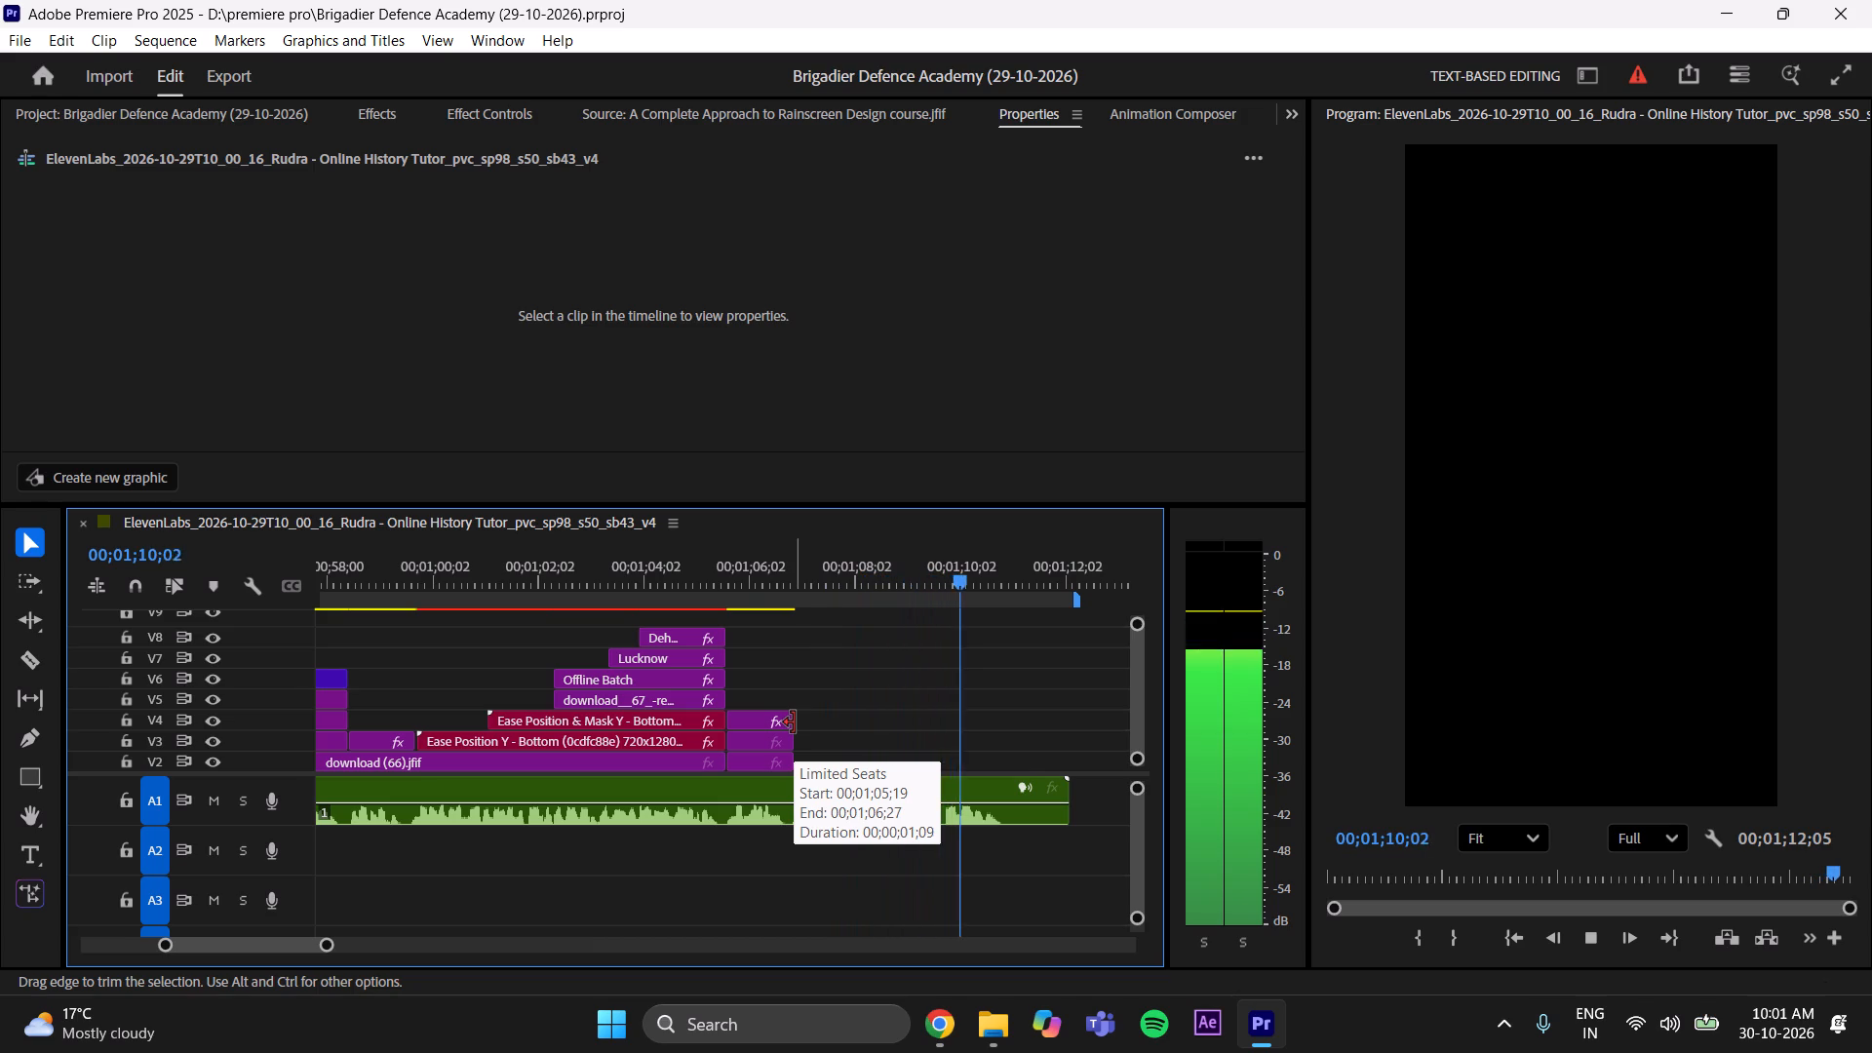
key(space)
drag(981, 565, 778, 672)
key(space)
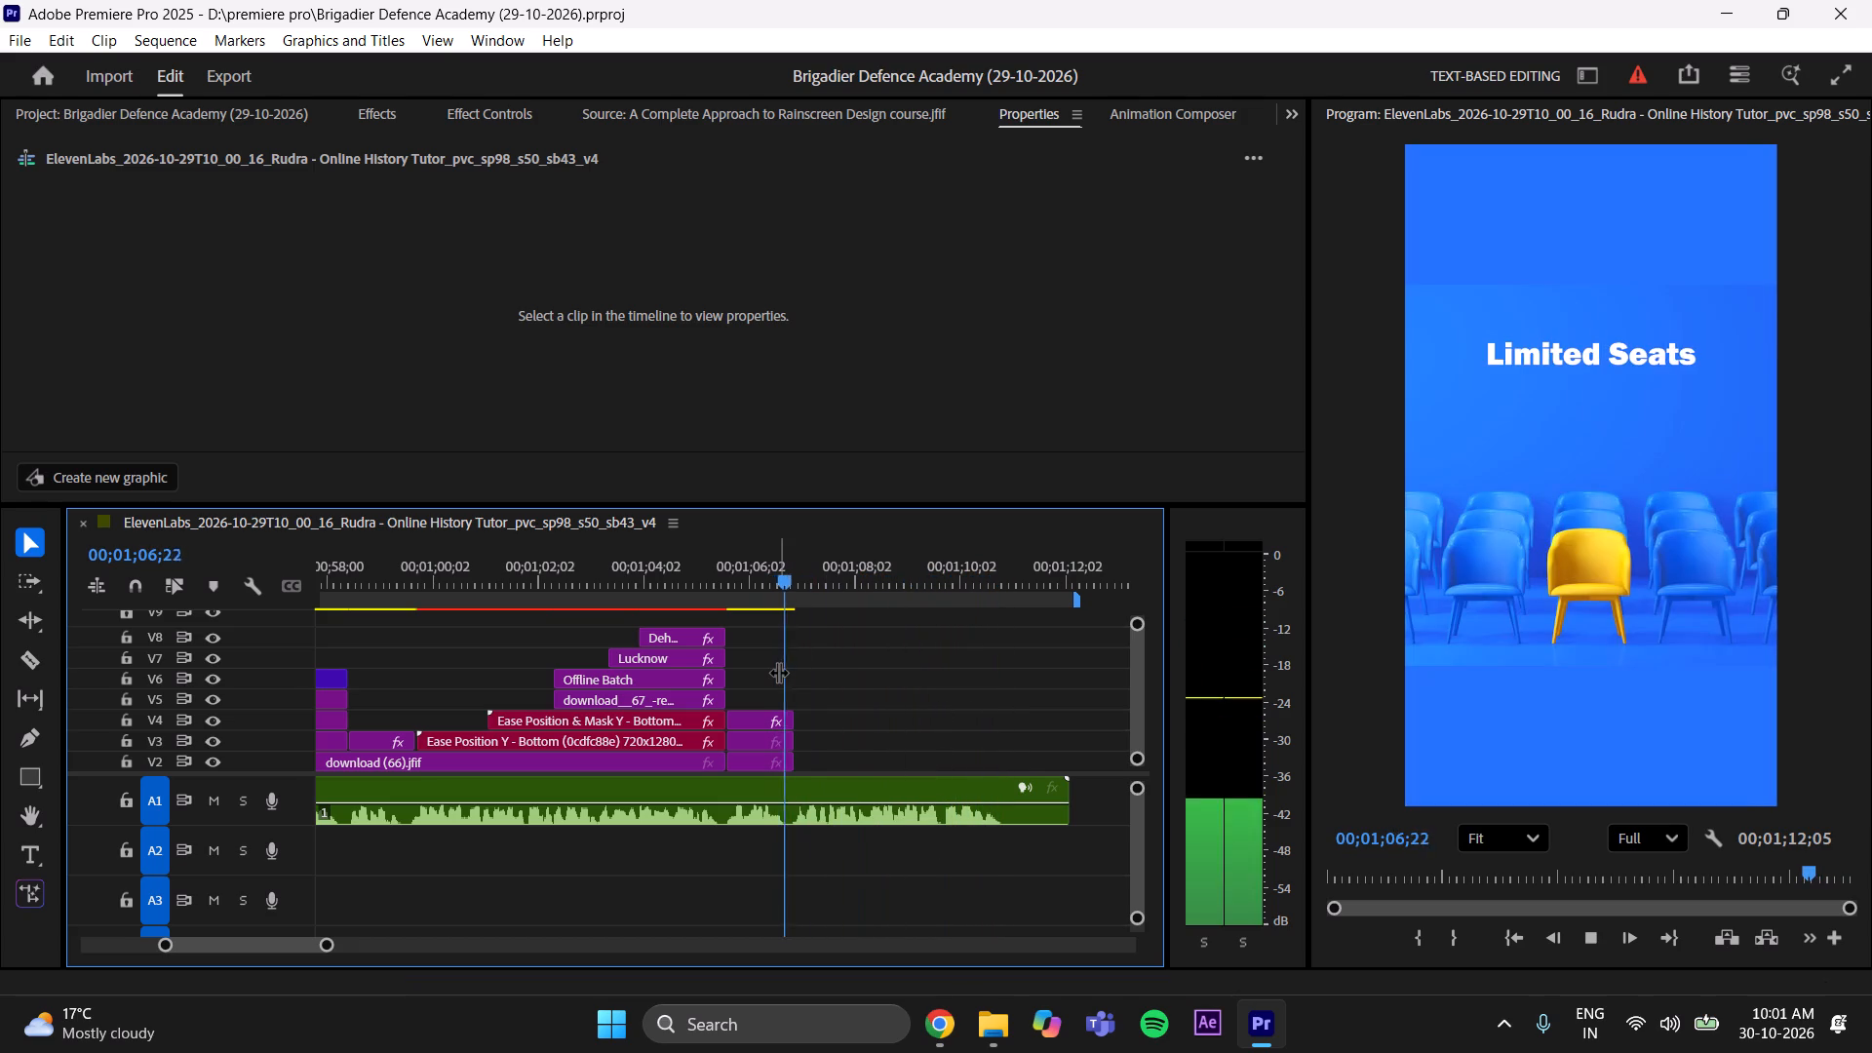
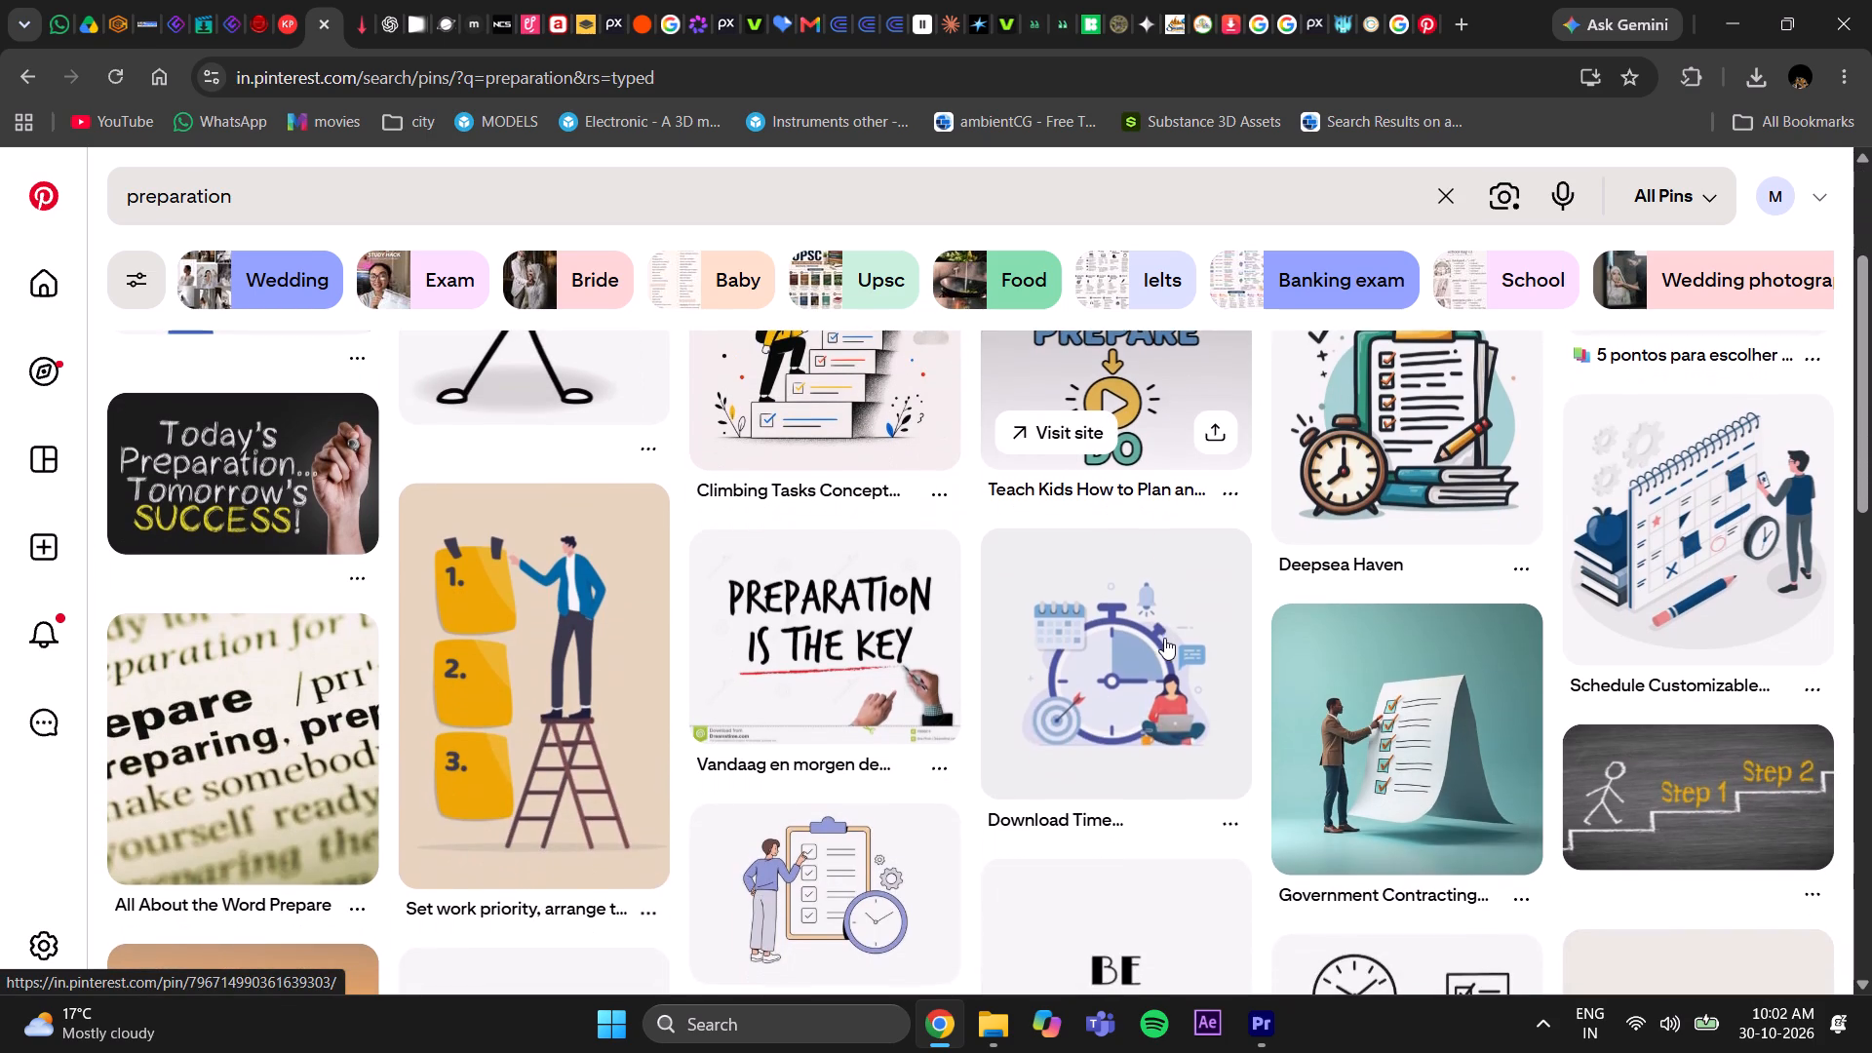
Browse the Pinterest results for "preparation" for an image suited to the video's preparation scene.
scroll(1164, 639, down, 1)
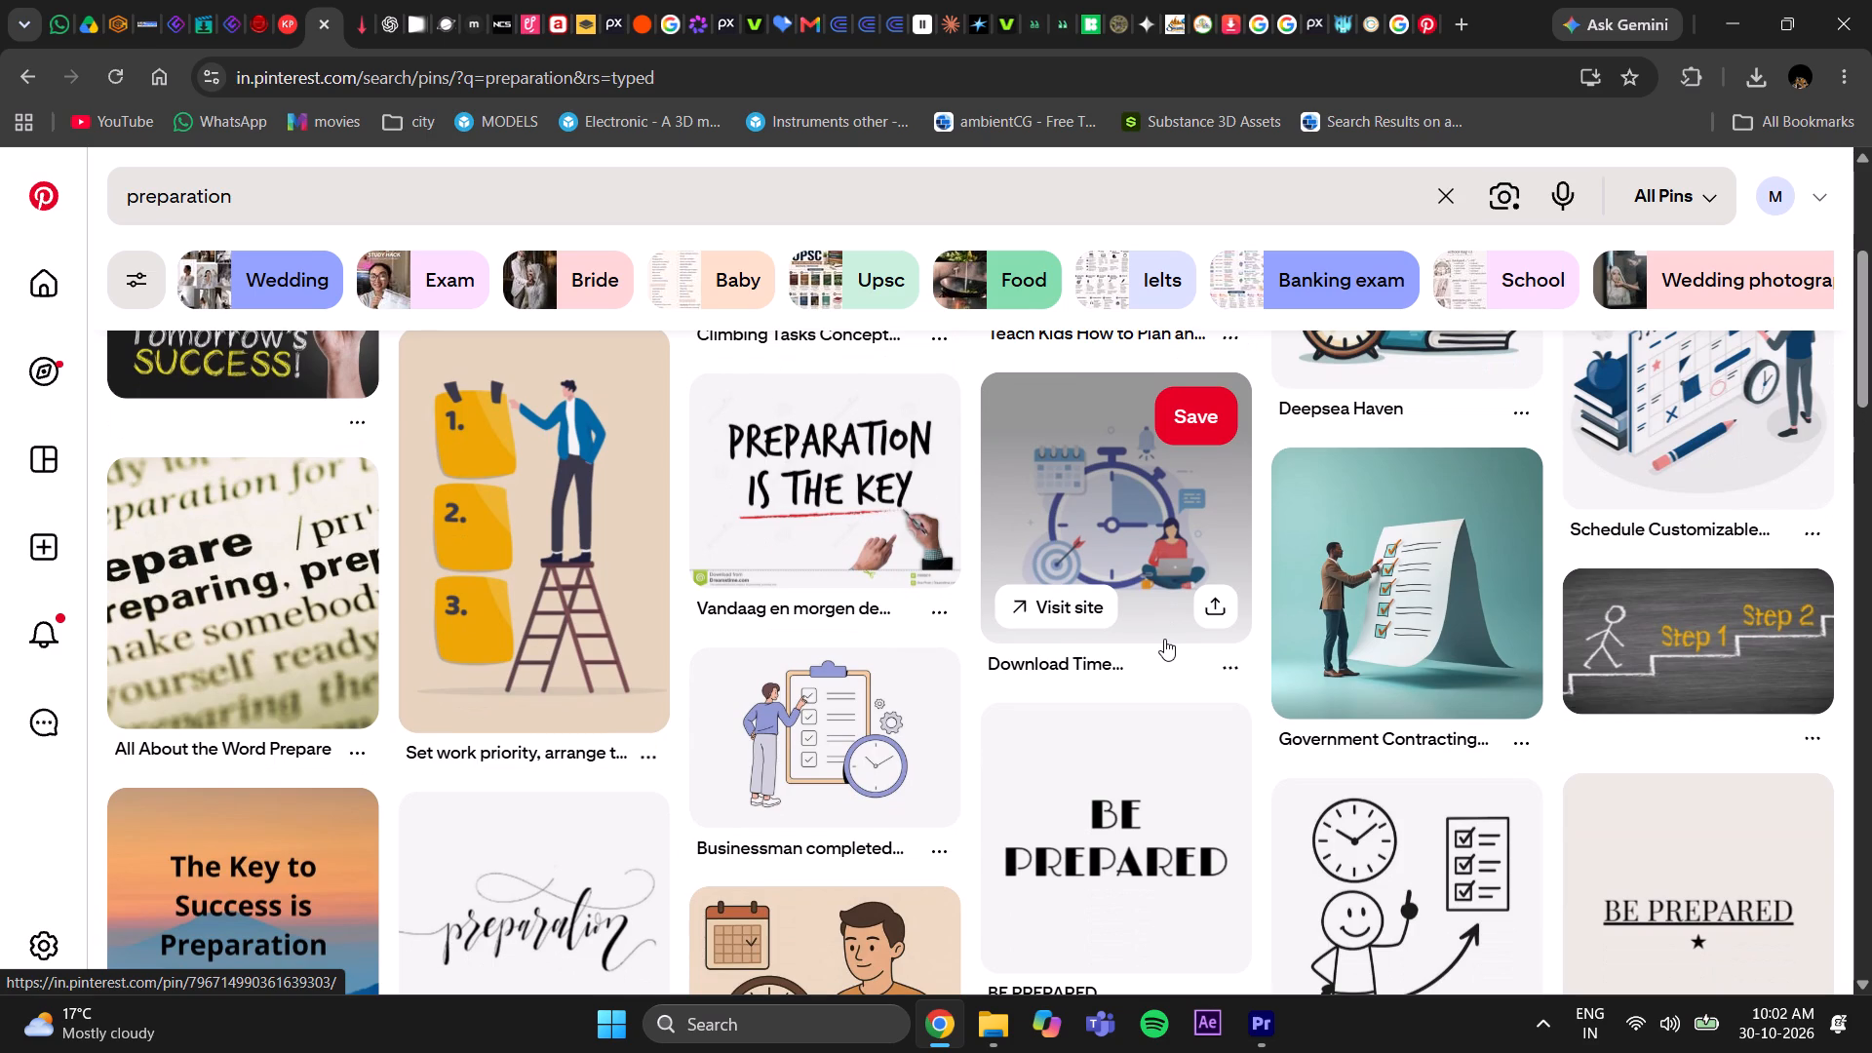
scroll(1164, 639, right, 1)
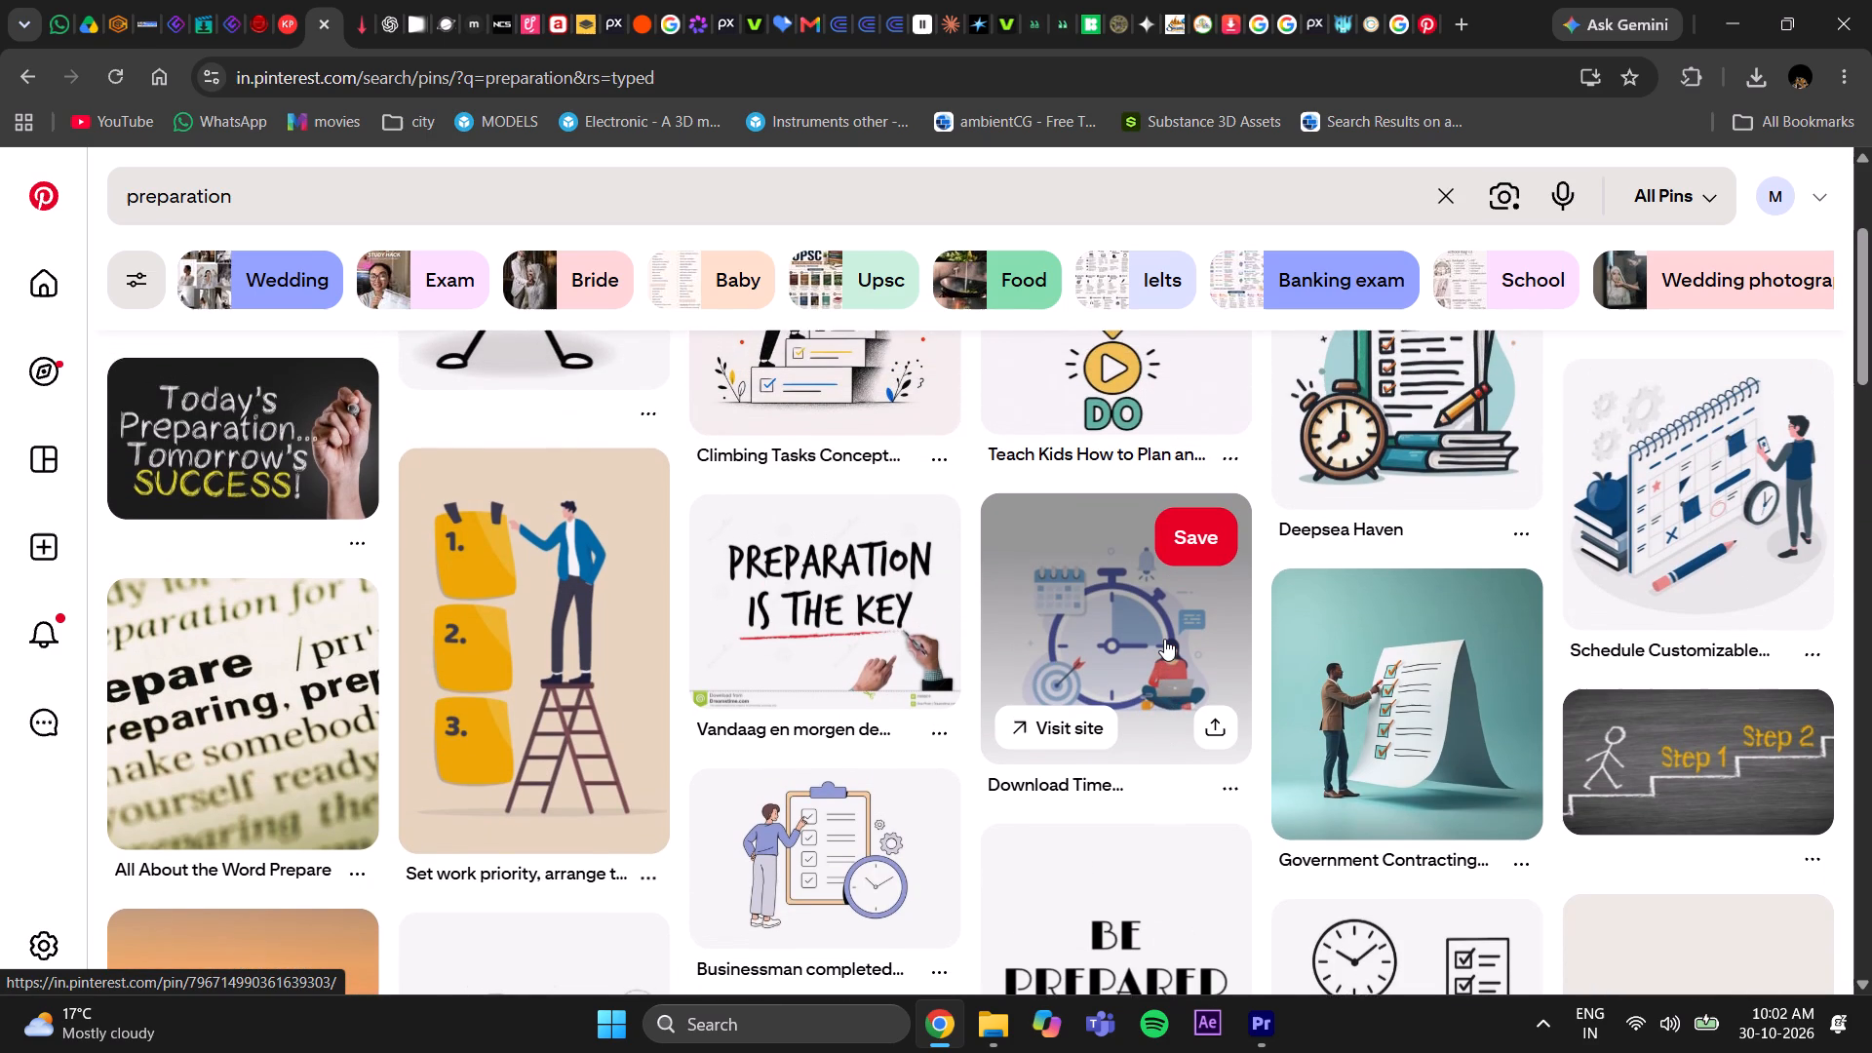
scroll(1164, 639, right, 1)
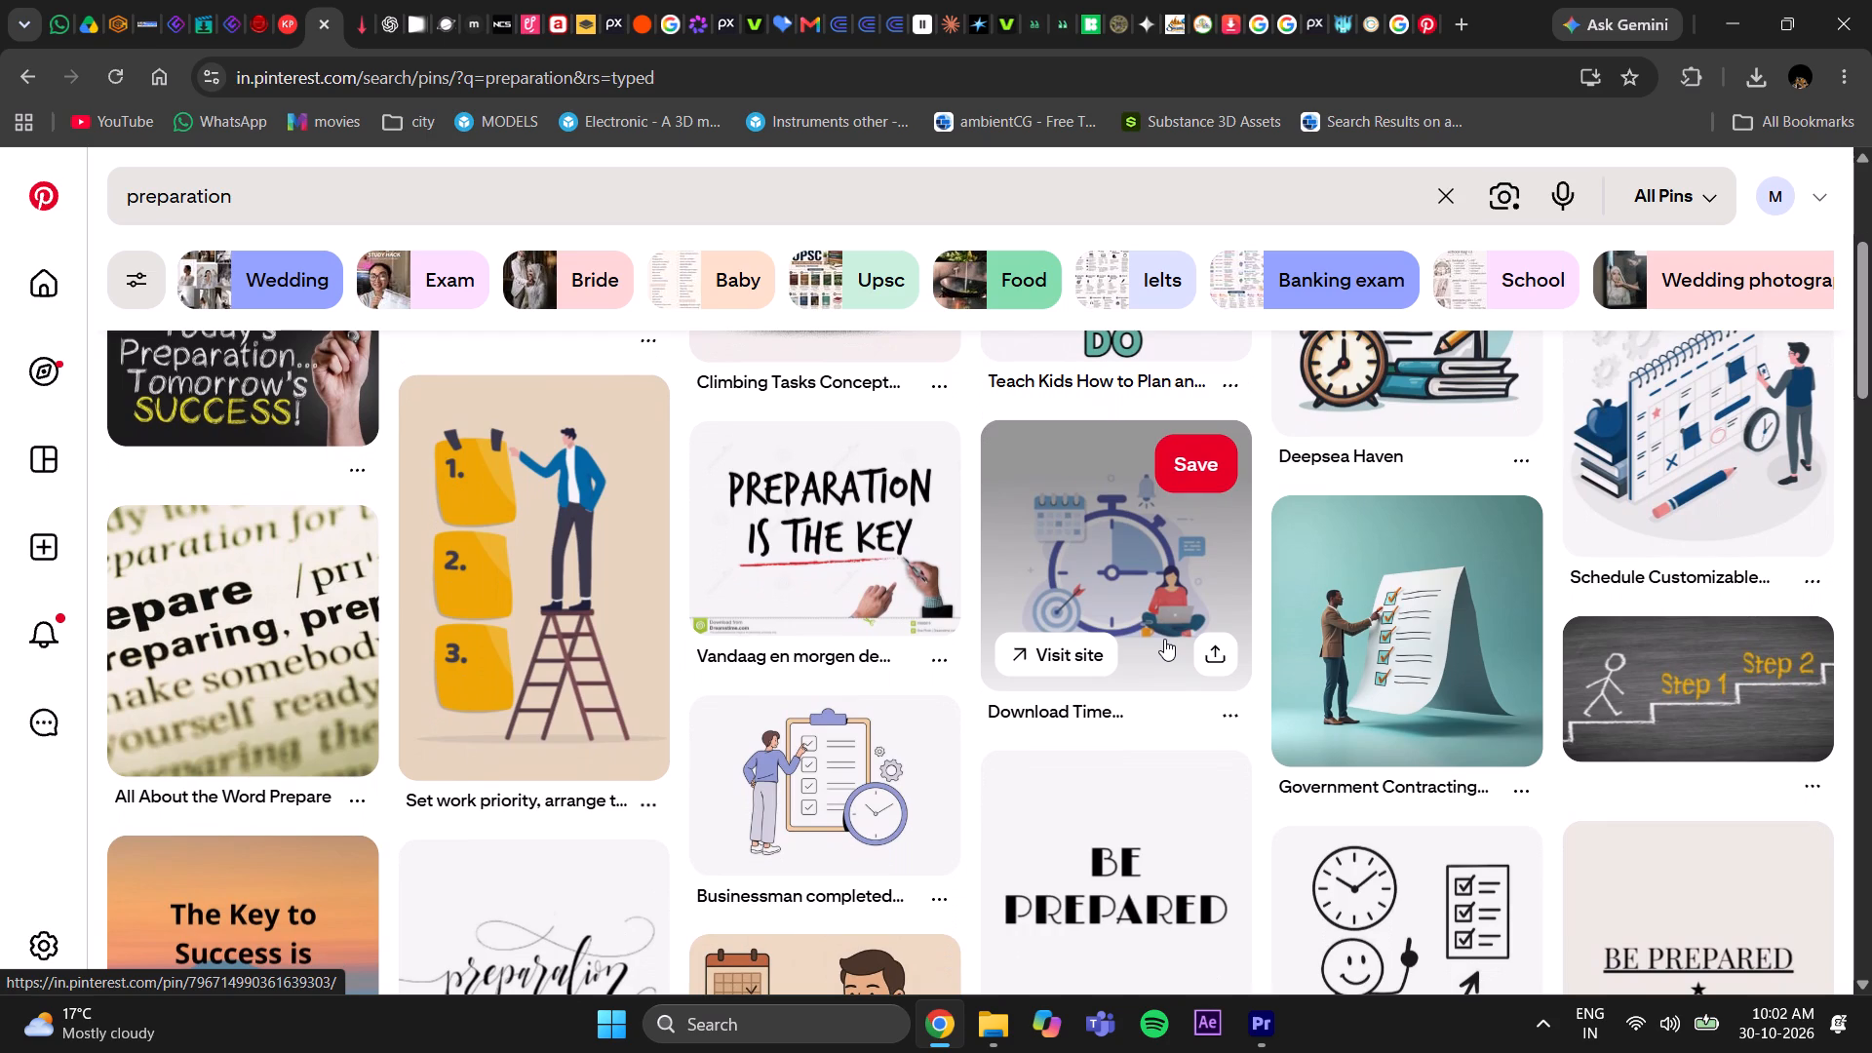
scroll(1164, 639, down, 1)
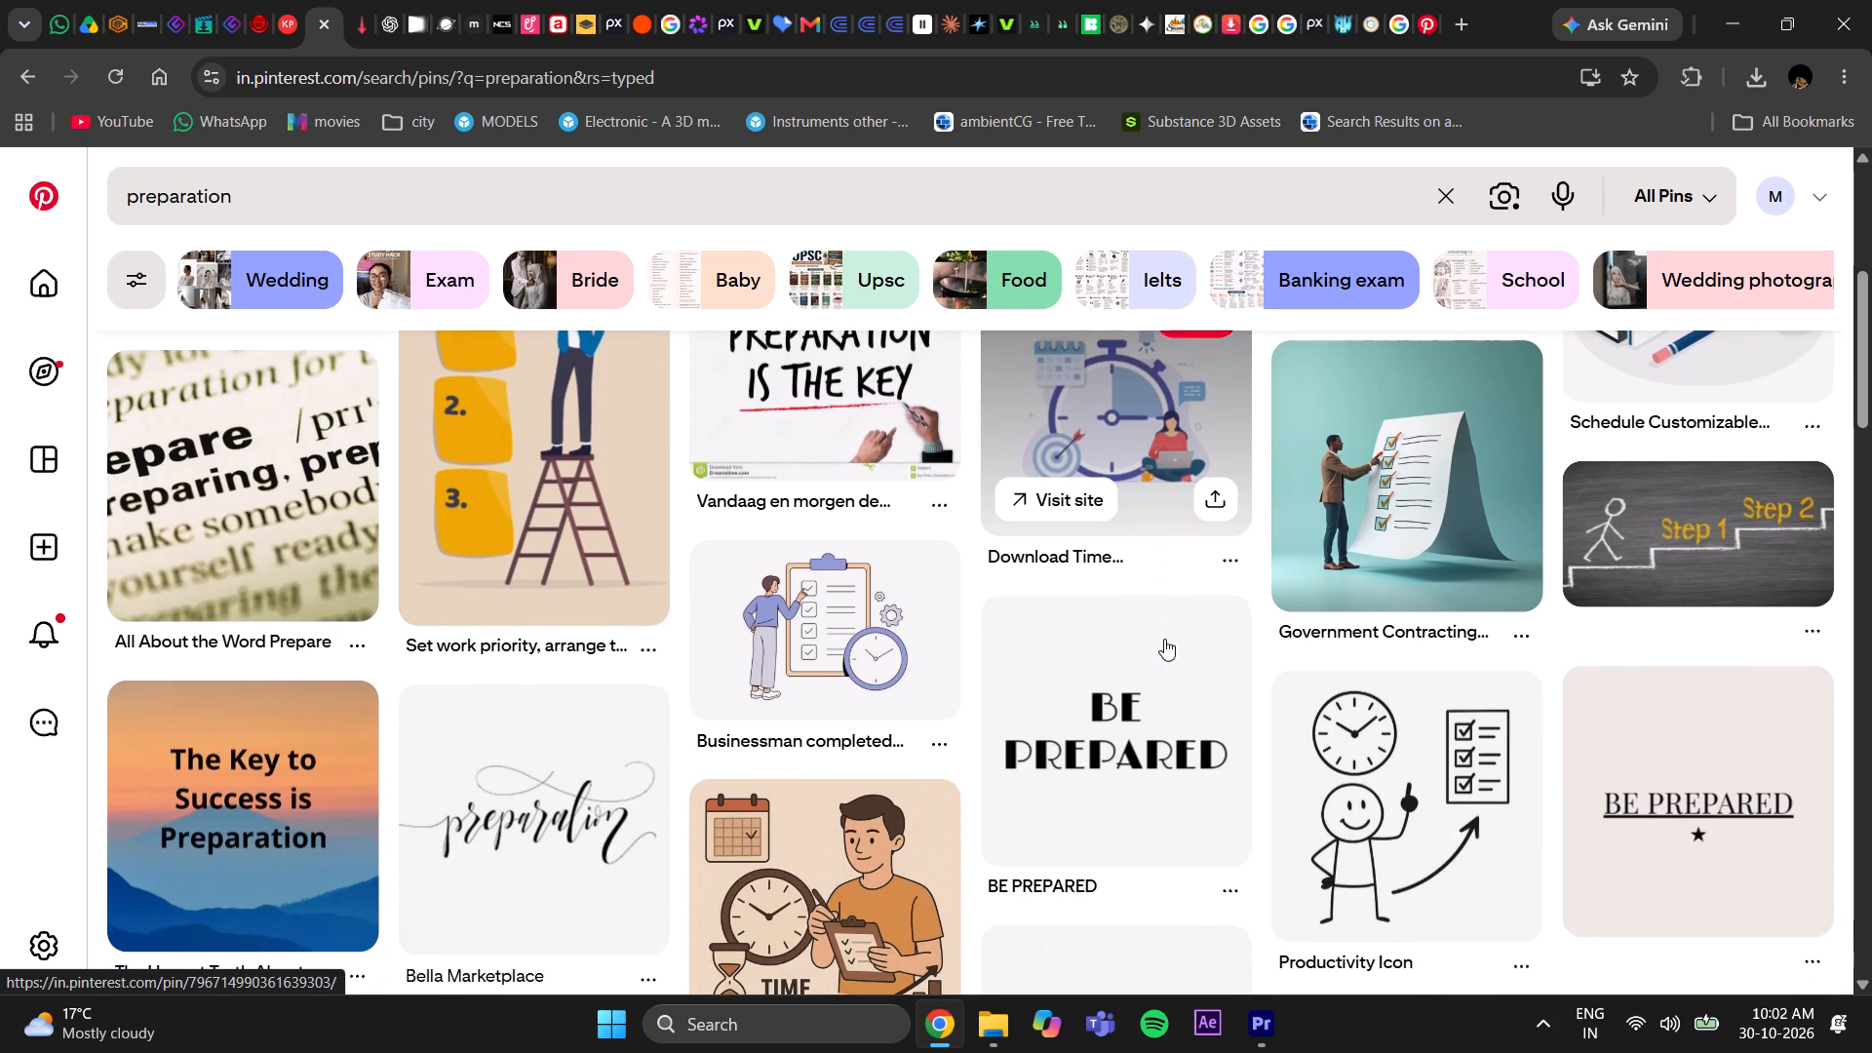
scroll(1164, 639, down, 1)
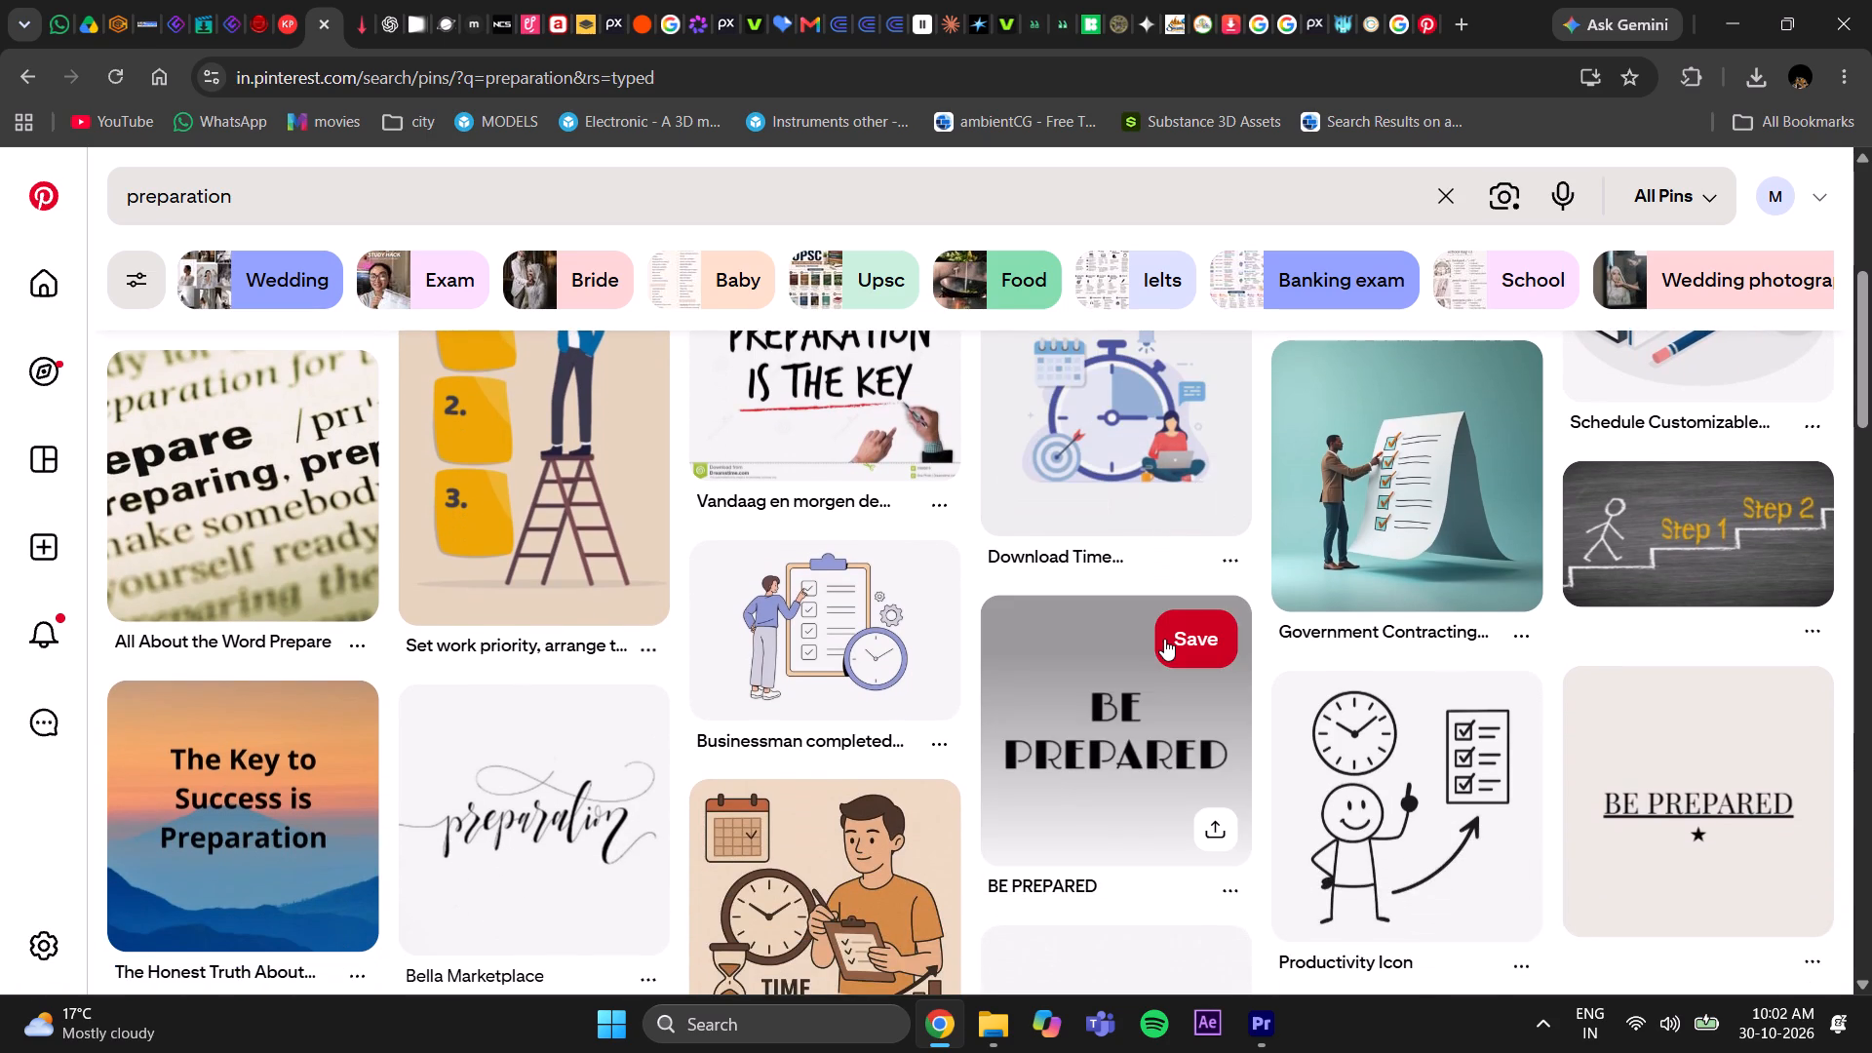
scroll(1164, 639, down, 1)
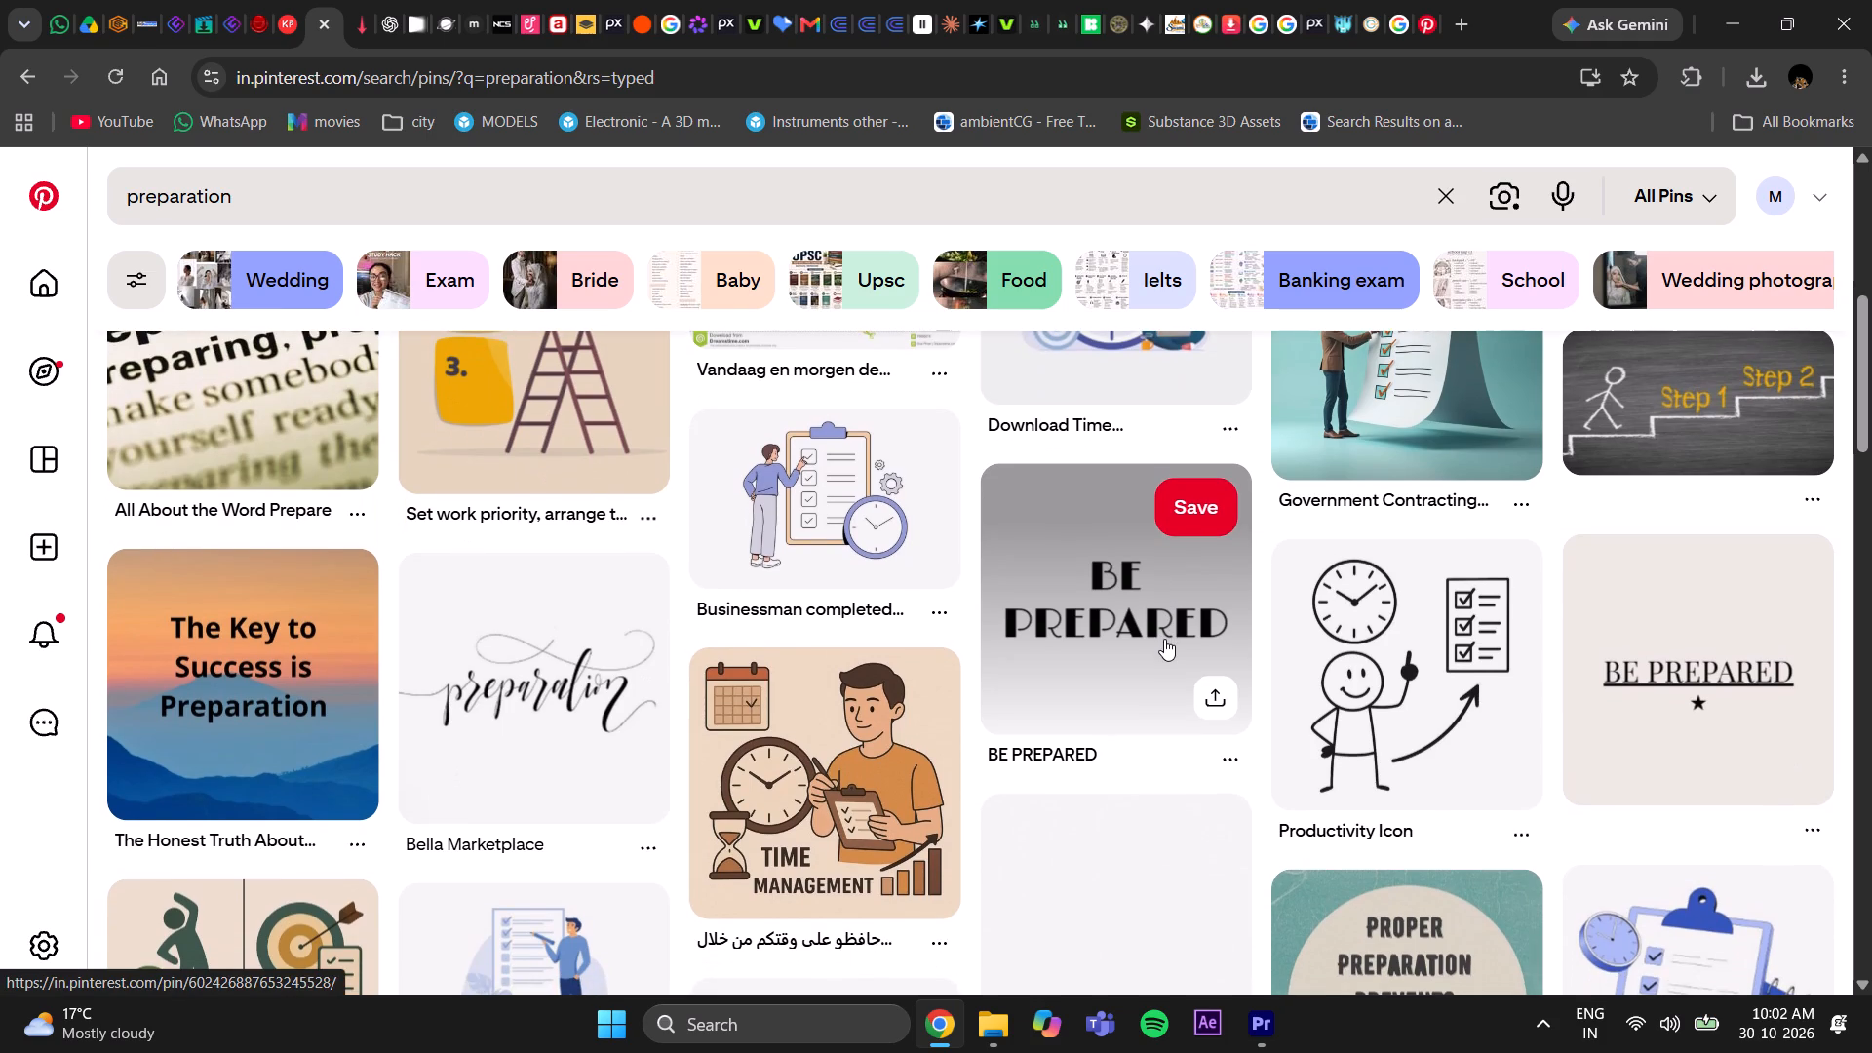
scroll(1164, 639, down, 2)
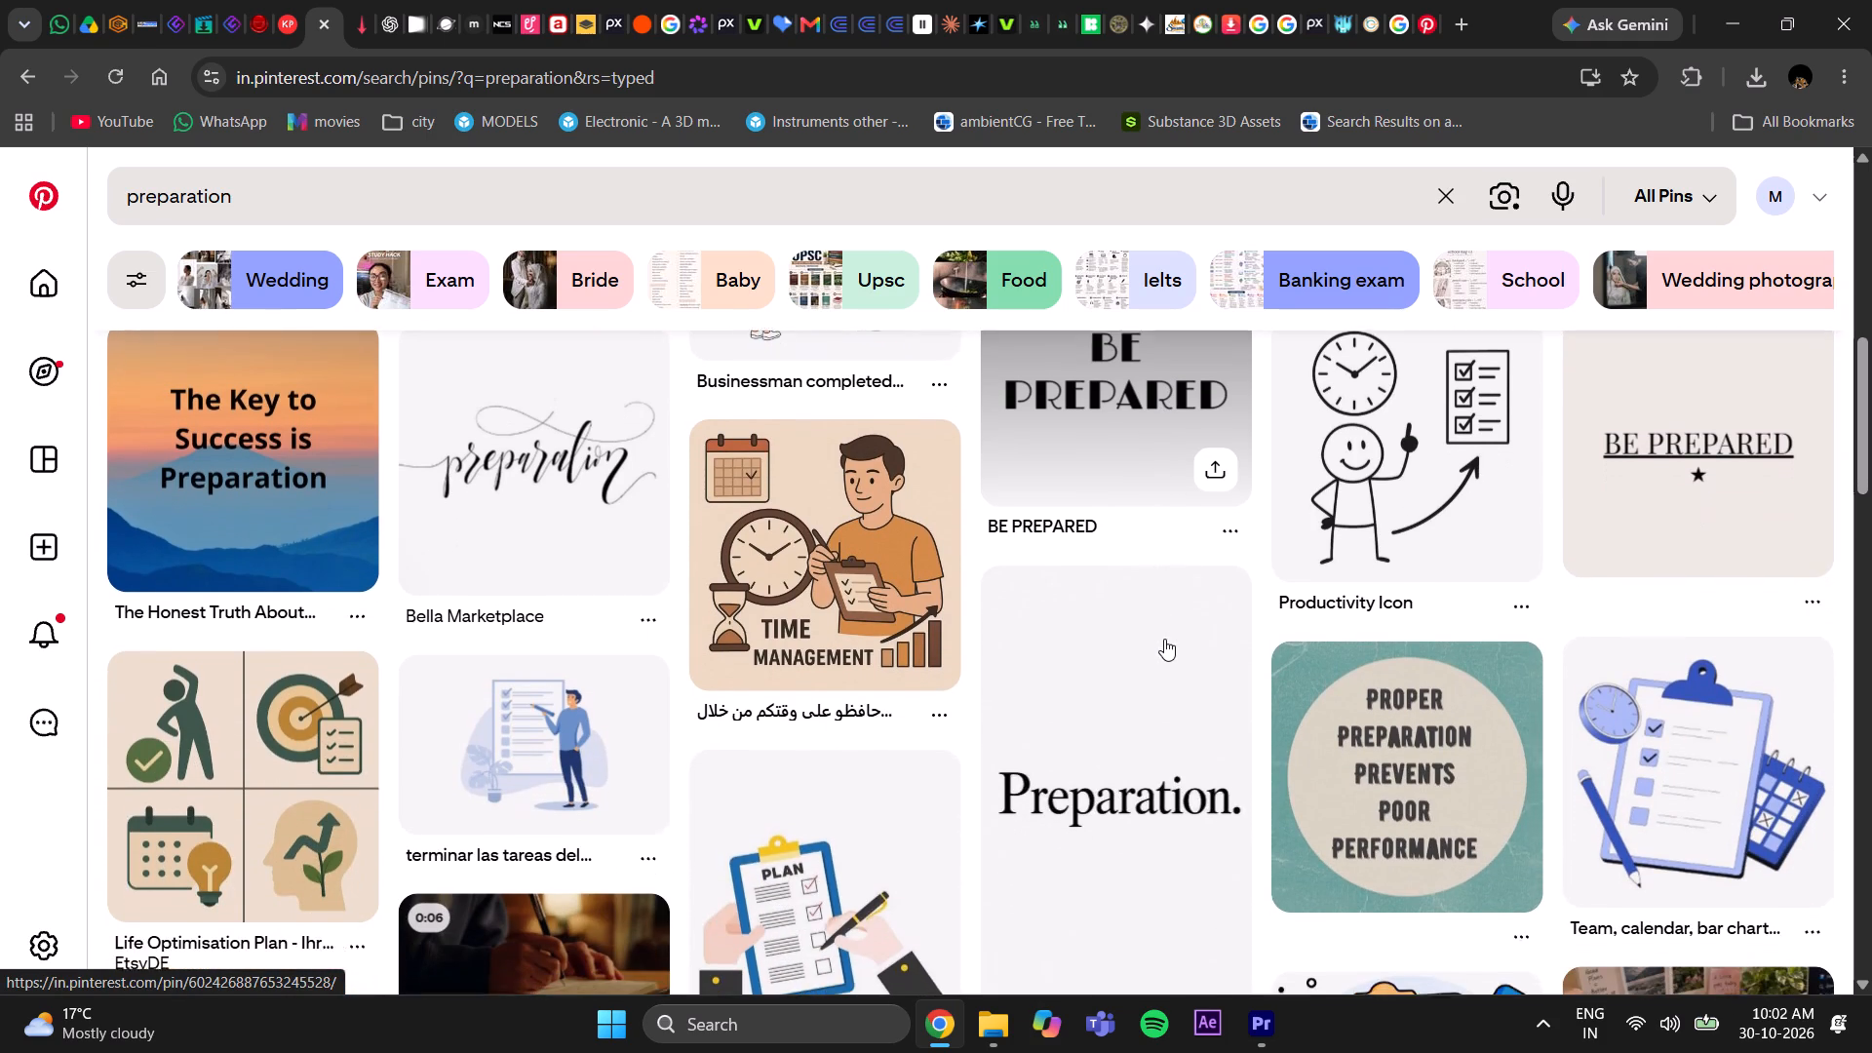
scroll(1164, 639, down, 2)
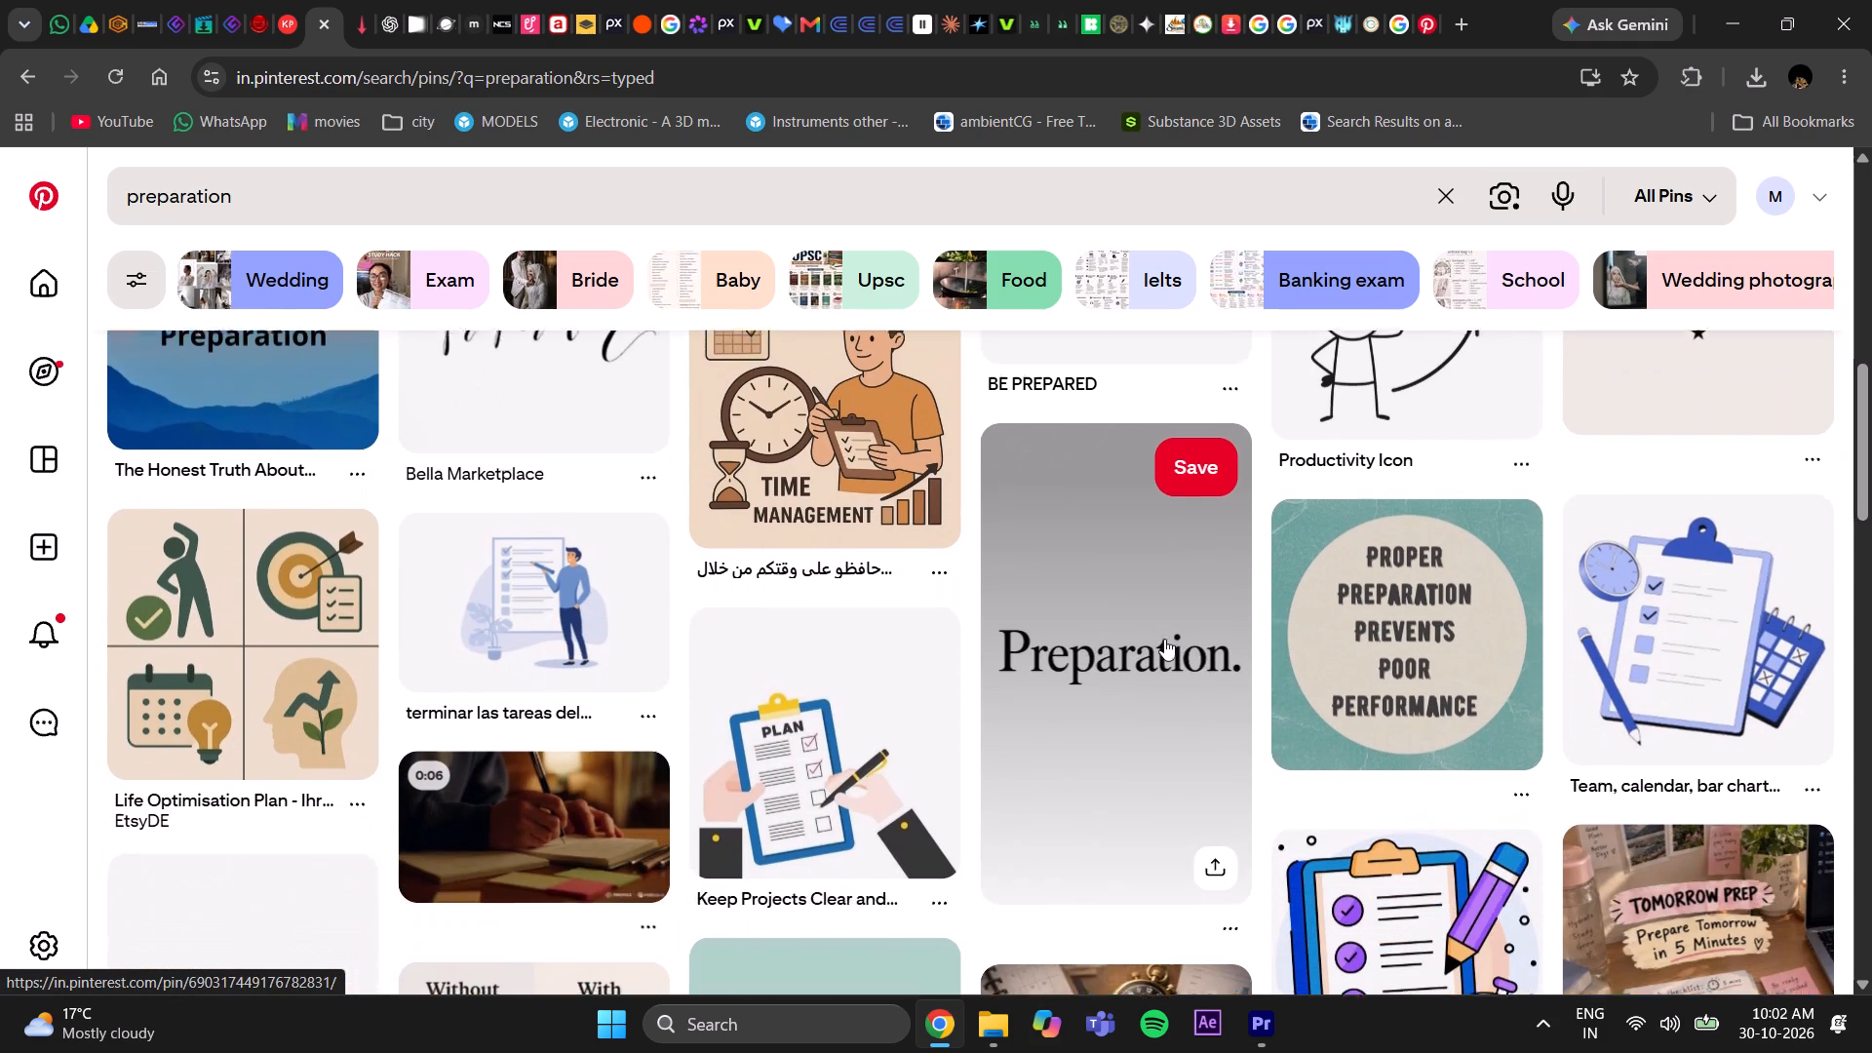
scroll(1164, 639, down, 1)
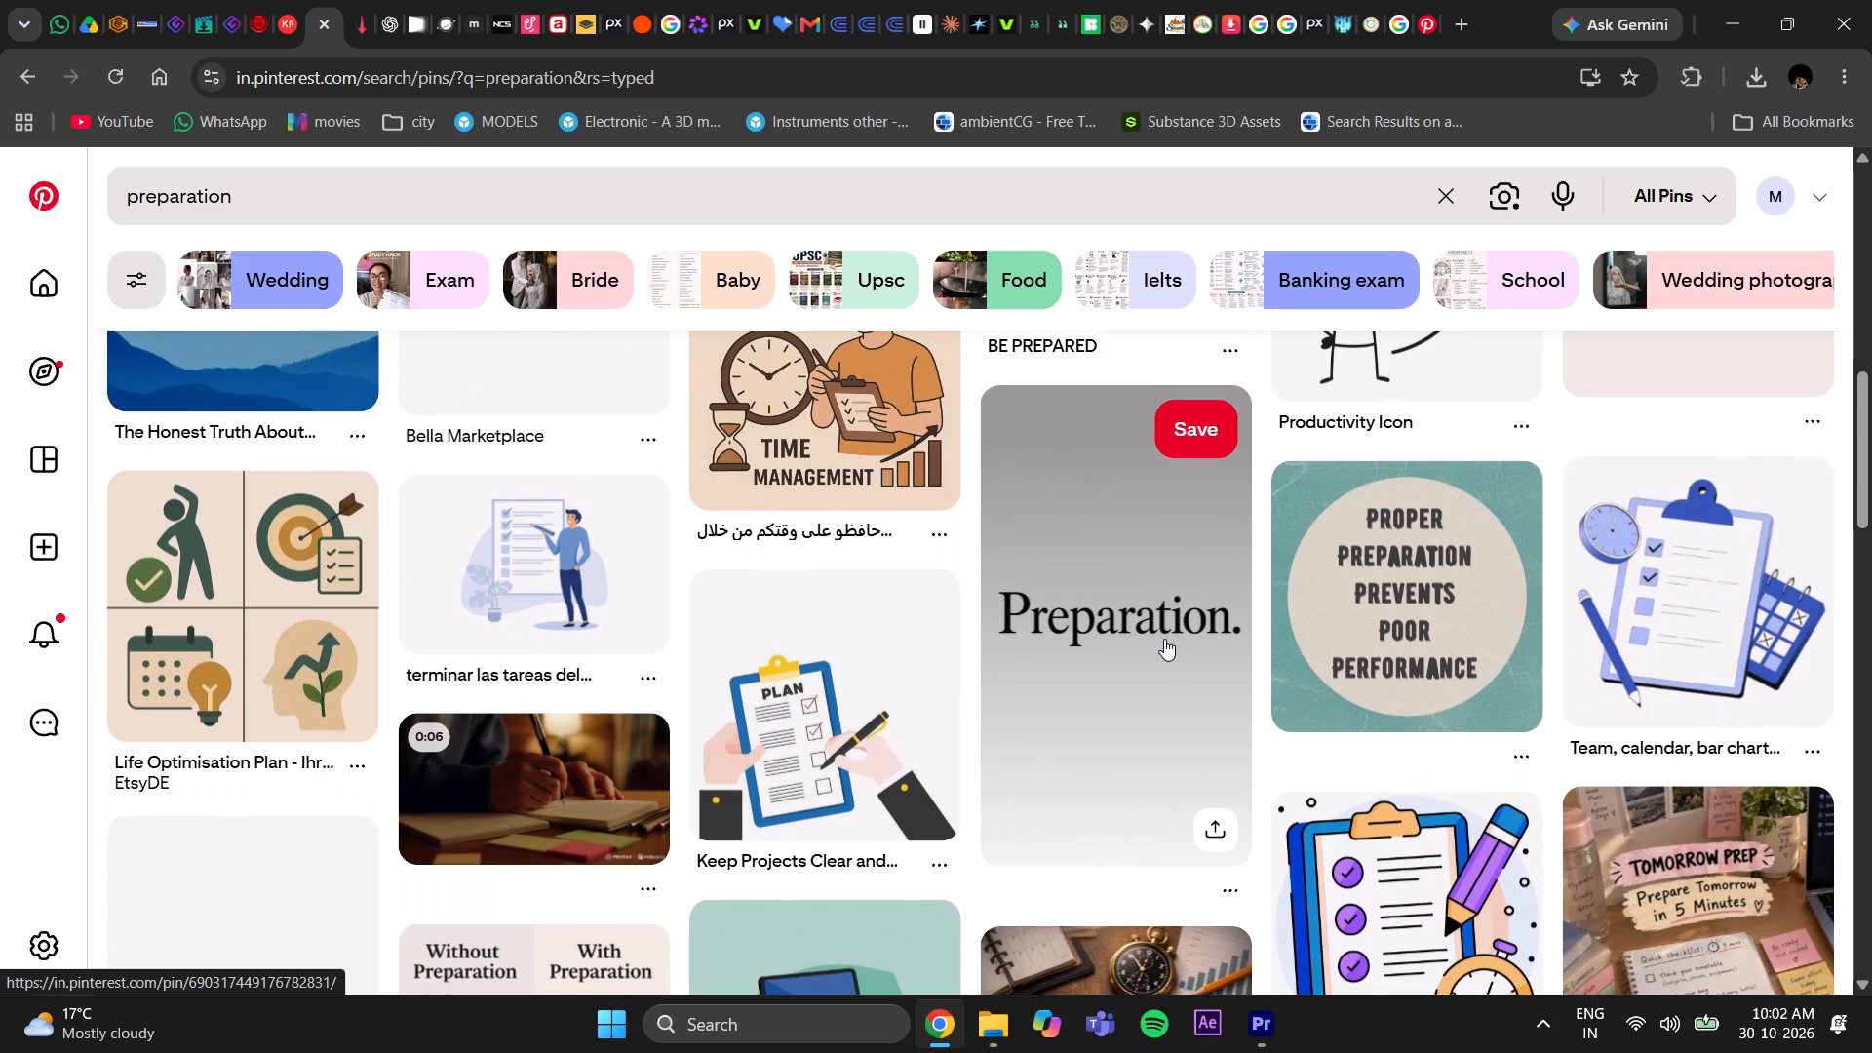
scroll(1166, 630, down, 1)
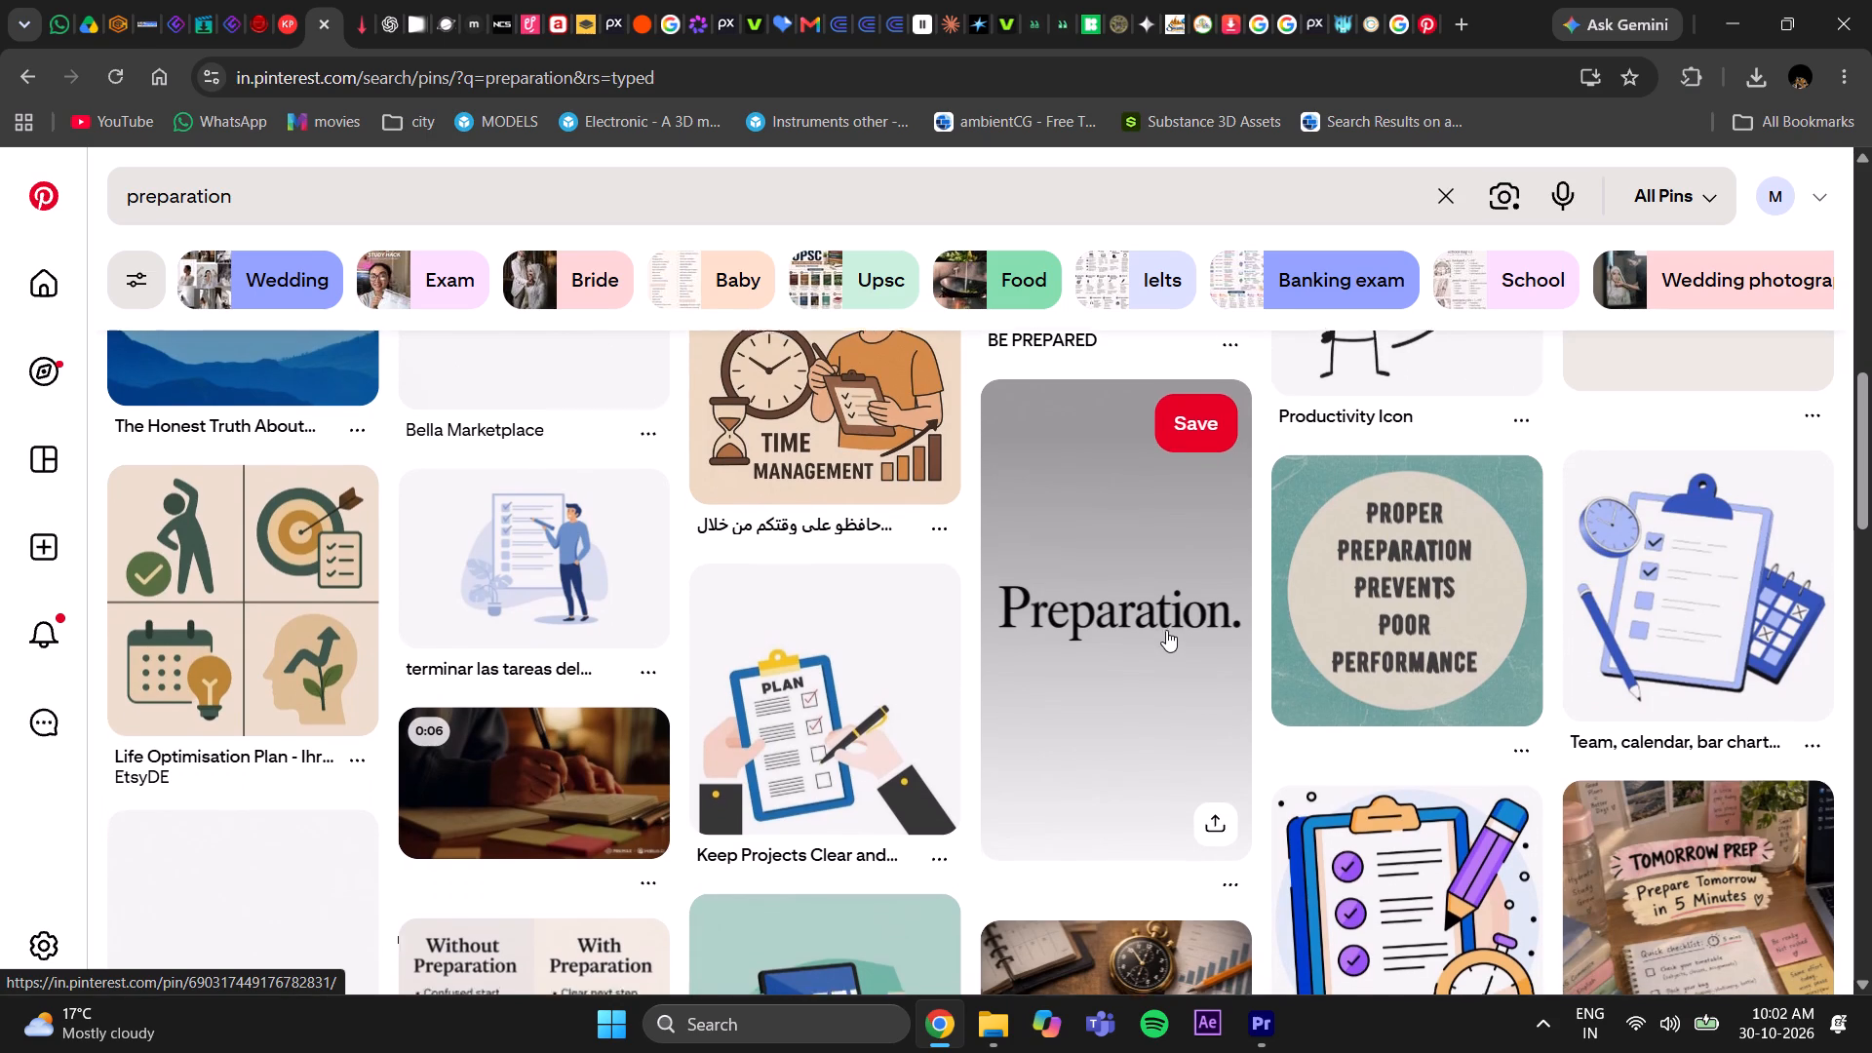
scroll(1166, 630, down, 1)
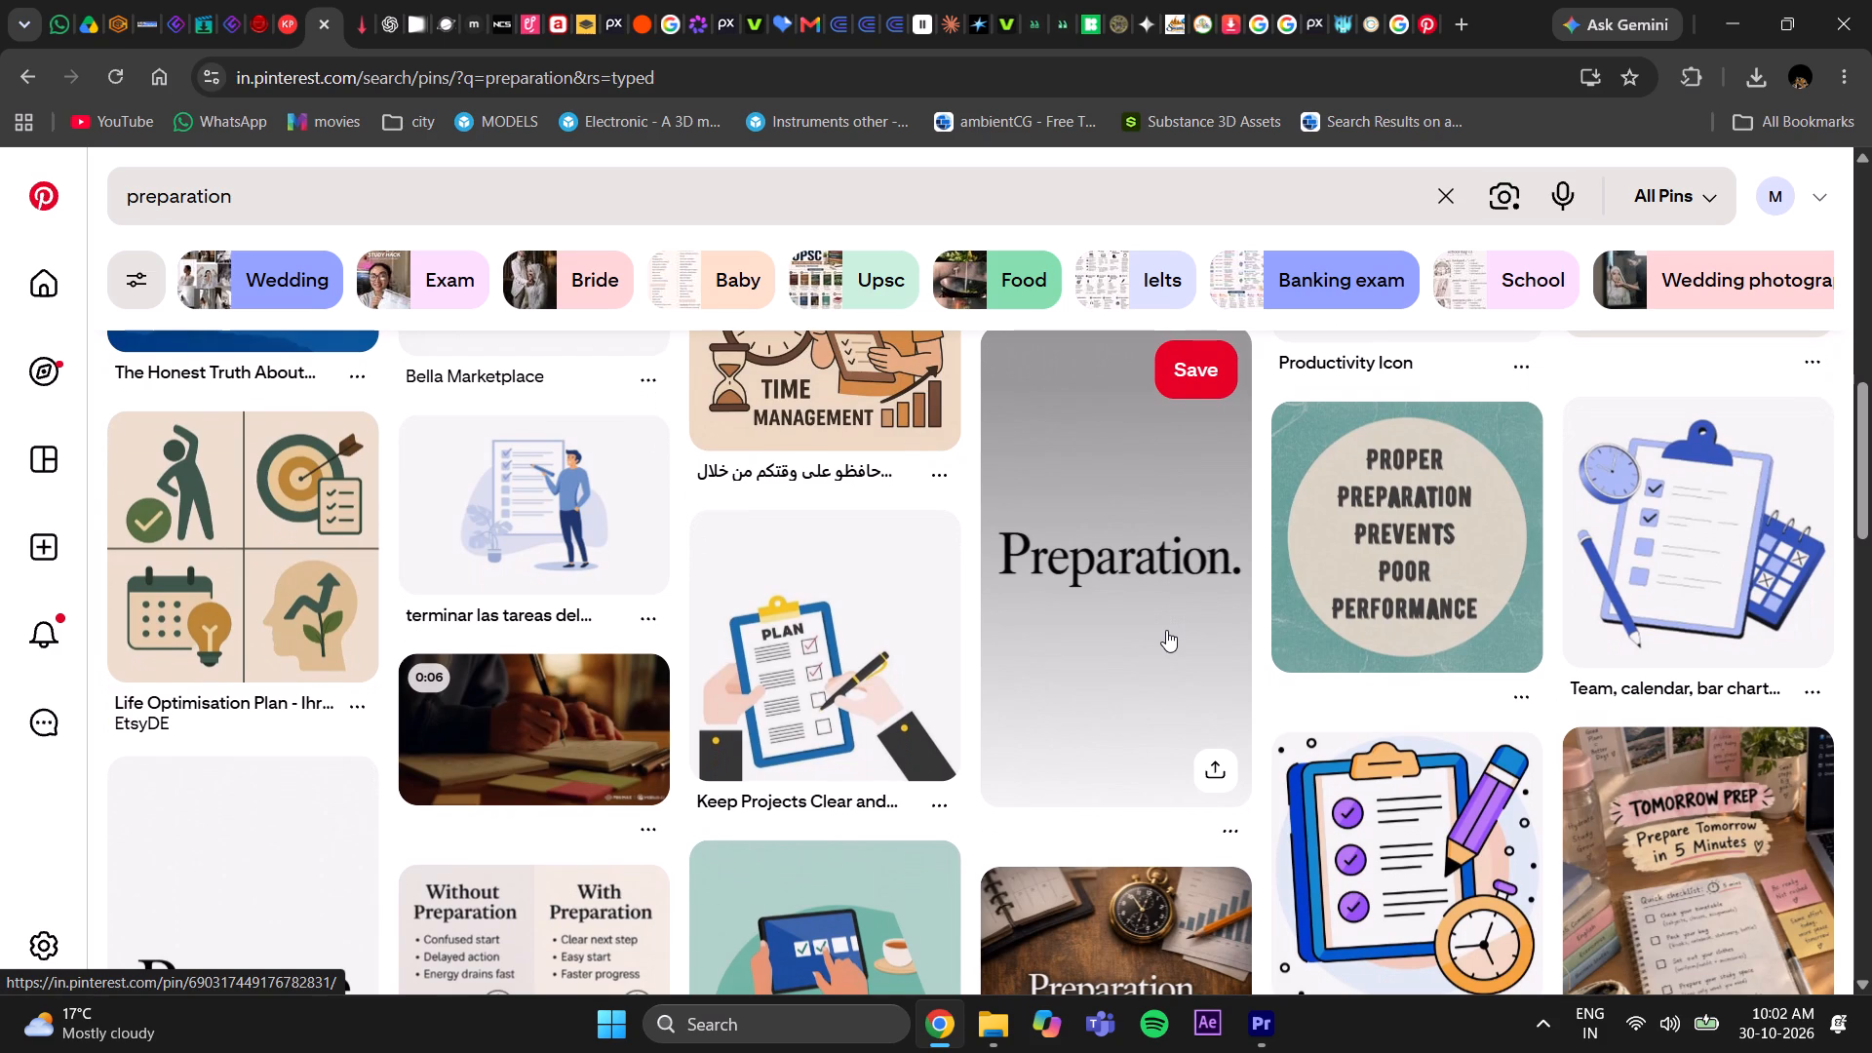
scroll(1166, 630, down, 2)
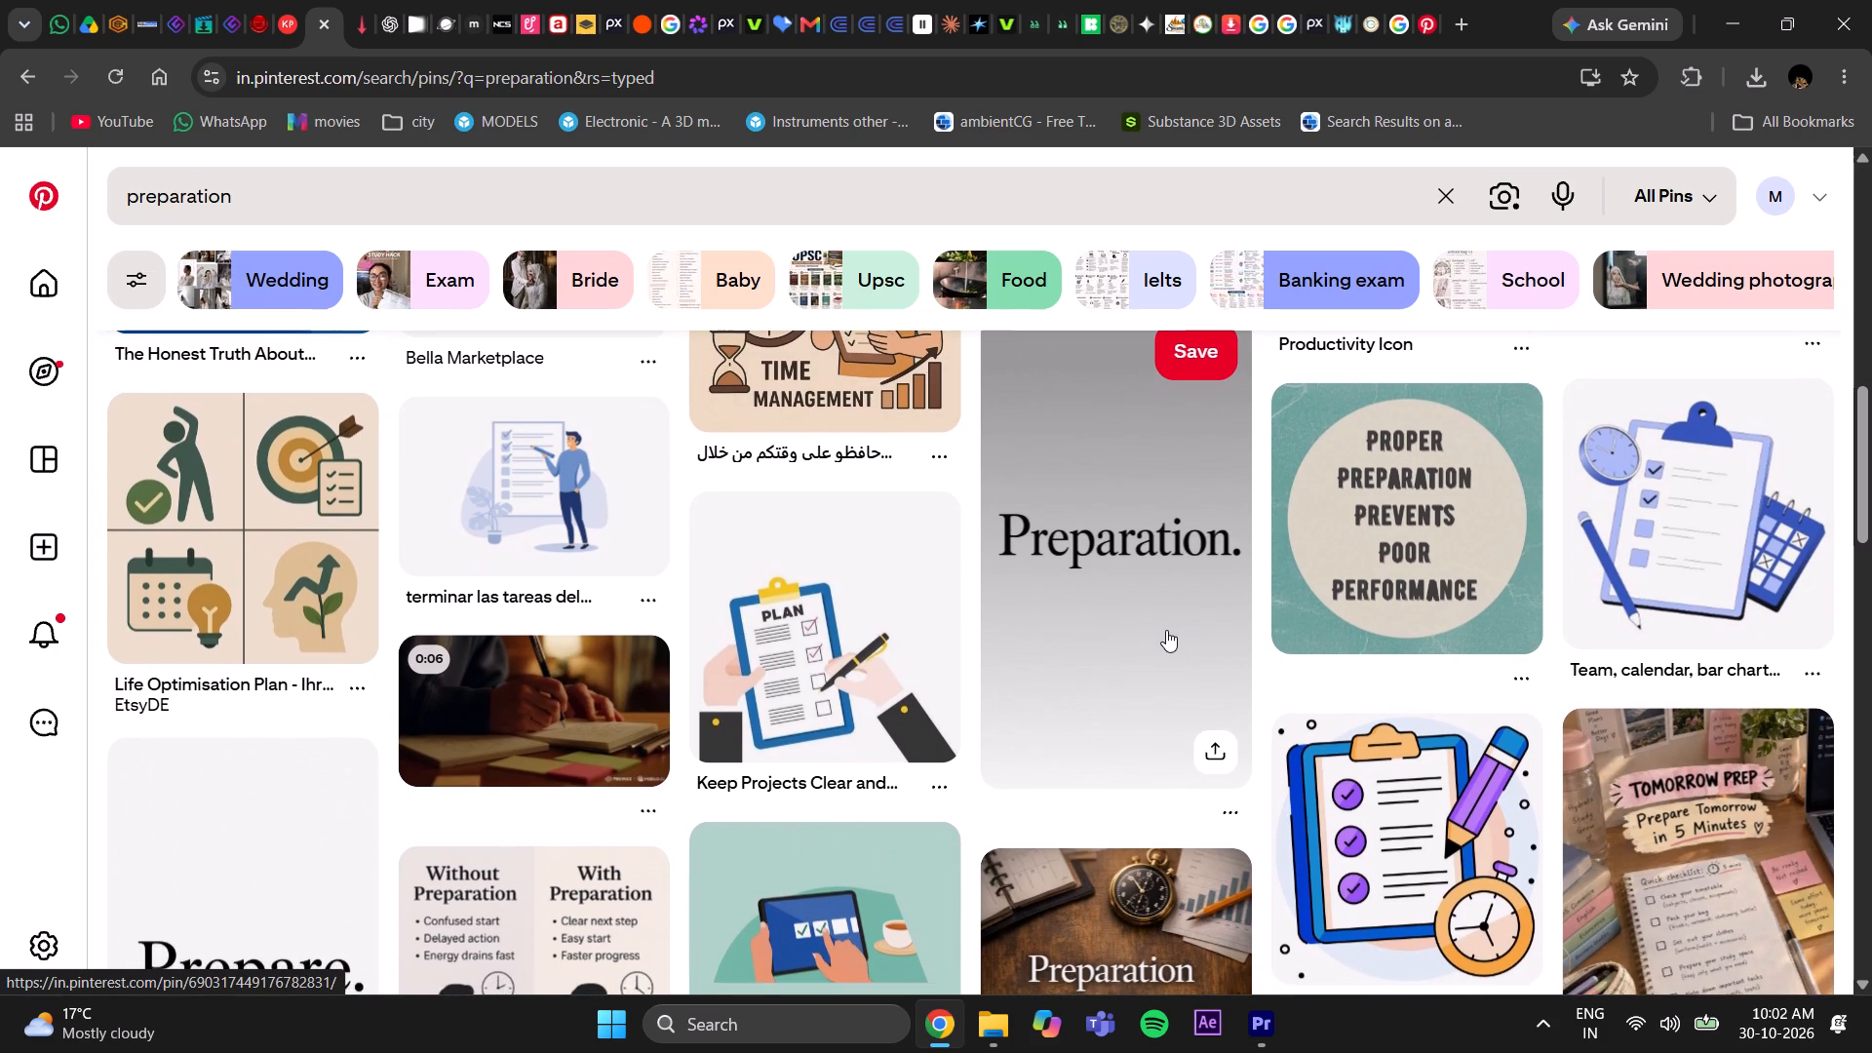
scroll(1166, 630, down, 1)
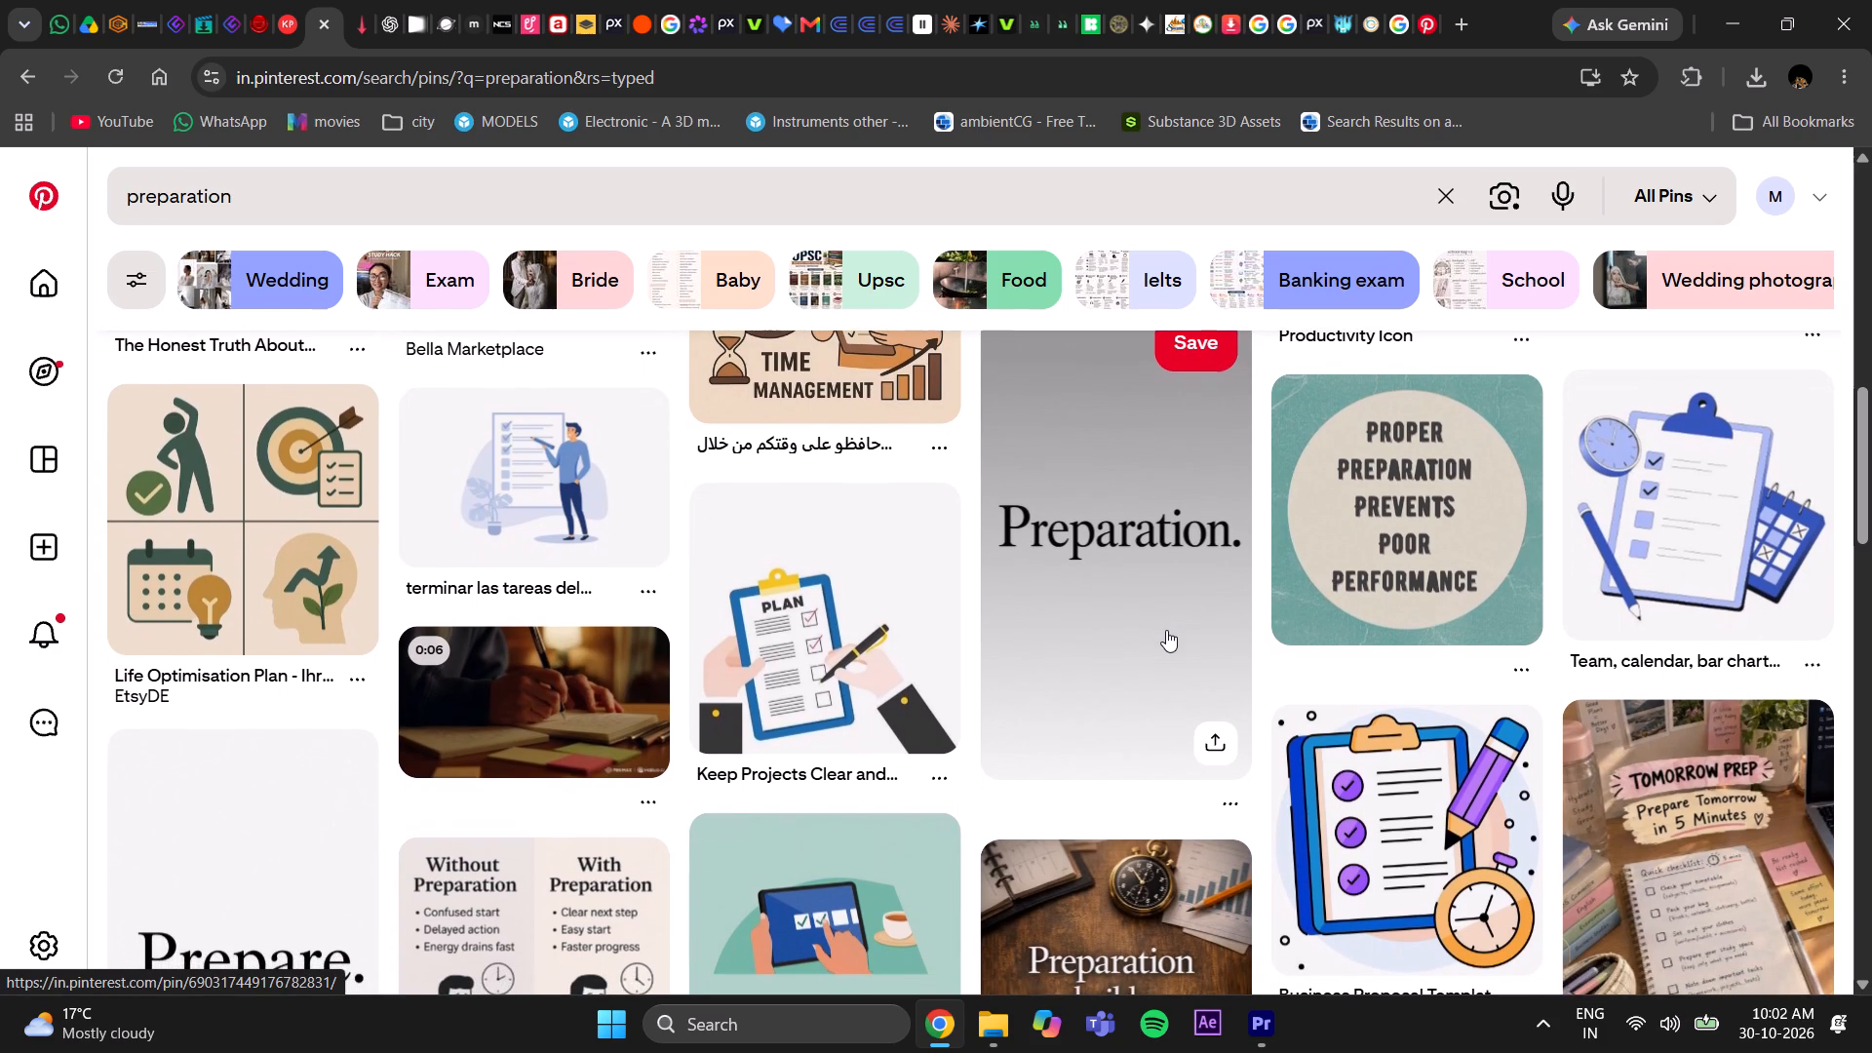
scroll(1166, 630, down, 1)
drag(1166, 630, 1177, 593)
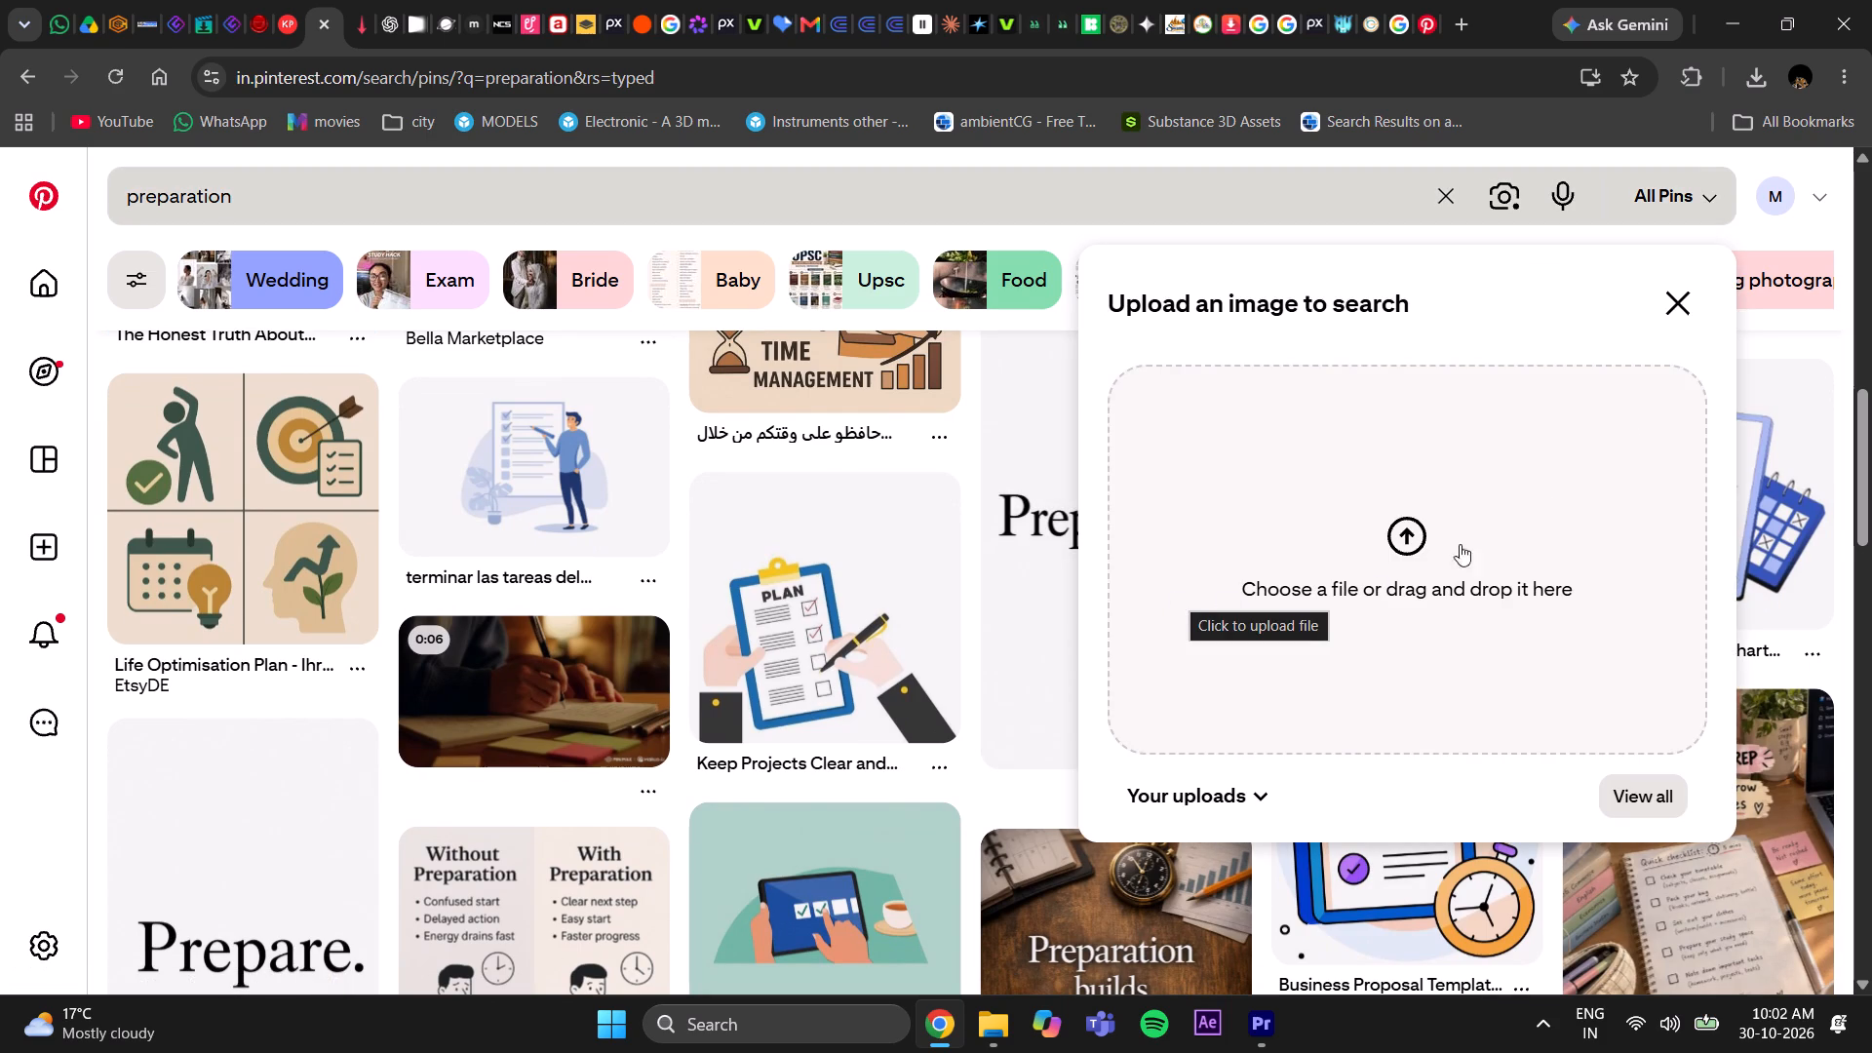
click(1690, 307)
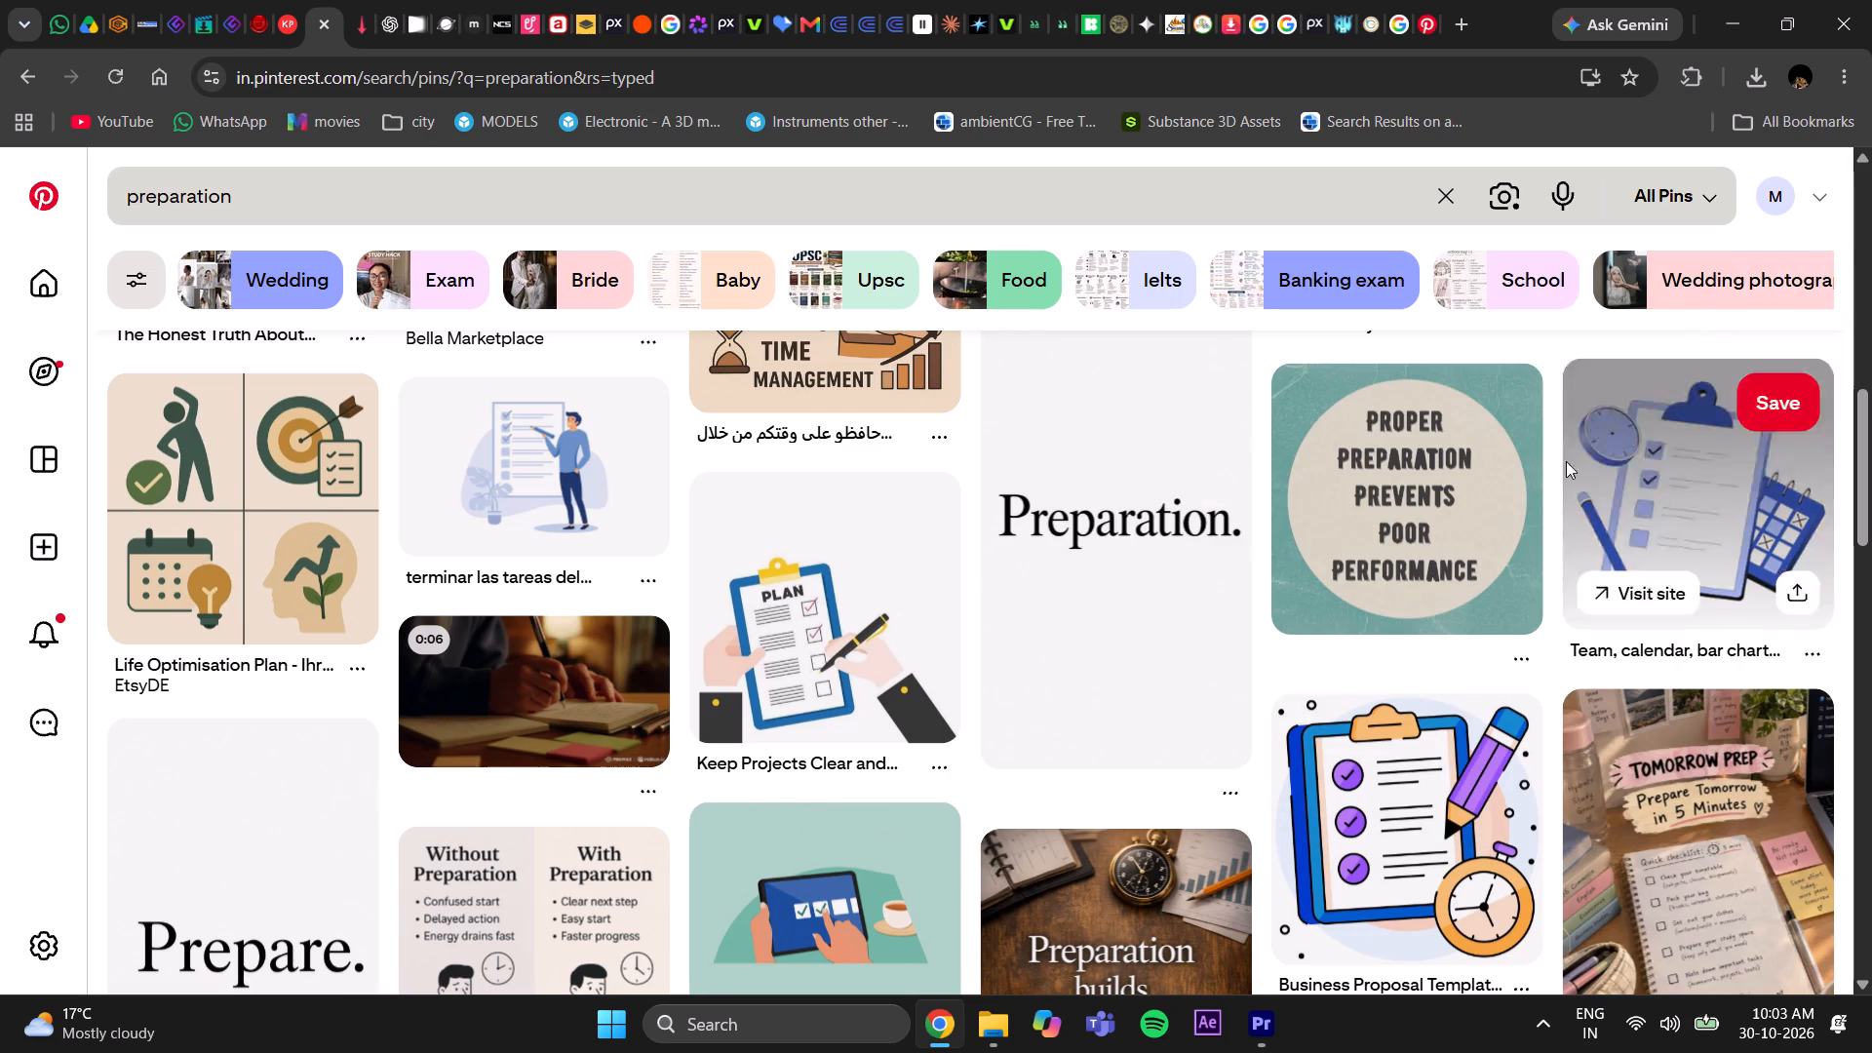
scroll(1395, 545, up, 1)
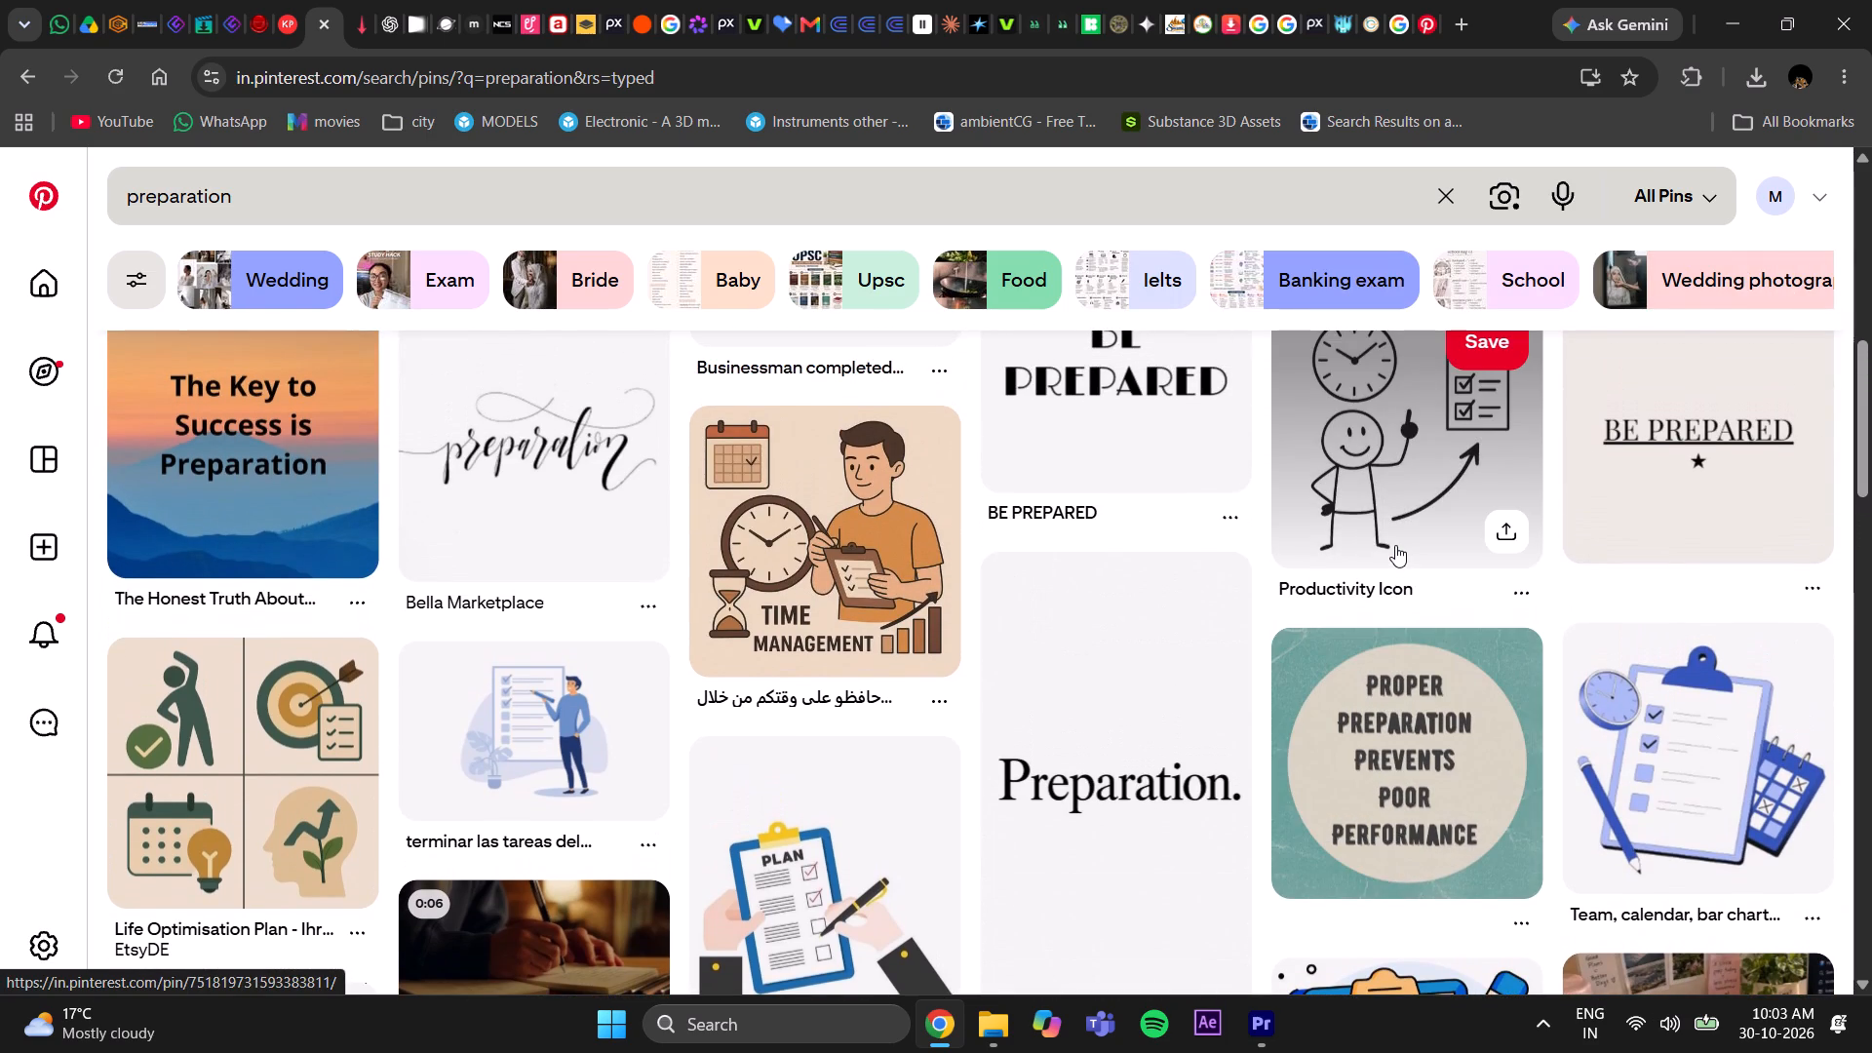
scroll(1395, 545, up, 1)
scroll(1395, 545, down, 1)
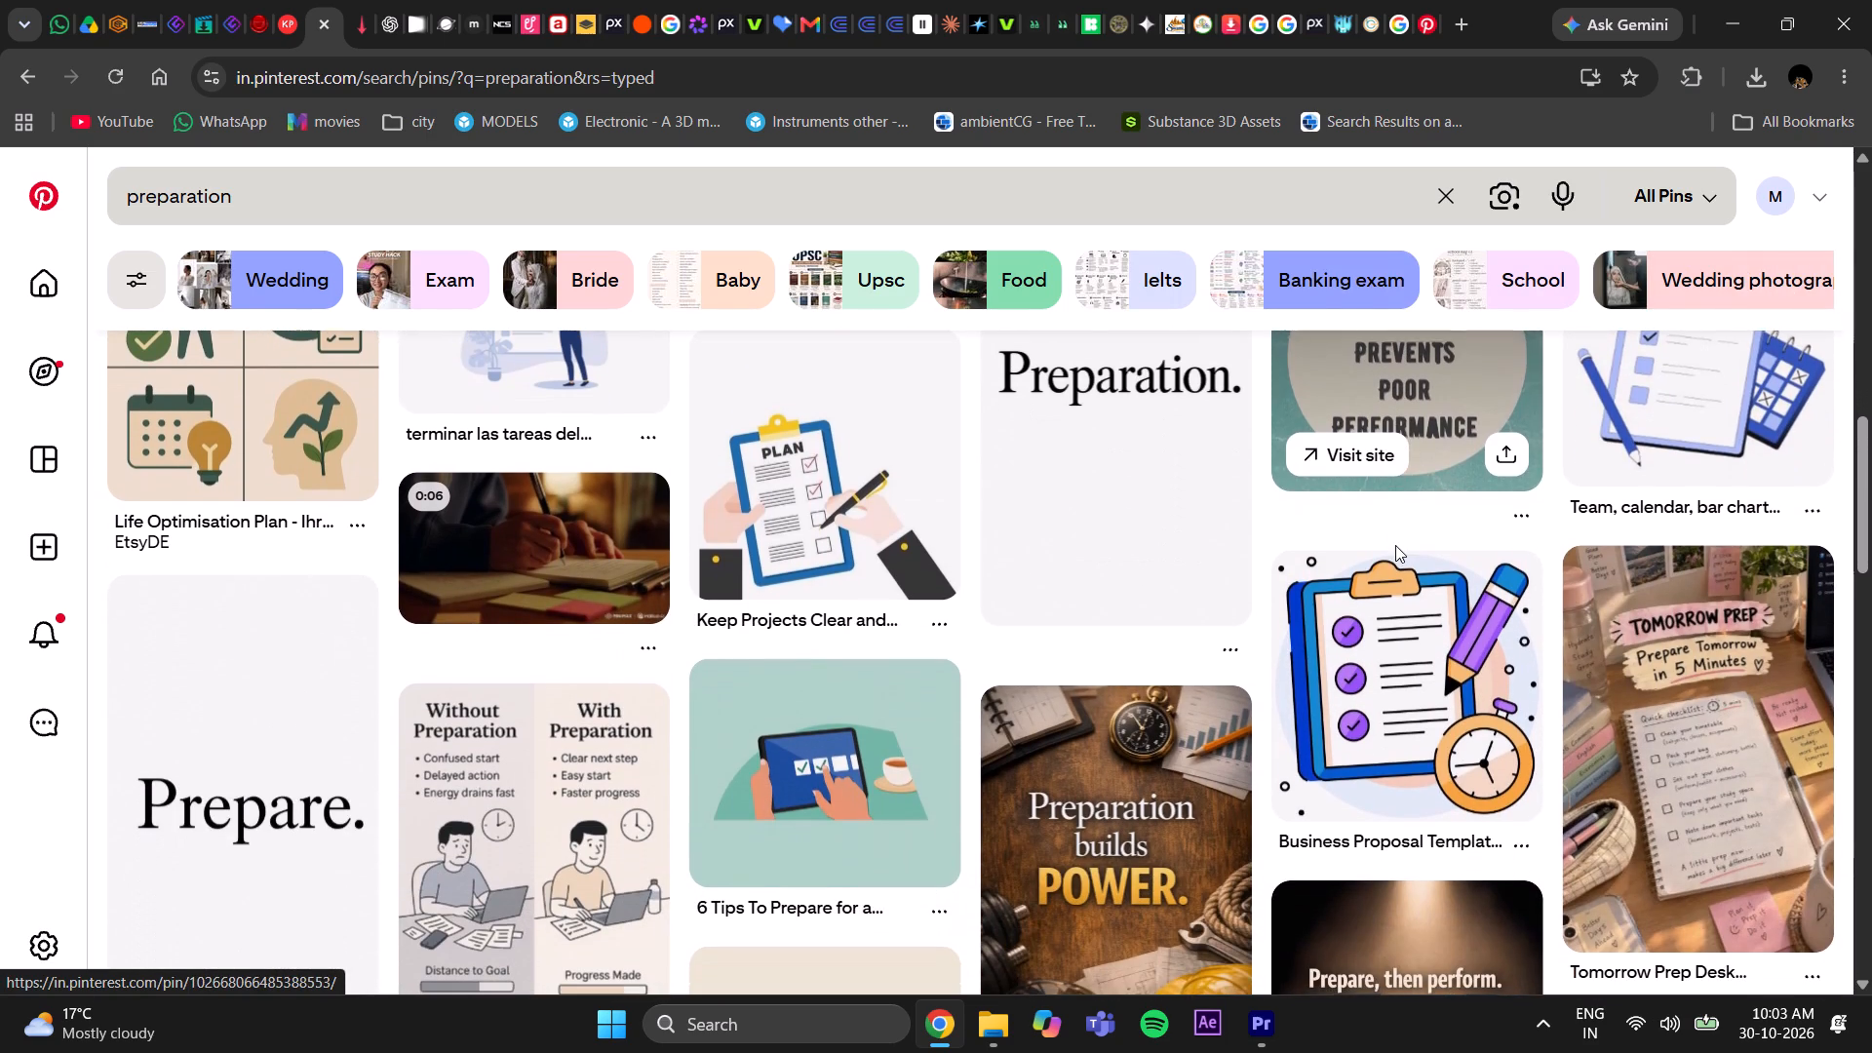
scroll(1395, 545, down, 3)
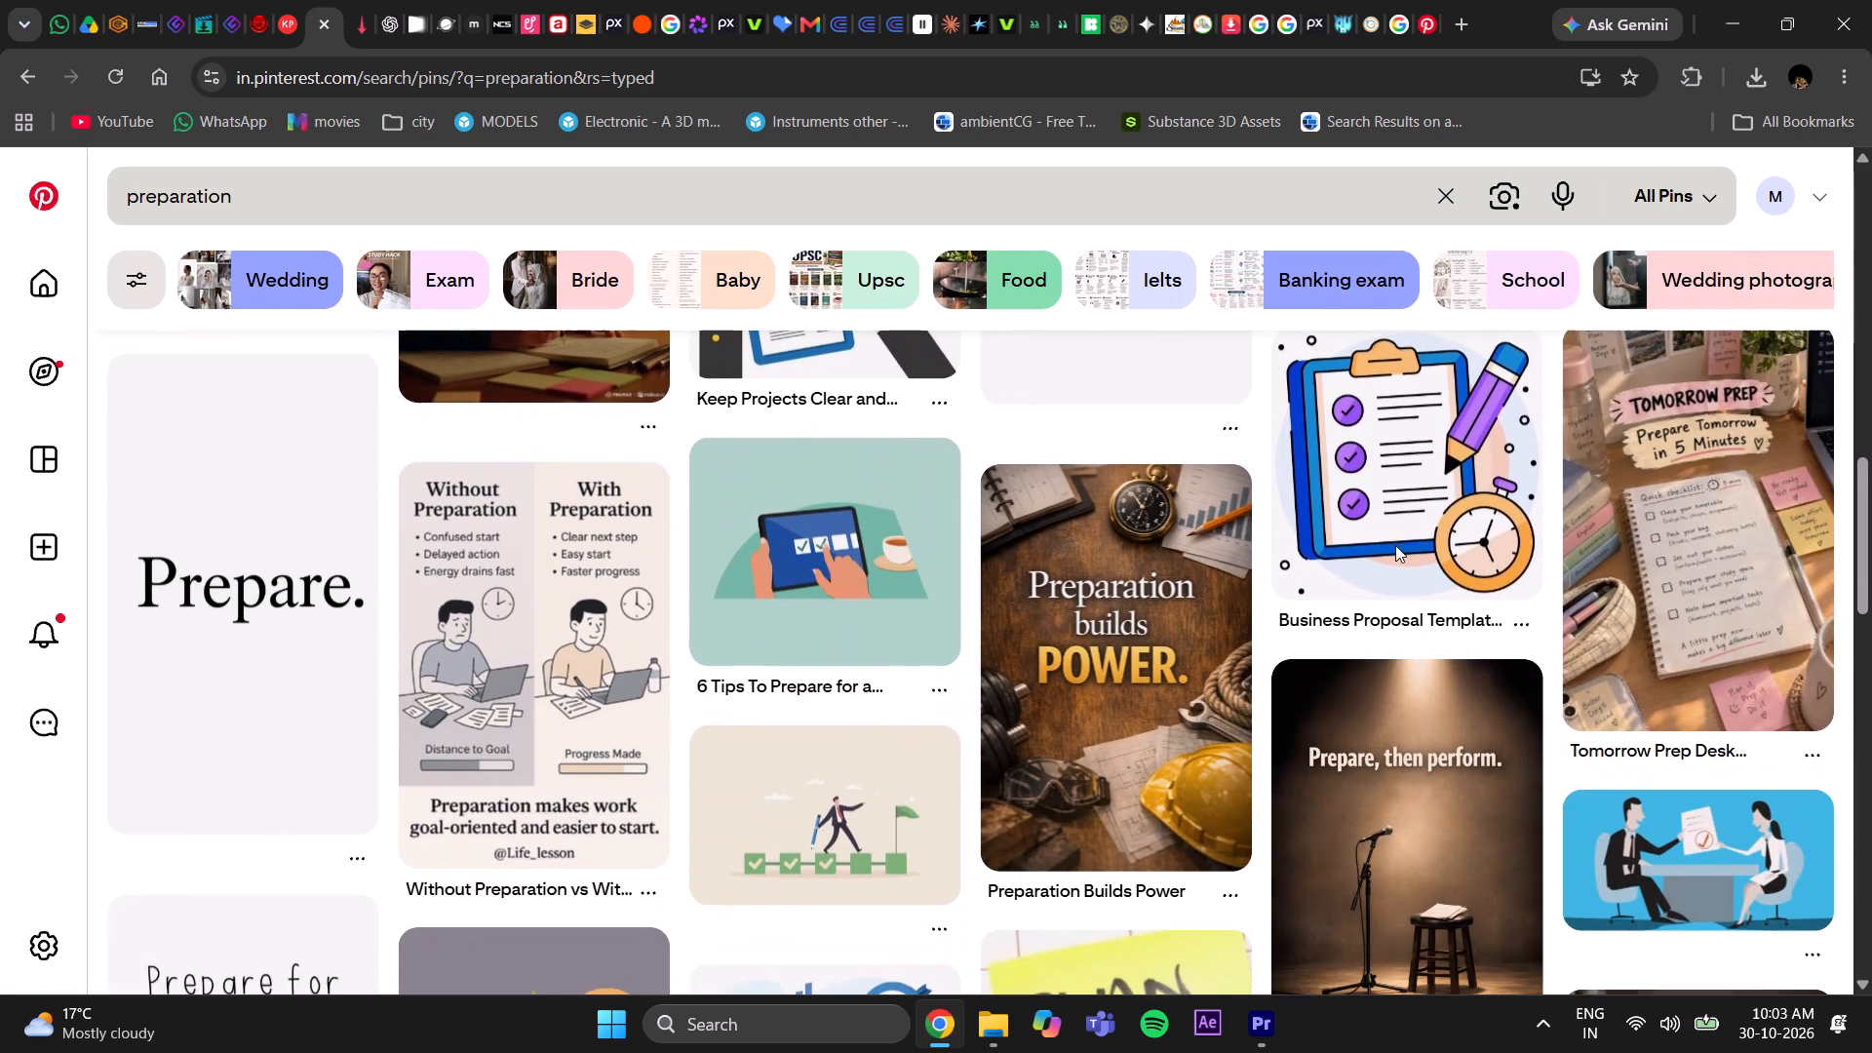
scroll(1395, 545, down, 1)
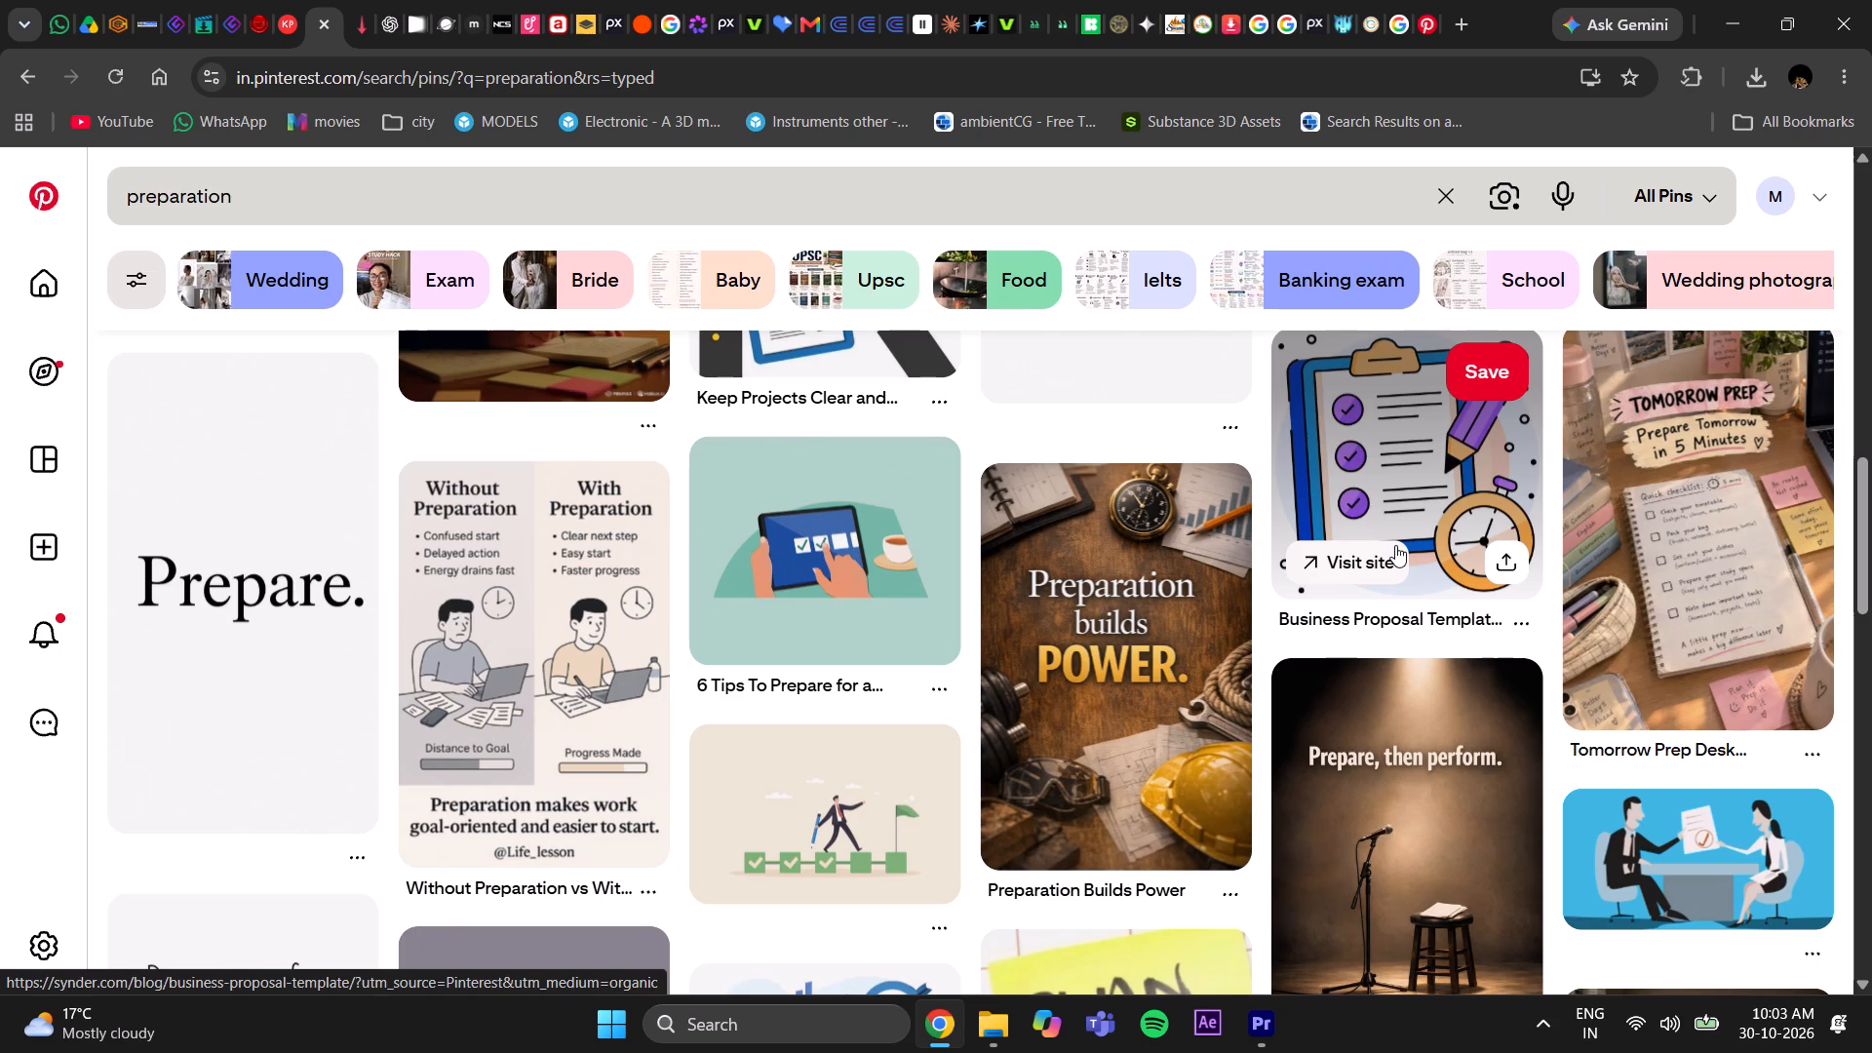
scroll(1395, 545, down, 1)
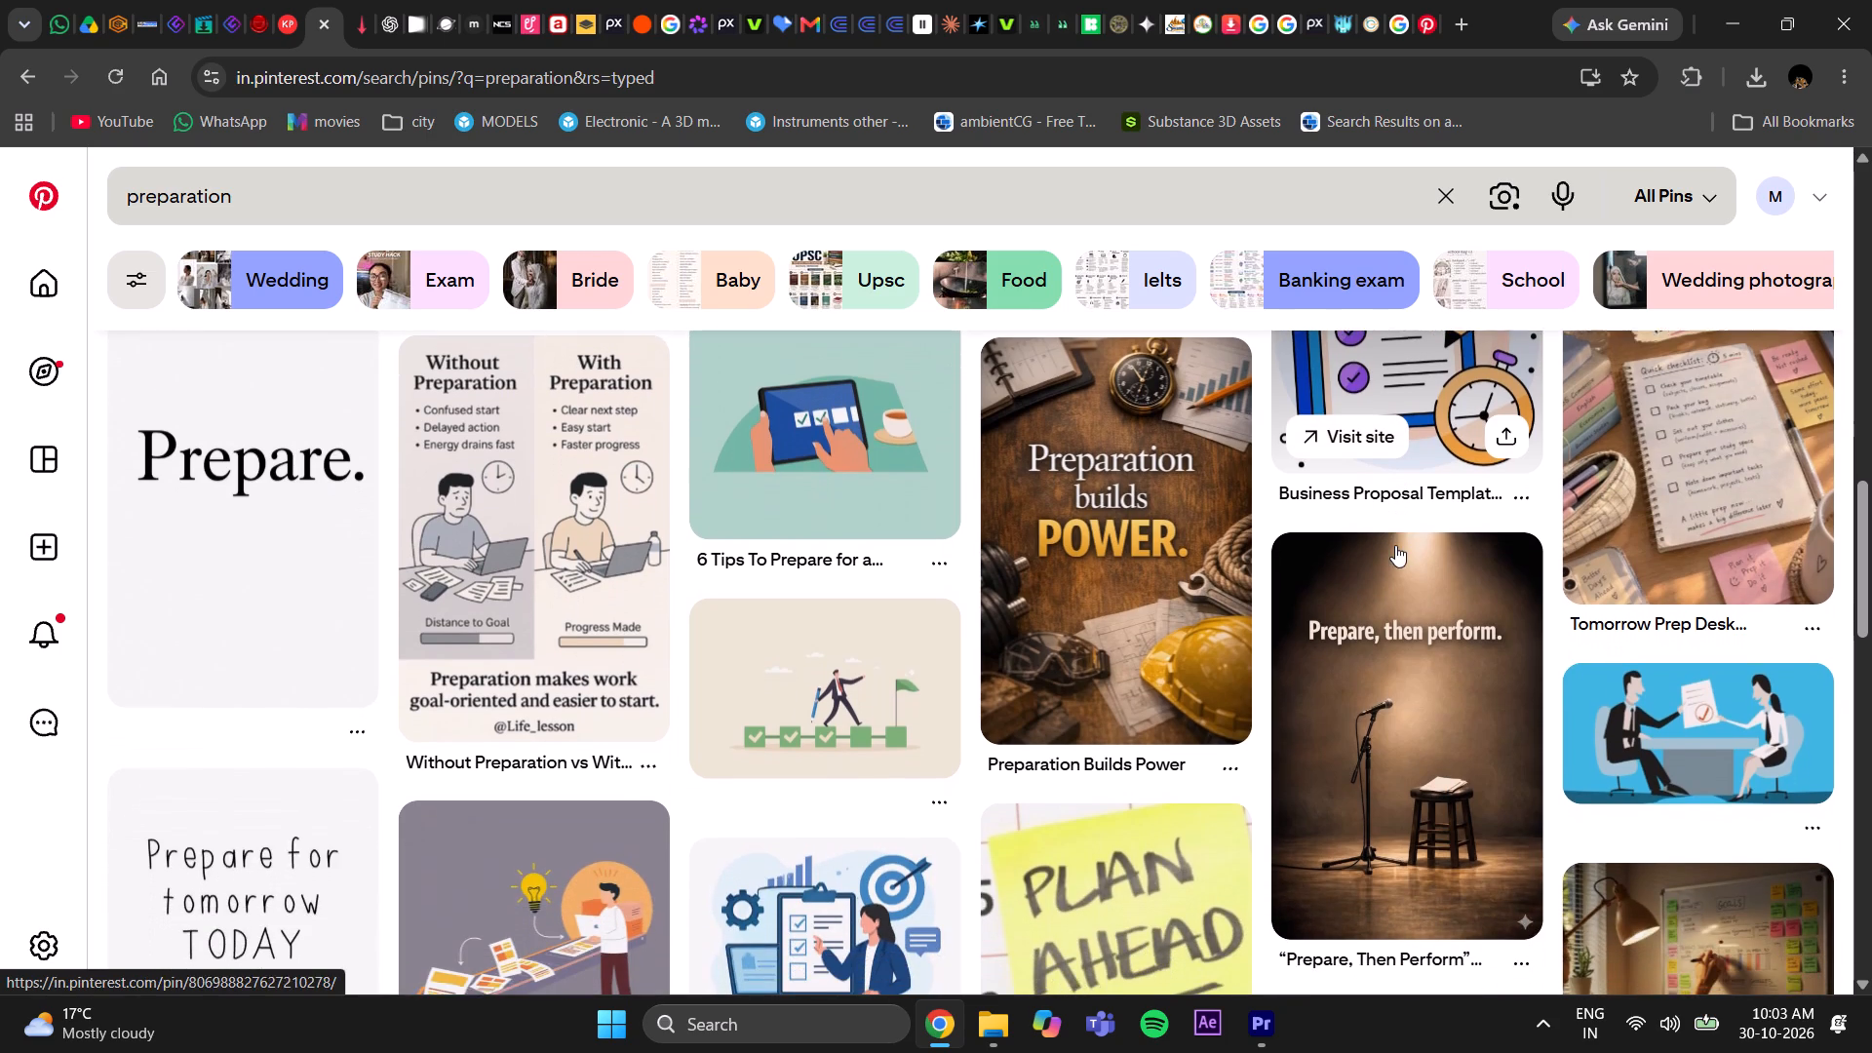
scroll(1395, 545, down, 3)
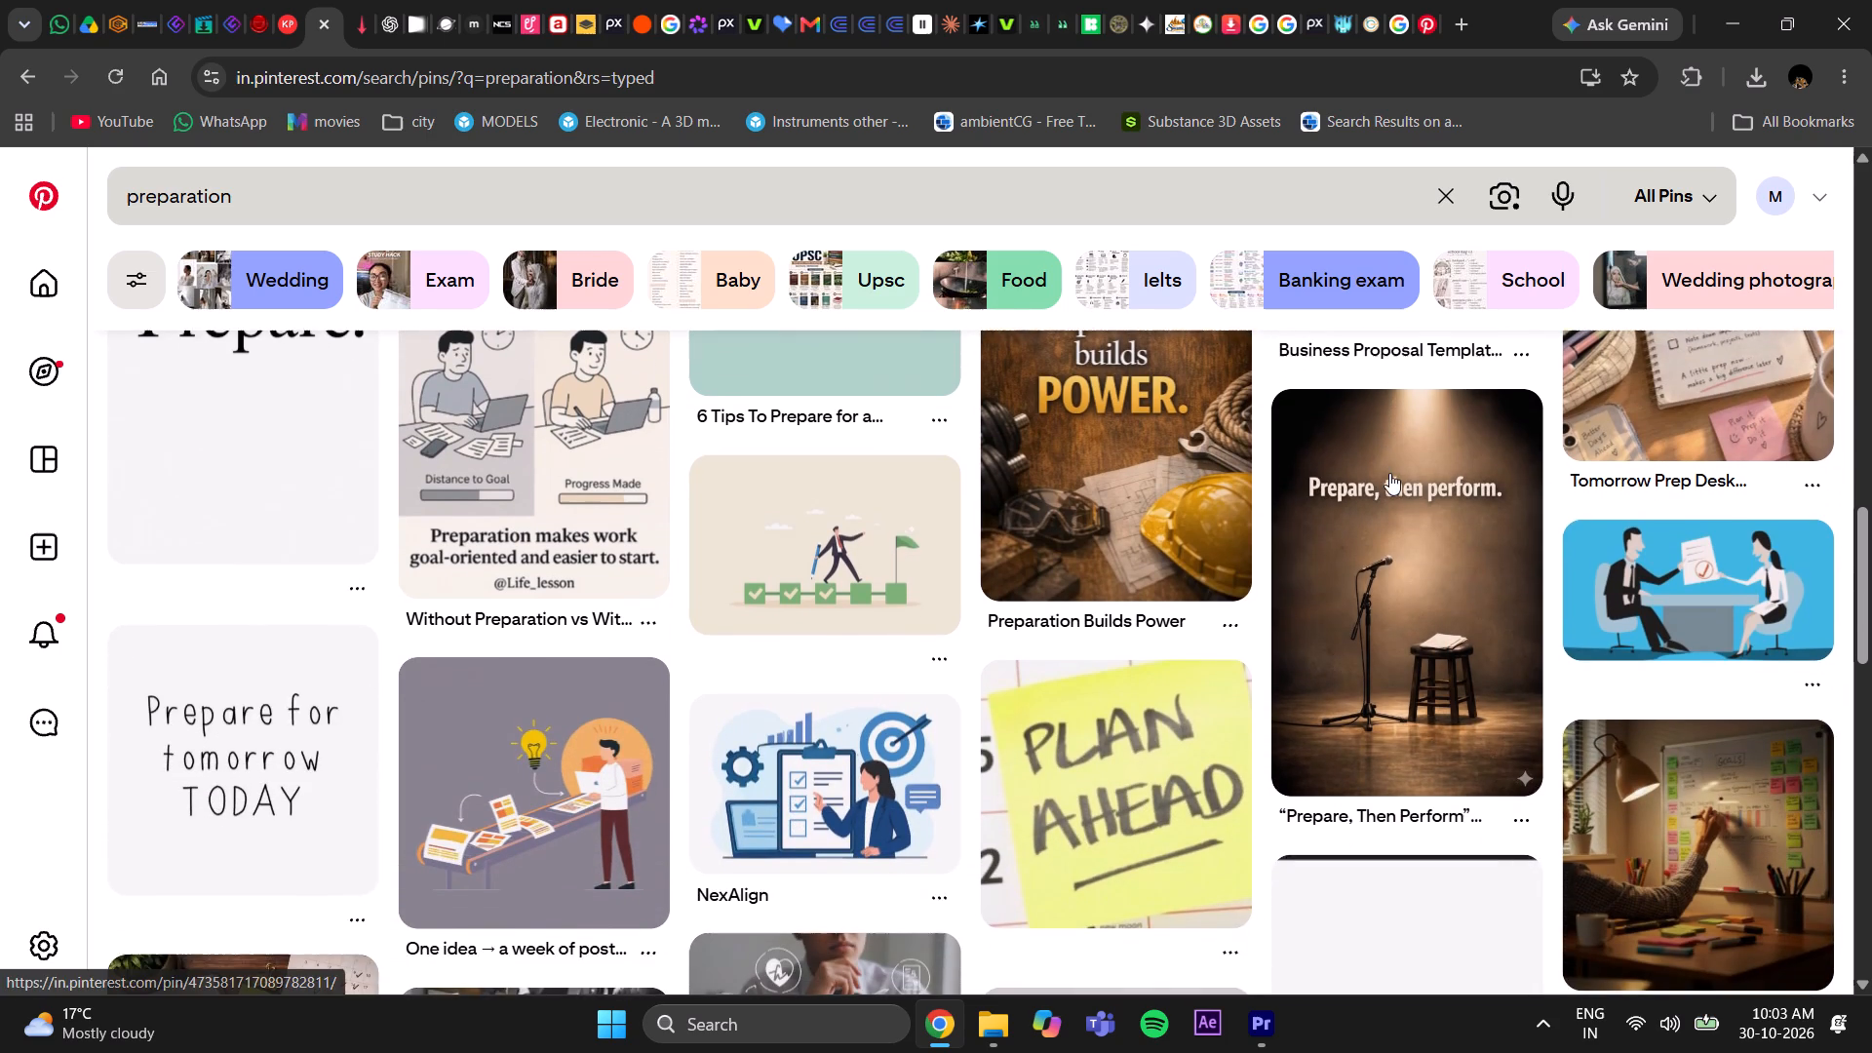
scroll(1389, 473, down, 1)
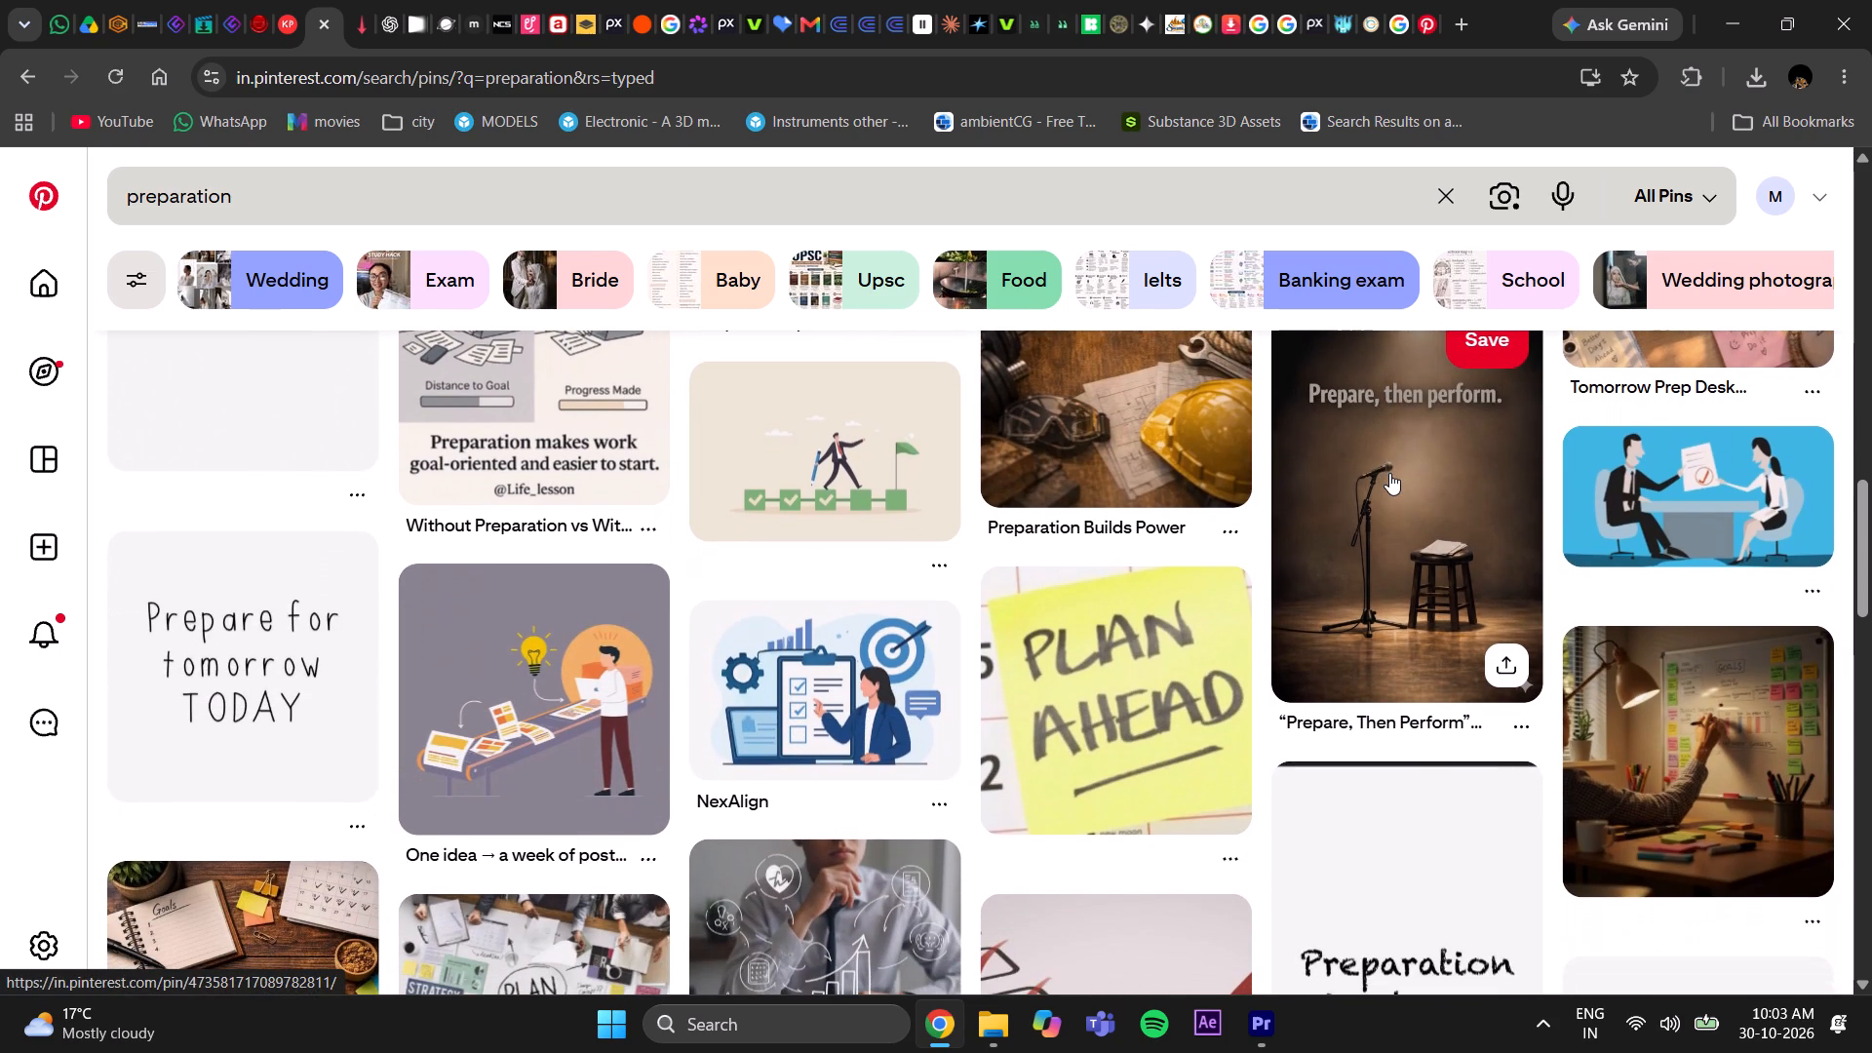
scroll(1389, 473, down, 4)
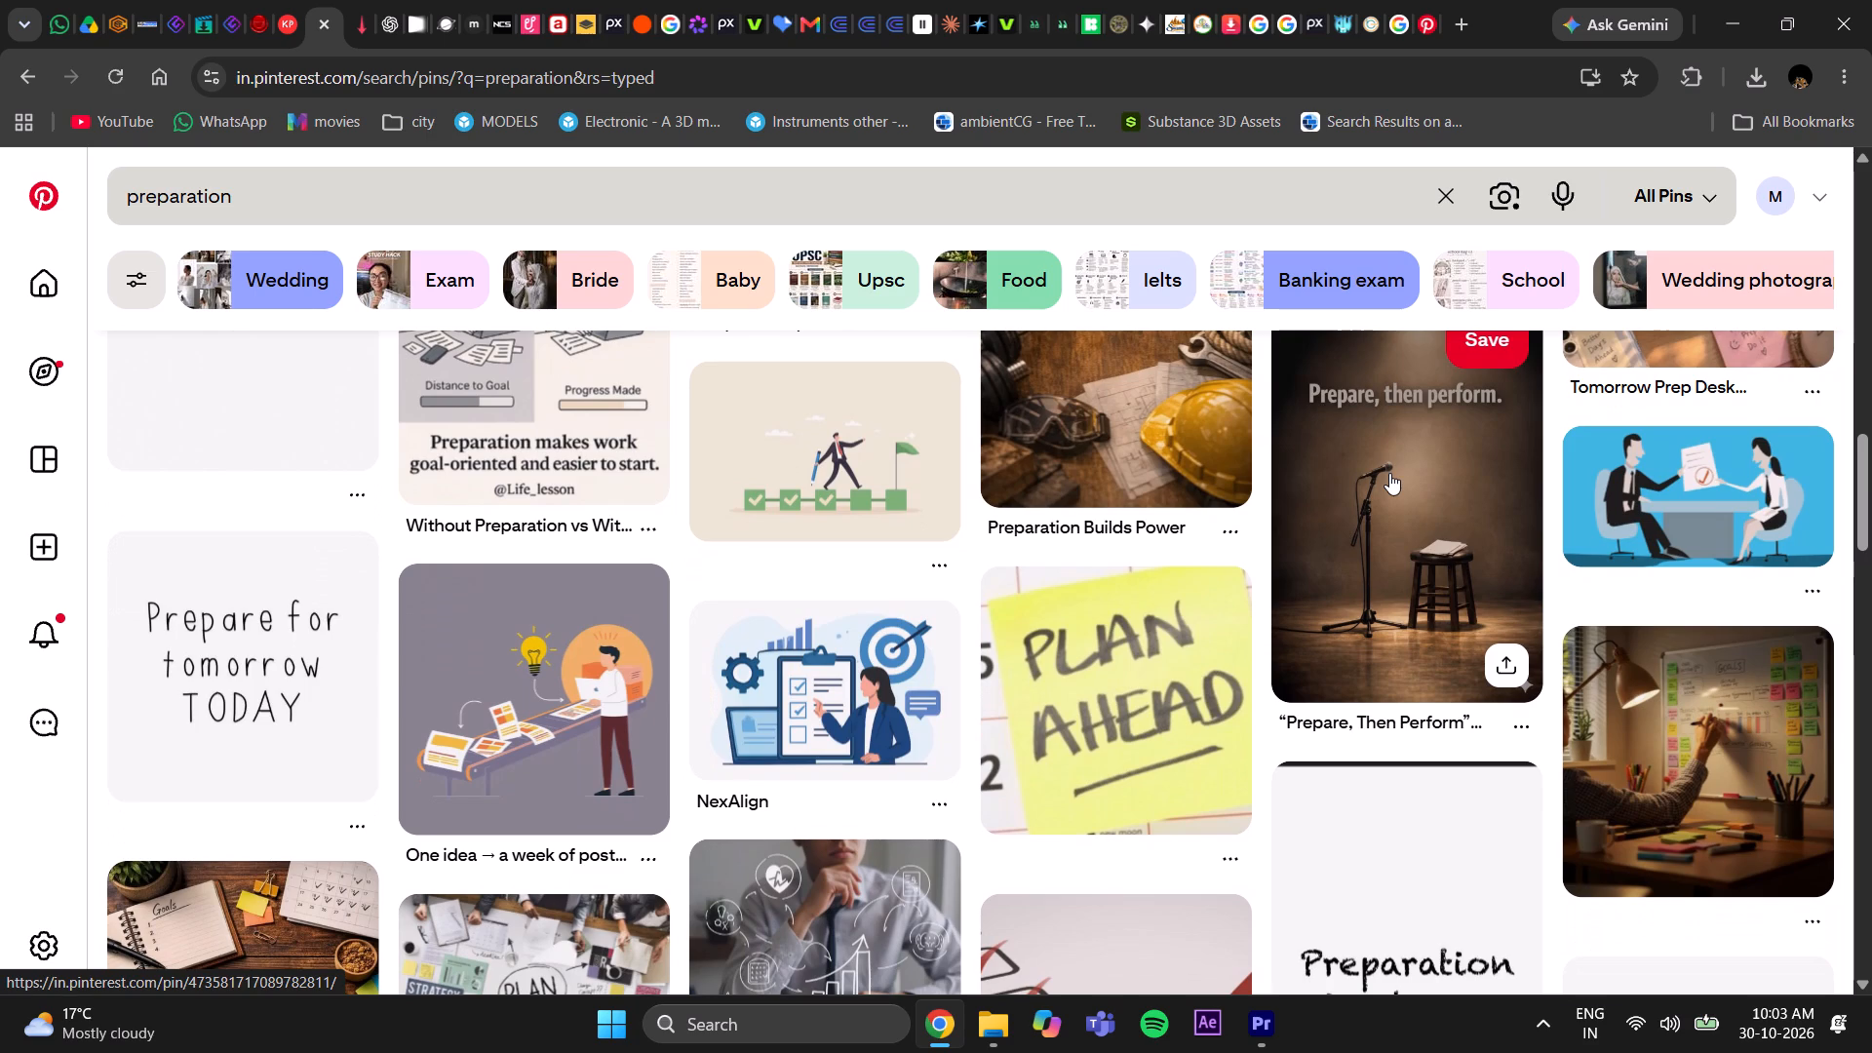
scroll(1389, 473, down, 1)
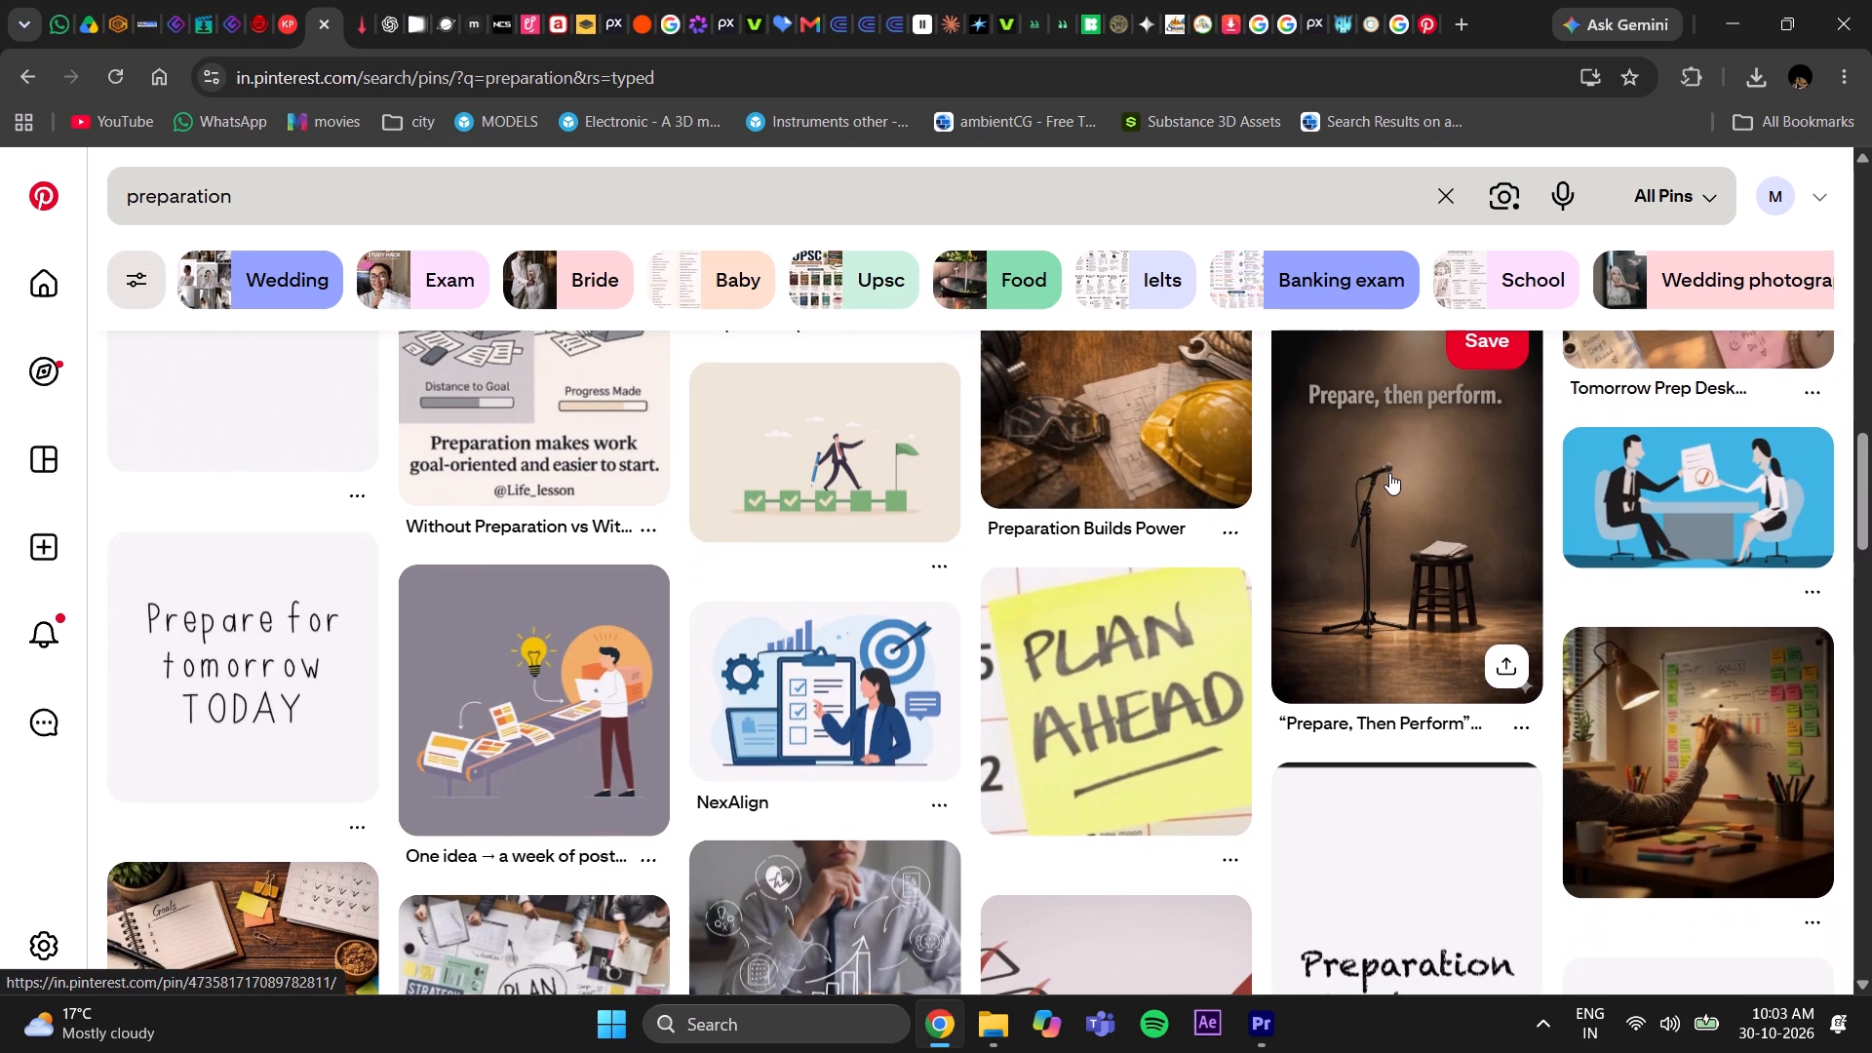
scroll(1389, 473, down, 6)
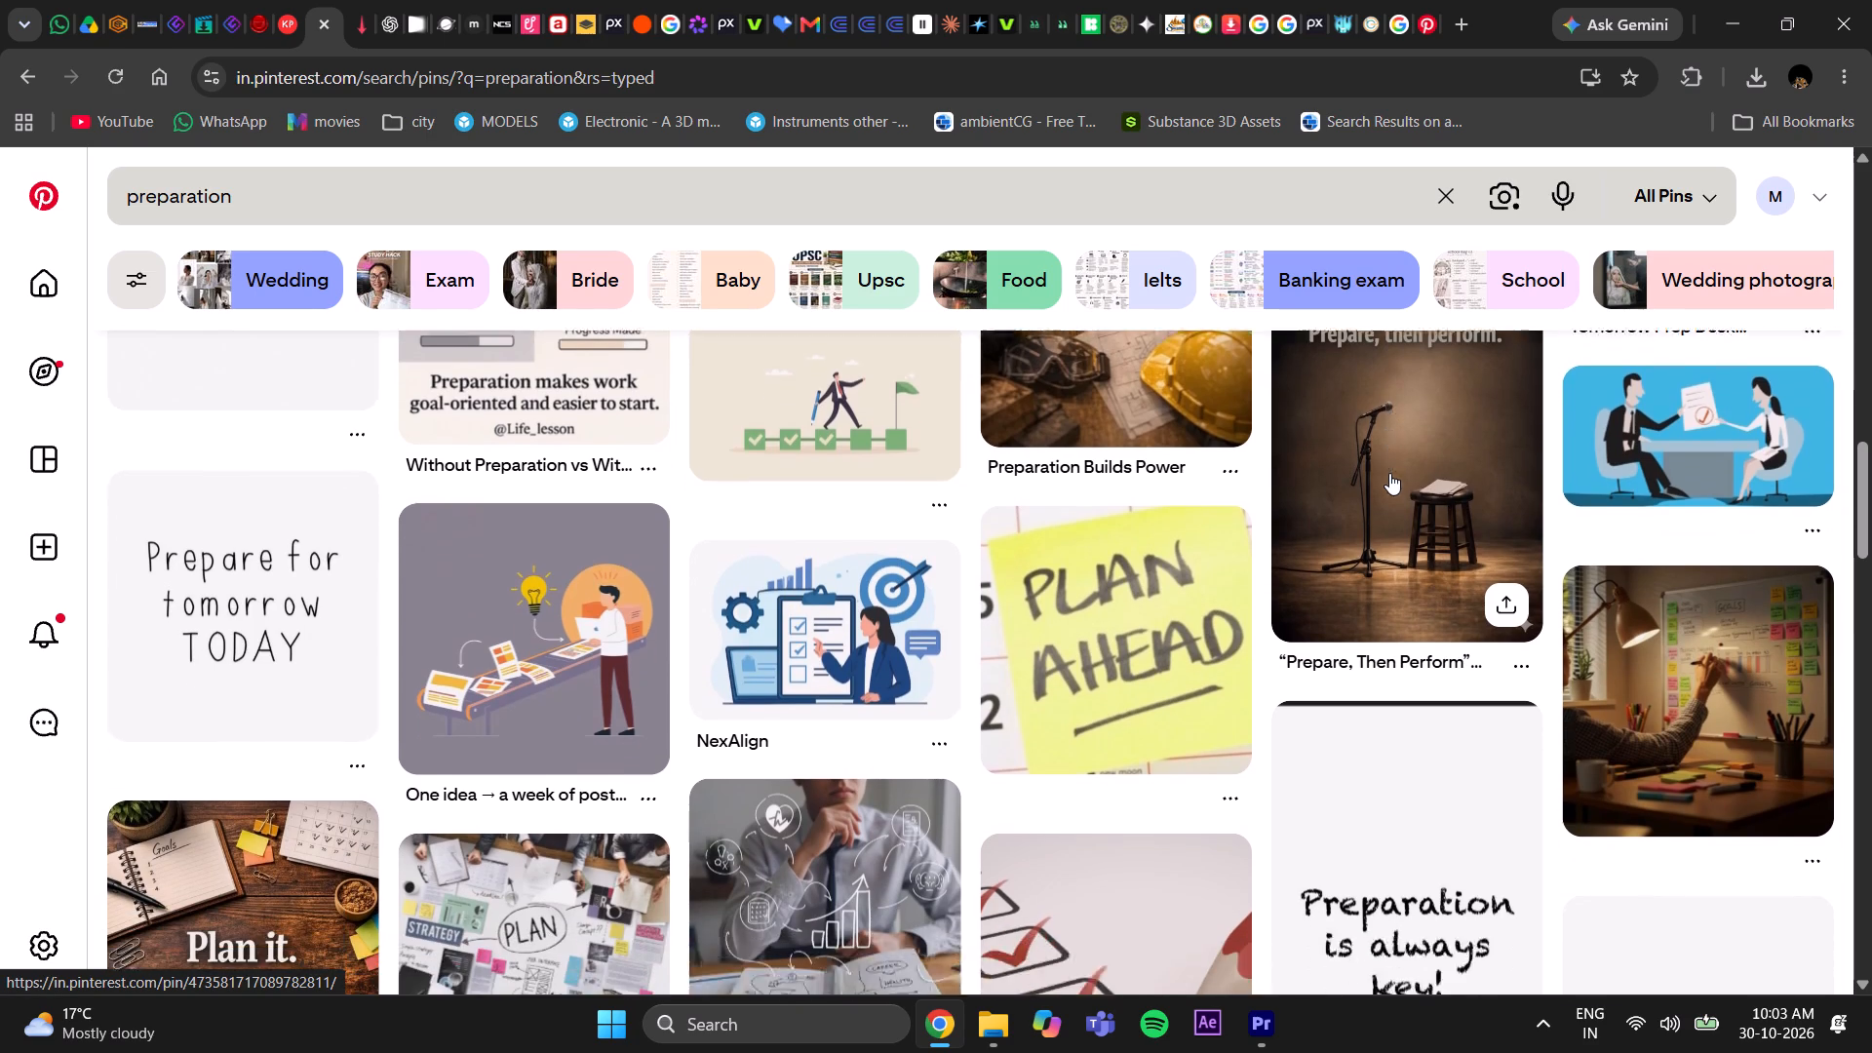
scroll(1389, 473, down, 4)
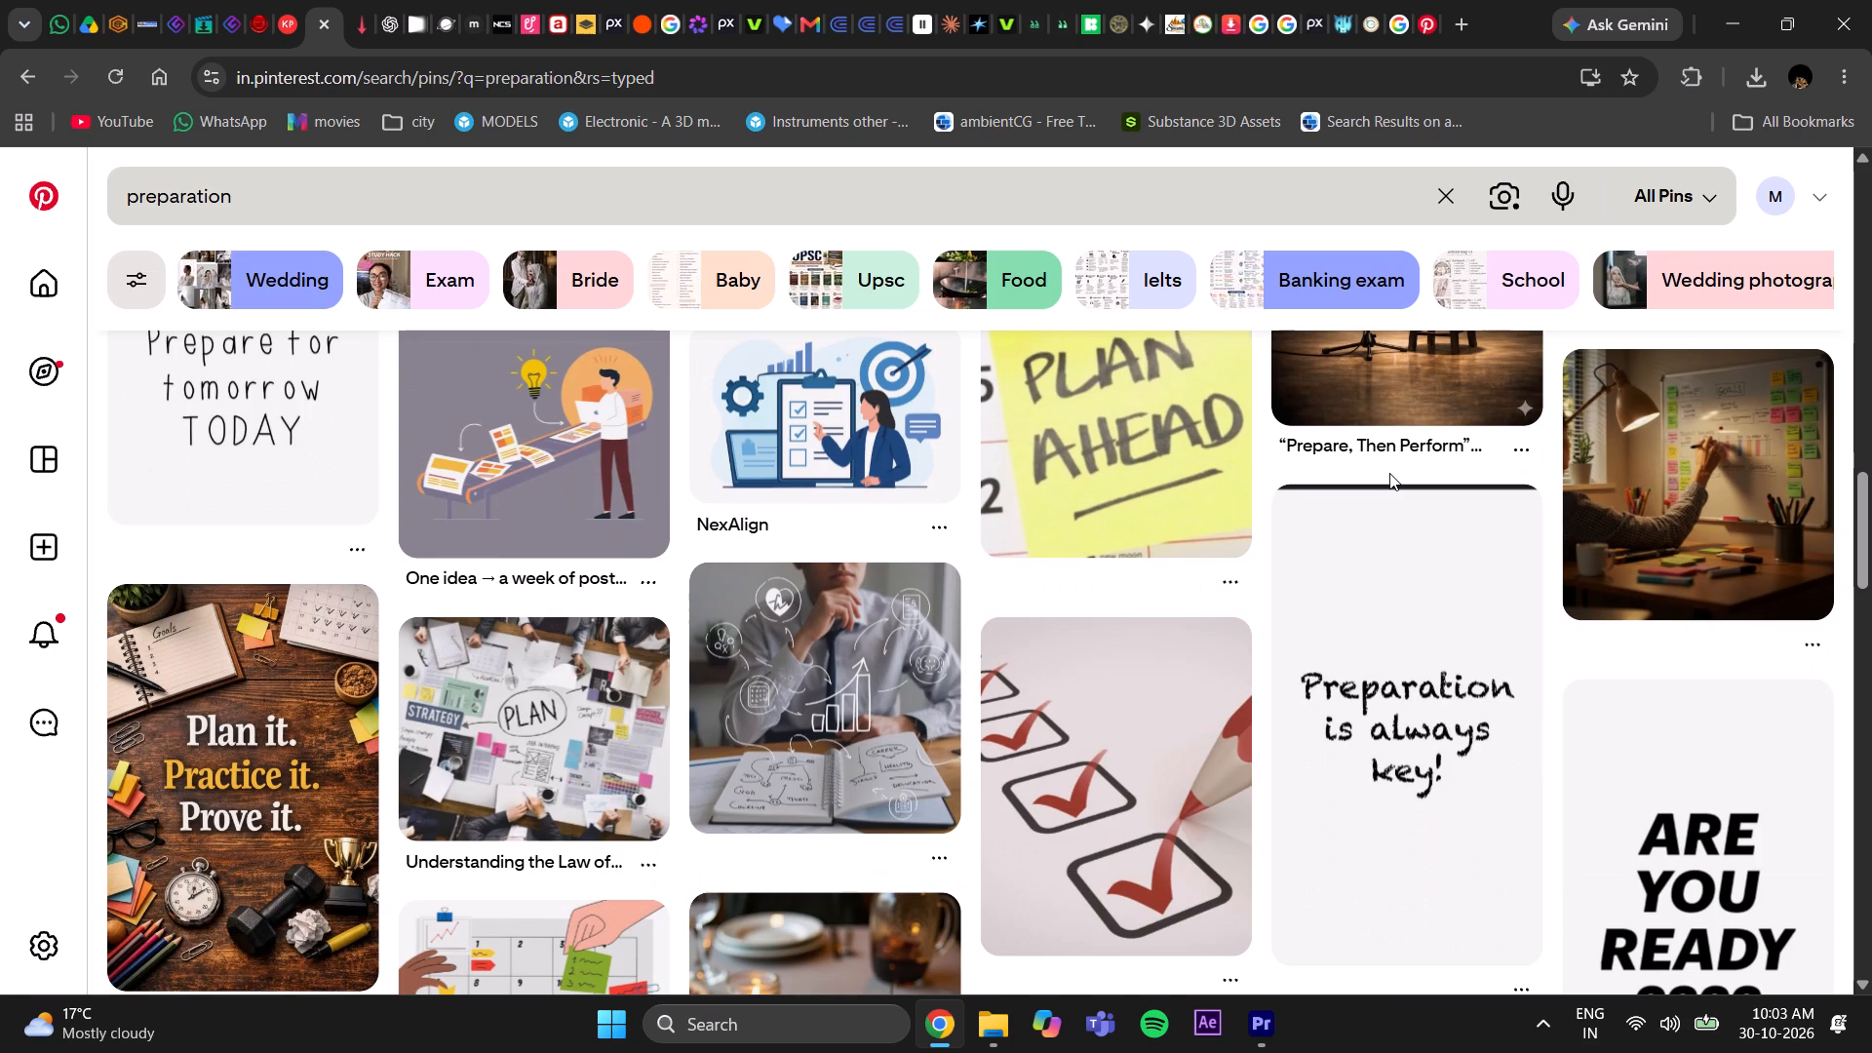
scroll(1389, 473, down, 4)
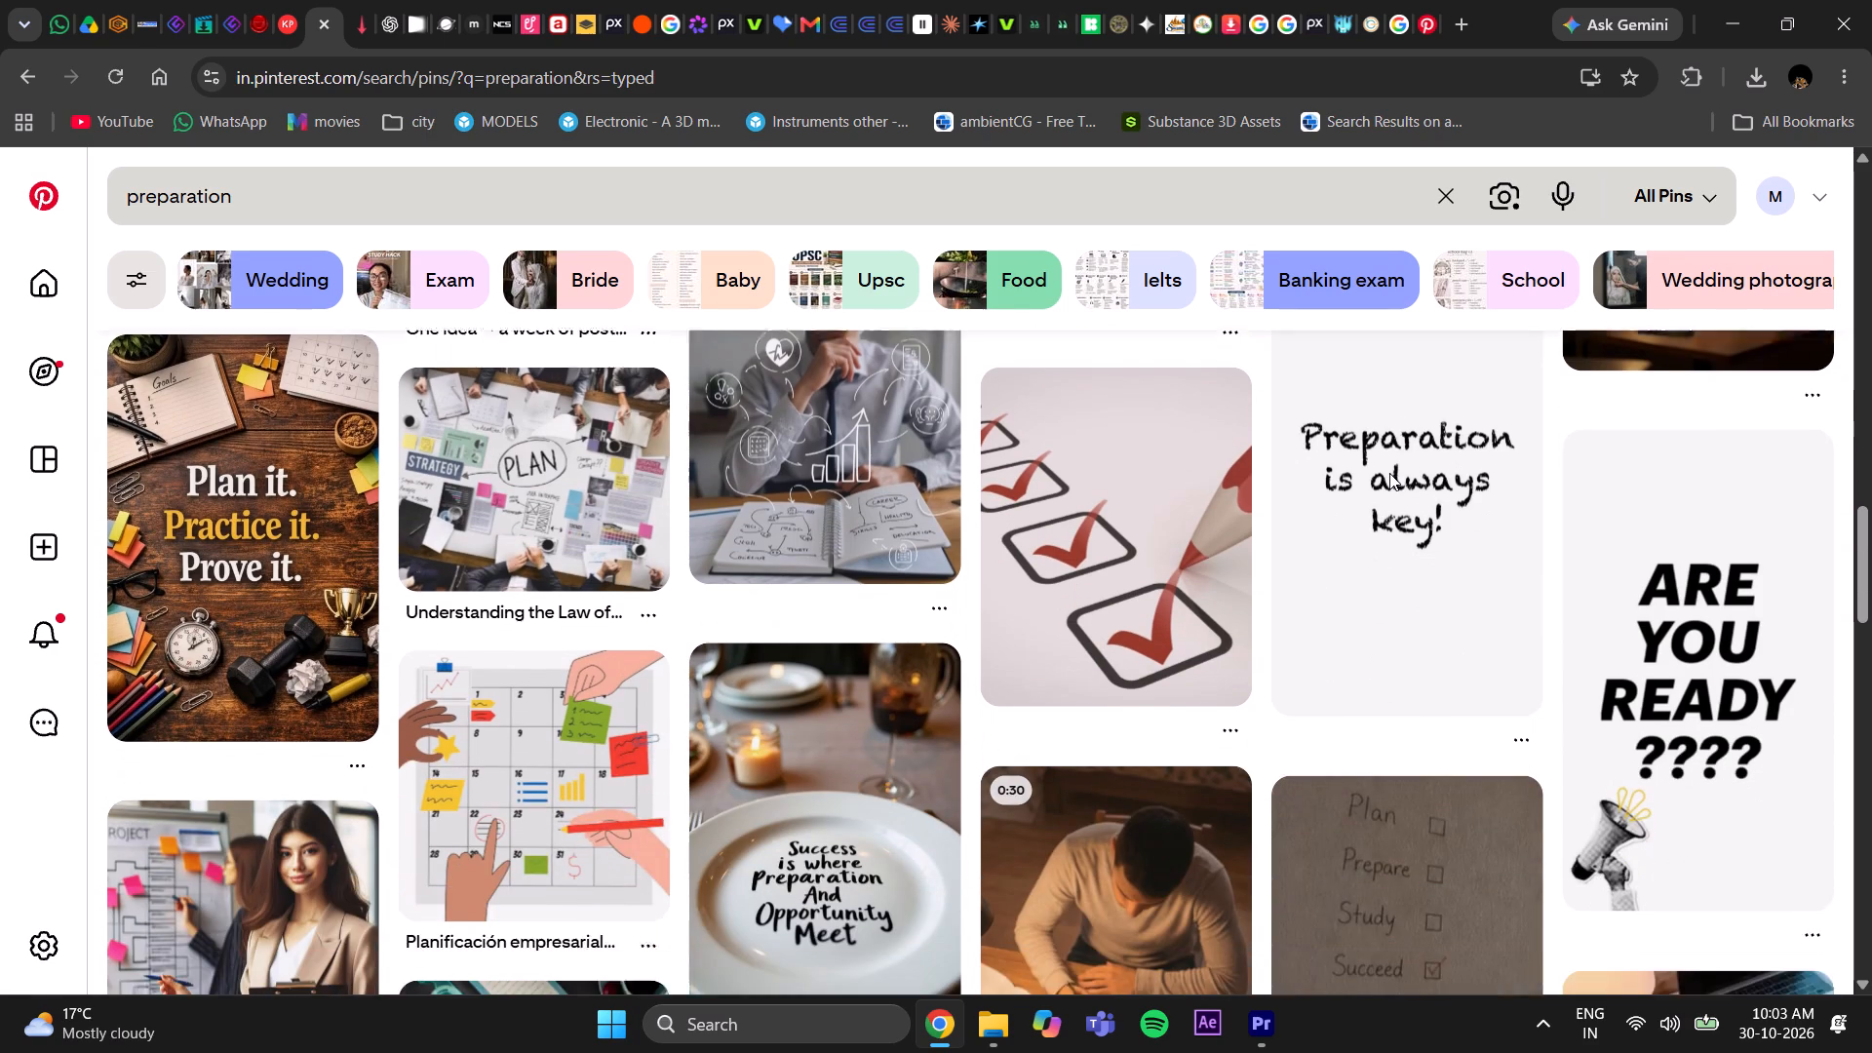
scroll(1389, 473, down, 2)
Return to the first preparation results, open the Climbing Tasks Concept Illustration pin, and look over its related images.
scroll(1389, 473, up, 2)
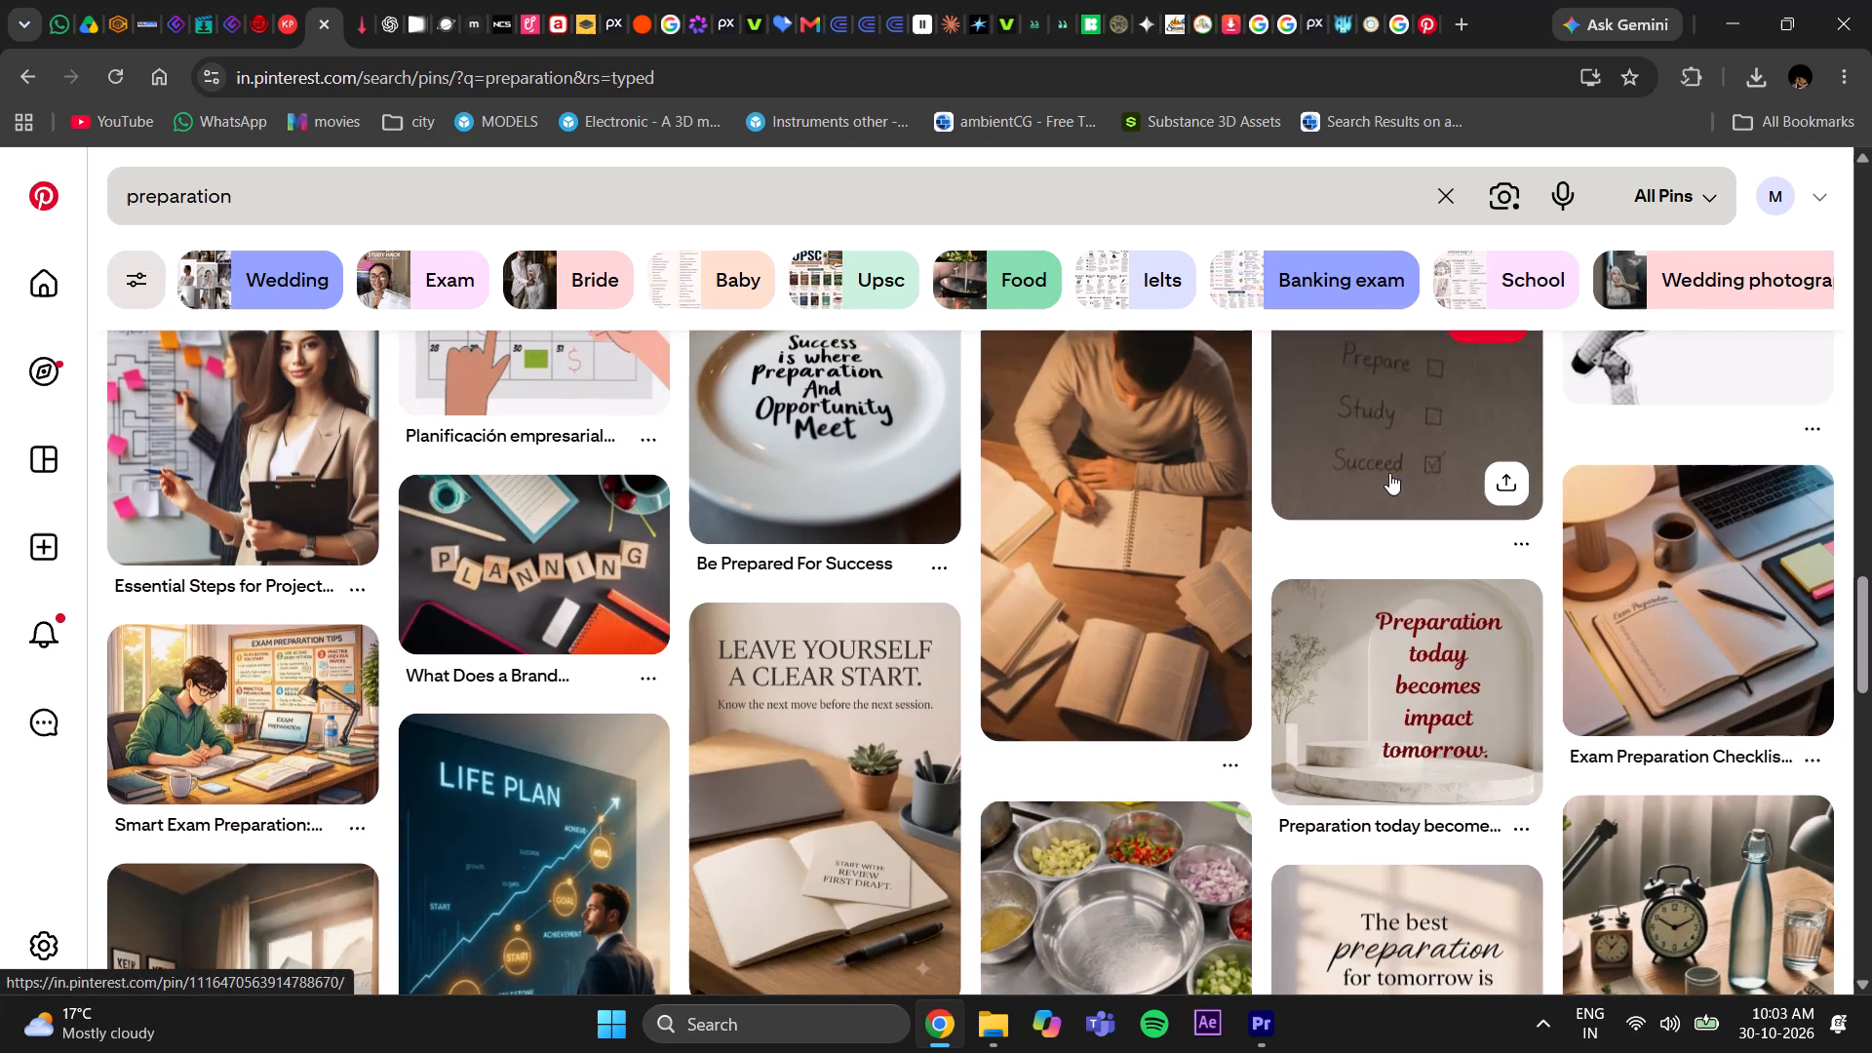
scroll(1389, 473, up, 8)
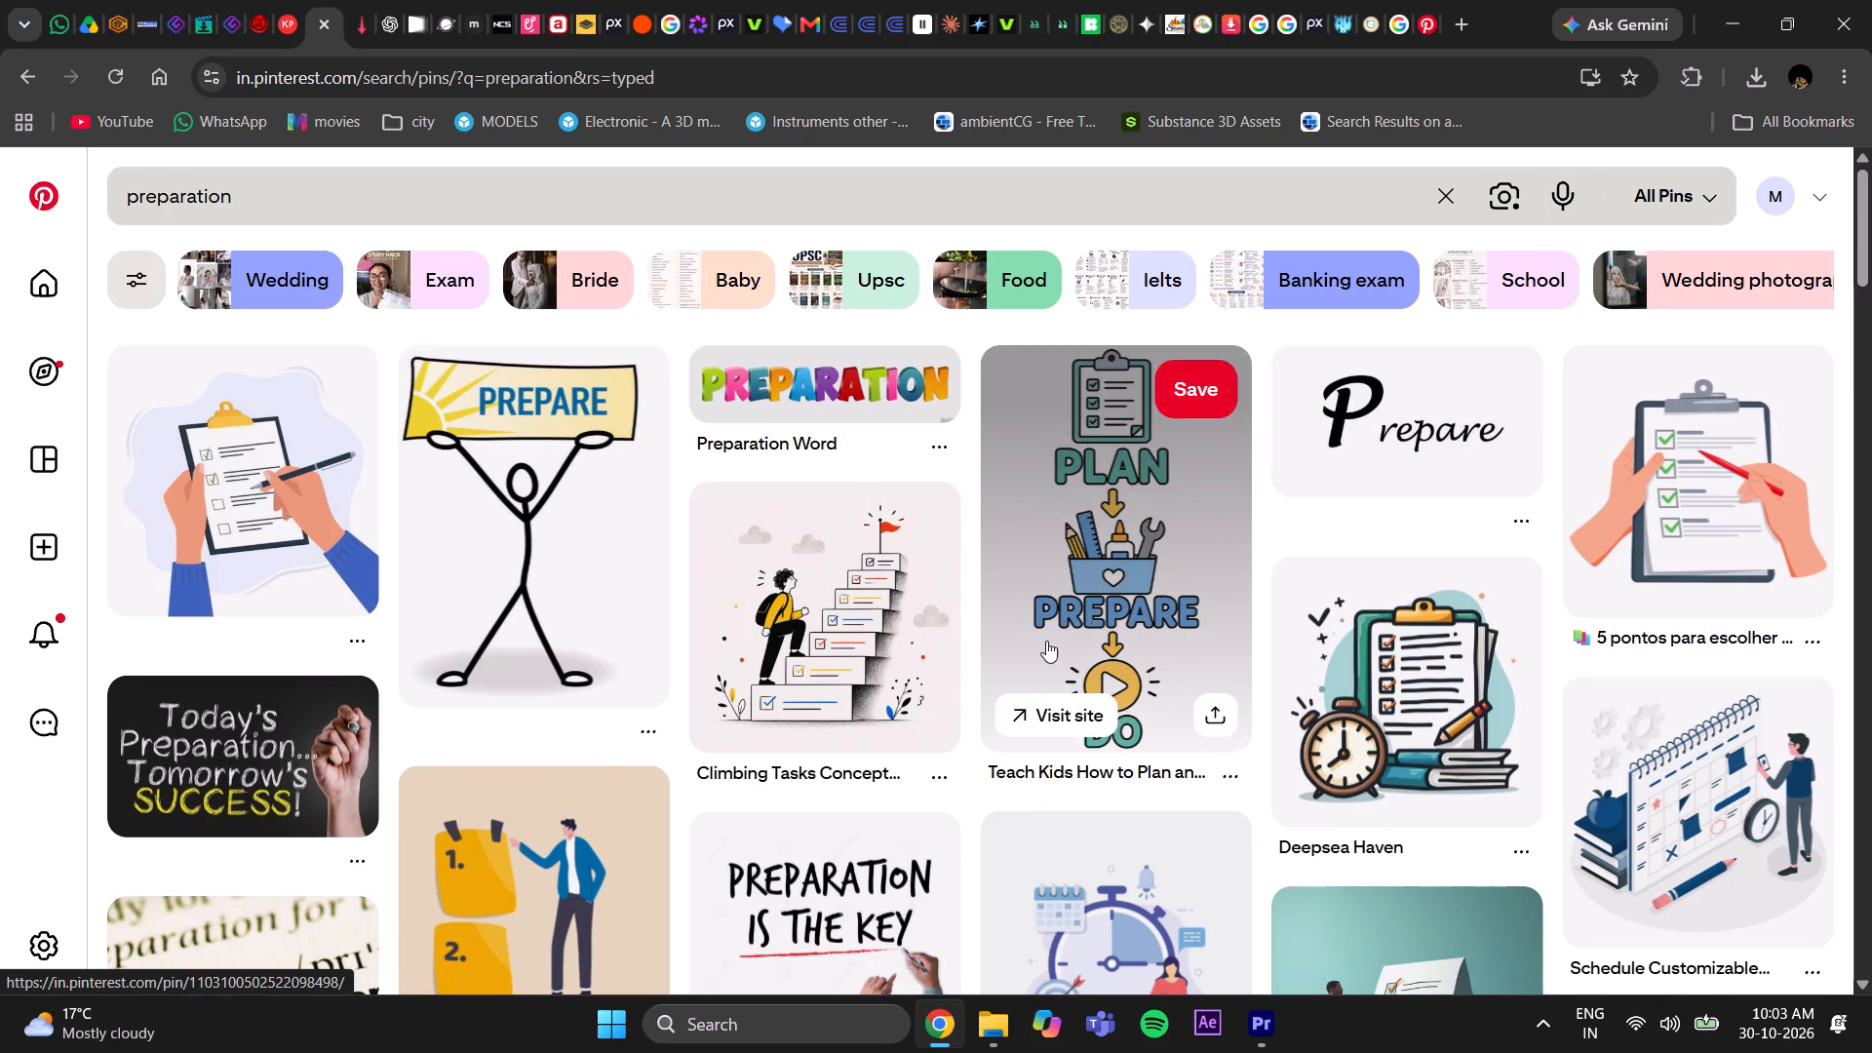
click(778, 637)
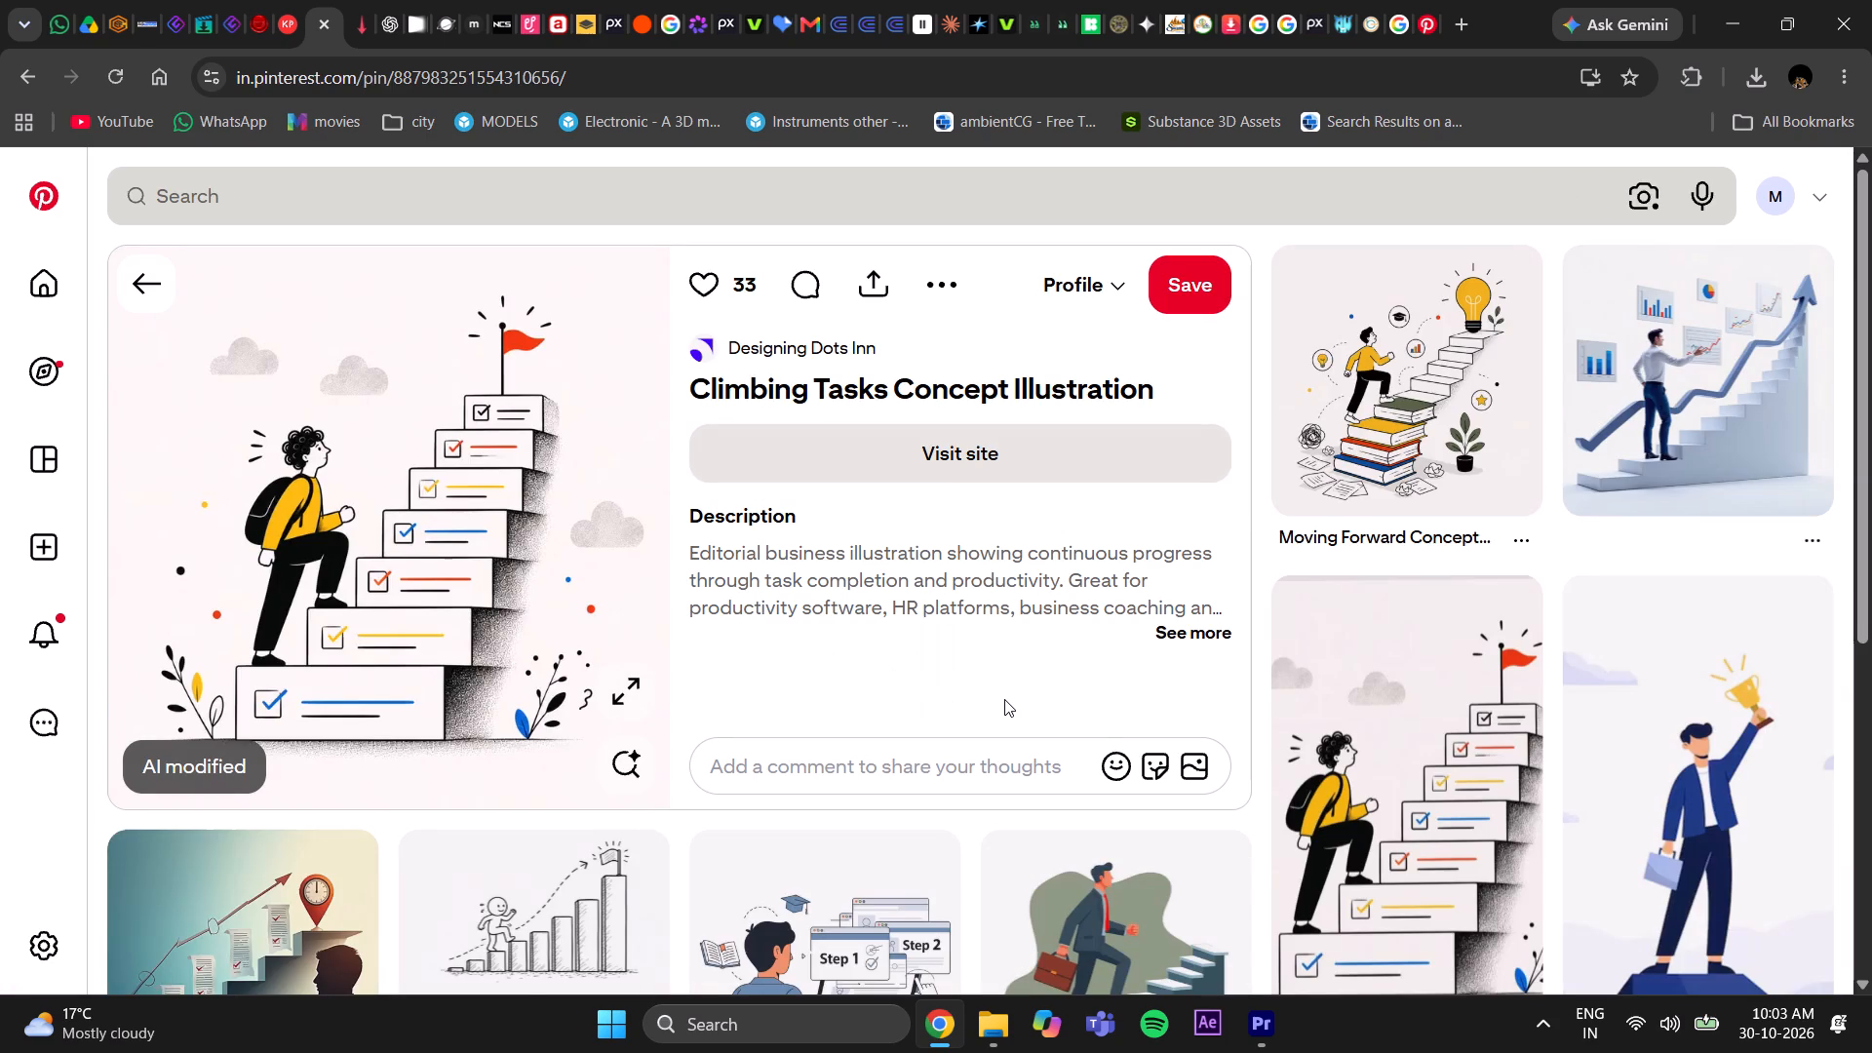
scroll(1004, 699, down, 1)
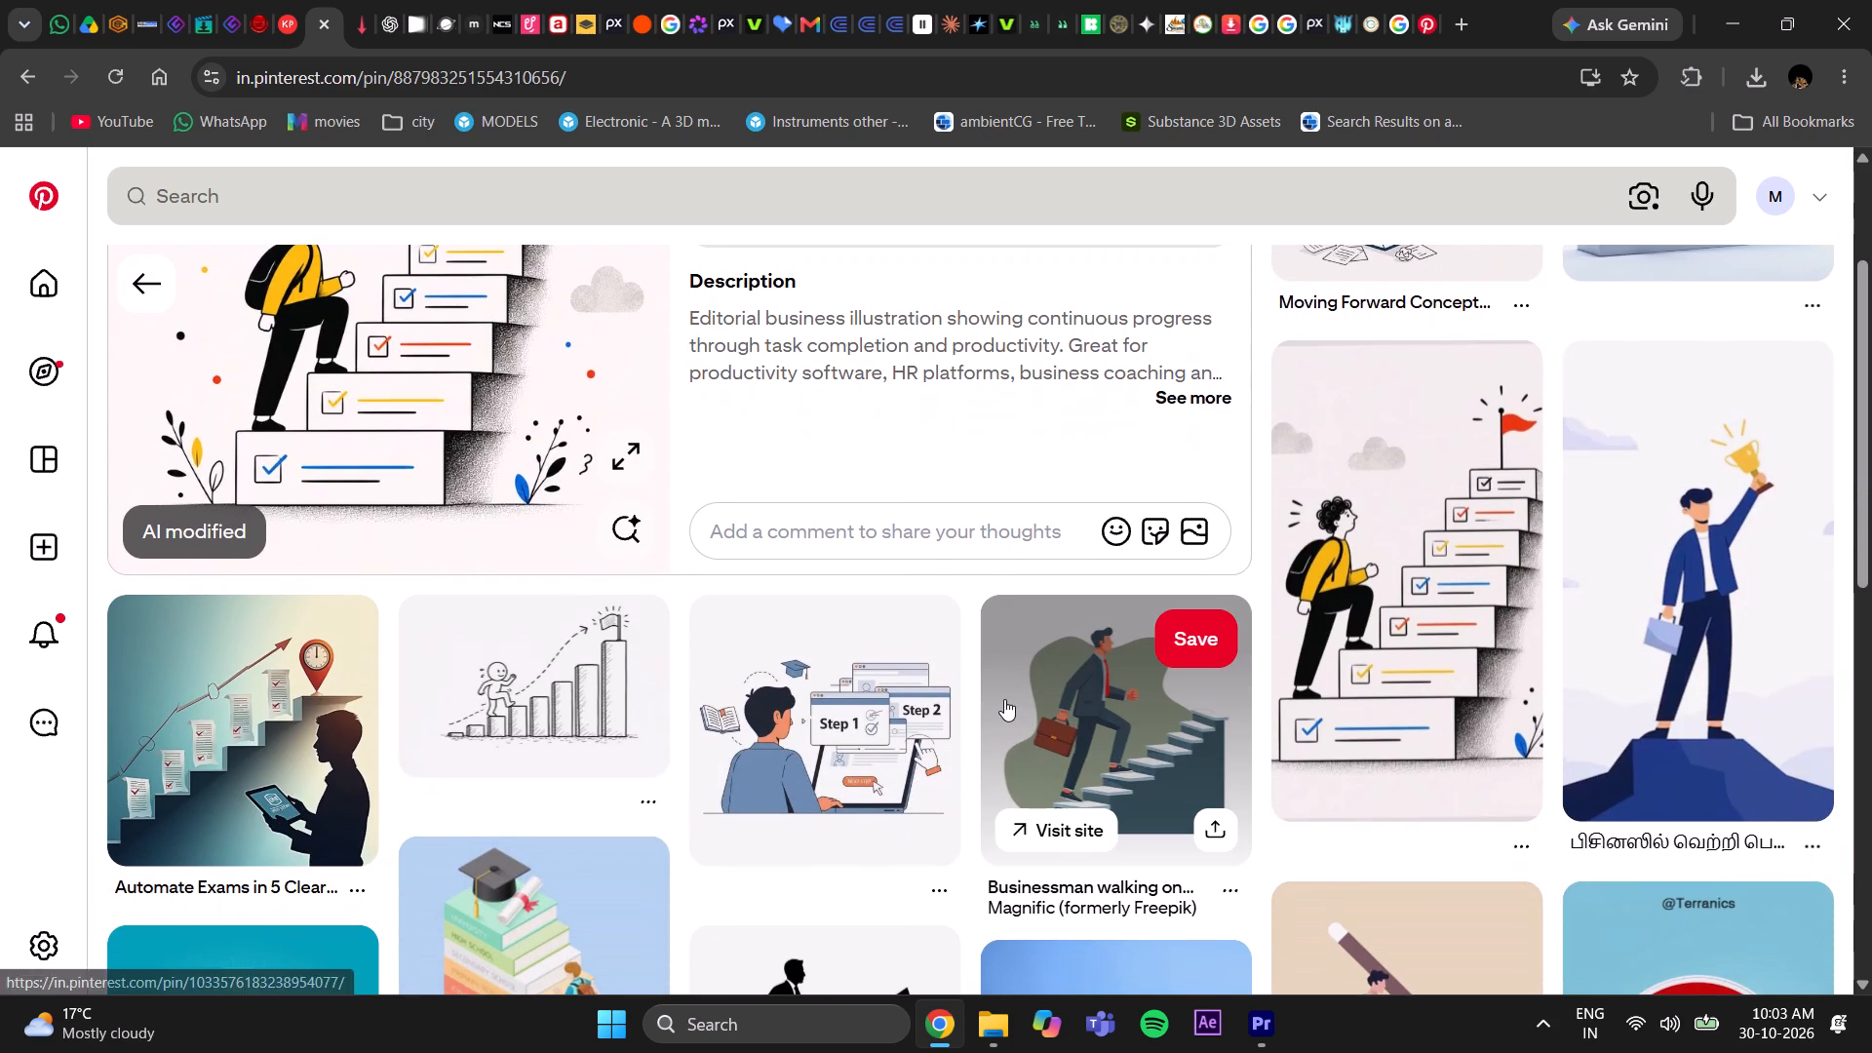
scroll(1004, 699, down, 2)
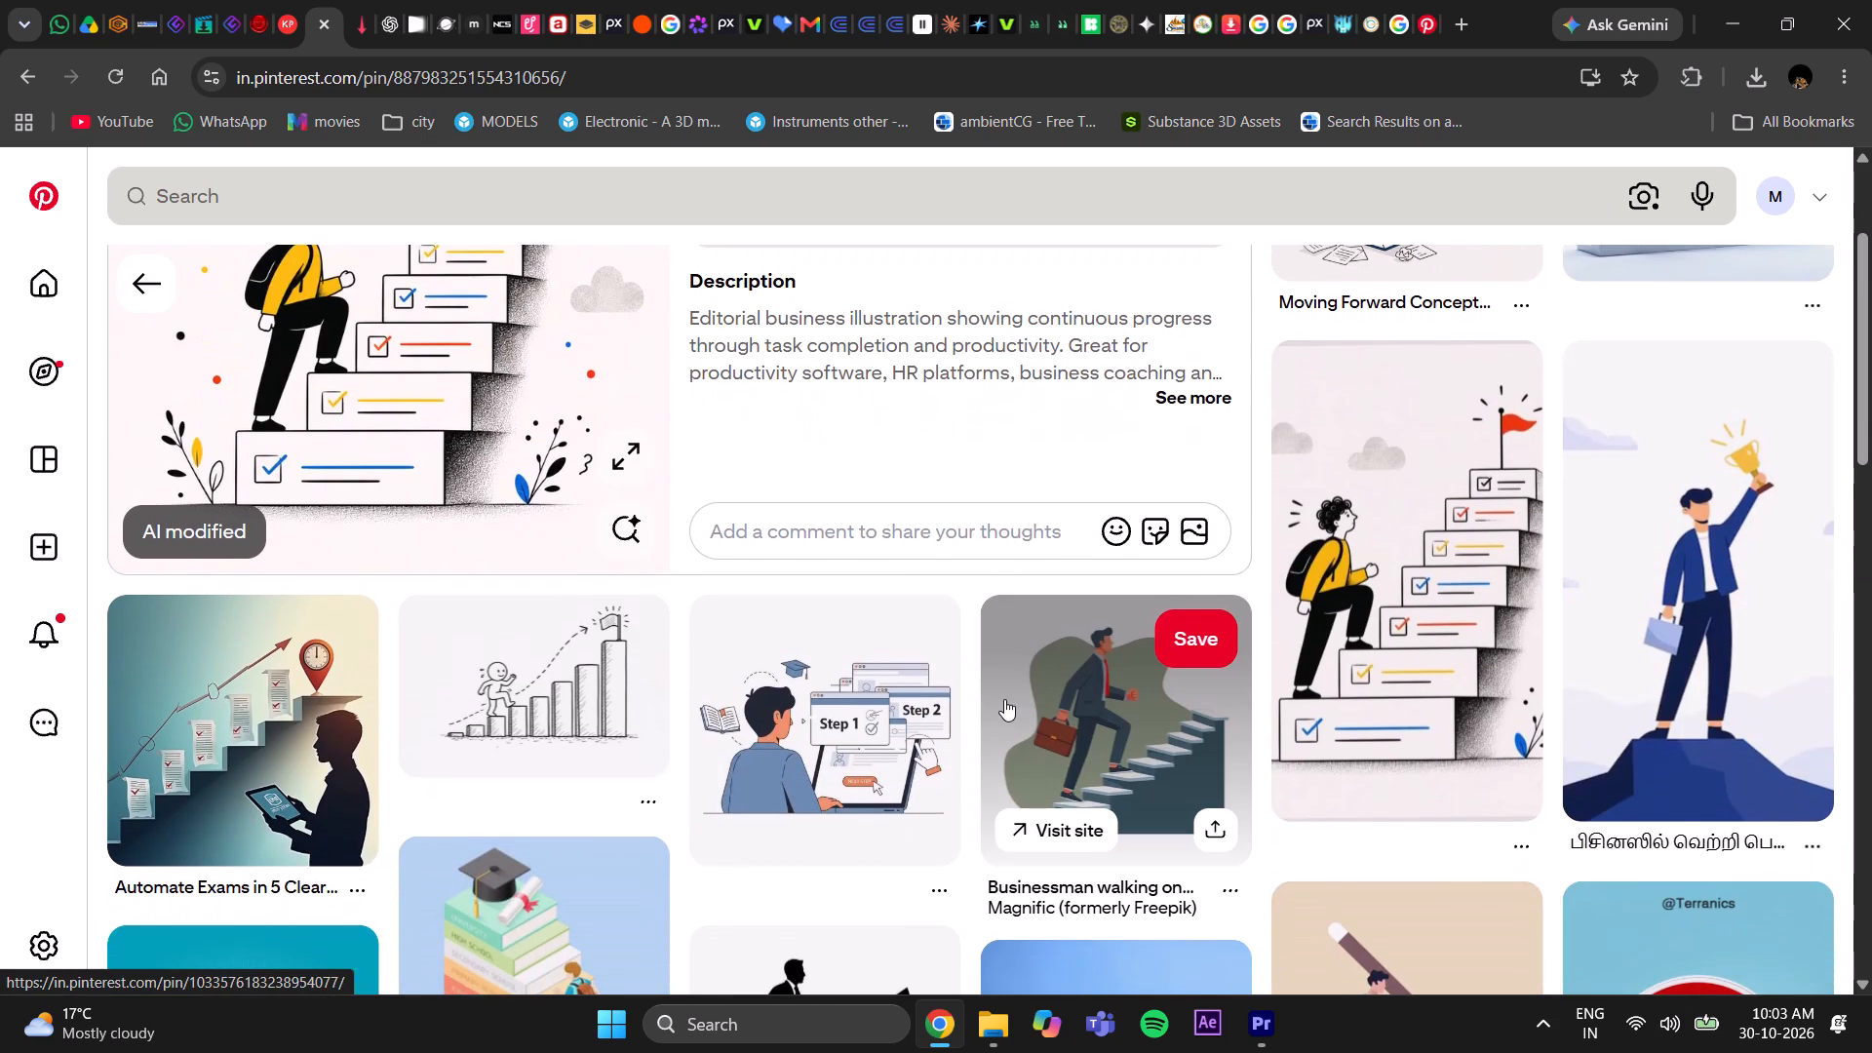
scroll(1004, 699, down, 2)
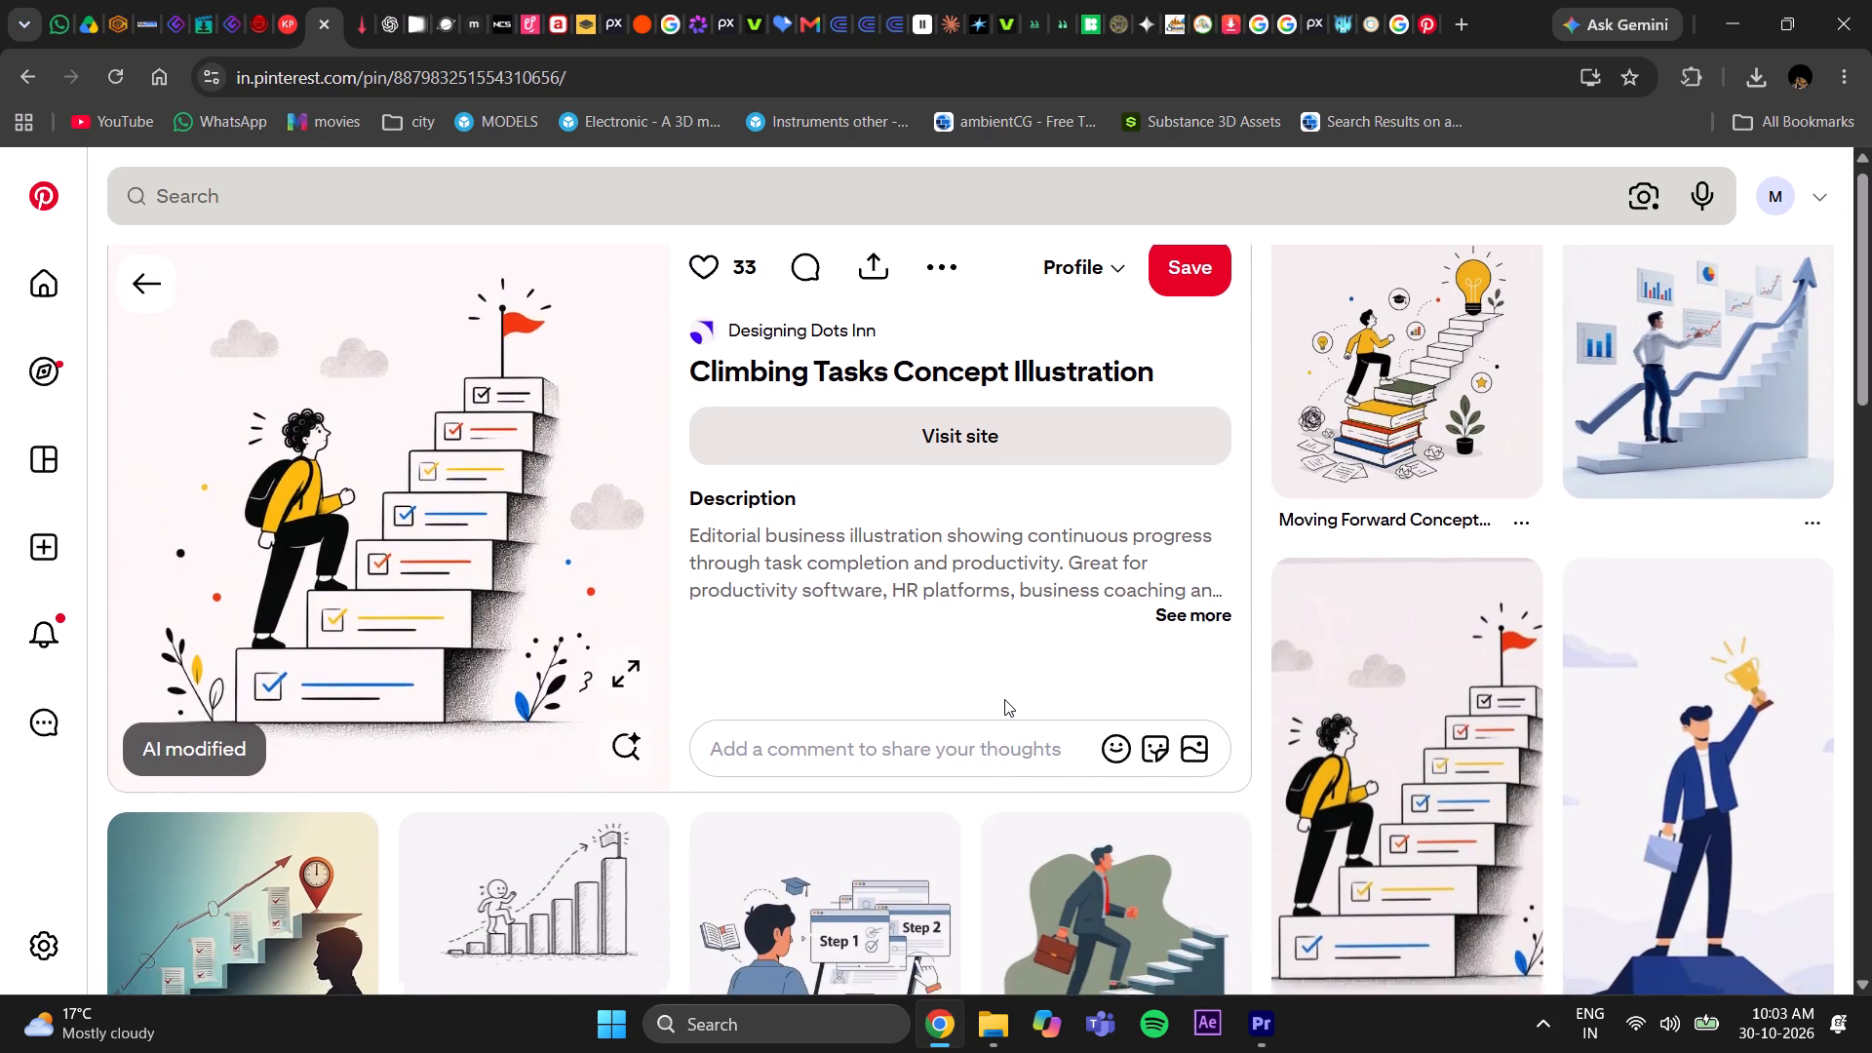
Open the vertical version of the climbing-tasks staircase illustration among the related pins and download its image.
scroll(1004, 699, down, 1)
click(1426, 525)
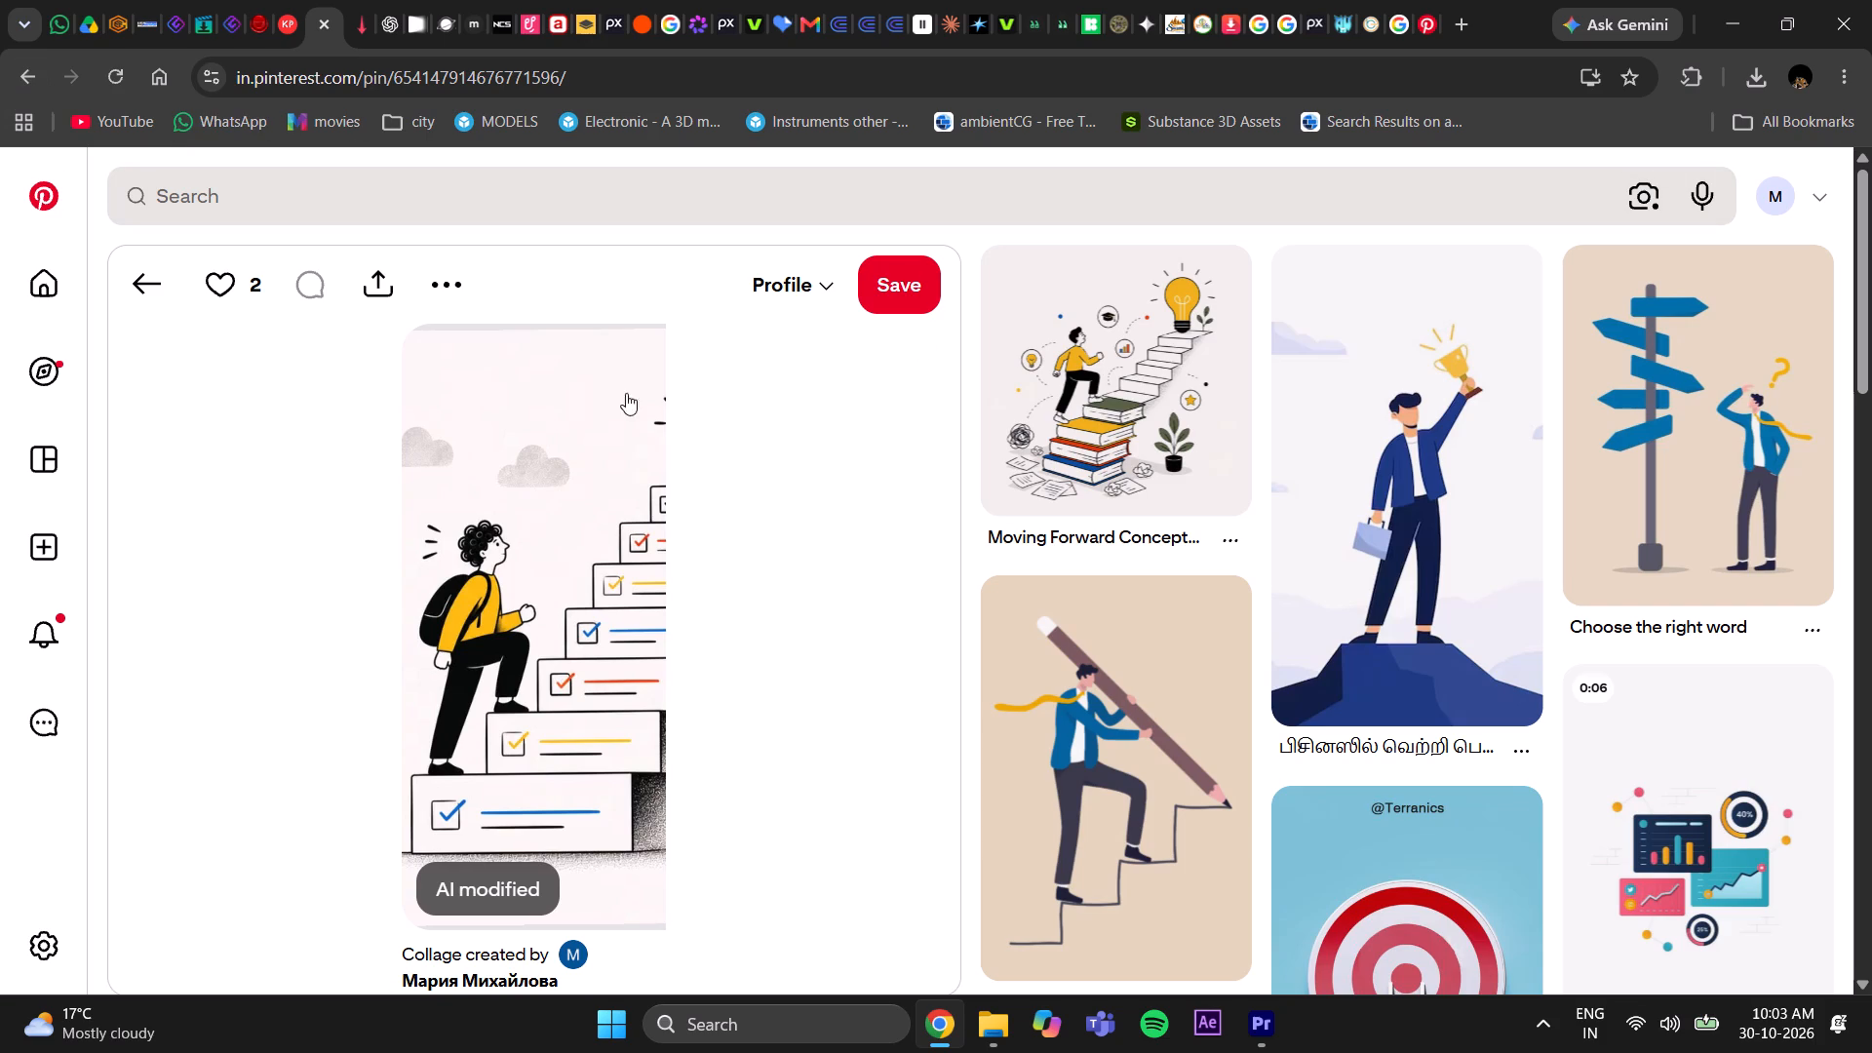
click(444, 285)
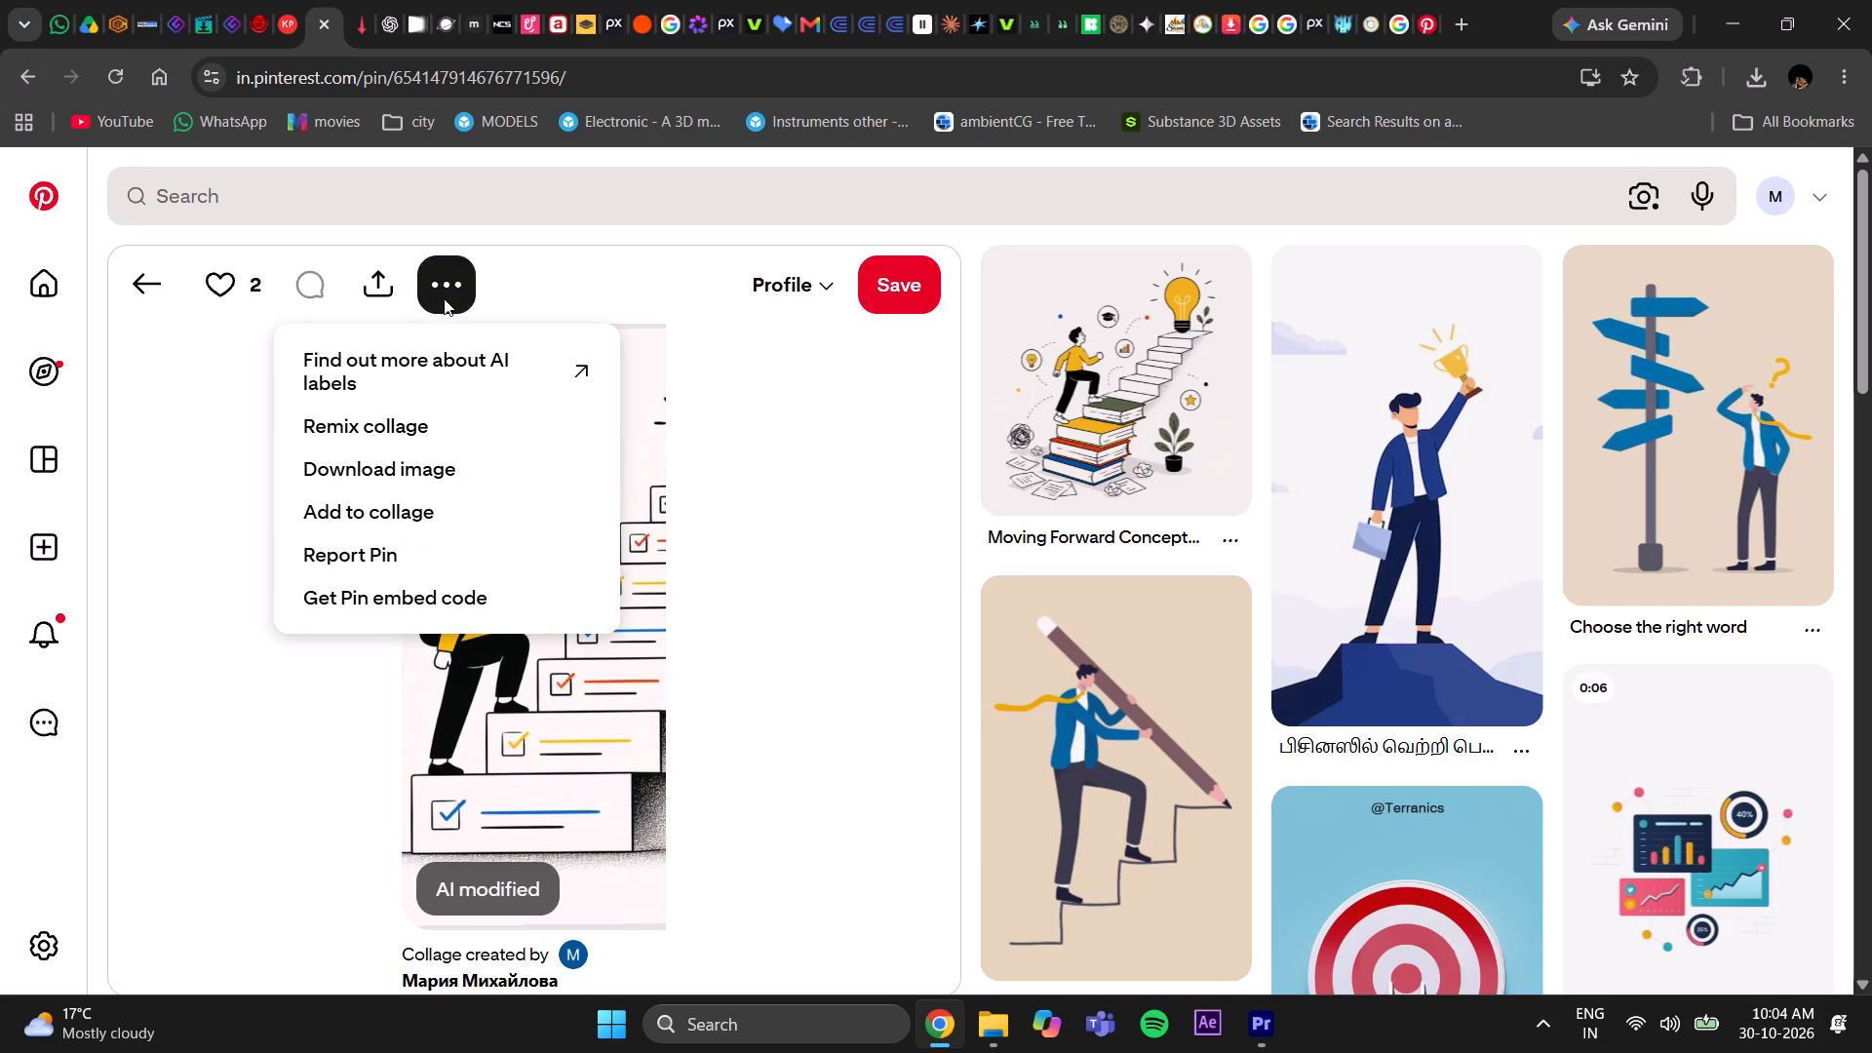
click(423, 464)
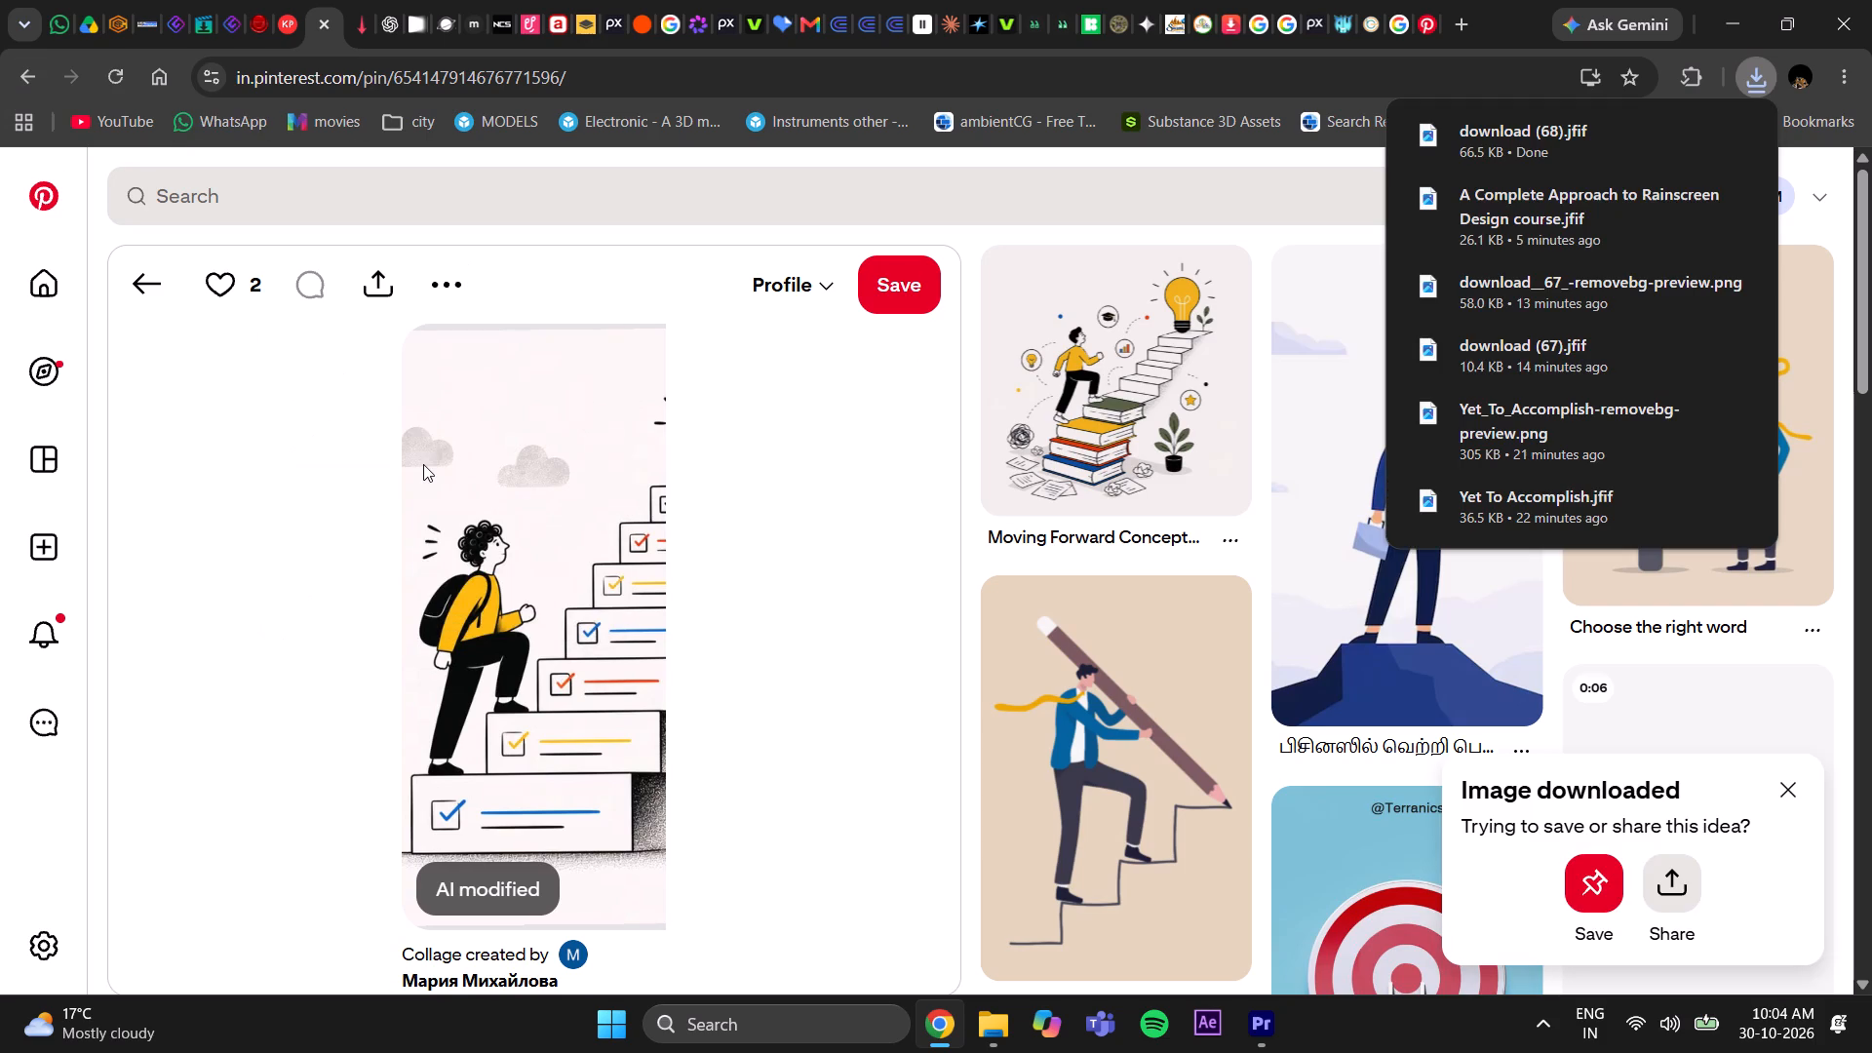
Switch to Premiere Pro and create a black 720 x 1280 color matte, keeping the name Color Matte.
click(1257, 1047)
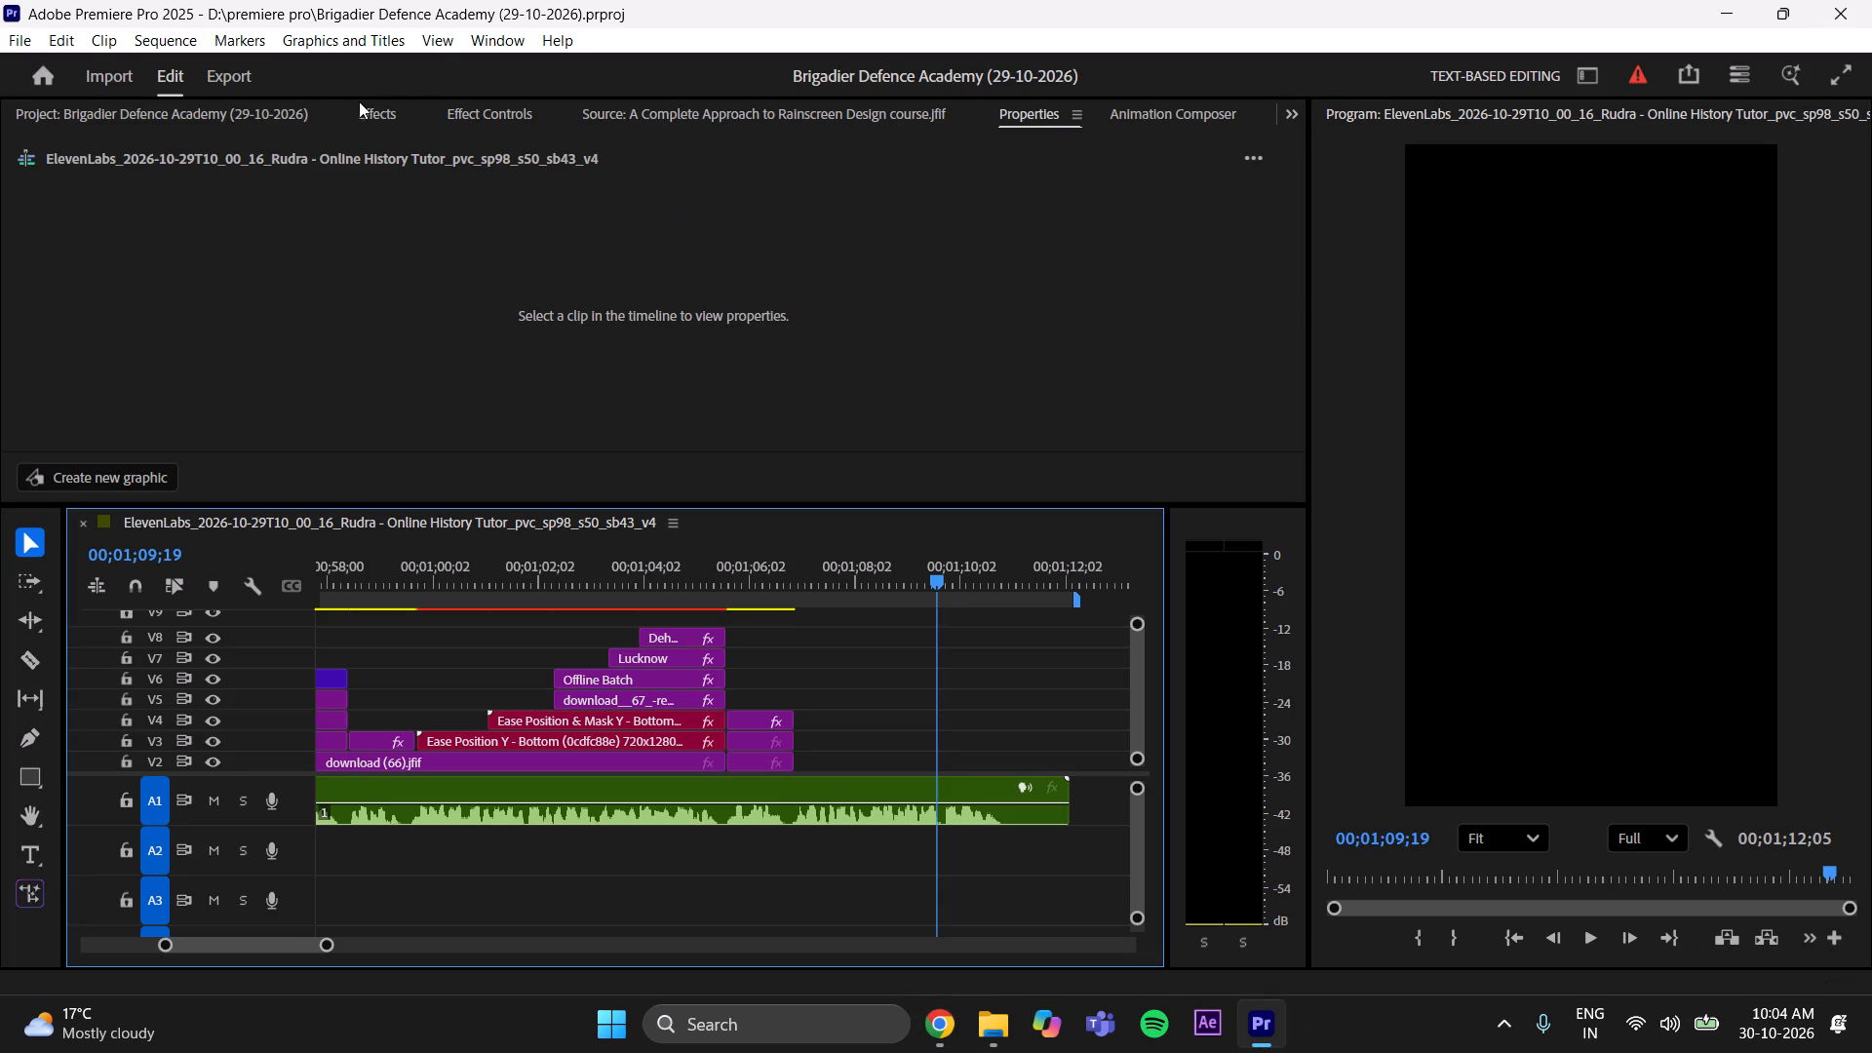
click(307, 101)
right_click(895, 340)
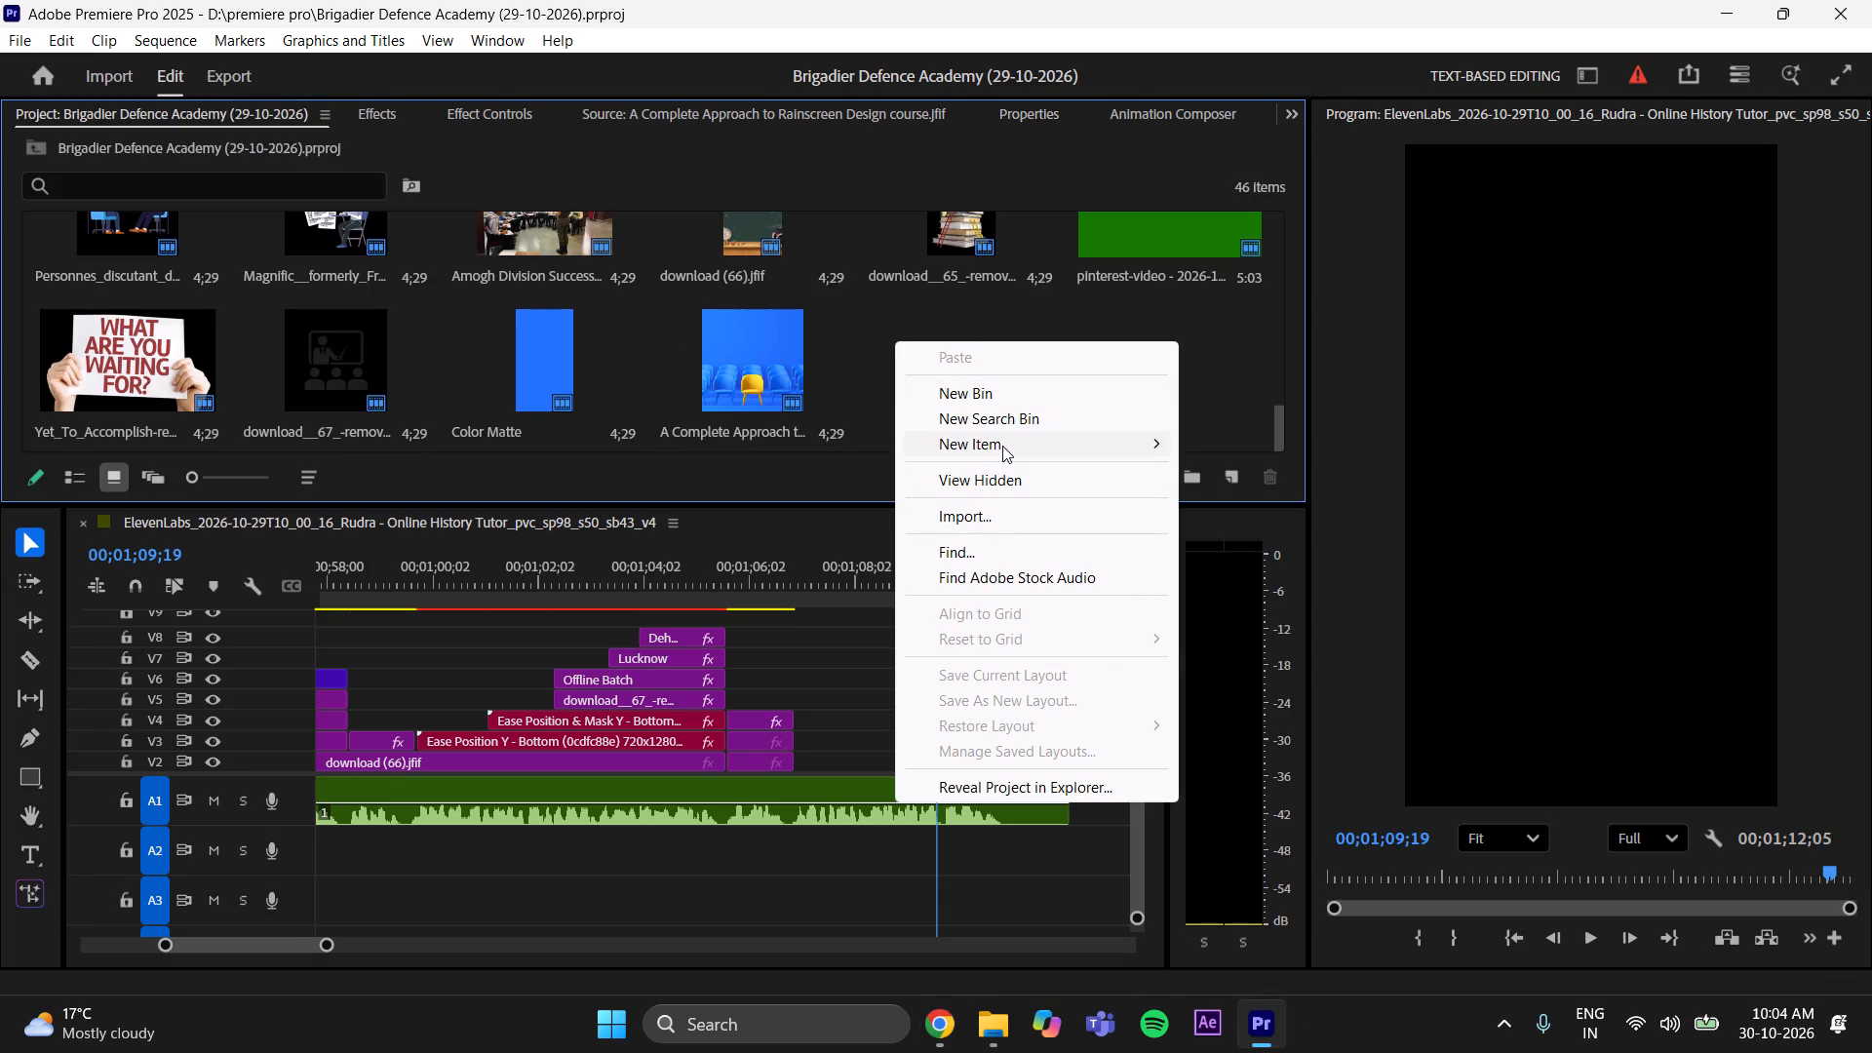
click(1294, 591)
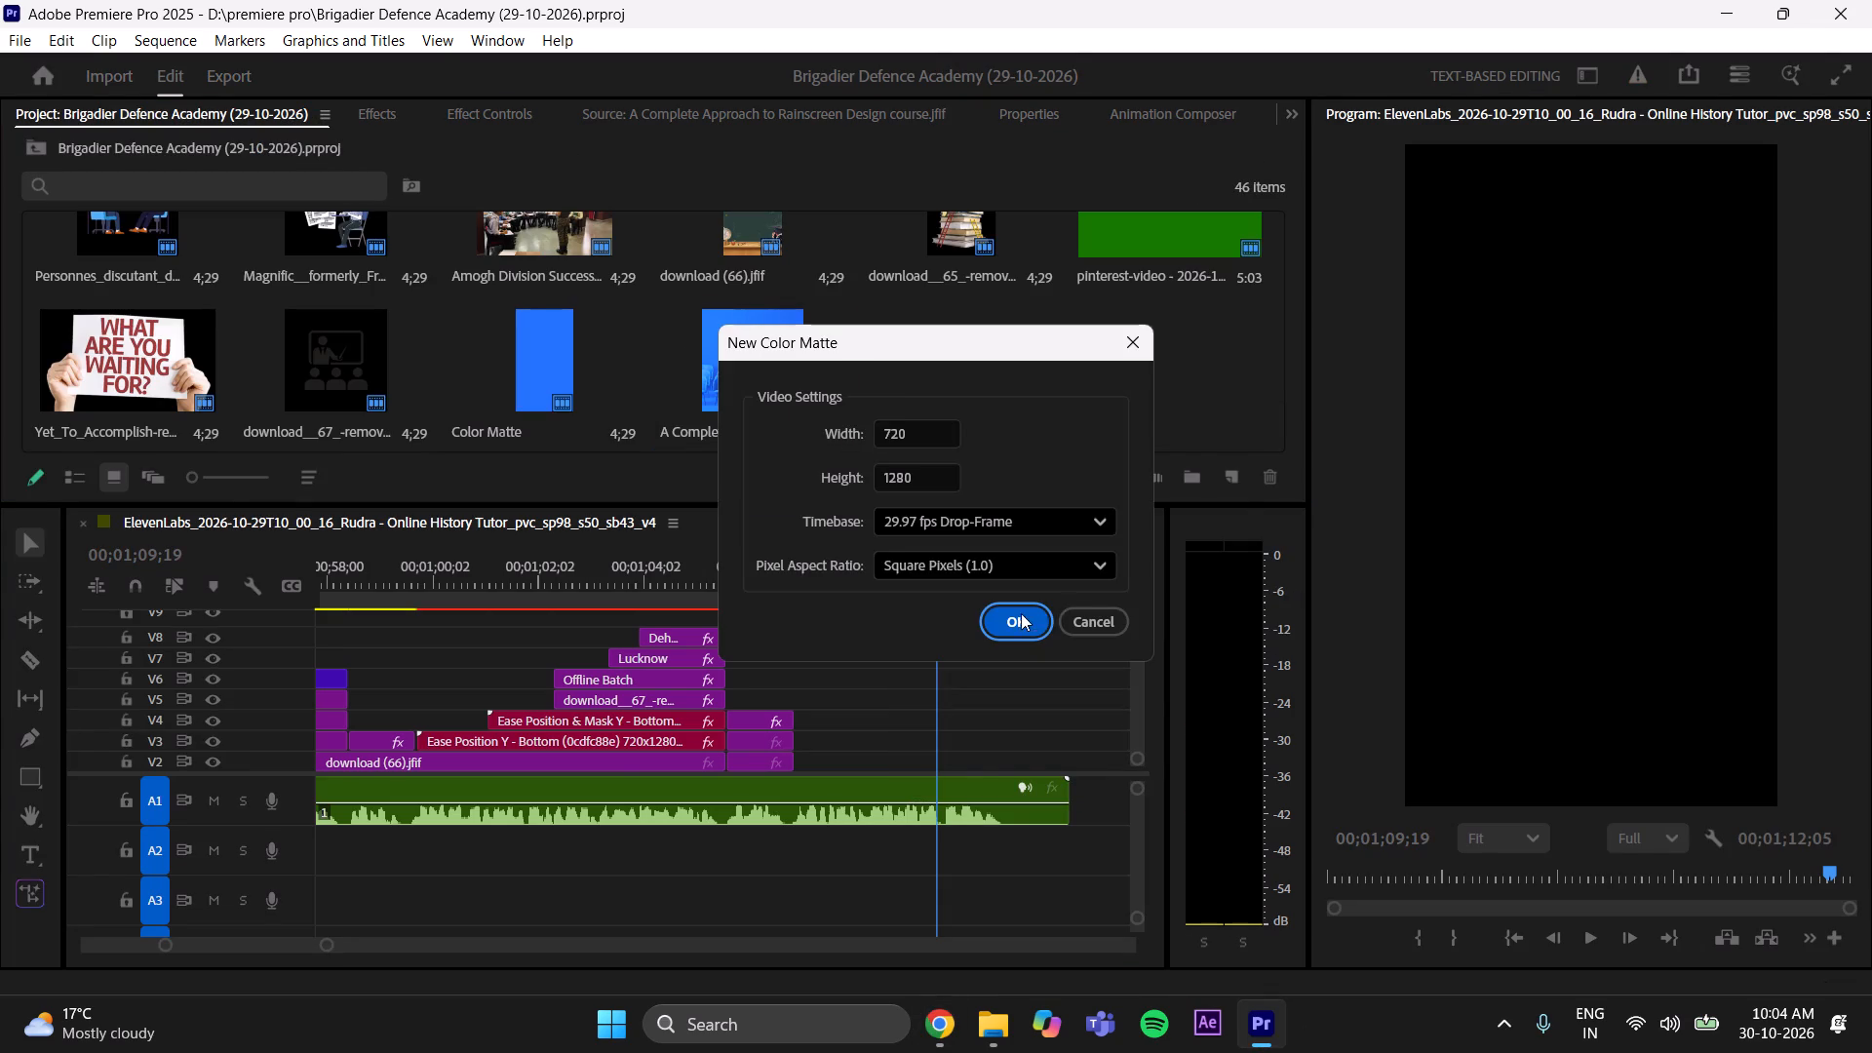
click(1021, 613)
click(1100, 699)
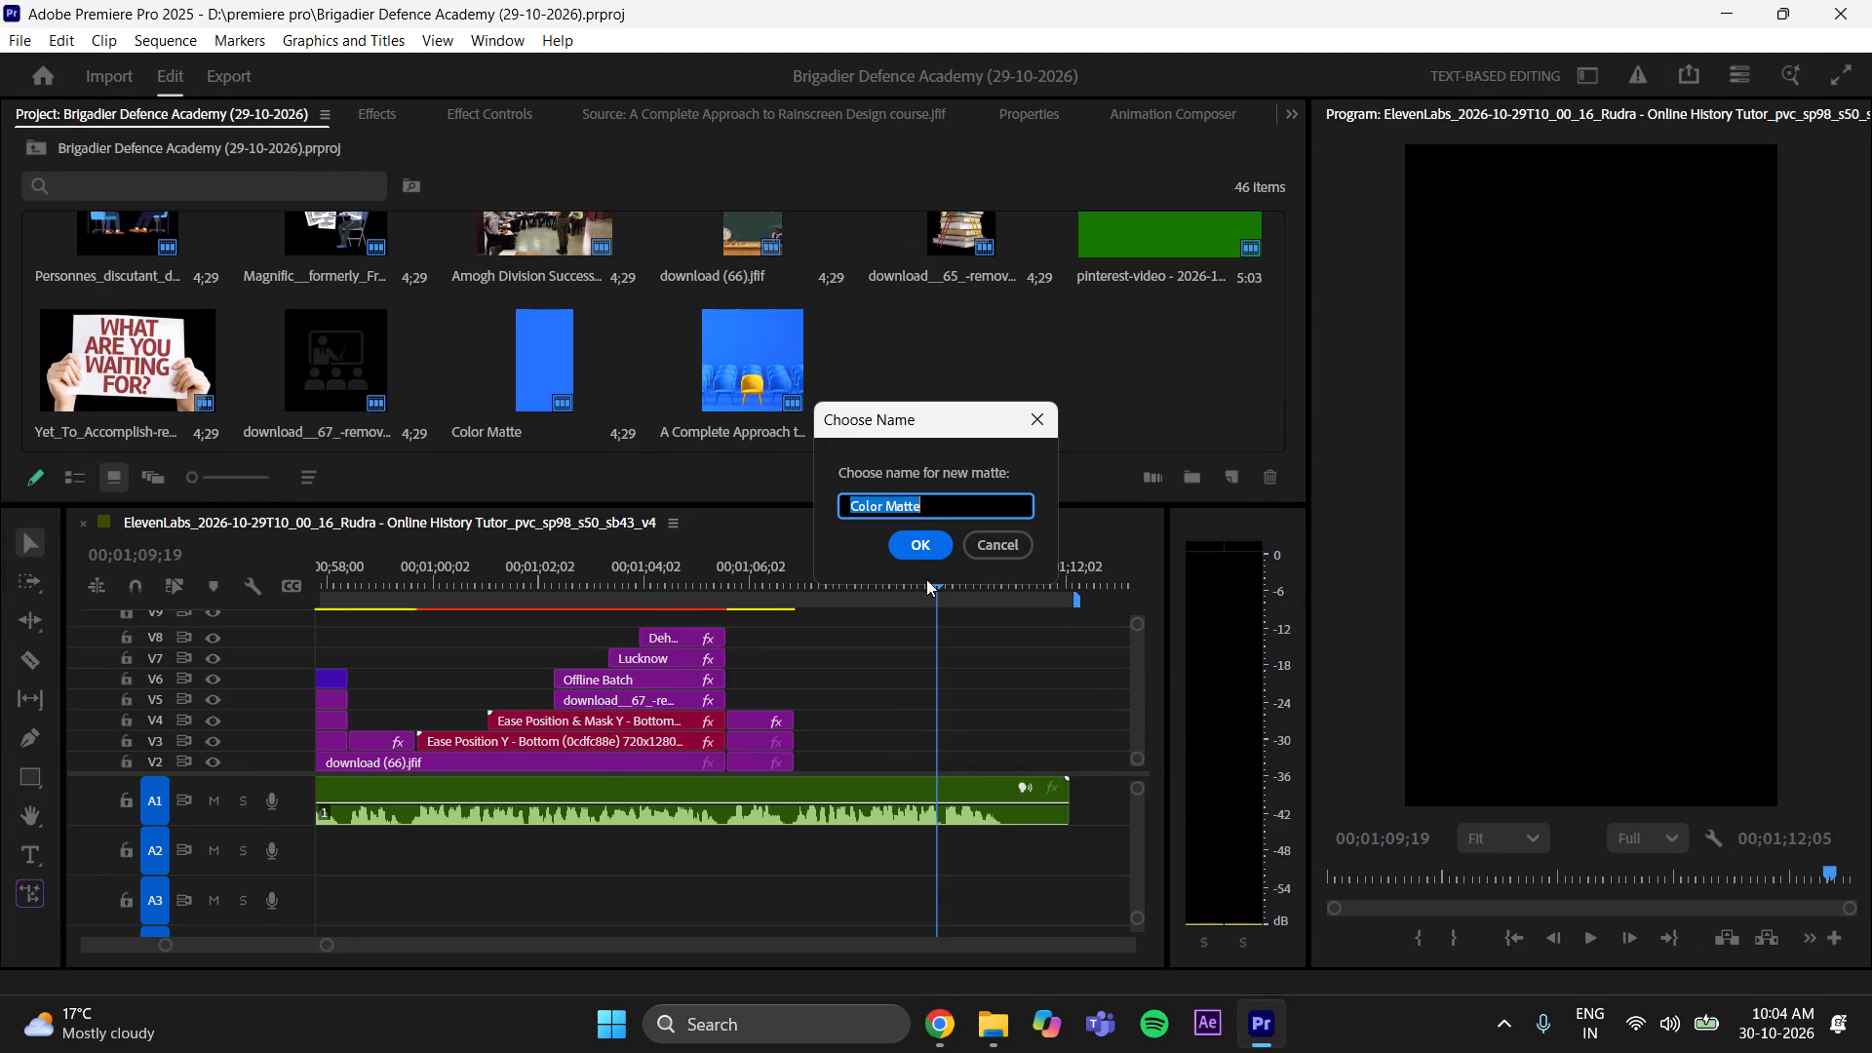
click(911, 544)
Place the new black color matte on V2 directly after the Limited Seats scene.
drag(952, 377, 807, 770)
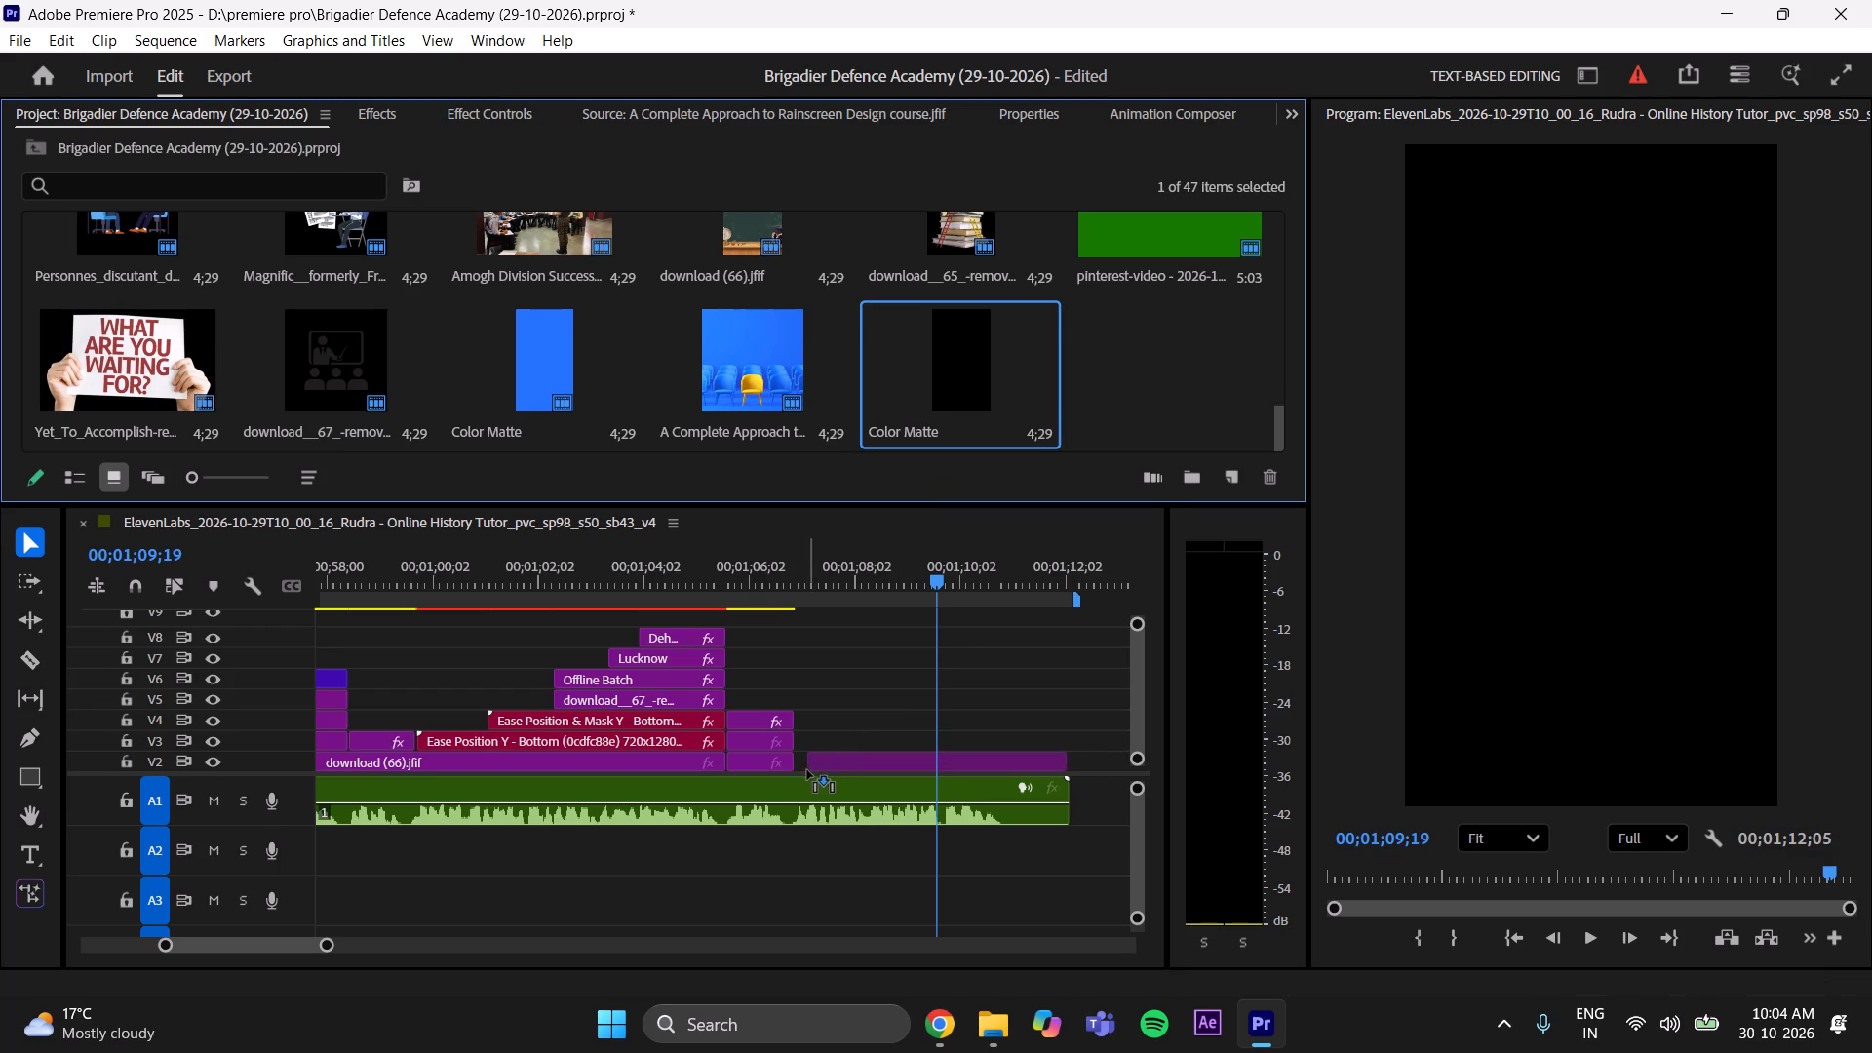
drag(807, 770, 796, 773)
drag(796, 773, 794, 777)
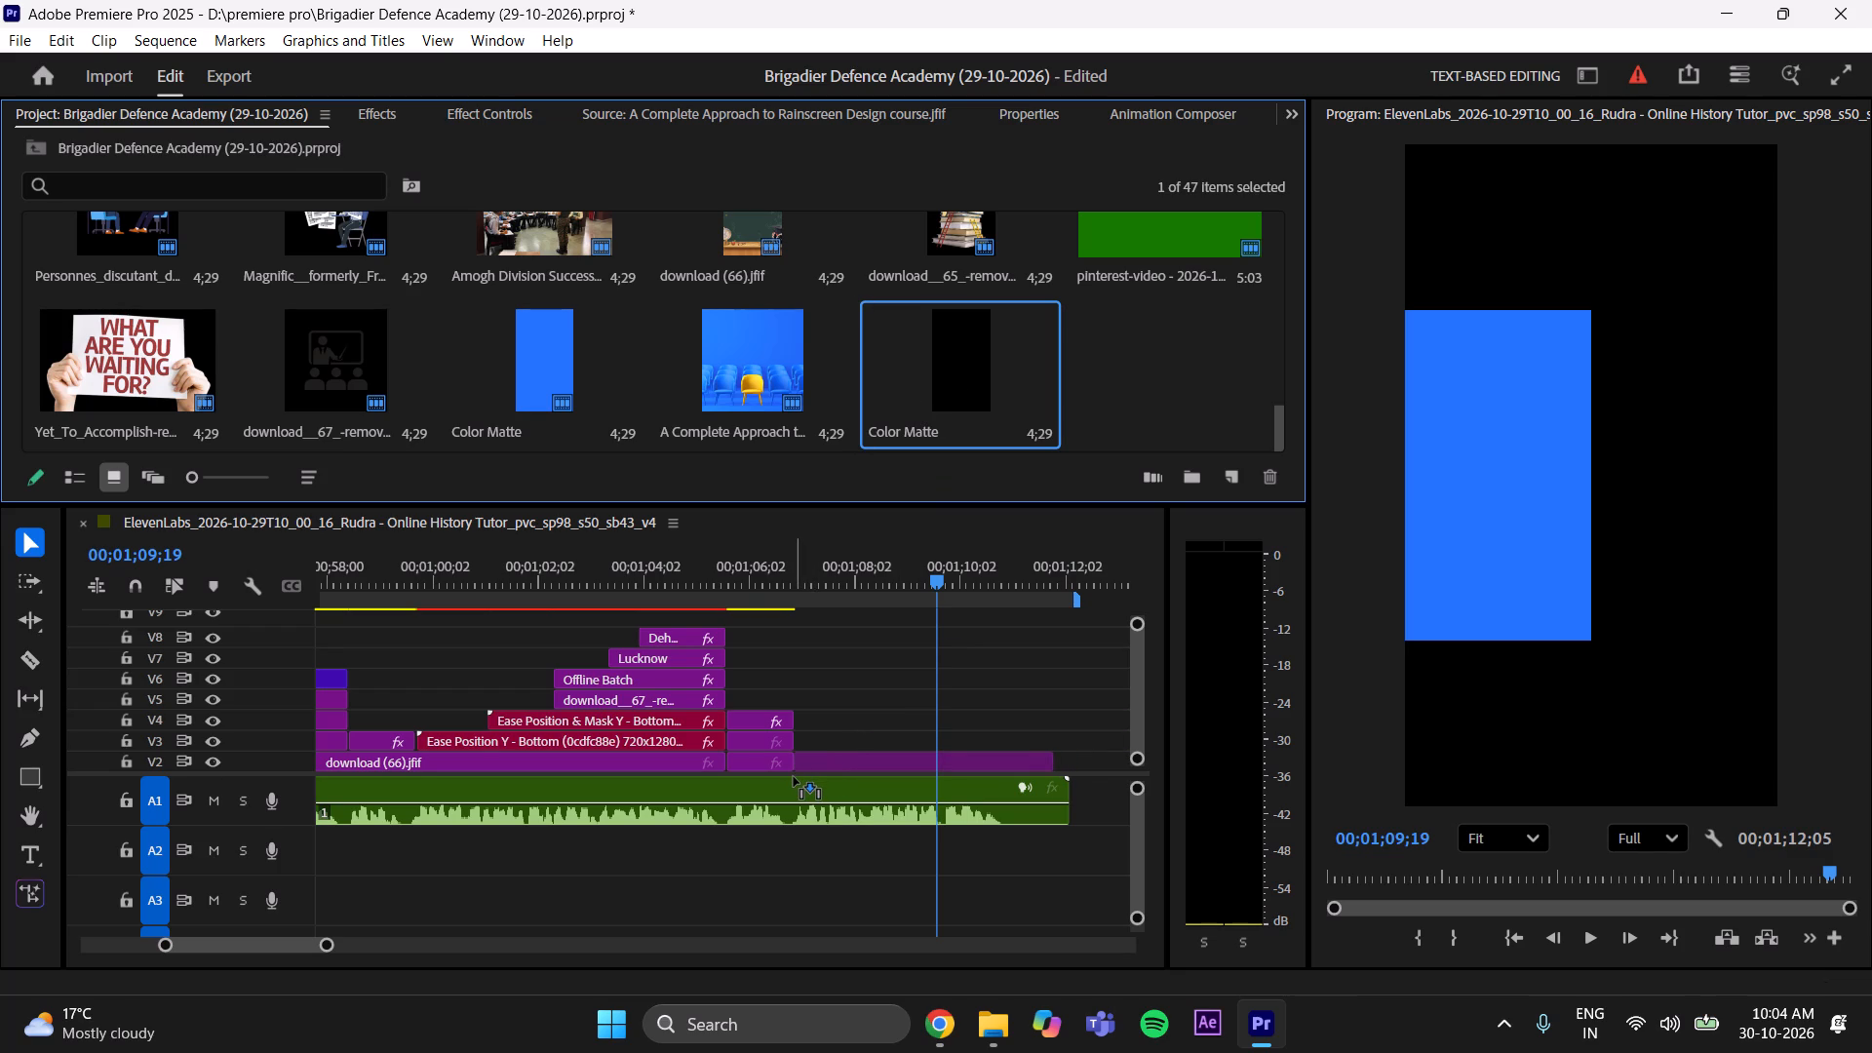
drag(794, 777, 795, 779)
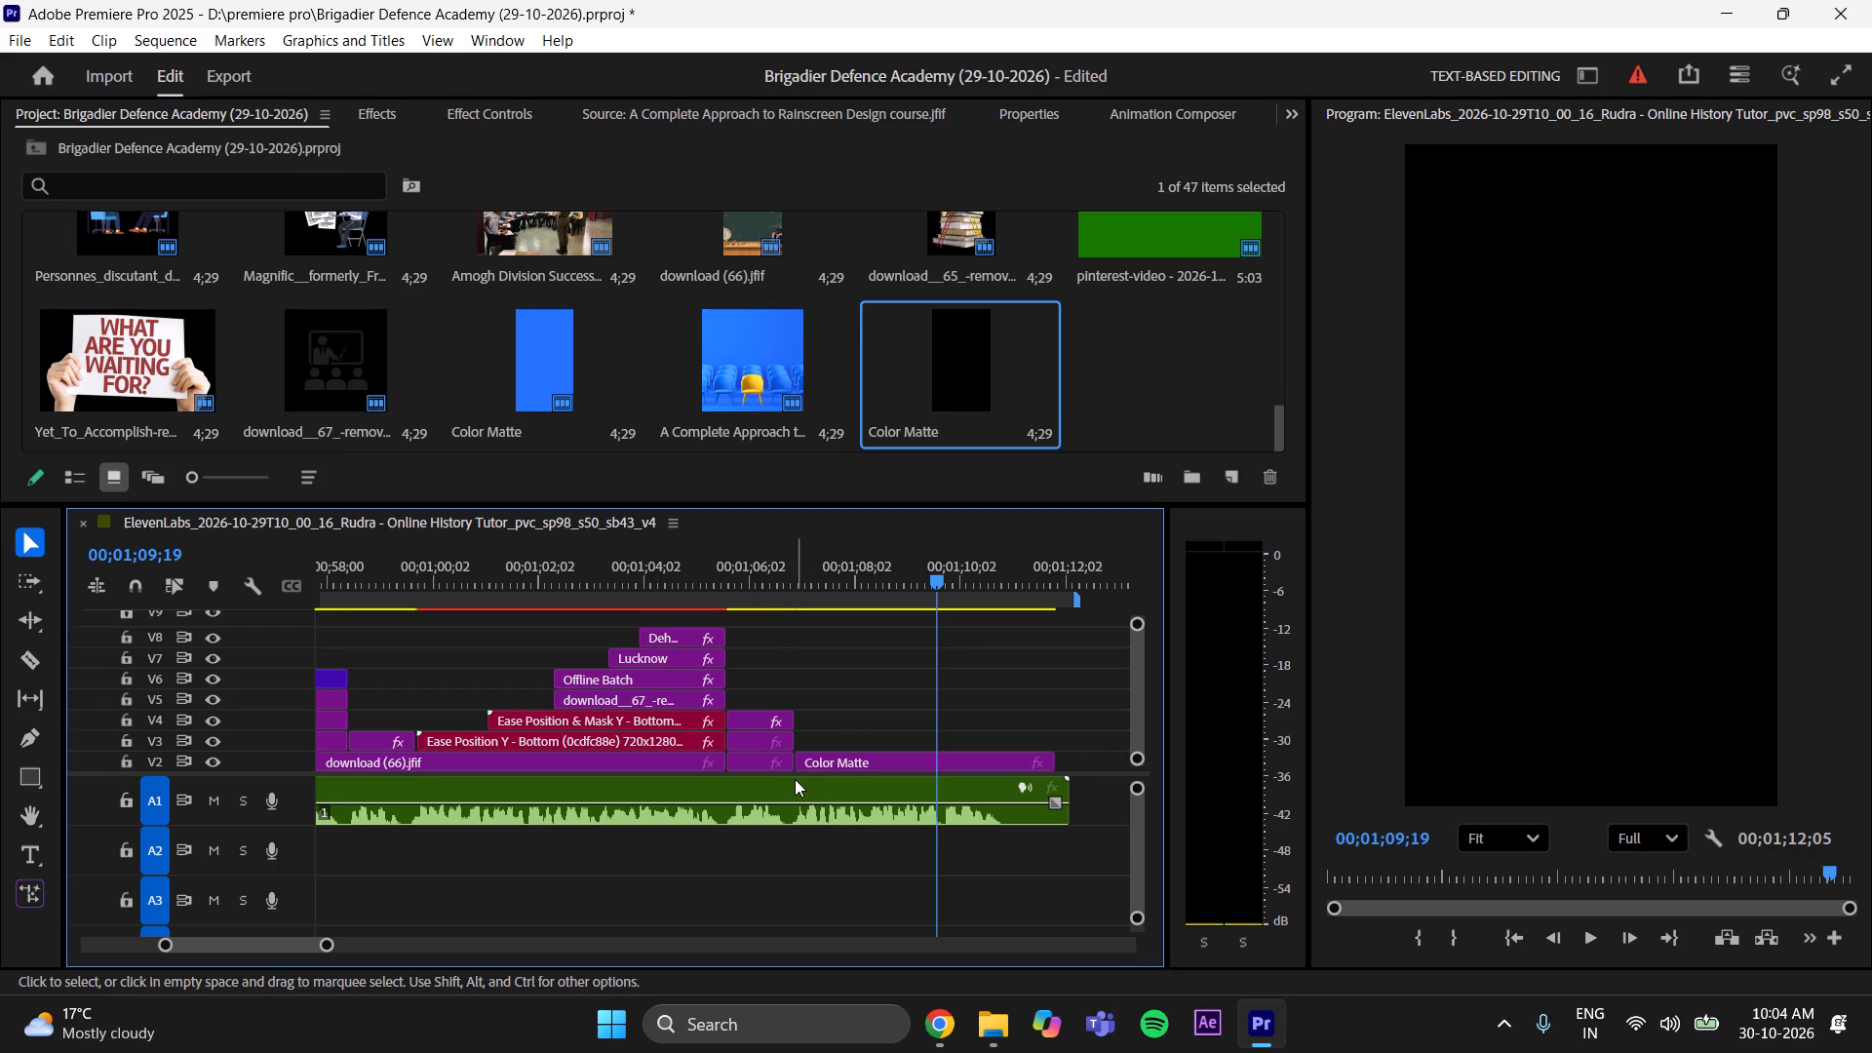
drag(944, 577, 860, 680)
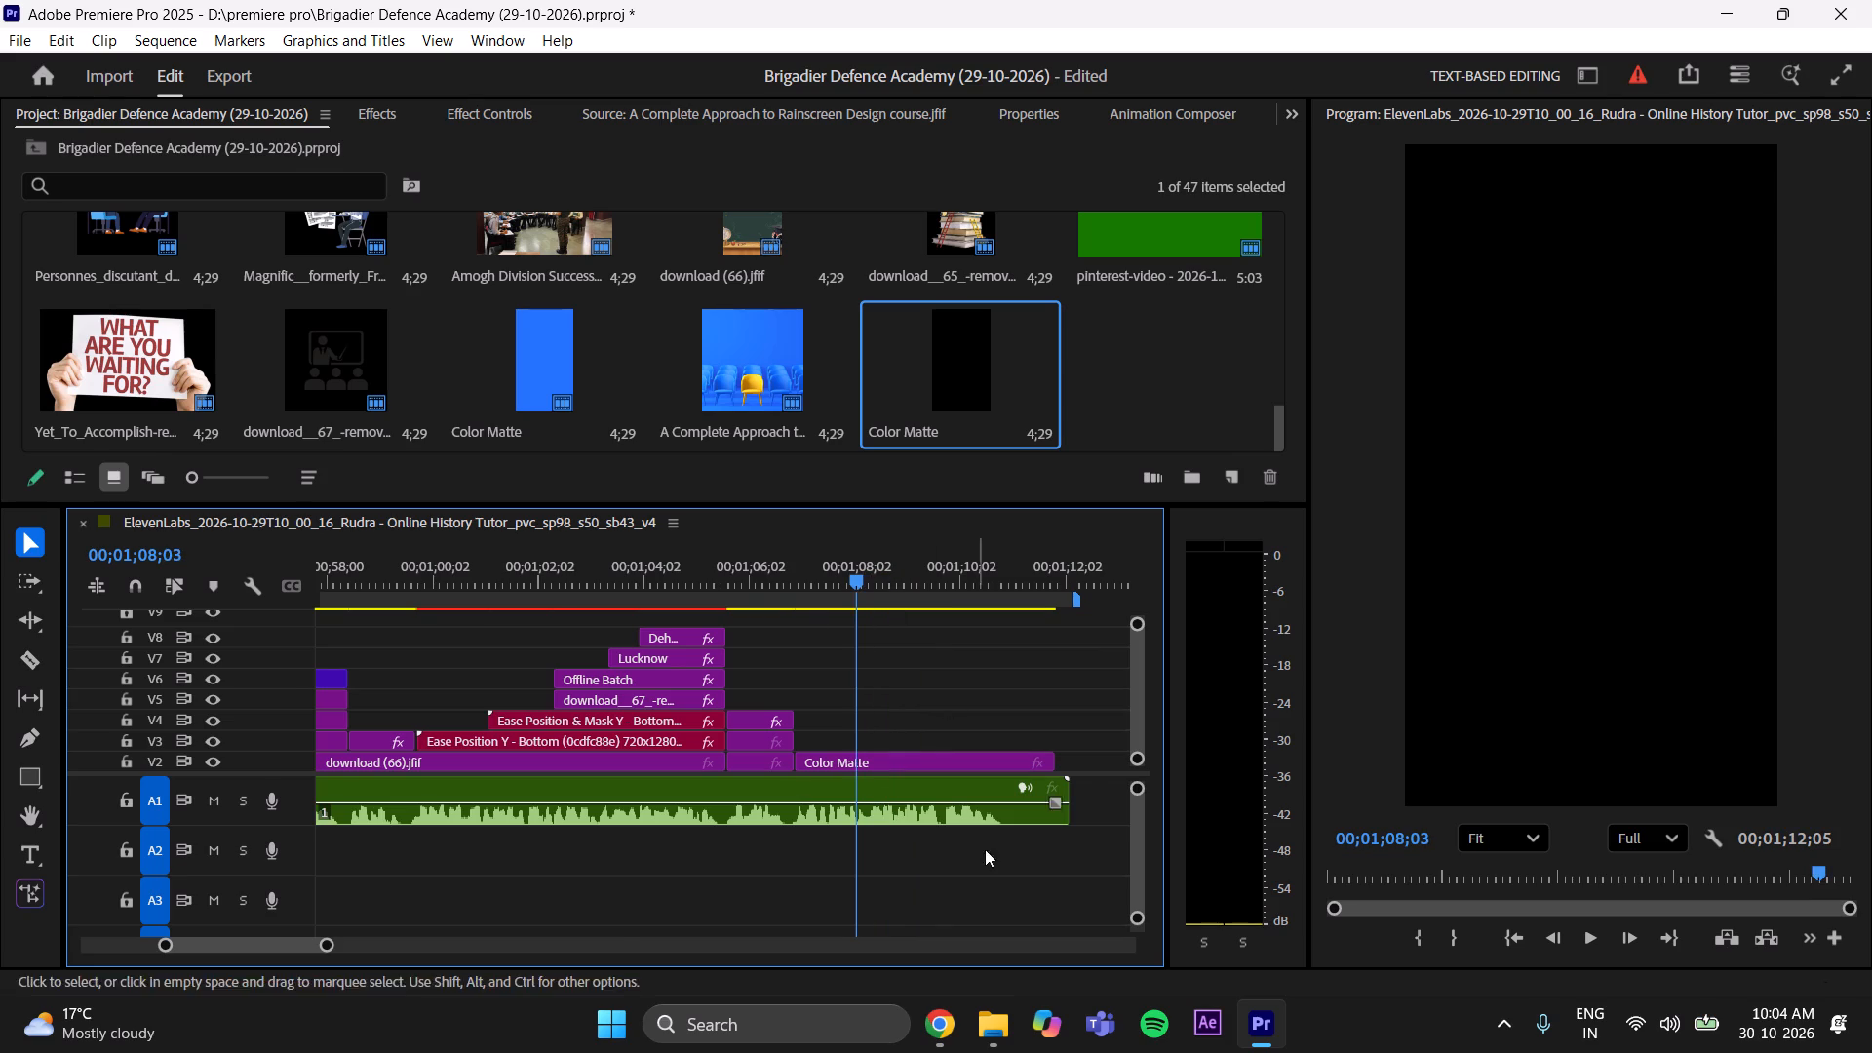
Import the downloaded staircase image, download (68).jfif, from the Downloads folder in File Explorer into the Premiere Pro project.
click(1008, 1026)
click(193, 75)
click(288, 283)
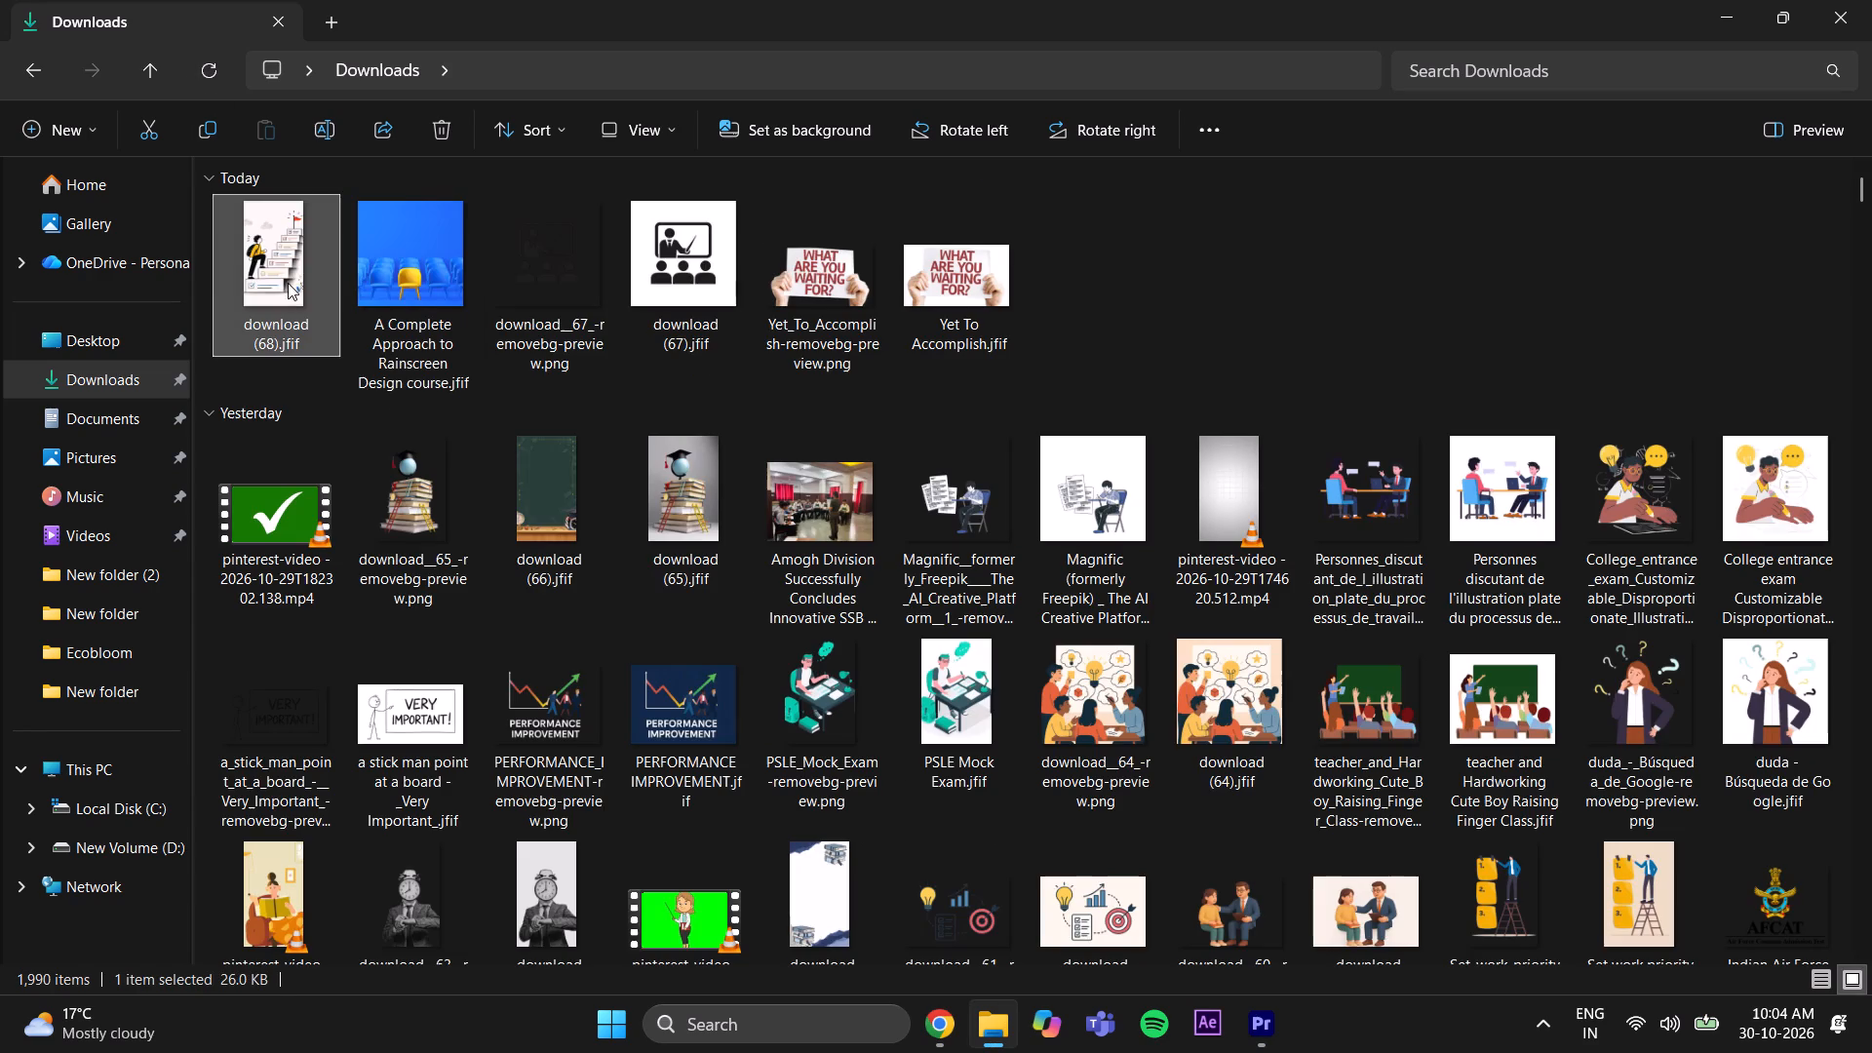
drag(252, 290, 1100, 481)
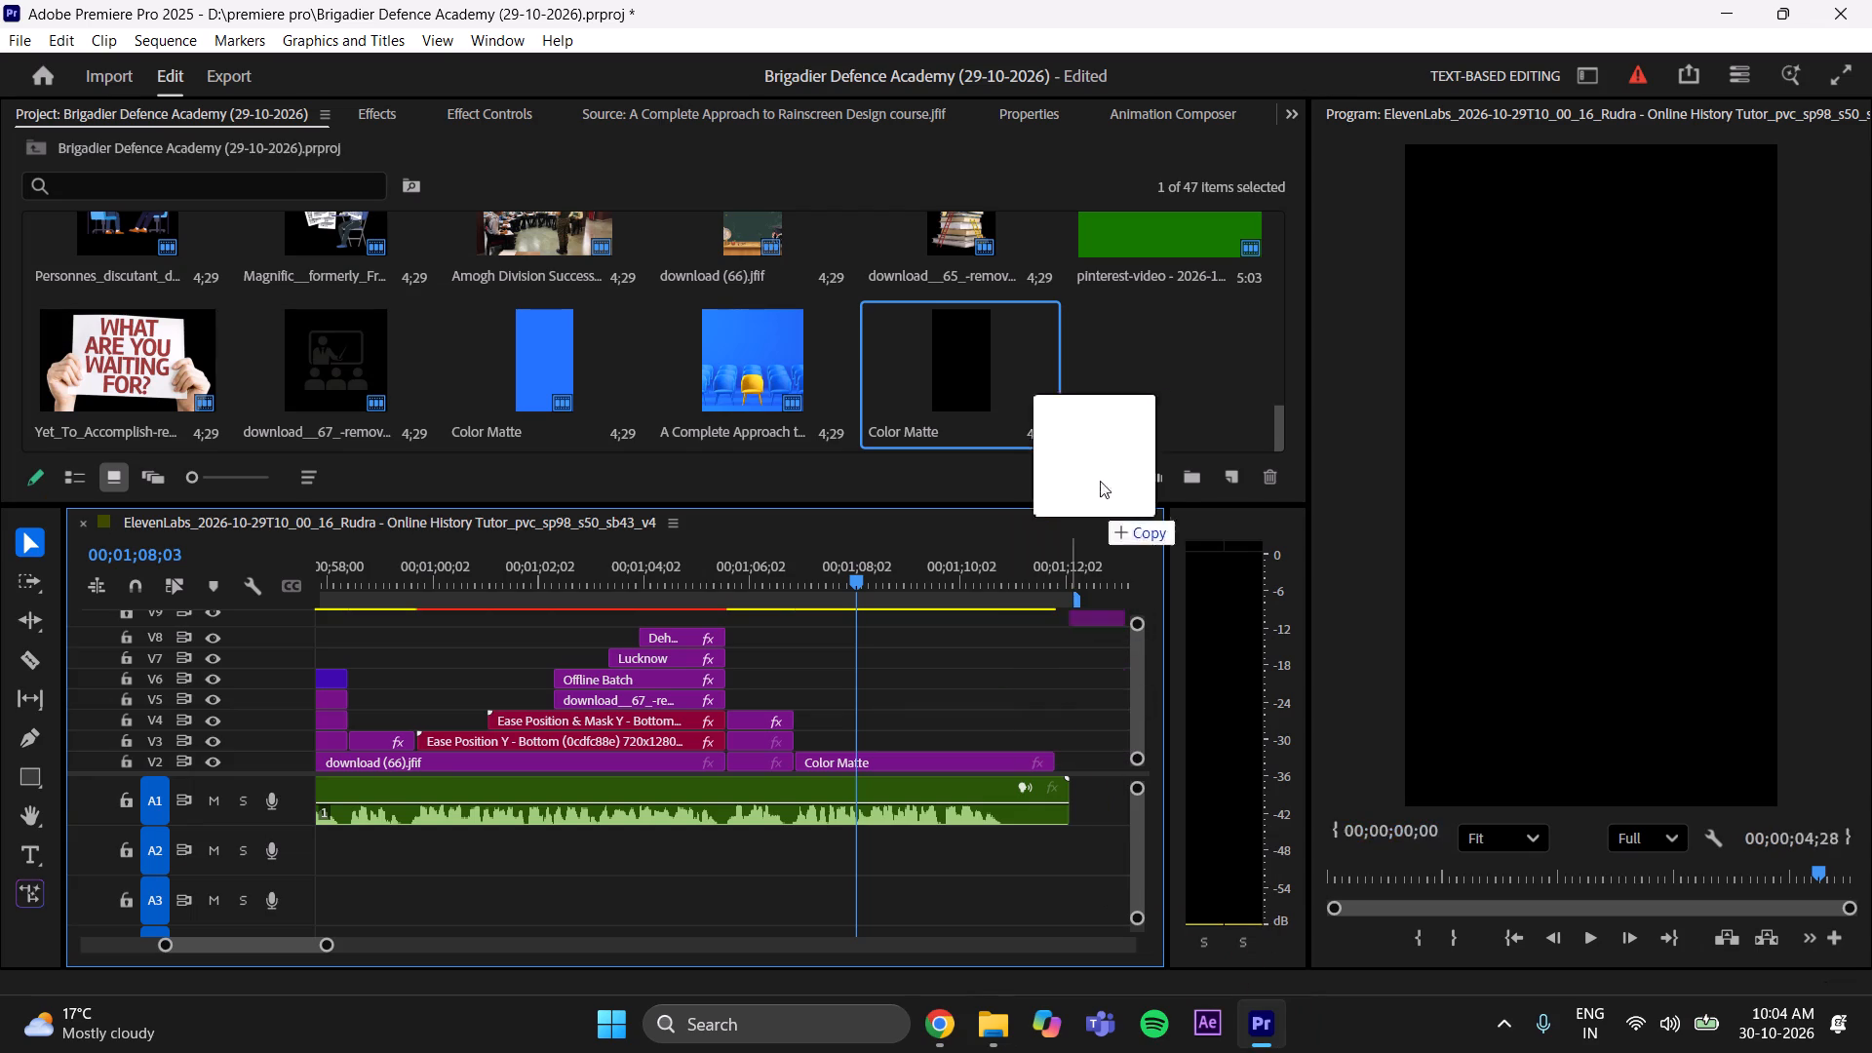
drag(1100, 481, 1120, 391)
drag(1168, 380, 1072, 524)
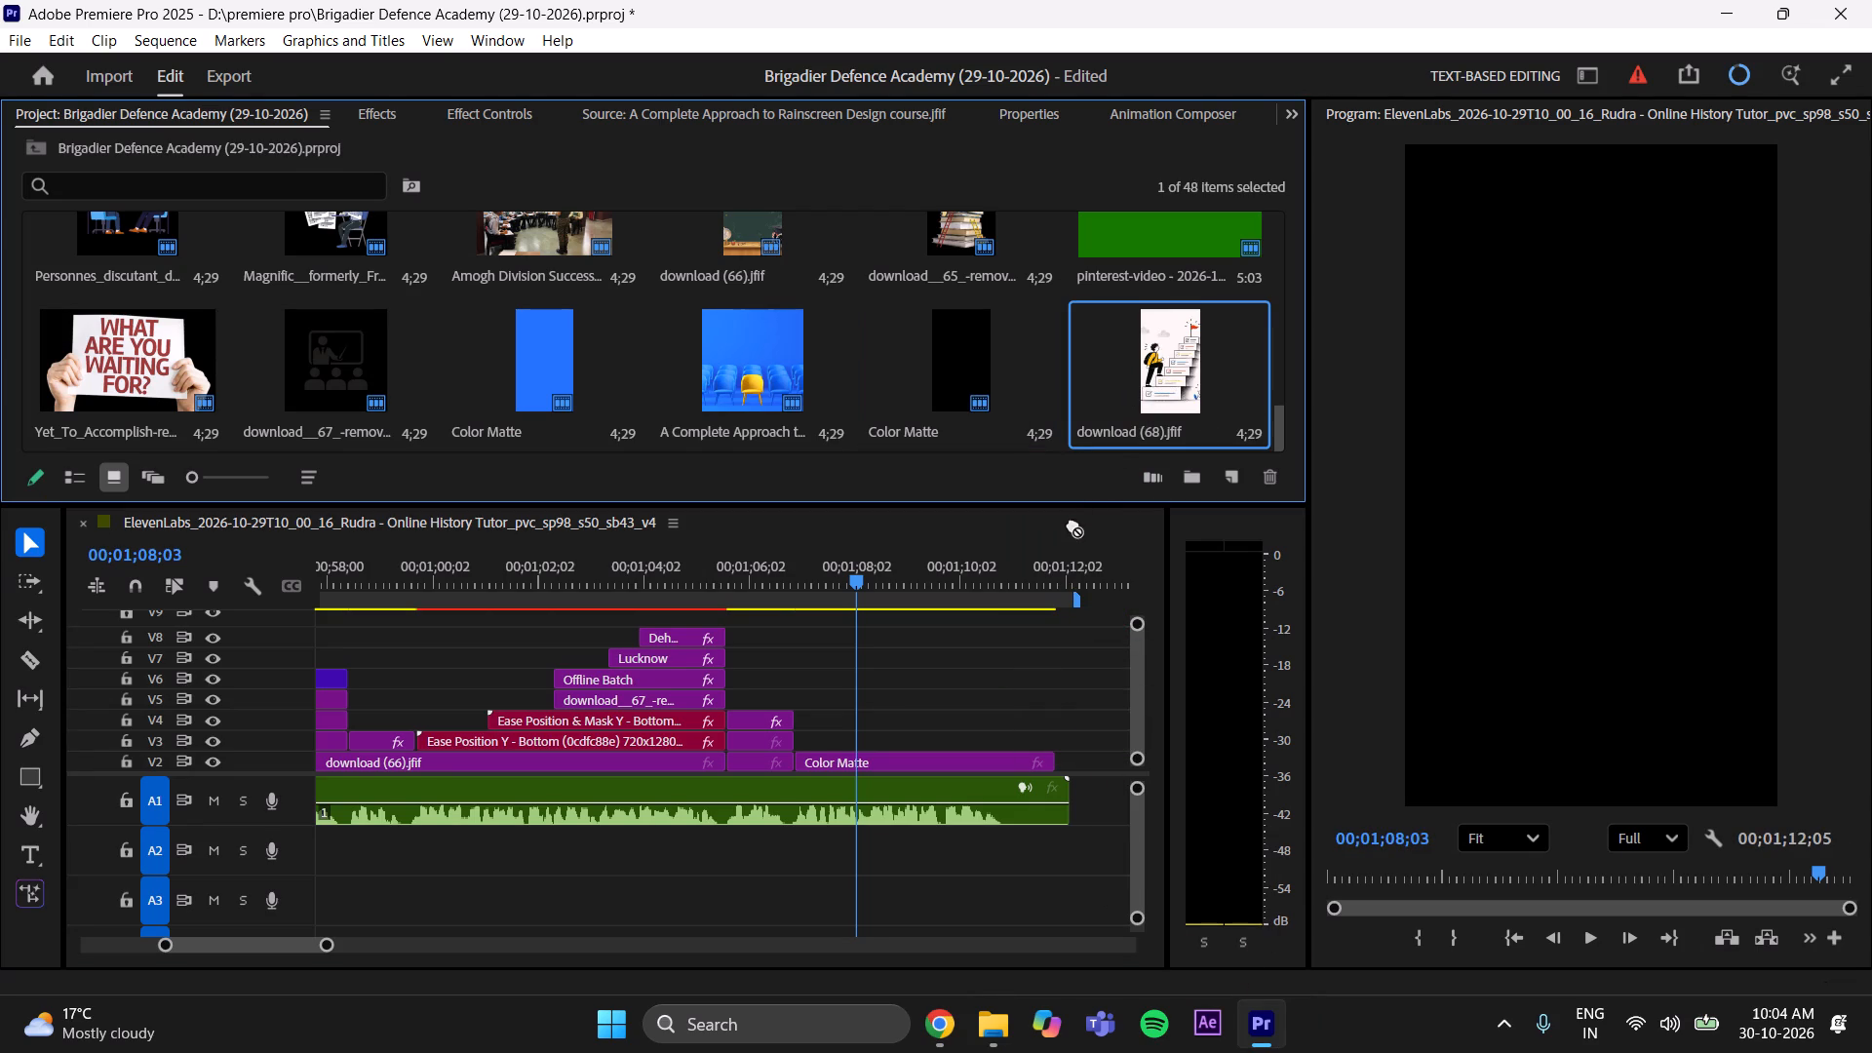
drag(1072, 524, 1181, 375)
Place the download (68).jfif image on V3 above the new color matte, following the Limited Seats scene.
double_click(1175, 374)
drag(618, 370, 620, 373)
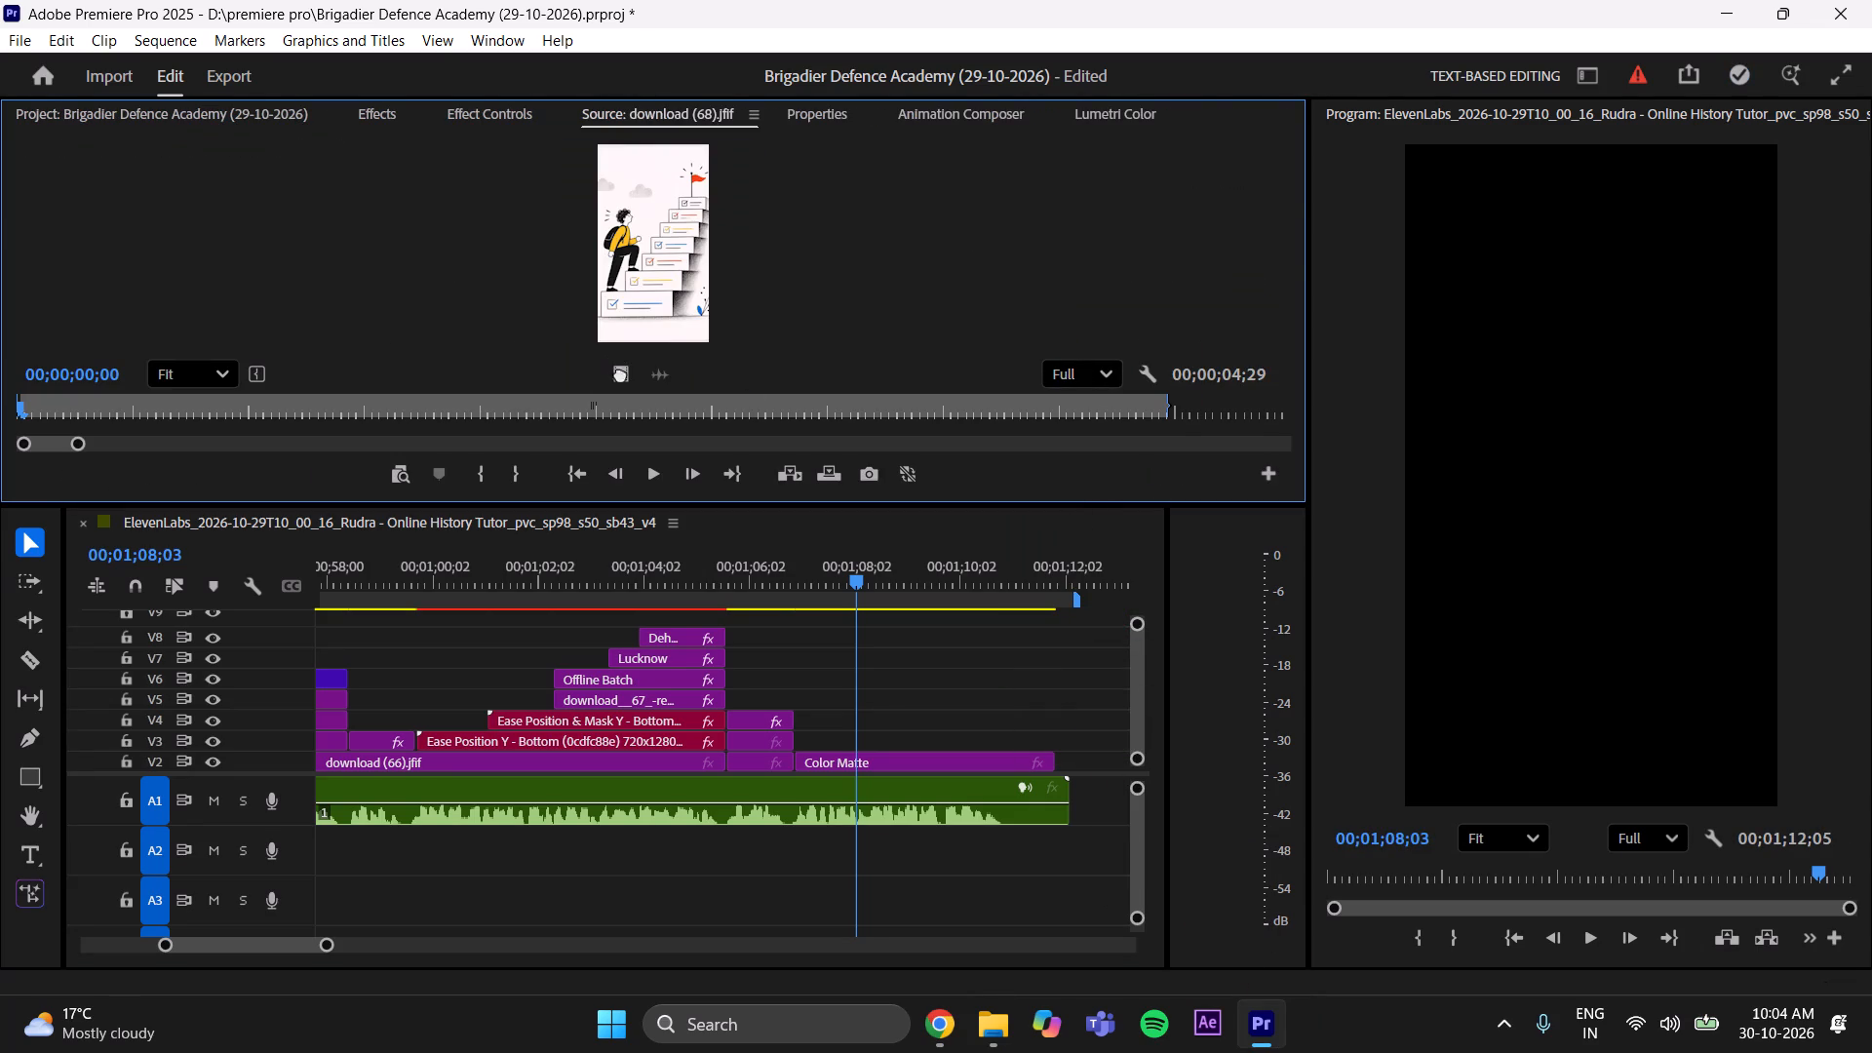
drag(620, 373, 797, 748)
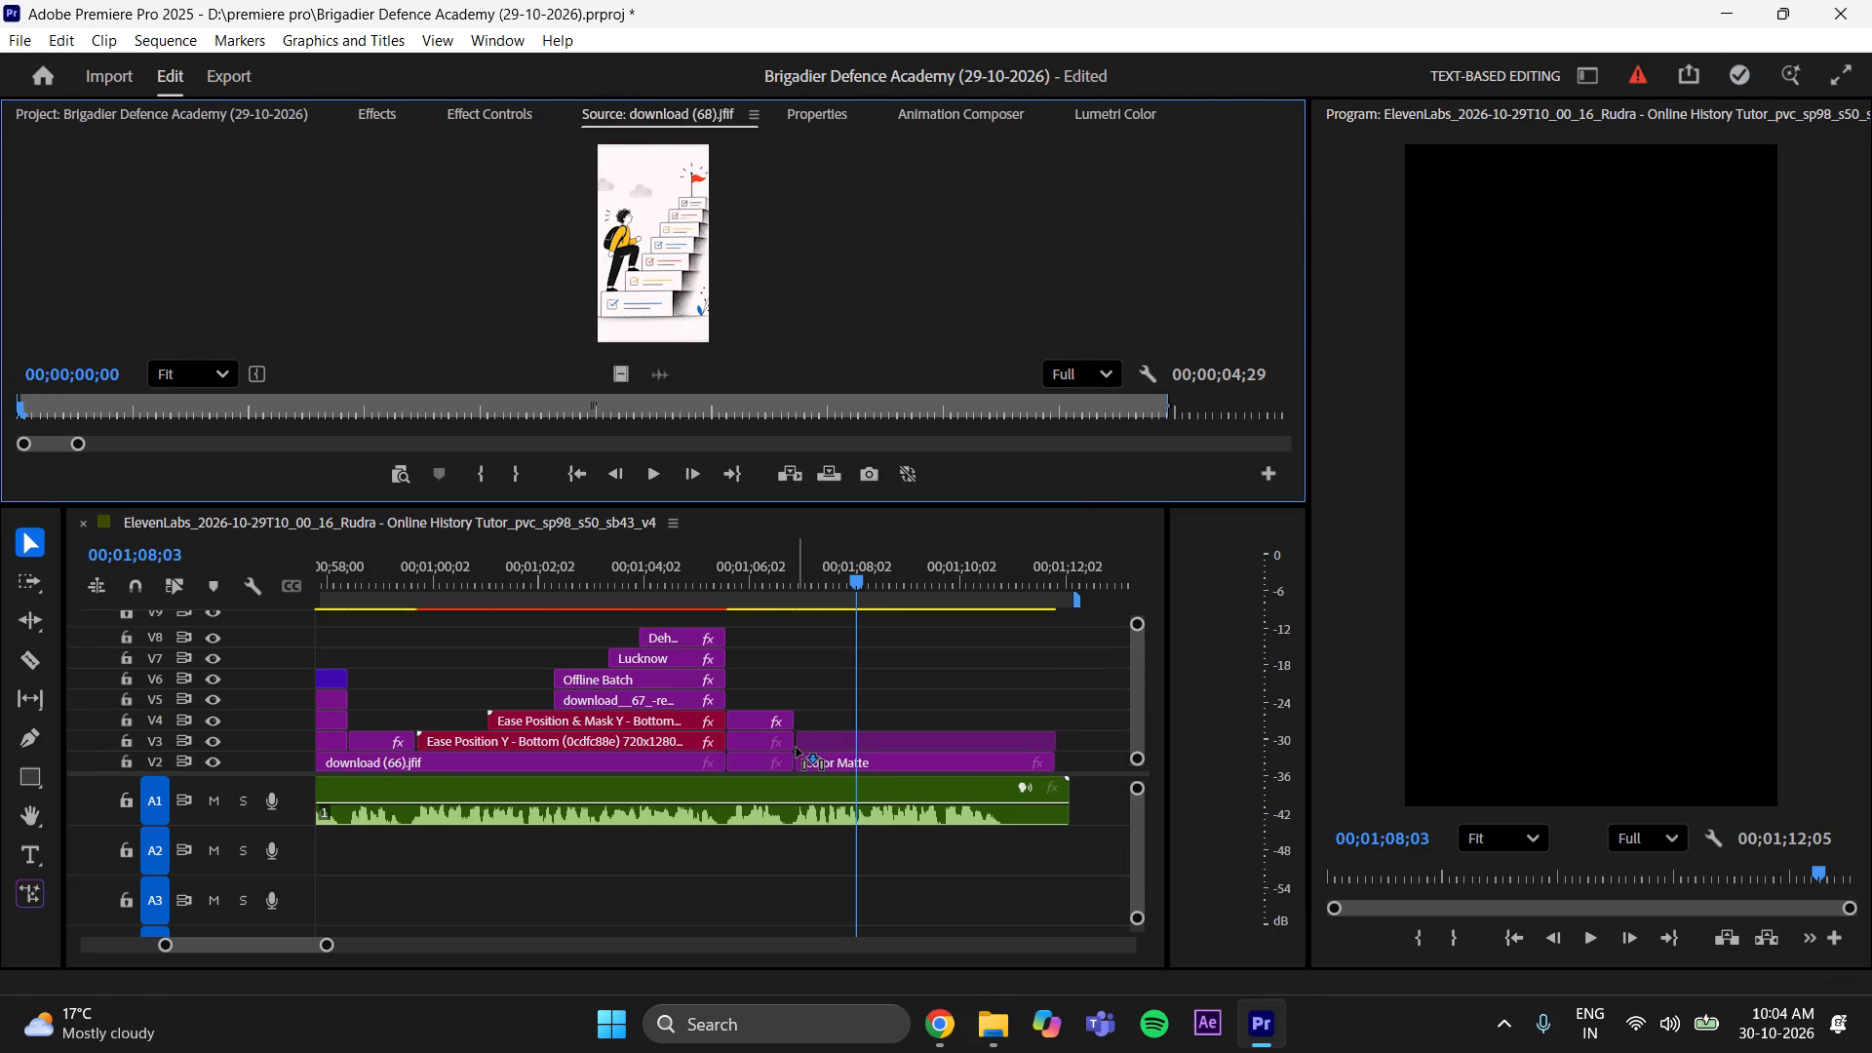
drag(797, 748, 796, 749)
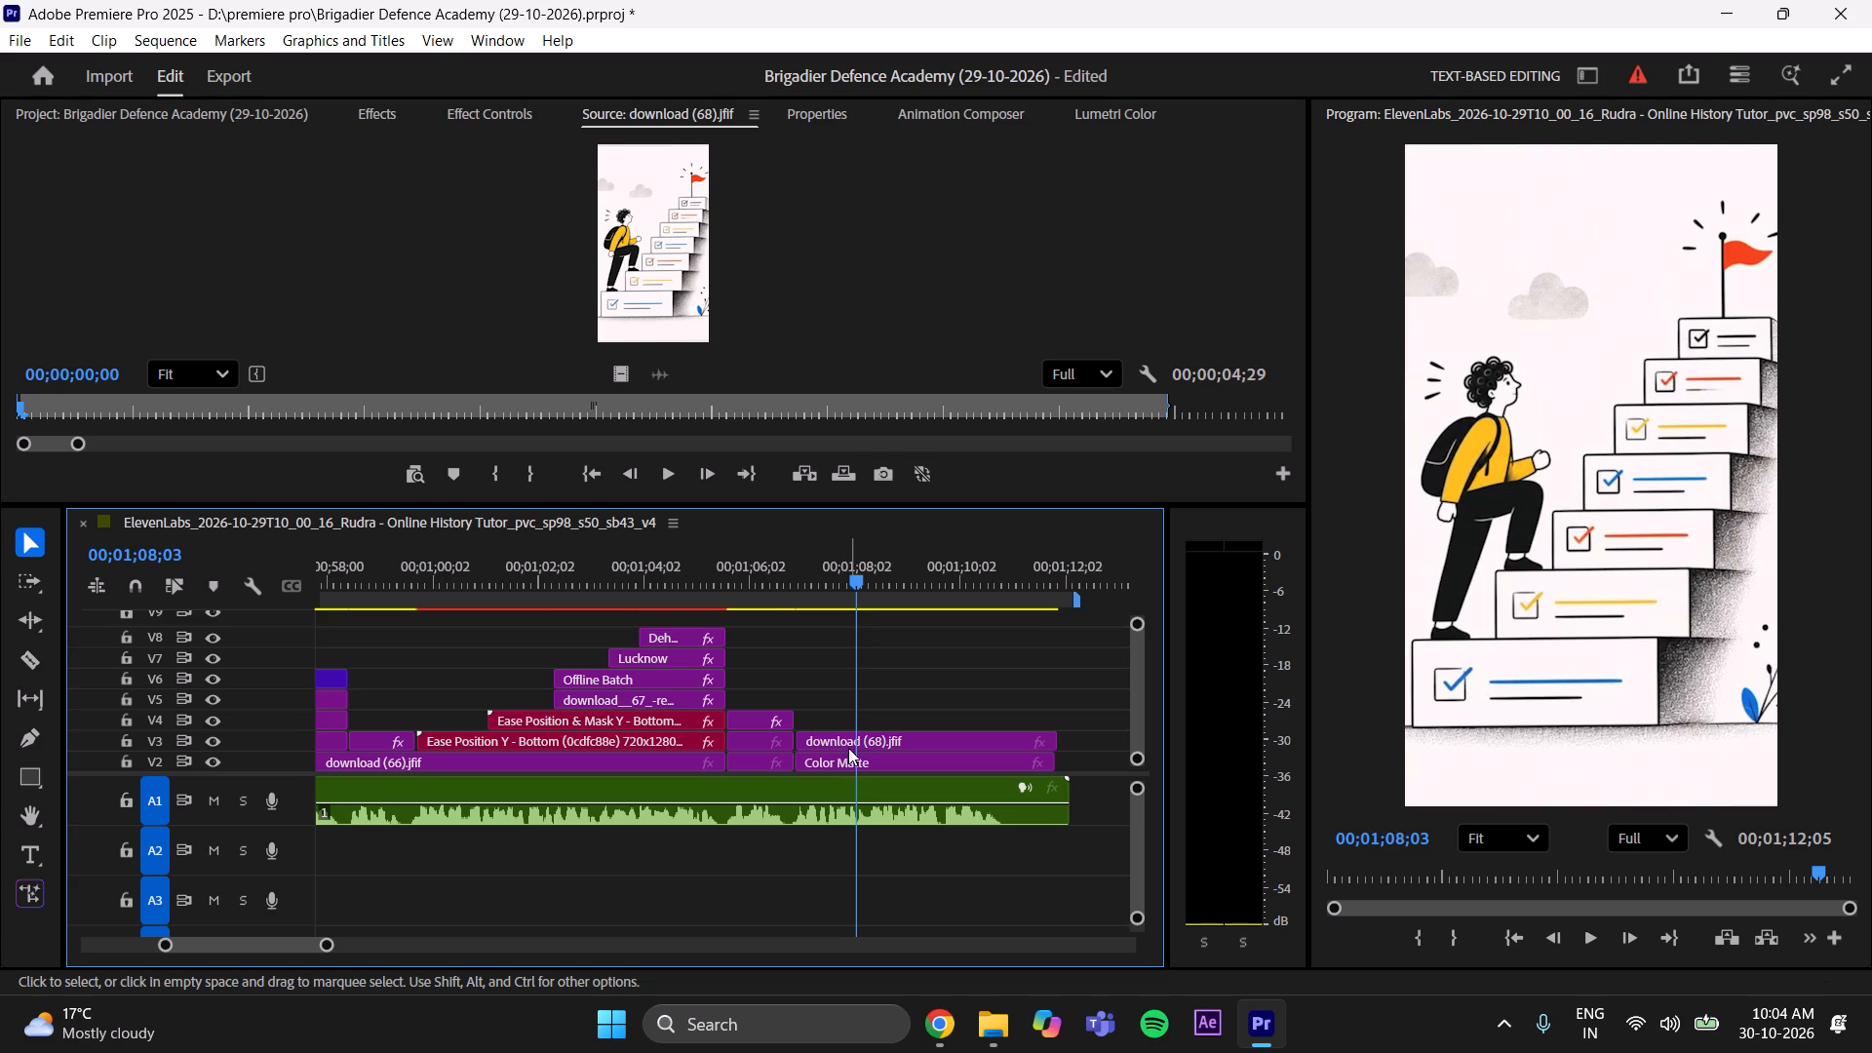
Extend the start of the staircase image clip on V3 back to the end of the Limited Seats scene, level with the matte's start.
click(839, 740)
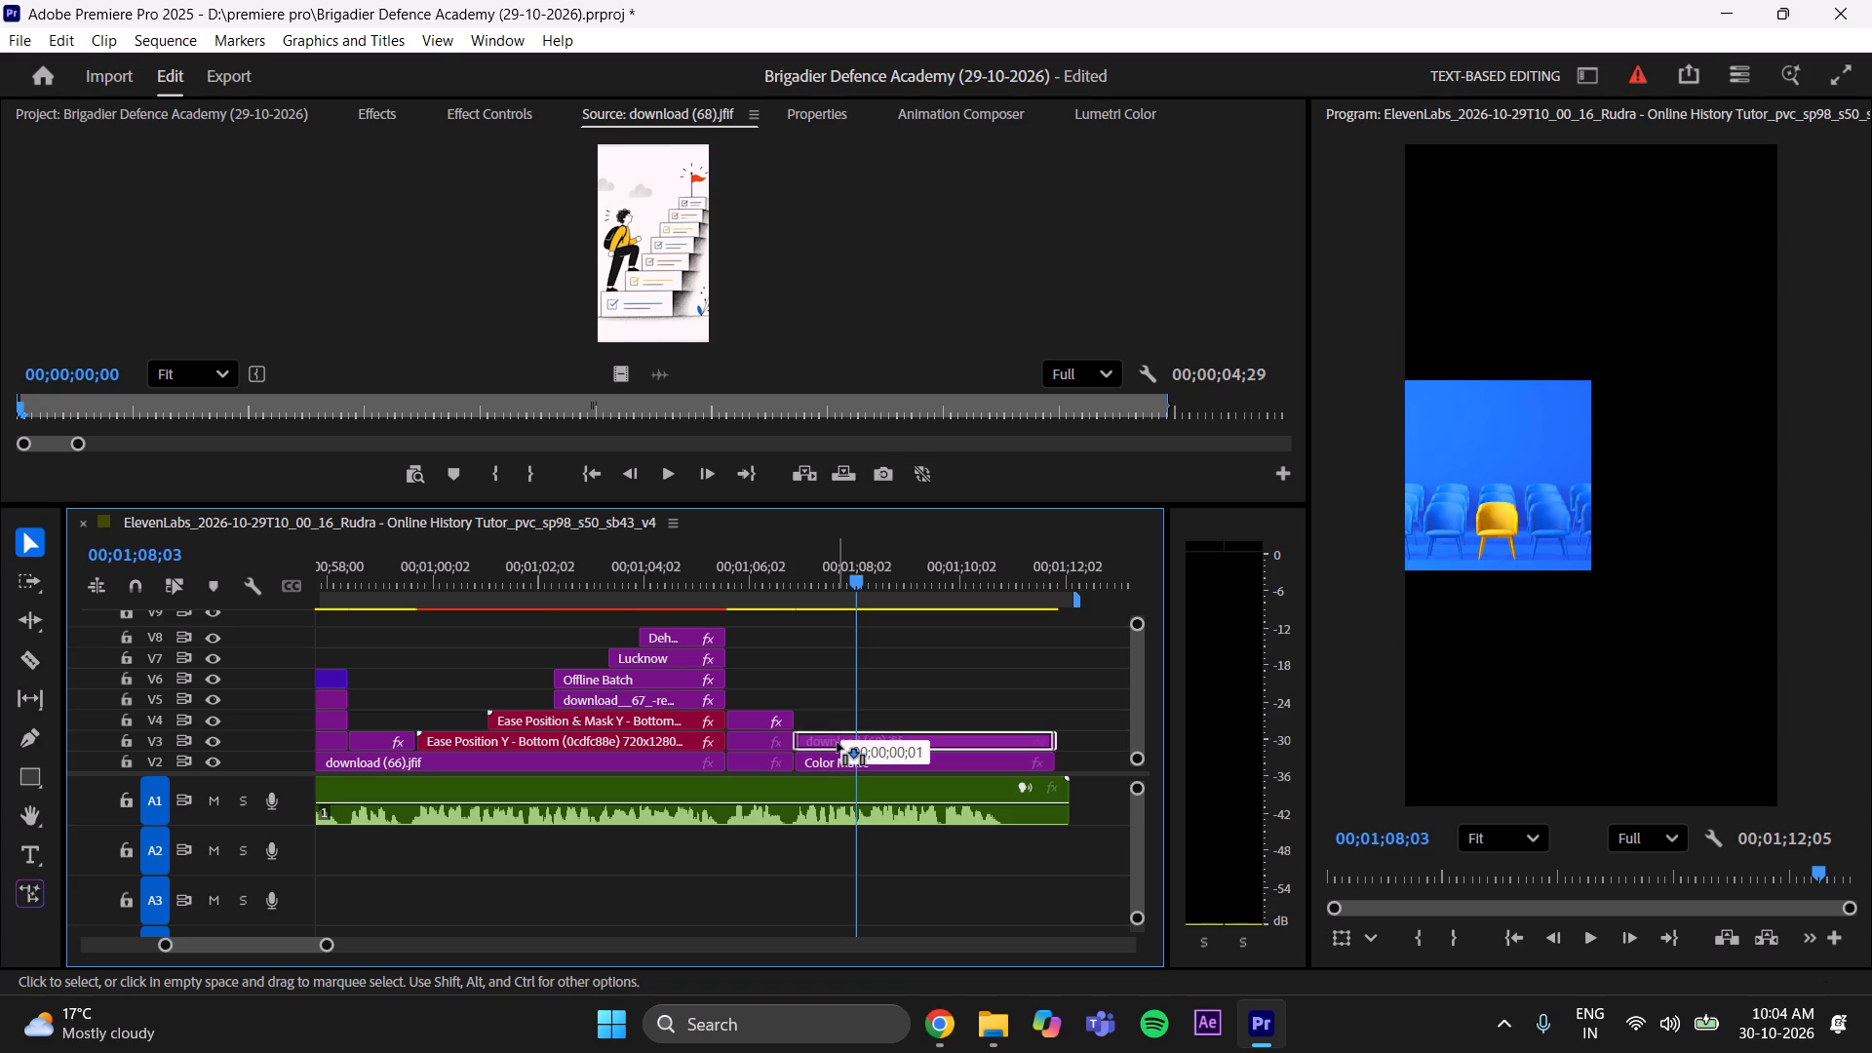
click(820, 705)
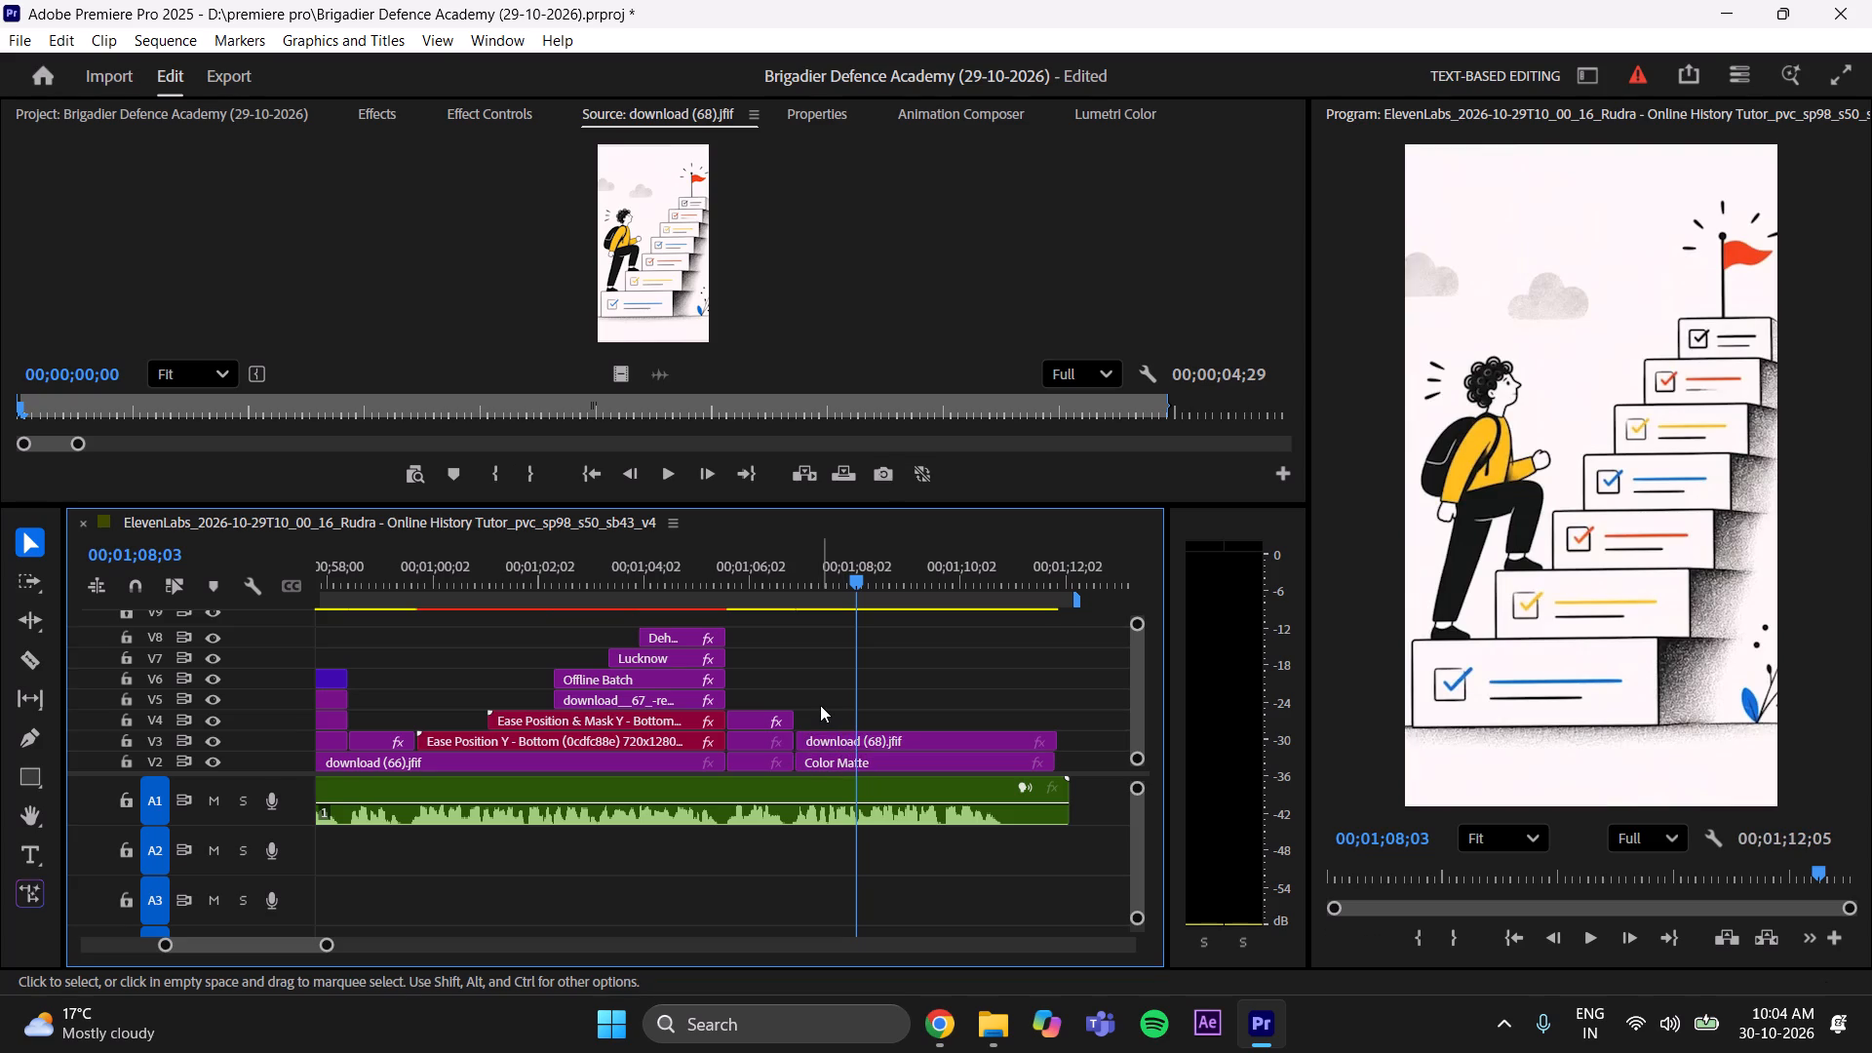
drag(864, 570, 801, 633)
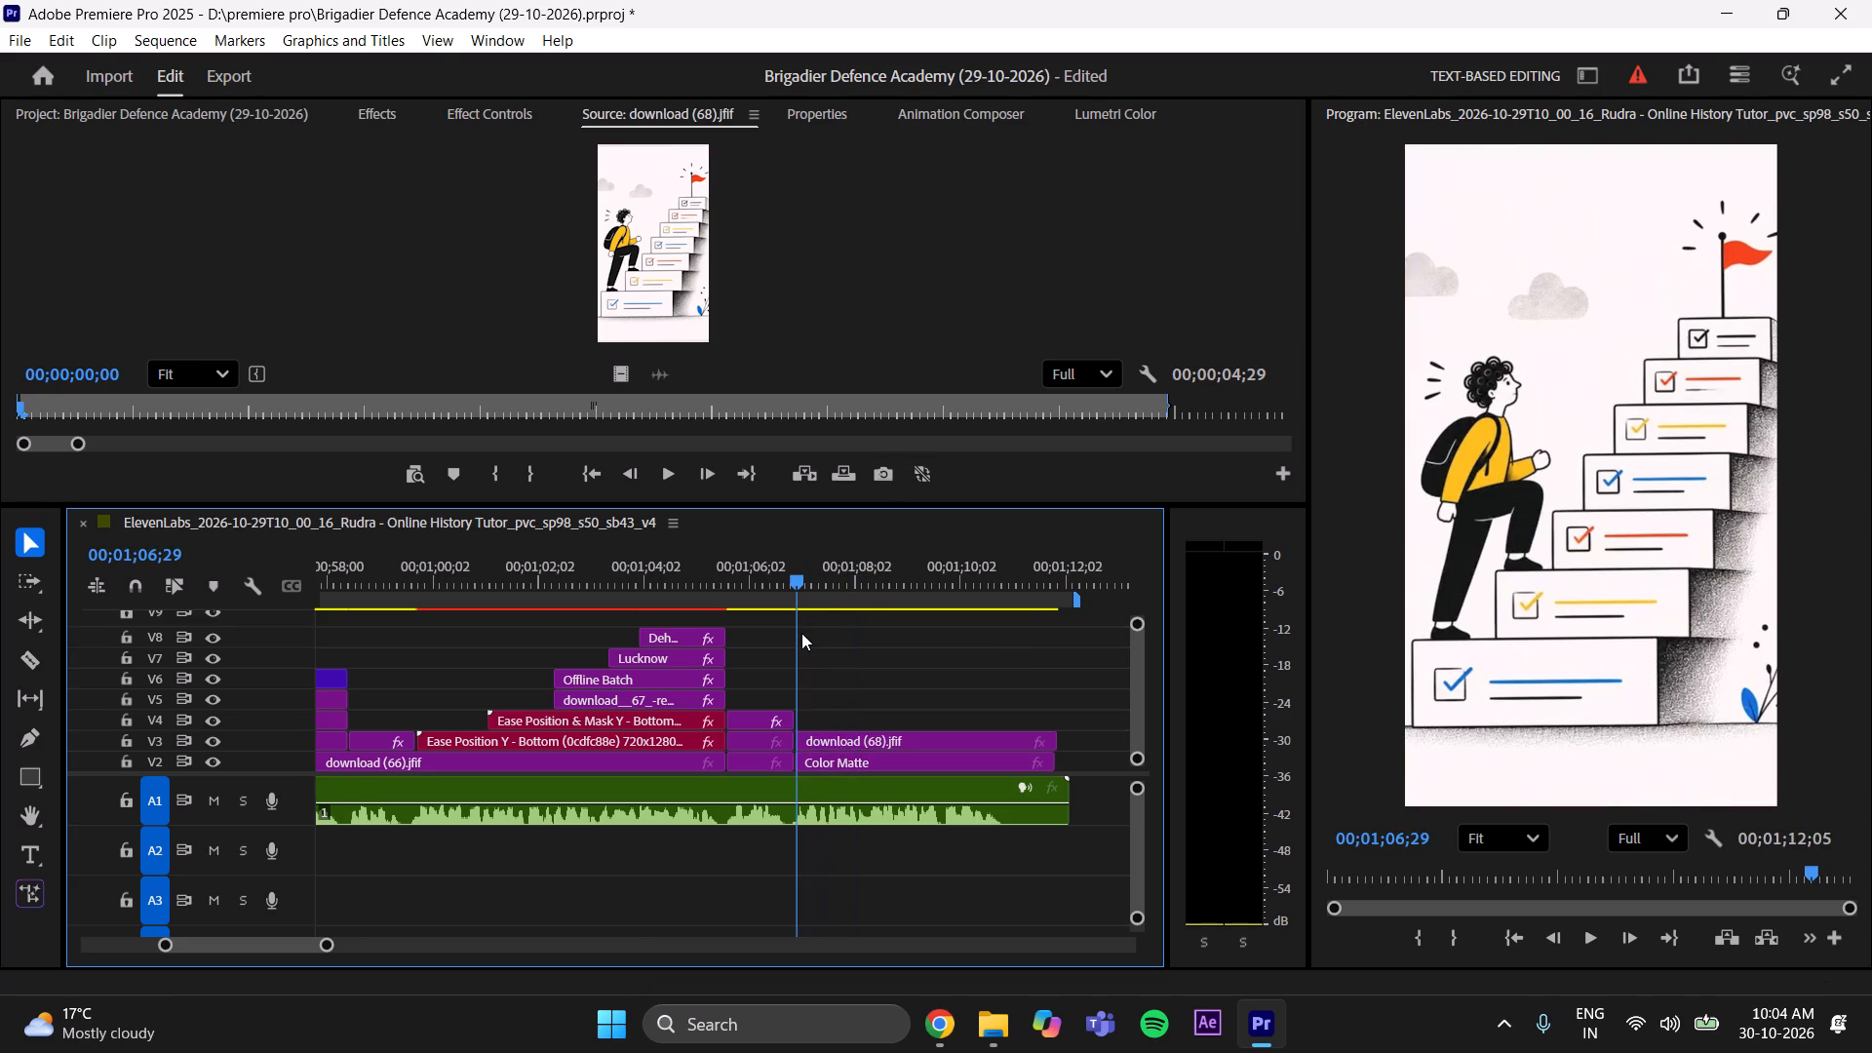
drag(801, 633, 800, 642)
drag(800, 642, 799, 642)
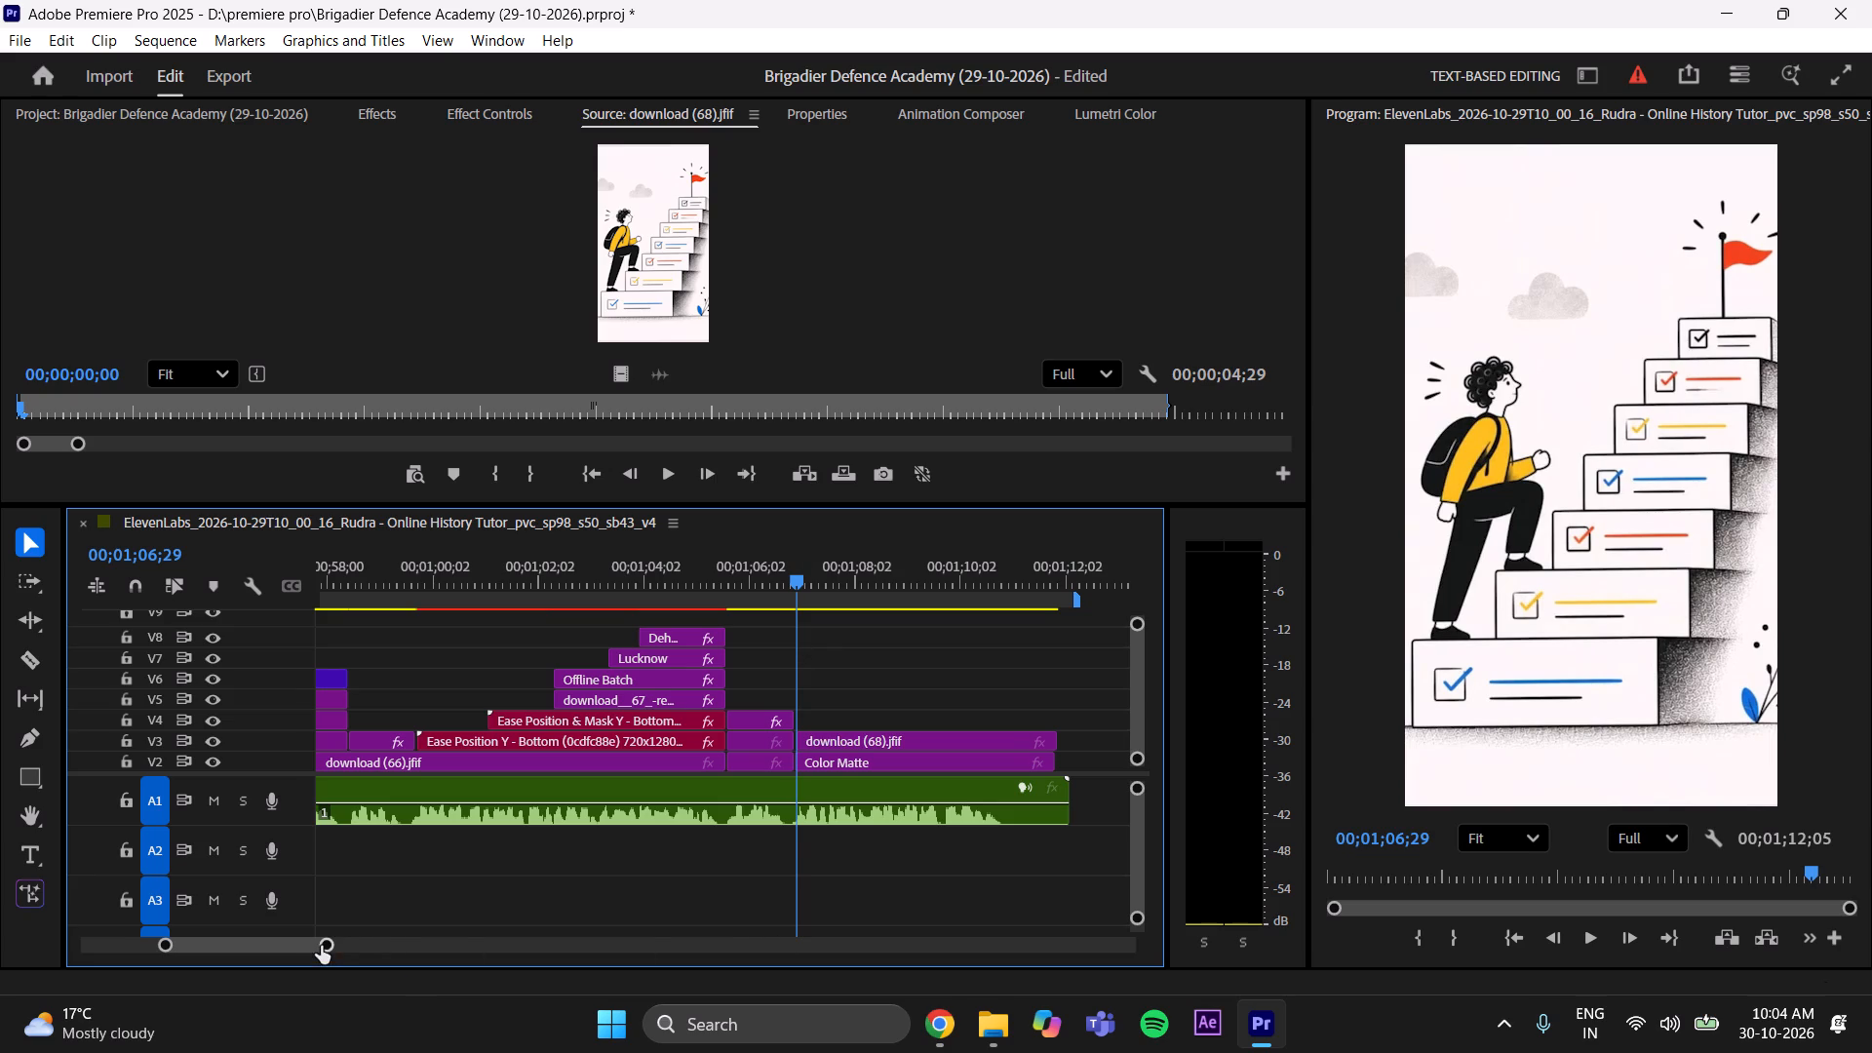
drag(330, 948, 236, 970)
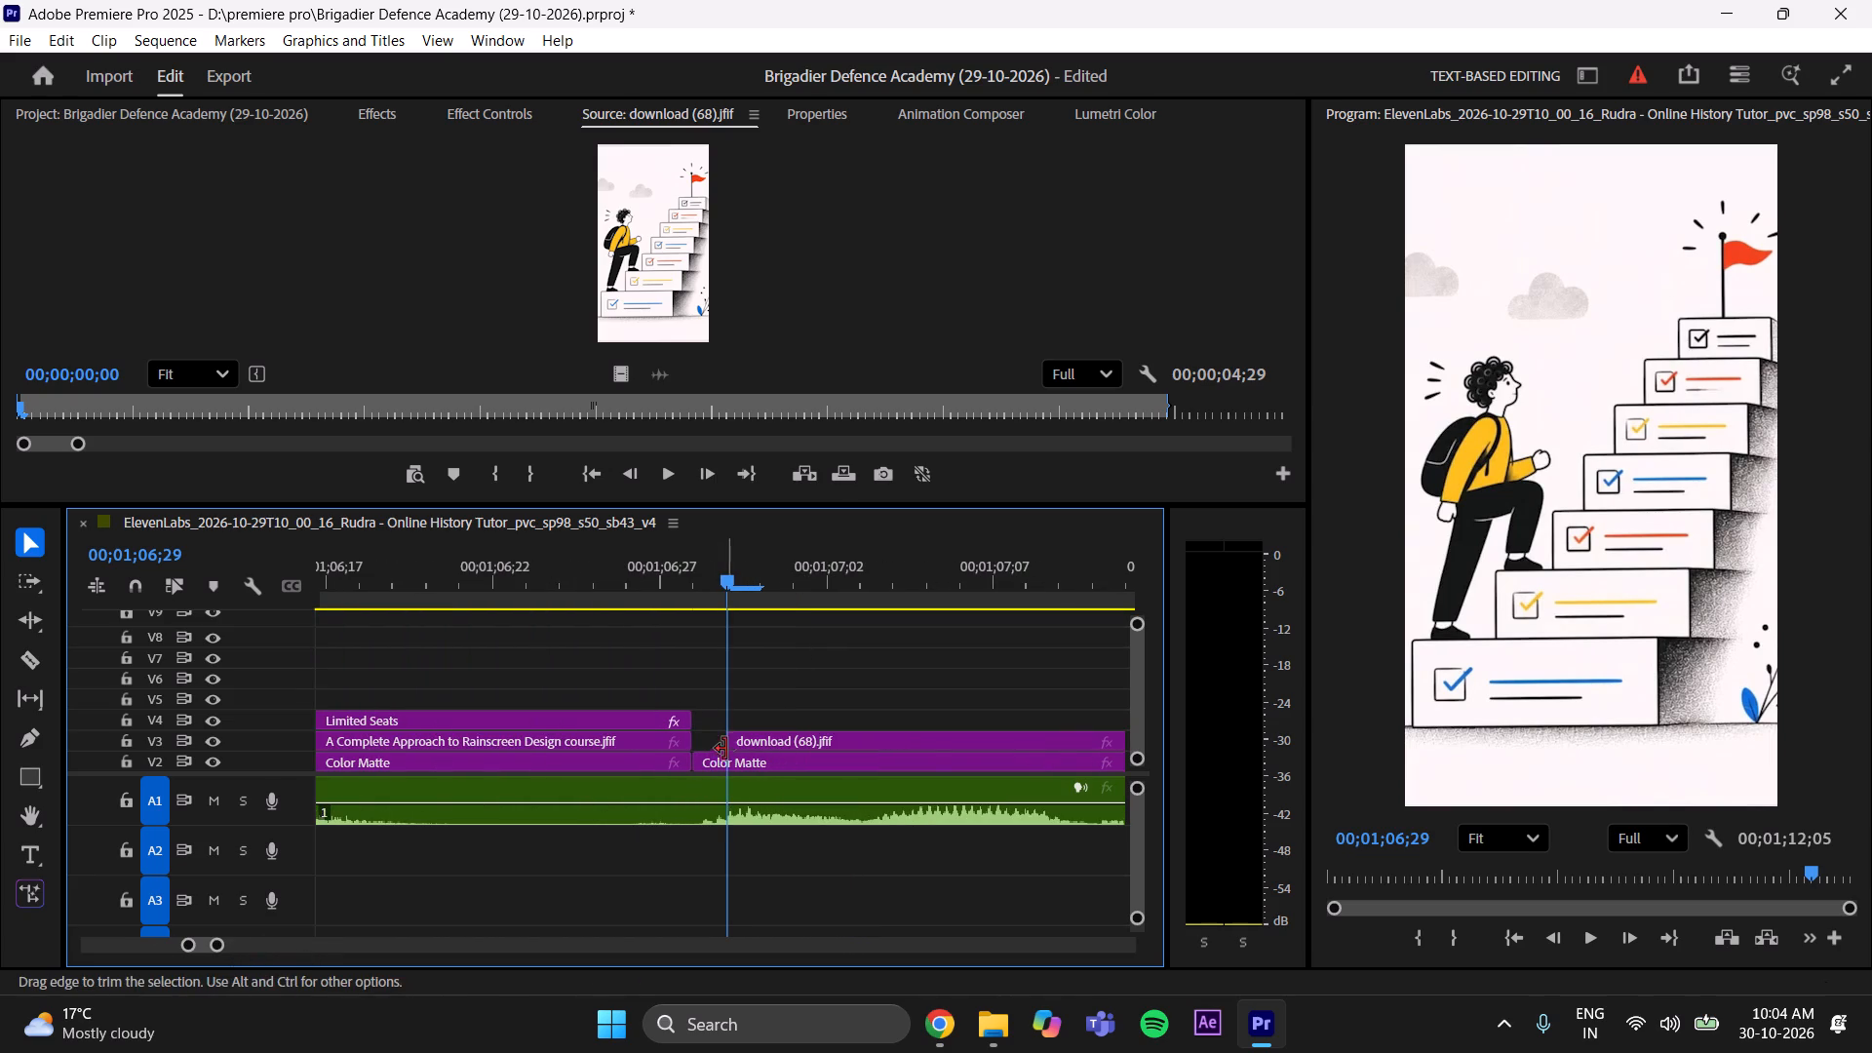
drag(728, 744, 693, 760)
Scale the staircase image clip on V3 down to 77.
double_click(785, 756)
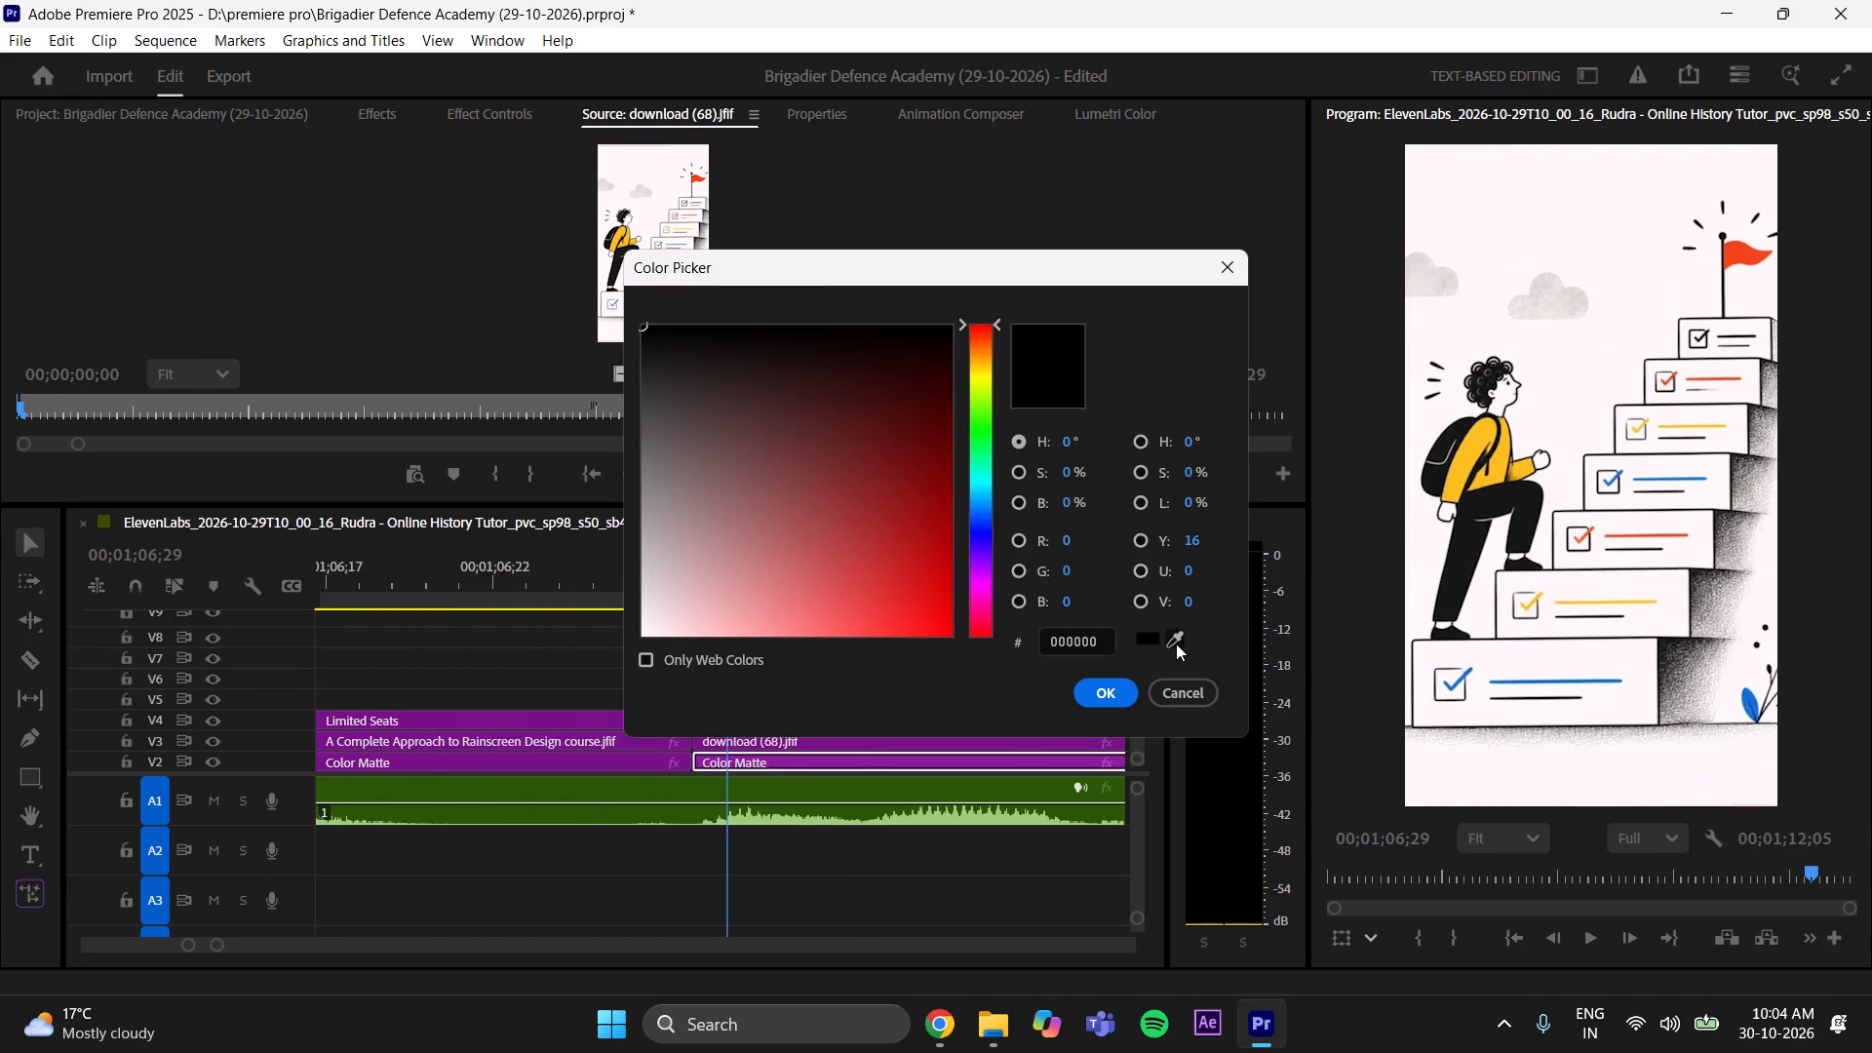
click(1240, 265)
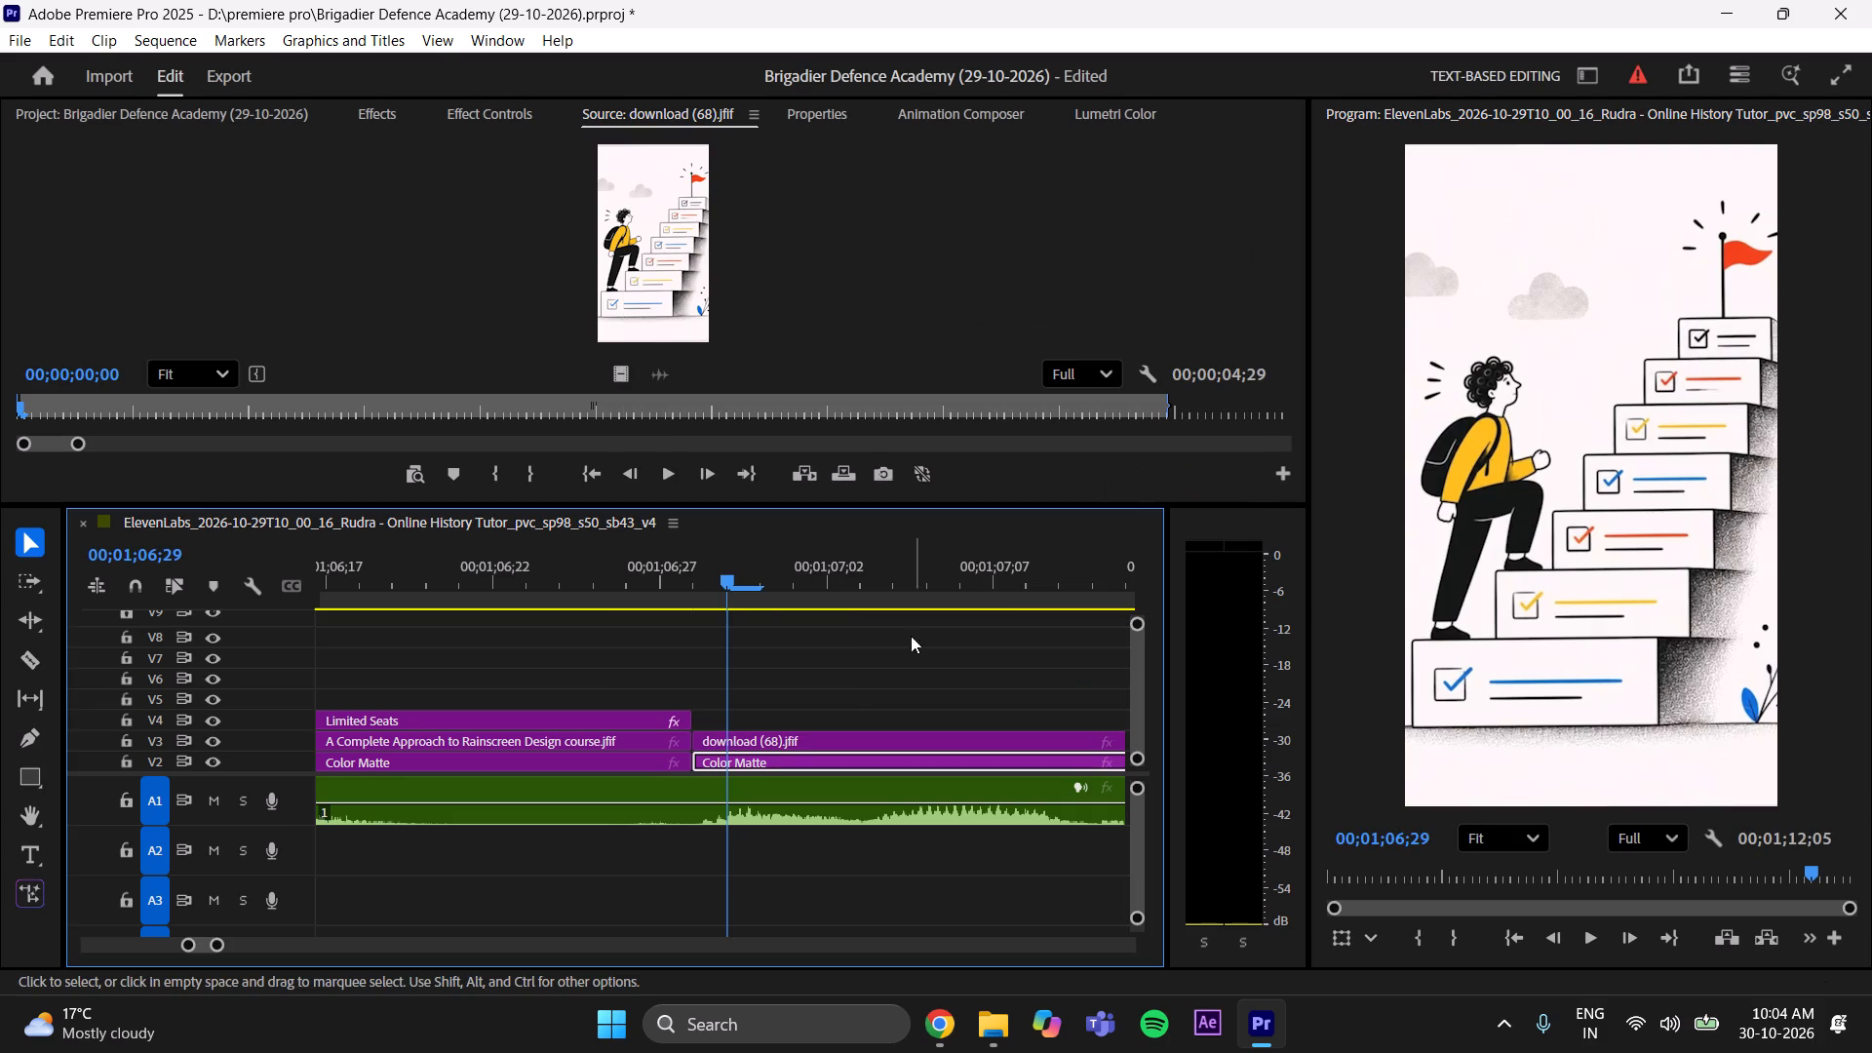
click(796, 739)
click(473, 103)
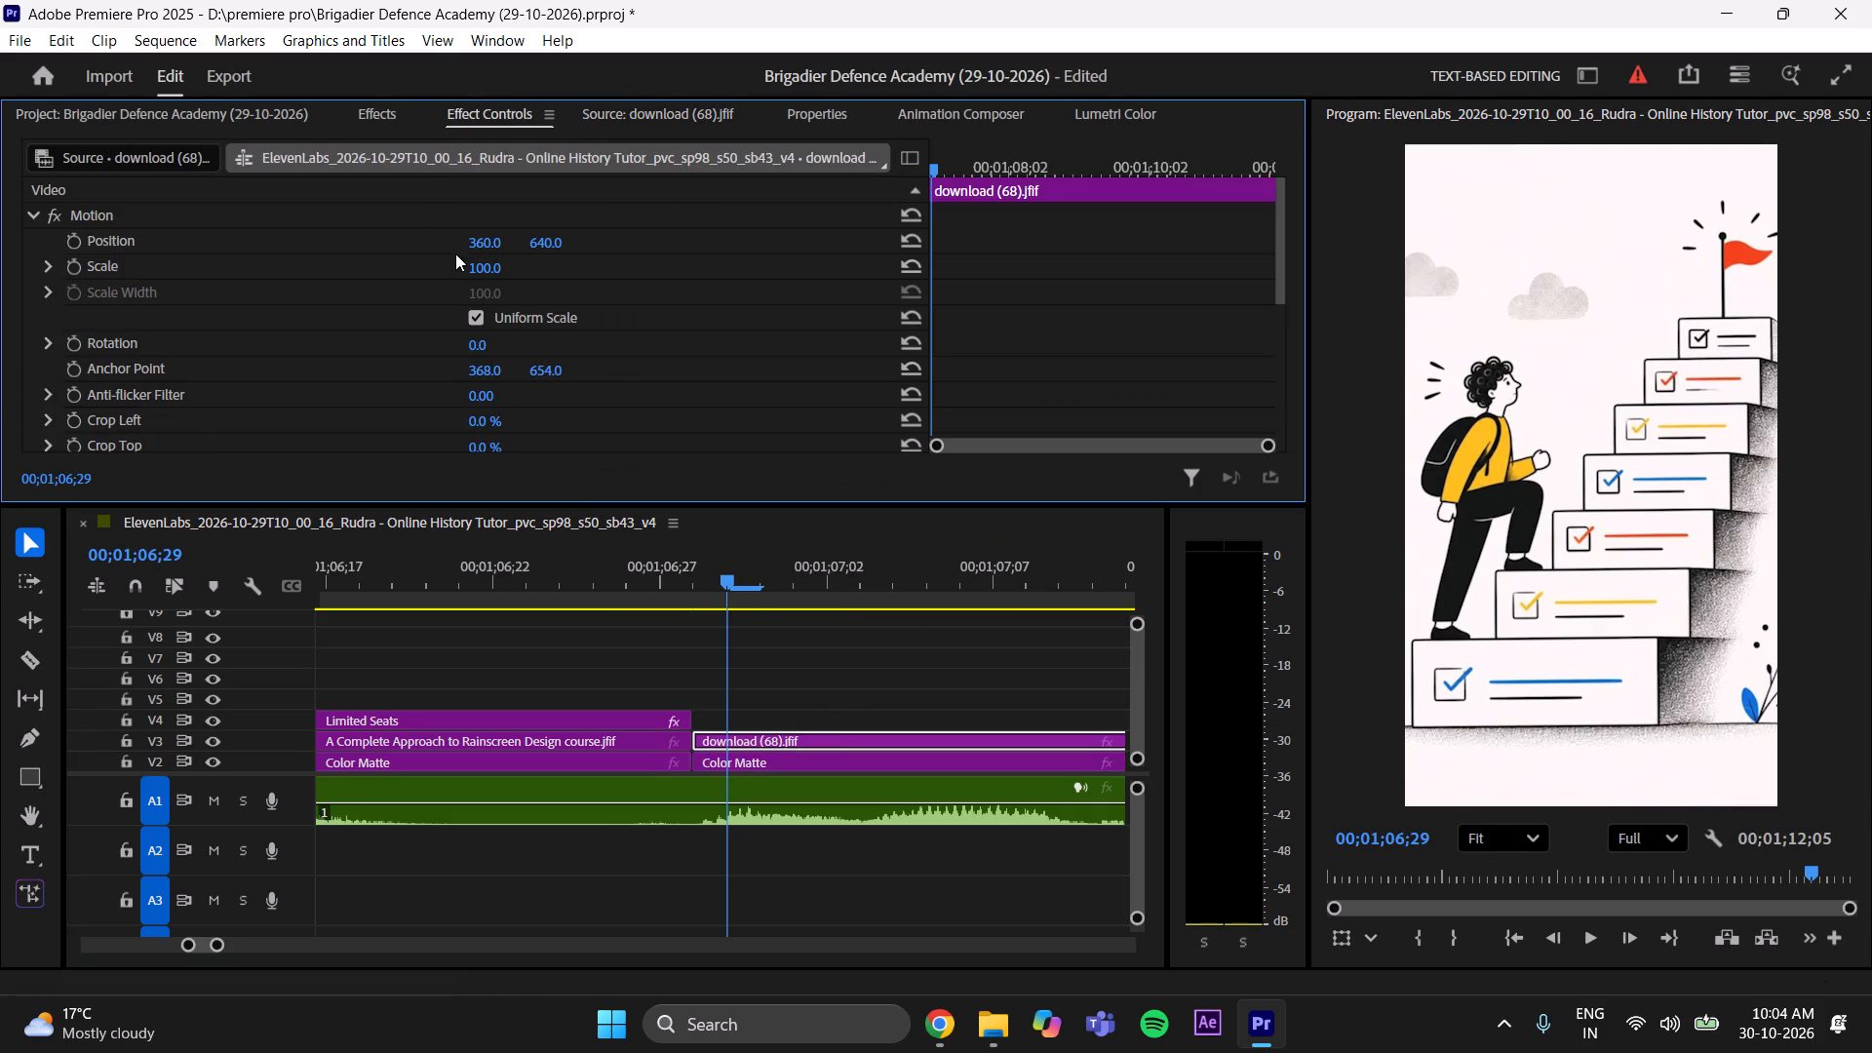
drag(483, 267, 458, 274)
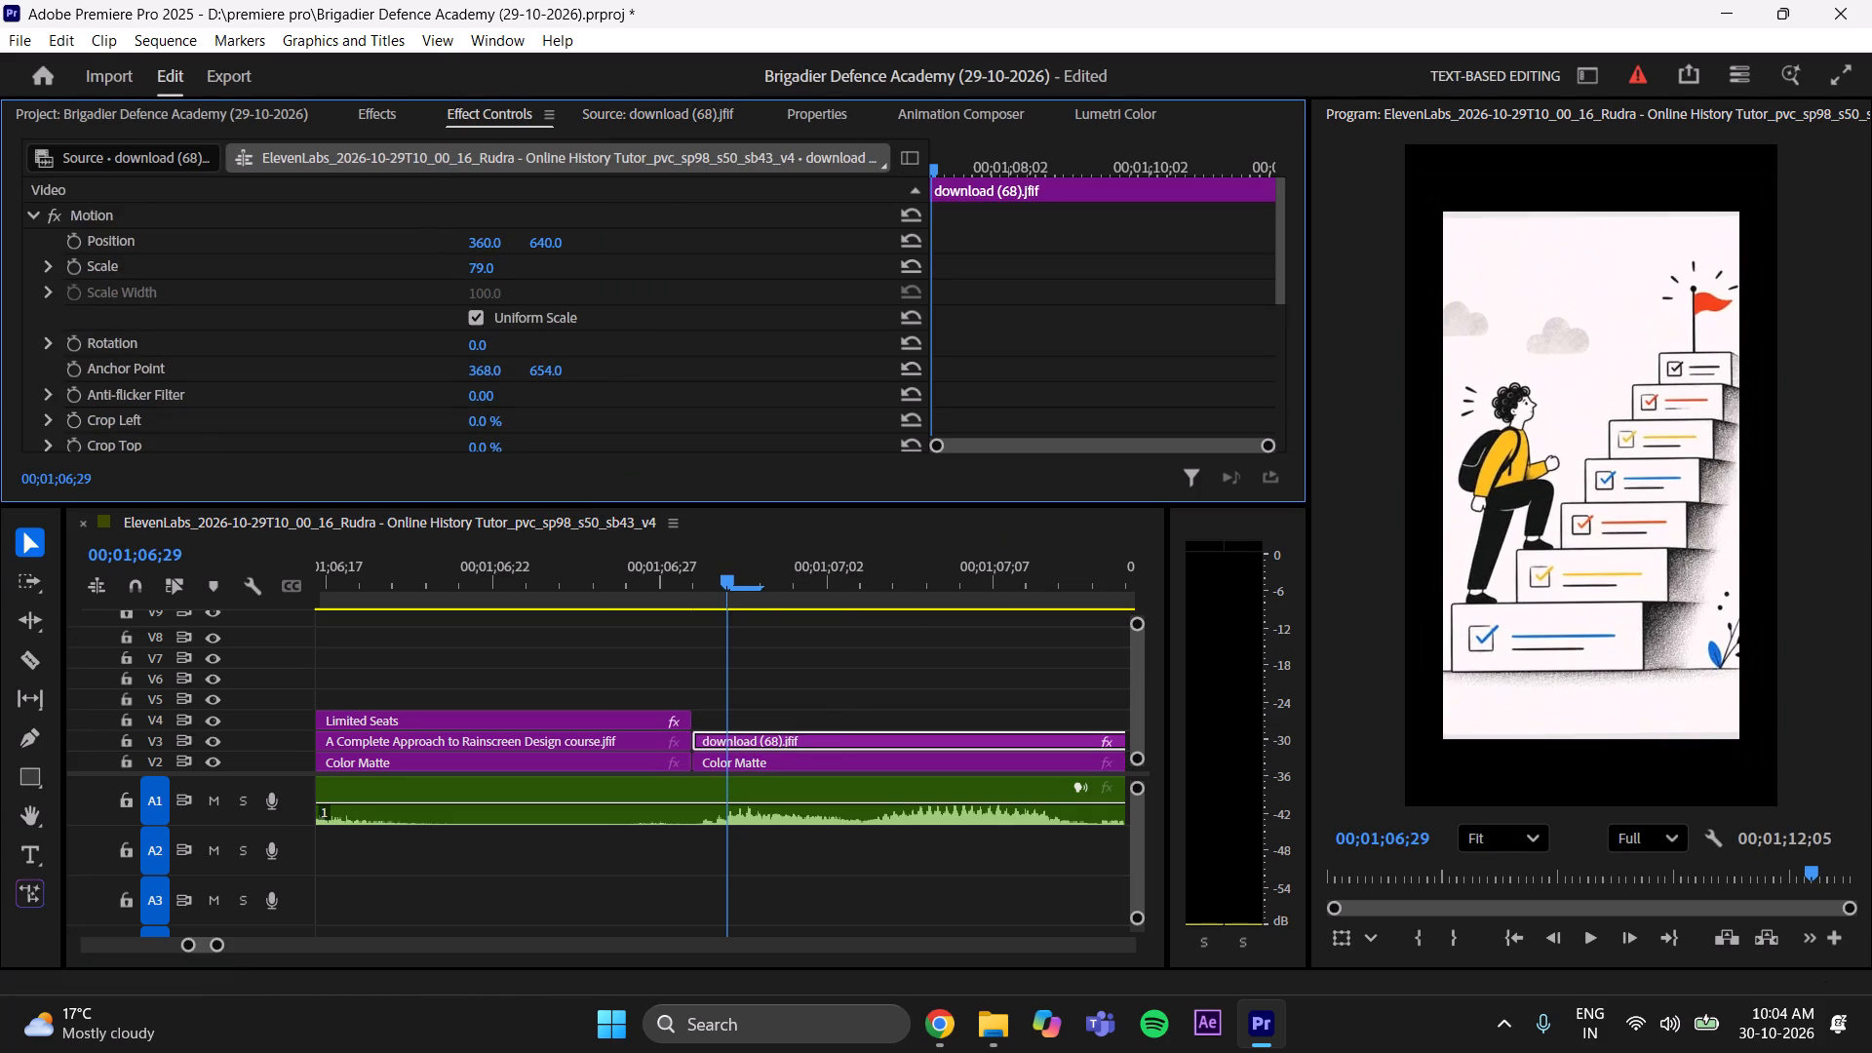
drag(458, 274, 480, 273)
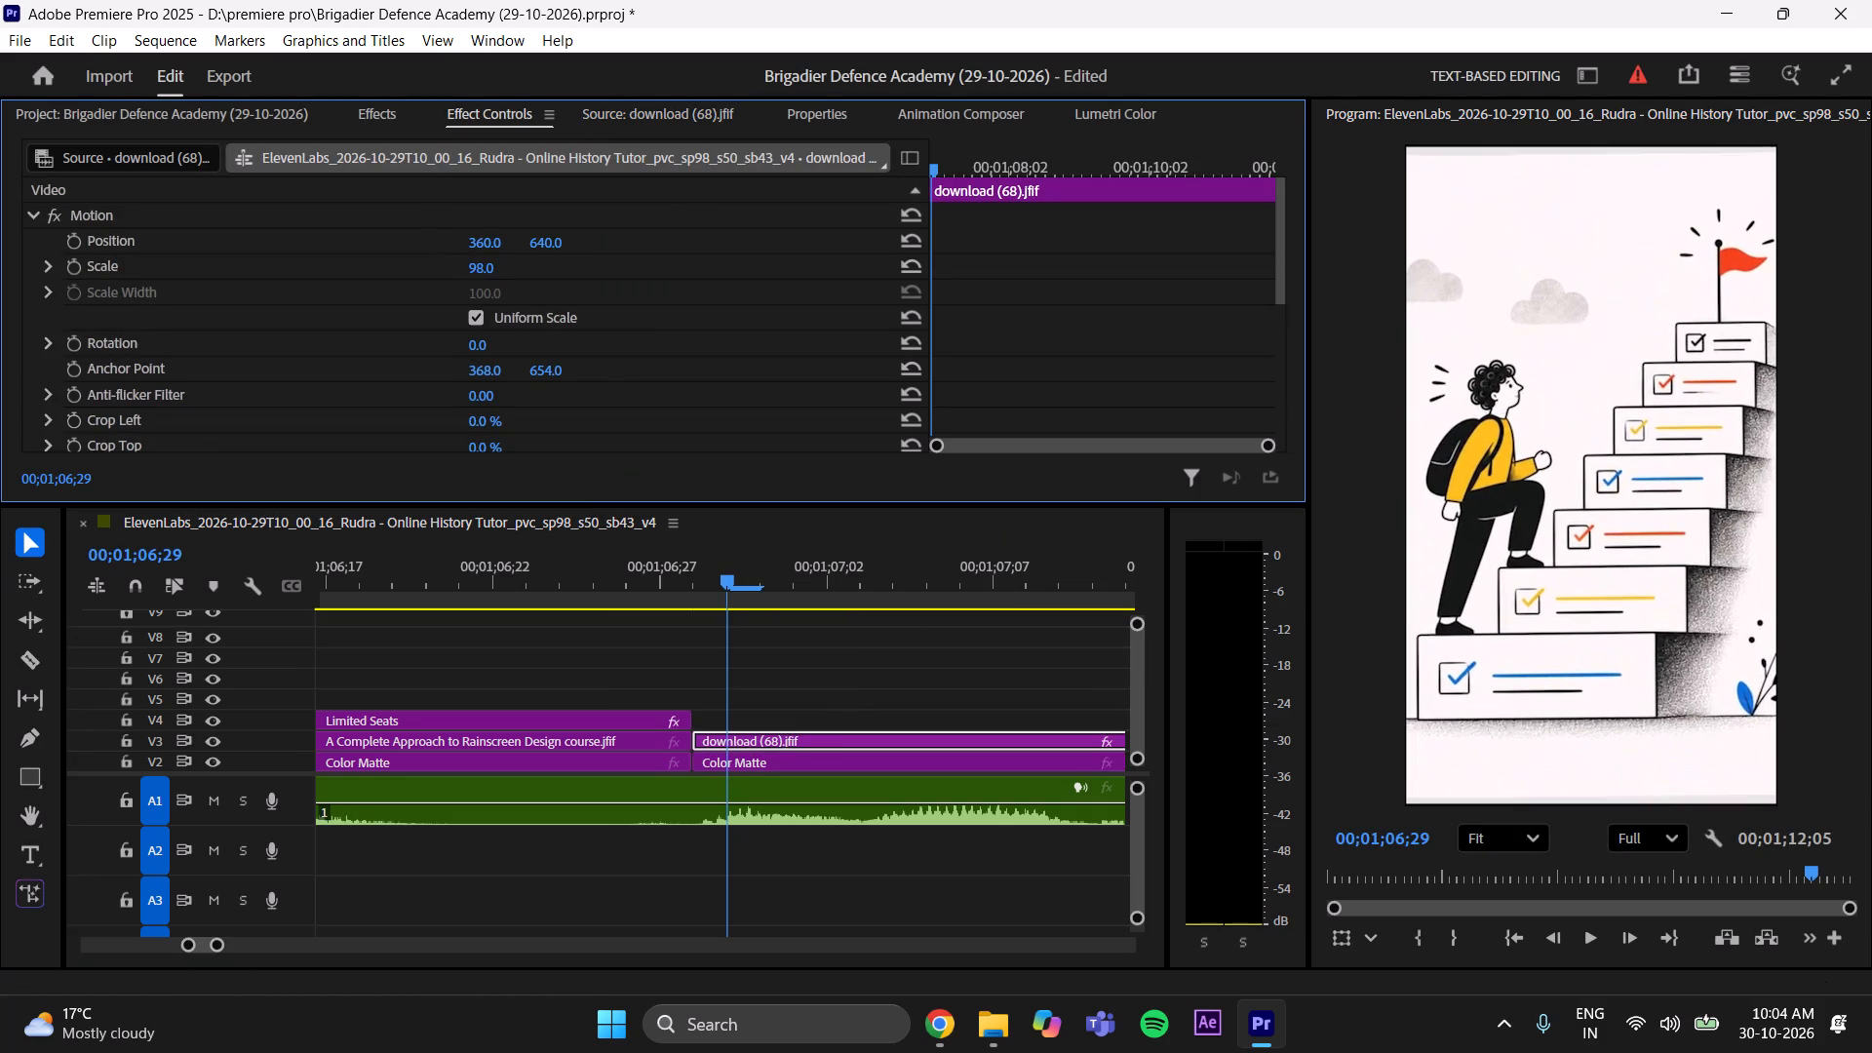
drag(480, 273, 474, 278)
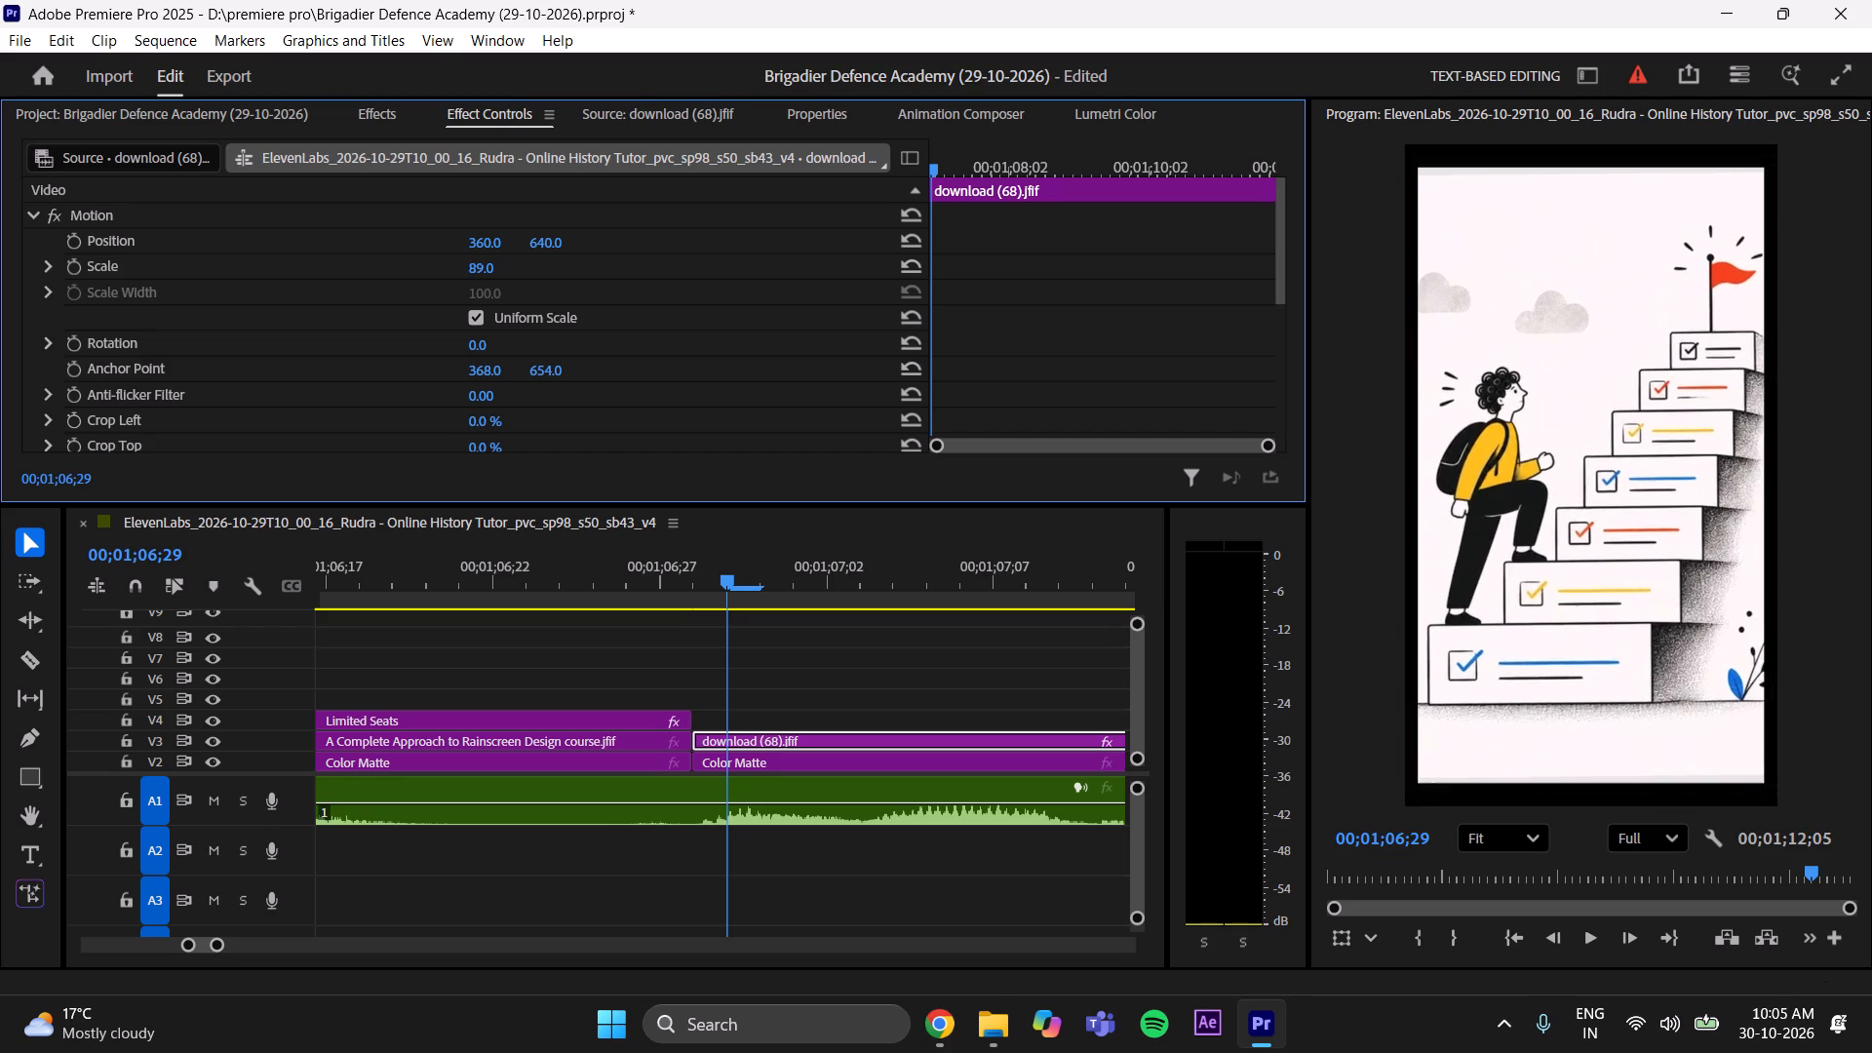
drag(474, 278, 464, 283)
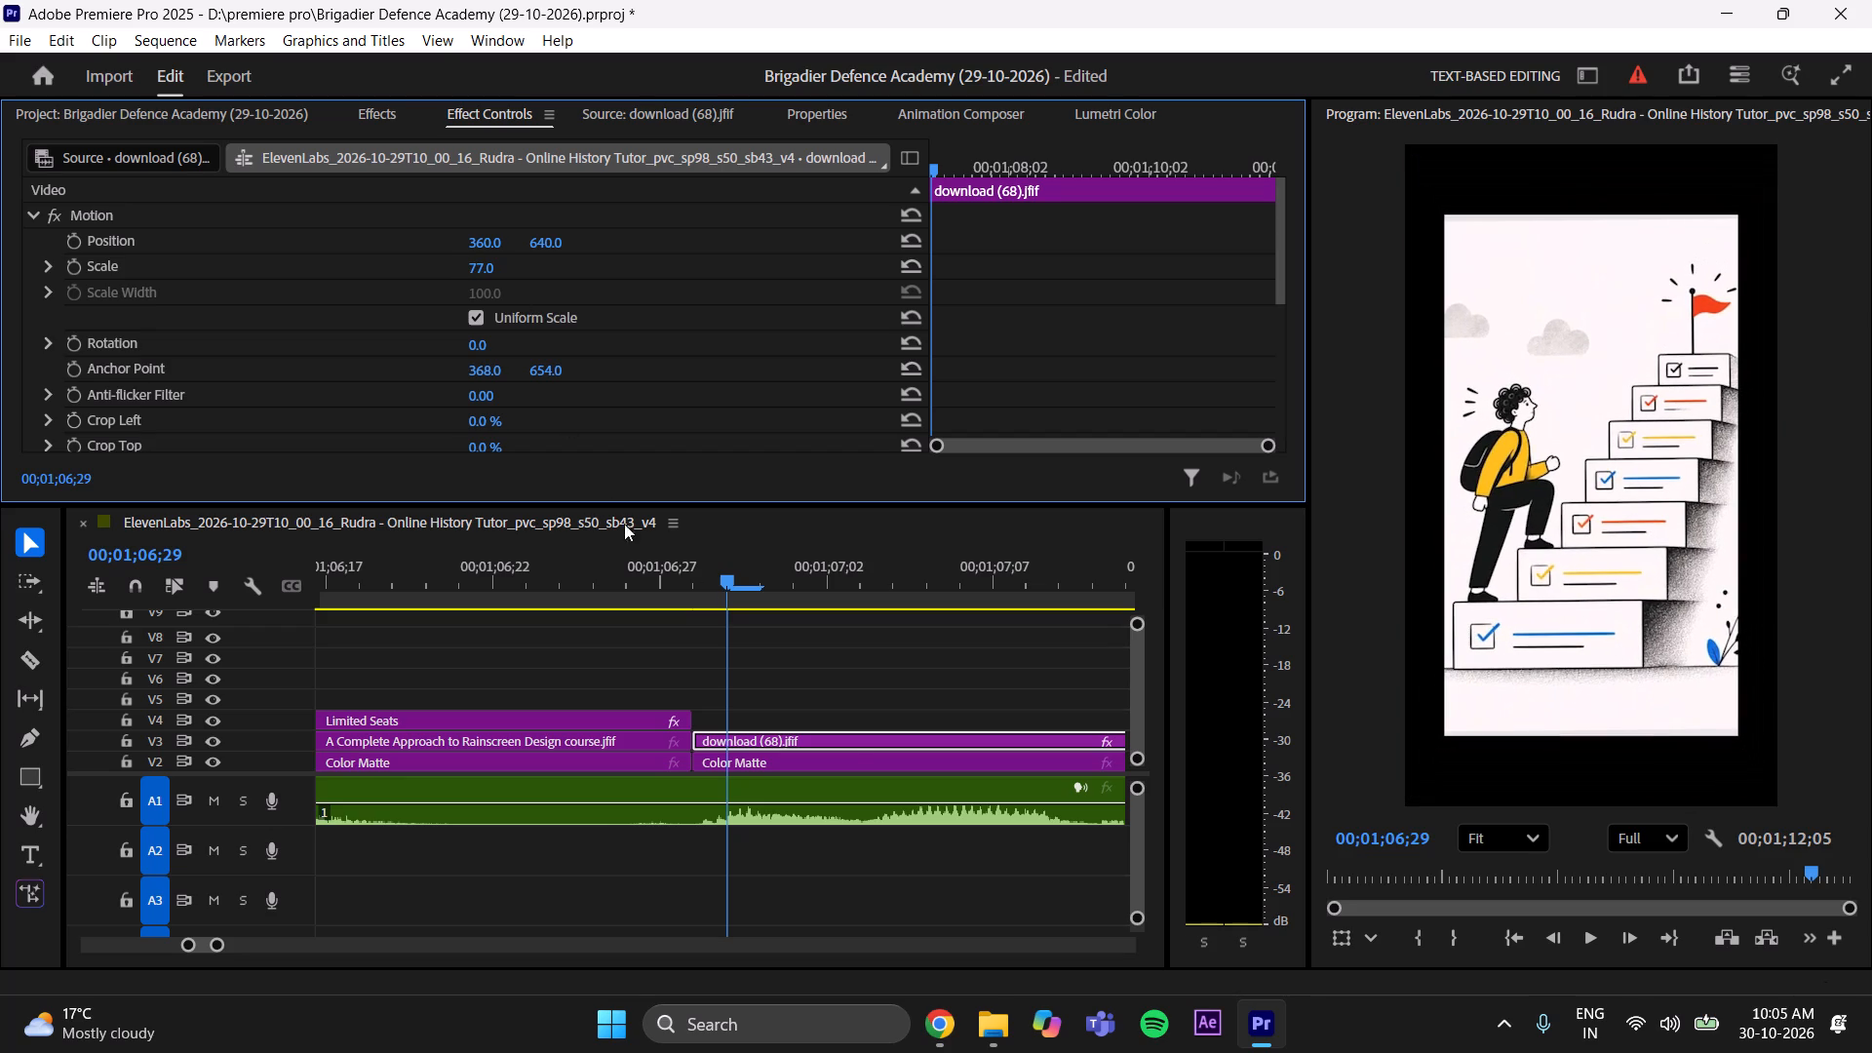
Recolor the black color matte on V2 to FBF7F6 by sampling the staircase image's background.
double_click(856, 763)
click(1166, 640)
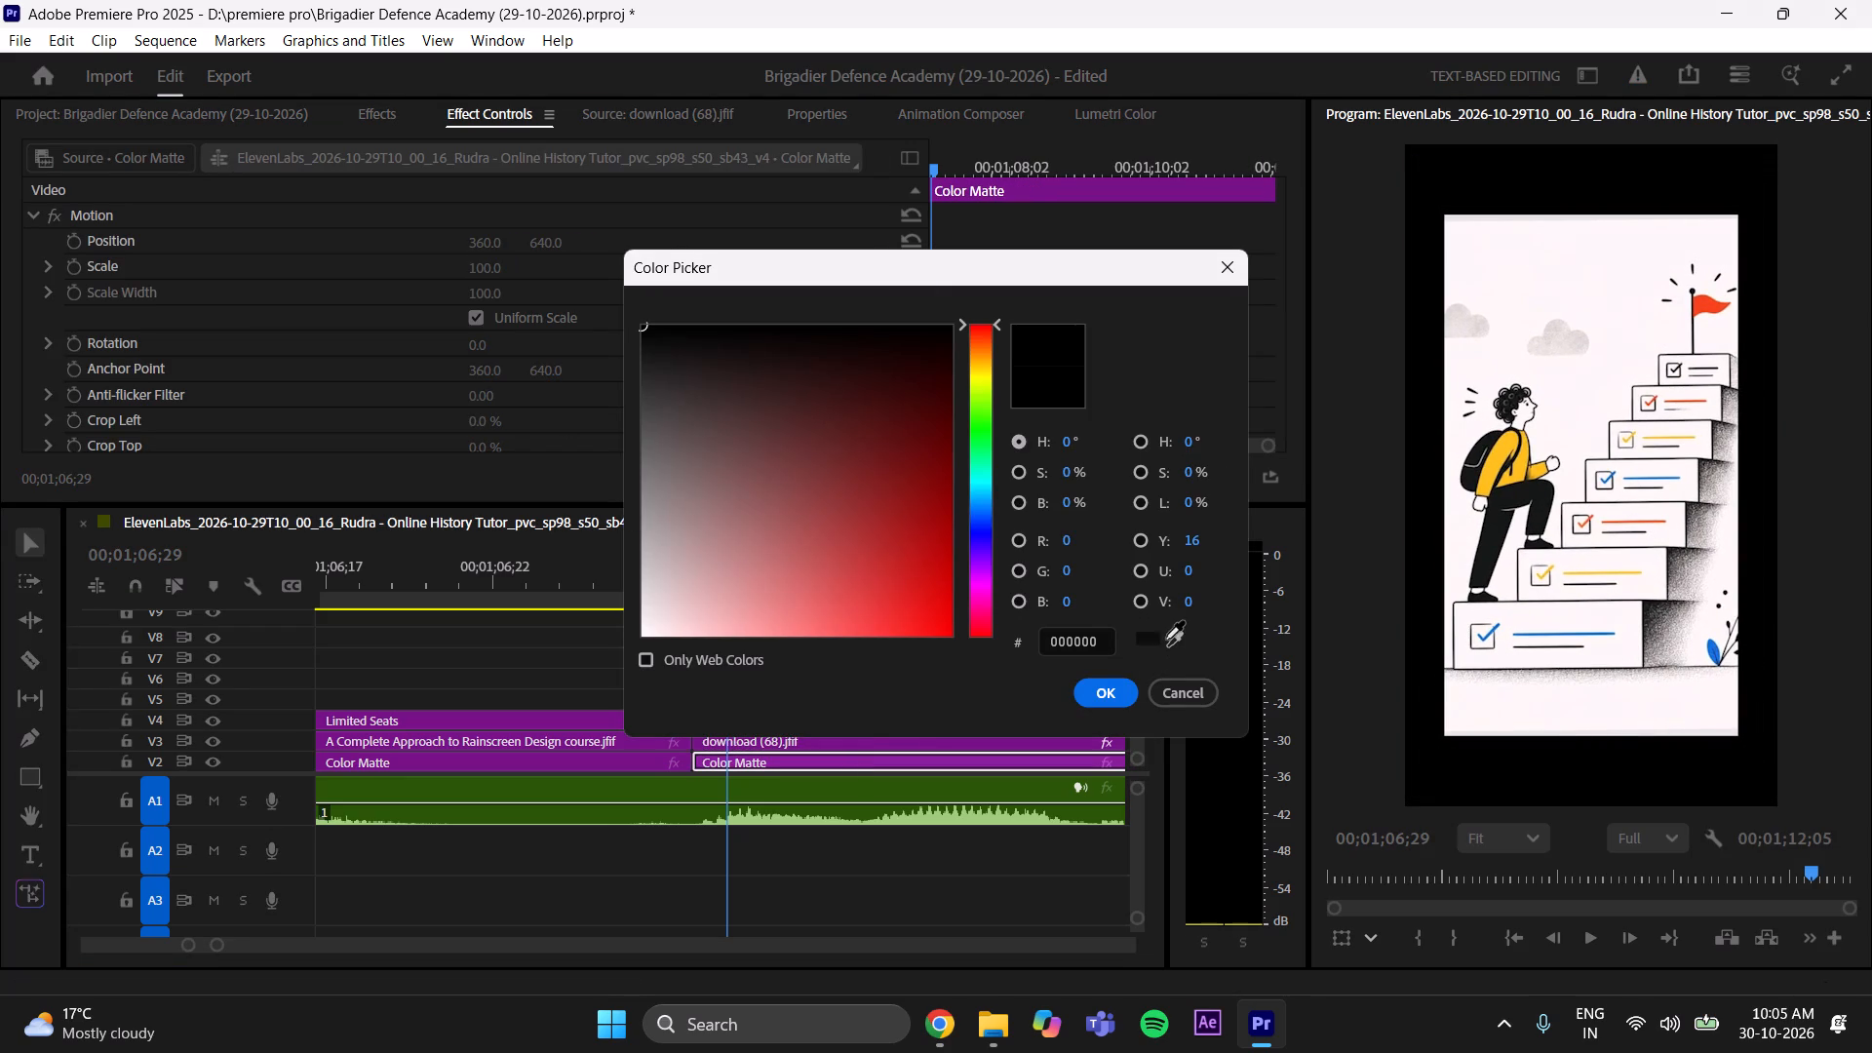
click(1594, 711)
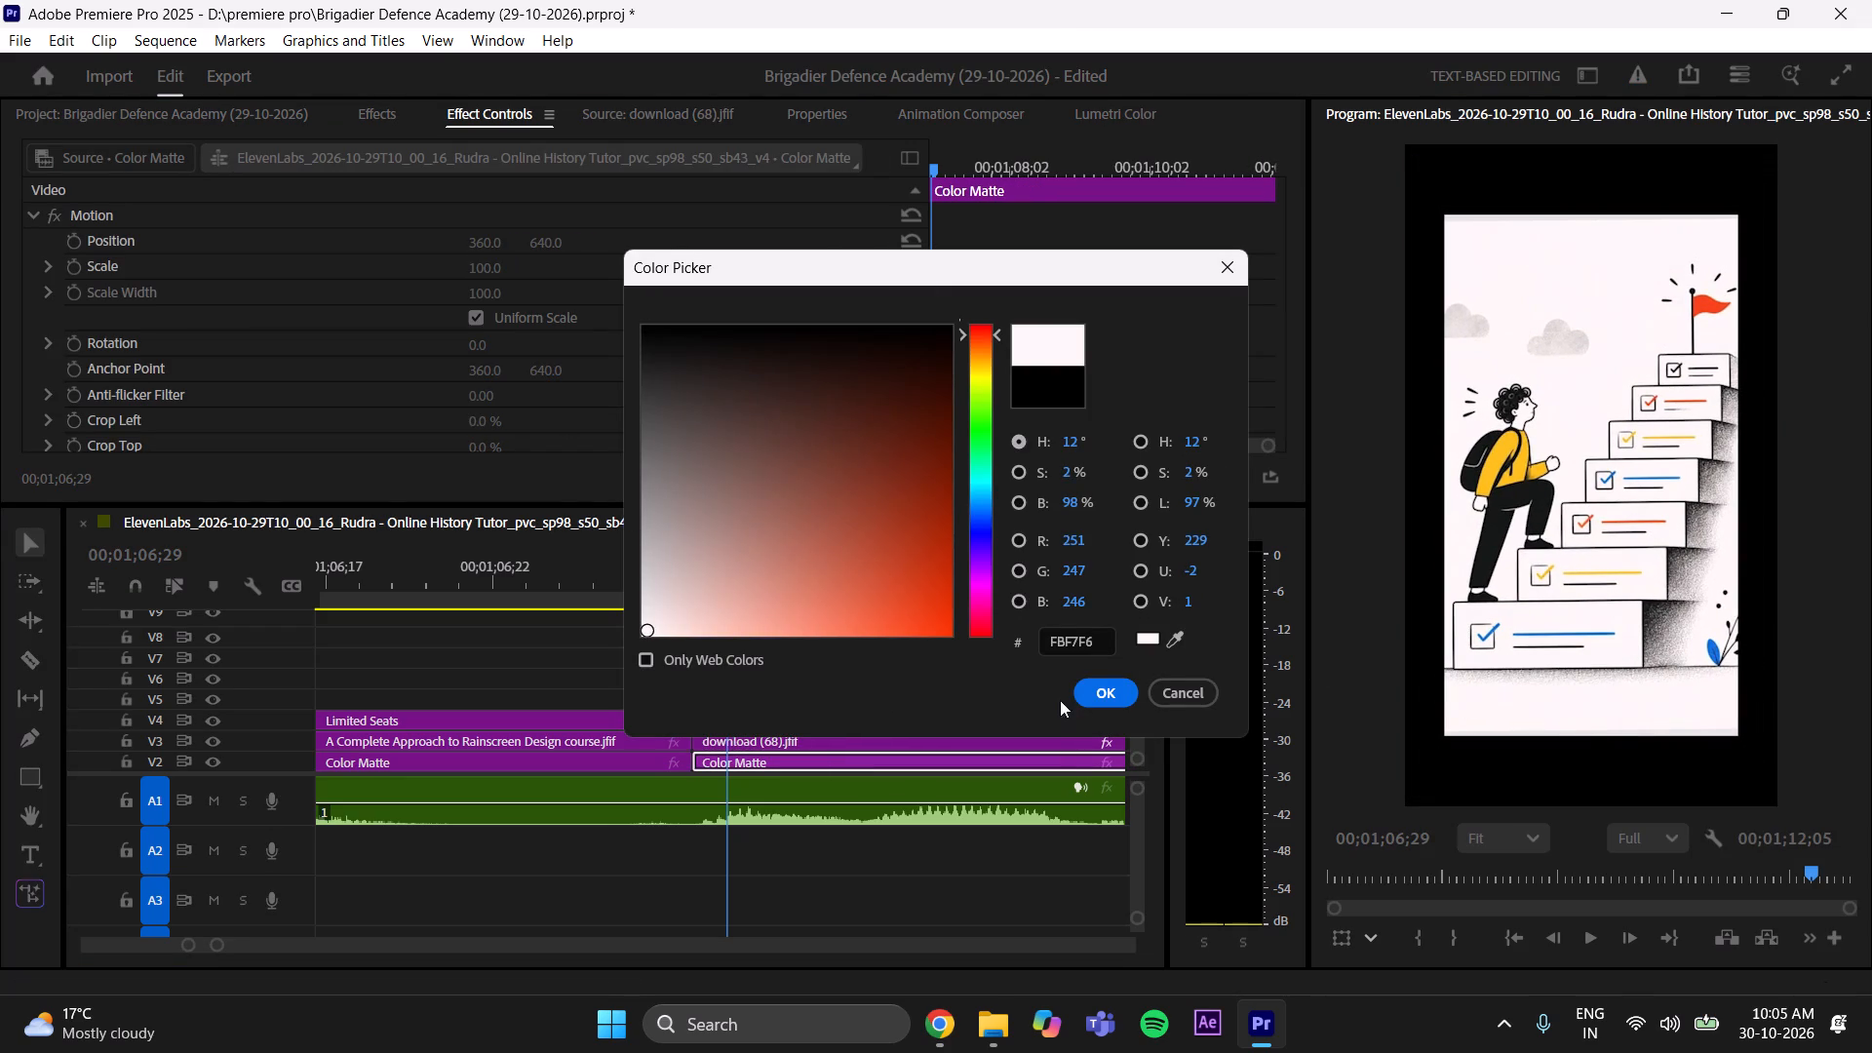
click(1107, 696)
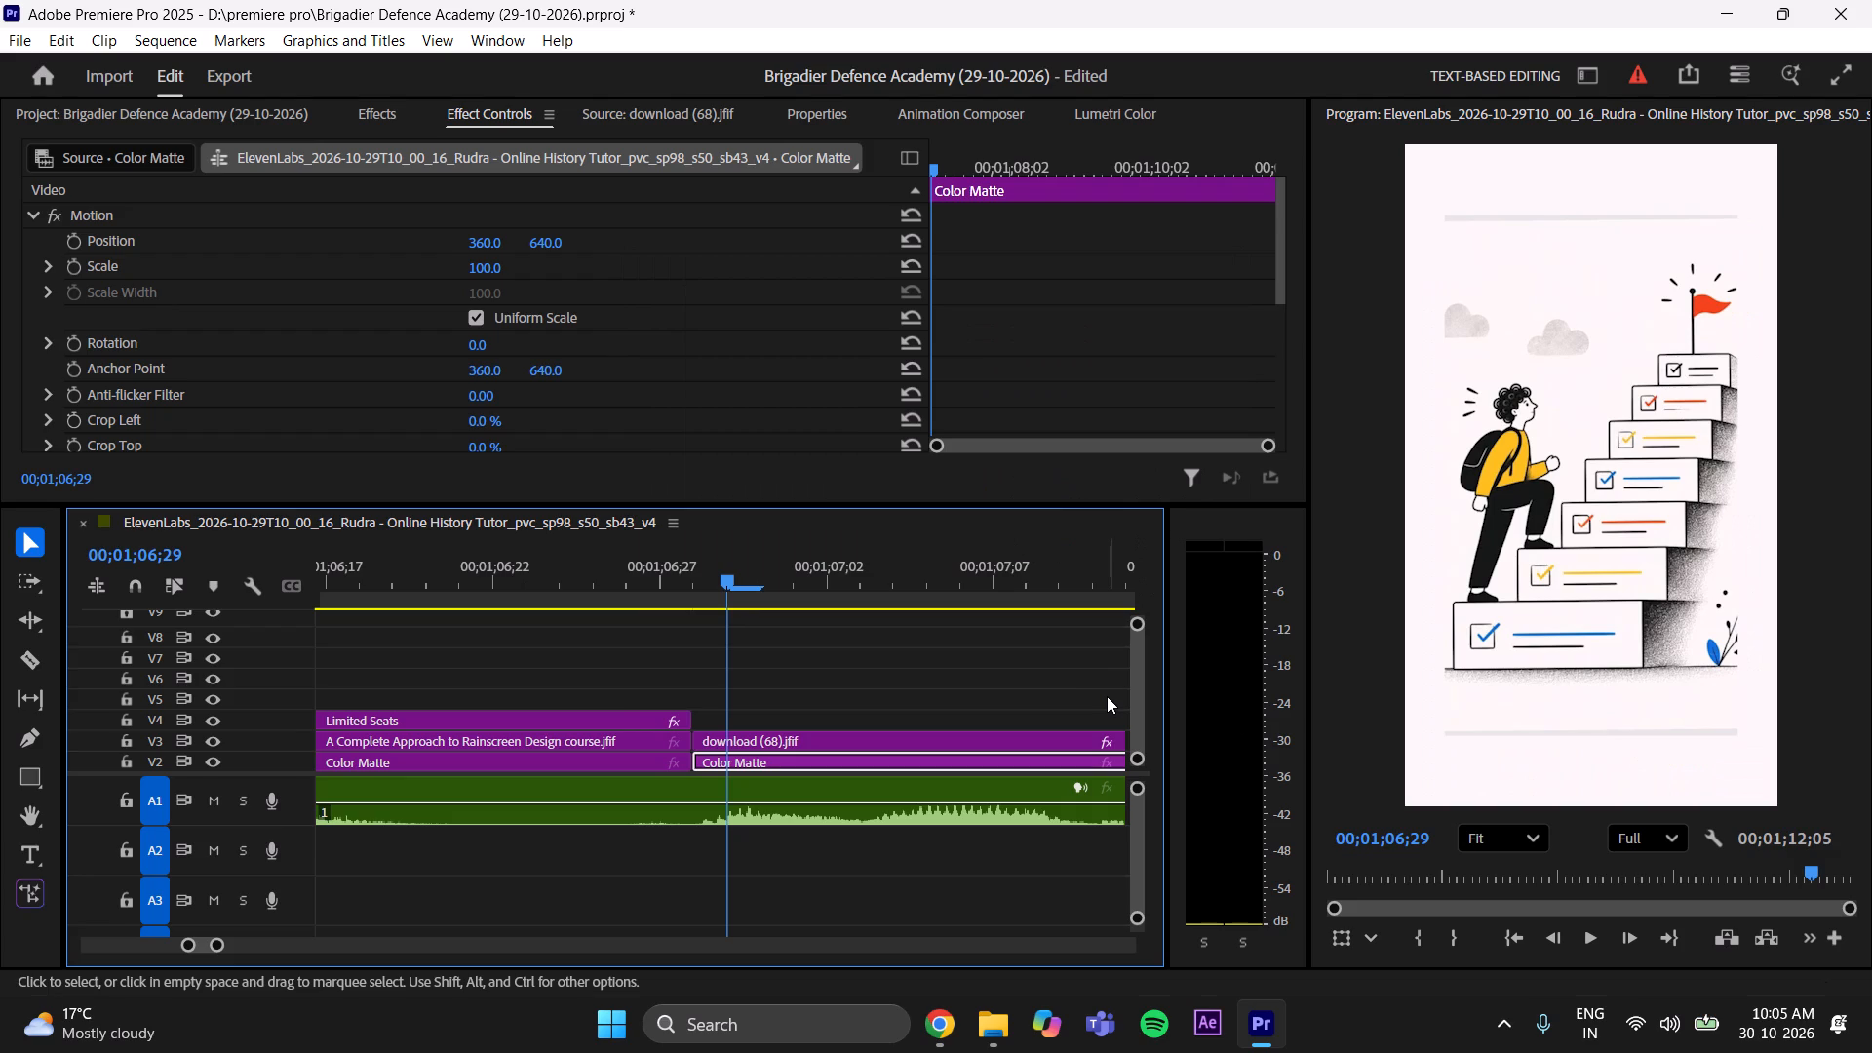
Lower the staircase image clip on V3 to a vertical position of about 830, leaving its horizontal position at 360.
click(792, 745)
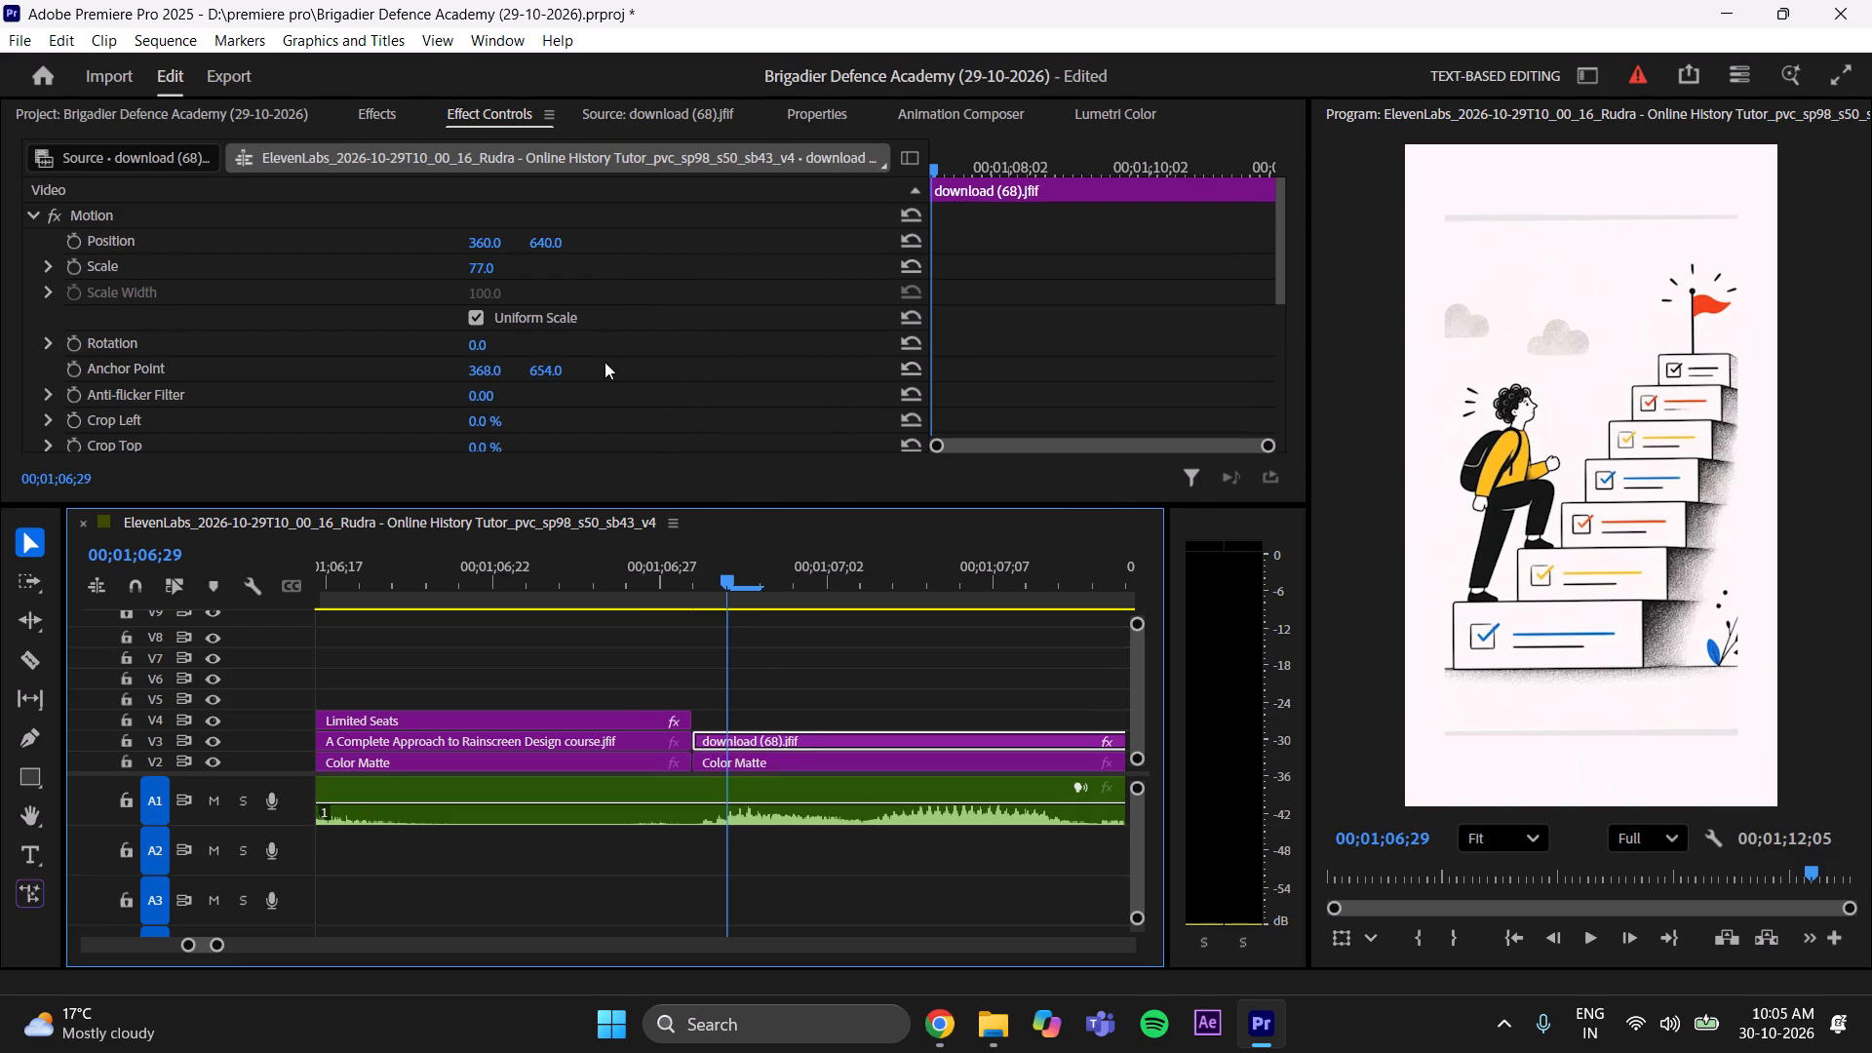
drag(542, 242, 713, 250)
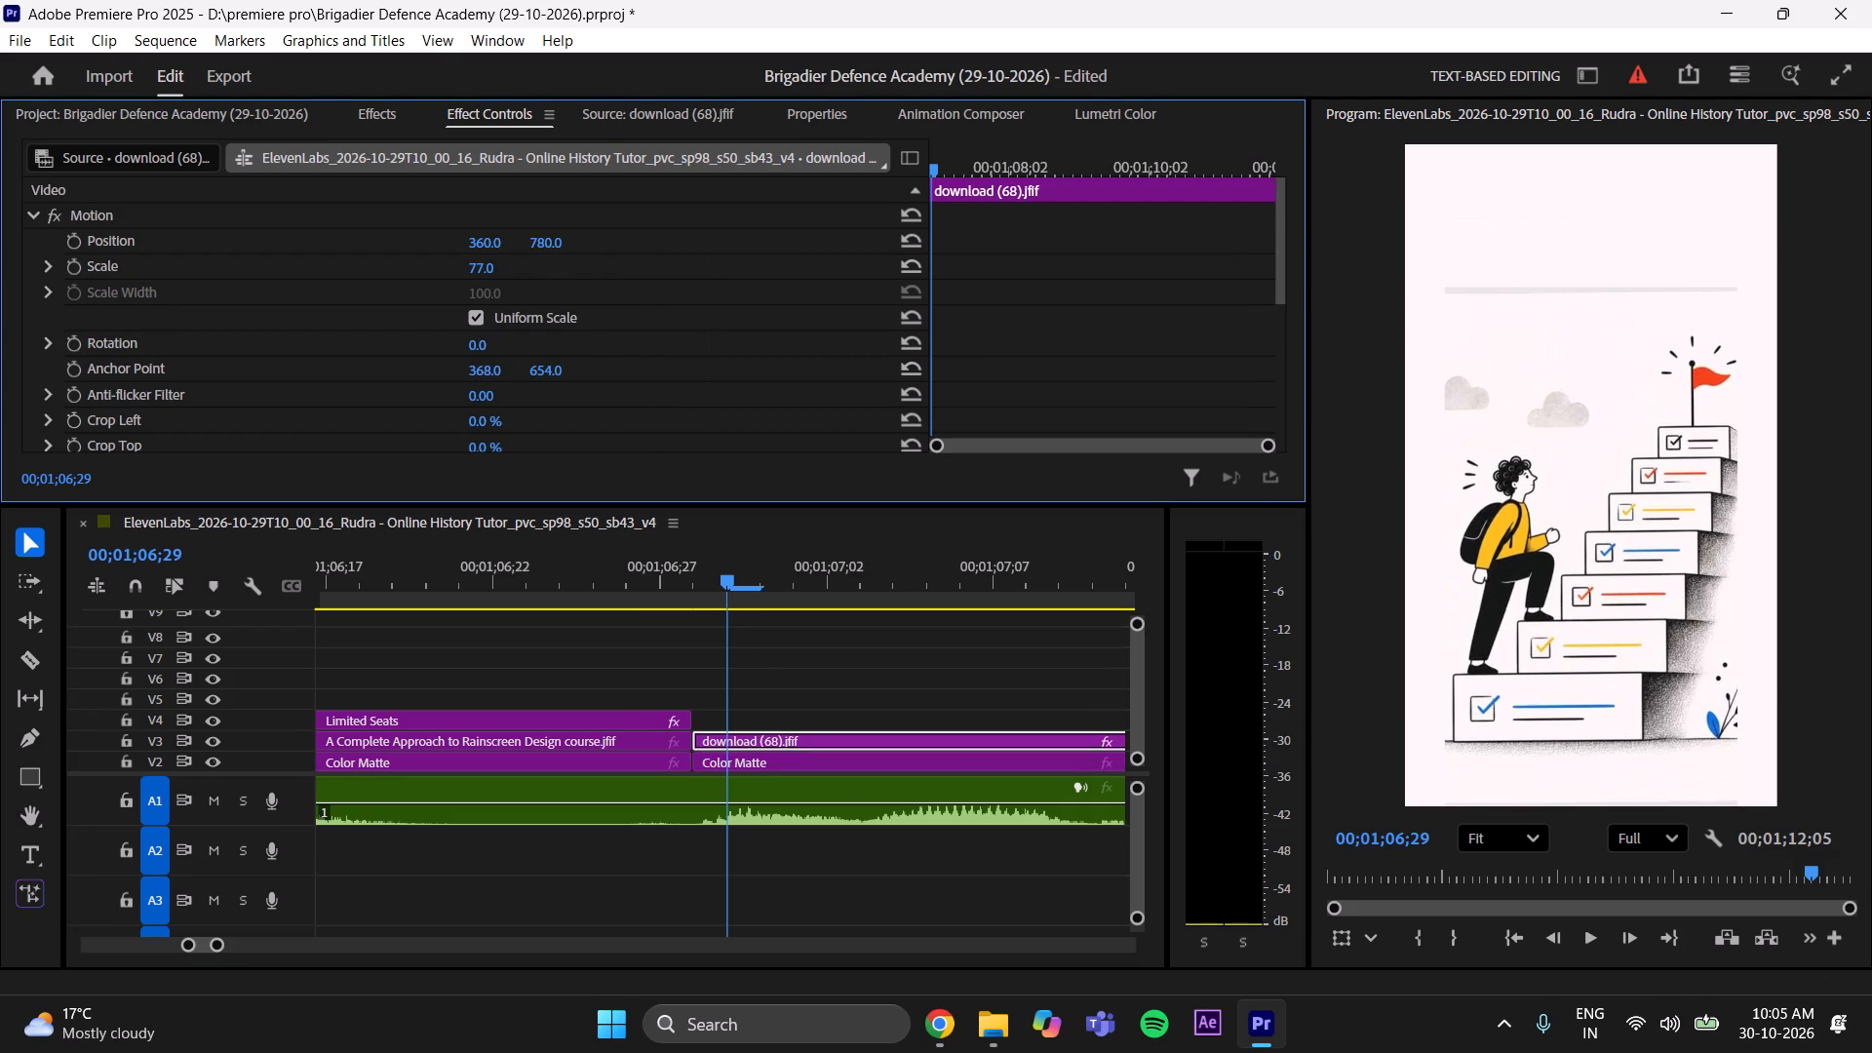
drag(713, 250, 839, 256)
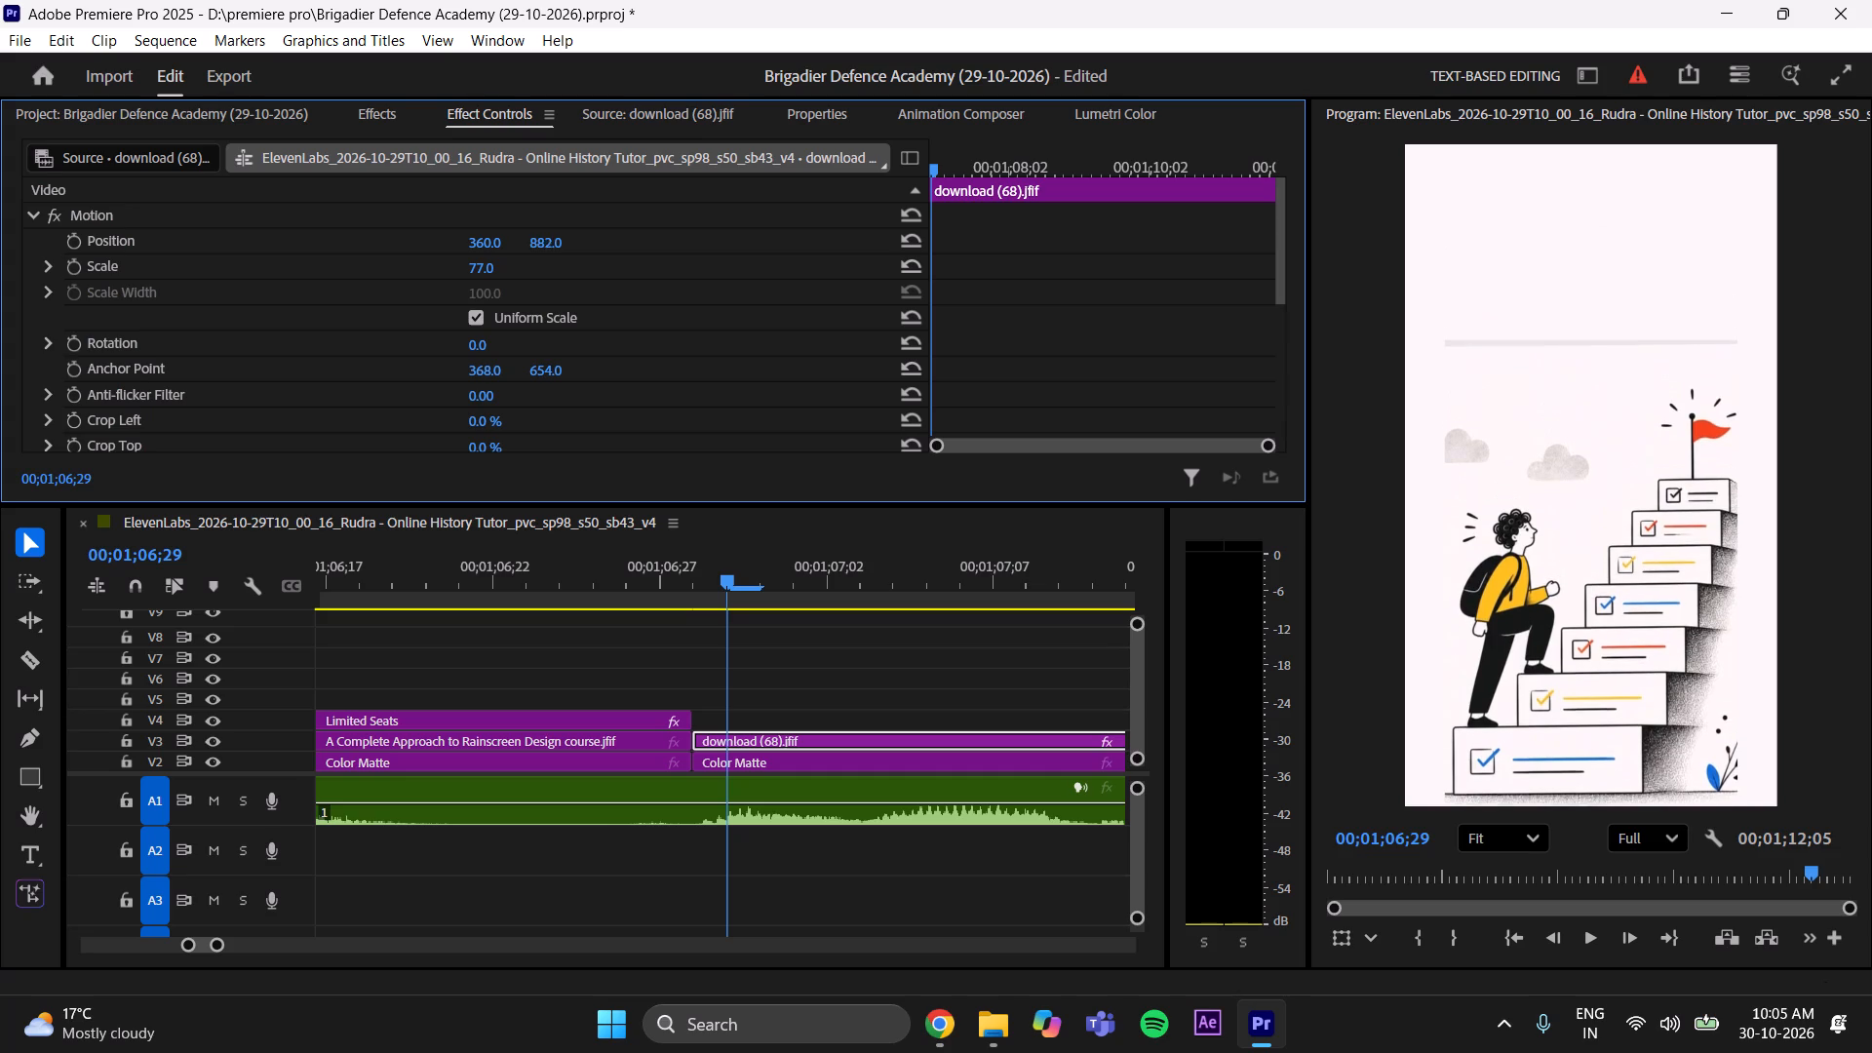
drag(839, 256, 760, 266)
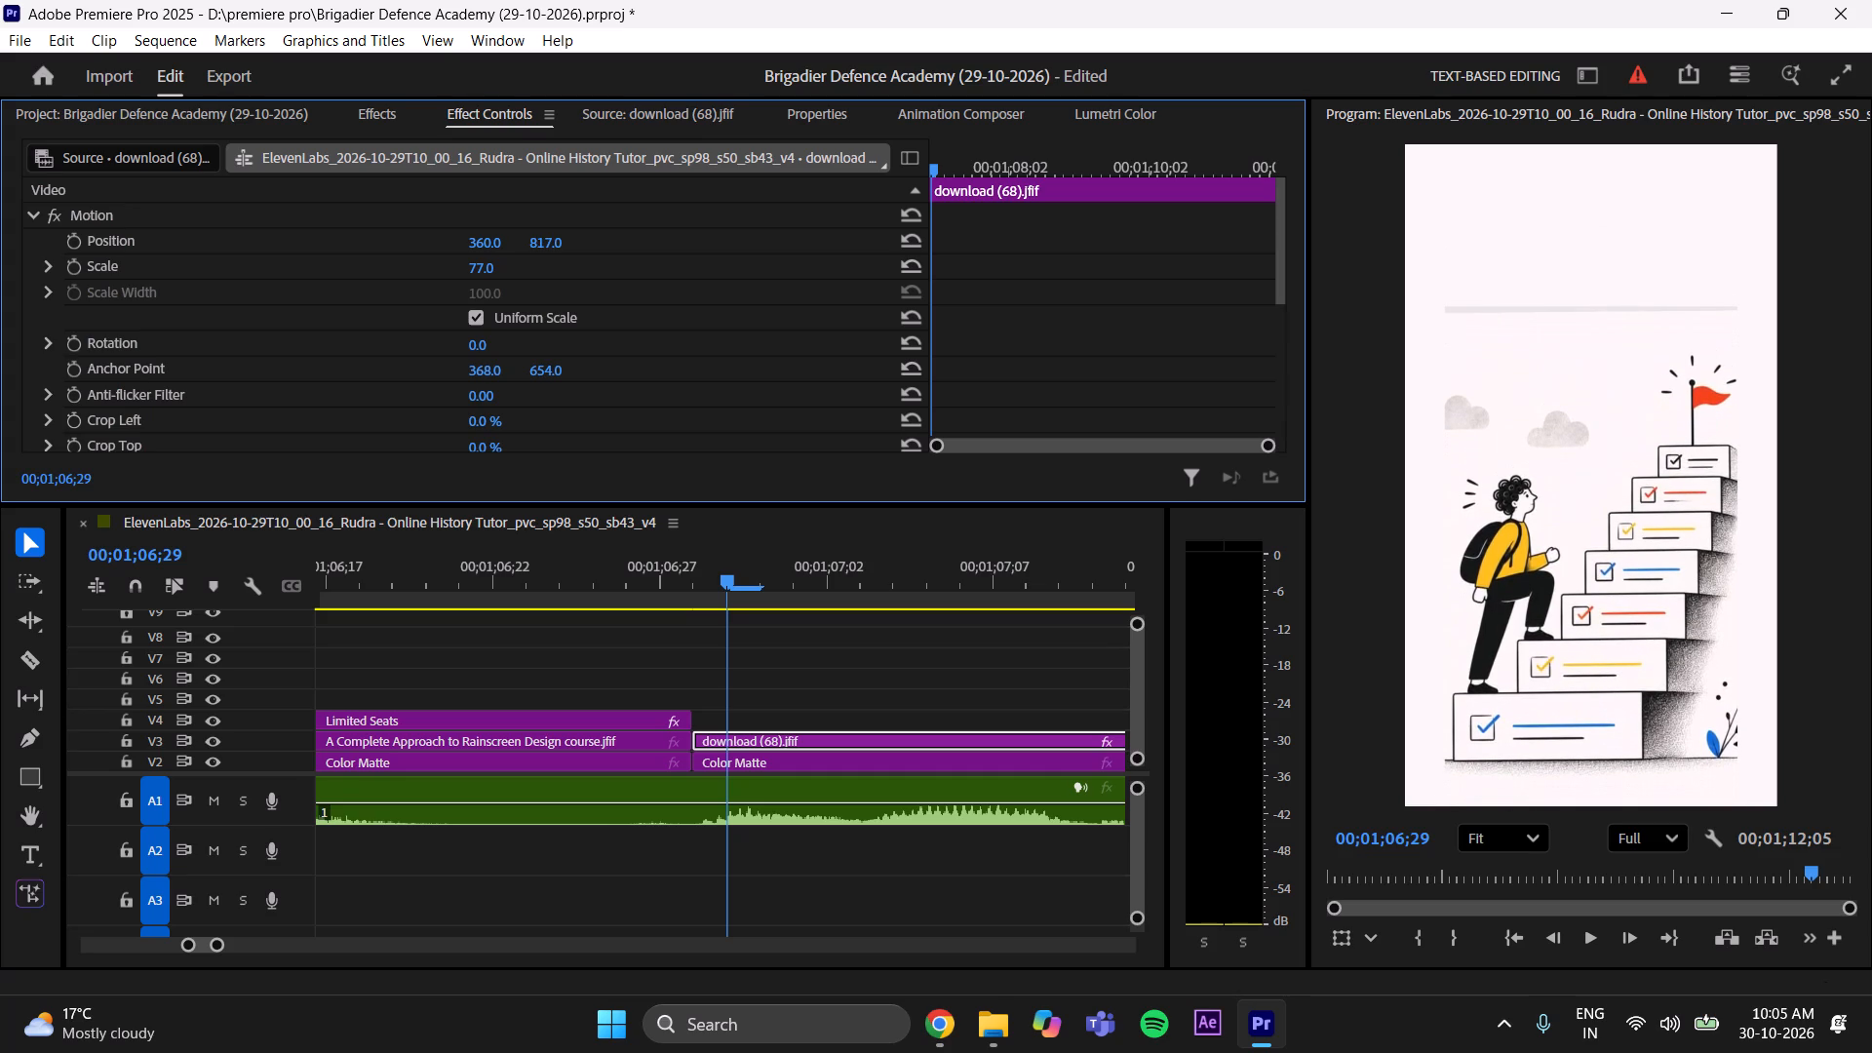
drag(760, 266, 772, 265)
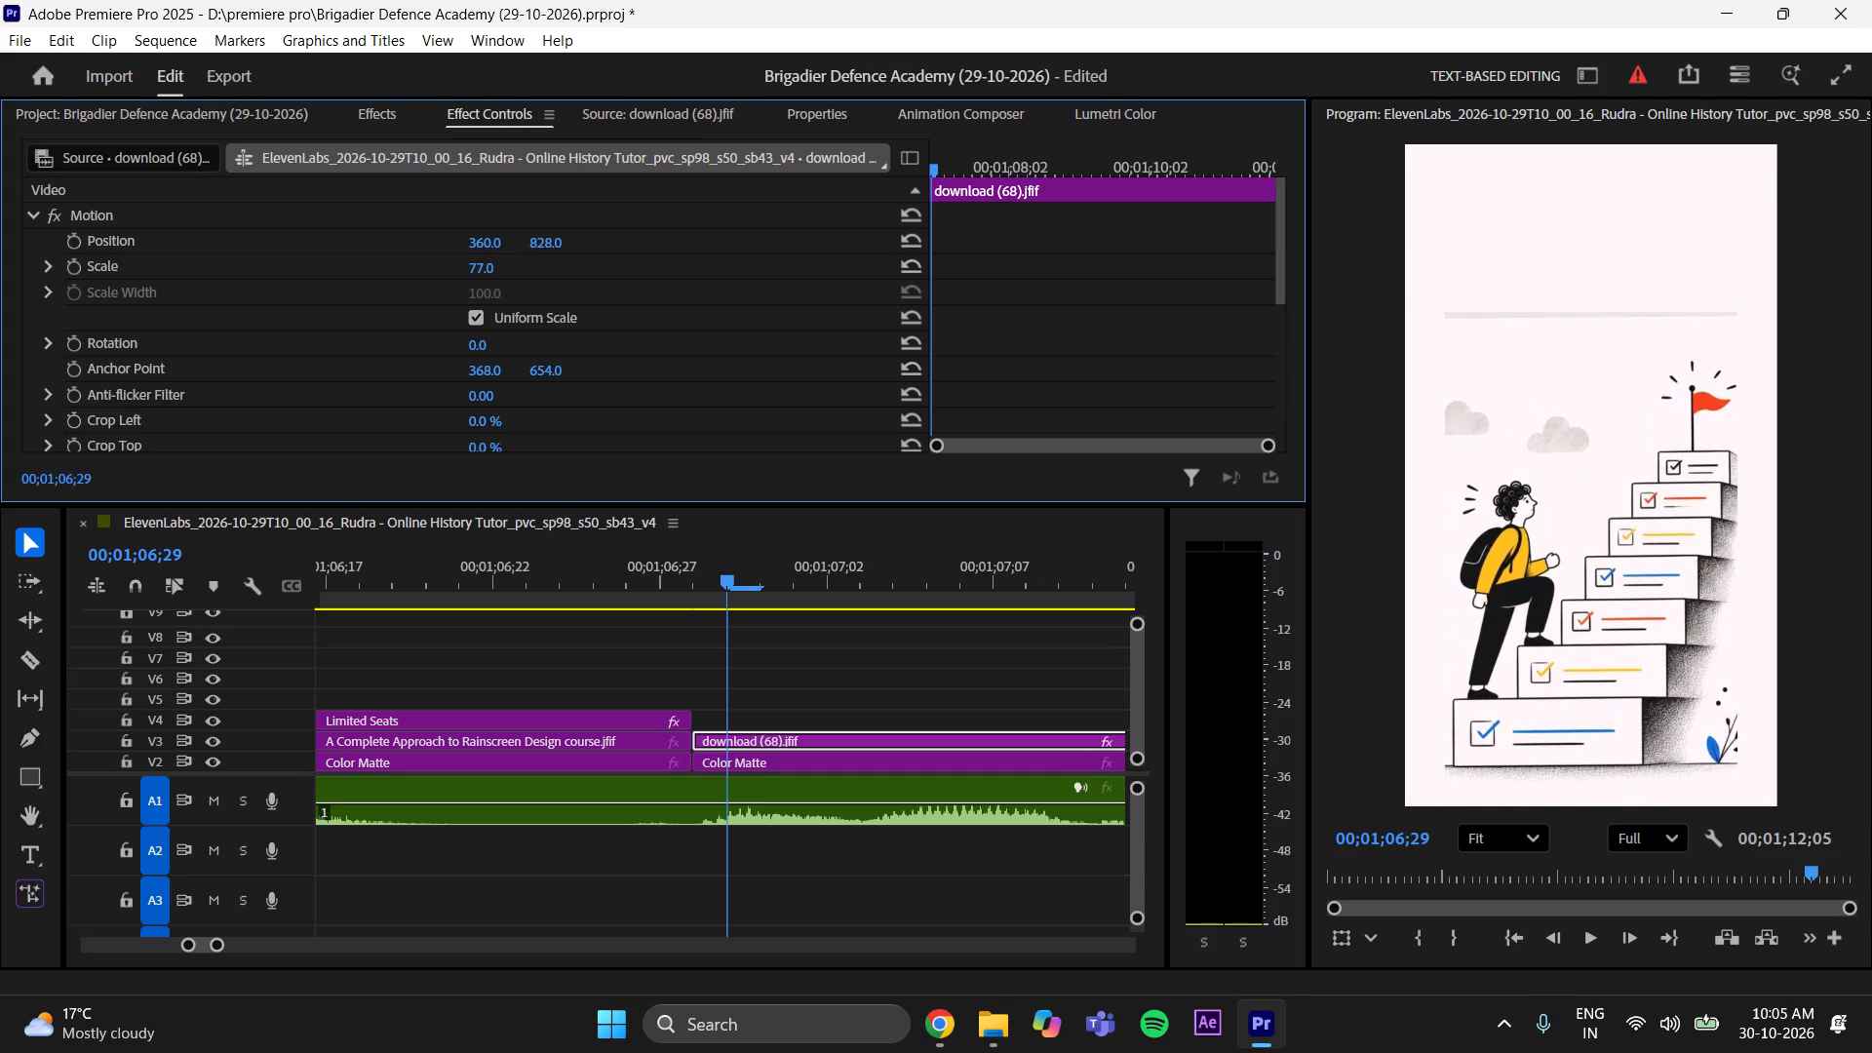
drag(772, 265, 777, 262)
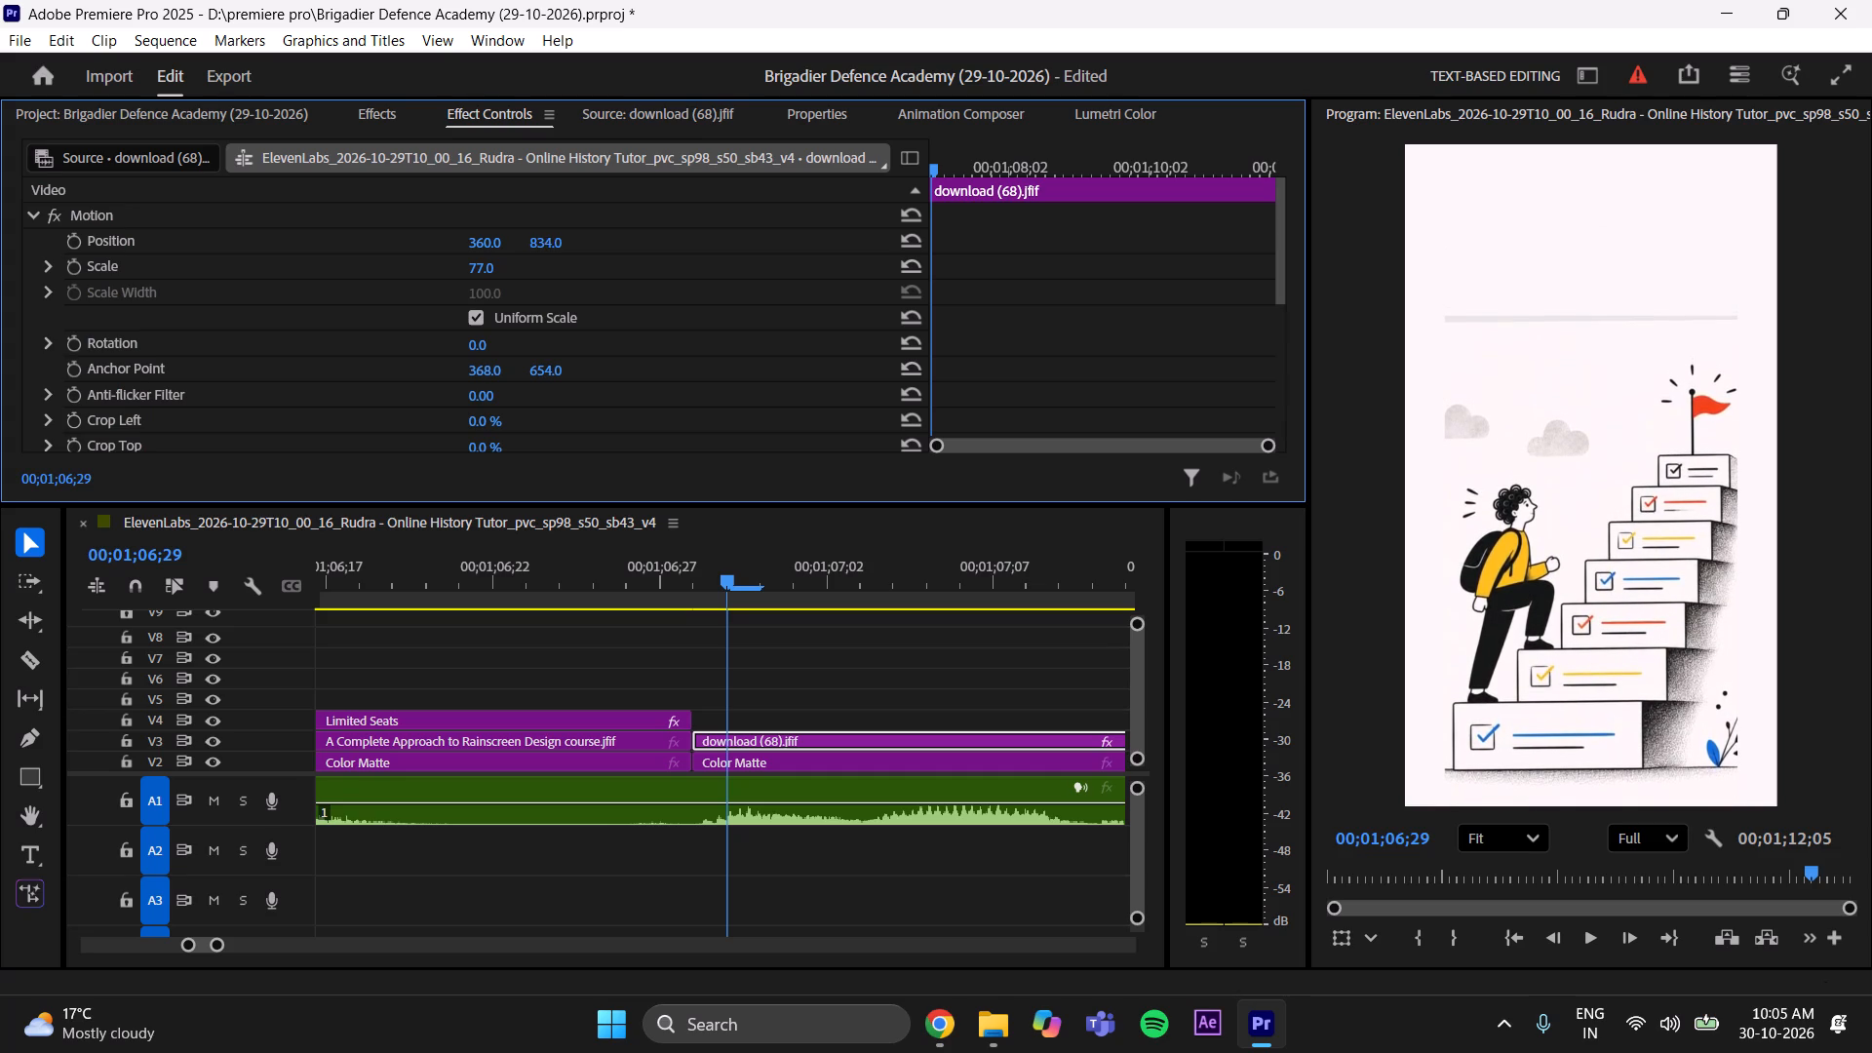
drag(777, 262, 772, 263)
click(845, 664)
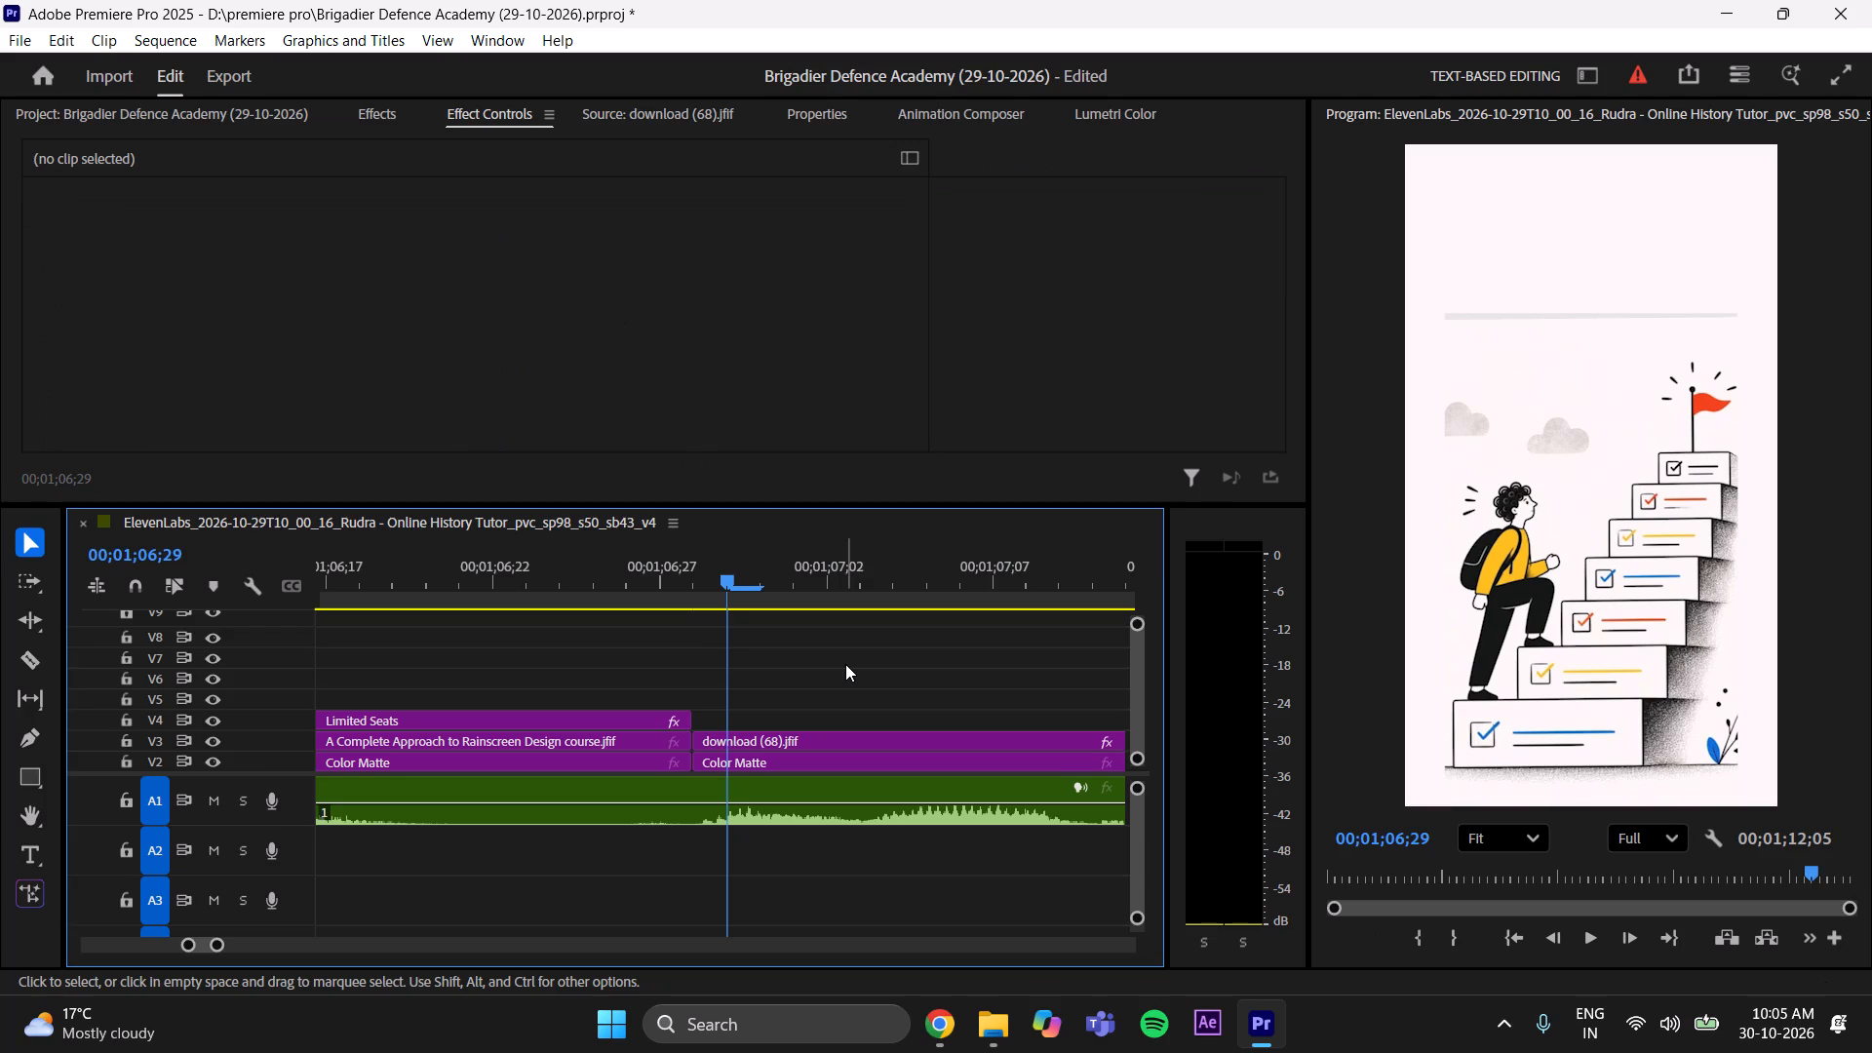
Save the project.
key(ctrl+s)
Play back the staircase scene from the end of Limited Seats to review its picture against the voiceover.
drag(715, 572, 679, 674)
click(1572, 939)
click(1578, 936)
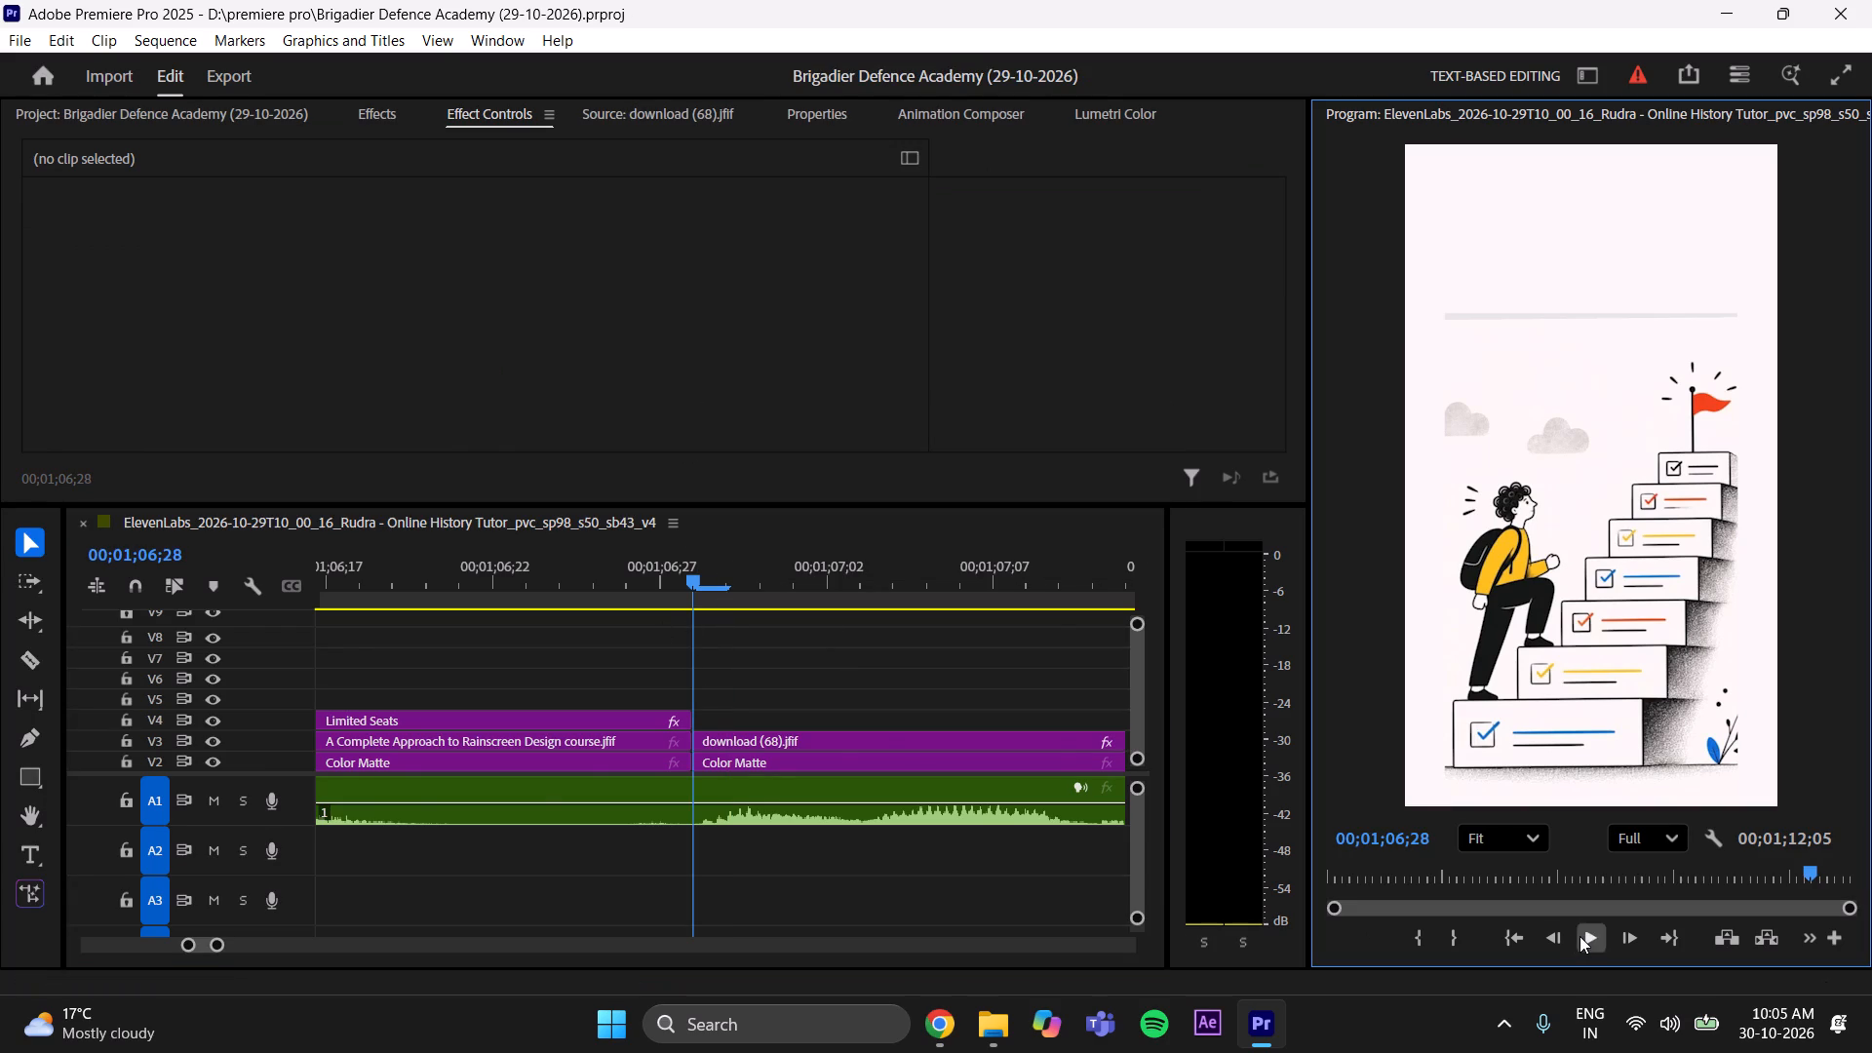
click(1579, 936)
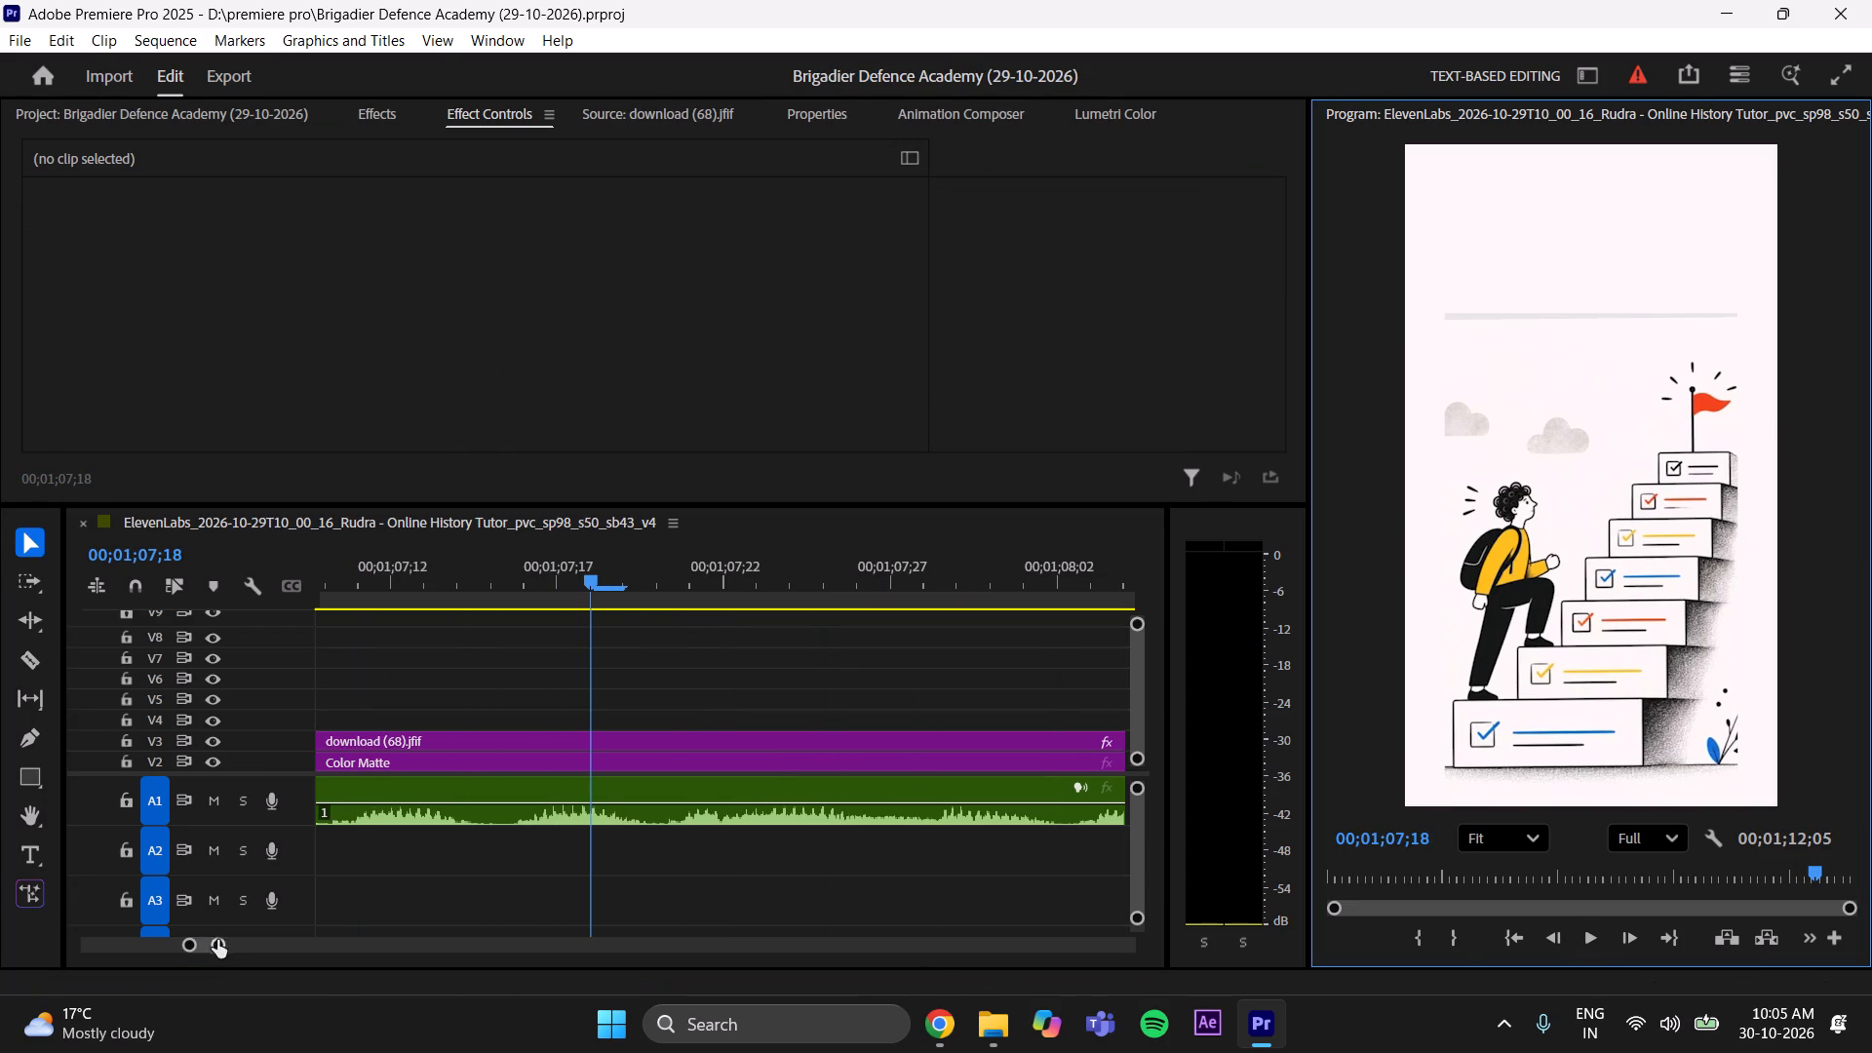
drag(220, 941, 273, 960)
click(1587, 934)
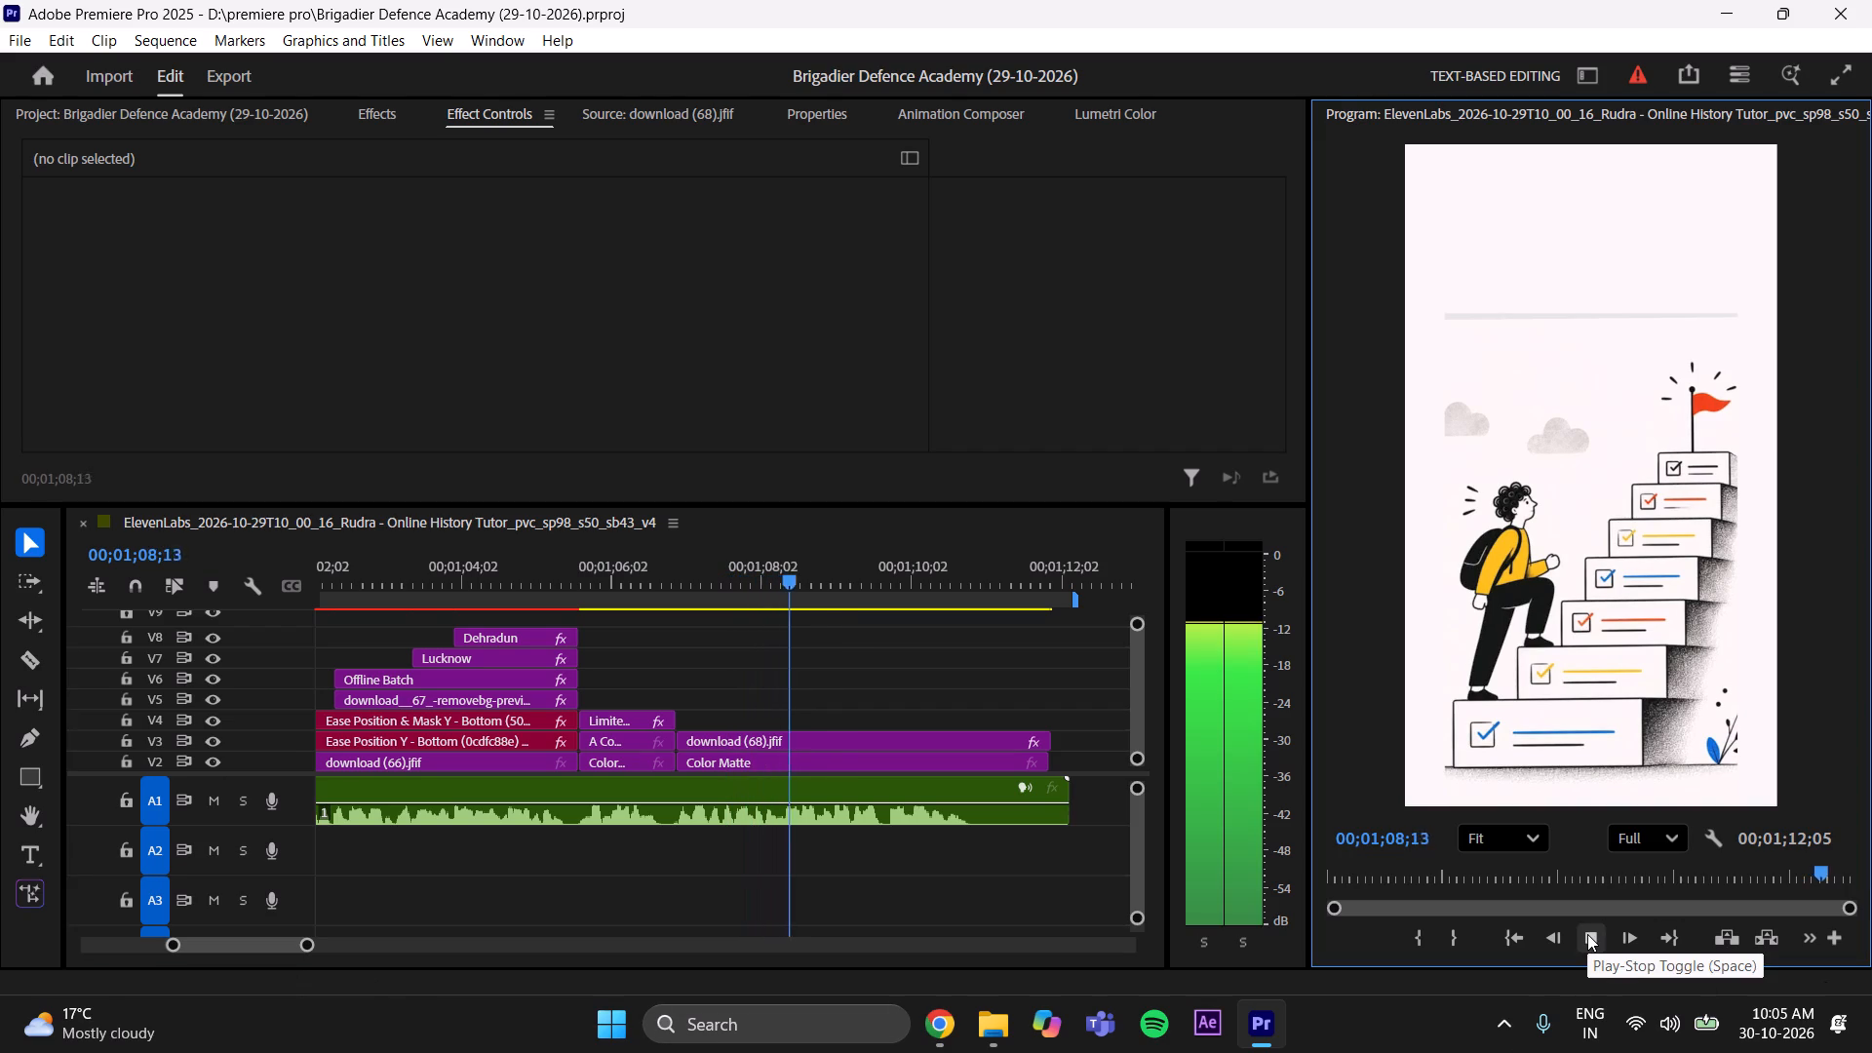
click(1587, 933)
drag(835, 565, 637, 716)
click(1587, 942)
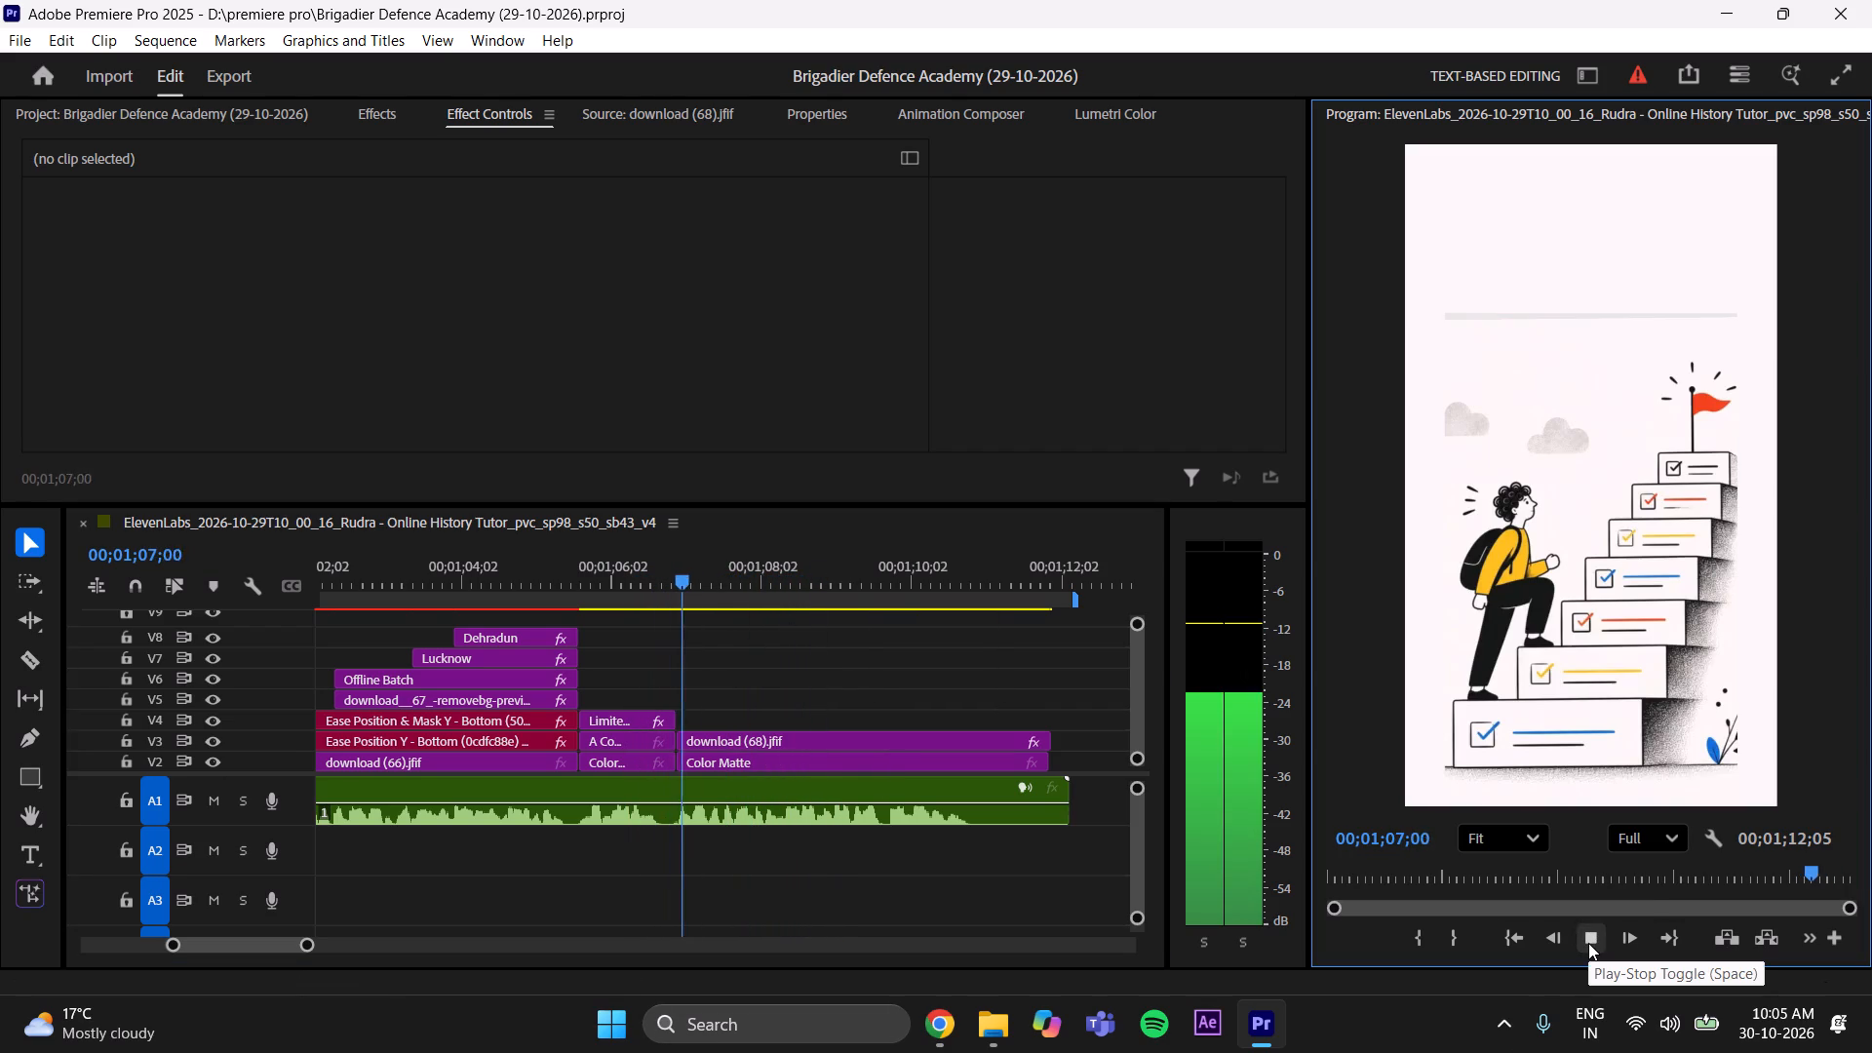
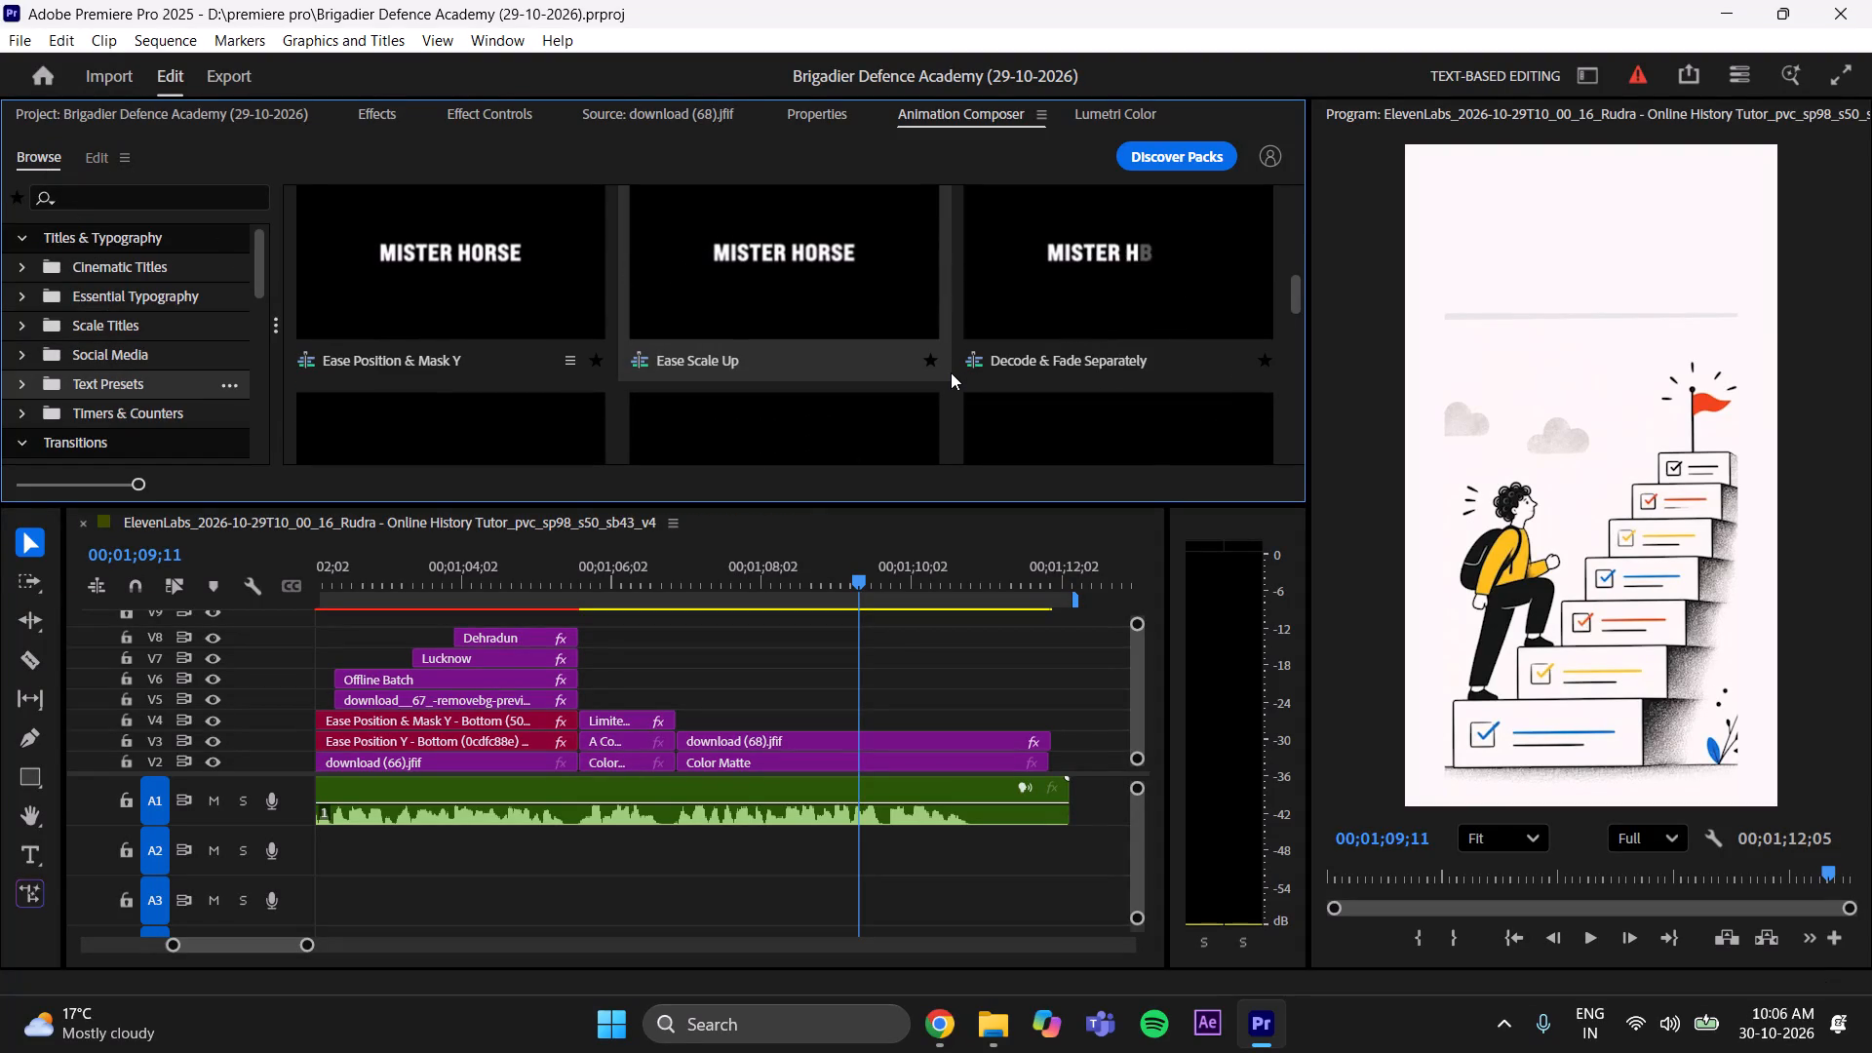
Add the Ease Fade Separately text preset to the sequence at 00;01;09;11.
scroll(951, 372, down, 1)
click(515, 385)
click(1229, 477)
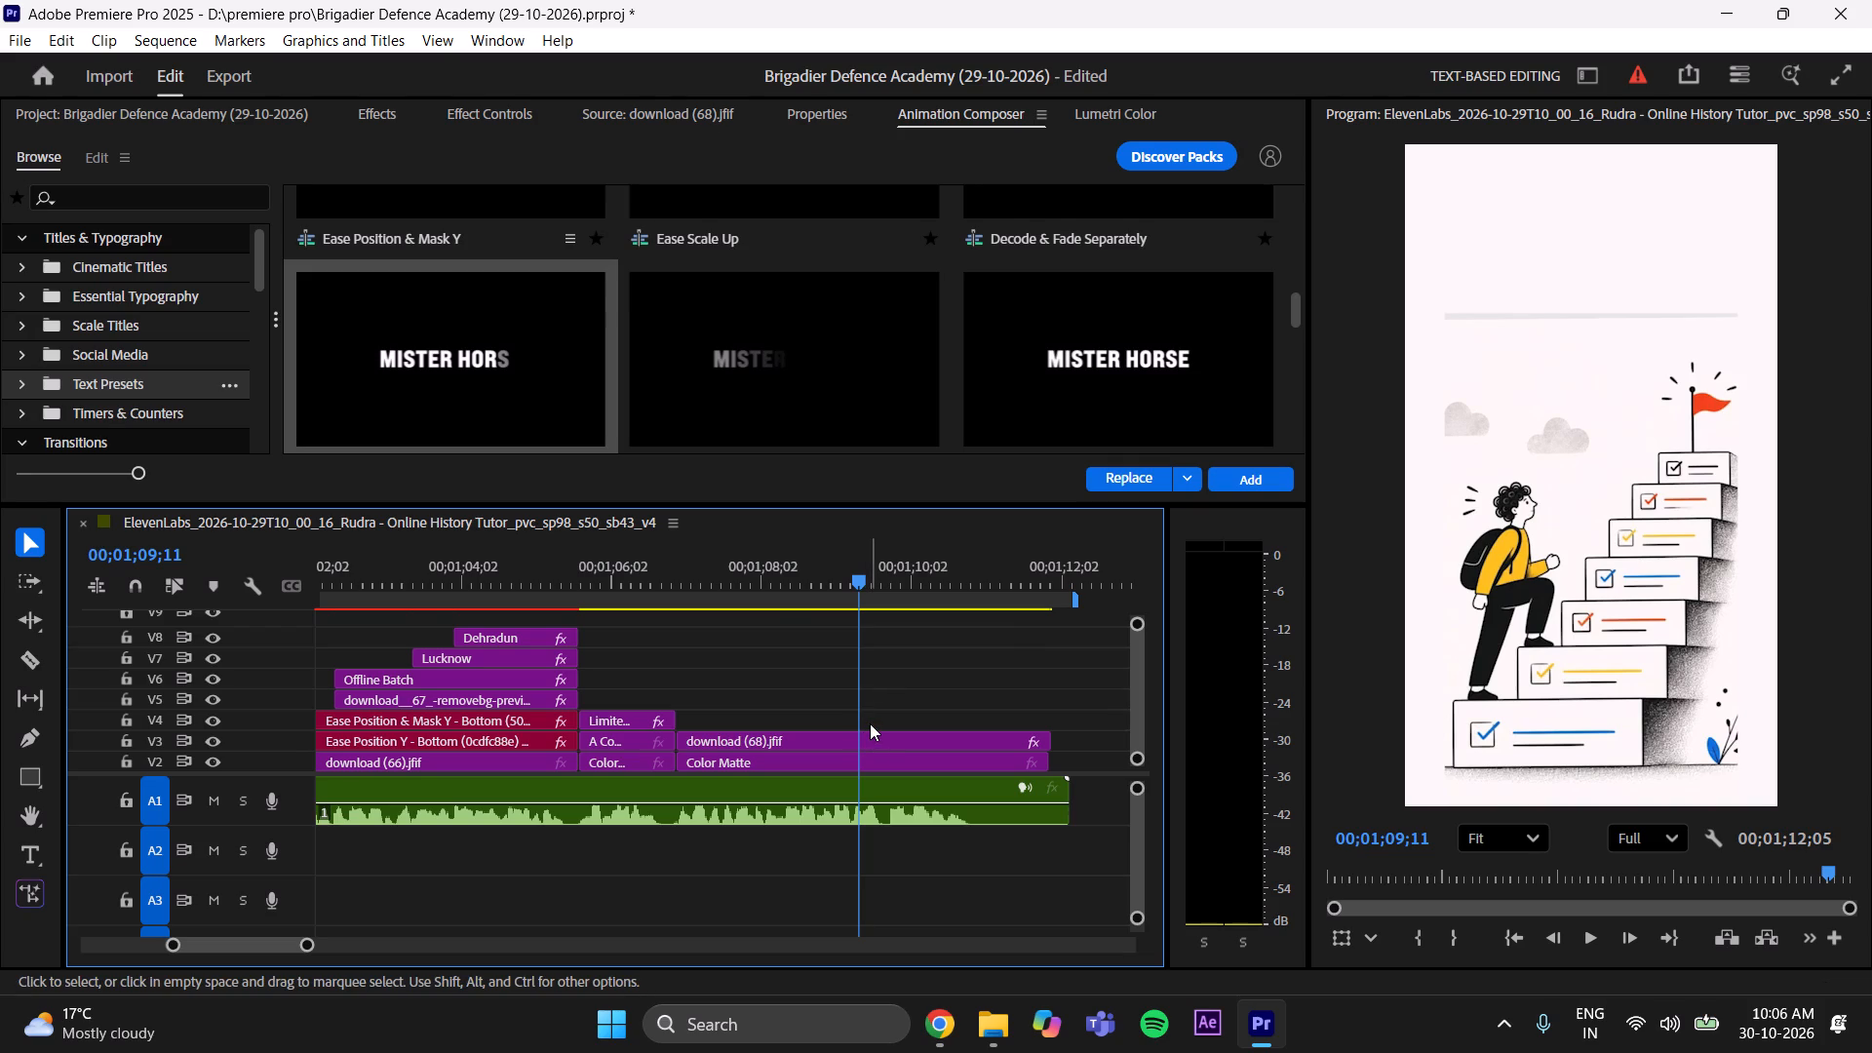
scroll(797, 660, up, 5)
scroll(797, 660, down, 5)
scroll(724, 406, up, 3)
scroll(724, 413, down, 2)
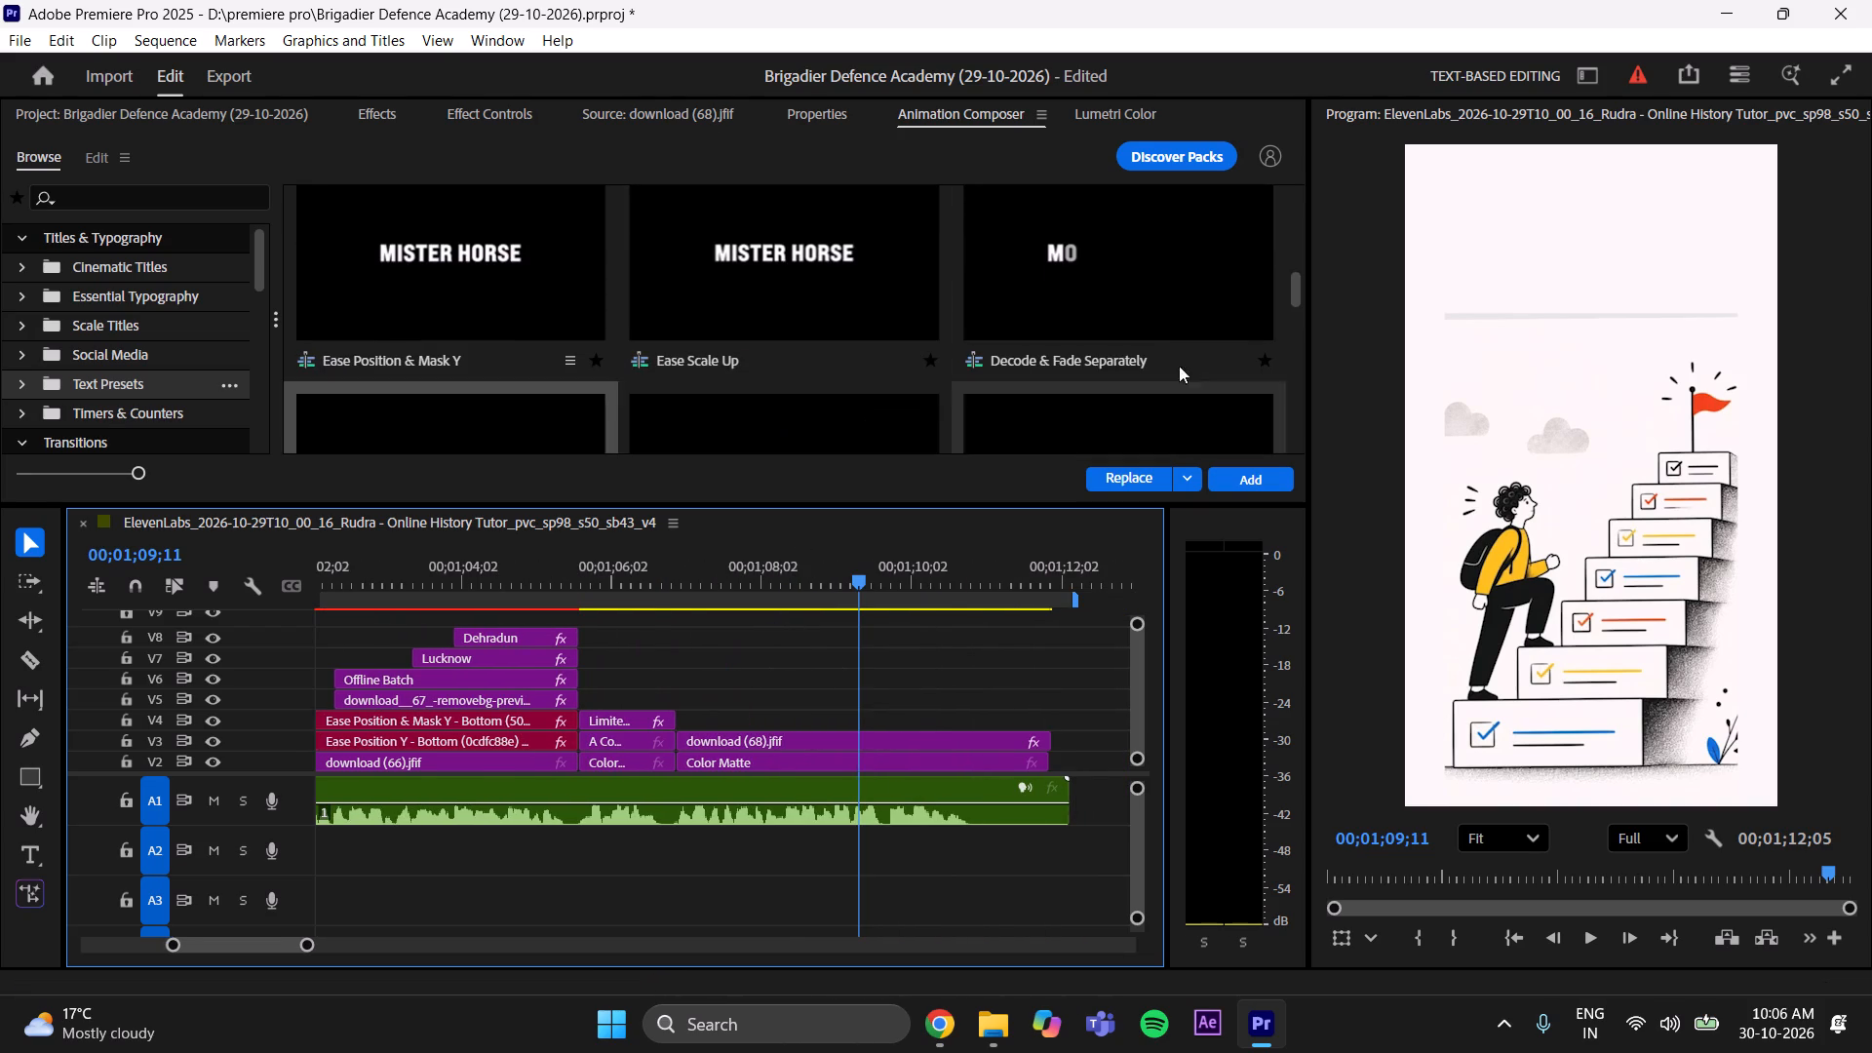
click(1150, 296)
click(550, 424)
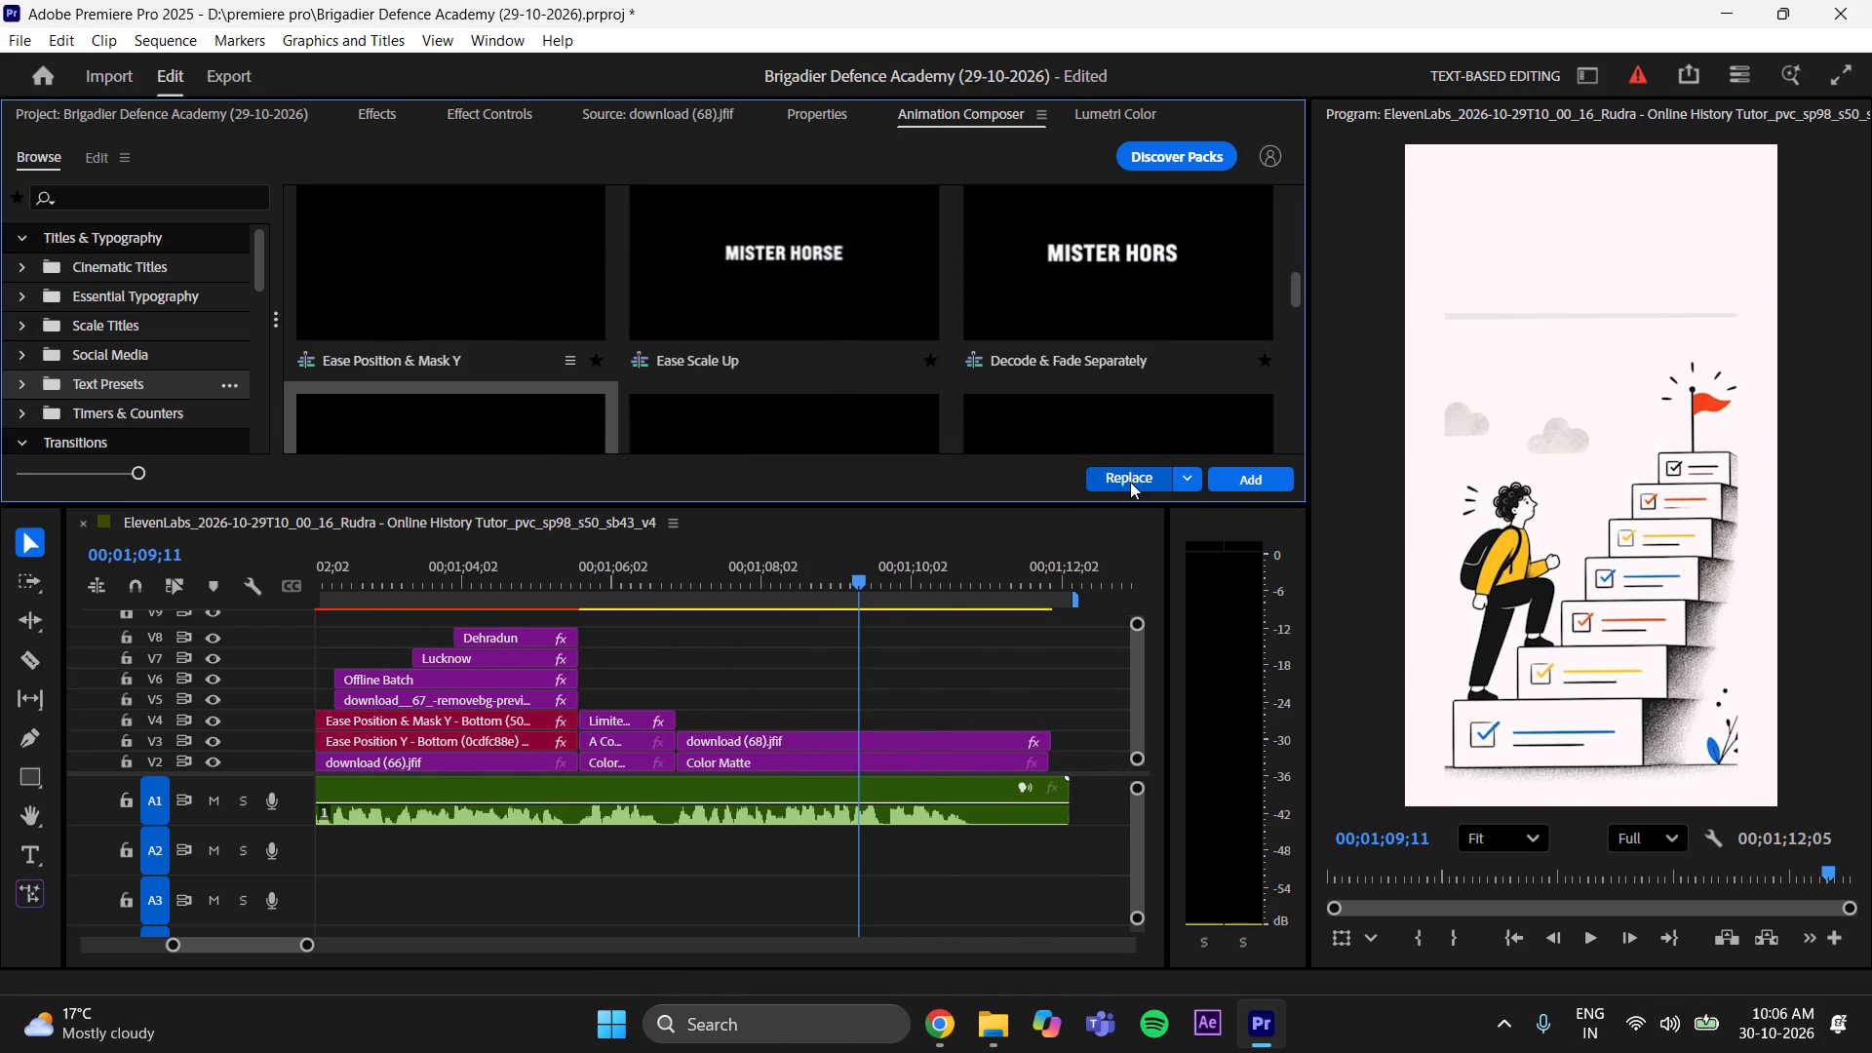
drag(1139, 617, 1151, 584)
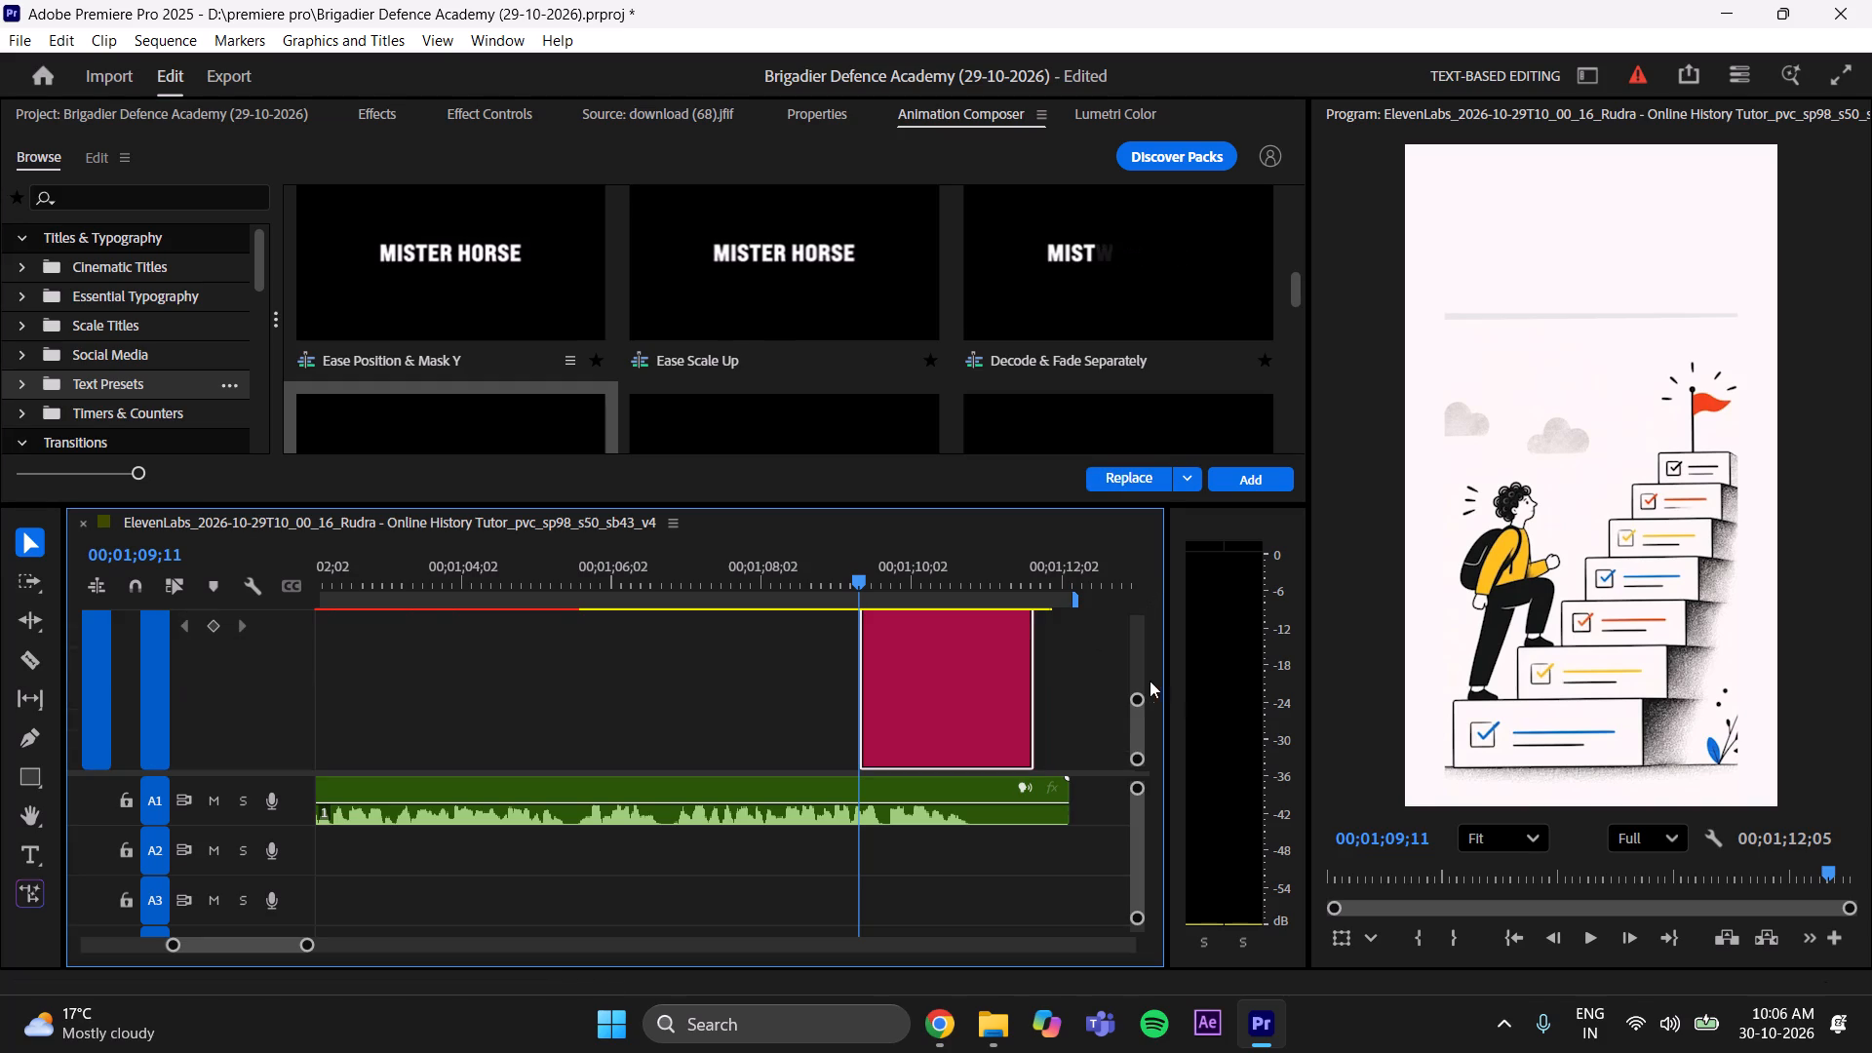
drag(1144, 696, 1166, 566)
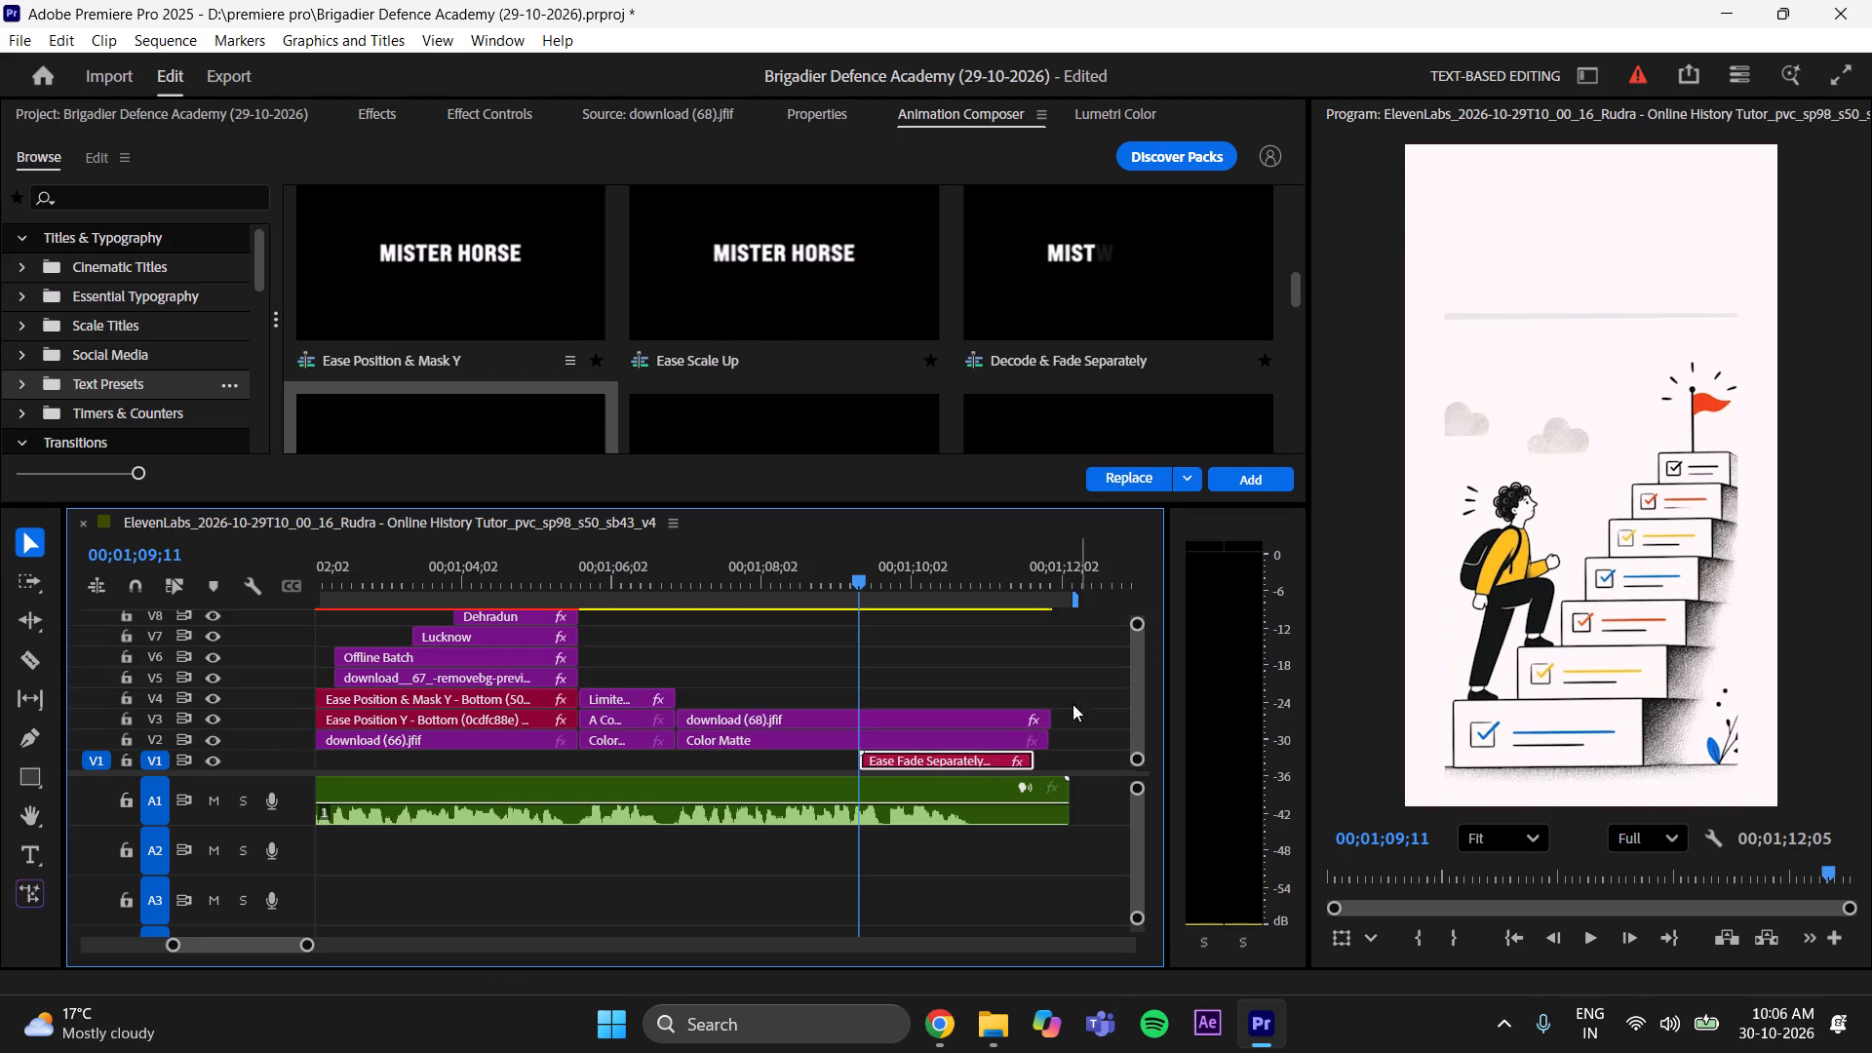
Move the Ease Fade Separately clip from V1 to V4, starting right after Limited Seats above the staircase image.
drag(901, 759, 767, 684)
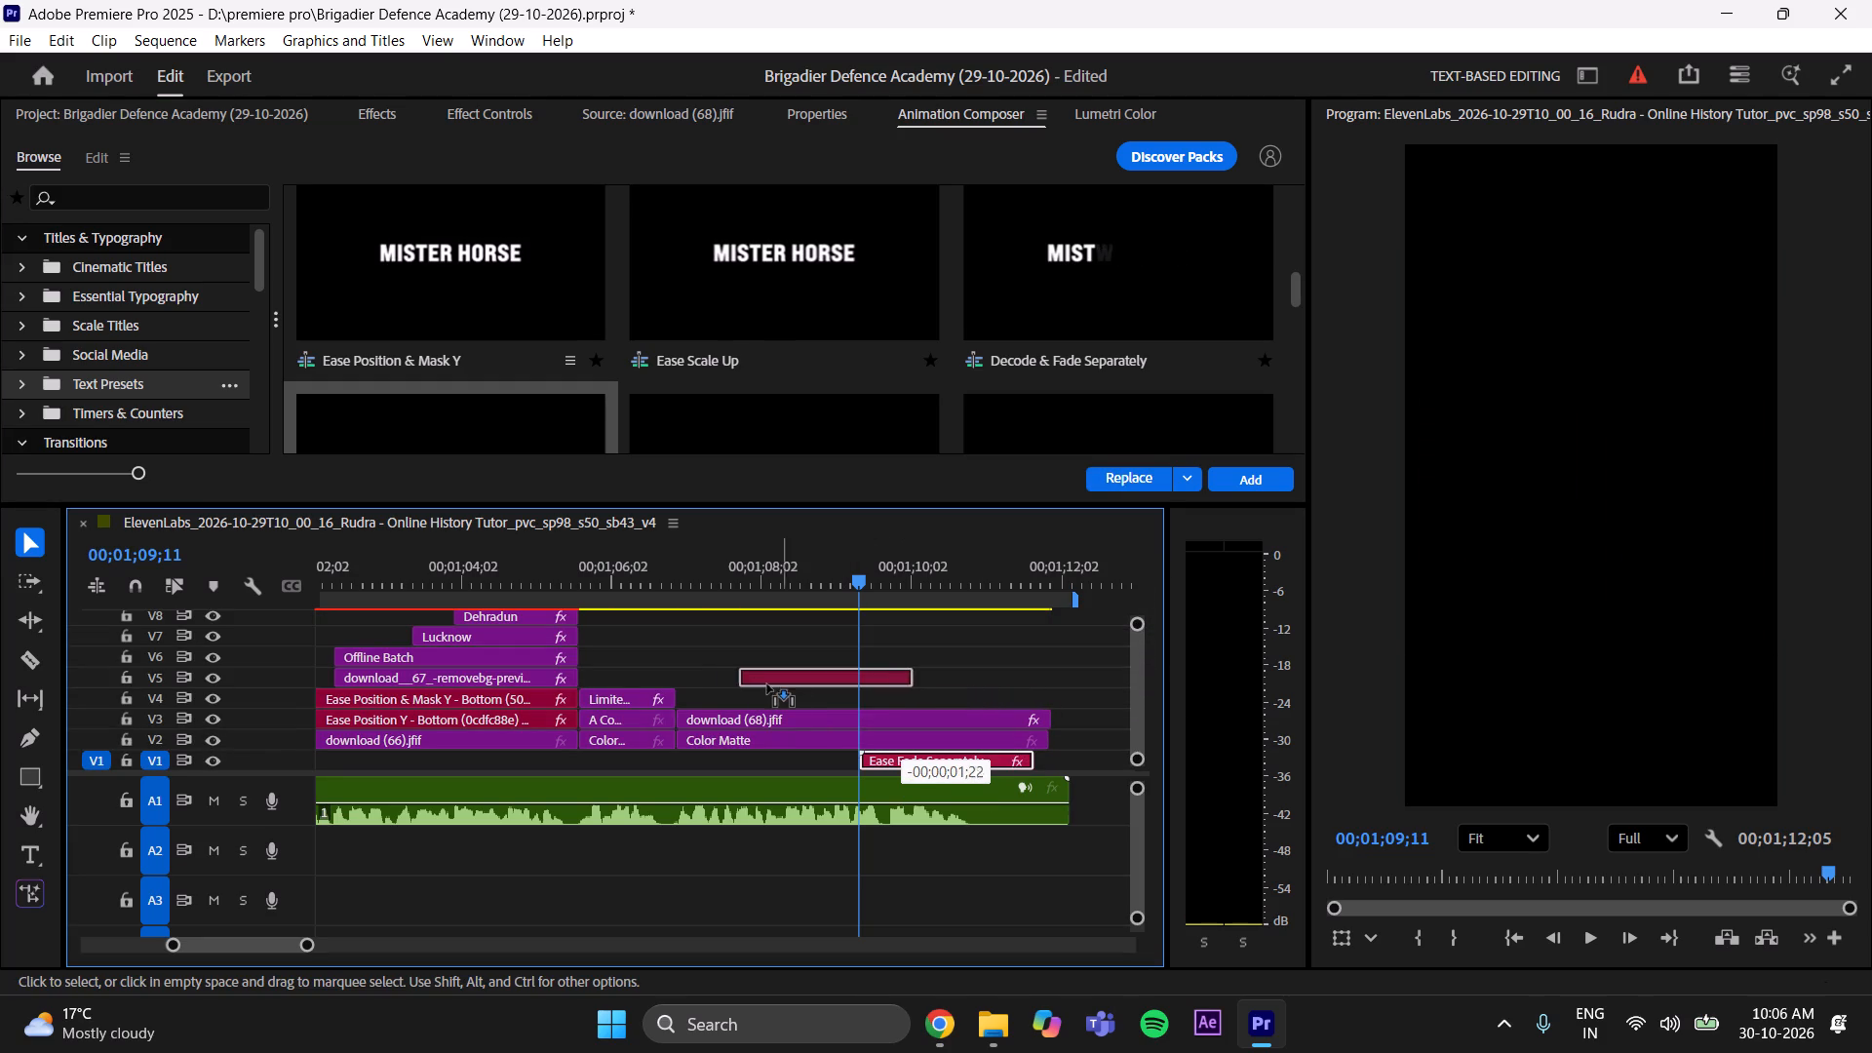
drag(767, 684, 720, 702)
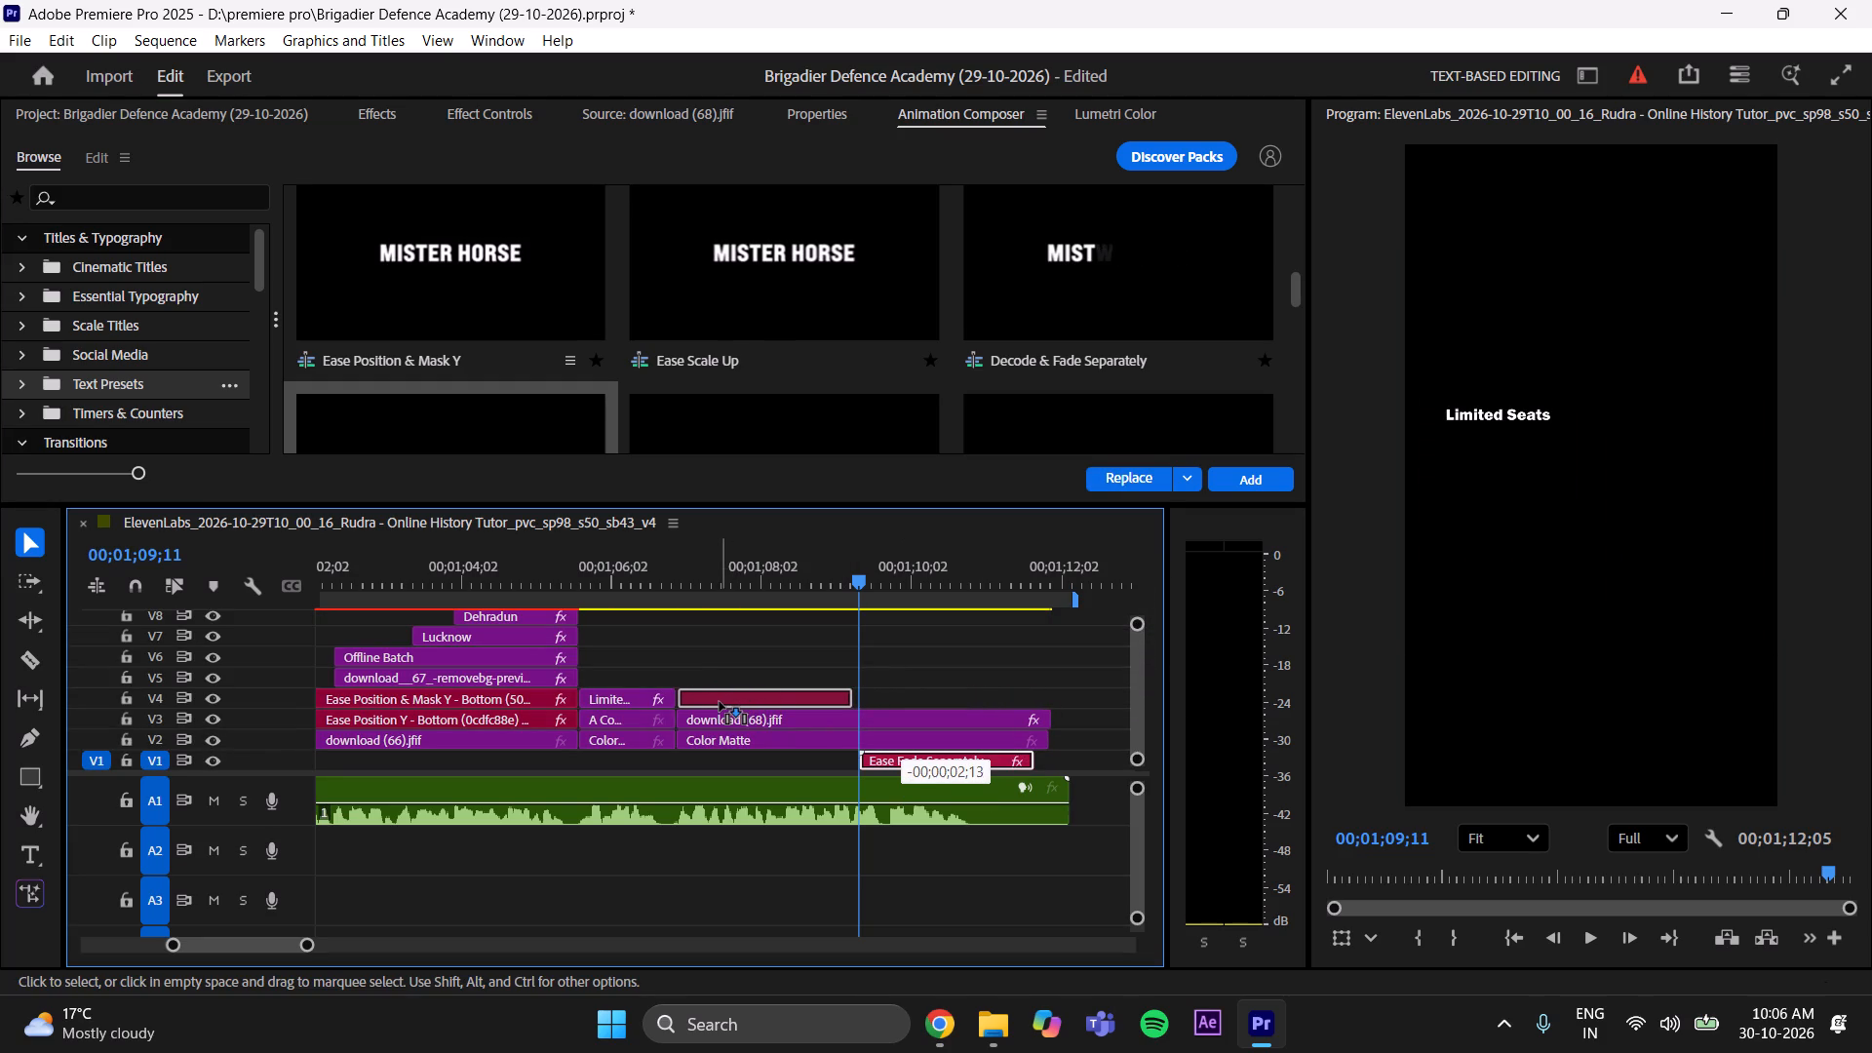
drag(720, 702, 719, 702)
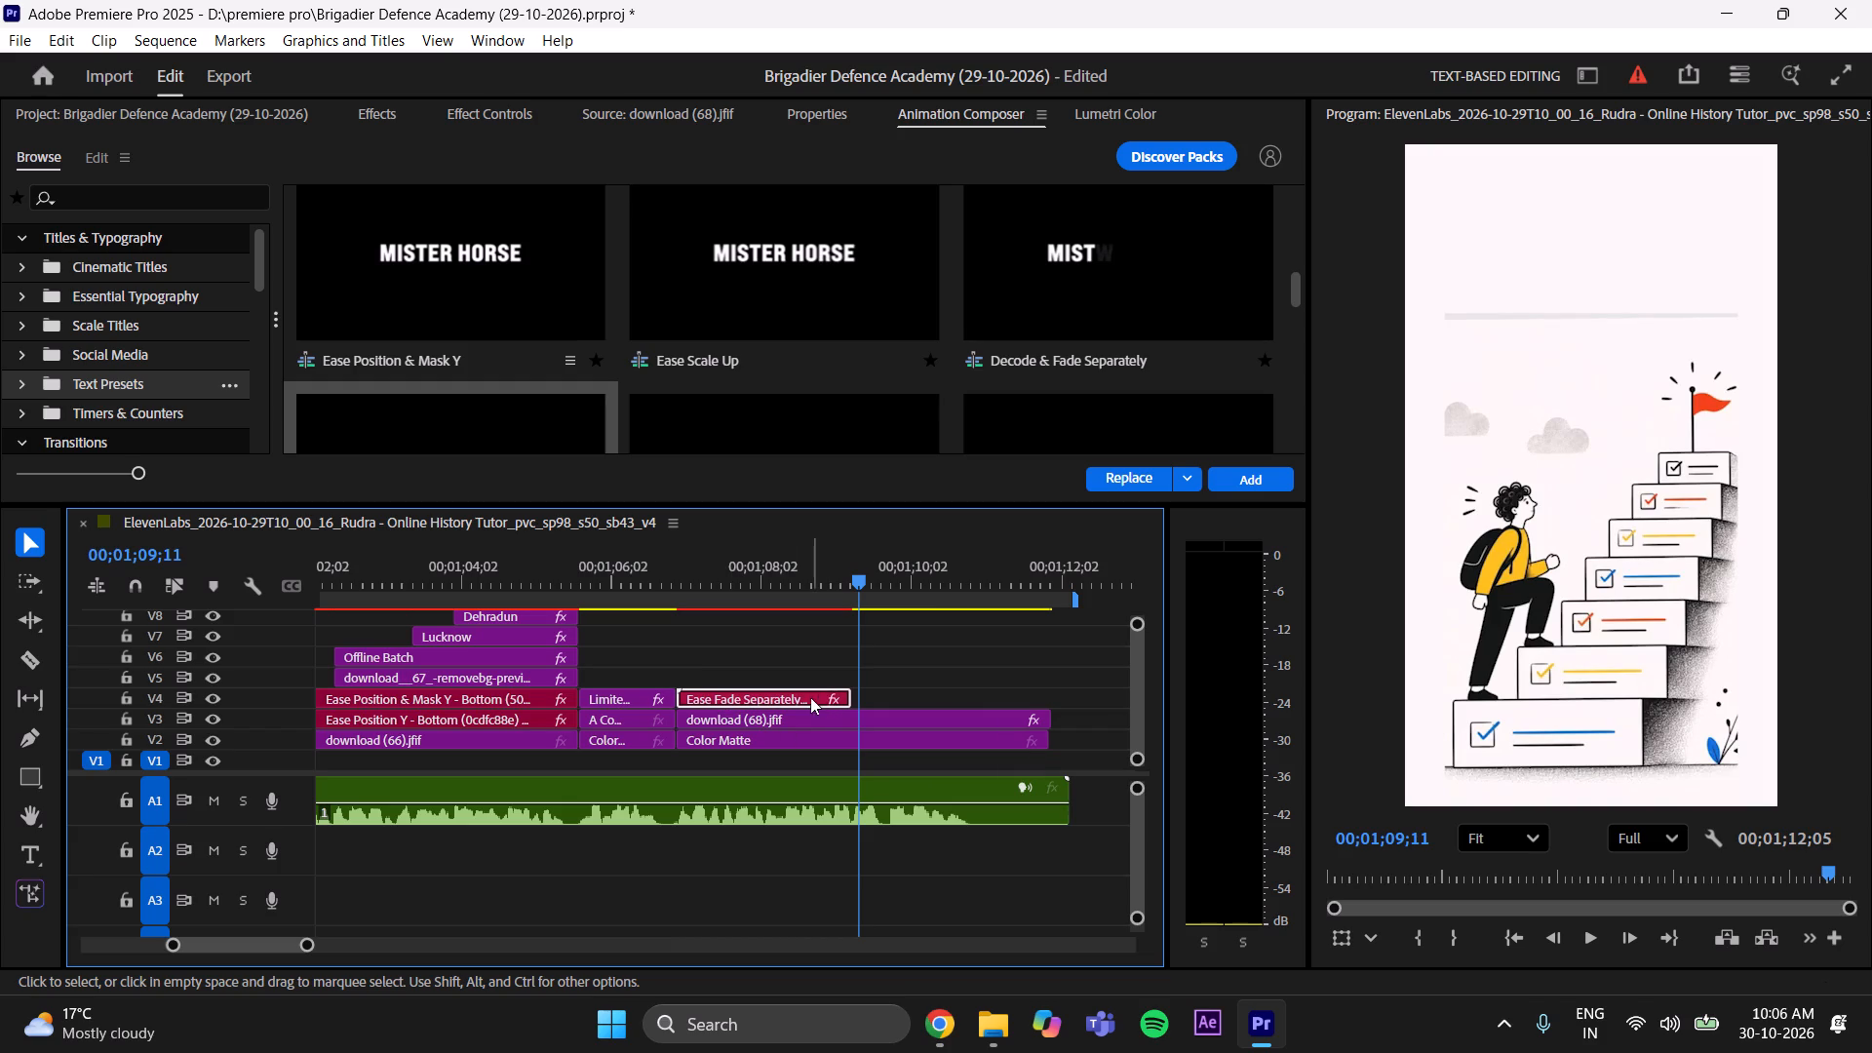
Lengthen the Ease Fade Separately clip on V4 to a duration of 00:00:05;07.
click(810, 697)
click(104, 158)
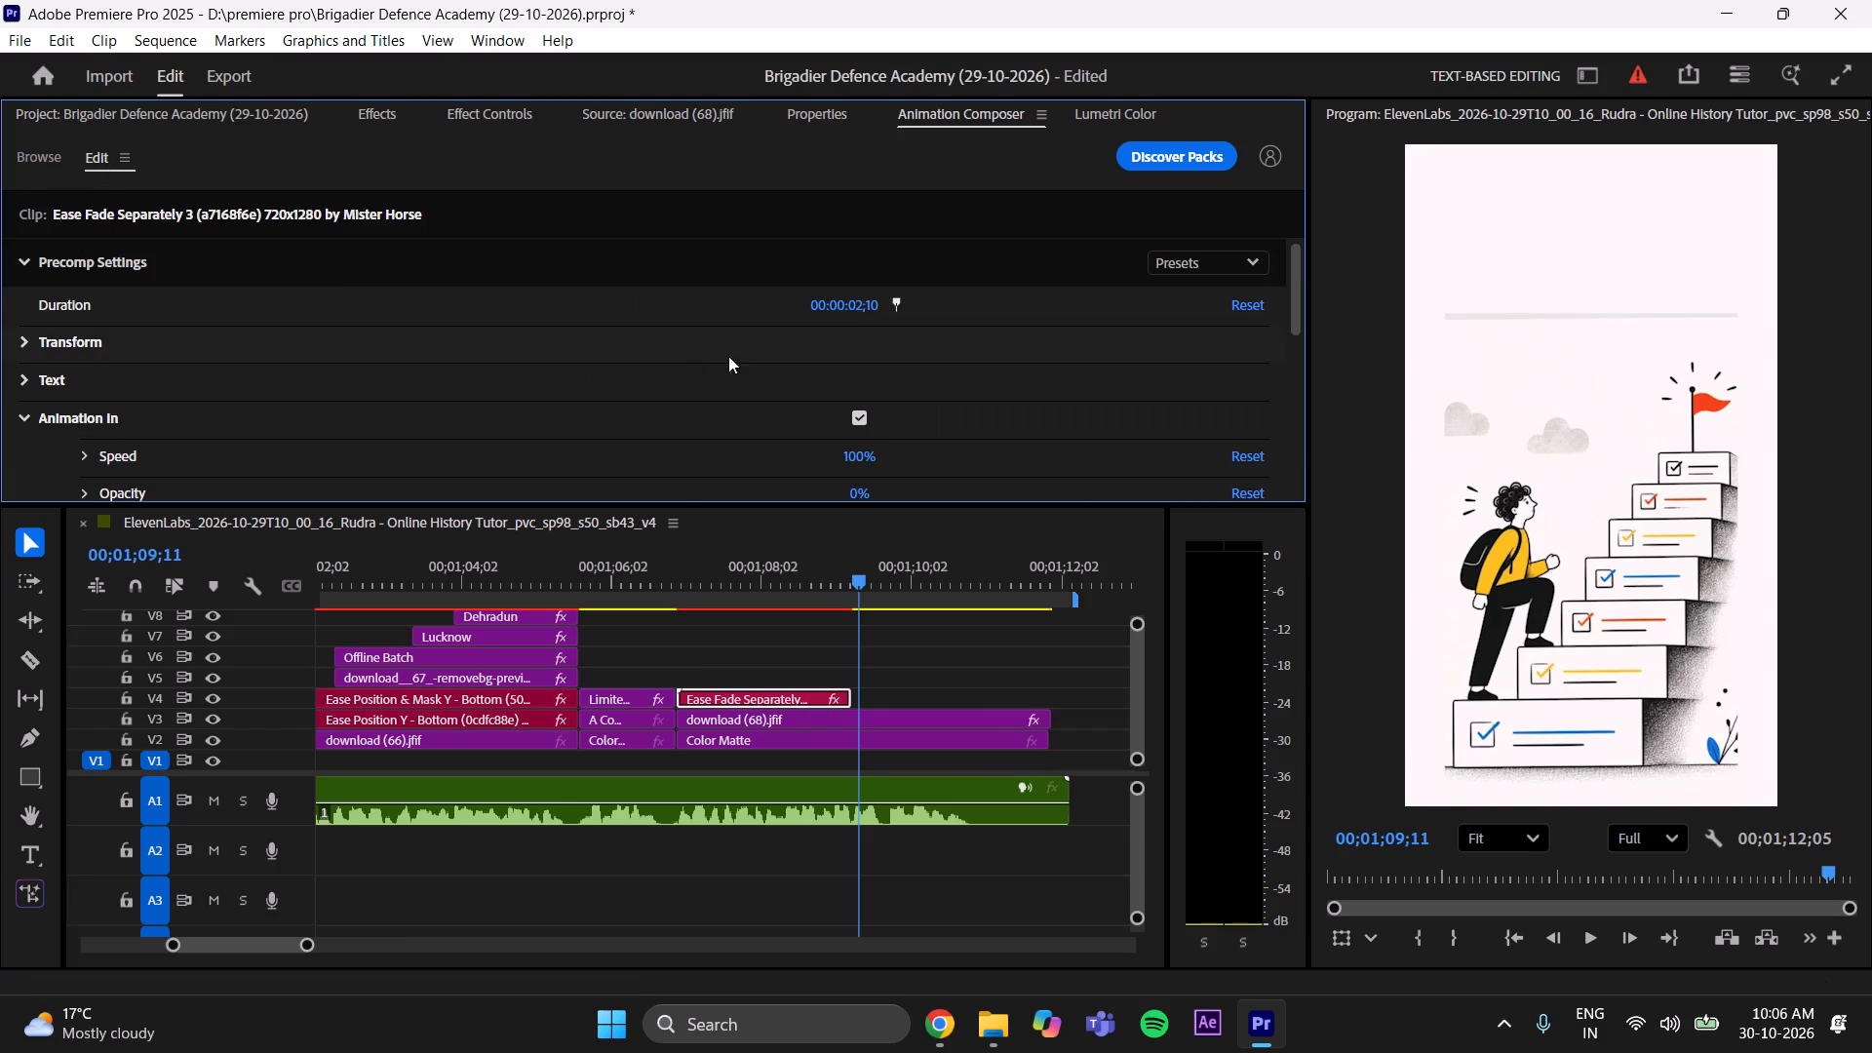
drag(865, 303, 955, 297)
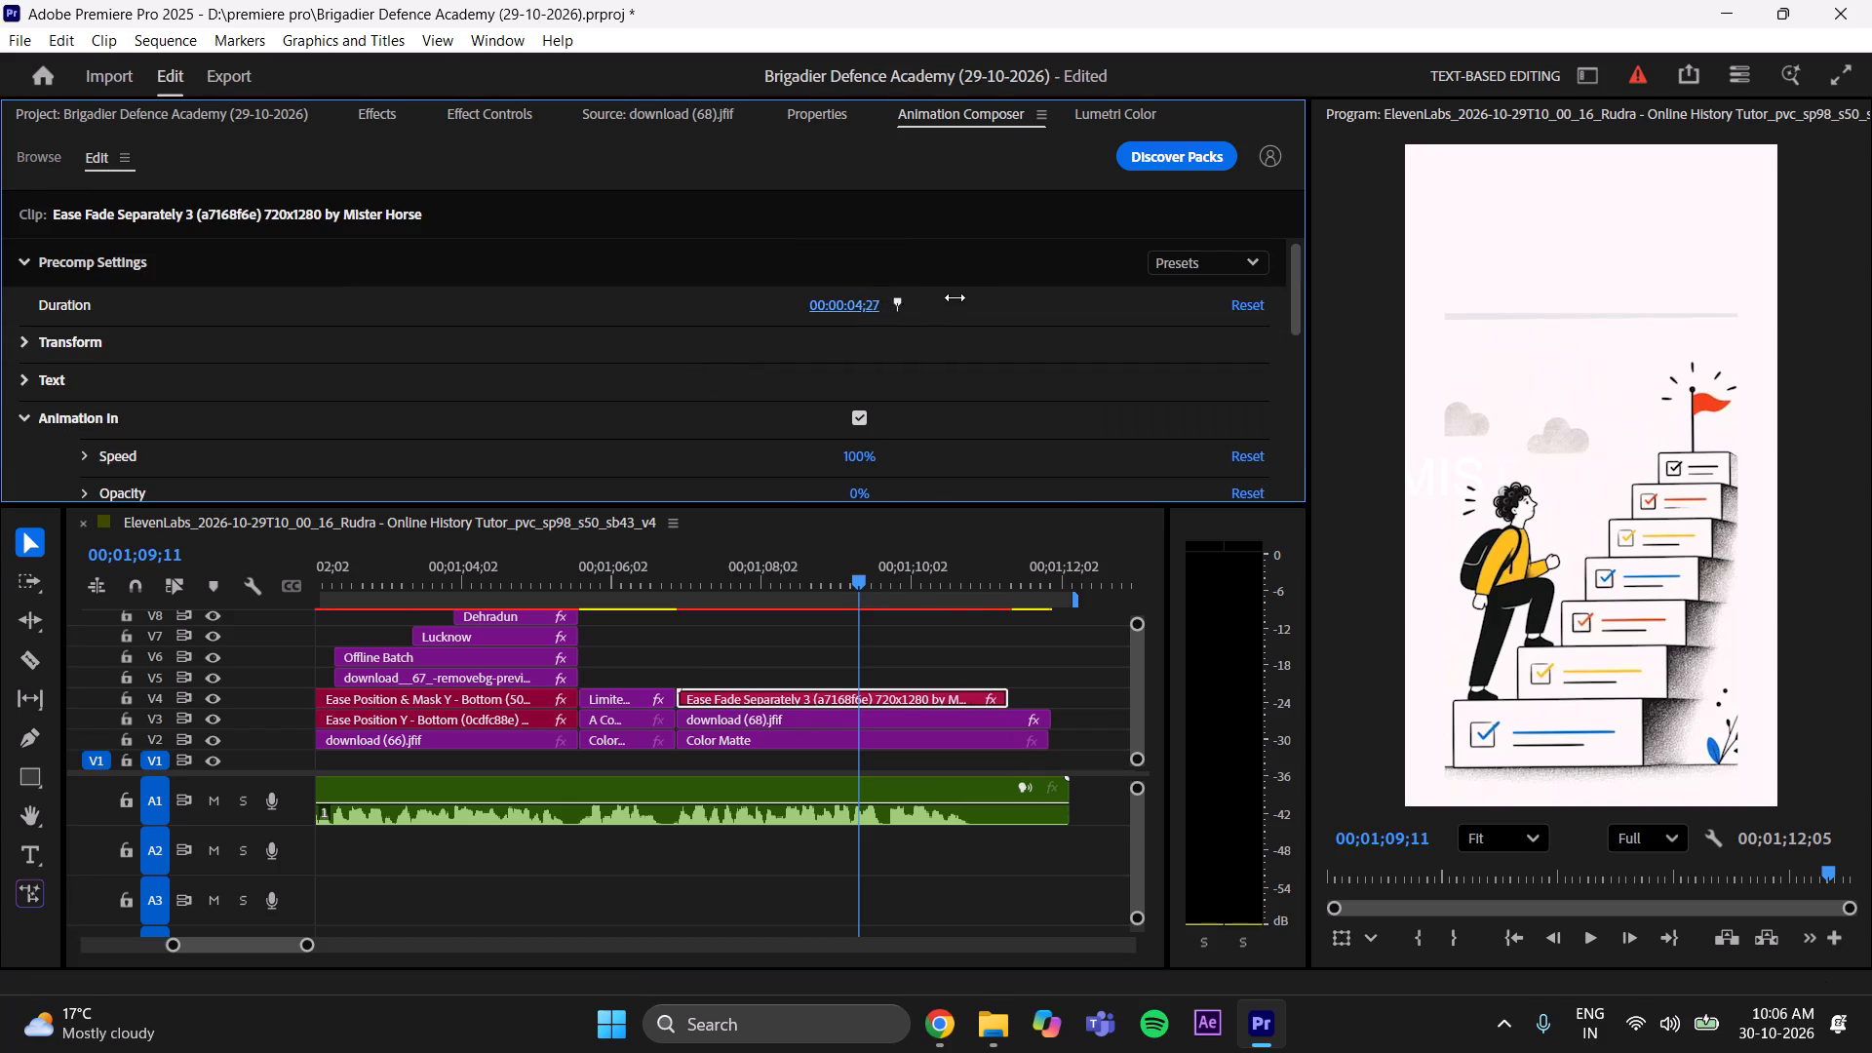
drag(955, 297, 961, 293)
click(971, 660)
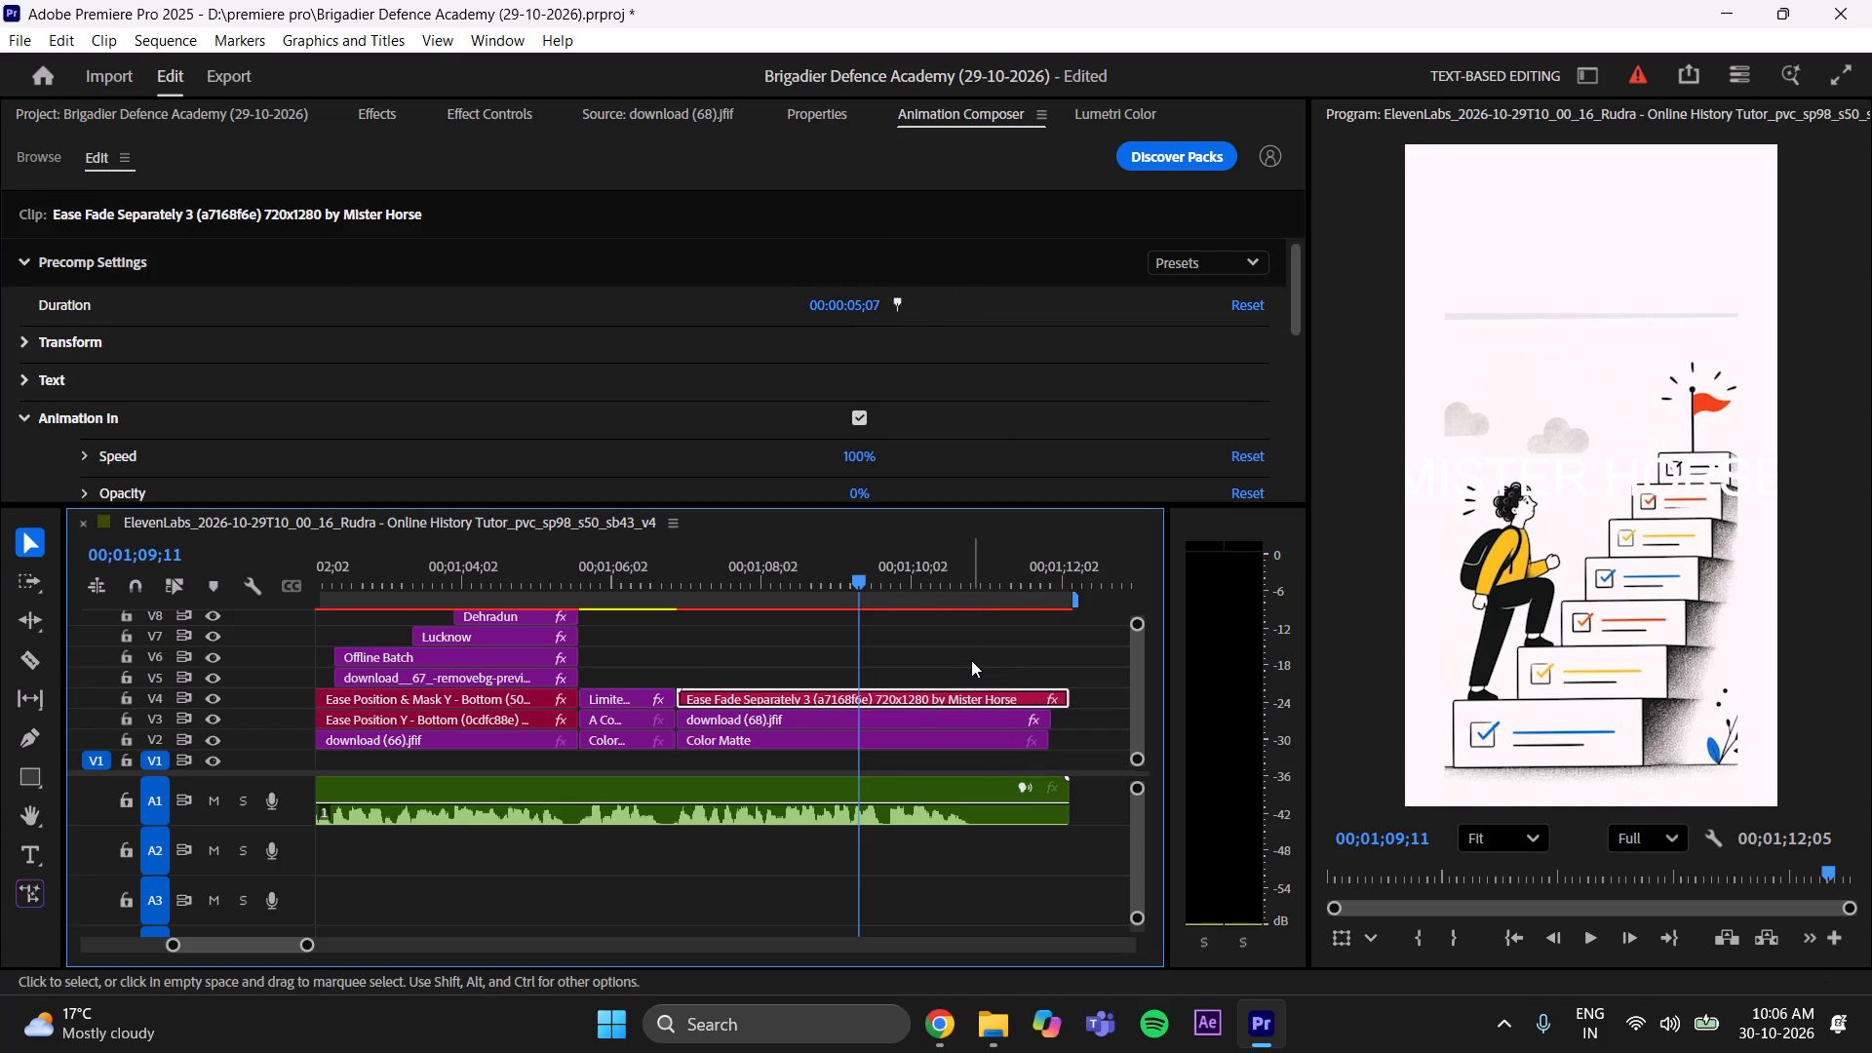
Turn off Animation Out for the Ease Fade Separately clip on V4.
click(822, 697)
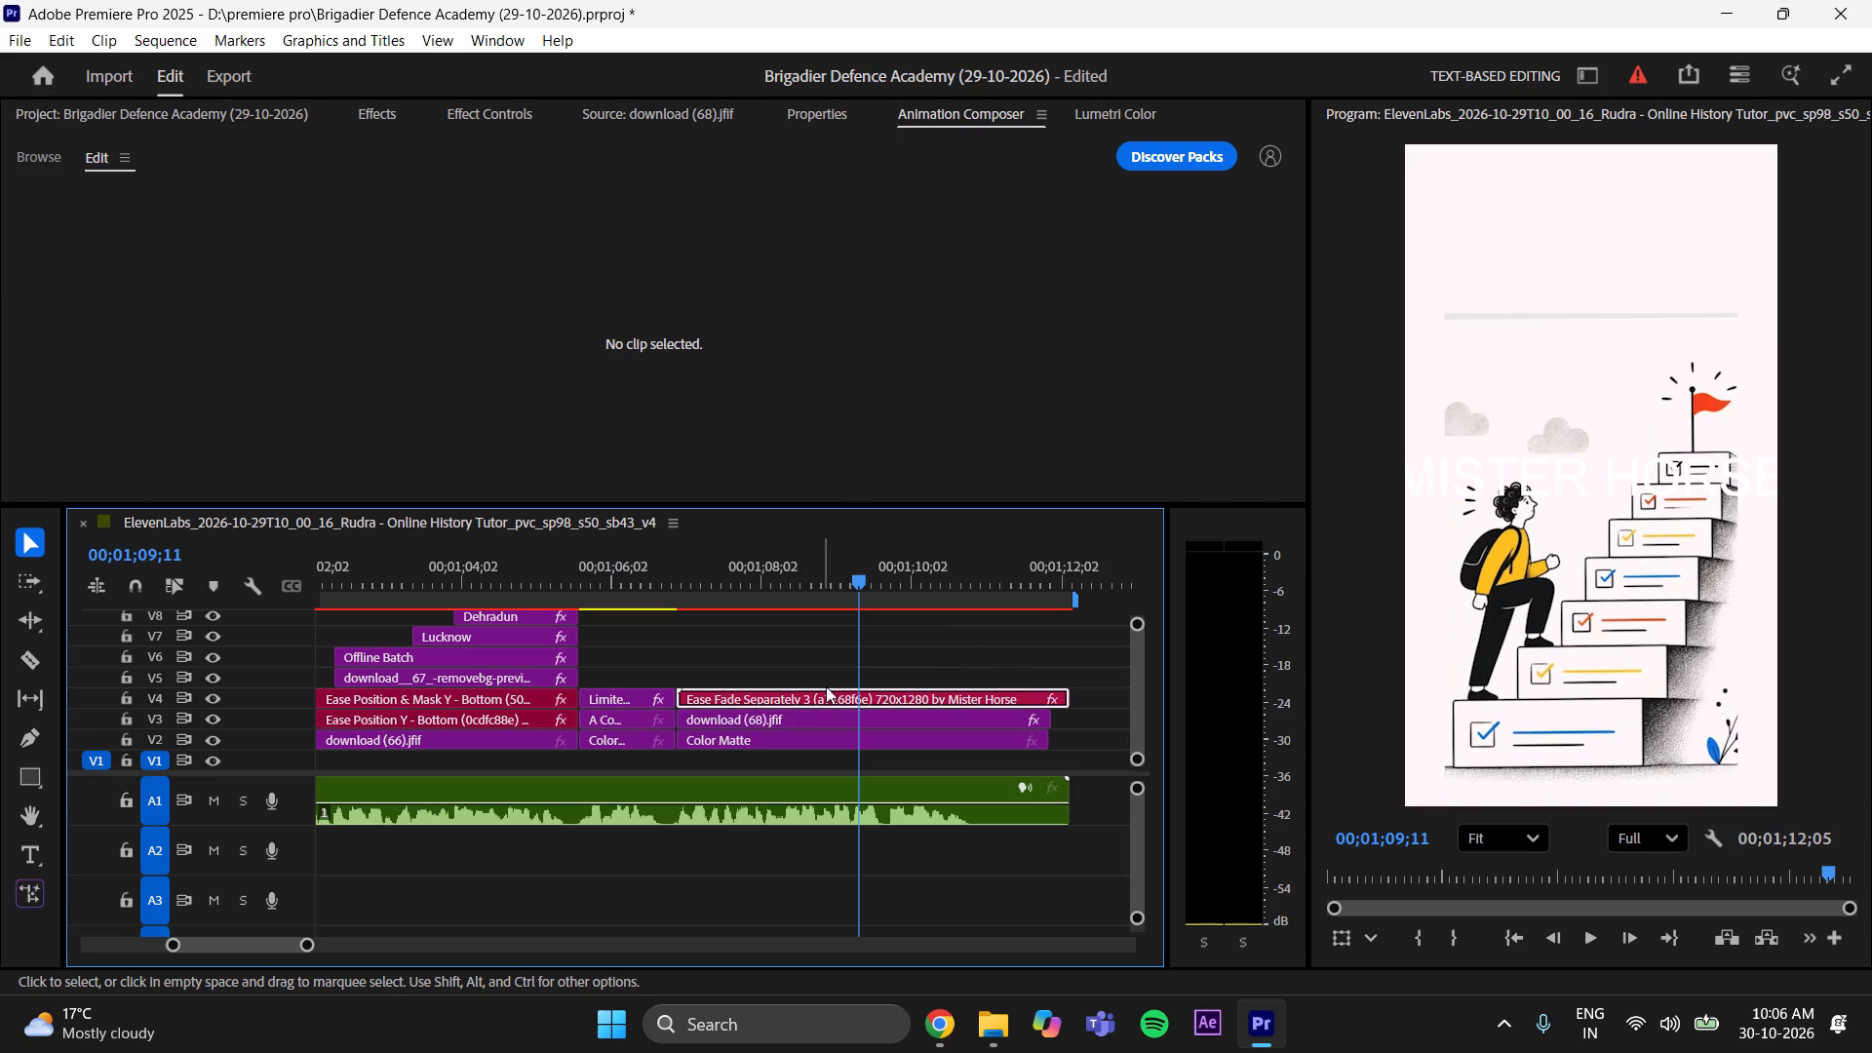
click(830, 114)
scroll(328, 358, down, 12)
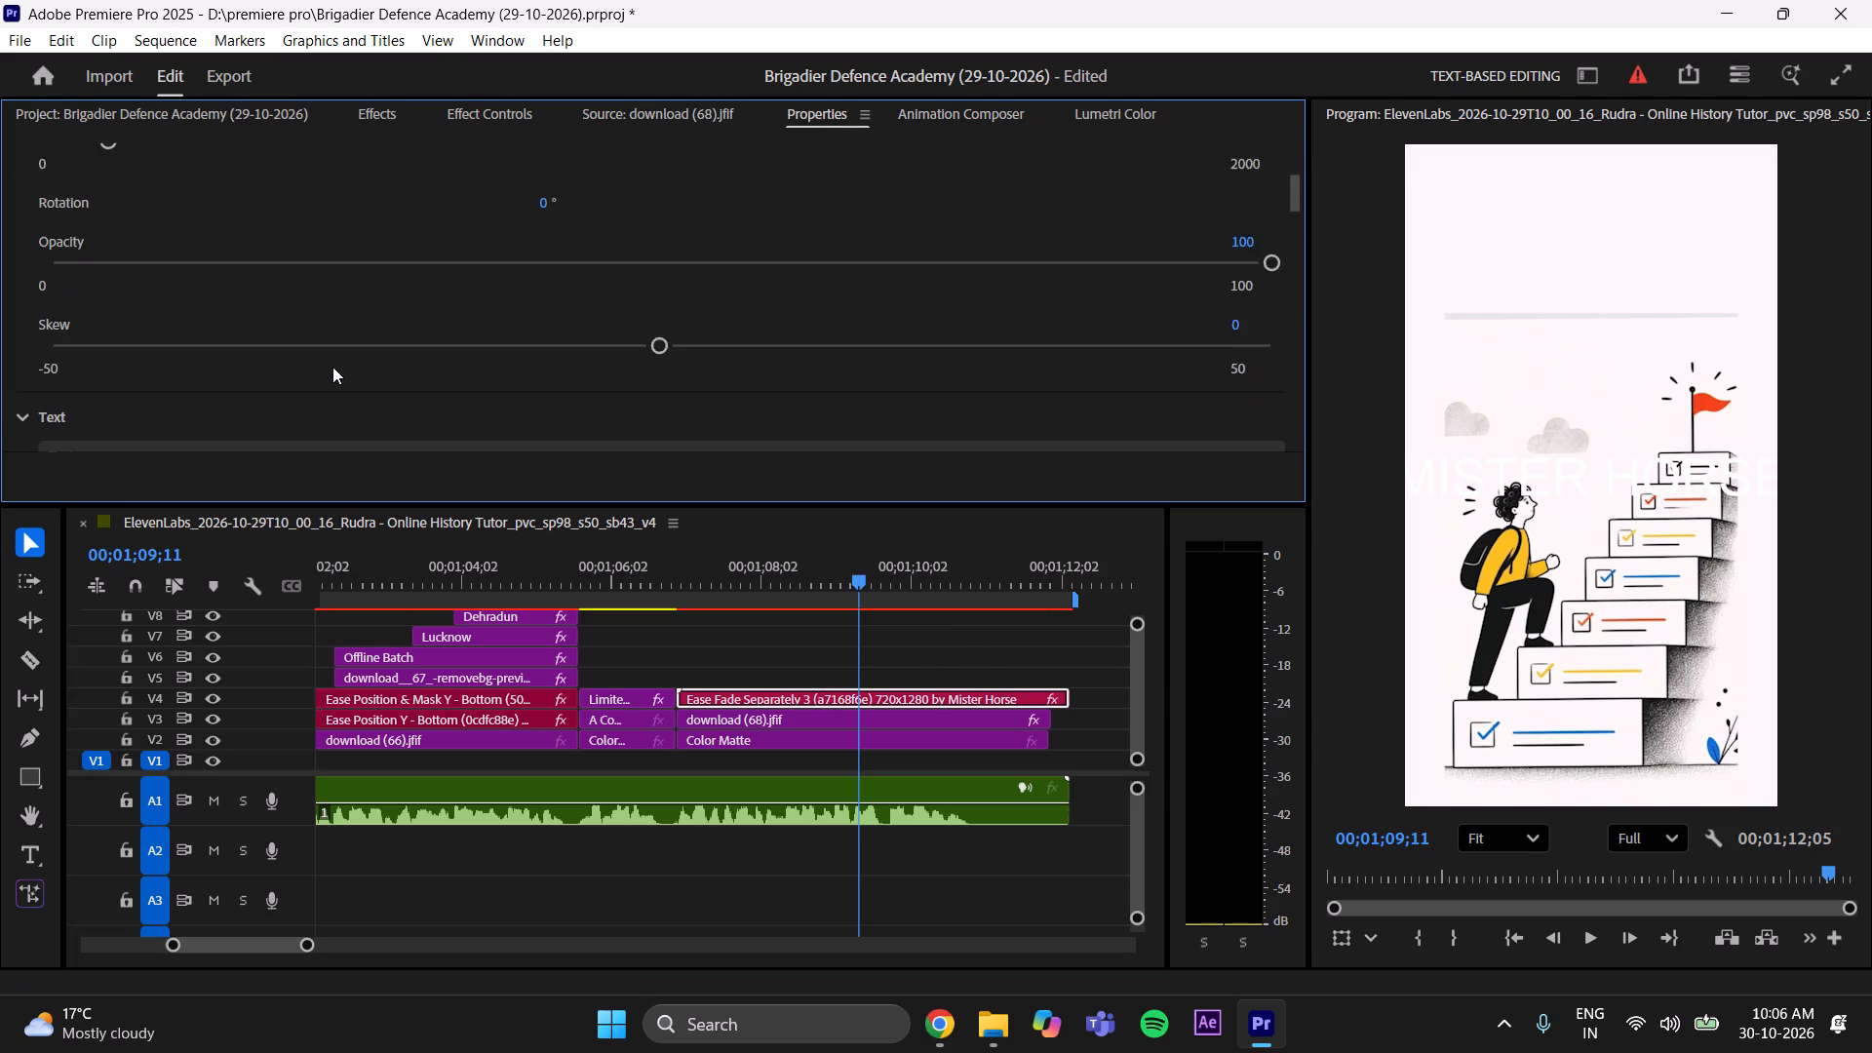
scroll(332, 367, down, 20)
scroll(332, 367, down, 20)
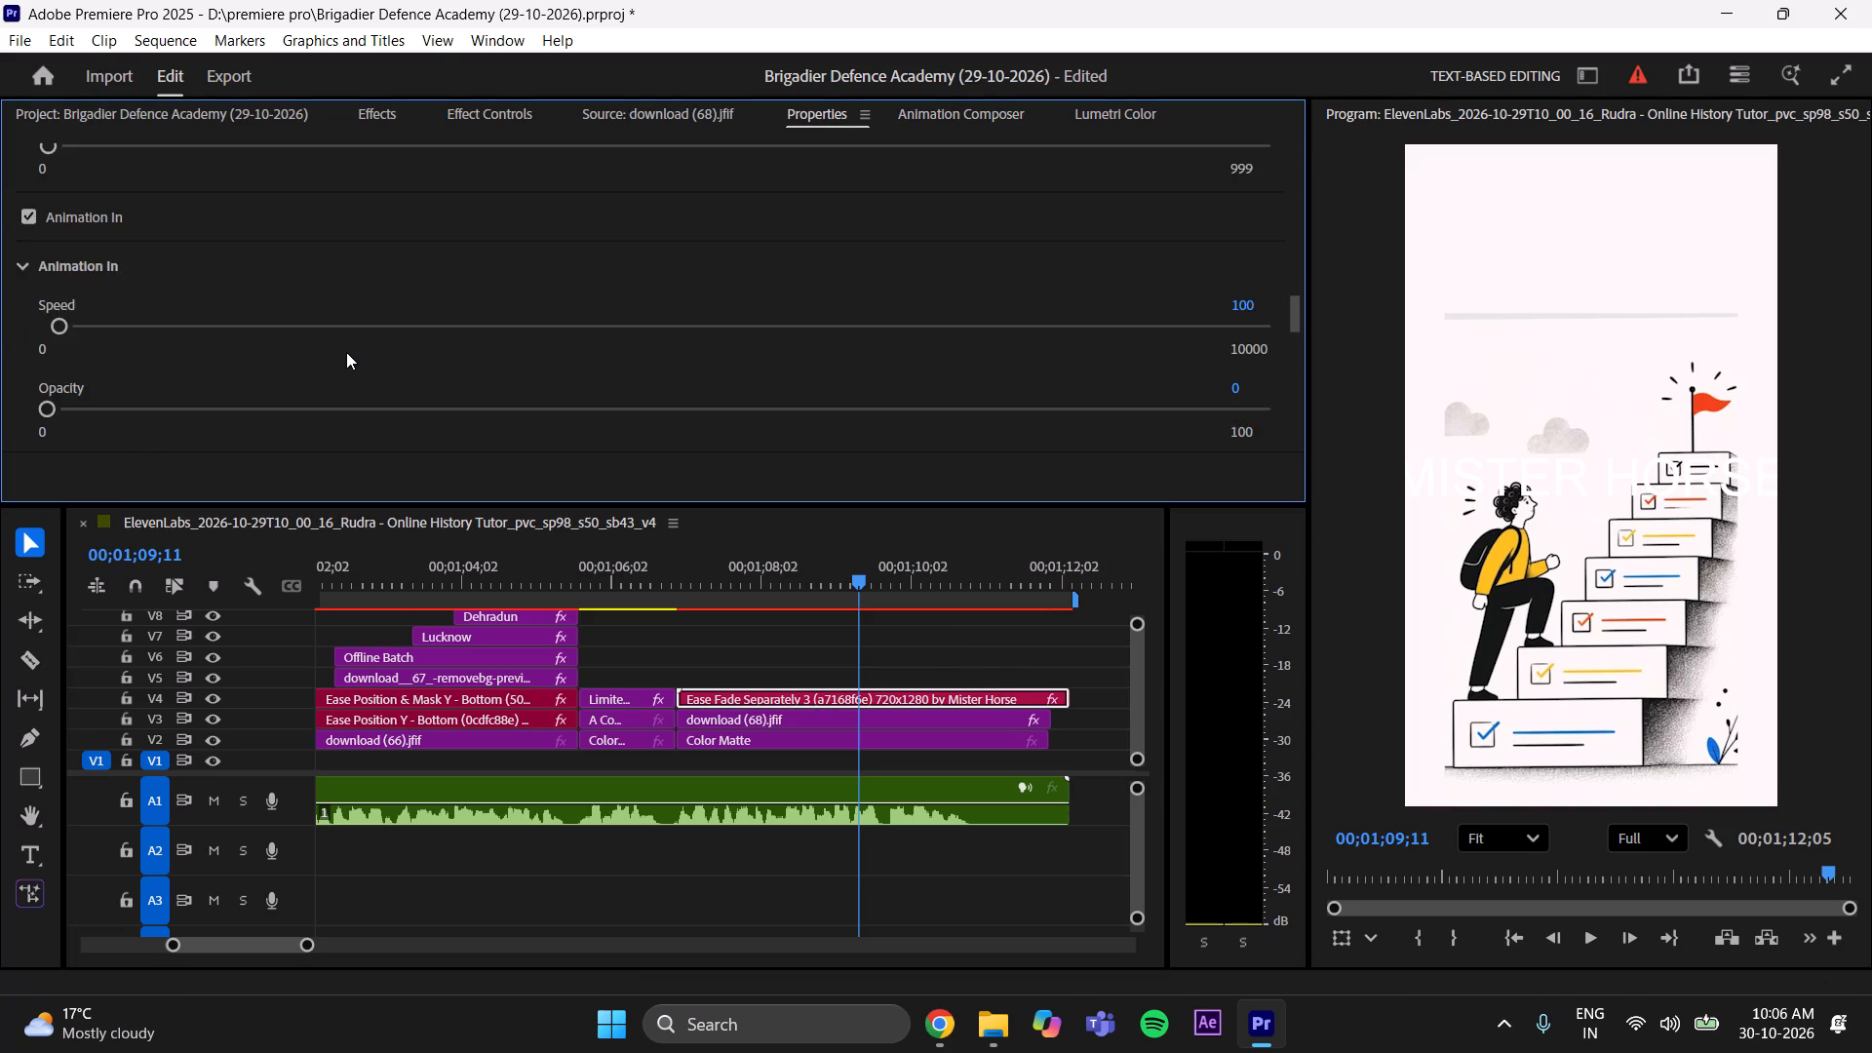
scroll(346, 352, down, 11)
click(26, 253)
Replace the MISTER HORSE placeholder text with the copied line "apni preparation ko sahi direction dene ke liye aaj hi enroll karein.".
scroll(650, 303, up, 5)
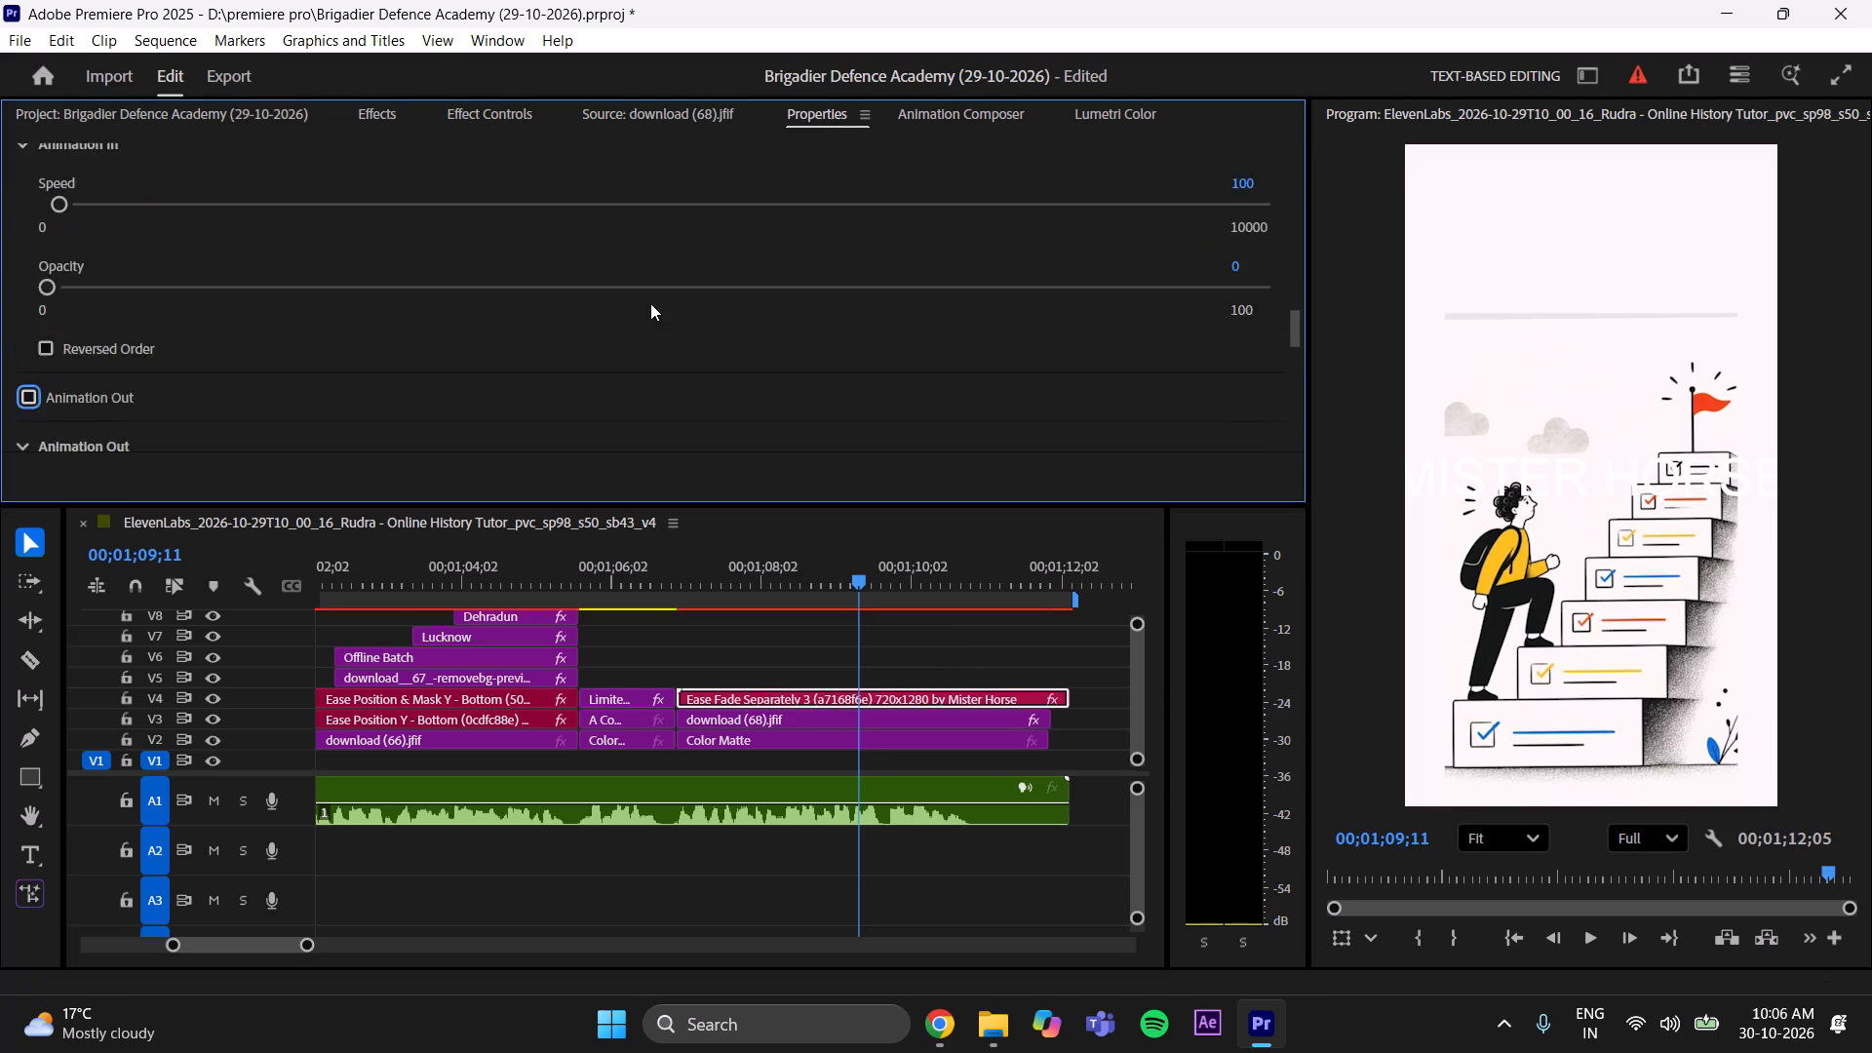
scroll(650, 303, up, 20)
scroll(634, 315, down, 1)
scroll(633, 316, up, 17)
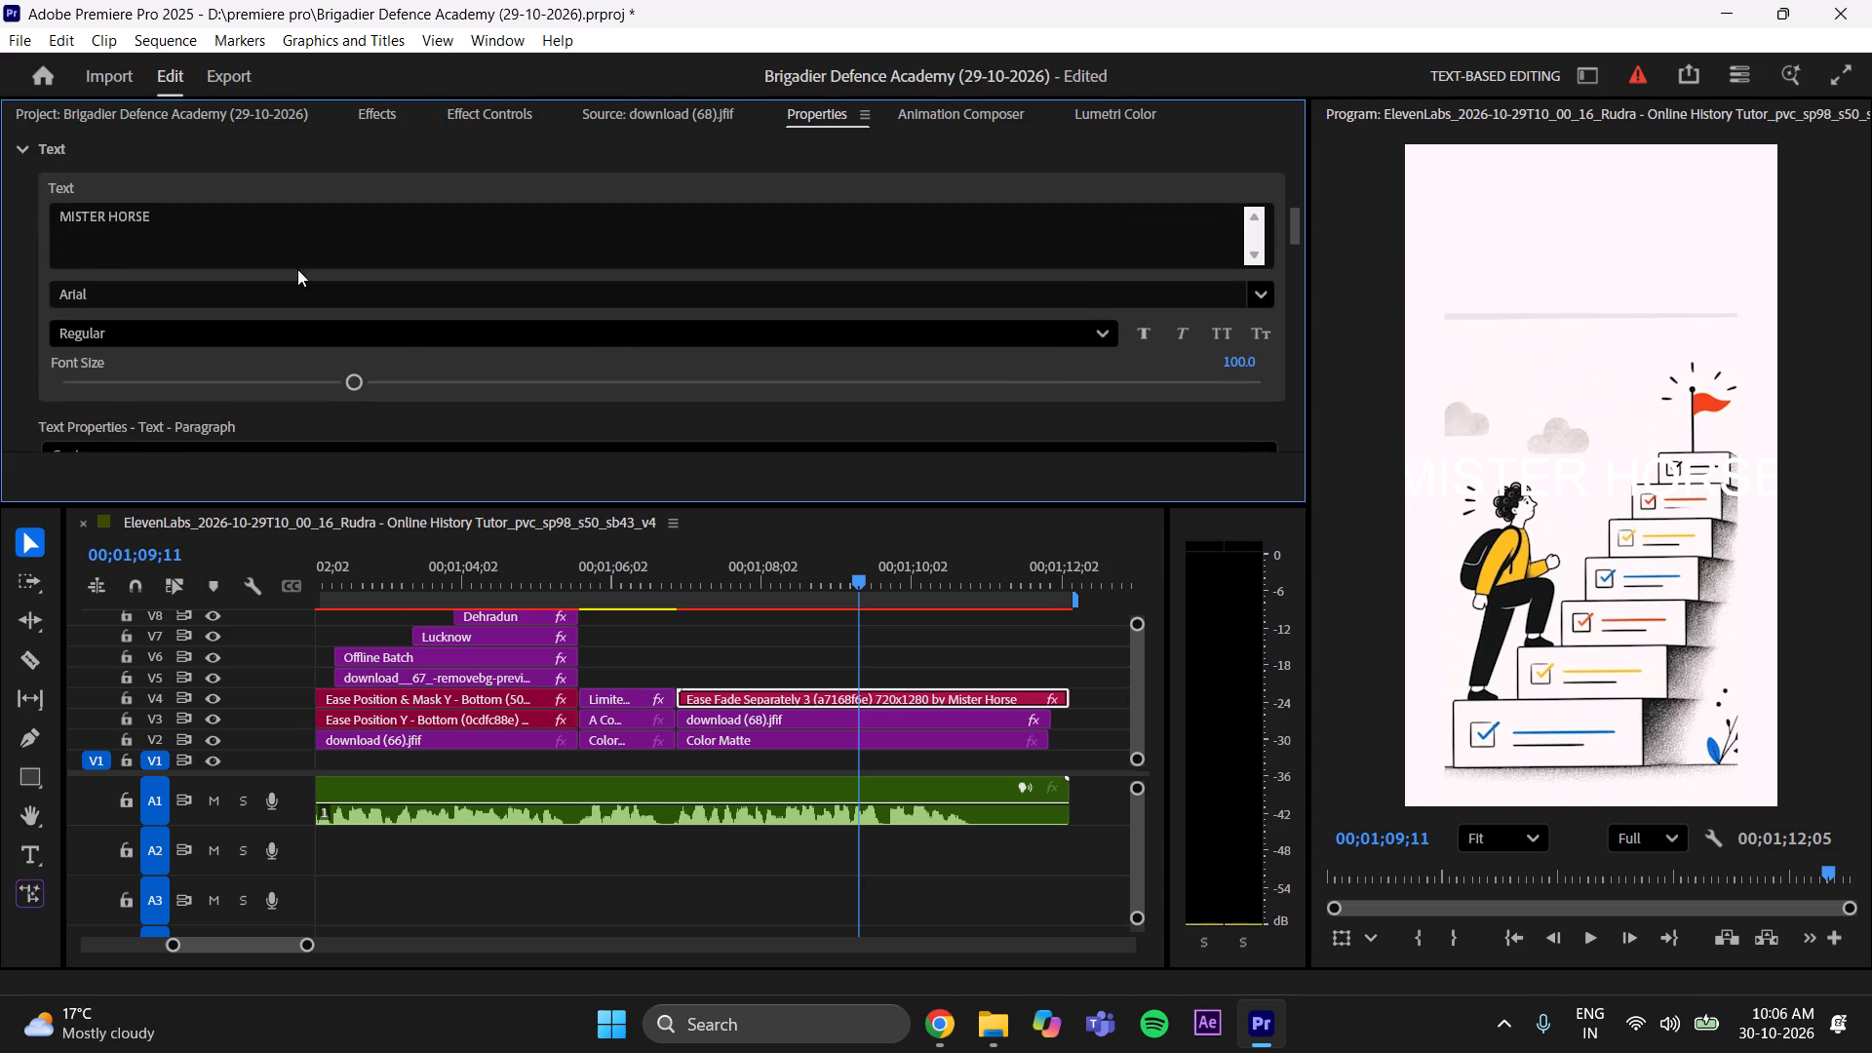
scroll(288, 260, up, 1)
click(229, 241)
key(BackSpace)
key(BackSpace)
key(BackSpace)
key(BackSpace)
key(BackSpace)
key(BackSpace)
key(BackSpace)
key(BackSpace)
key(BackSpace)
key(BackSpace)
key(BackSpace)
key(BackSpace)
key(BackSpace)
key(BackSpace)
key(BackSpace)
key(BackSpace)
key(BackSpace)
key(BackSpace)
key(BackSpace)
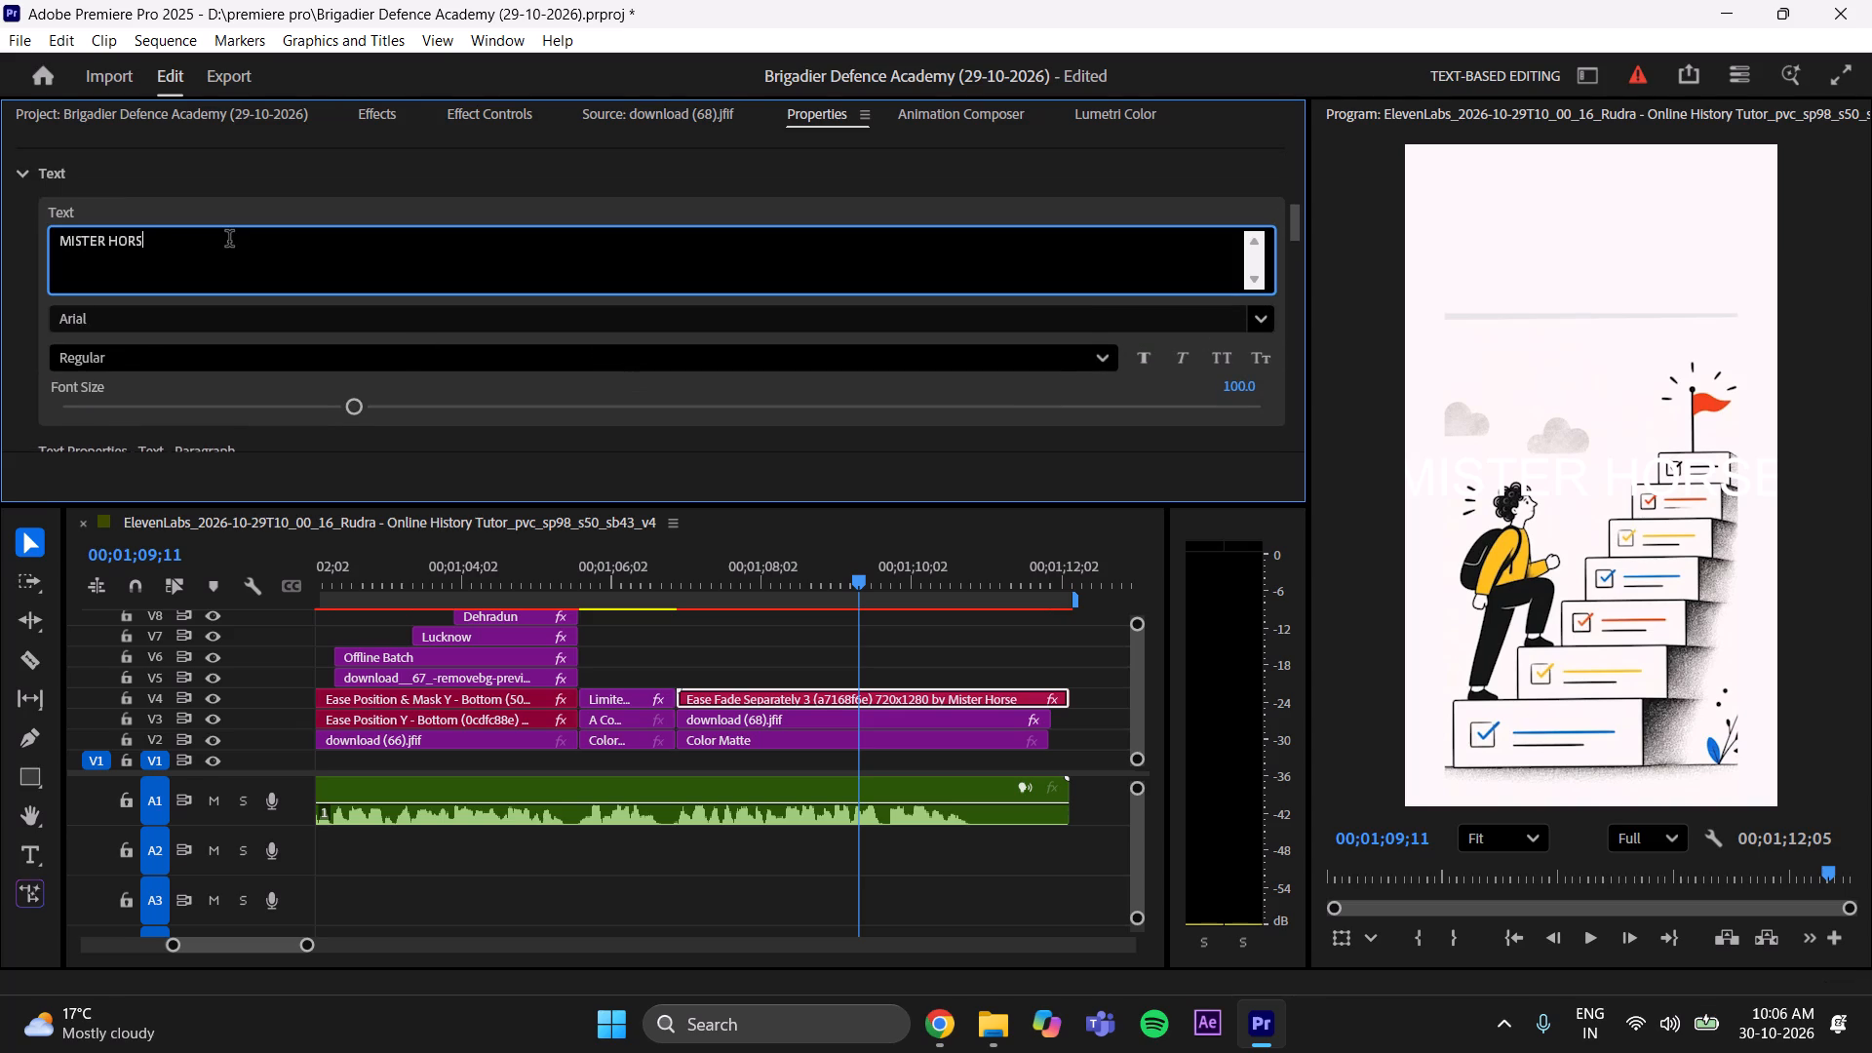
key(ctrl+v)
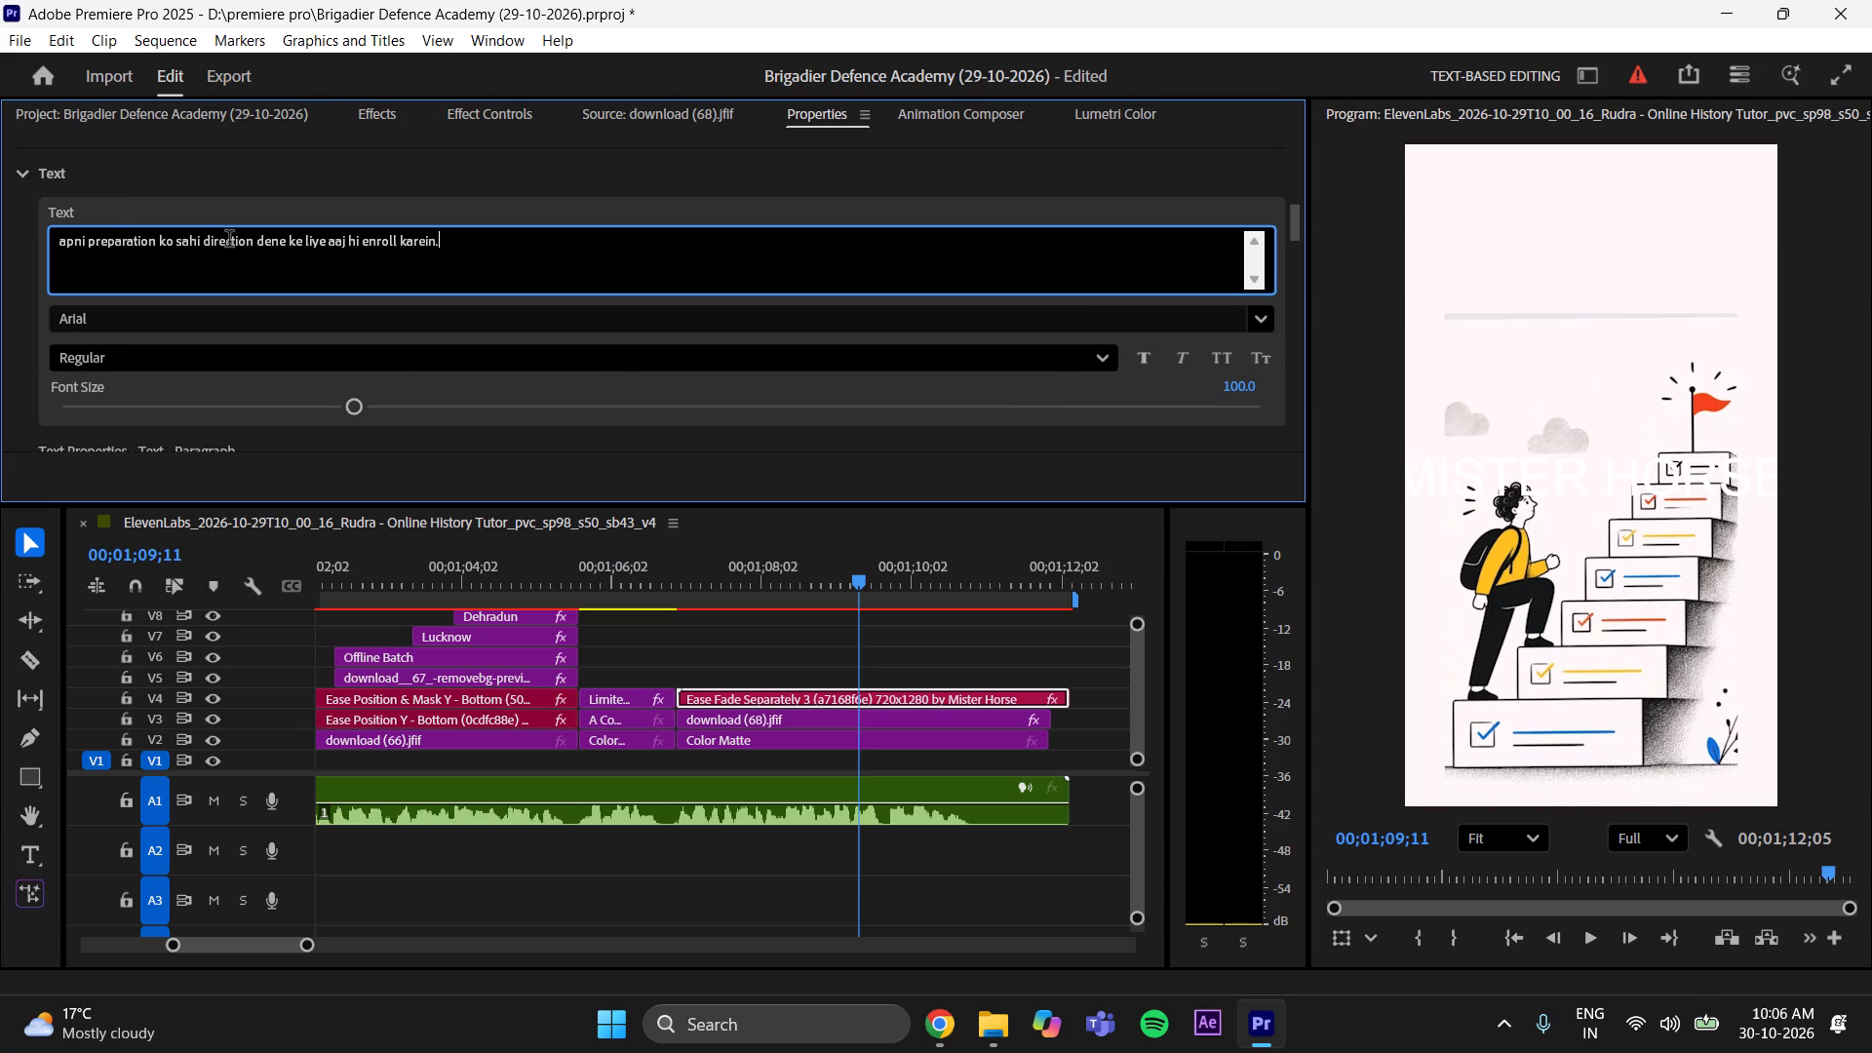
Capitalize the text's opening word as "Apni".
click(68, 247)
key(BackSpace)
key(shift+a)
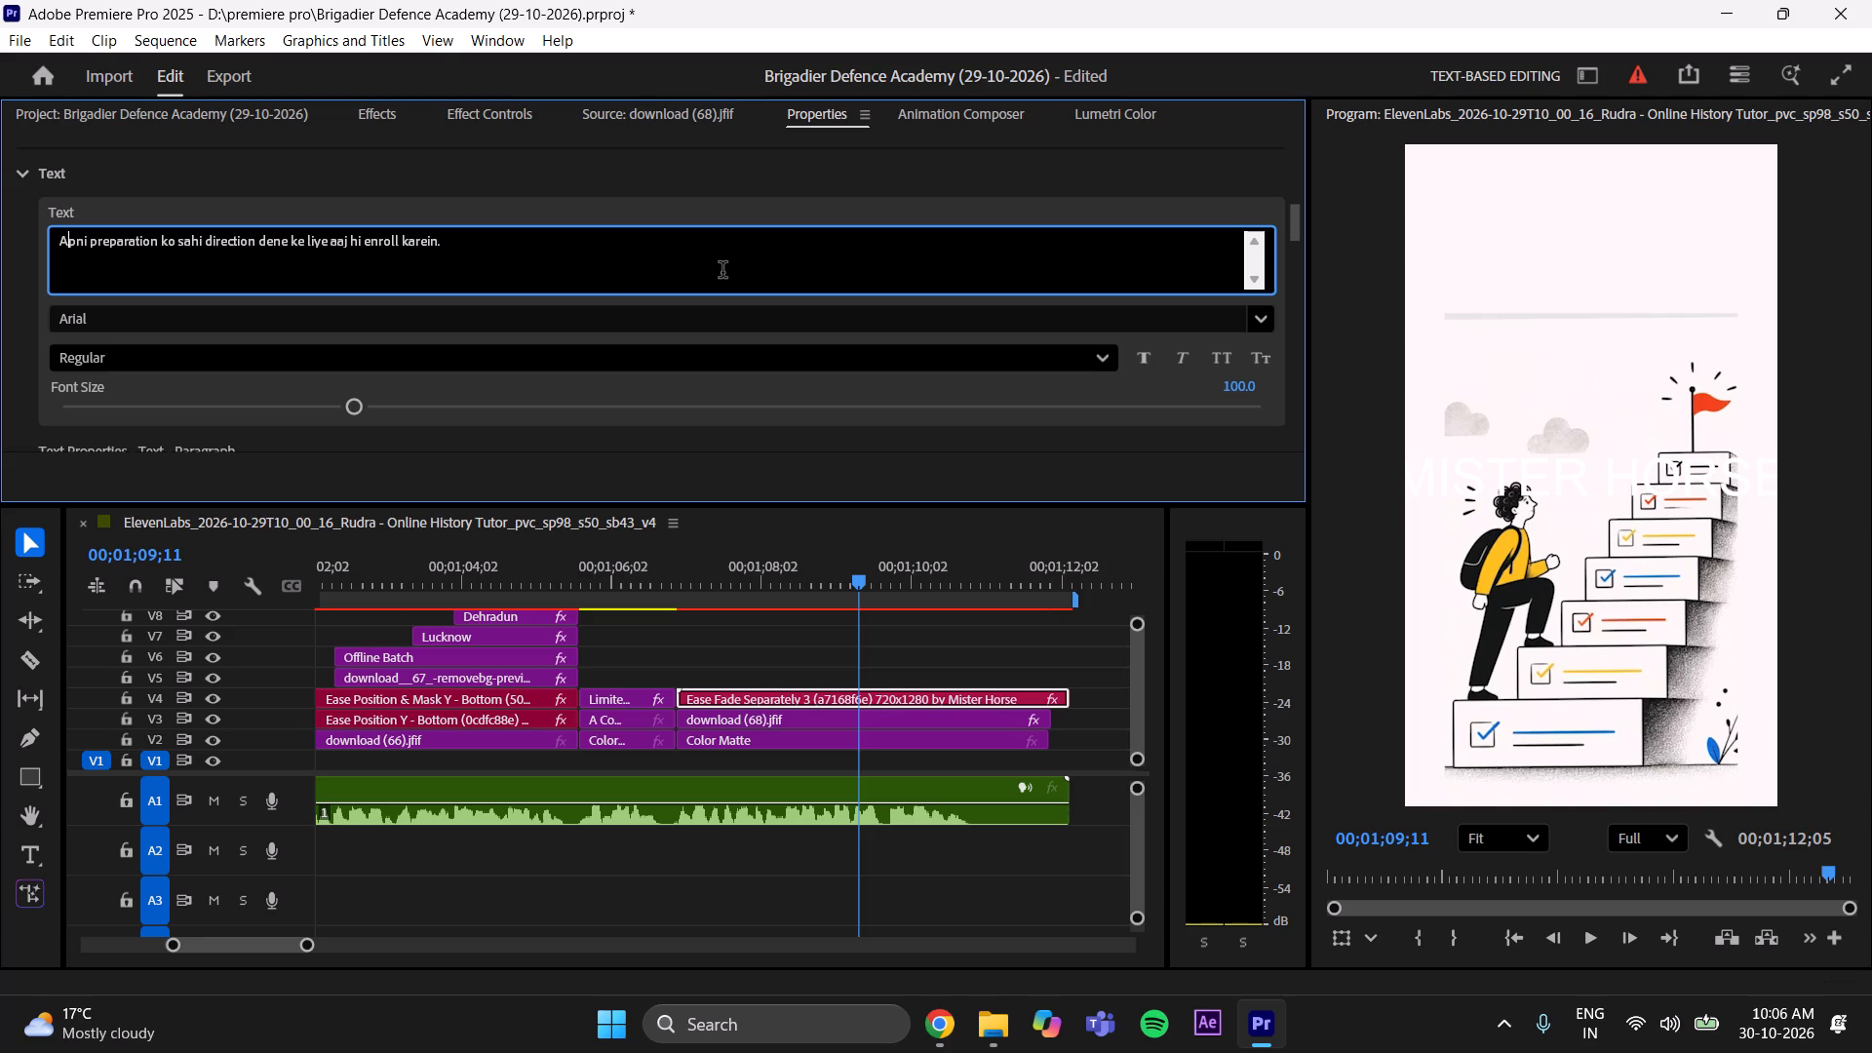
Delete the word "Apni" from the start of the text.
click(97, 246)
click(89, 242)
key(BackSpace)
key(BackSpace)
key(BackSpace)
key(BackSpace)
key(BackSpace)
key(BackSpace)
key(BackSpace)
key(BackSpace)
key(BackSpace)
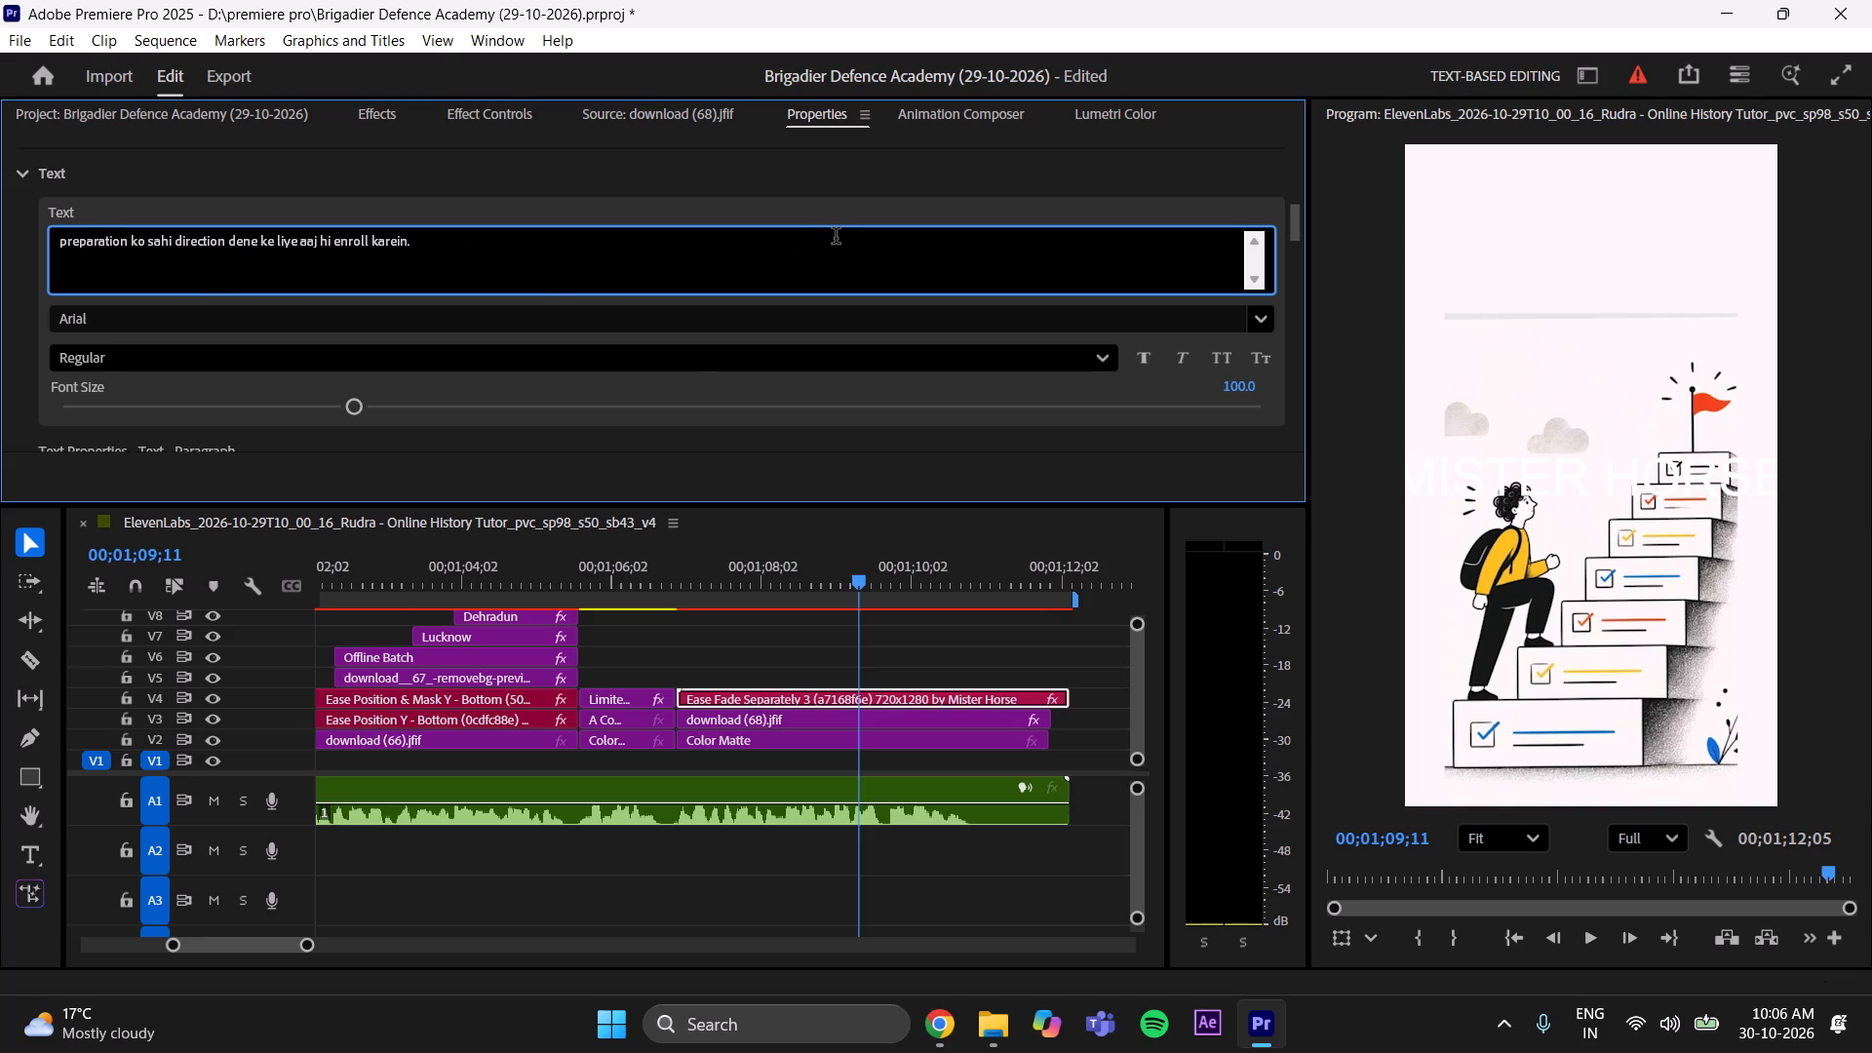
Capitalize the first two words of the text as "Preparation Ko".
key(Right)
key(BackSpace)
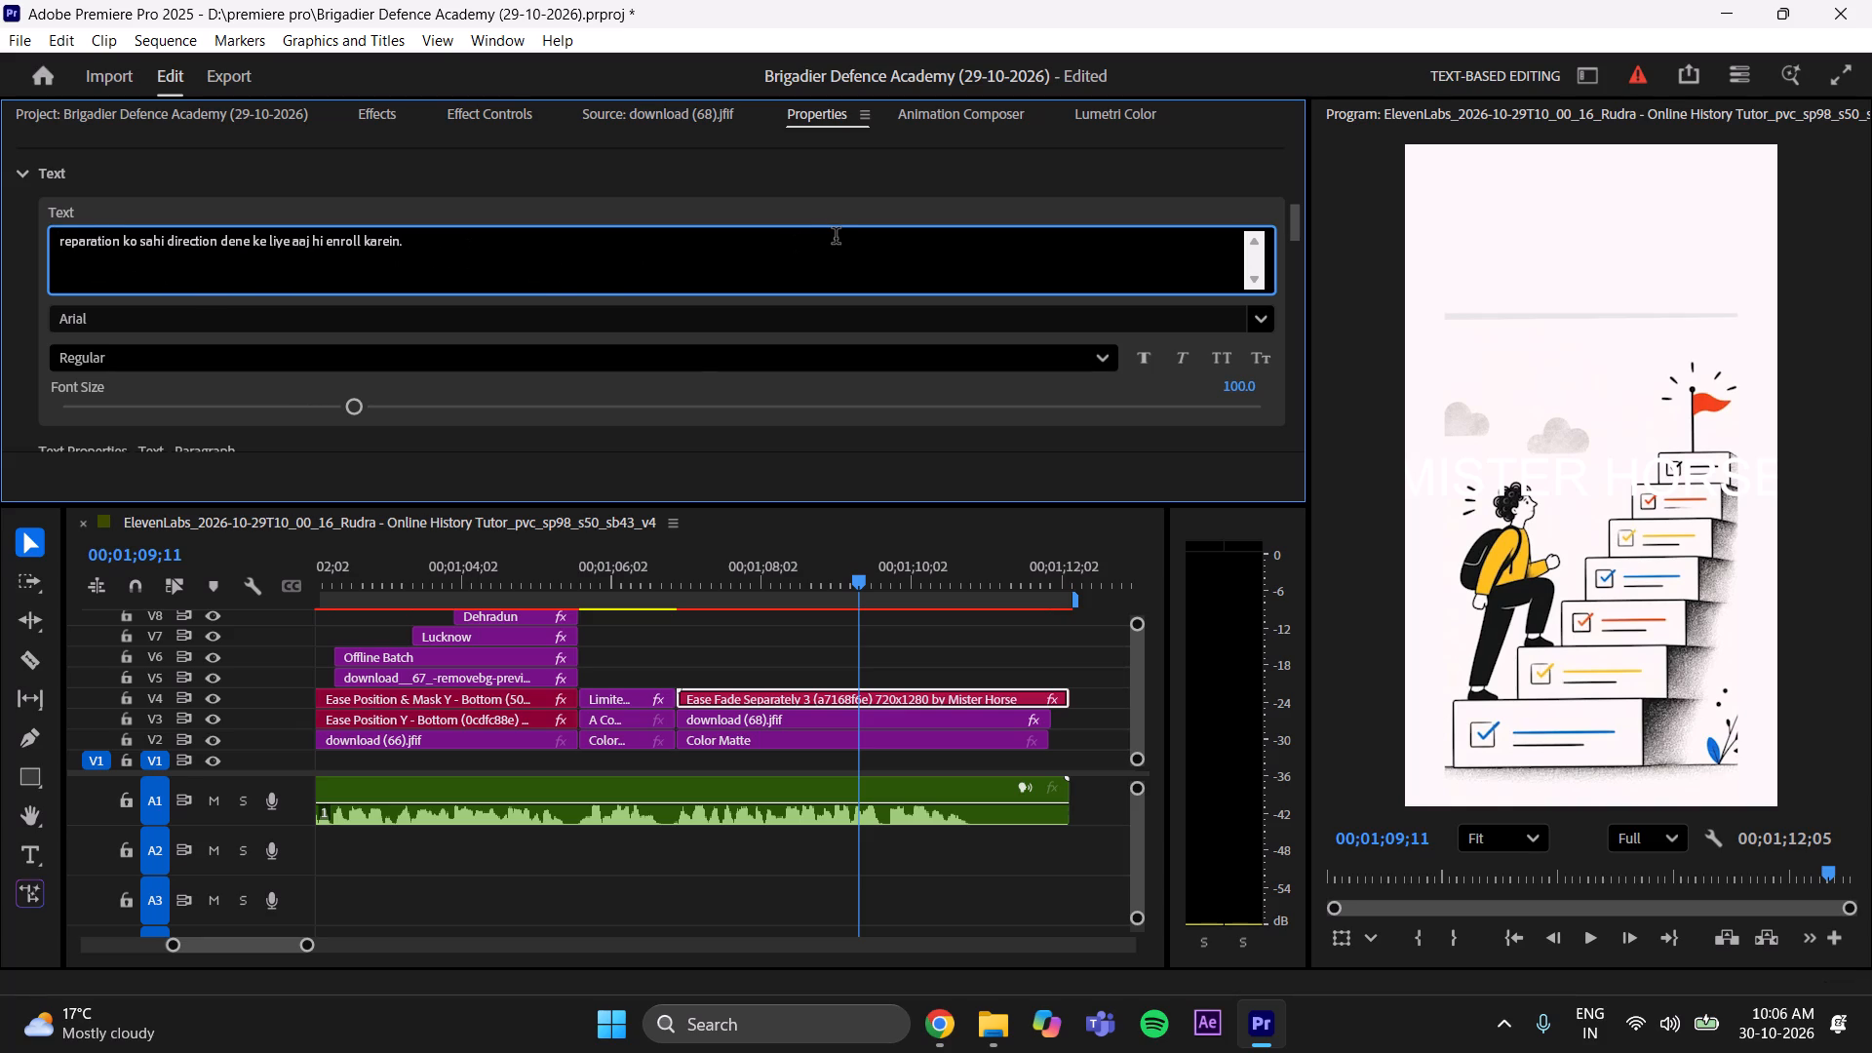
key(shift+p)
key(Right)
key(Right)
key(Right)
key(Right)
key(Right)
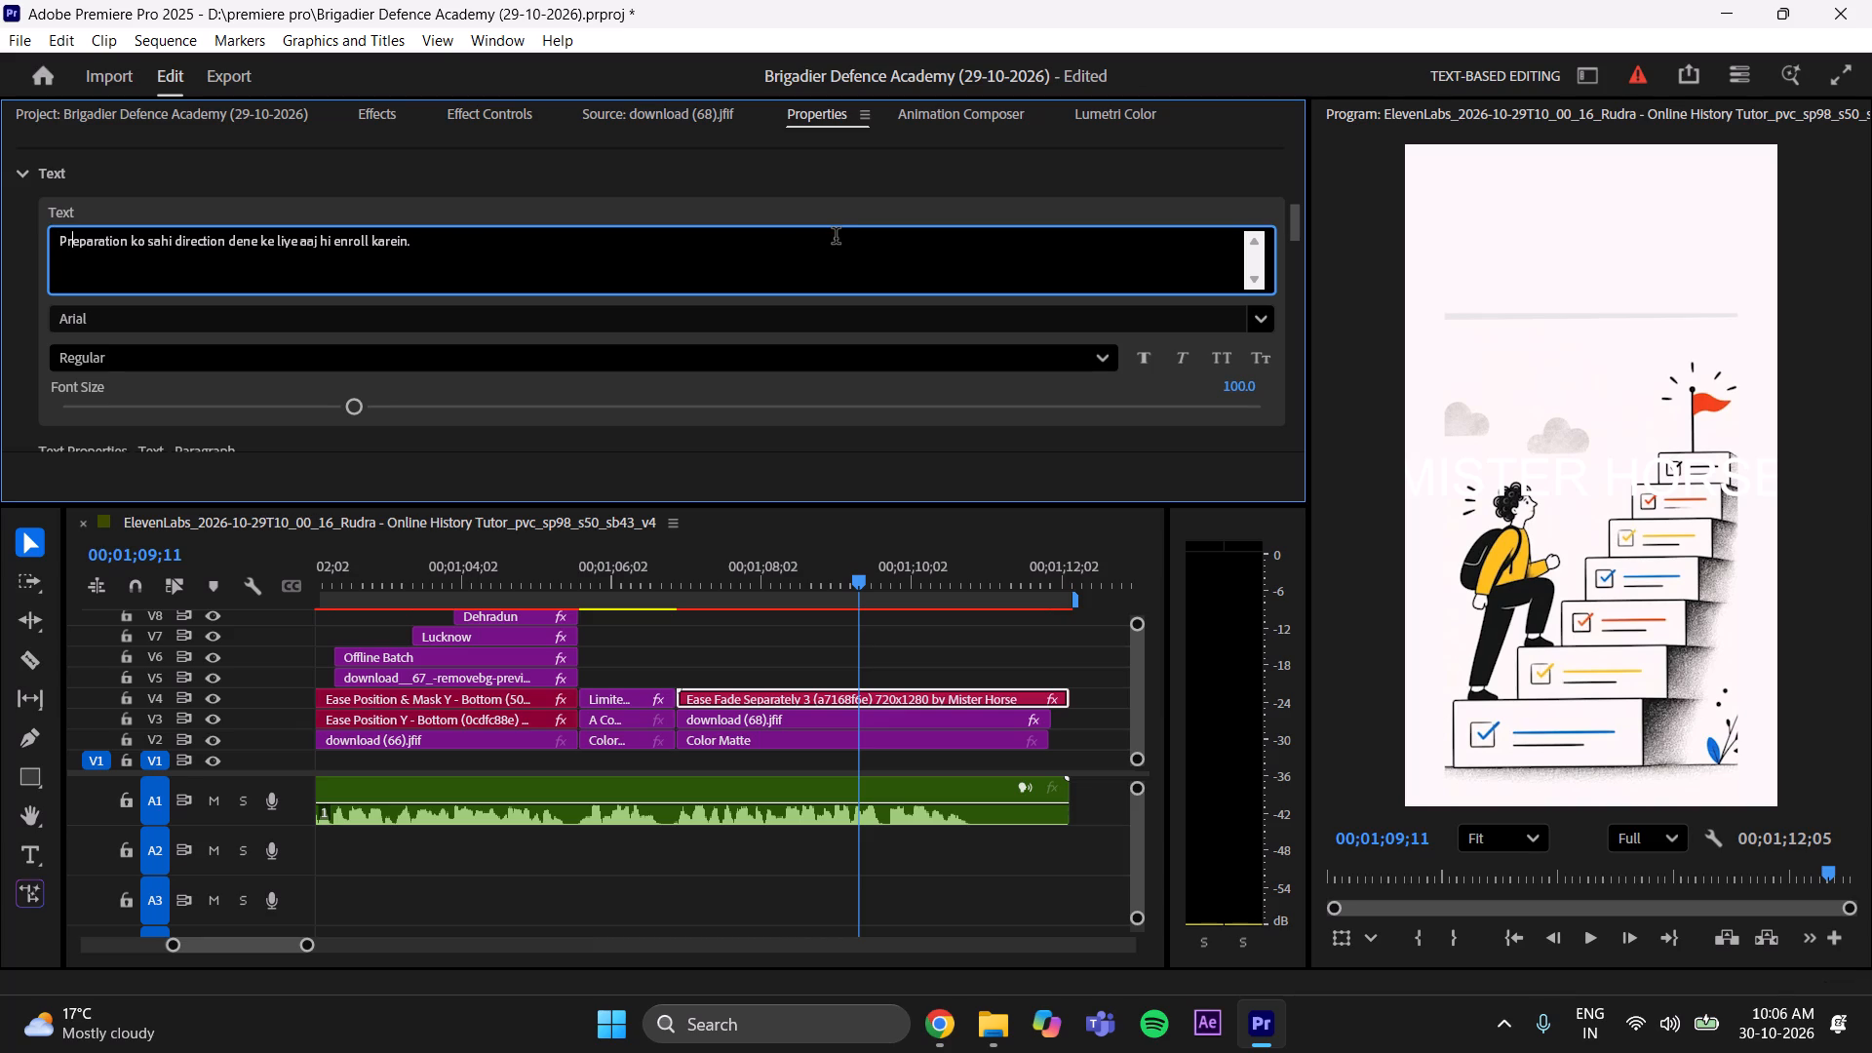
key(Right)
key(Right)
key(Right)
key(Right)
key(Right)
key(Right)
key(Right)
key(BackSpace)
key(shift+k)
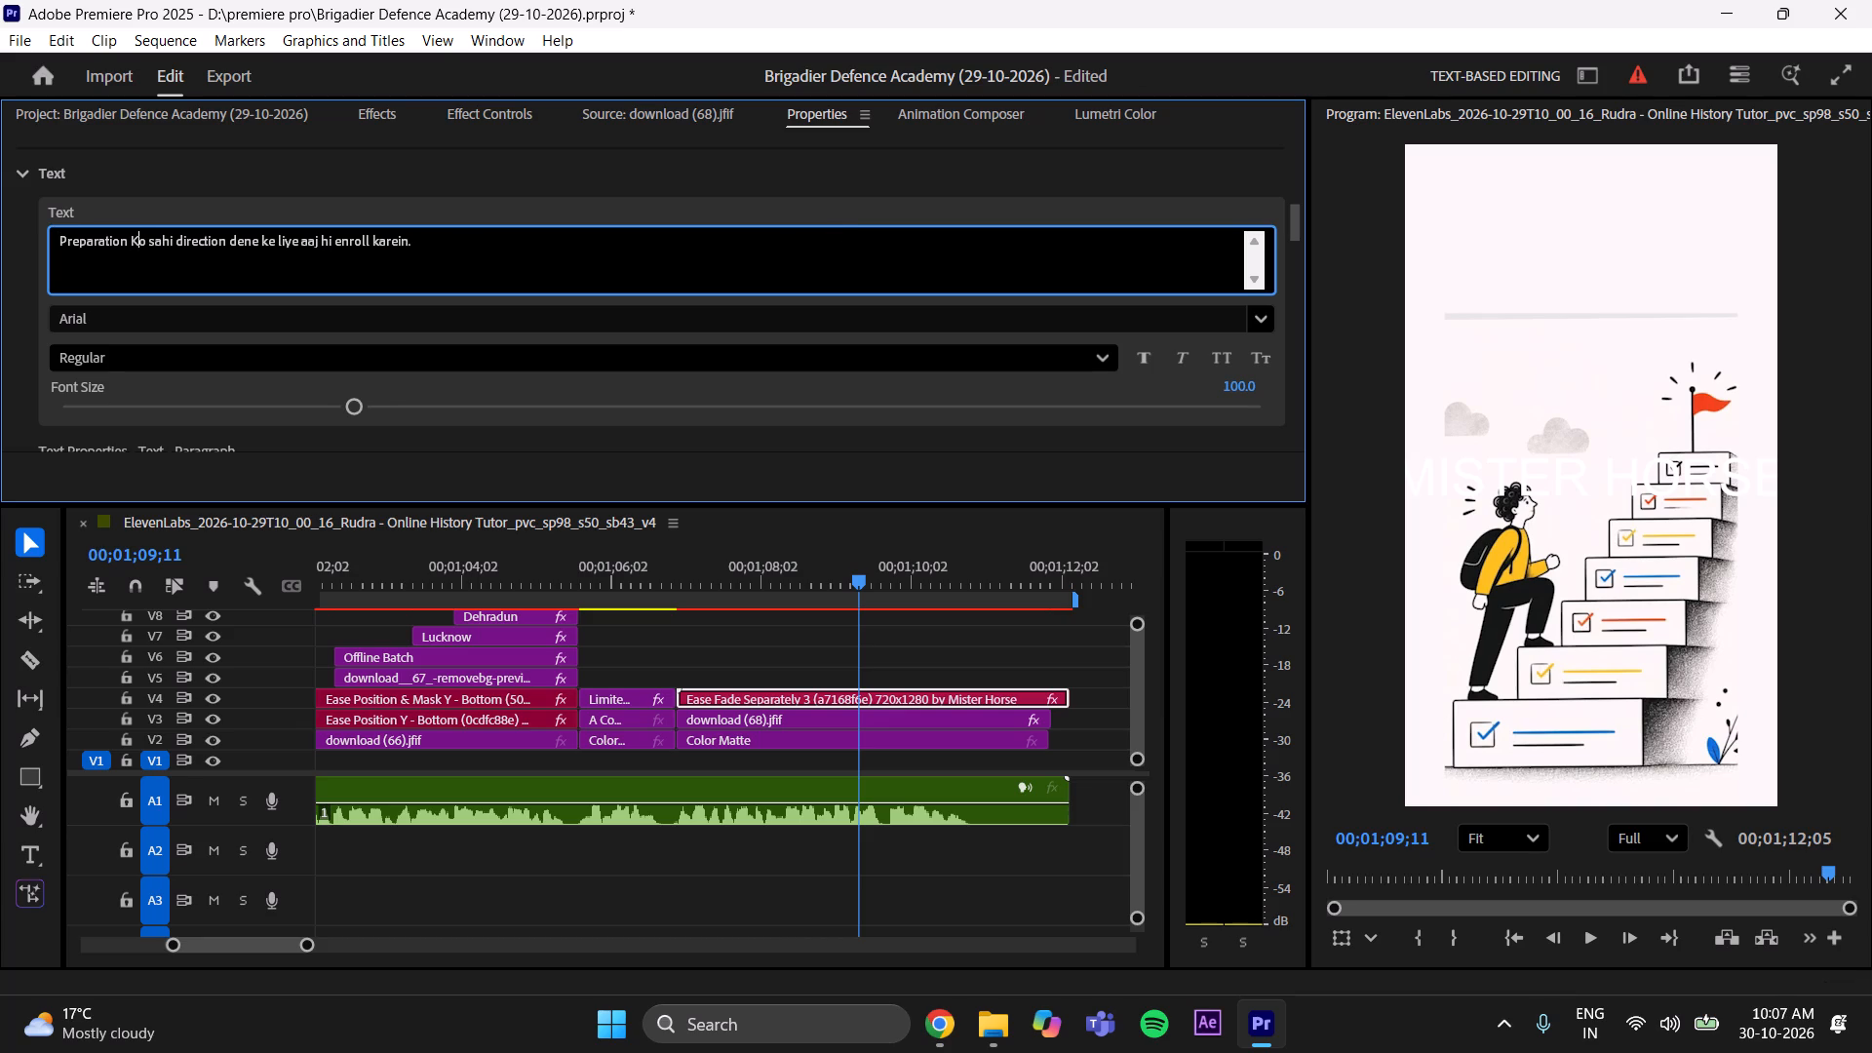
Capitalize the words "sahi direction" as "Sahi Direction" in the text.
key(Right)
key(Right)
key(Right)
key(BackSpace)
key(shift+s)
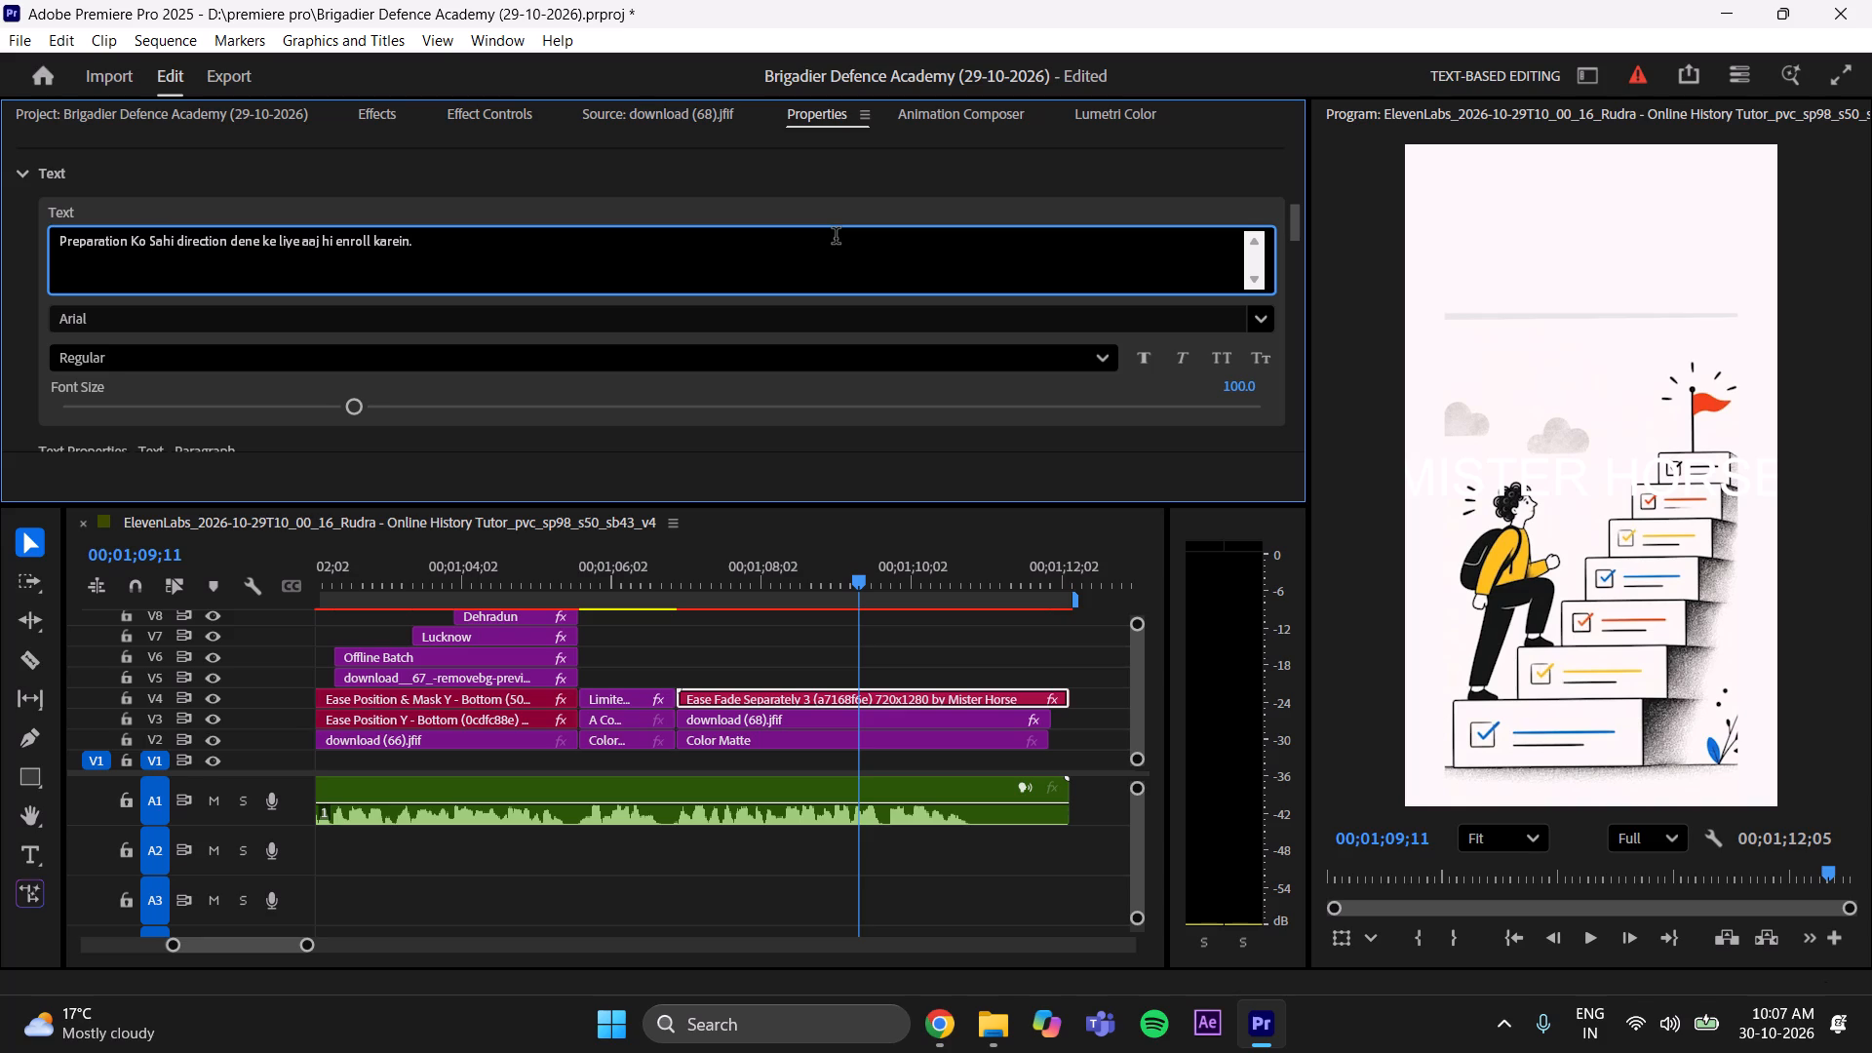
key(Right)
key(Right)
key(Right)
key(Right)
key(Right)
key(BackSpace)
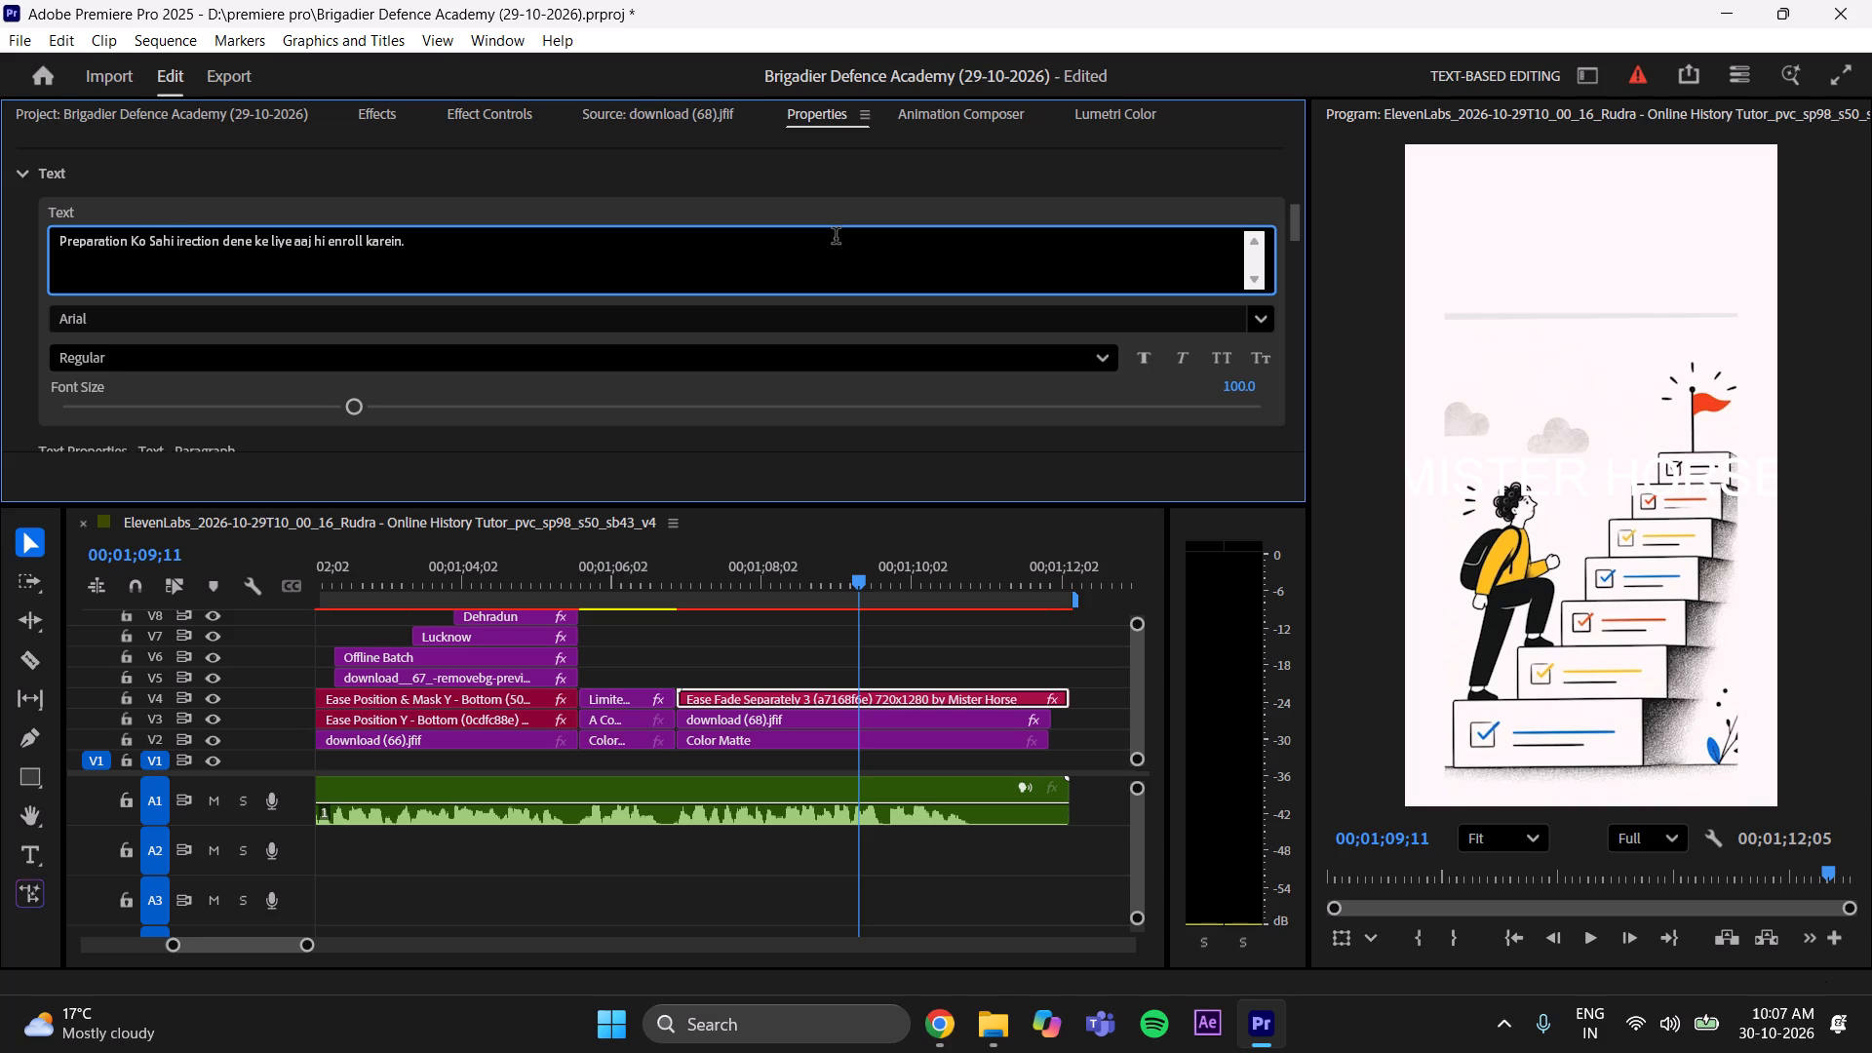
key(shift+d)
Capitalize the words "dene ke" as "Dene Ke" in the text.
key(Right)
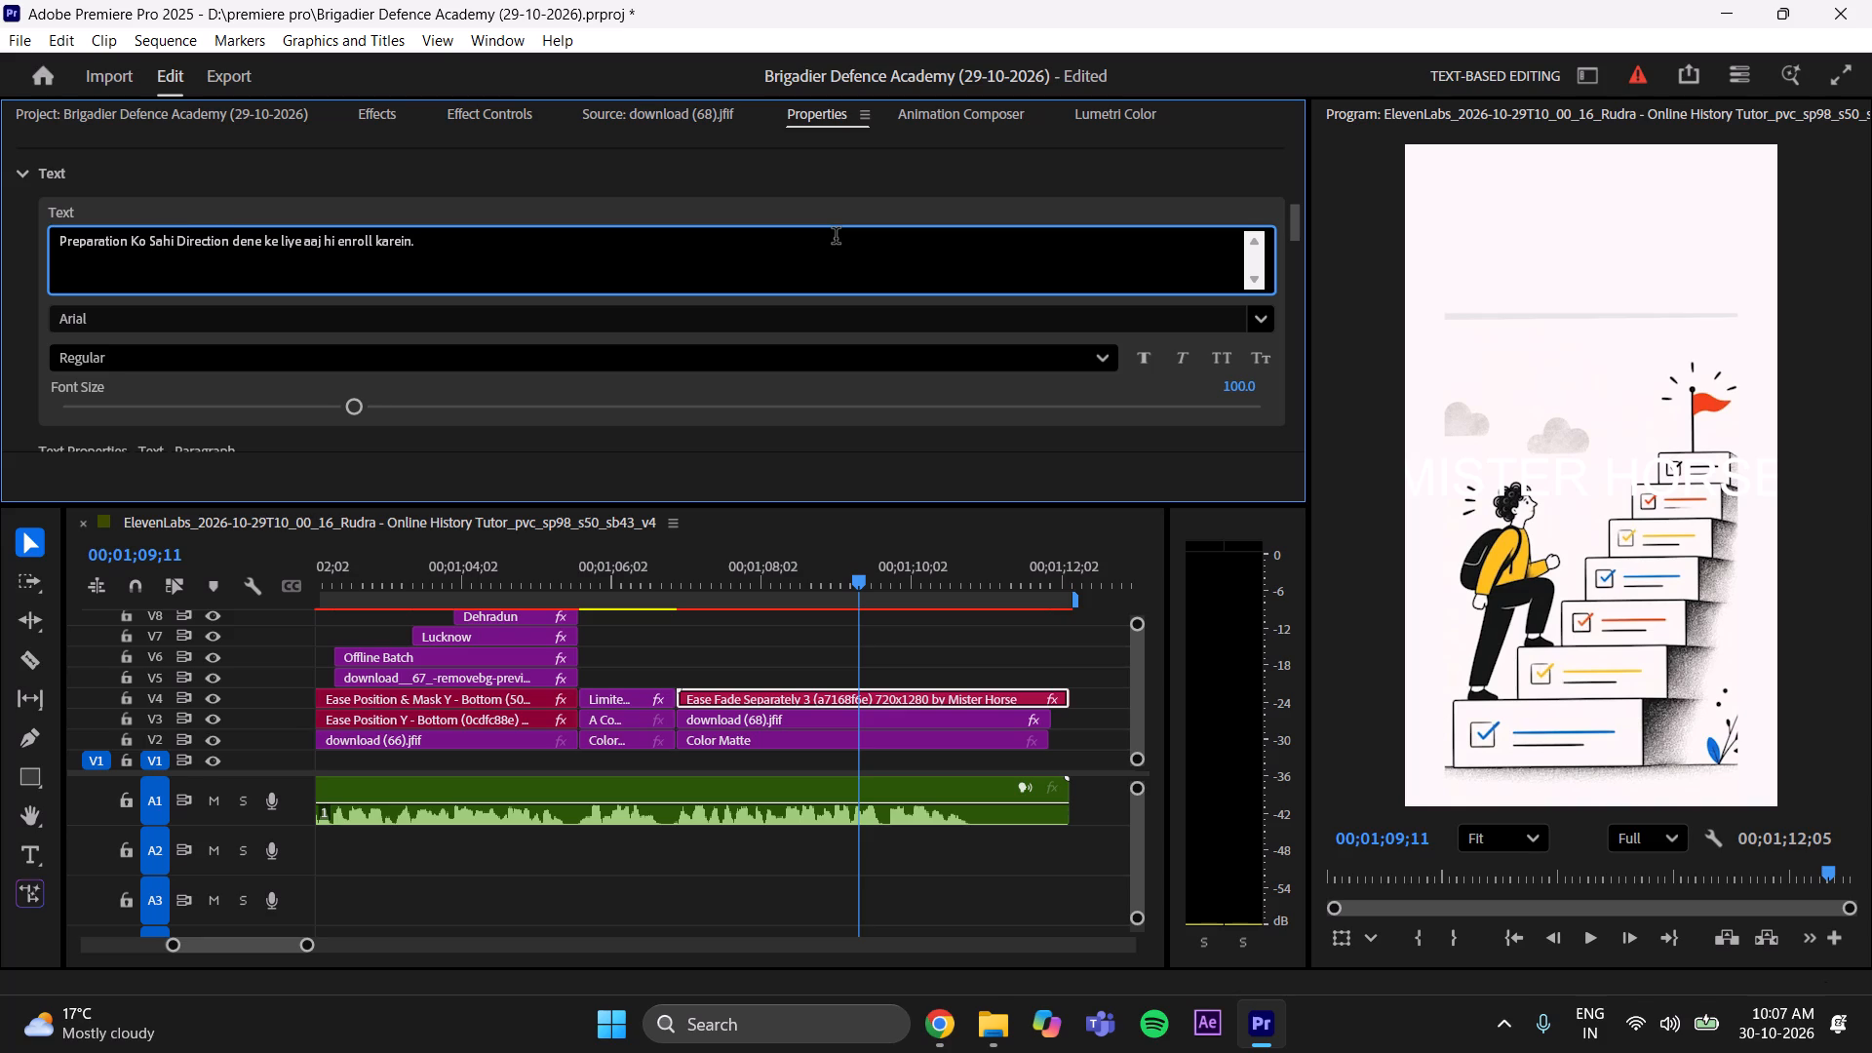
key(Right)
key(Right)
key(Right)
key(Right)
key(Right)
key(Right)
key(Right)
key(Right)
key(Right)
key(BackSpace)
key(shift+d)
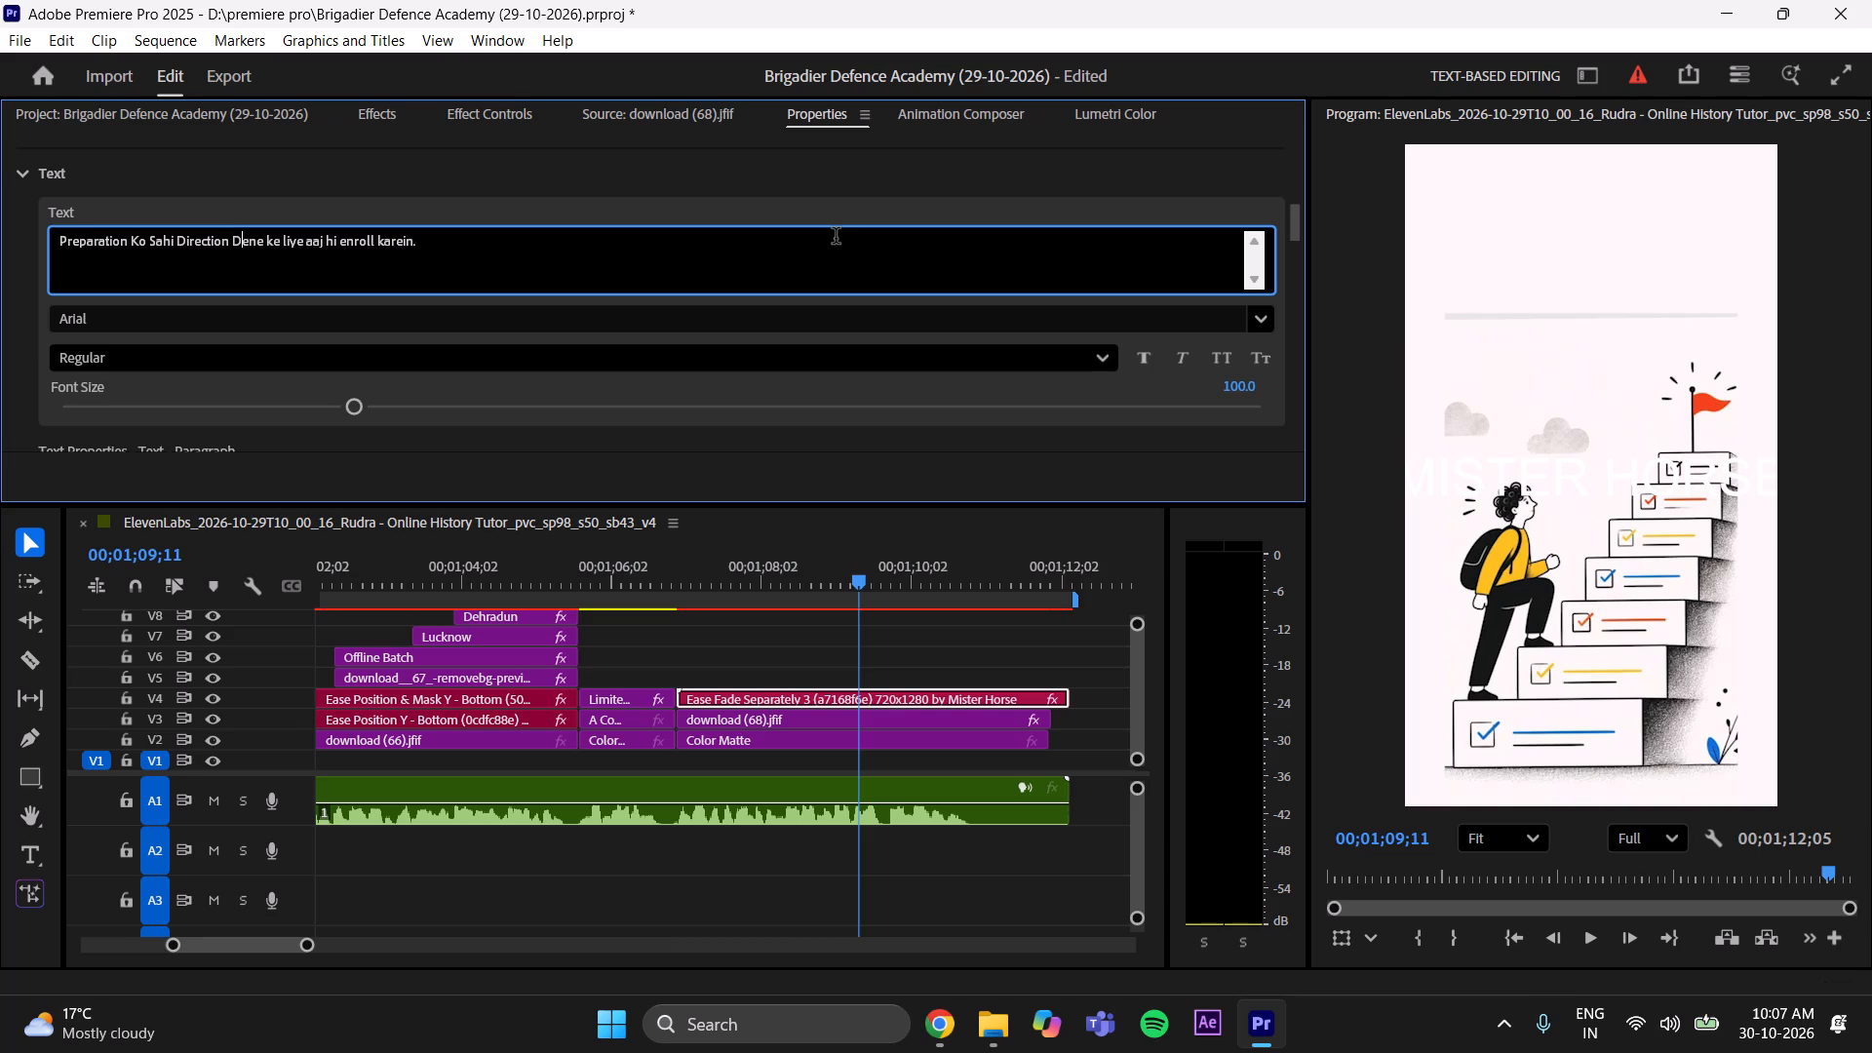
key(Right)
key(Right)
key(Right)
key(Right)
key(Right)
key(BackSpace)
key(shift+k)
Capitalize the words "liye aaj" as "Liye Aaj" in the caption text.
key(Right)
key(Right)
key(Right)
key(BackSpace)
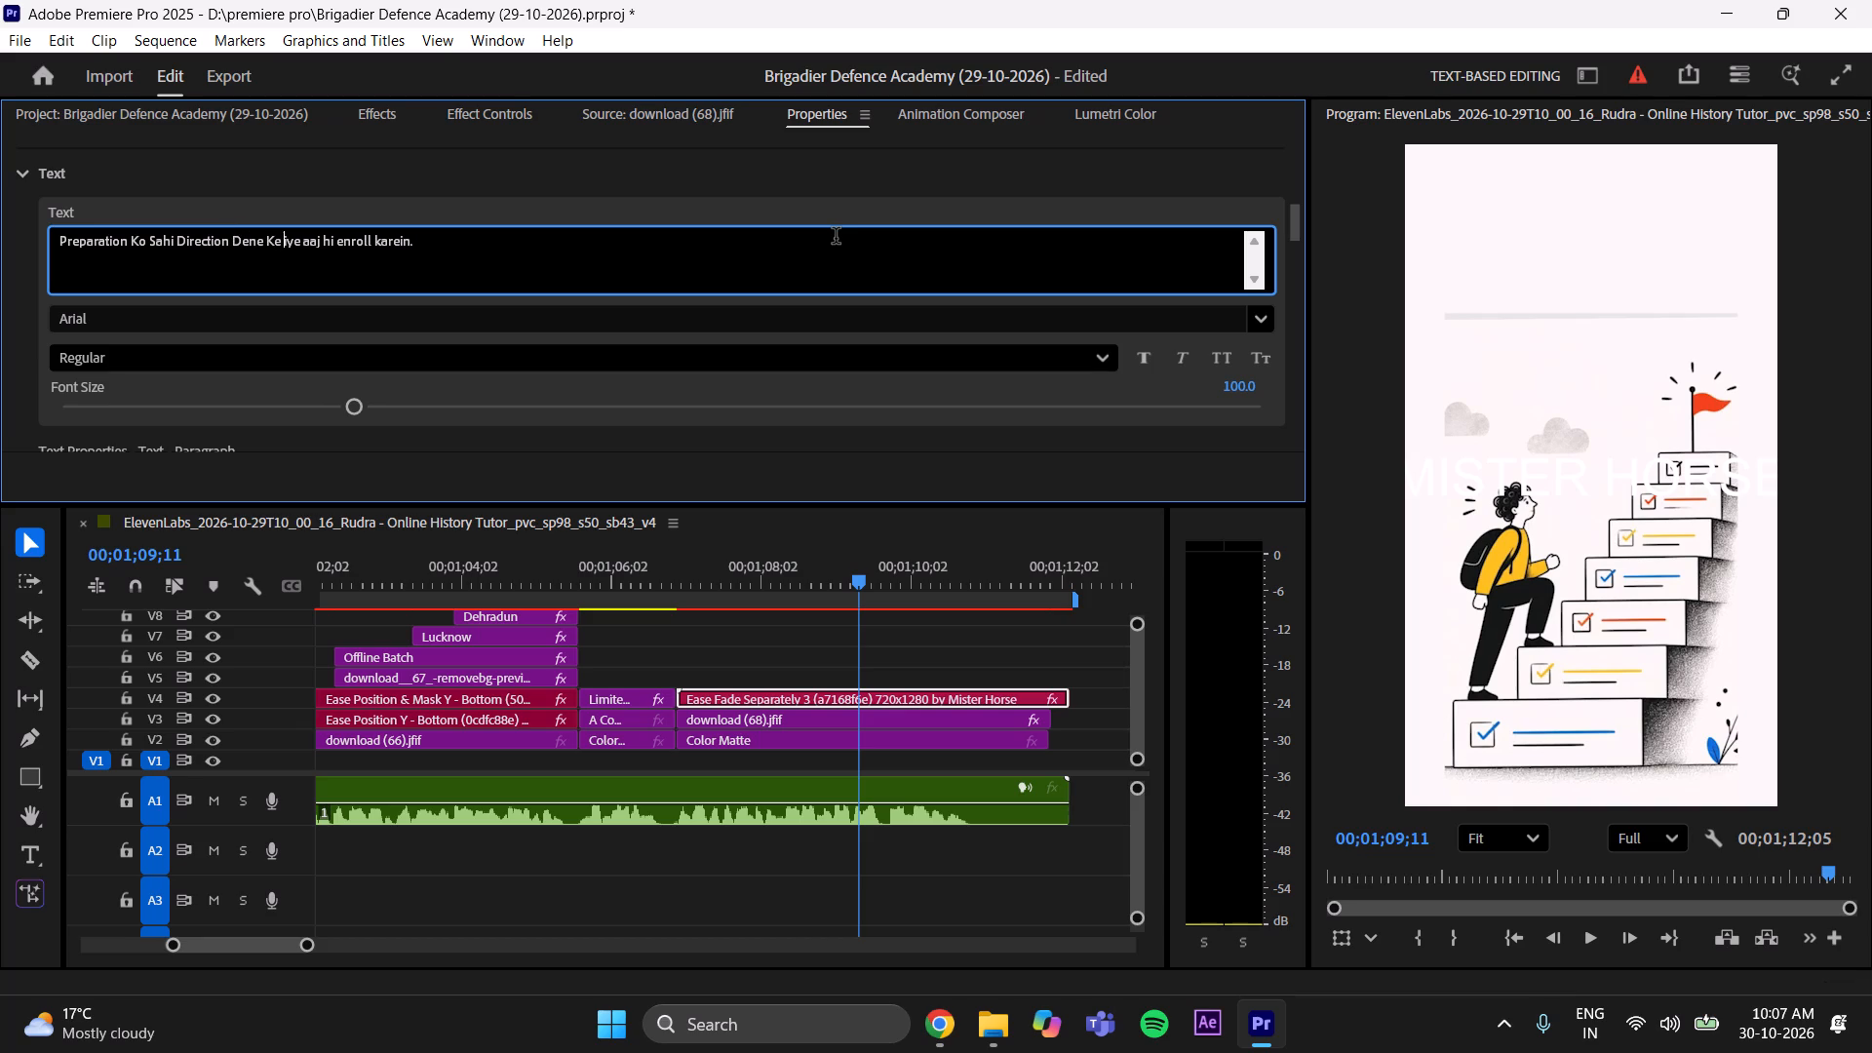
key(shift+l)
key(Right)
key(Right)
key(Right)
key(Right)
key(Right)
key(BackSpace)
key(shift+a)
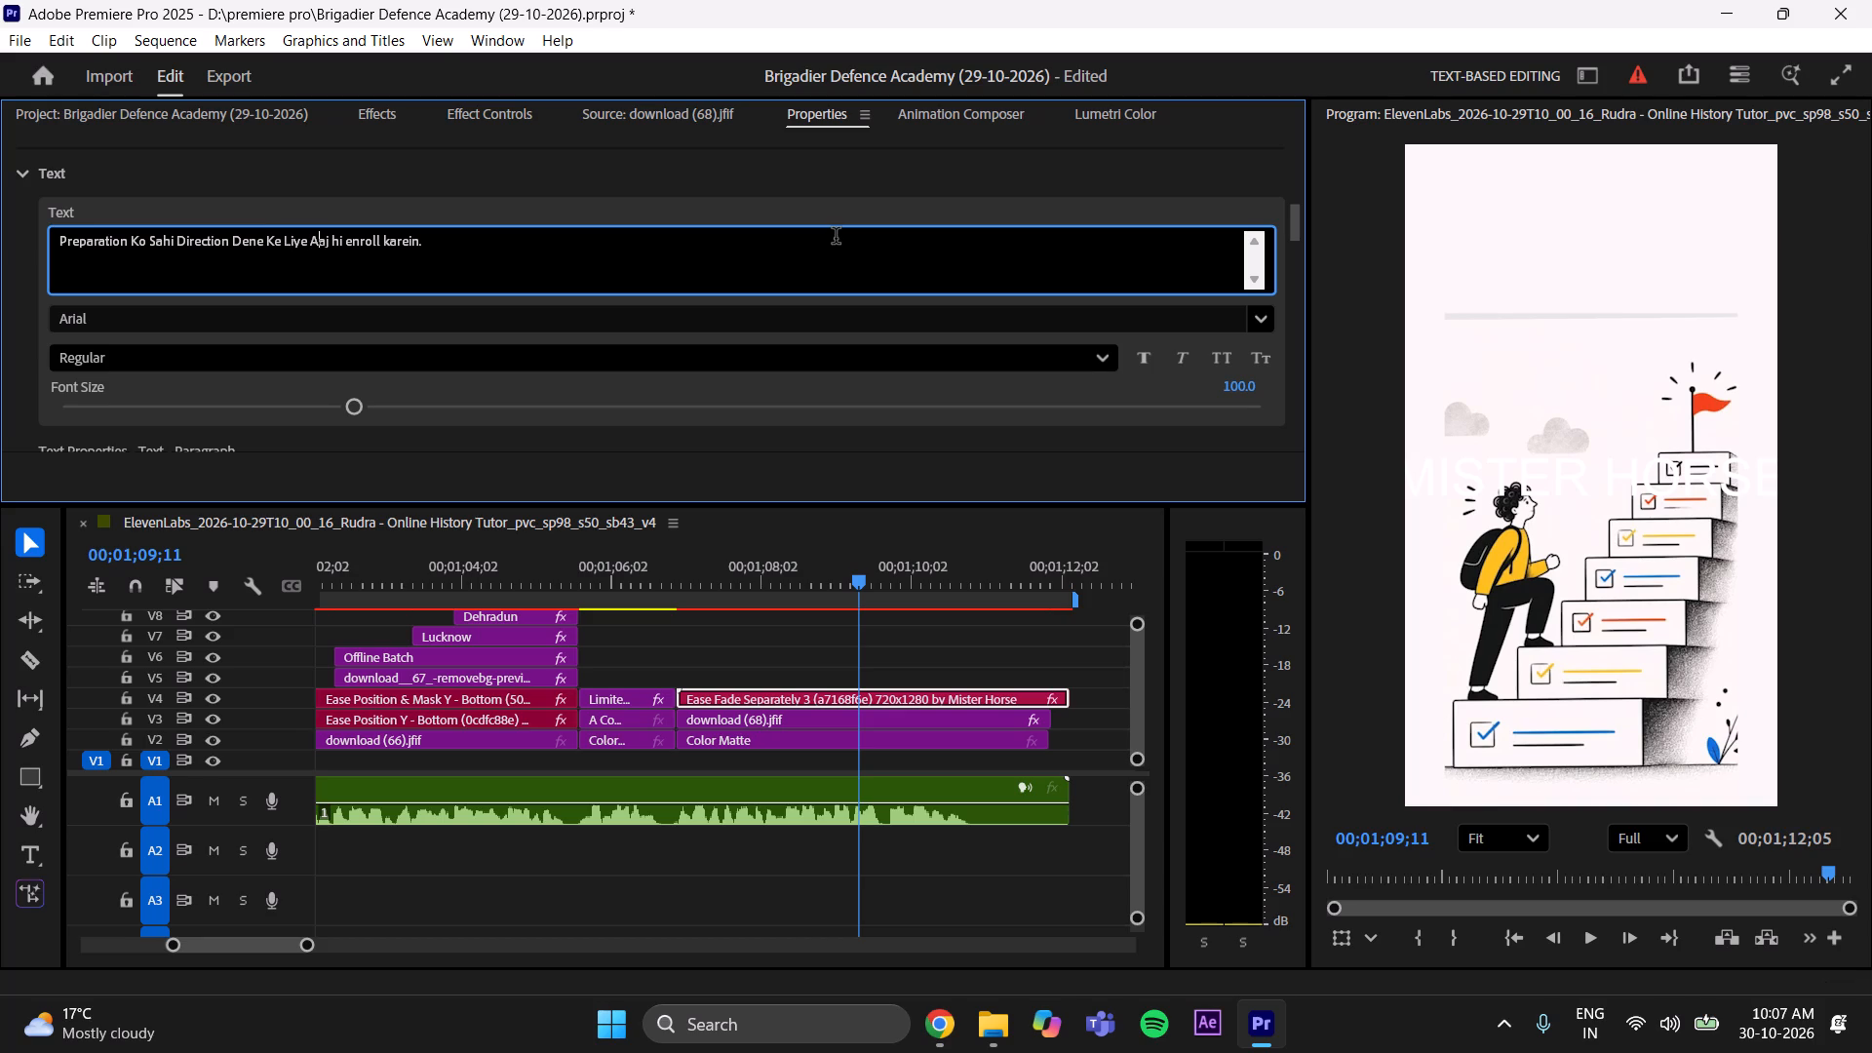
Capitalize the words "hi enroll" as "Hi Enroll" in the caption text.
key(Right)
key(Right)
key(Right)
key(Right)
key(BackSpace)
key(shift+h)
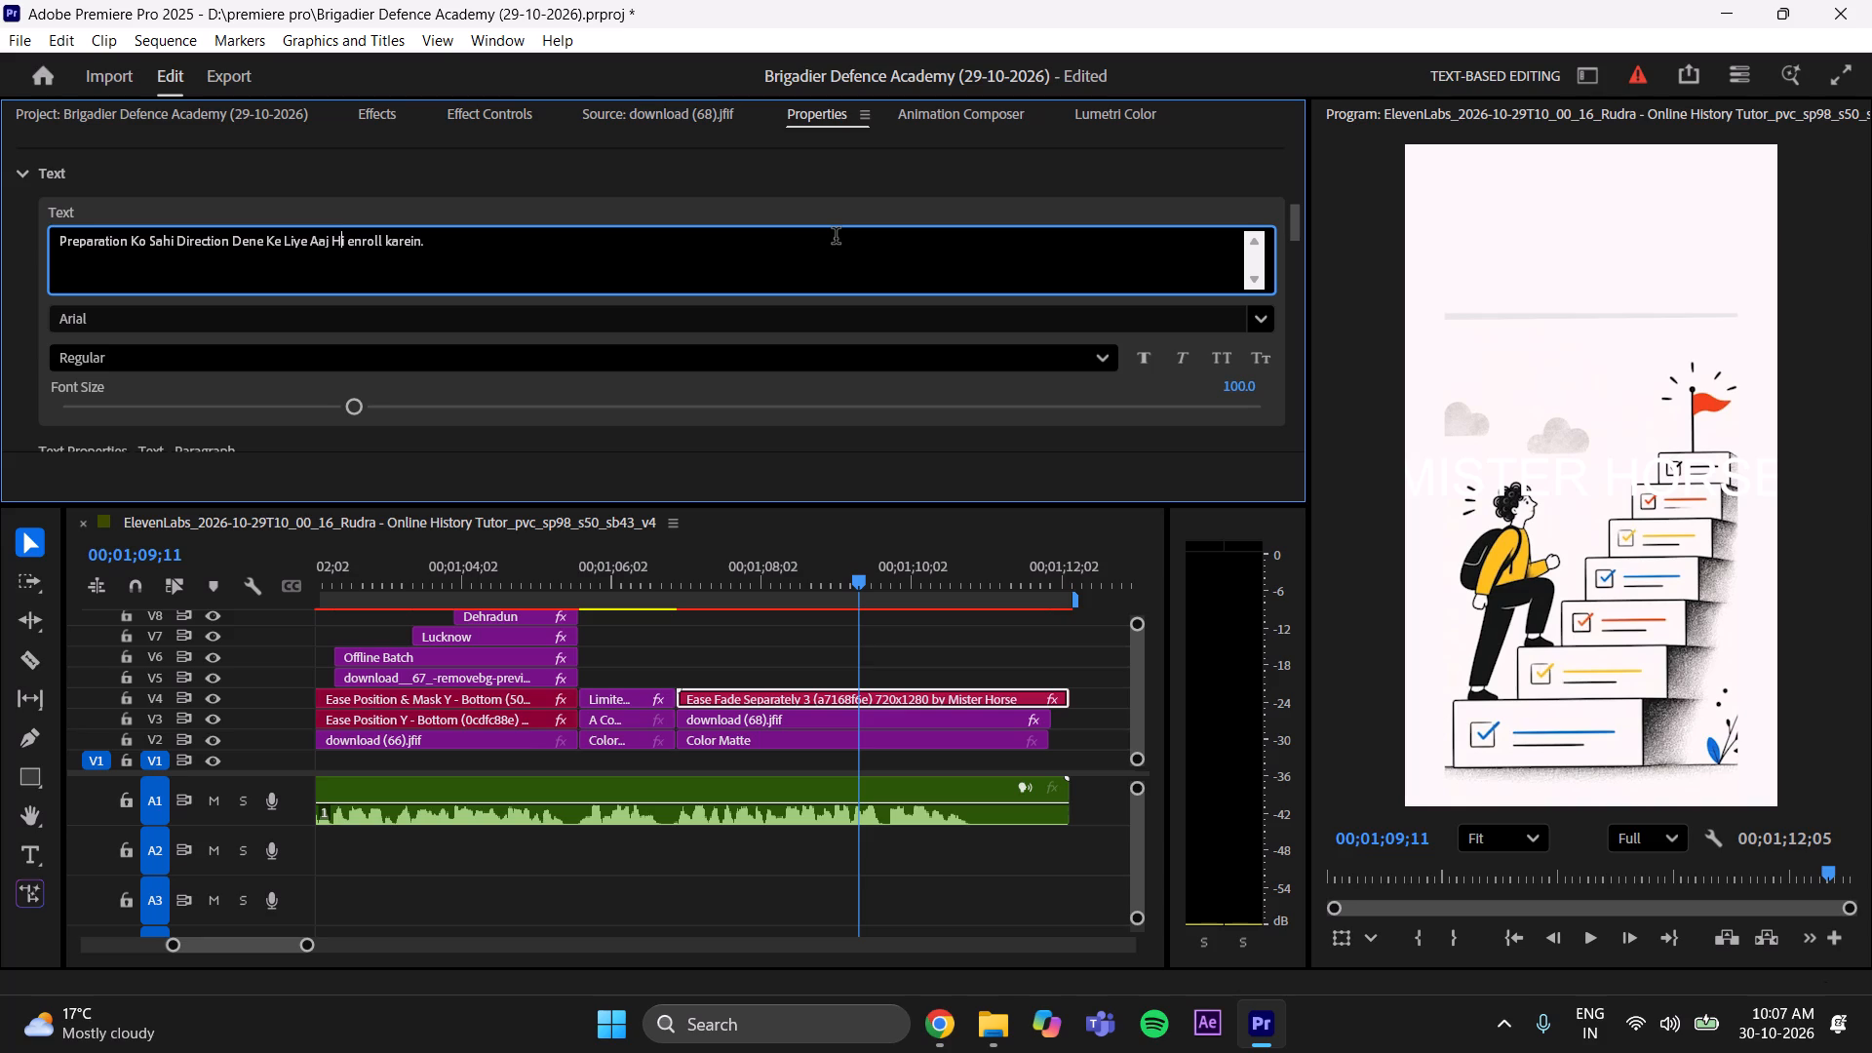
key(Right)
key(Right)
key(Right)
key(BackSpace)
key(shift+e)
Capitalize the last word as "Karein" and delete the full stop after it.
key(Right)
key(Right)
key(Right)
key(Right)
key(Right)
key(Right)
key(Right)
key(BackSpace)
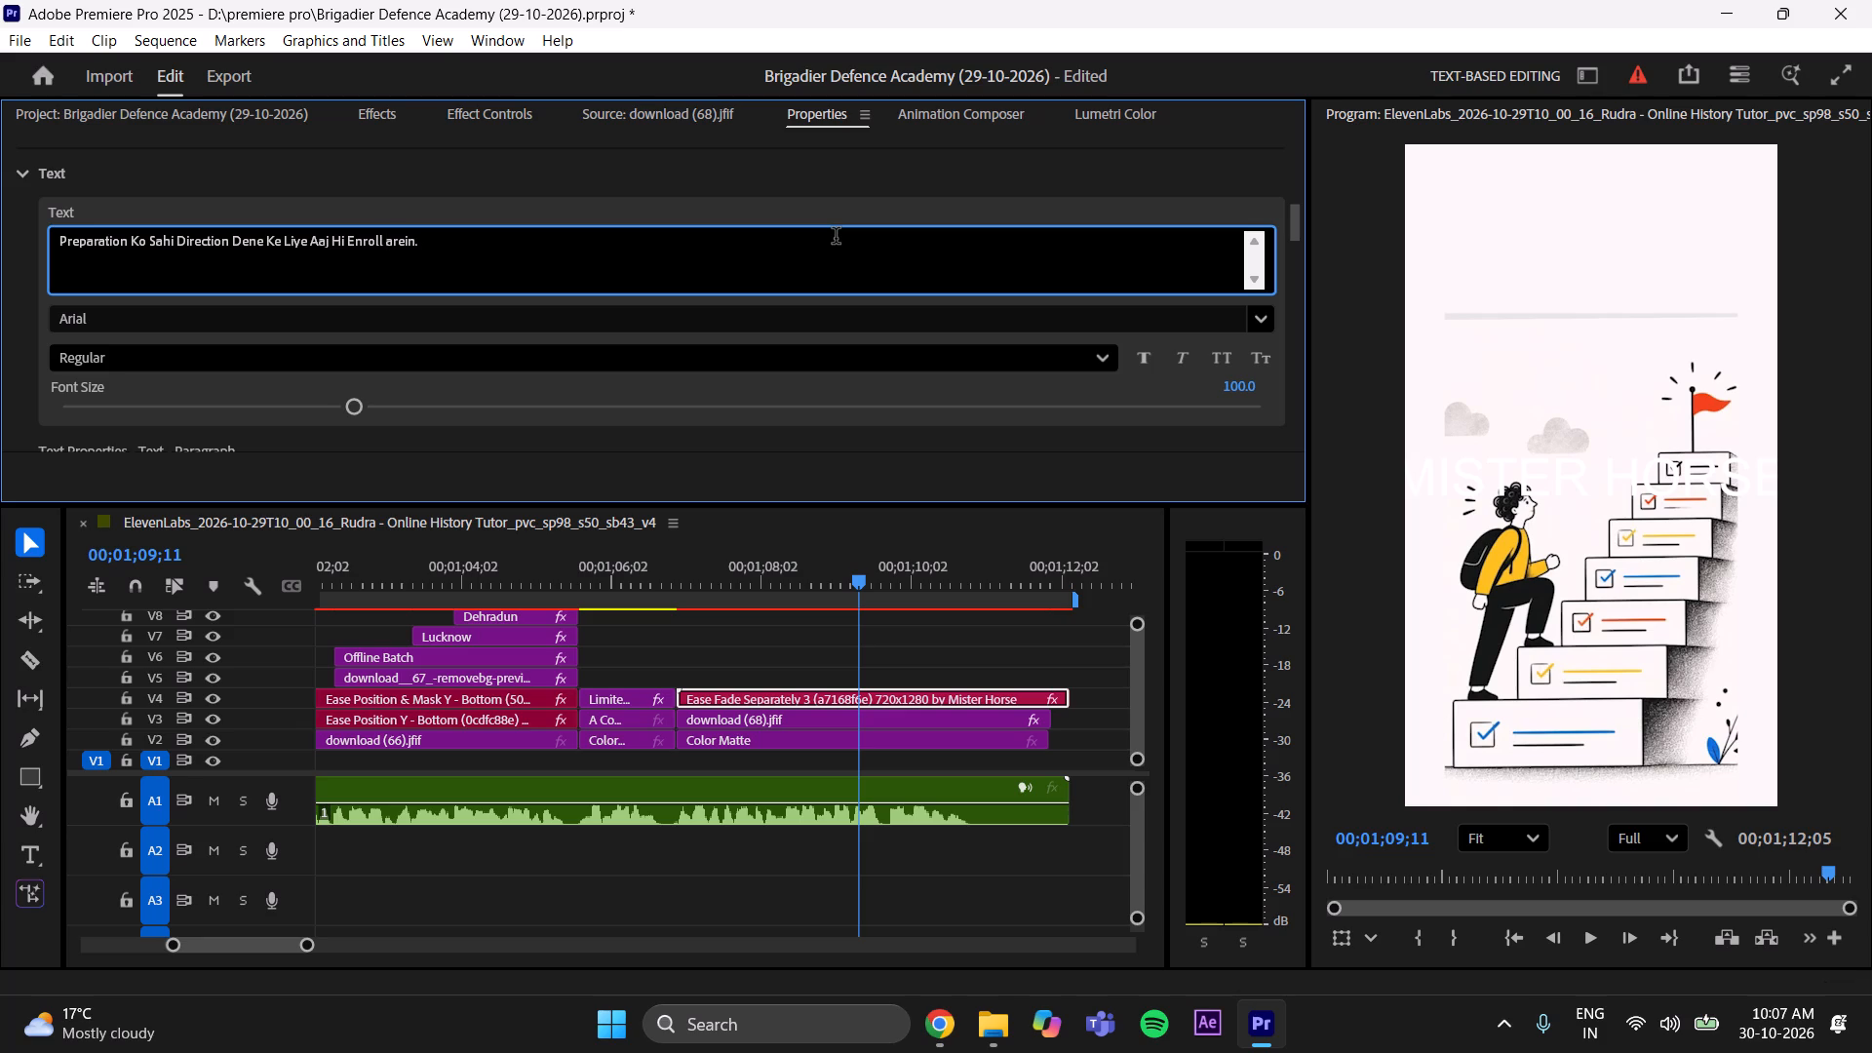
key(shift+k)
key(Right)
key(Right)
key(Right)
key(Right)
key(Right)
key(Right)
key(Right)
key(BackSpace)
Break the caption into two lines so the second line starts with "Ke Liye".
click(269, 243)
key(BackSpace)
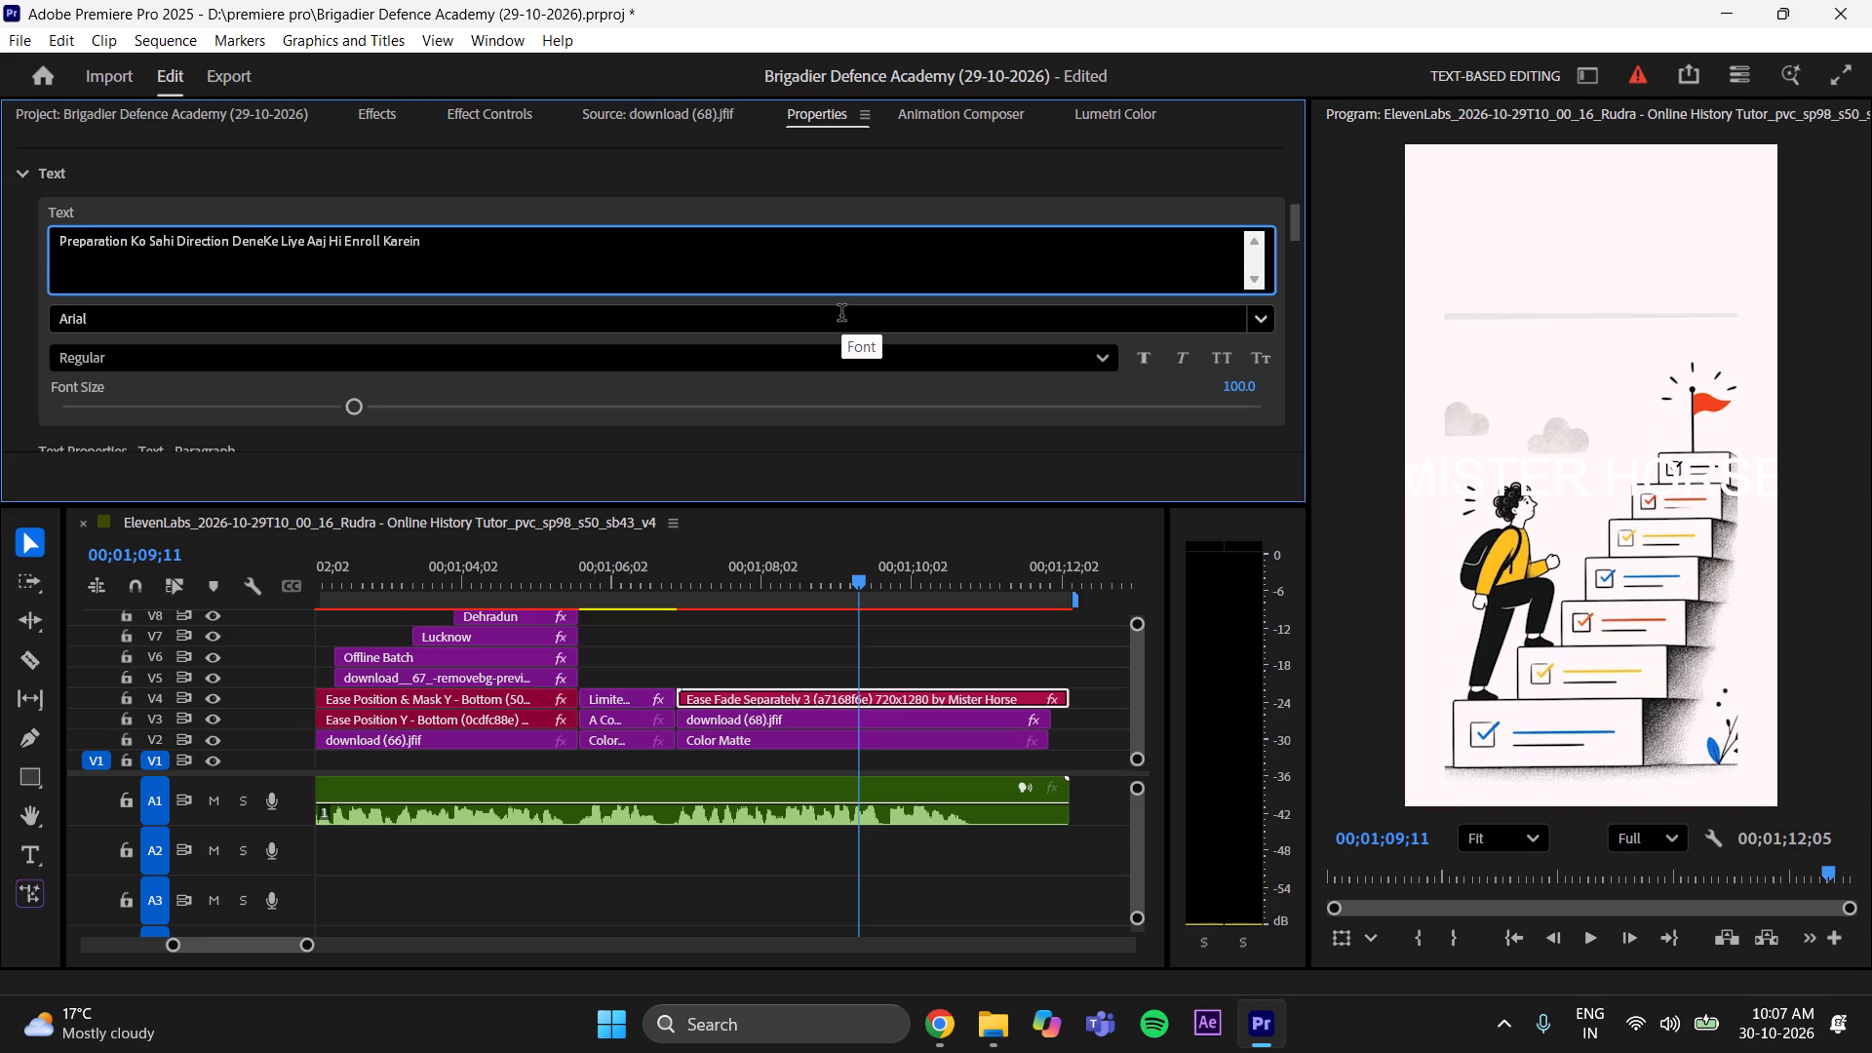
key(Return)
Set the caption's font to Franklin Gothic Heavy Regular.
click(184, 320)
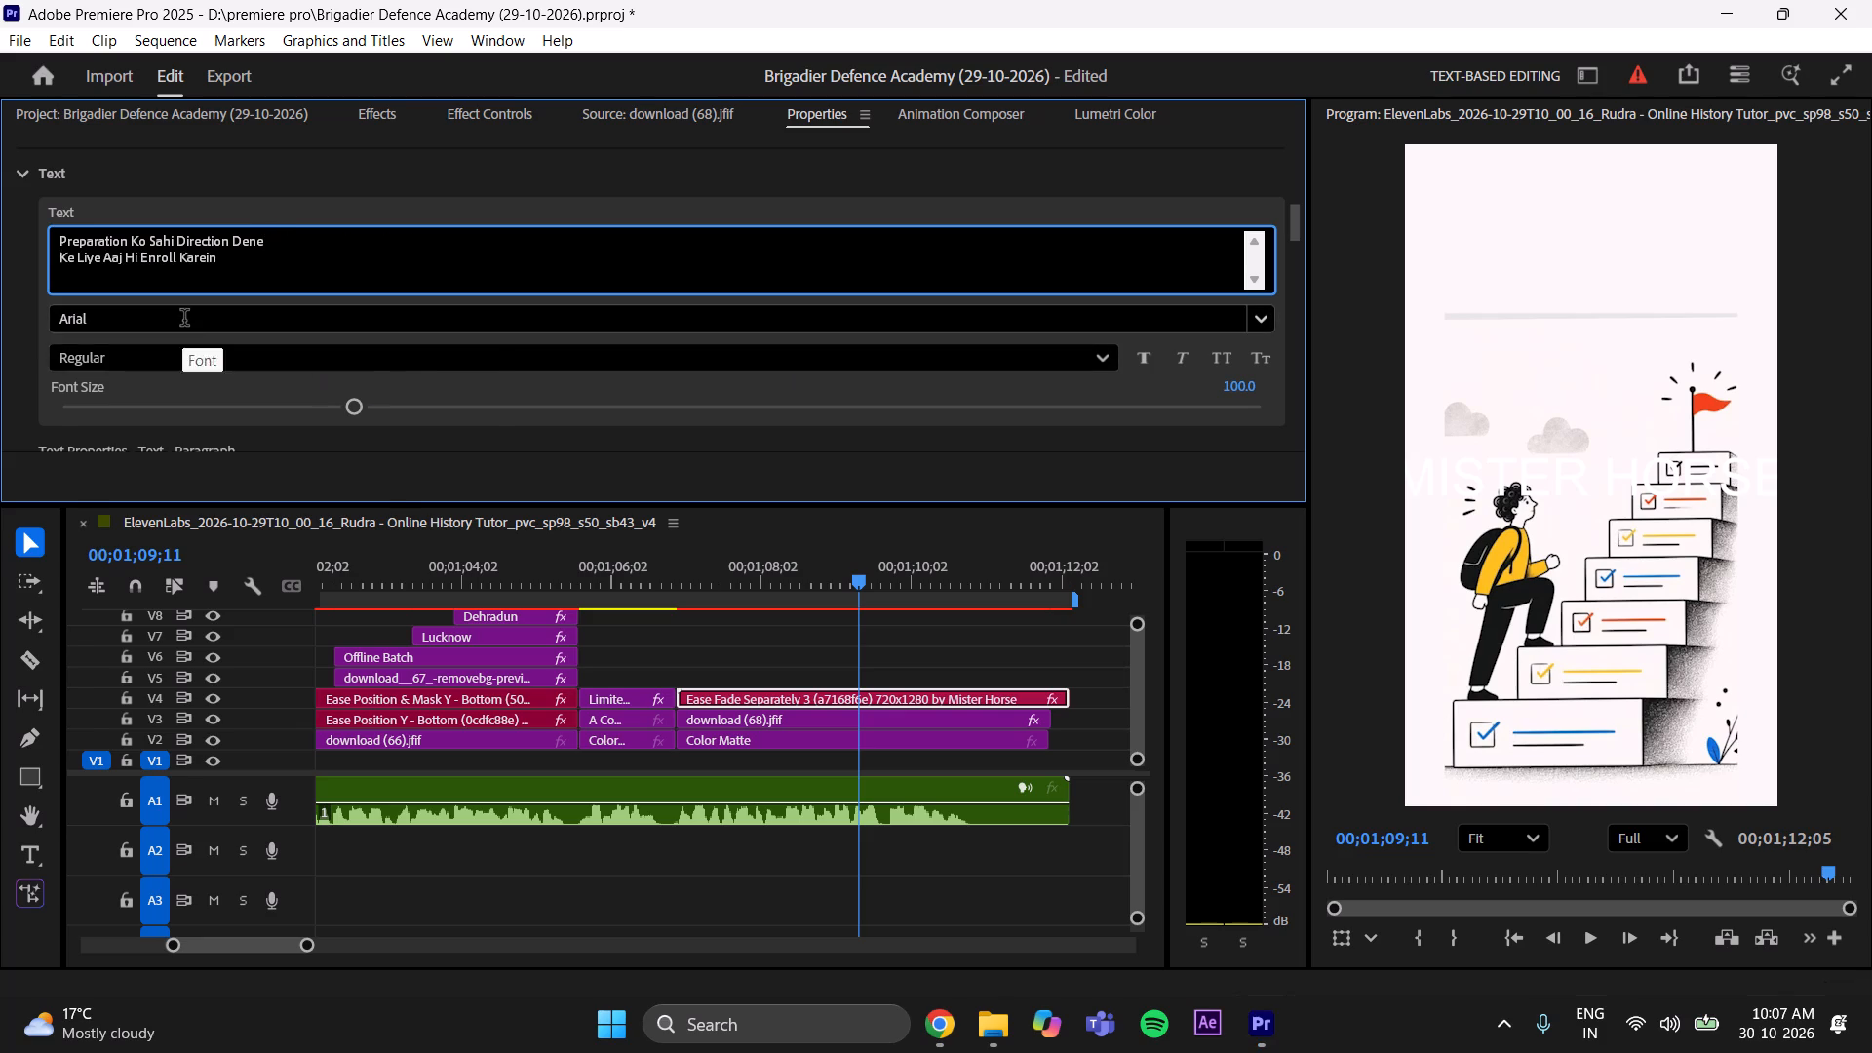
key(BackSpace)
text(frankl)
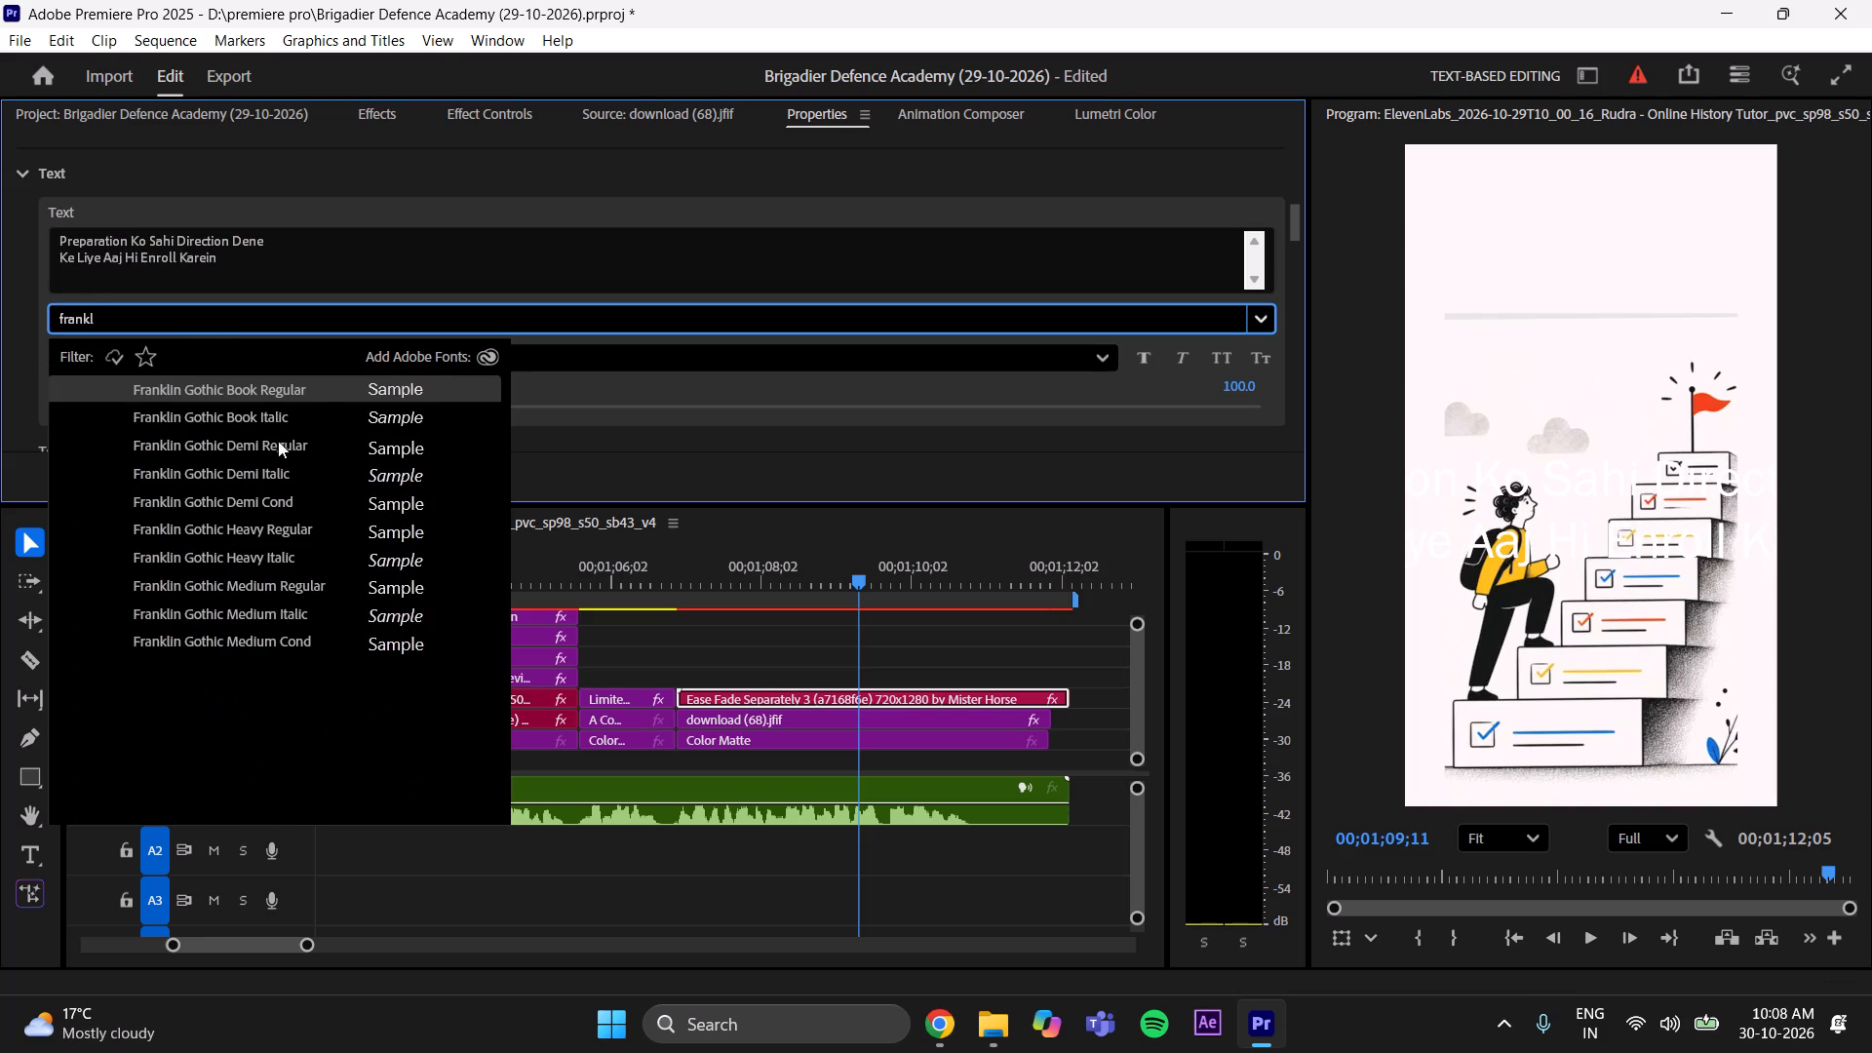
click(255, 522)
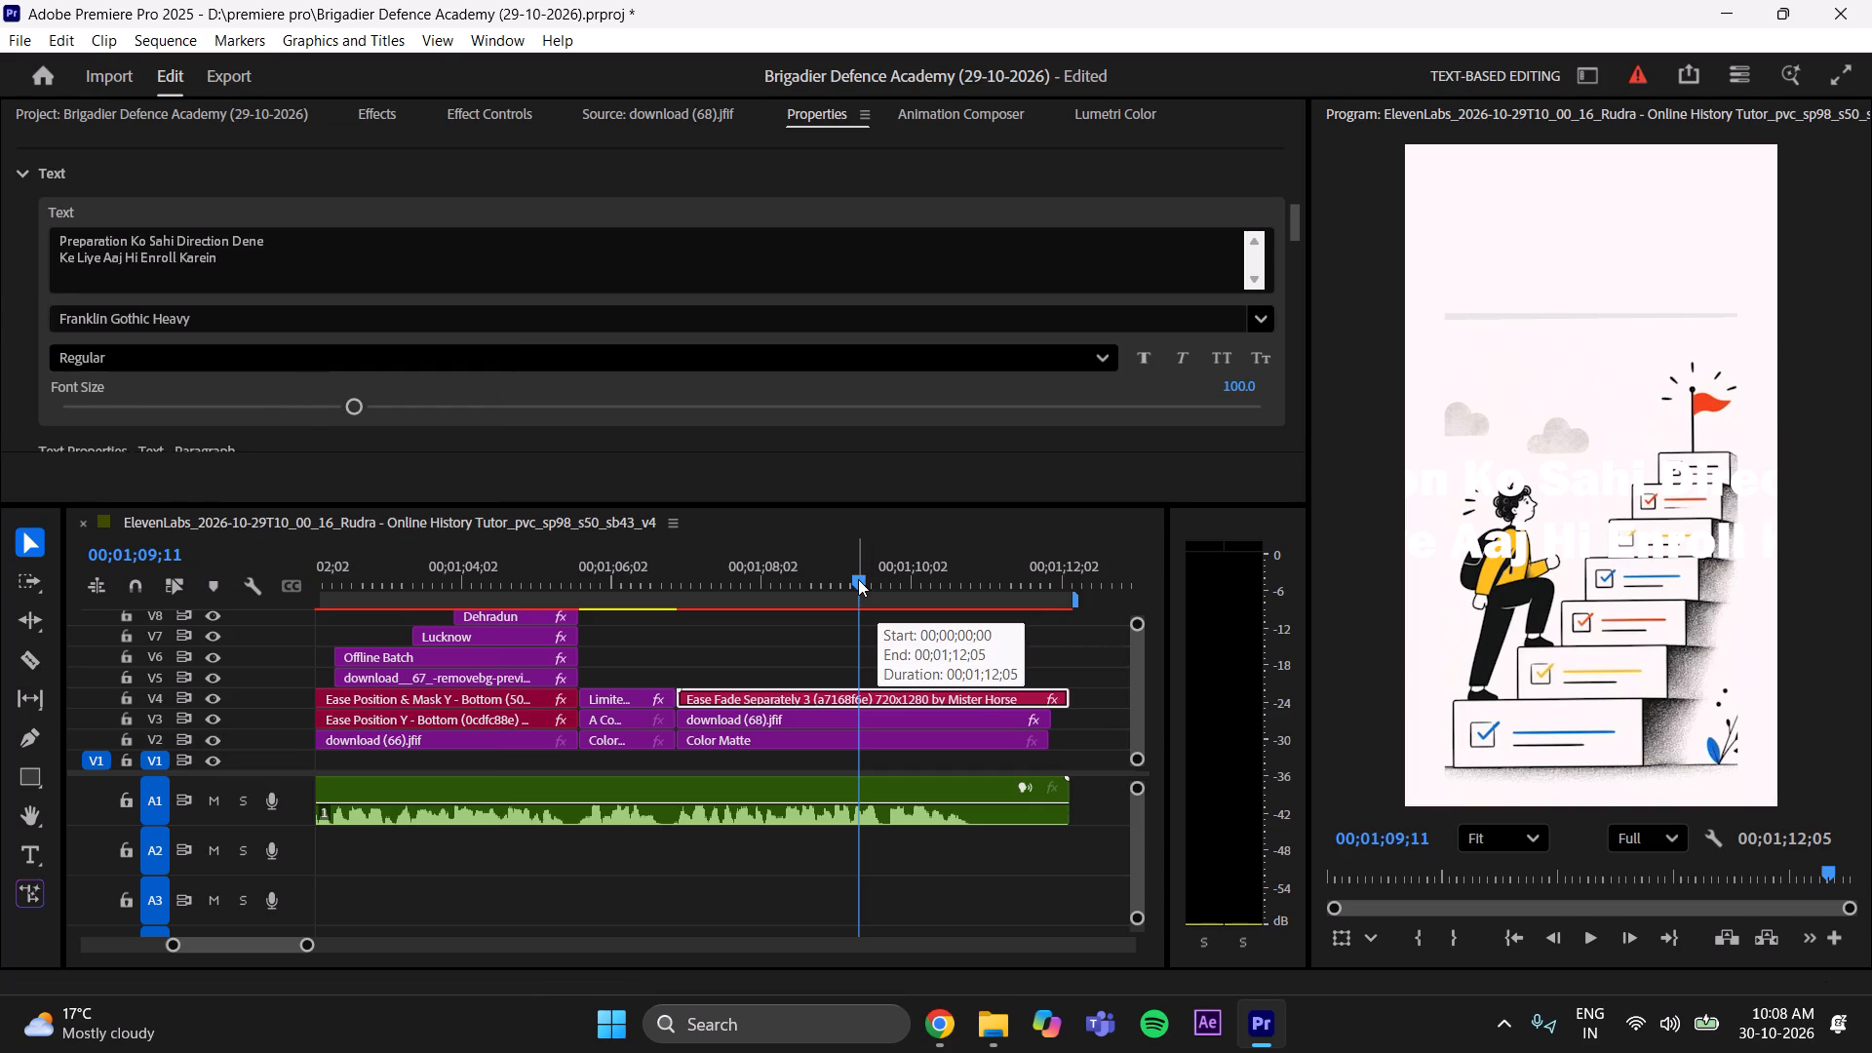
Reduce the caption's font size to about 28.2.
drag(353, 403, 212, 424)
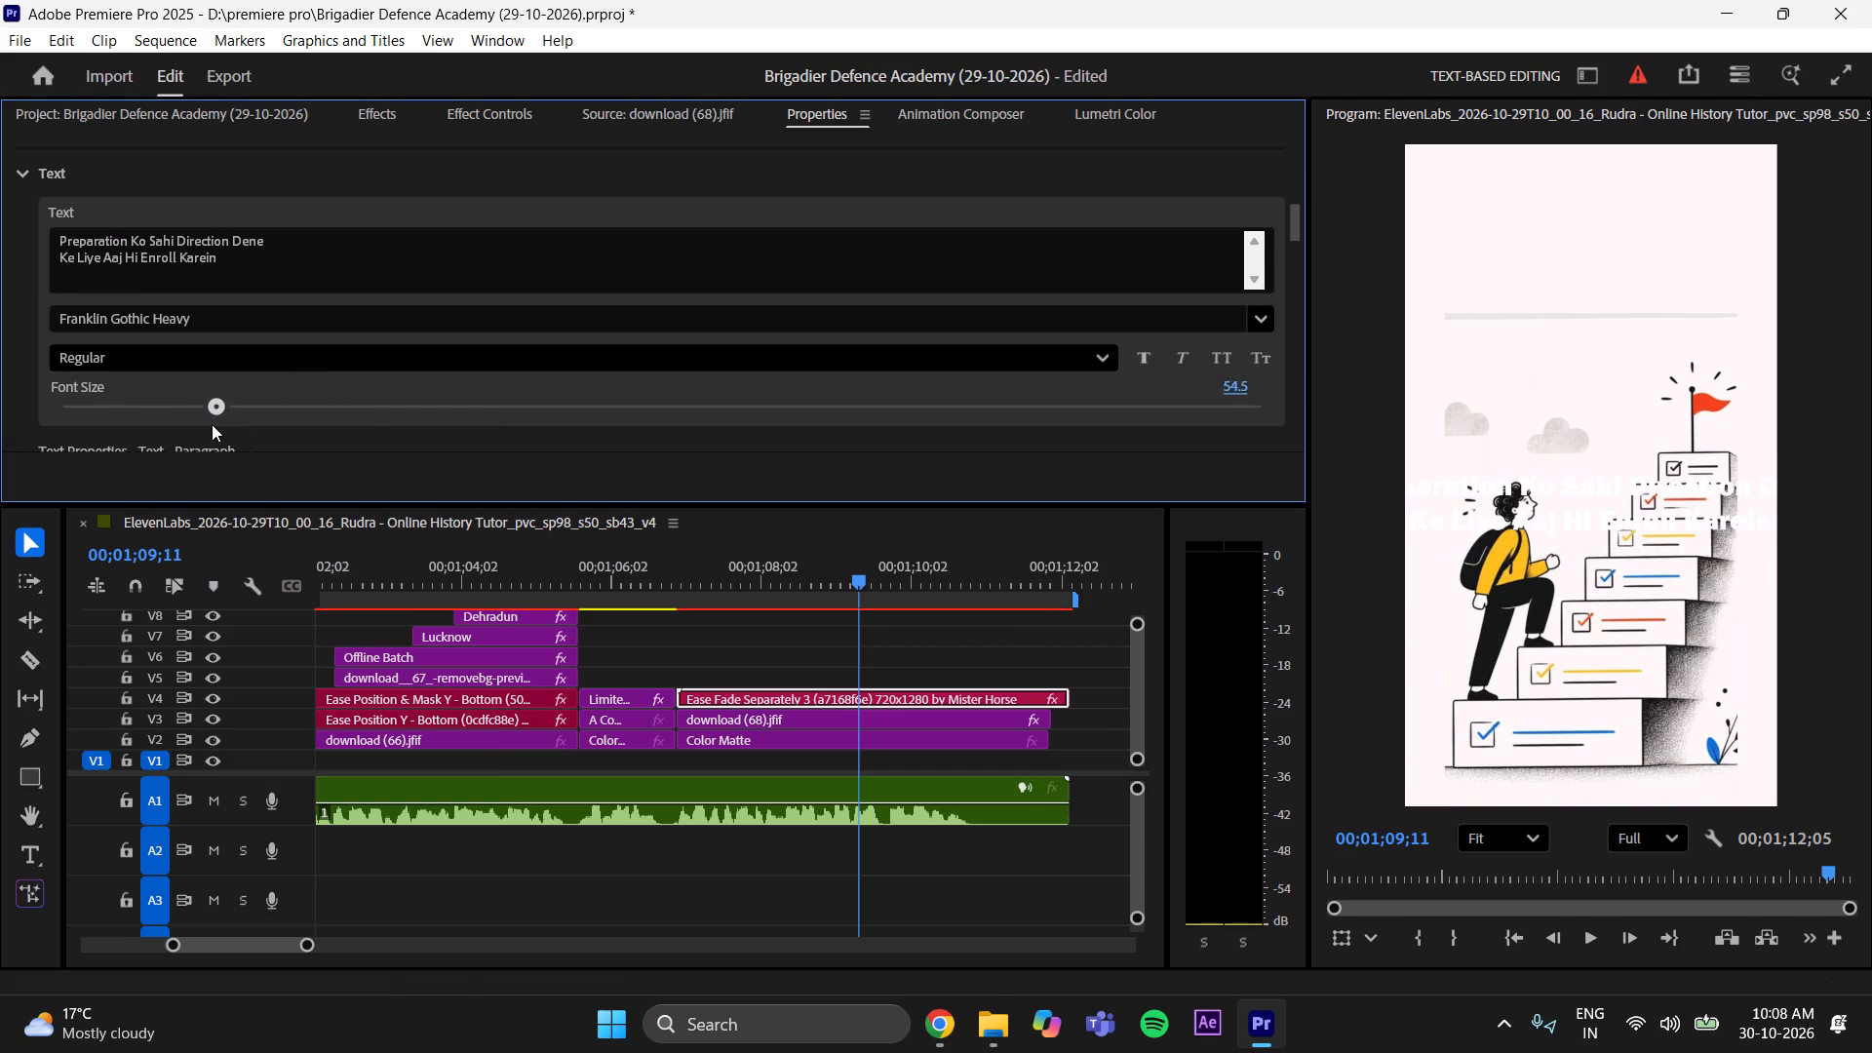
drag(212, 424, 137, 433)
Set the caption's fill colour to a bright blue.
scroll(403, 173, down, 5)
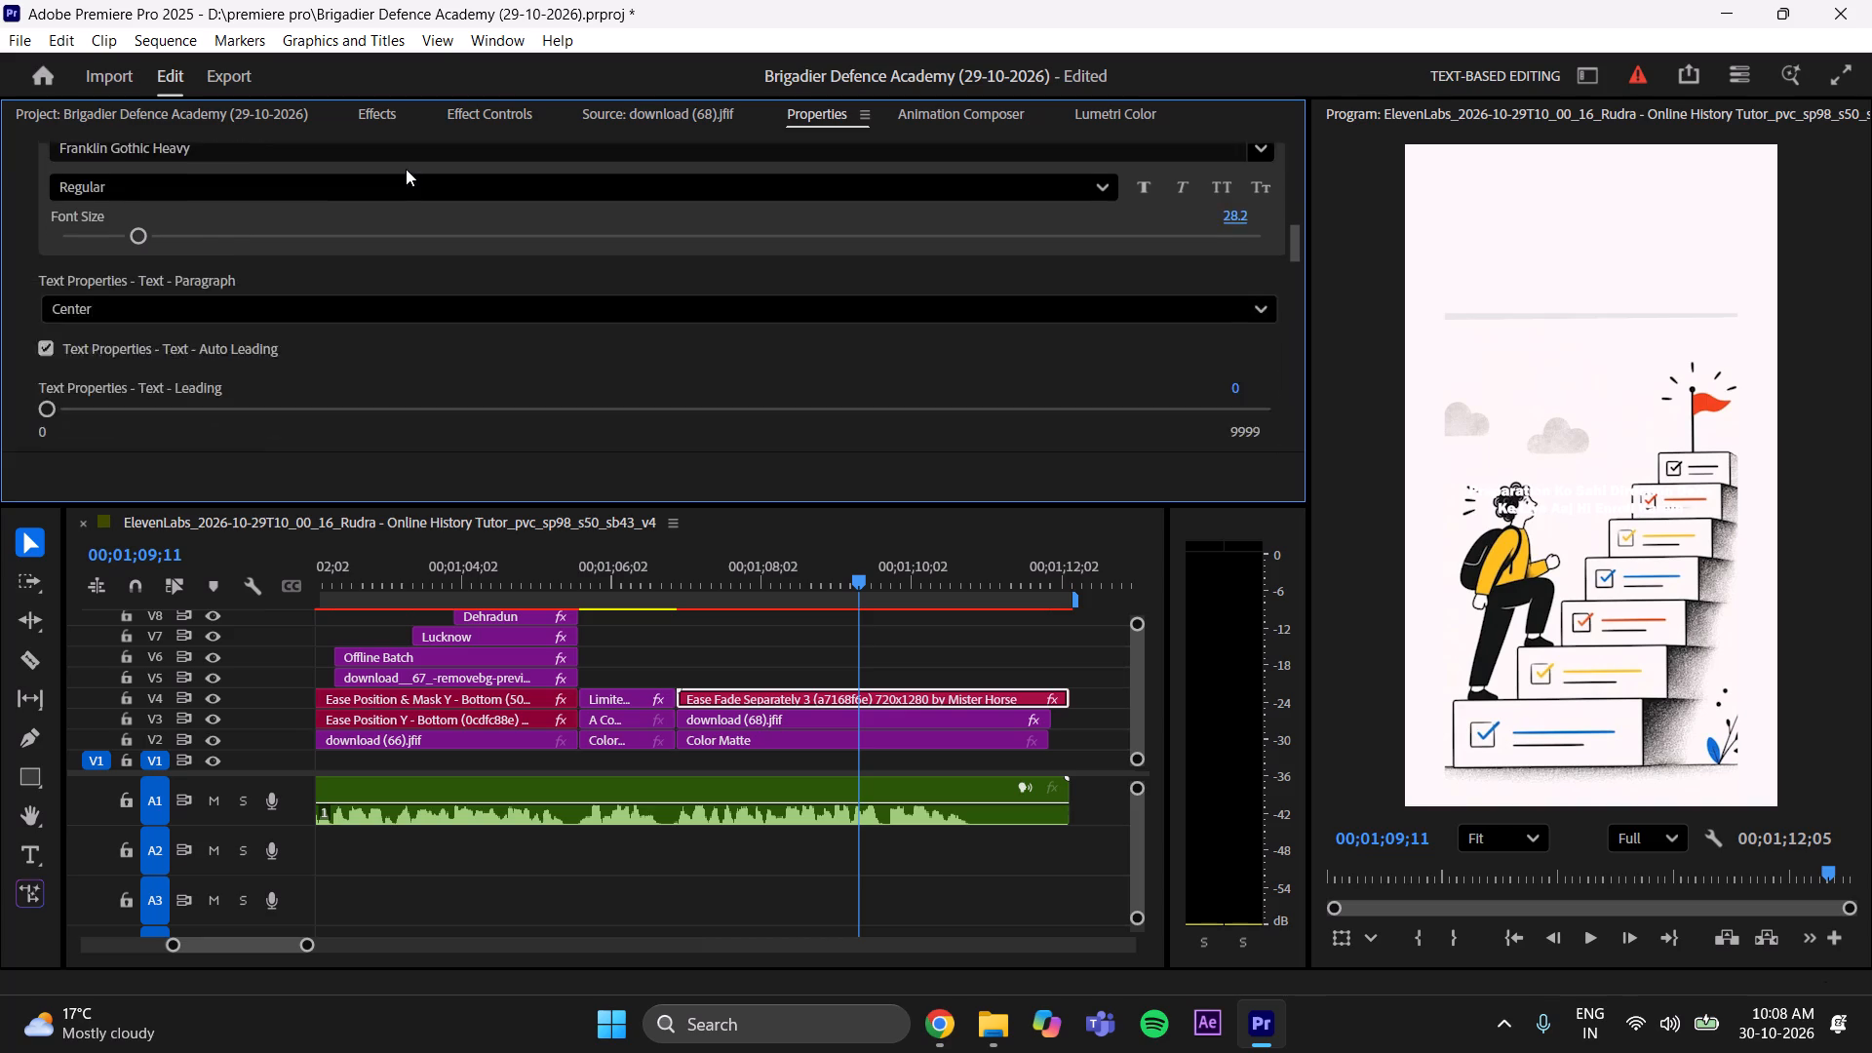
scroll(406, 169, down, 18)
scroll(110, 181, up, 3)
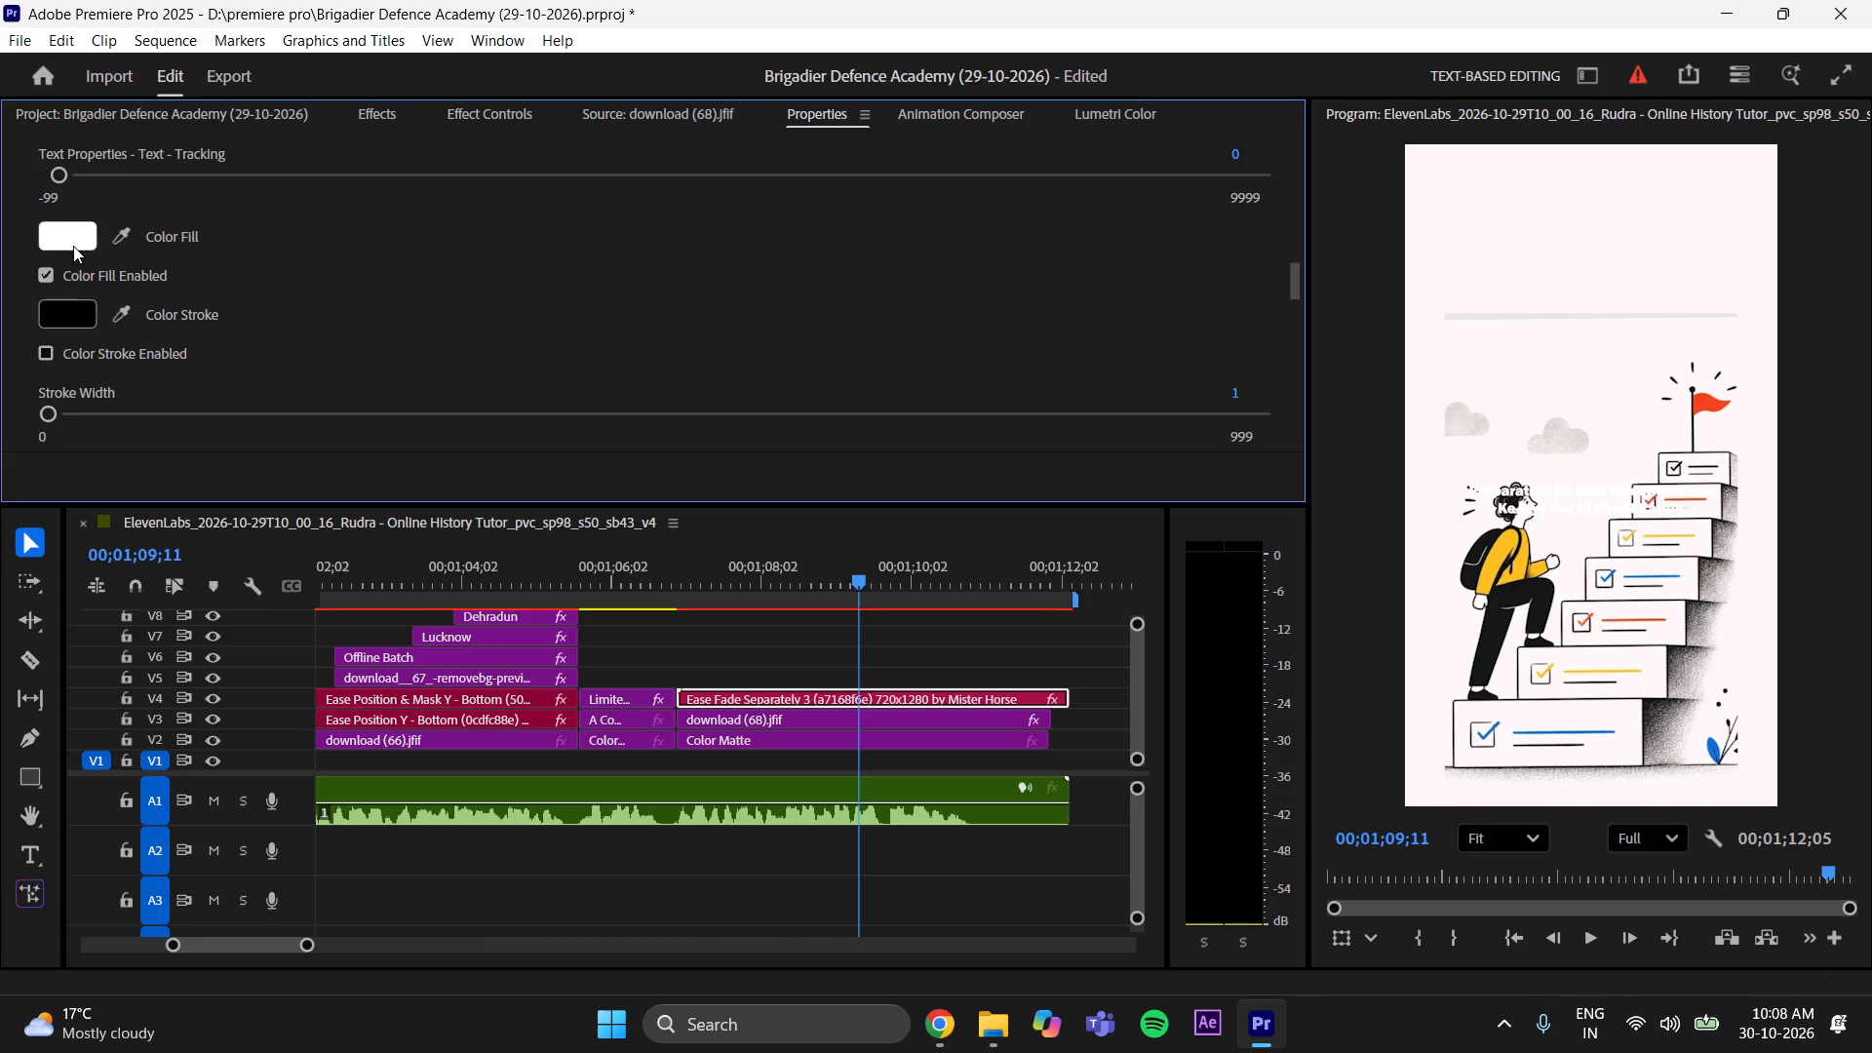
click(73, 236)
drag(992, 320, 977, 492)
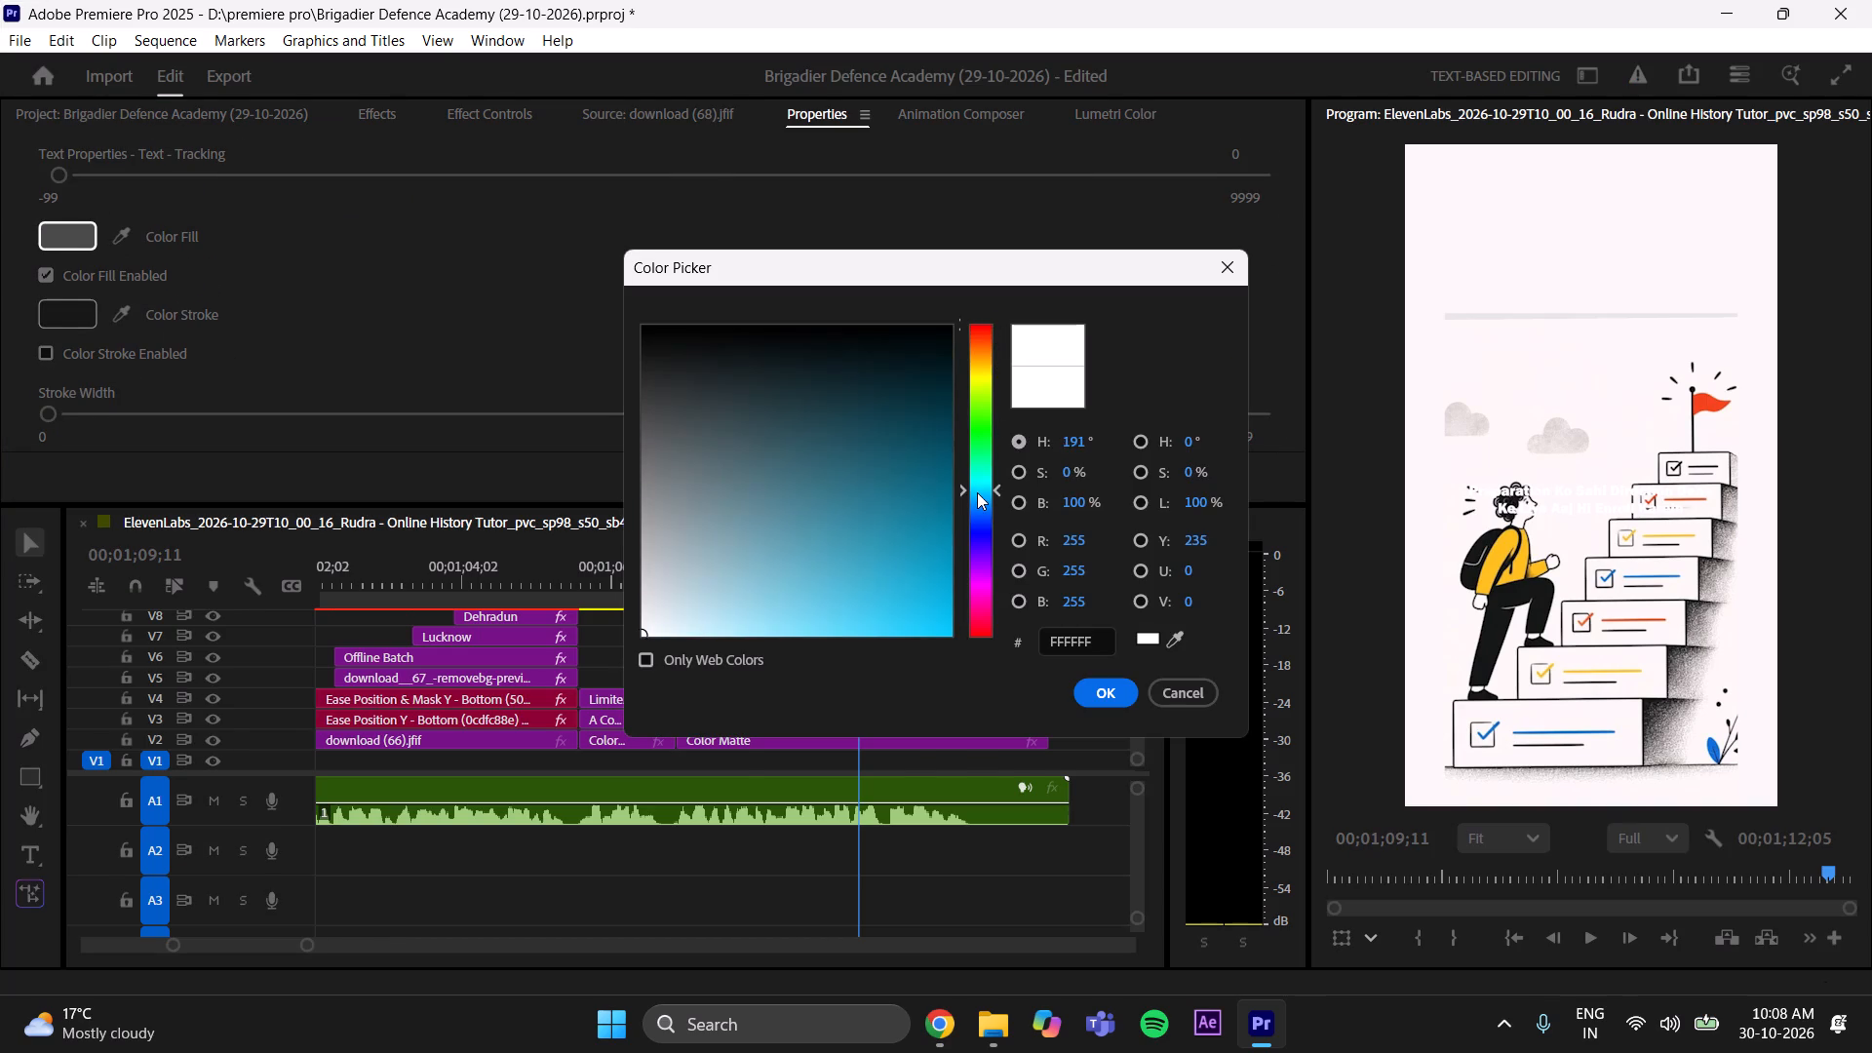
drag(977, 492, 978, 501)
drag(809, 551, 914, 672)
click(1101, 697)
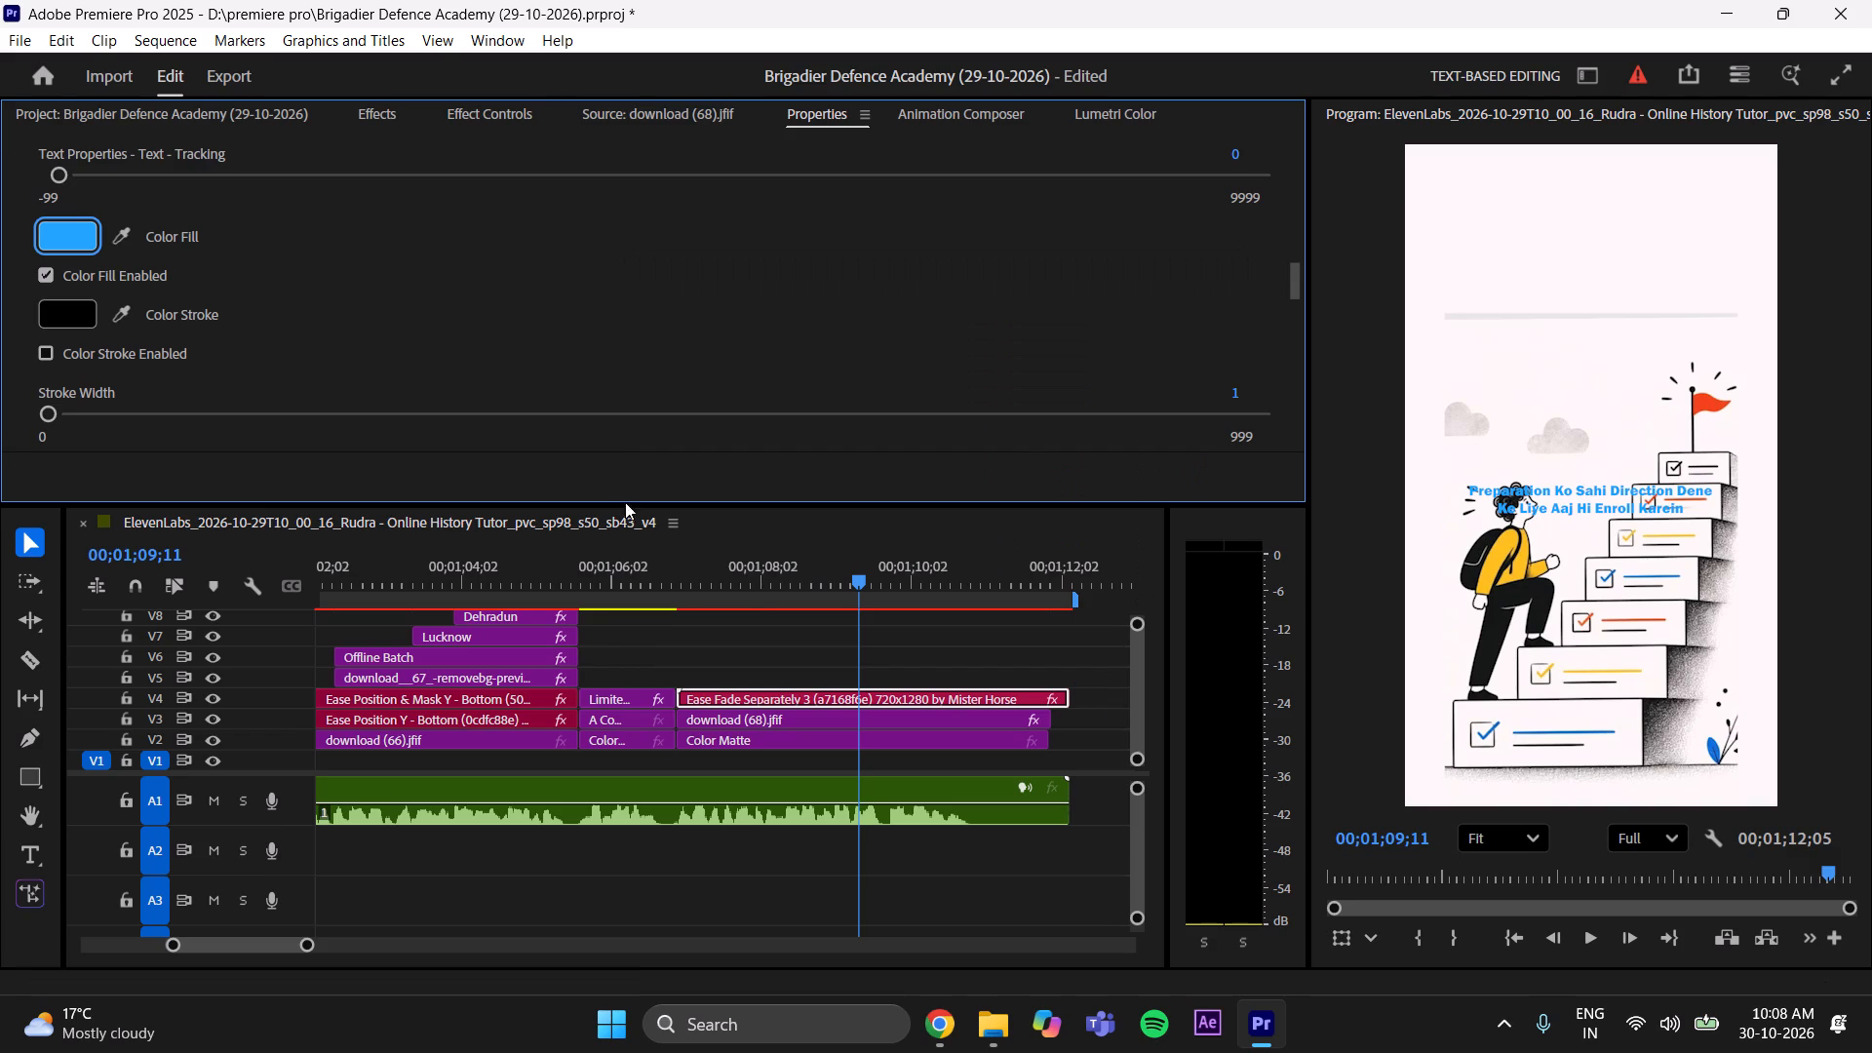
Increase the caption's font size to about 31.2.
scroll(473, 334, up, 11)
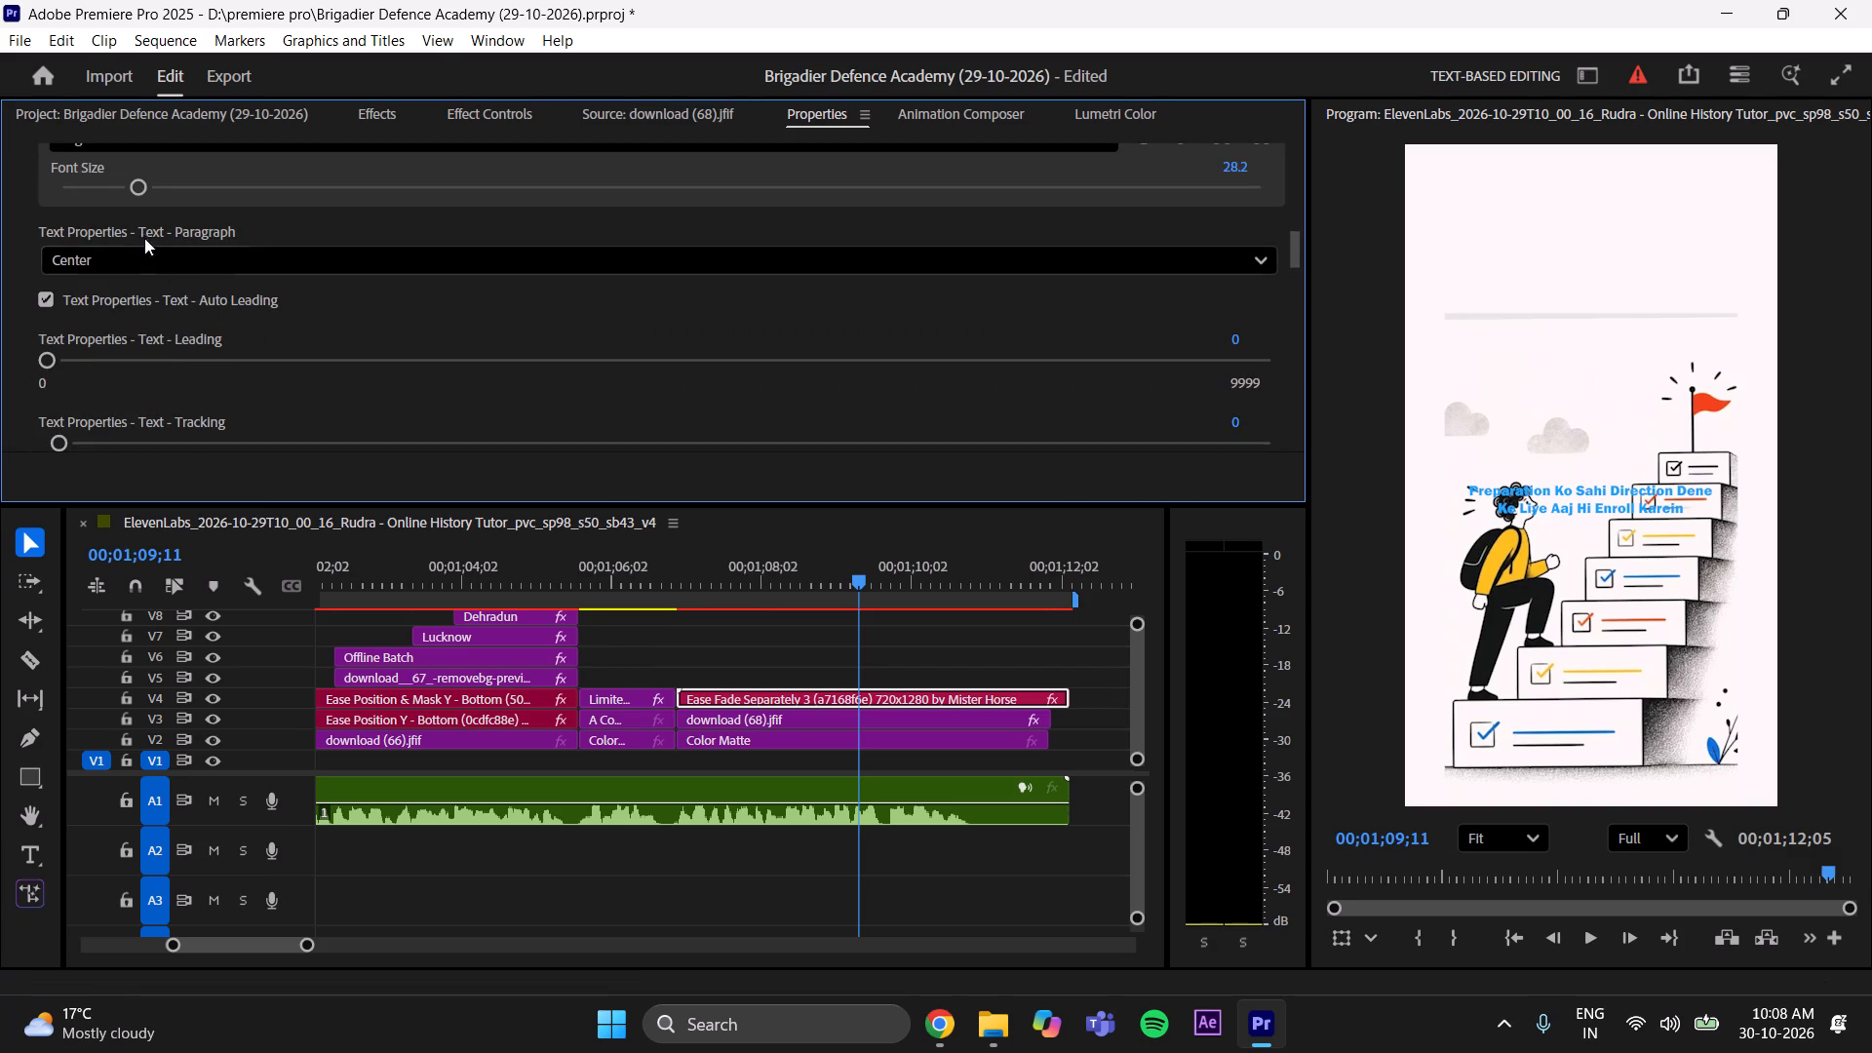
drag(138, 185, 147, 185)
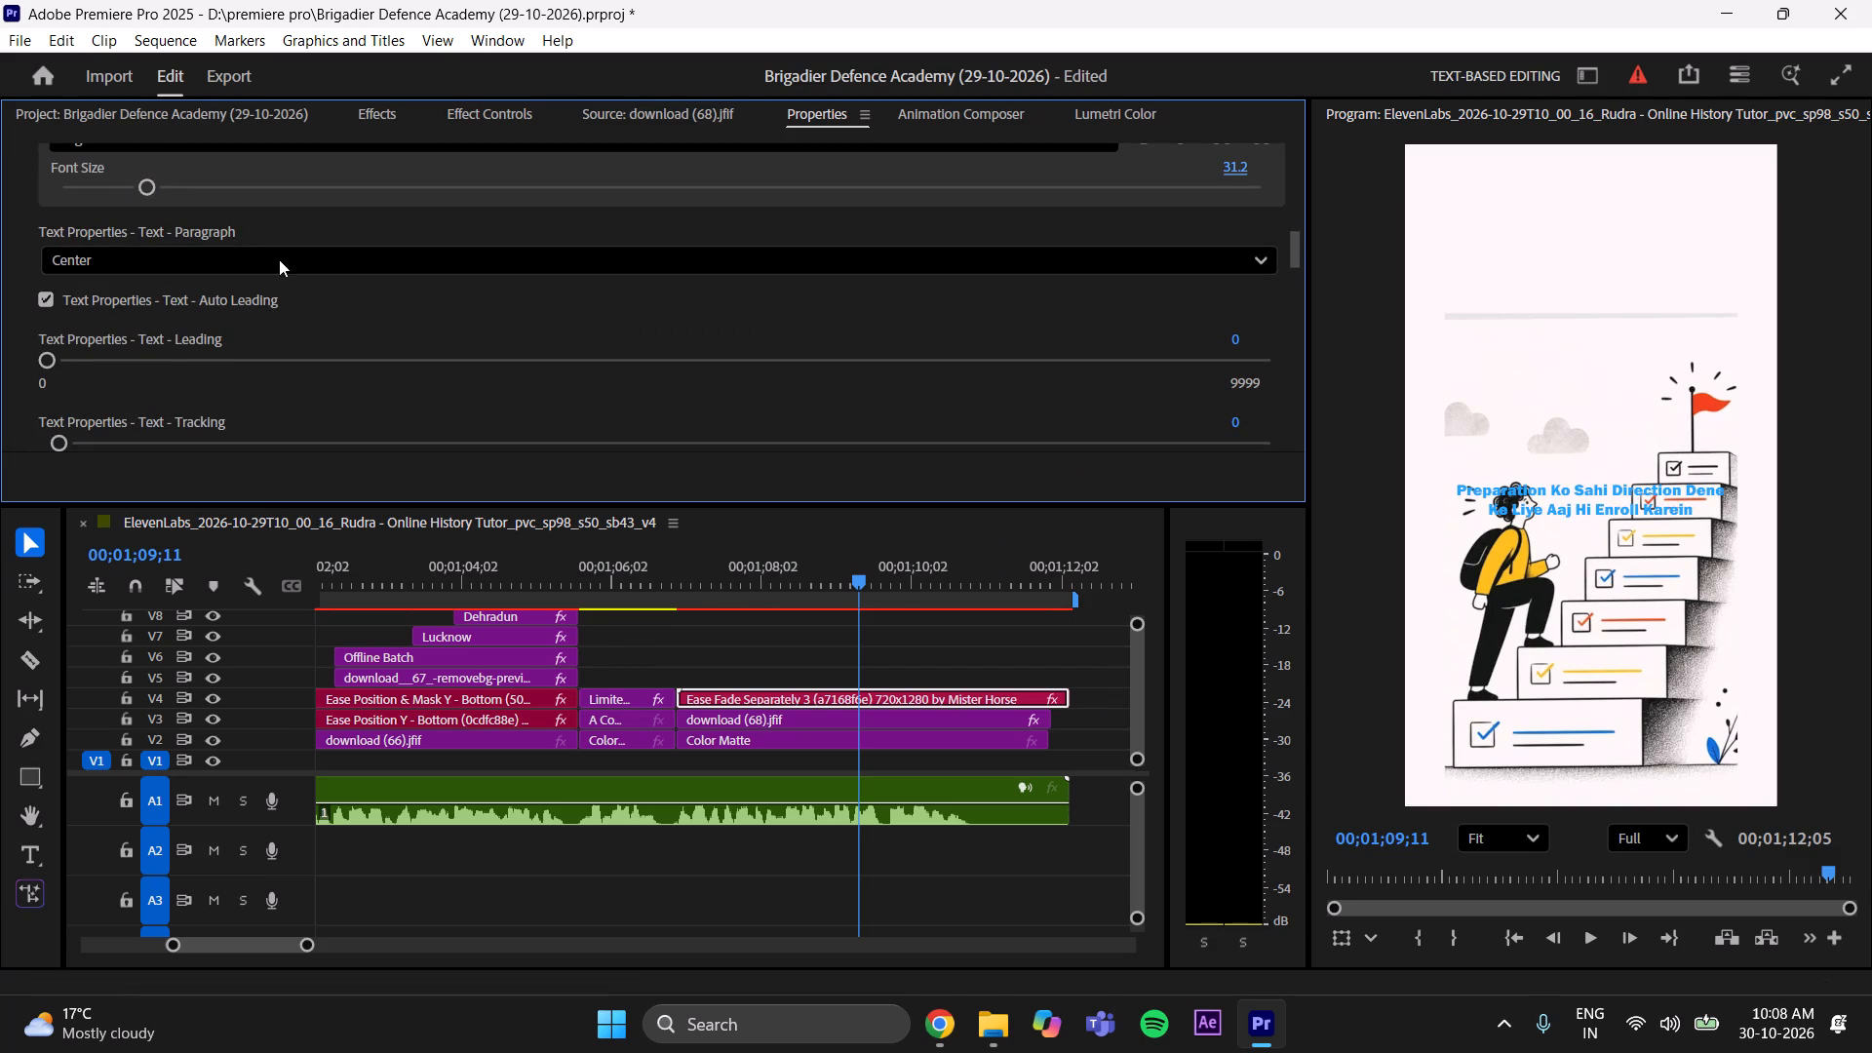
Move the caption up to a Y position of about 274, just above the grey line over the staircase drawing.
scroll(698, 370, up, 20)
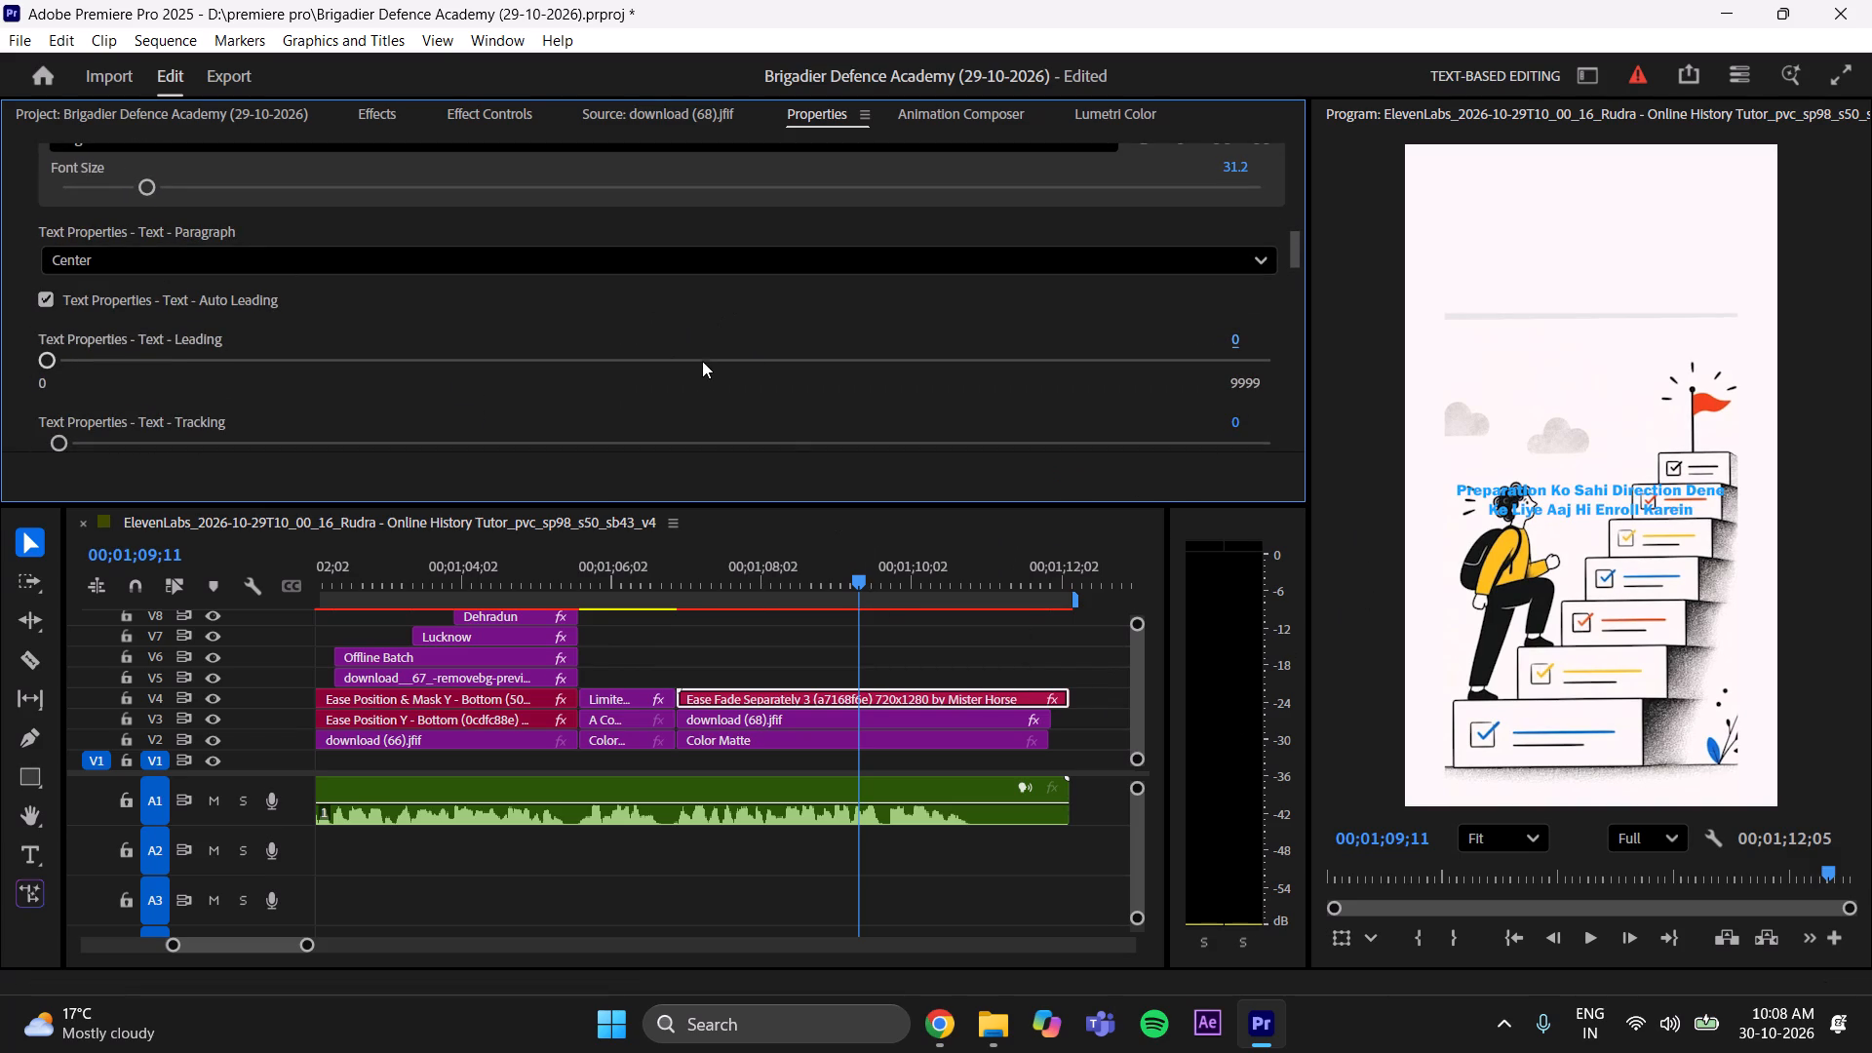
scroll(715, 332, up, 20)
scroll(715, 332, up, 6)
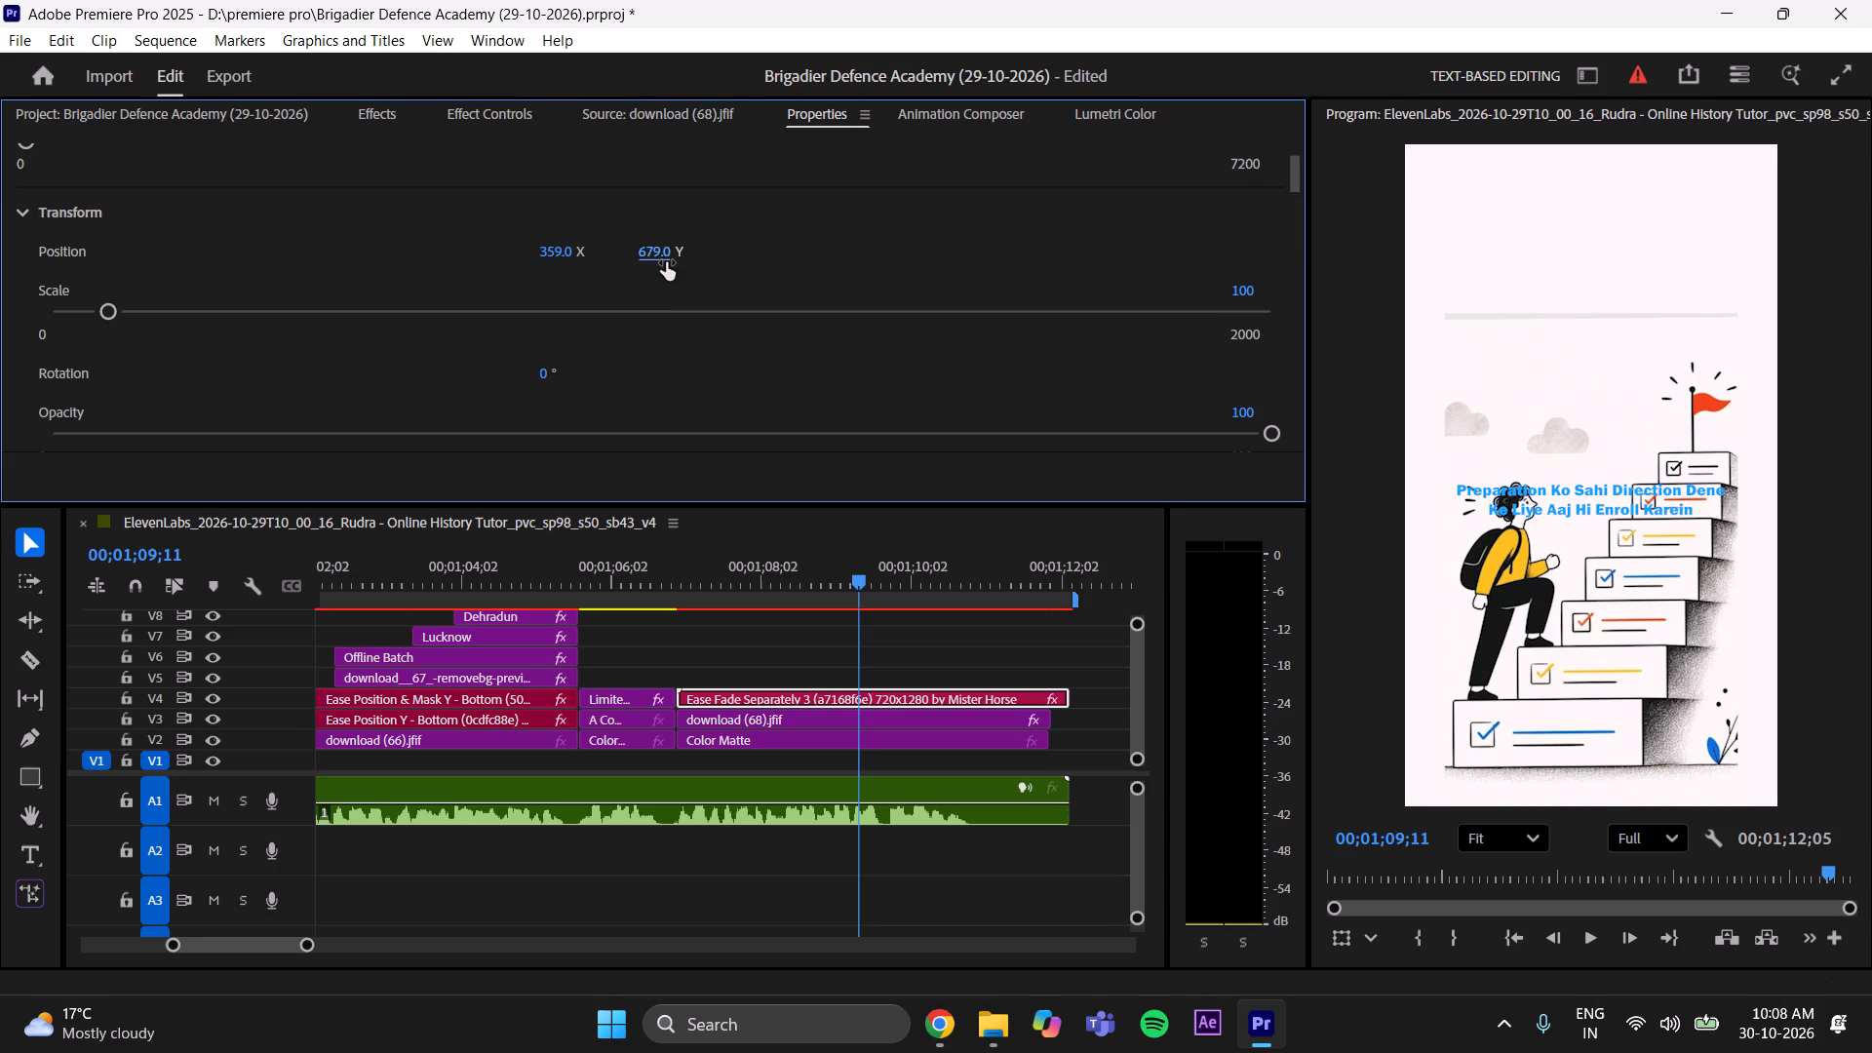
drag(664, 257, 266, 337)
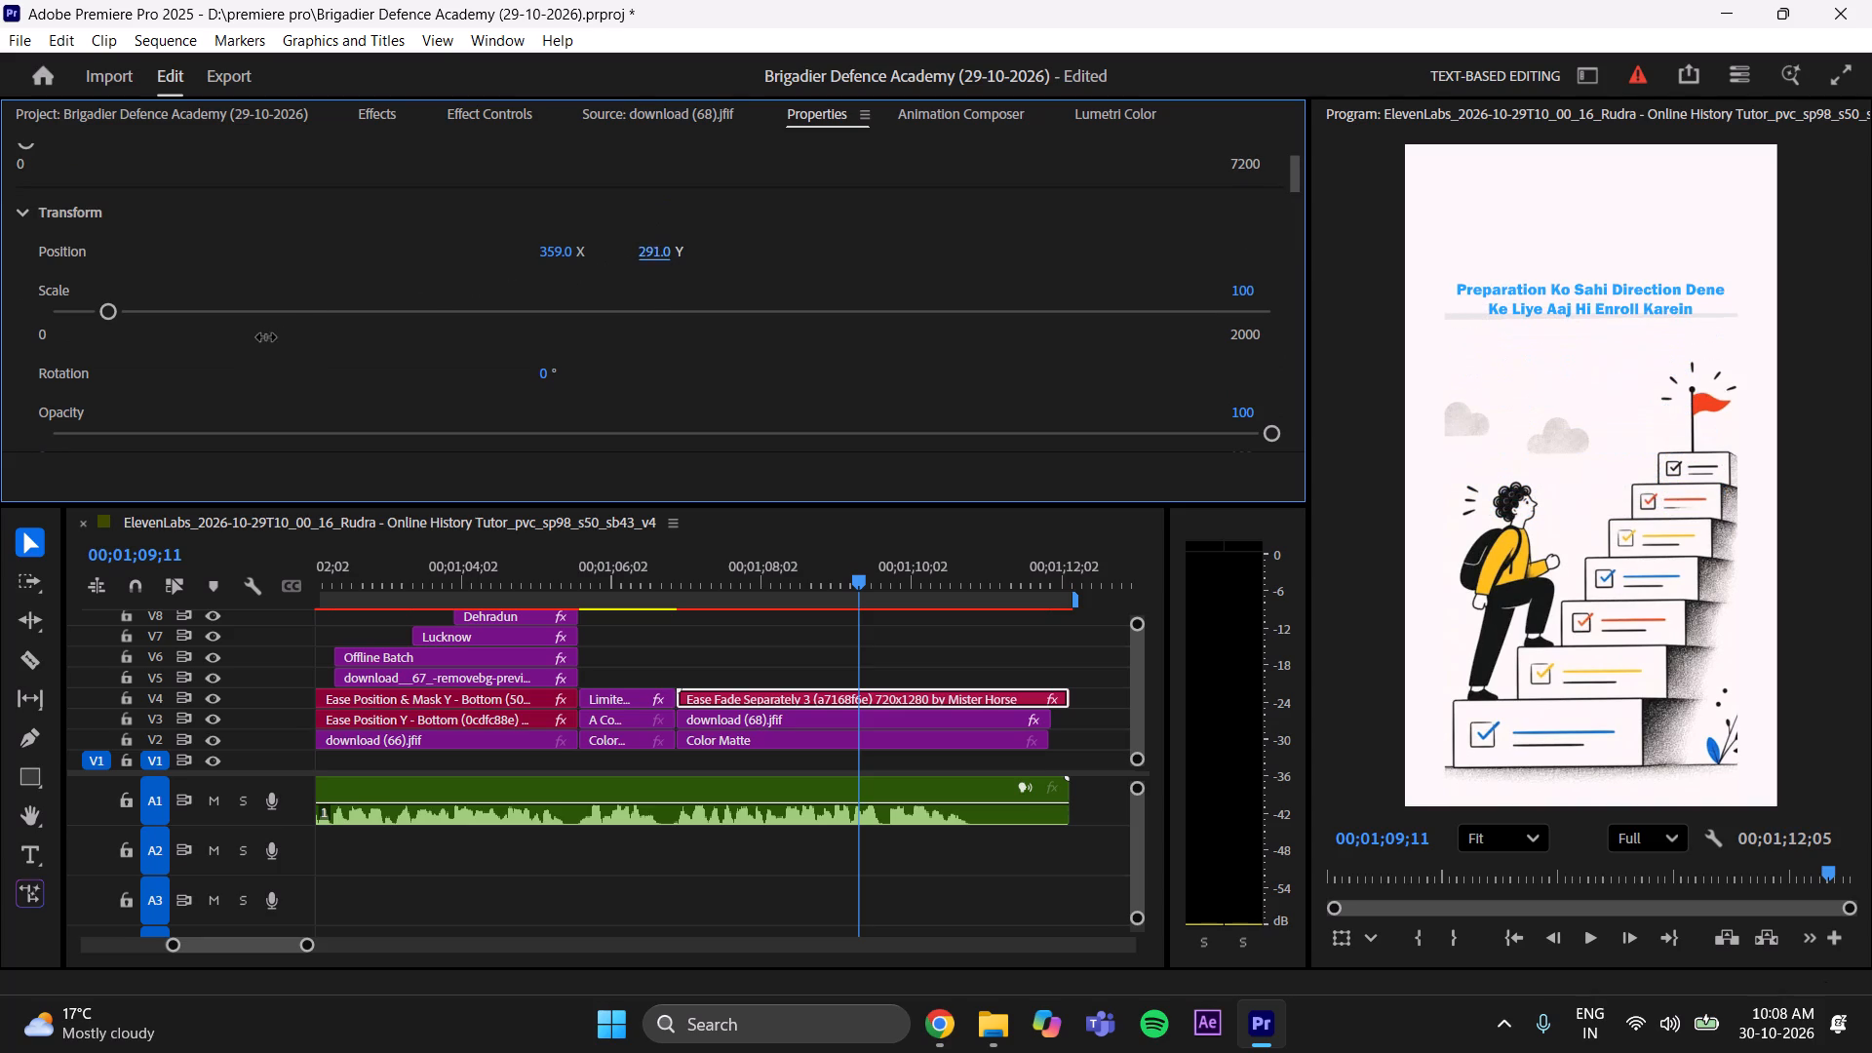
drag(266, 337, 288, 330)
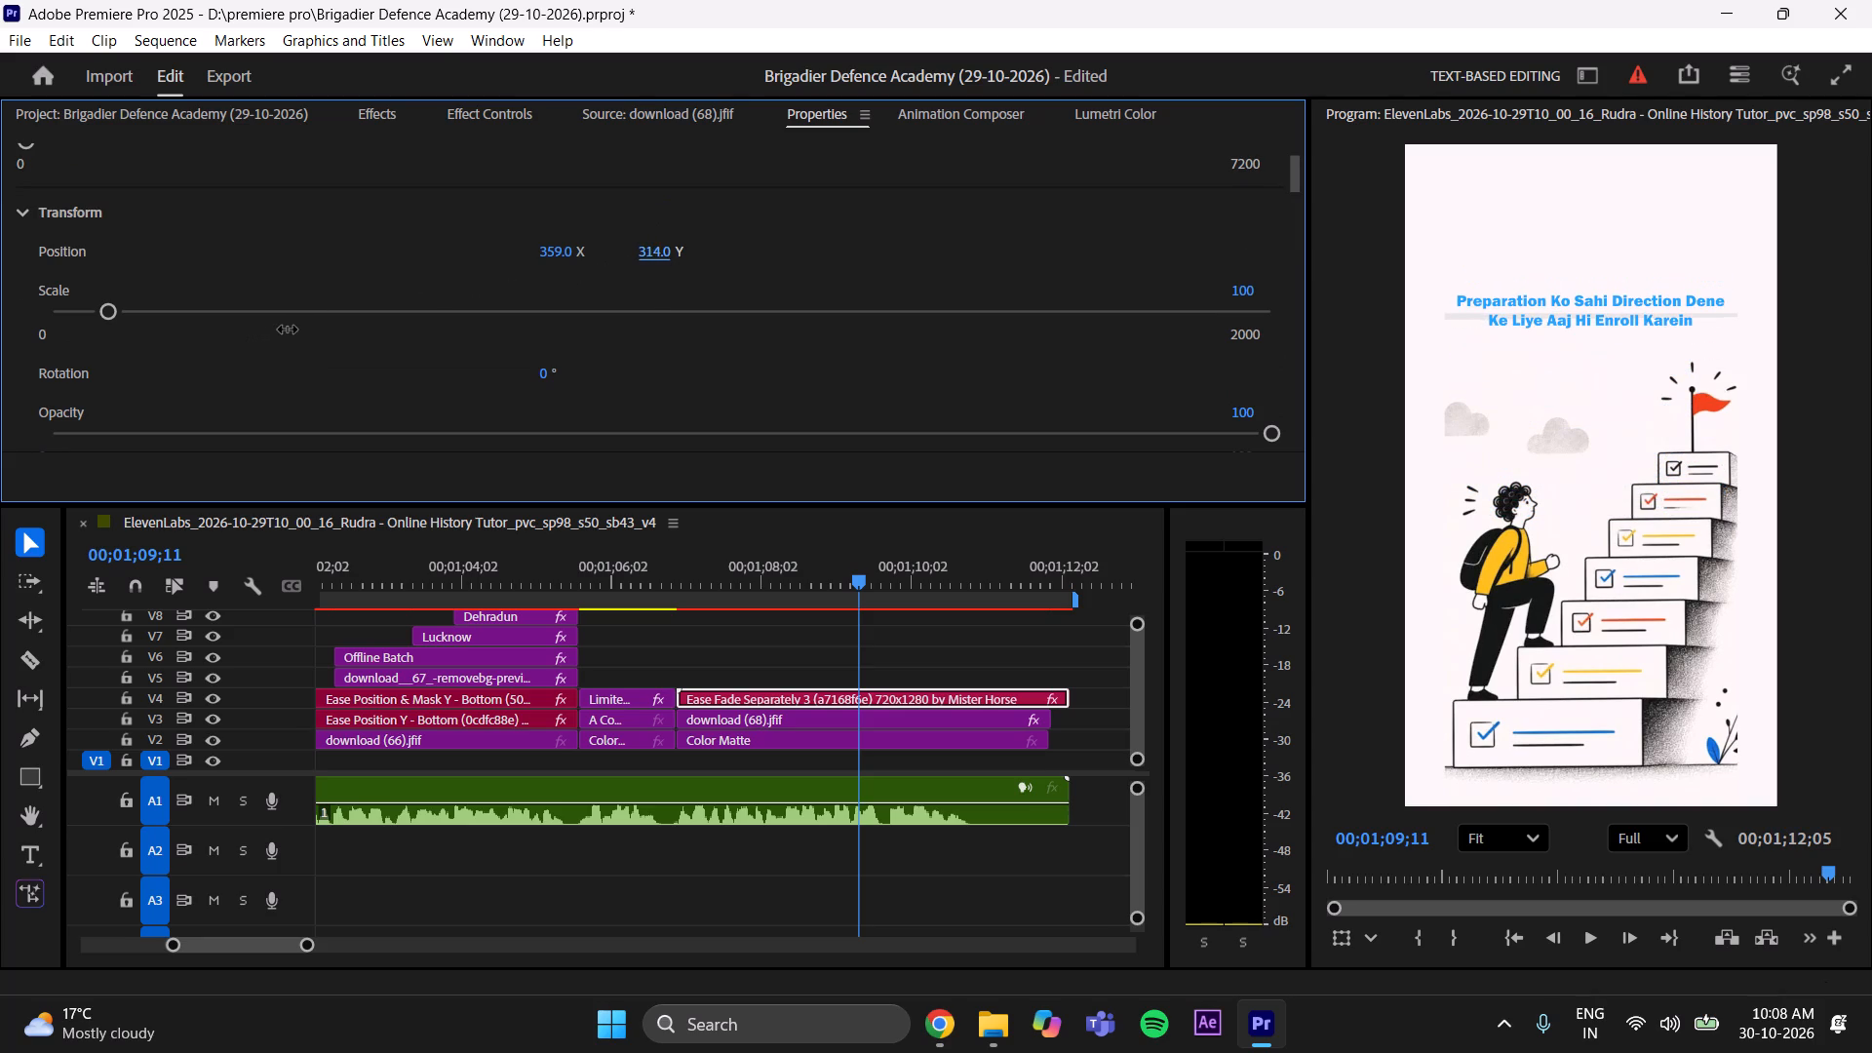
drag(288, 330, 261, 338)
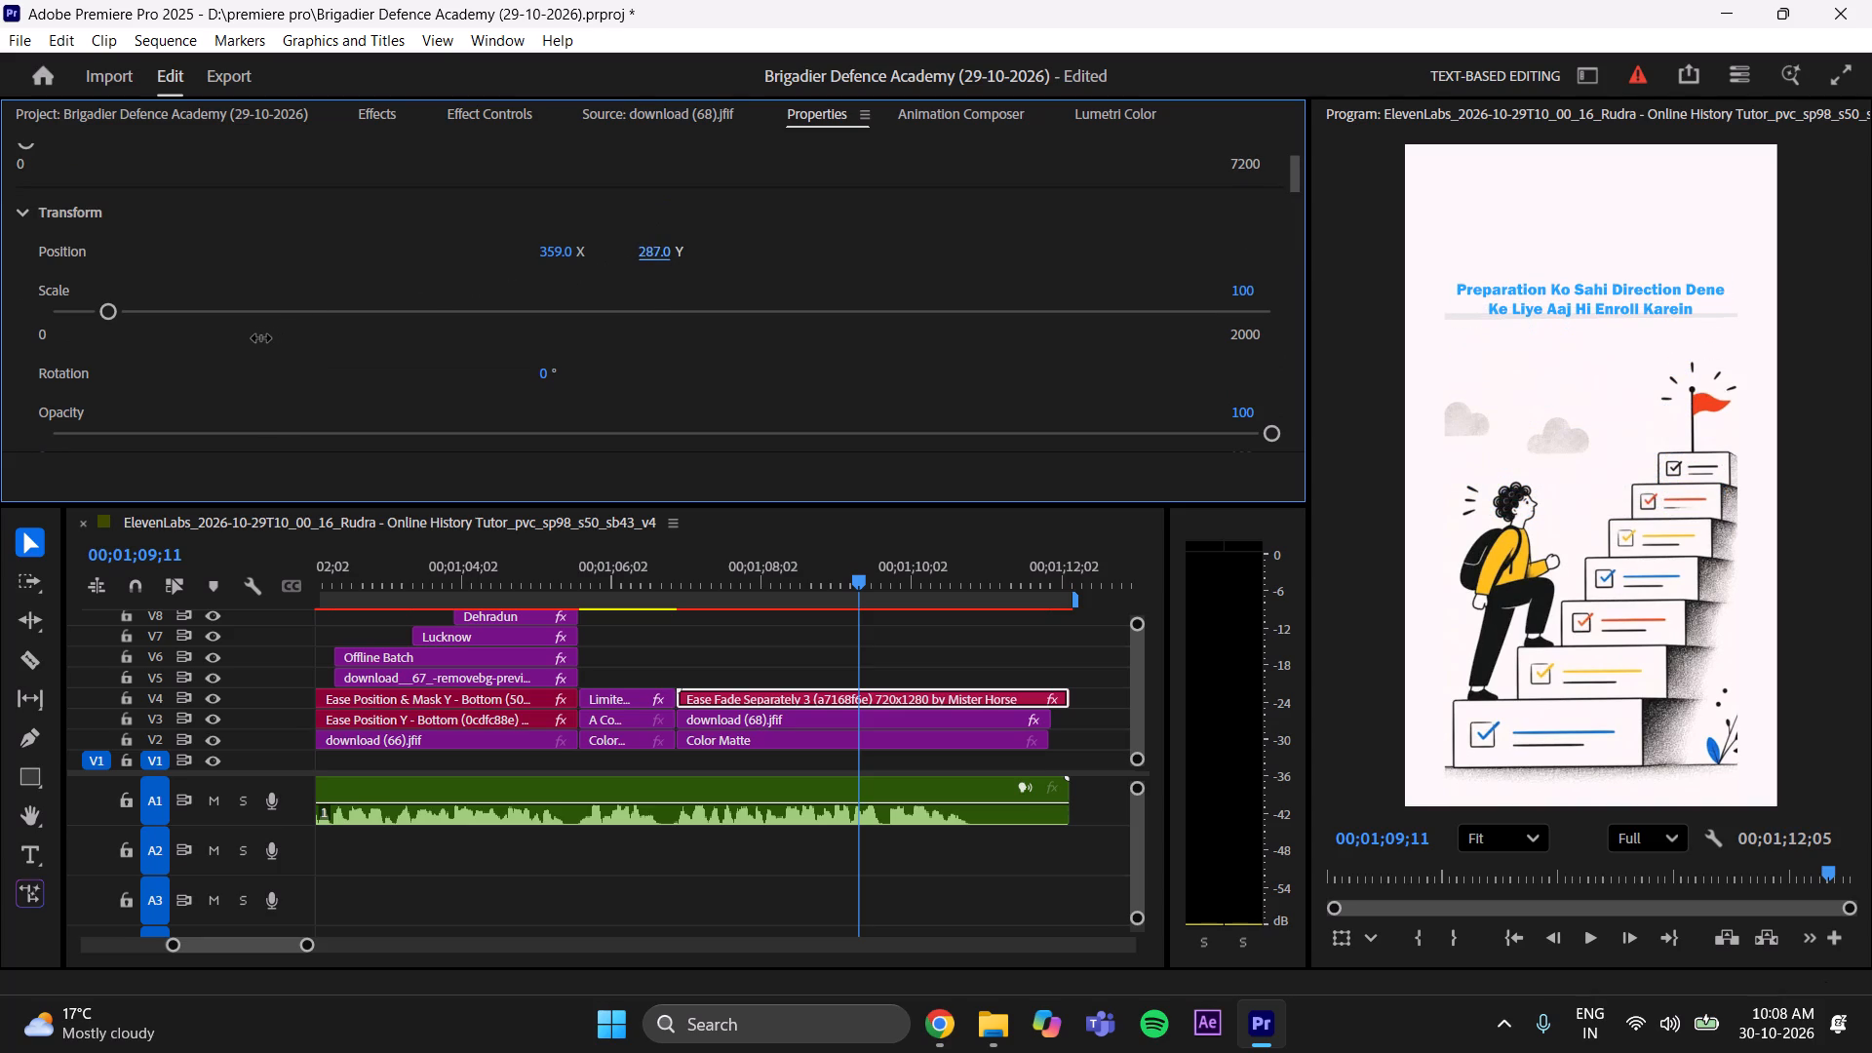
drag(261, 338, 251, 343)
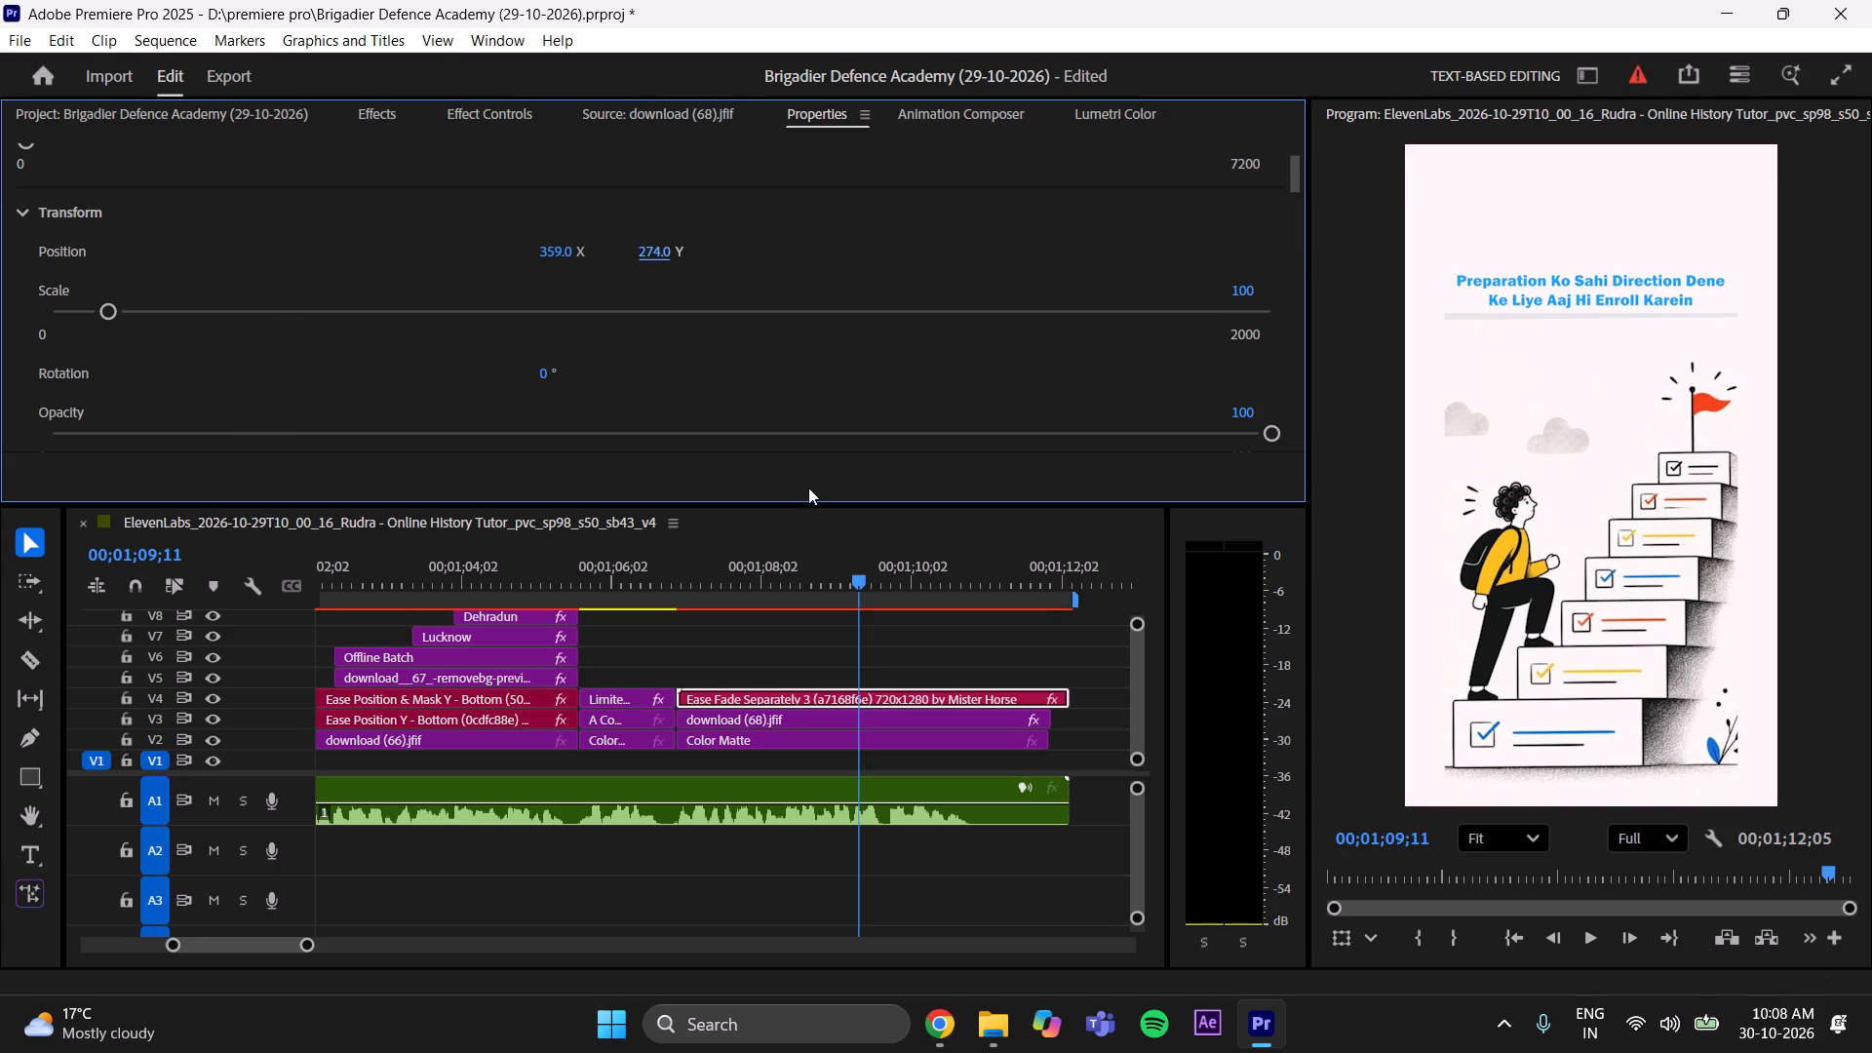
Delete "Dene Ke Liye Aaj Hi Enroll Karein" from the end of the caption, keeping only "Preparation Ko Sahi Direction".
scroll(311, 359, up, 14)
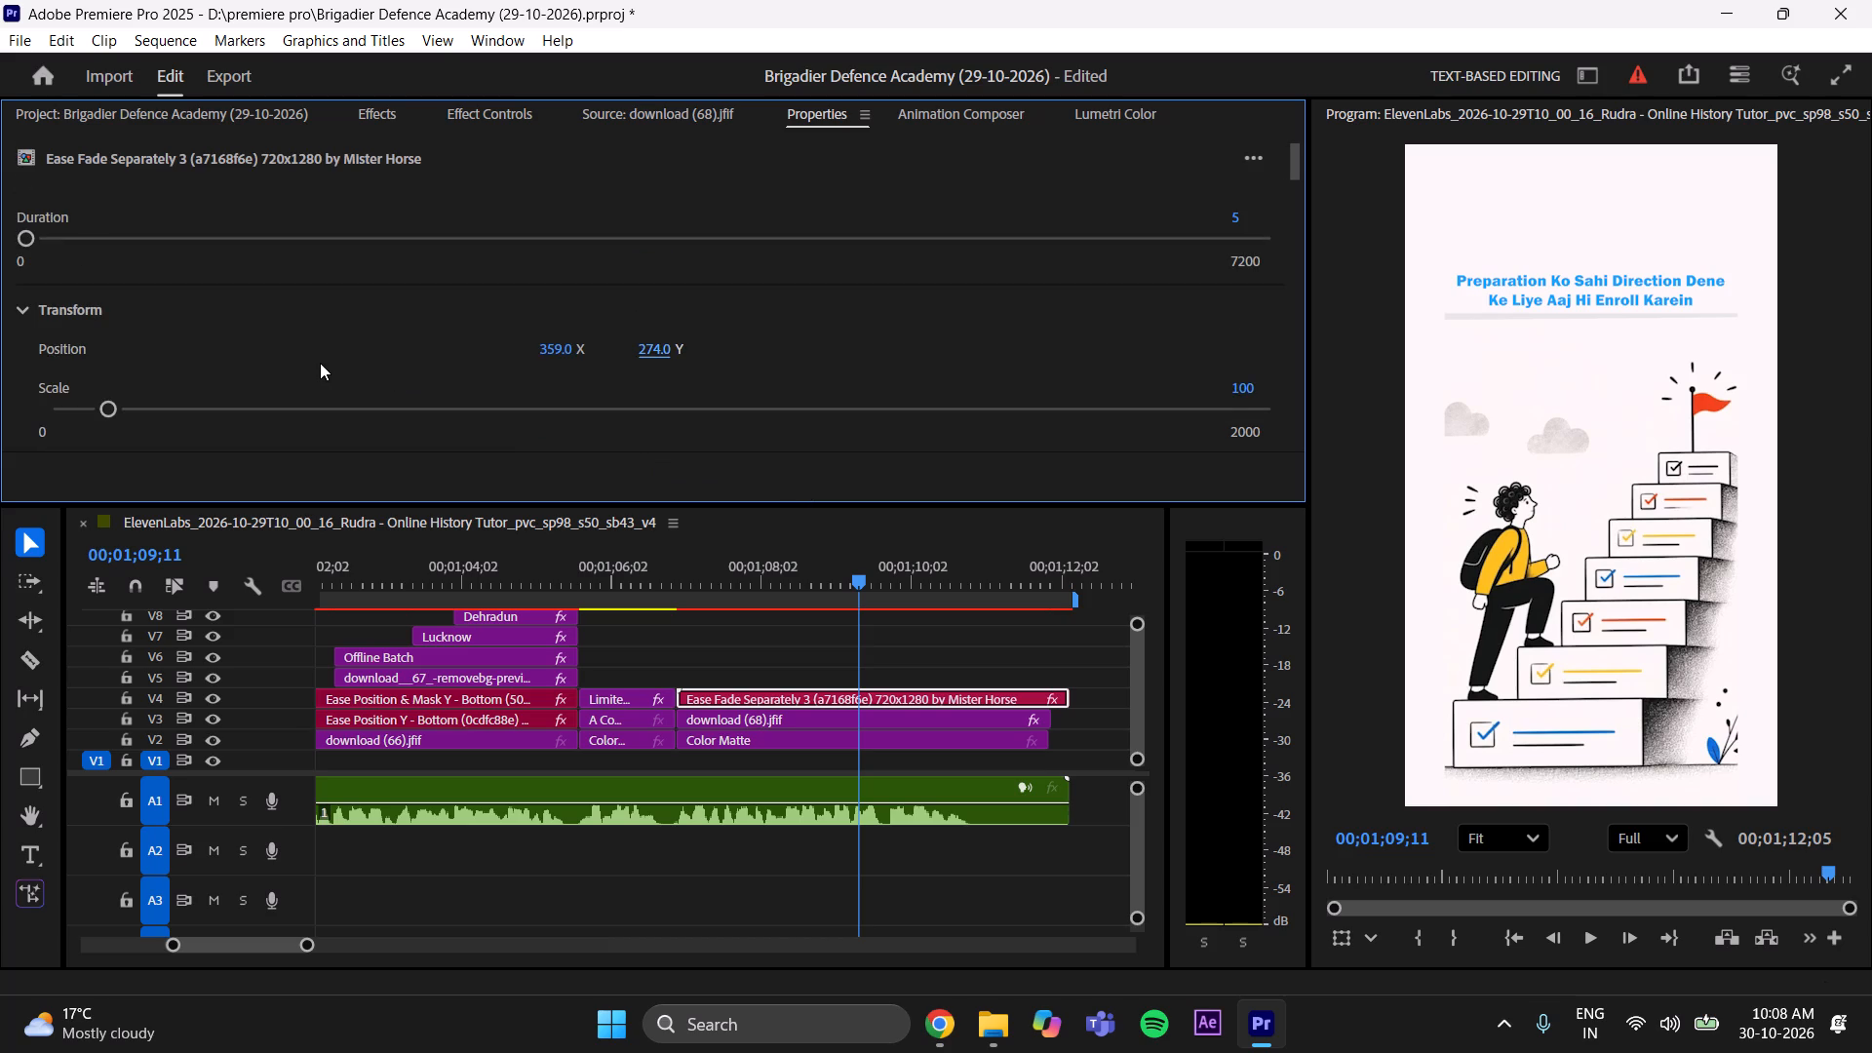
scroll(323, 362, down, 20)
scroll(323, 362, down, 1)
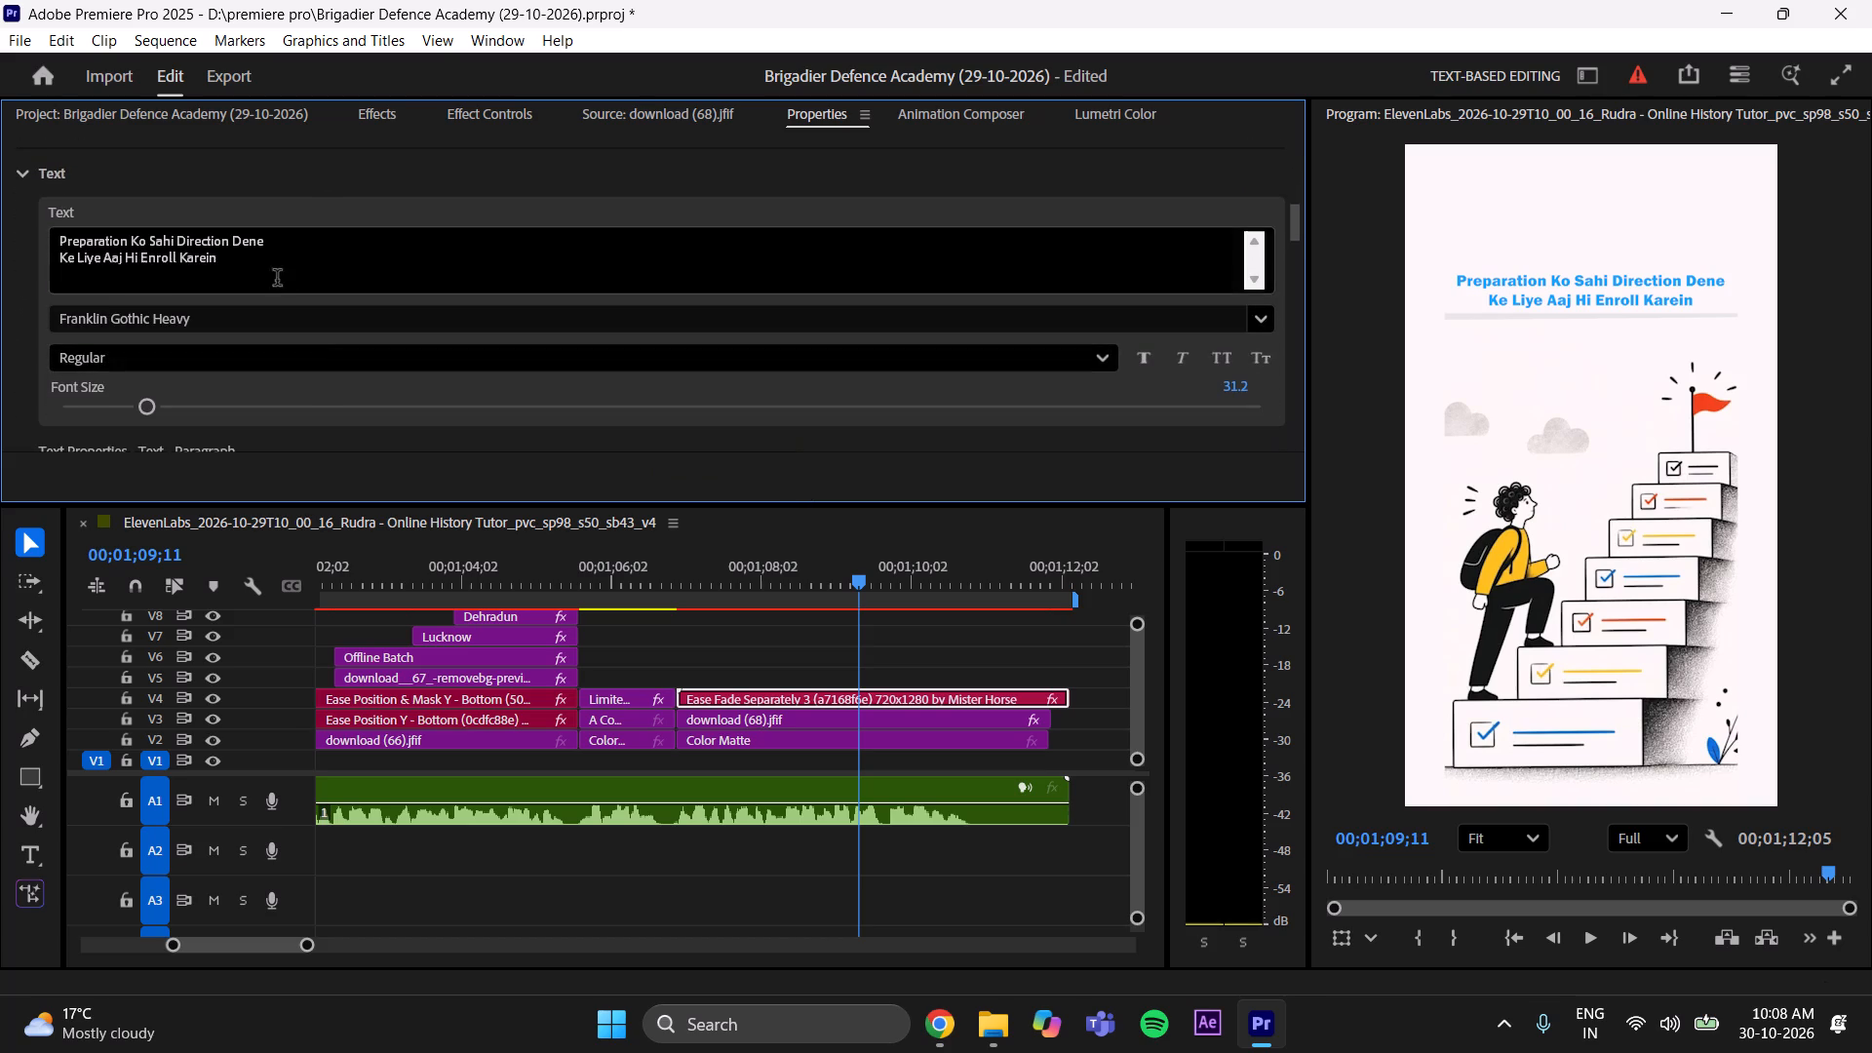
click(228, 262)
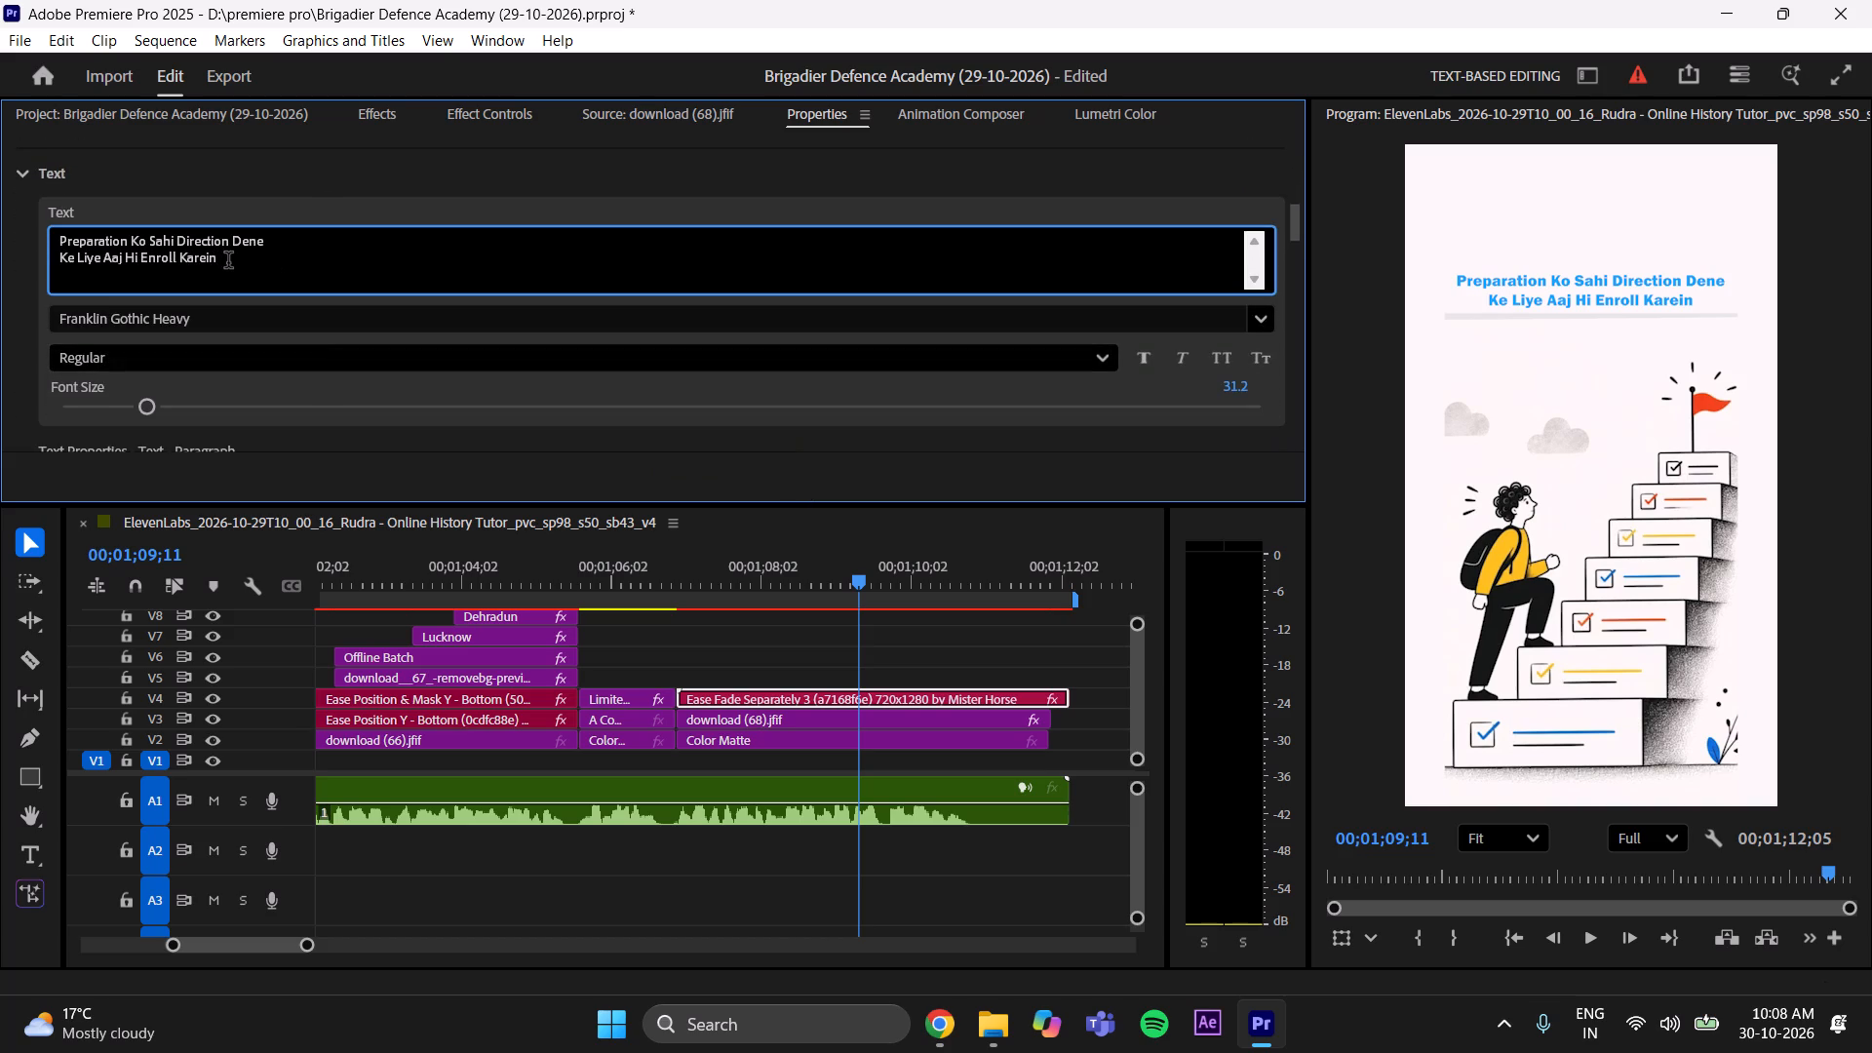
key(BackSpace)
key(BackSpace)
key(BackSpace)
key(BackSpace)
key(BackSpace)
key(BackSpace)
key(BackSpace)
key(BackSpace)
key(BackSpace)
key(BackSpace)
key(BackSpace)
key(BackSpace)
key(BackSpace)
key(BackSpace)
key(BackSpace)
key(BackSpace)
key(BackSpace)
key(BackSpace)
key(BackSpace)
key(BackSpace)
key(BackSpace)
key(BackSpace)
key(BackSpace)
key(BackSpace)
key(BackSpace)
Break the caption into two lines so that "Direction" sits on its own line below "Preparation Ko Sahi".
click(15, 304)
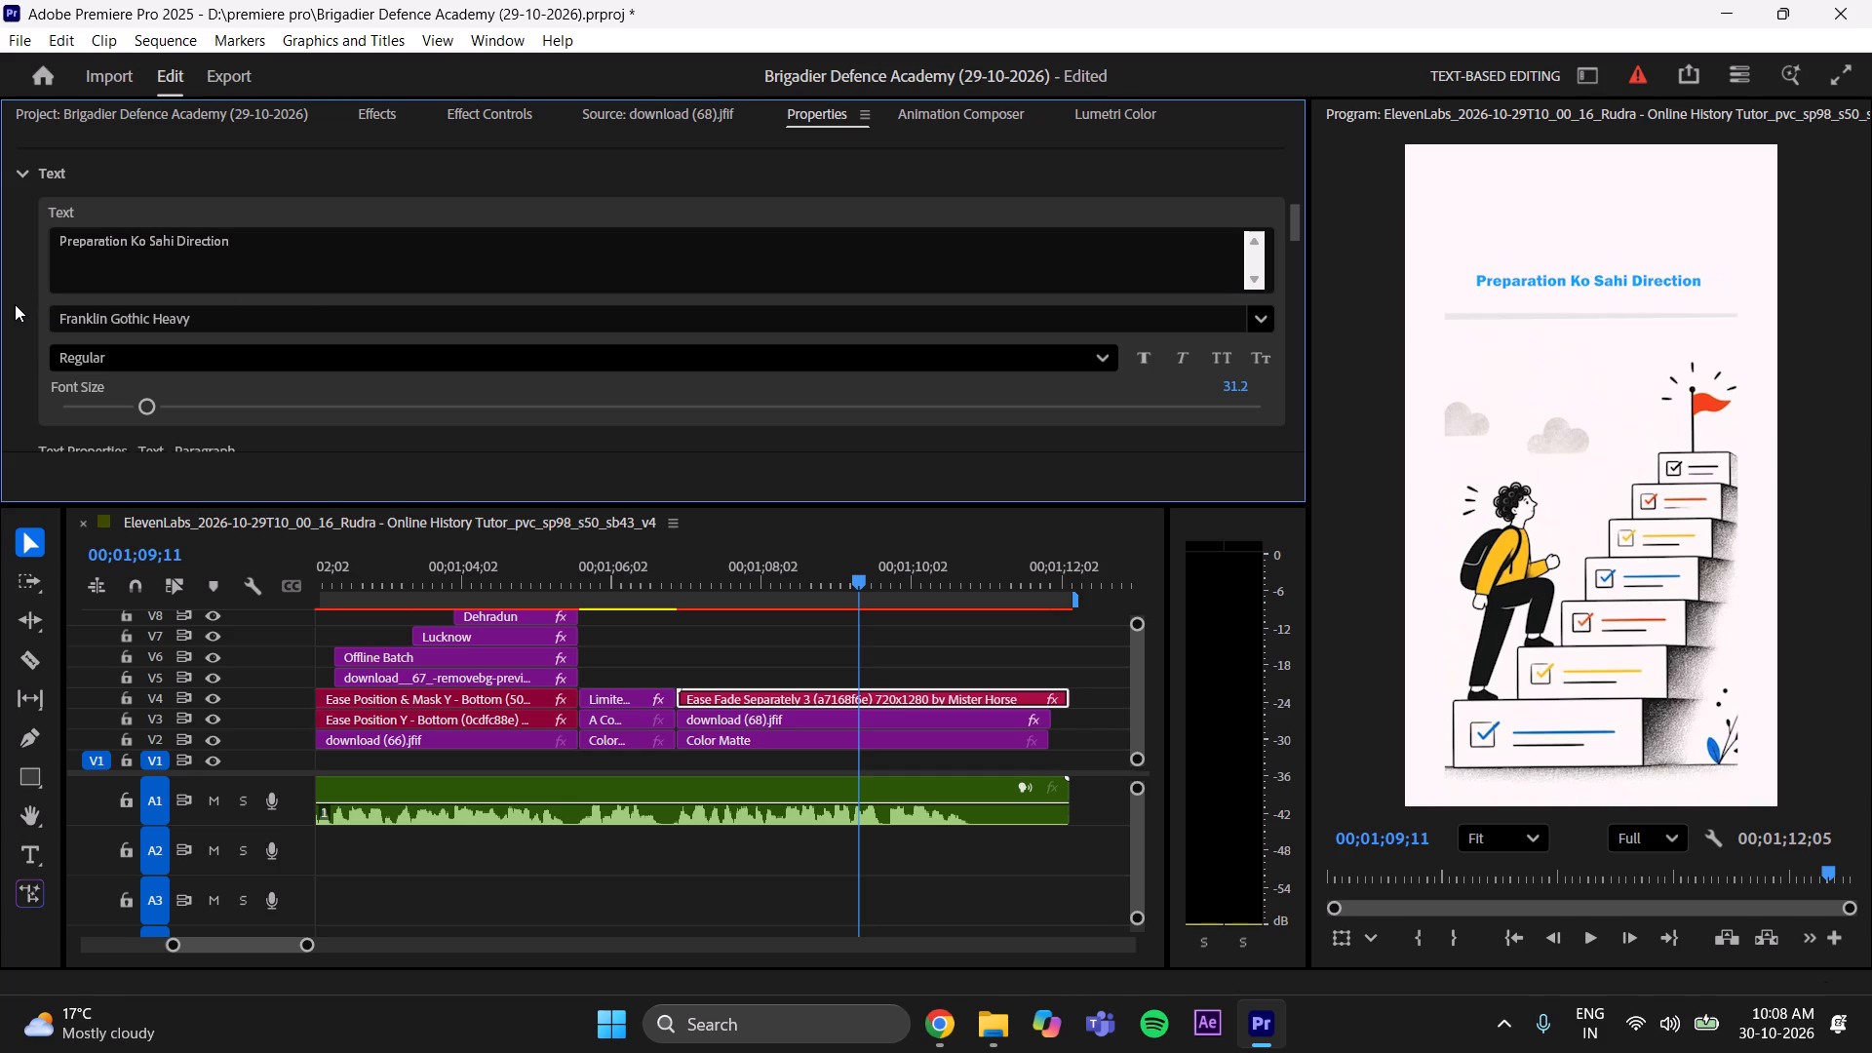
click(177, 241)
key(BackSpace)
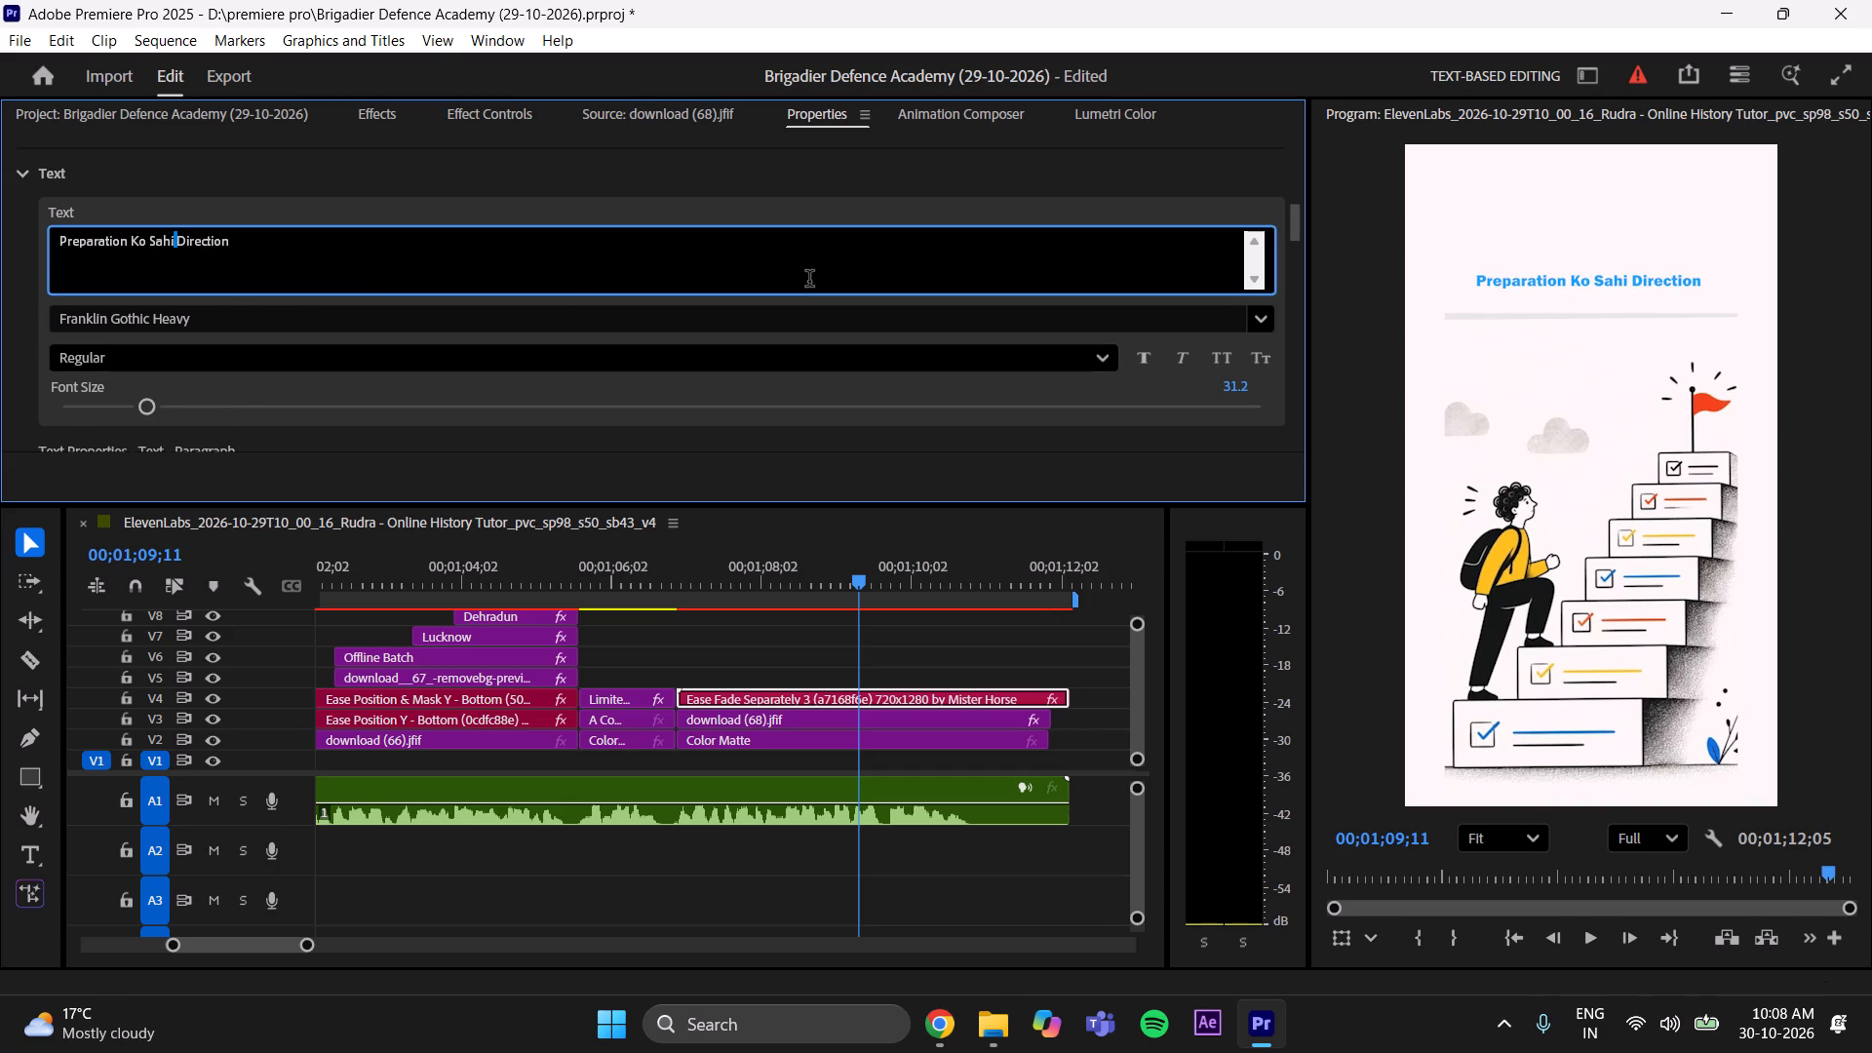
key(Return)
click(2, 330)
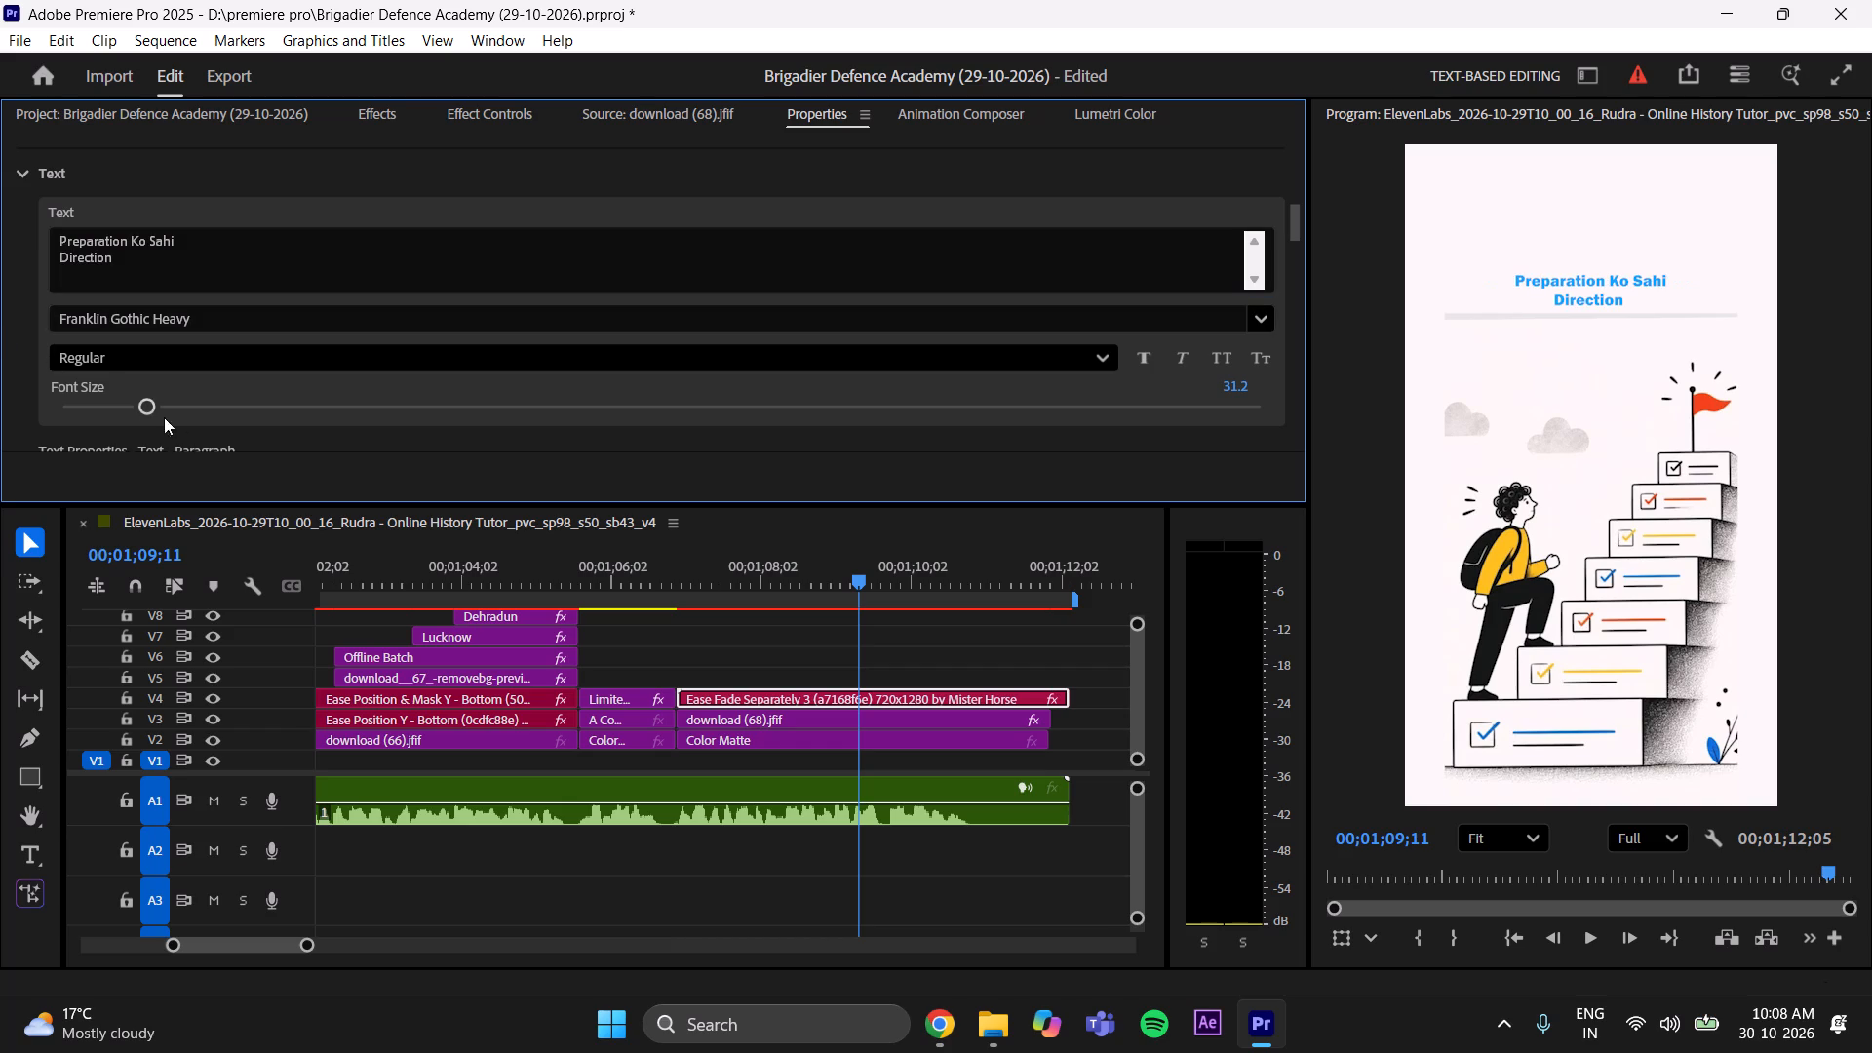
Increase the two-line caption's font size to about 47.7.
drag(144, 406, 199, 411)
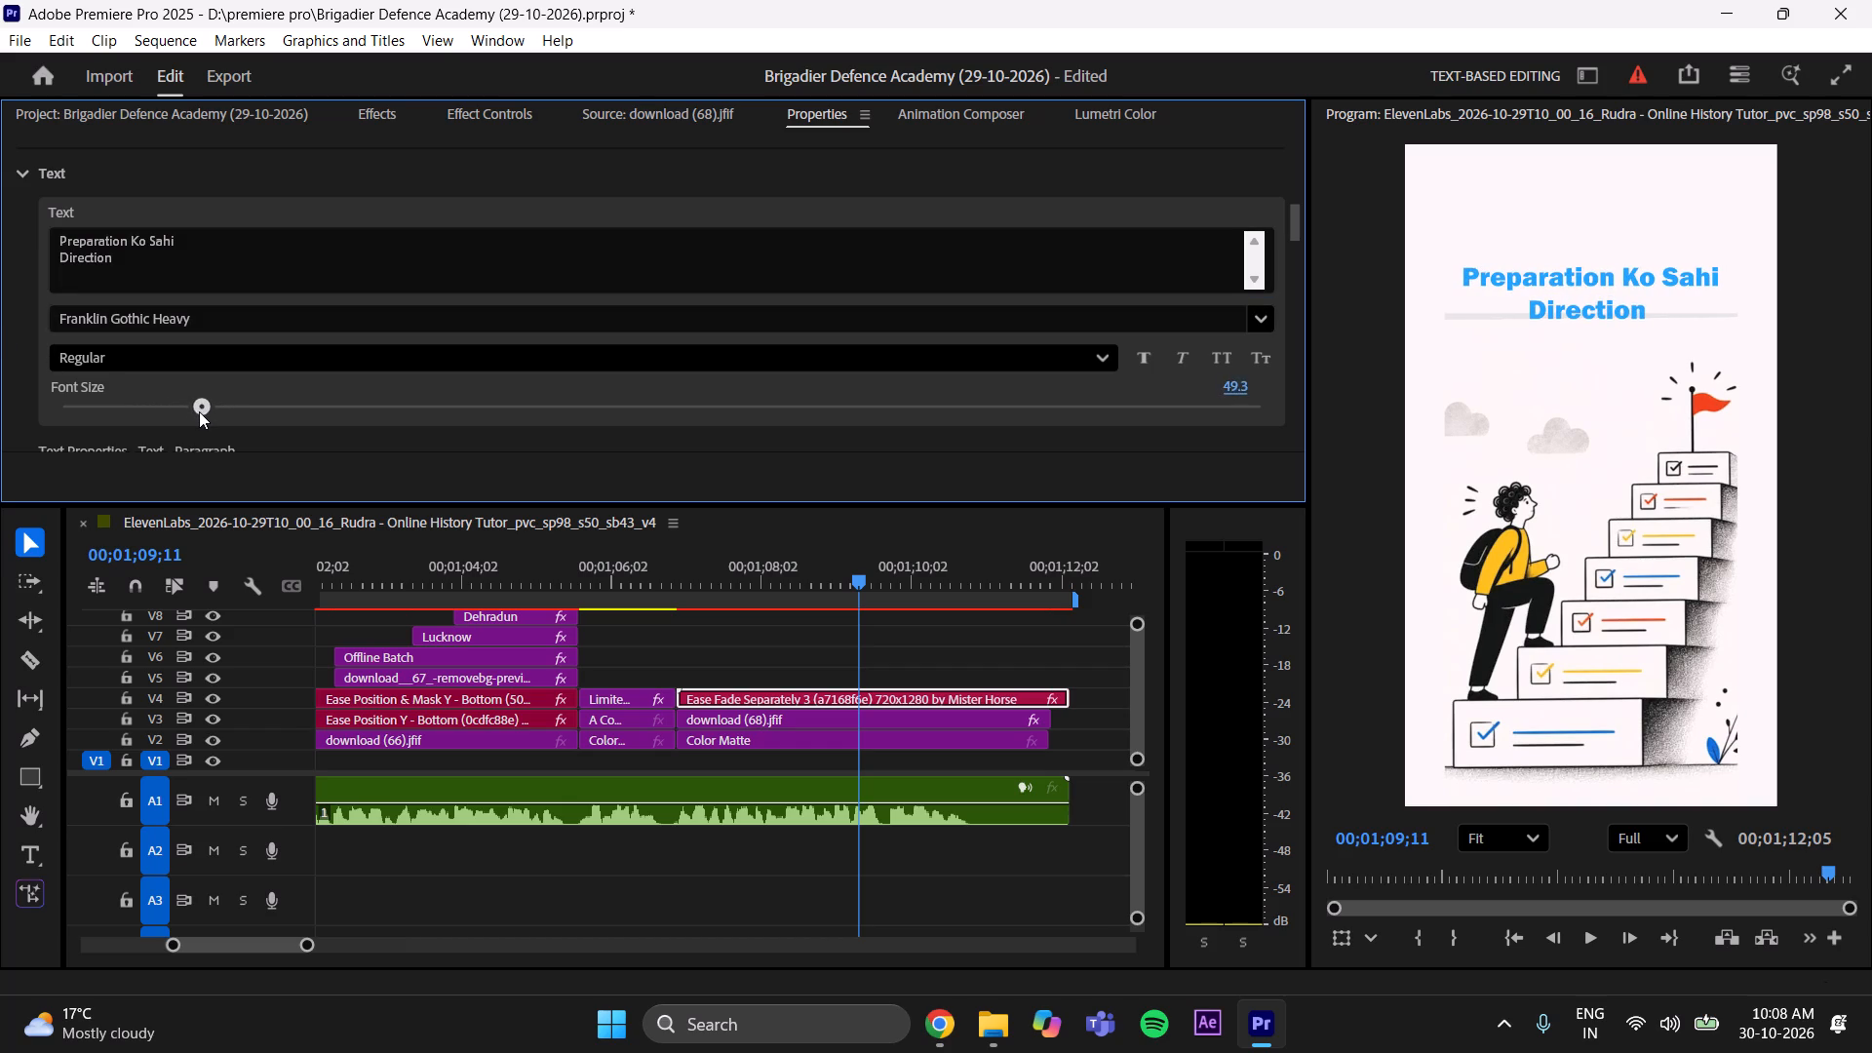
drag(199, 411, 194, 415)
Move the enlarged caption to a Y position of about 265 so both lines sit just above the grey line.
scroll(631, 193, up, 10)
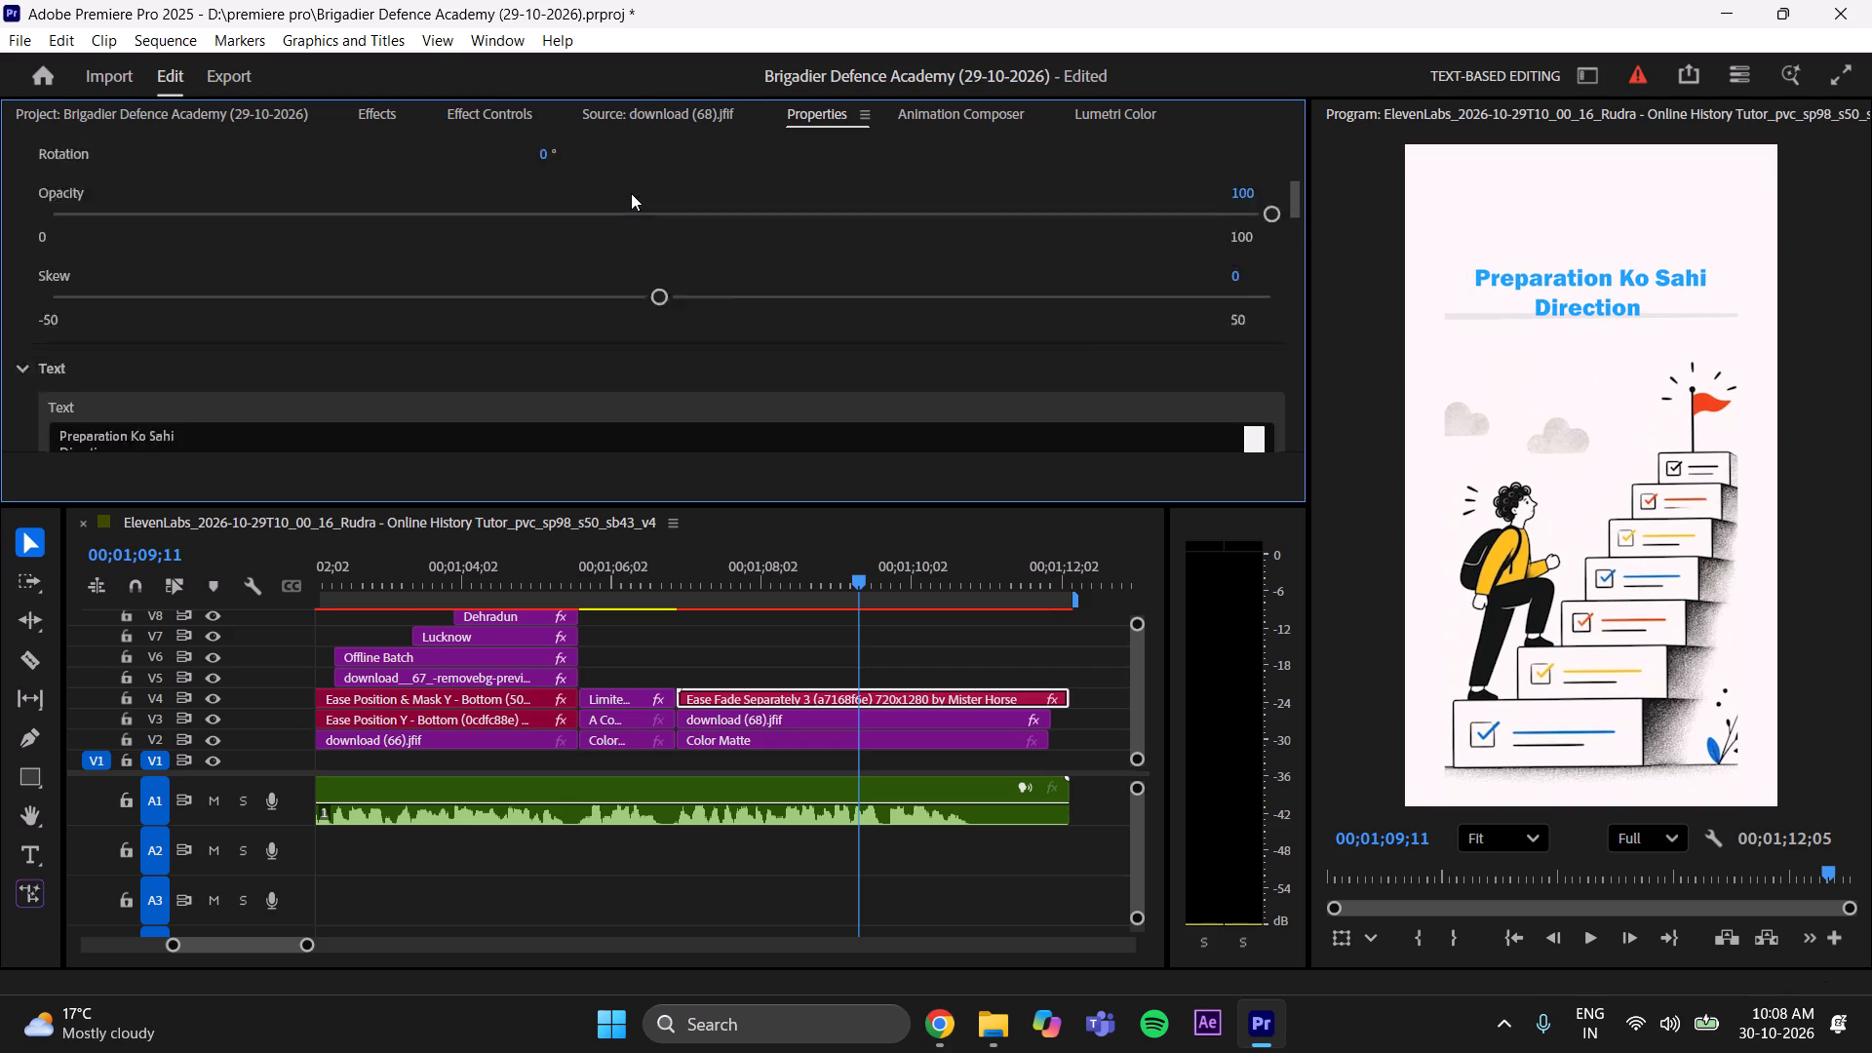
scroll(631, 193, up, 9)
drag(652, 296, 721, 270)
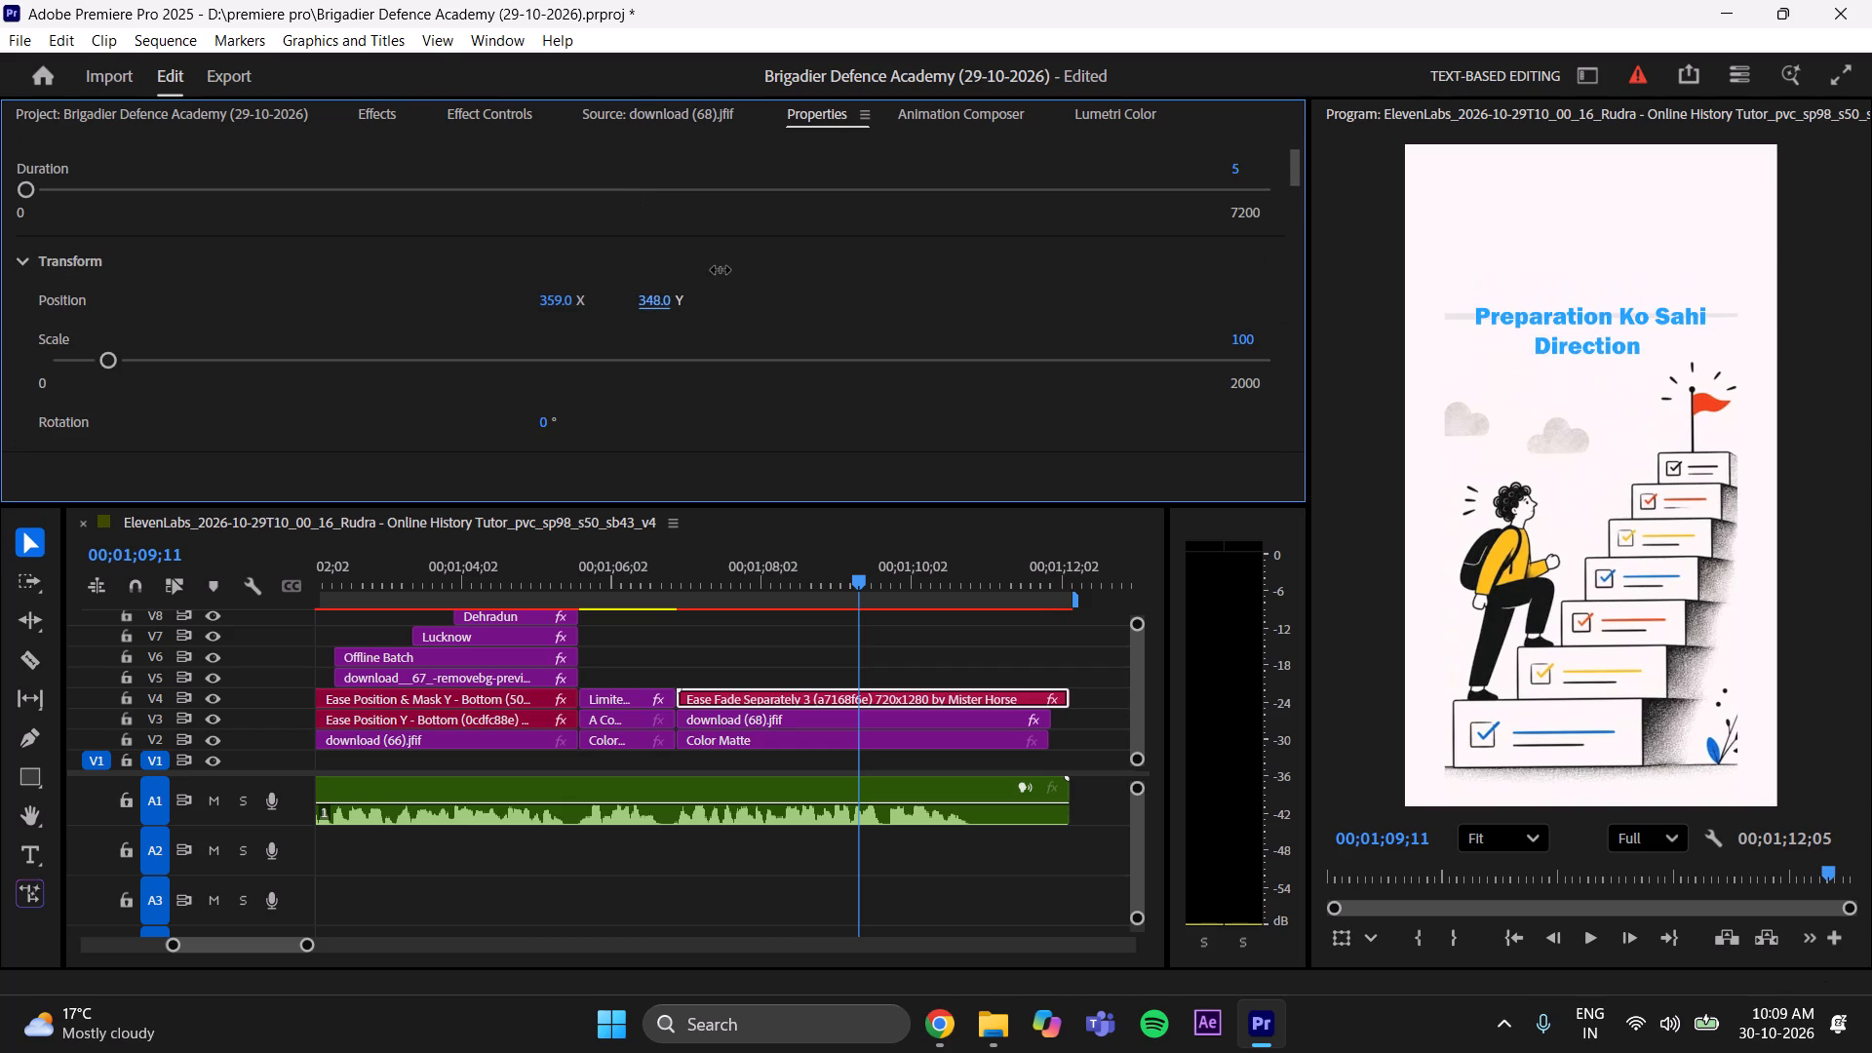
drag(721, 270, 693, 284)
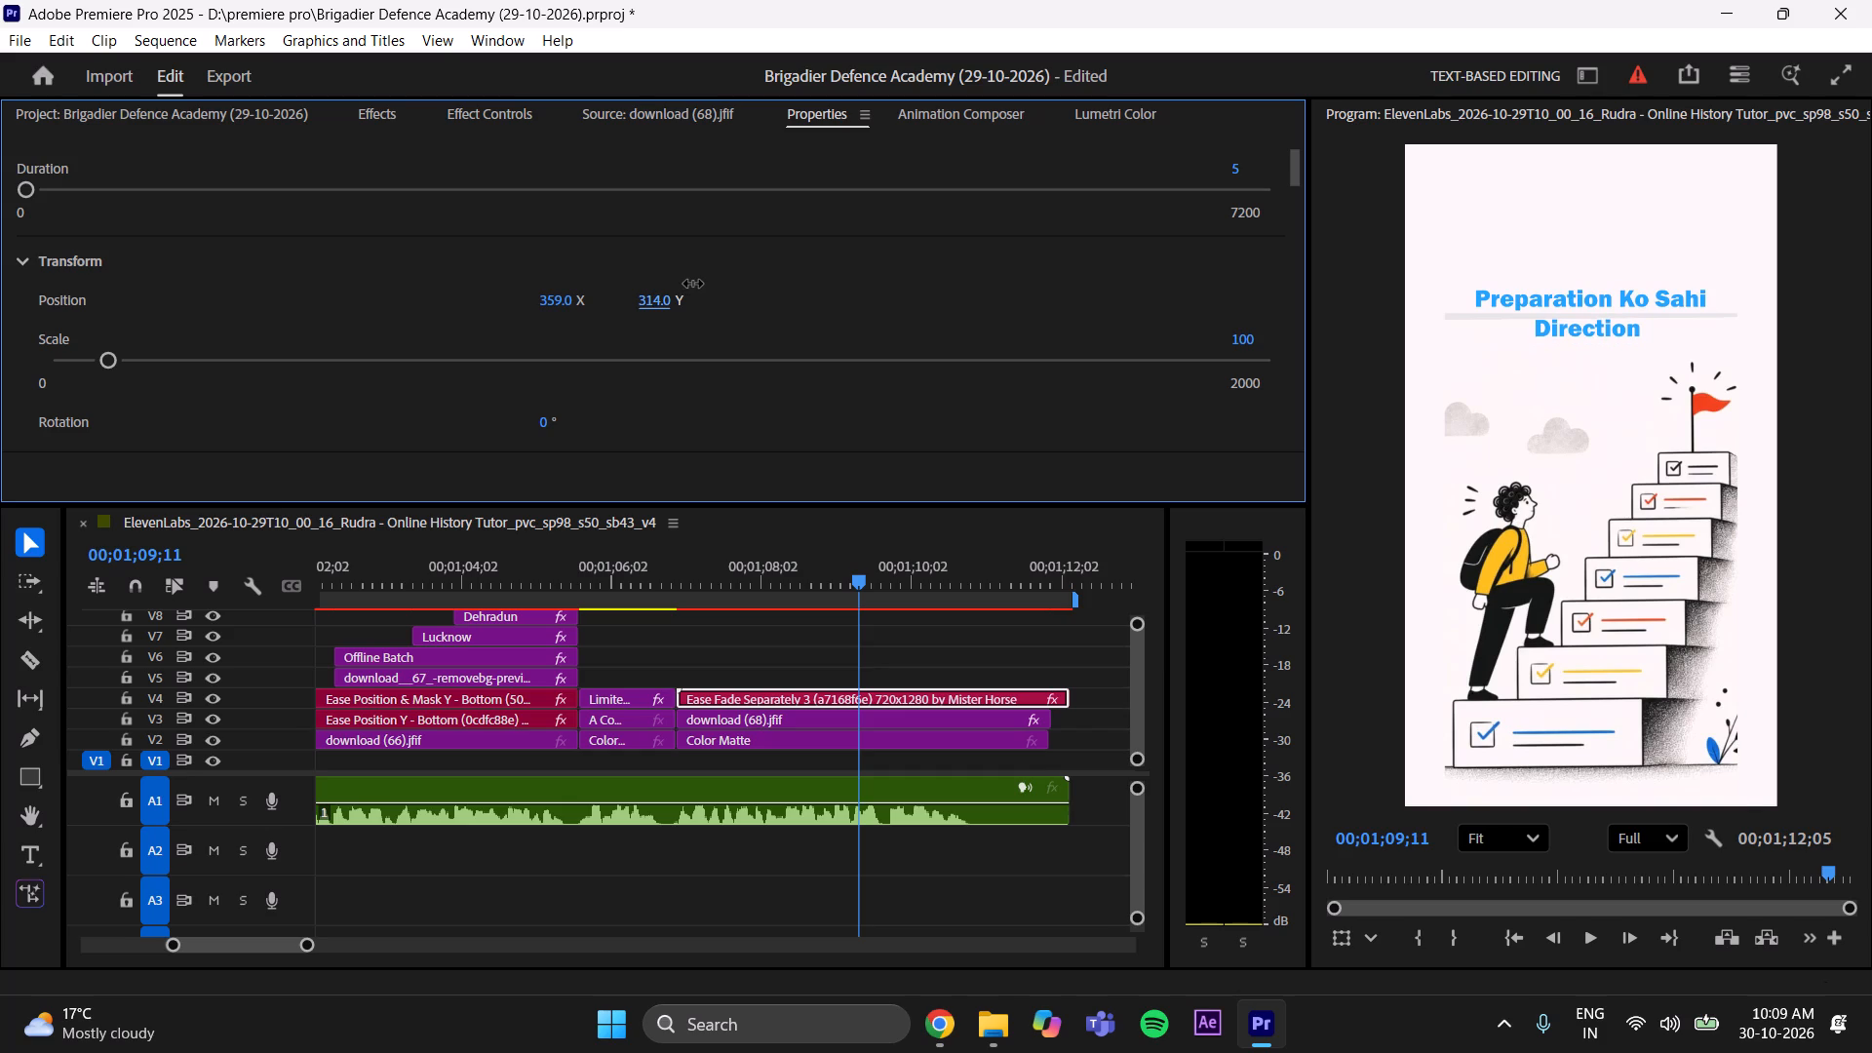
drag(693, 284, 693, 285)
drag(668, 303, 640, 315)
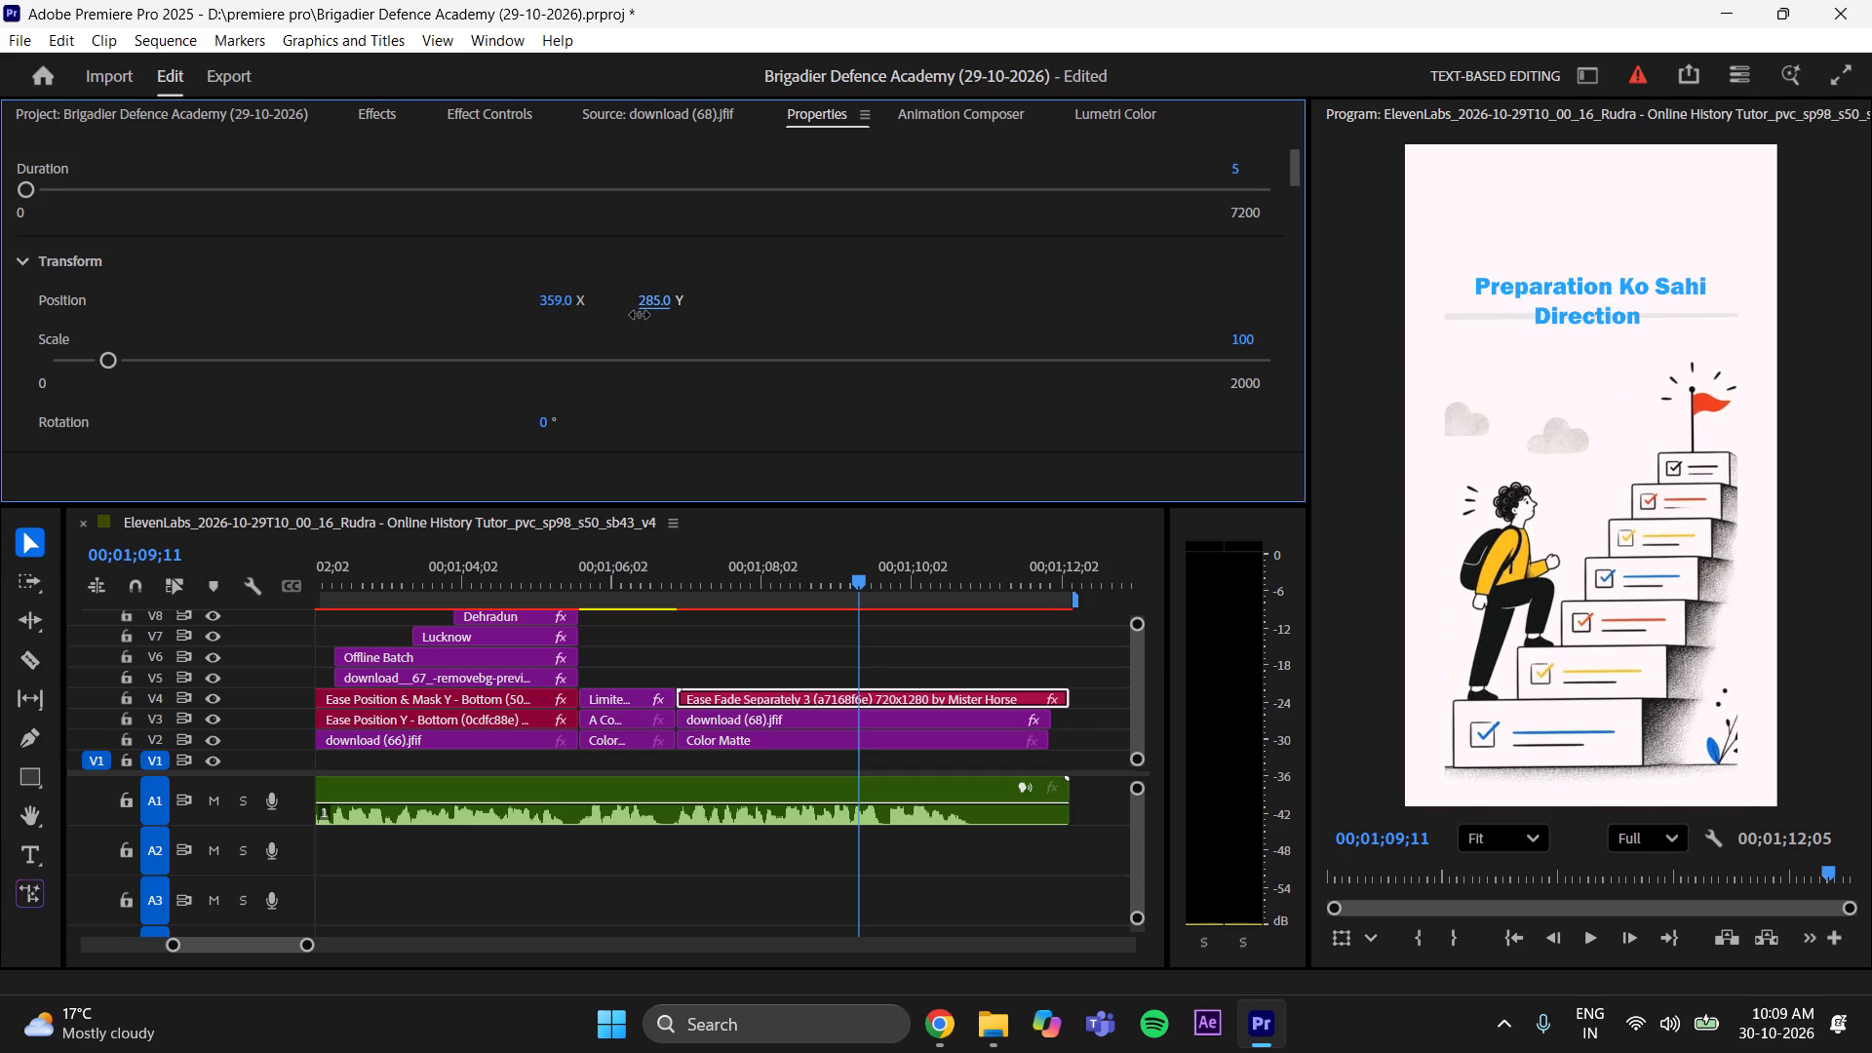
drag(640, 315, 621, 322)
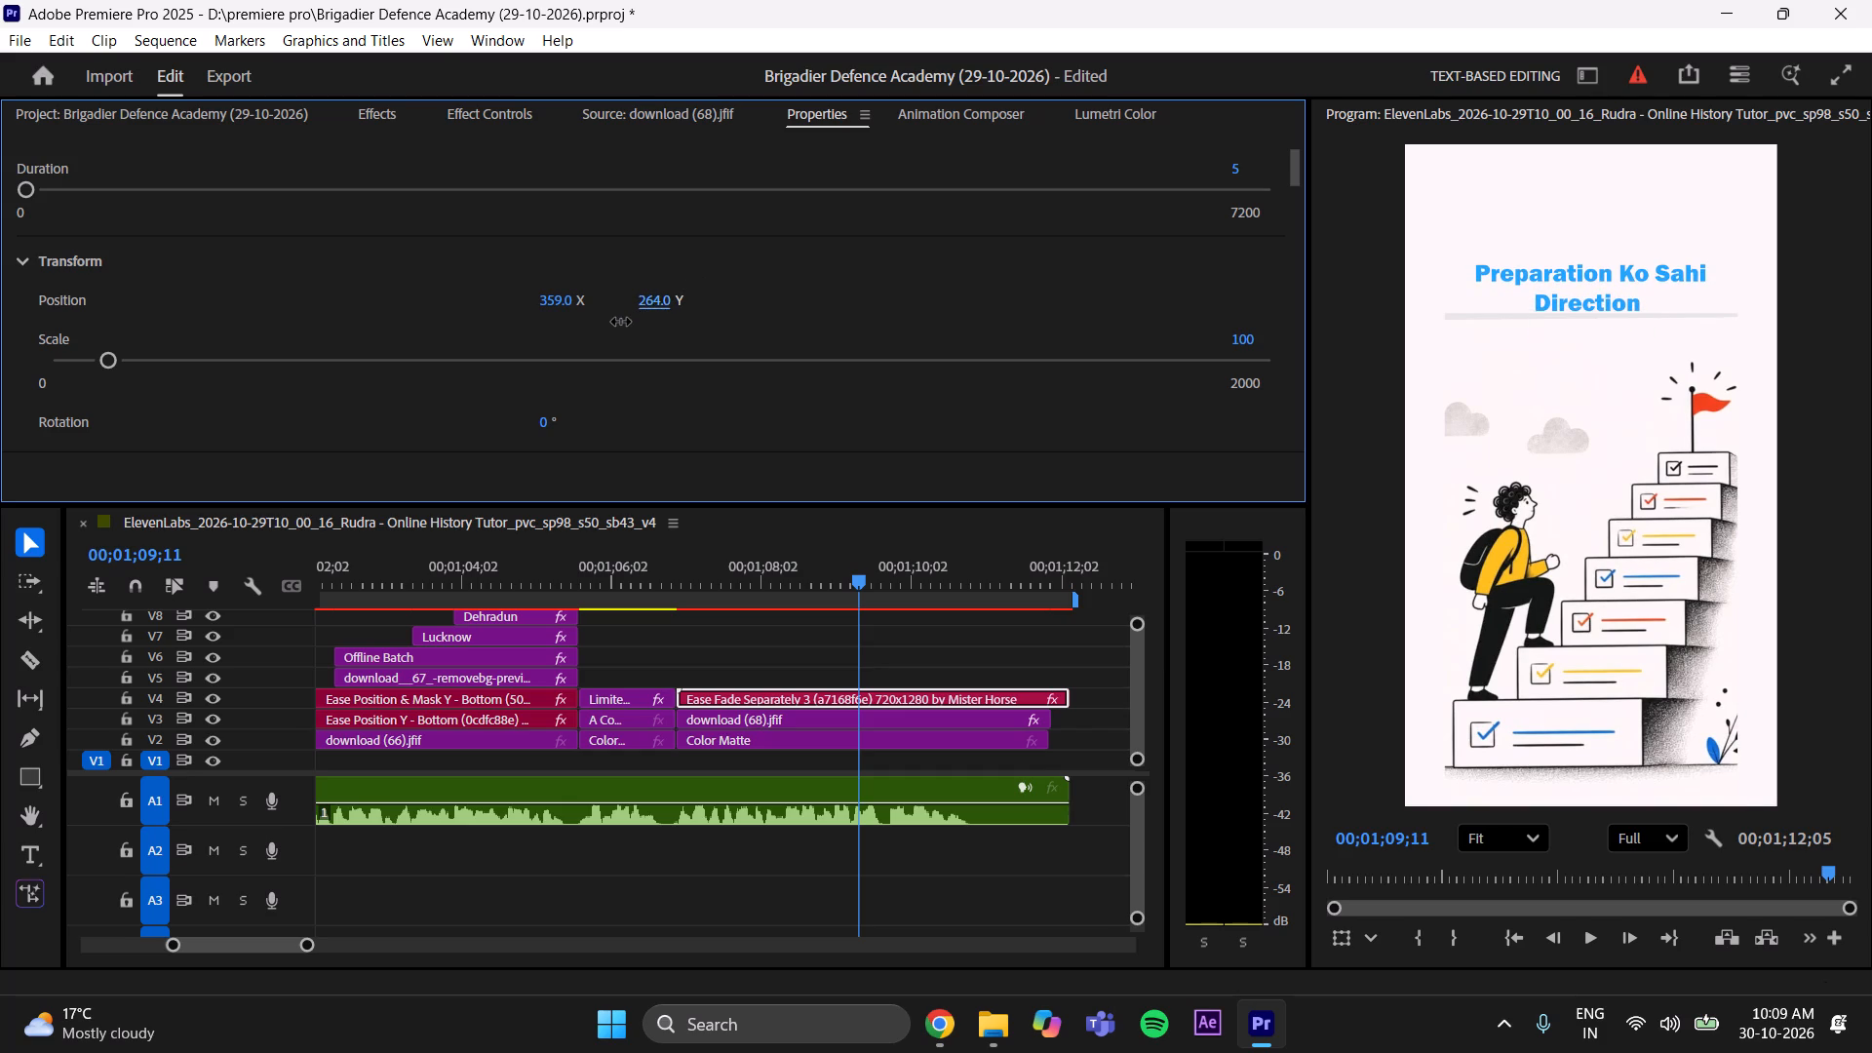
drag(621, 322, 623, 322)
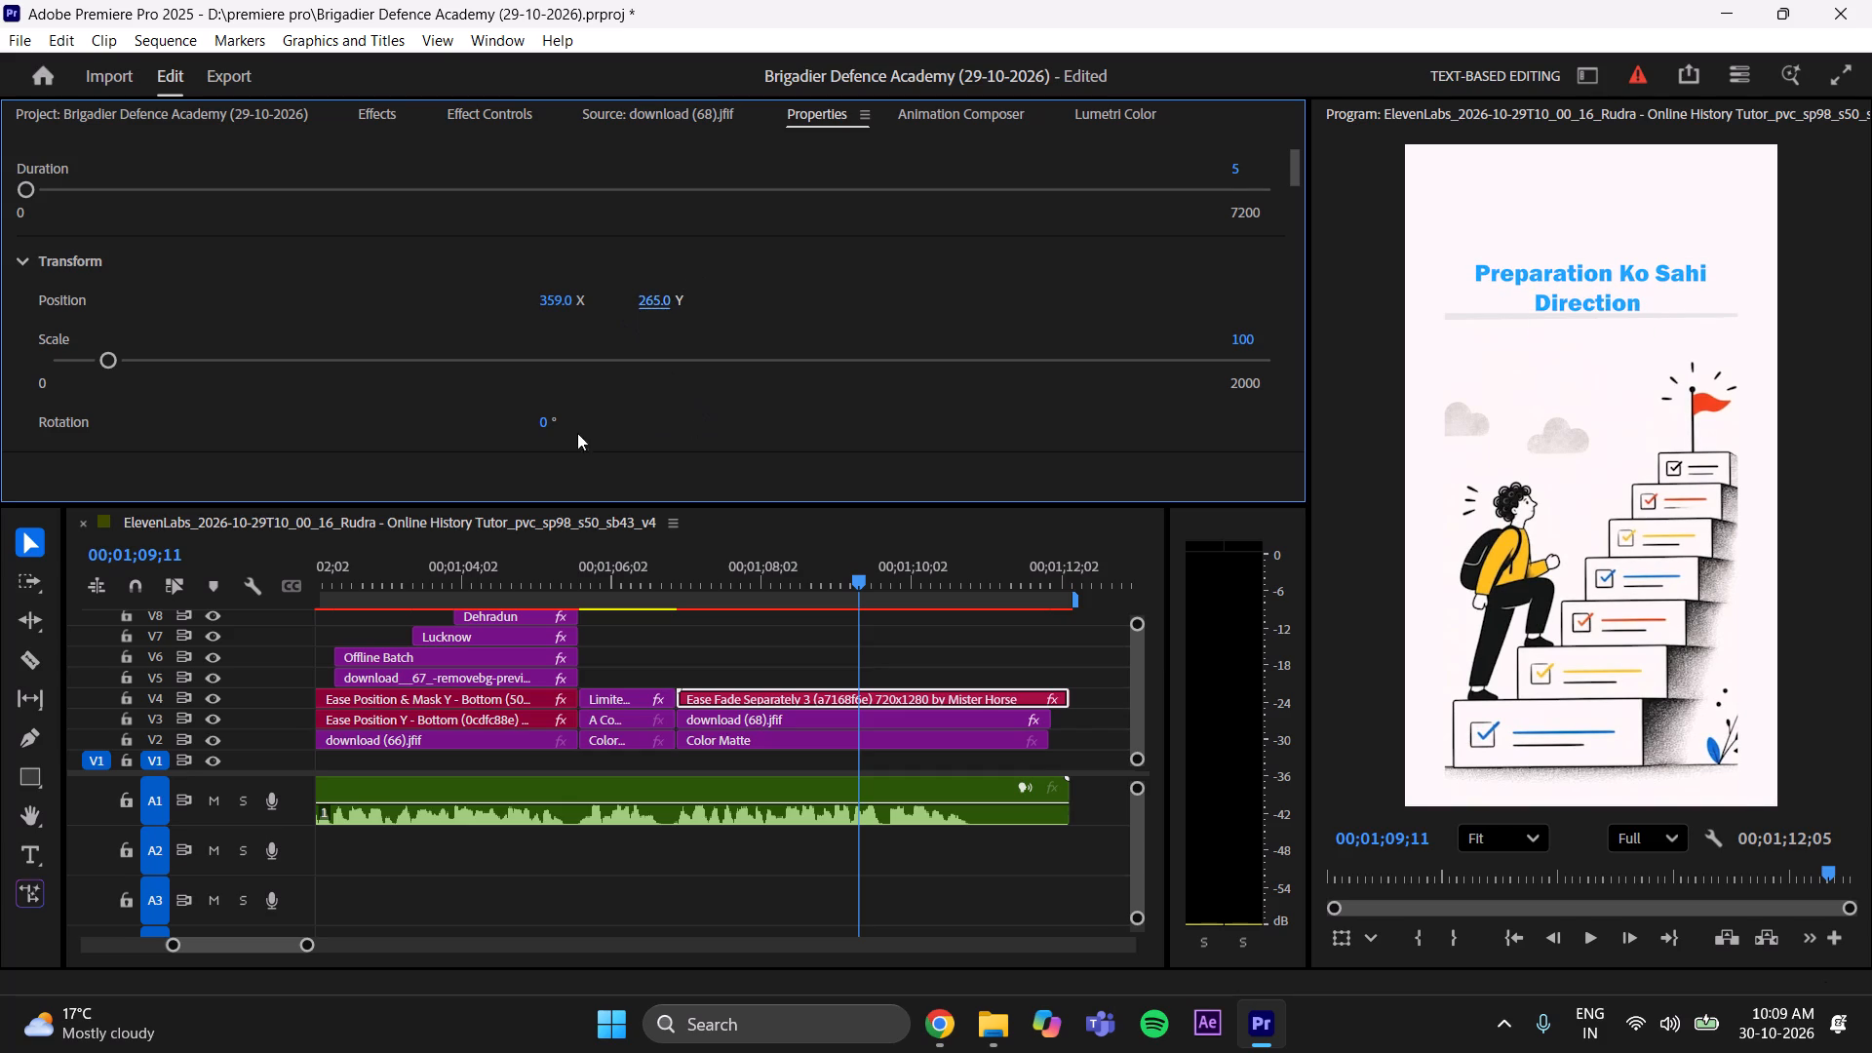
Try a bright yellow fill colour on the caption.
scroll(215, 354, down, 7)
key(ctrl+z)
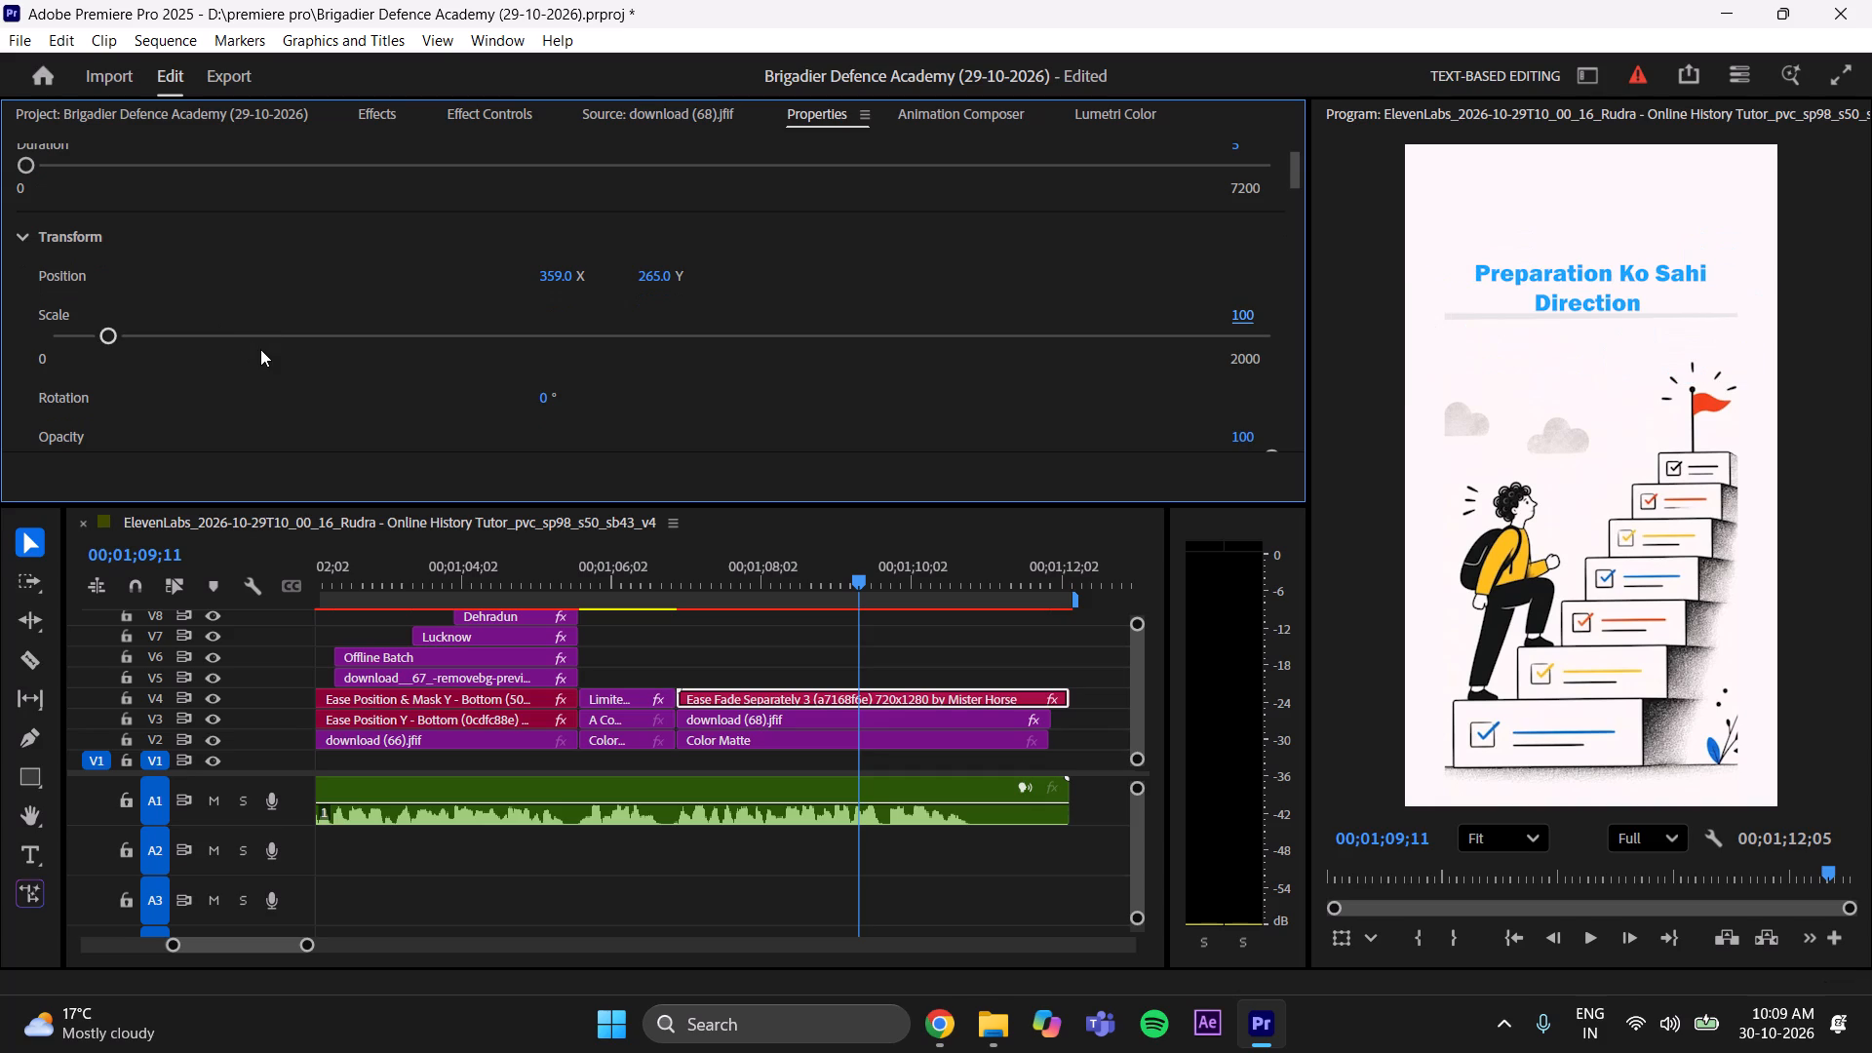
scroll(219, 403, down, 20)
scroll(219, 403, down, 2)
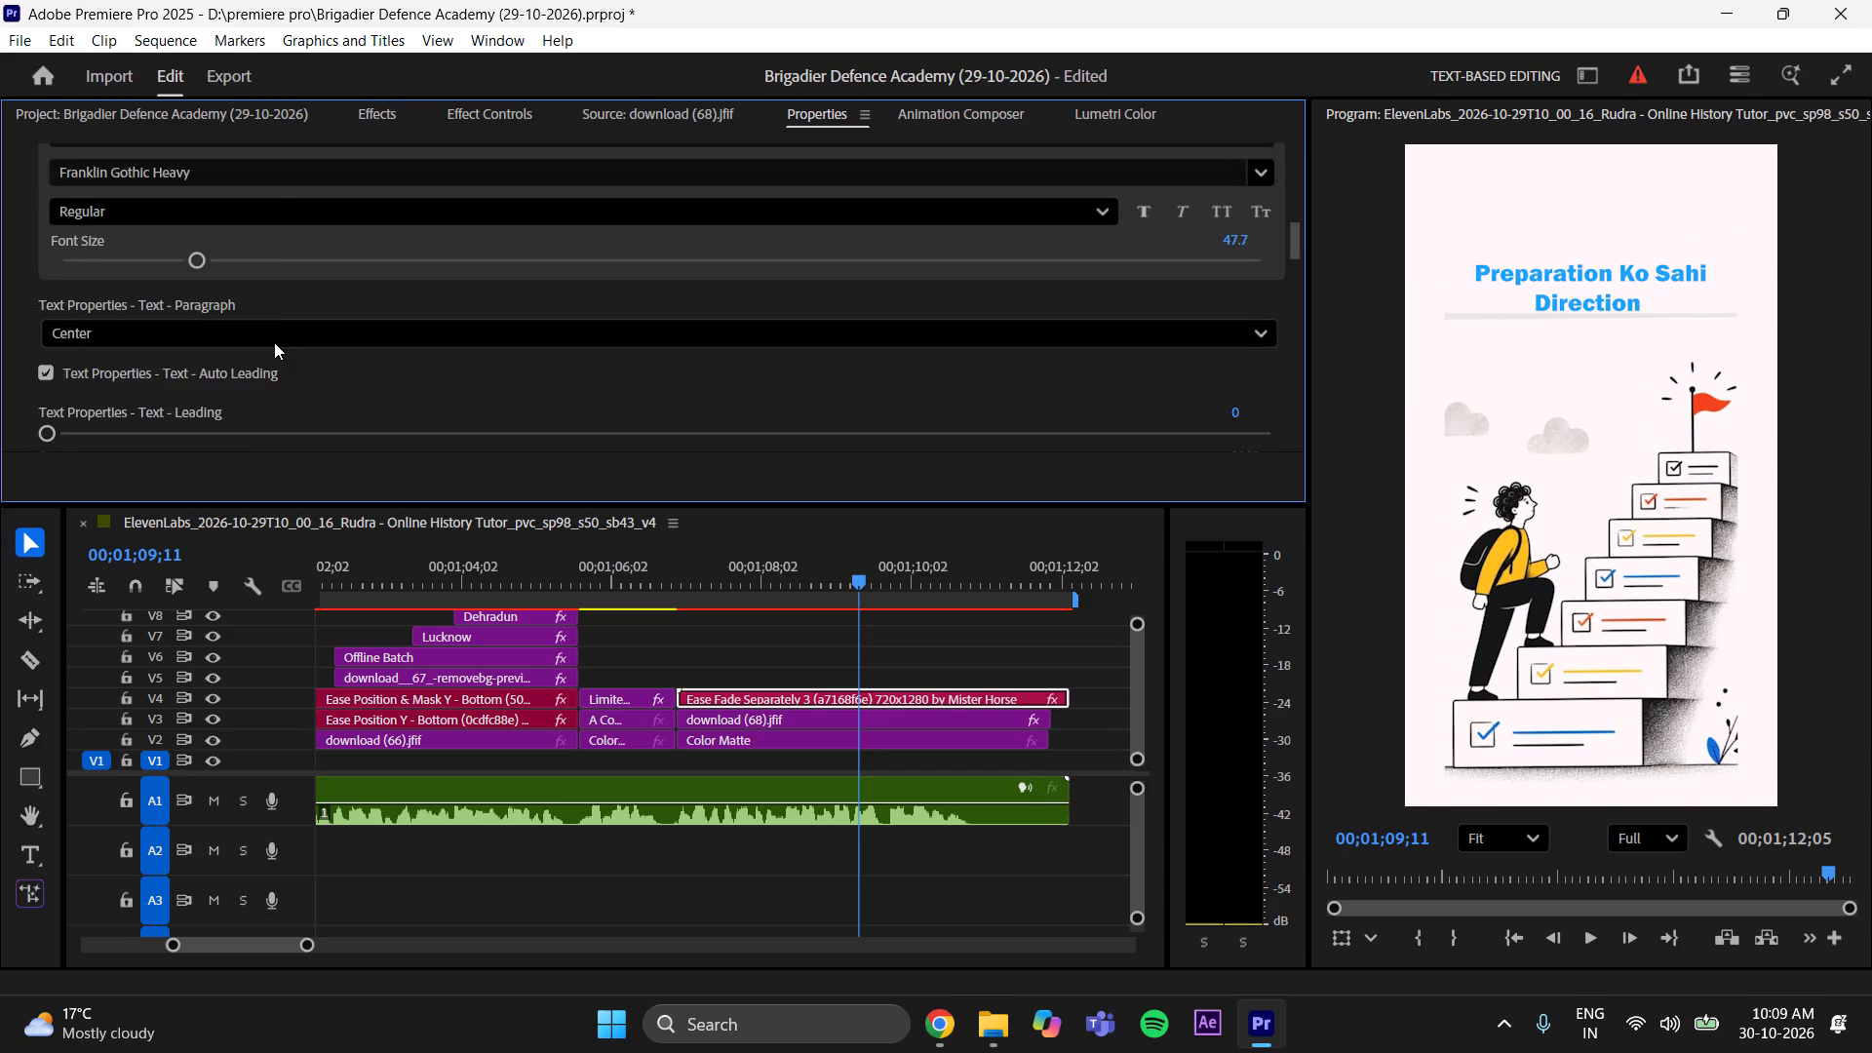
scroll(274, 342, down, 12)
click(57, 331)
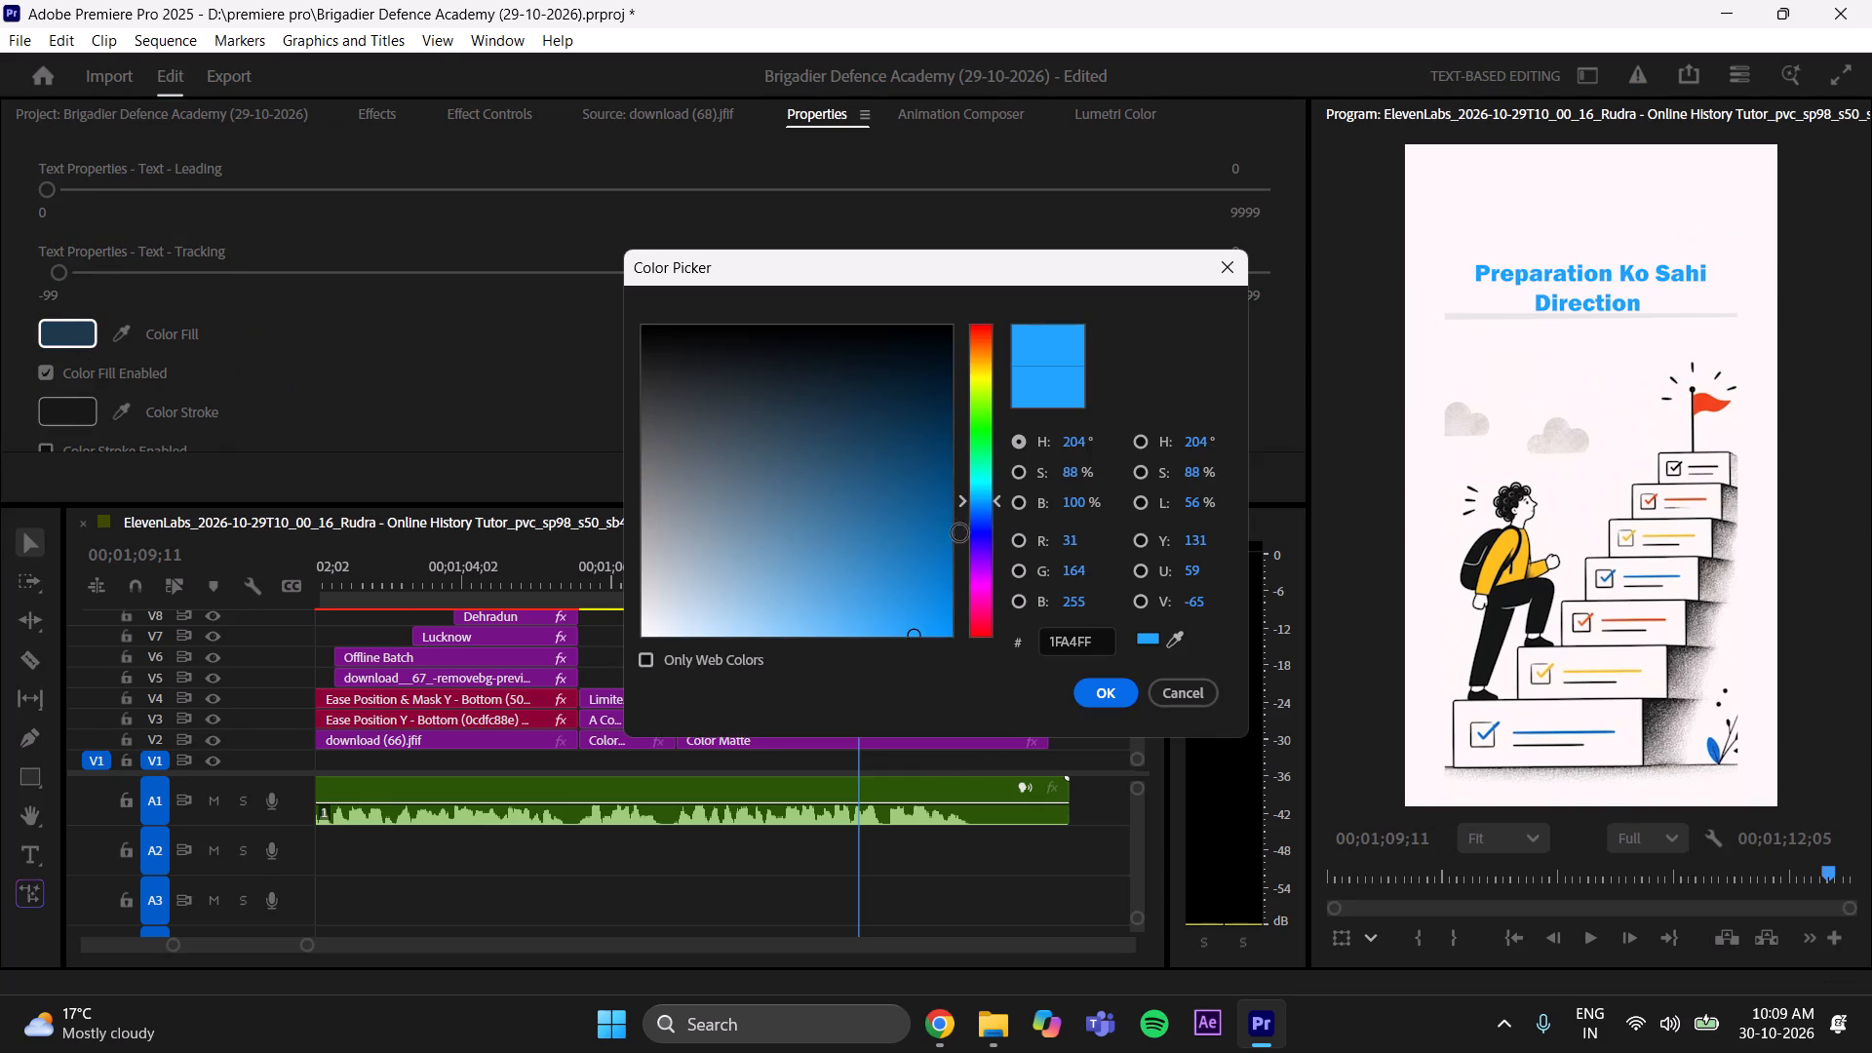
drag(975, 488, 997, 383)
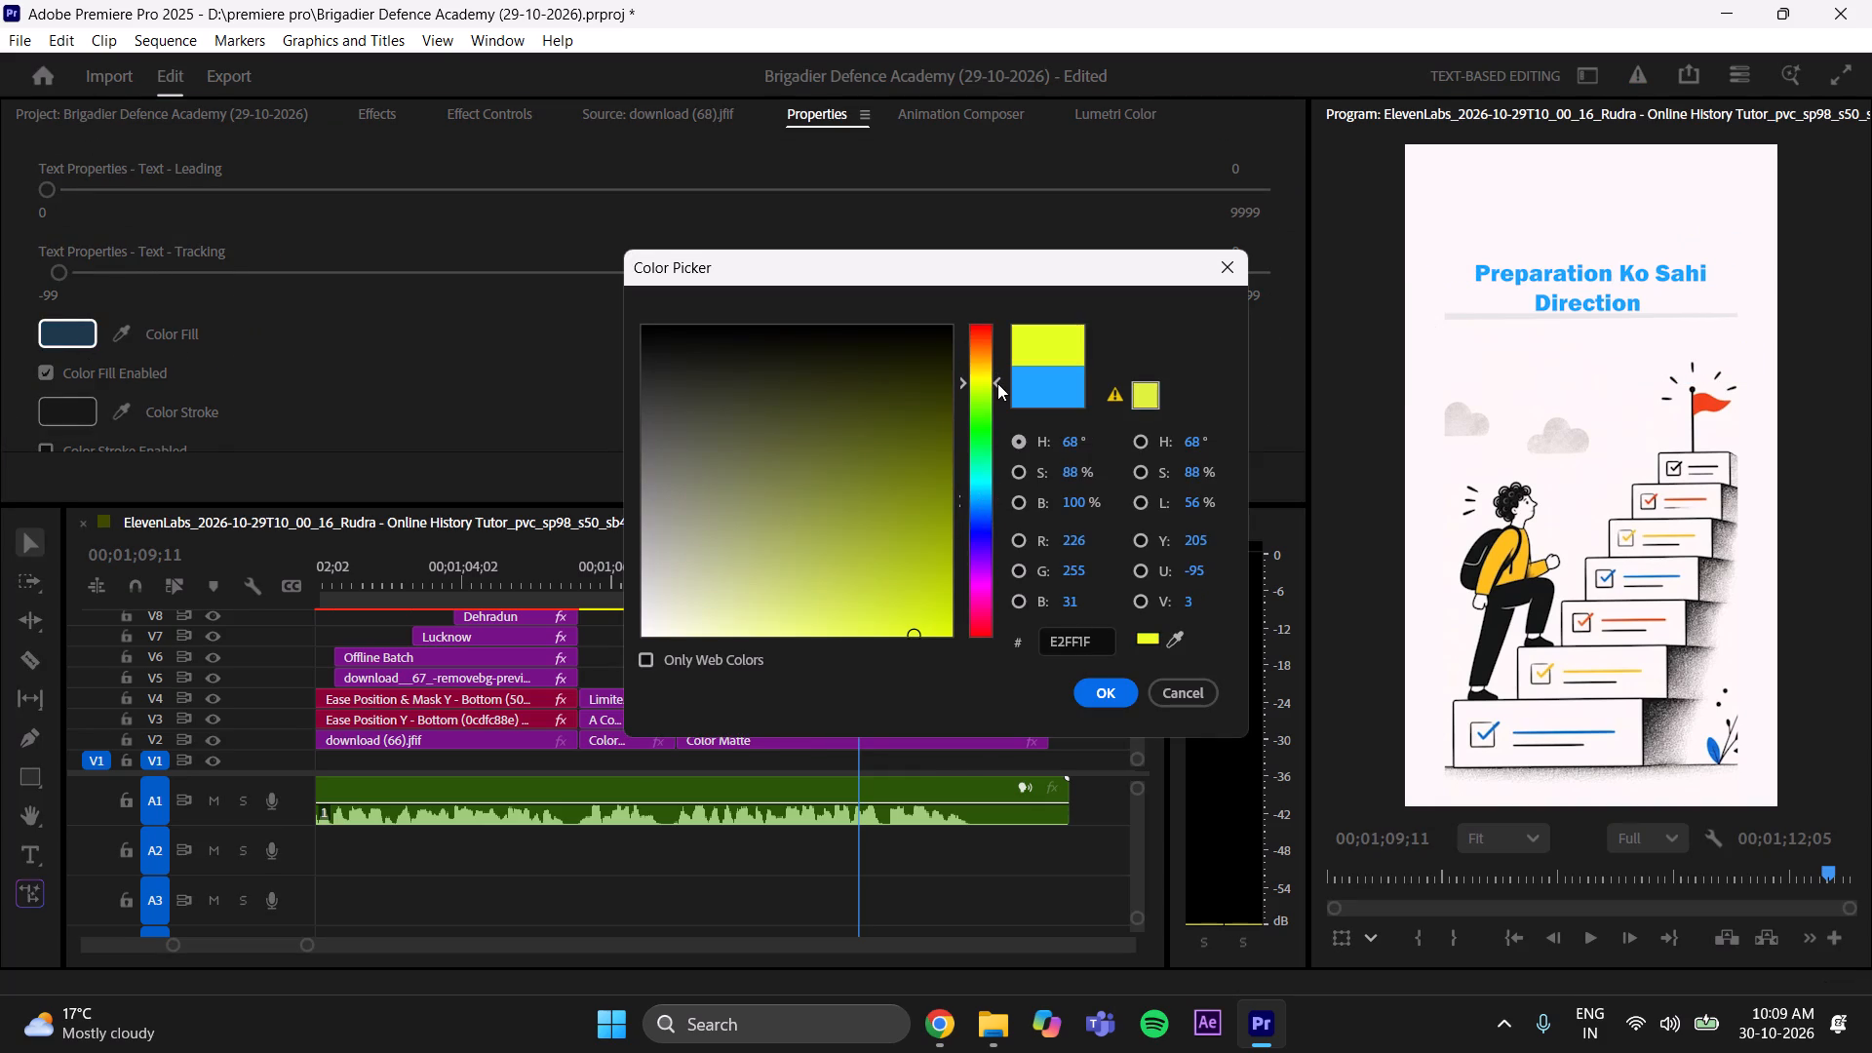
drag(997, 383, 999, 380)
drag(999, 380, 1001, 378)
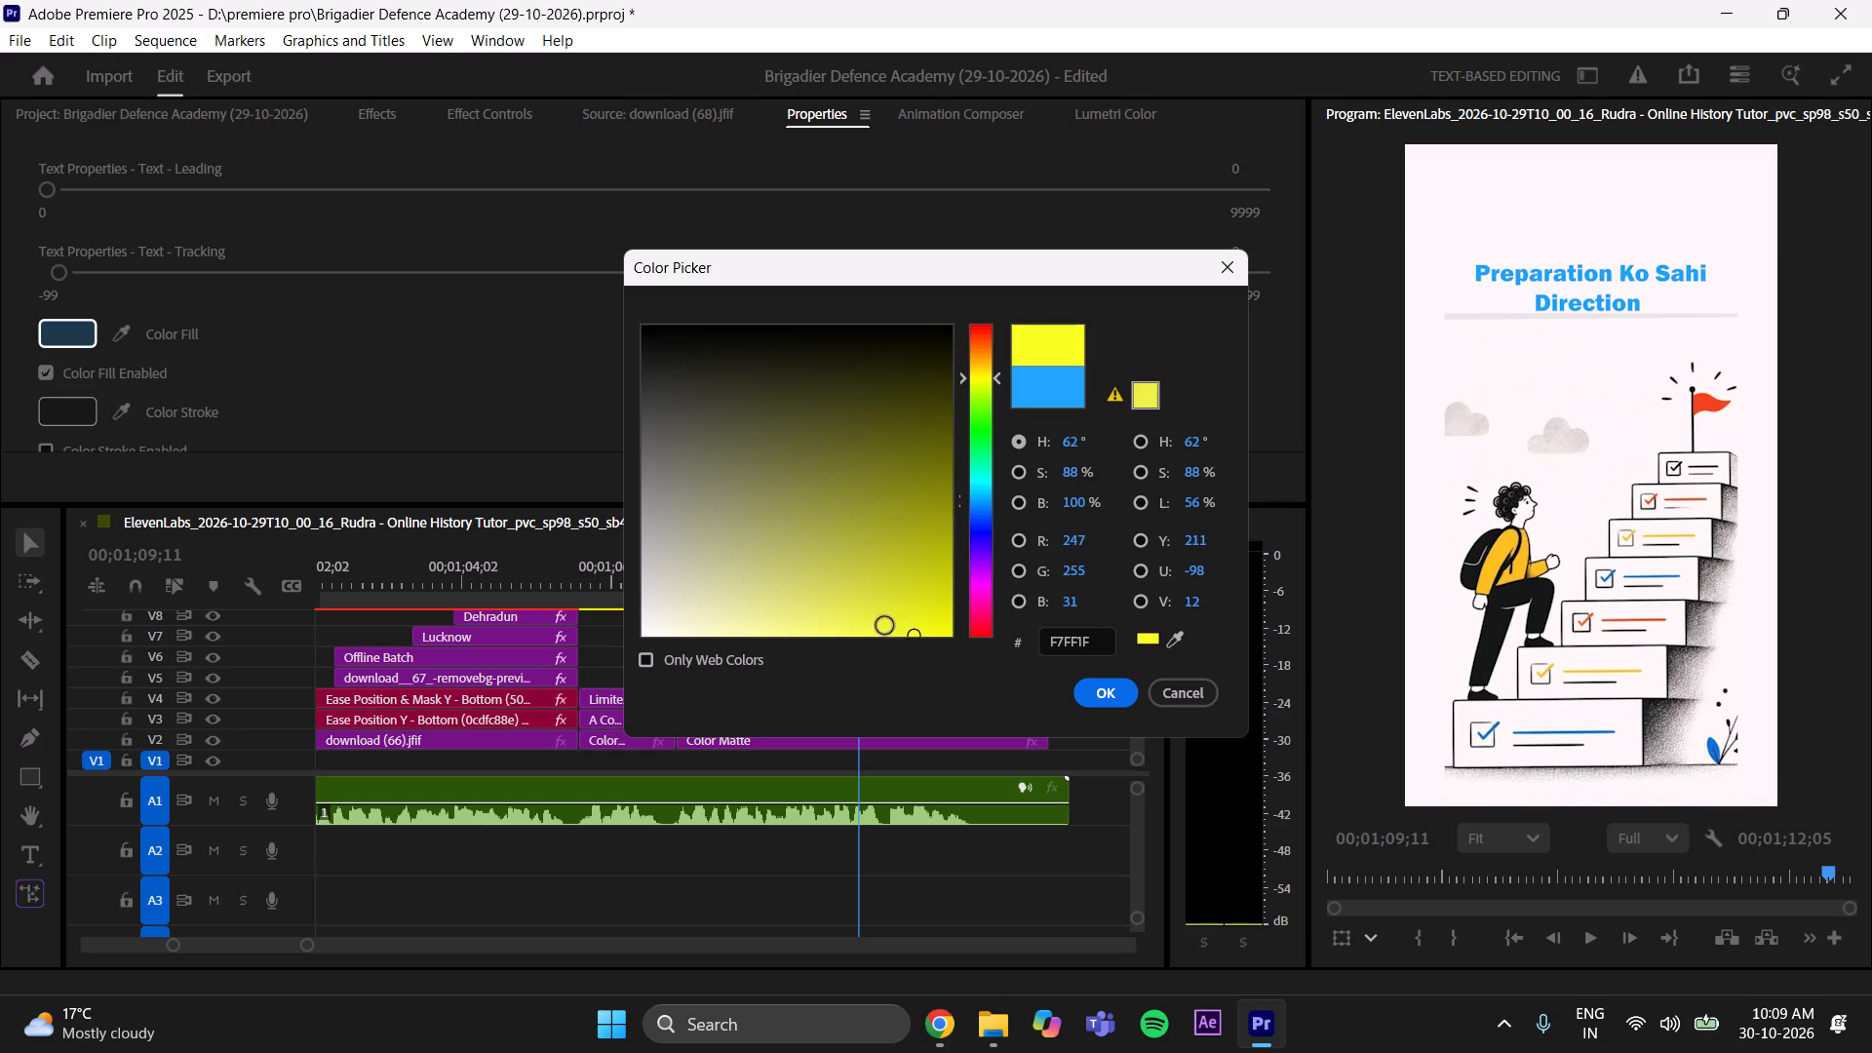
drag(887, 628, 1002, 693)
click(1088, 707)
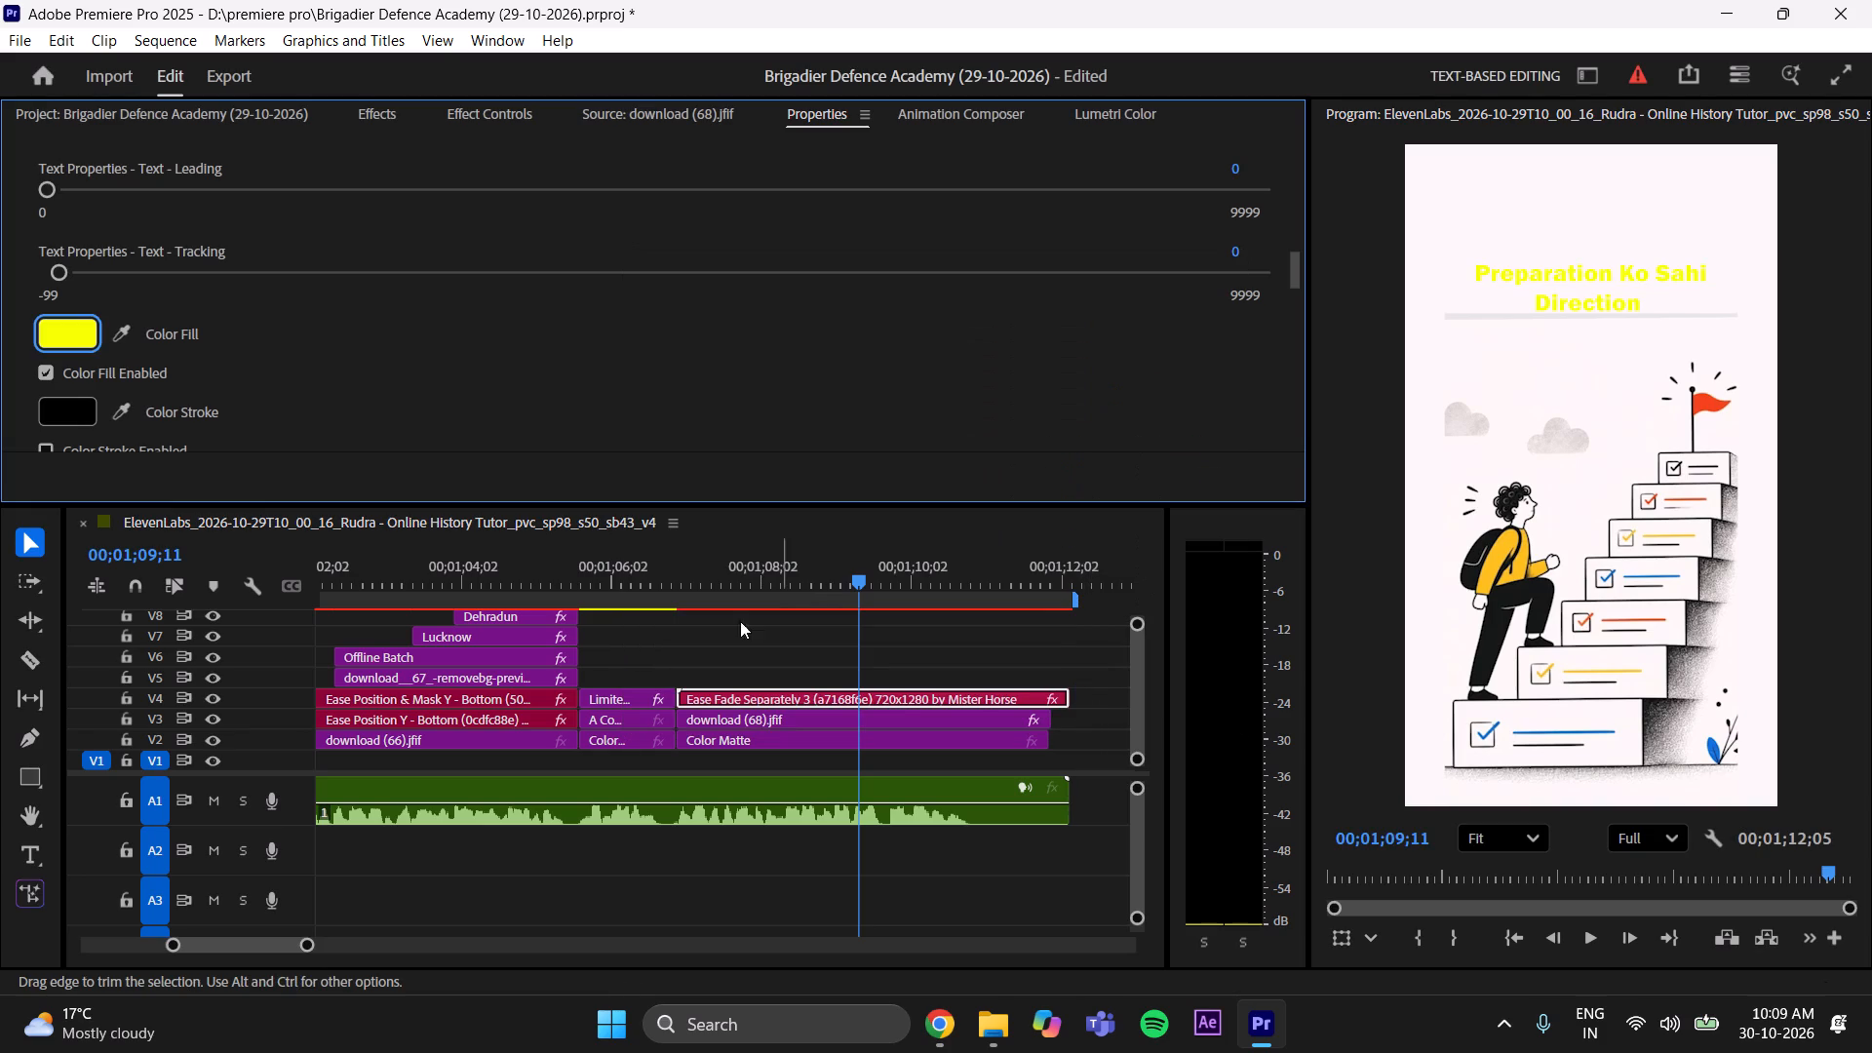
Set the caption's fill colour to pure red, FF0000.
click(62, 334)
drag(993, 380, 1033, 206)
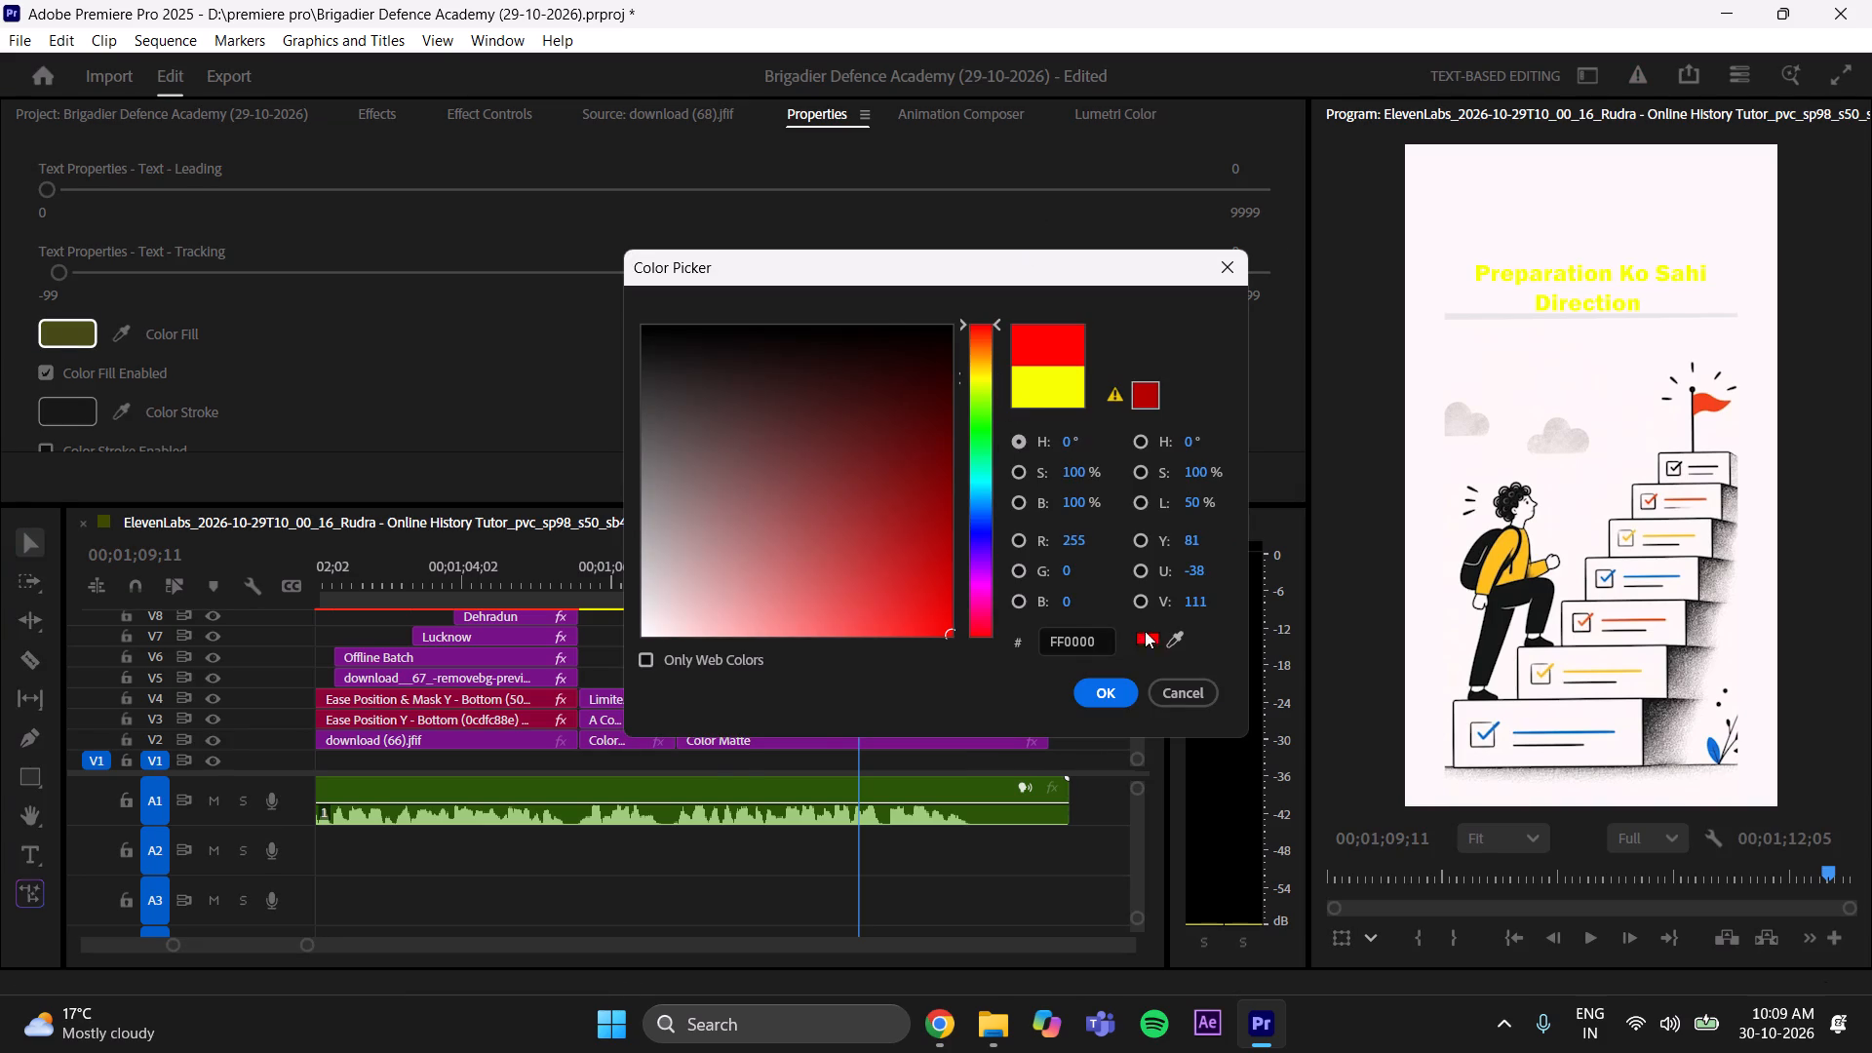
click(1099, 695)
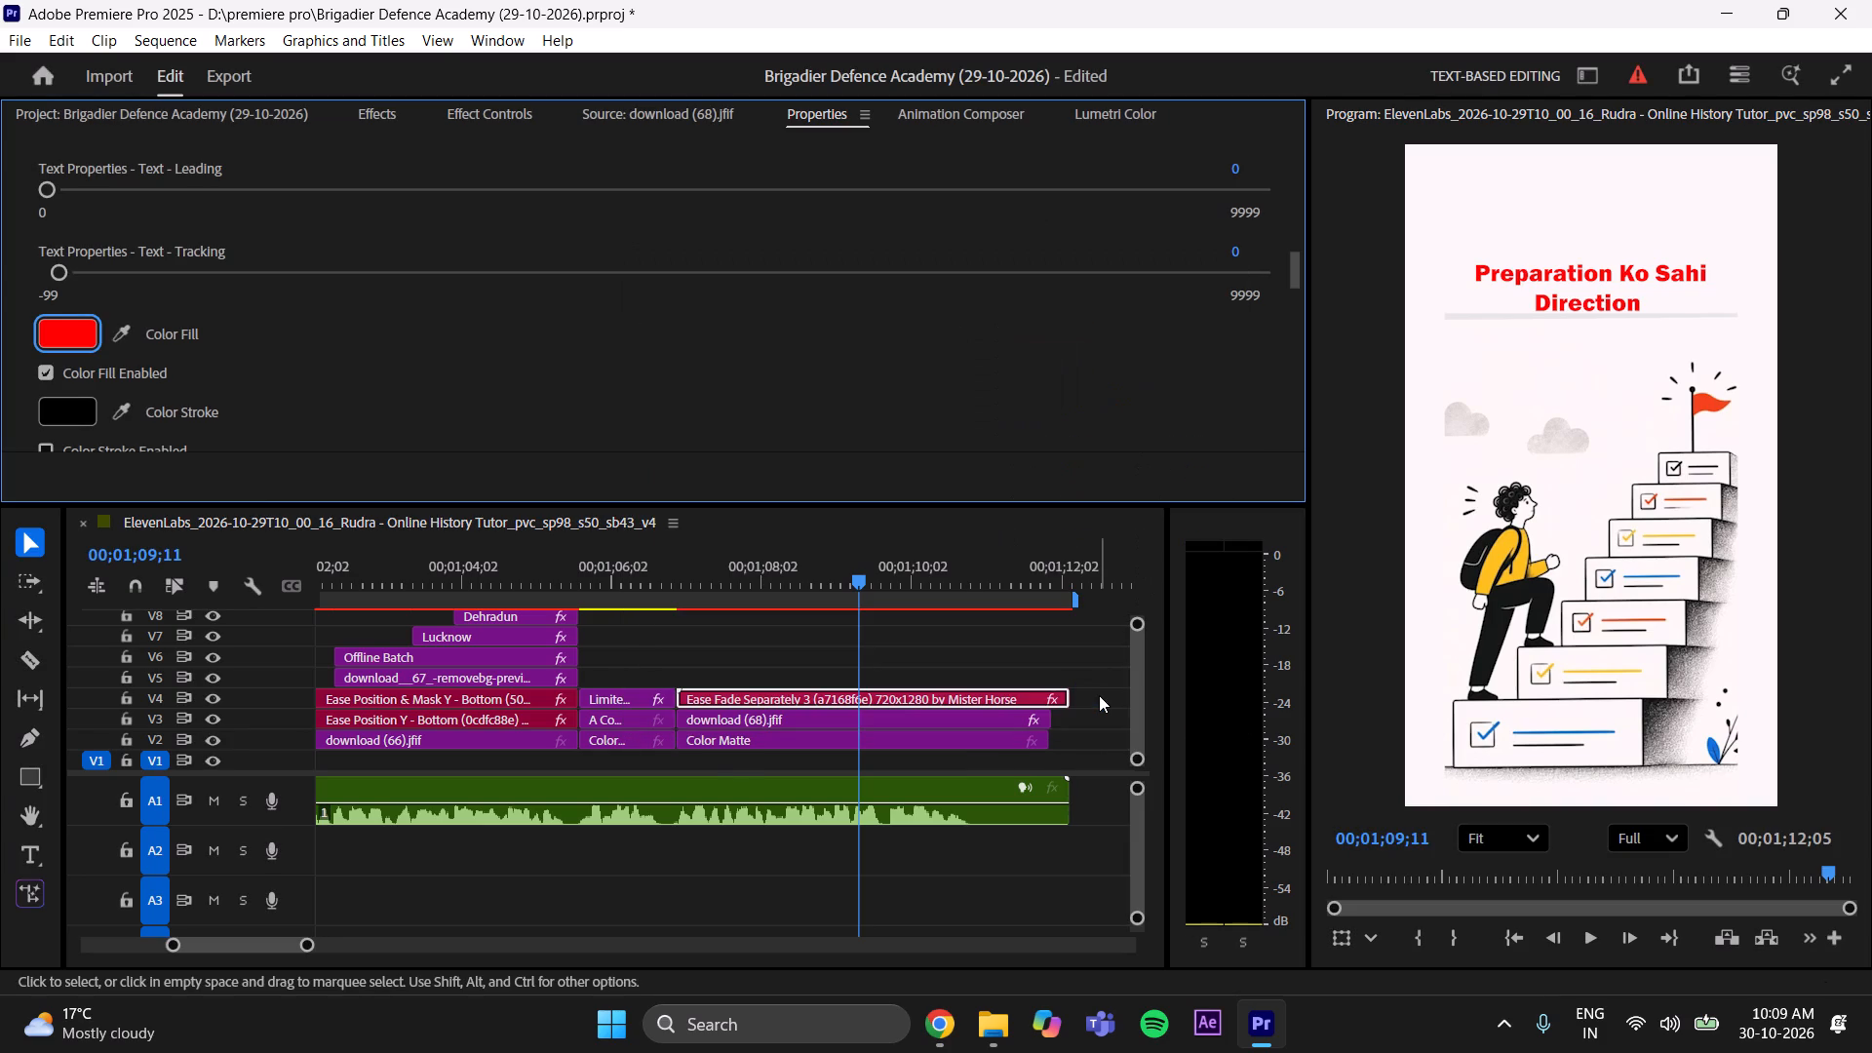
Deselect the caption clip and save the project.
click(771, 643)
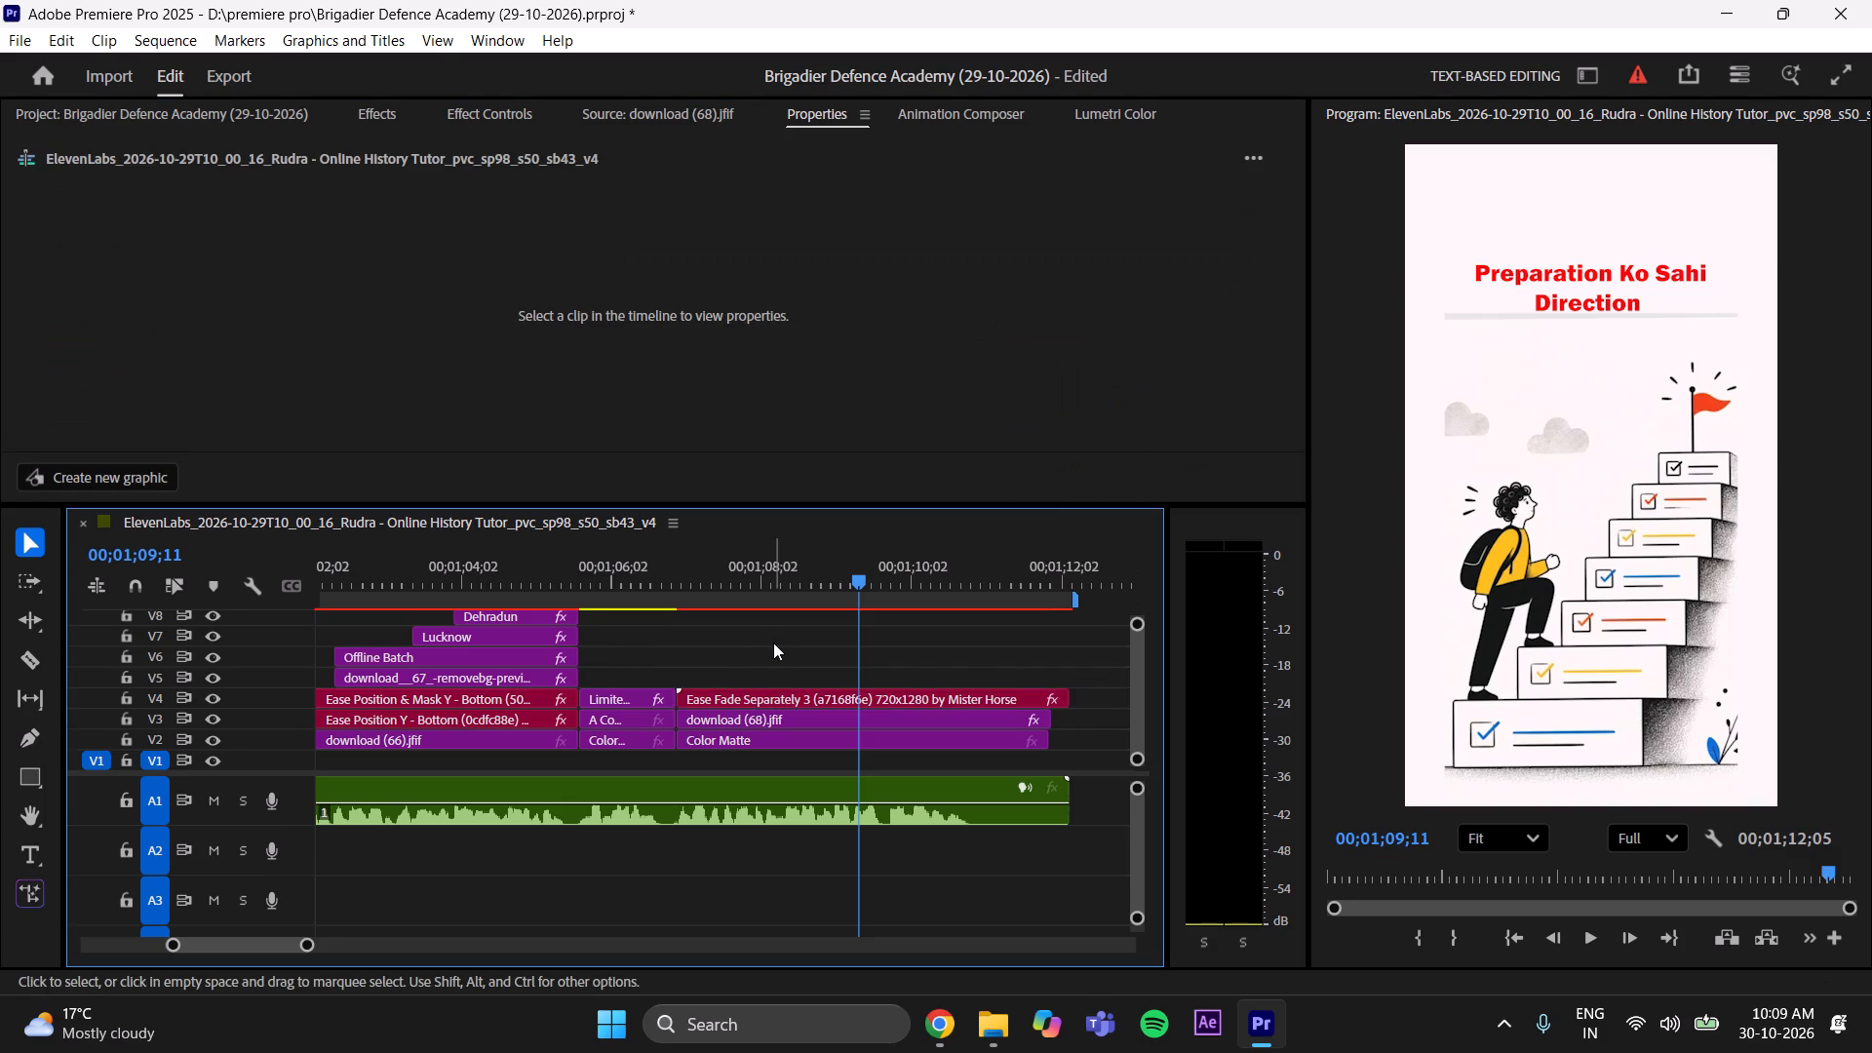
key(ctrl+s)
Move the playhead back to about 00;01;06;23, just before the staircase scene, to review the caption.
drag(856, 577, 646, 671)
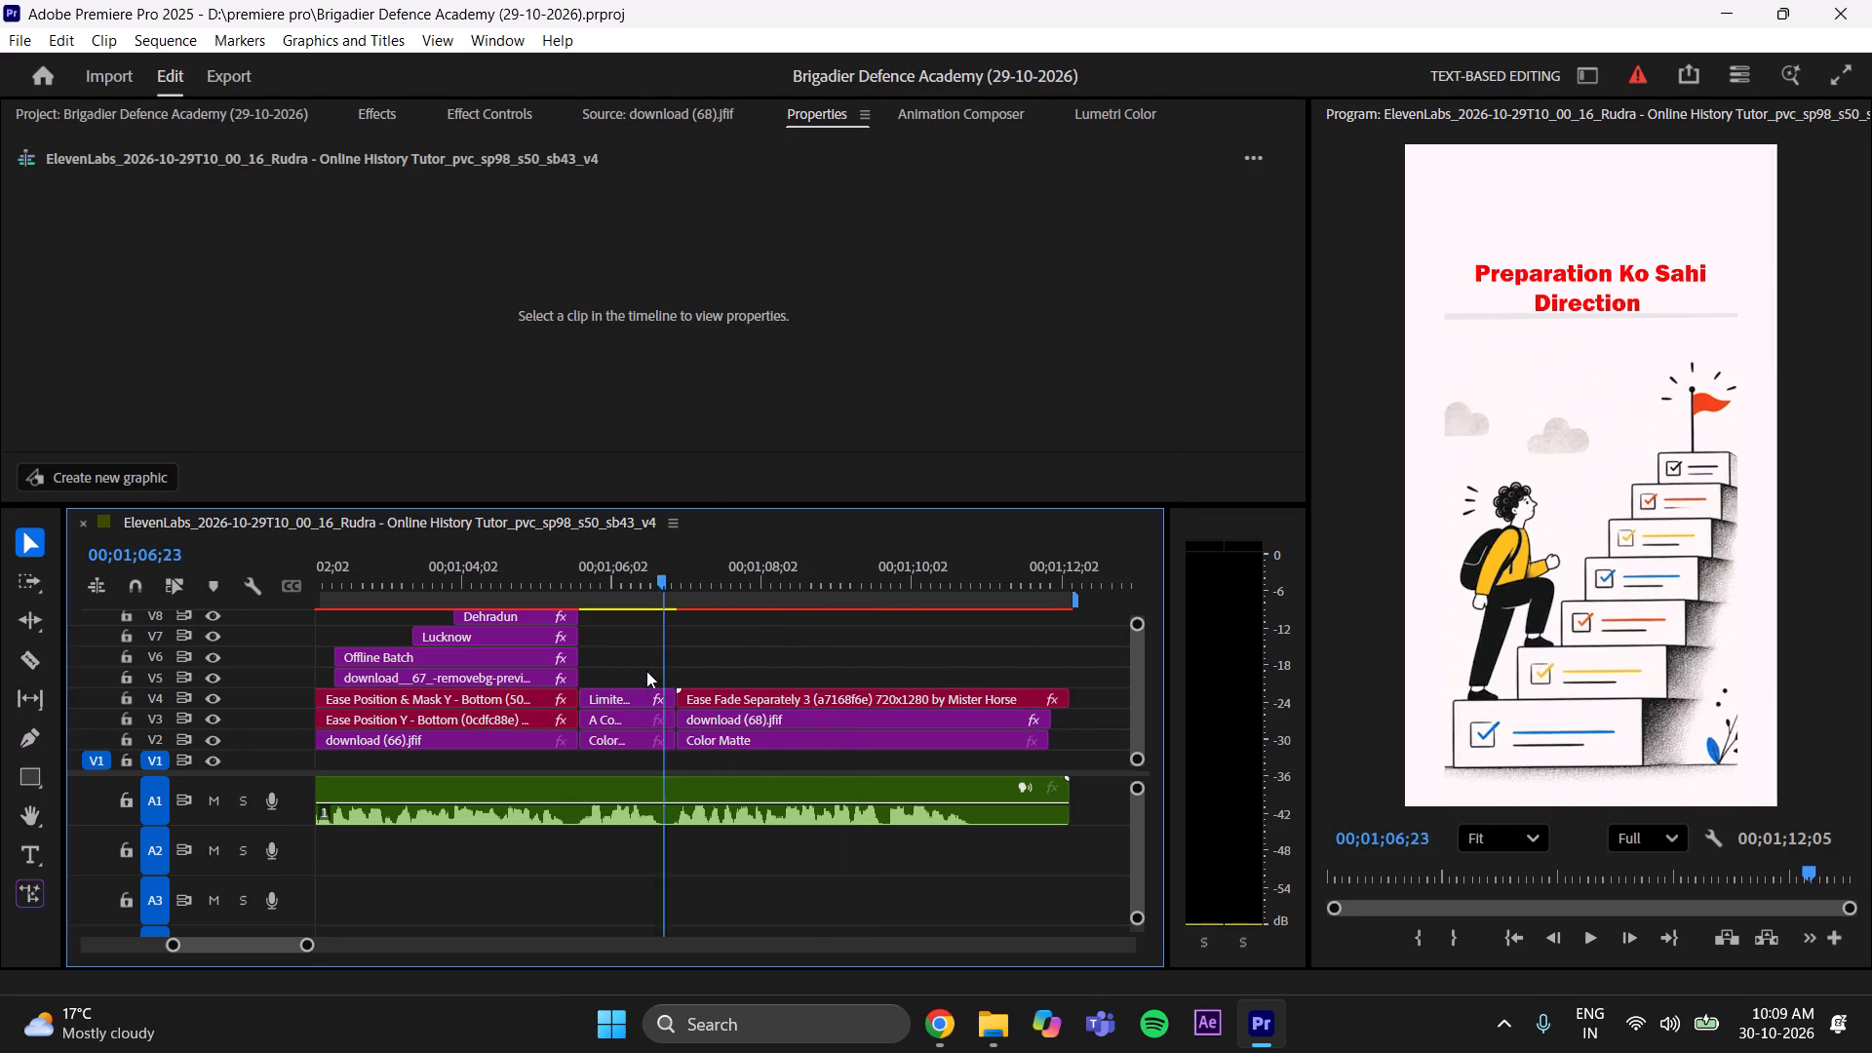
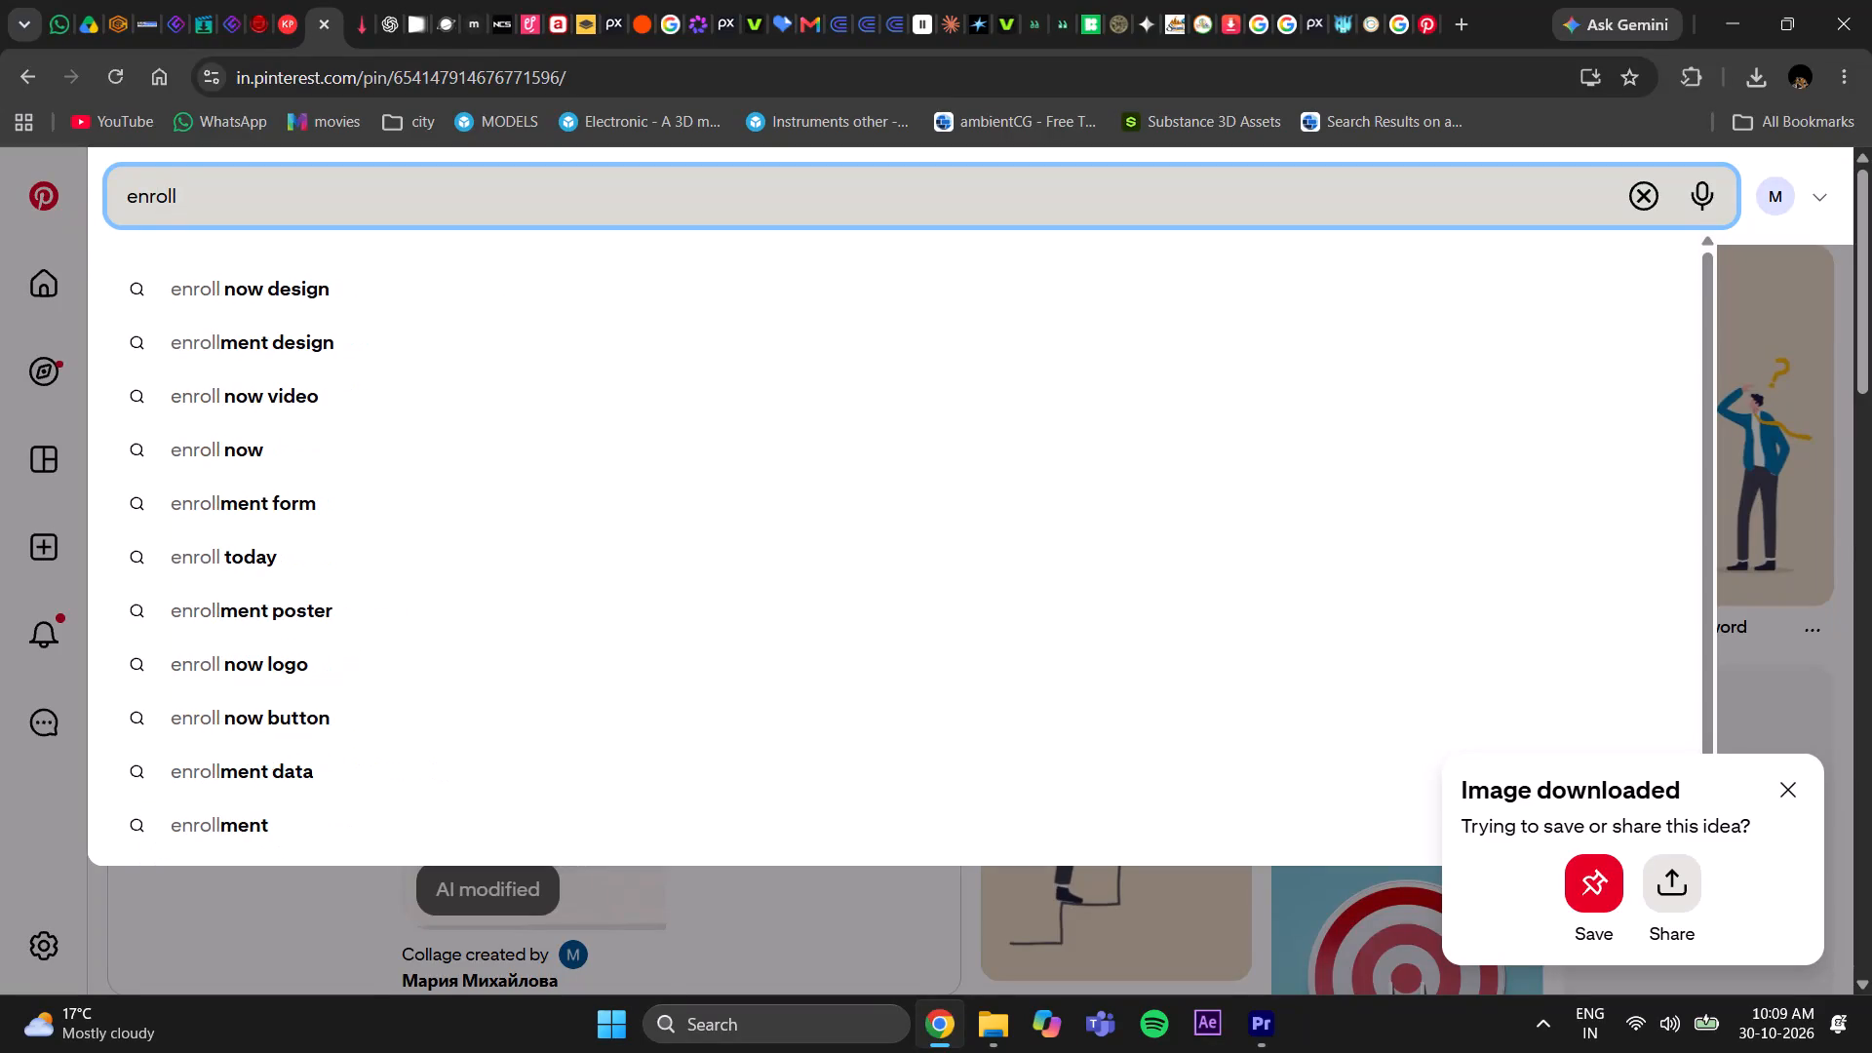
Search the pins for "enroll" and examine the graduation-cap Join icon and the other results for a suitable enrolment graphic.
key(Return)
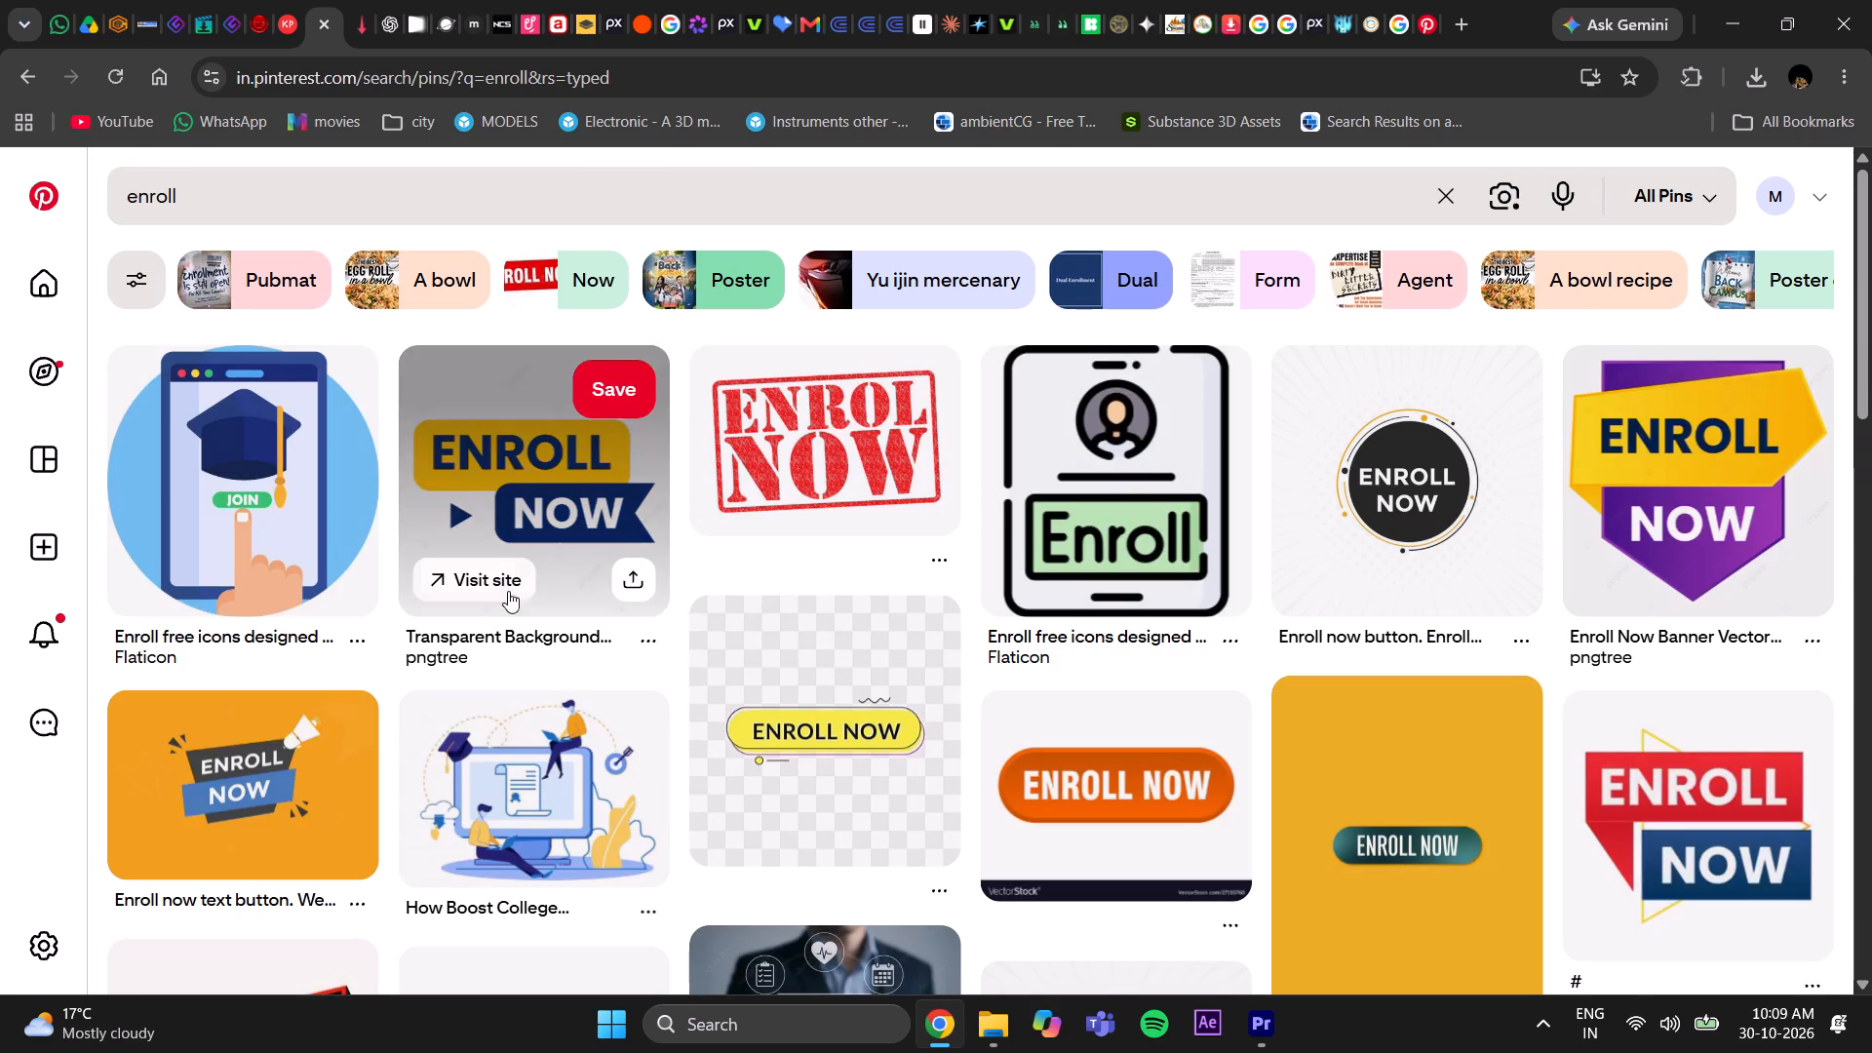
click(220, 486)
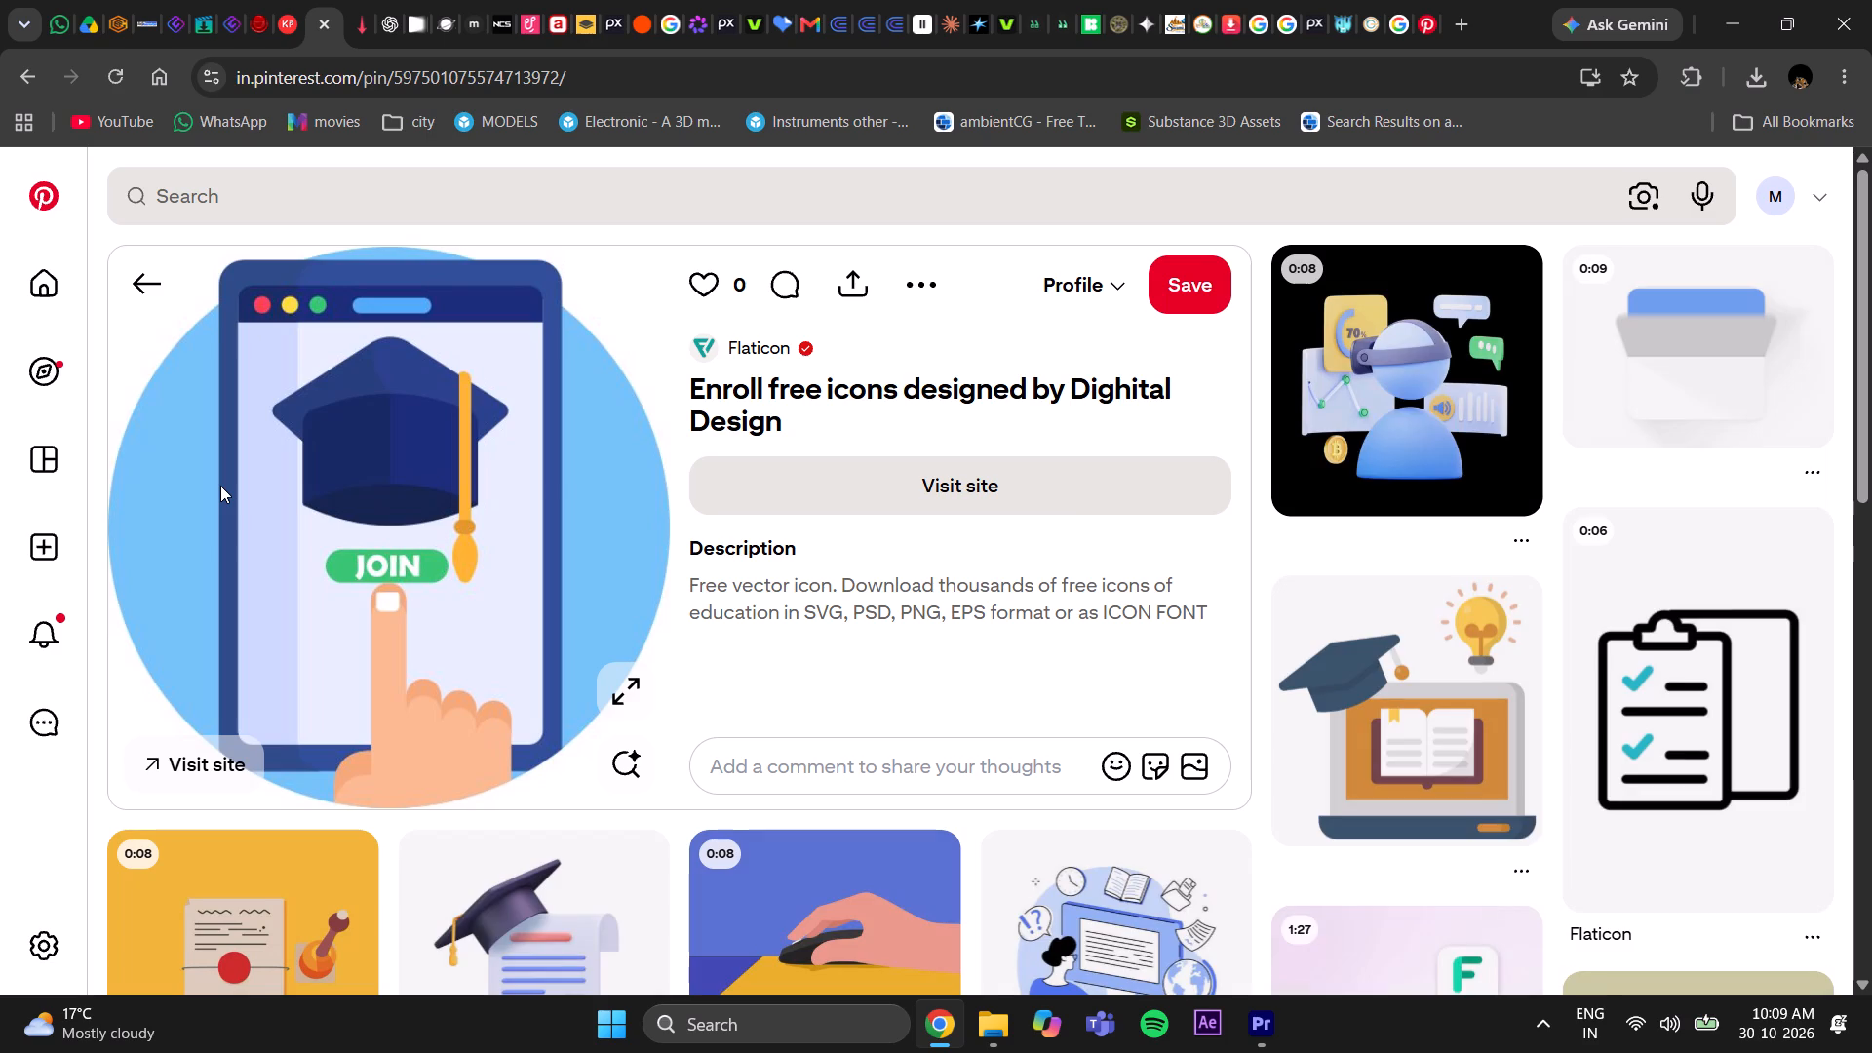
scroll(220, 486, down, 2)
scroll(220, 486, up, 3)
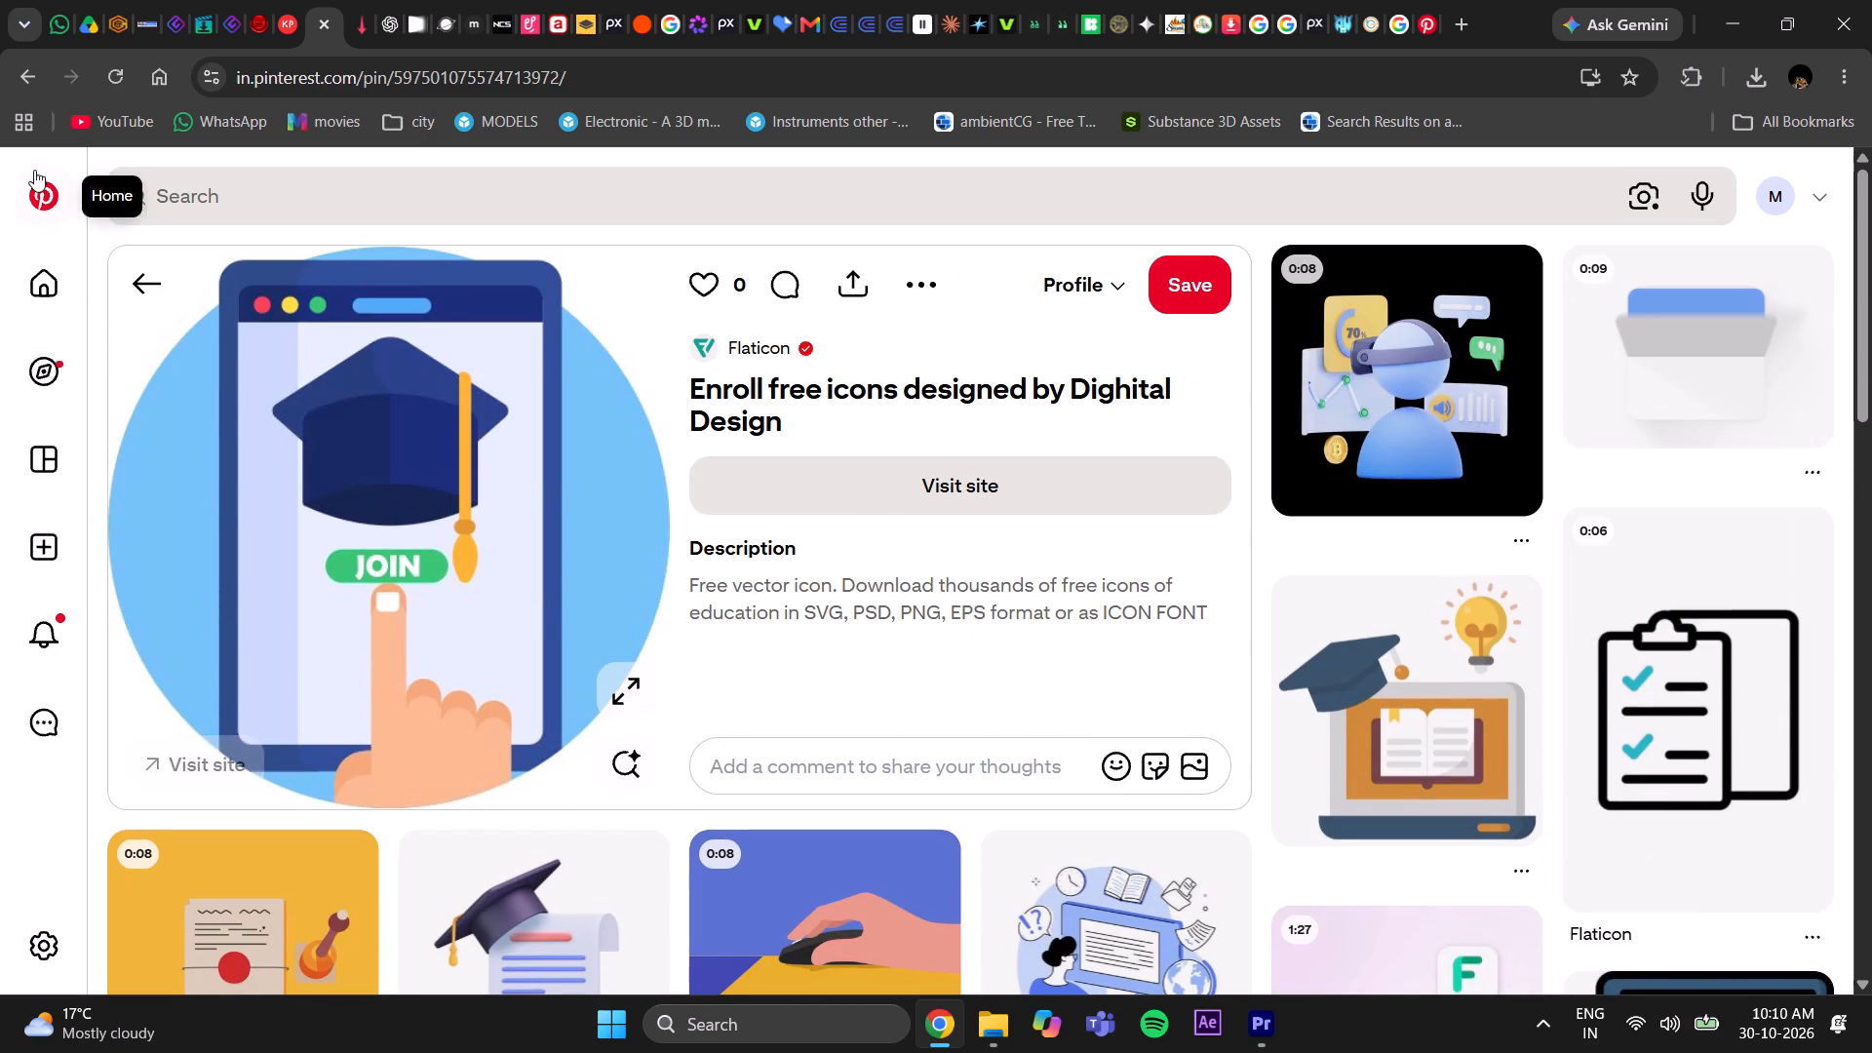
click(20, 75)
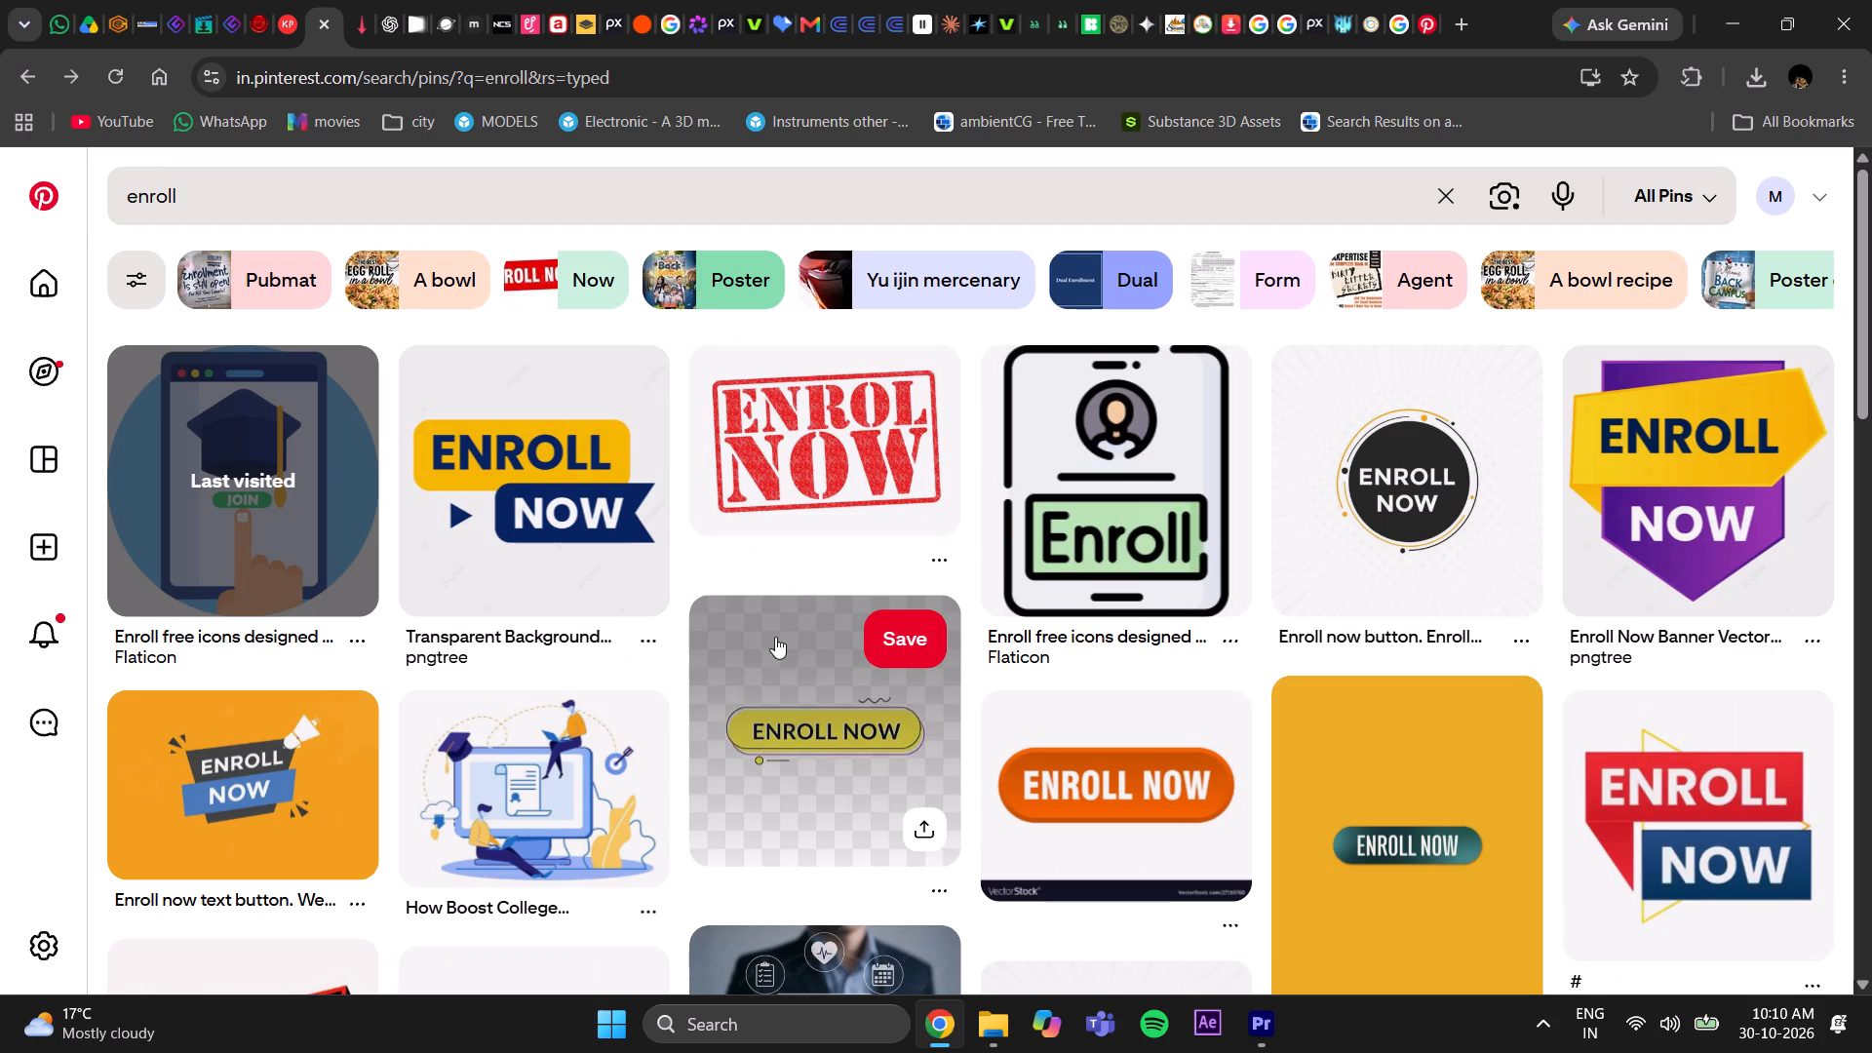
scroll(750, 640, down, 5)
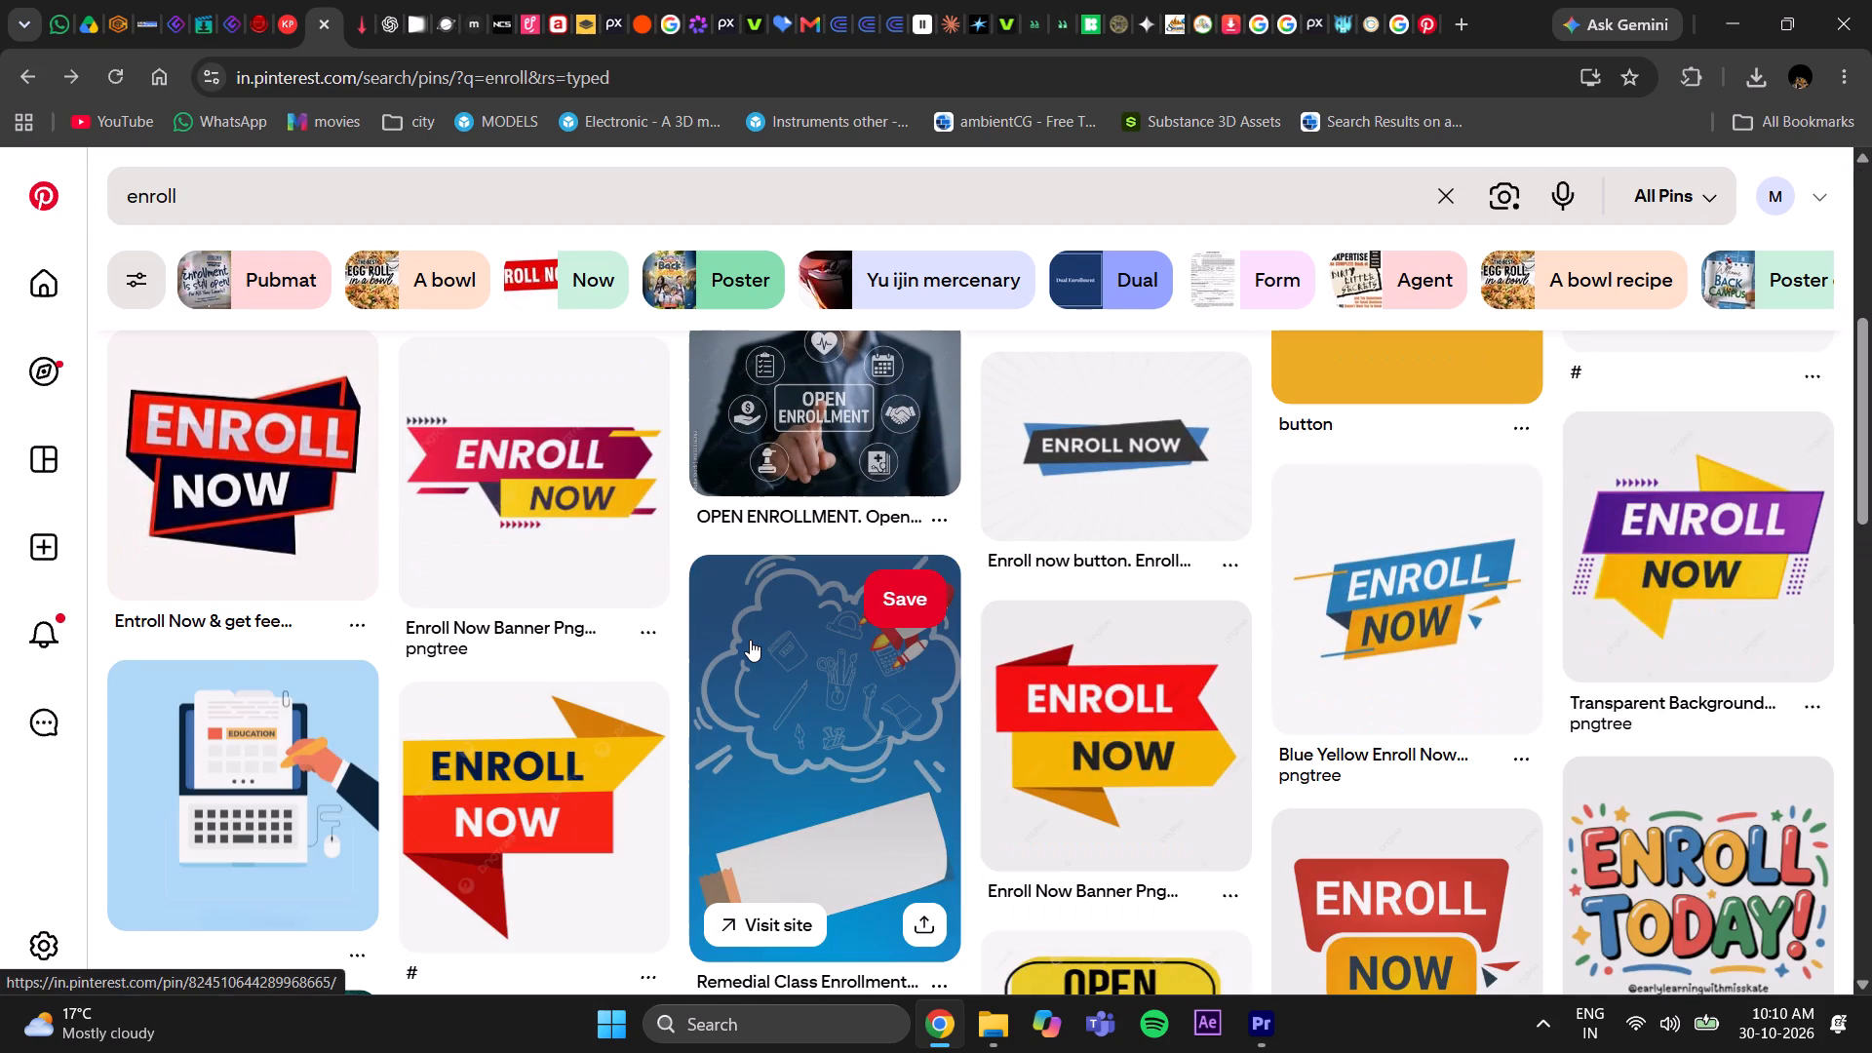
Look through the "enroll" image results on Pinterest for a suitable Enroll Now graphic.
scroll(750, 640, up, 9)
scroll(750, 640, down, 4)
scroll(750, 640, up, 4)
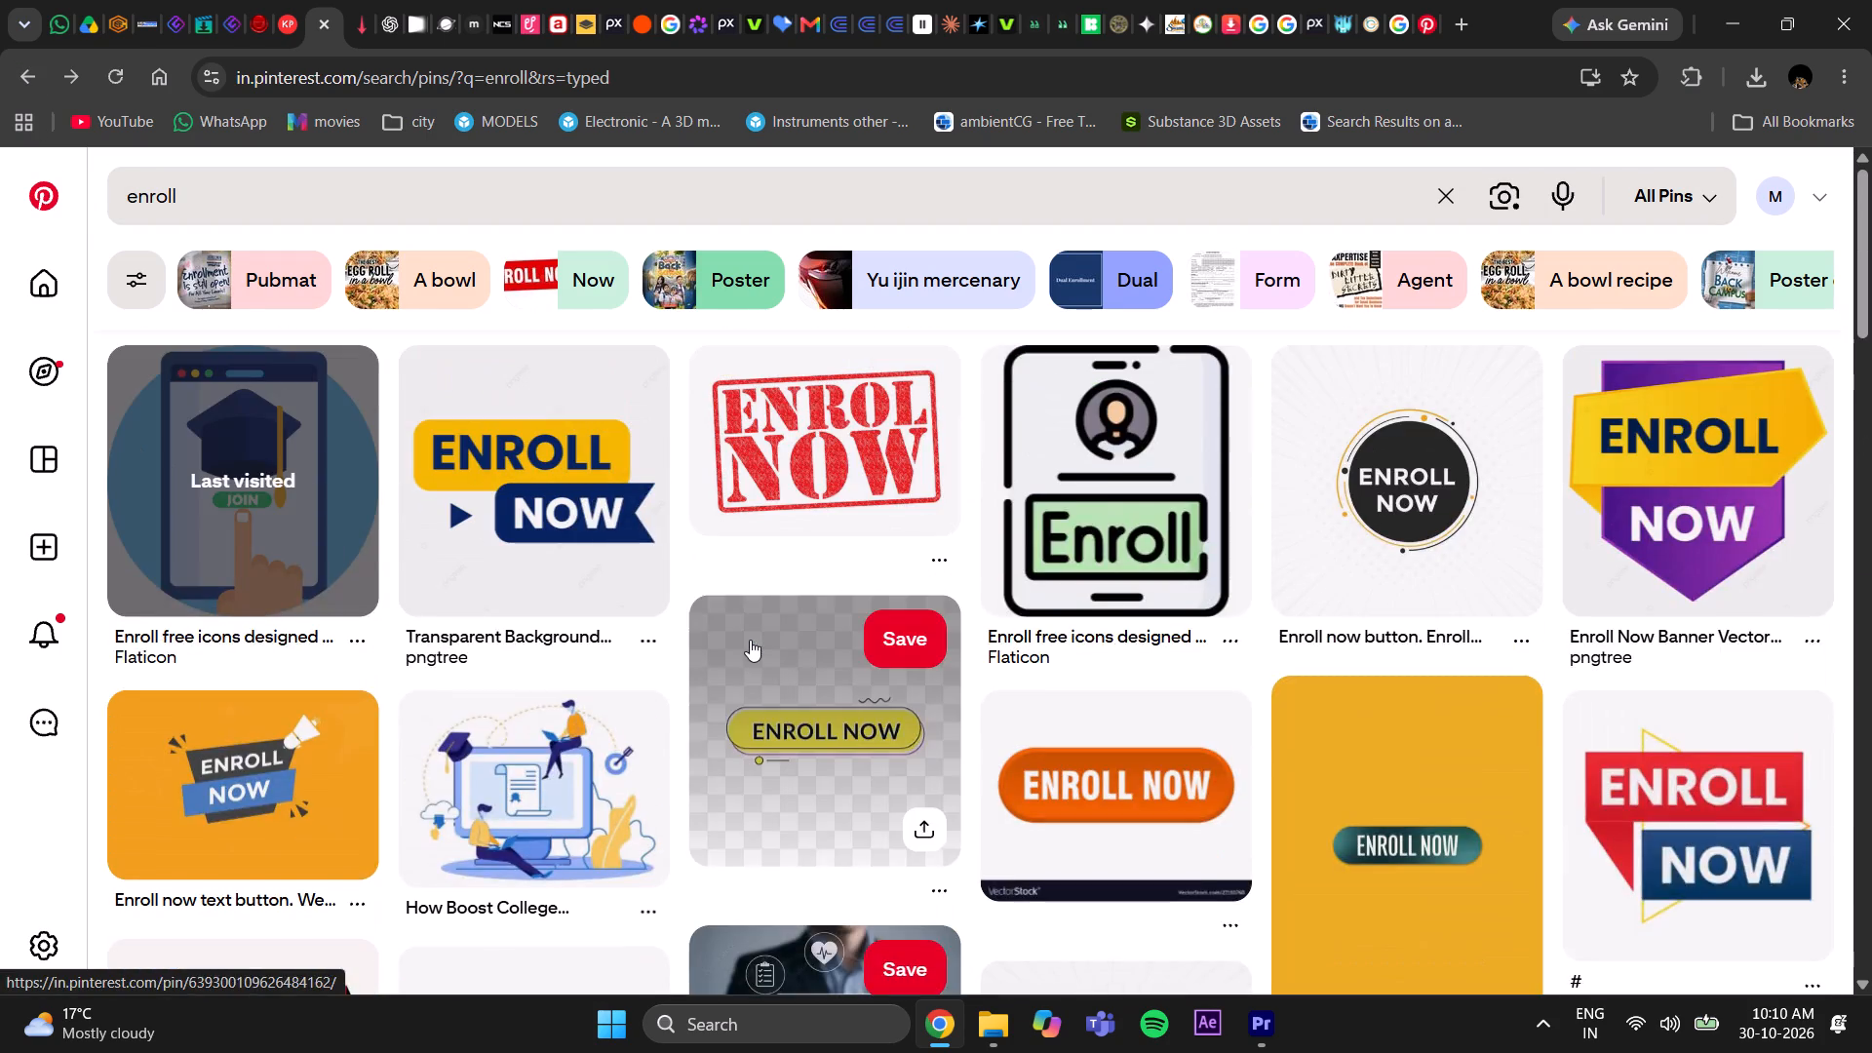
scroll(750, 640, down, 10)
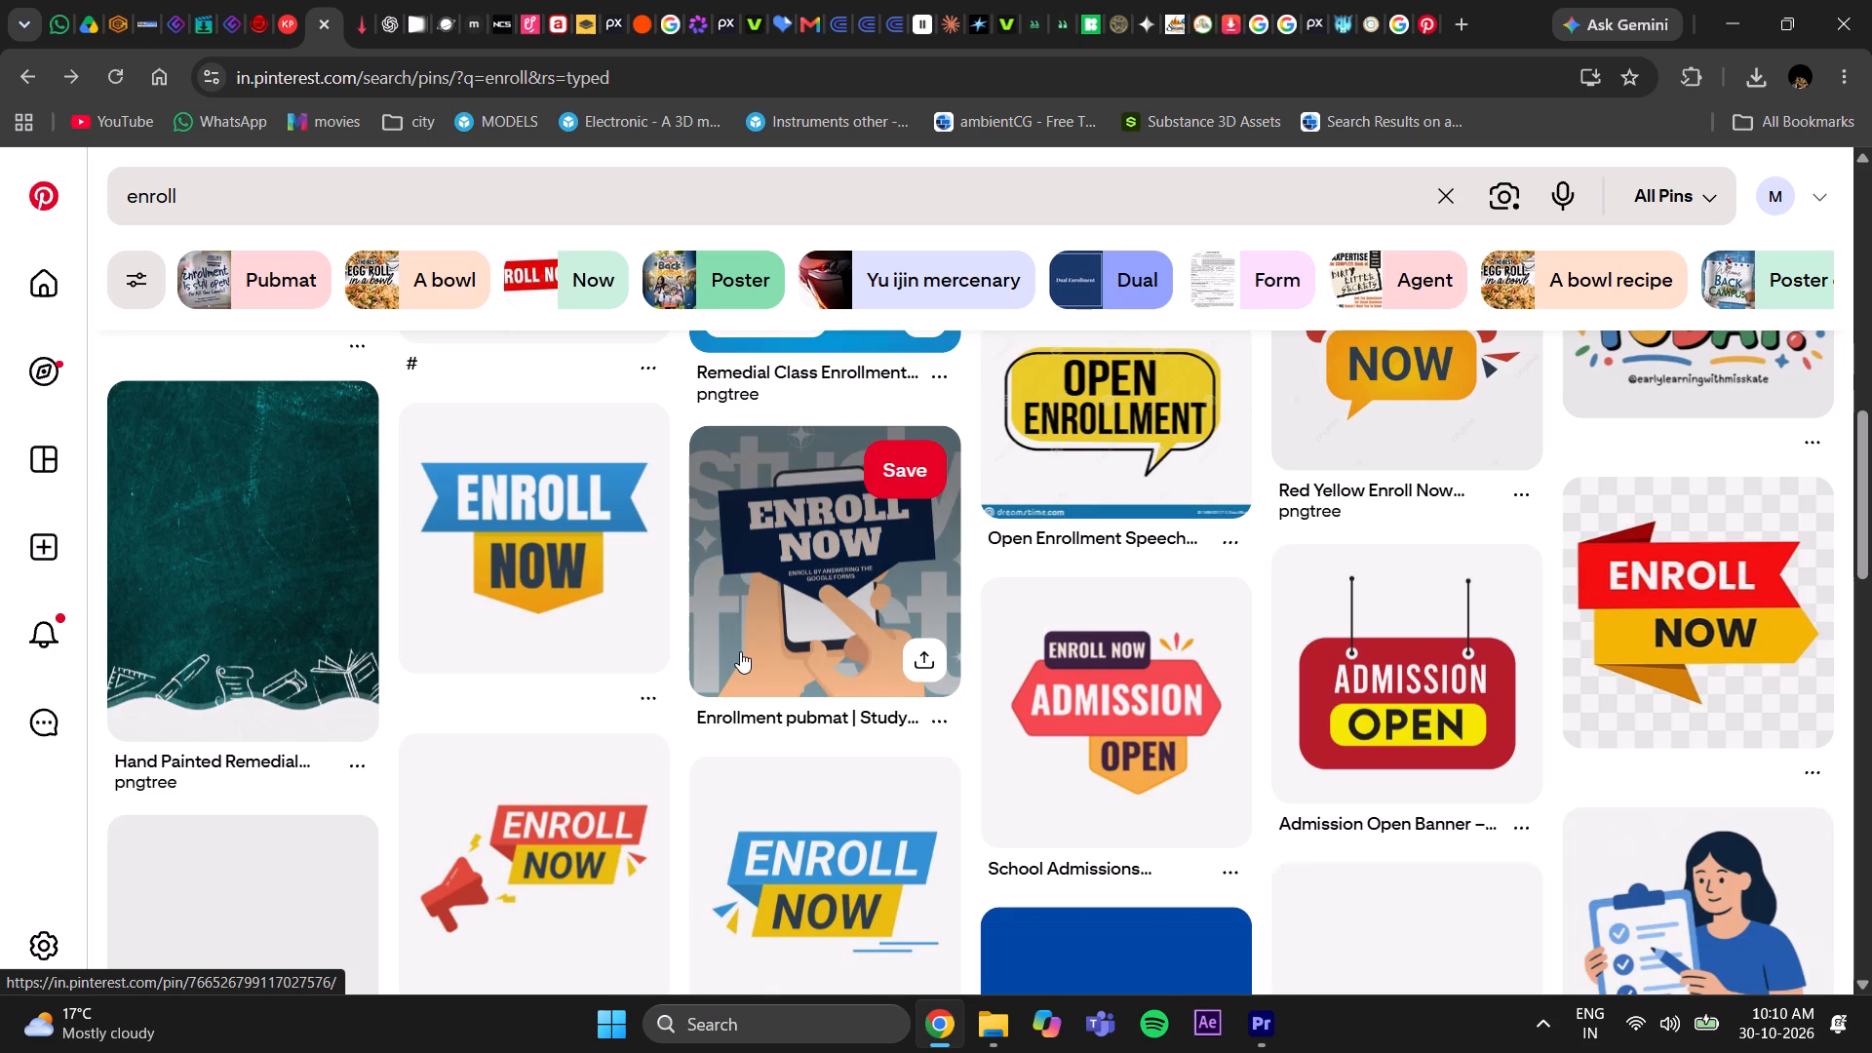
scroll(740, 651, down, 4)
scroll(740, 651, up, 15)
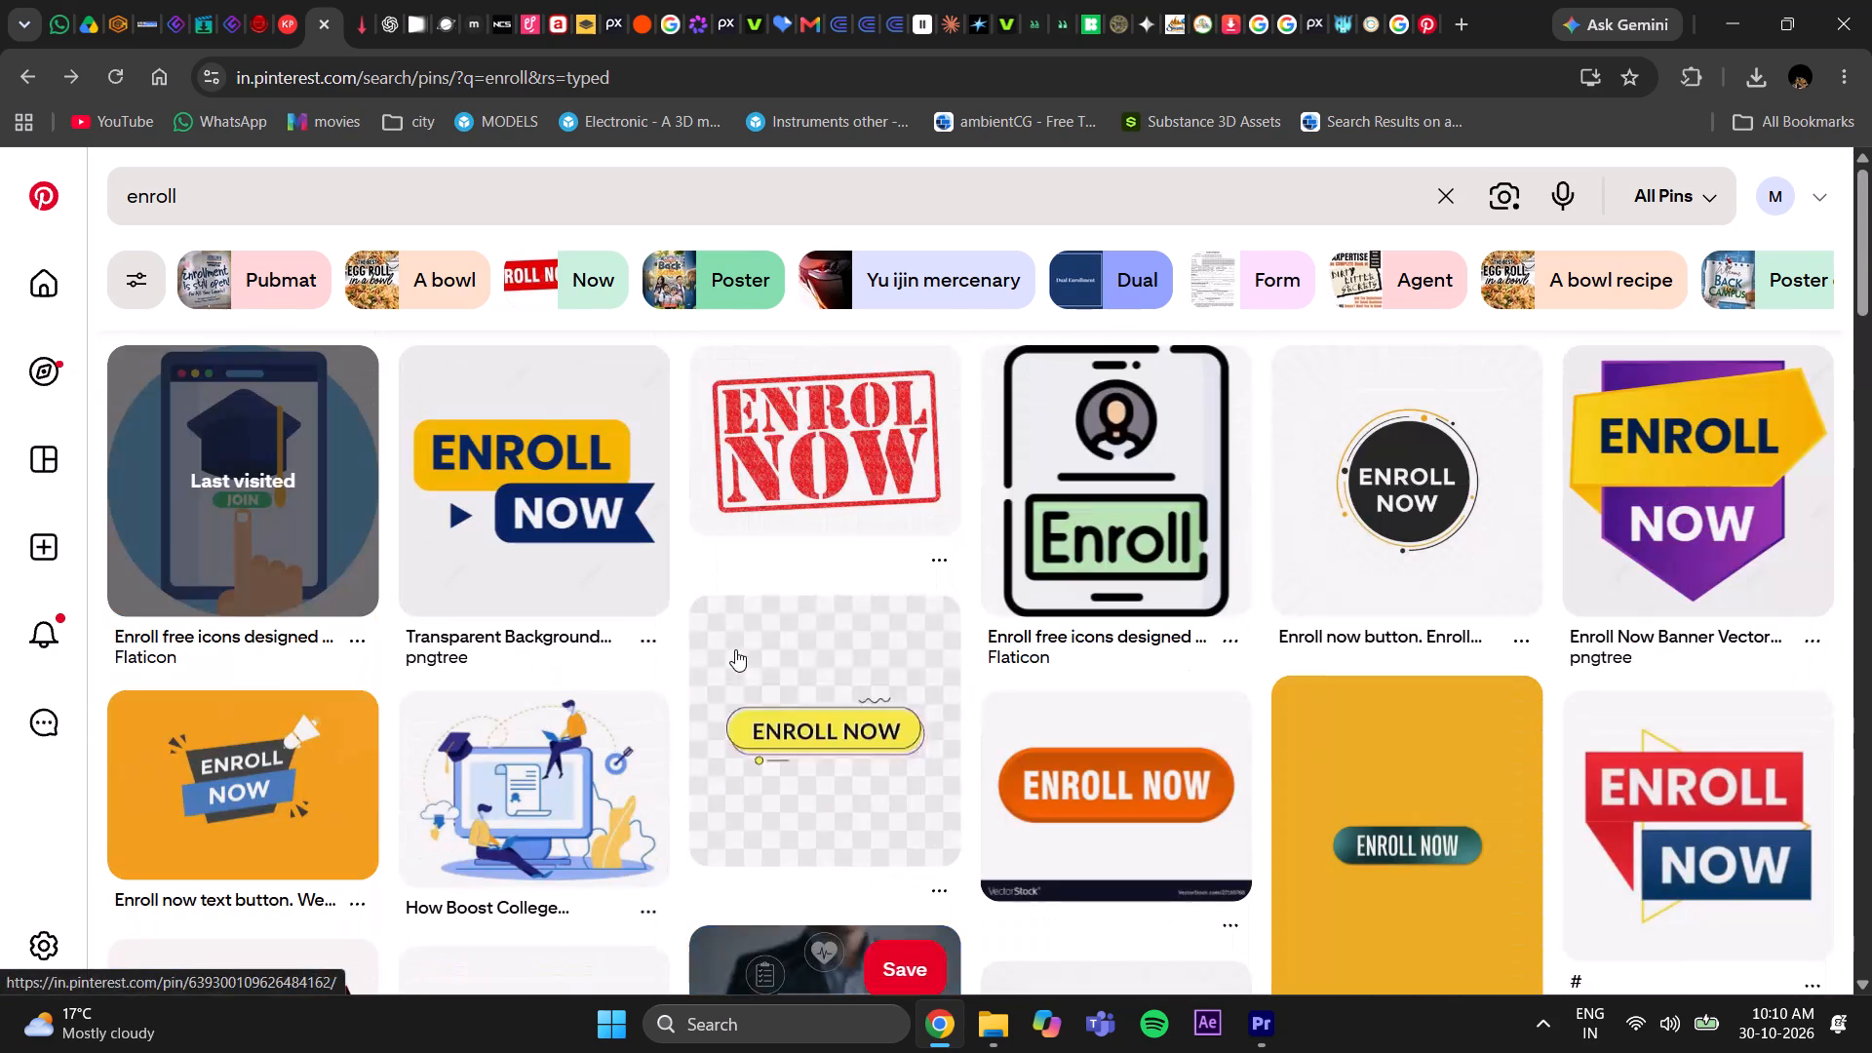
scroll(735, 649, up, 5)
Open the yellow-and-navy Enroll Now banner pin and download the matching image from its similar pins.
click(461, 461)
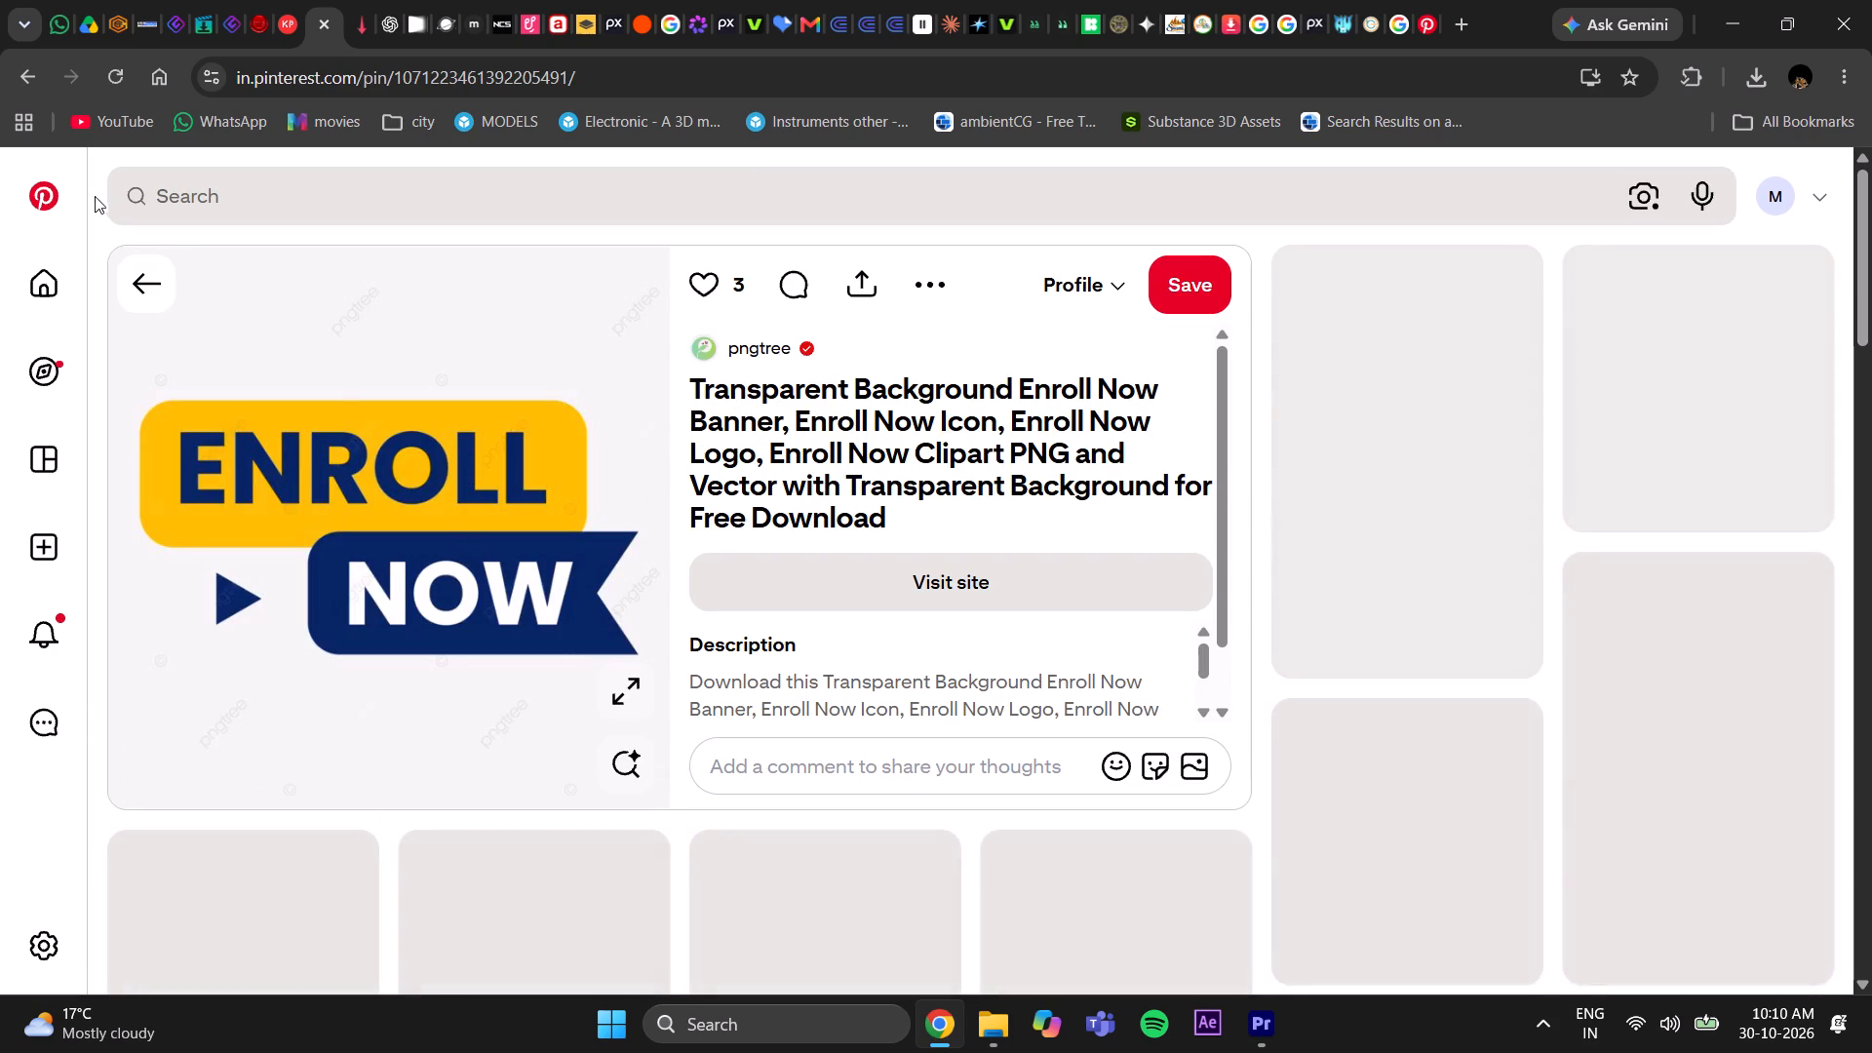
click(32, 67)
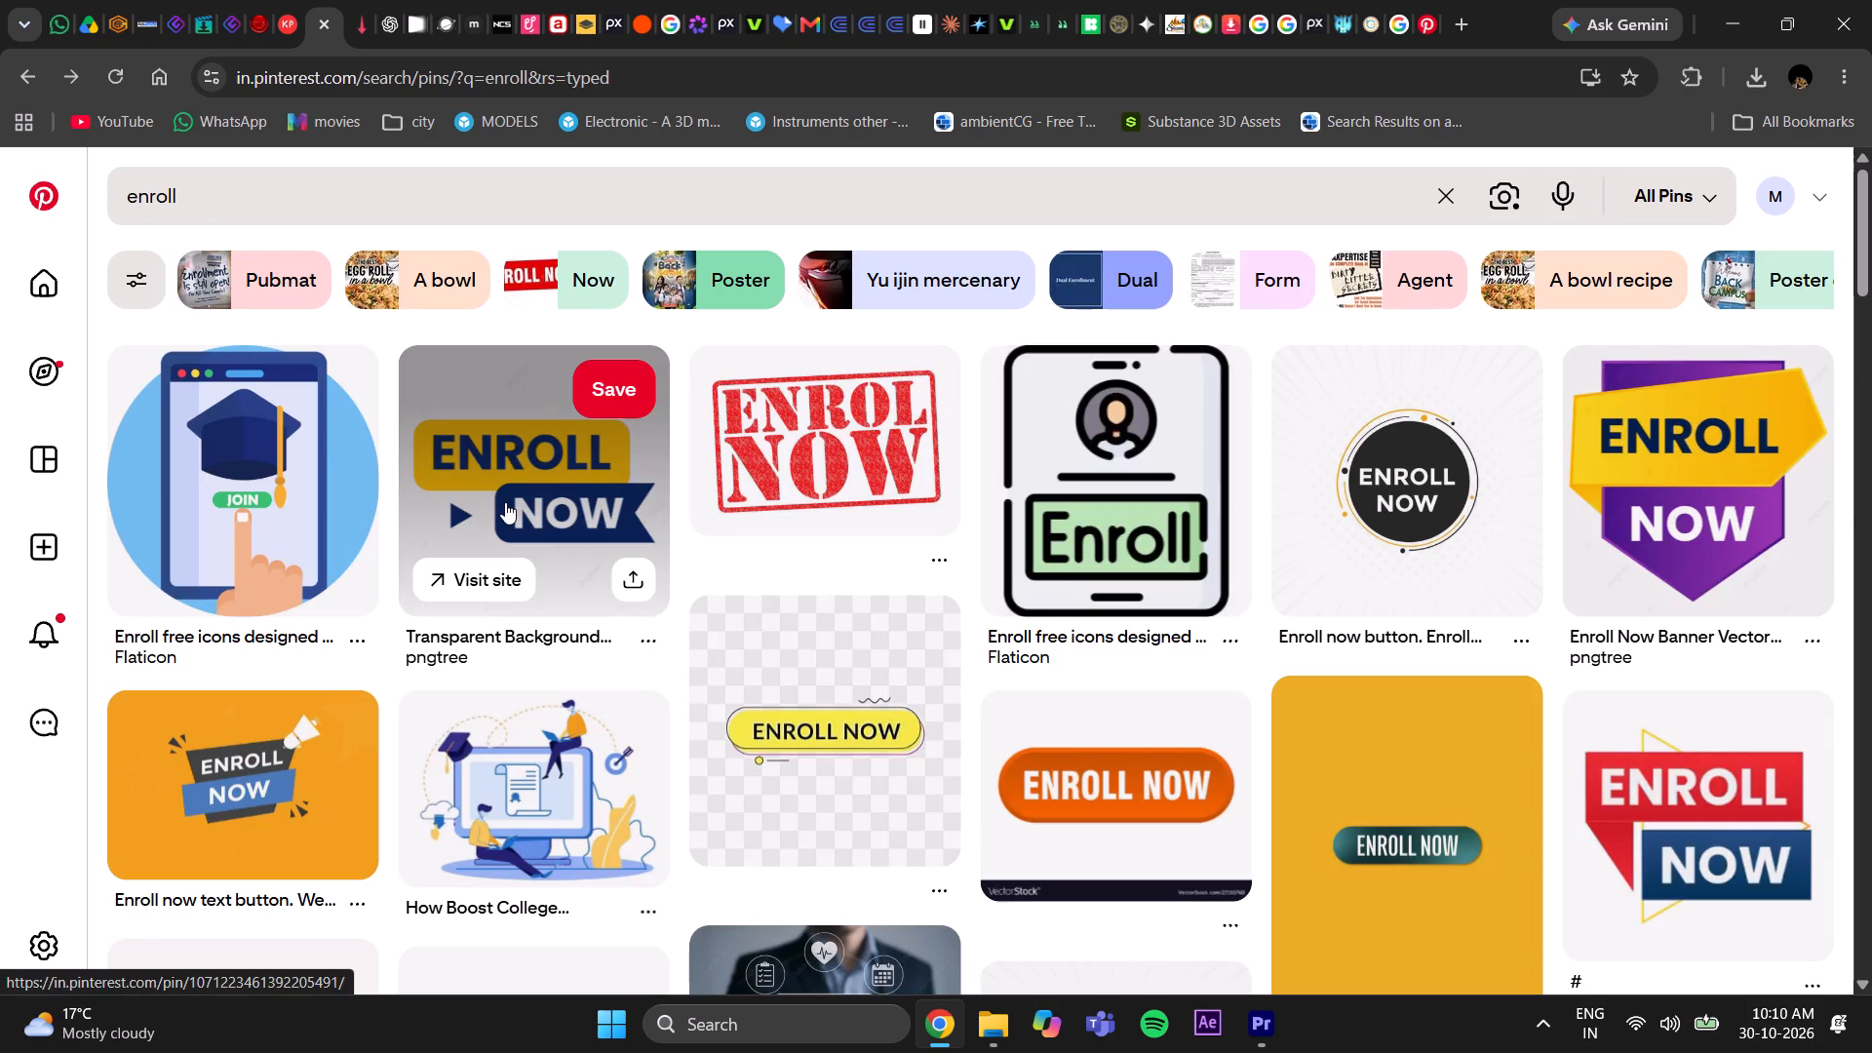
click(505, 502)
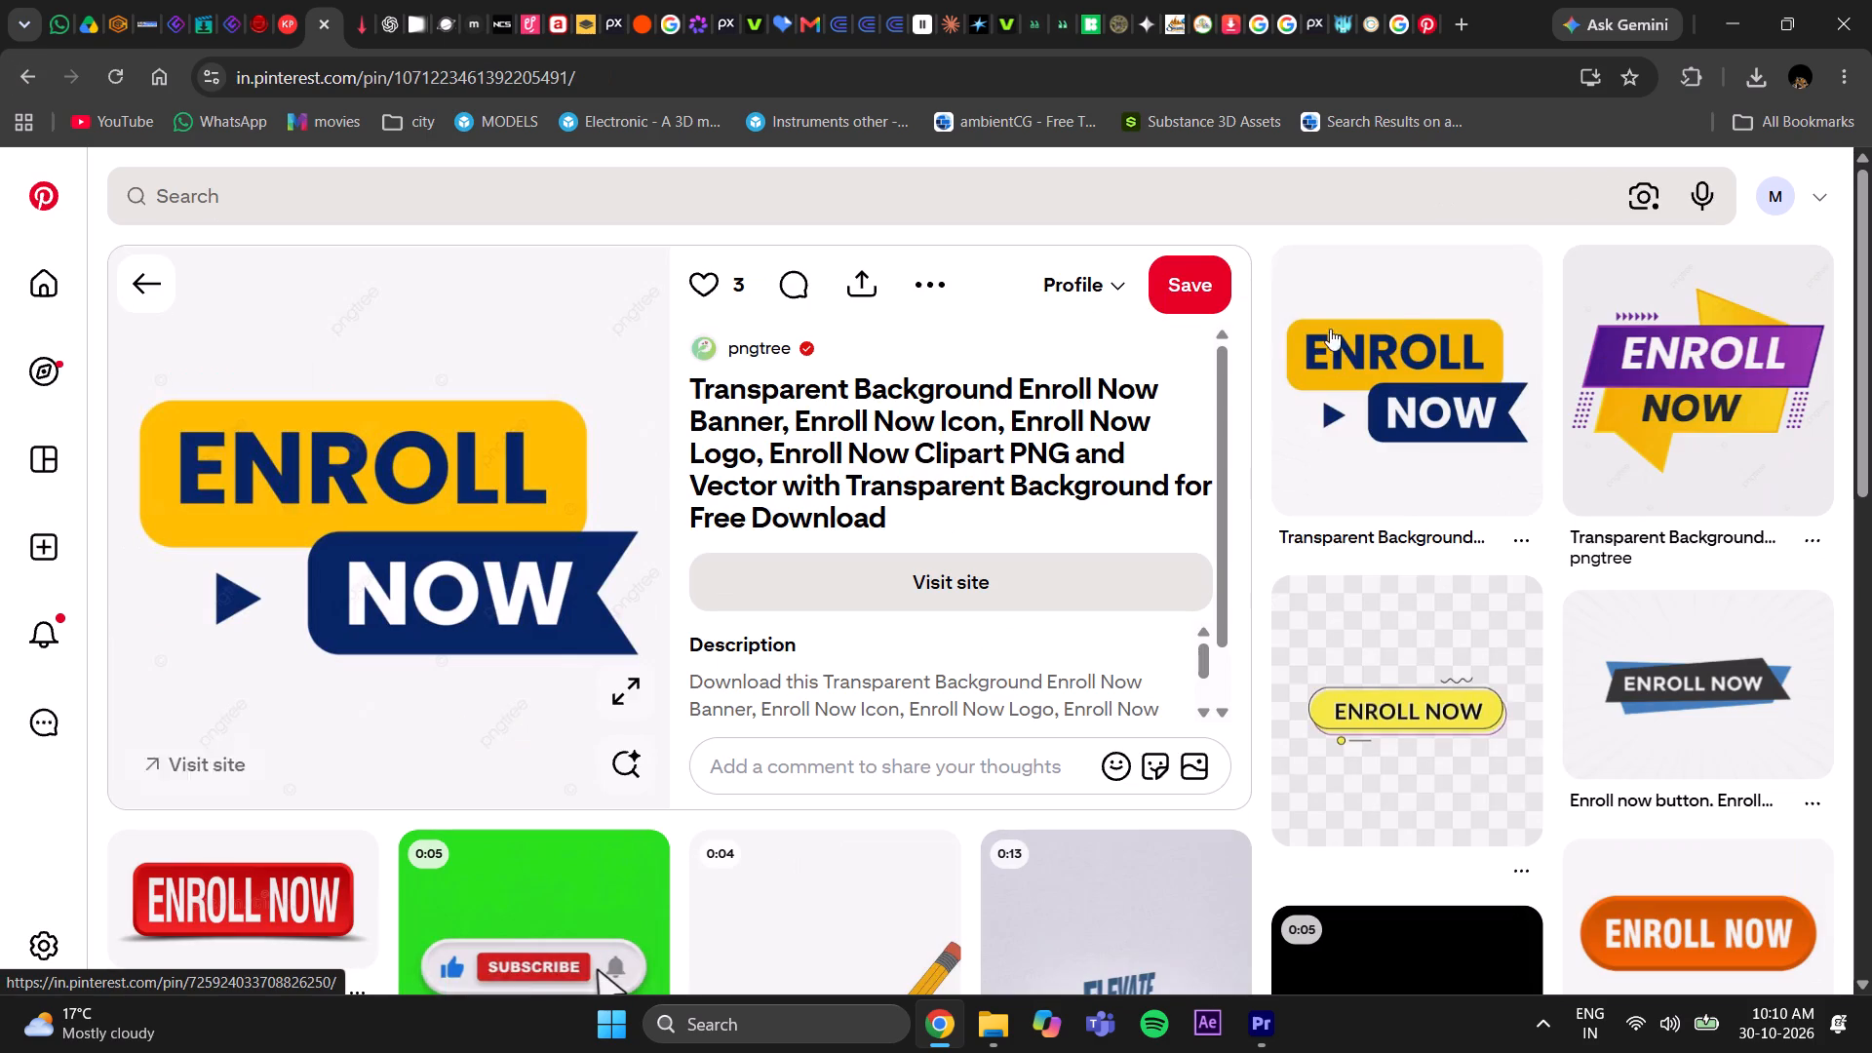
click(1453, 395)
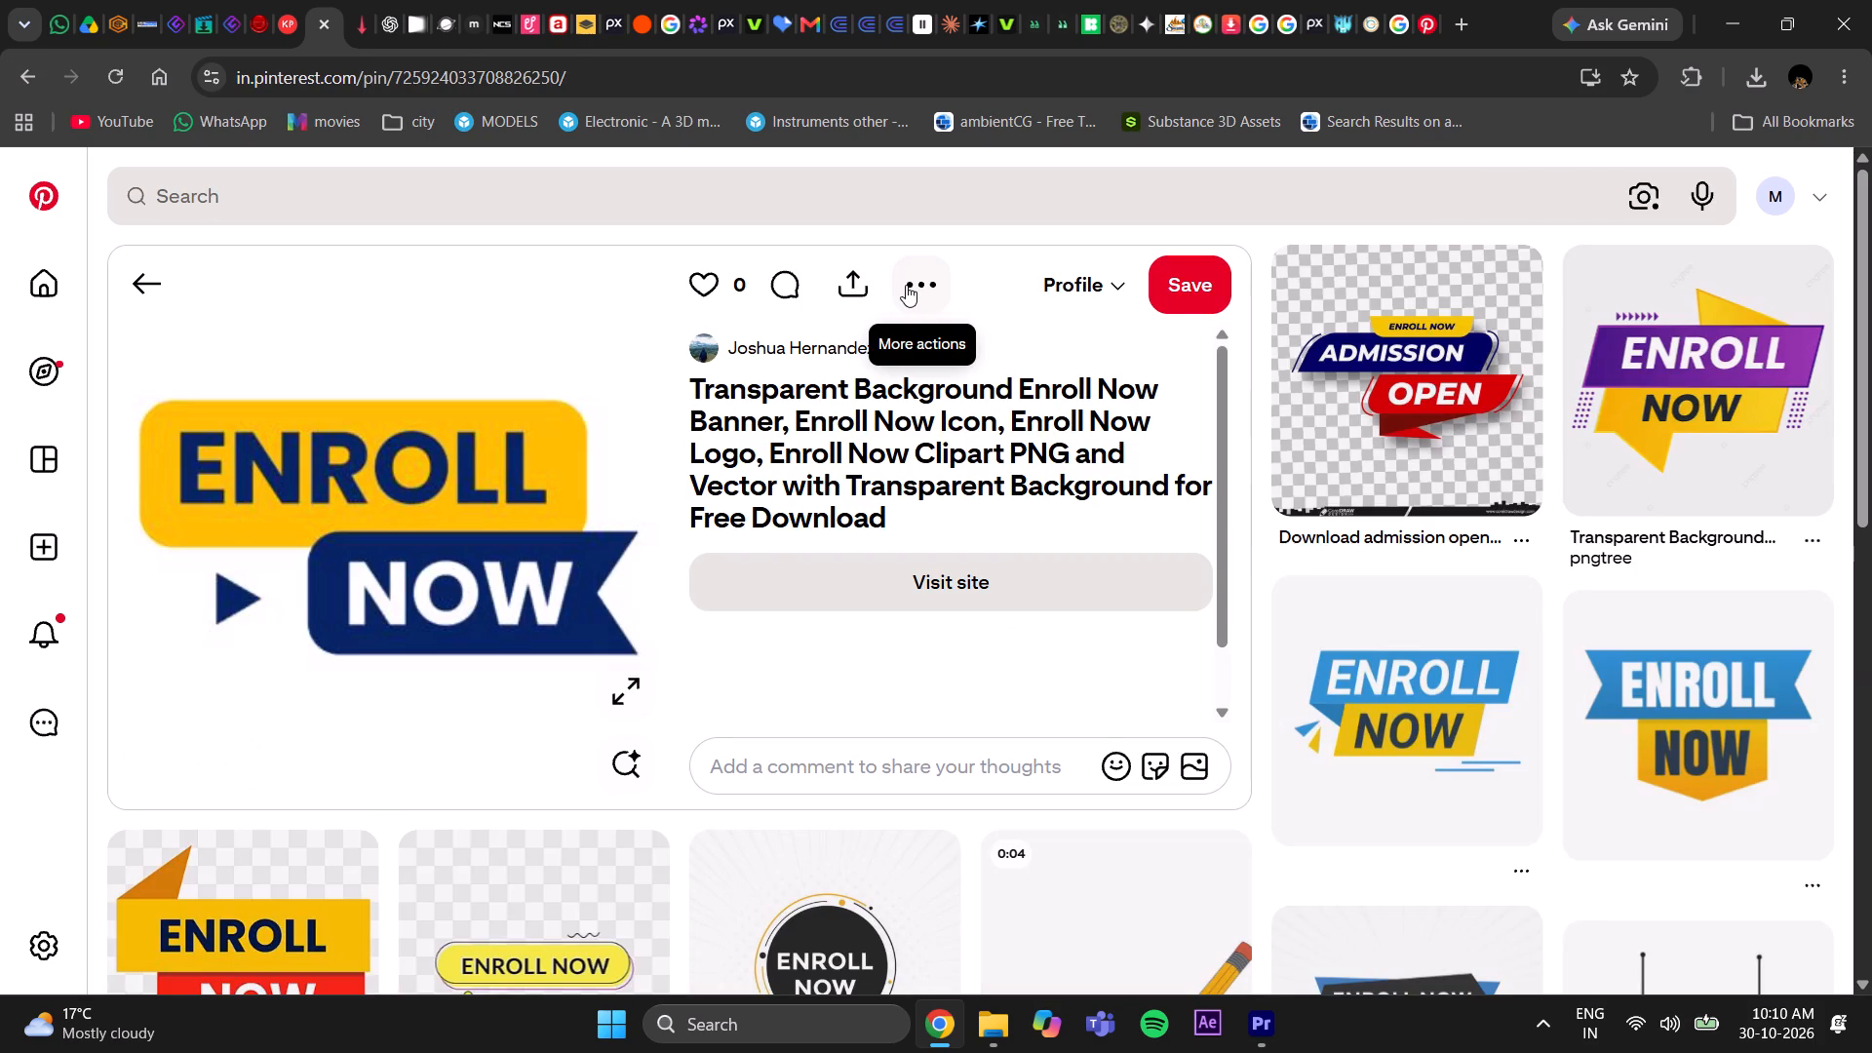
click(906, 285)
click(908, 356)
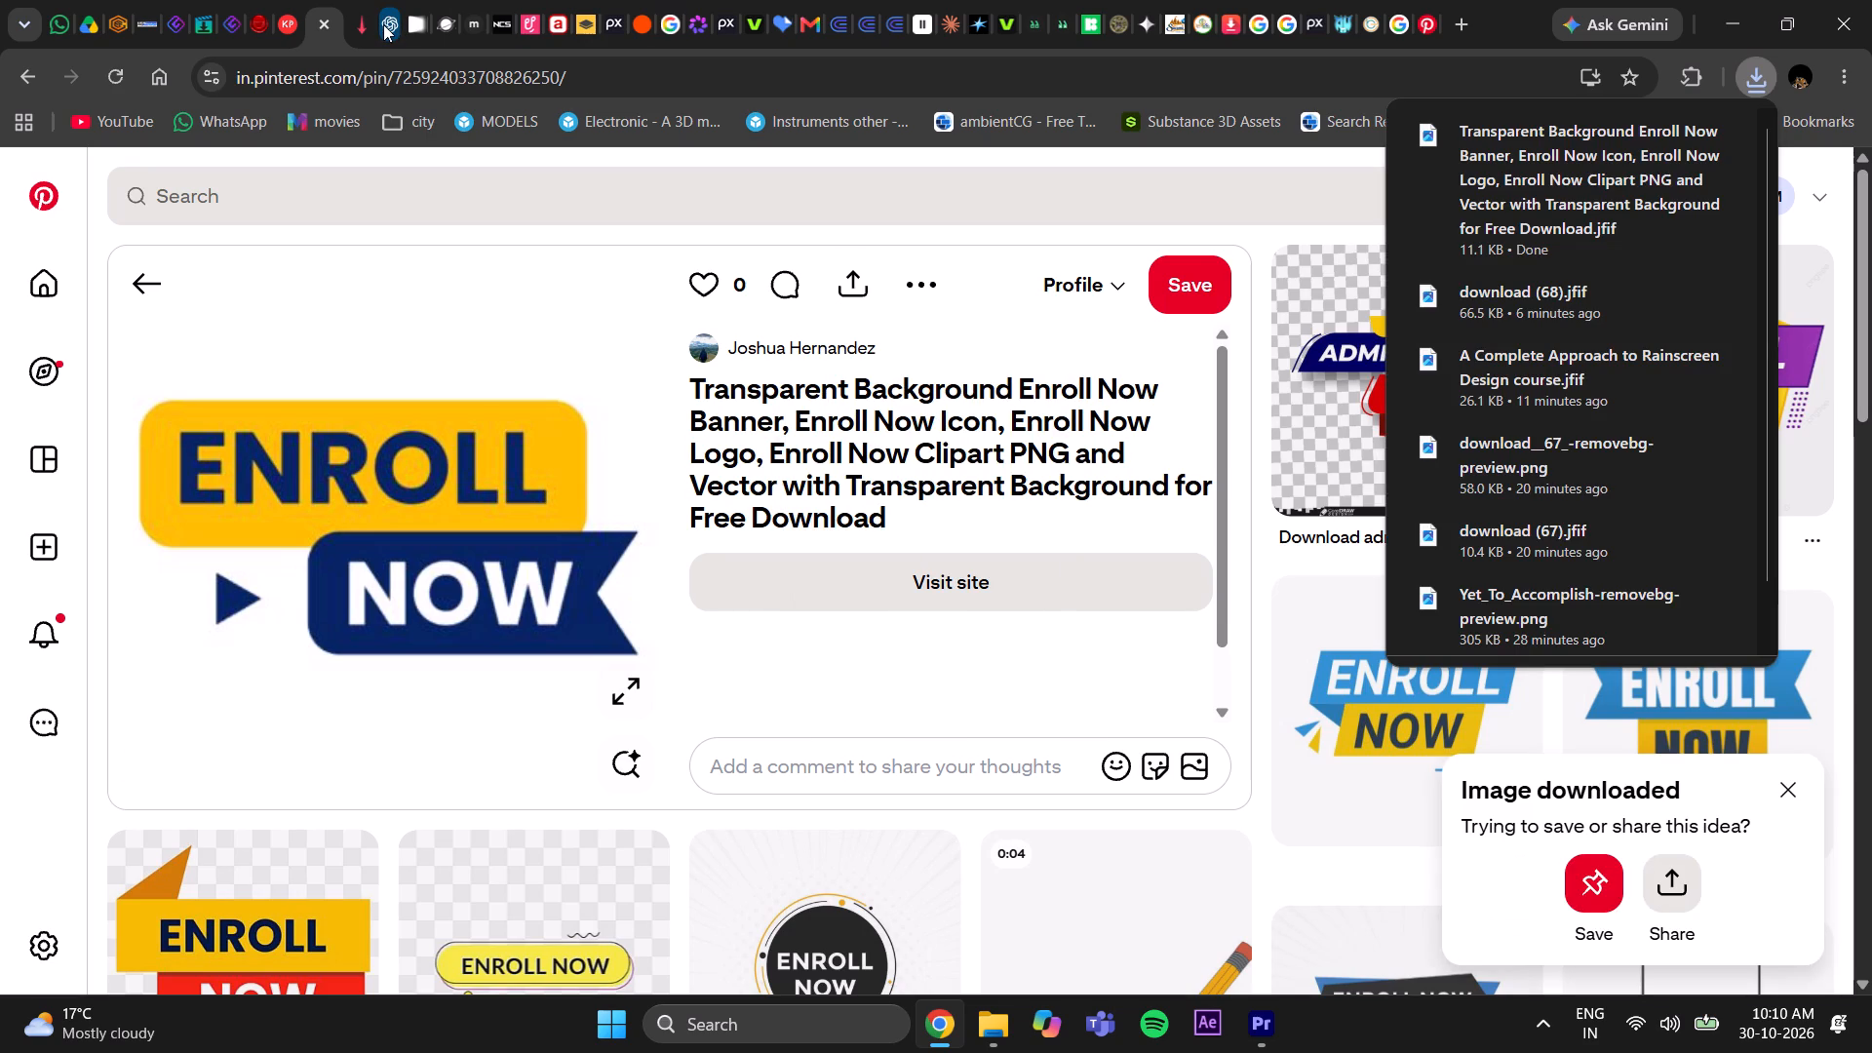
Switch to Premiere Pro and play the staircase scene from about 00;01;06;27 to review the red caption's animation.
click(1257, 1024)
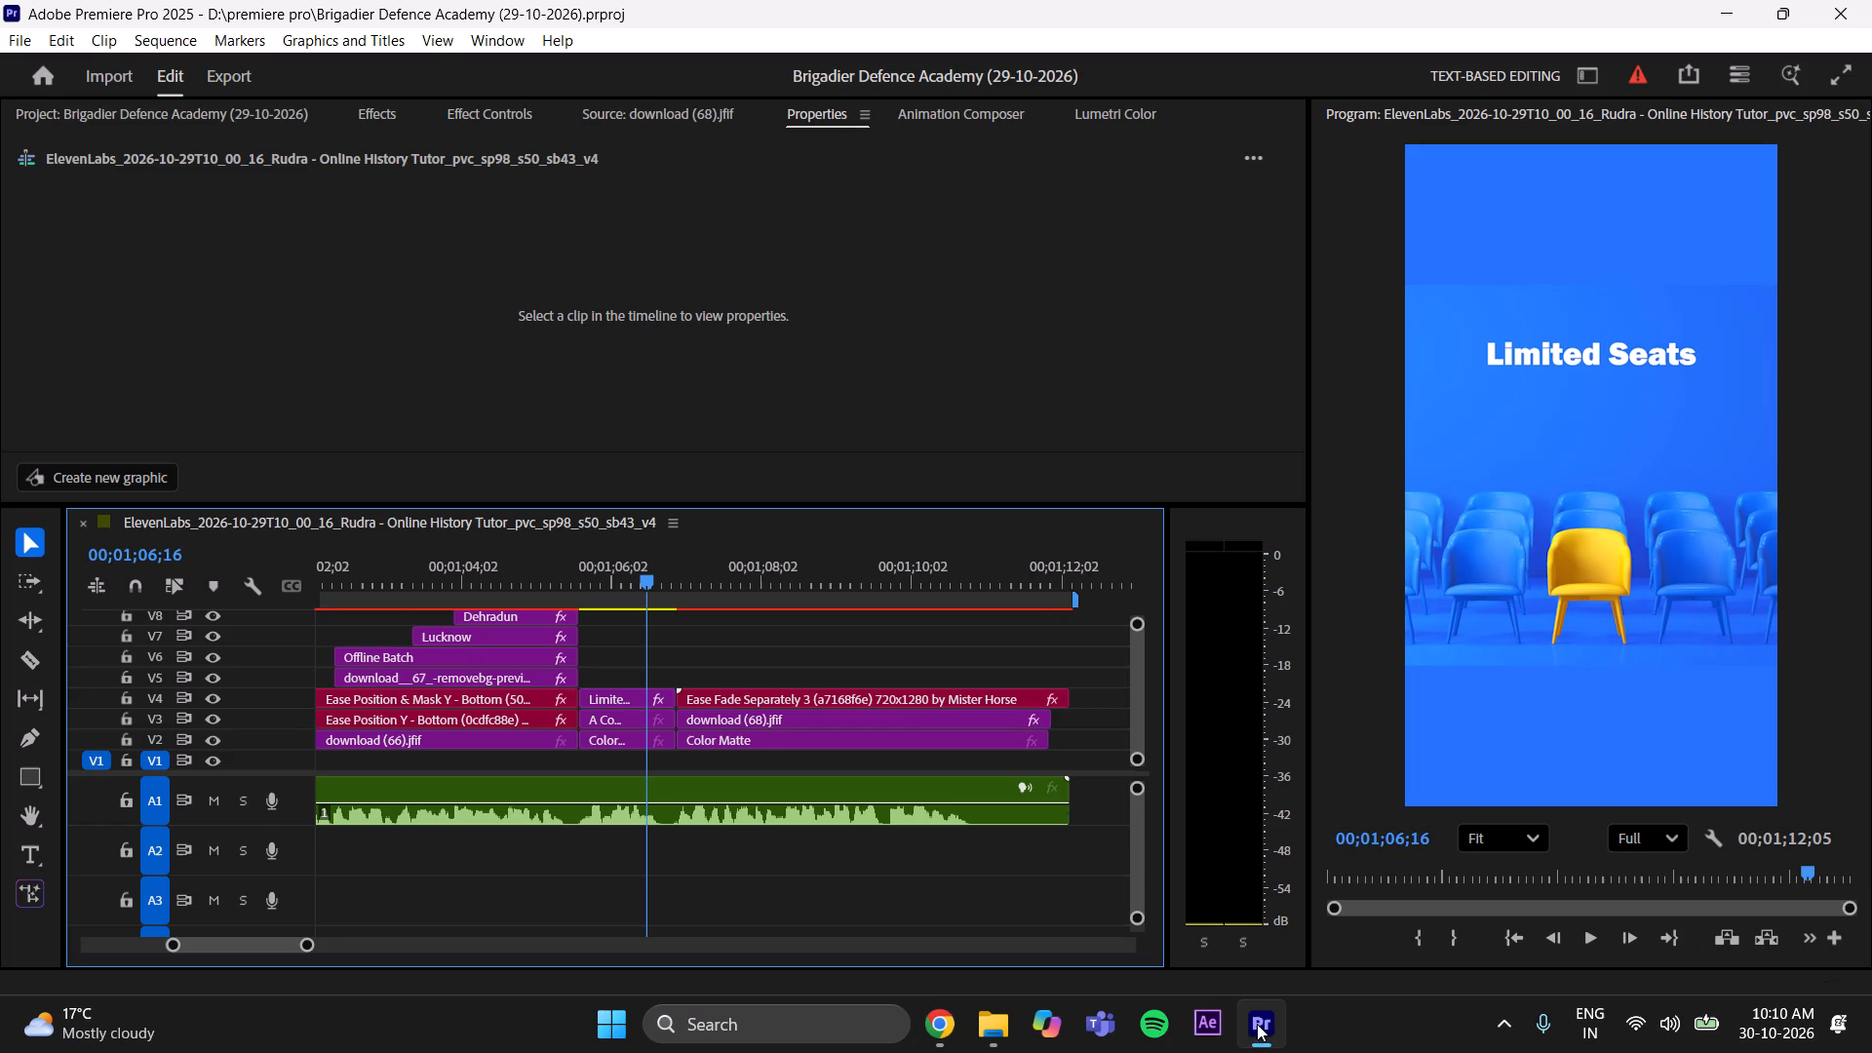
drag(719, 580, 791, 553)
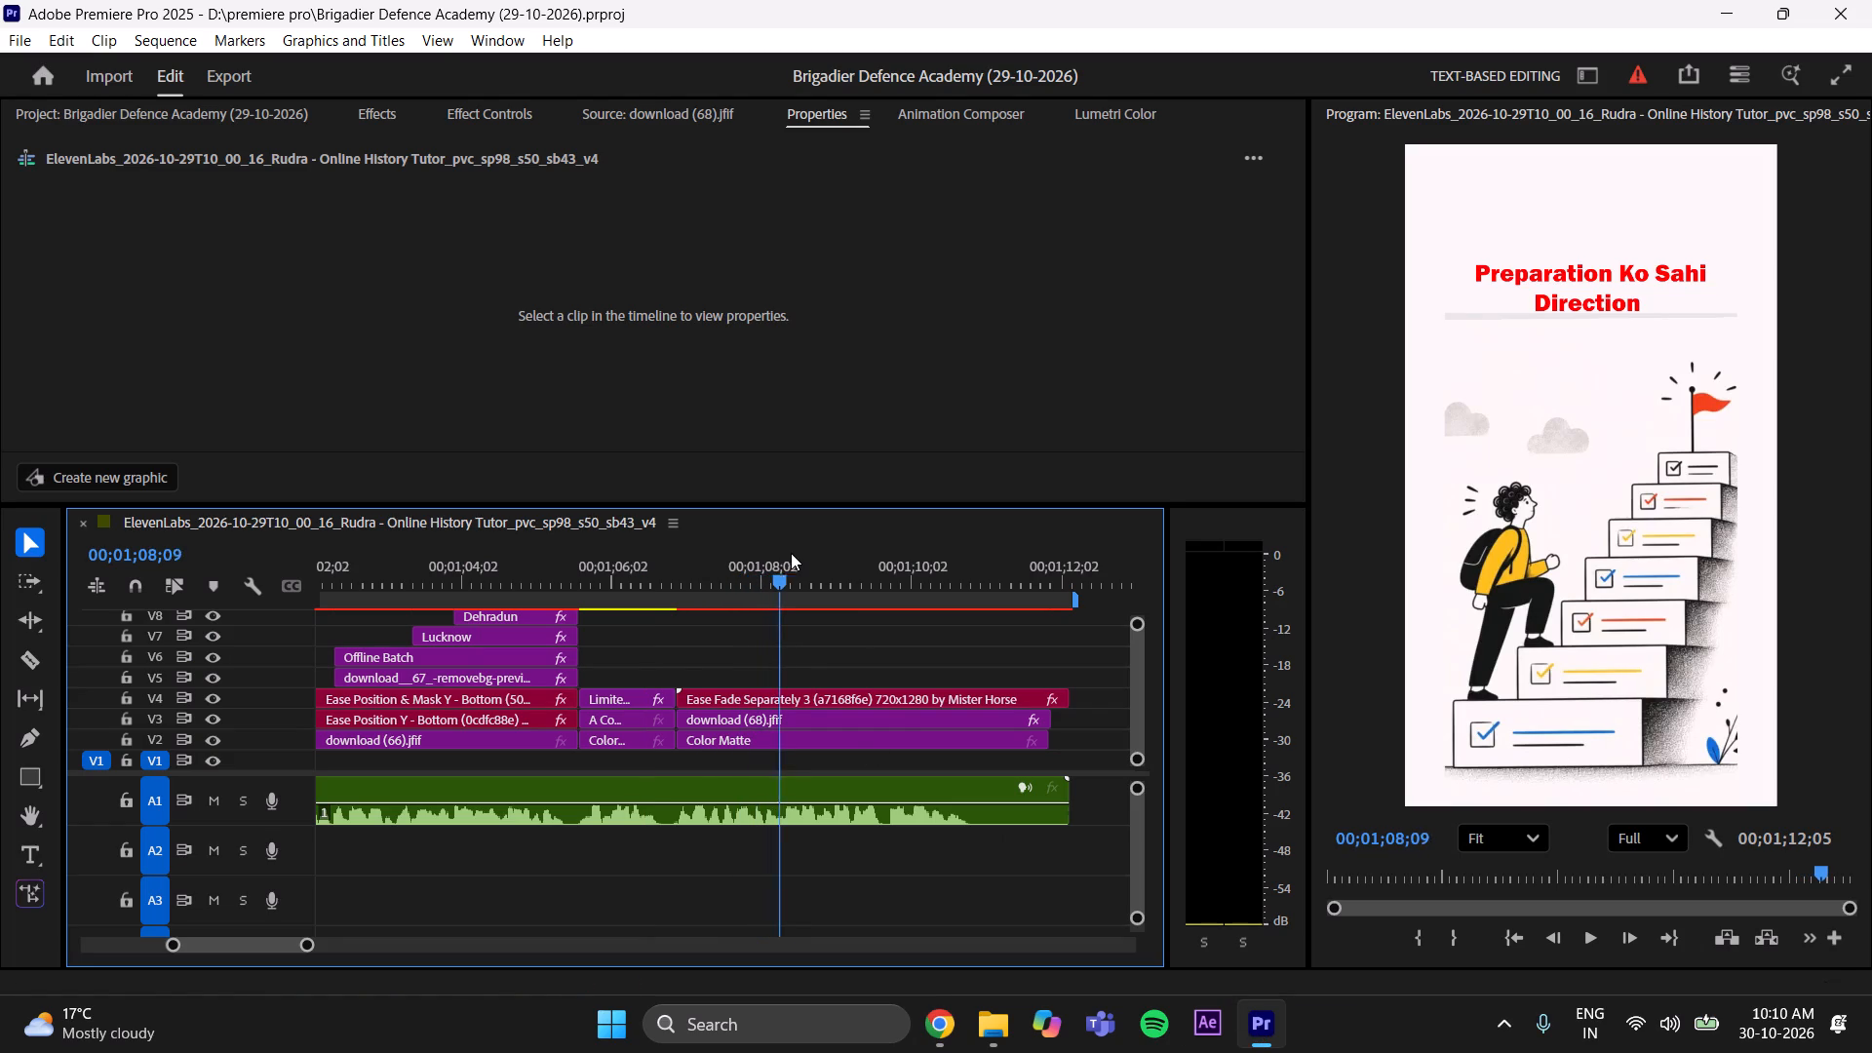
drag(791, 553, 677, 685)
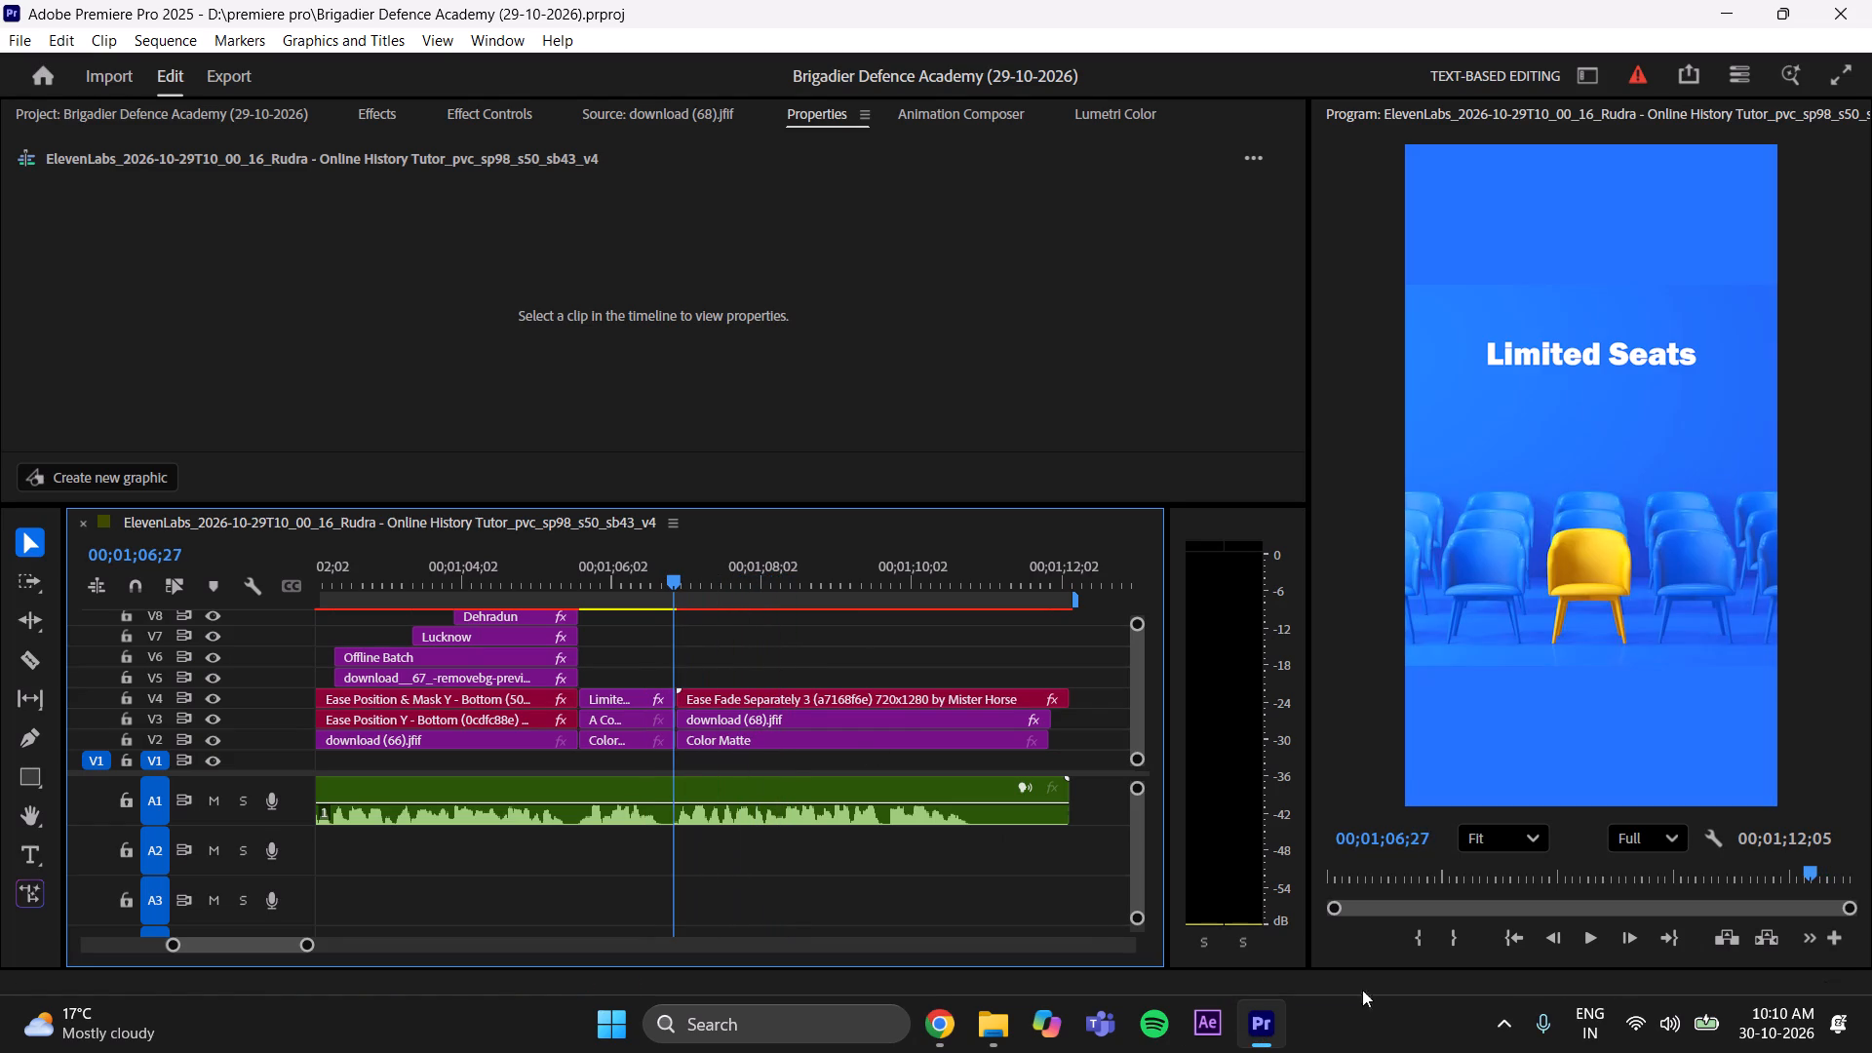
click(1594, 947)
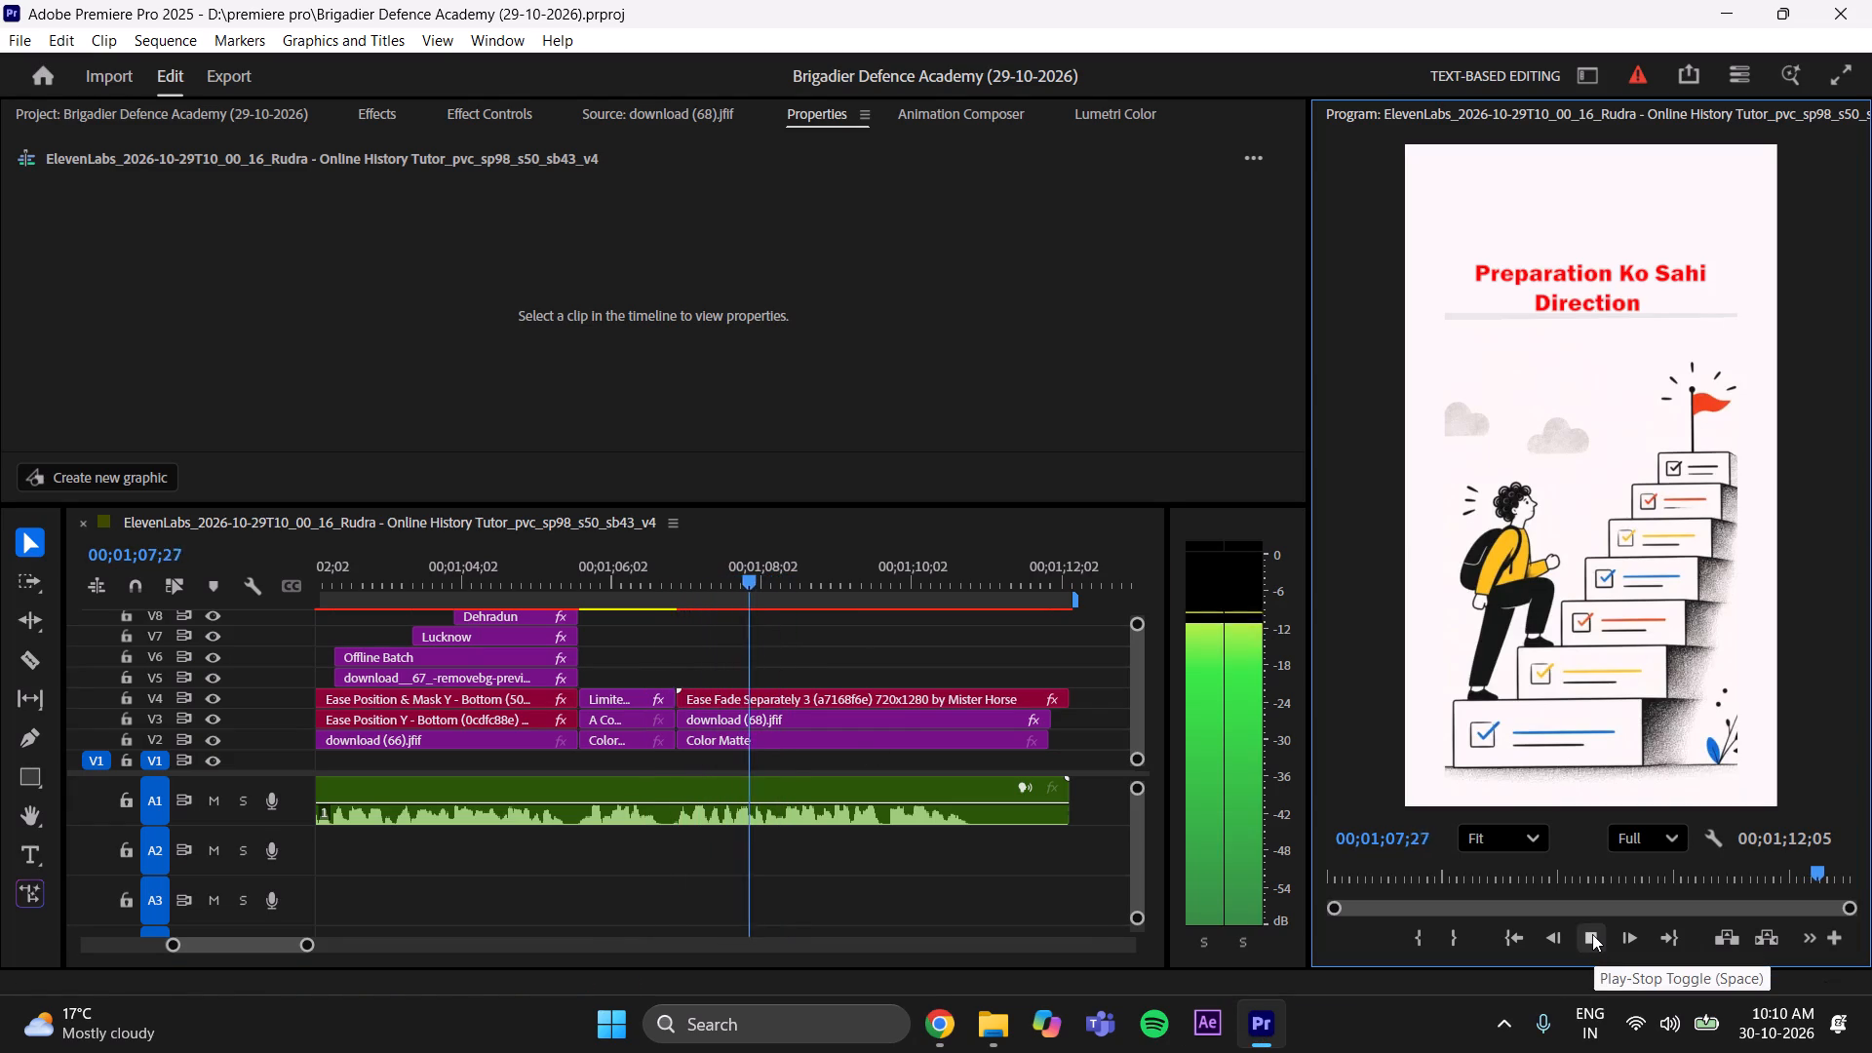
click(1592, 934)
click(1592, 934)
click(1592, 934)
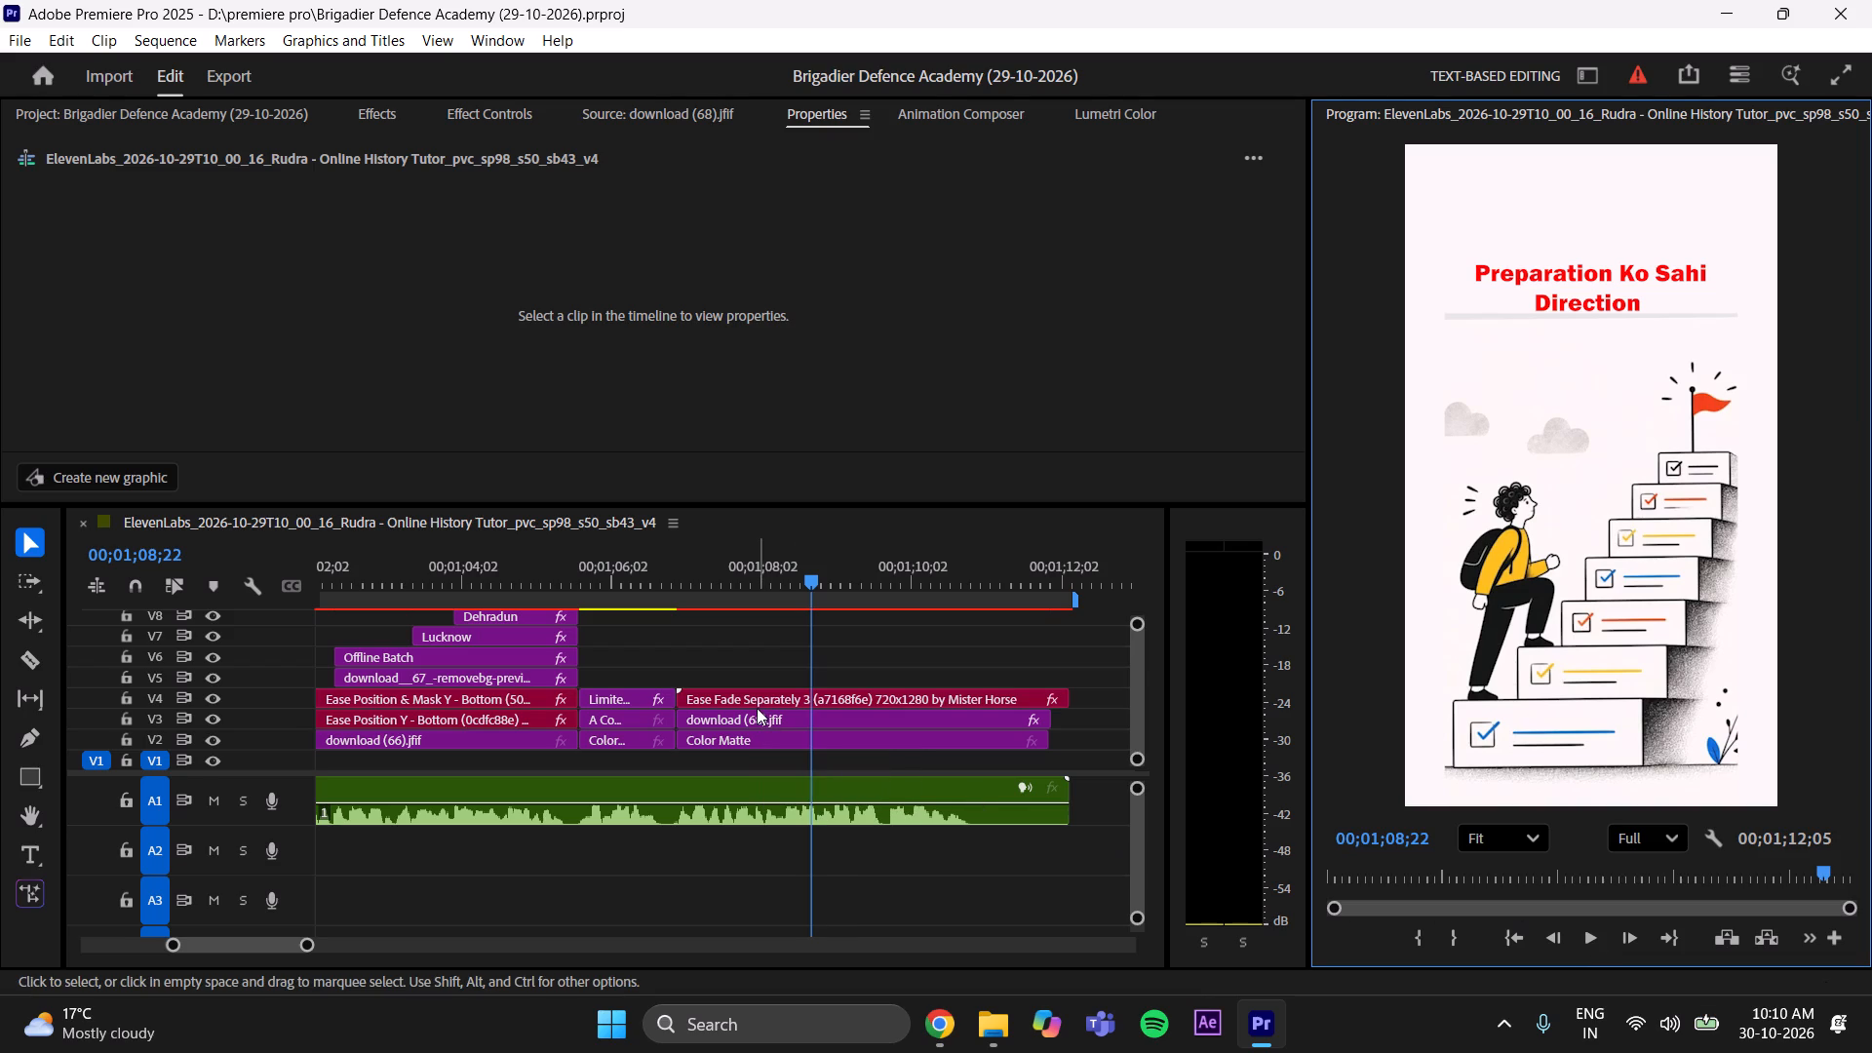
Set the Animation In speed of the "Preparation Ko Sahi Direction" caption to 45.
click(736, 692)
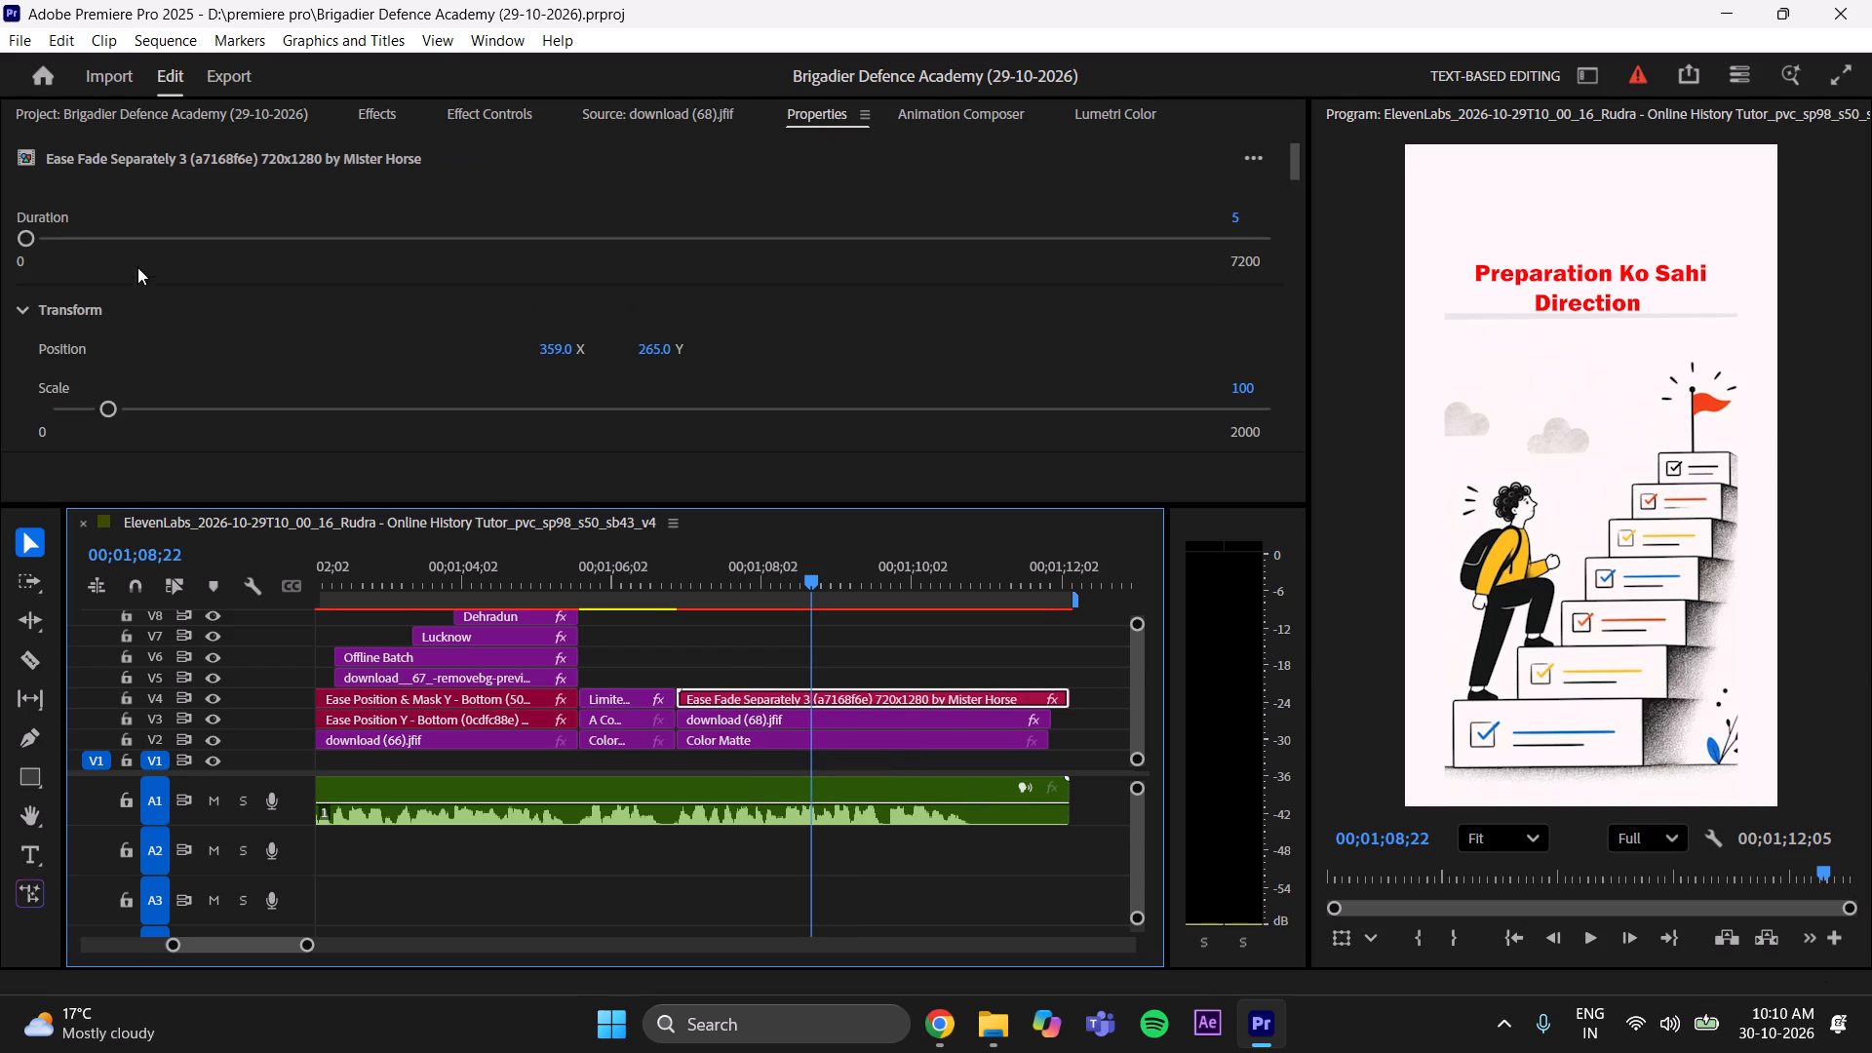
scroll(190, 324, down, 20)
scroll(190, 324, down, 5)
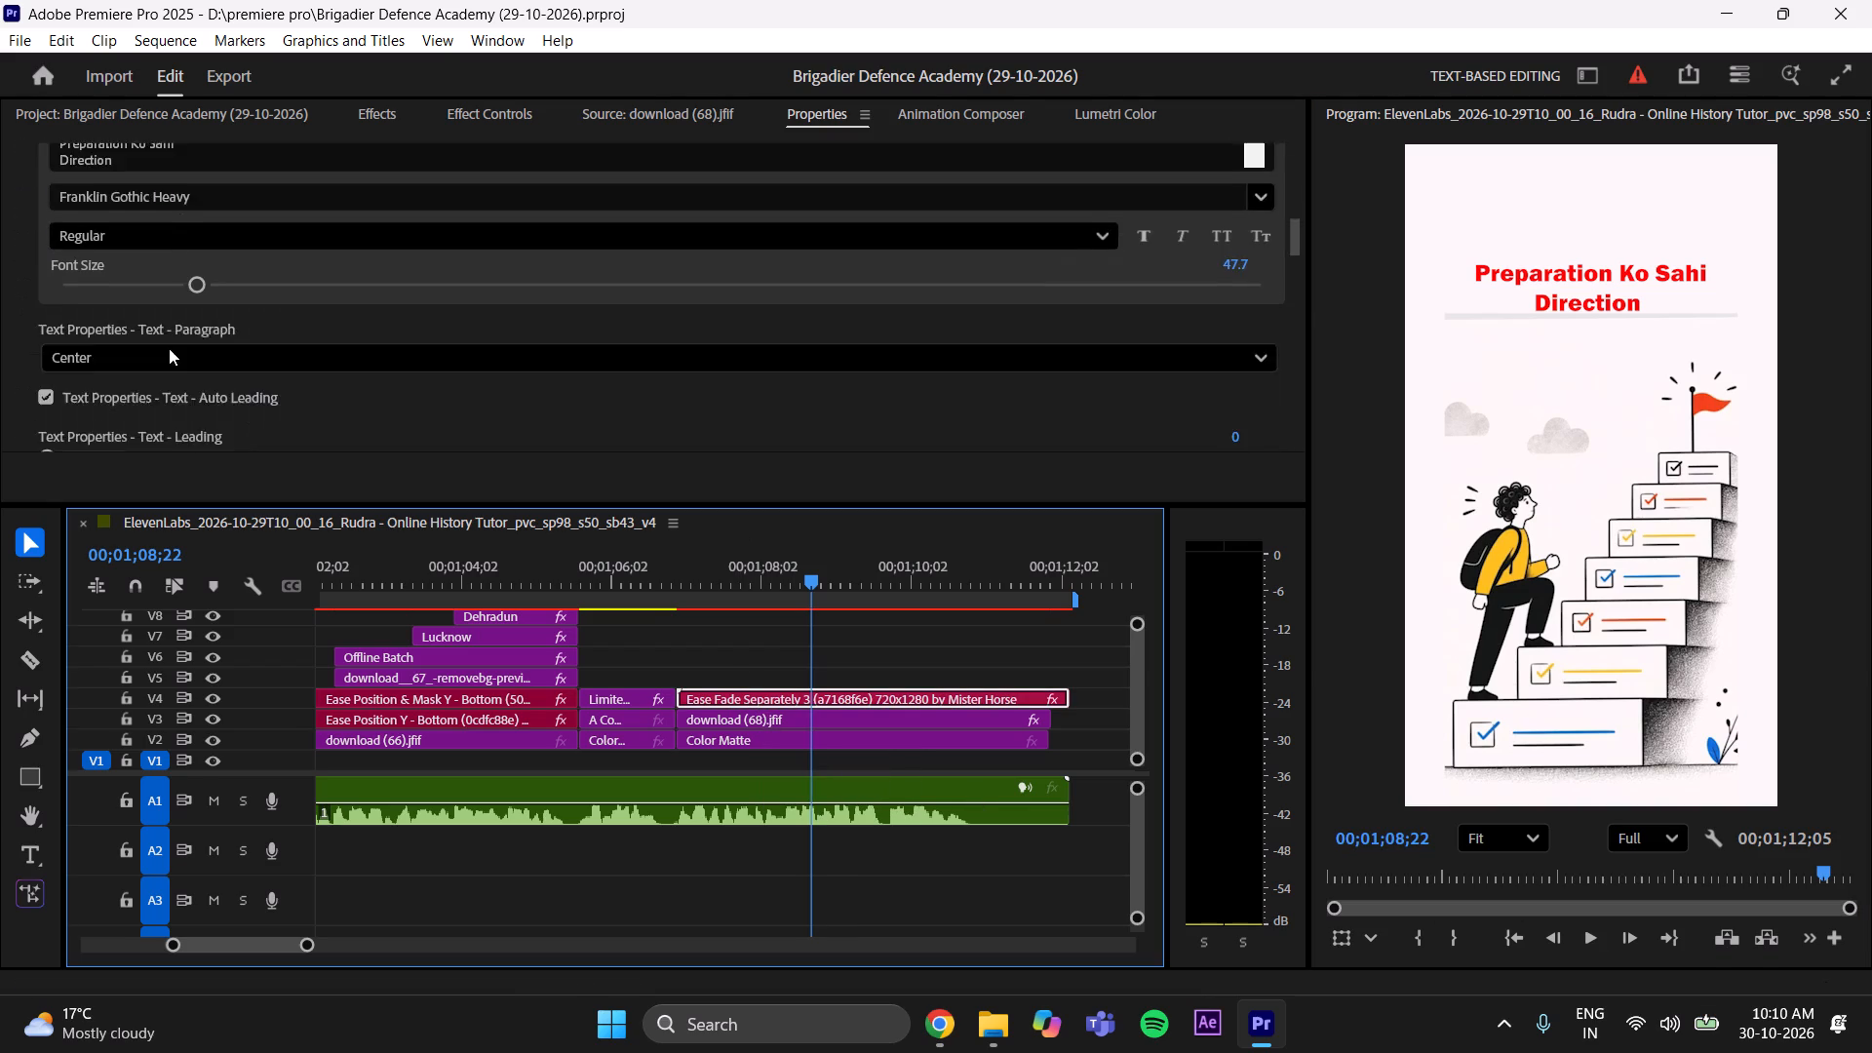
scroll(169, 348, down, 20)
scroll(169, 348, down, 9)
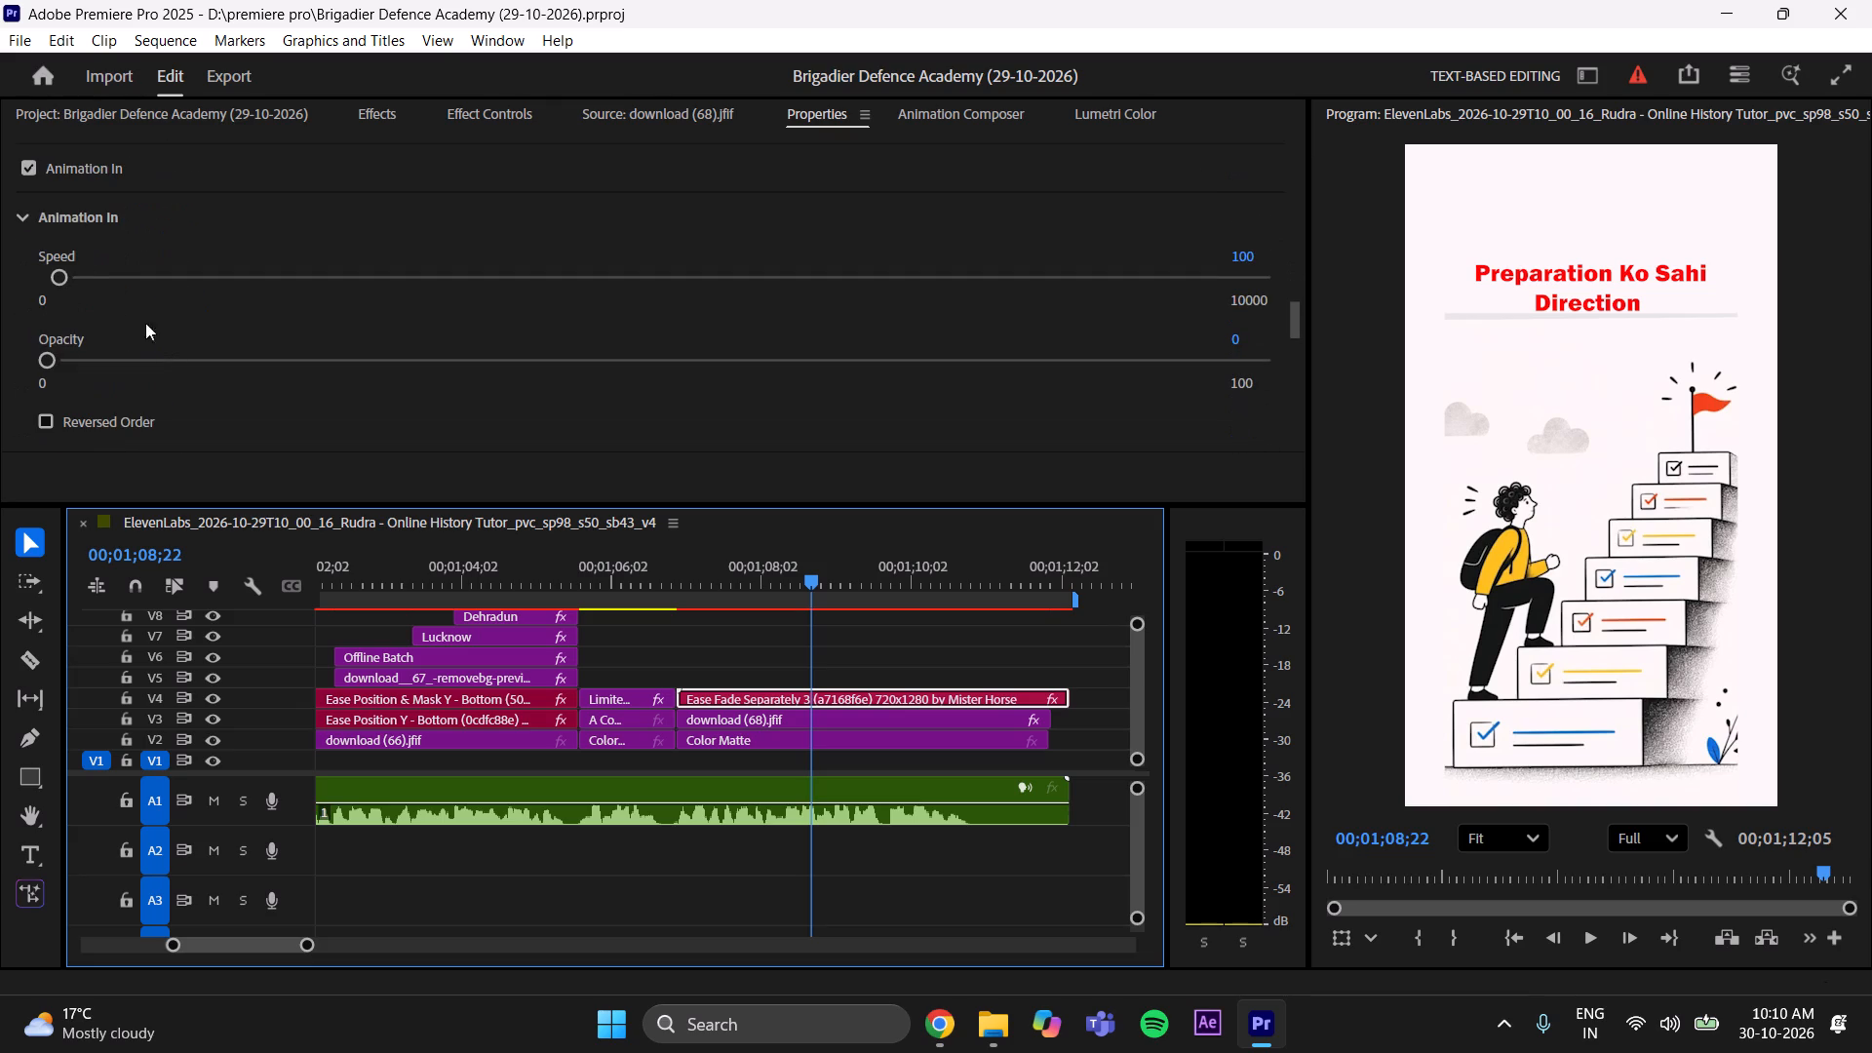
click(58, 273)
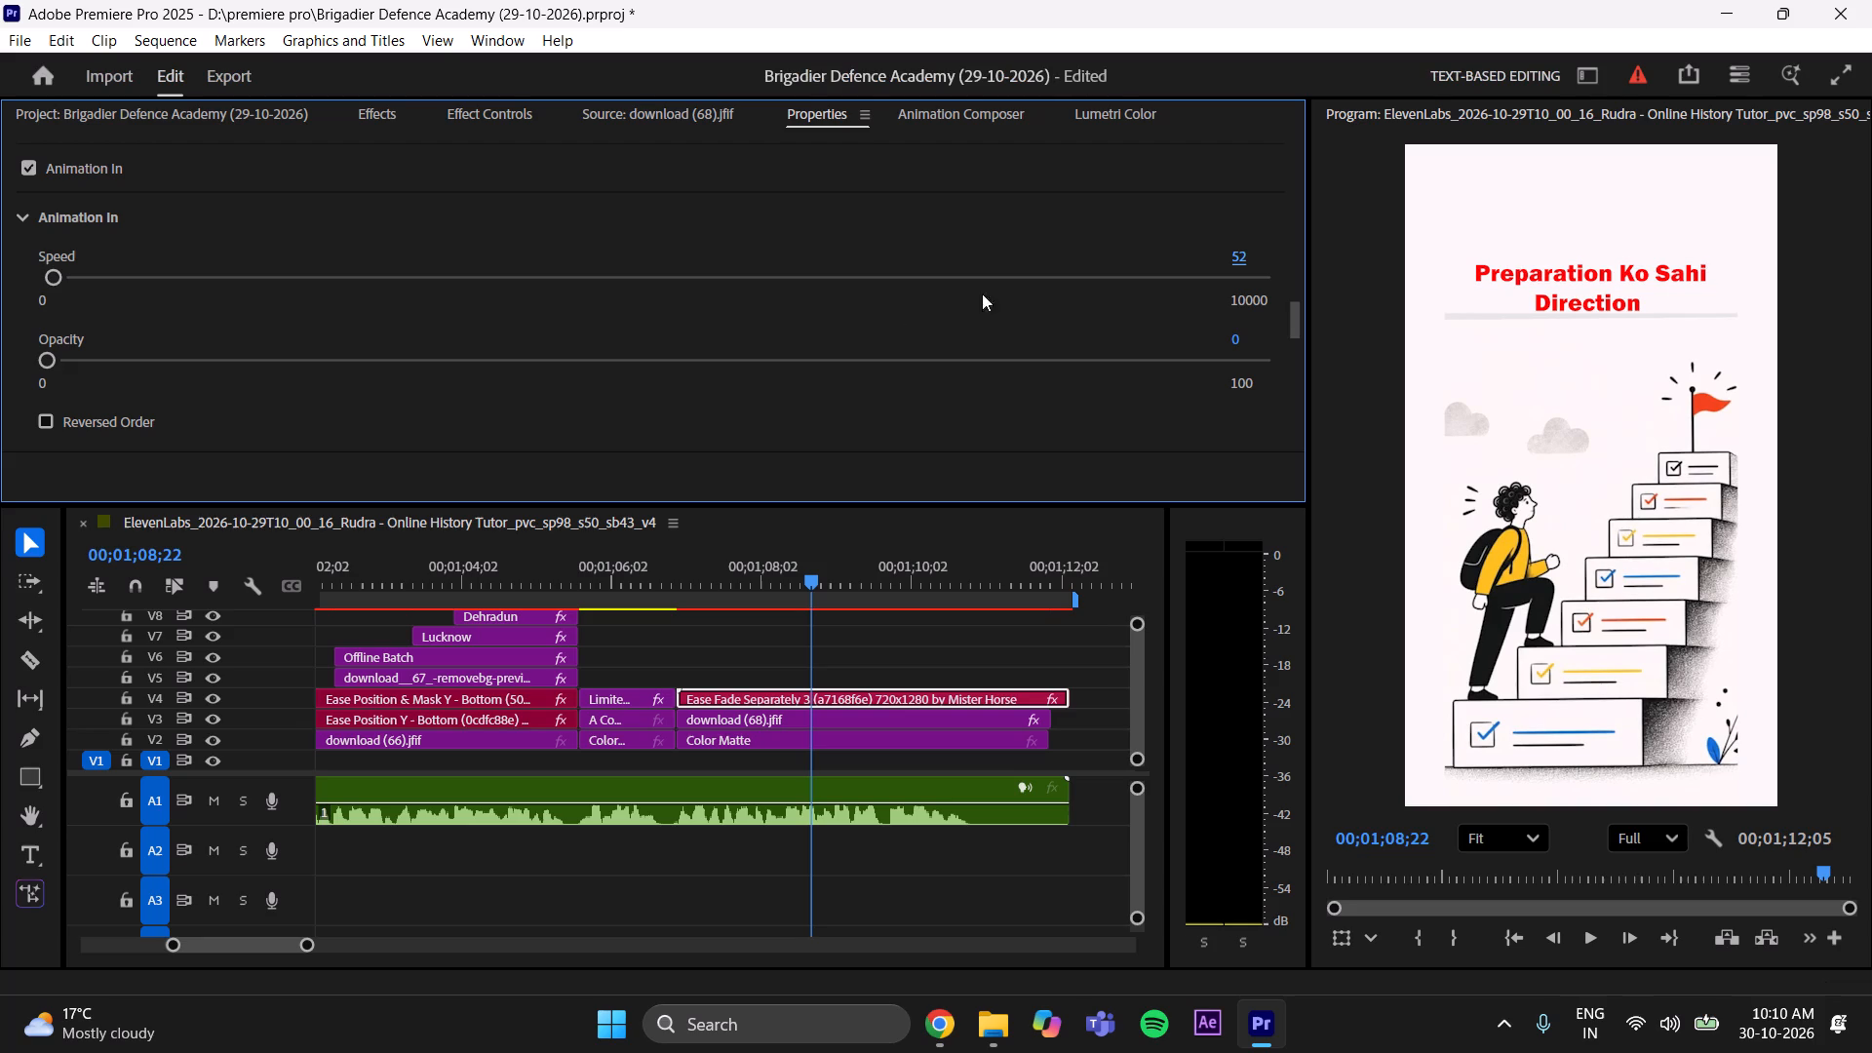
click(1235, 268)
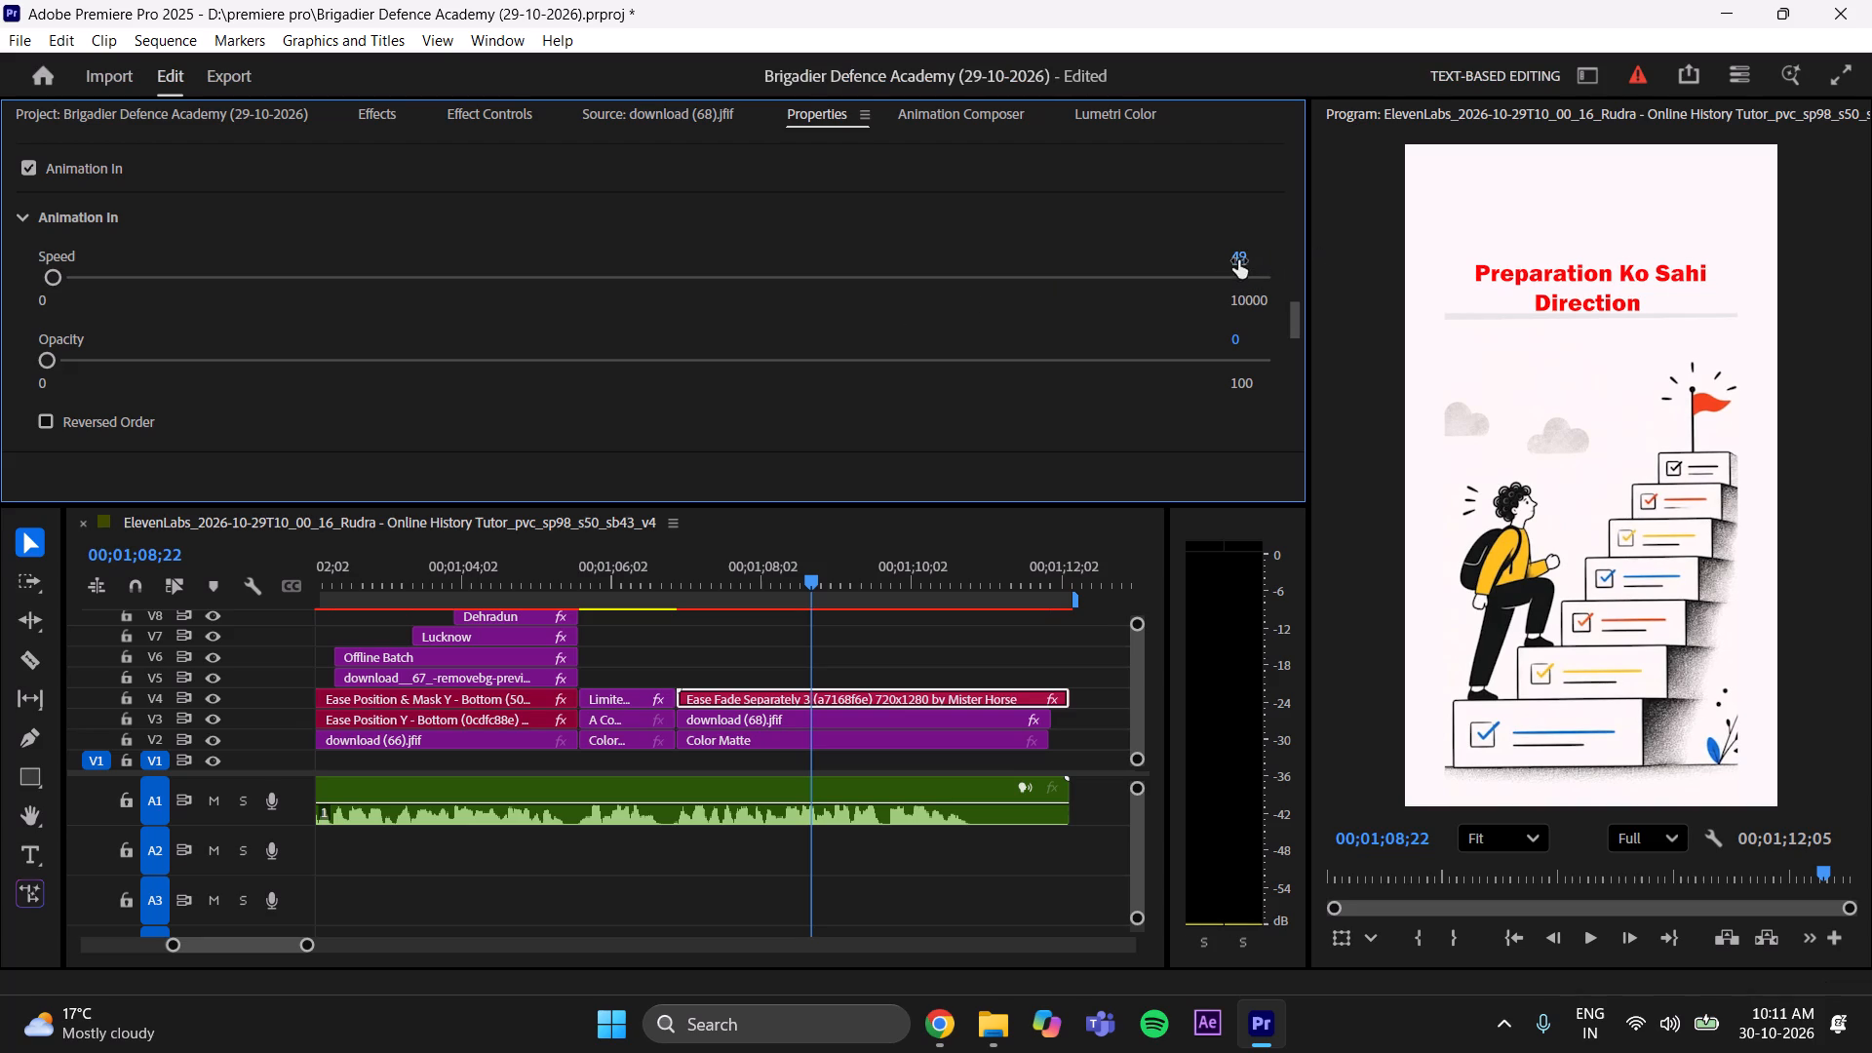
click(1239, 257)
key(BackSpace)
text(45)
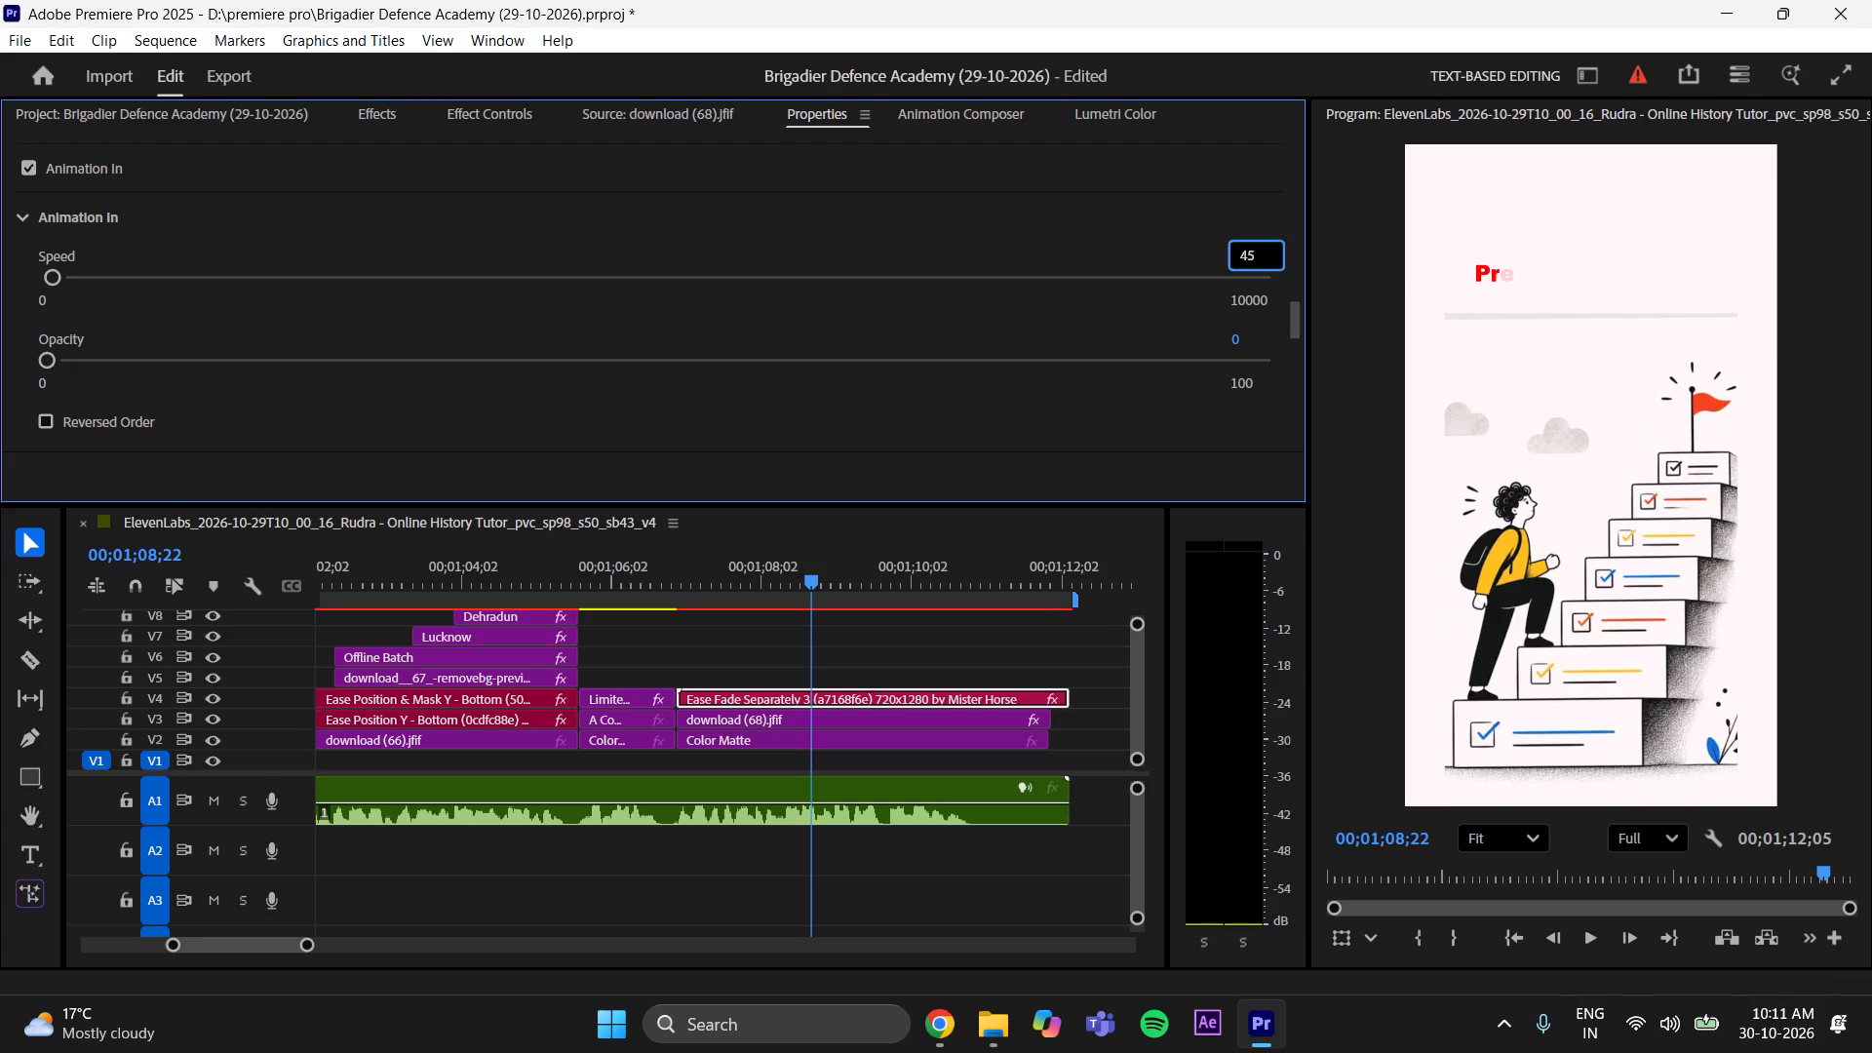
key(Return)
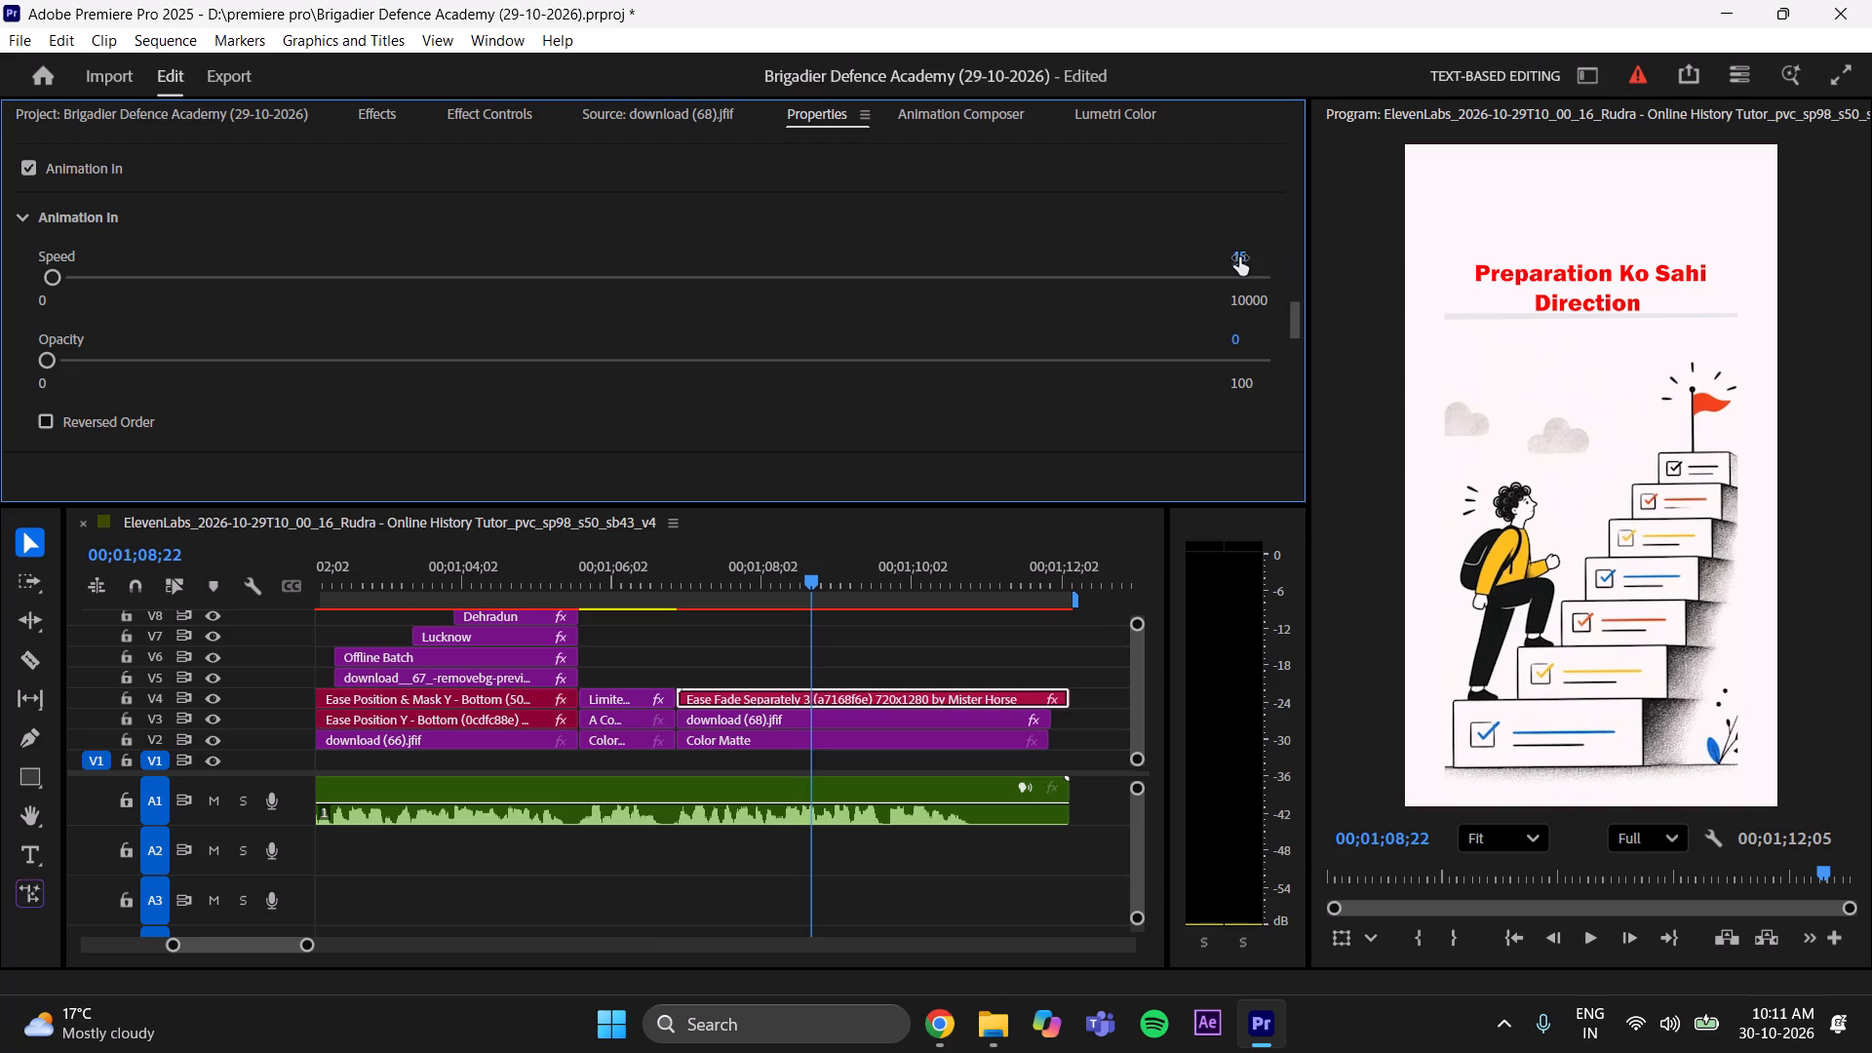
Play the sequence from about 00;01;06;20 through the staircase scene to check the caption's animation speed.
drag(801, 582, 658, 638)
click(761, 663)
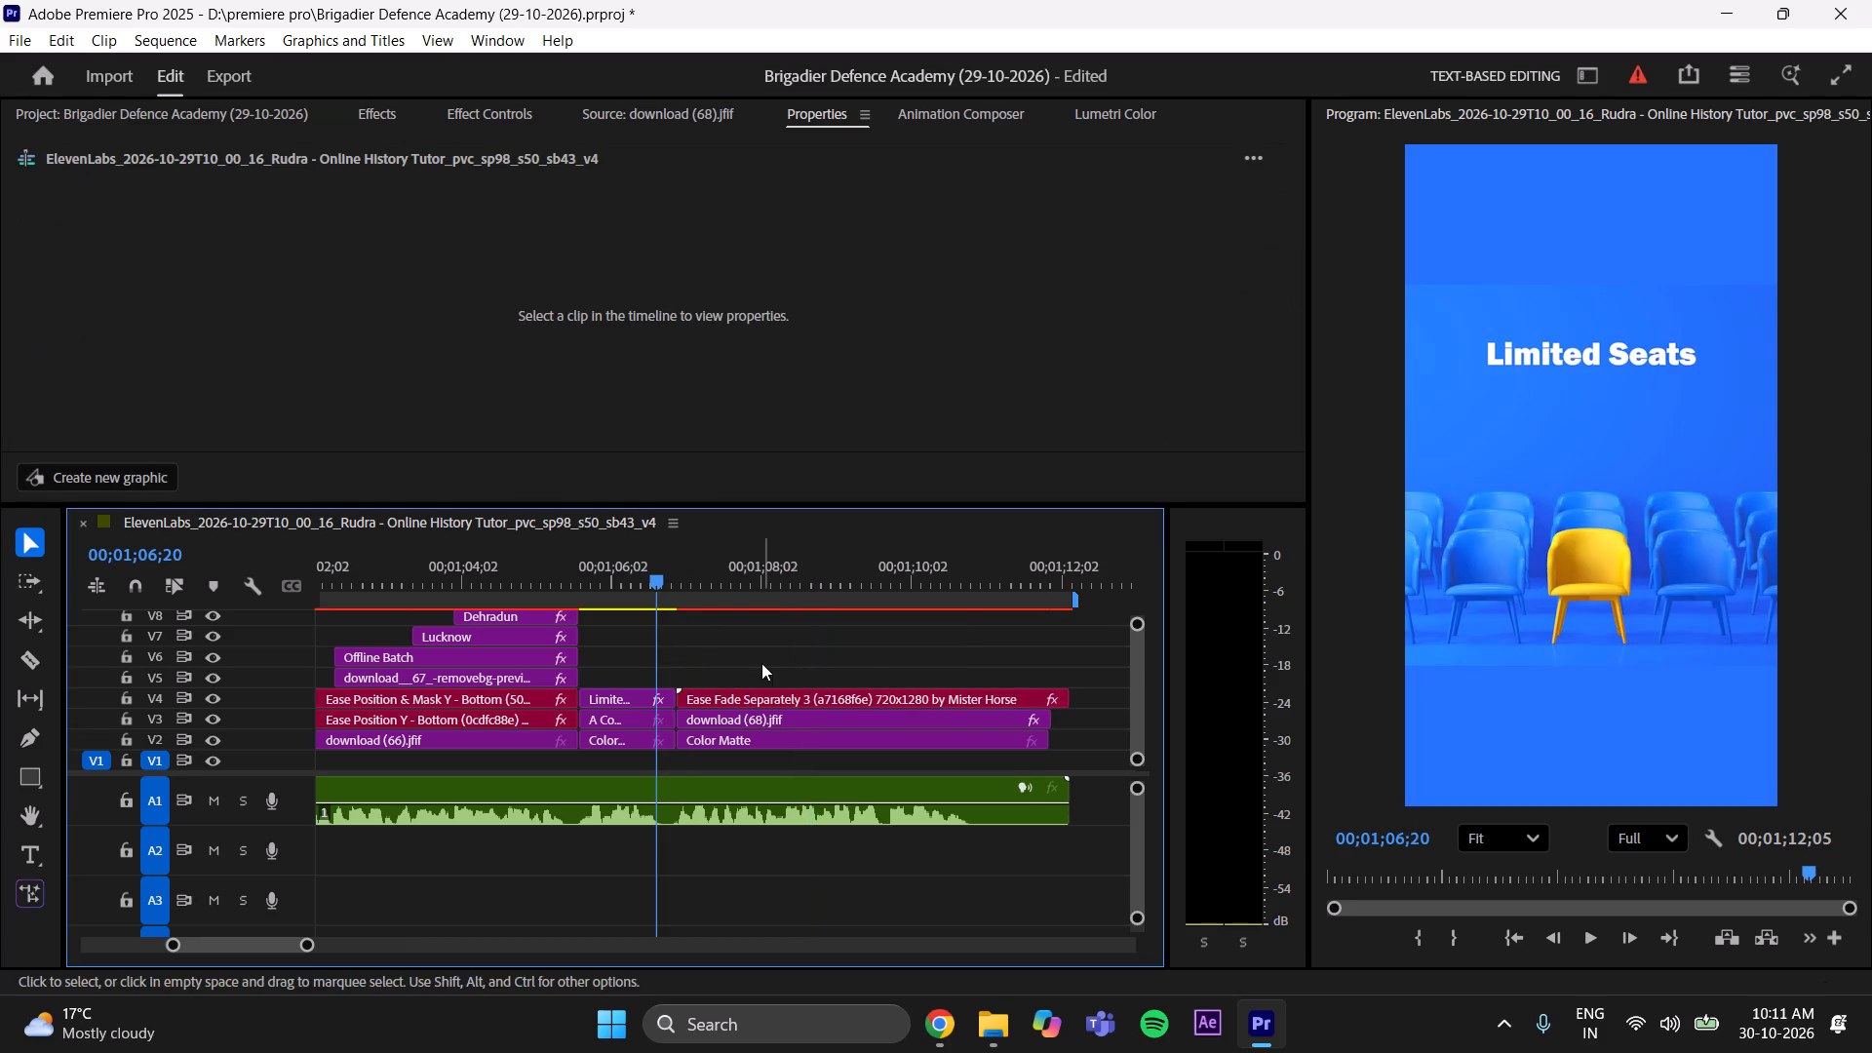
click(1586, 928)
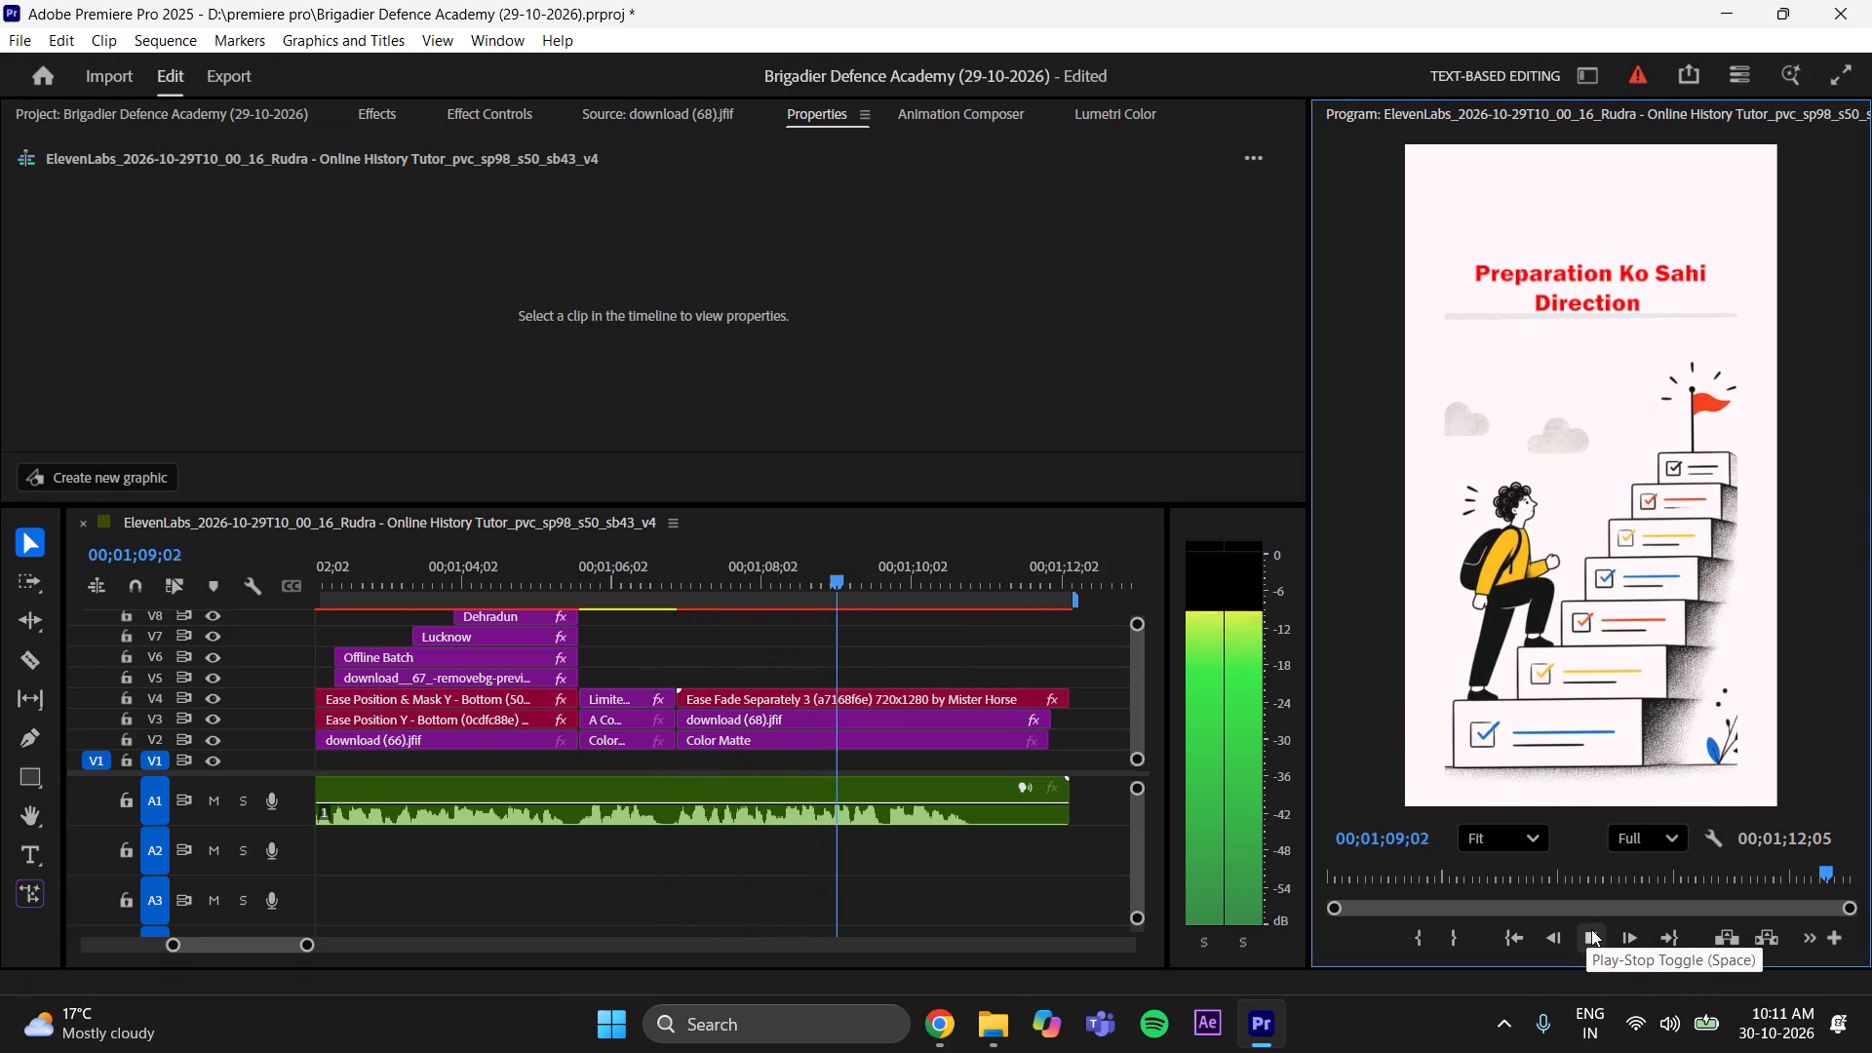
click(1591, 929)
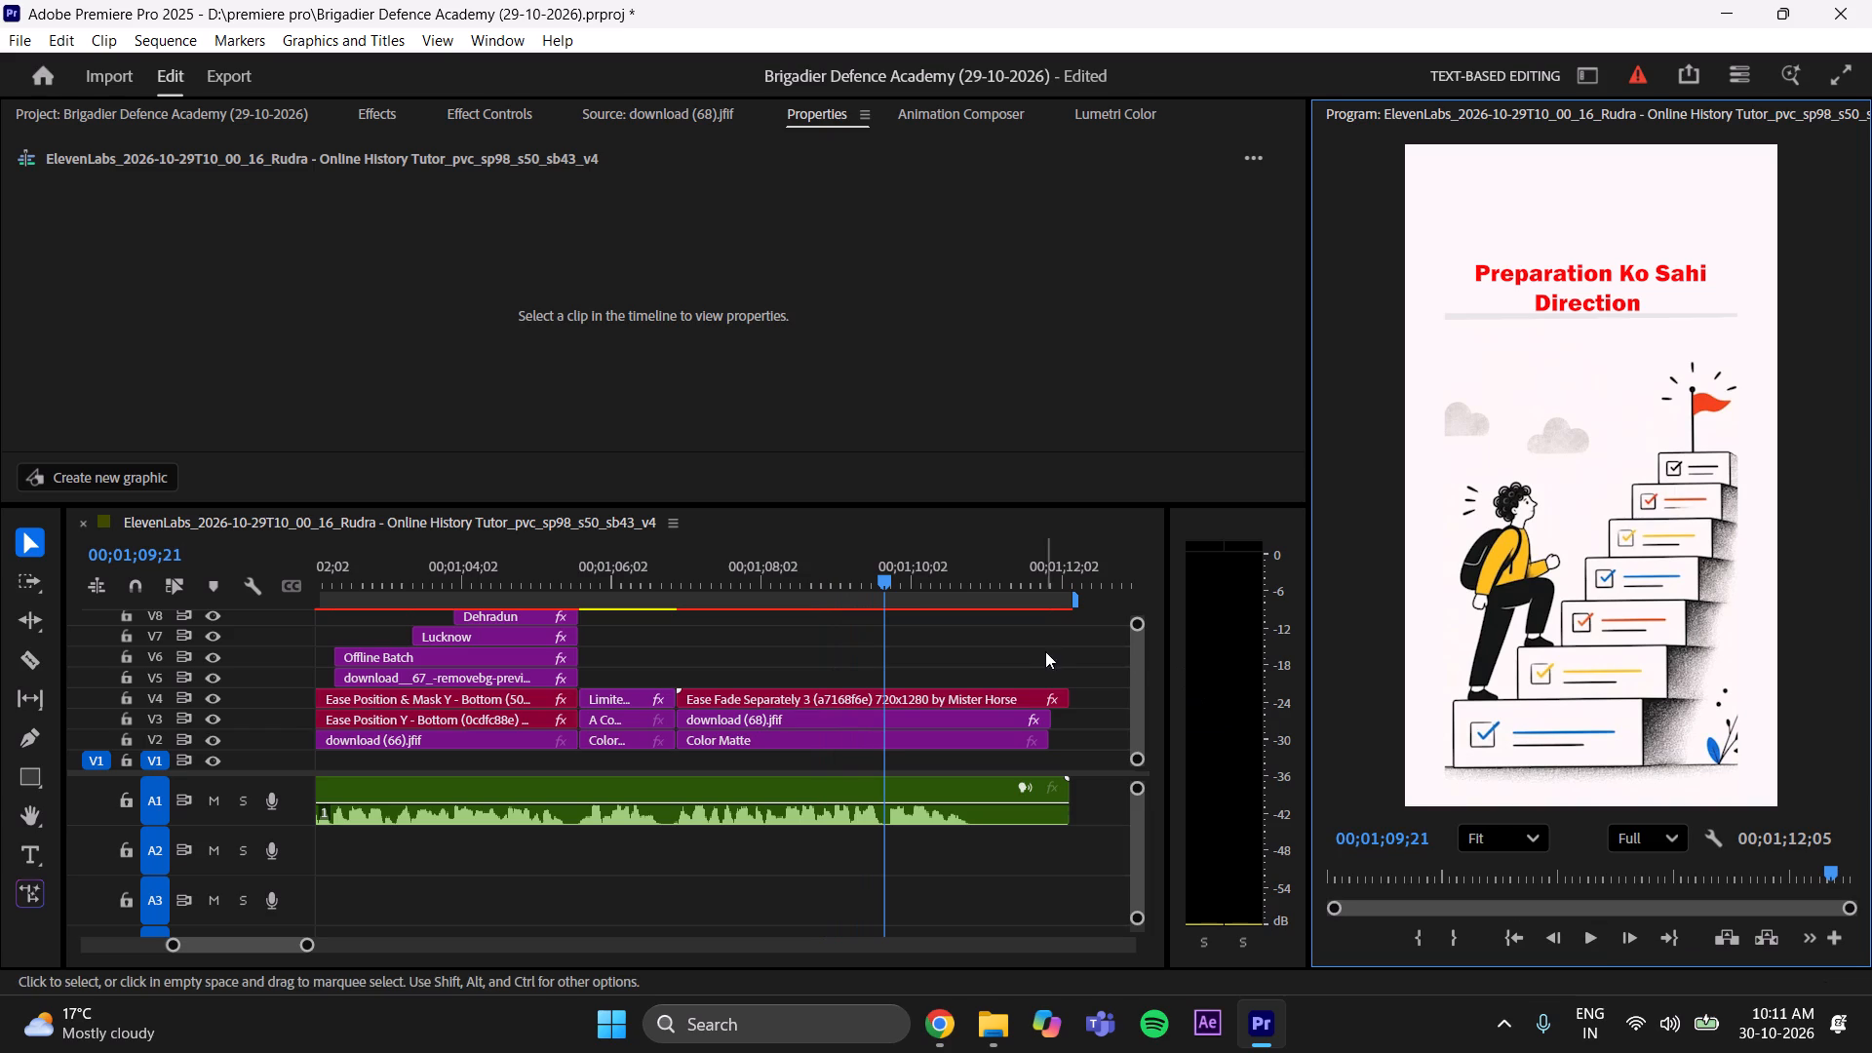
Trim the ends of the red caption and the staircase image to 00;01;09;23 and save the project.
drag(878, 566, 891, 564)
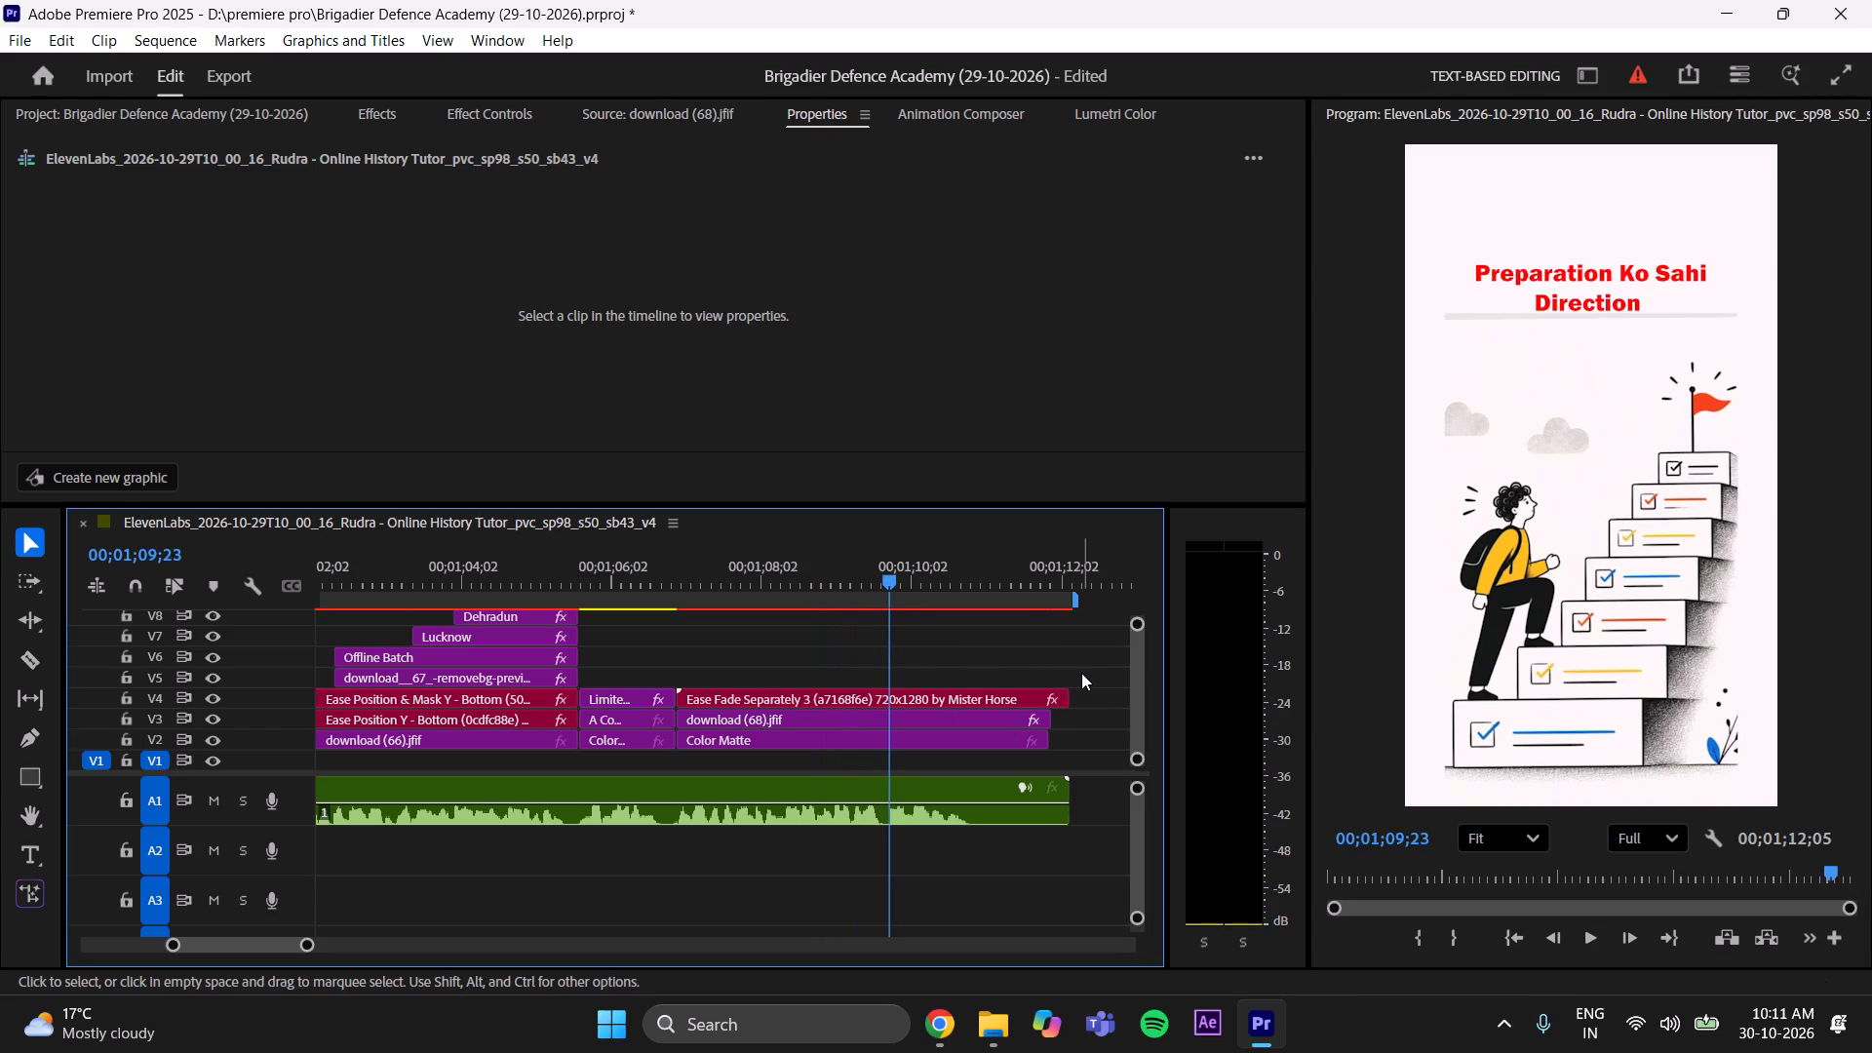
drag(1075, 694, 897, 734)
drag(1054, 719, 900, 762)
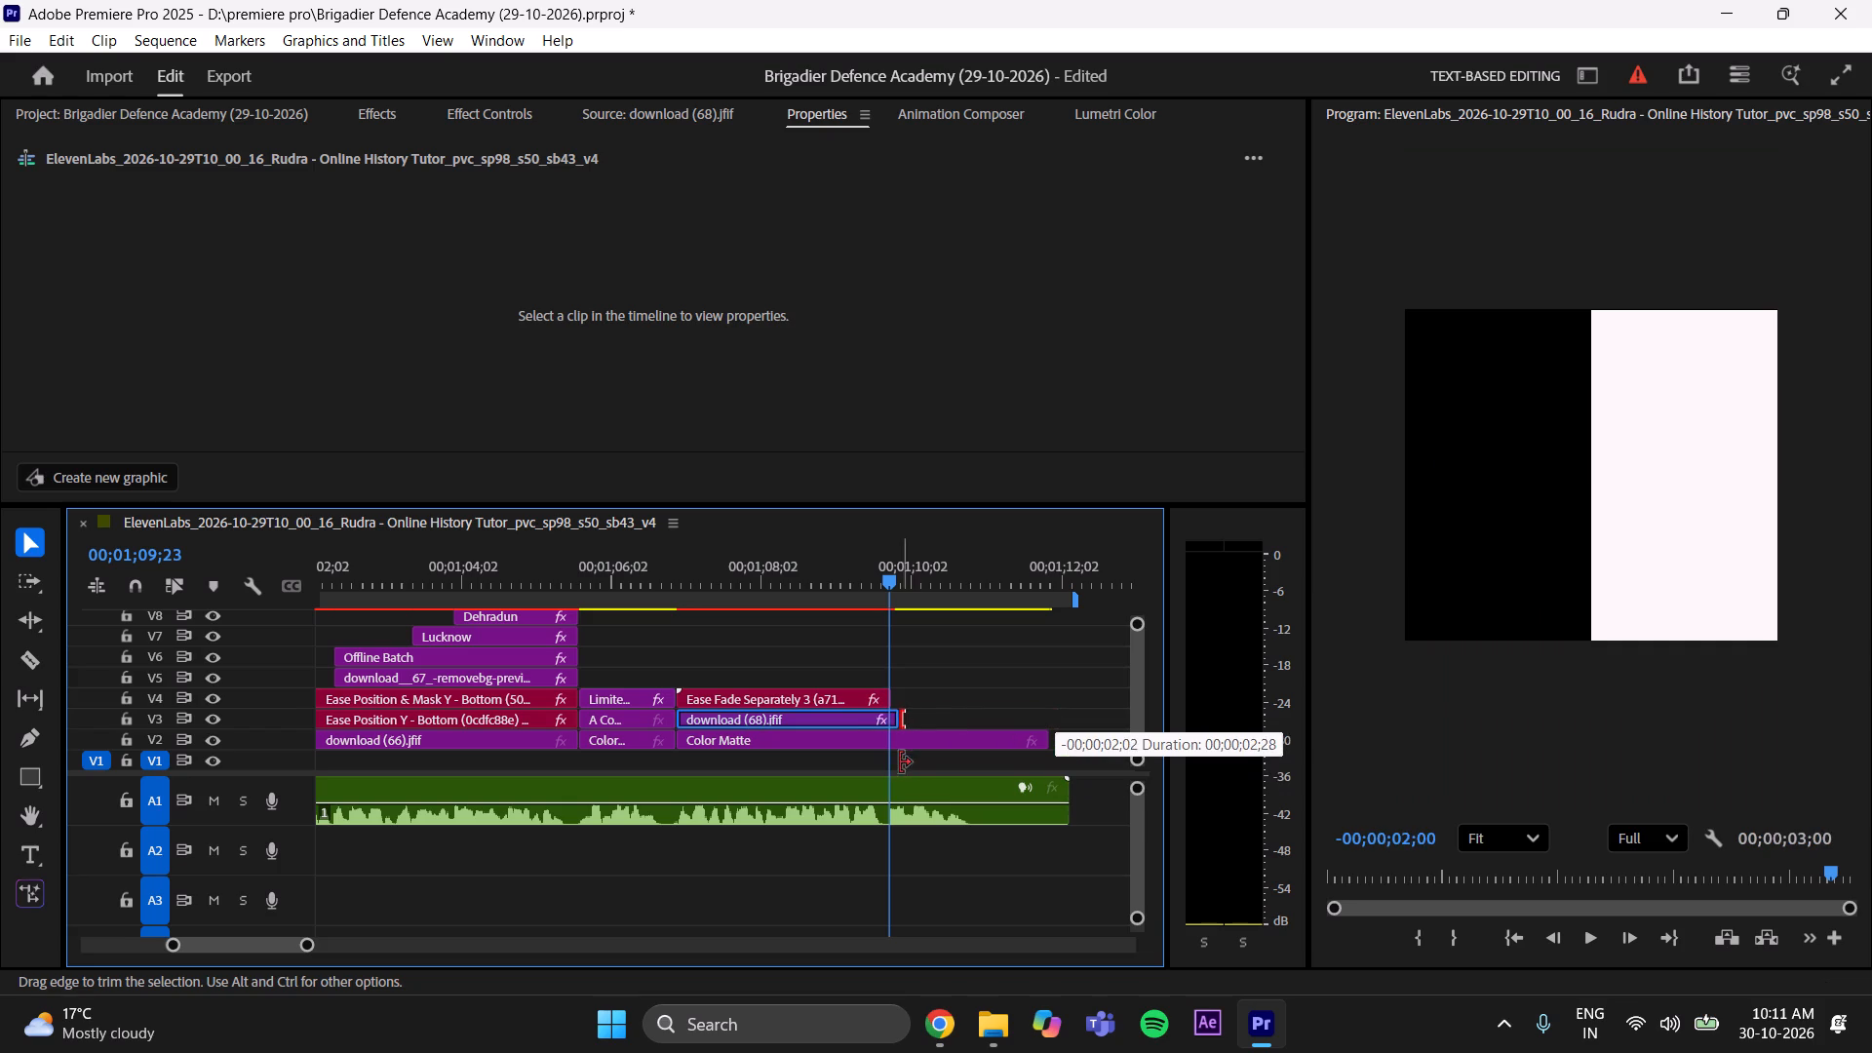
drag(900, 762, 893, 771)
click(971, 676)
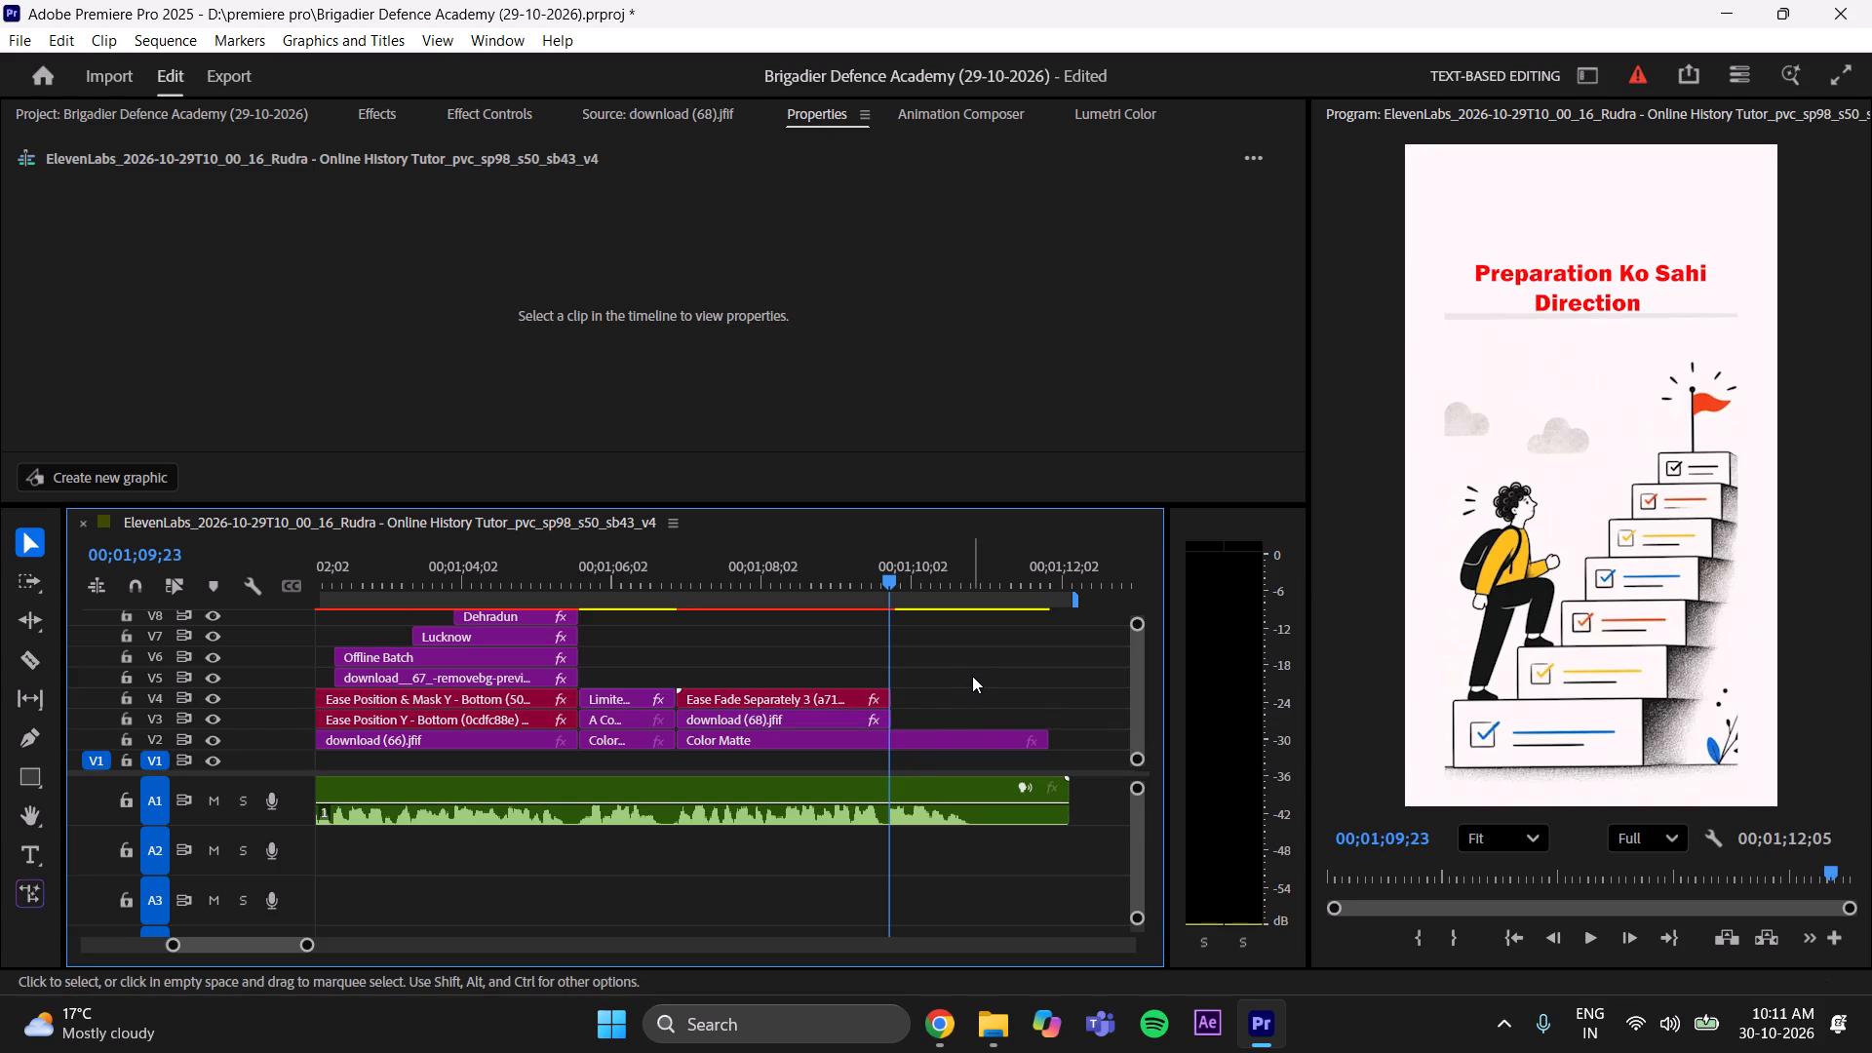
key(ctrl+s)
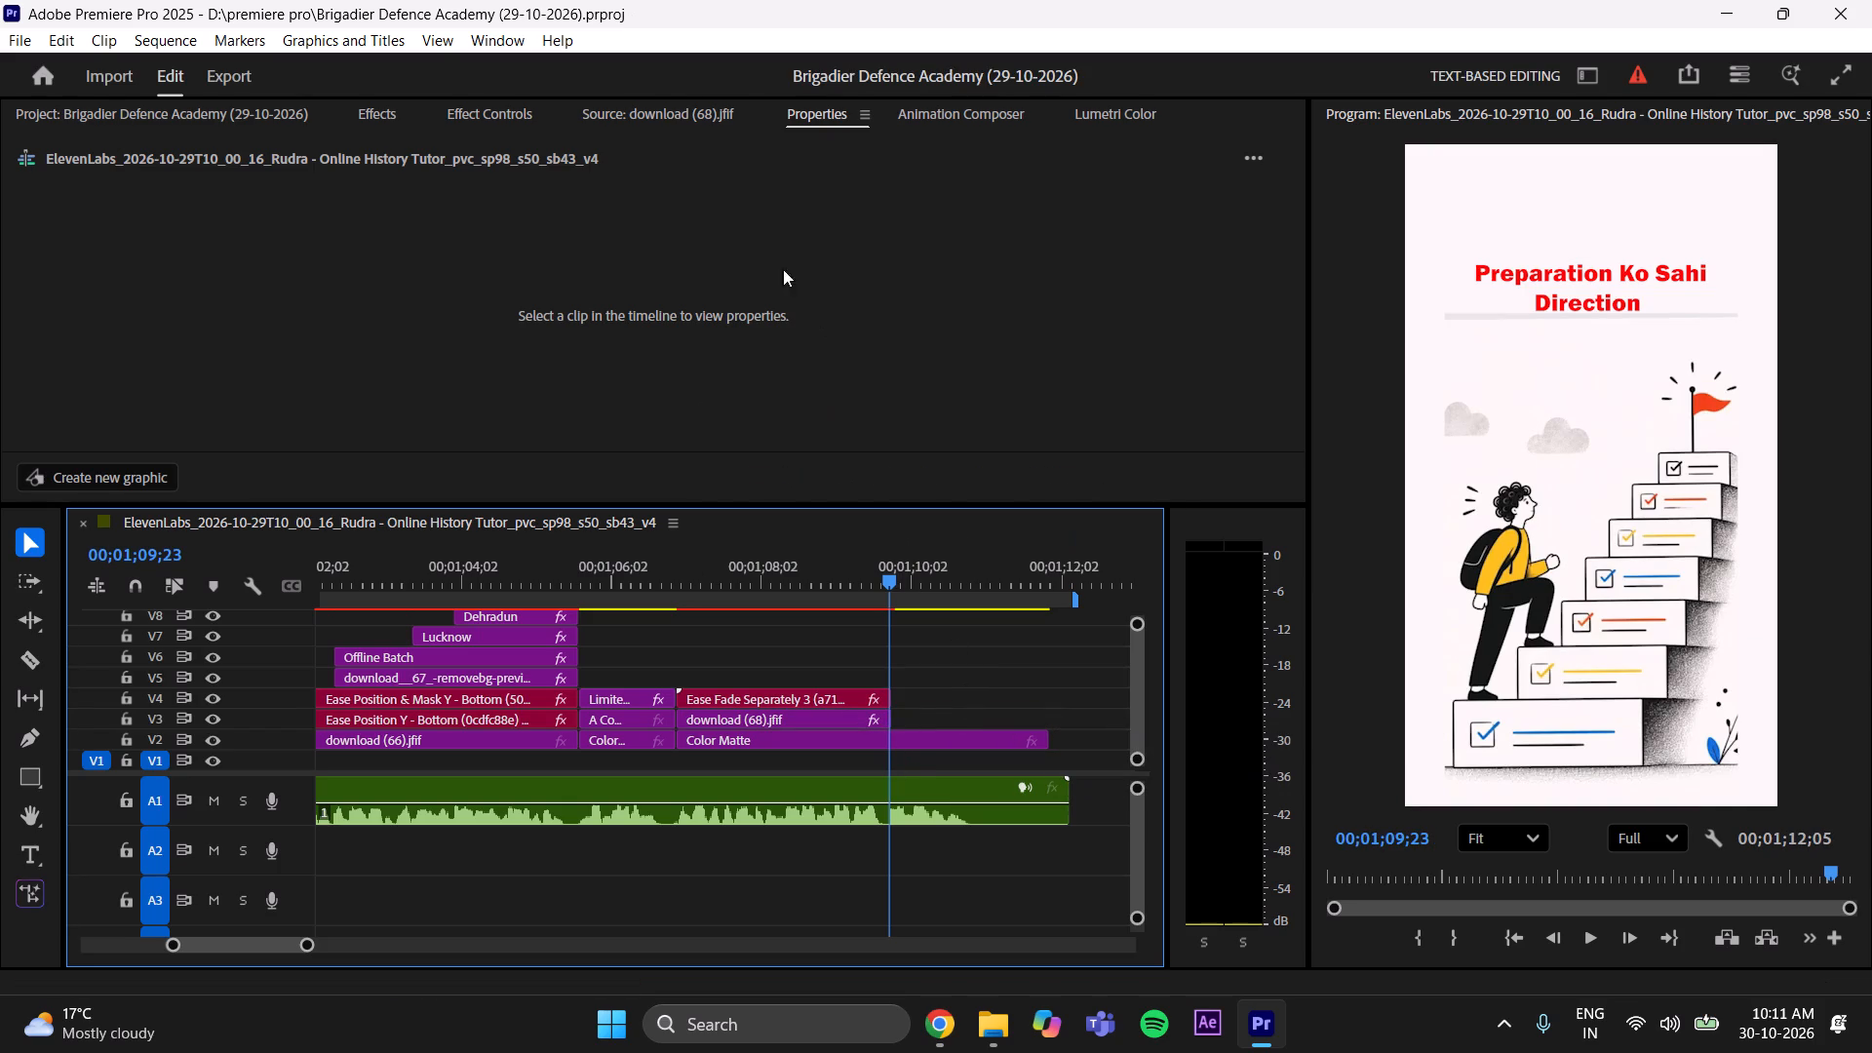
Bring the Enroll Now image from the Downloads folder into the project and place it on V3 directly after the staircase image.
click(593, 105)
click(1004, 1040)
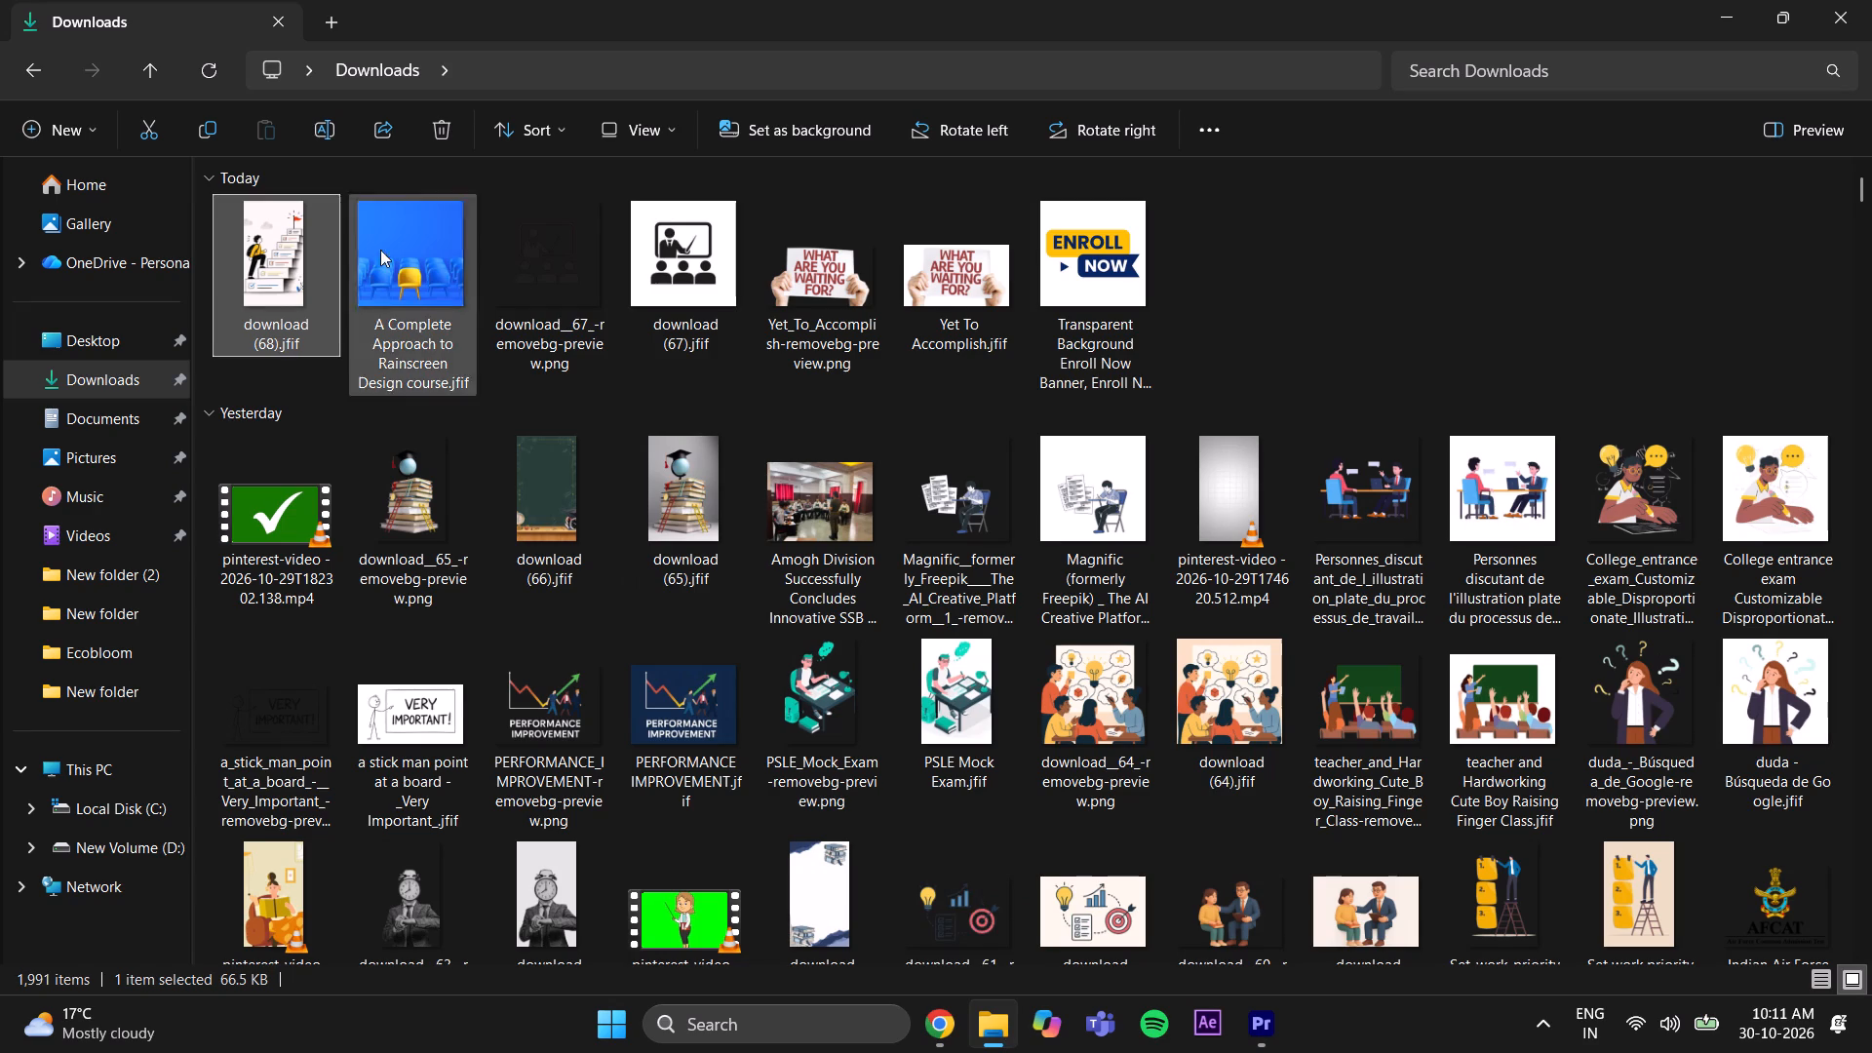
click(198, 65)
click(277, 240)
drag(276, 309, 570, 269)
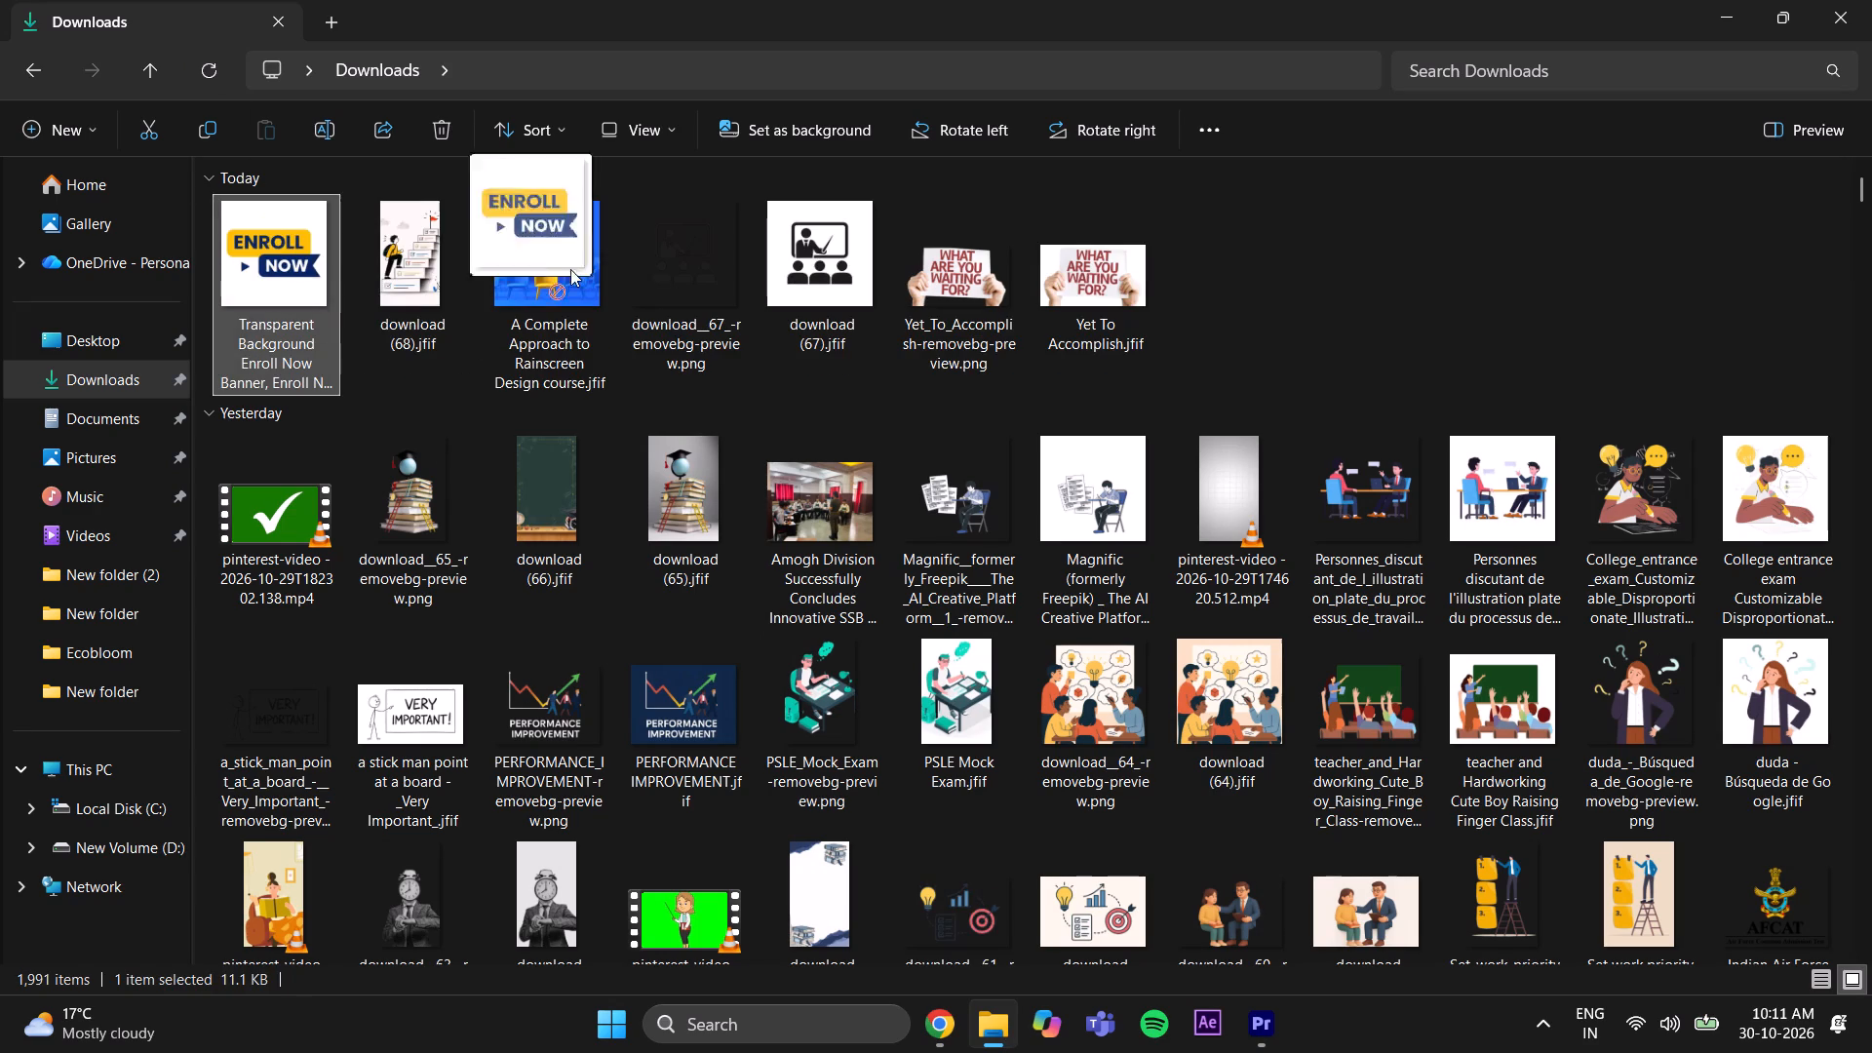
drag(570, 269, 638, 282)
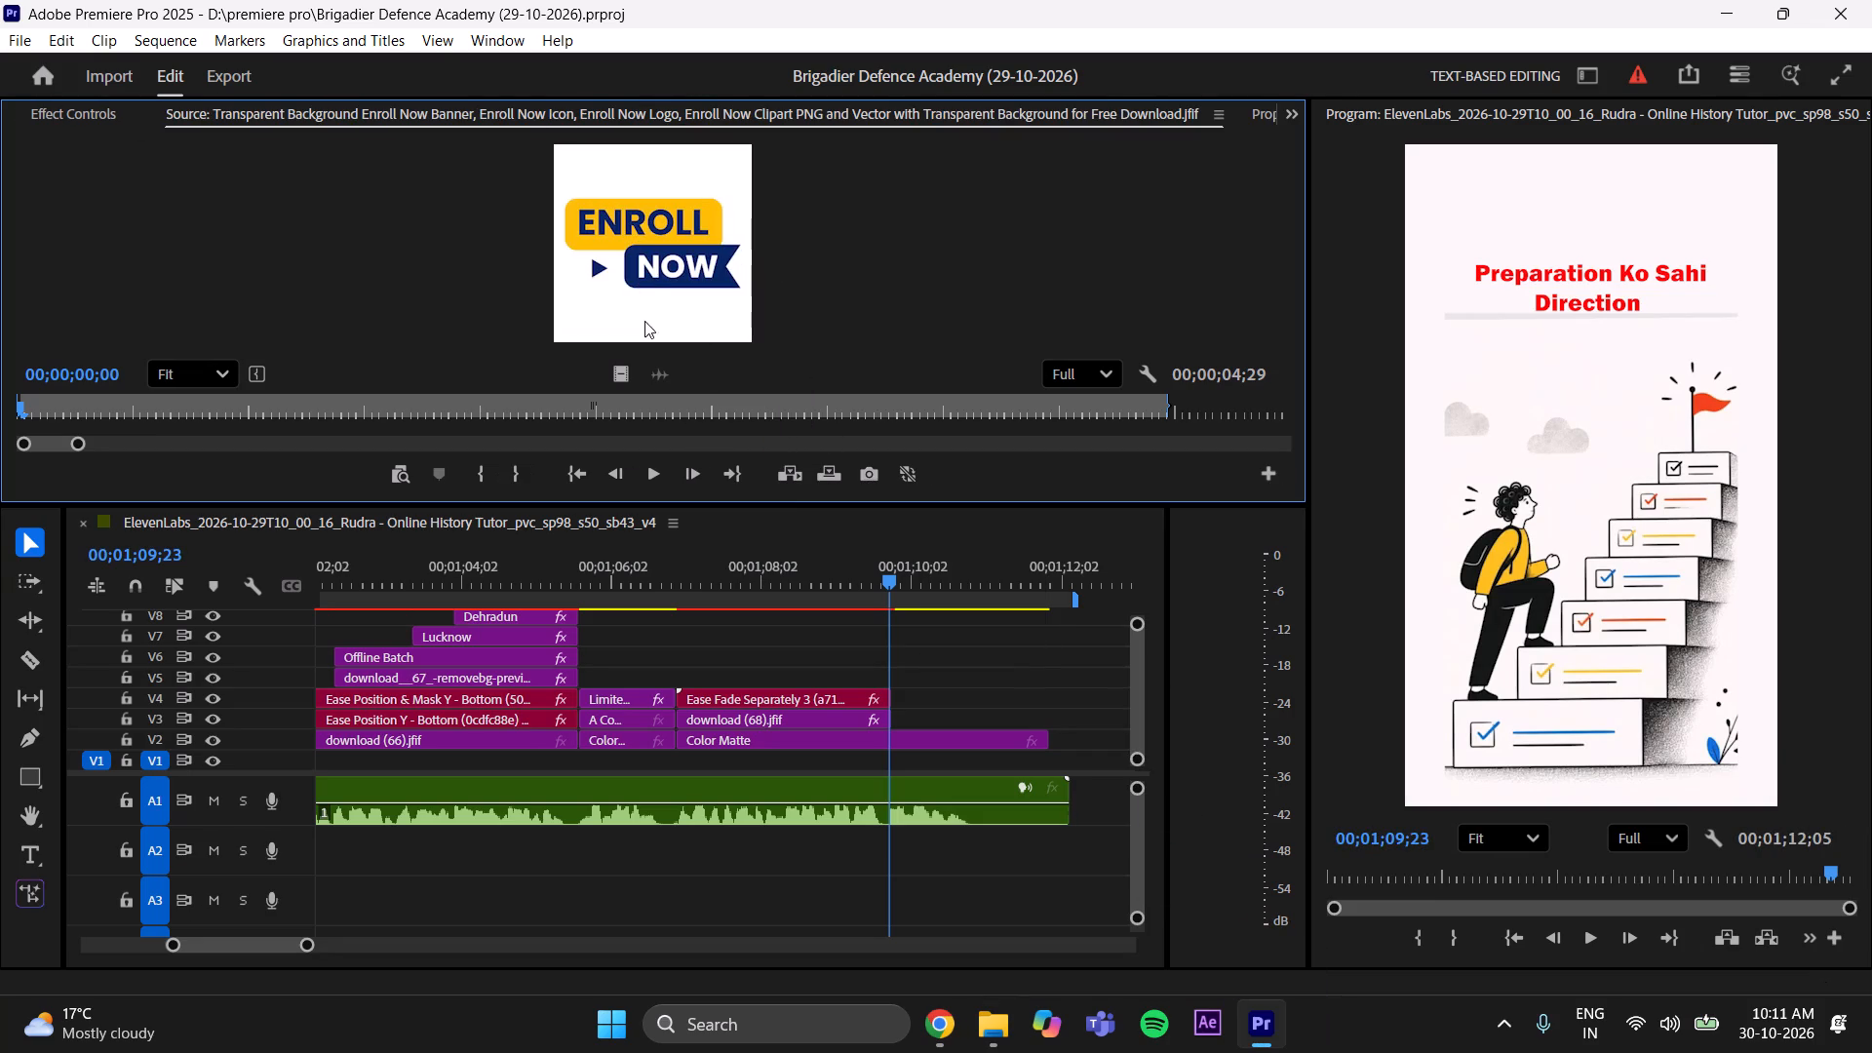
drag(629, 371, 902, 721)
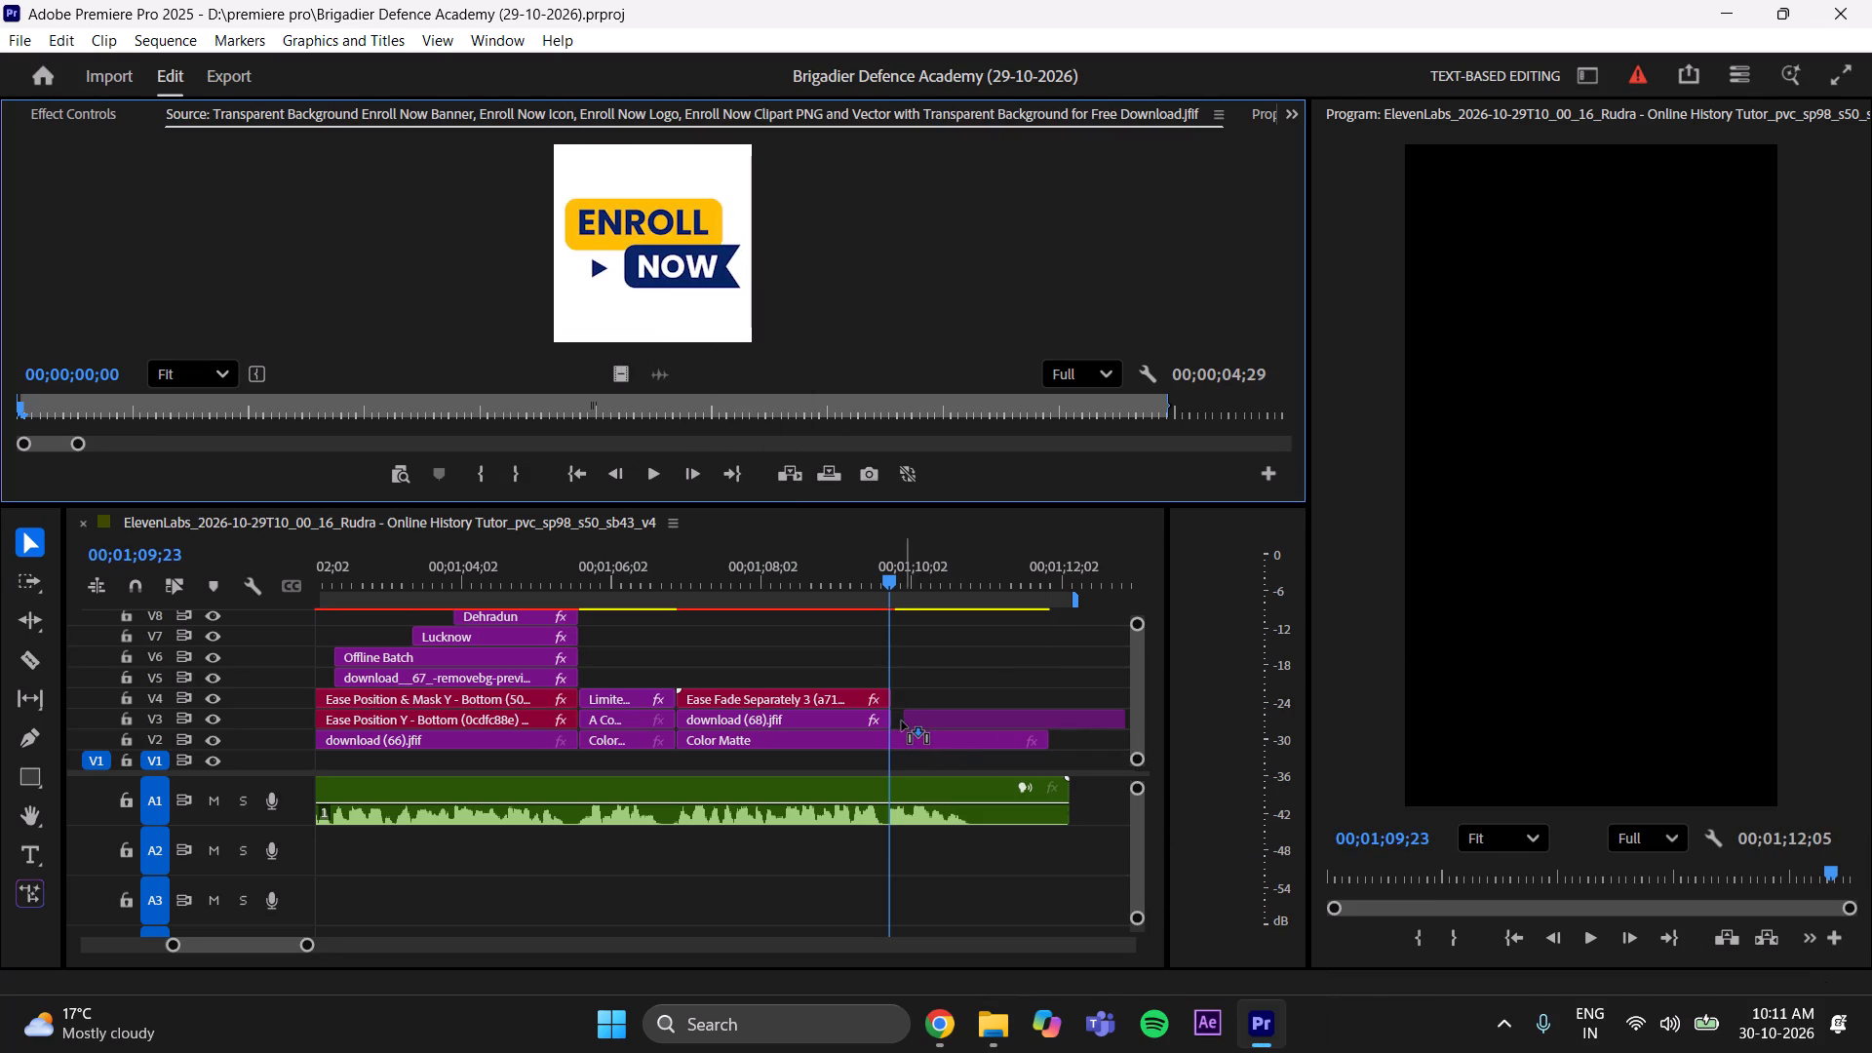
drag(902, 721, 889, 725)
click(946, 683)
Trim the end of the red caption on V4 slightly so it stops where the Enroll Now image begins.
drag(891, 555, 871, 572)
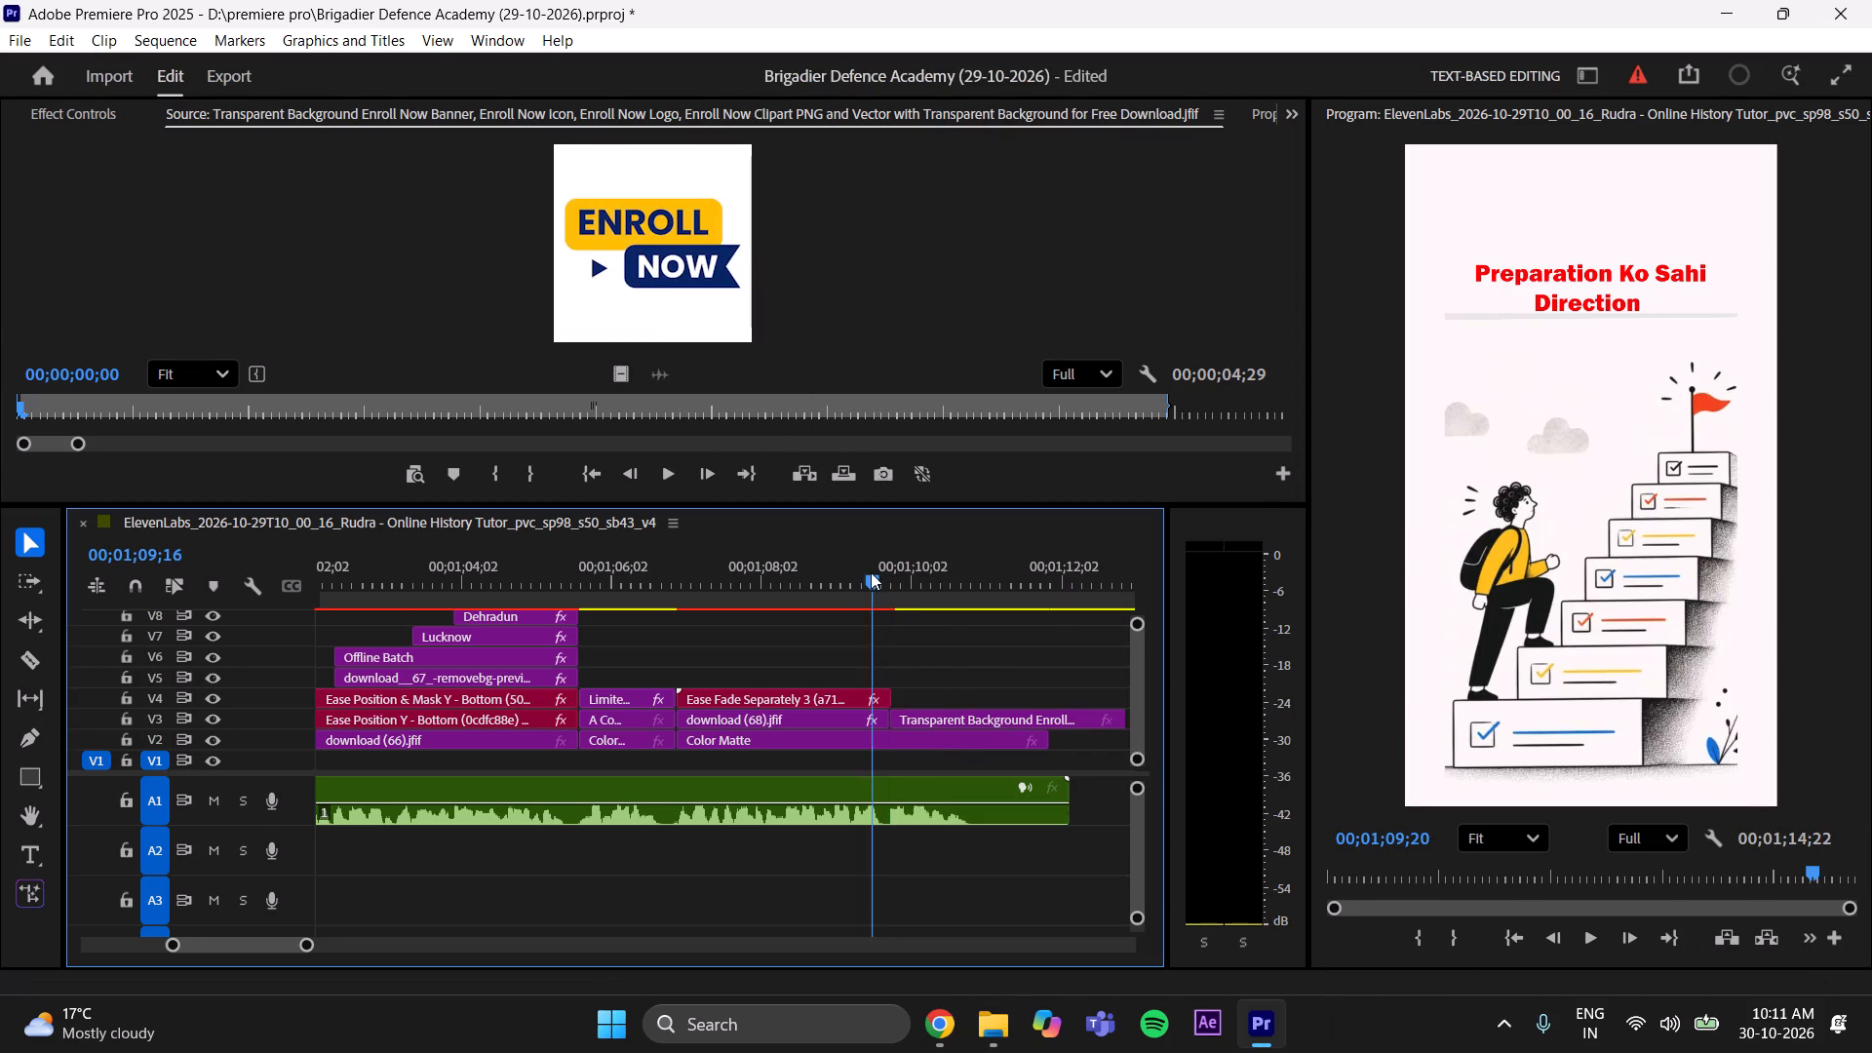
drag(871, 572, 866, 580)
drag(902, 698, 901, 710)
drag(905, 692, 900, 703)
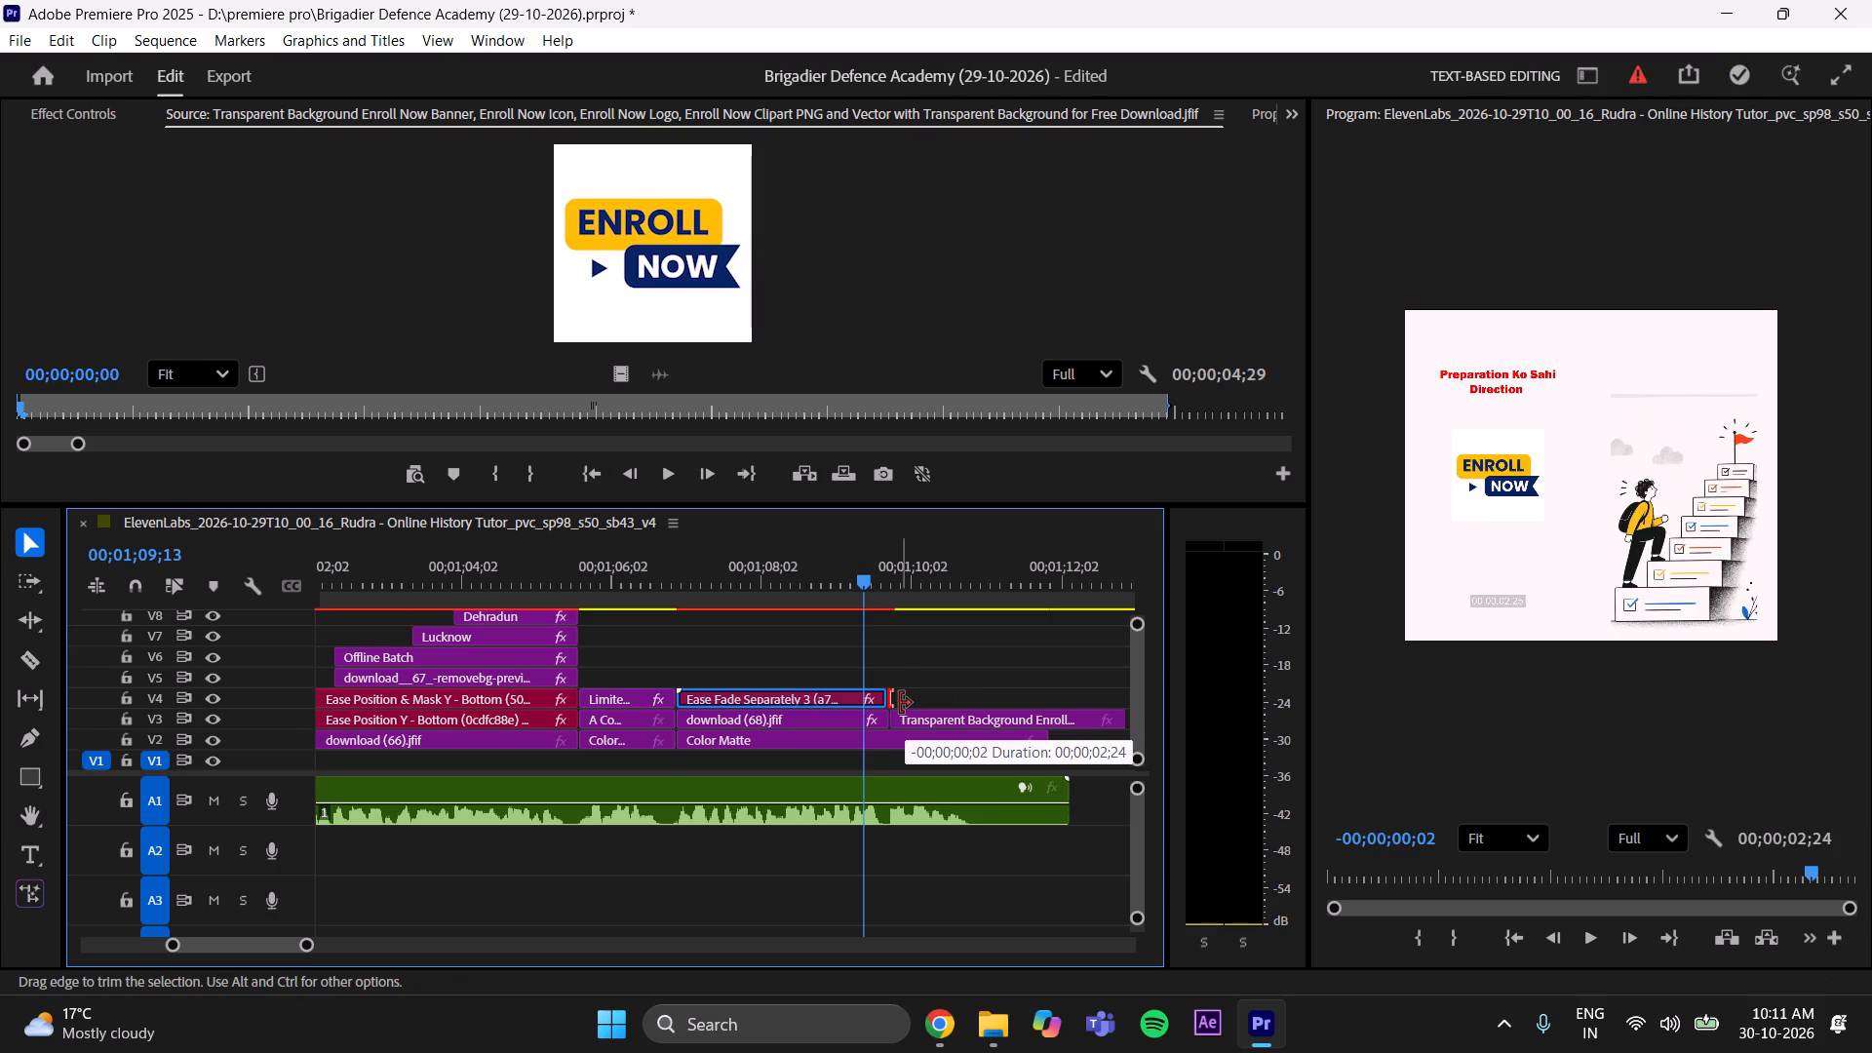
drag(900, 703, 902, 703)
click(972, 672)
Play on to 00;01;10;19 and enlarge the Enroll Now image on V3 to a scale of 141.
click(1592, 936)
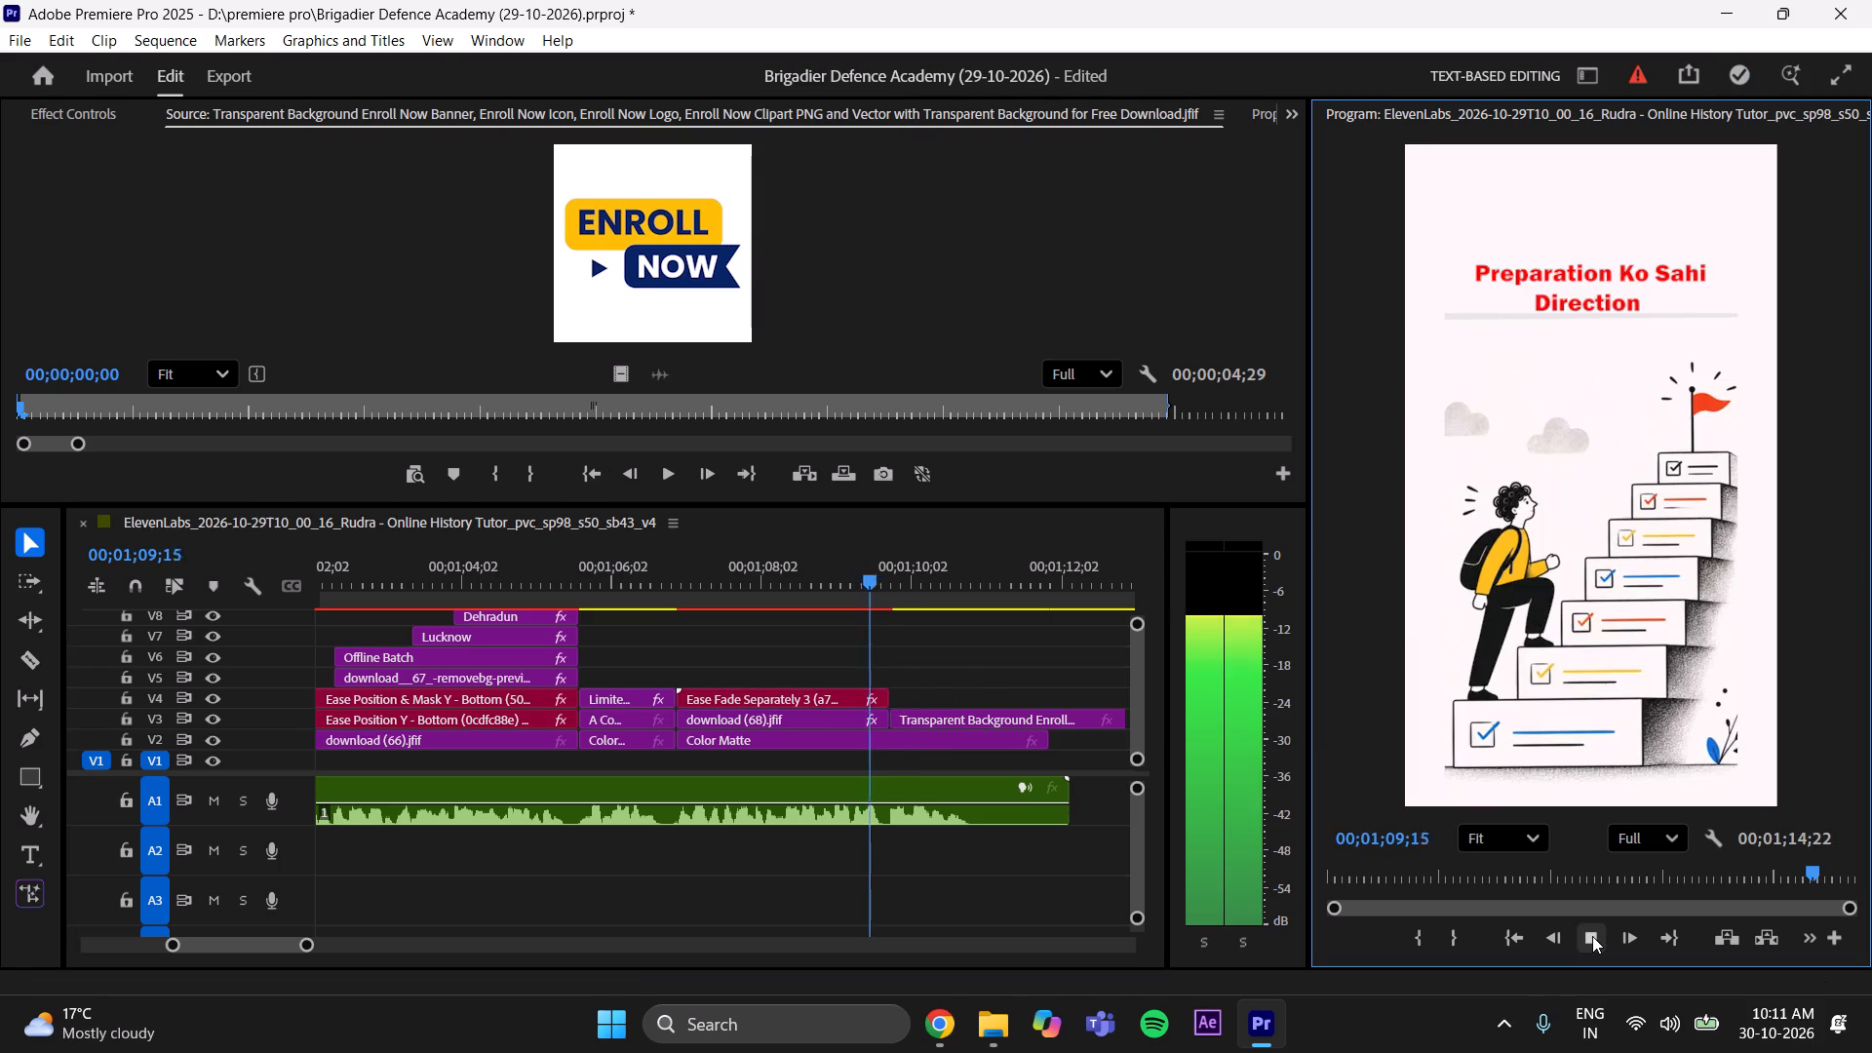
click(1592, 936)
click(956, 722)
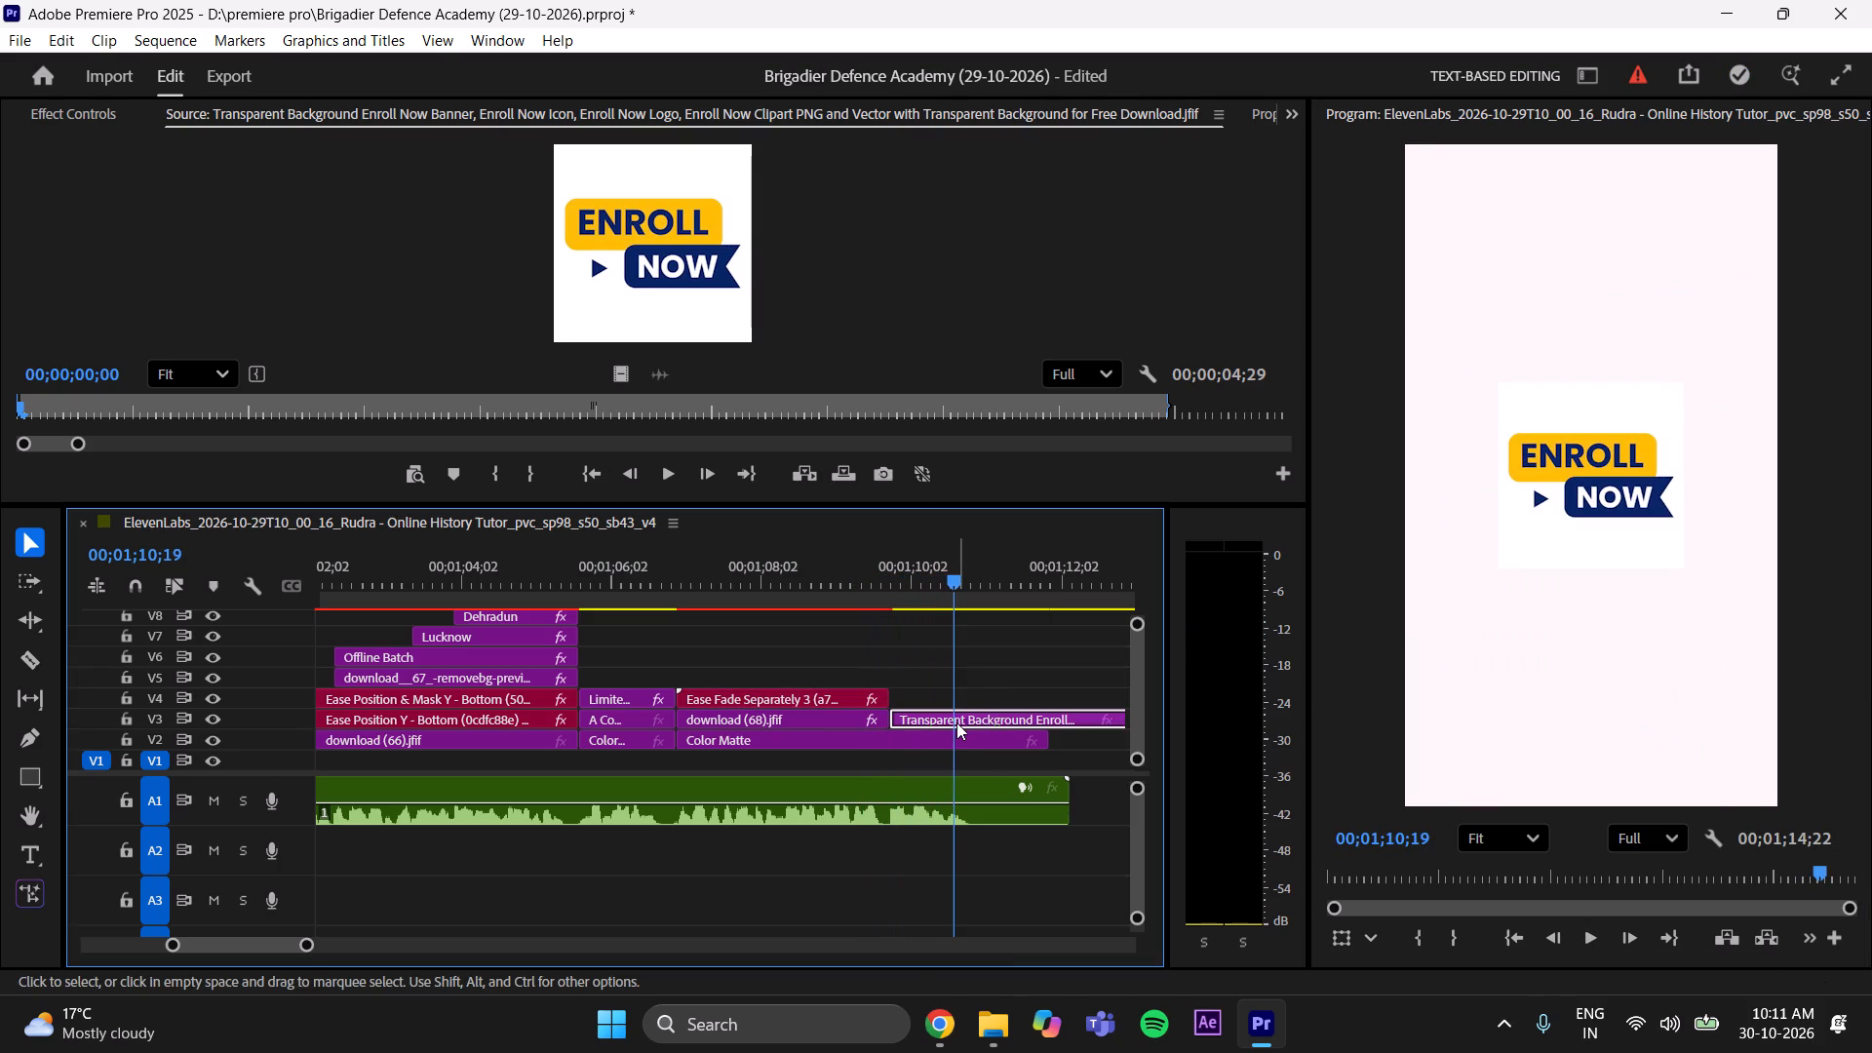
click(97, 127)
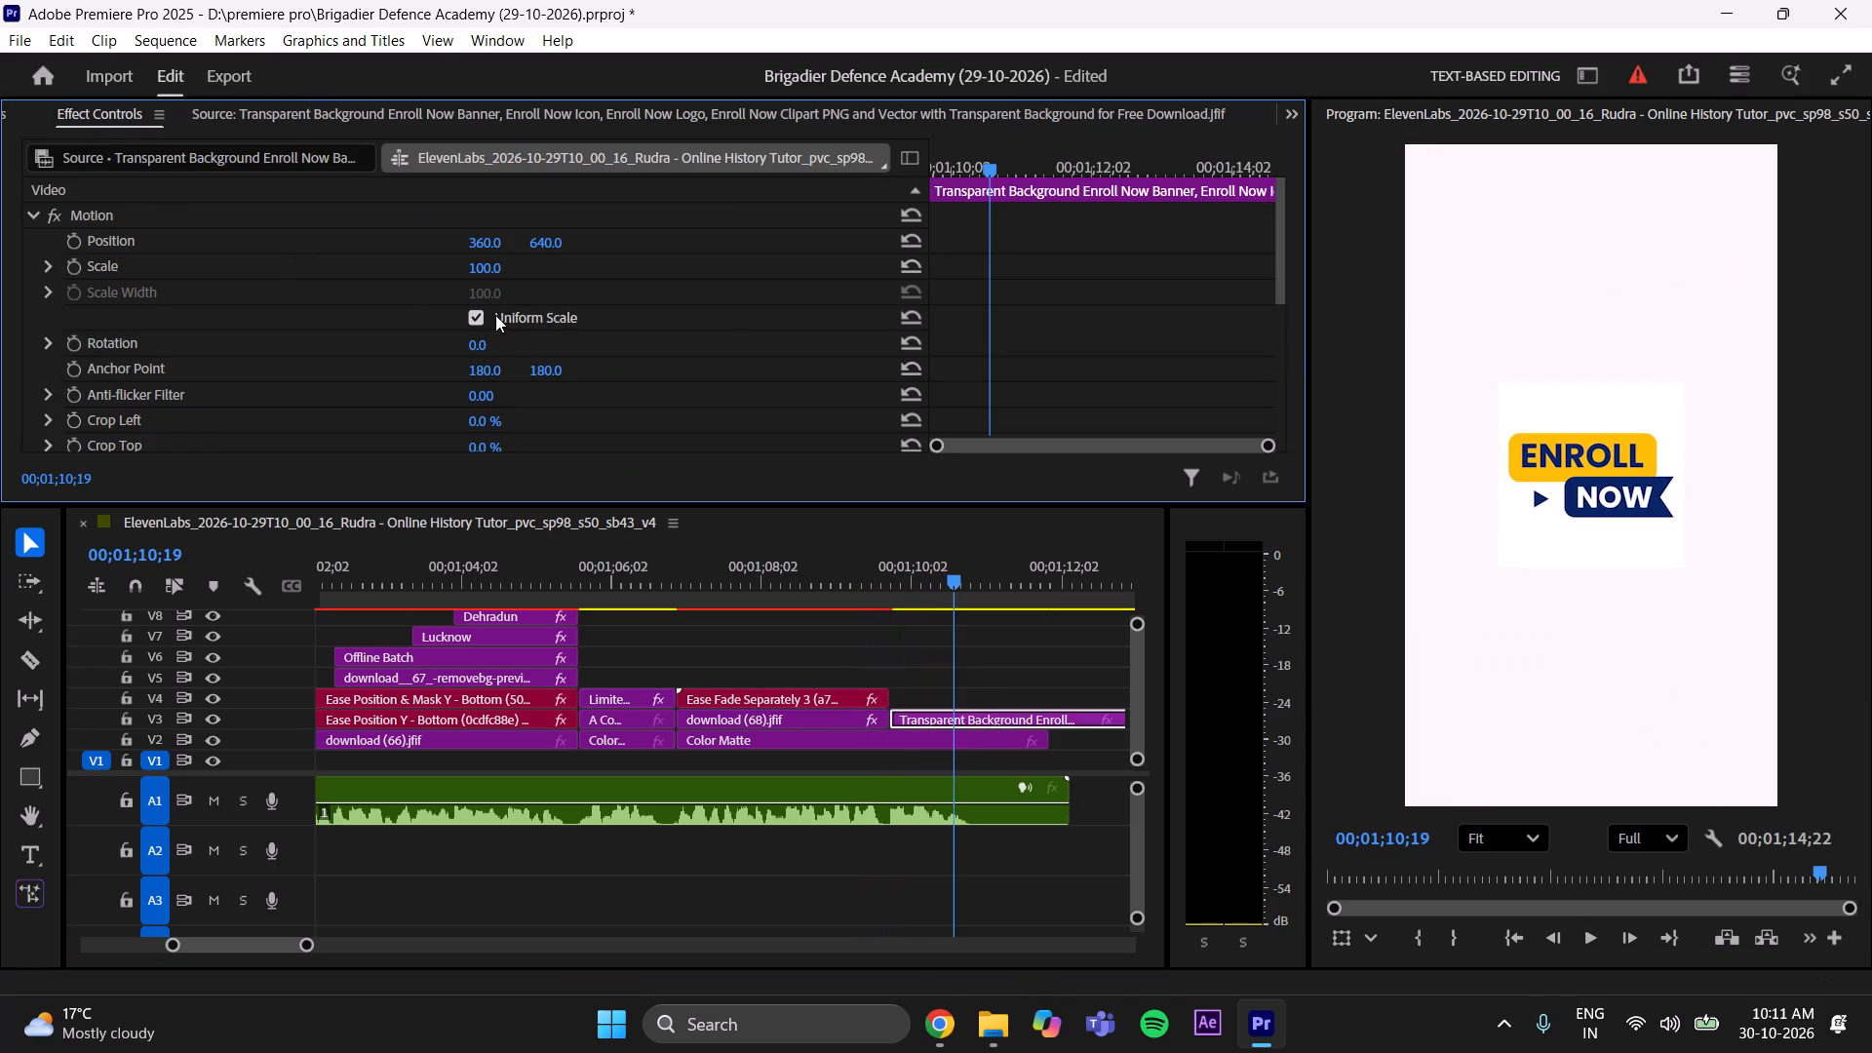
drag(492, 272, 542, 261)
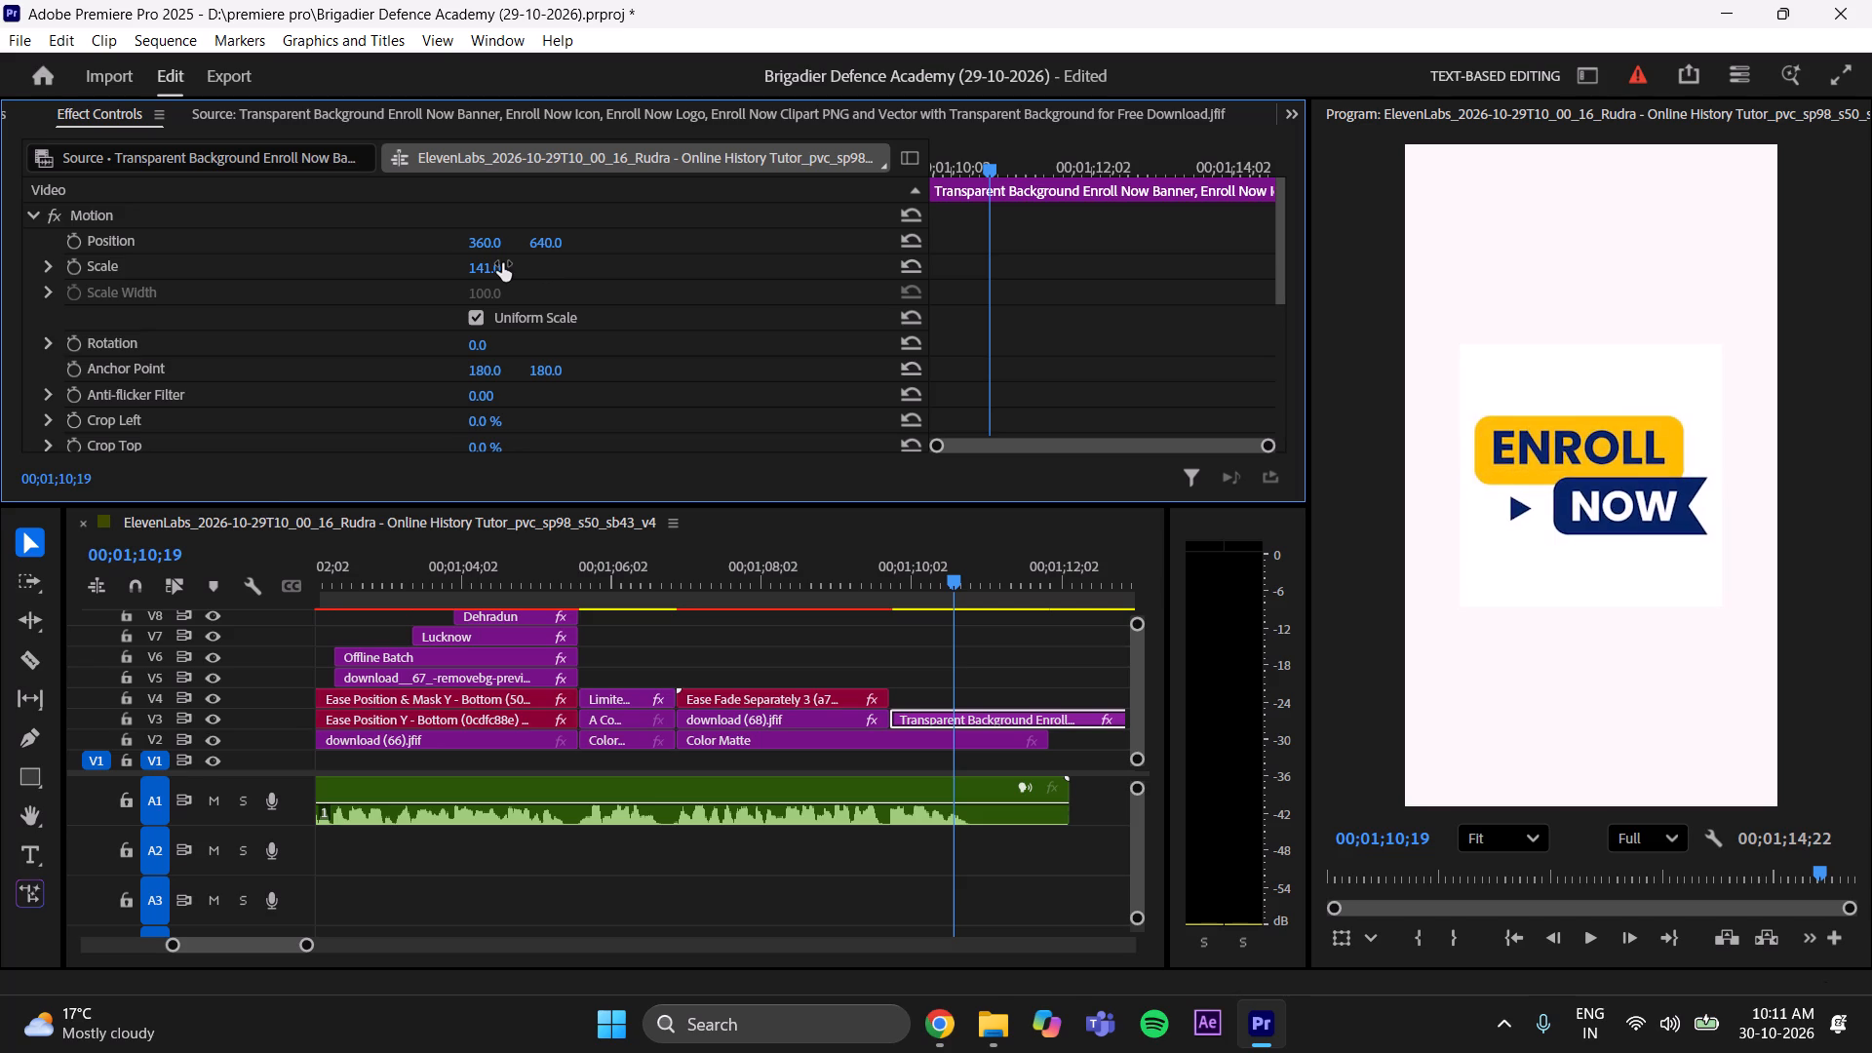
Enlarge the staircase image on V3 to a scale of 103 and move it up so it fills the frame.
drag(961, 570, 835, 613)
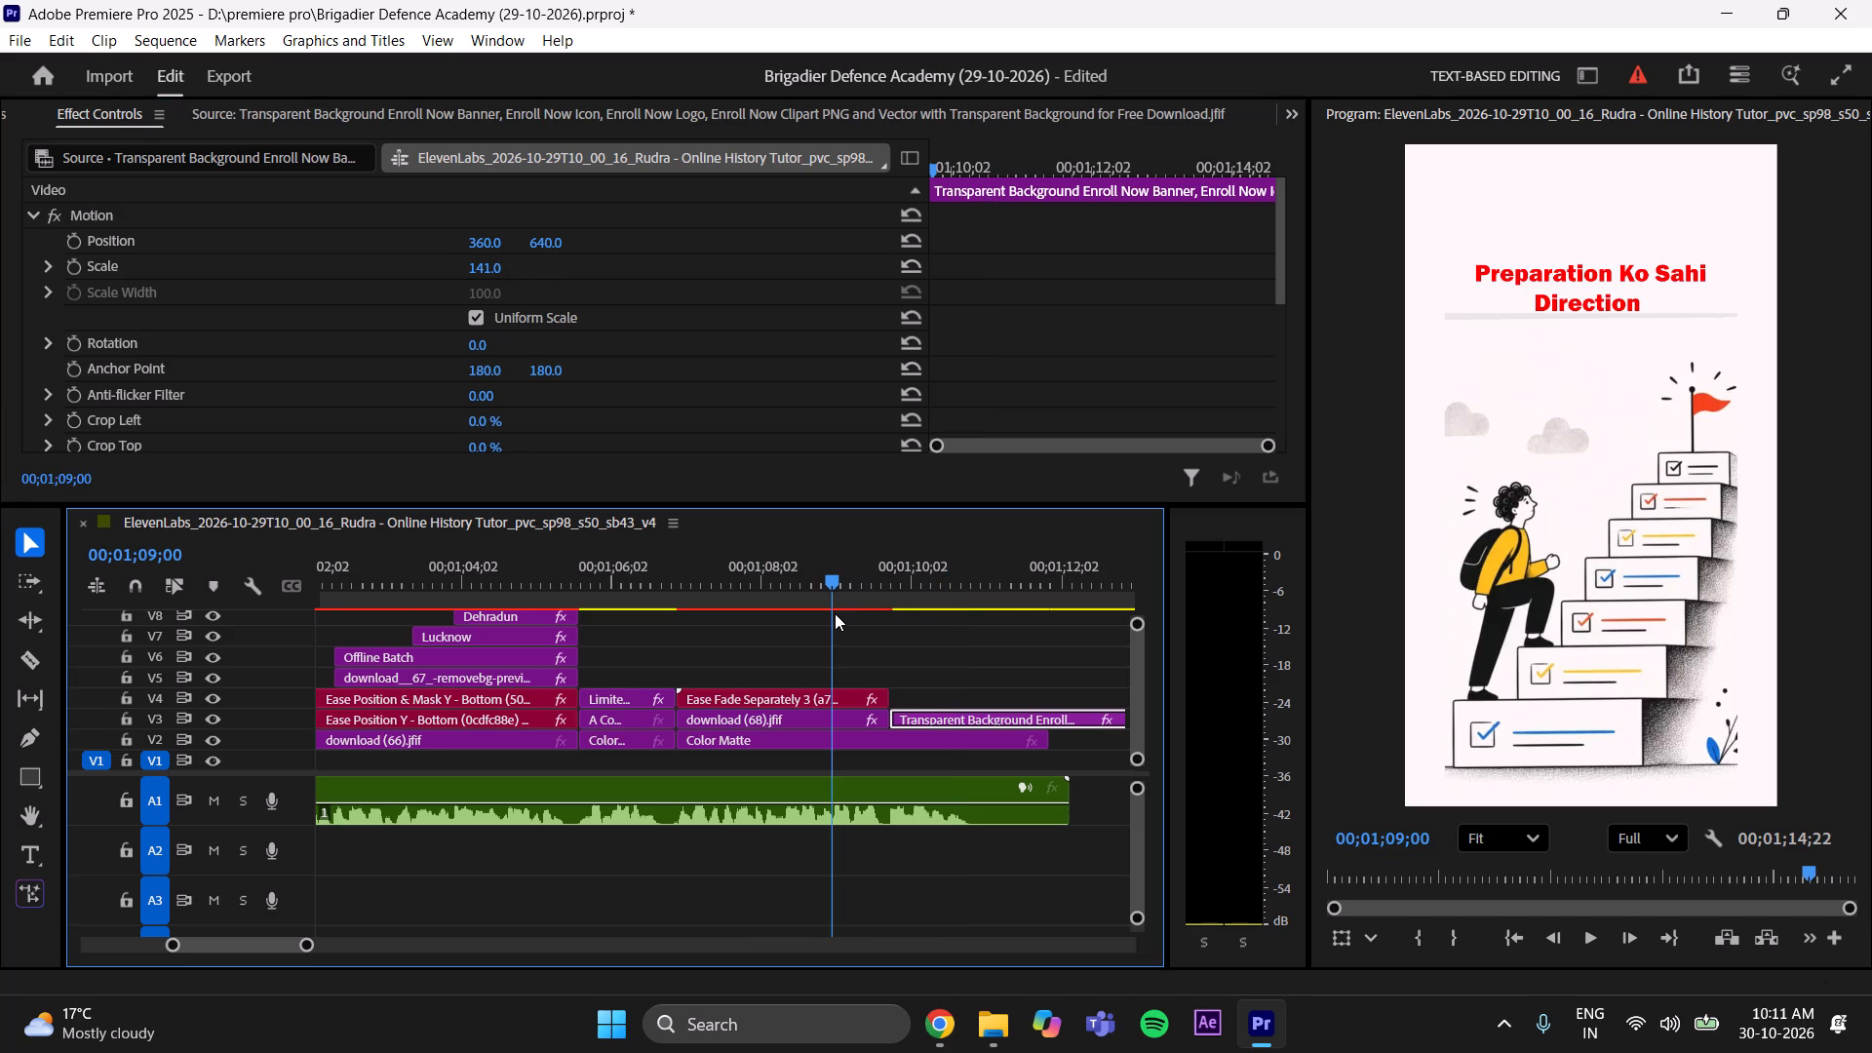
drag(835, 613, 876, 649)
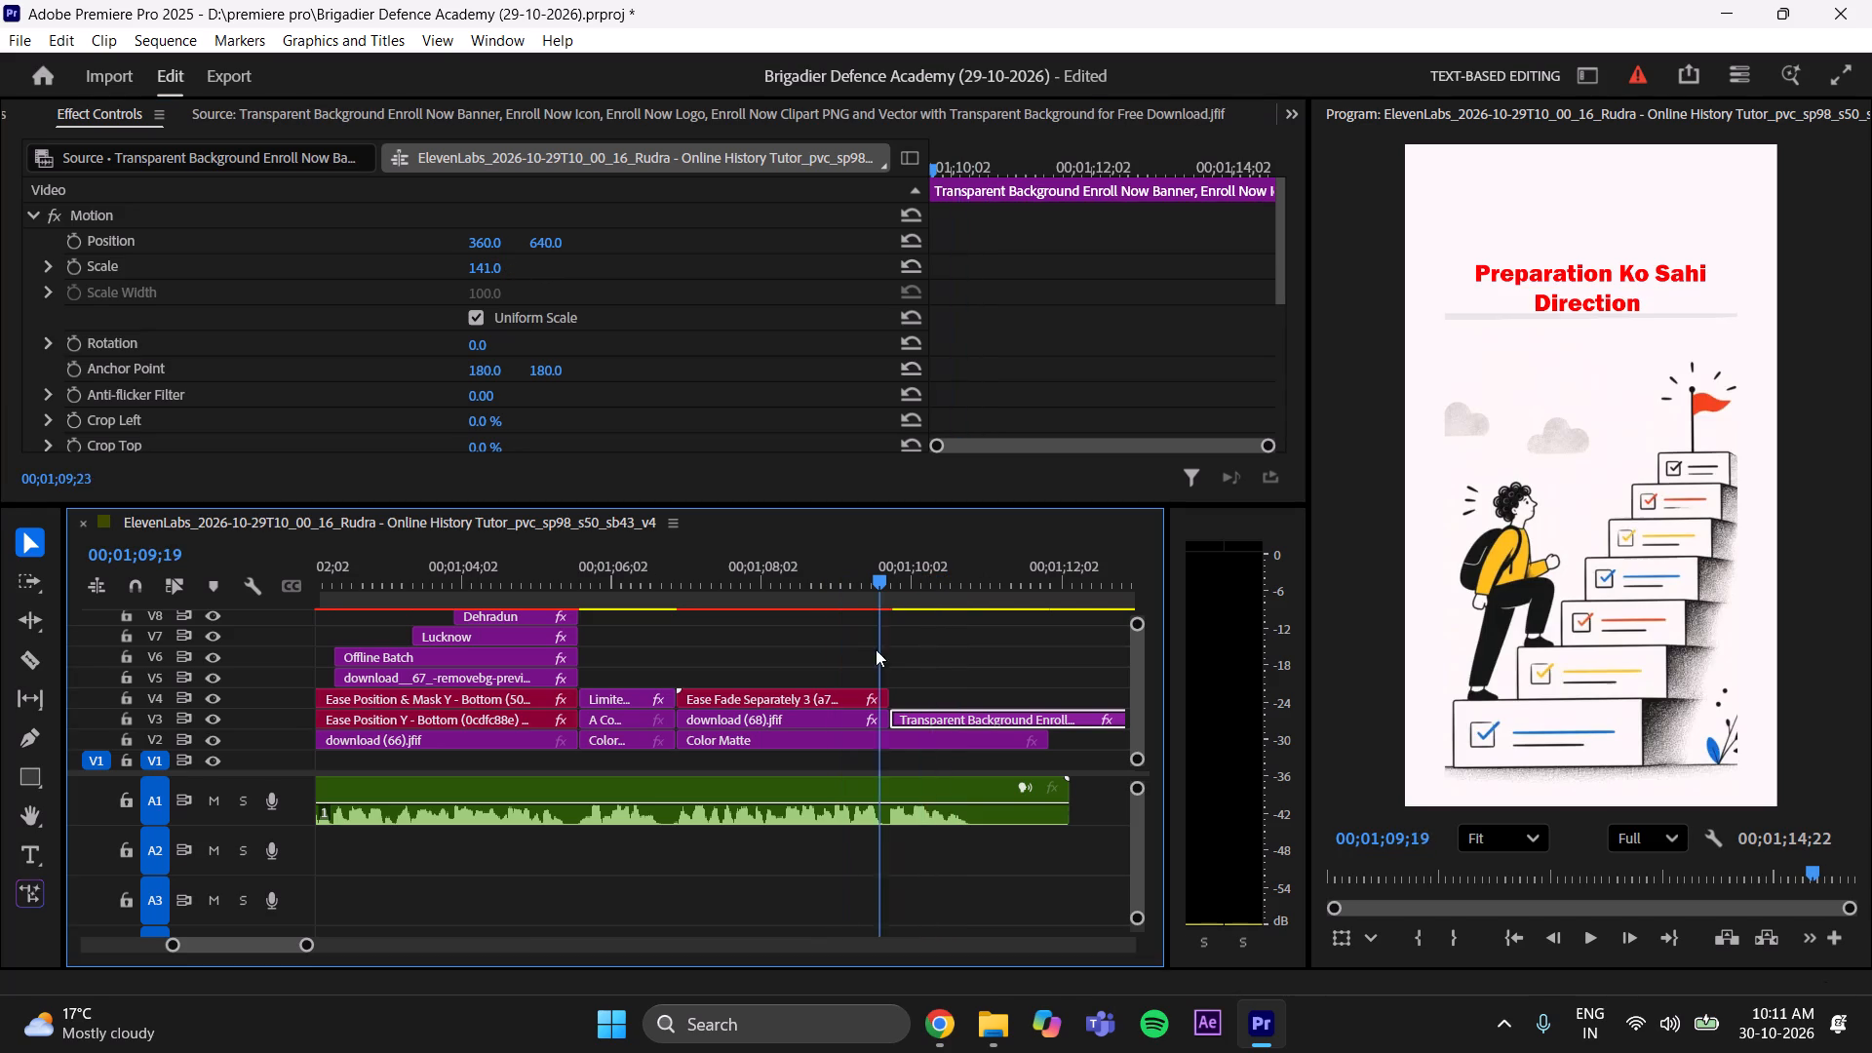
drag(876, 649, 869, 654)
click(795, 717)
drag(482, 270, 484, 270)
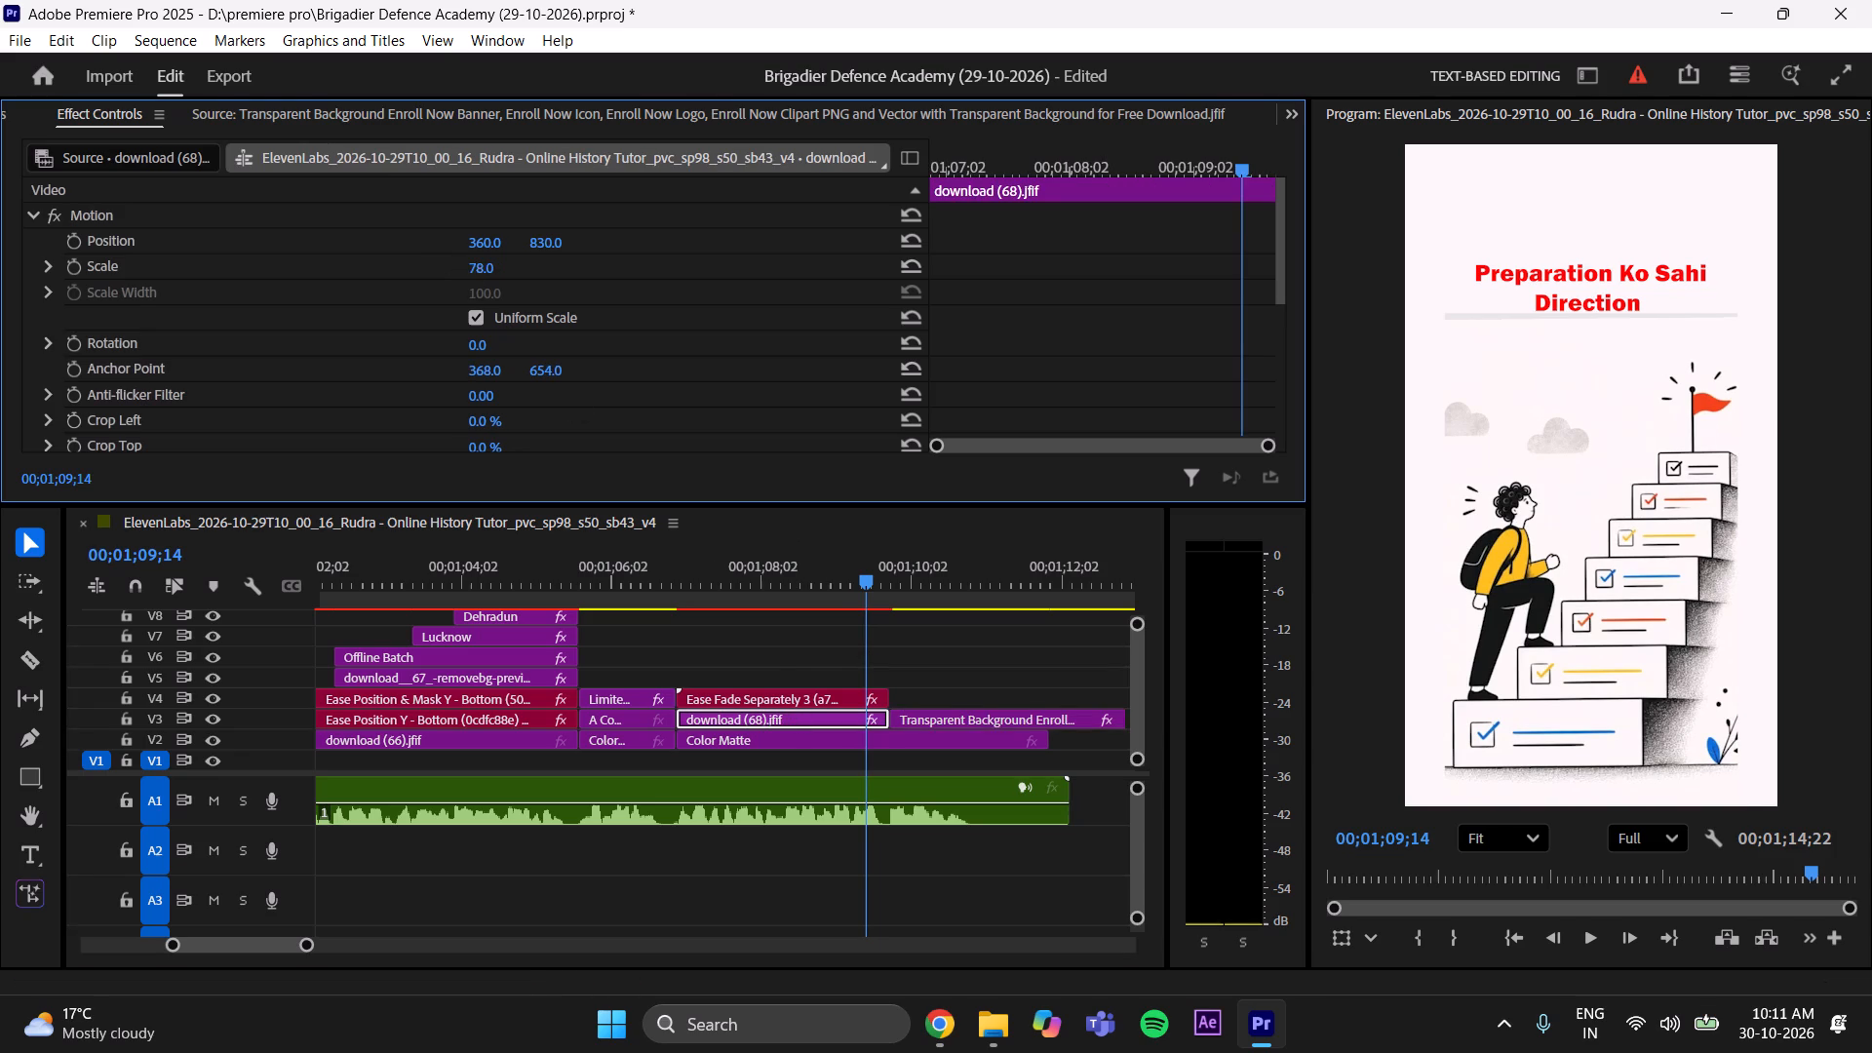
drag(484, 270, 509, 268)
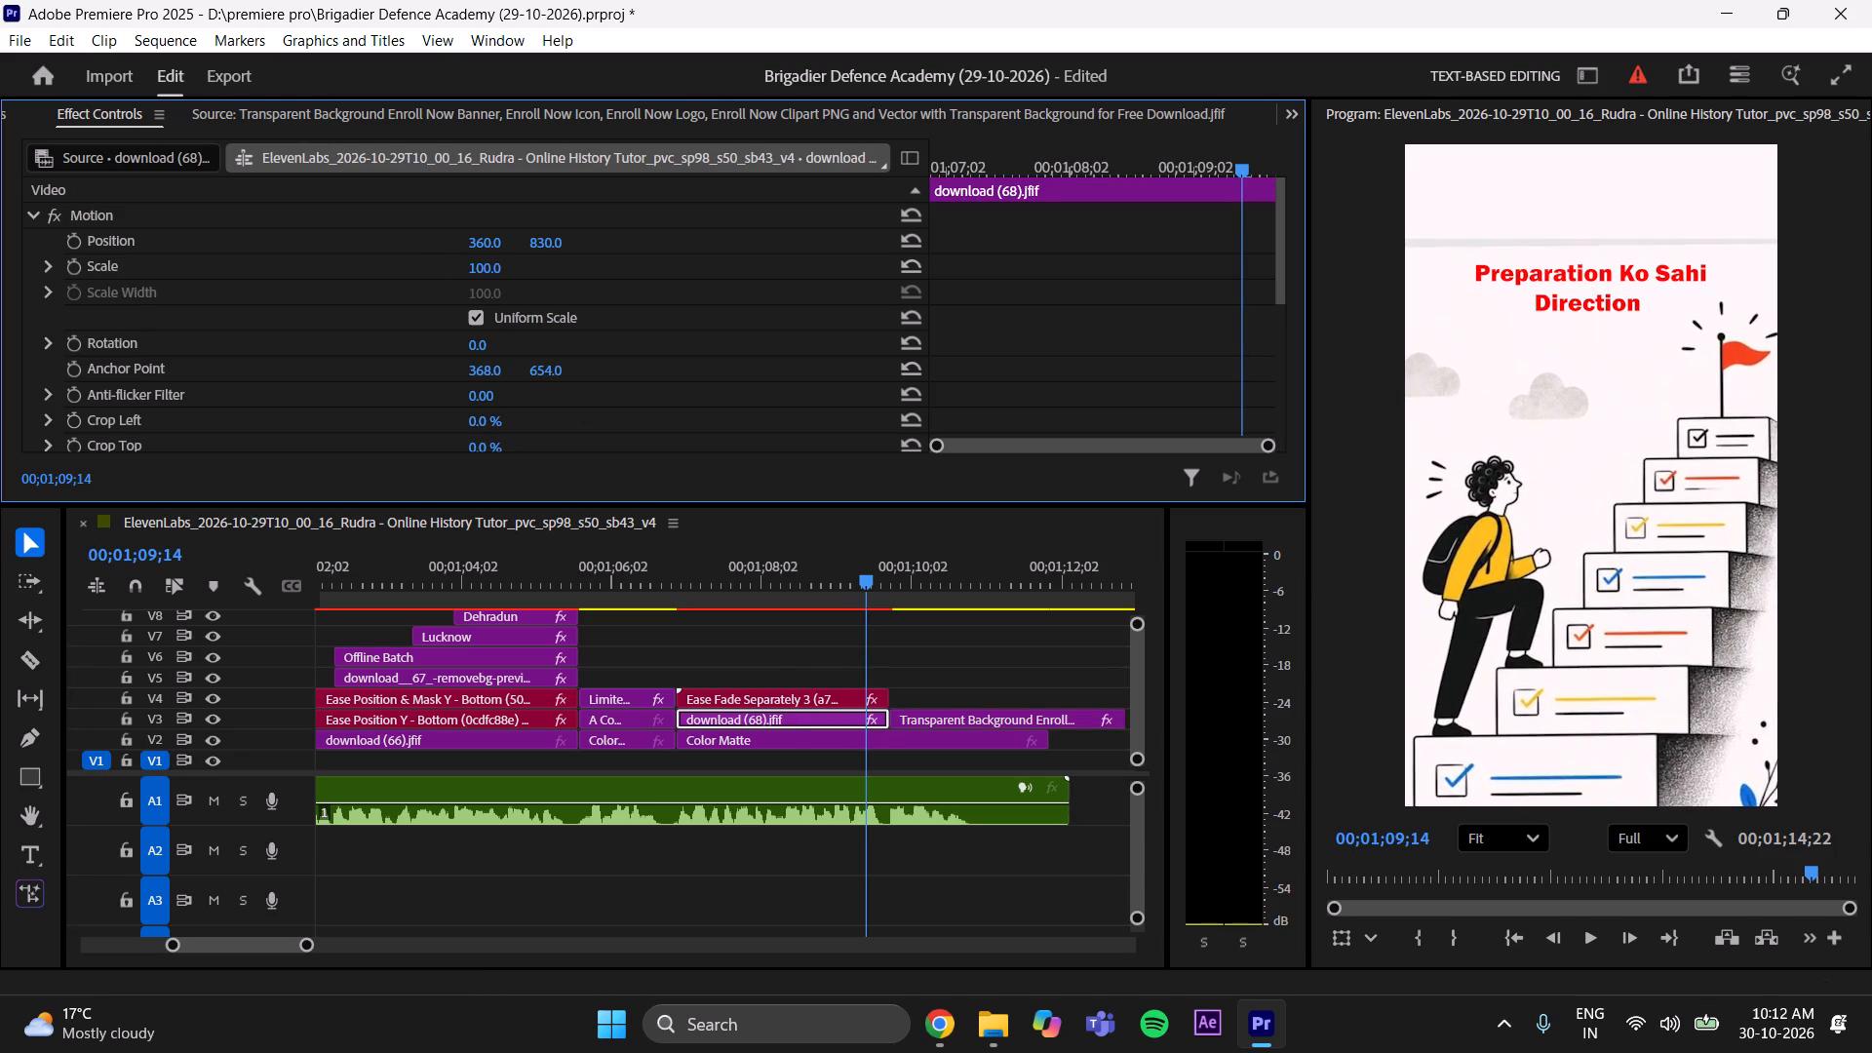
drag(509, 268, 510, 268)
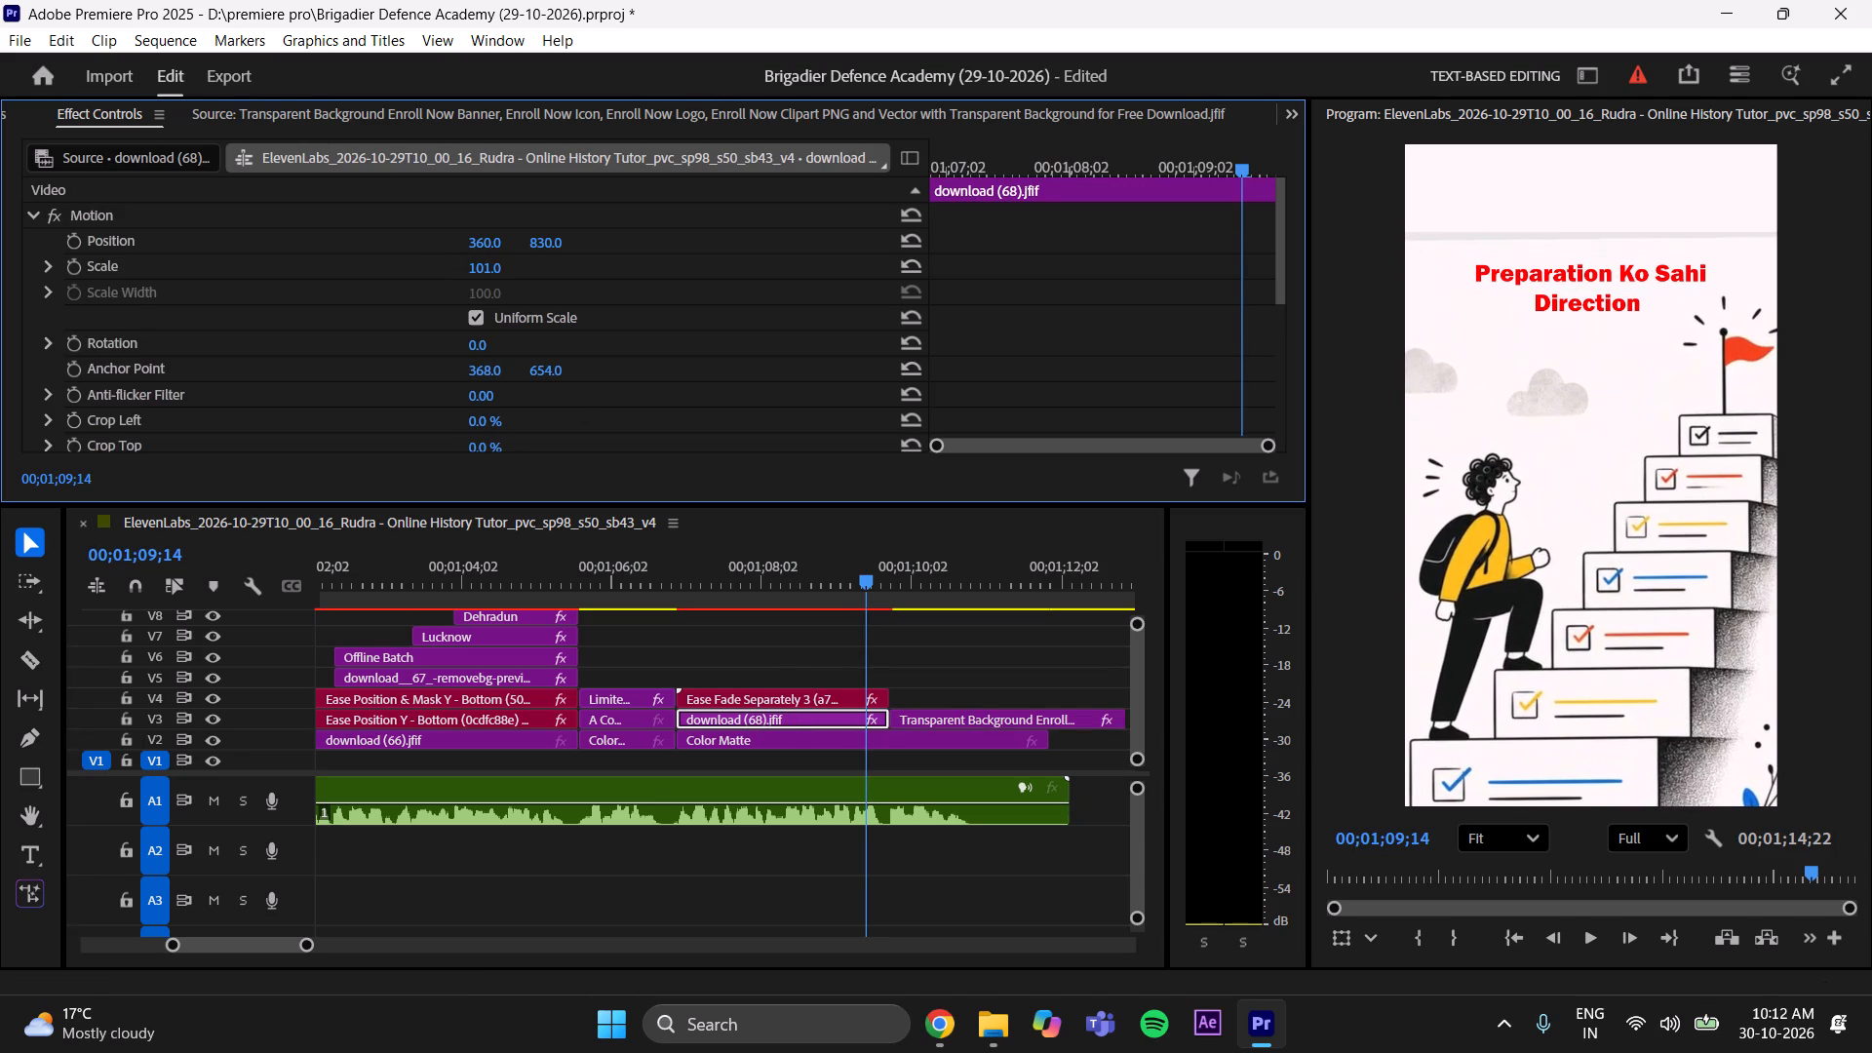
drag(510, 268, 513, 268)
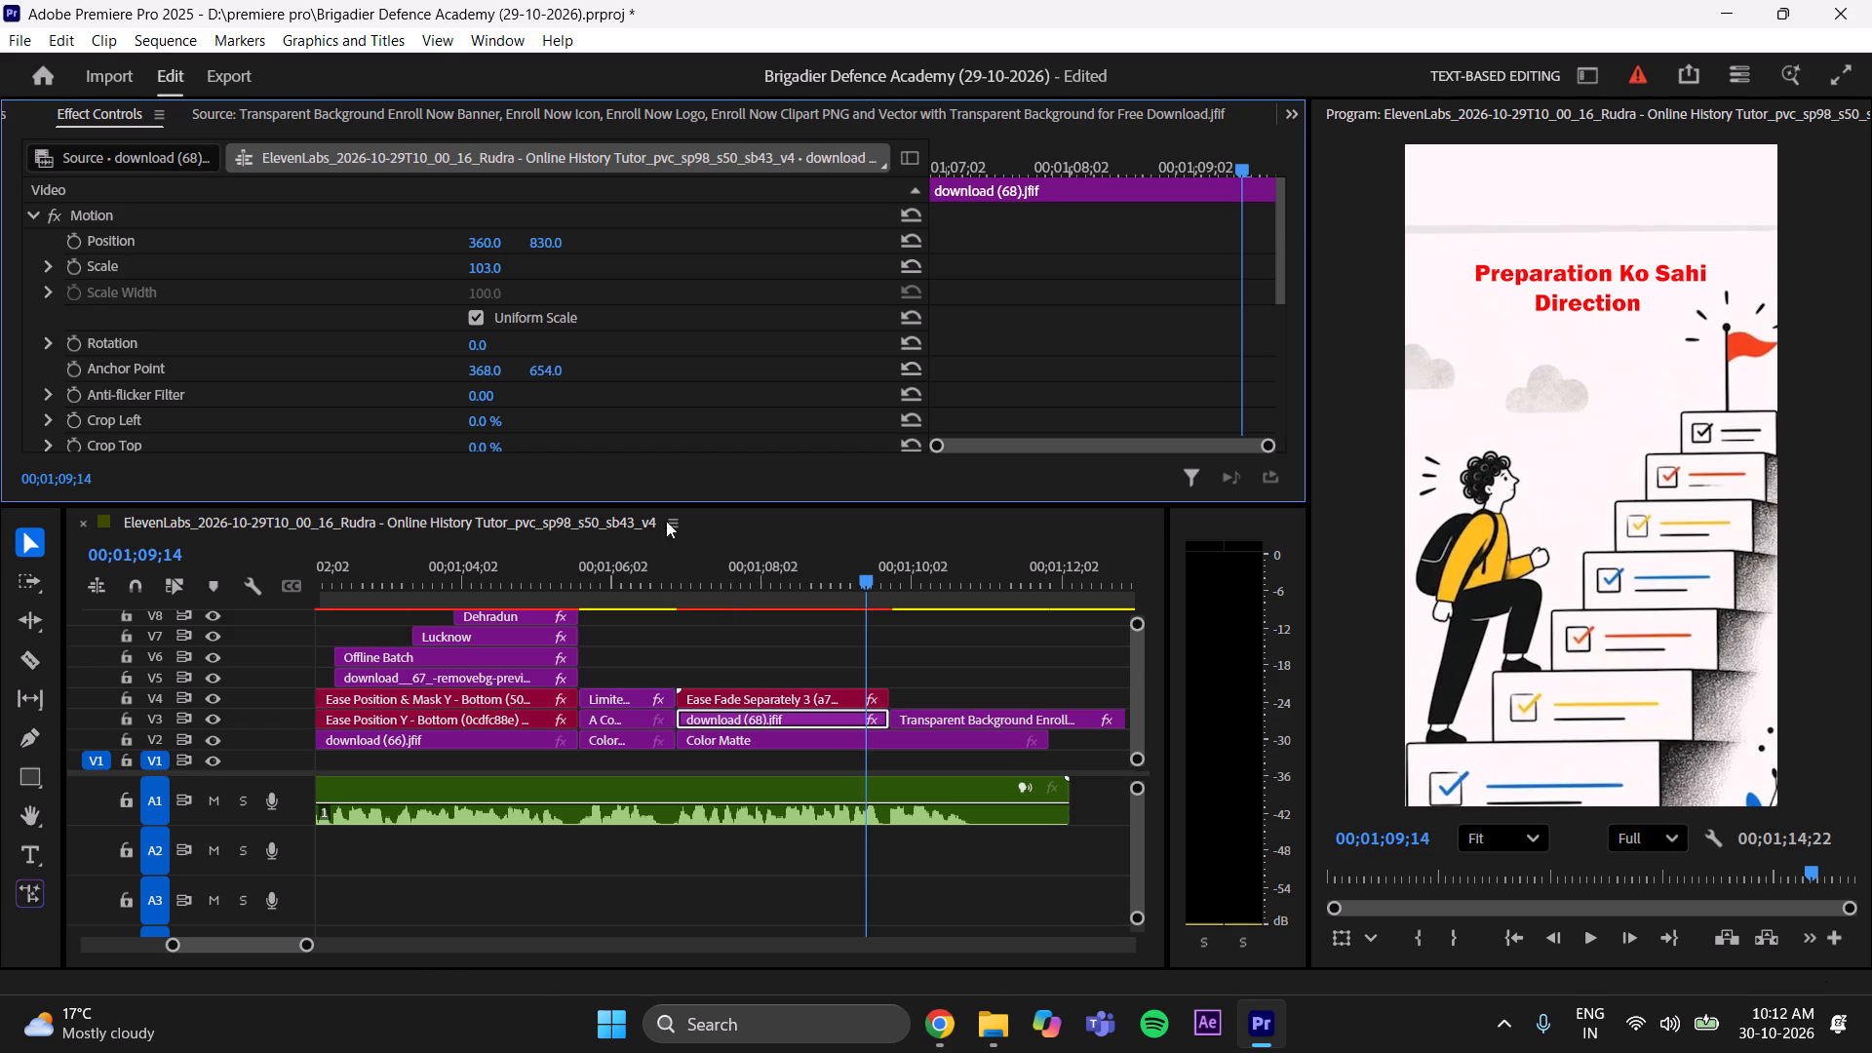
click(739, 714)
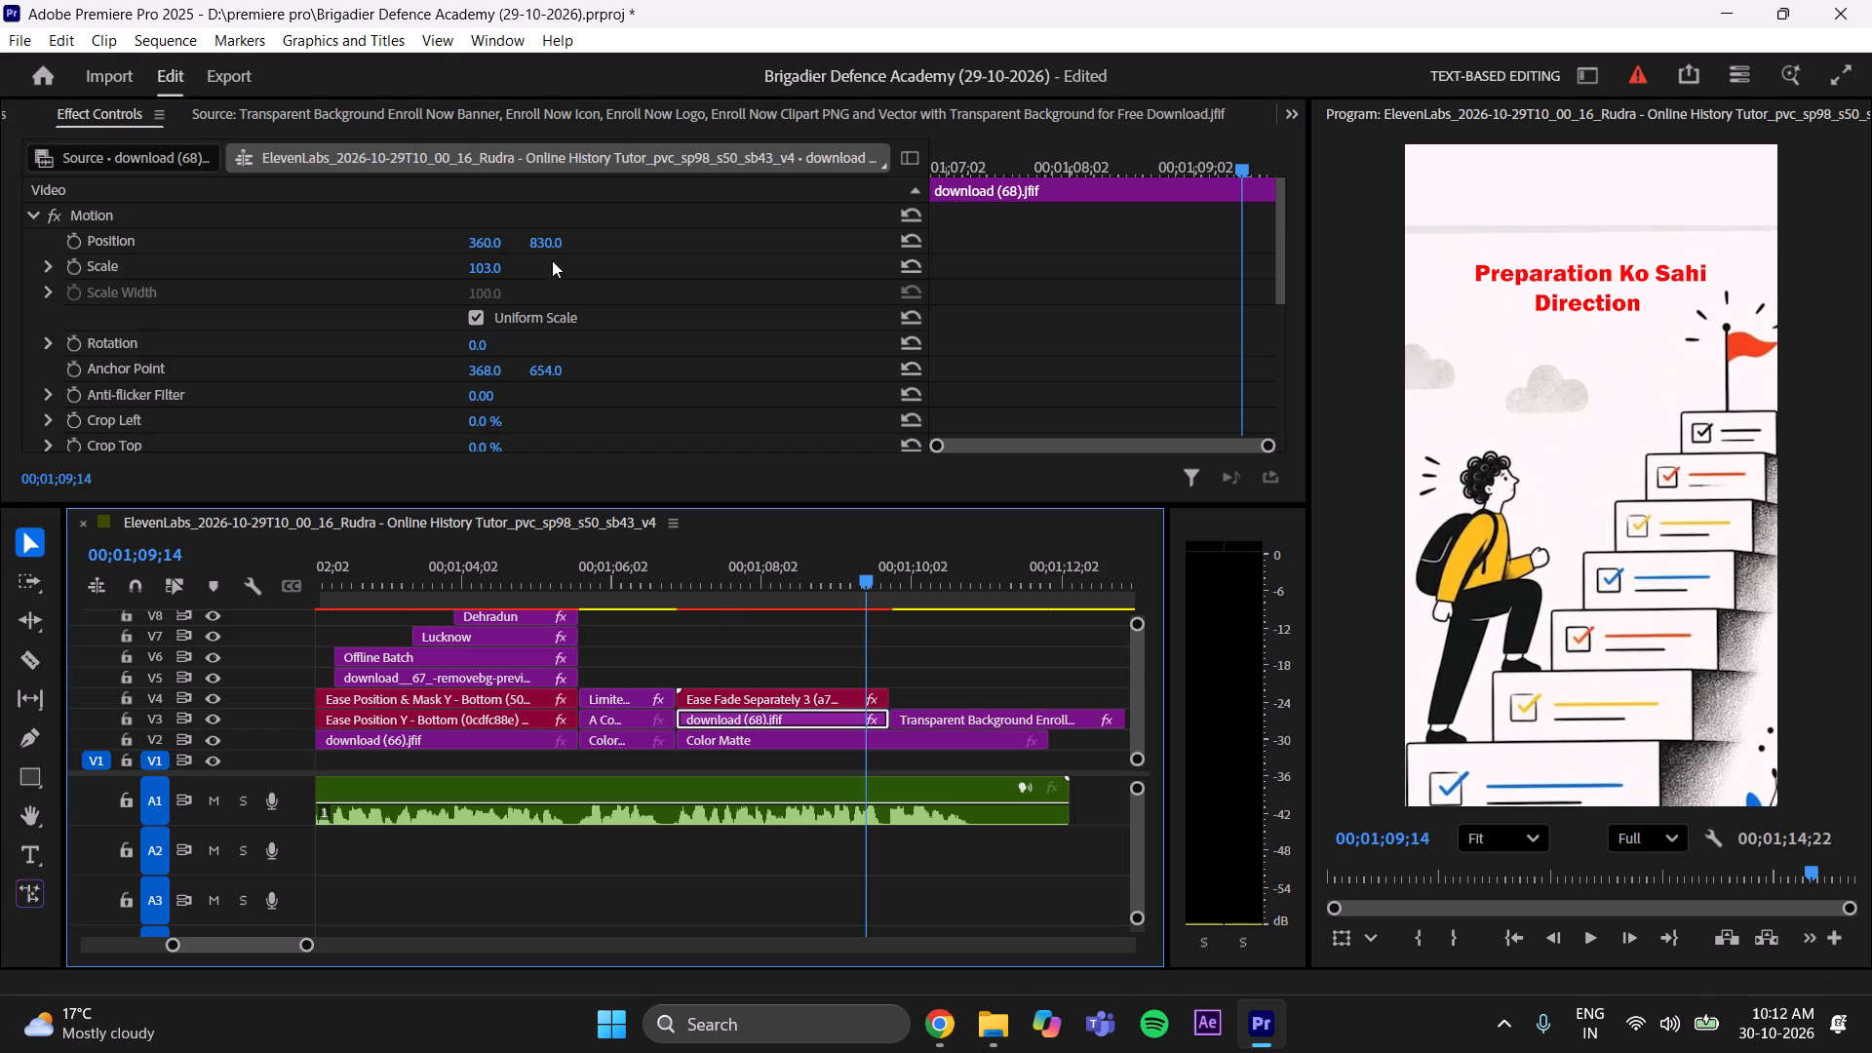
drag(550, 245, 364, 259)
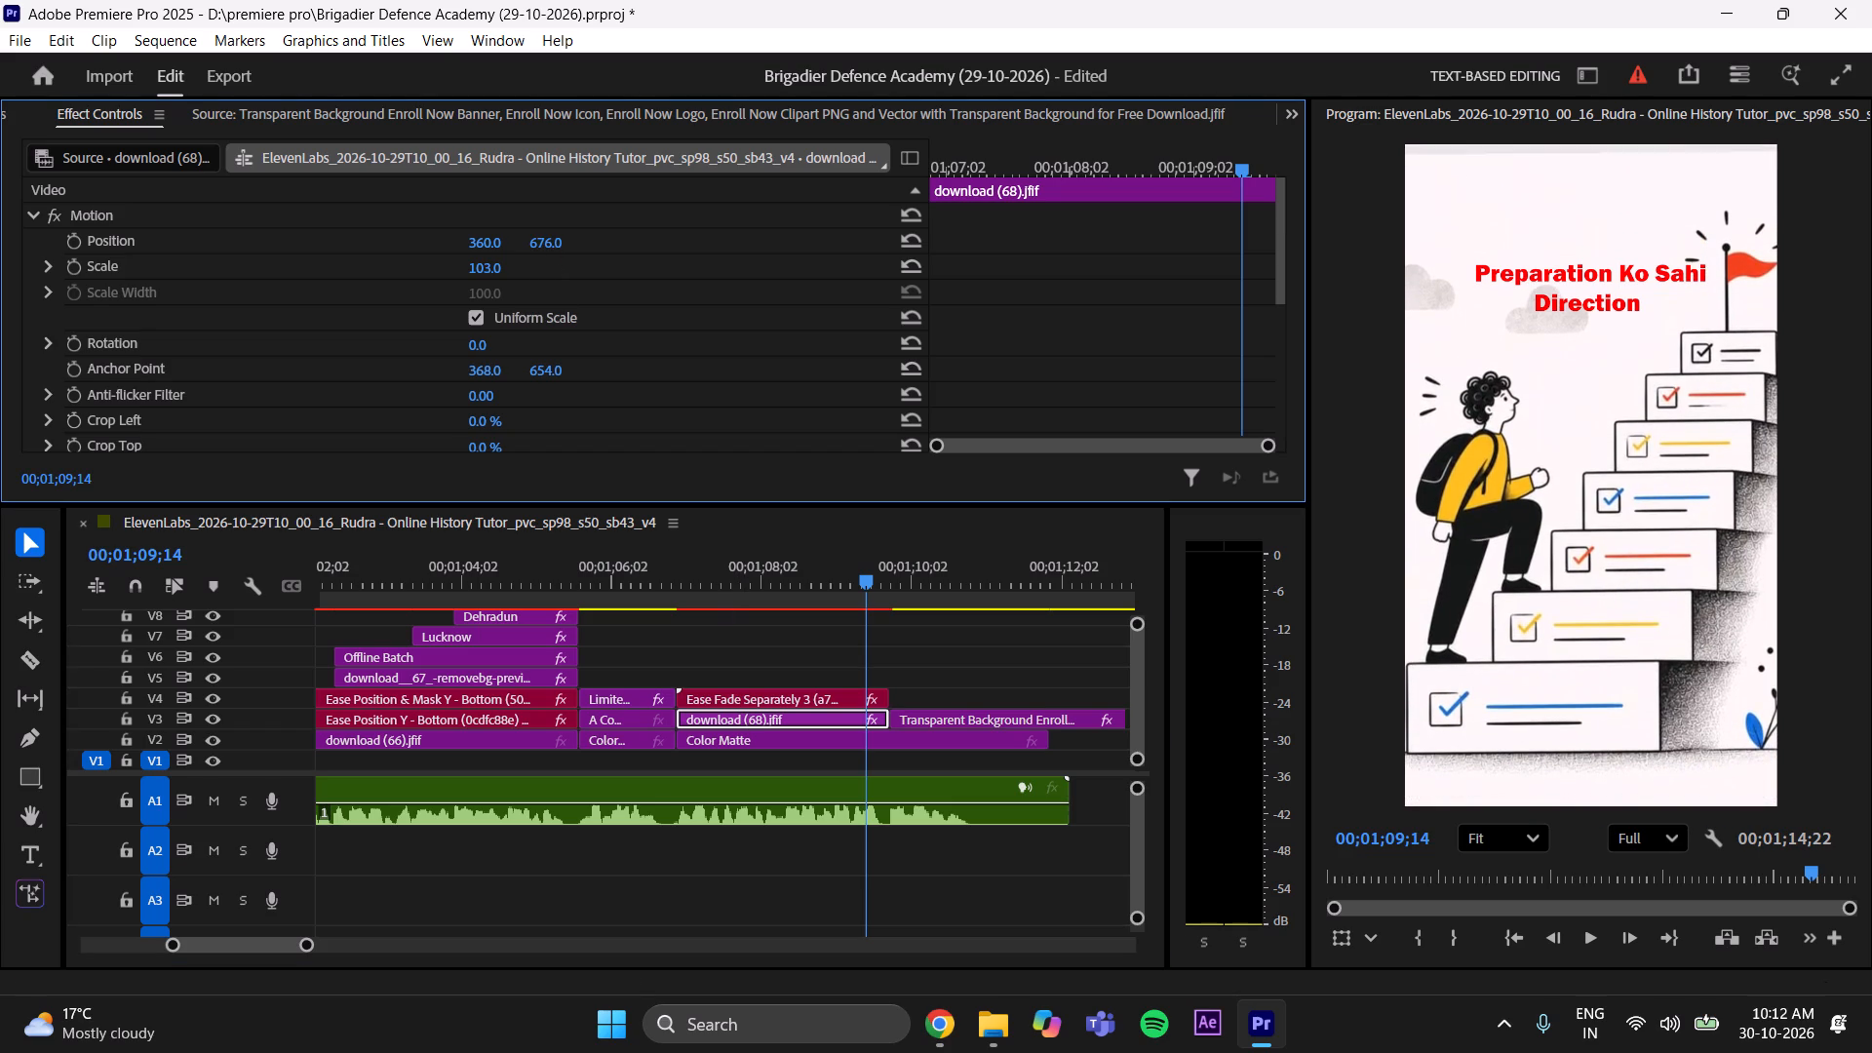
drag(364, 259, 346, 322)
Set the vertical position of the red caption on V4 to 644 over the enlarged staircase image.
click(784, 692)
drag(550, 271, 433, 276)
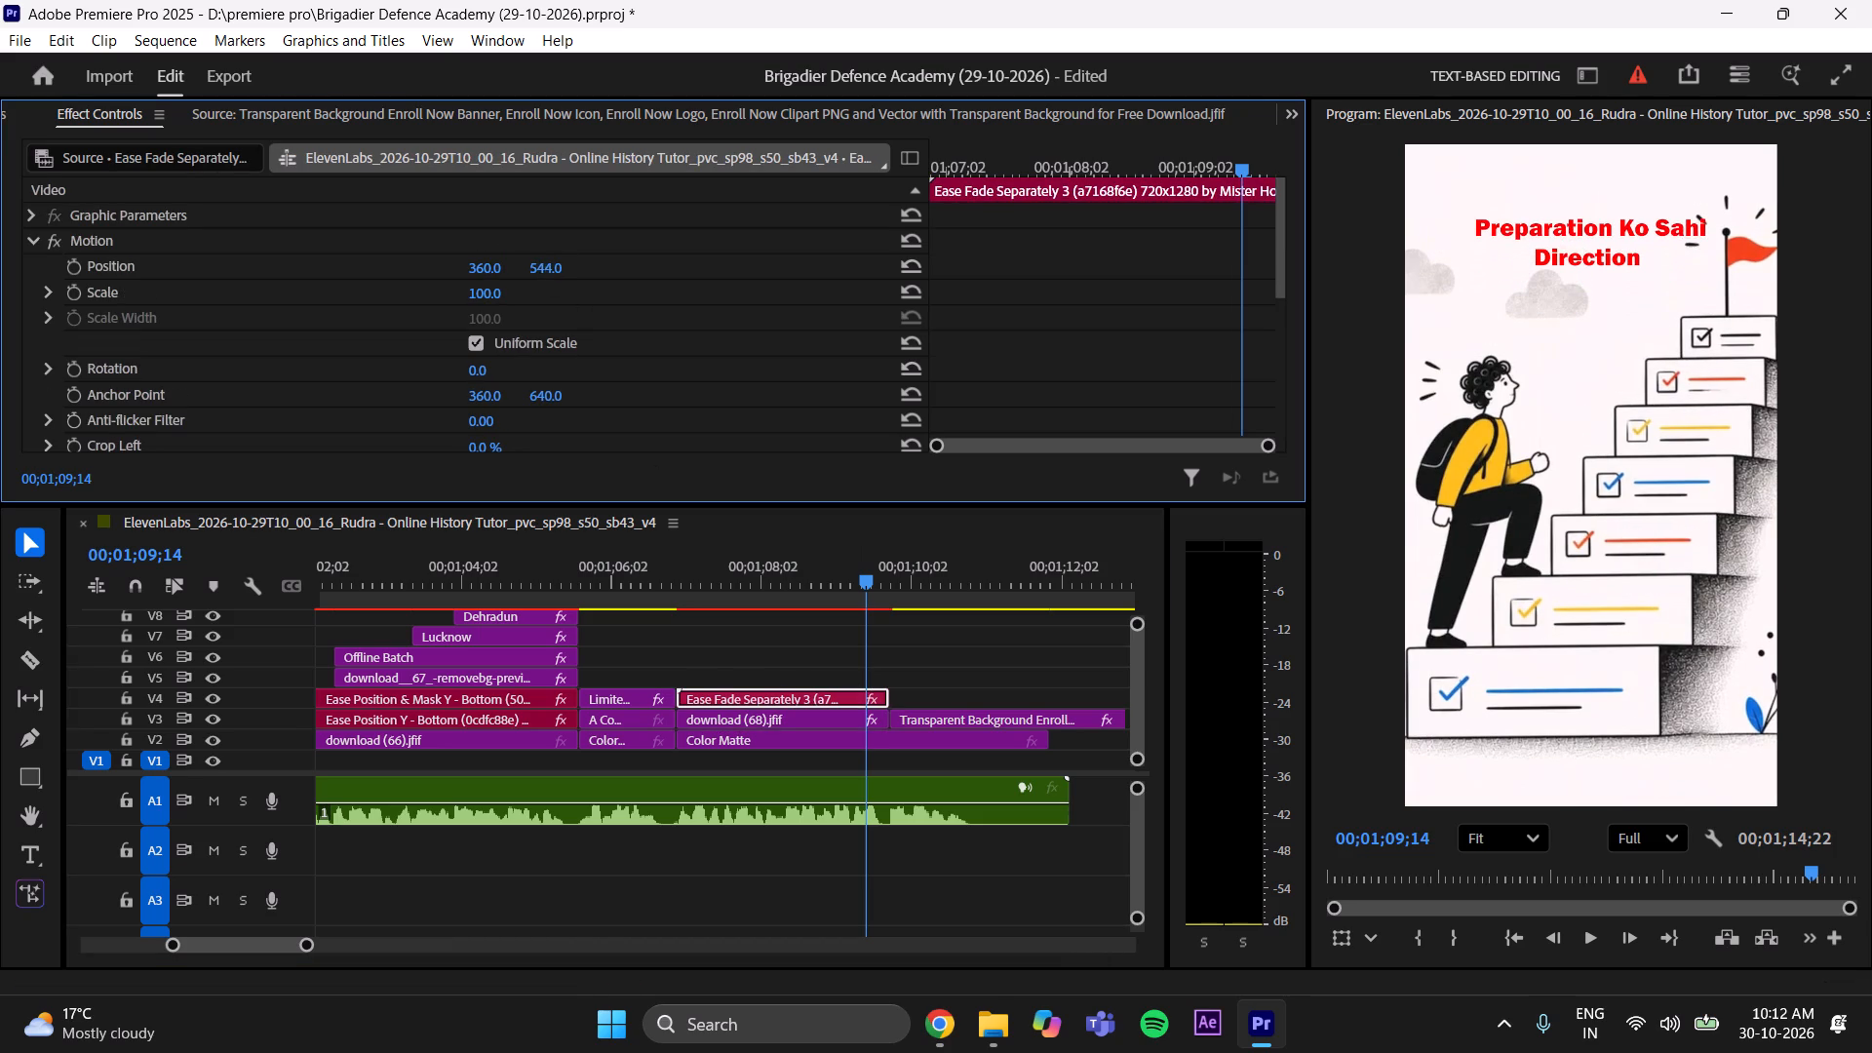
drag(433, 276, 460, 300)
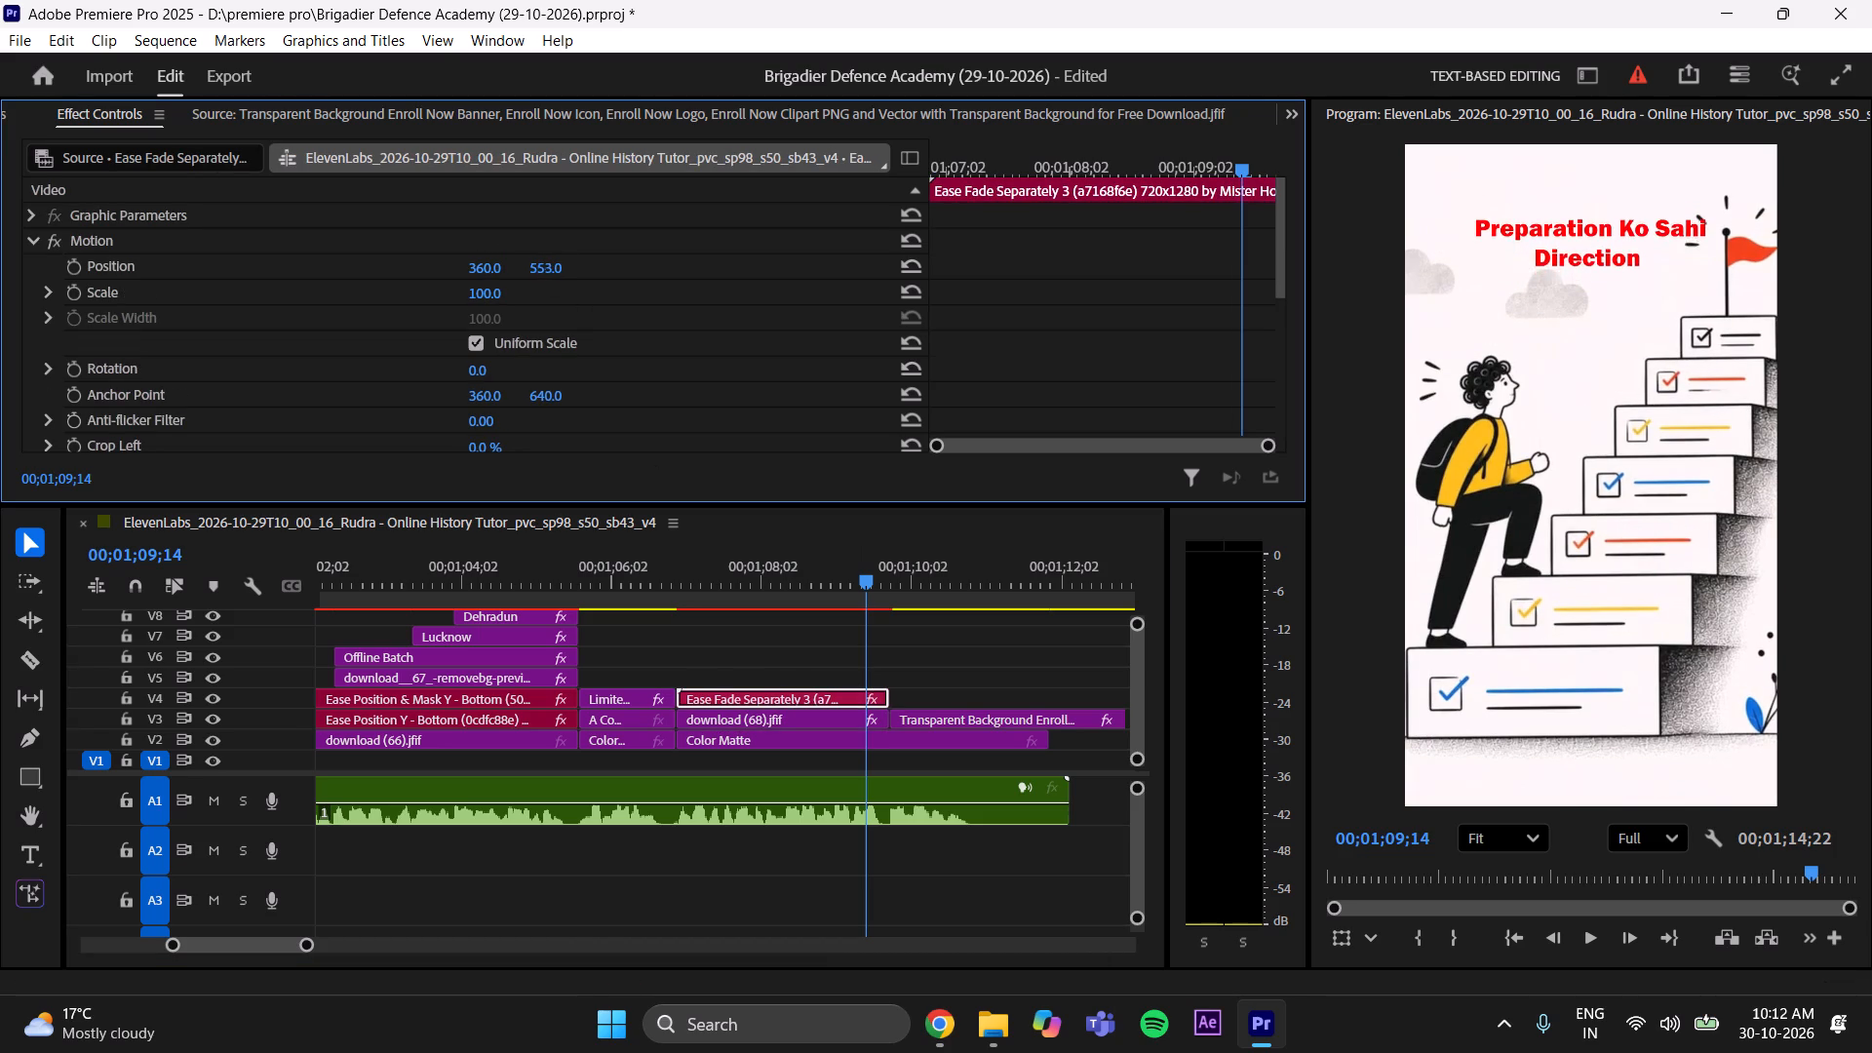
drag(460, 300, 570, 294)
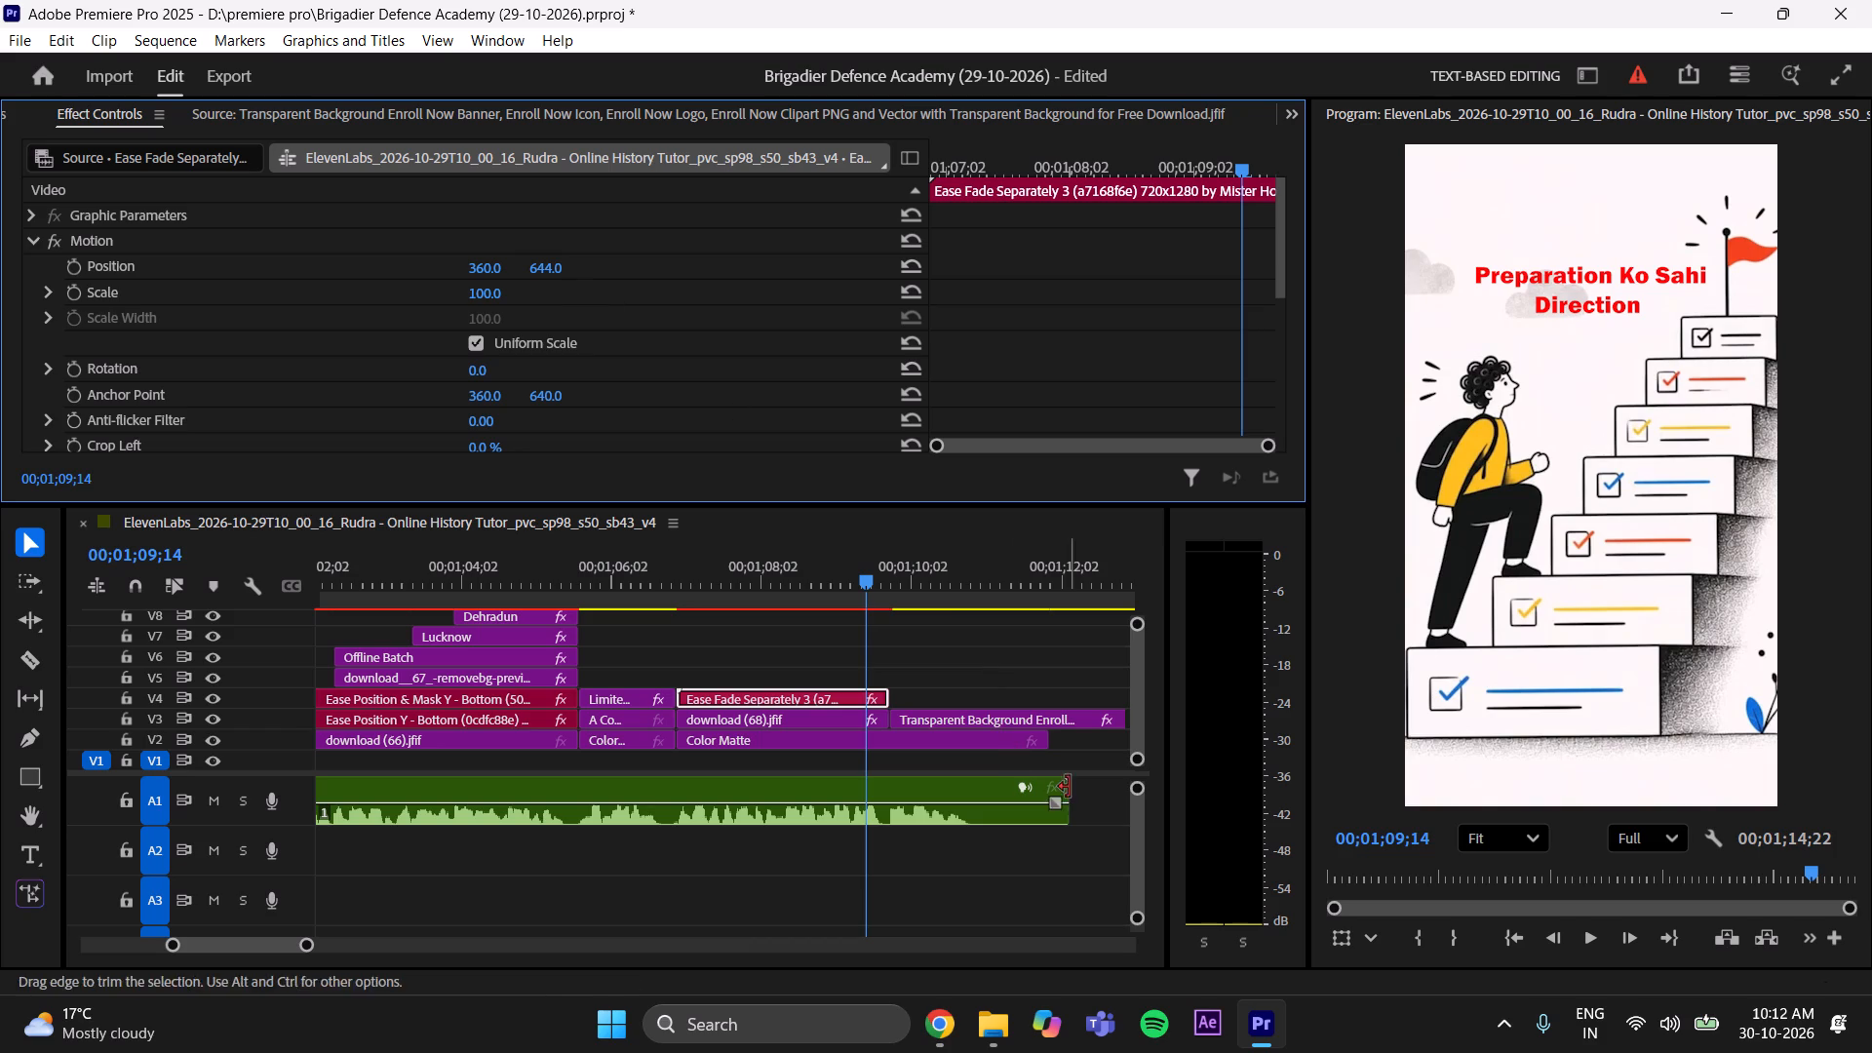
Recolour the color matte on V2 to white (FFFFFF), sampled from the Enroll Now image's background, and save the project.
drag(868, 575, 910, 576)
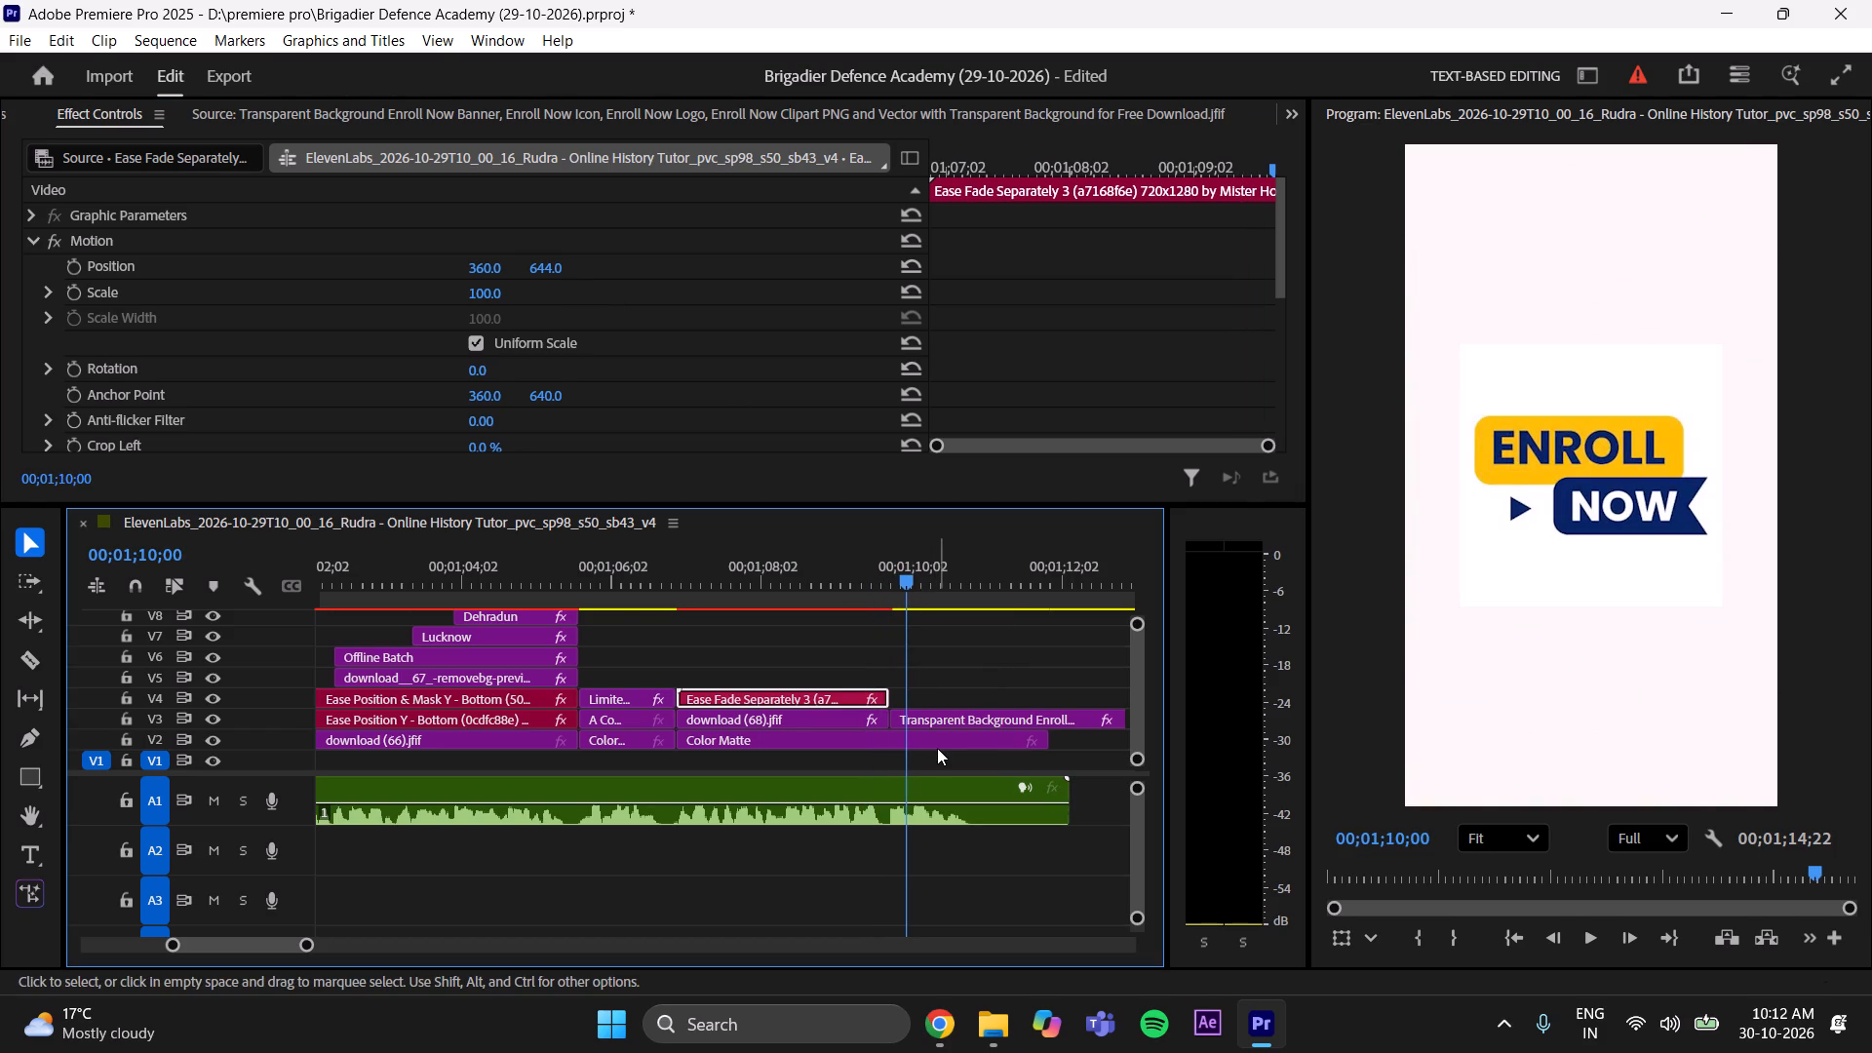
double_click(937, 748)
click(1168, 641)
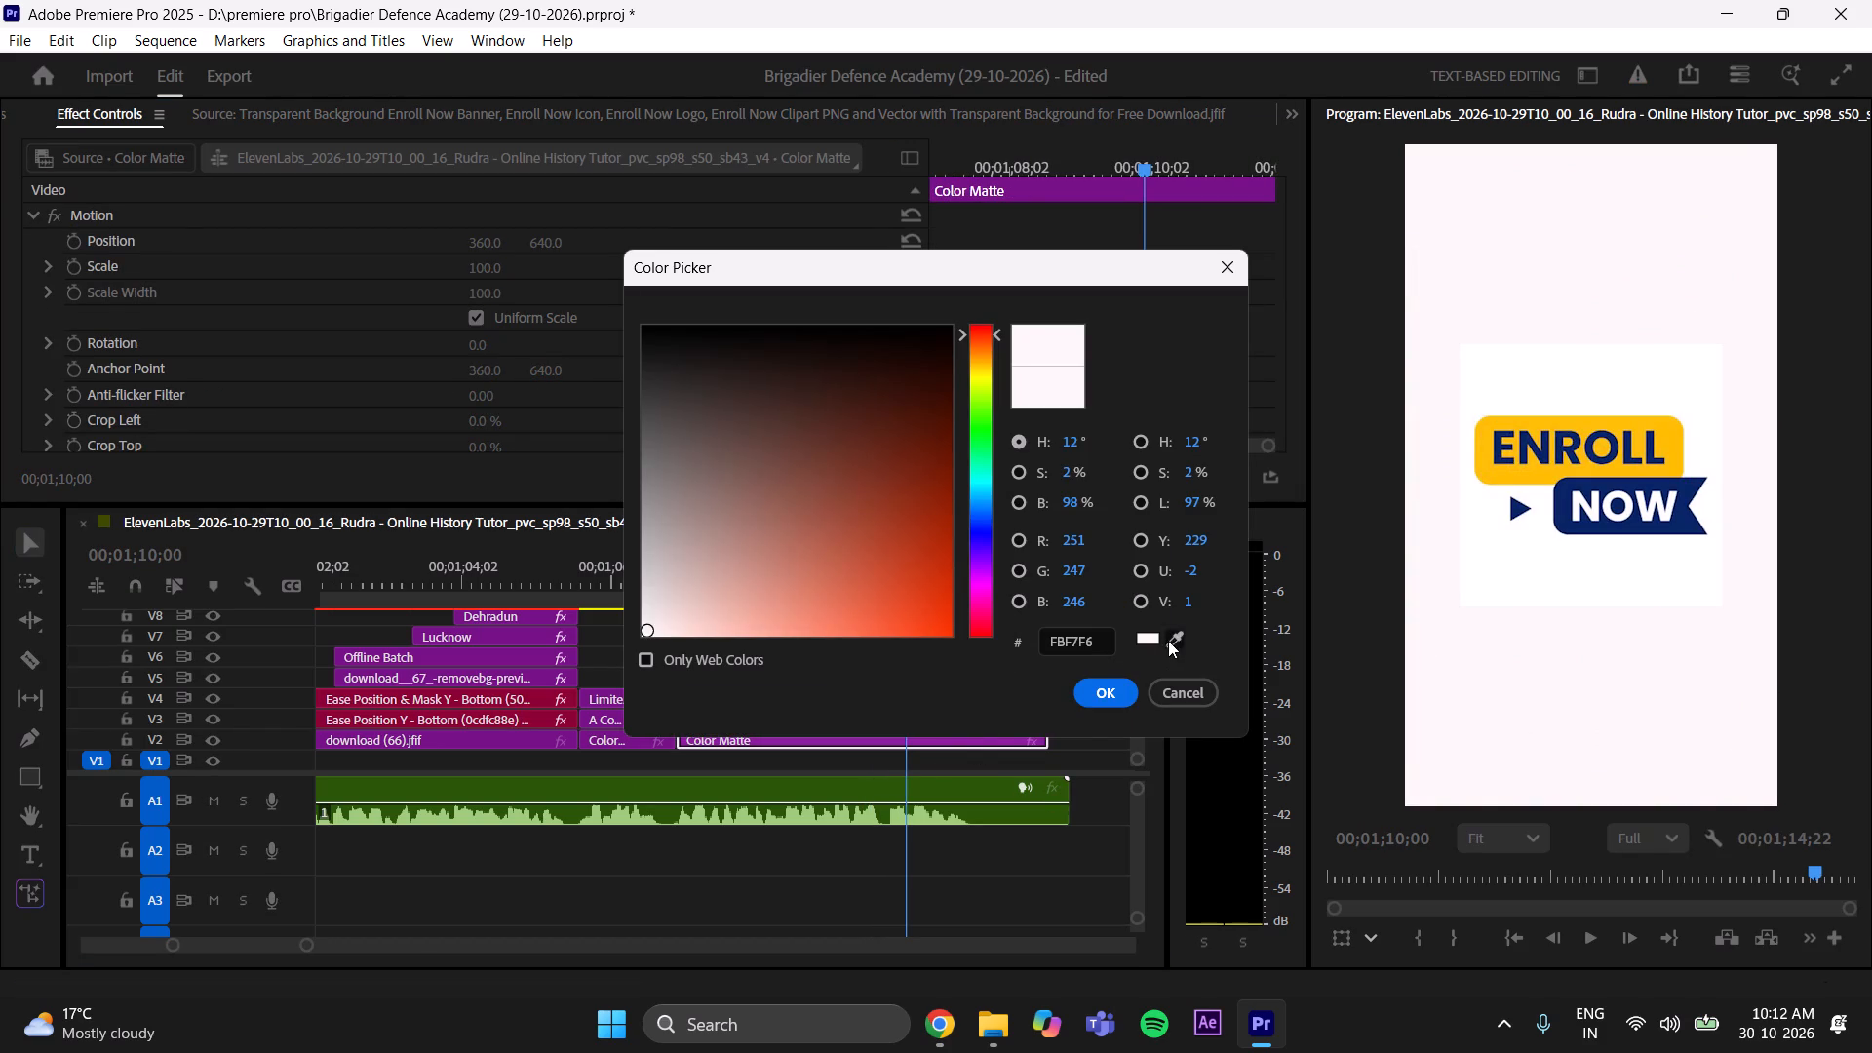
click(1526, 562)
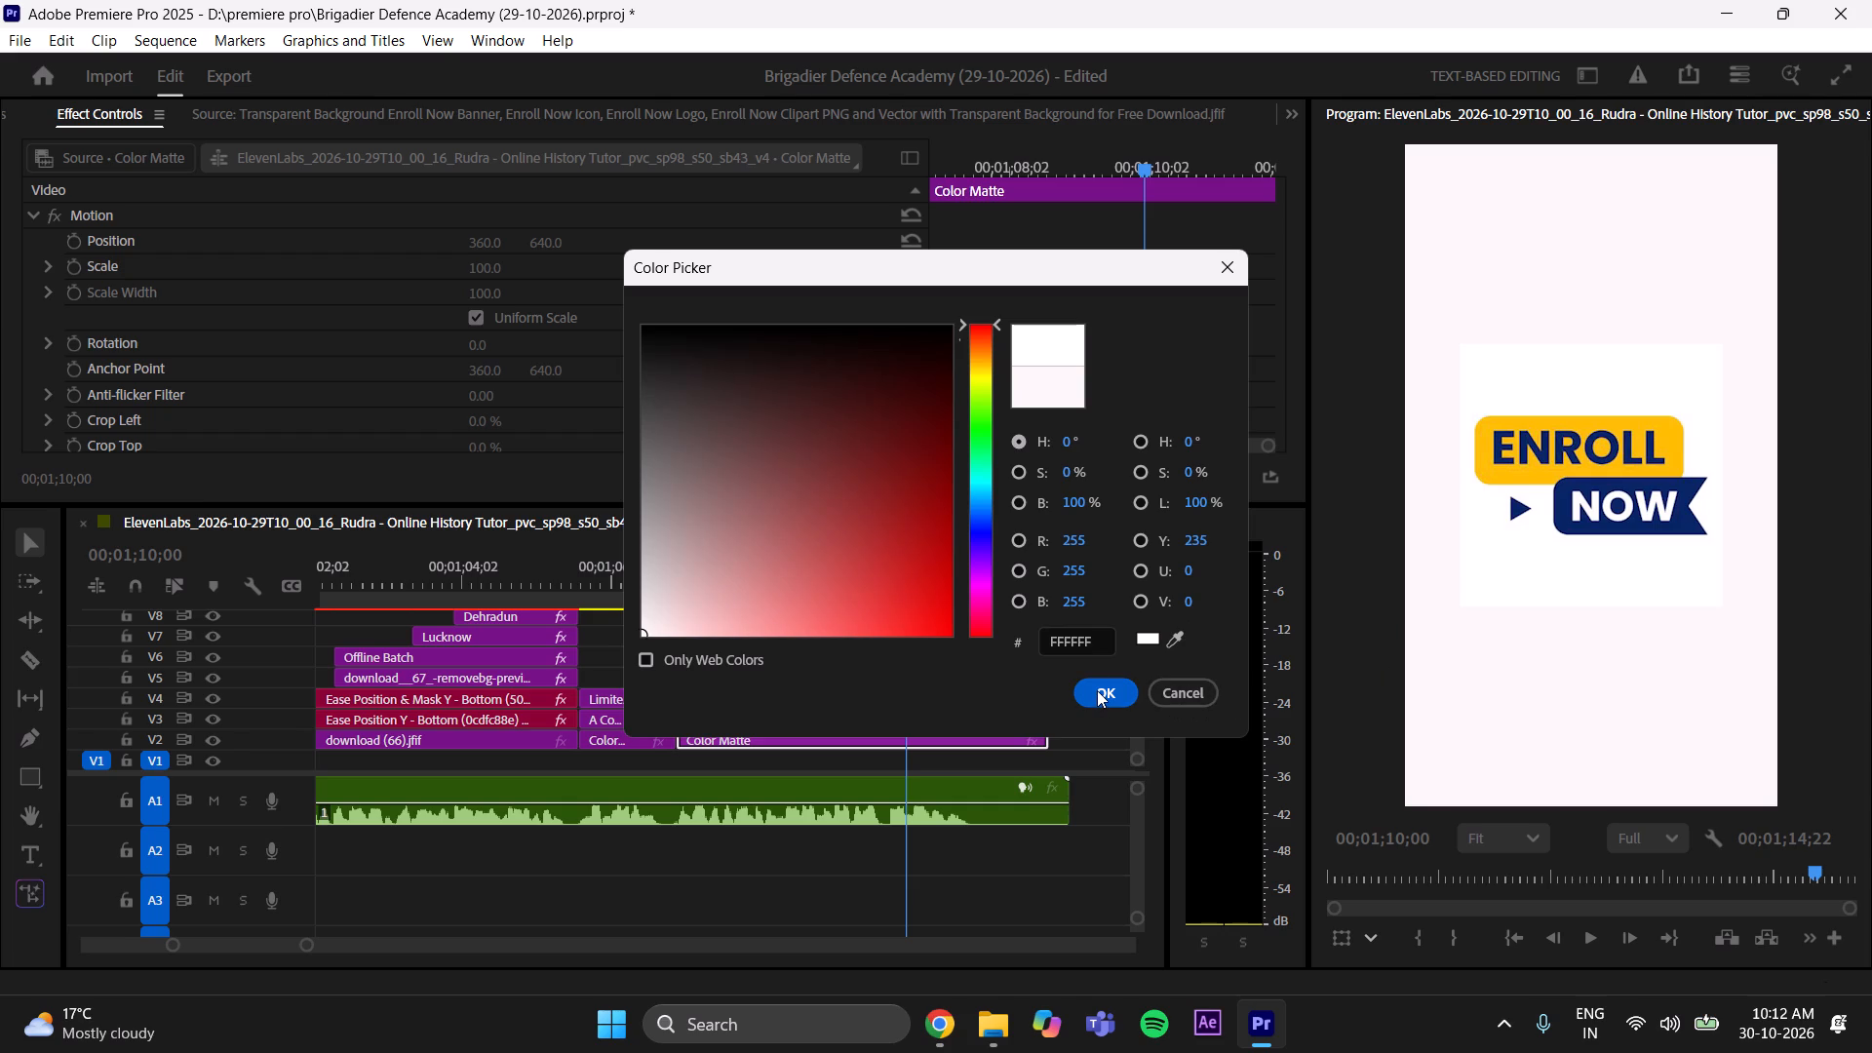
click(1097, 689)
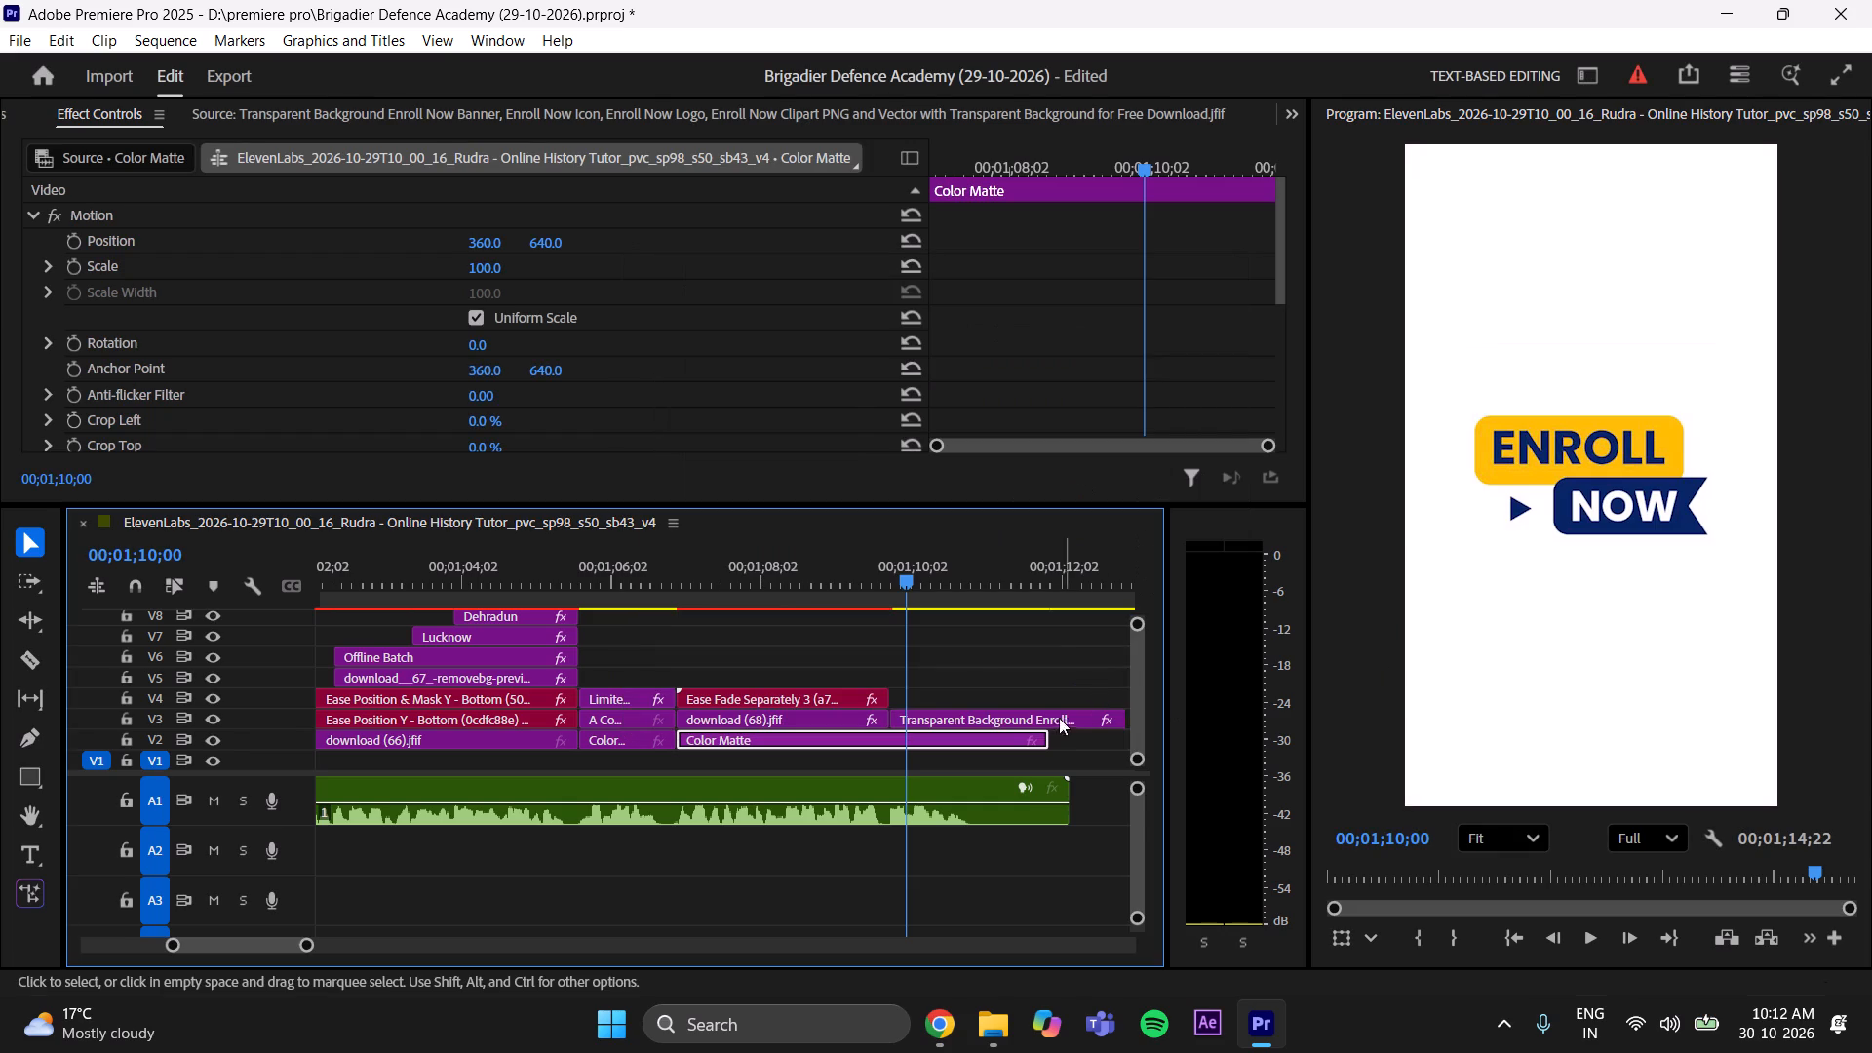
click(968, 673)
key(ctrl+s)
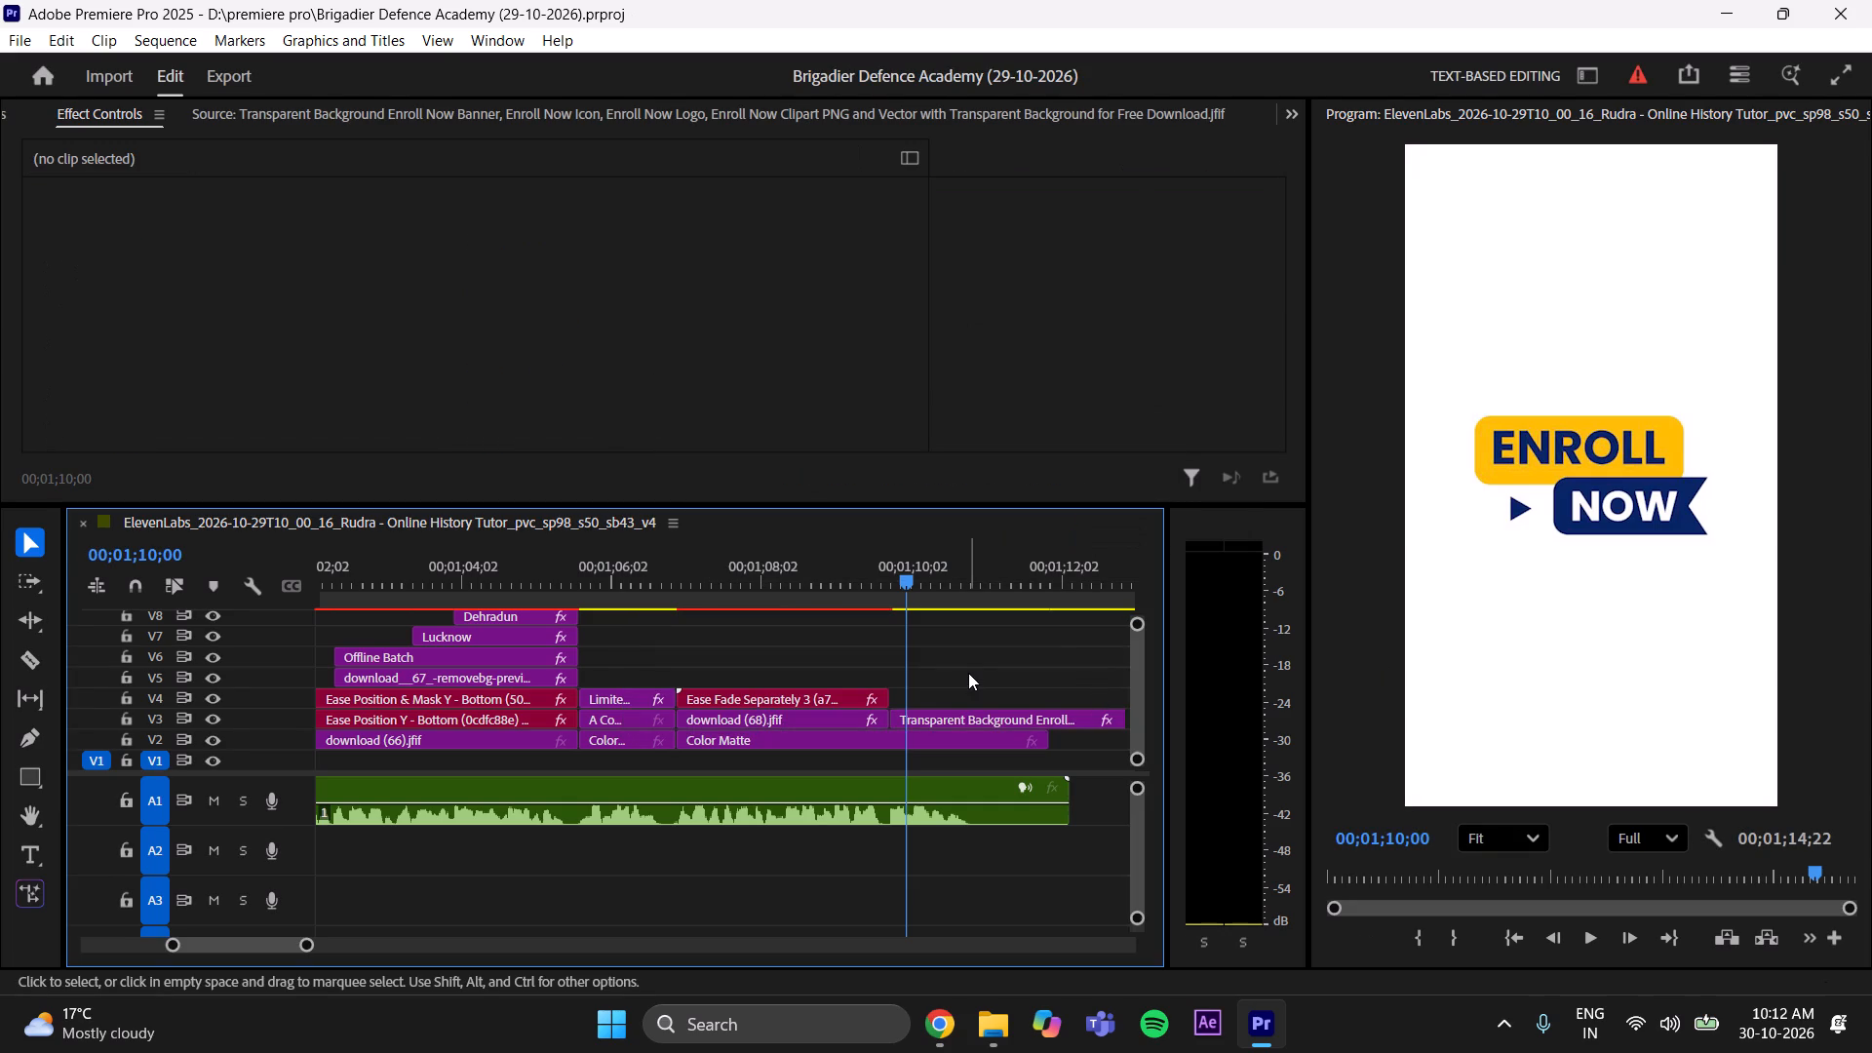
Enlarge the Enroll Now image on V3 to a scale of 153 and save the project.
click(923, 722)
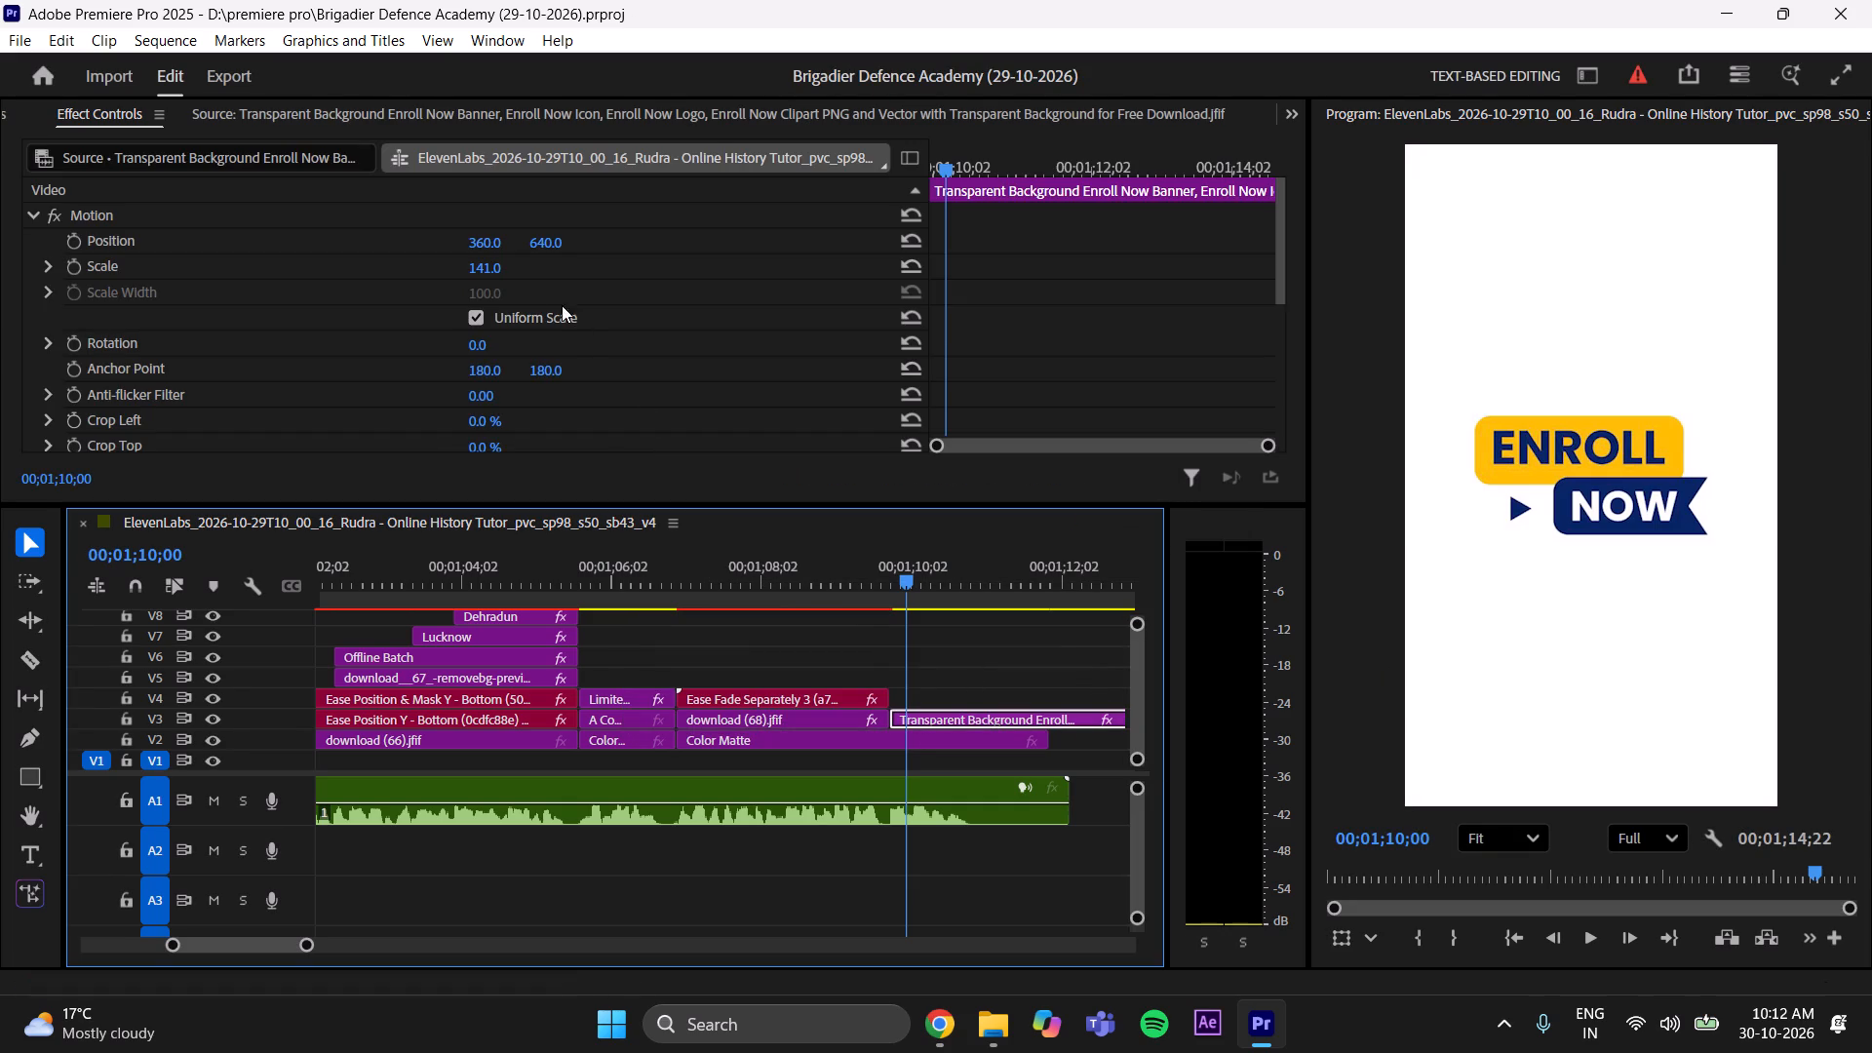
drag(495, 271, 512, 265)
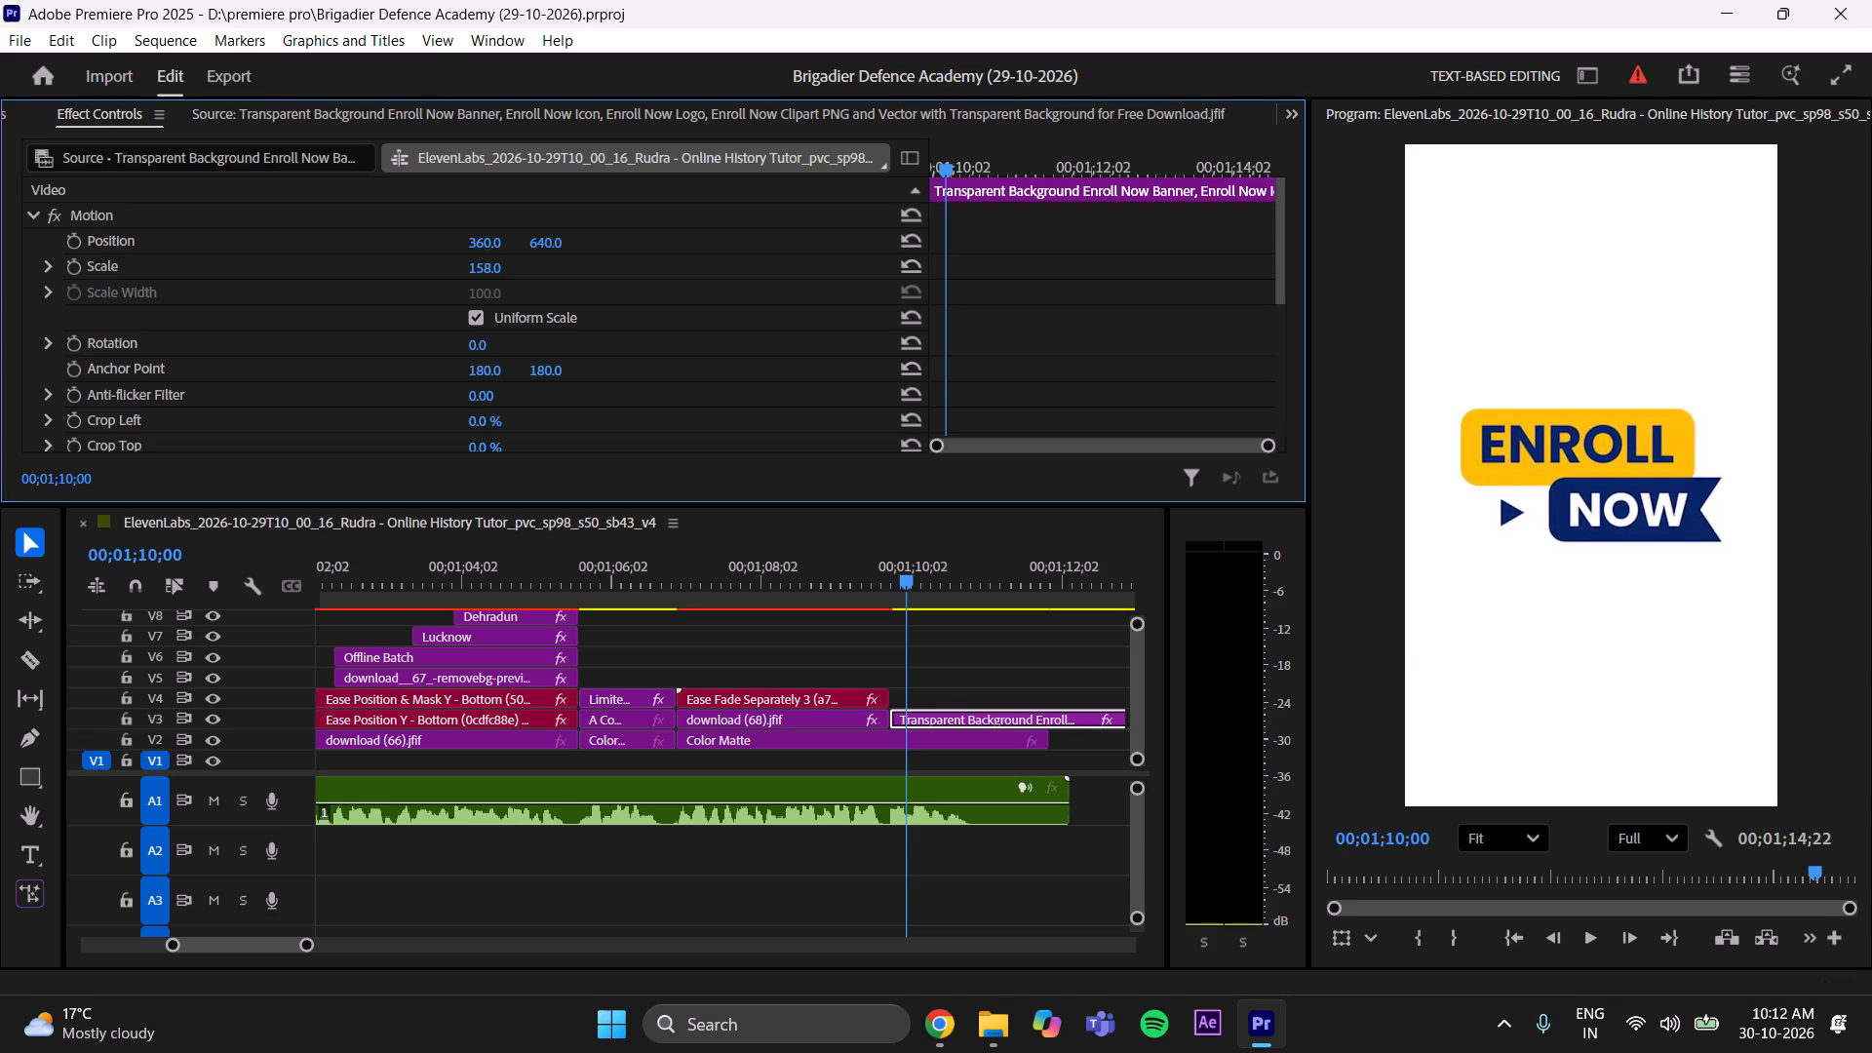
drag(512, 265, 508, 266)
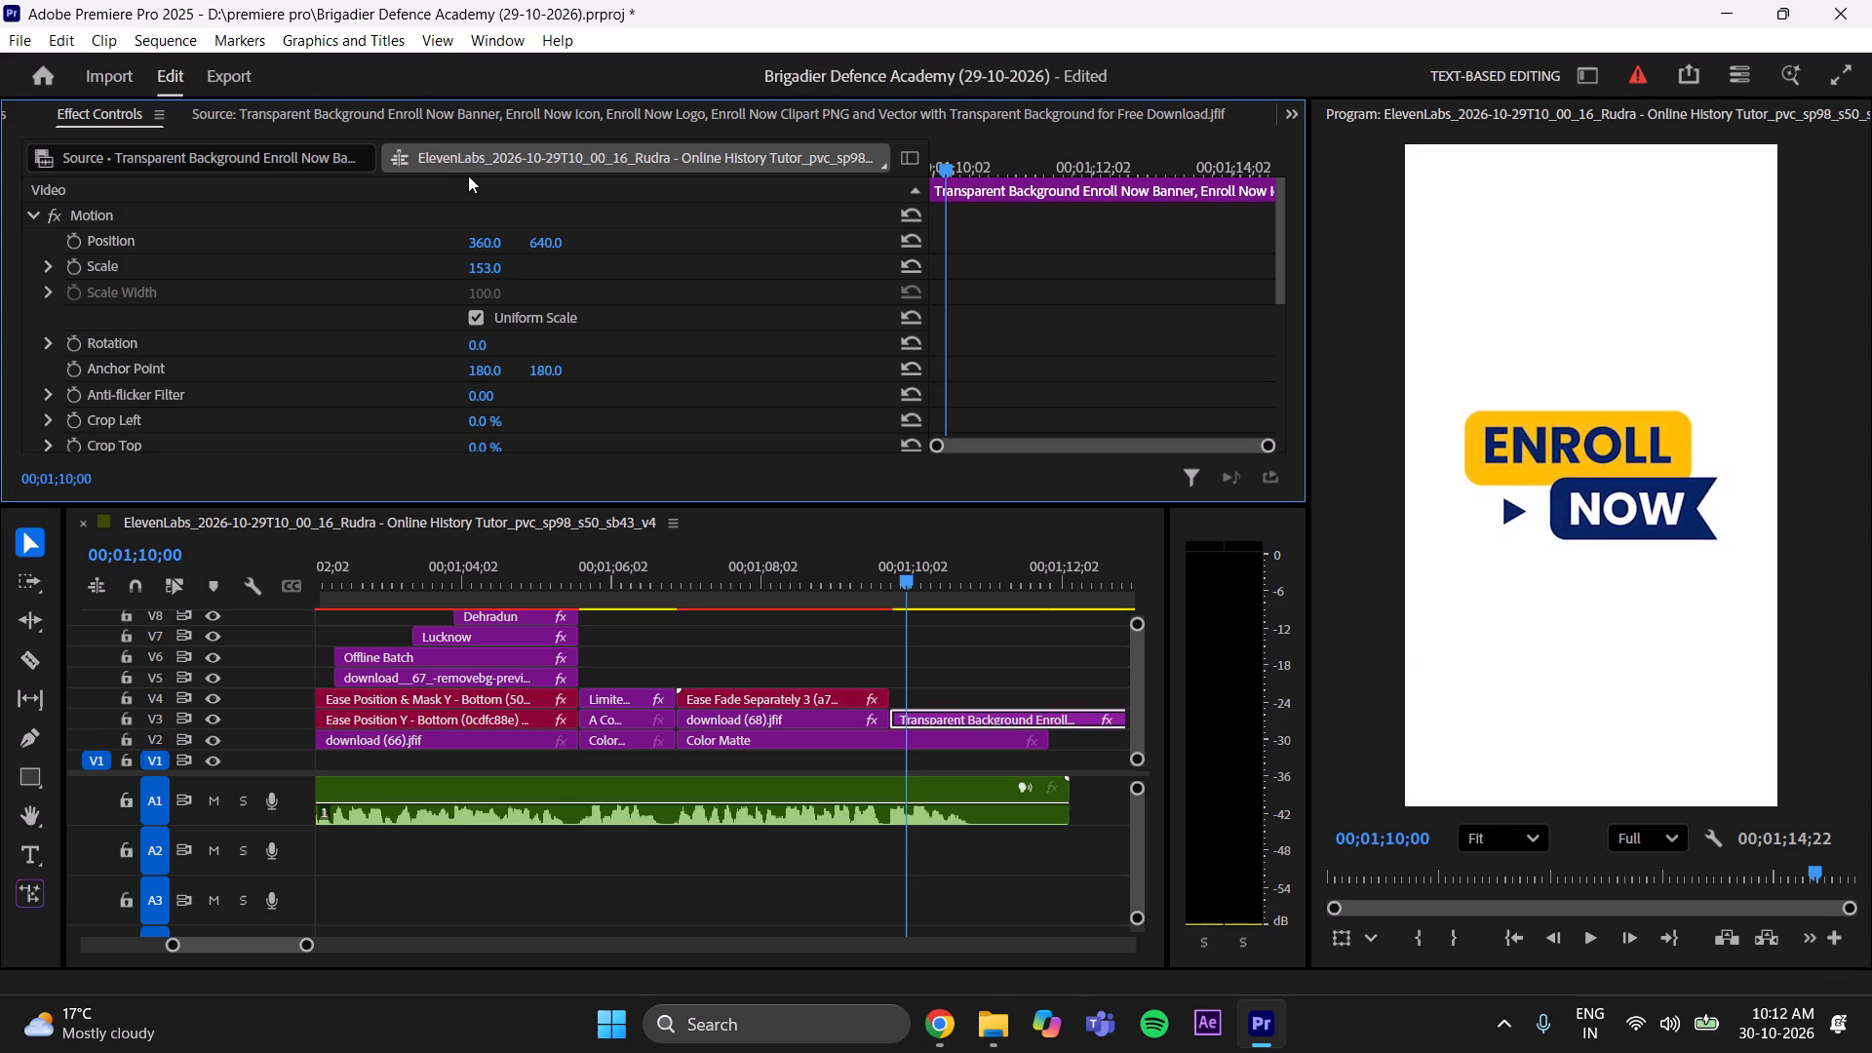
click(1034, 671)
drag(311, 945, 324, 941)
key(ctrl+s)
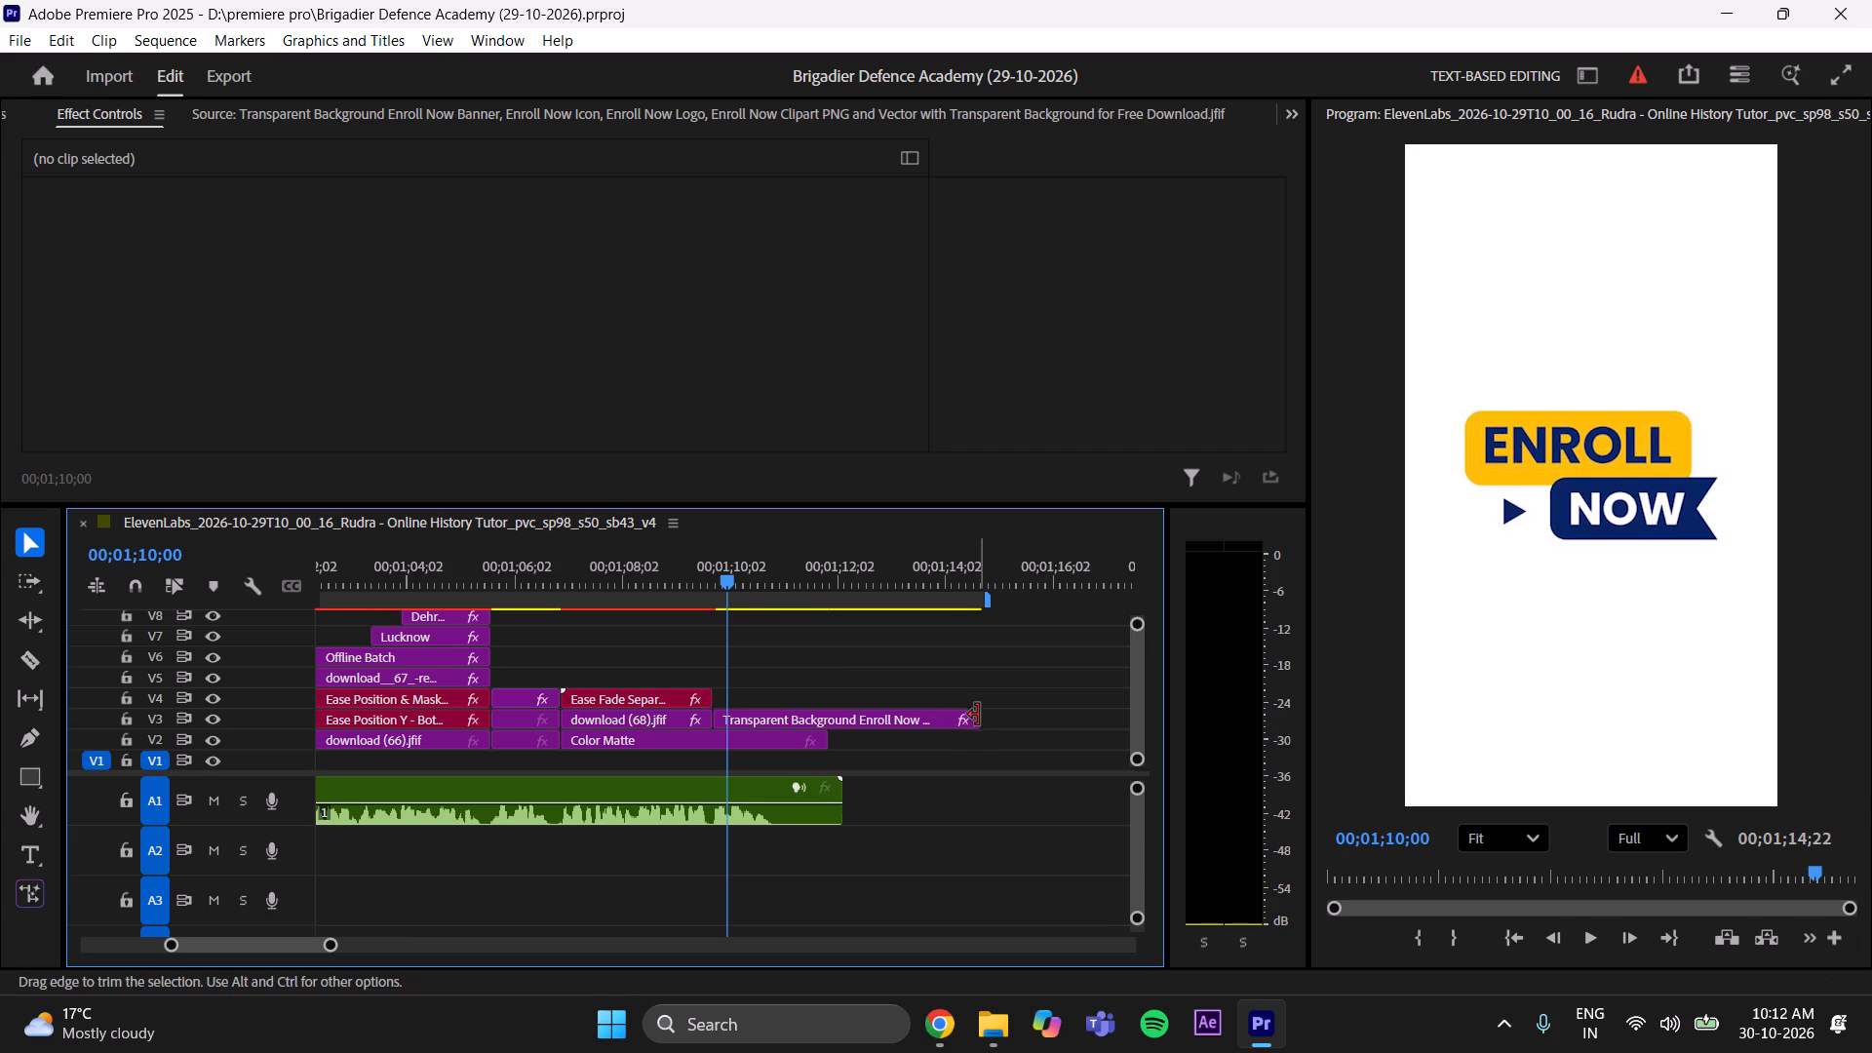
Trim the ends of the Enroll Now image and the color matte to 00;01;10;24, where the voice-over speech stops, and save the project.
click(1592, 940)
click(1592, 940)
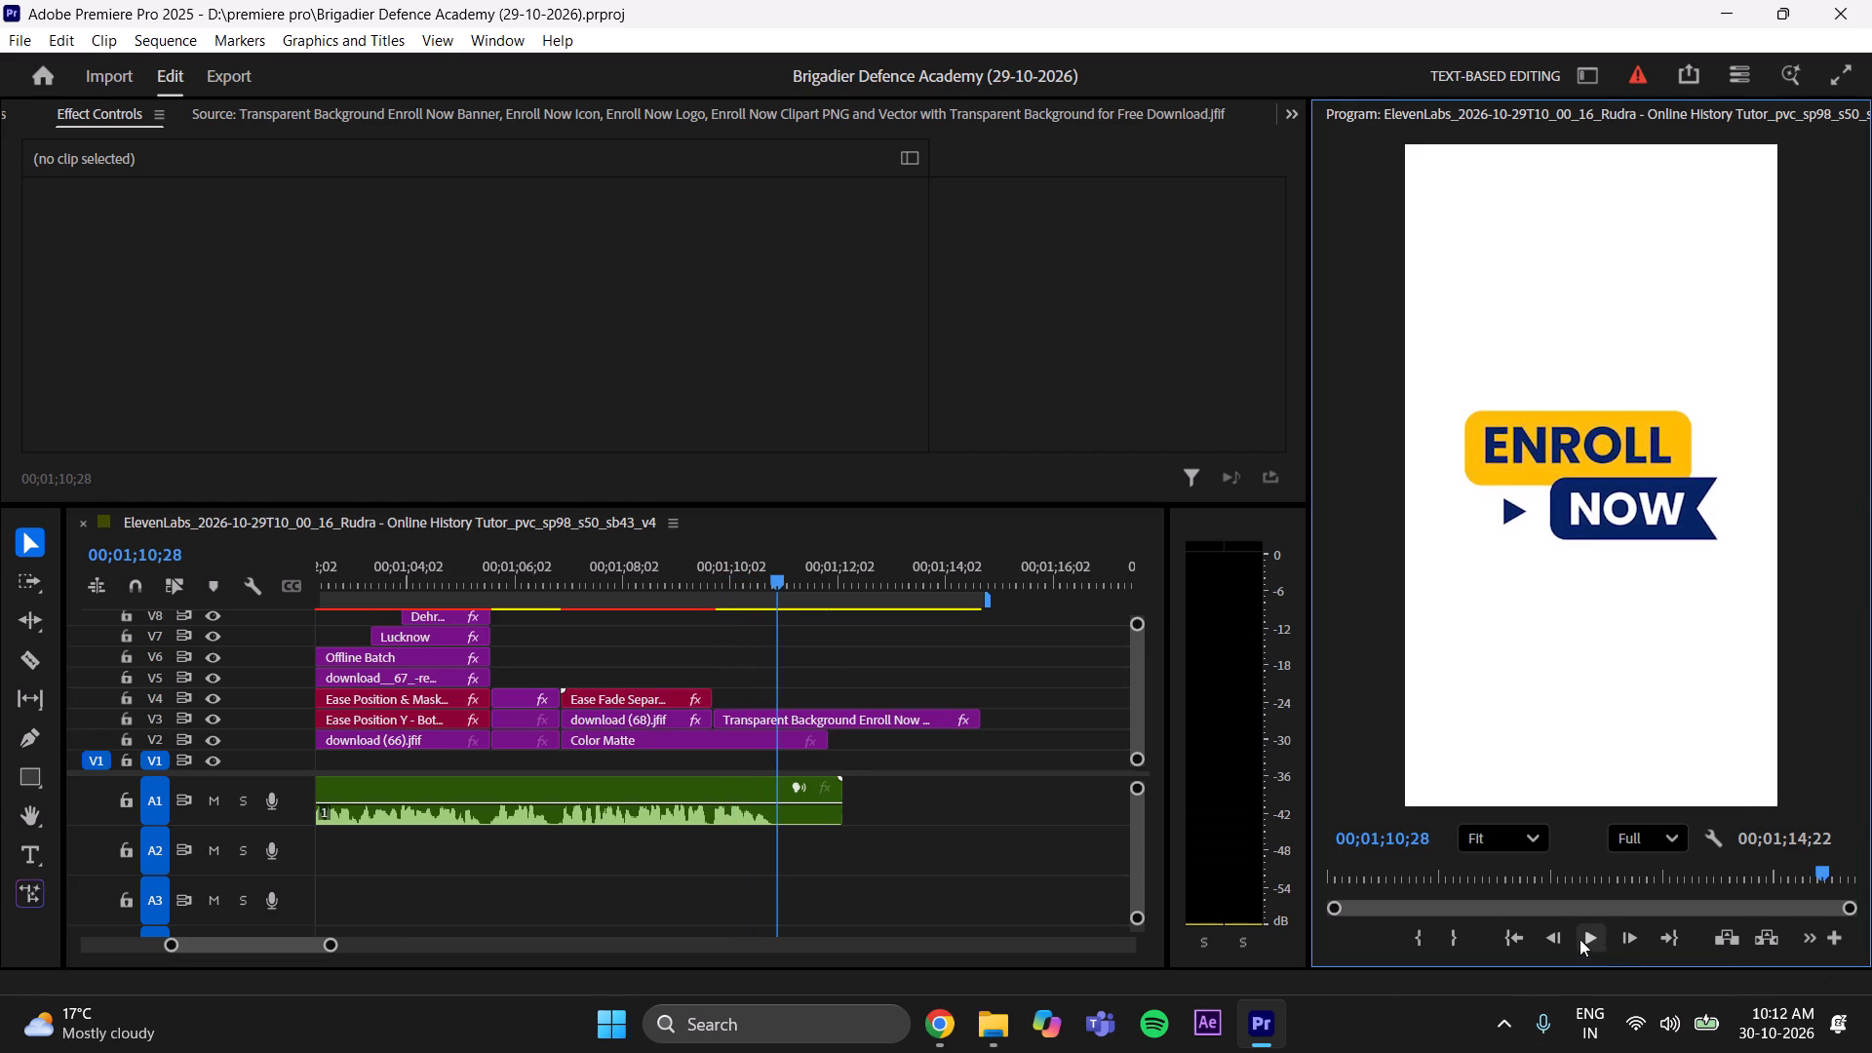
click(778, 577)
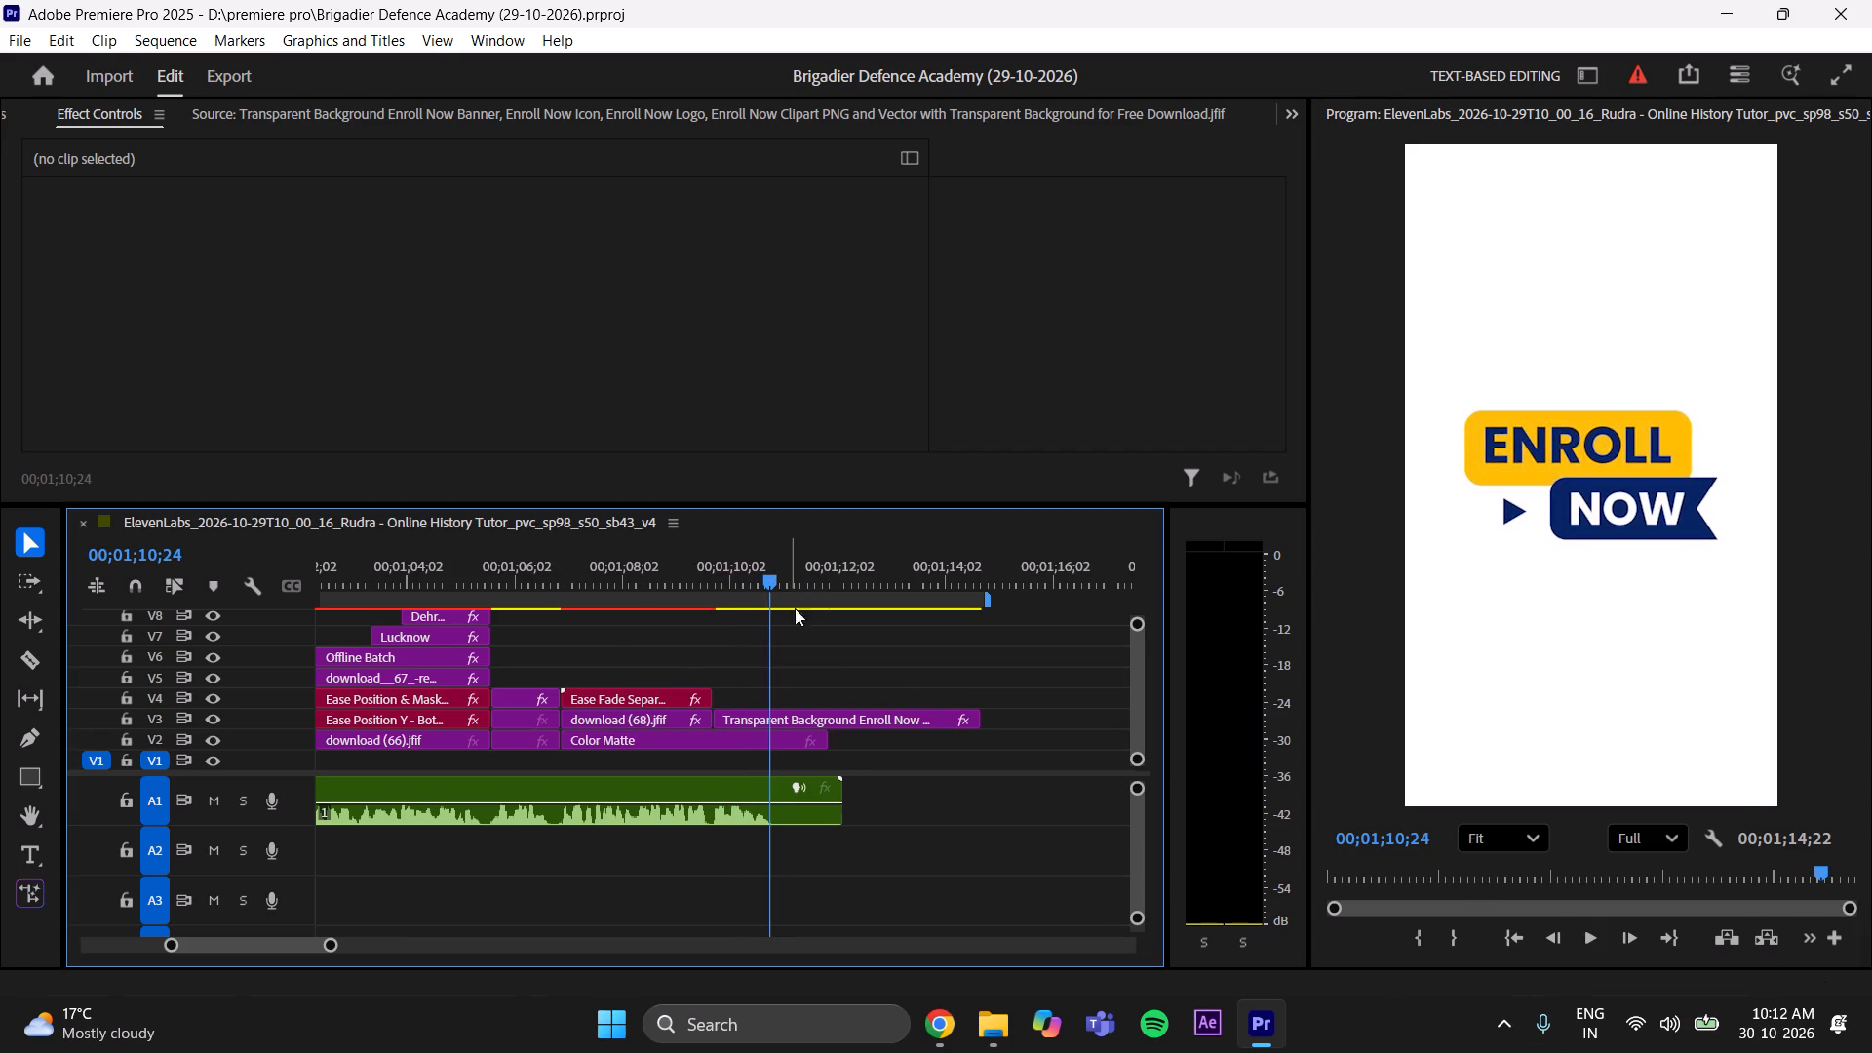
drag(998, 715, 818, 738)
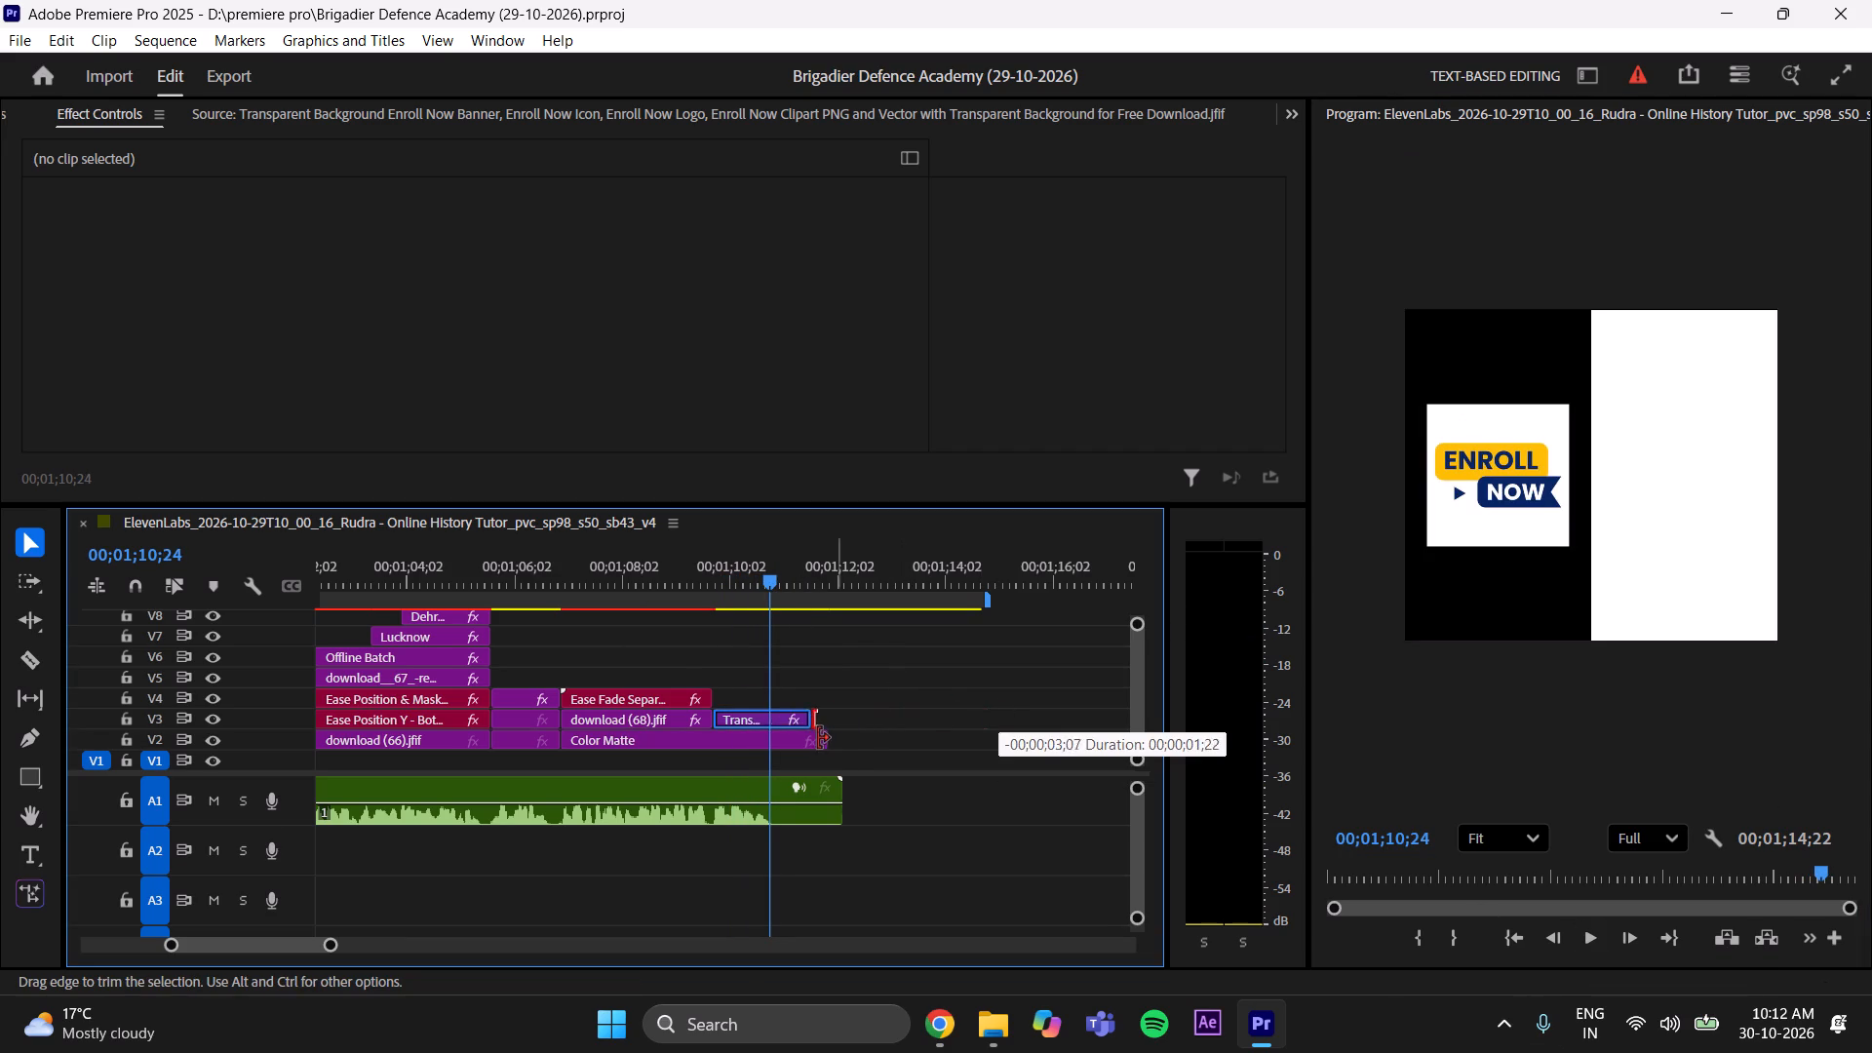
drag(818, 738, 787, 749)
drag(837, 743, 825, 748)
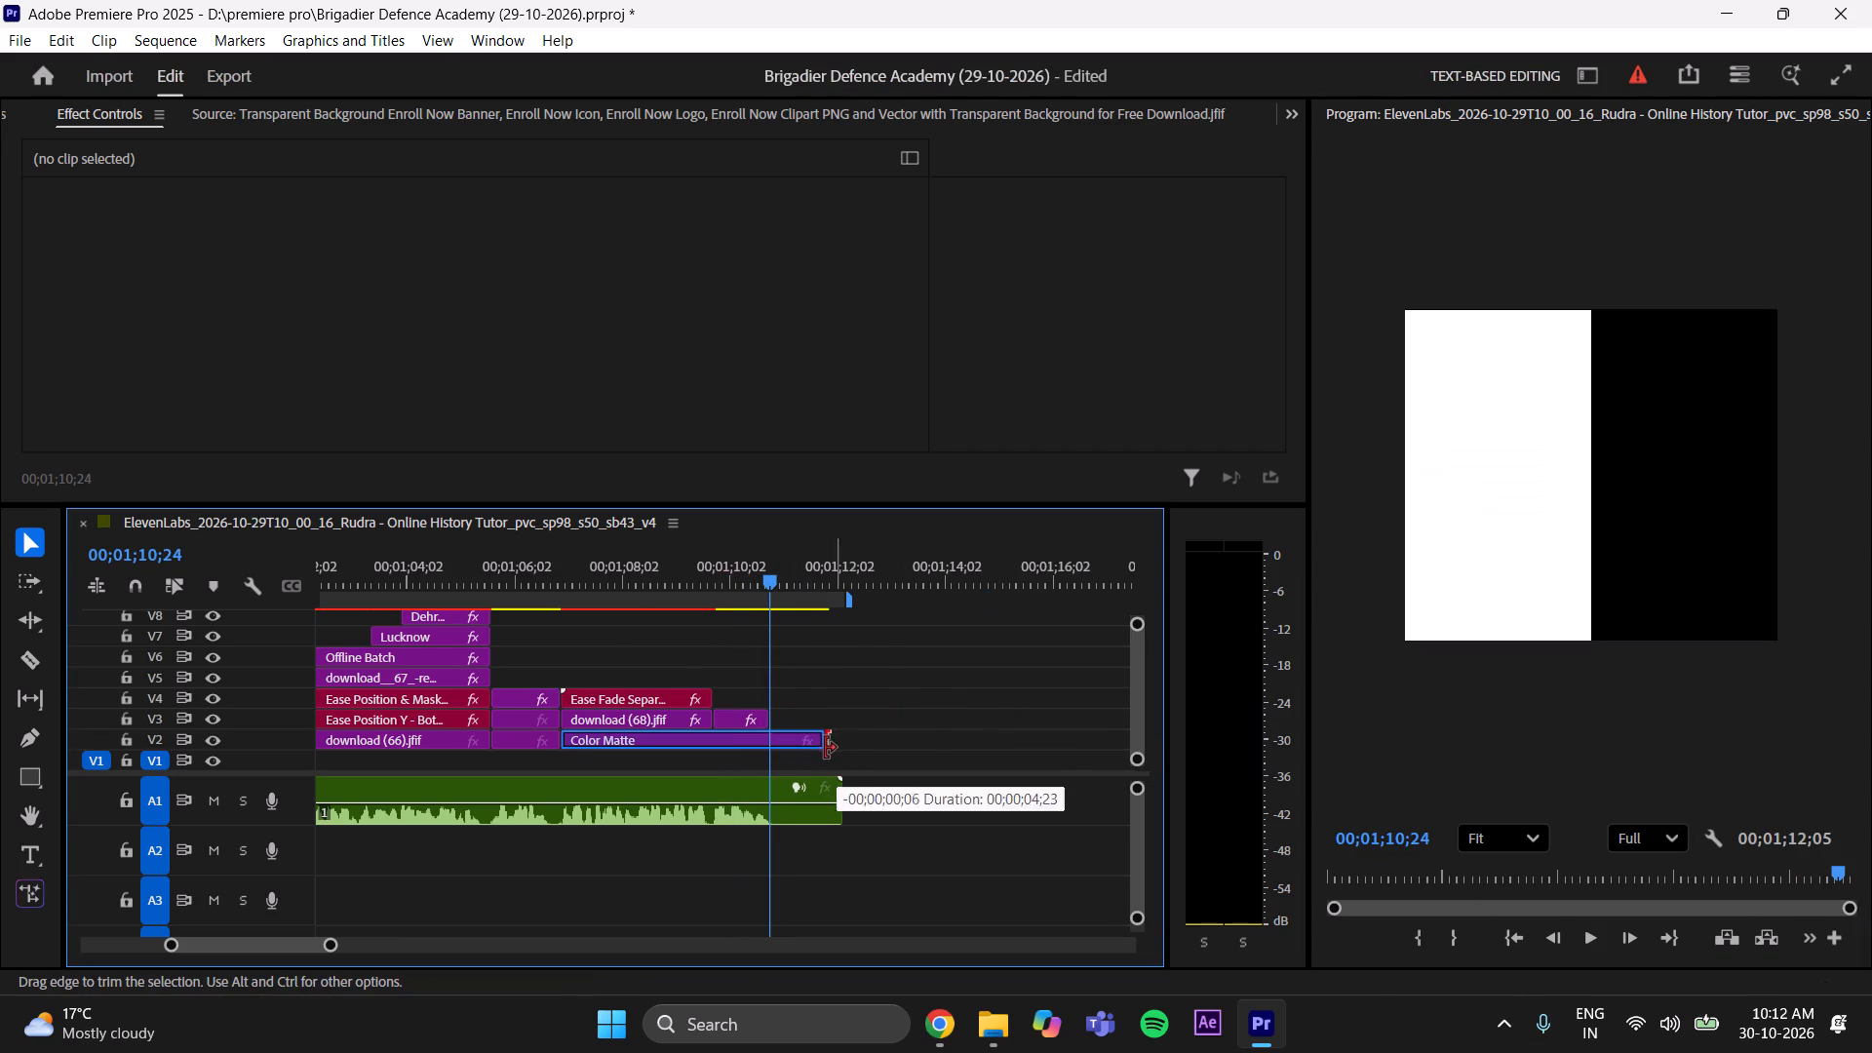
drag(825, 748, 776, 777)
click(845, 743)
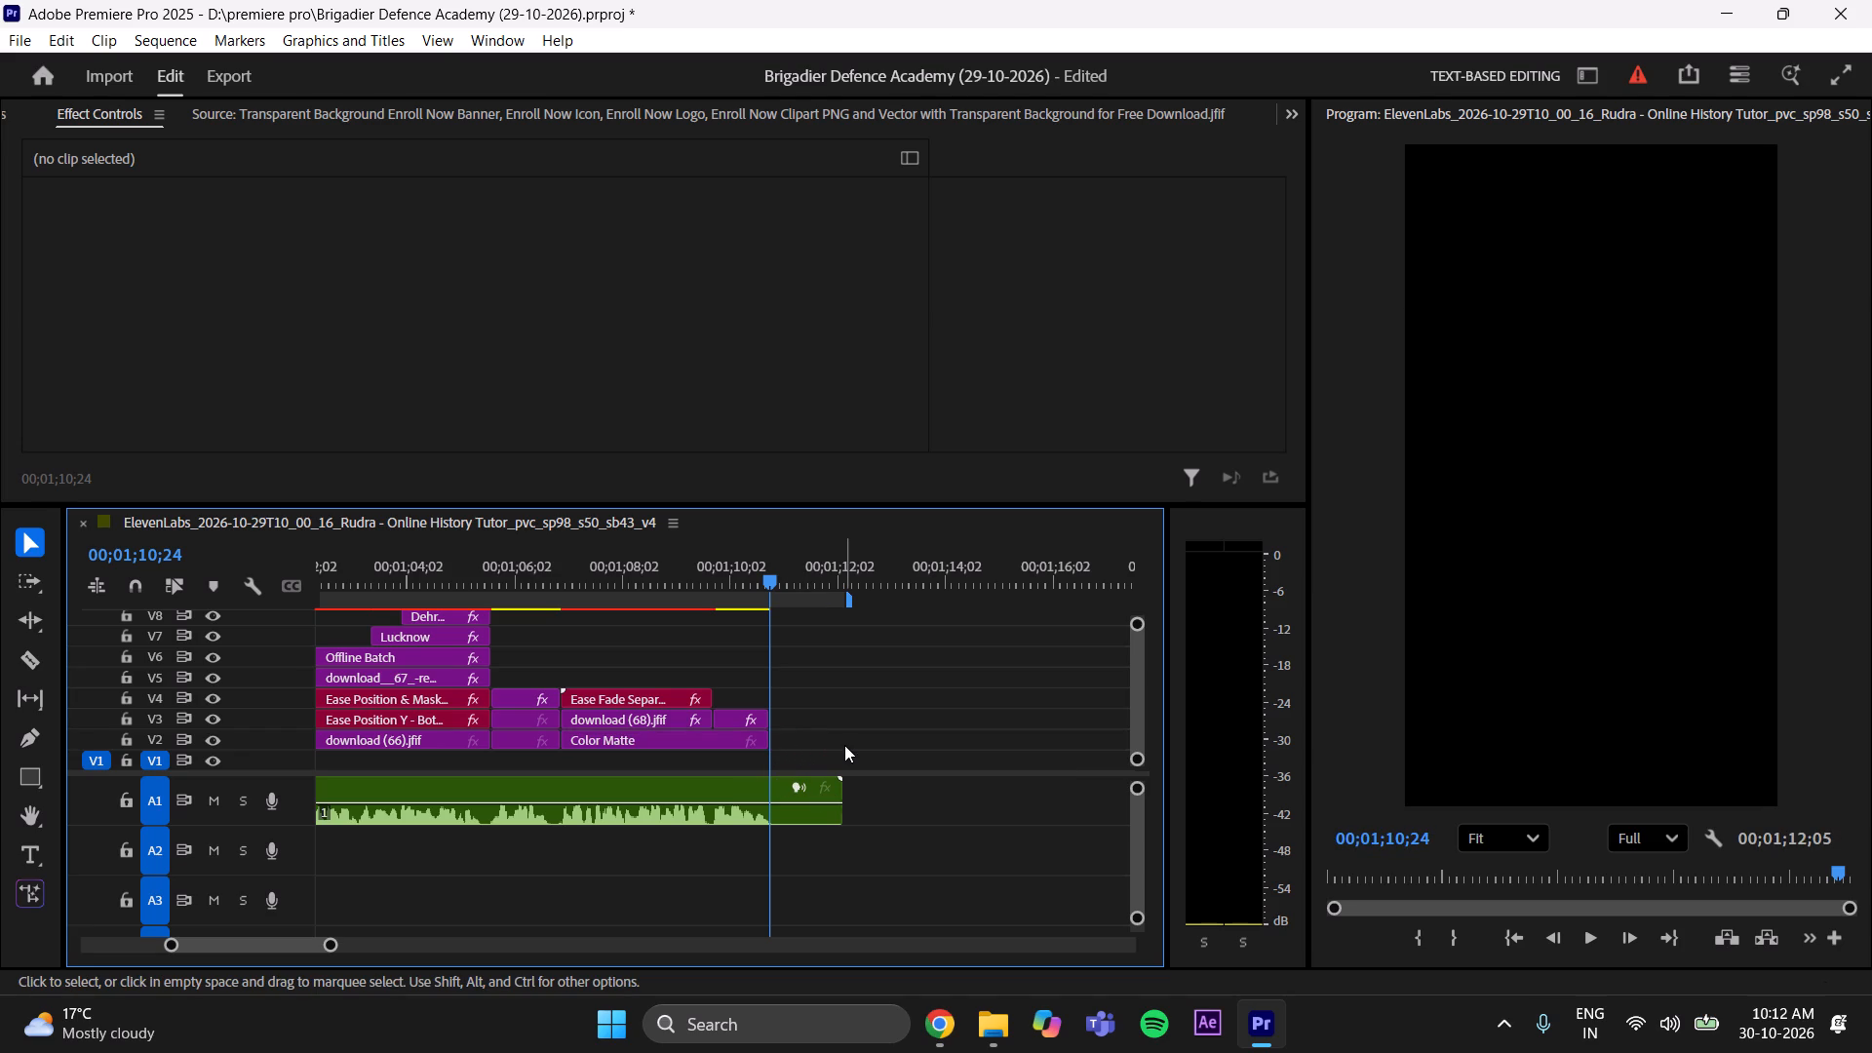
key(ctrl+s)
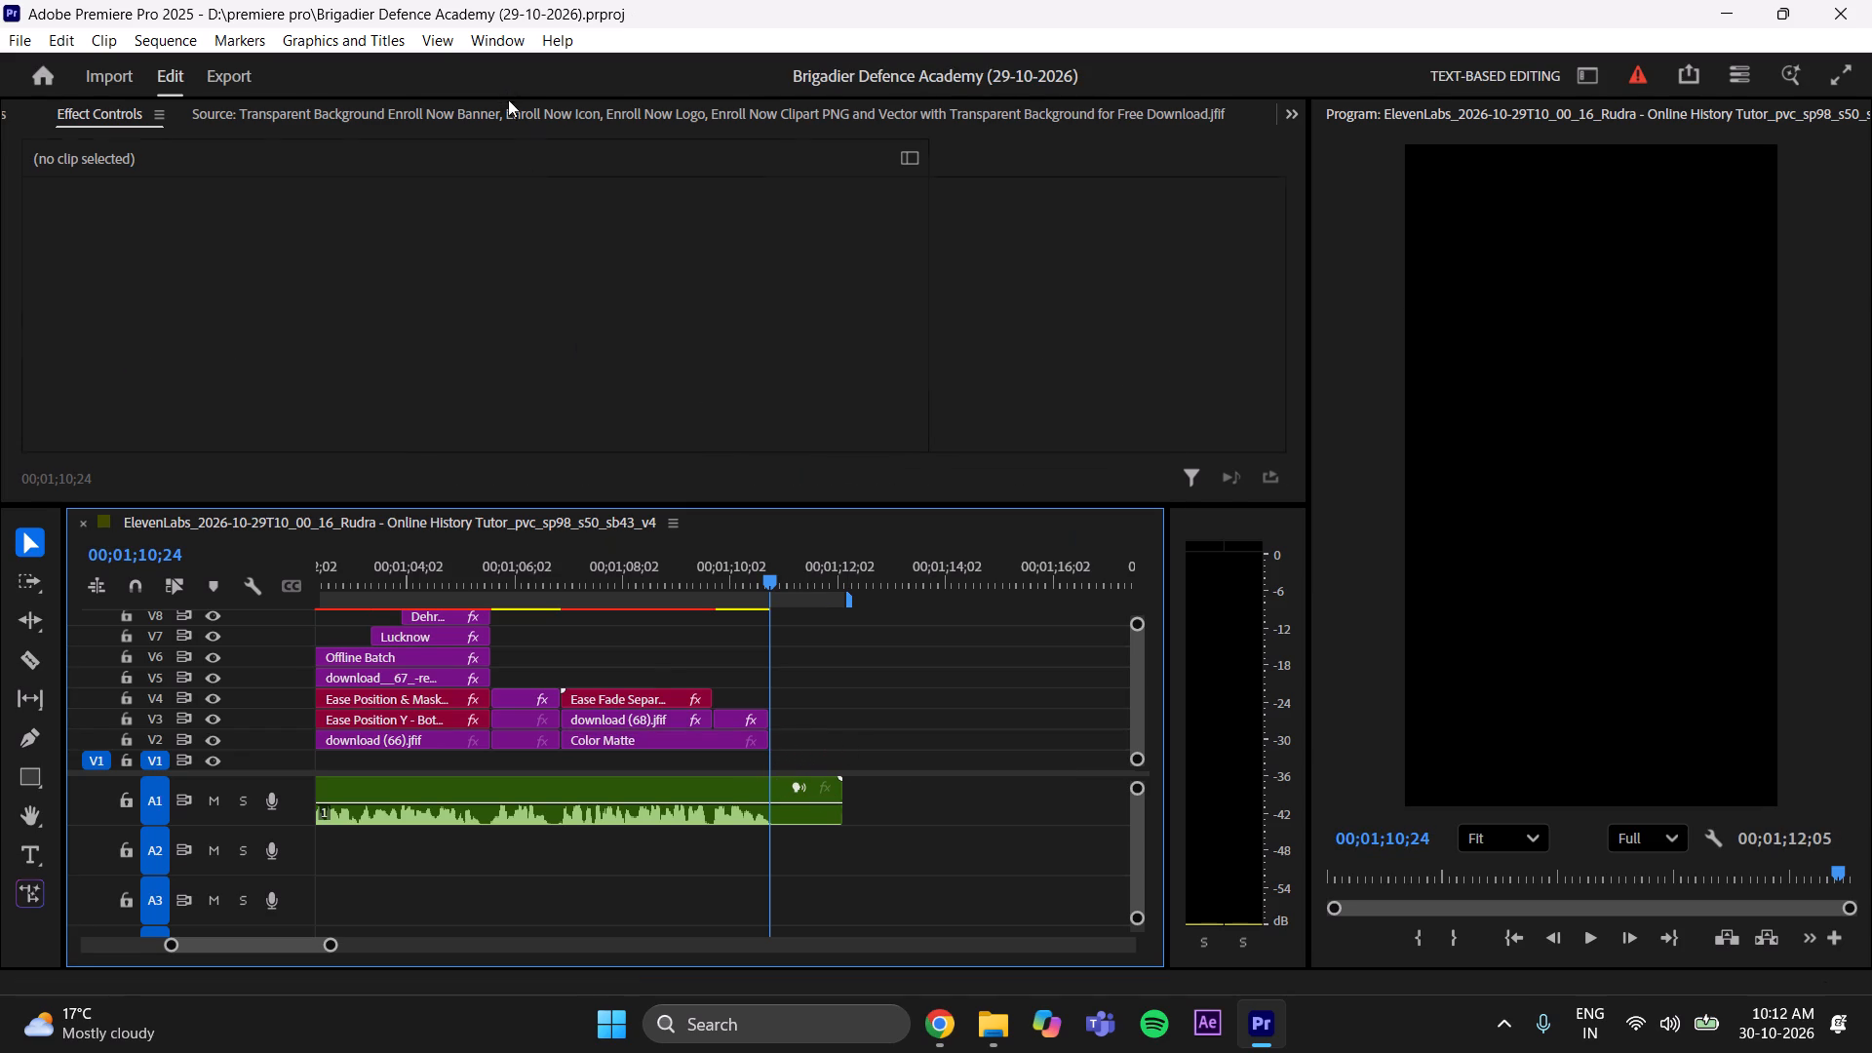
Load Brigadiere Defence Academy.mp4 from the Bregadiere Defence Academy folder on drive D: into the Source Monitor.
click(508, 99)
click(996, 1041)
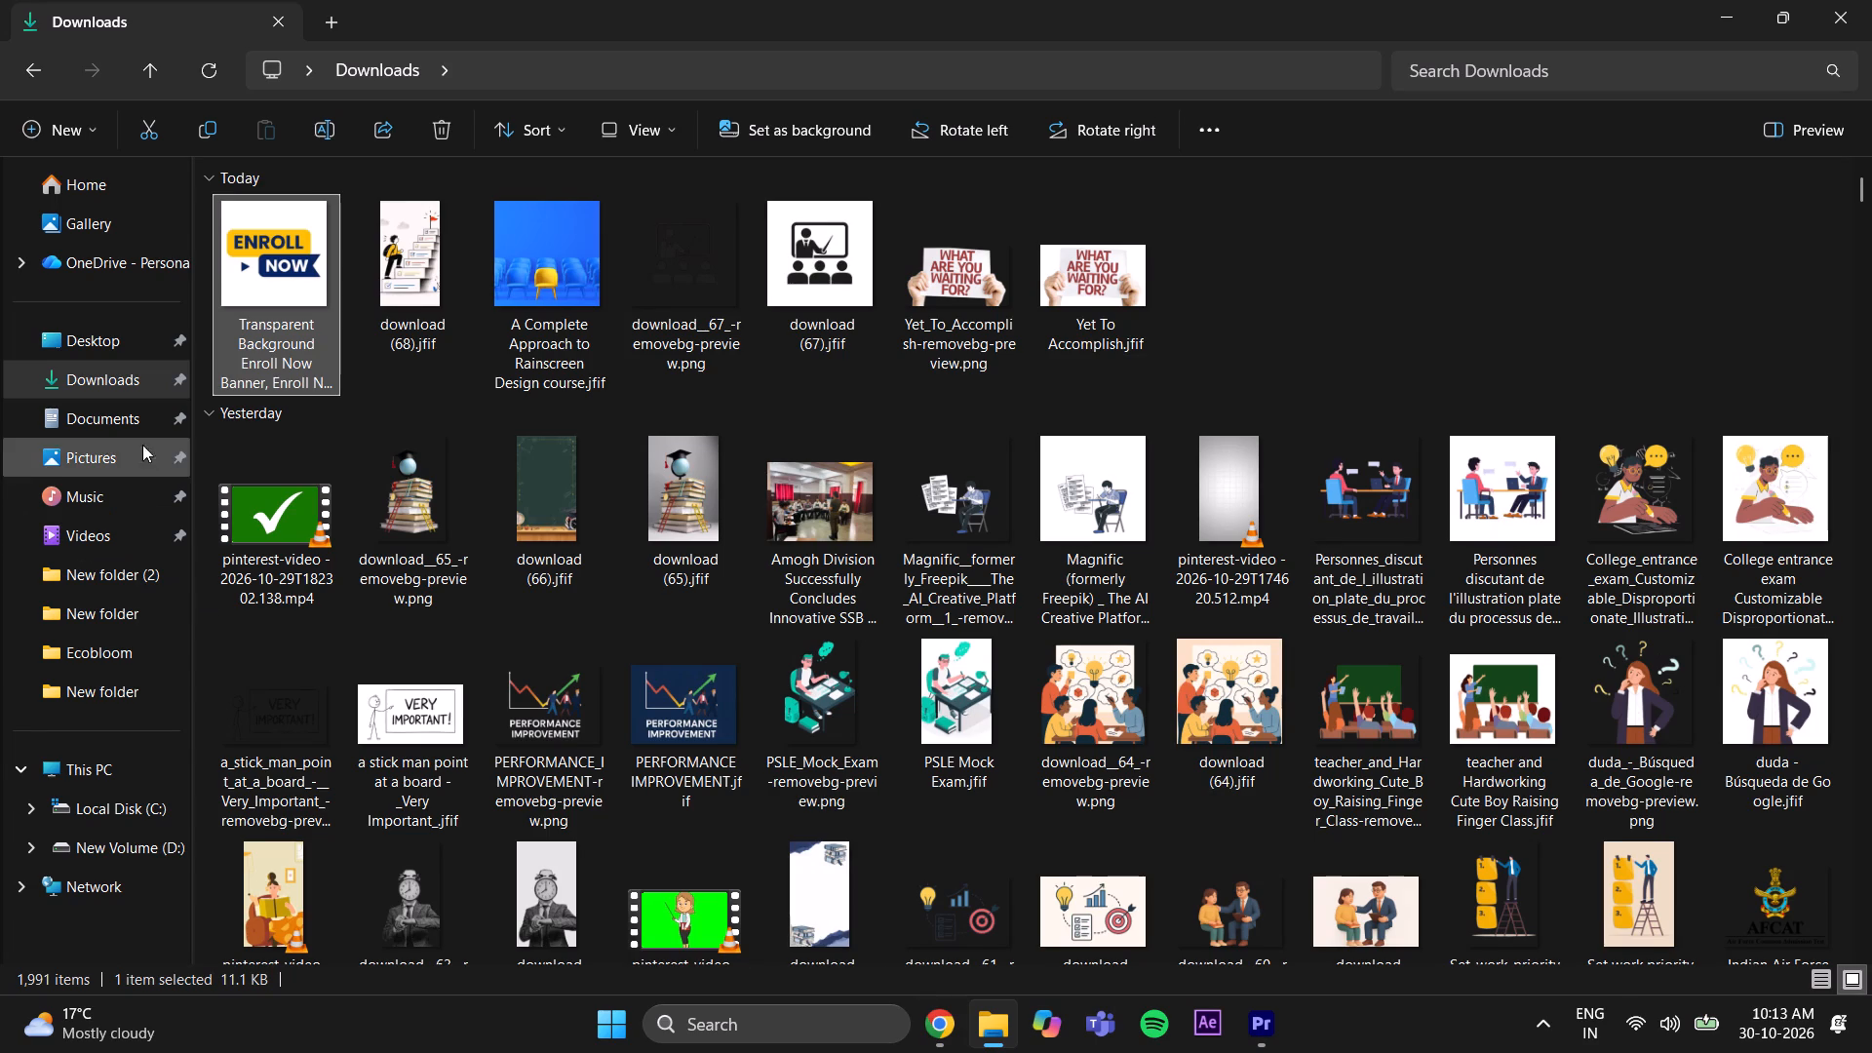
click(80, 756)
double_click(670, 250)
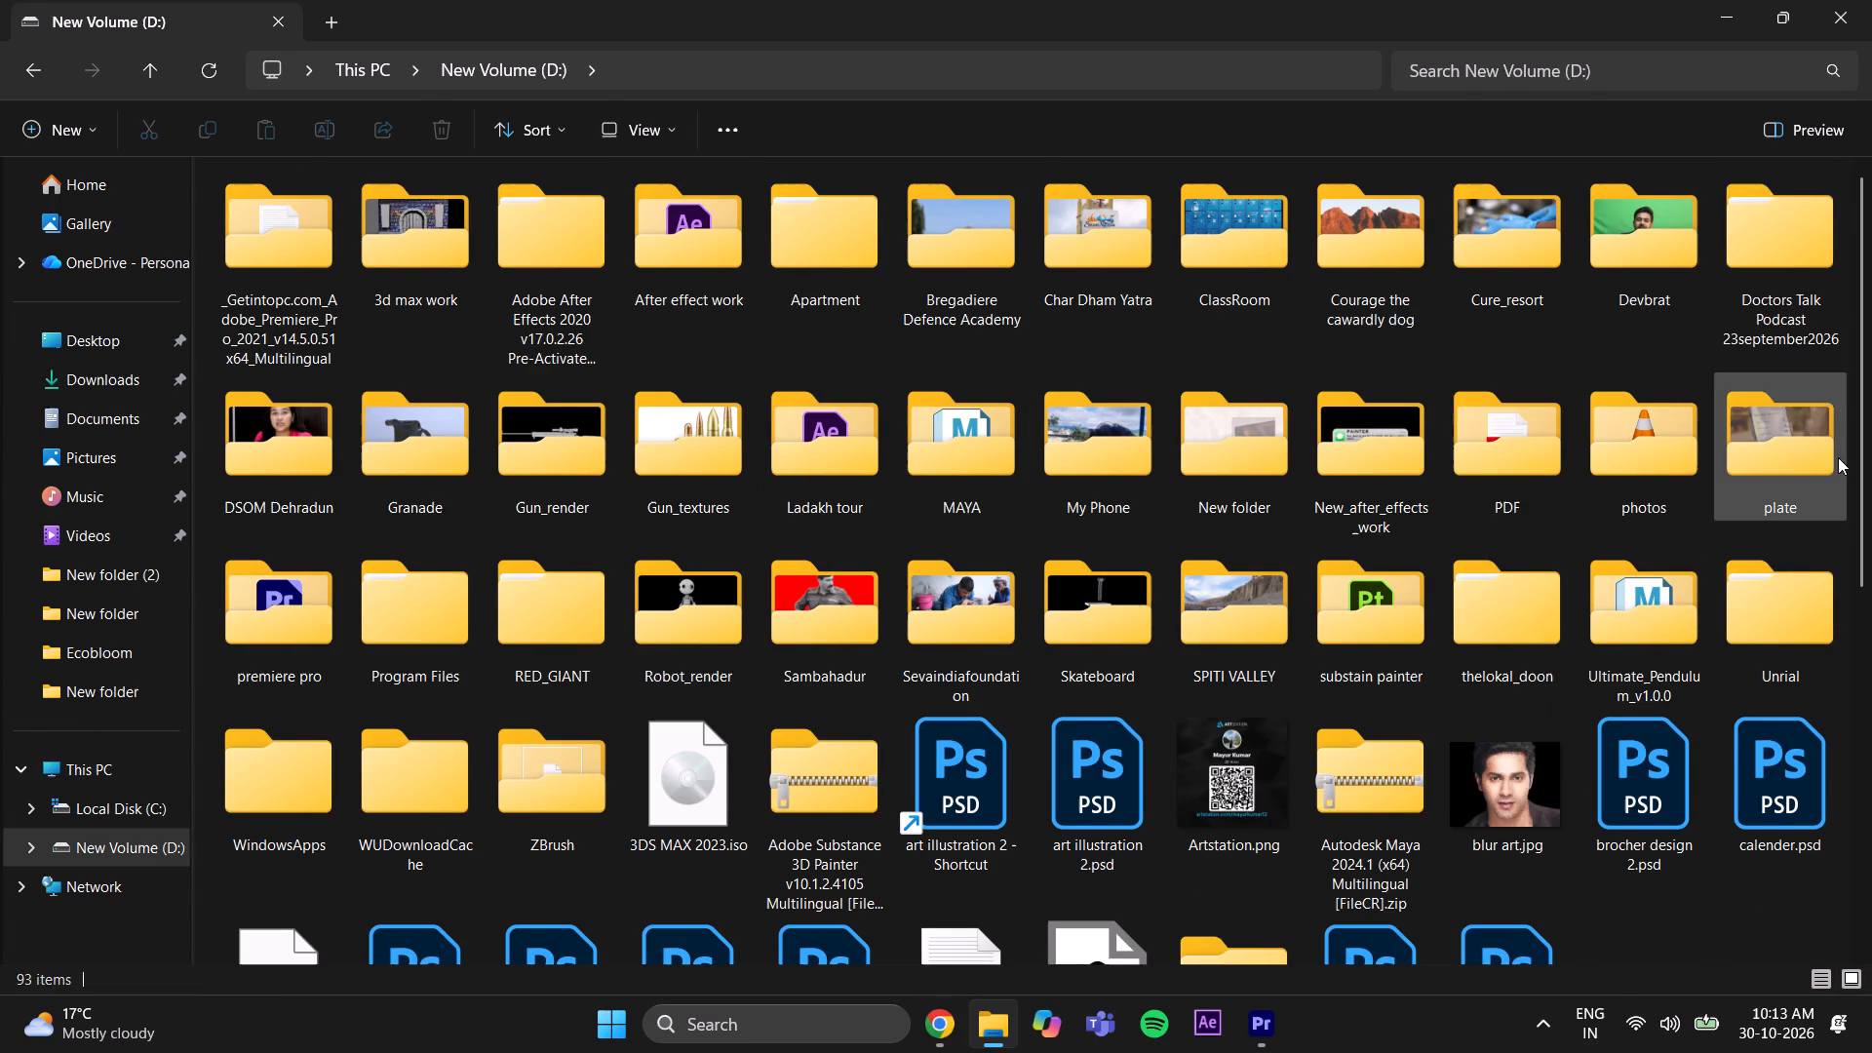
click(298, 457)
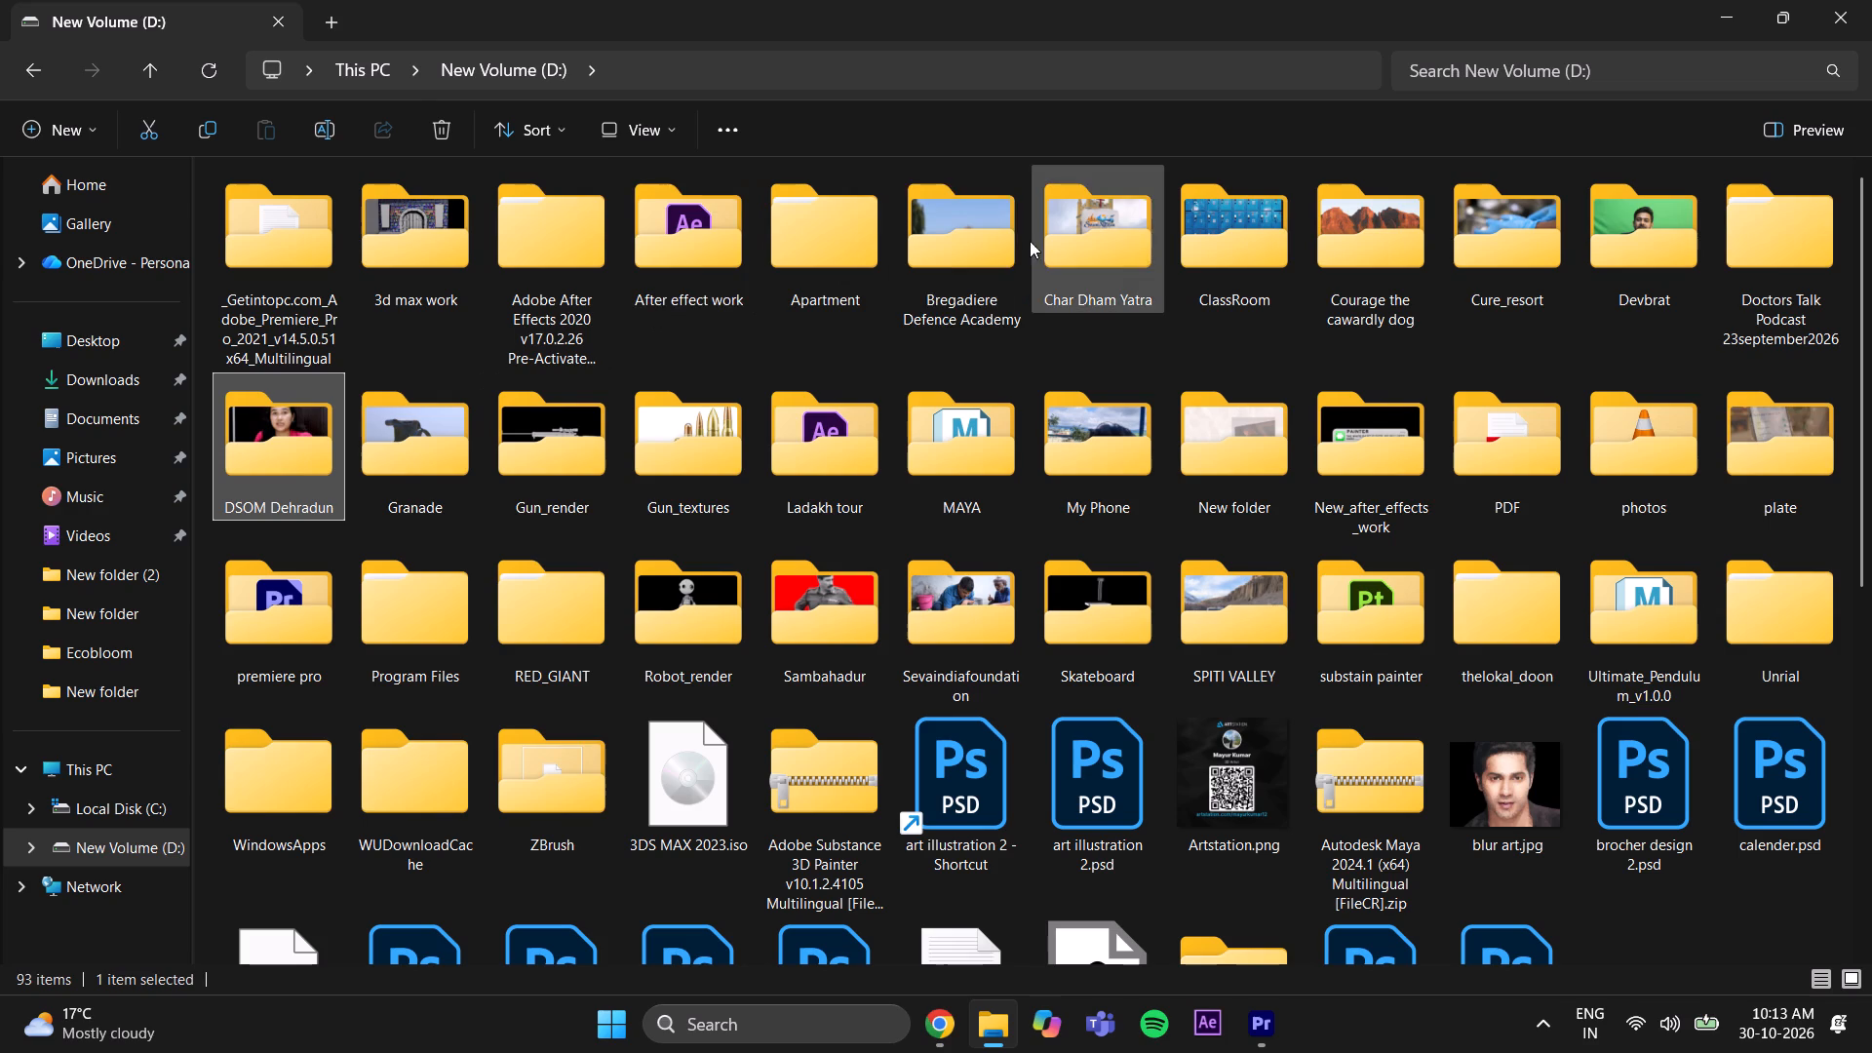
click(1029, 241)
double_click(996, 246)
double_click(416, 278)
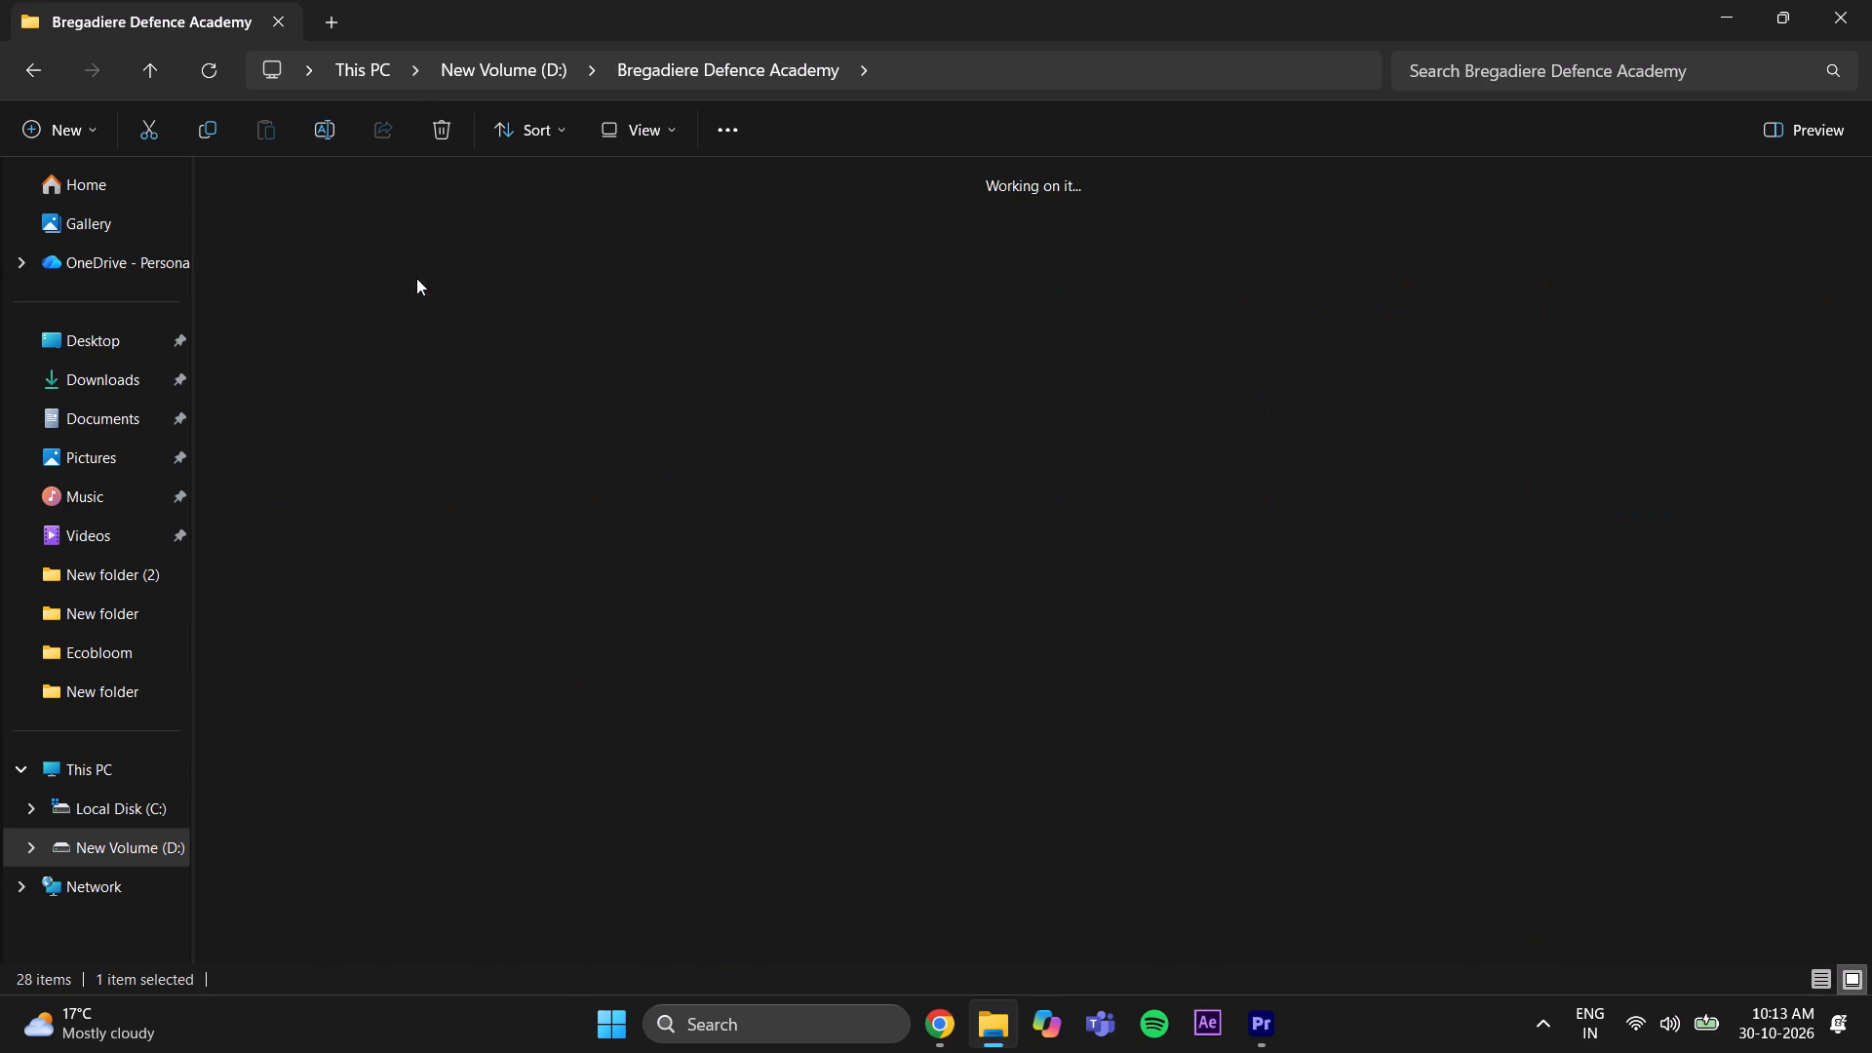
click(293, 269)
drag(280, 266, 1263, 1037)
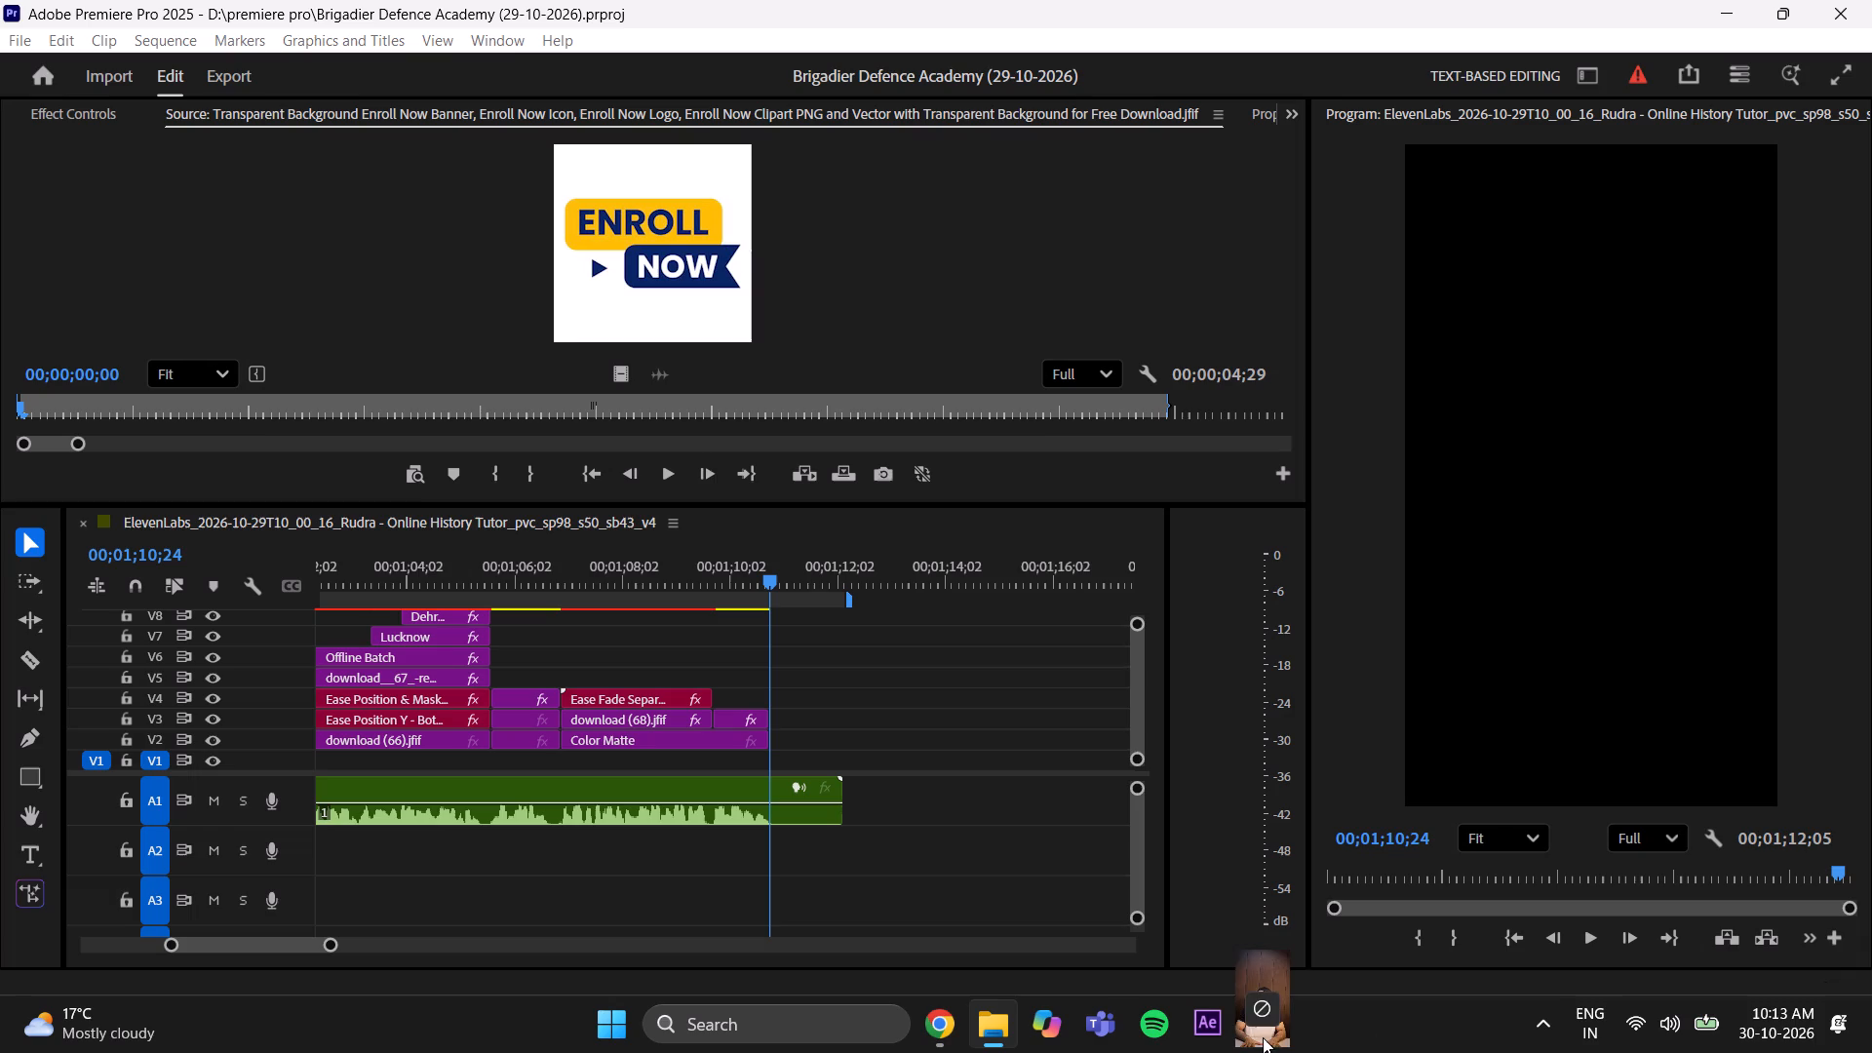
drag(1263, 1037, 663, 278)
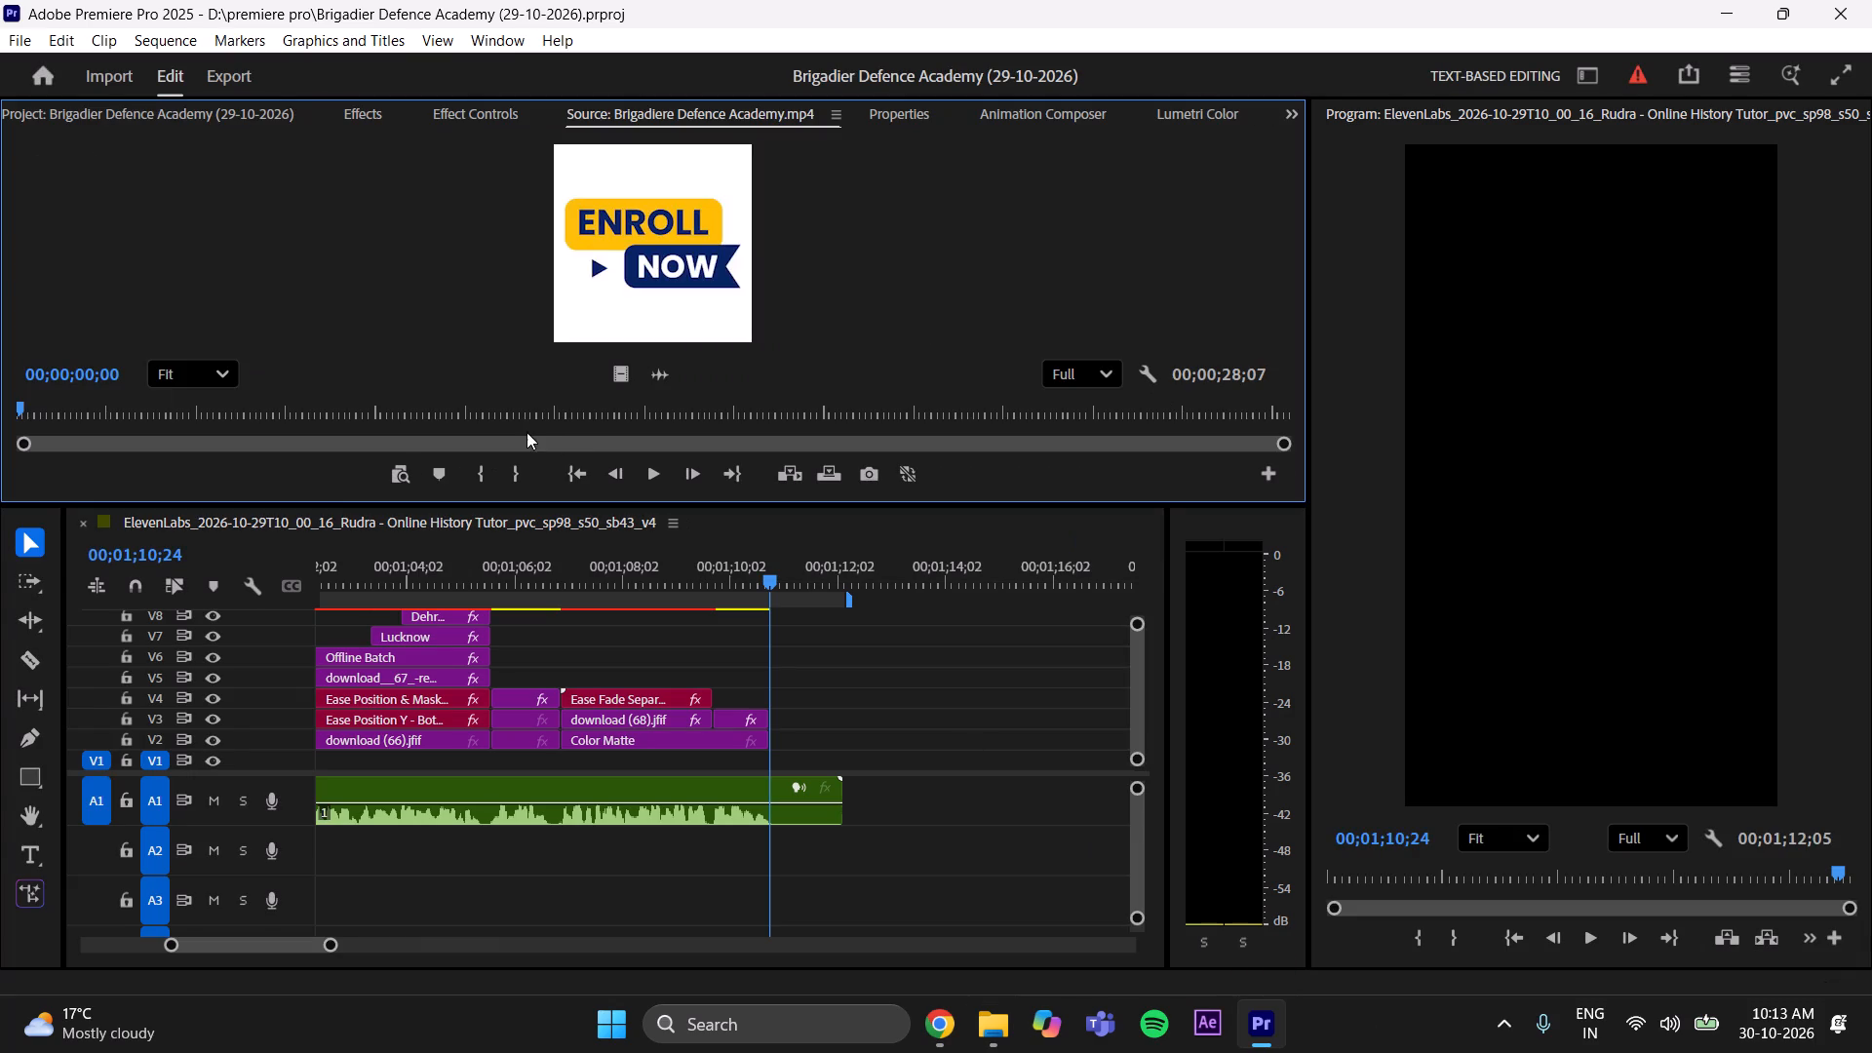
Mark the white logo end card in the source video from 00;00;27;18 to 00;00;28;05.
drag(514, 421, 1209, 492)
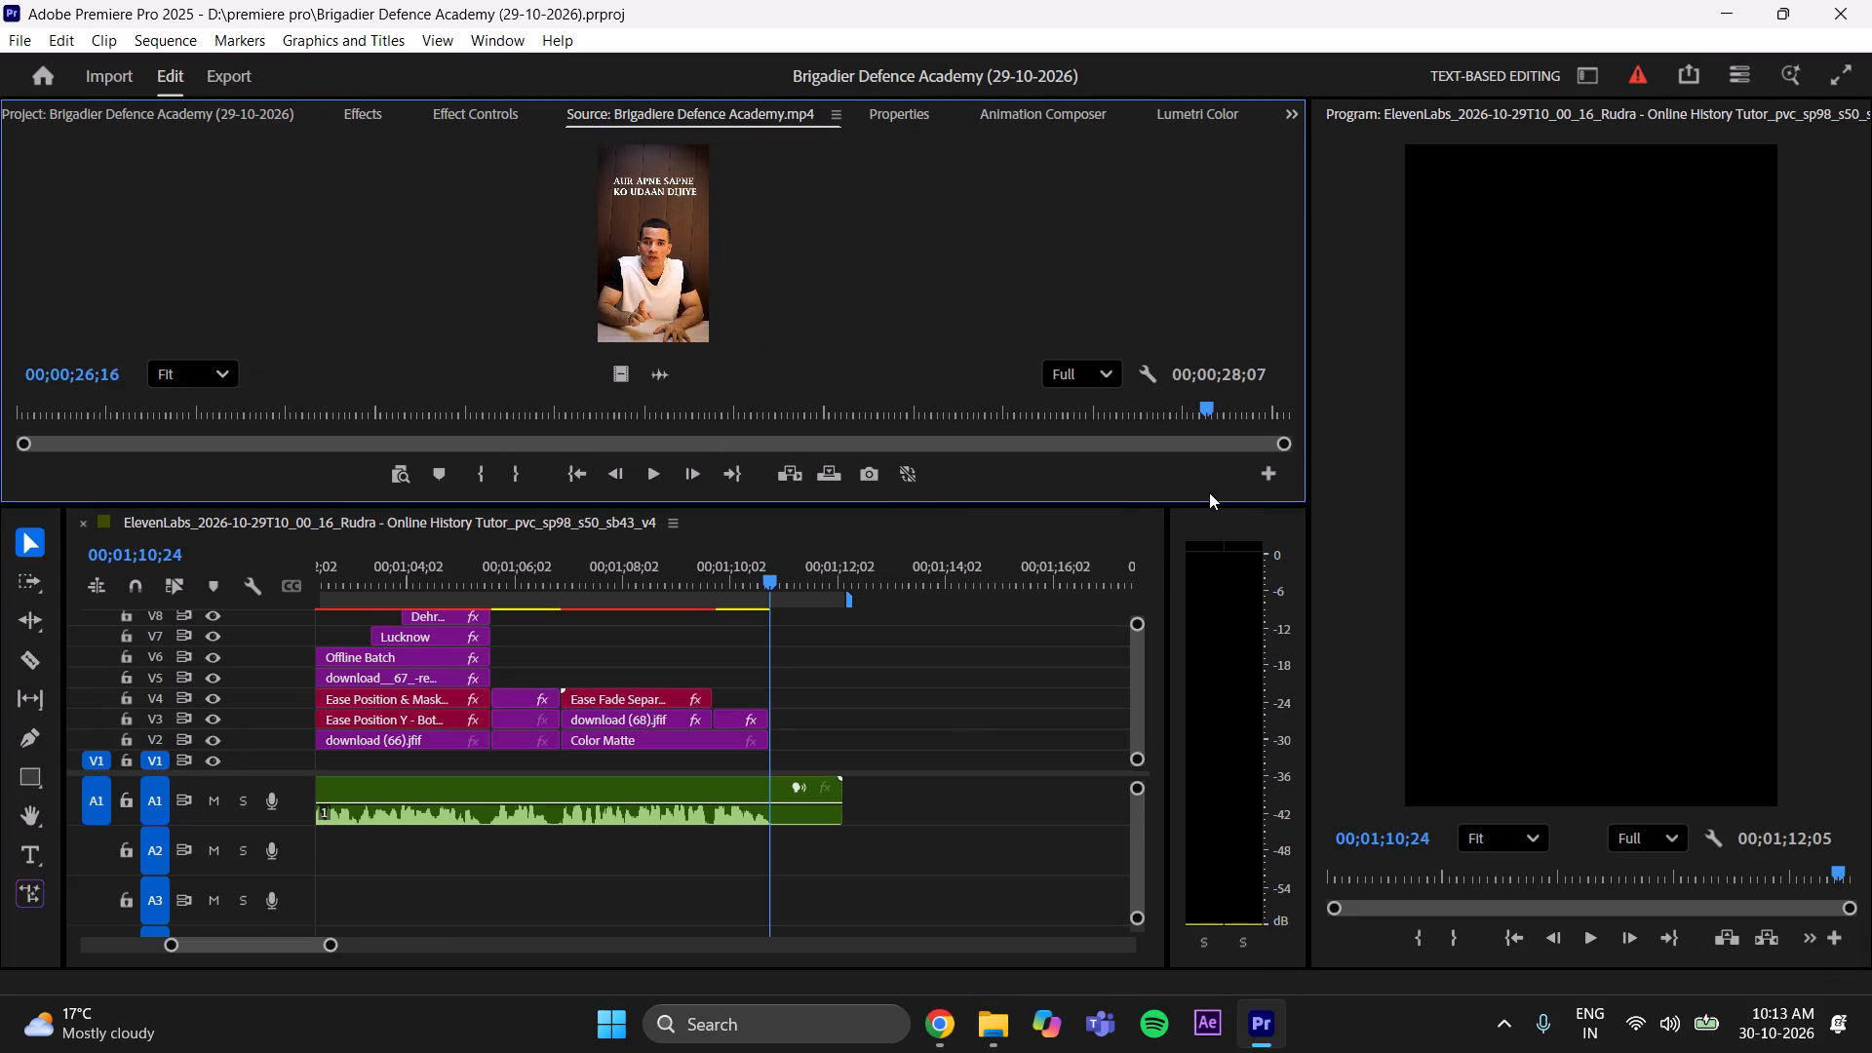
drag(1209, 492, 1243, 473)
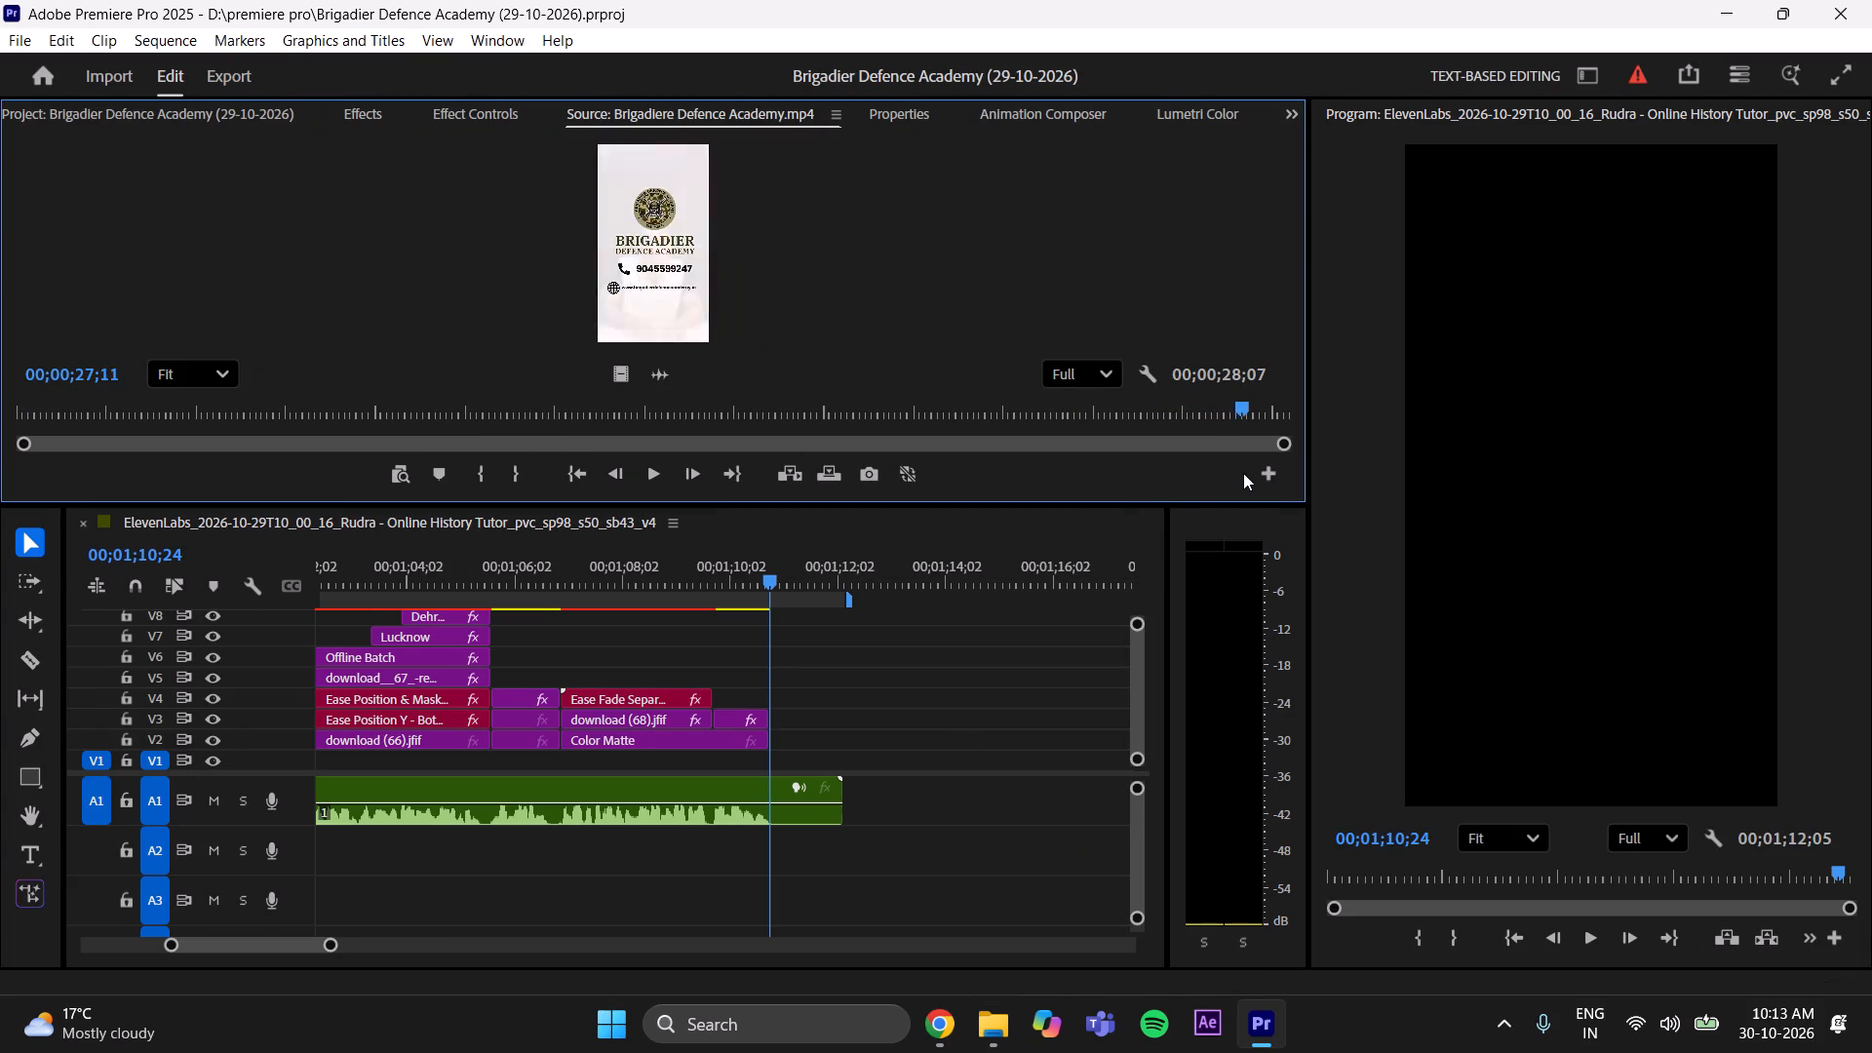
drag(1243, 473, 1257, 469)
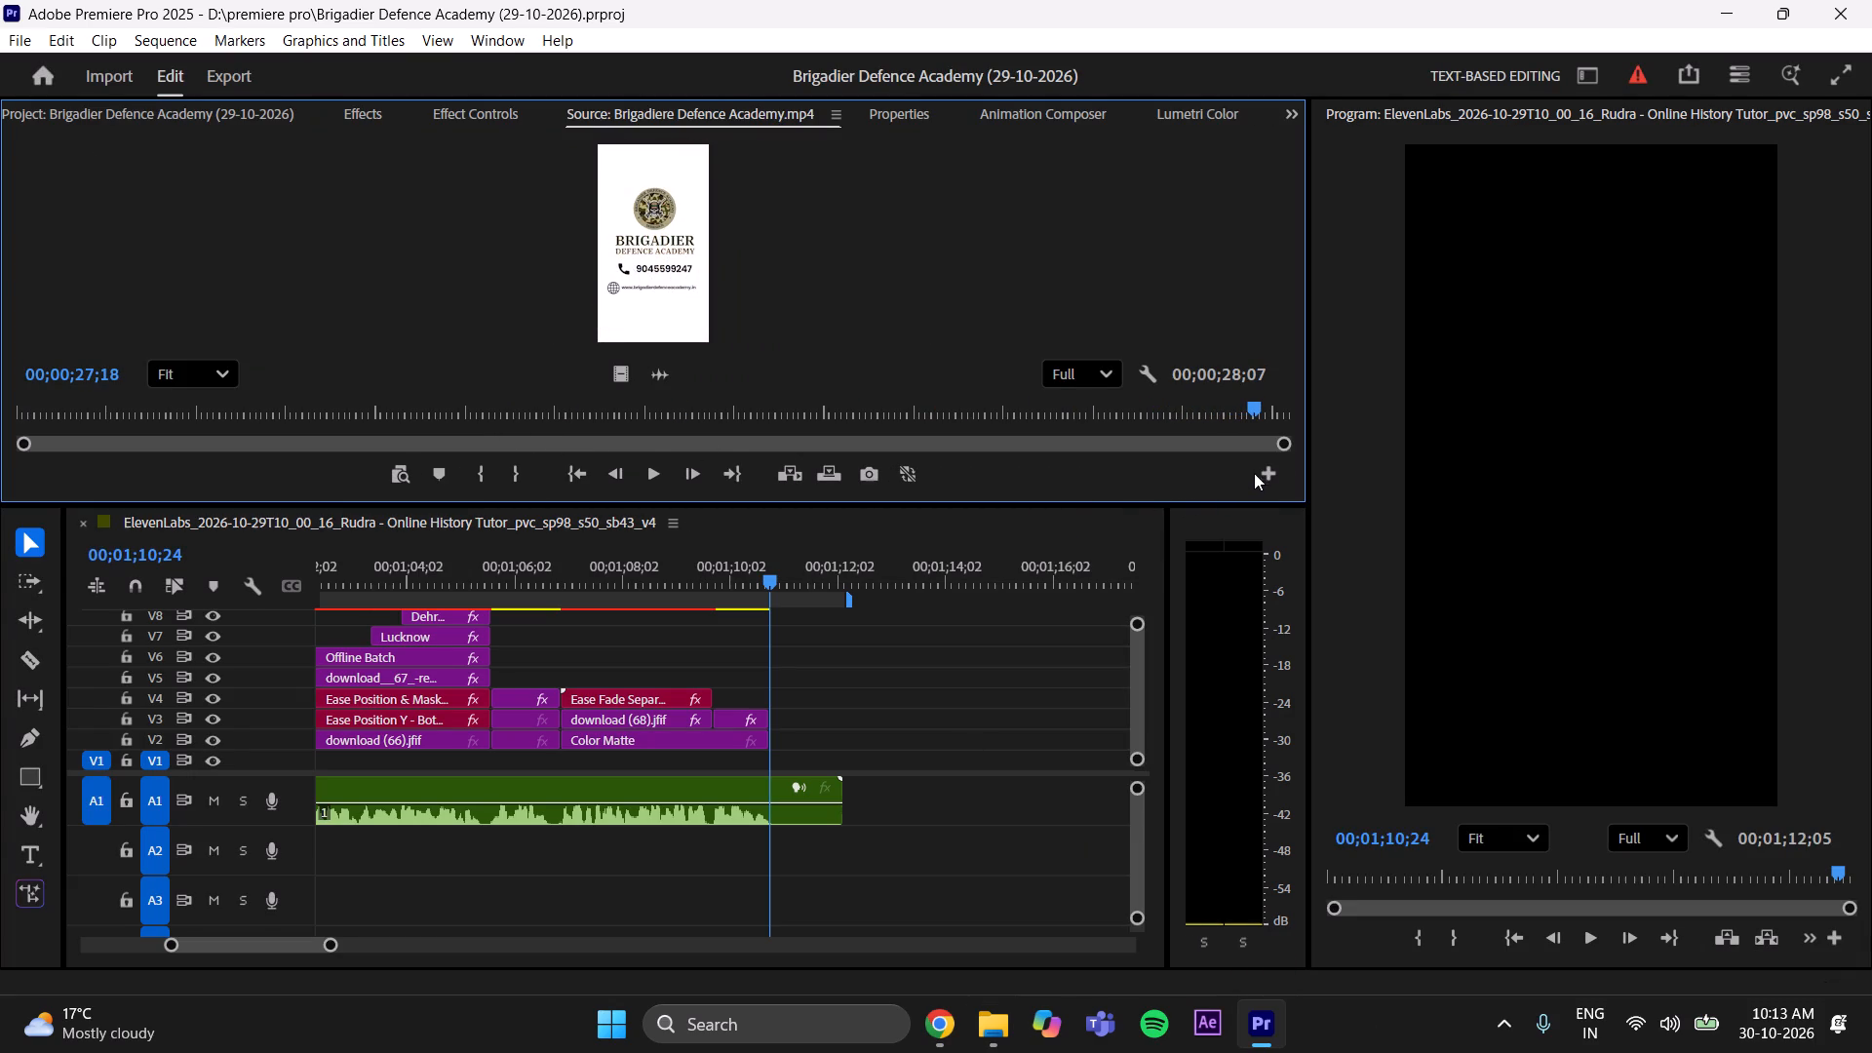
click(487, 463)
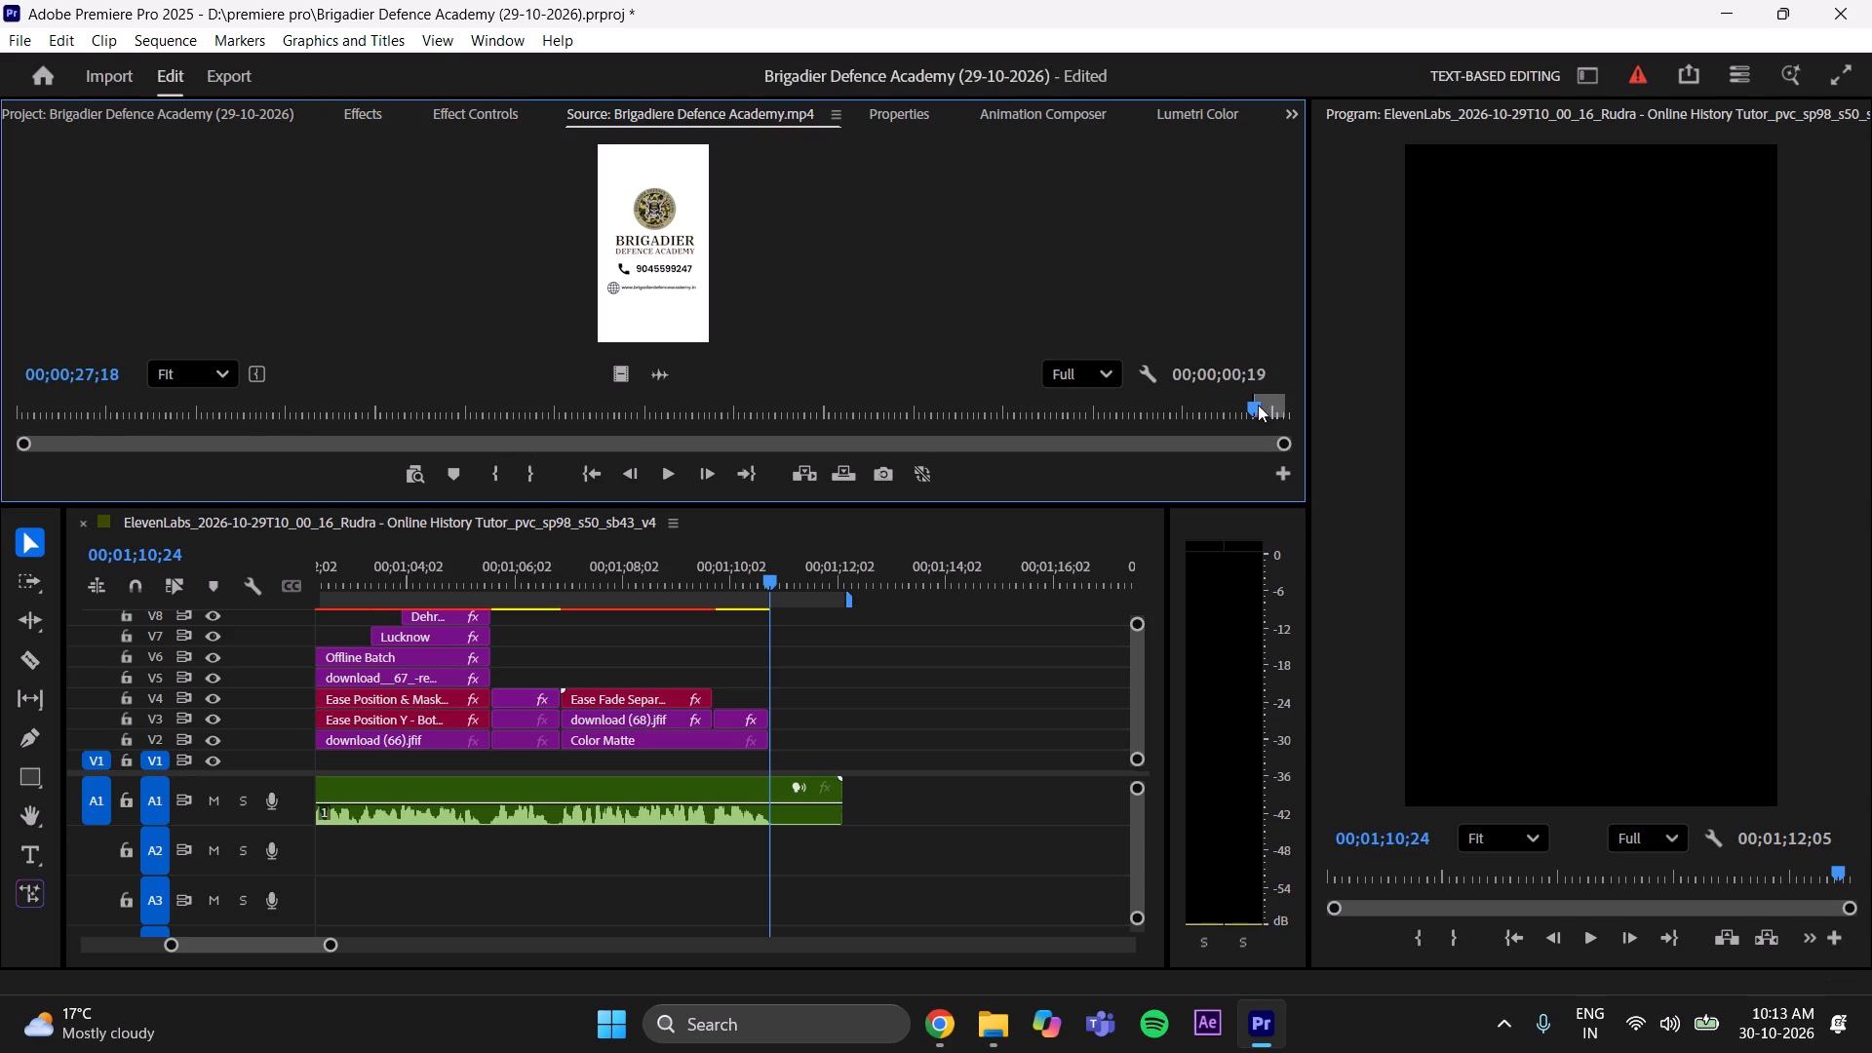
drag(1256, 405, 1283, 425)
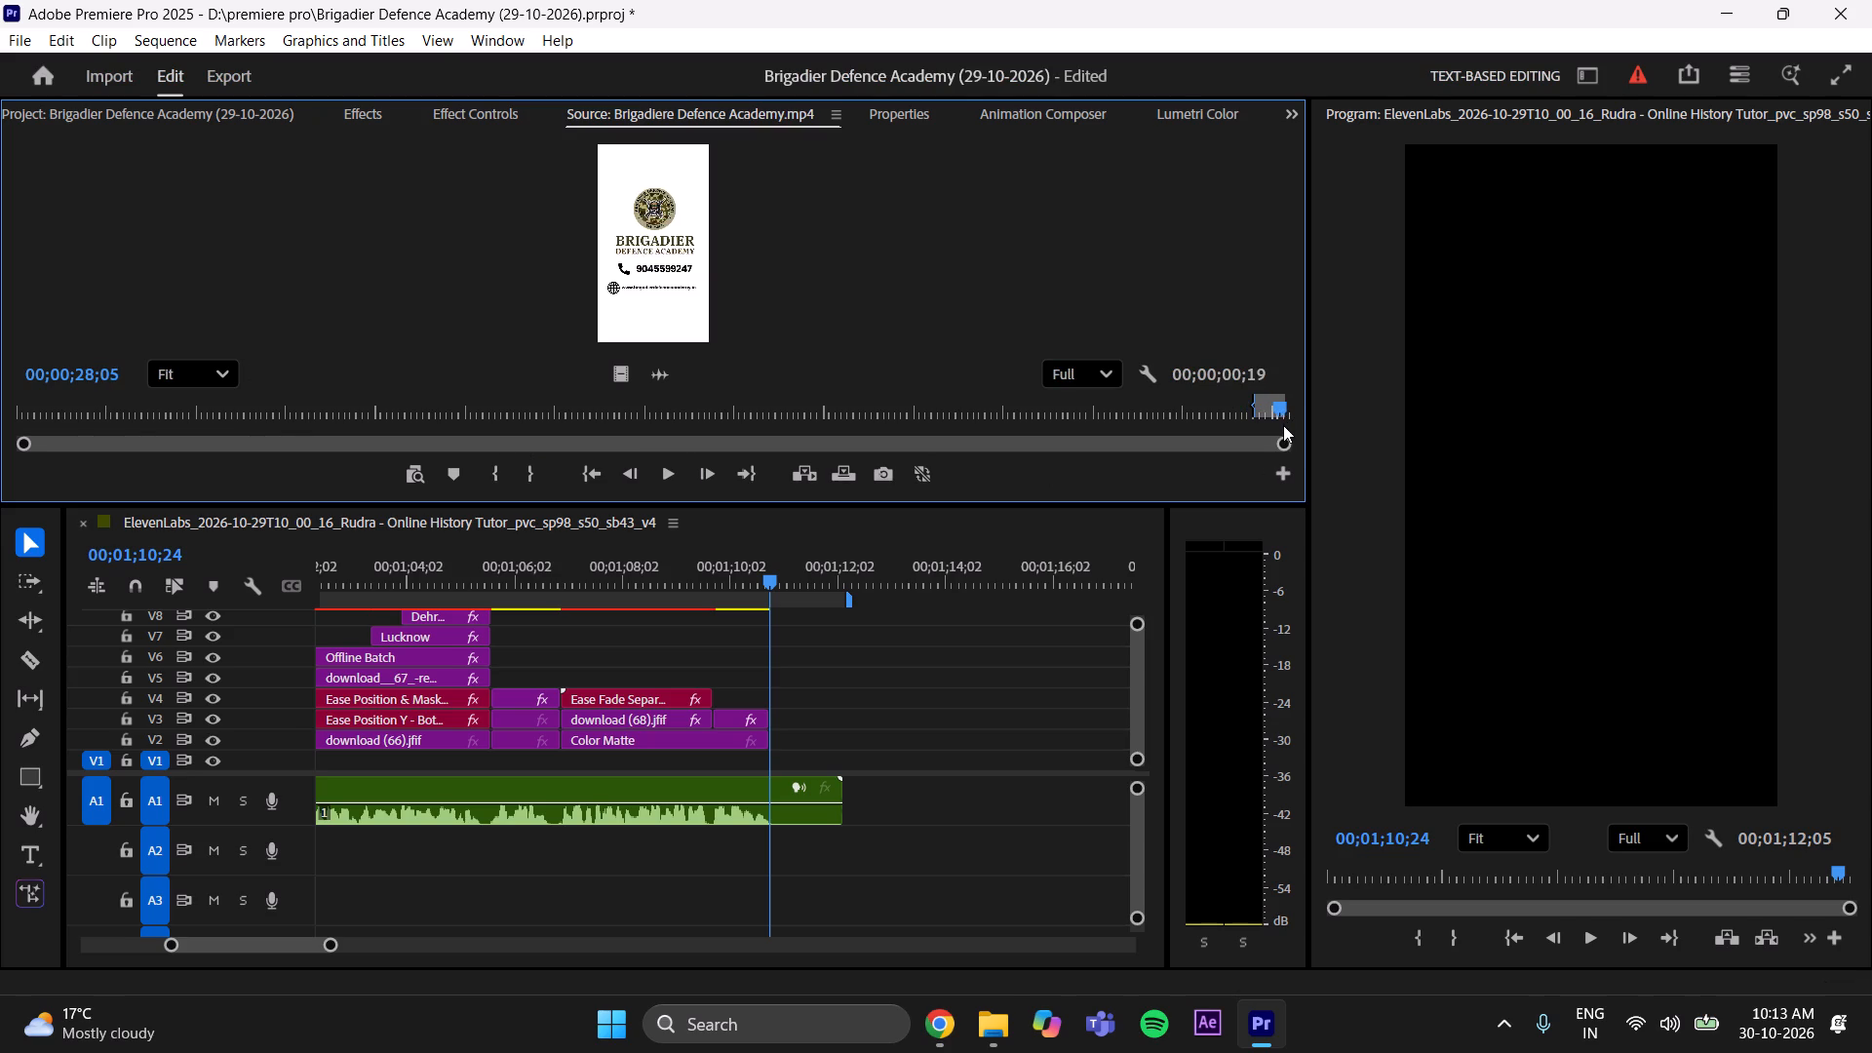
drag(1283, 425, 1282, 429)
click(530, 476)
Place only the video of the marked end card on V2, flush against the end of the color matte.
drag(615, 376, 773, 510)
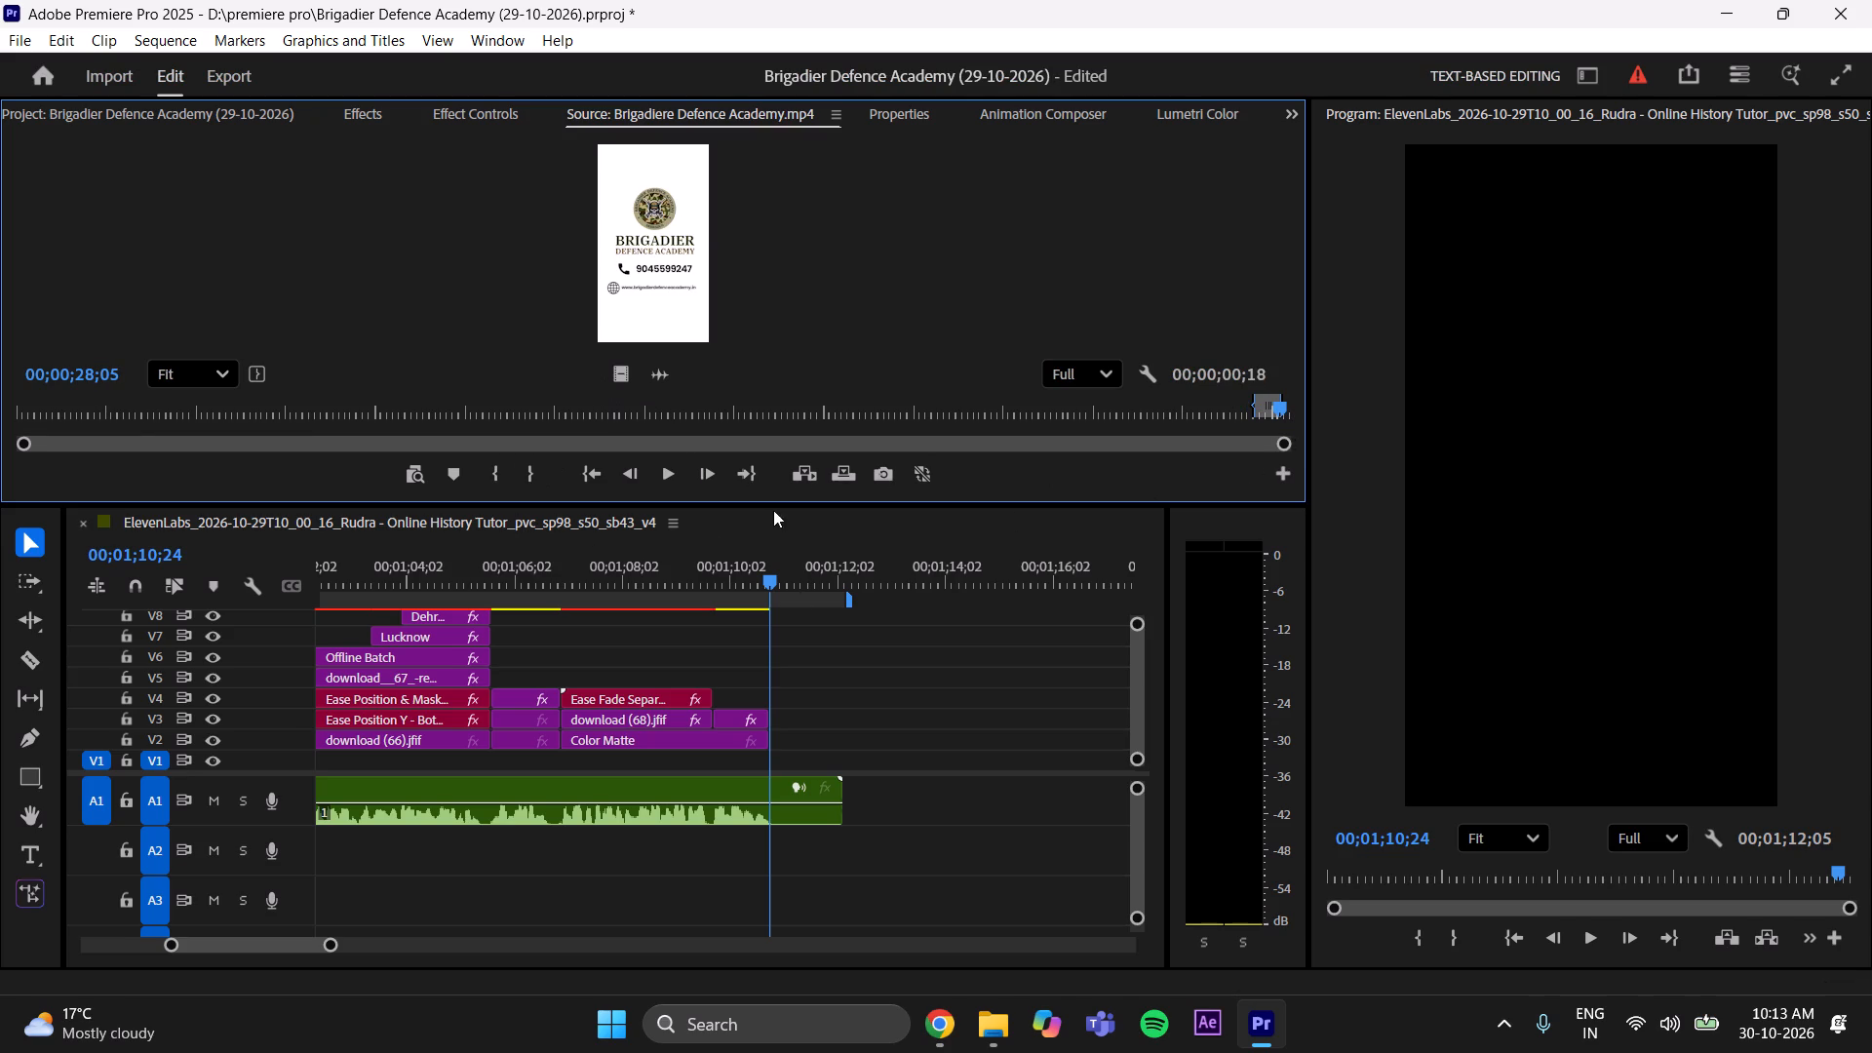
drag(773, 510, 772, 737)
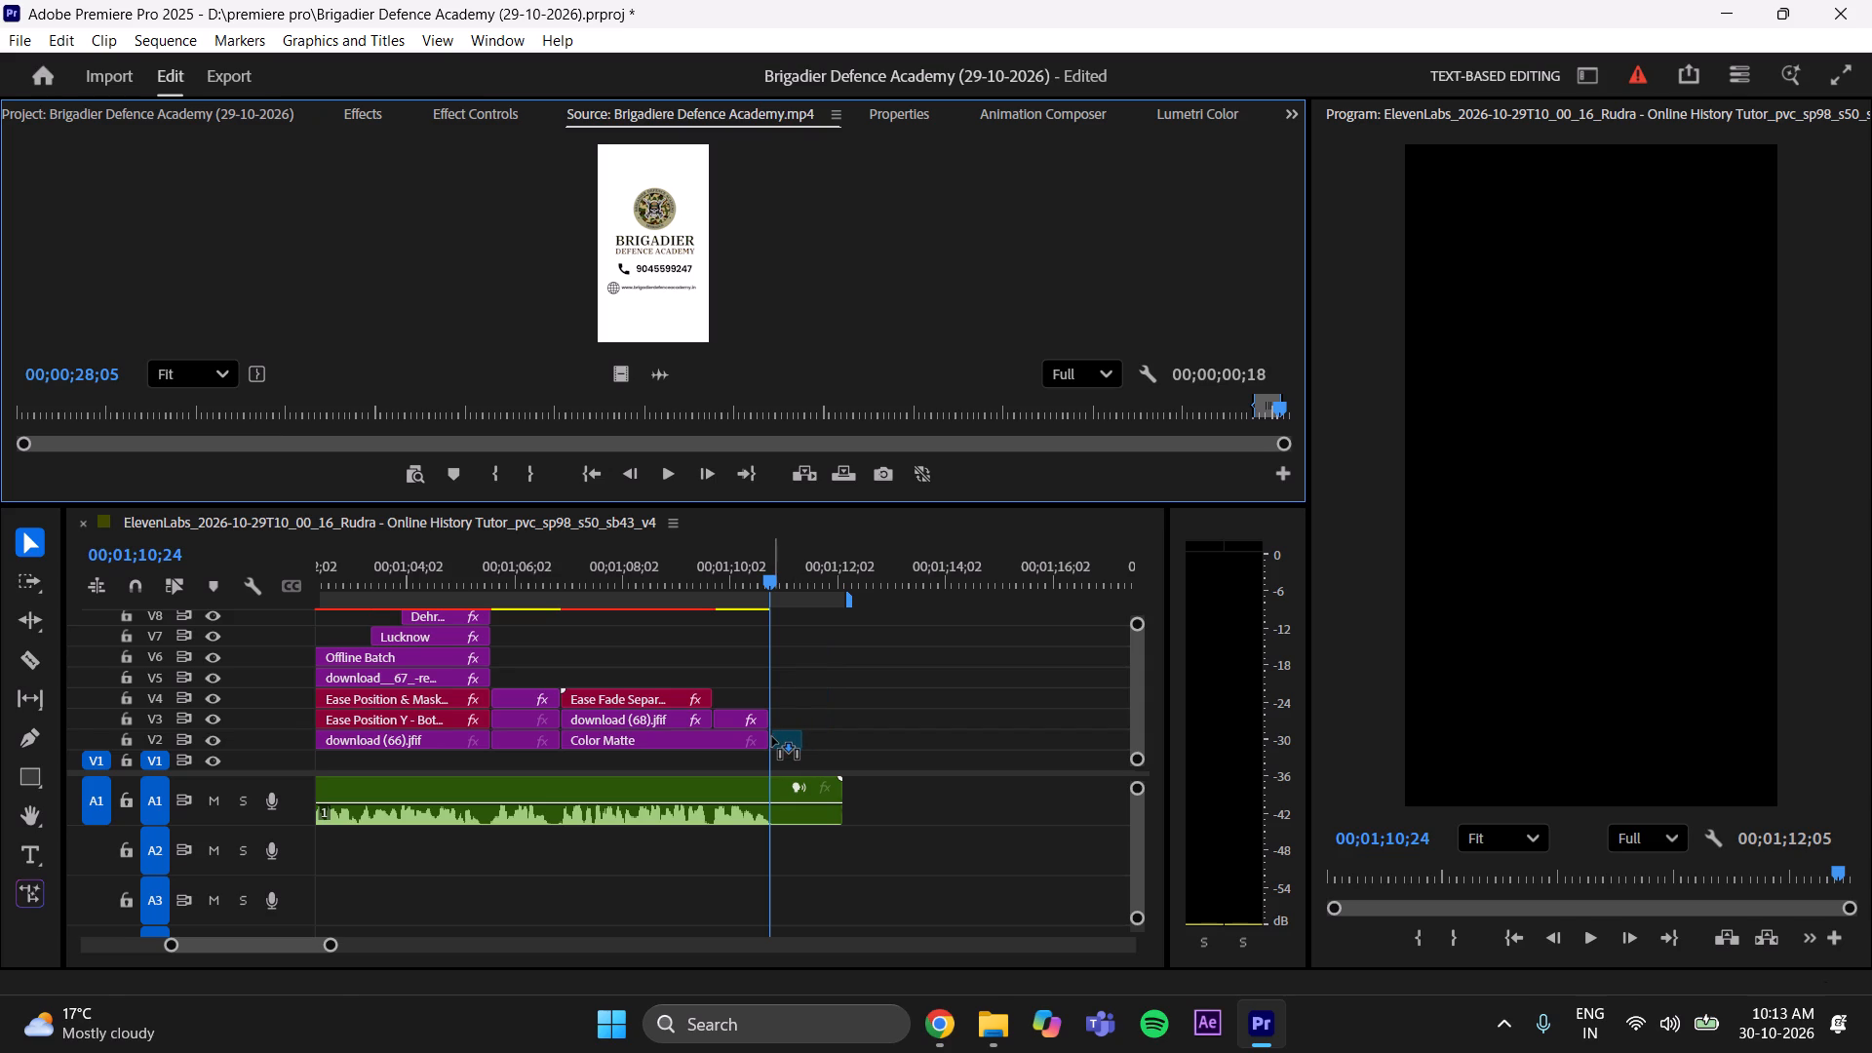
drag(330, 946, 308, 956)
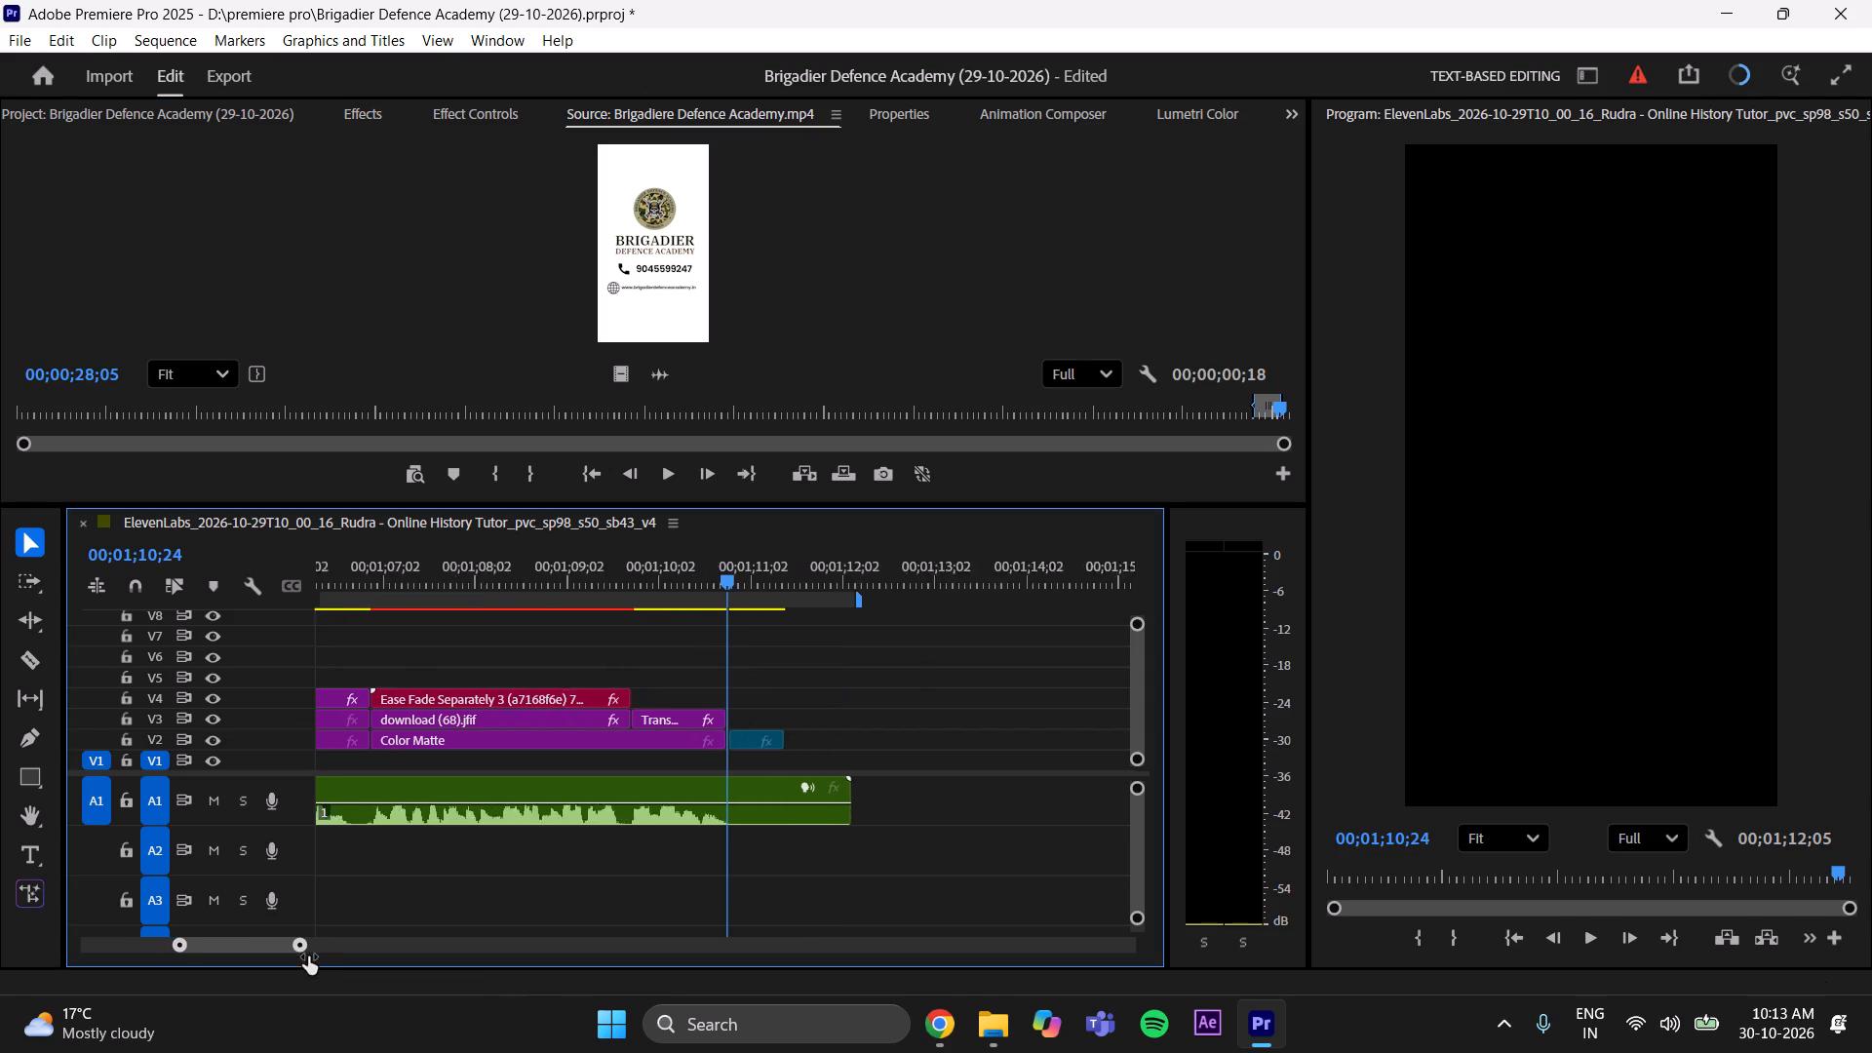
drag(308, 956, 279, 968)
drag(715, 575, 678, 615)
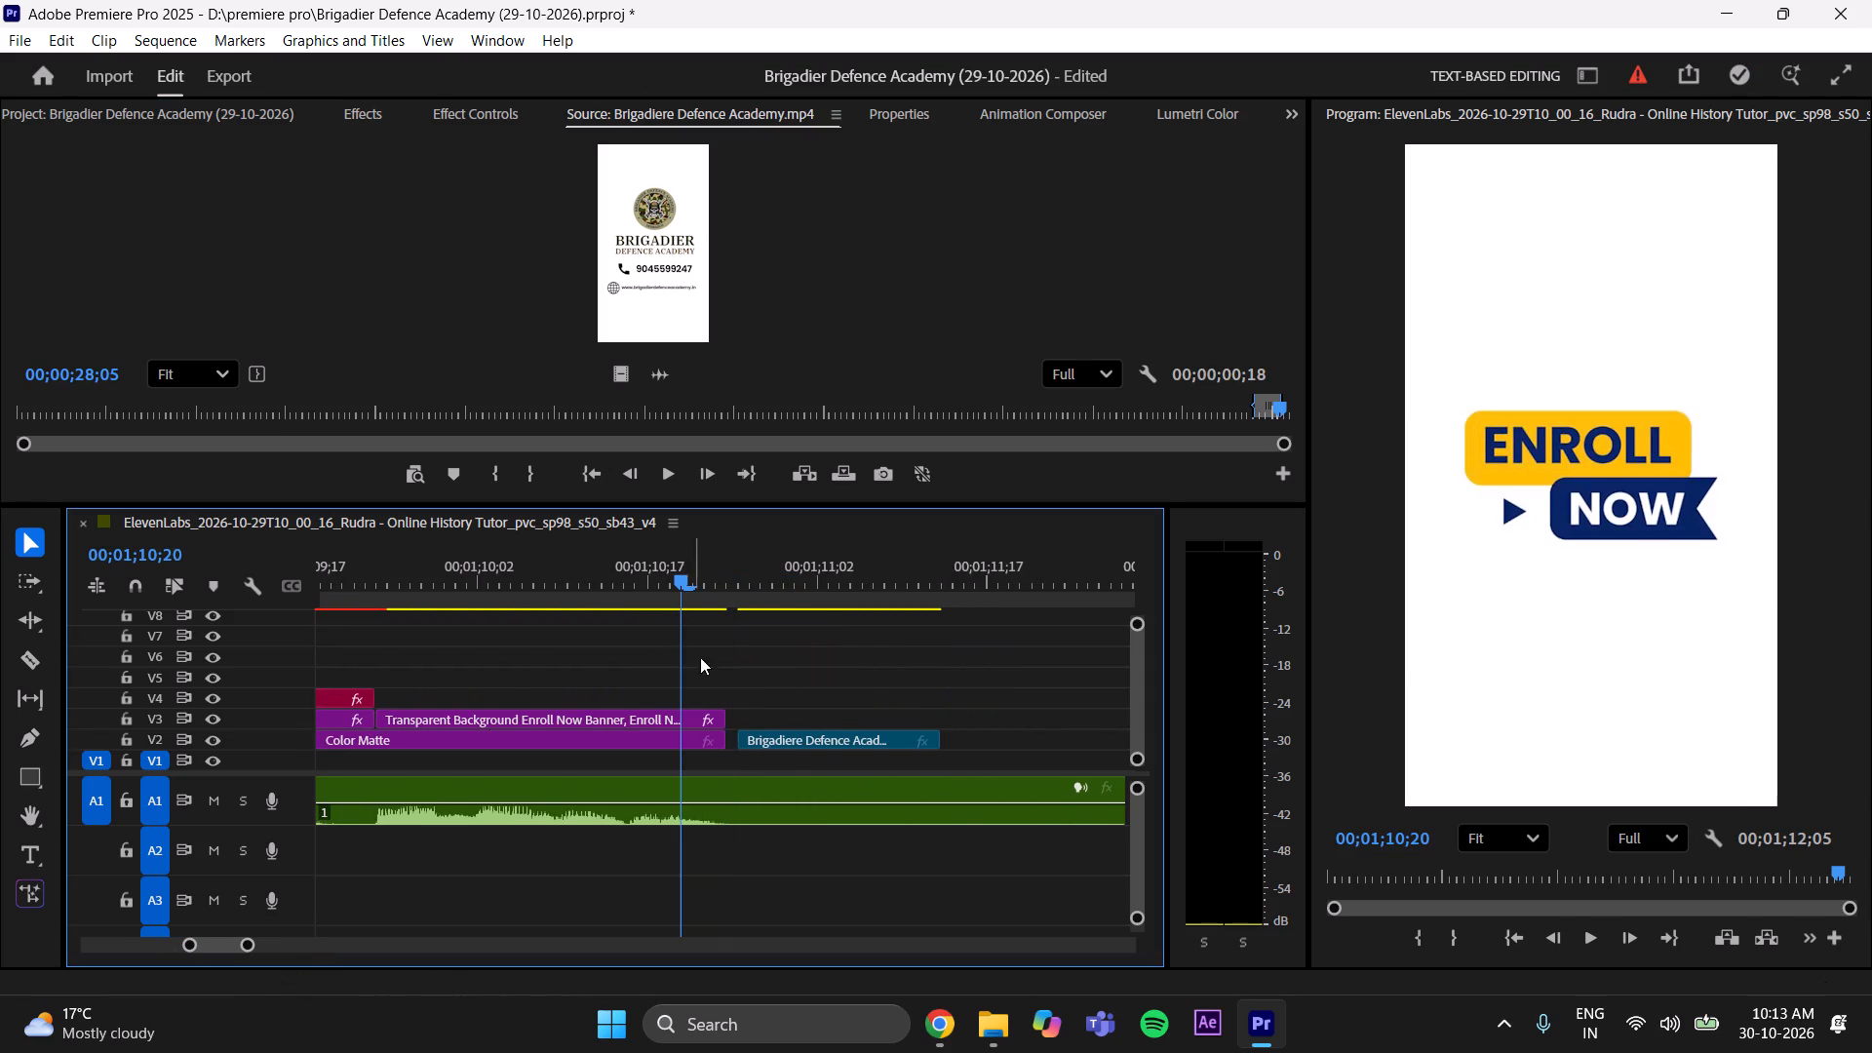
drag(780, 736, 769, 738)
Scale the end card clip on V2 to the frame size.
click(770, 738)
right_click(770, 738)
click(861, 894)
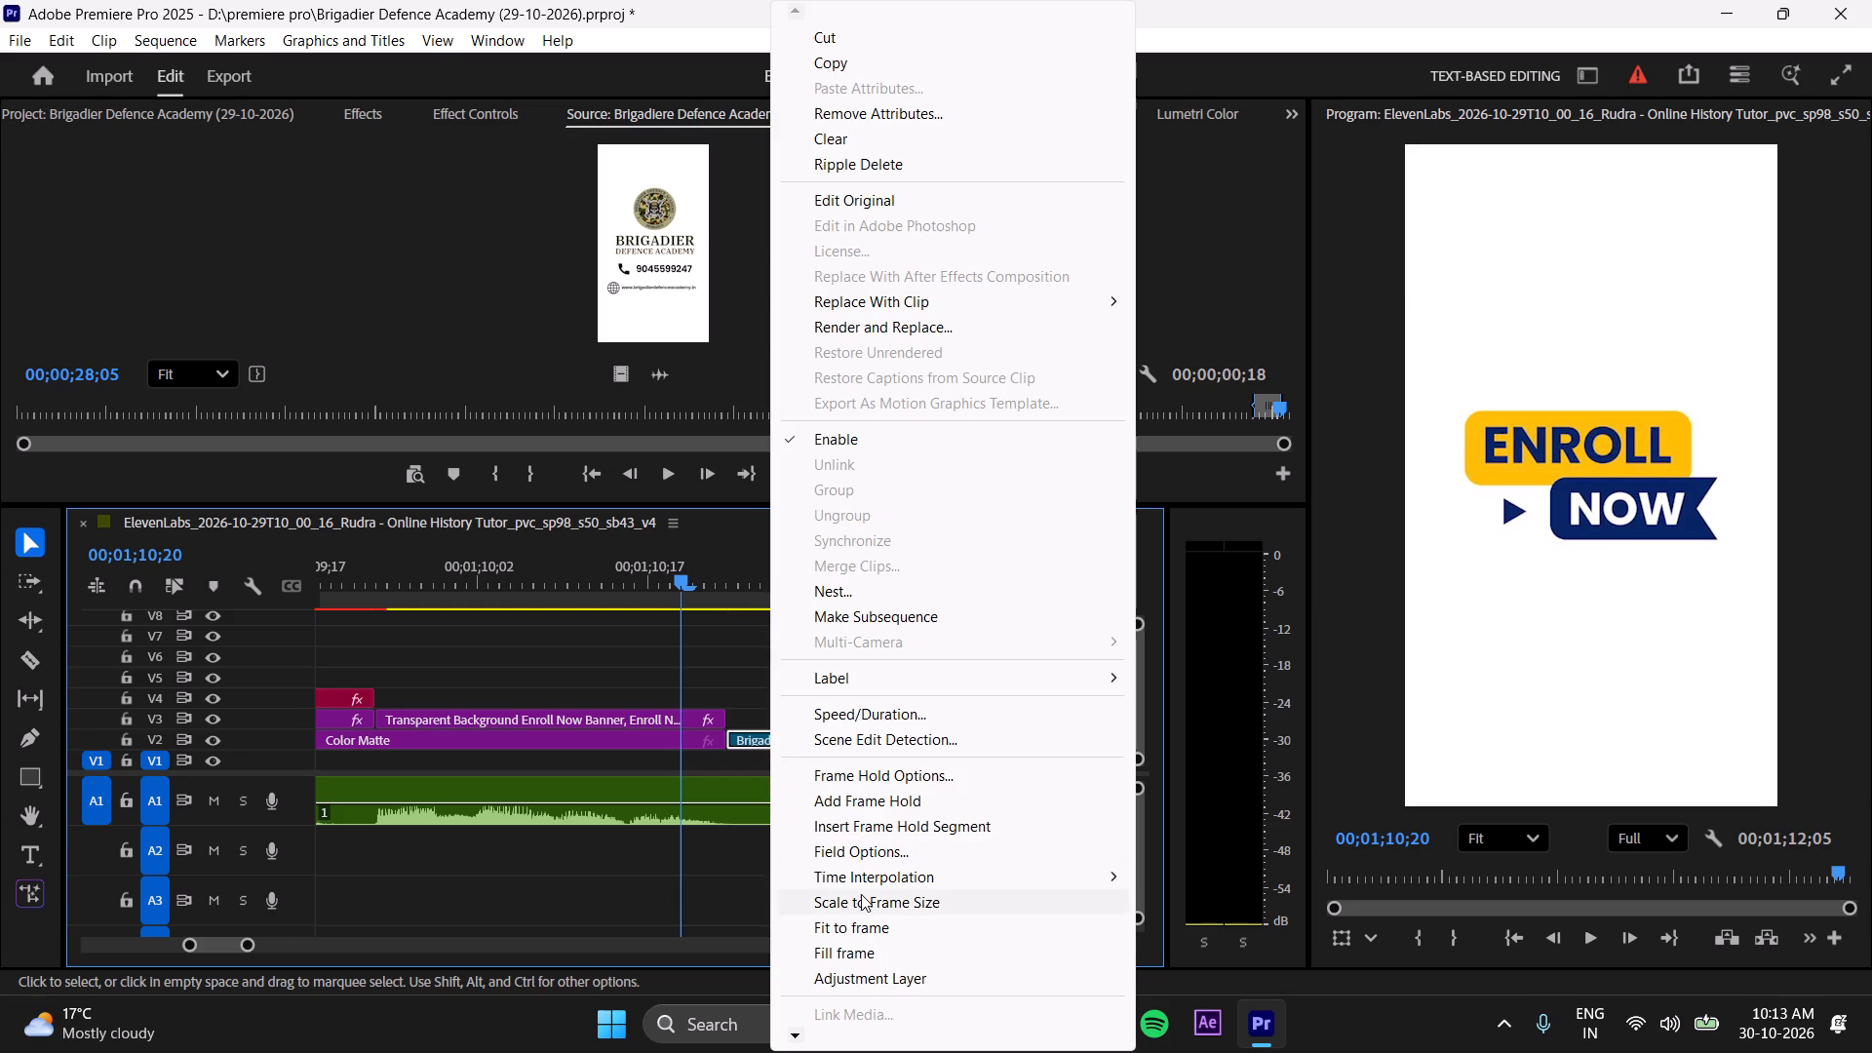
drag(722, 559, 799, 566)
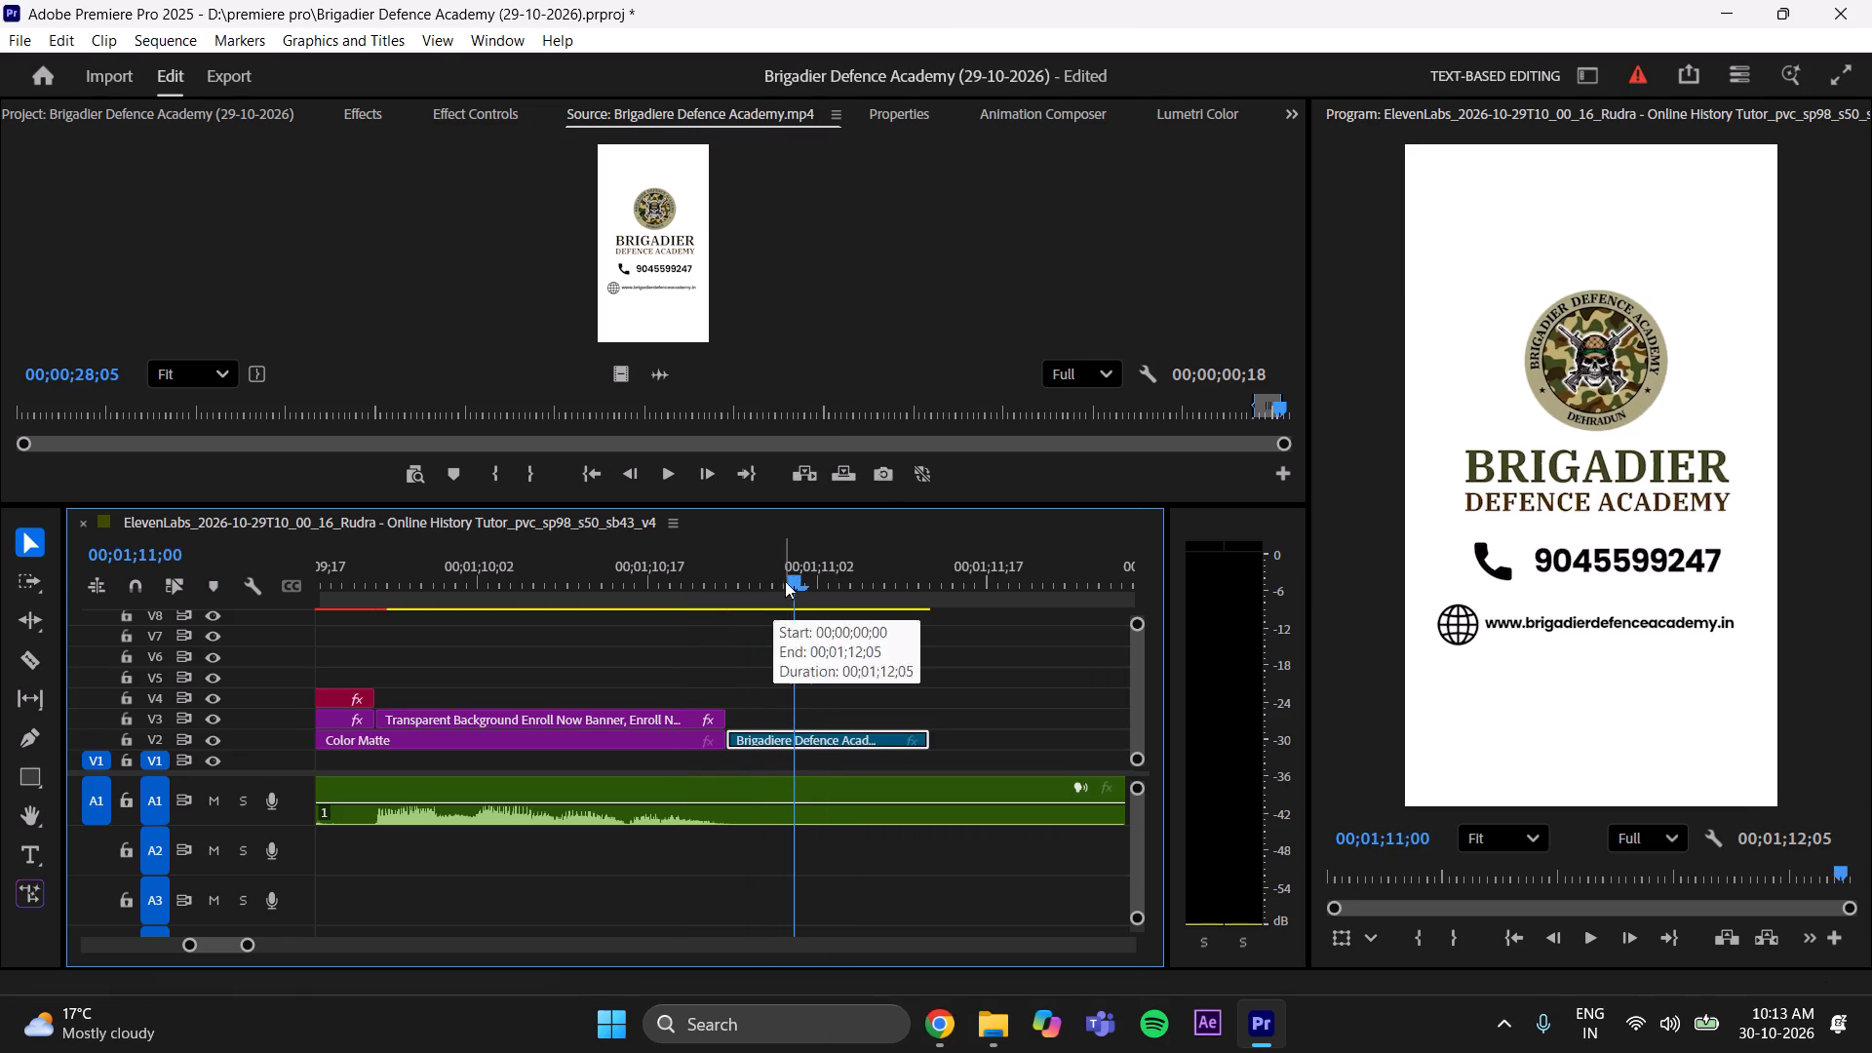
drag(793, 576, 761, 636)
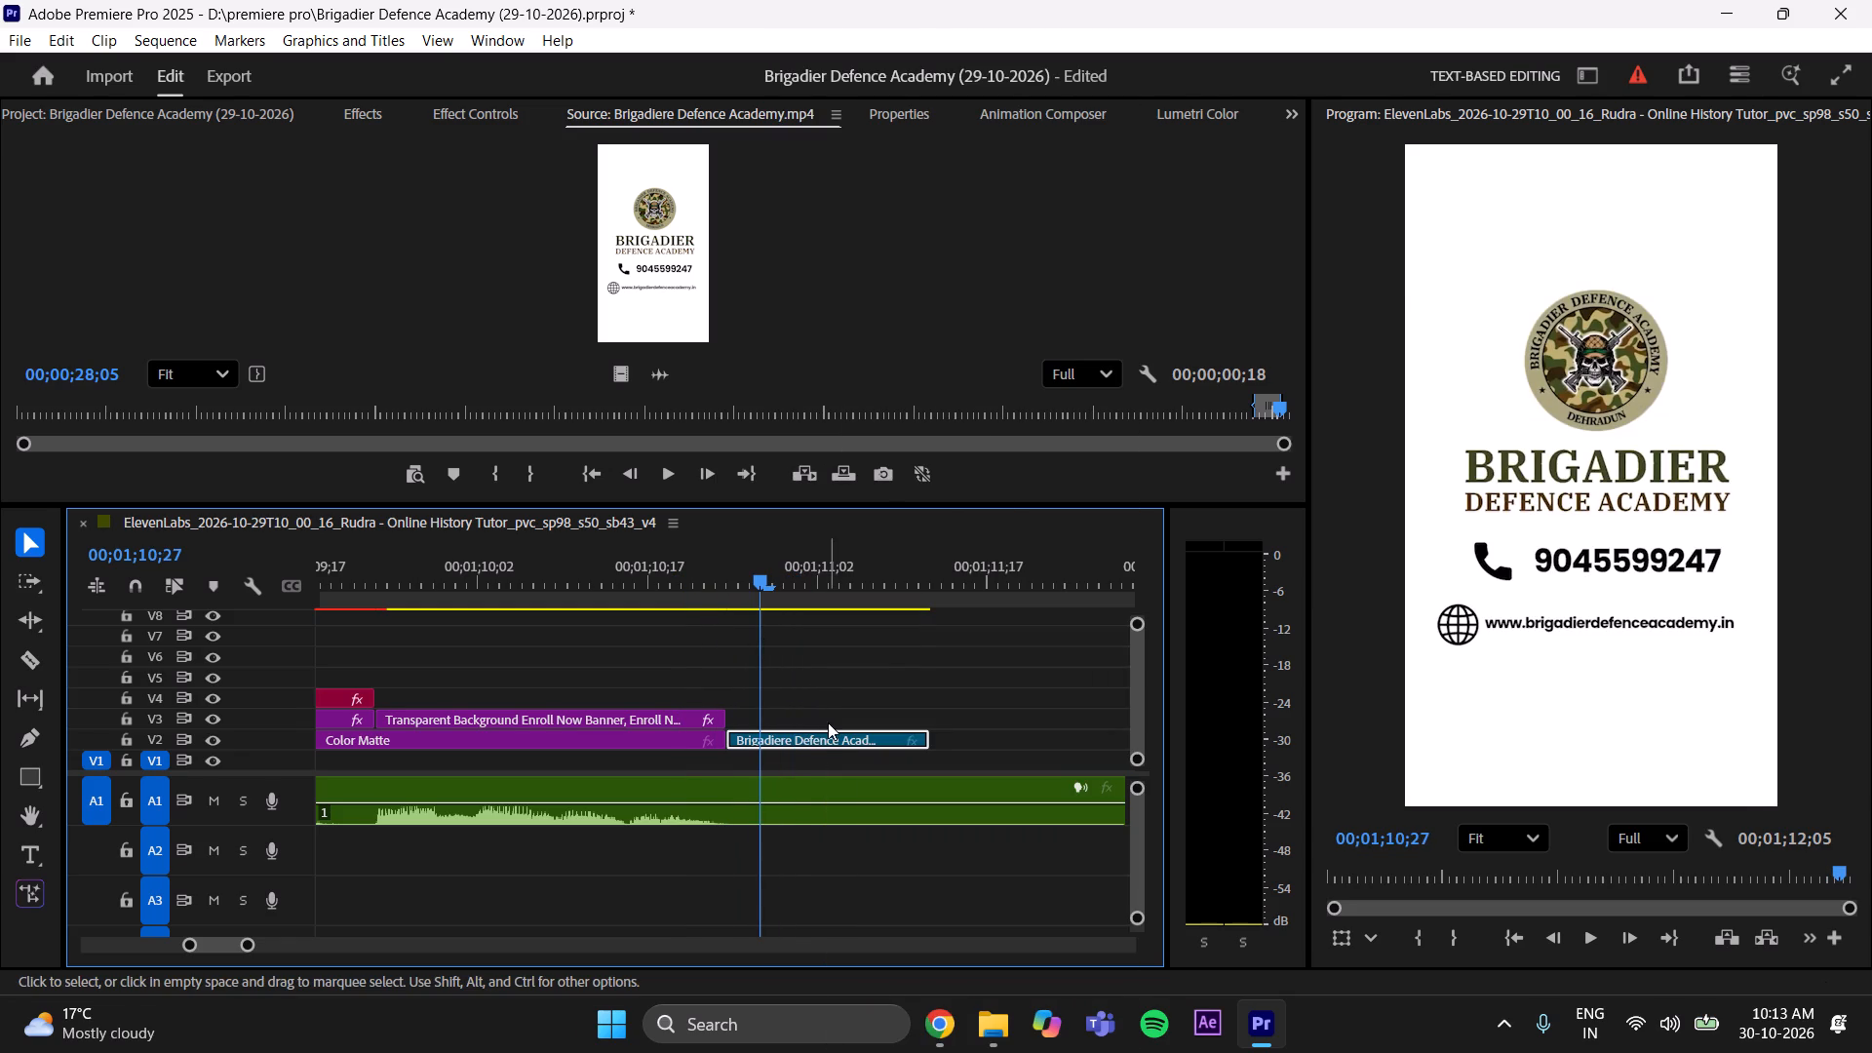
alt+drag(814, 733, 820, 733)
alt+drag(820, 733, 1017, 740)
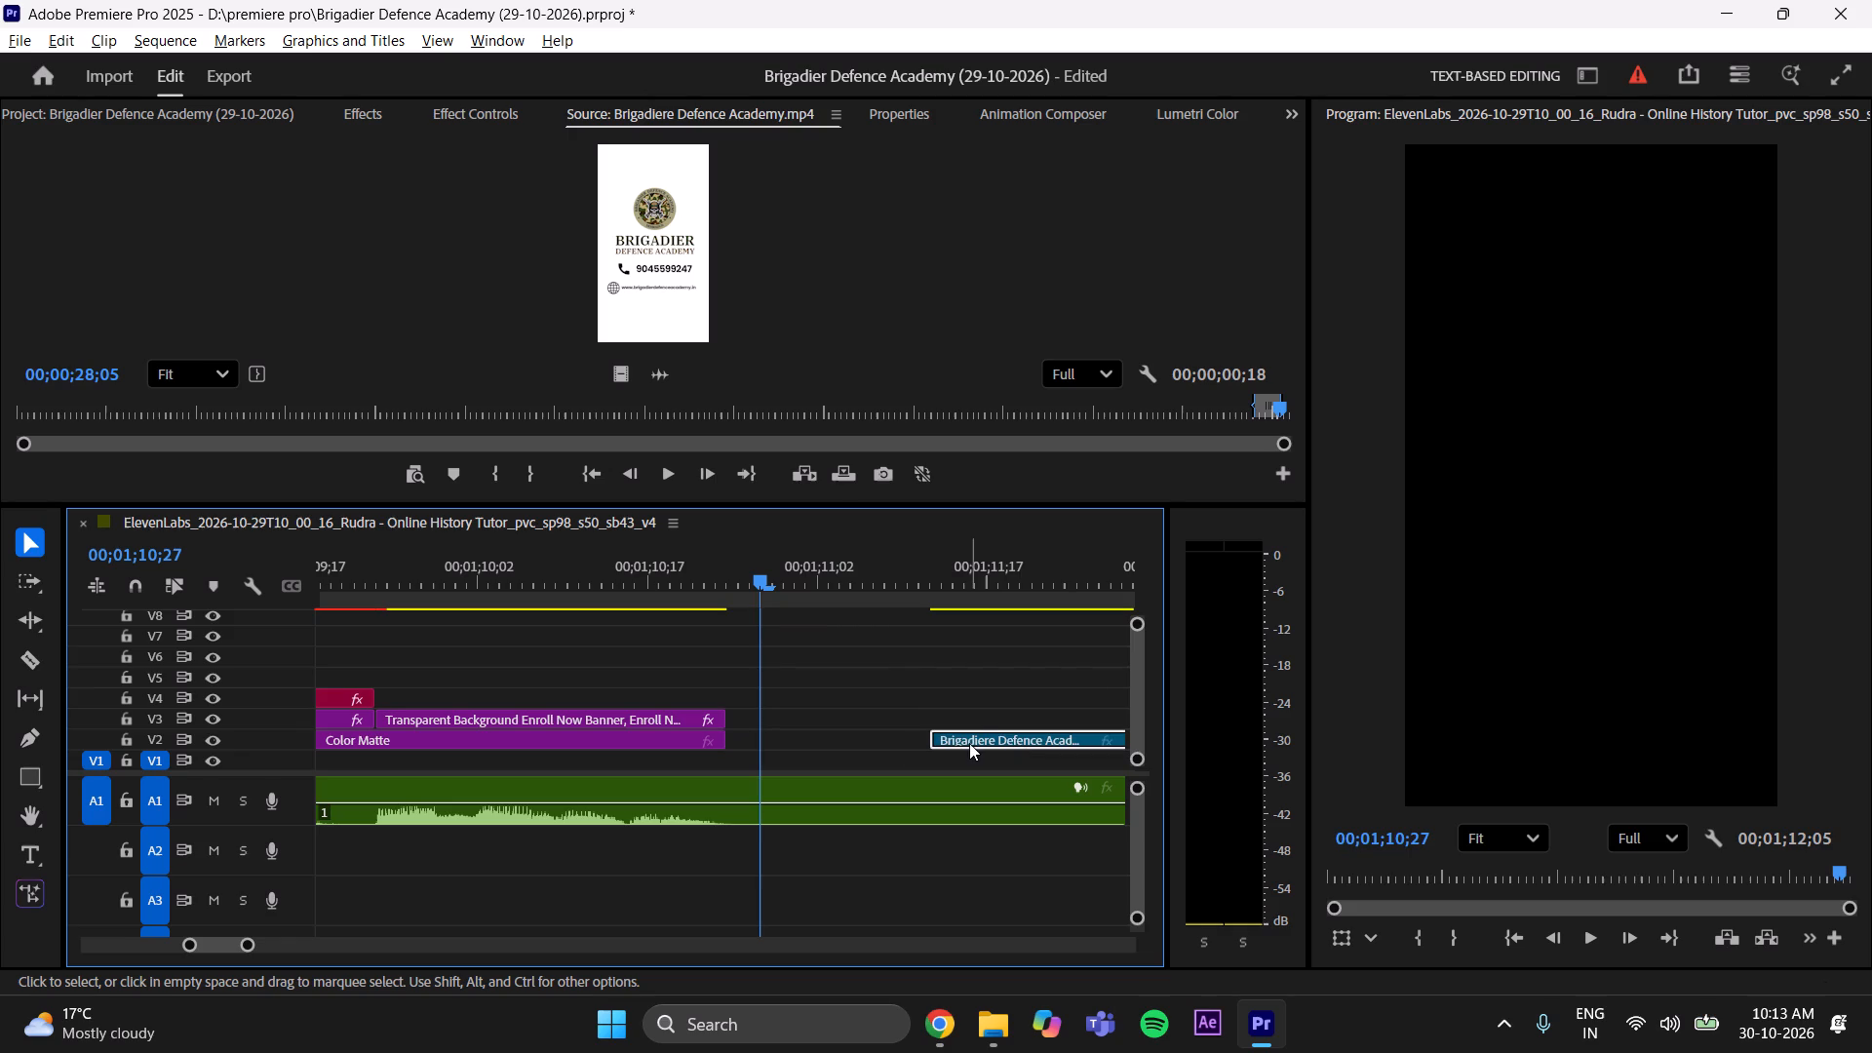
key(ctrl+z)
Duplicate the end card clip on V2 directly after itself.
click(821, 739)
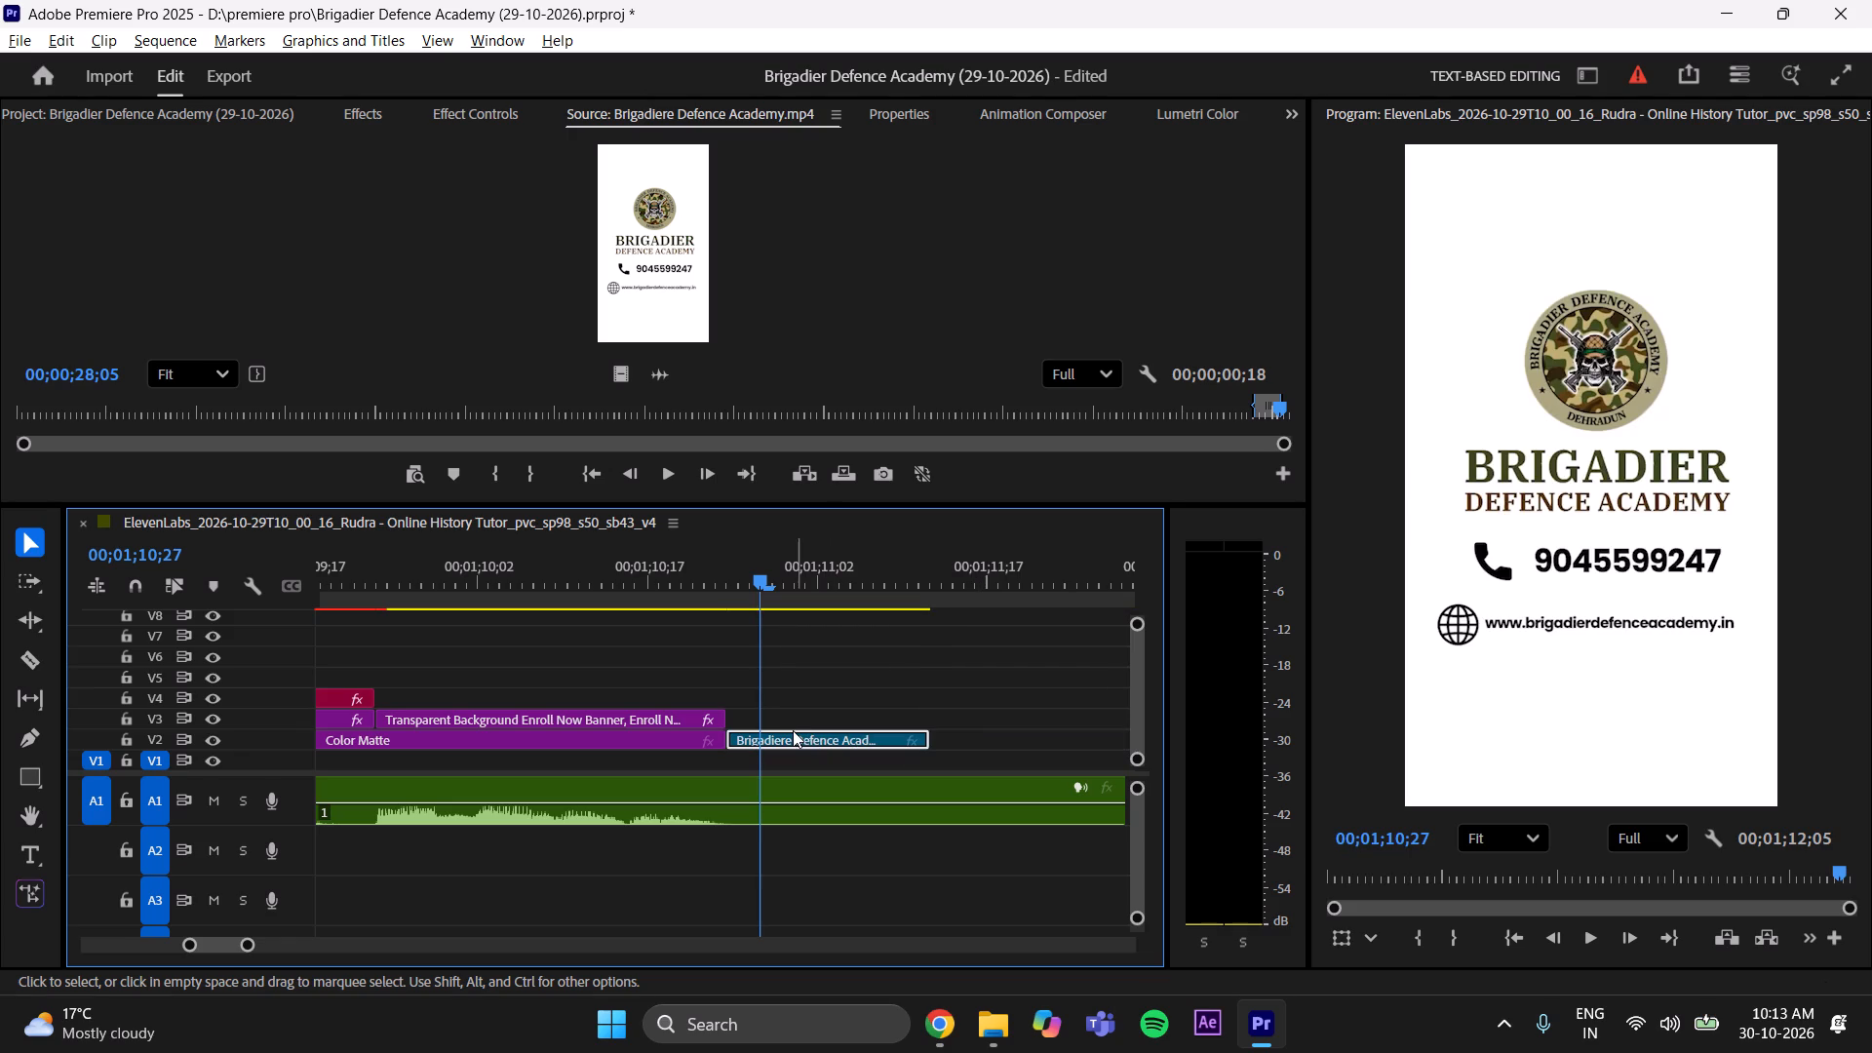
alt+drag(792, 730, 994, 740)
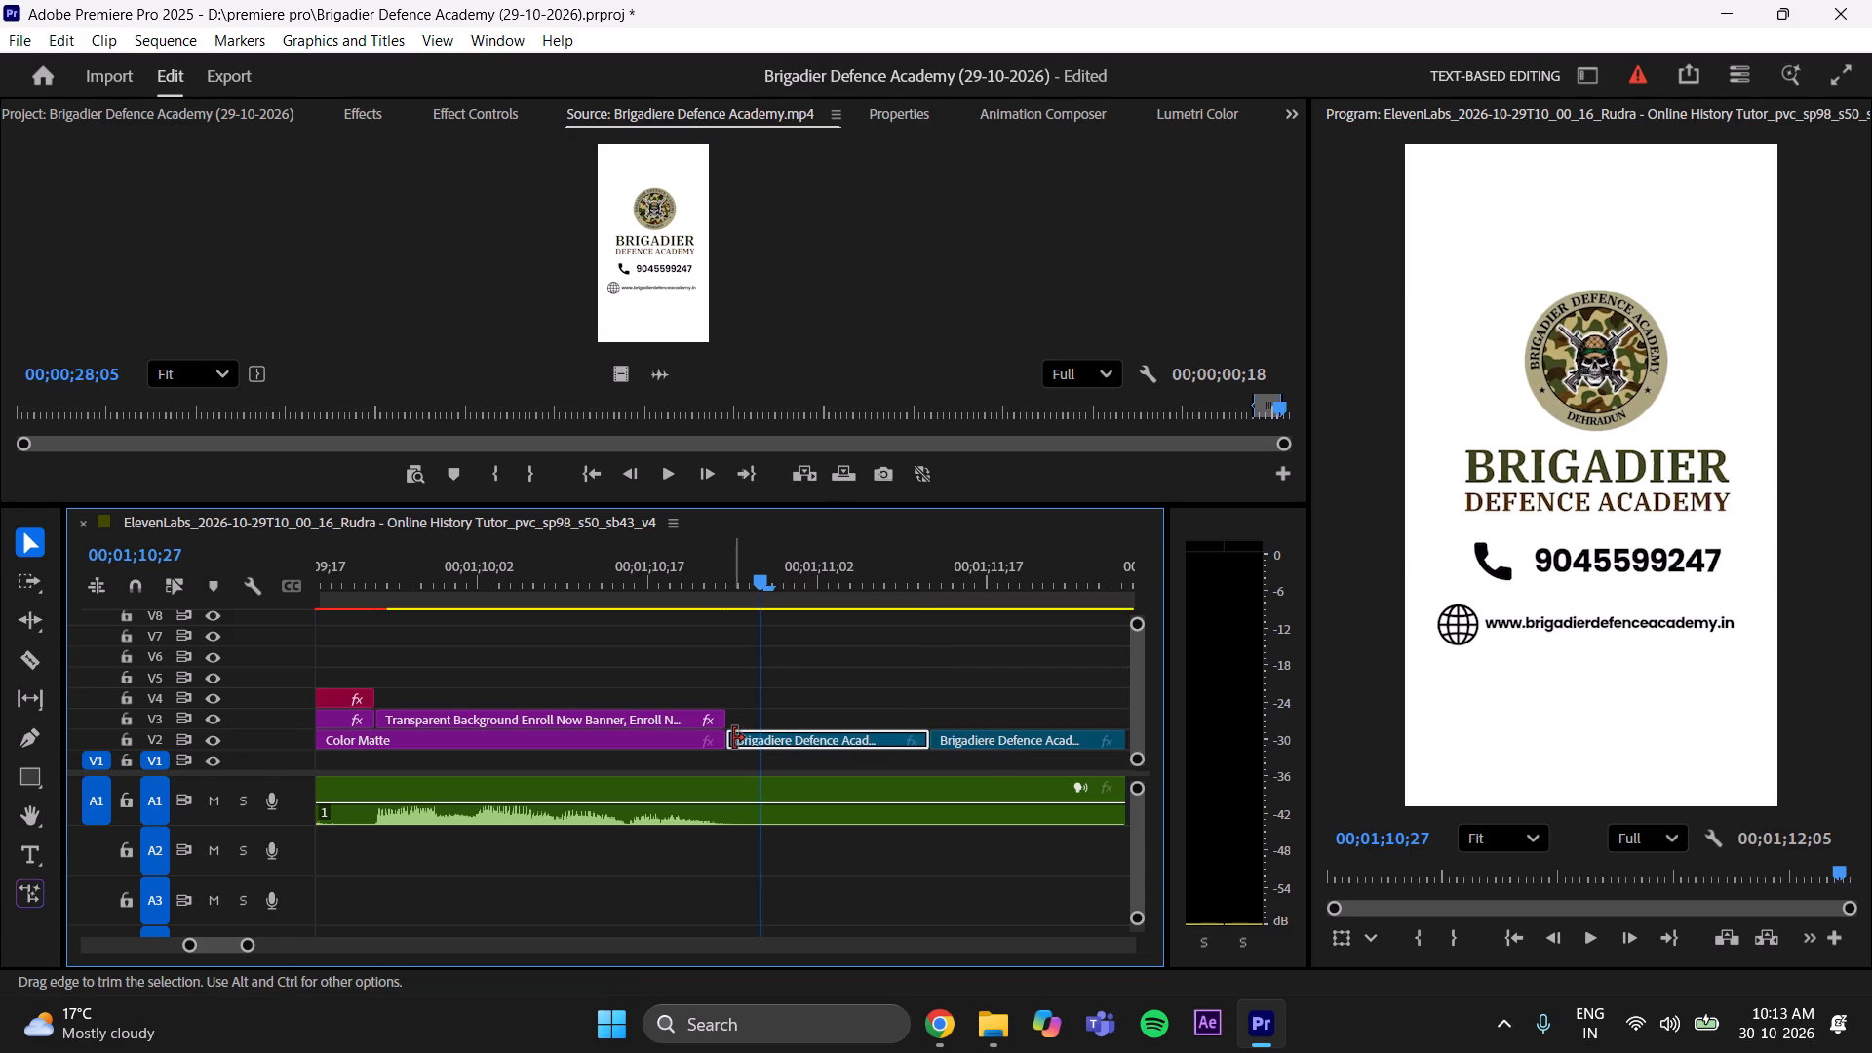
Apply a dissolve transition between the color matte and the end card on V2 and shorten it to end at 00;01;10;27.
click(727, 737)
right_click(727, 737)
click(806, 891)
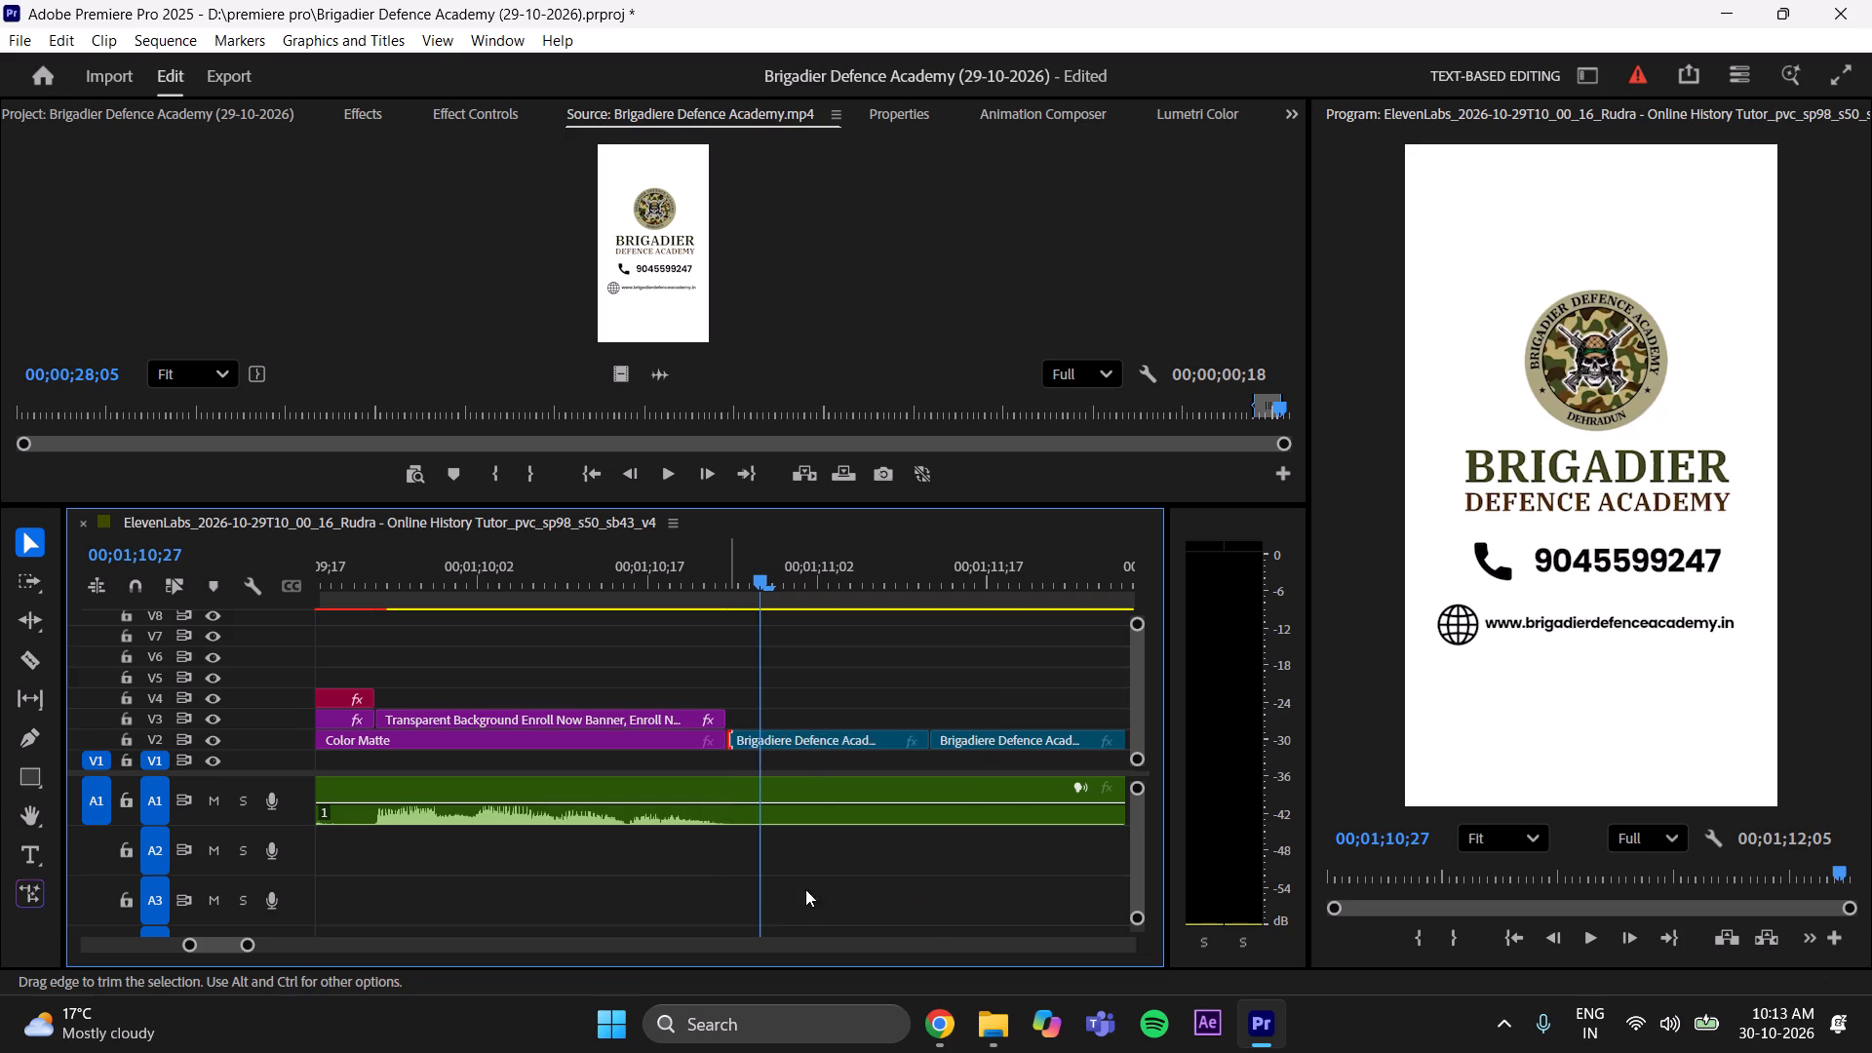
click(787, 739)
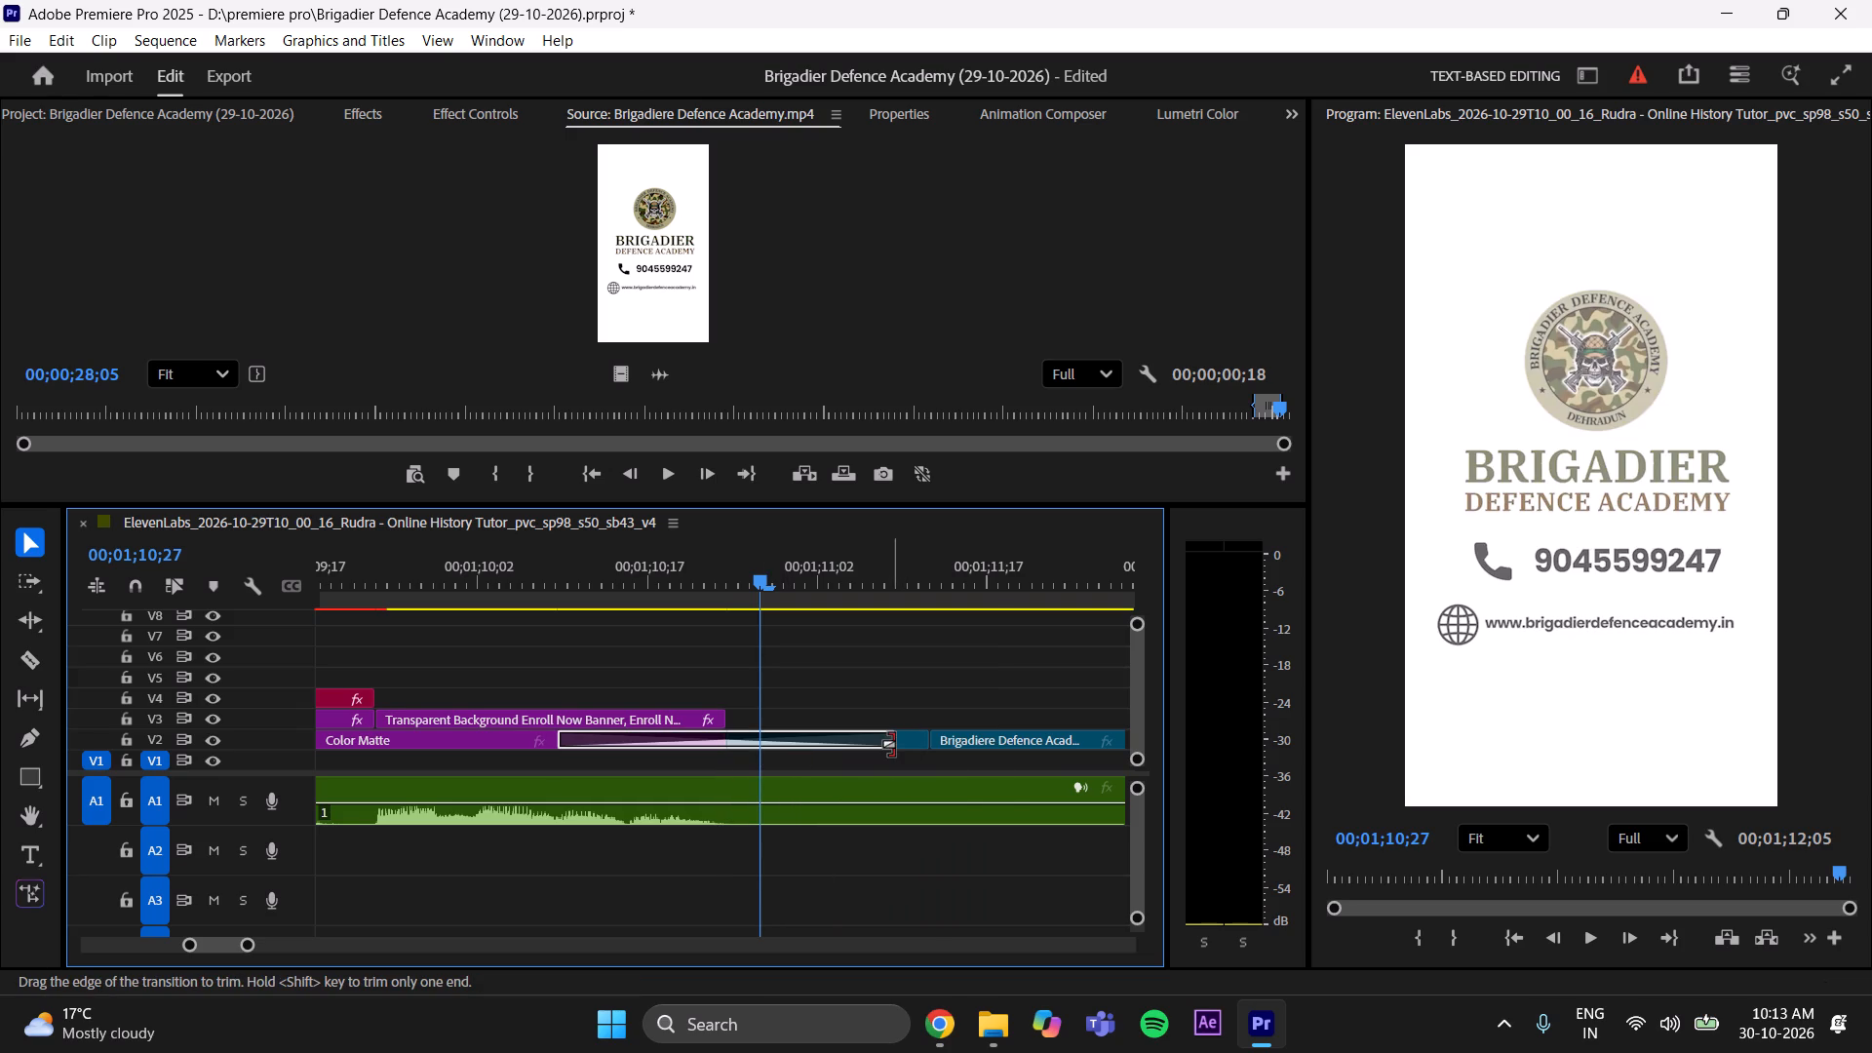
drag(890, 737, 754, 801)
click(818, 672)
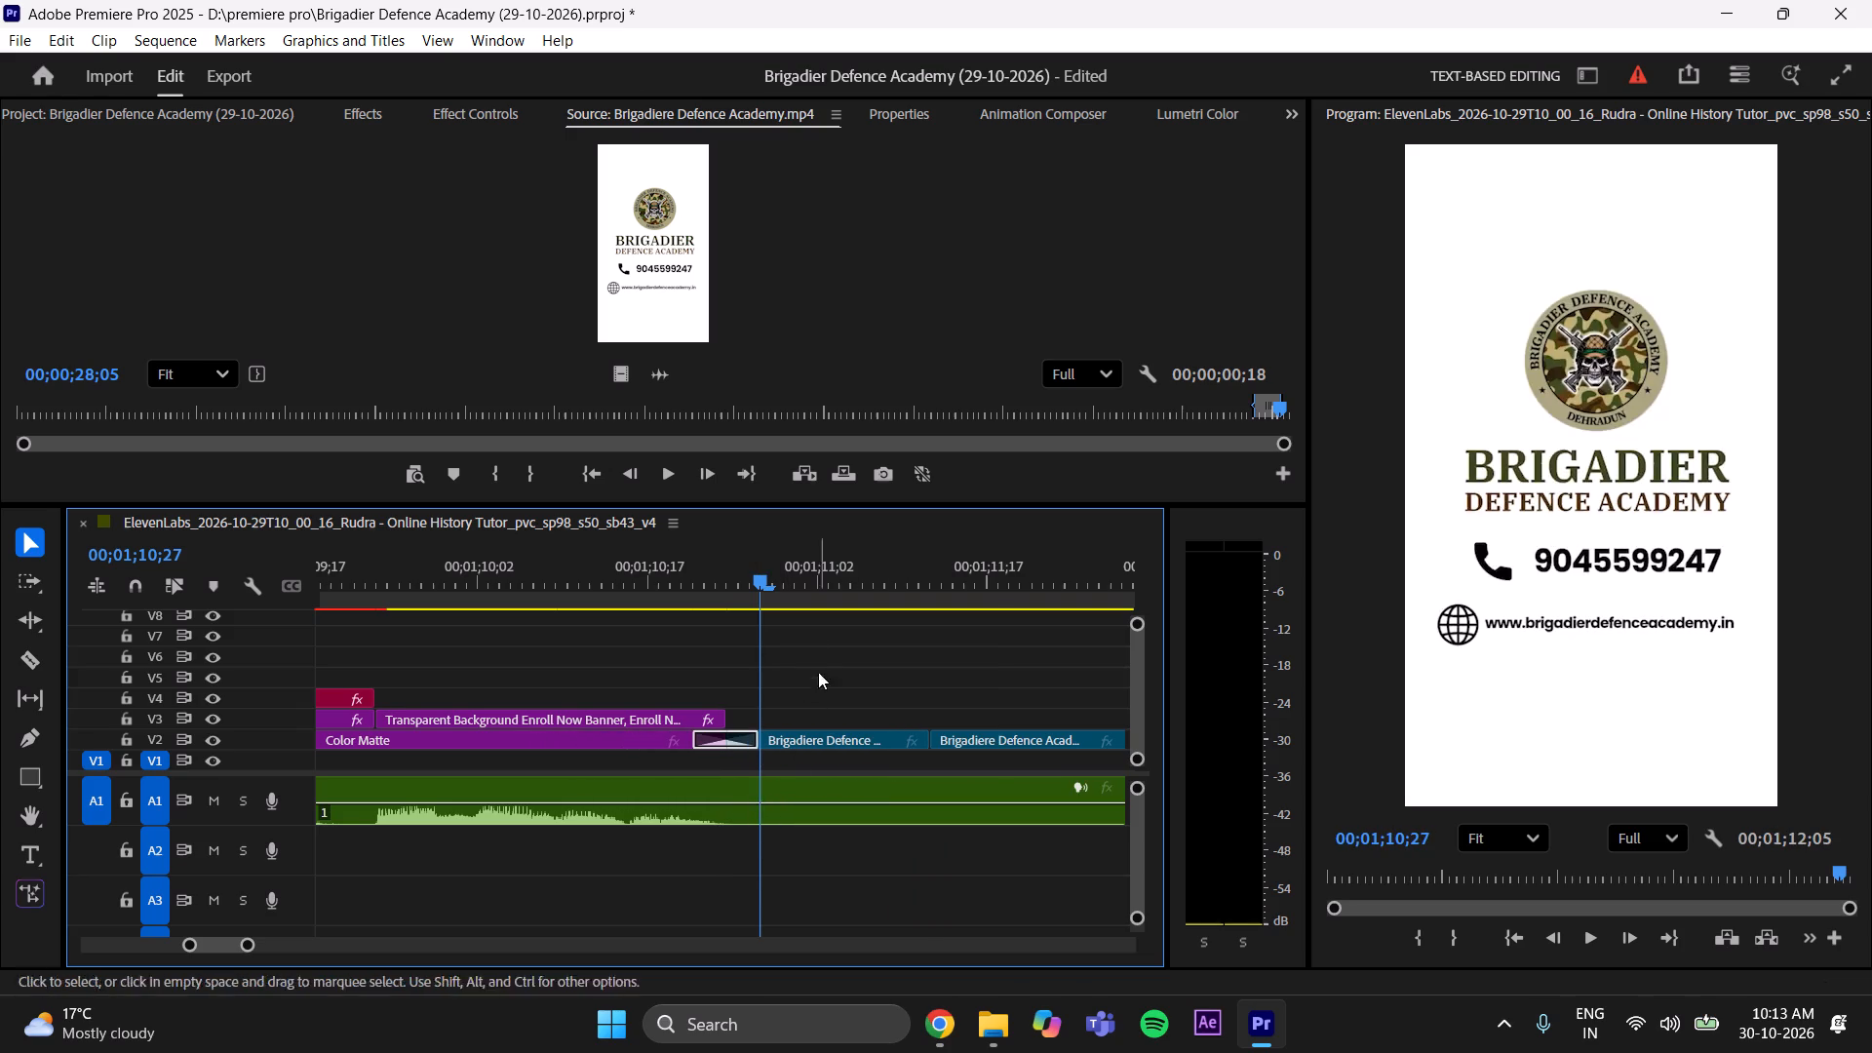
Play and scrub through the change from the Enroll Now scene to the logo end card to check the transition.
drag(760, 565, 510, 677)
click(1587, 937)
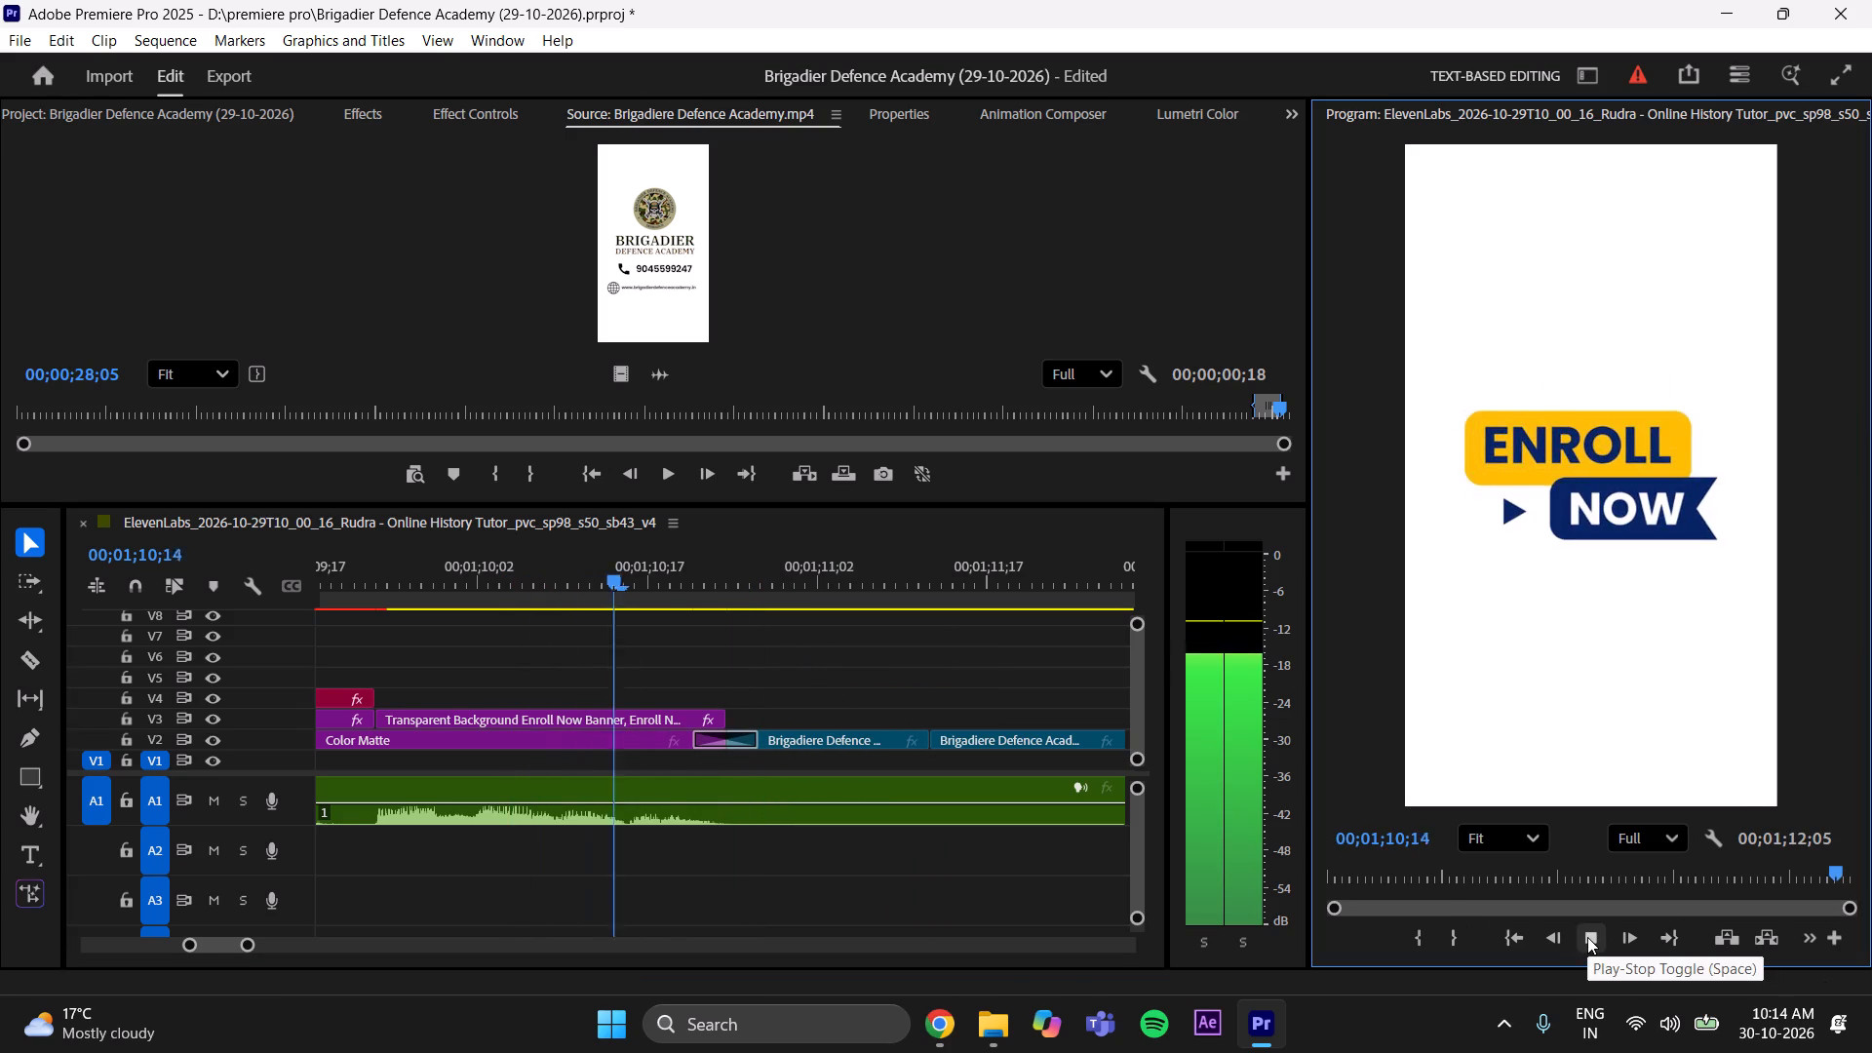
click(1587, 937)
drag(257, 947, 256, 943)
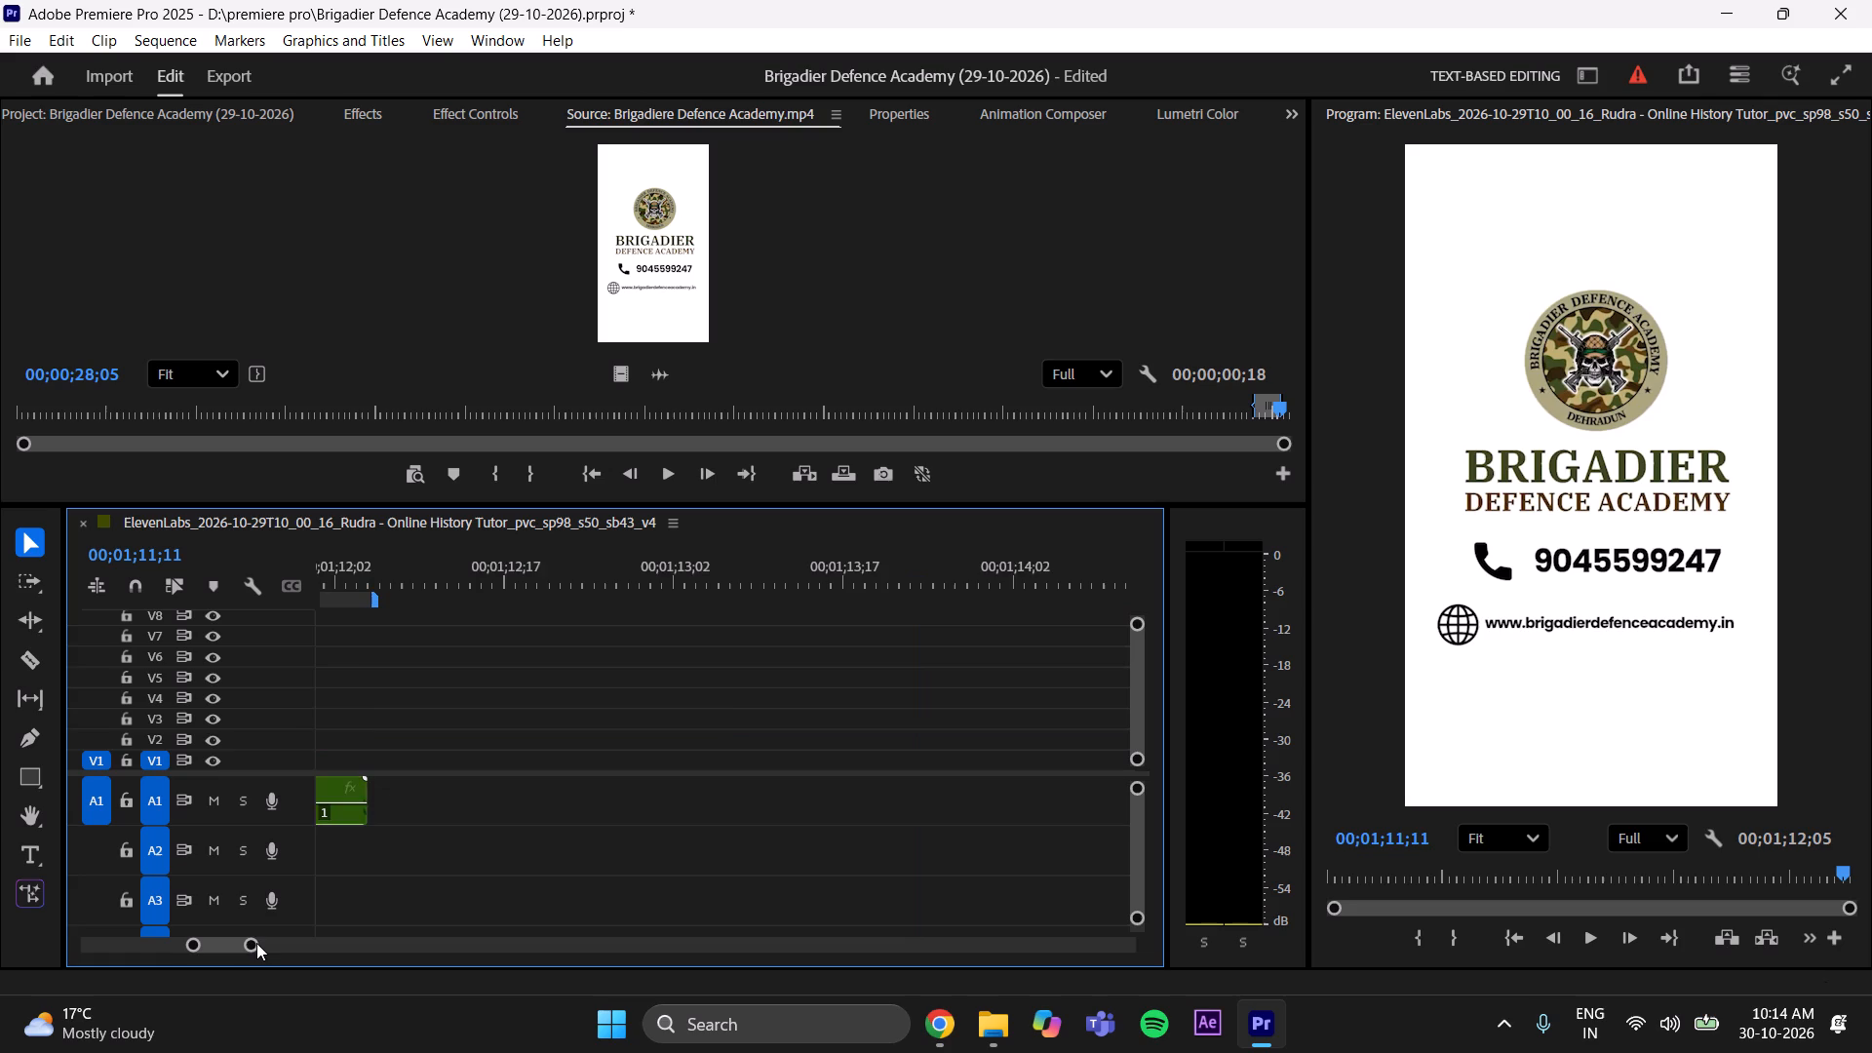
drag(256, 943, 221, 949)
drag(221, 939, 202, 933)
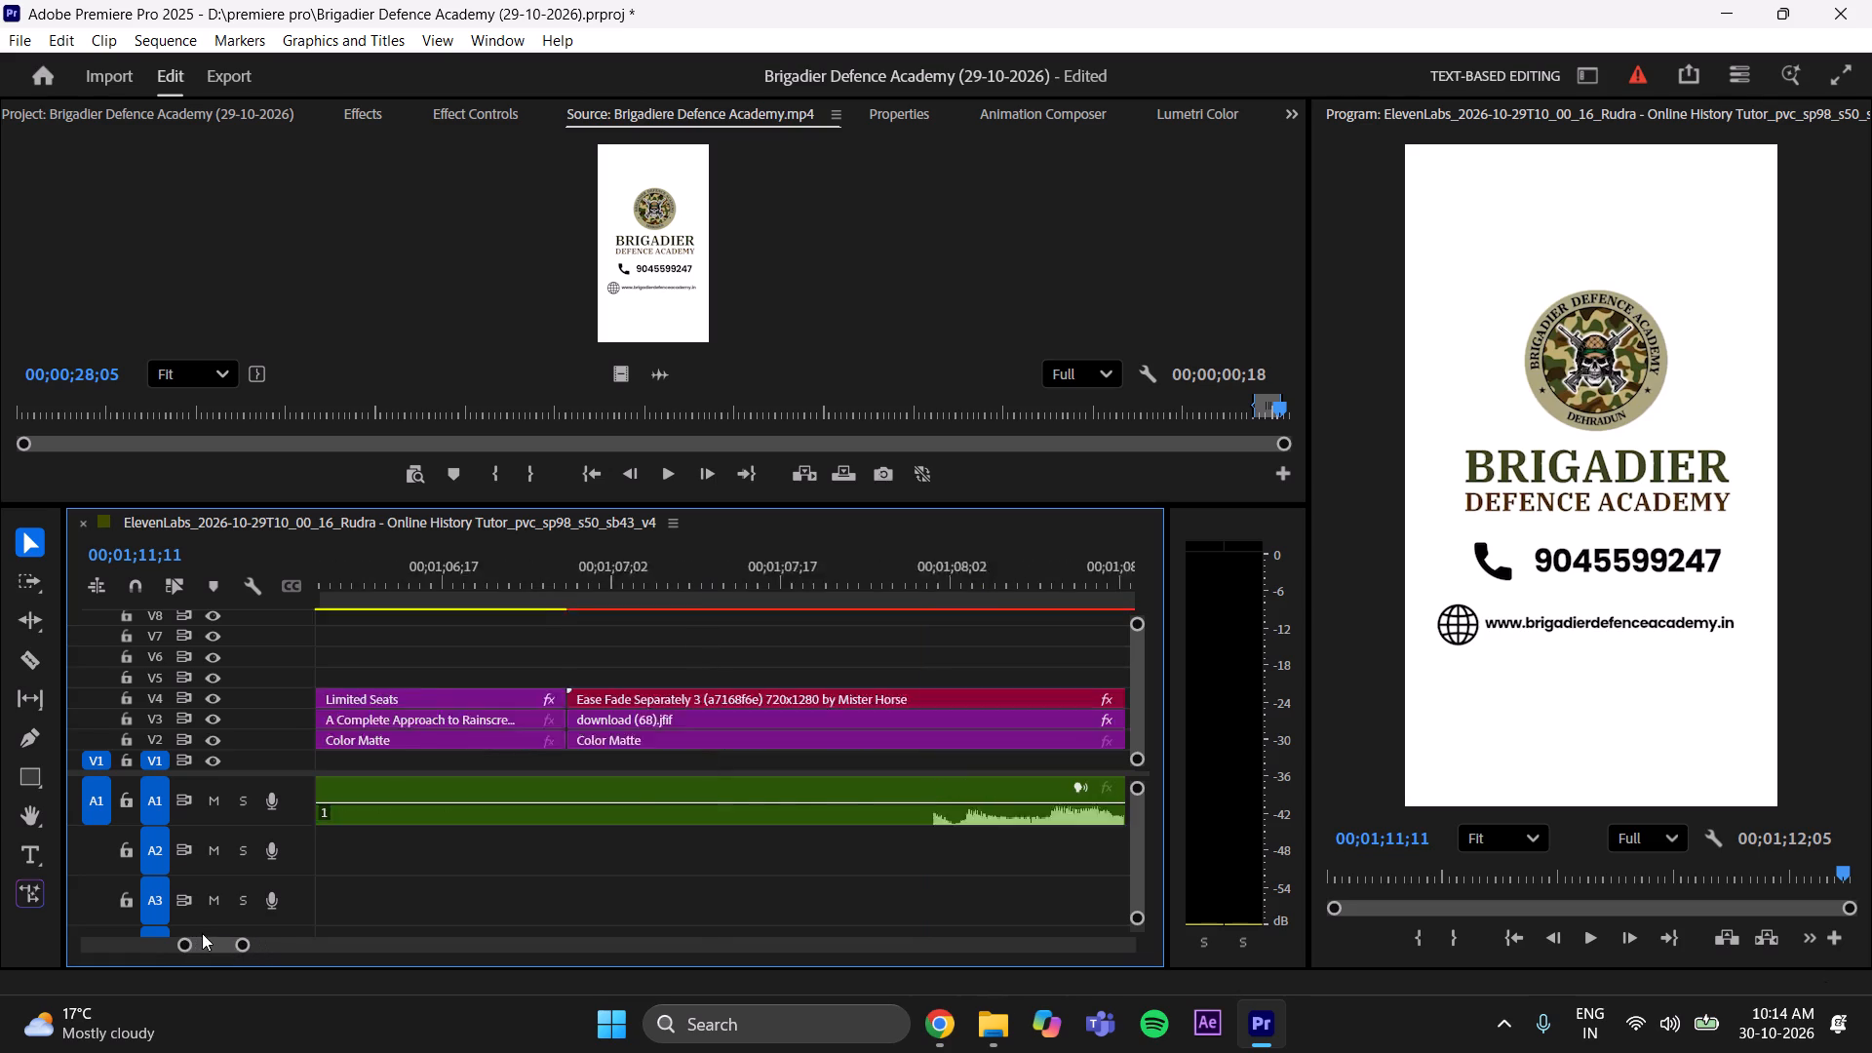
drag(202, 933, 216, 928)
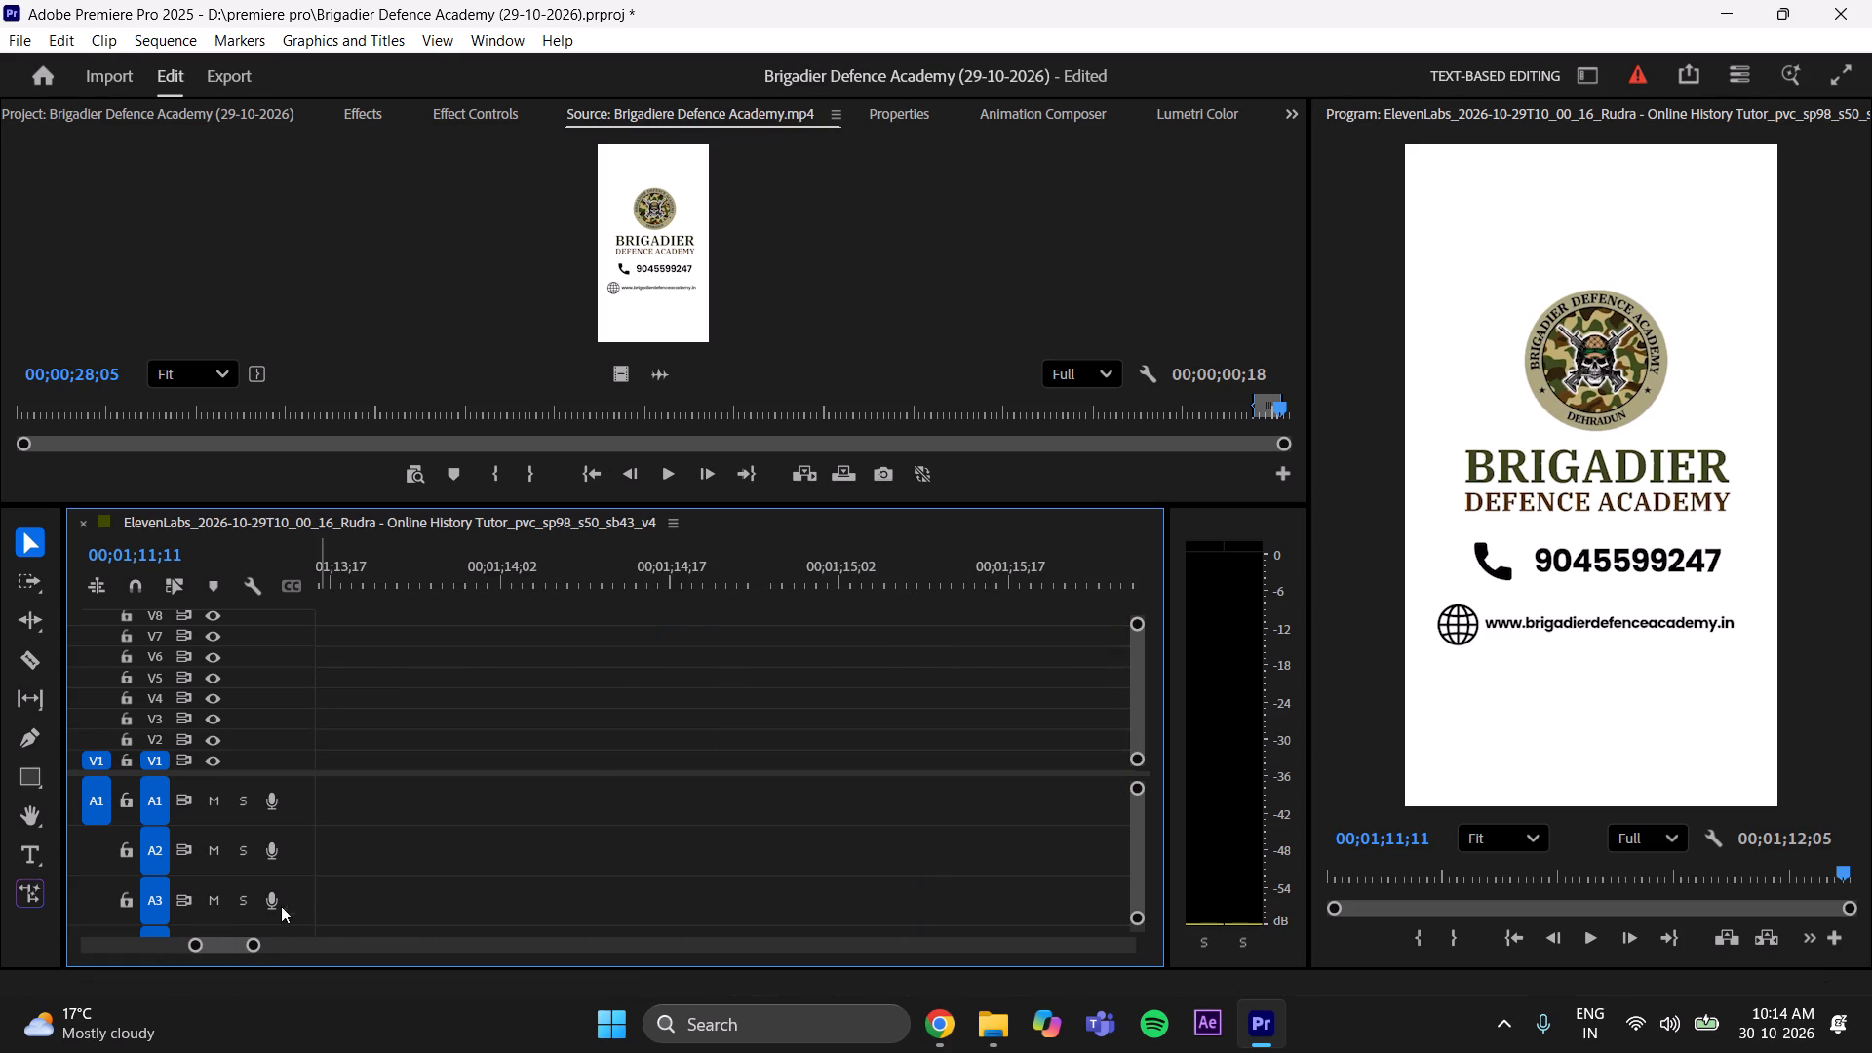
click(230, 943)
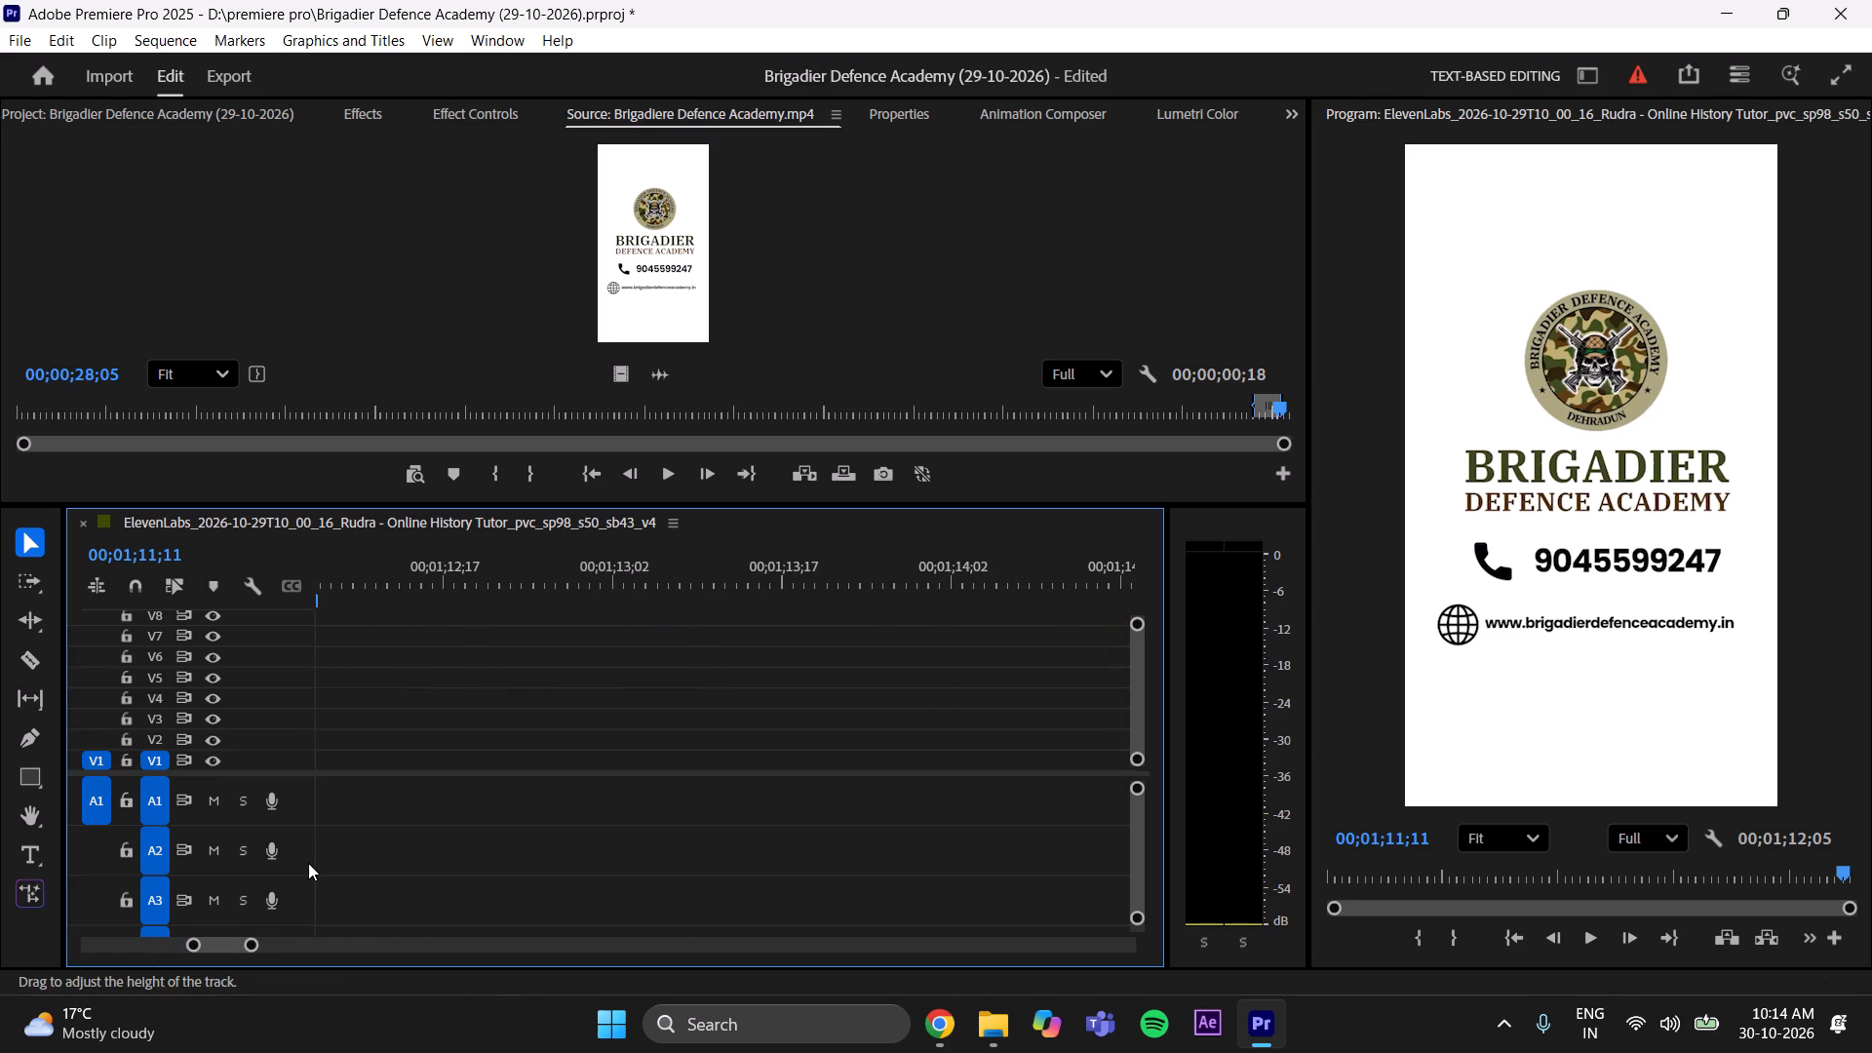
click(224, 946)
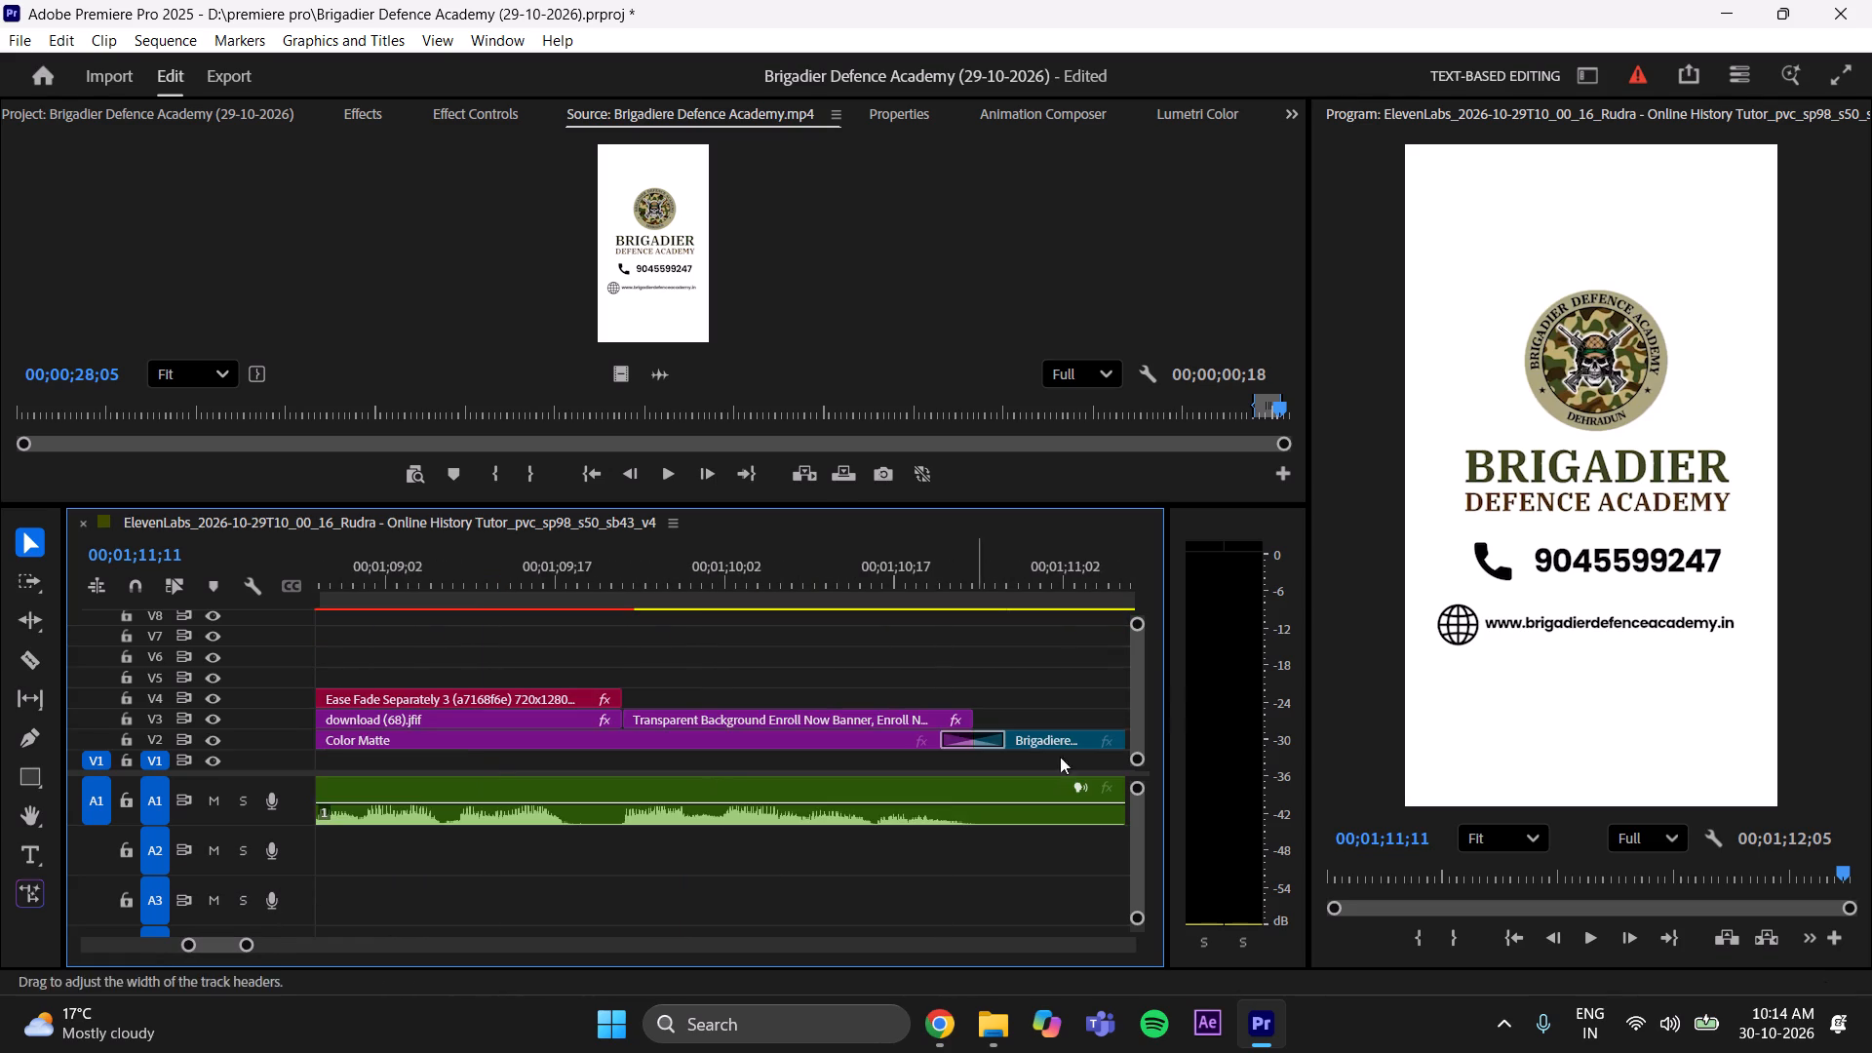
drag(952, 584, 957, 589)
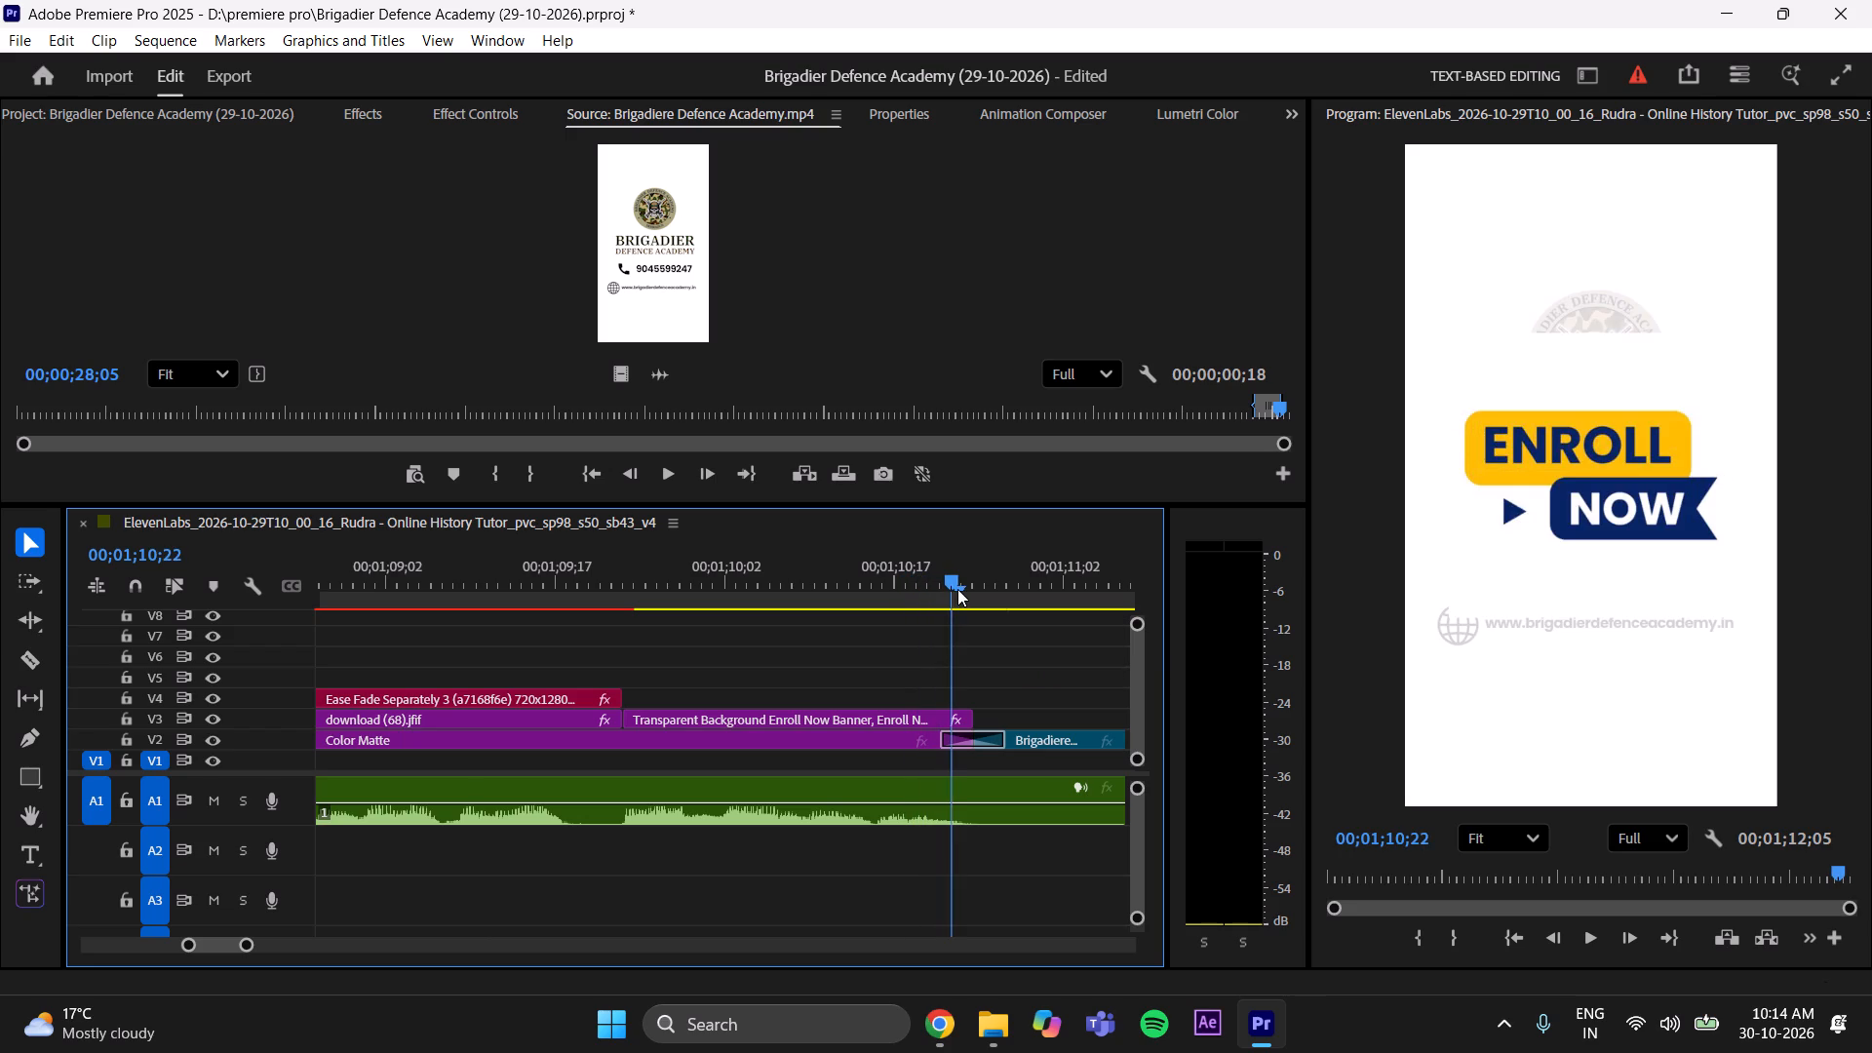
drag(957, 589, 977, 592)
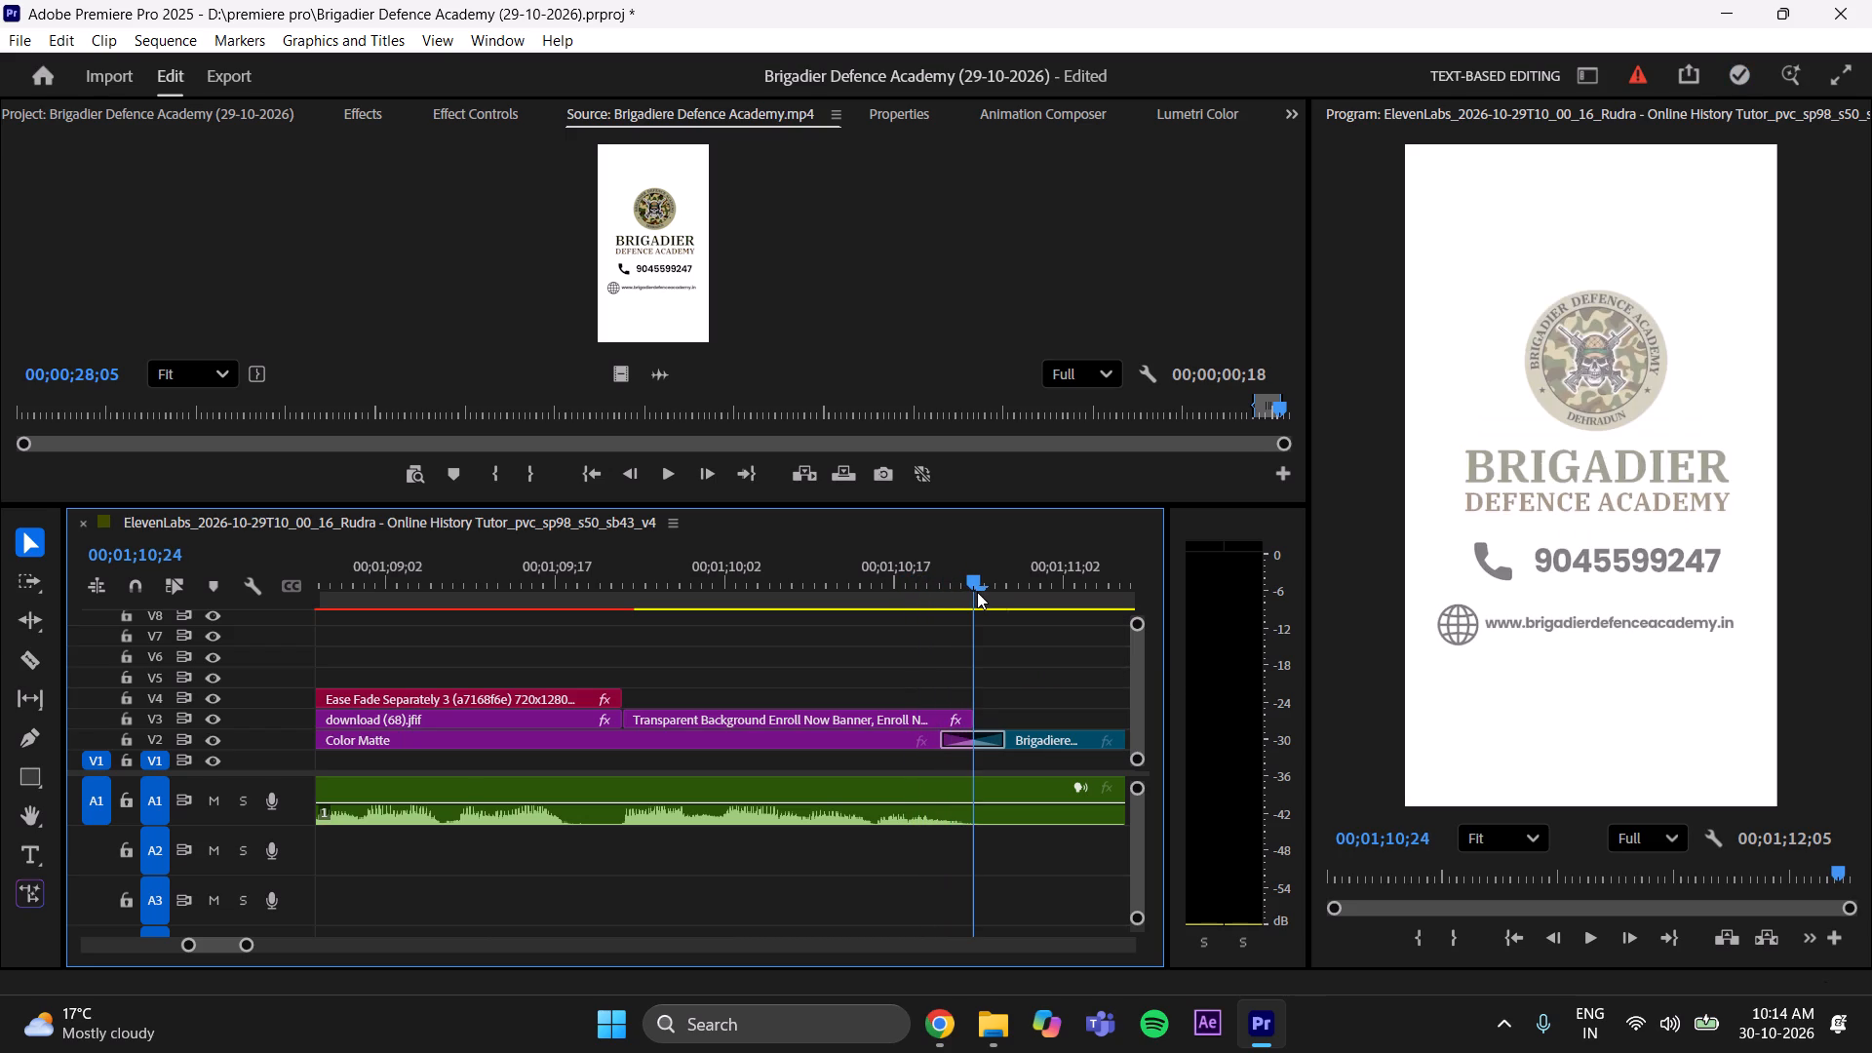
drag(977, 592, 932, 613)
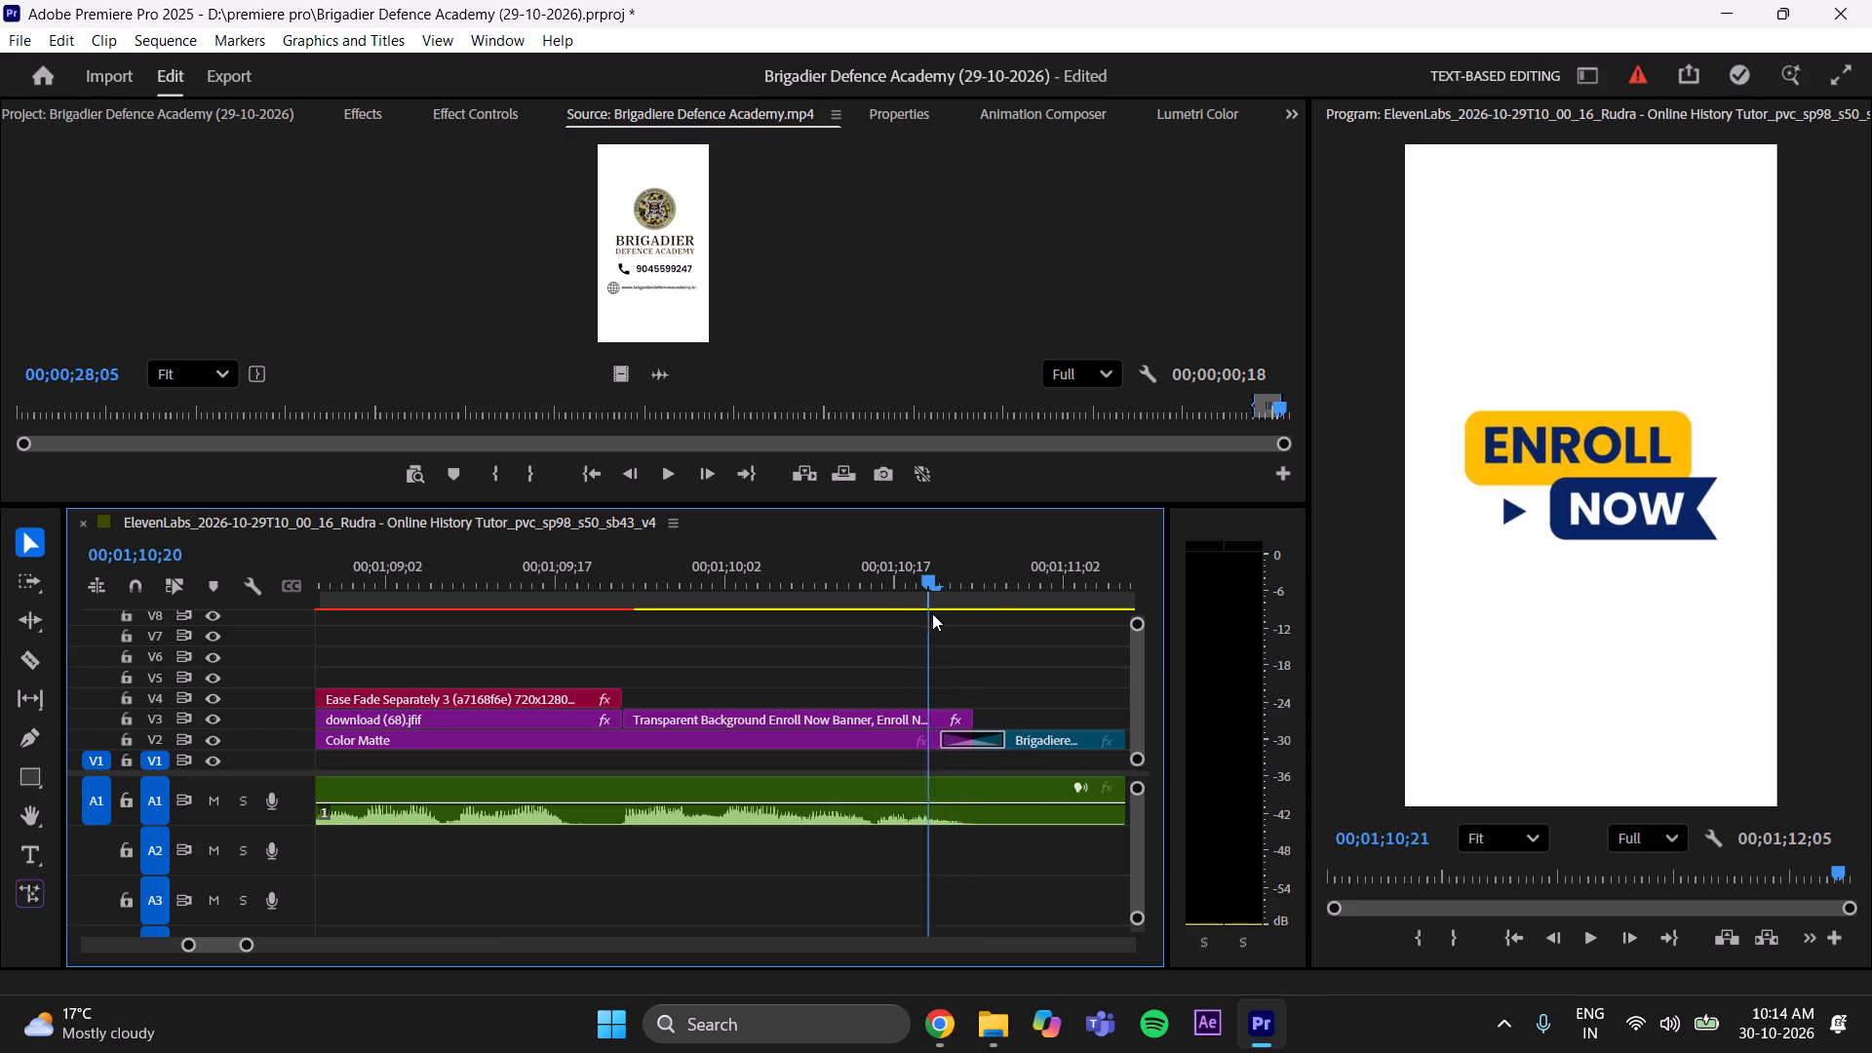
Fit the whole sequence in the timeline and scrub back from the end card to the opening CDS - AFCAT 2027 scene at 00;00;00;00.
drag(932, 613, 993, 663)
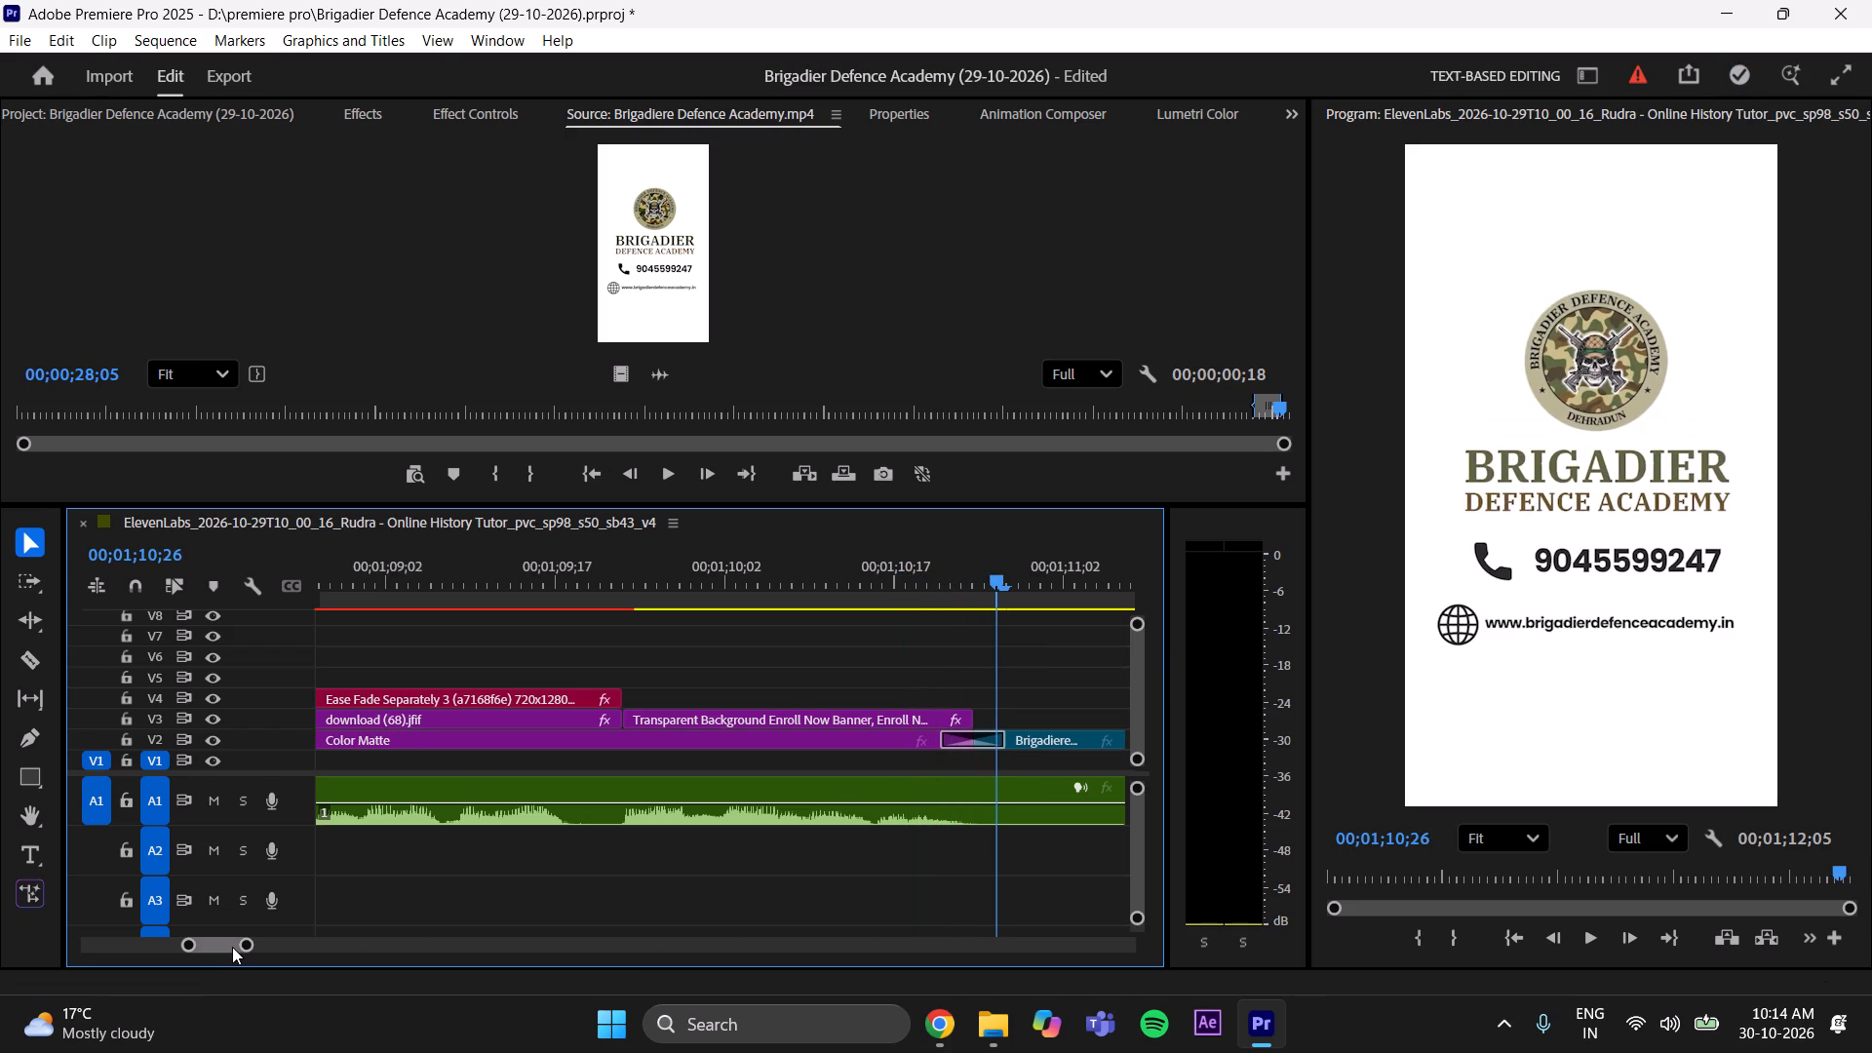
drag(244, 948, 327, 962)
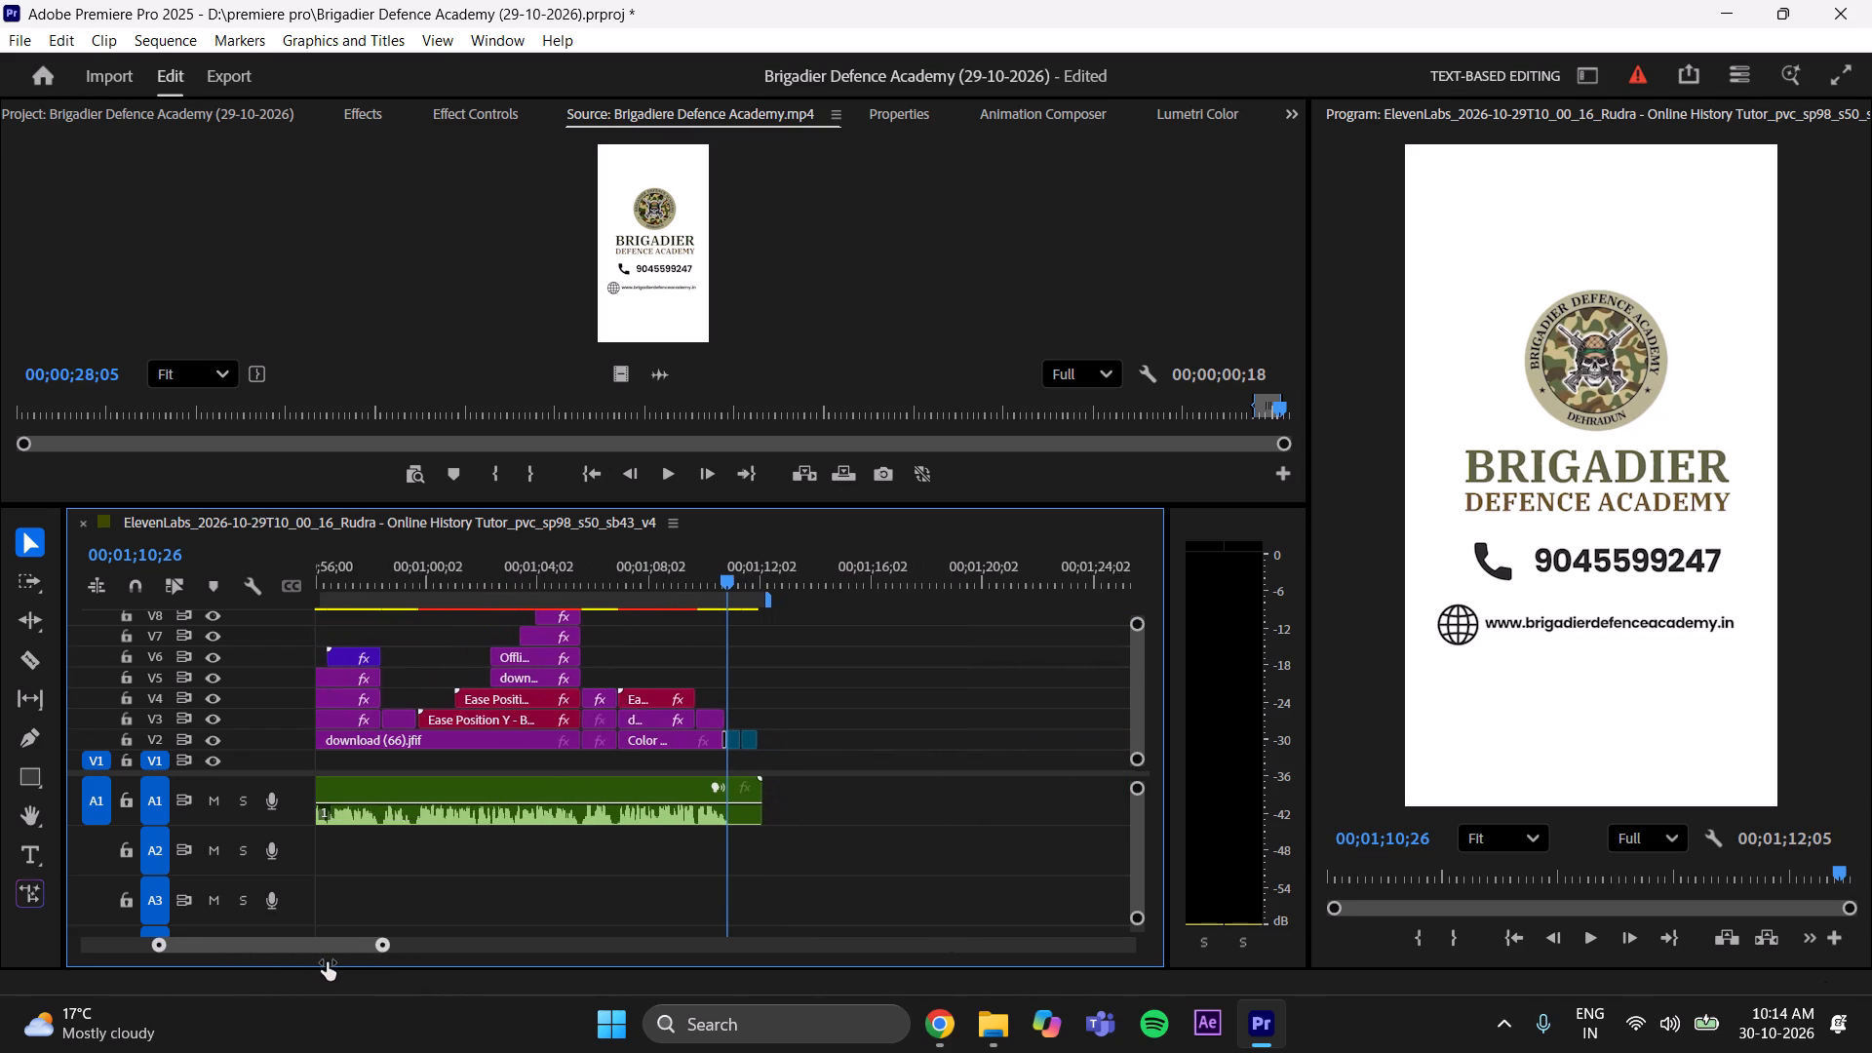
drag(327, 962, 330, 964)
drag(294, 937, 195, 947)
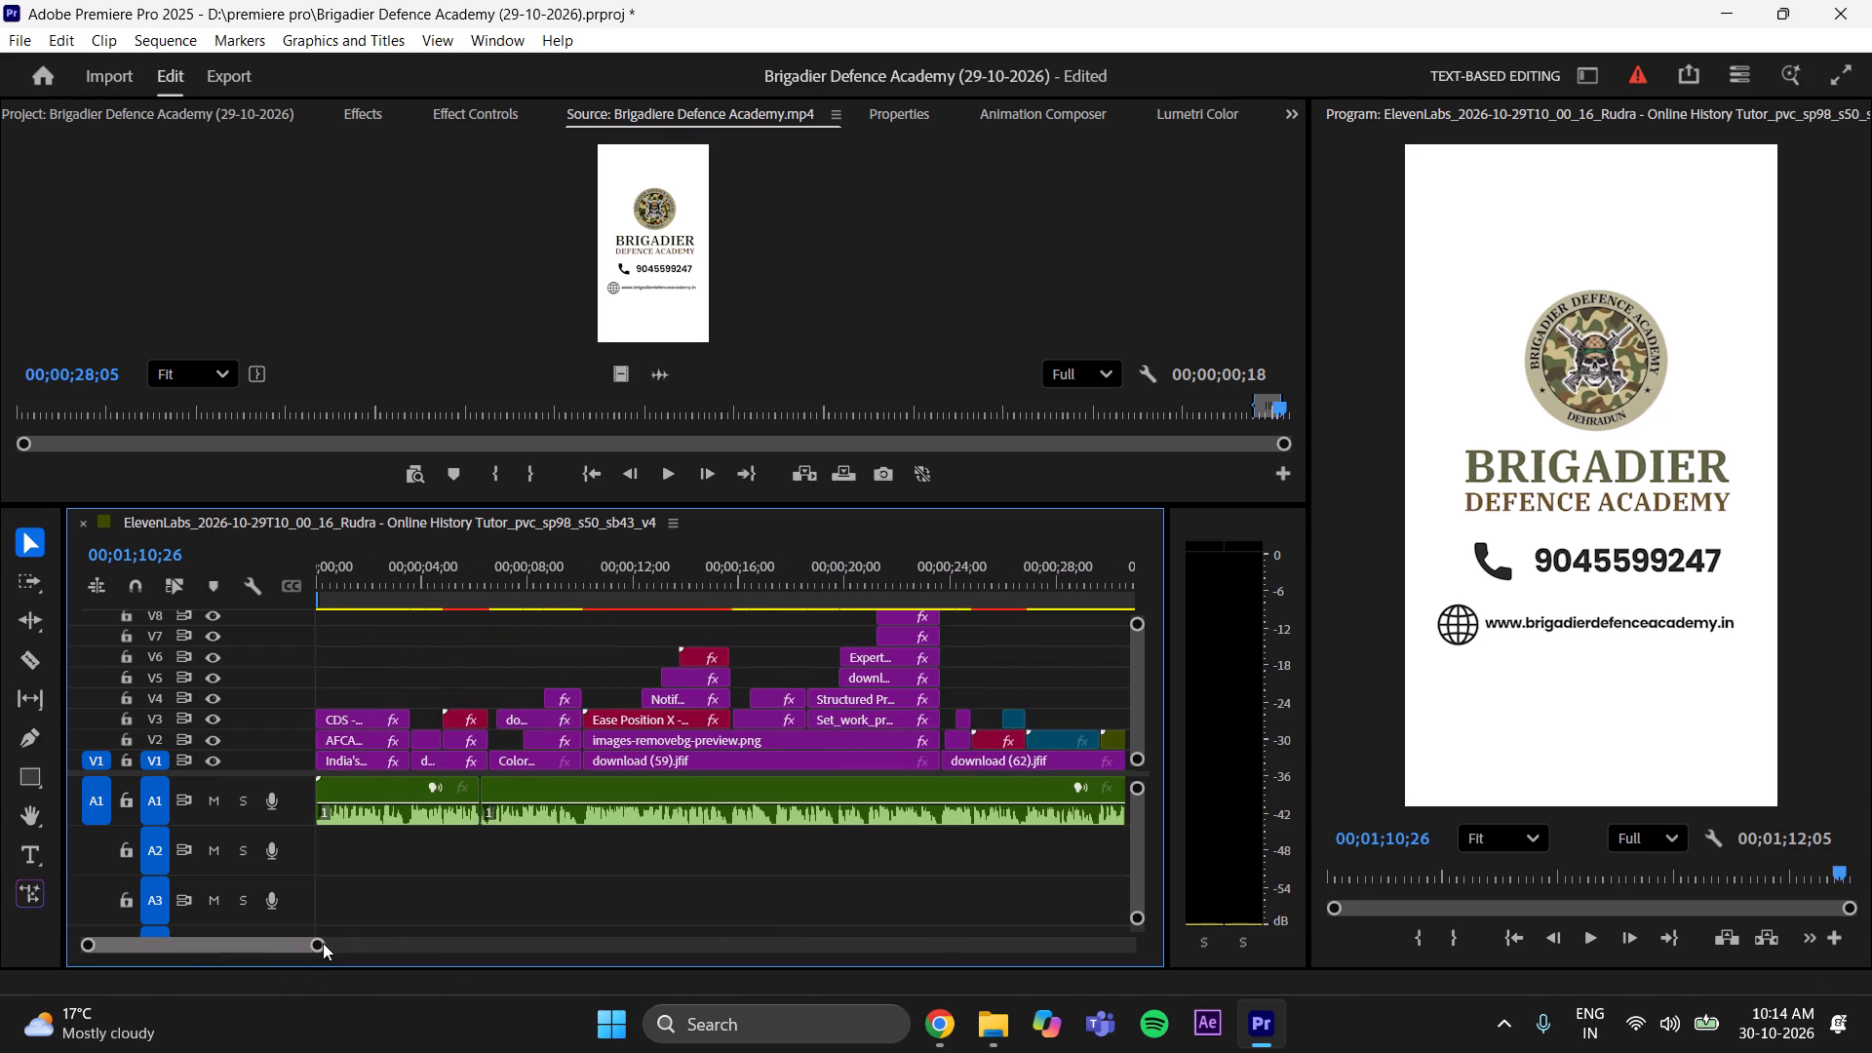
drag(321, 945, 435, 940)
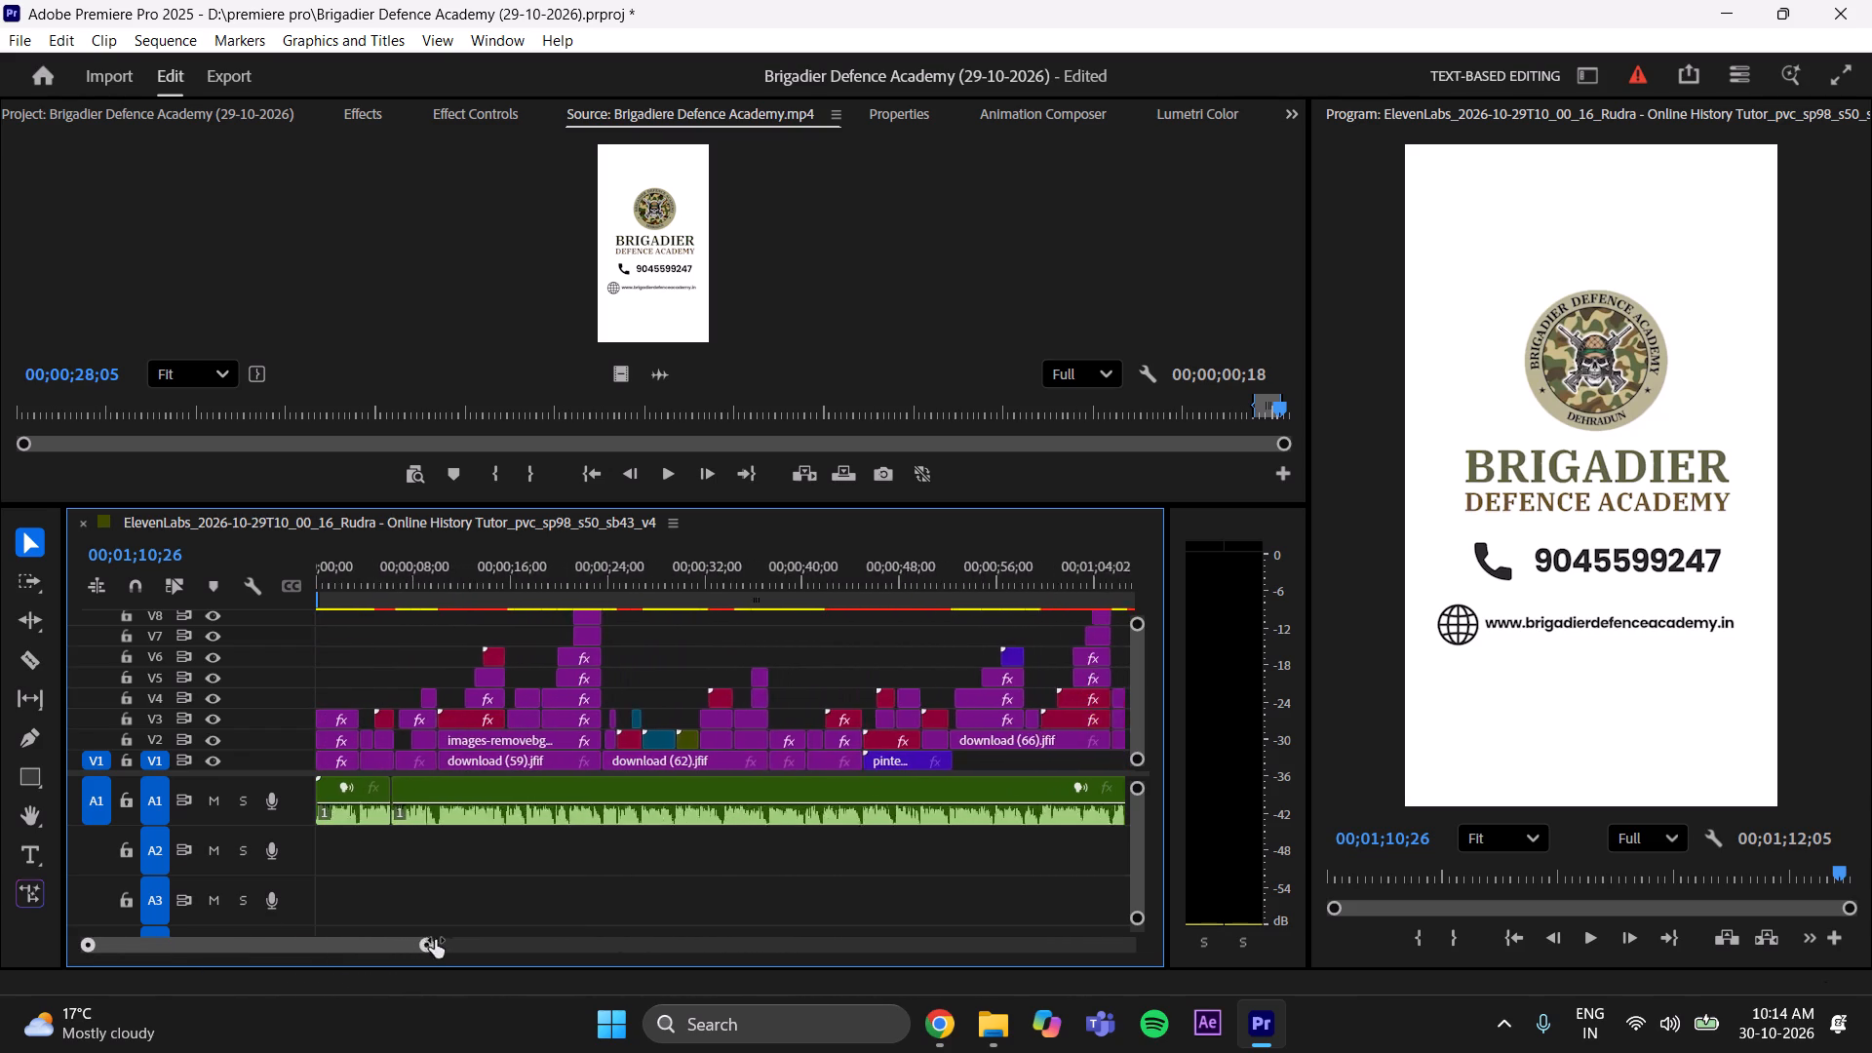
drag(435, 940, 448, 938)
drag(388, 938, 328, 951)
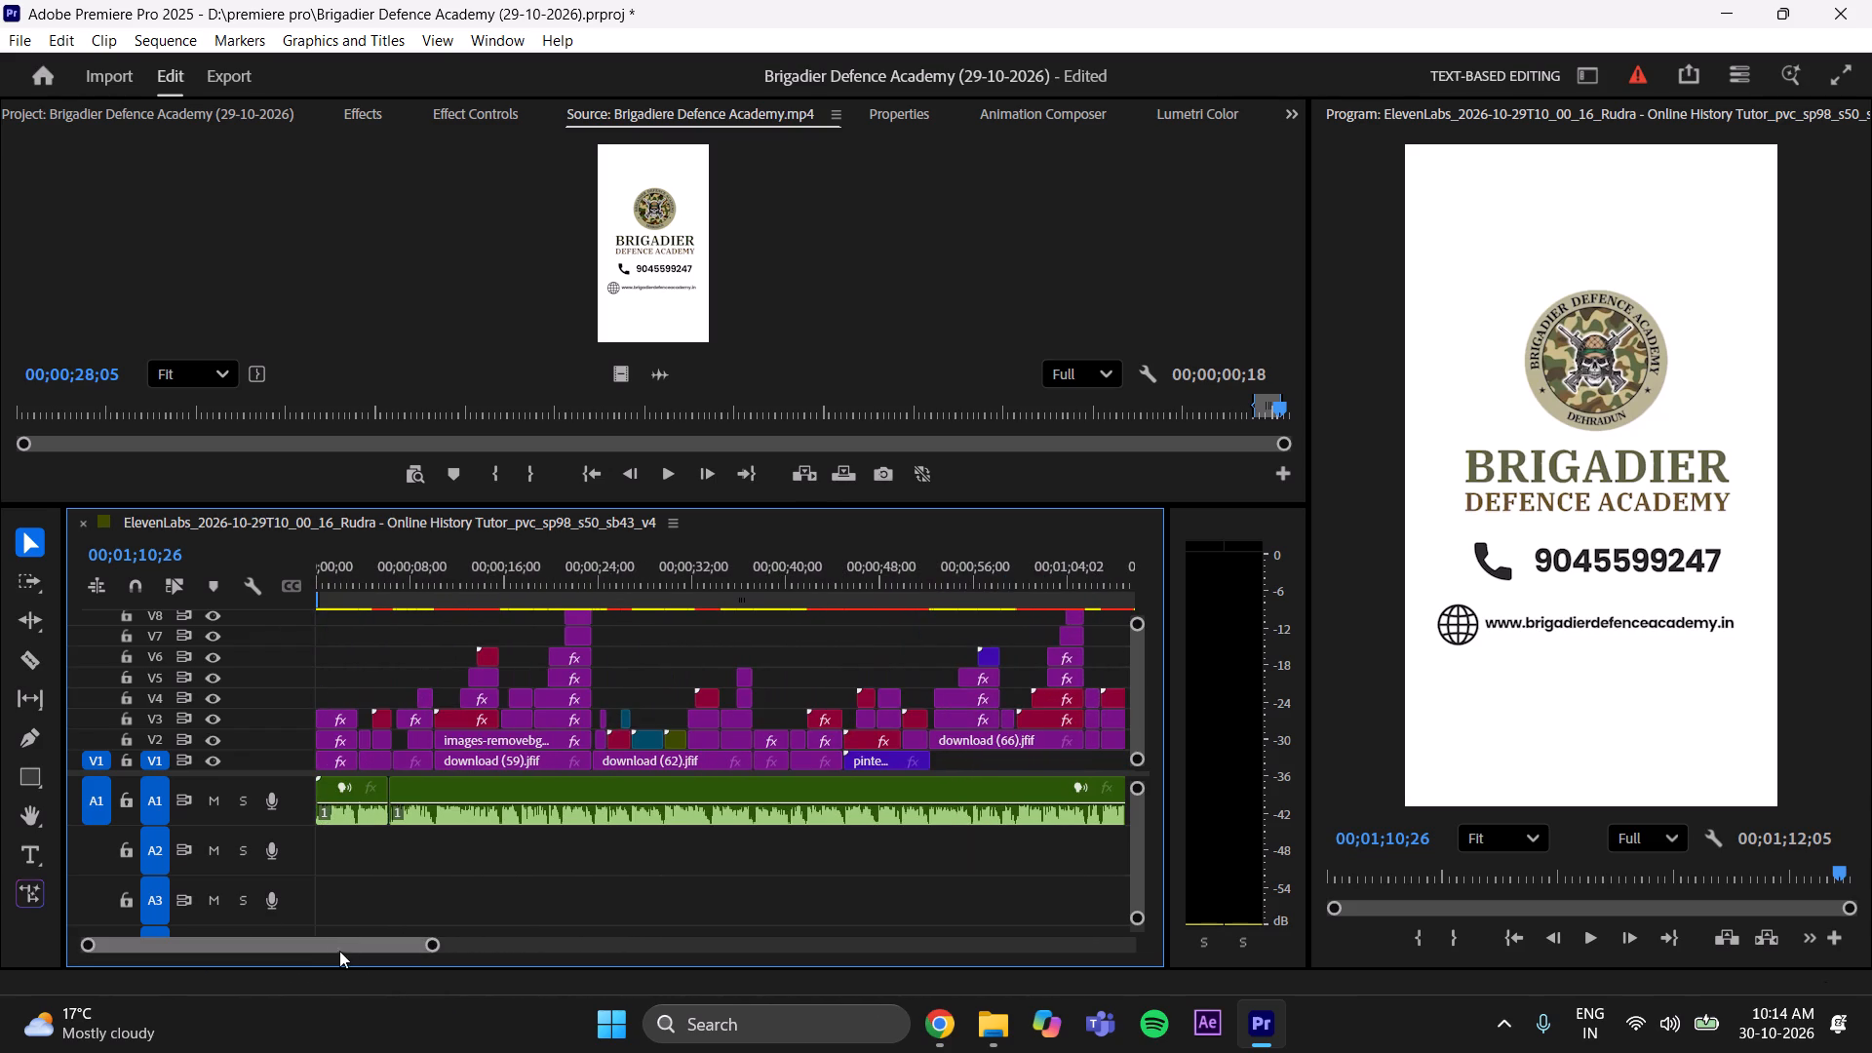
drag(432, 941, 448, 941)
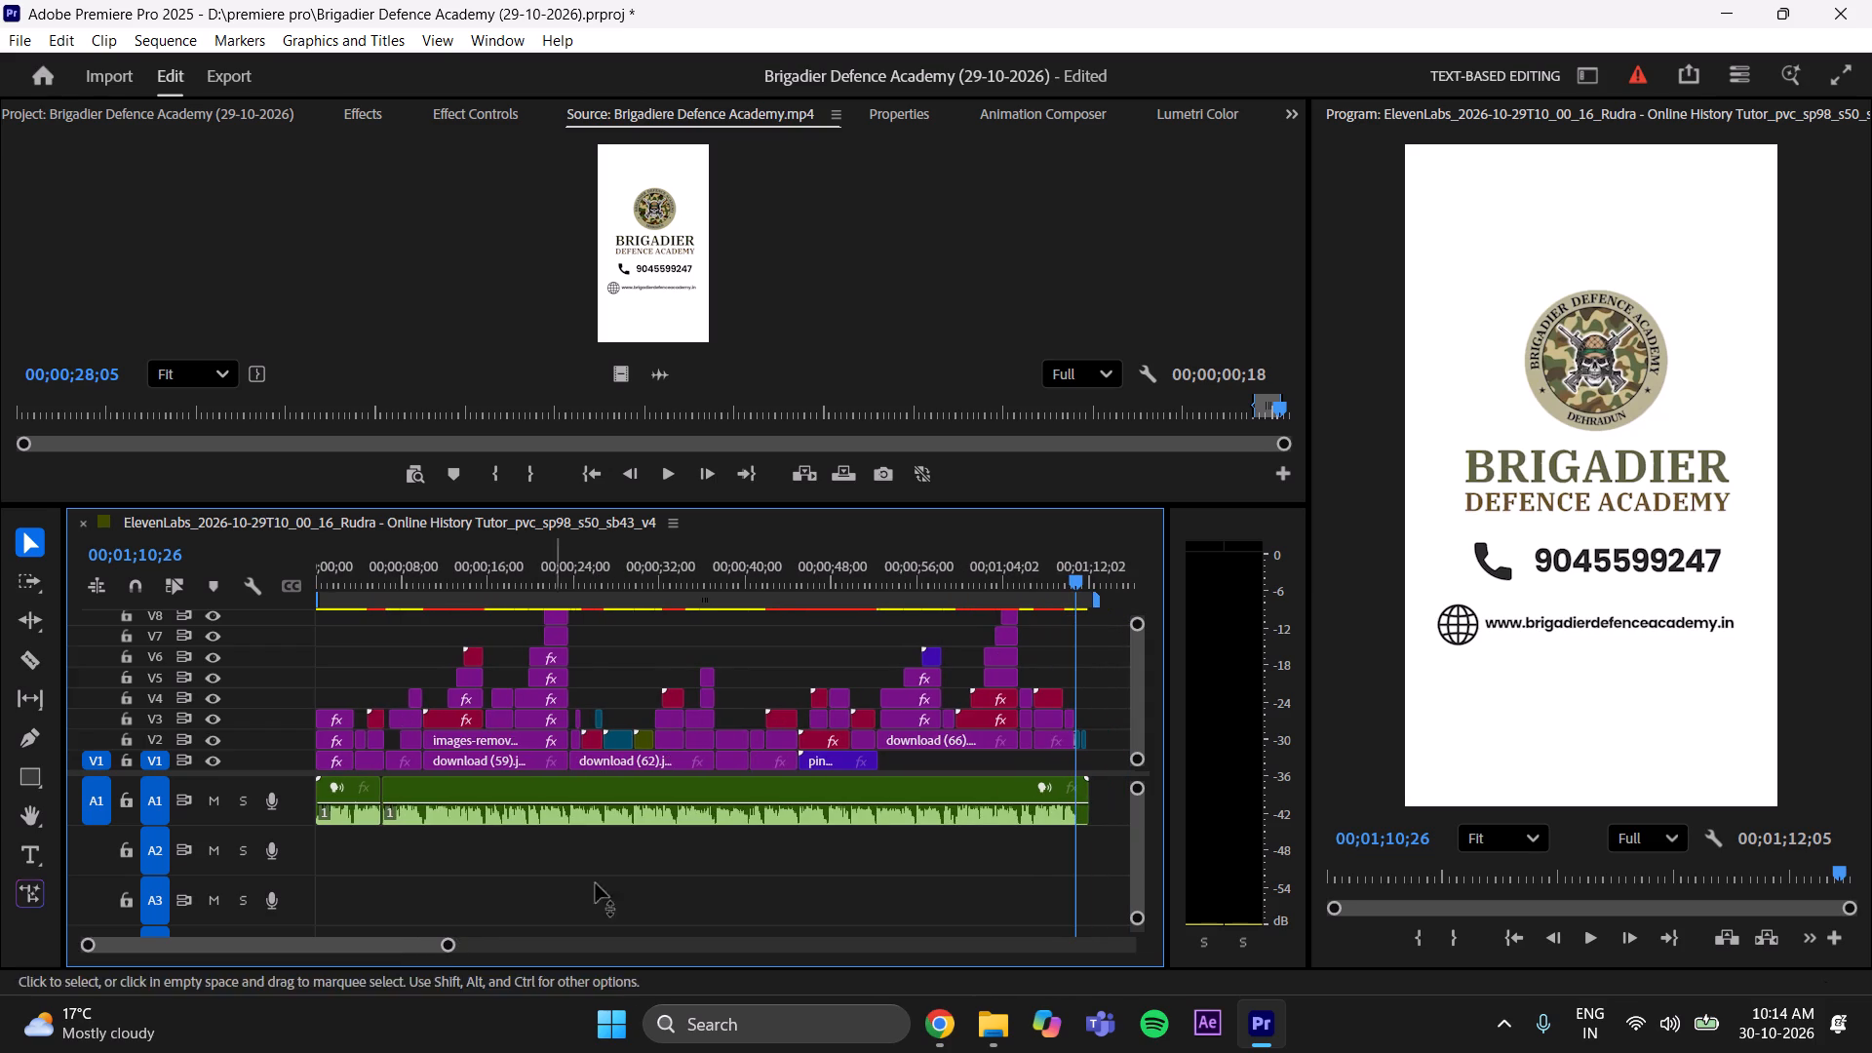
drag(1075, 579, 1026, 599)
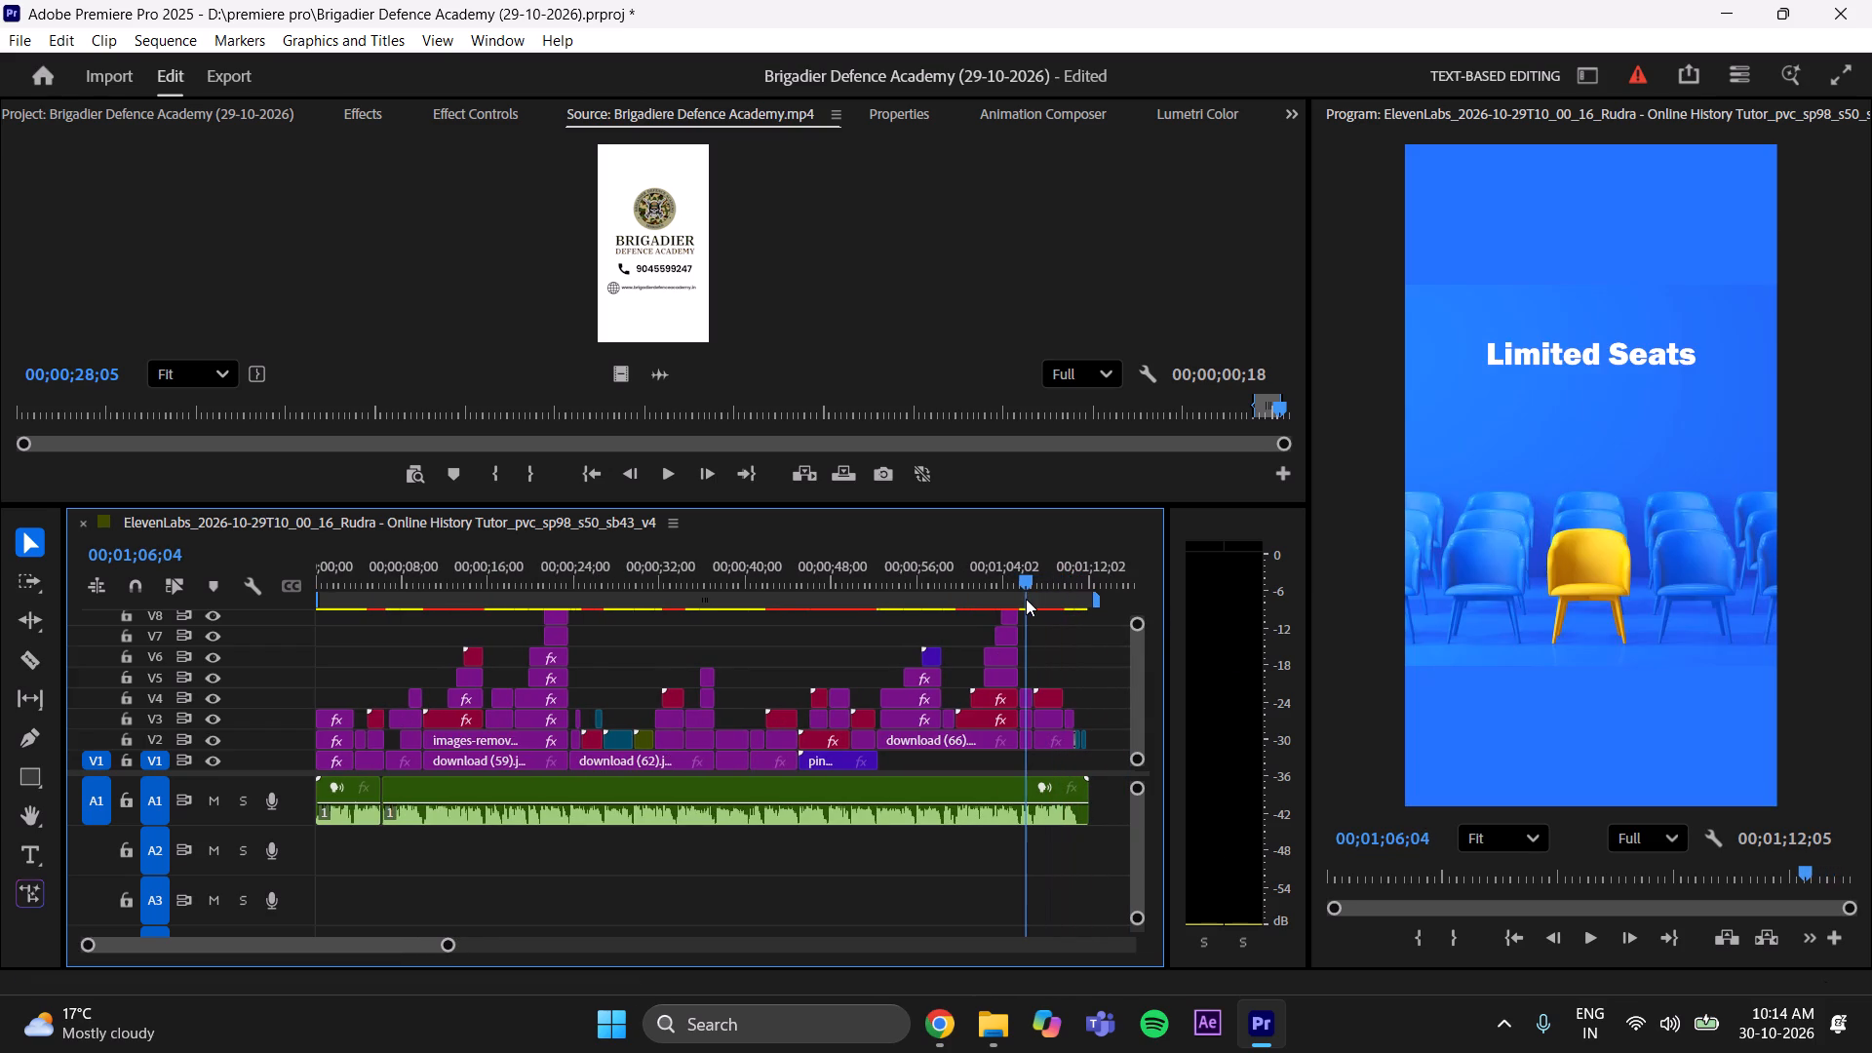
drag(1026, 599, 8, 648)
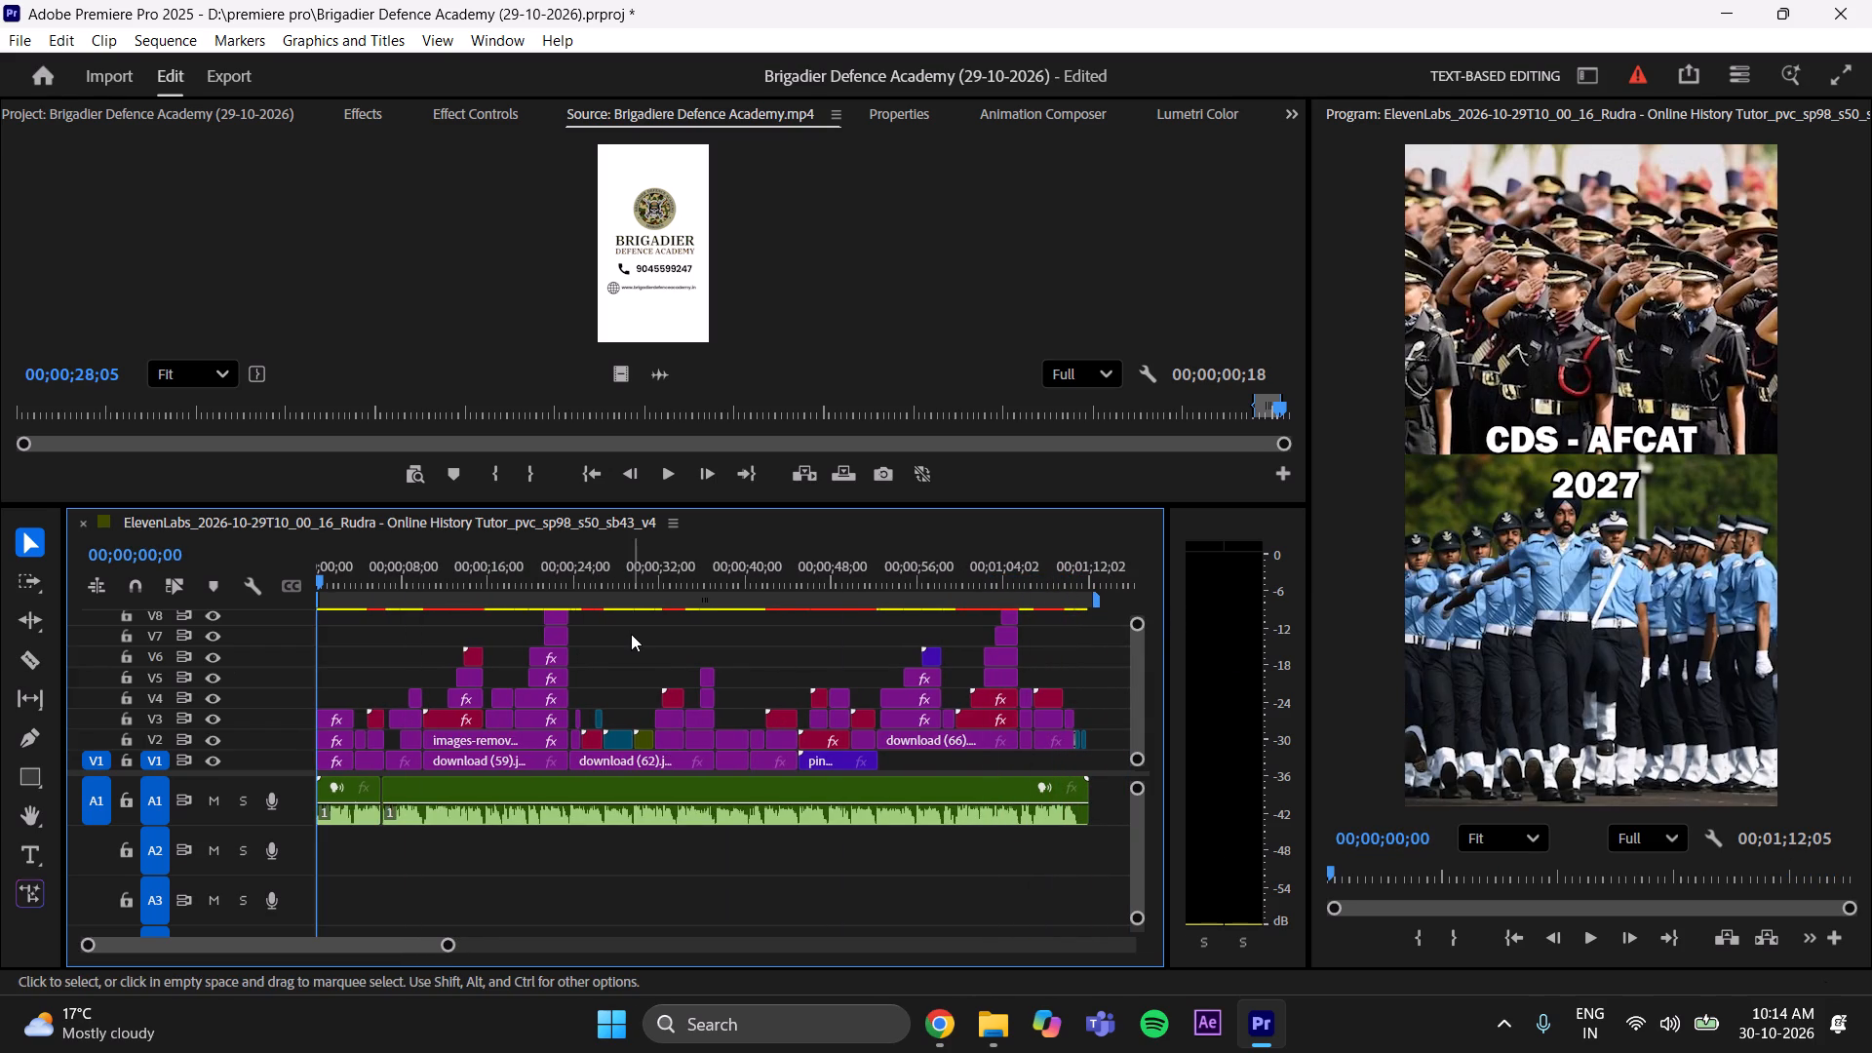
Save the project.
key(ctrl+s)
key(ctrl+s)
key(ctrl+s)
key(ctrl+s)
key(ctrl+s)
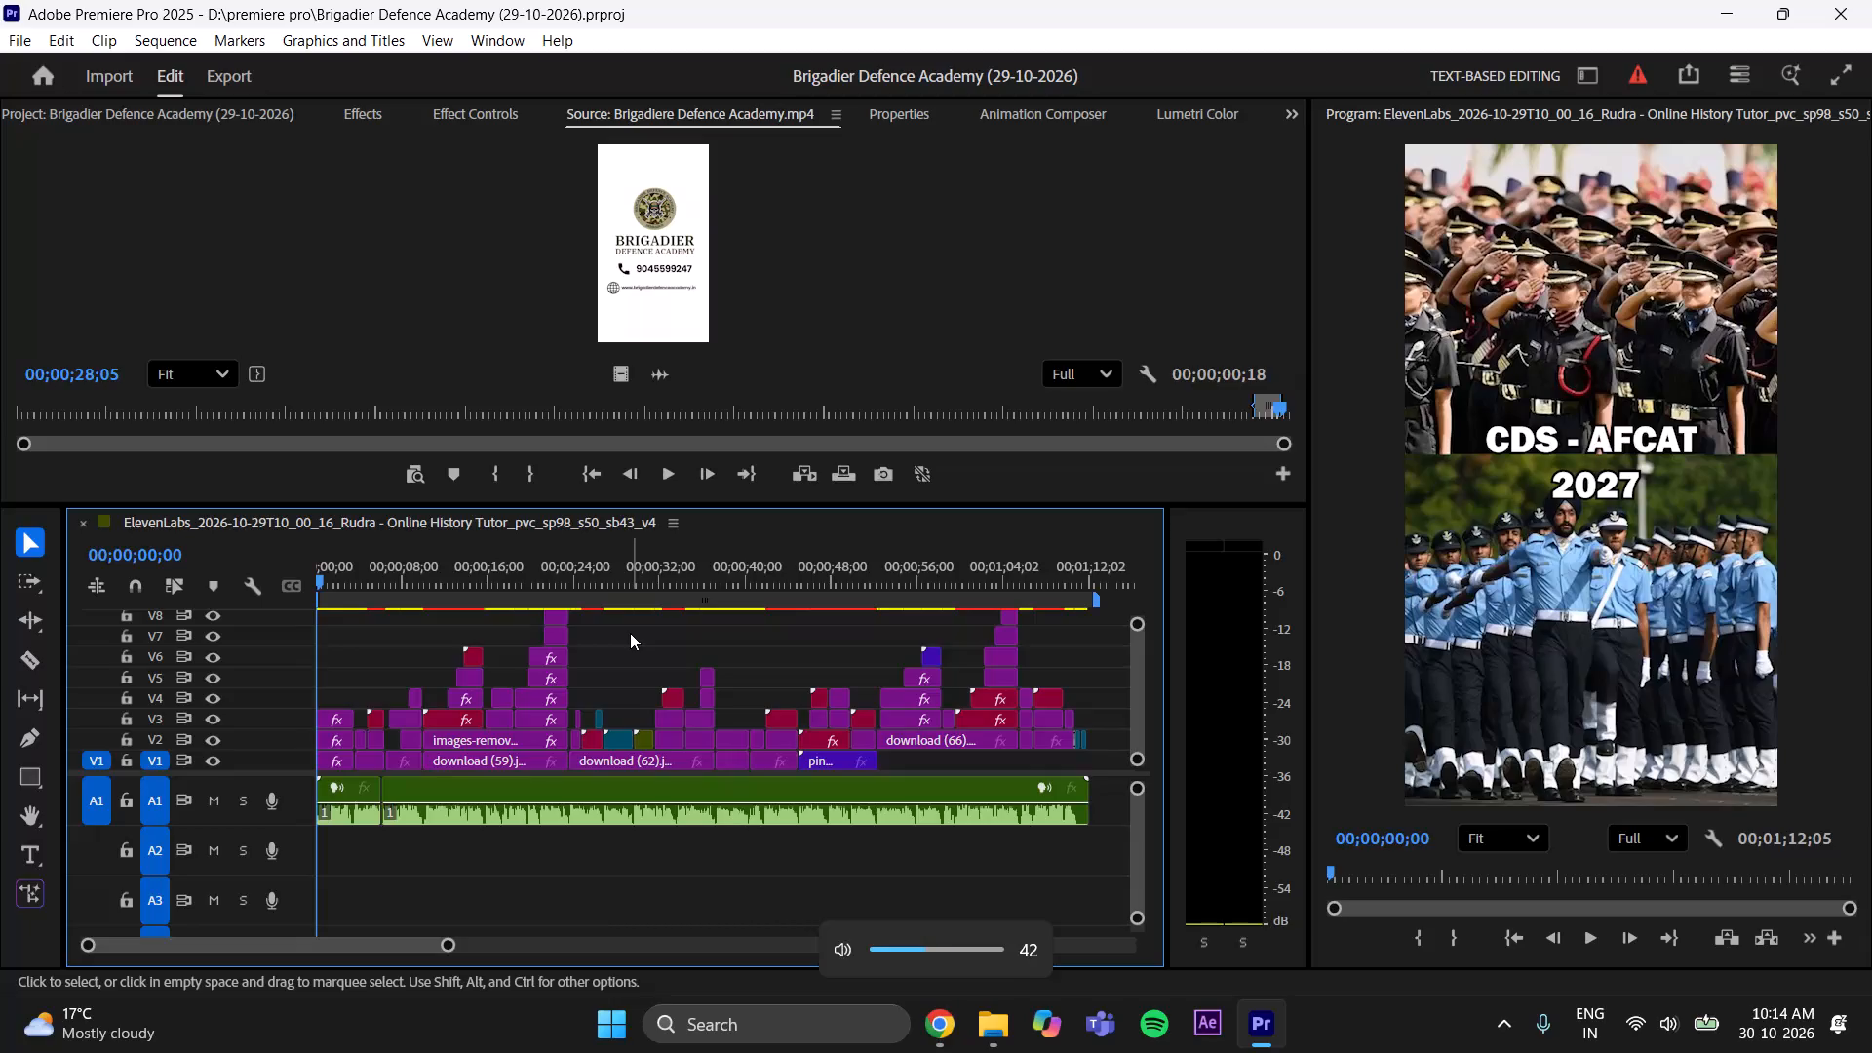
Play the sequence from the beginning through the Strategic Study Material and Mock Tests scene, pausing along the way to review the edit.
key(space)
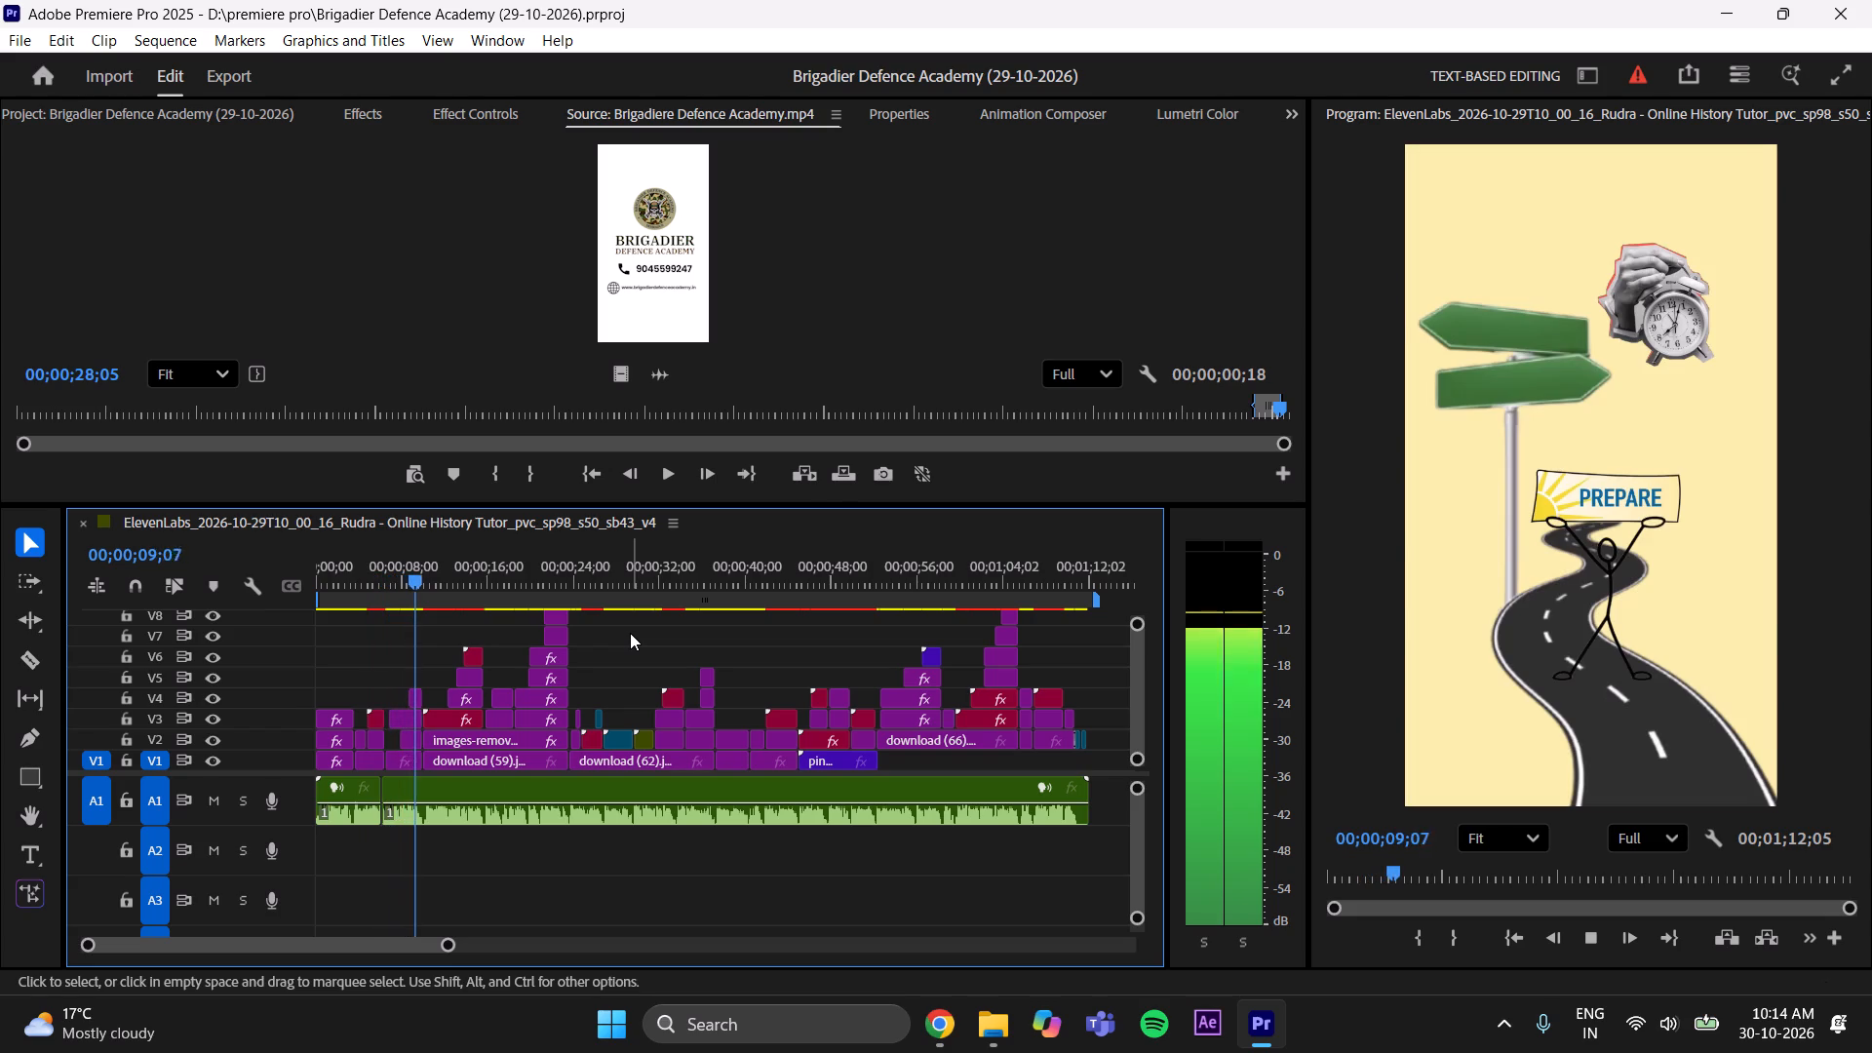
key(space)
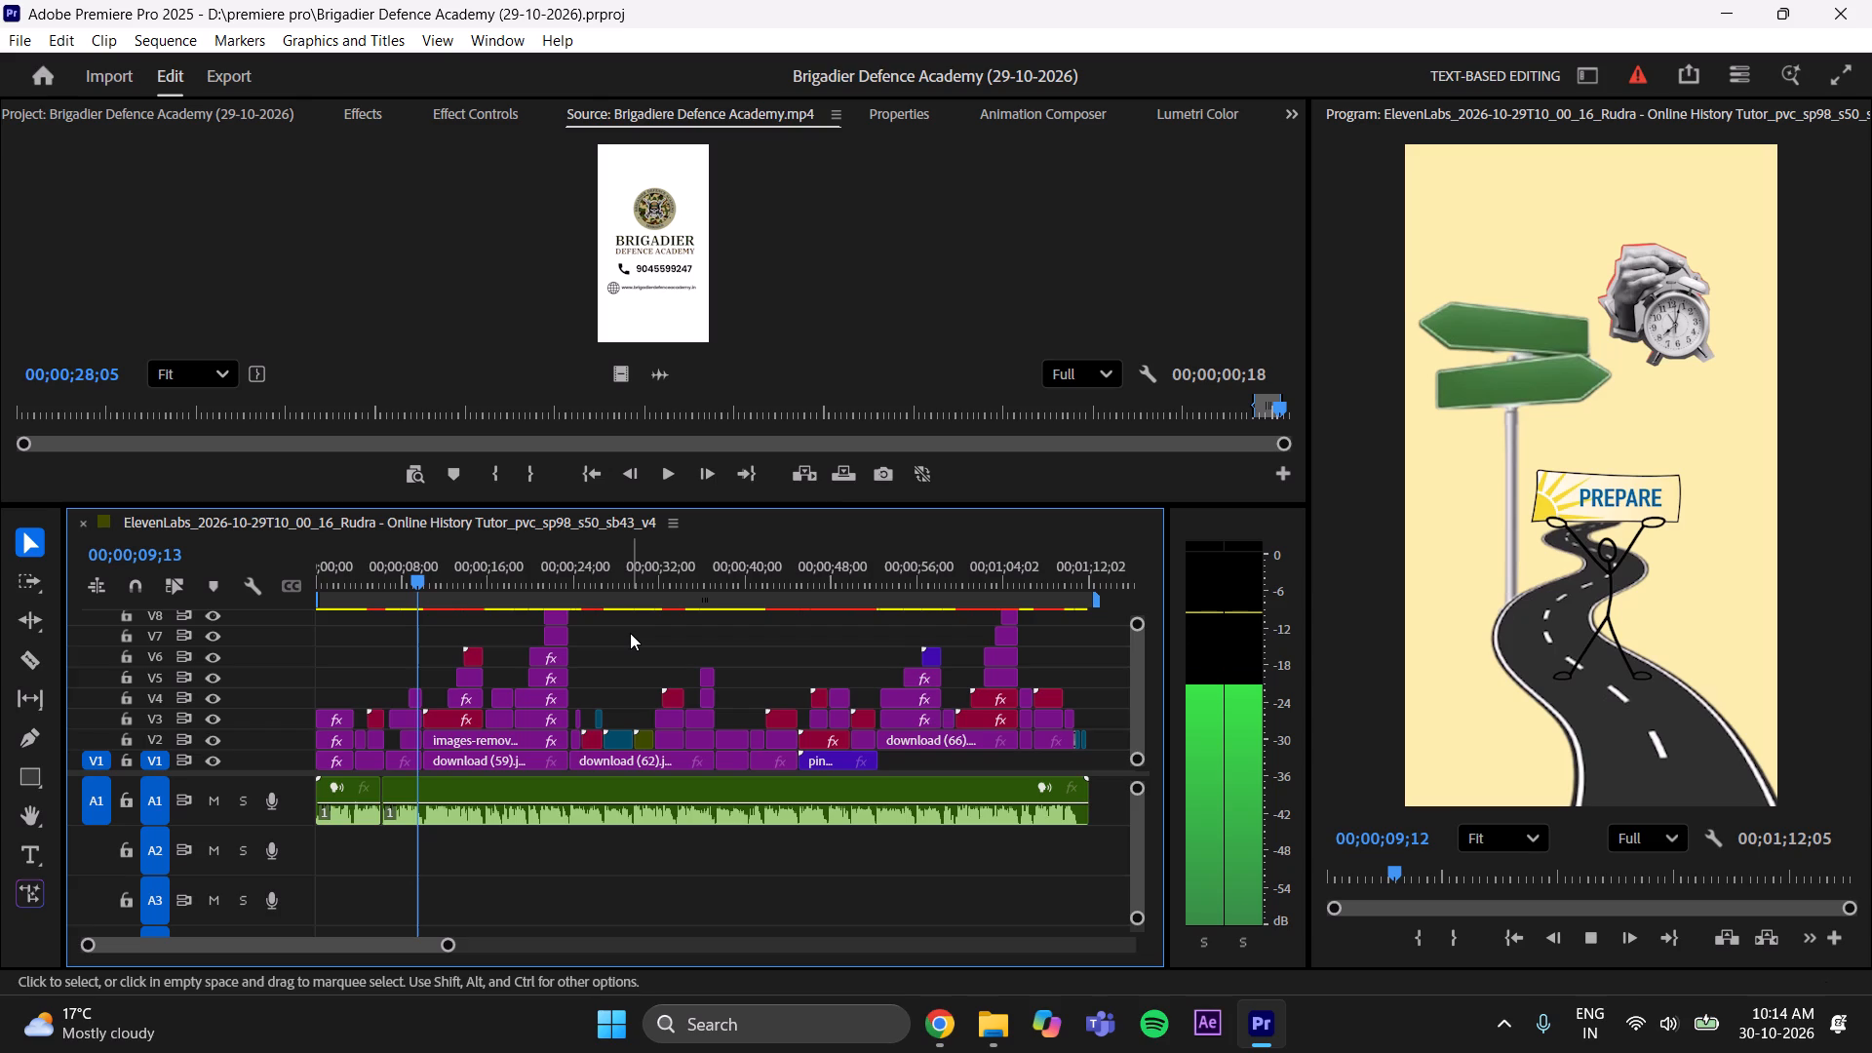
key(space)
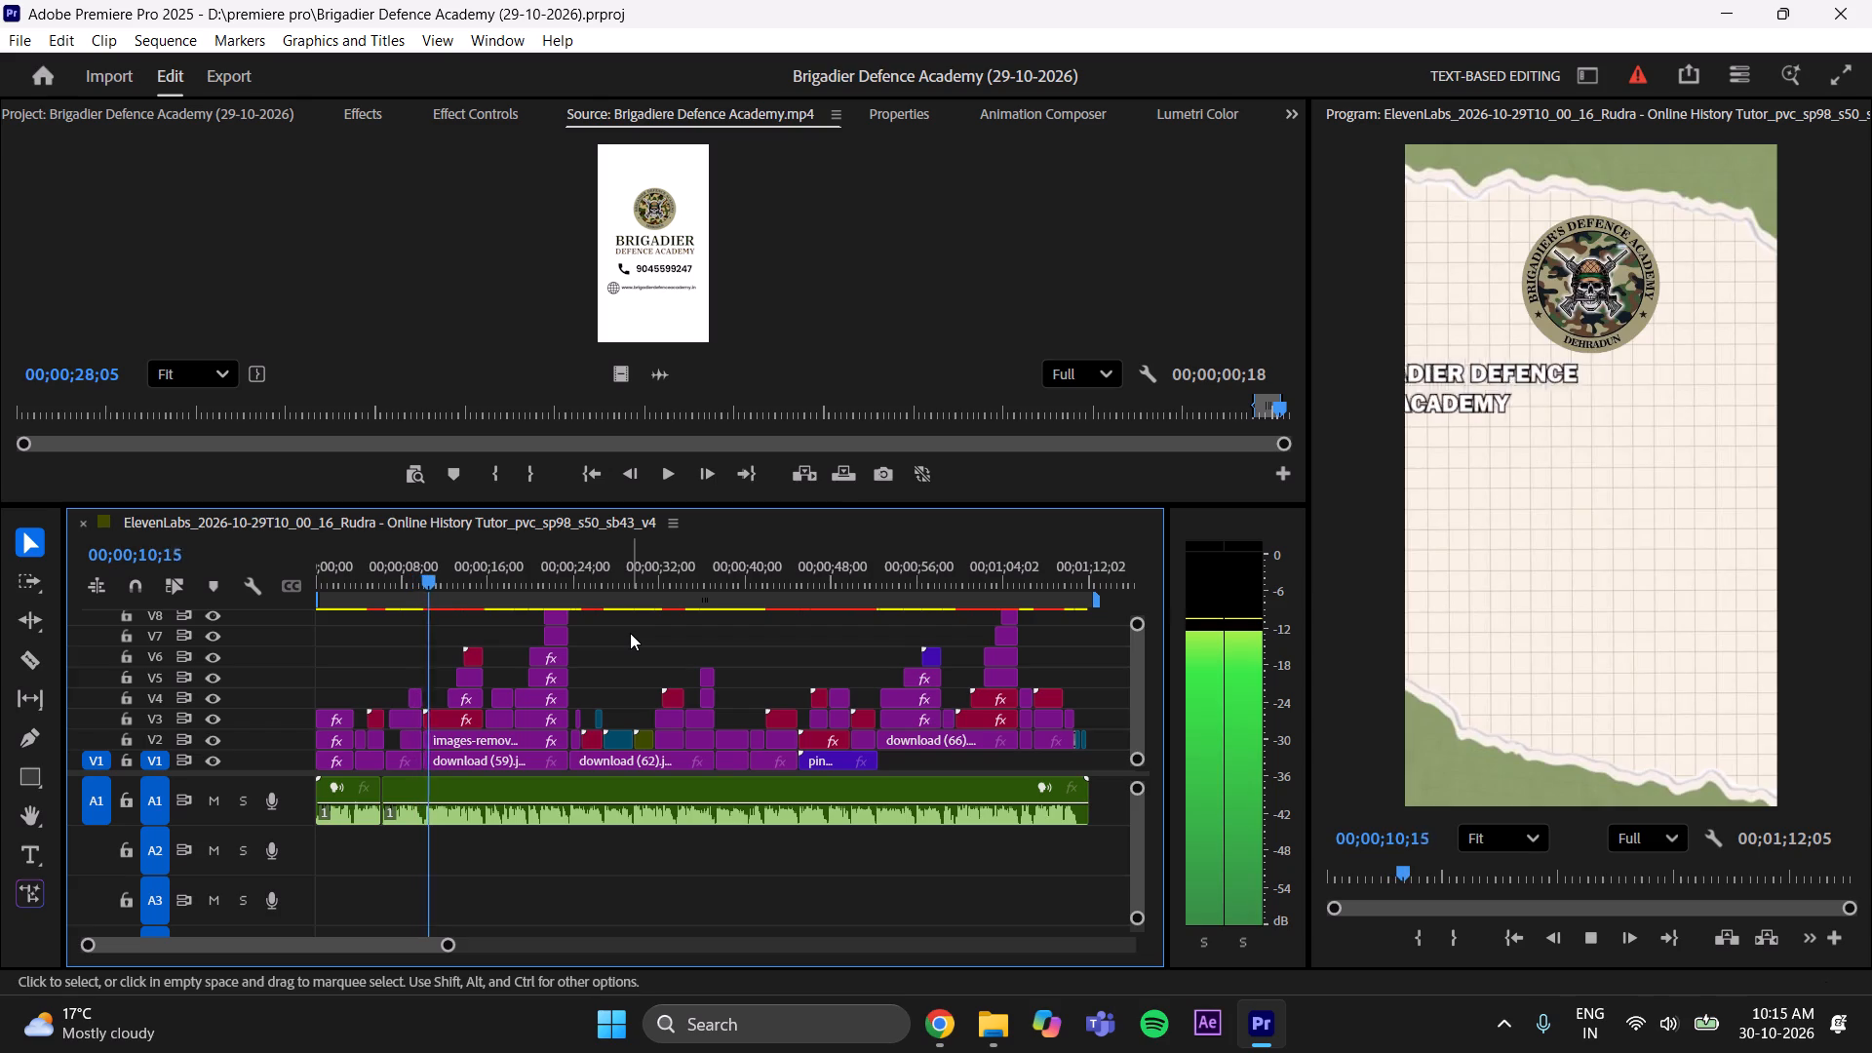
key(space)
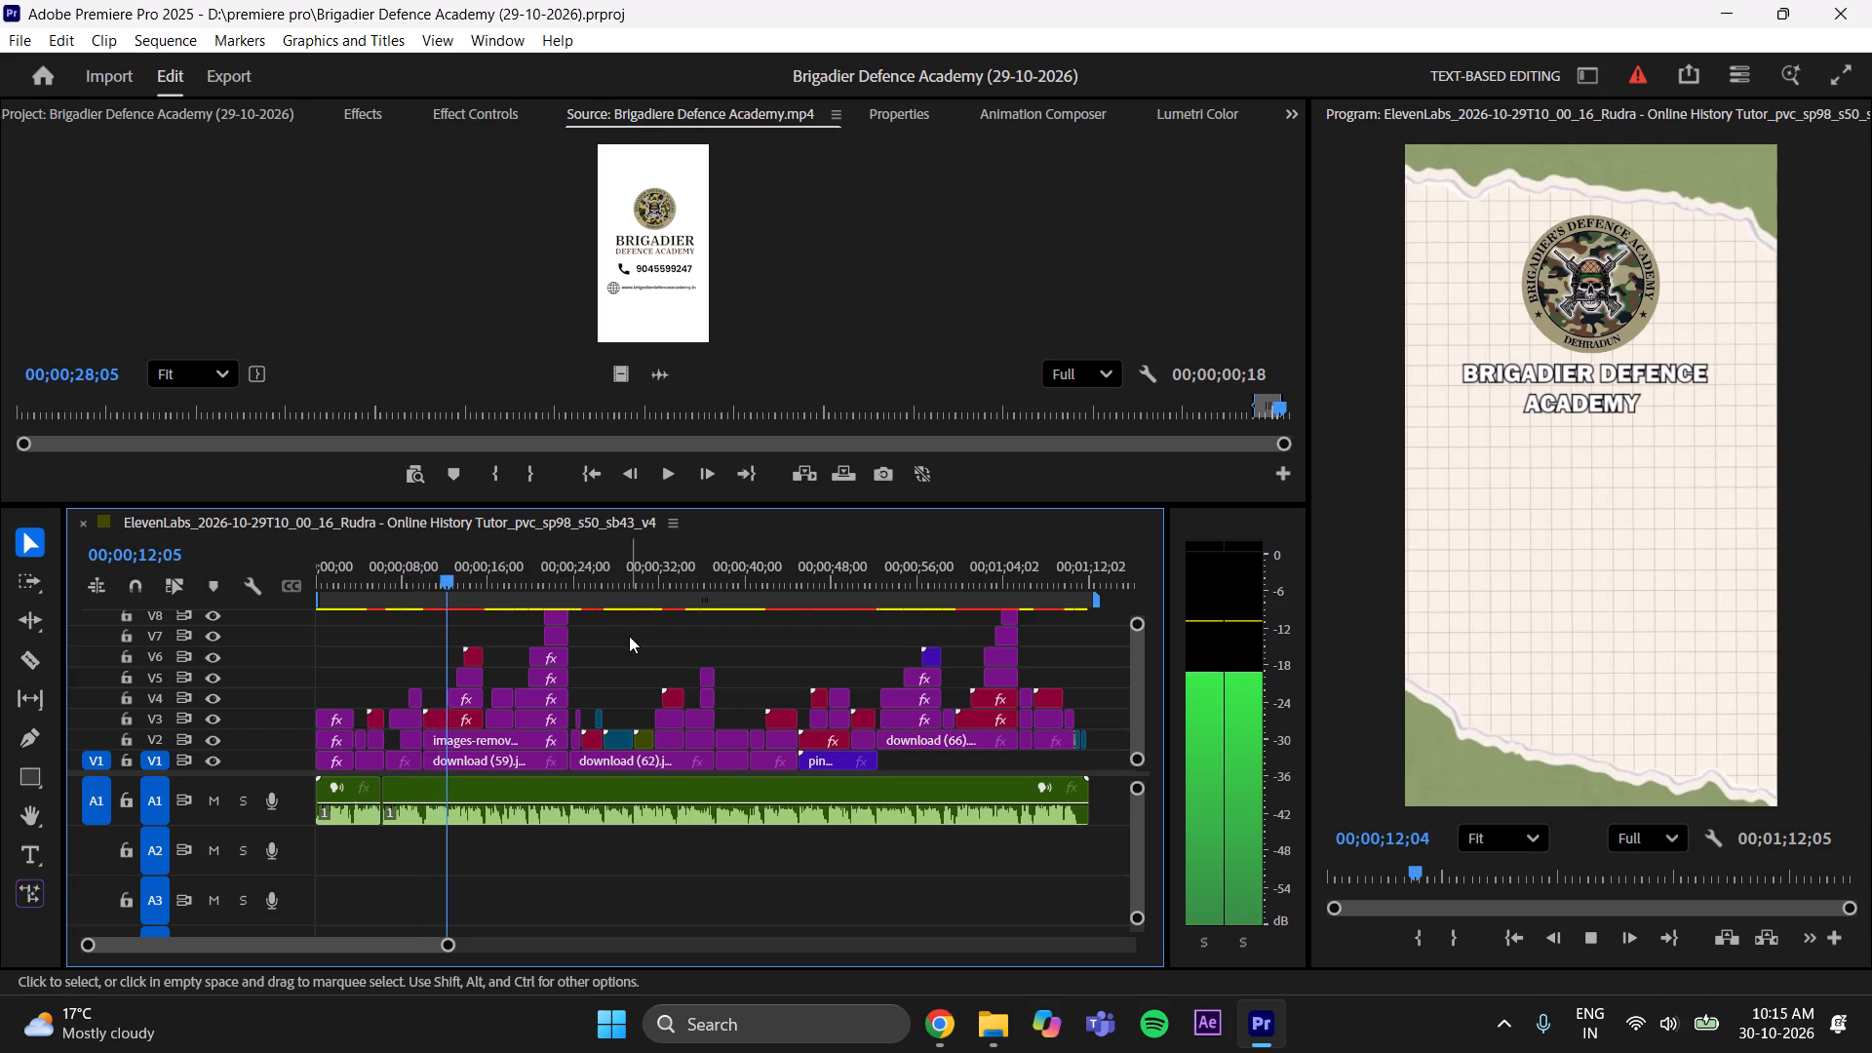
key(space)
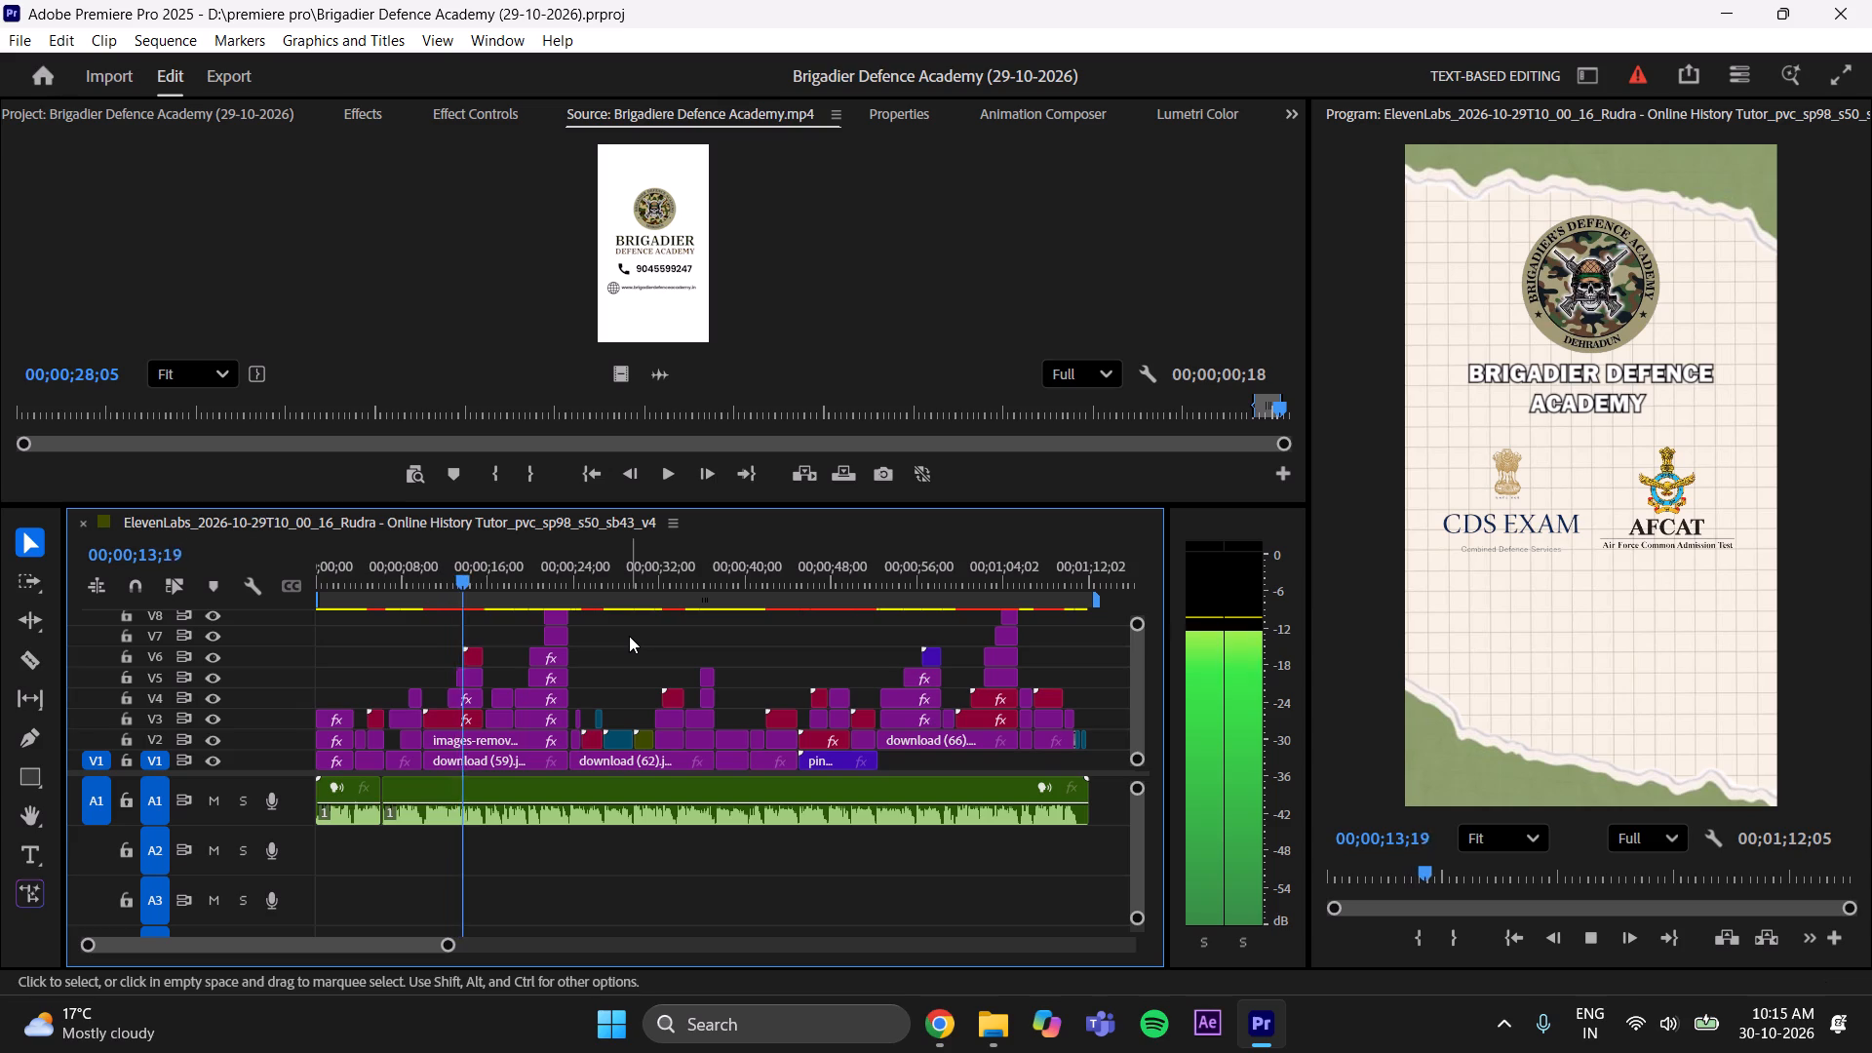
key(space)
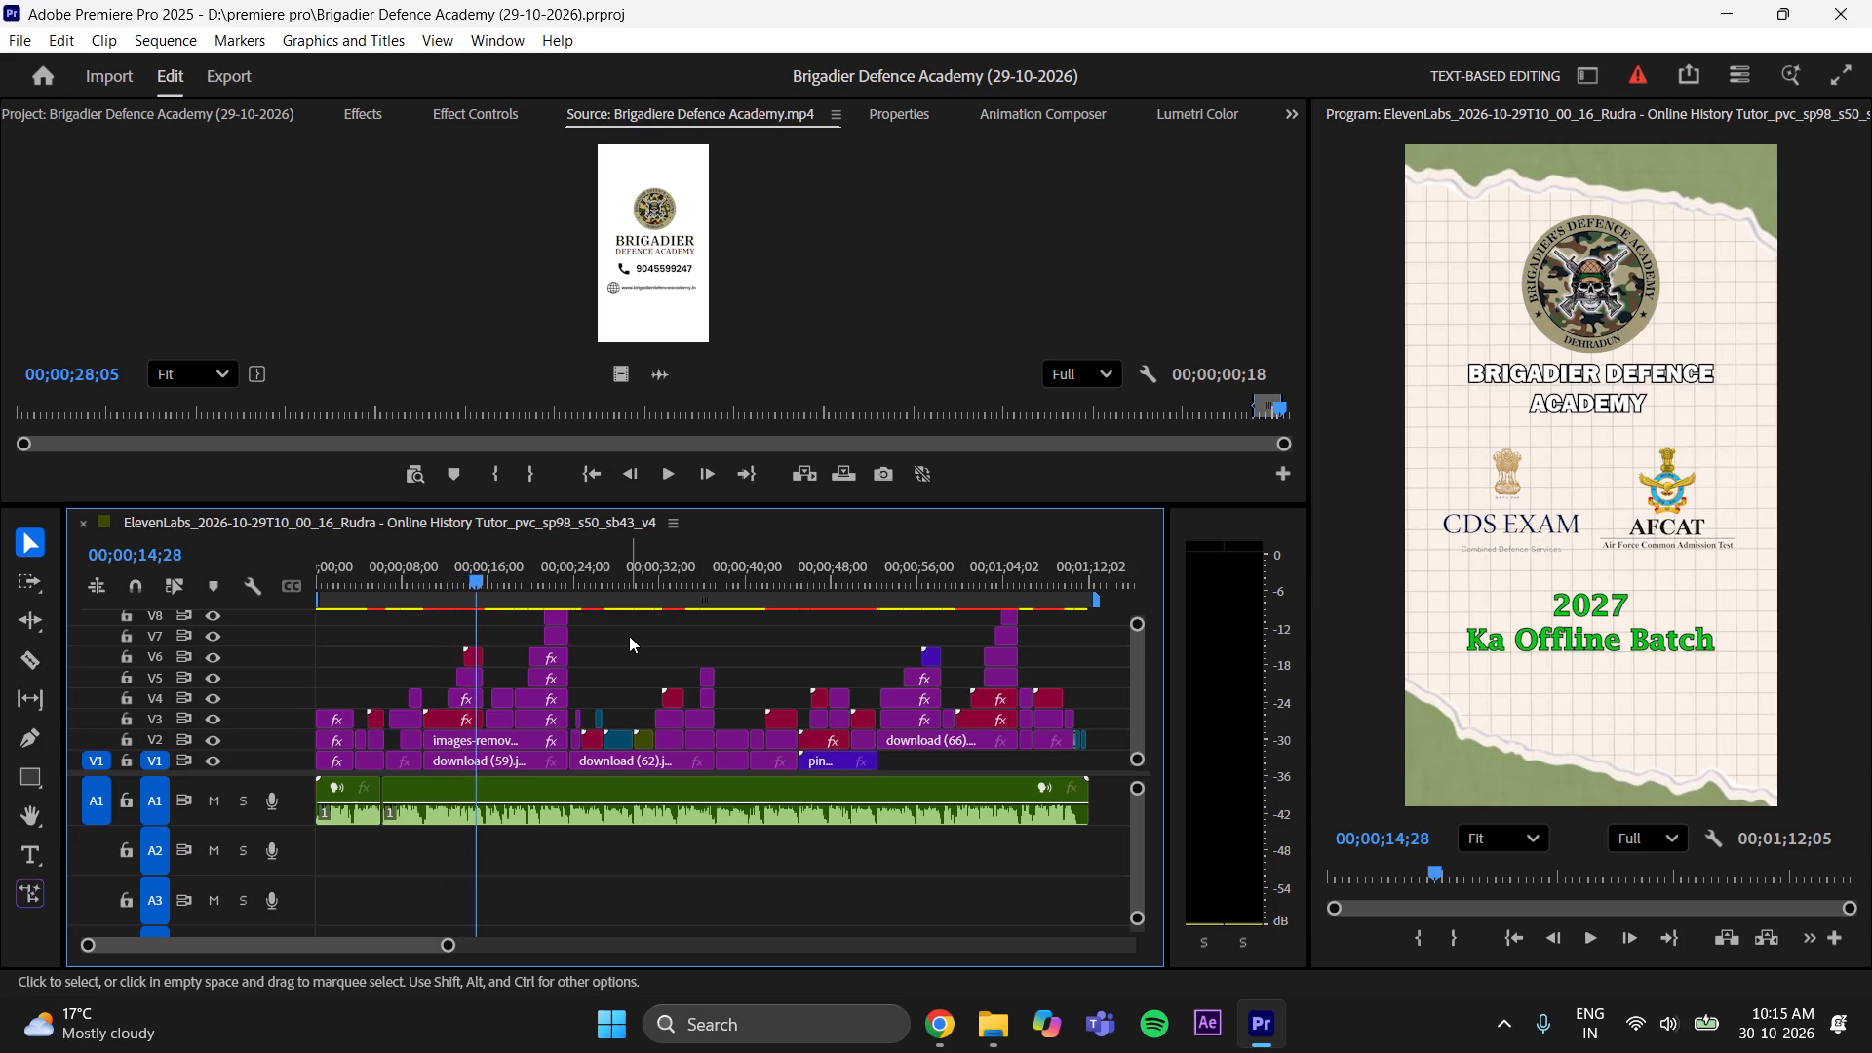
key(space)
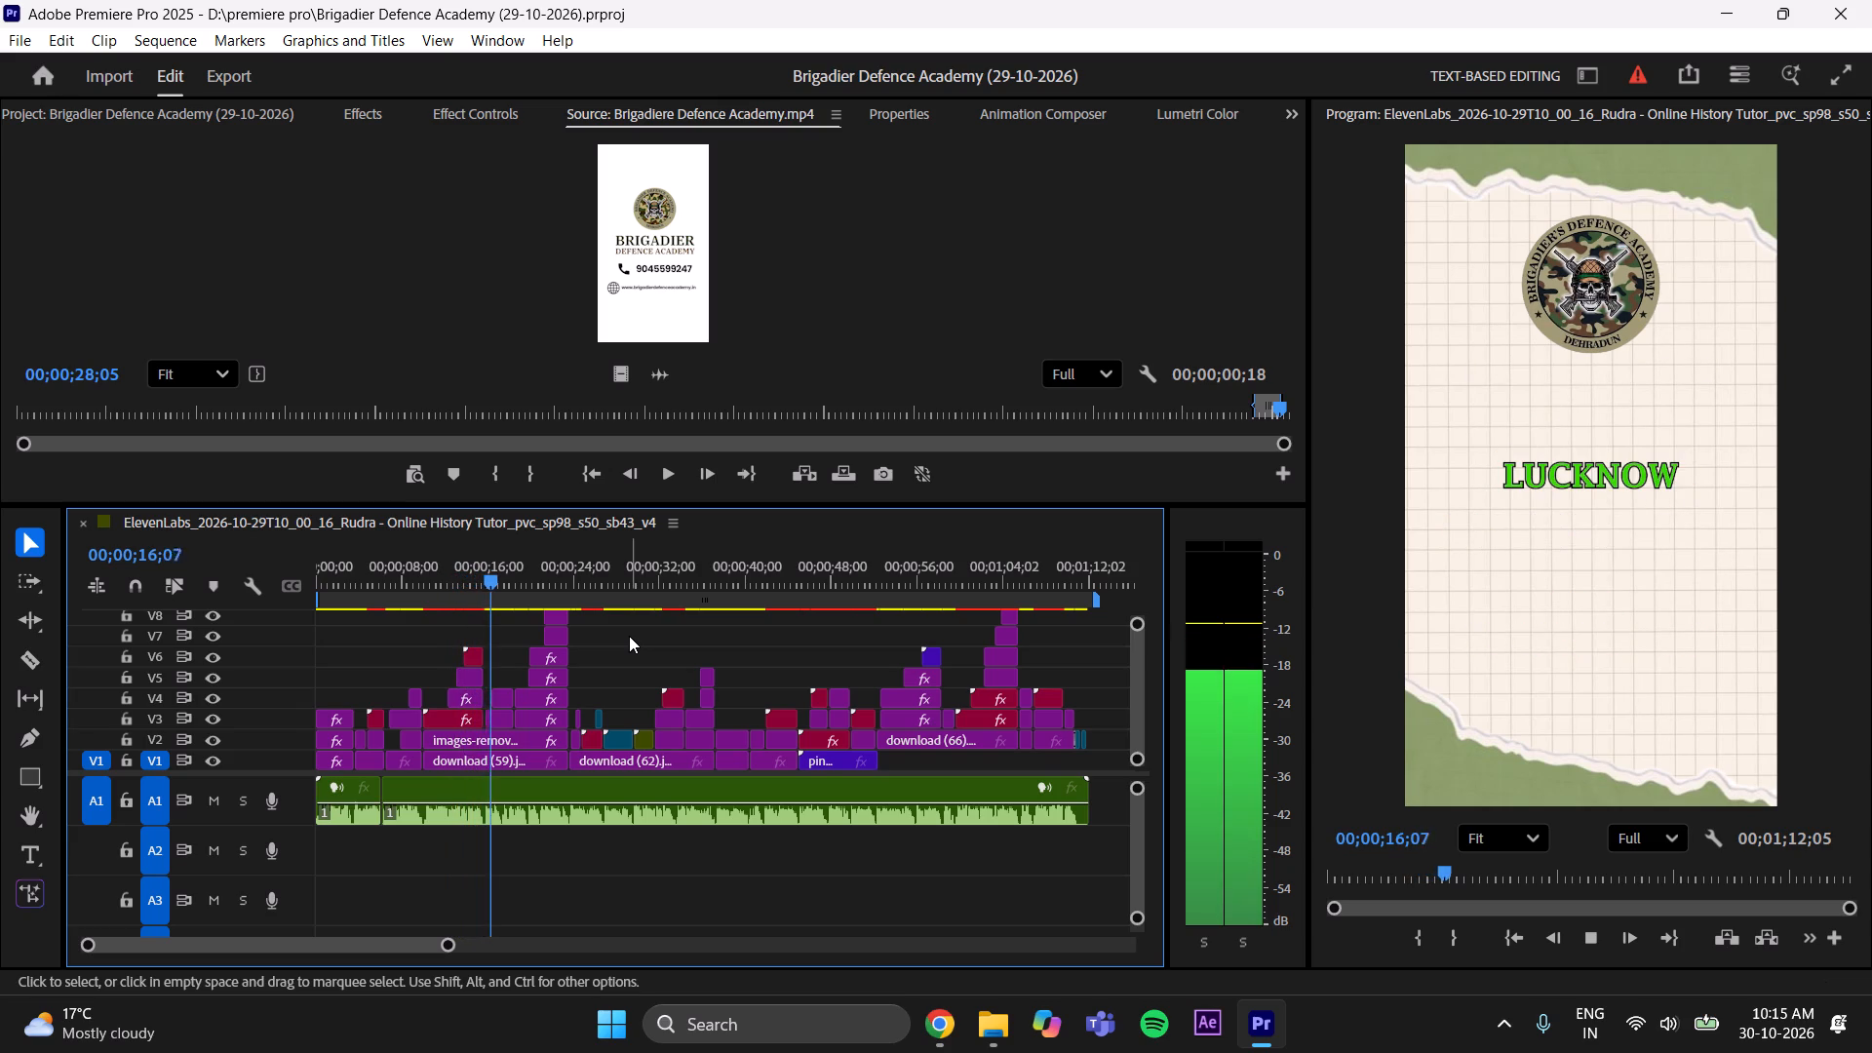
key(space)
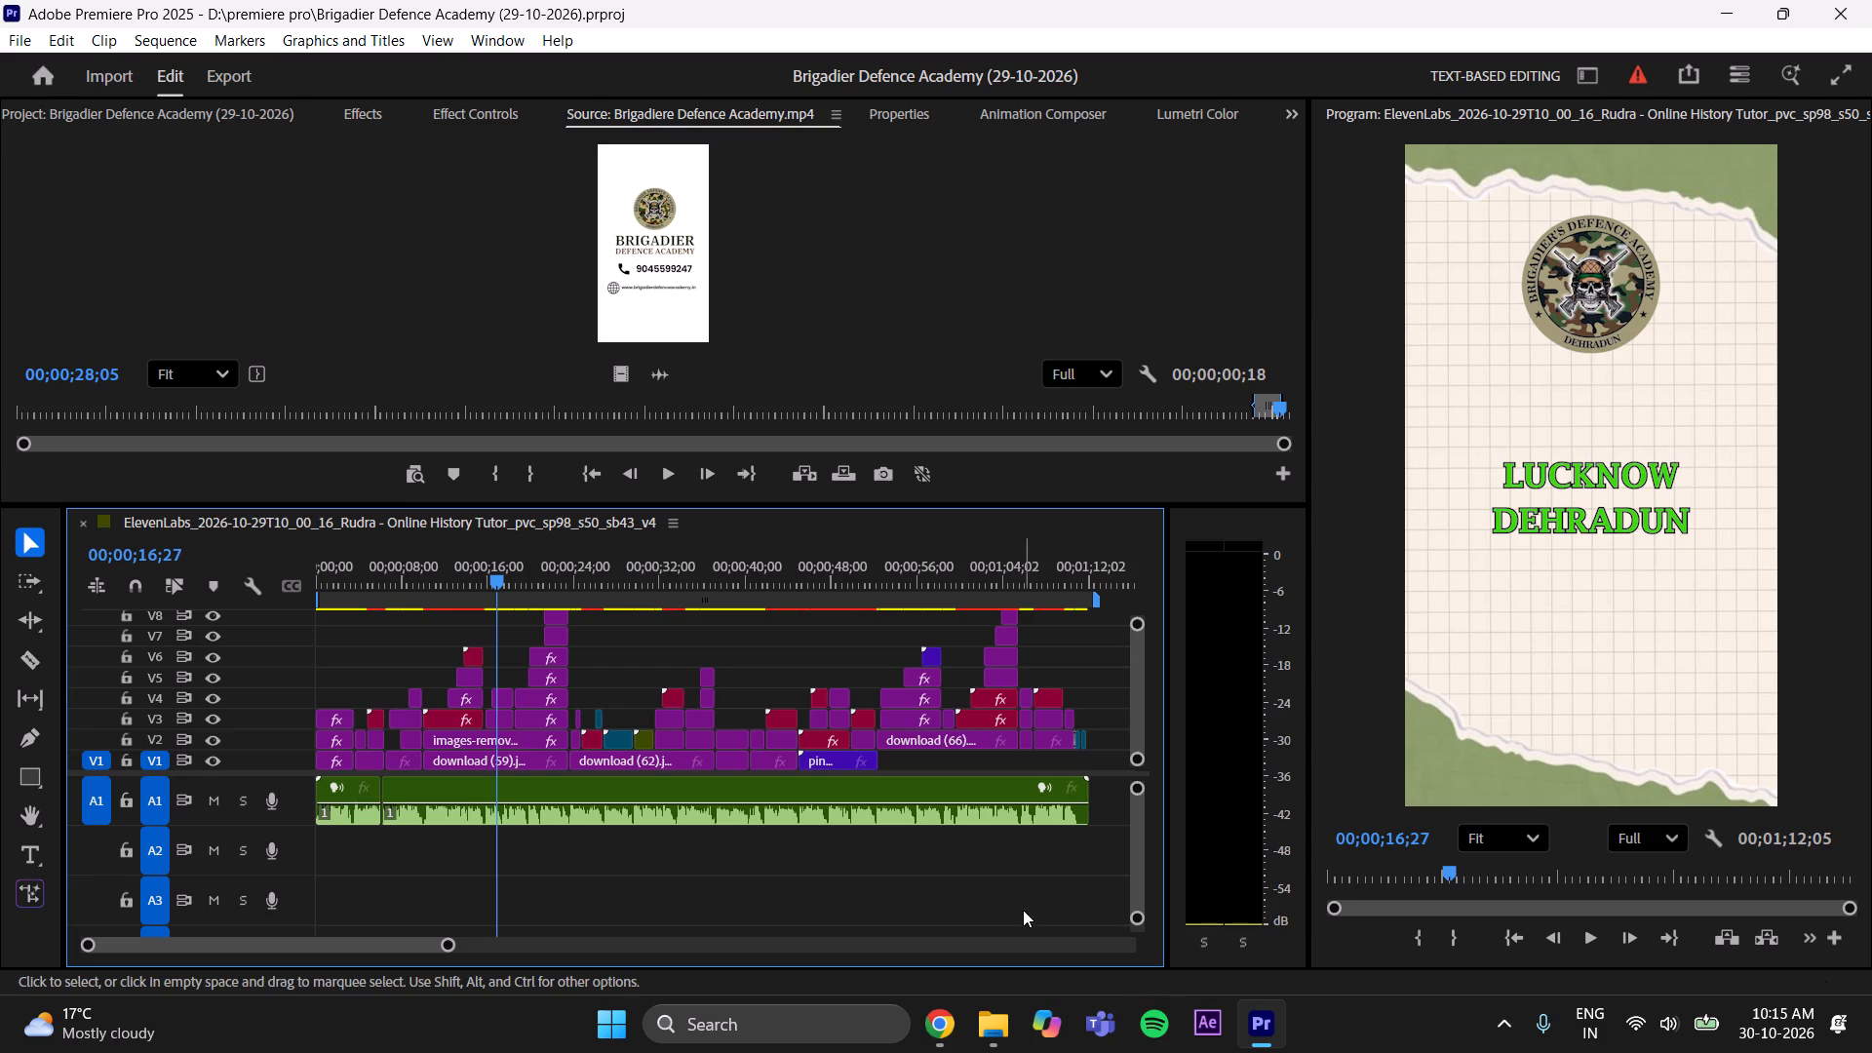
key(space)
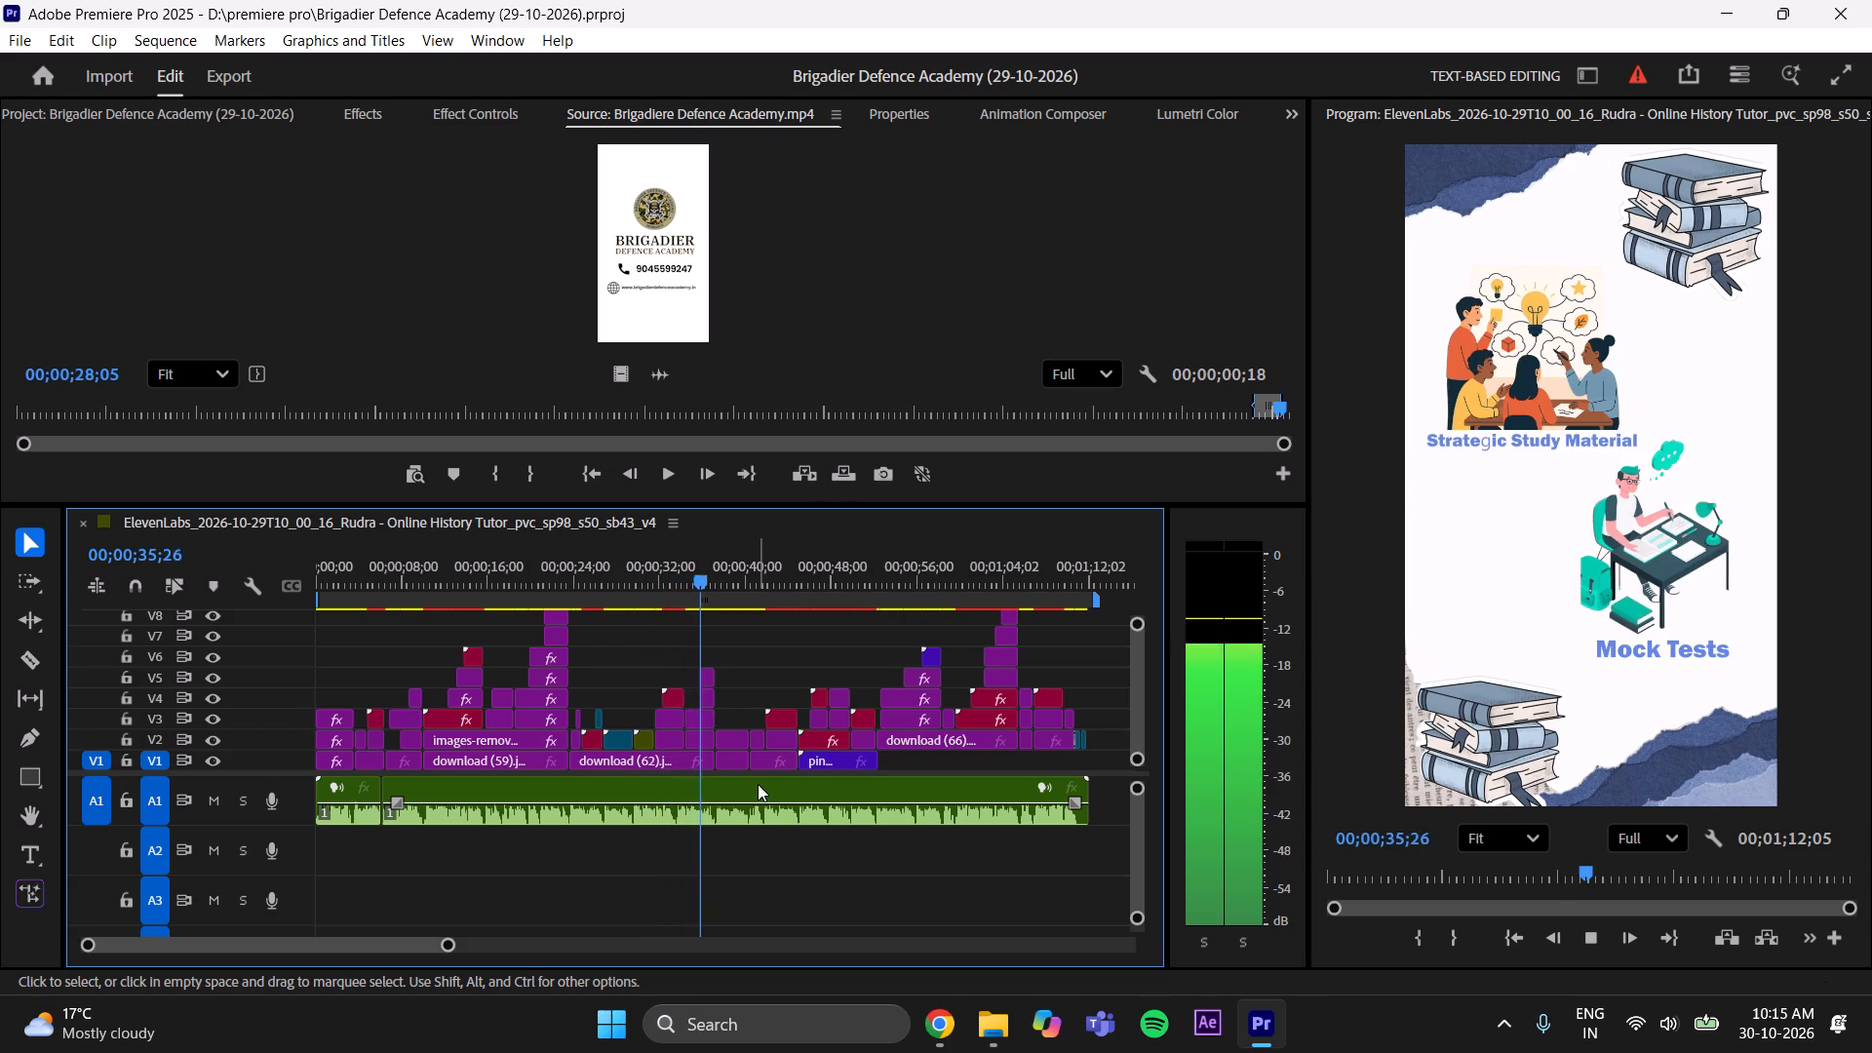
key(space)
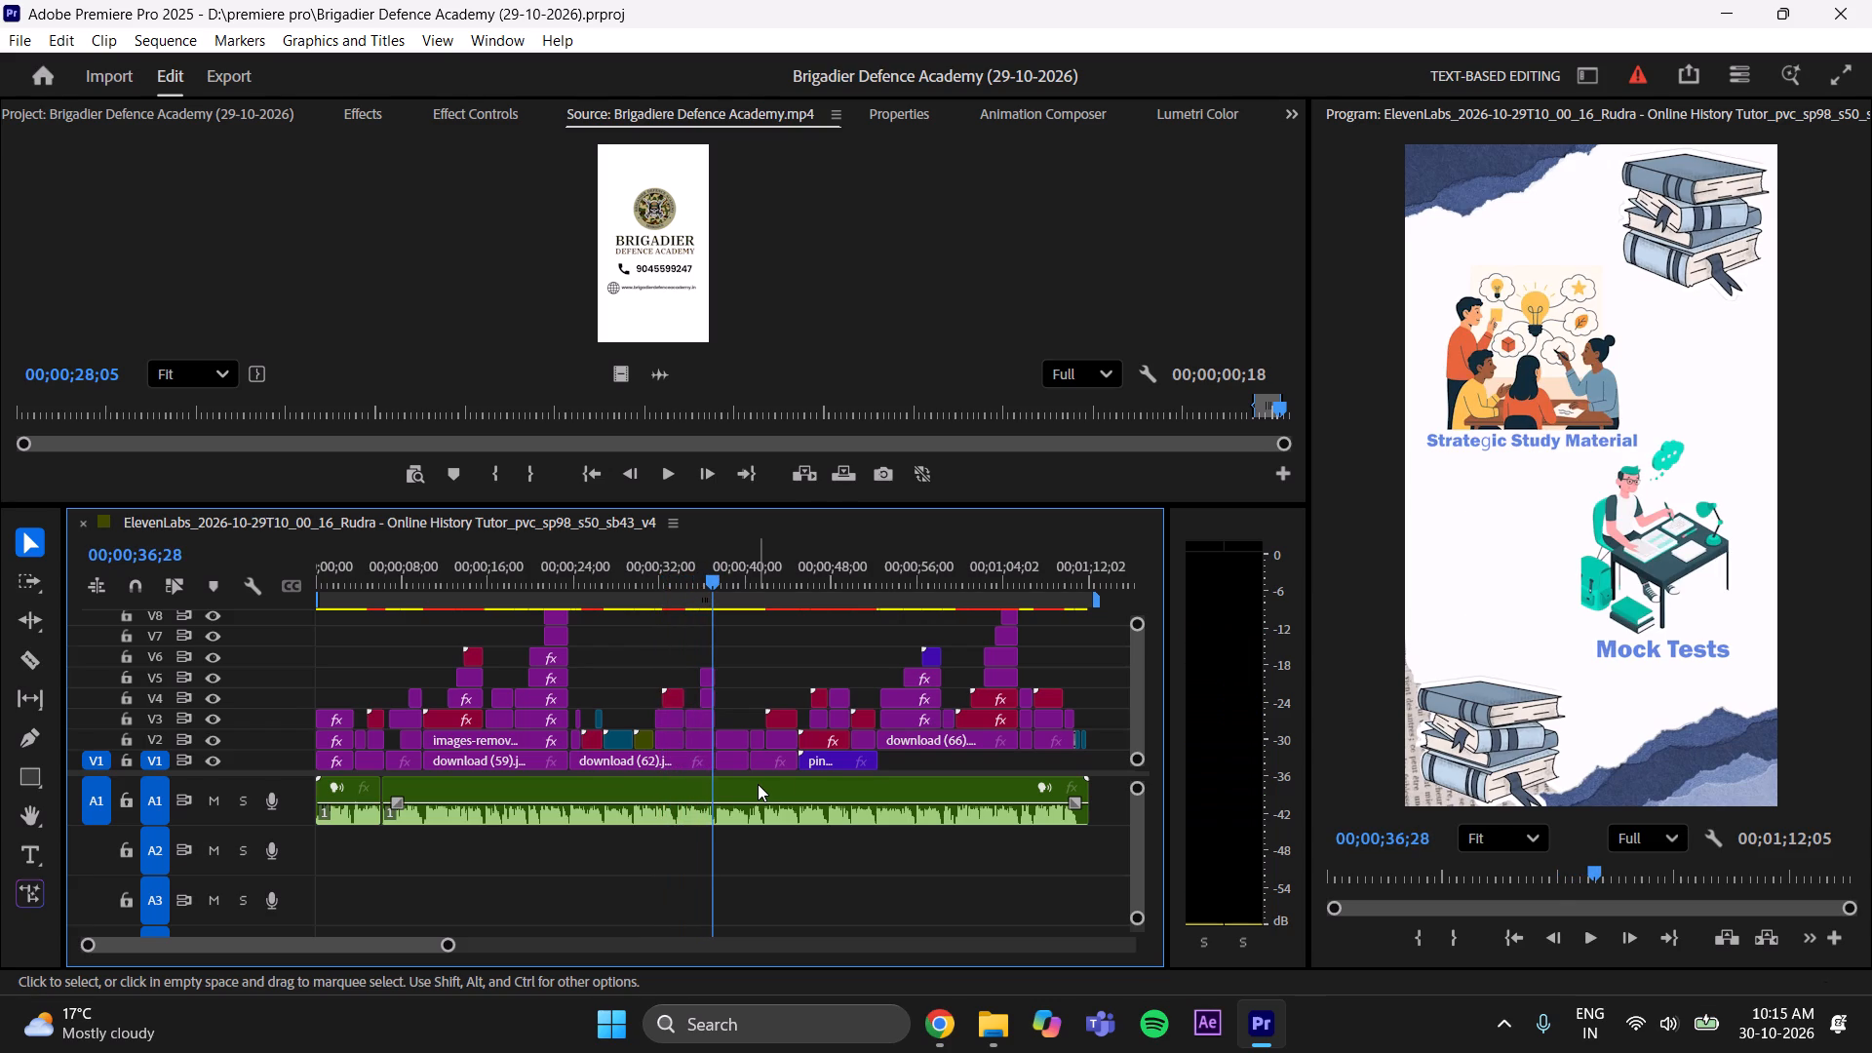
Examine the lettering of the Strategic Study Material caption up close in the preview at 00;00;36;28.
scroll(1532, 411, up, 4)
scroll(1395, 315, up, 11)
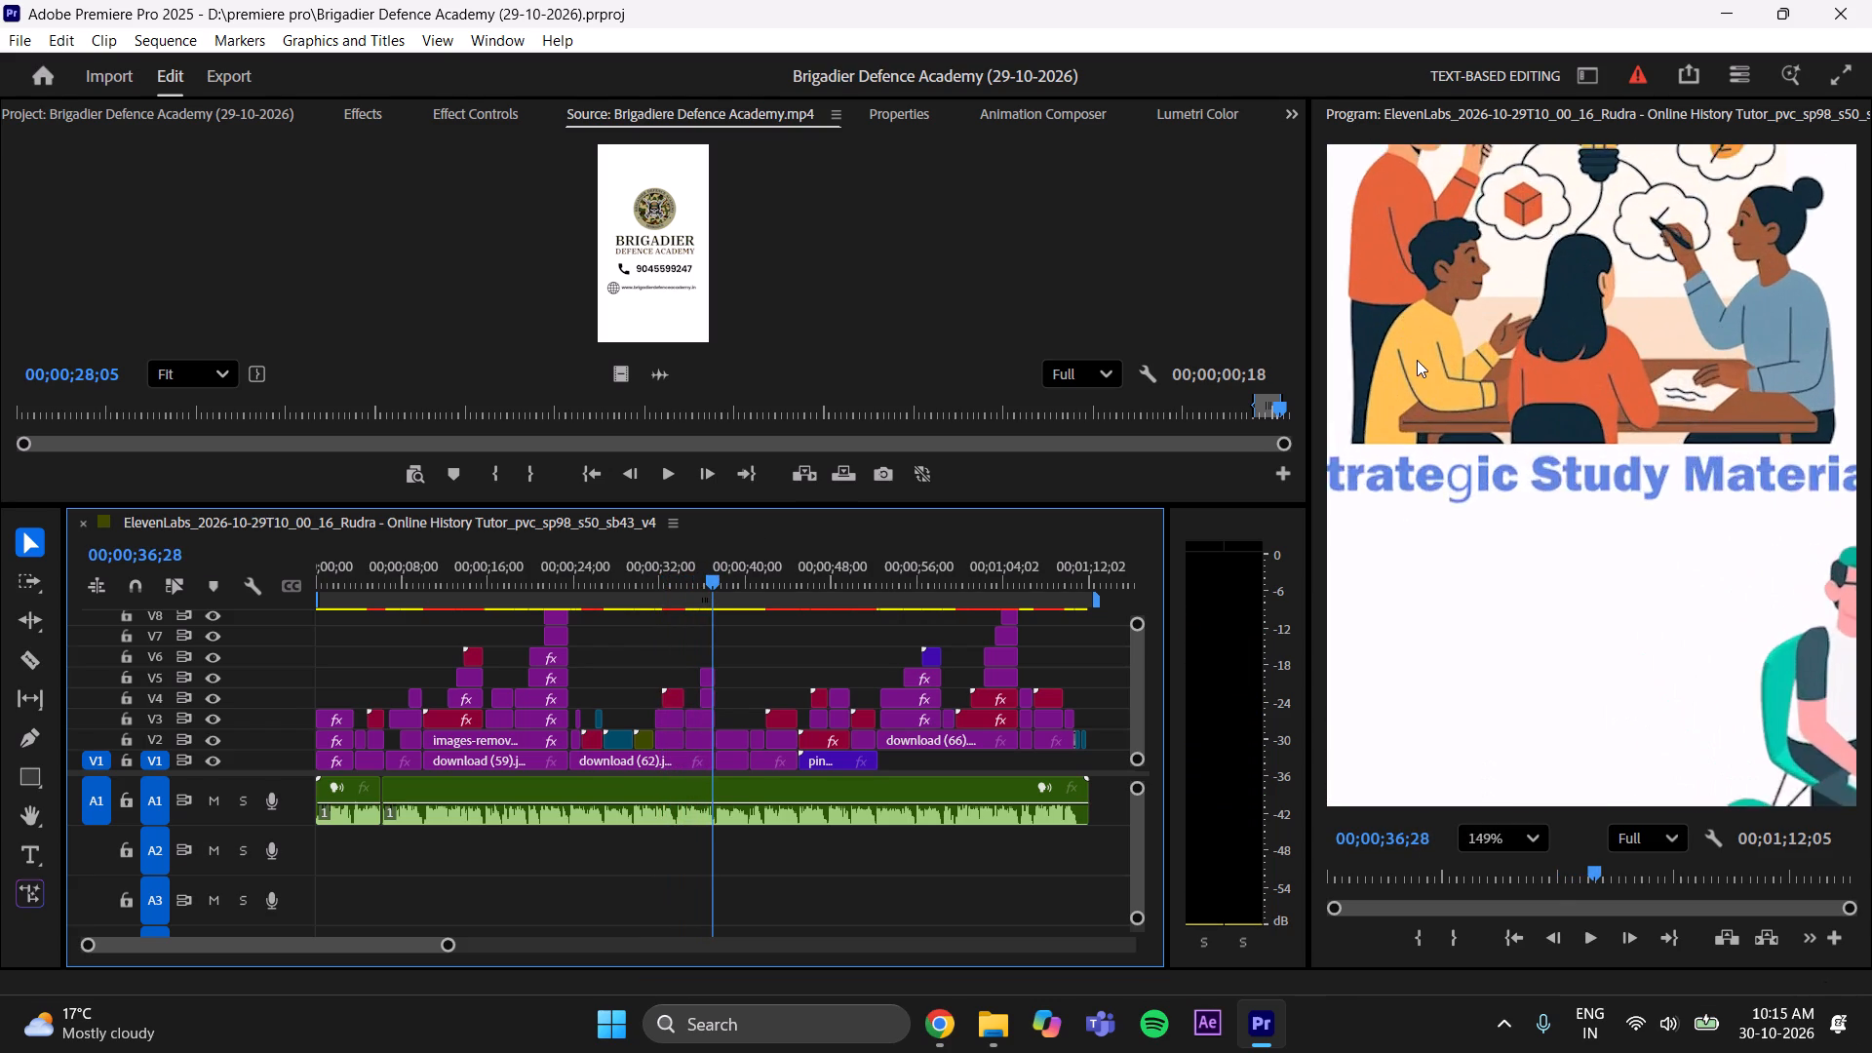
scroll(1417, 360, up, 6)
double_click(1476, 539)
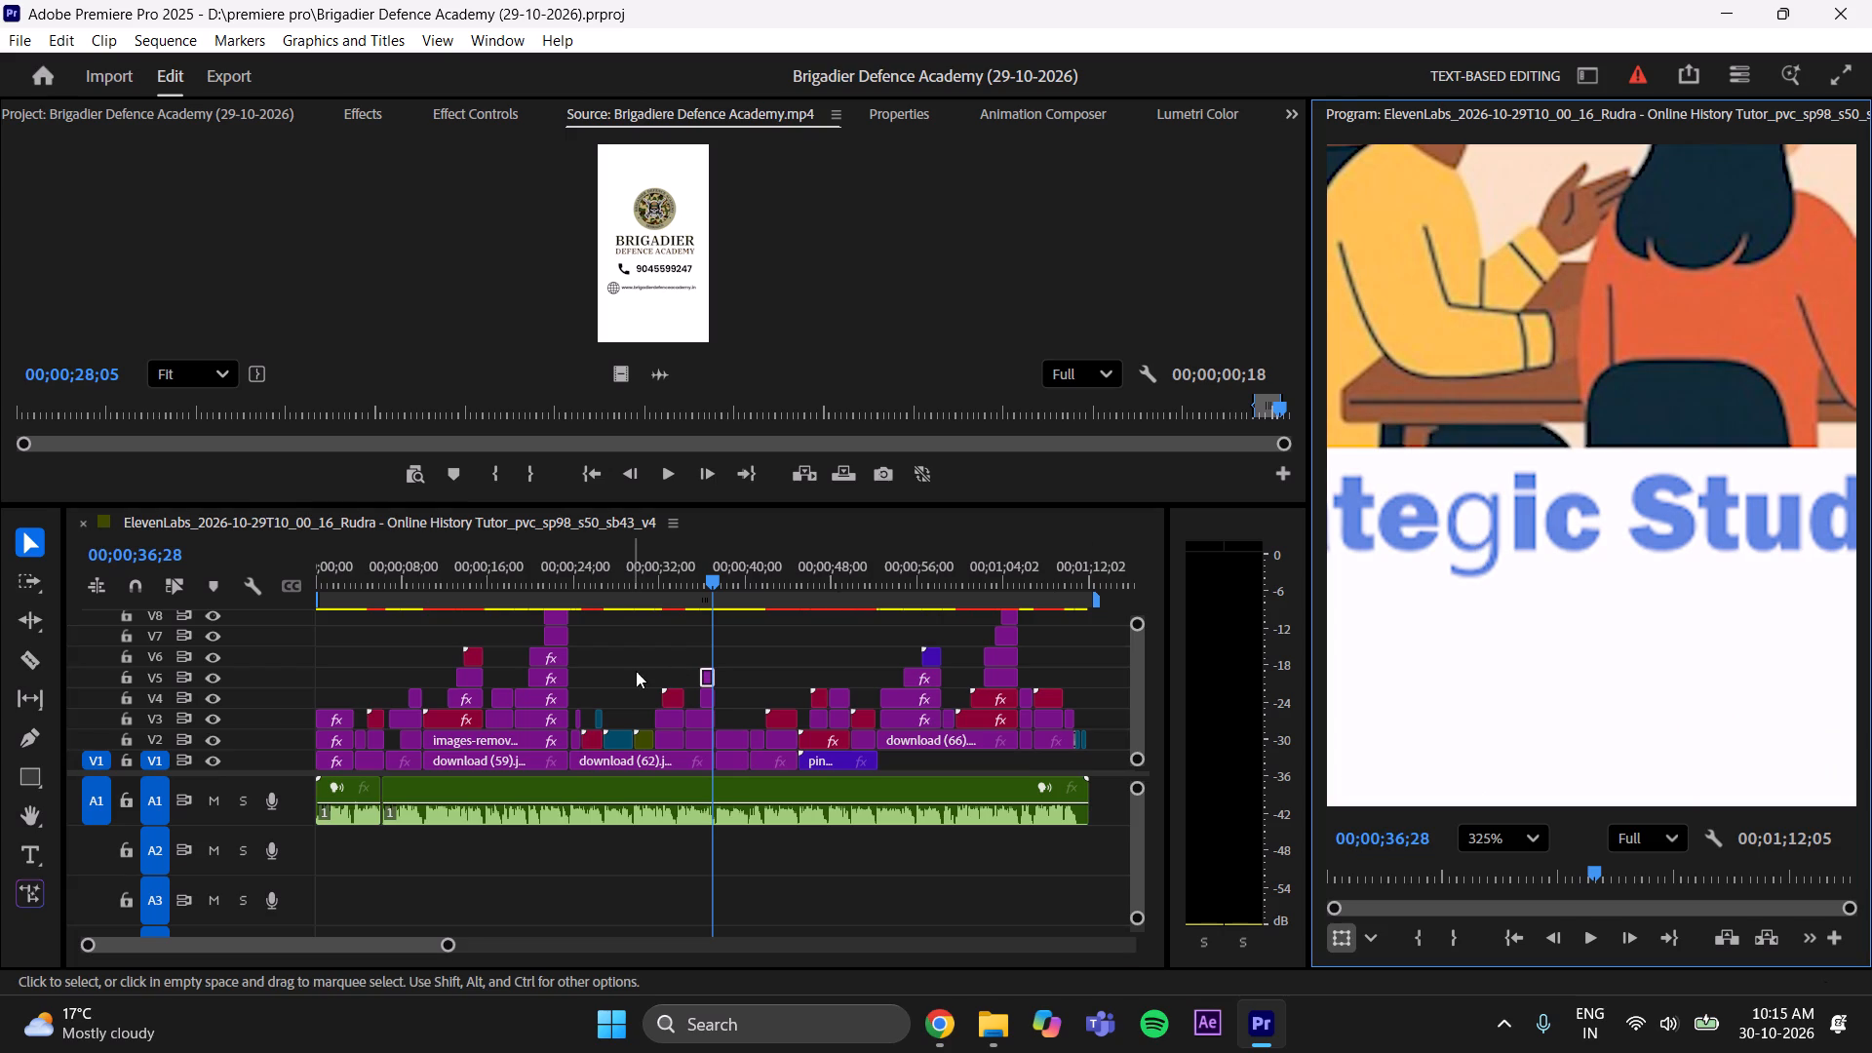
click(760, 670)
click(710, 677)
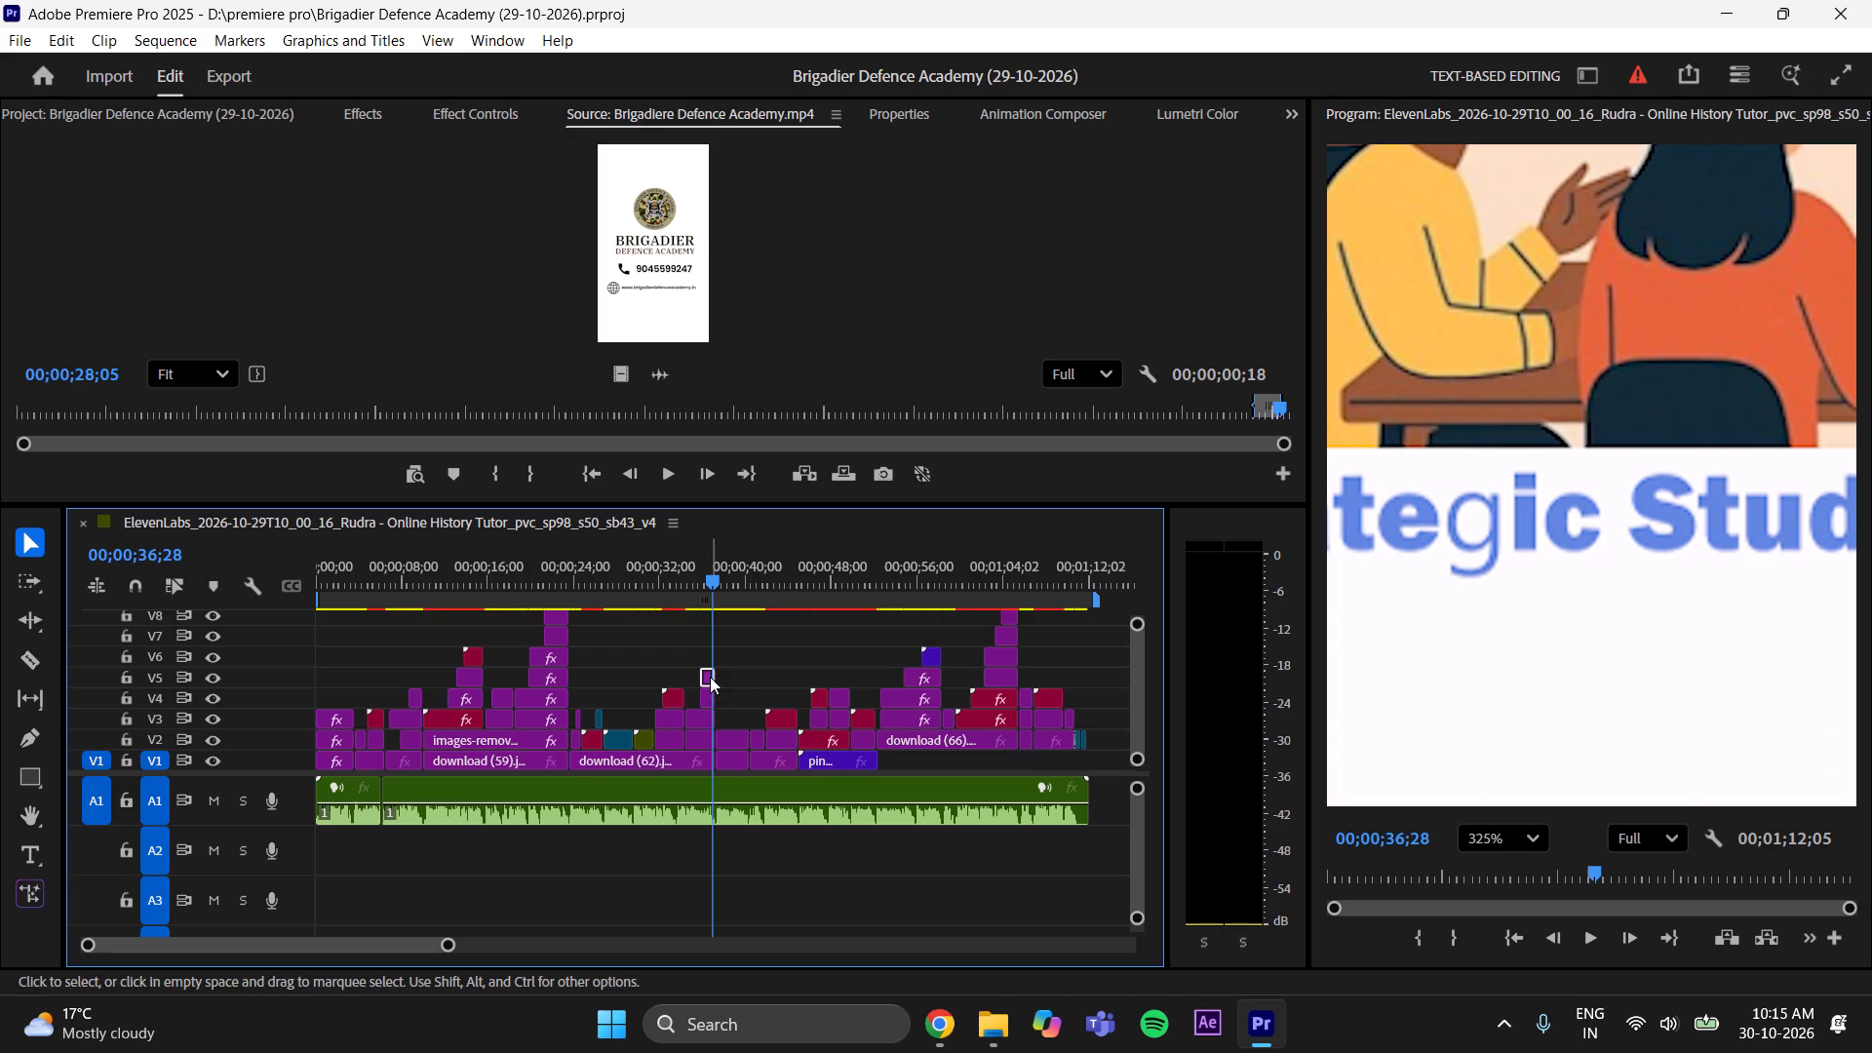
click(1534, 515)
click(1534, 515)
scroll(1534, 526, down, 18)
scroll(1475, 516, down, 12)
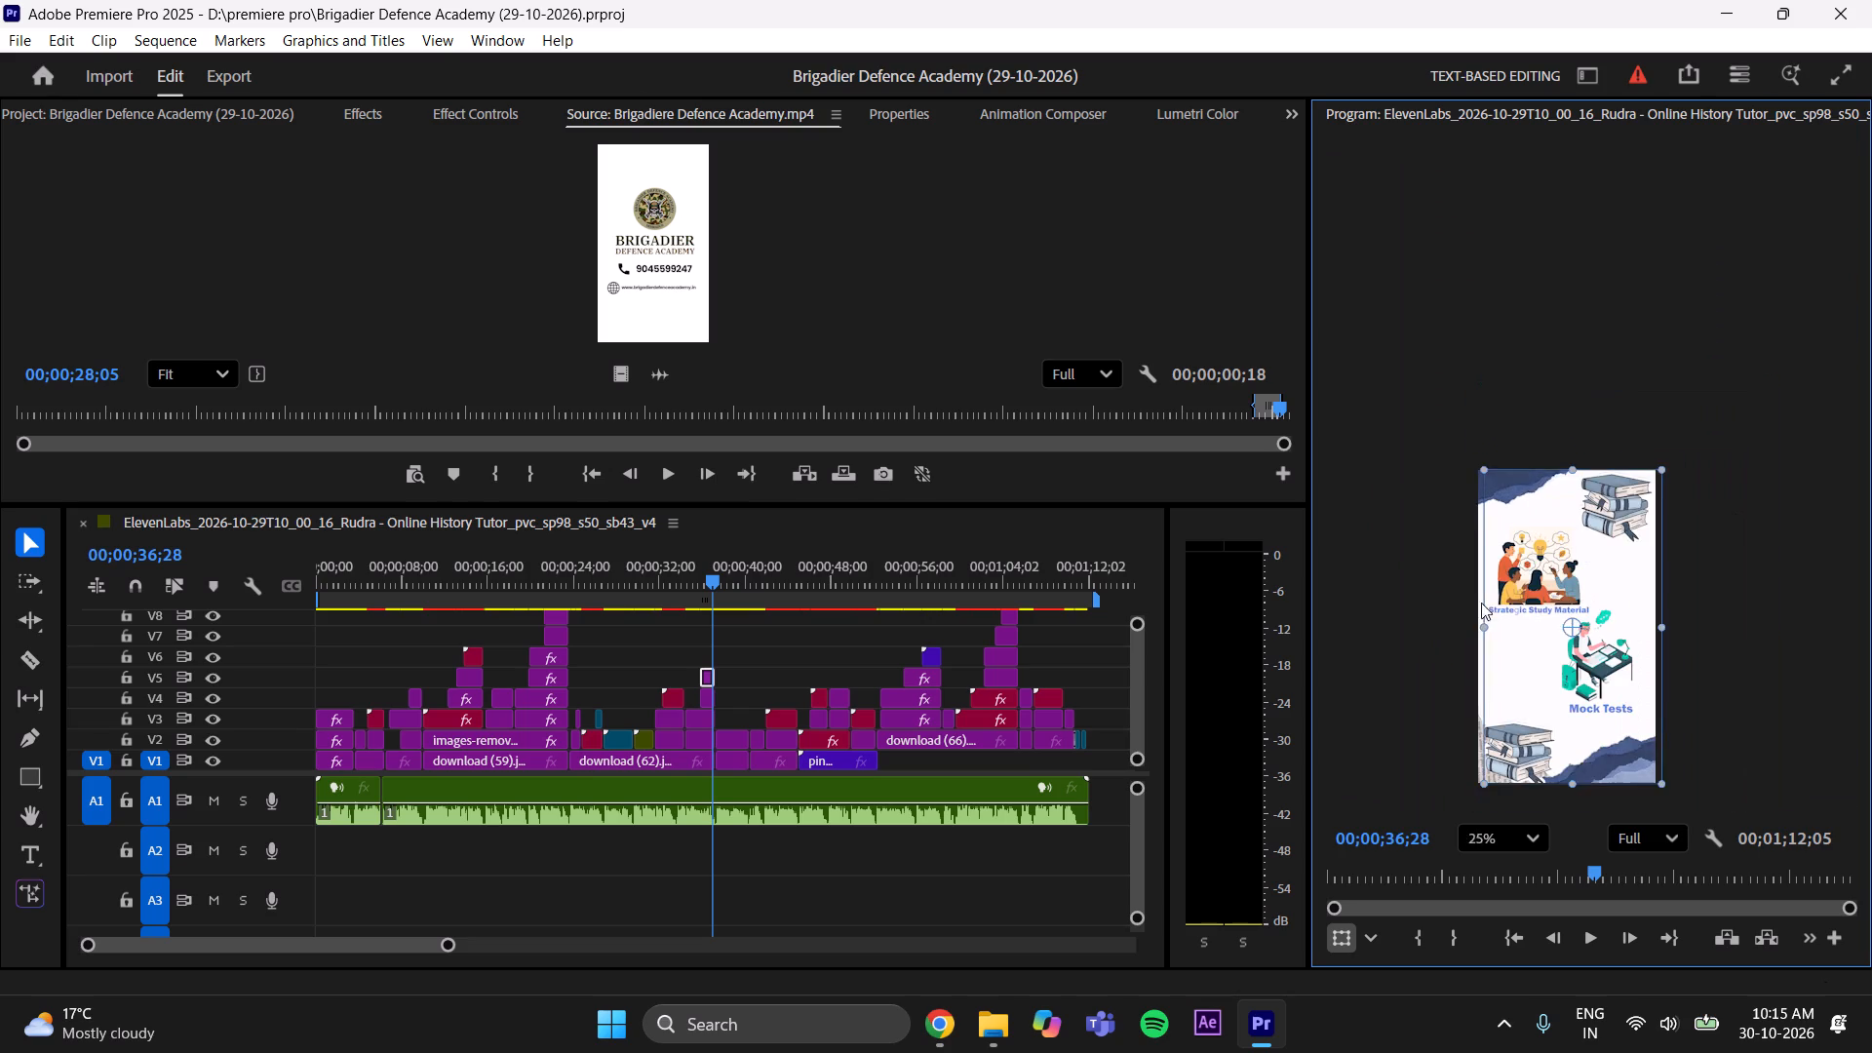
scroll(1526, 662, up, 9)
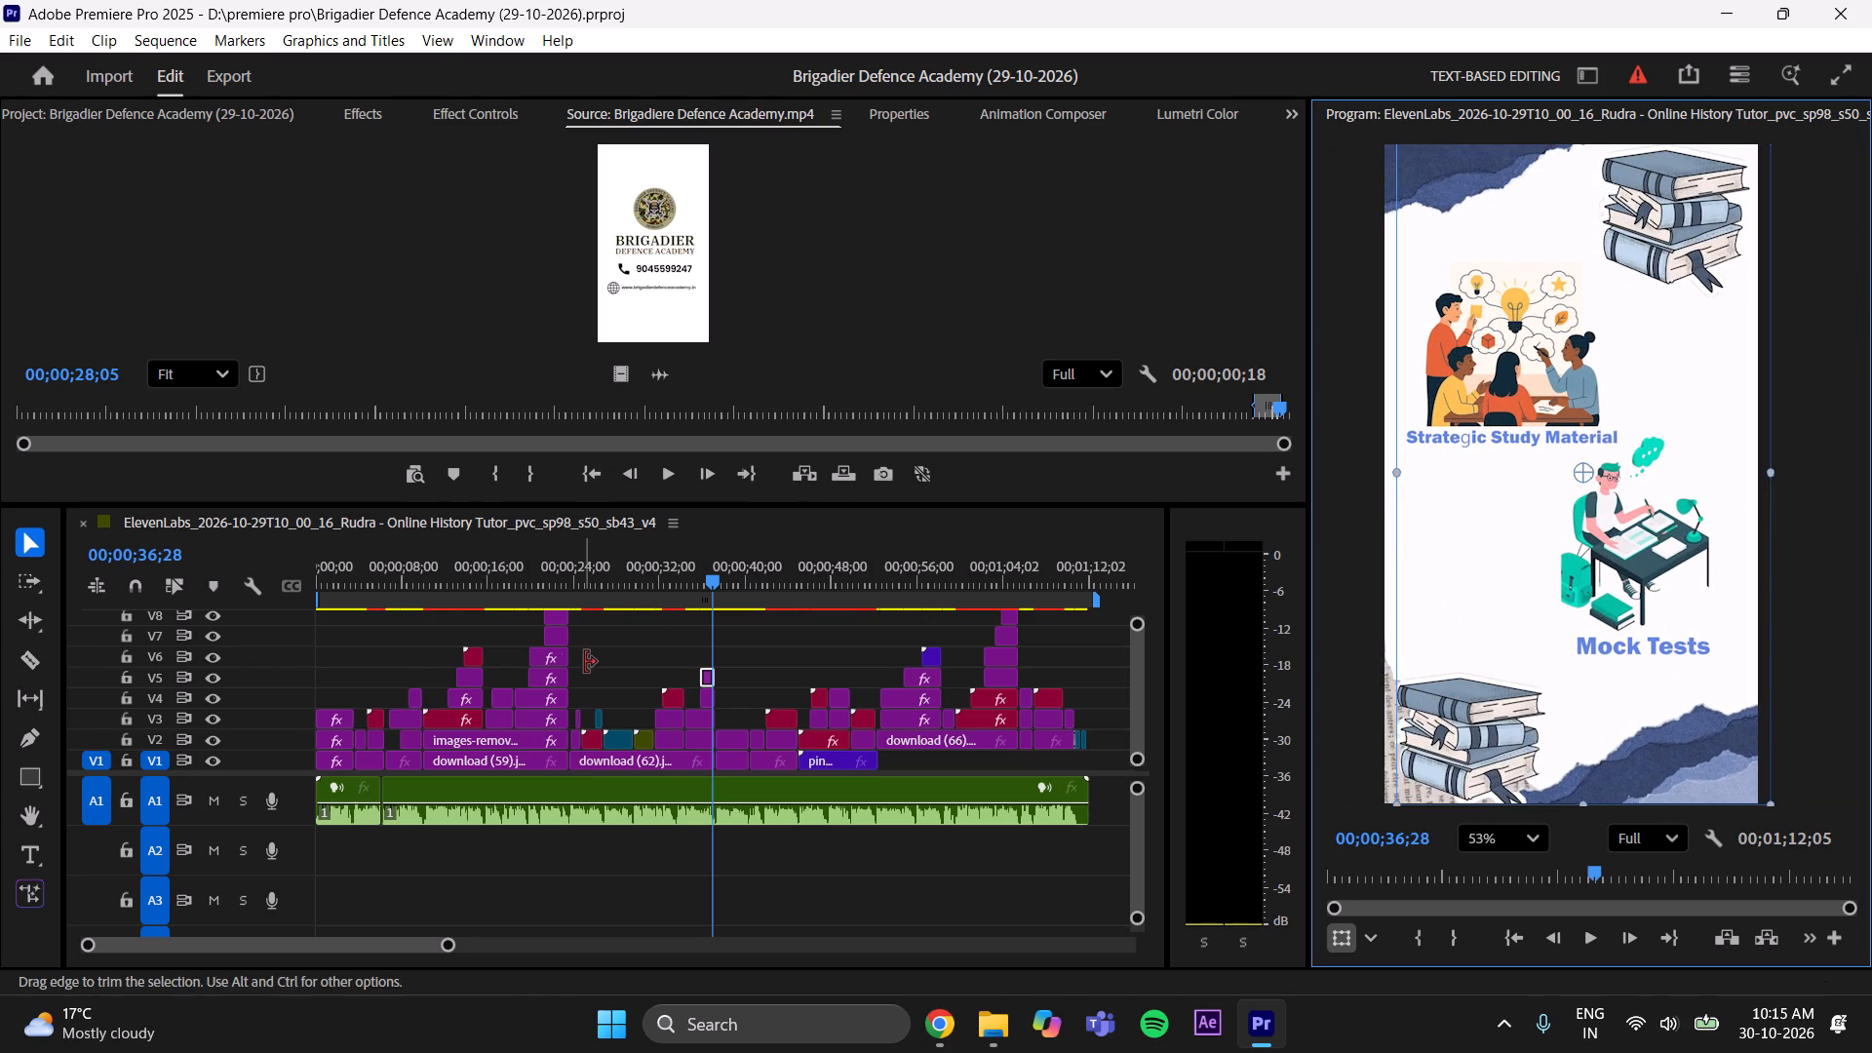
Toggle the output of tracks V5, V6 and V4 off and on to check which one holds the Strategic Study Material caption.
click(214, 680)
click(214, 680)
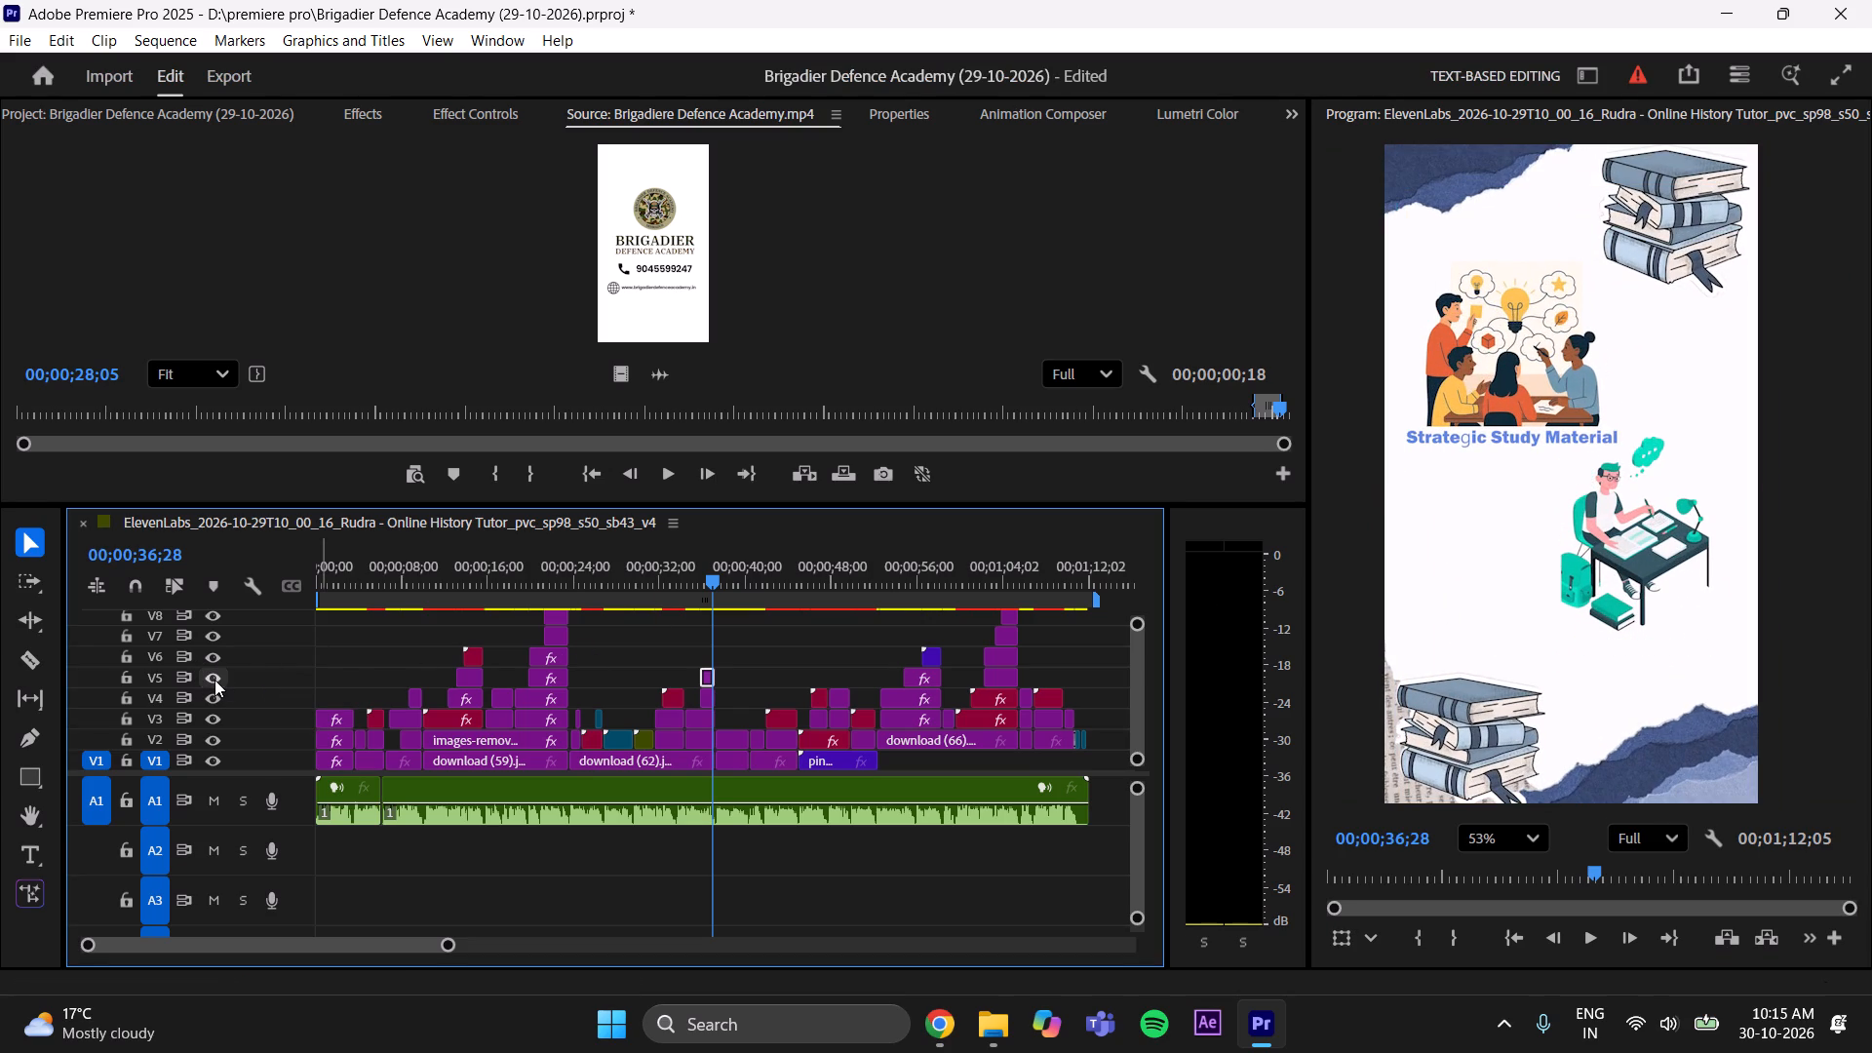
click(210, 661)
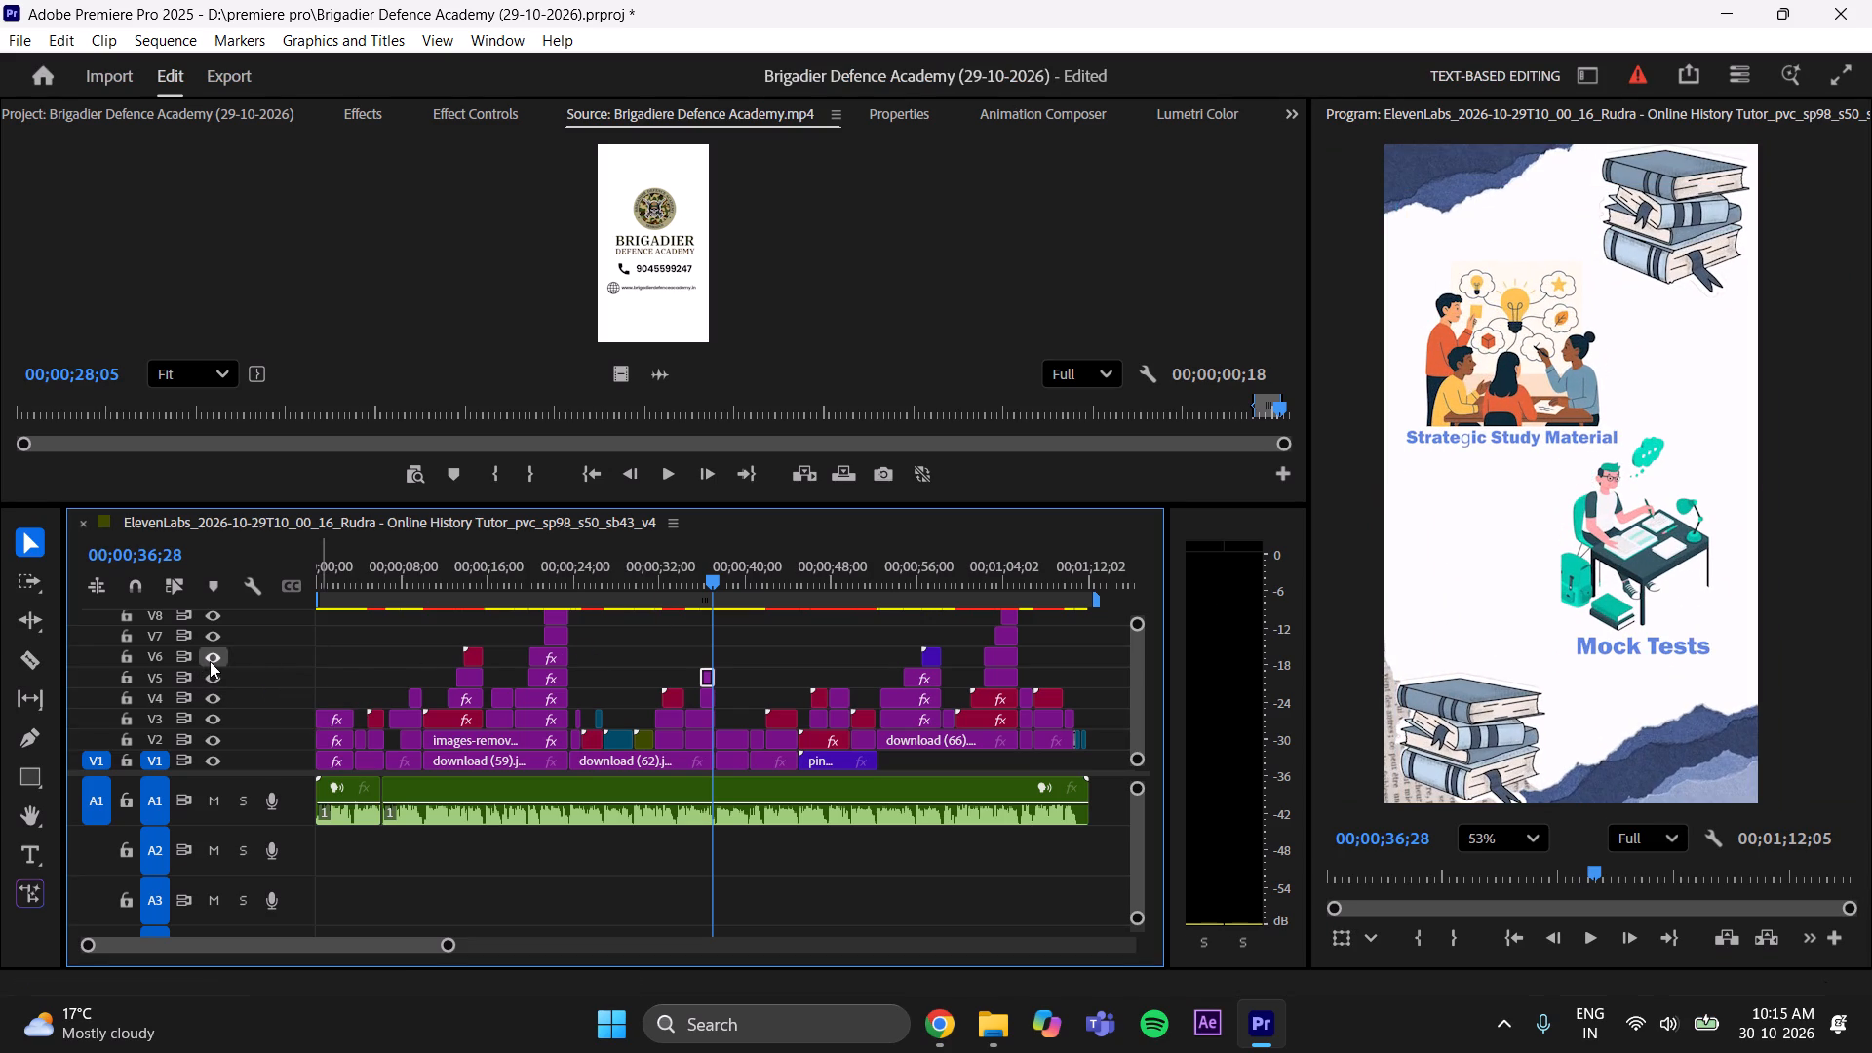
click(210, 661)
click(210, 703)
click(210, 703)
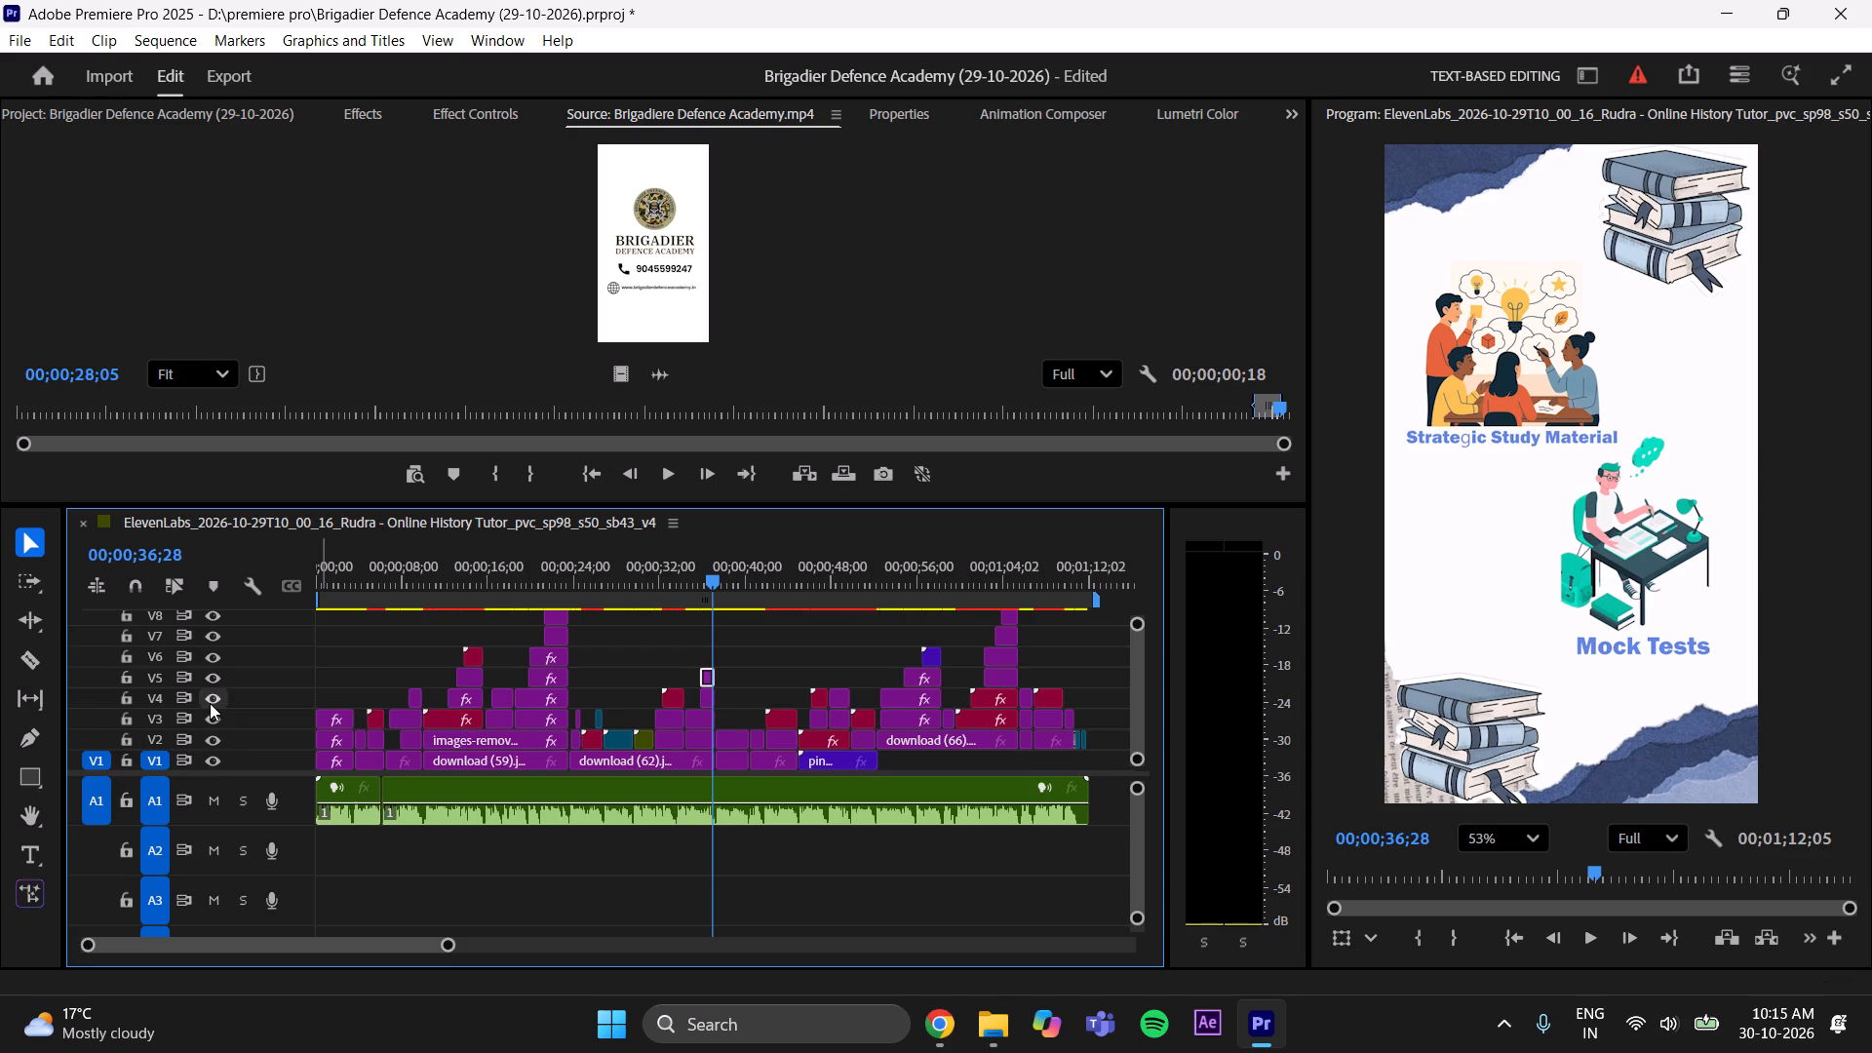
click(210, 703)
click(210, 703)
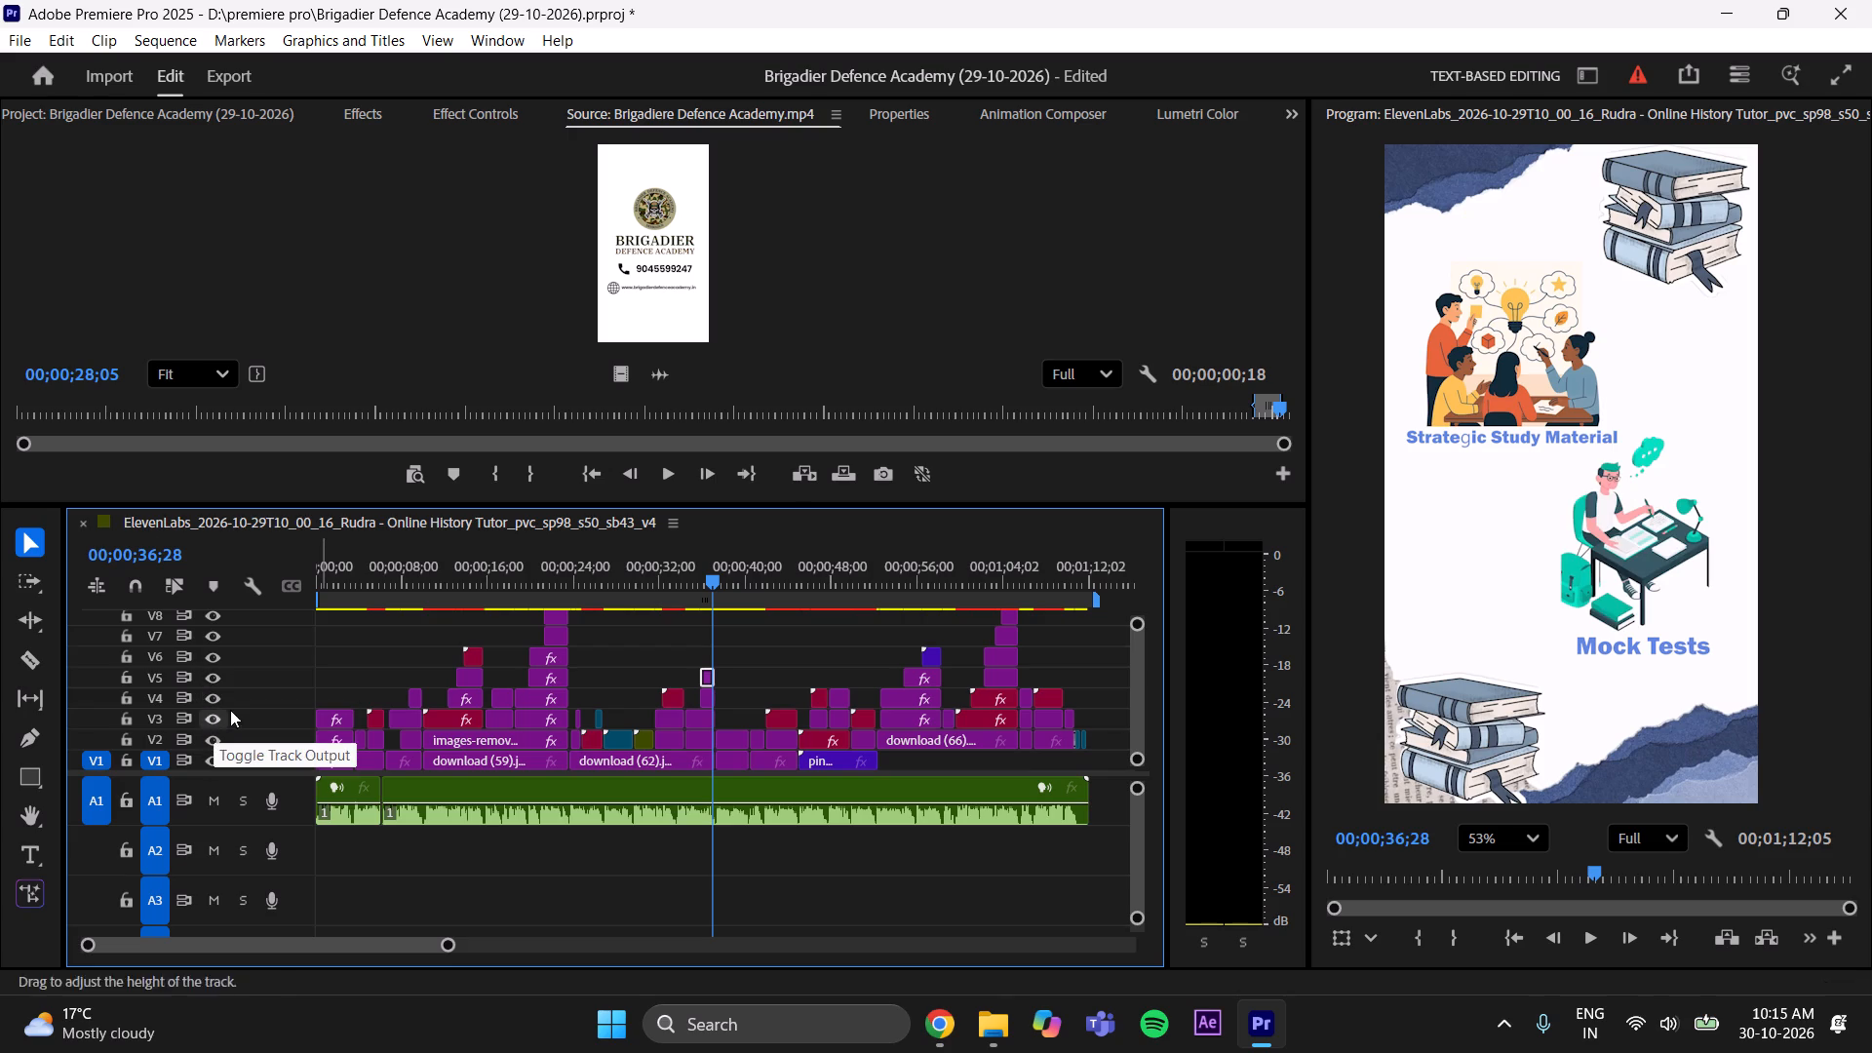
click(803, 628)
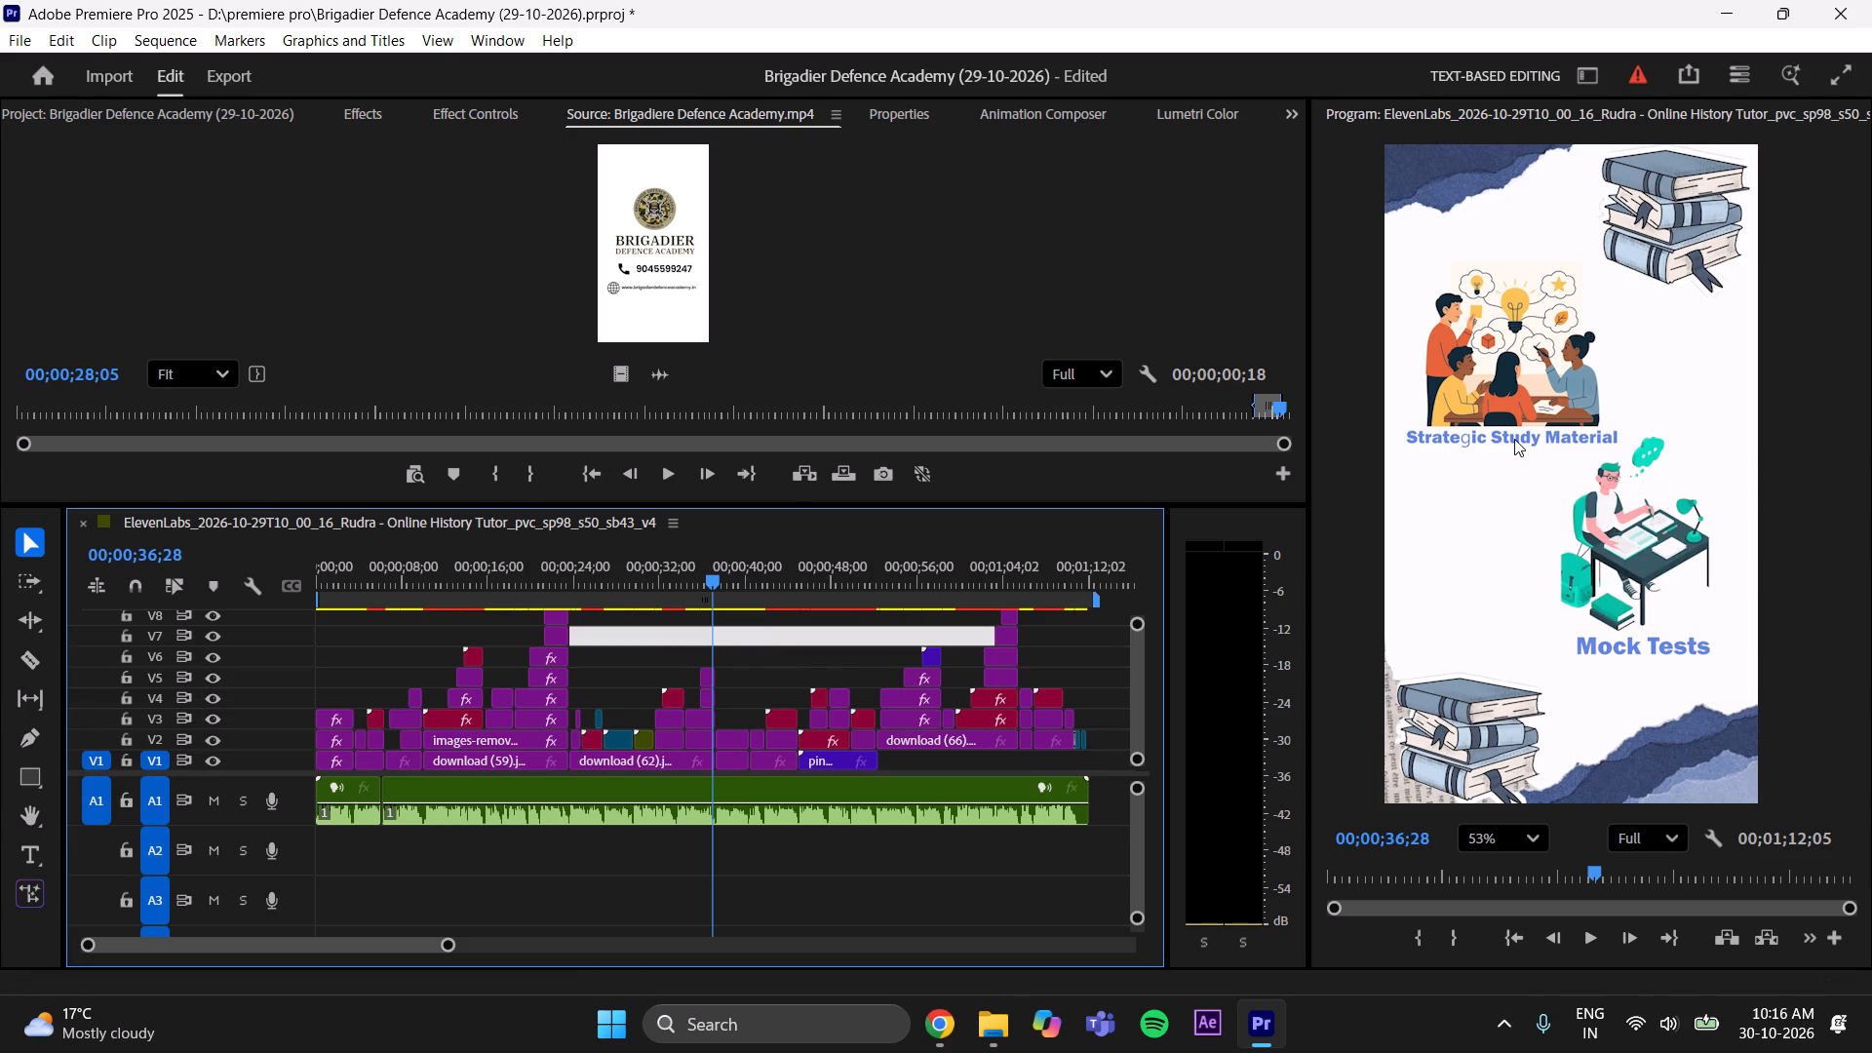
click(1514, 439)
click(1066, 657)
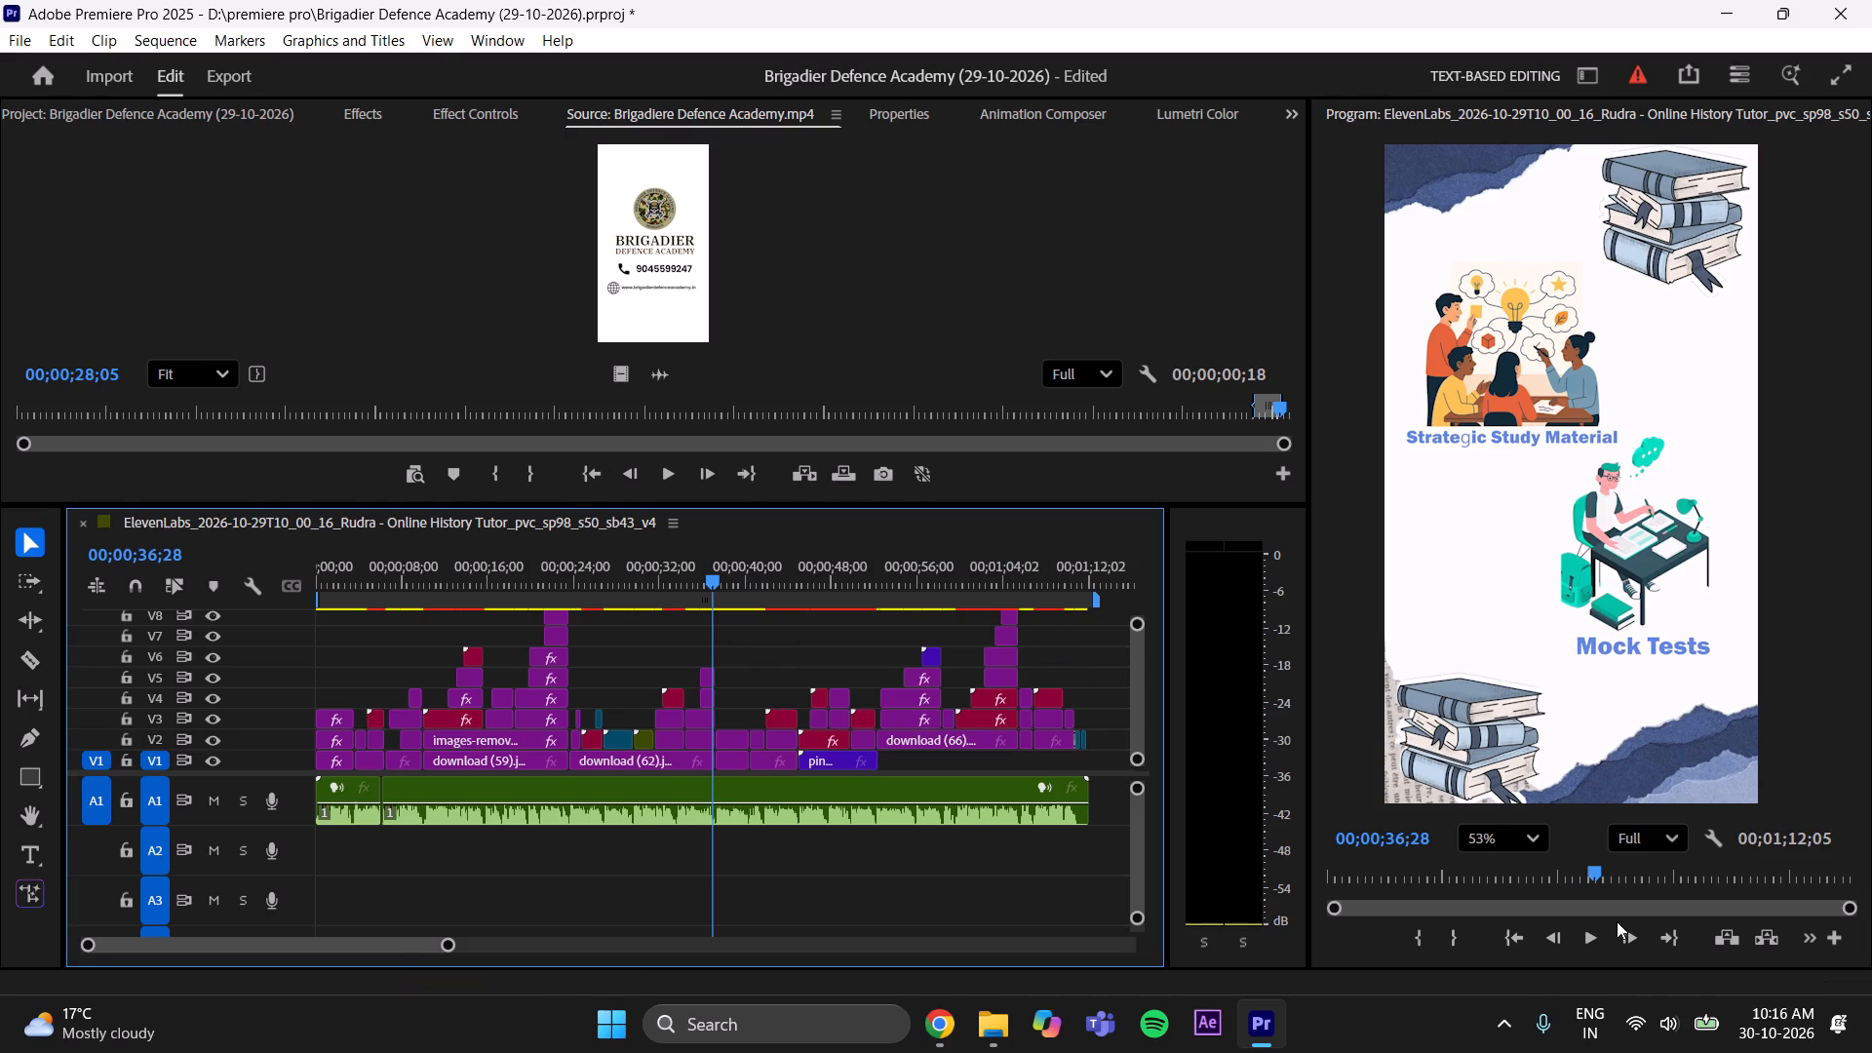
Play the sequence from 00;00;36;28 through the Limited Seats scene, pausing along the way to review the edit.
click(1582, 939)
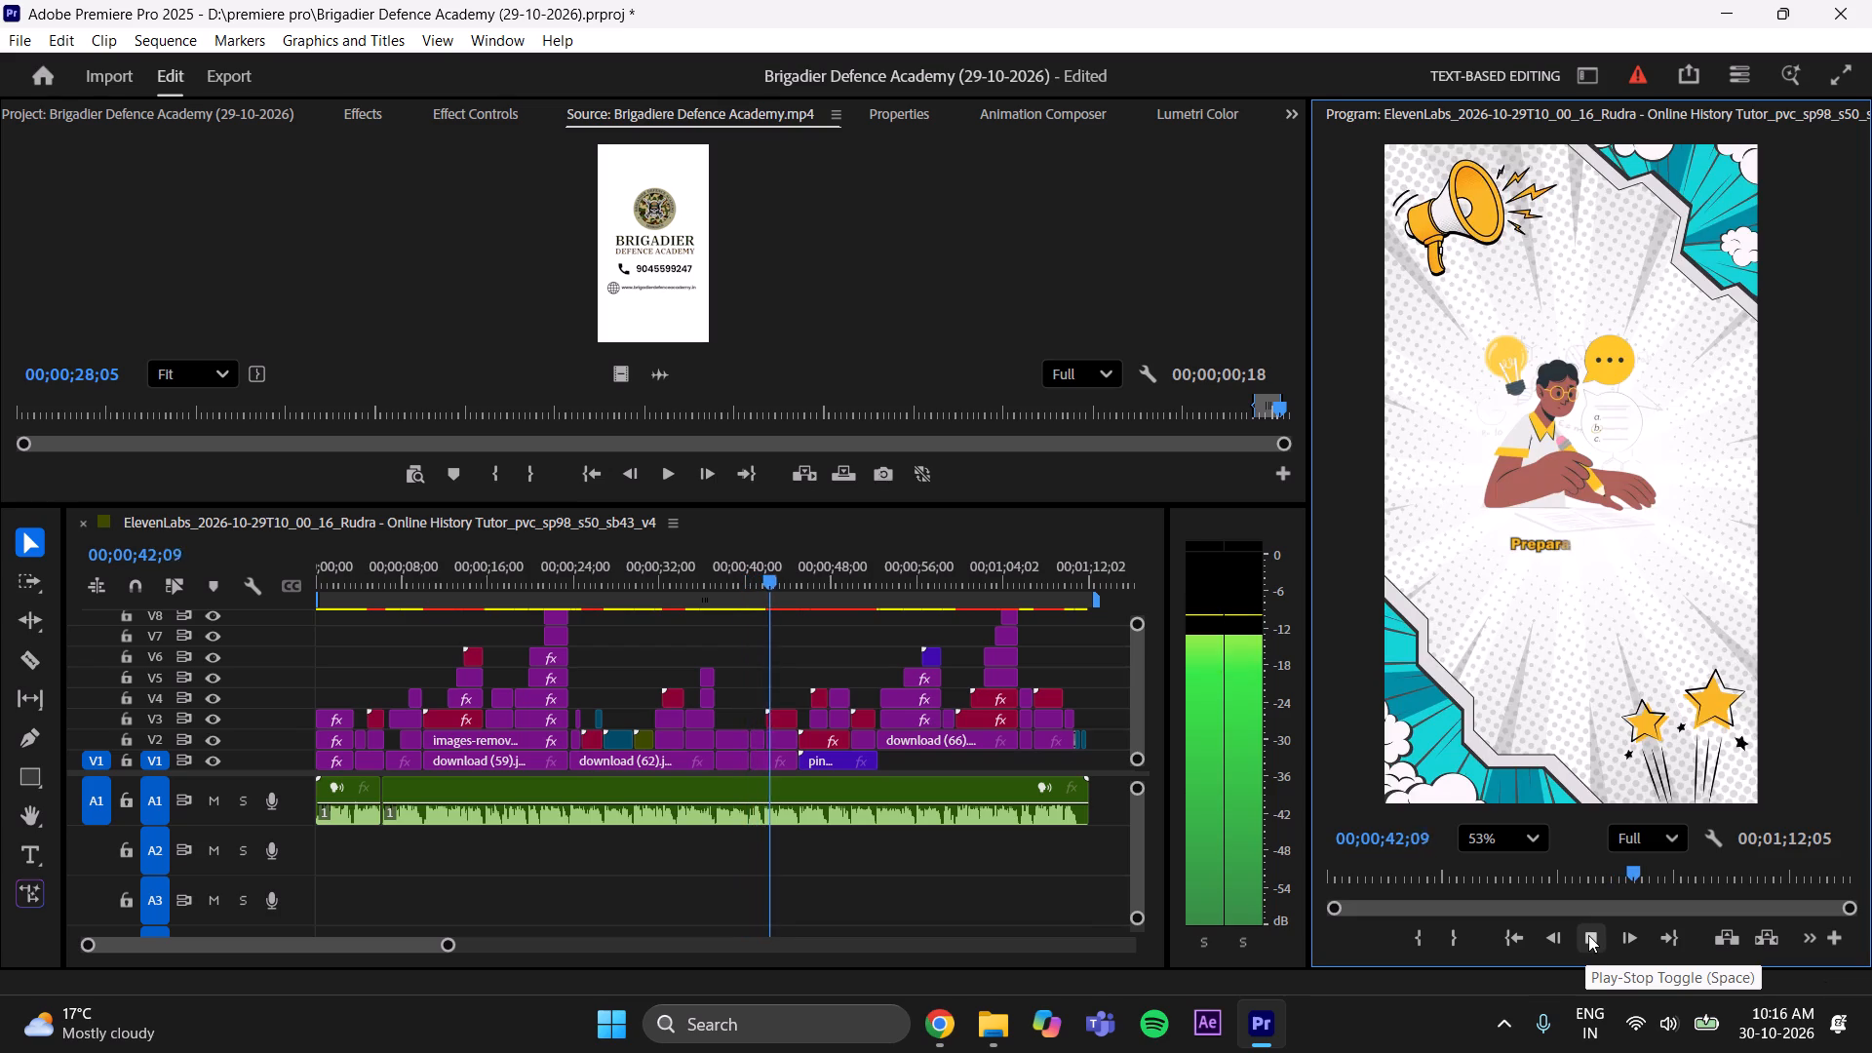
click(1588, 935)
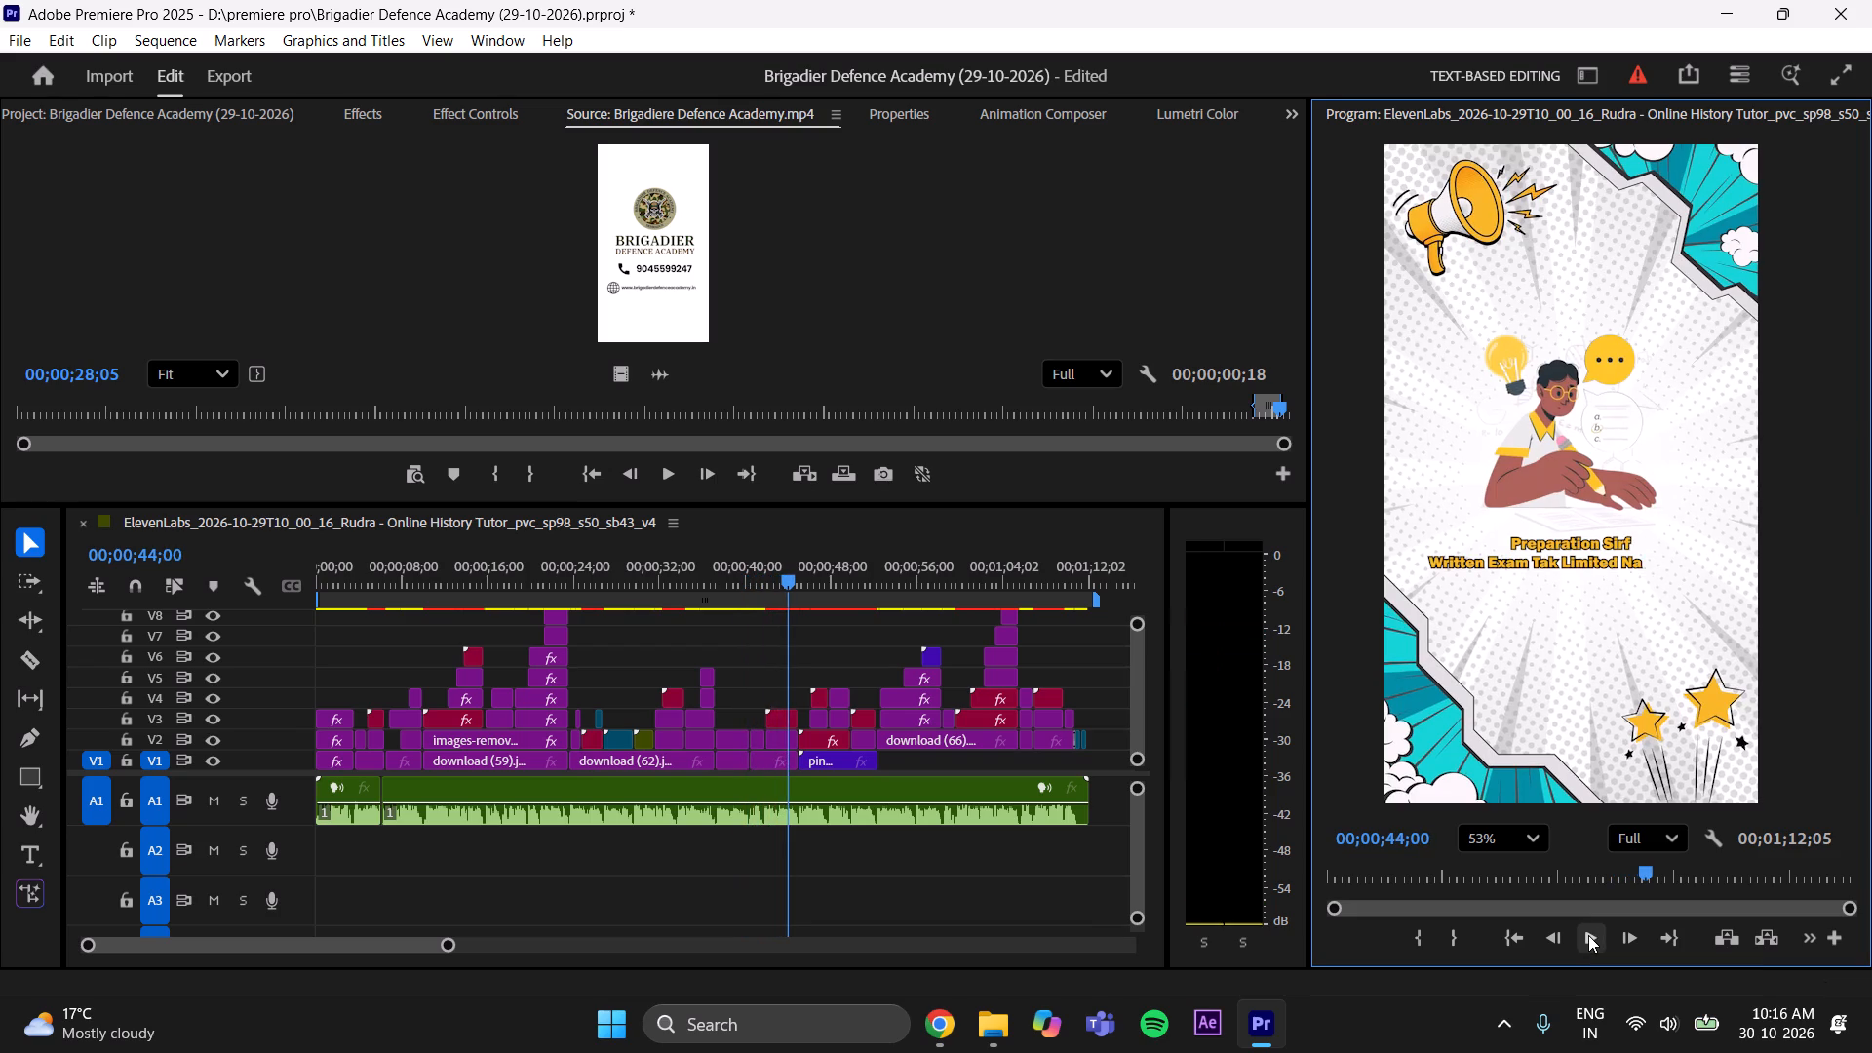
click(1588, 935)
click(1588, 935)
click(1588, 935)
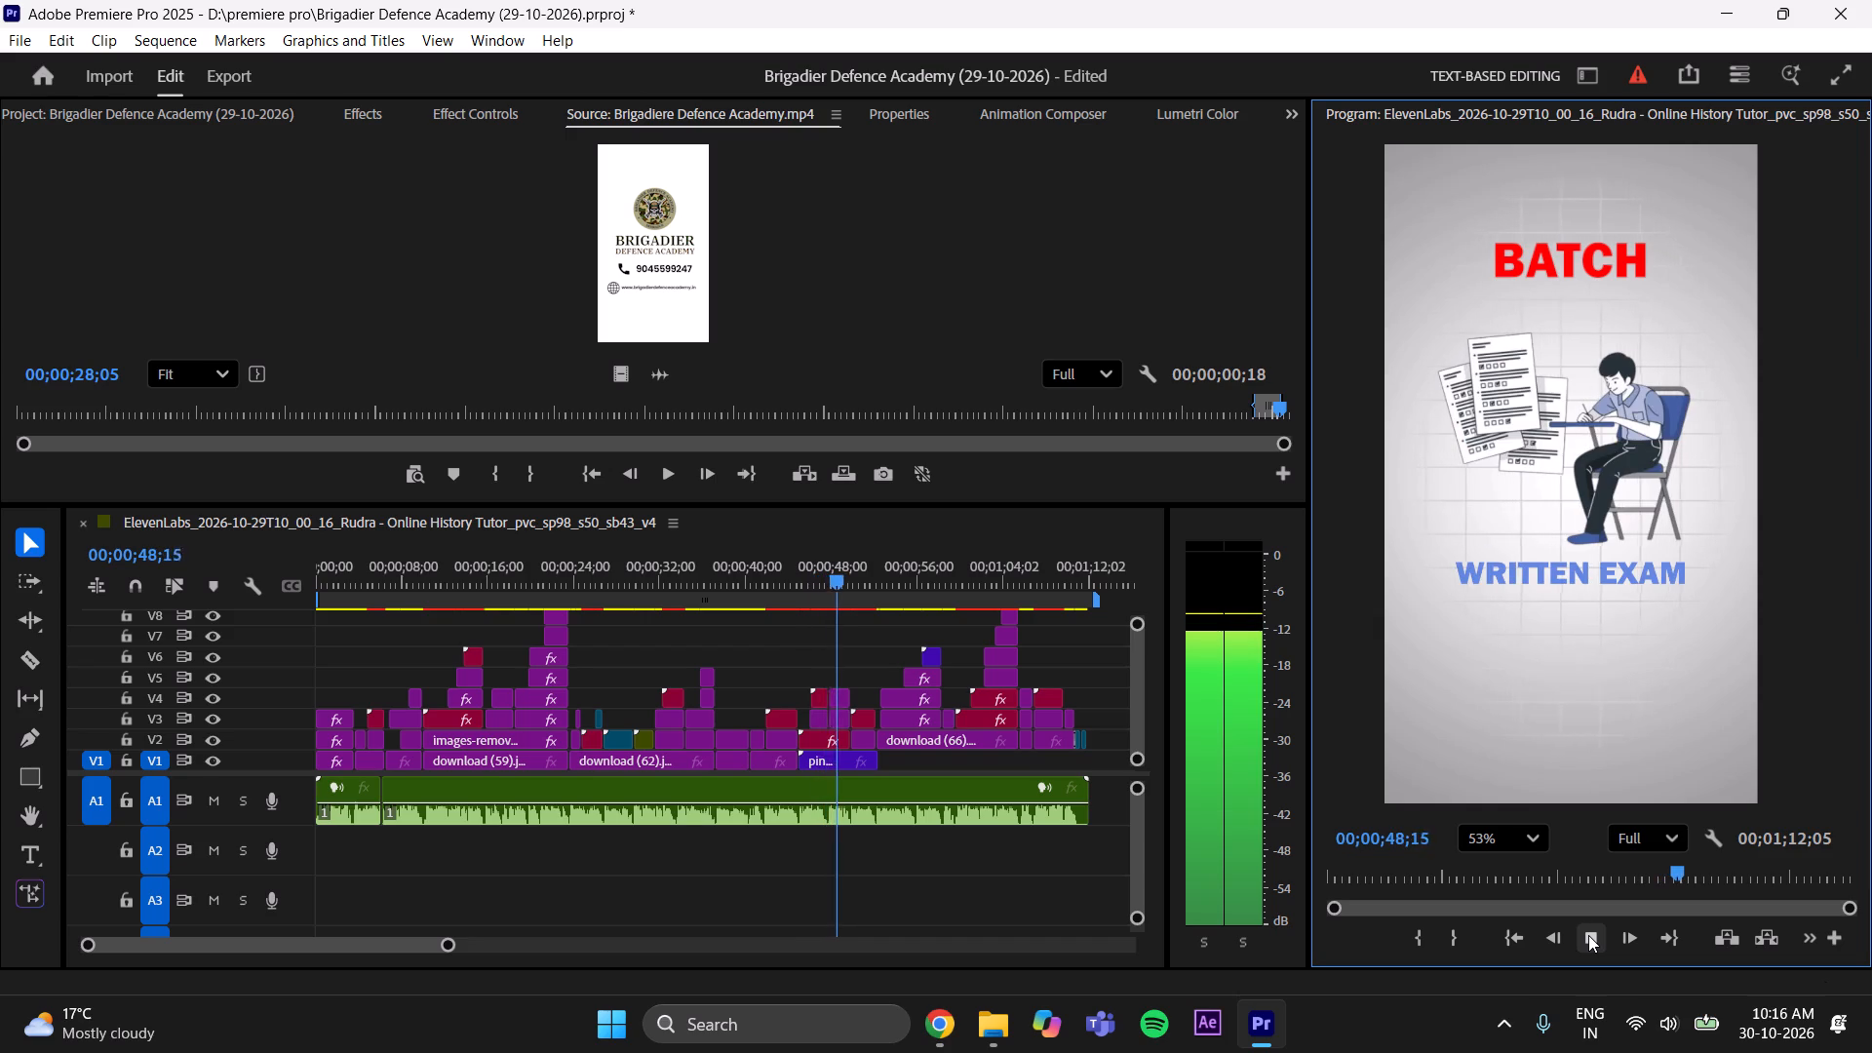
click(1588, 935)
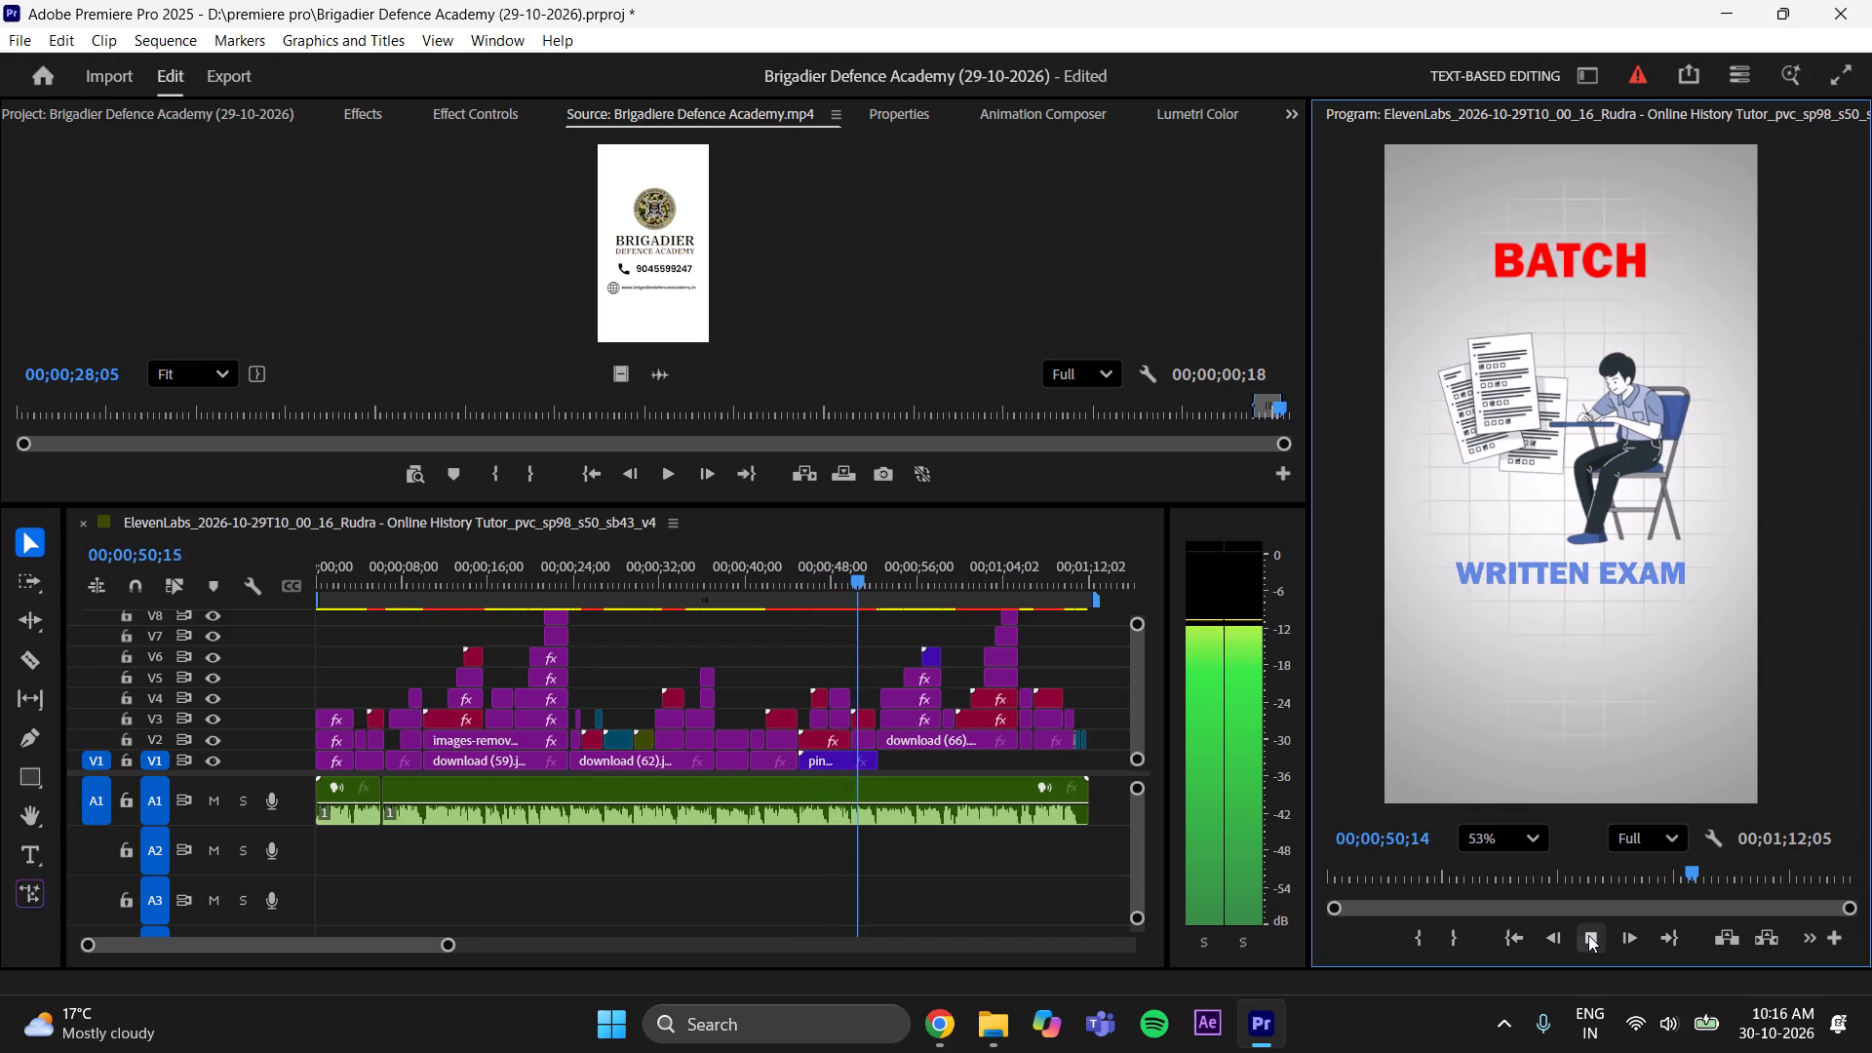
click(1588, 935)
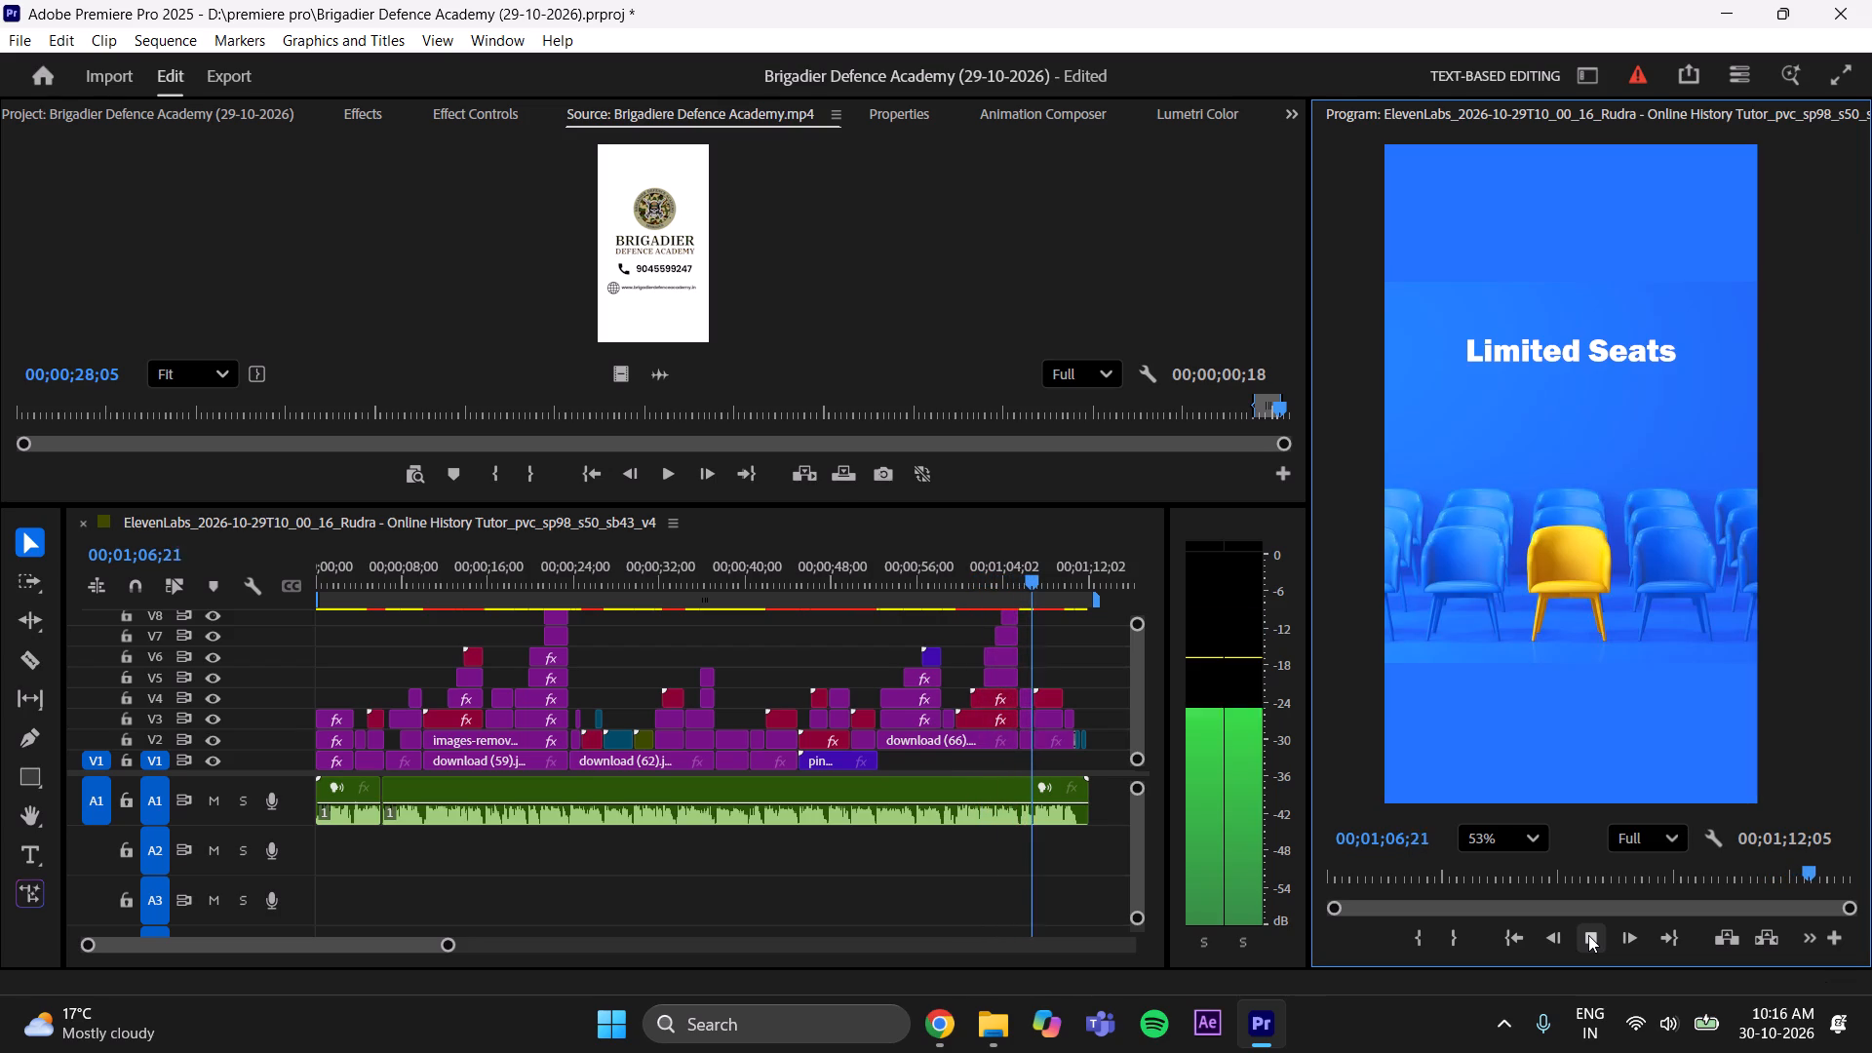
click(1588, 935)
Add Animation Composer's Zoom Out camera transition, with sound, near the start of the Limited Seats scene at 00;01;05;27.
drag(1047, 584, 1046, 584)
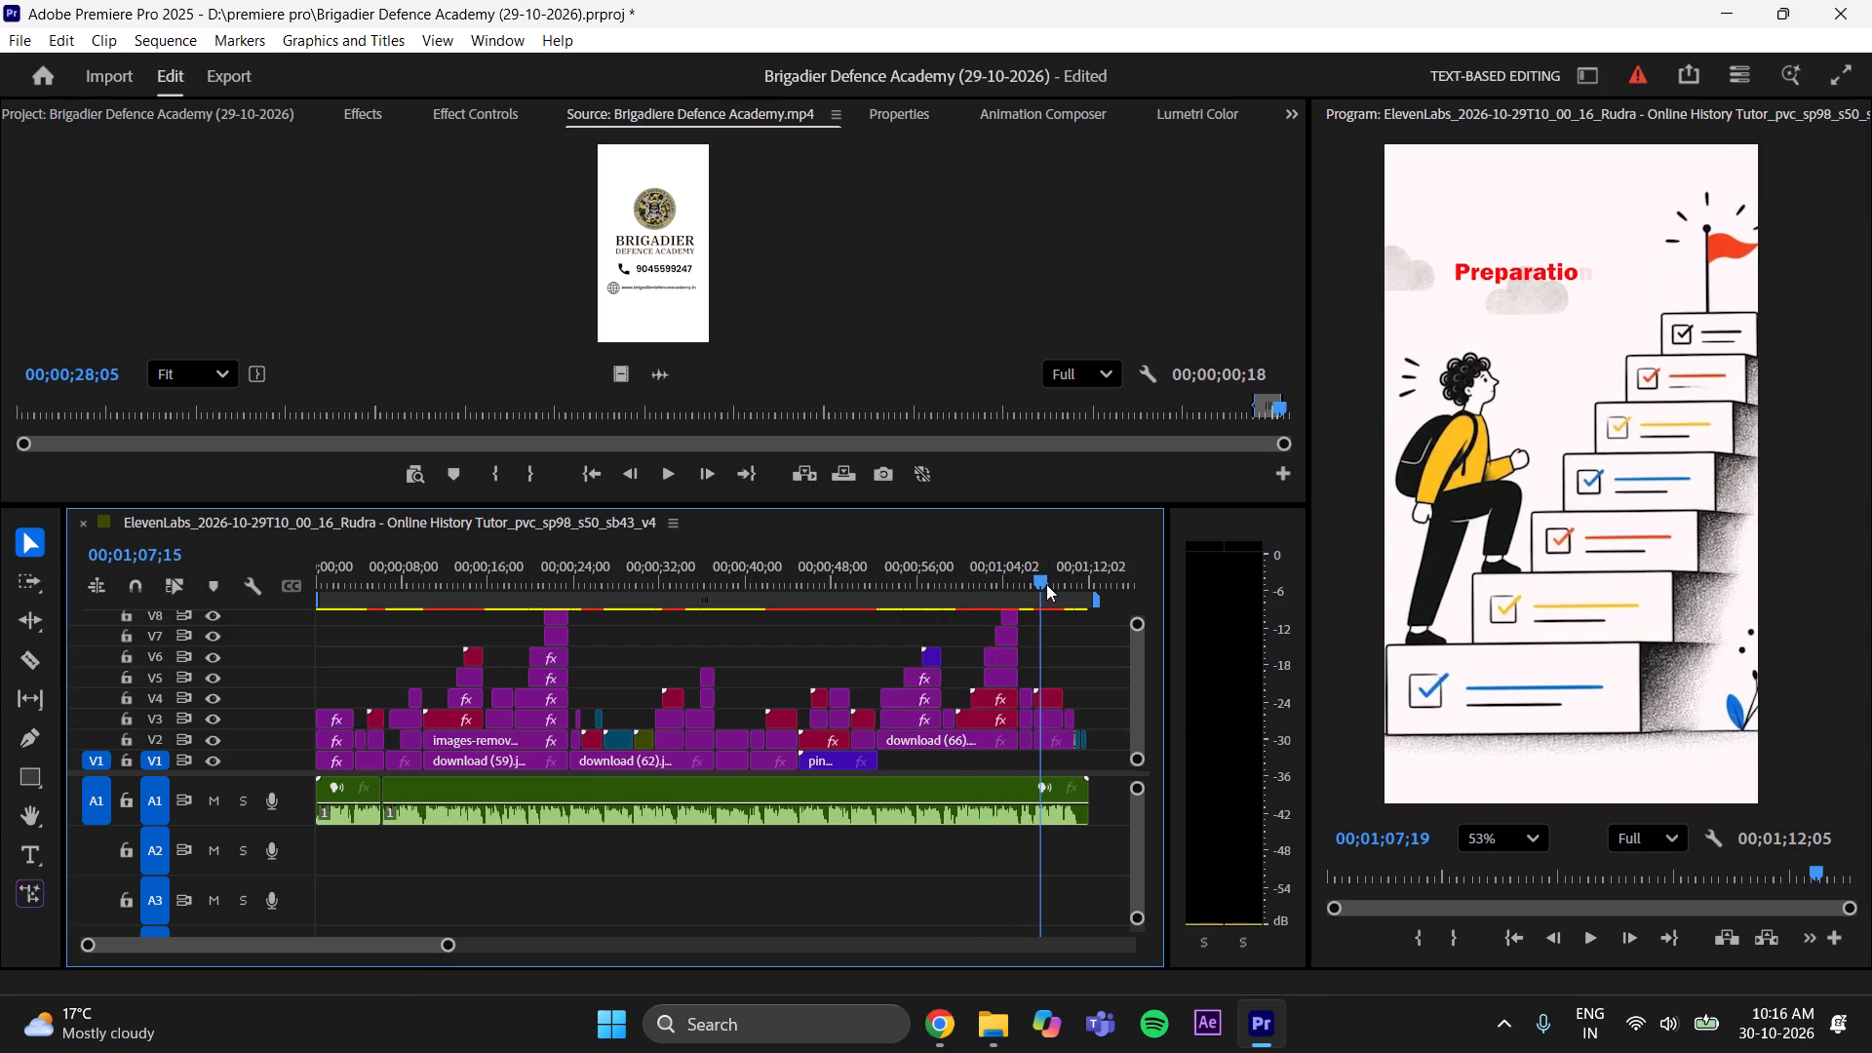
drag(1046, 584, 1029, 614)
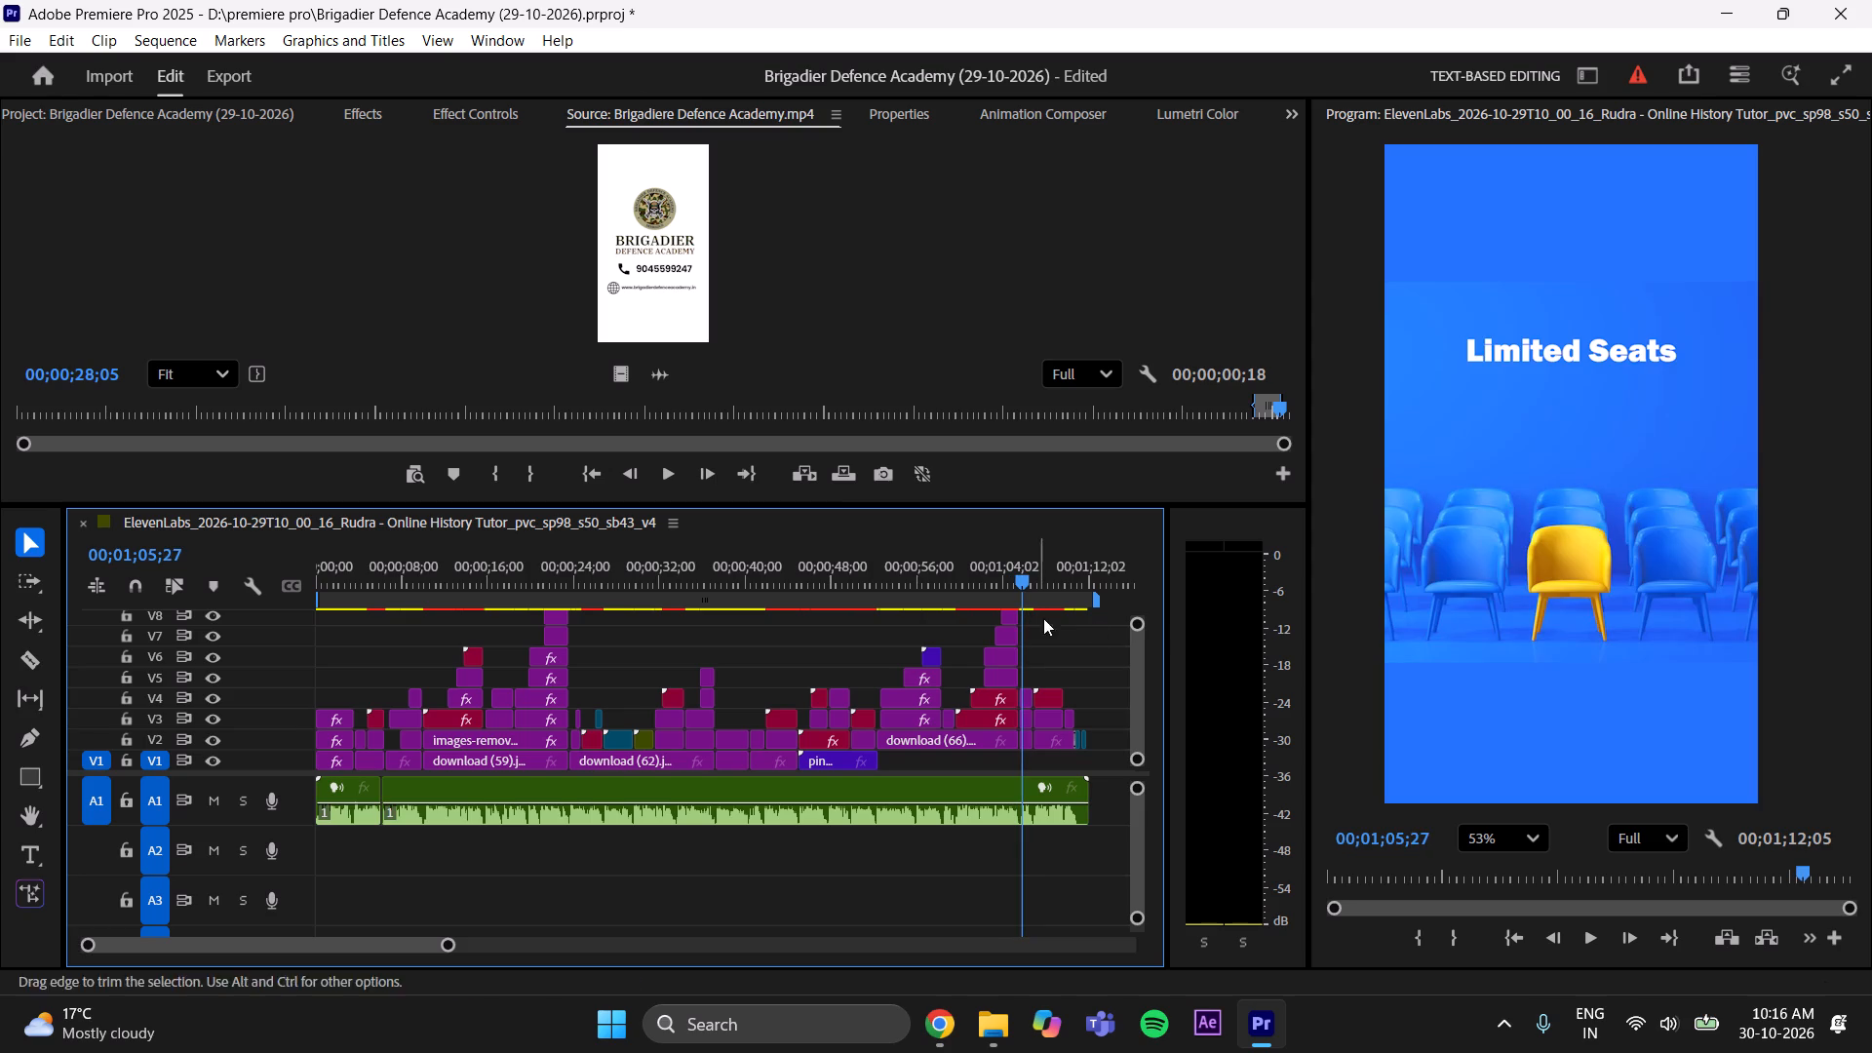
drag(1142, 620, 1145, 590)
drag(1140, 714, 1133, 677)
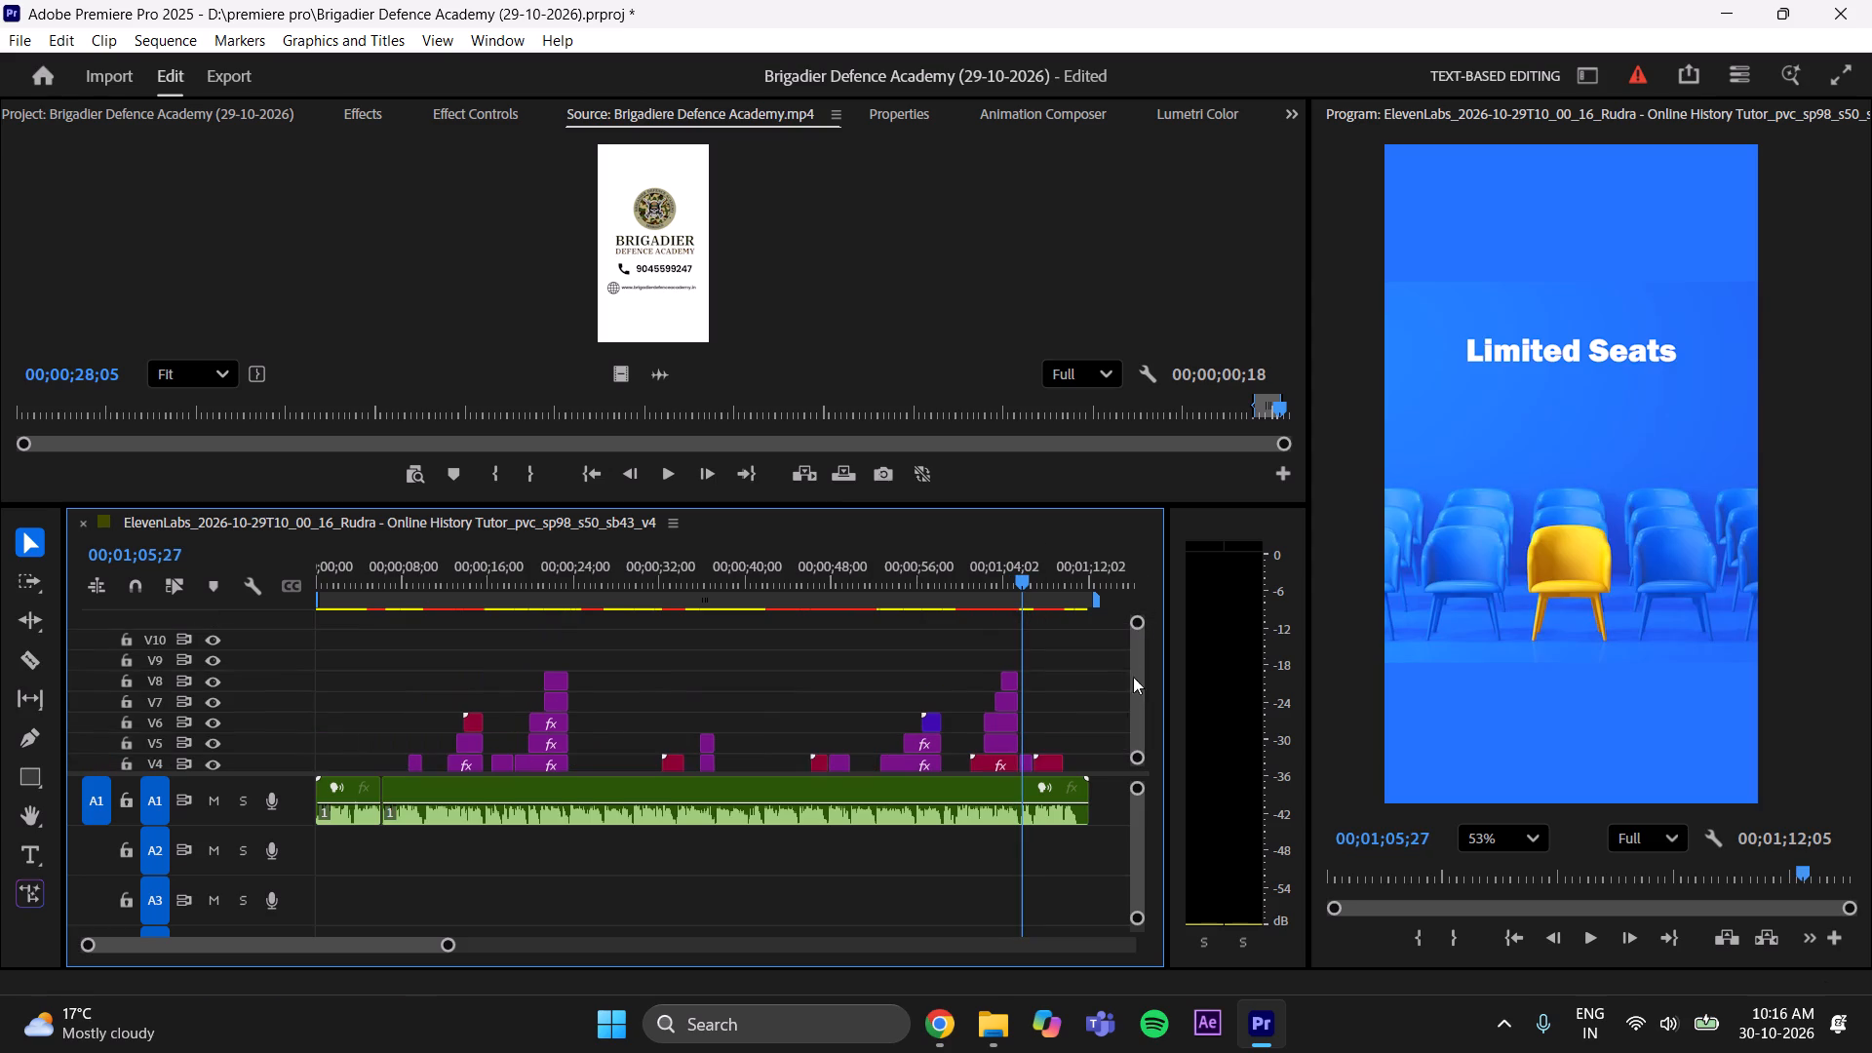
drag(1133, 677, 1130, 662)
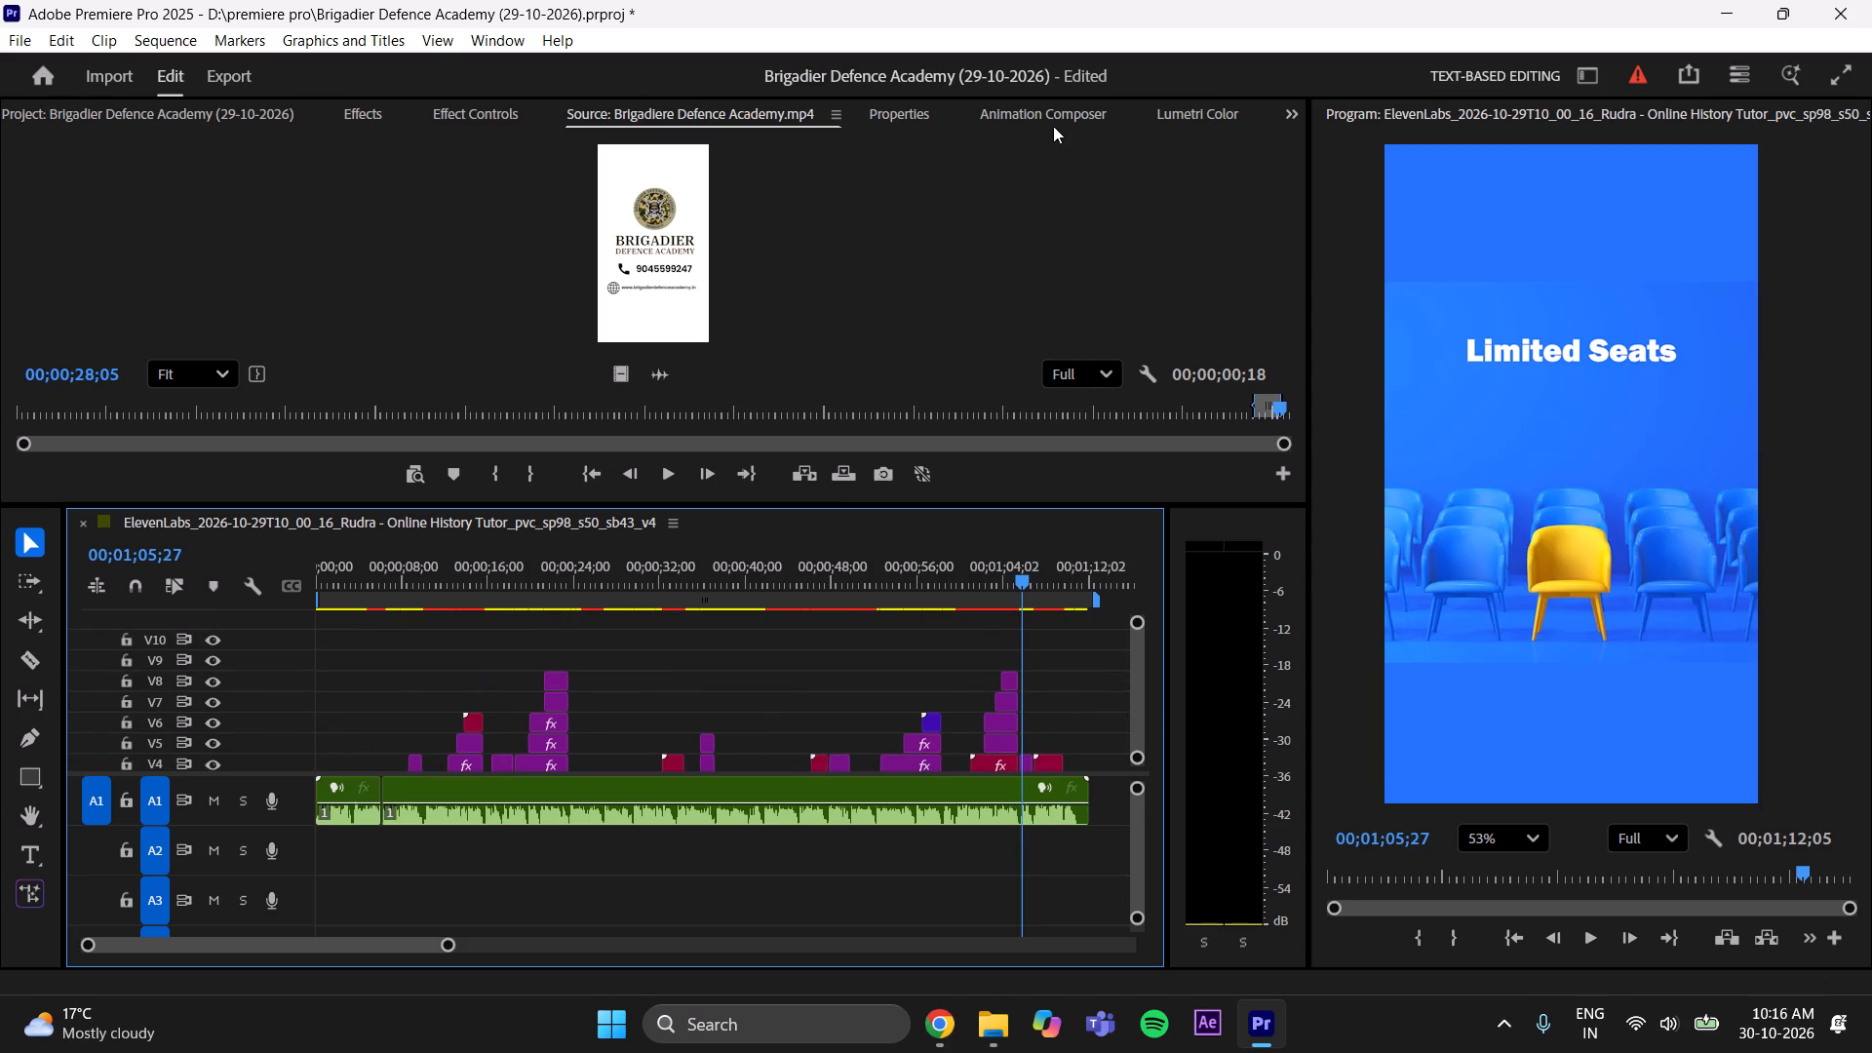
click(1053, 126)
click(42, 158)
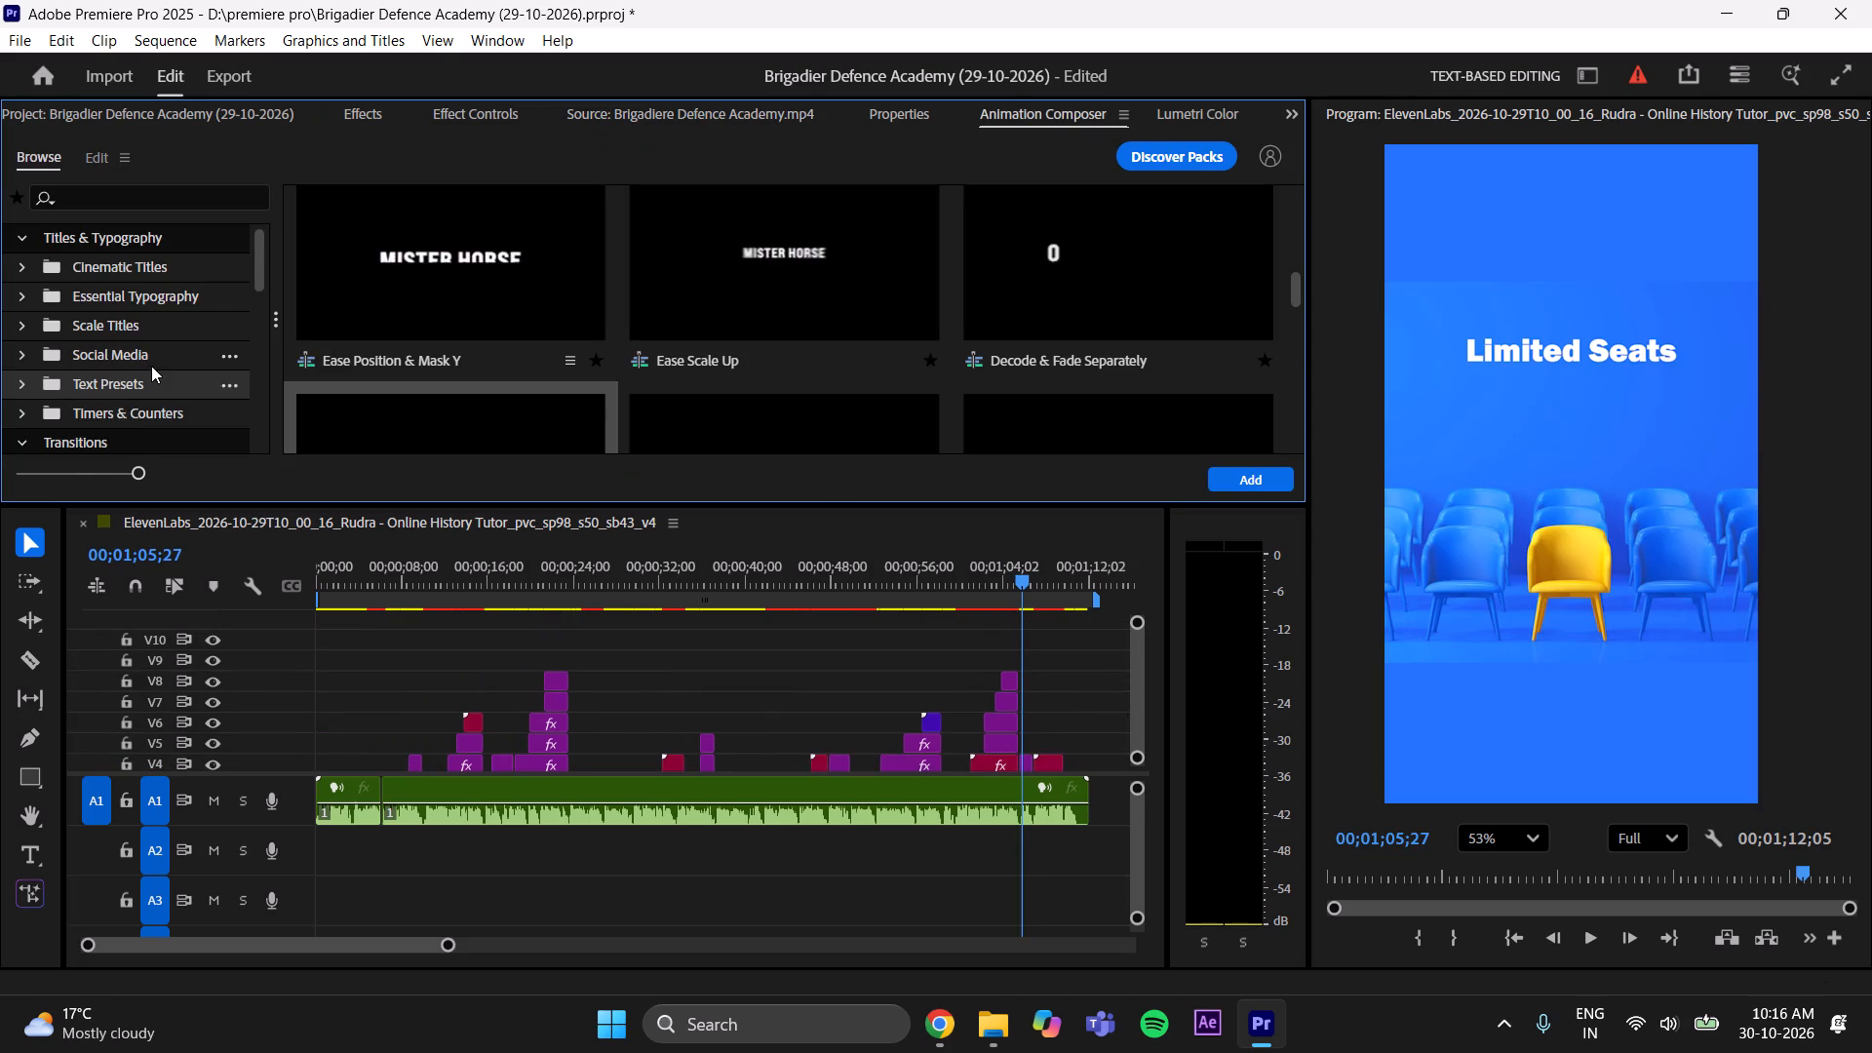
scroll(151, 366, down, 1)
click(156, 348)
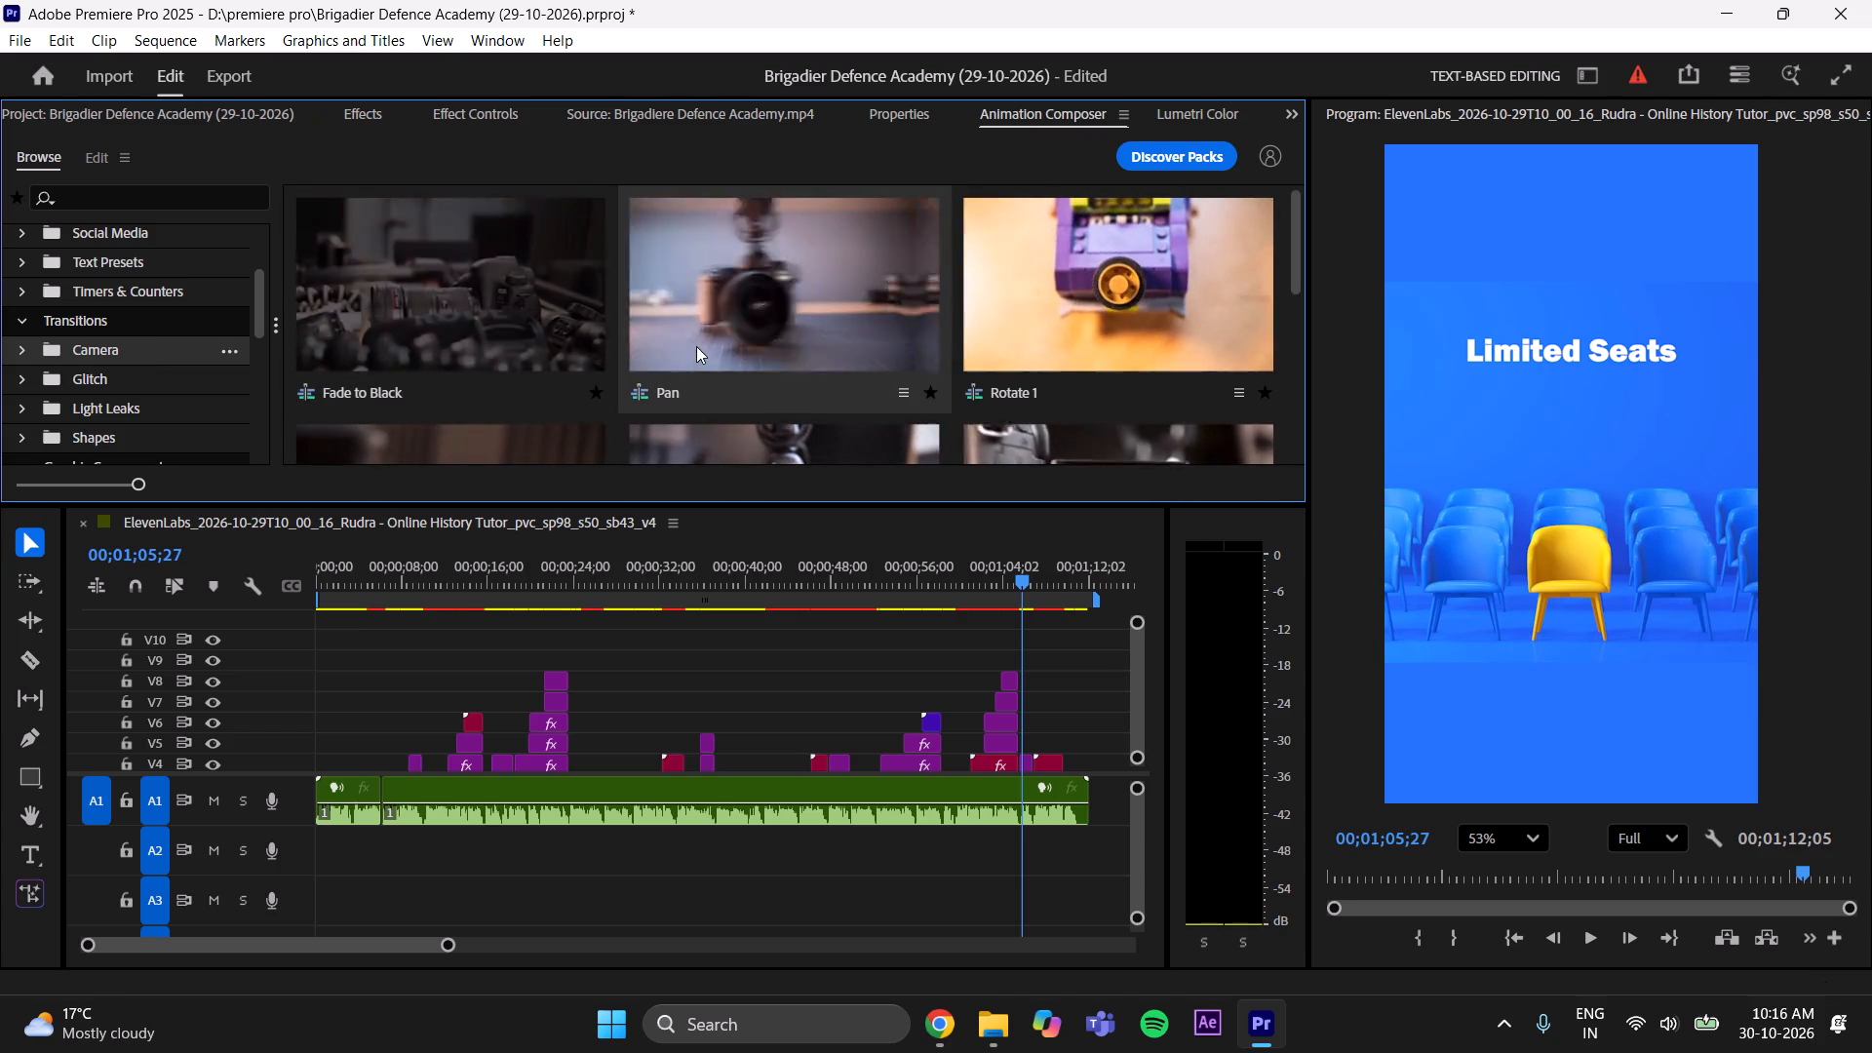
scroll(696, 346, down, 2)
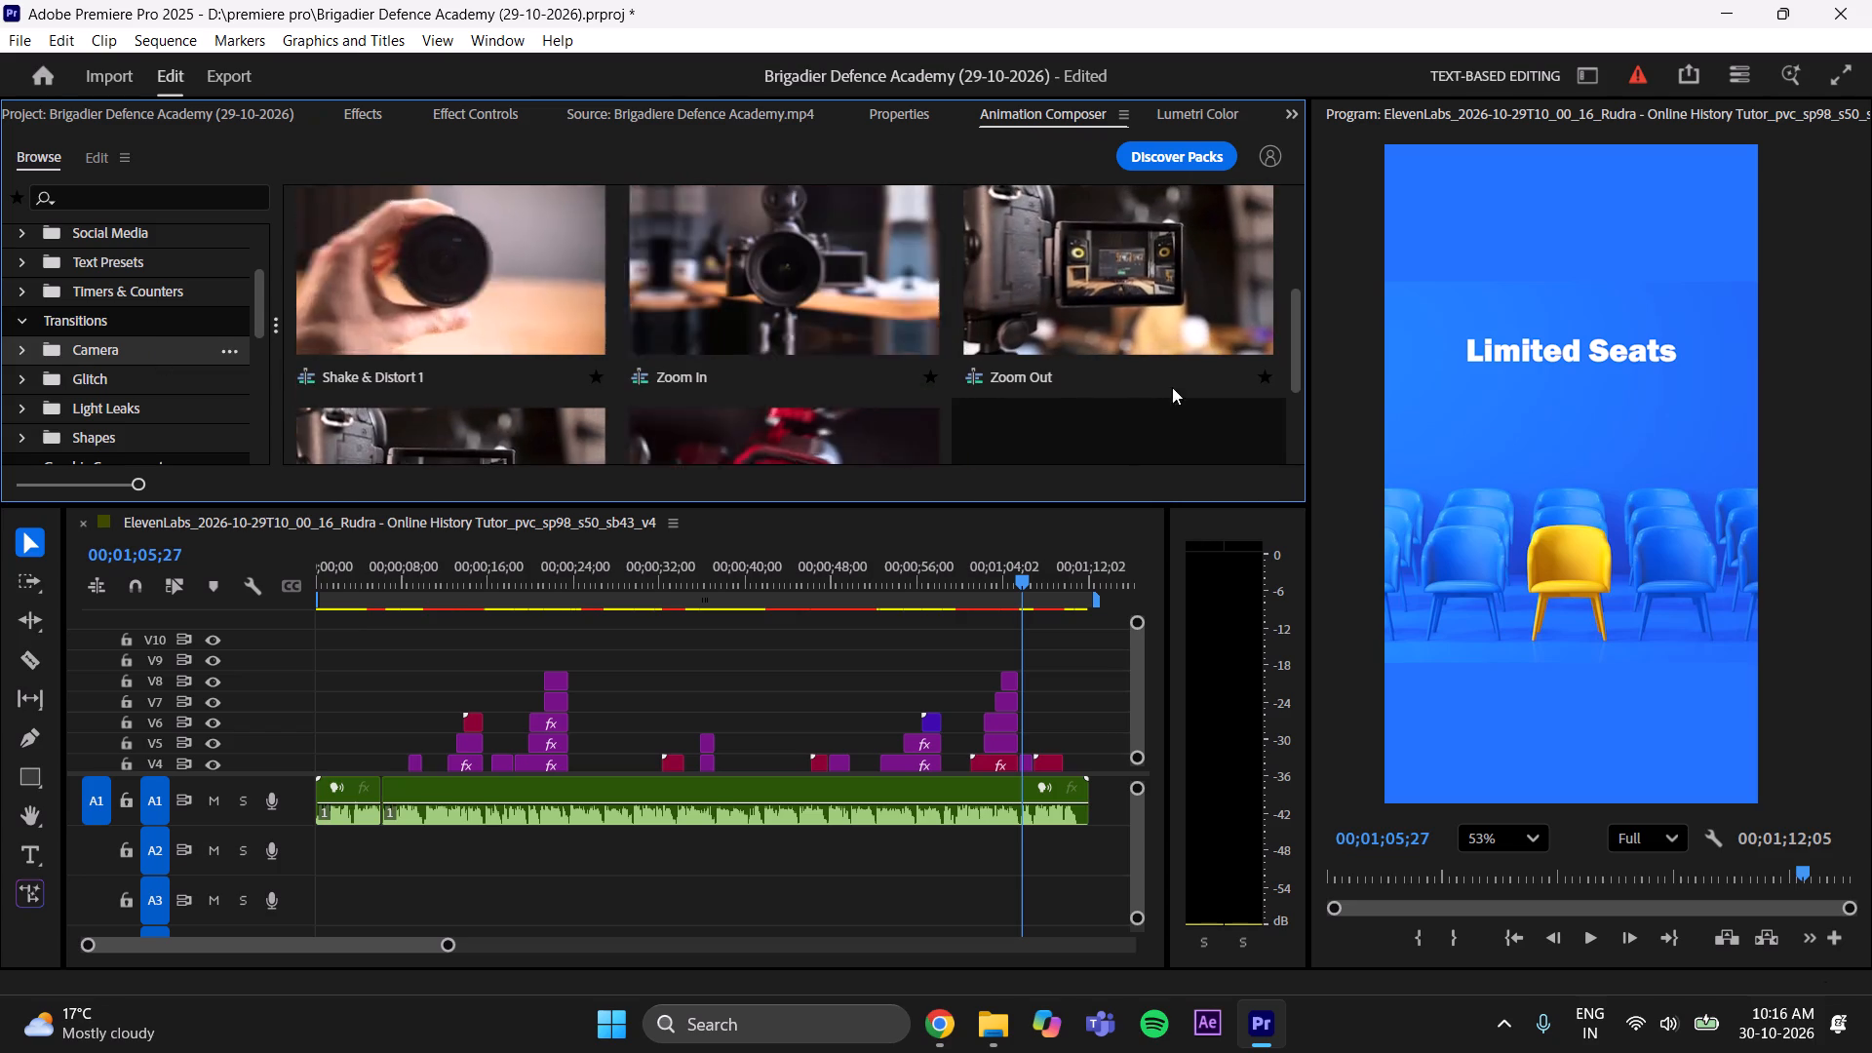
click(1182, 307)
click(1229, 476)
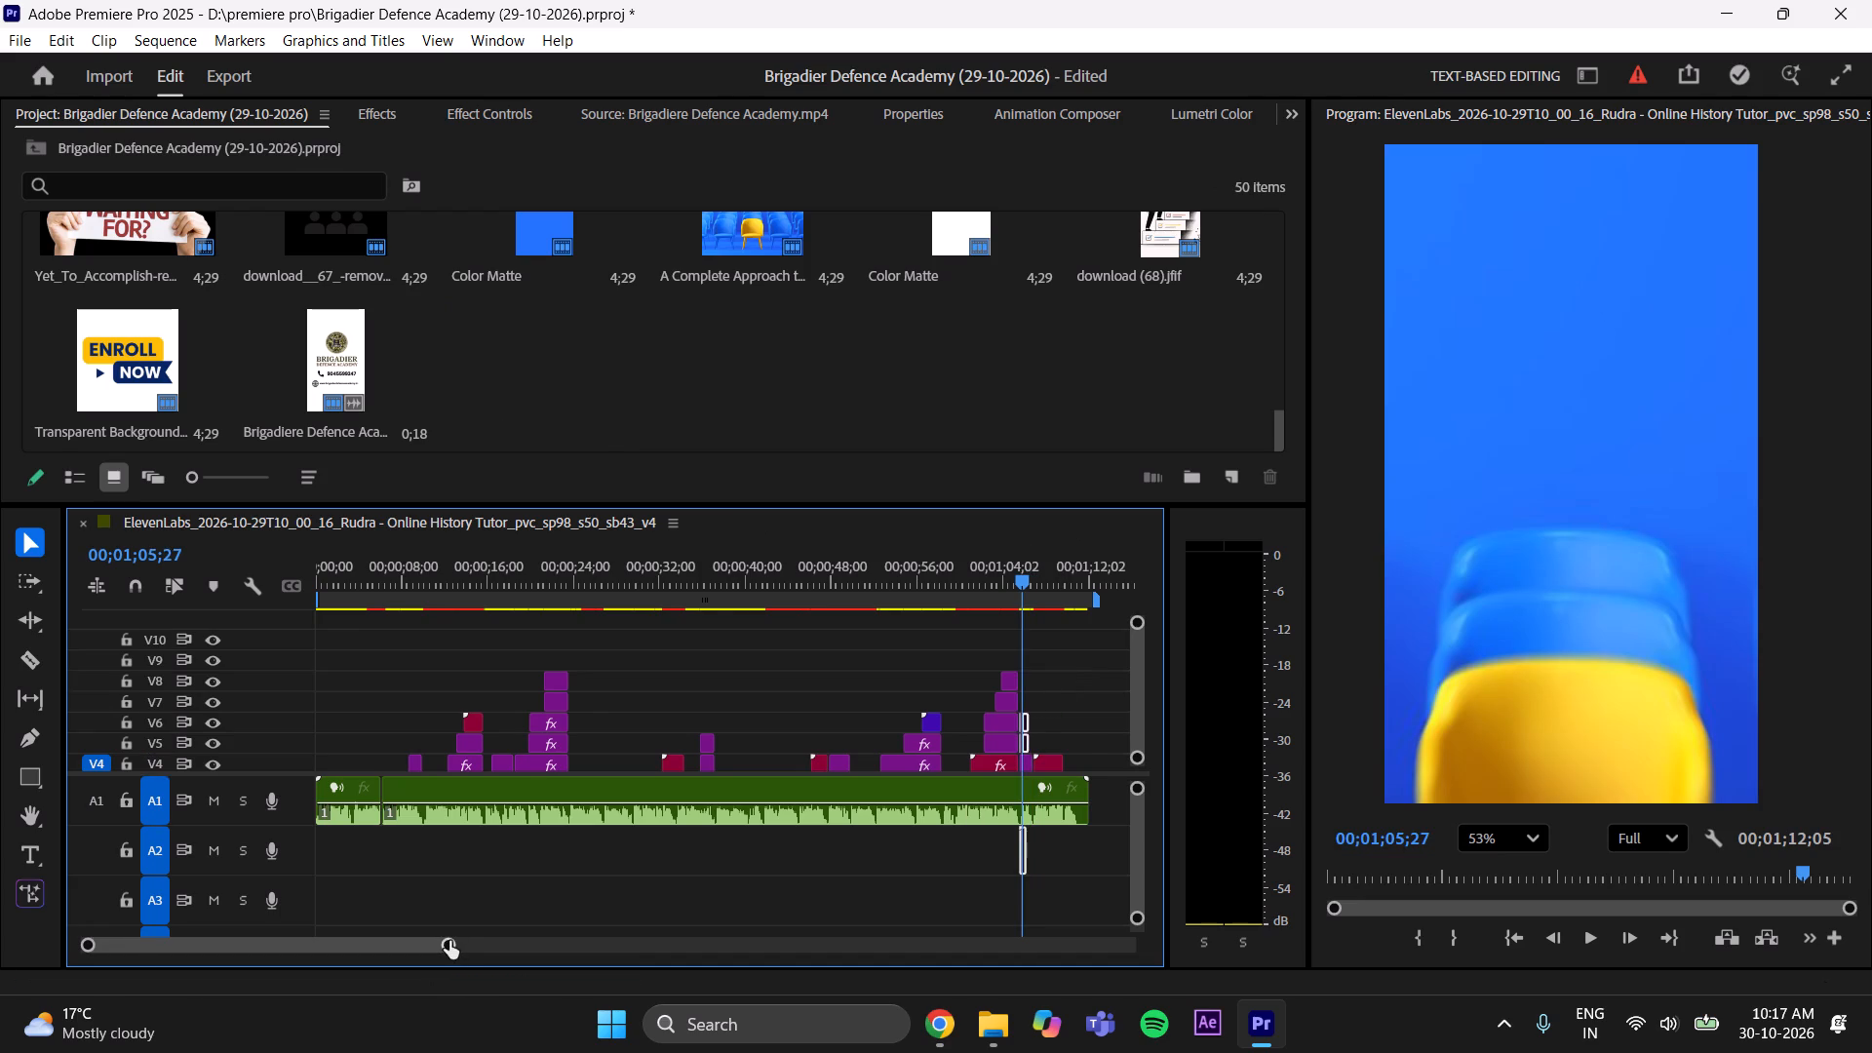
Move the Zoom Out transition clips up to tracks V9 and V10 and earlier, over the cut into the Limited Seats scene.
drag(449, 941, 325, 997)
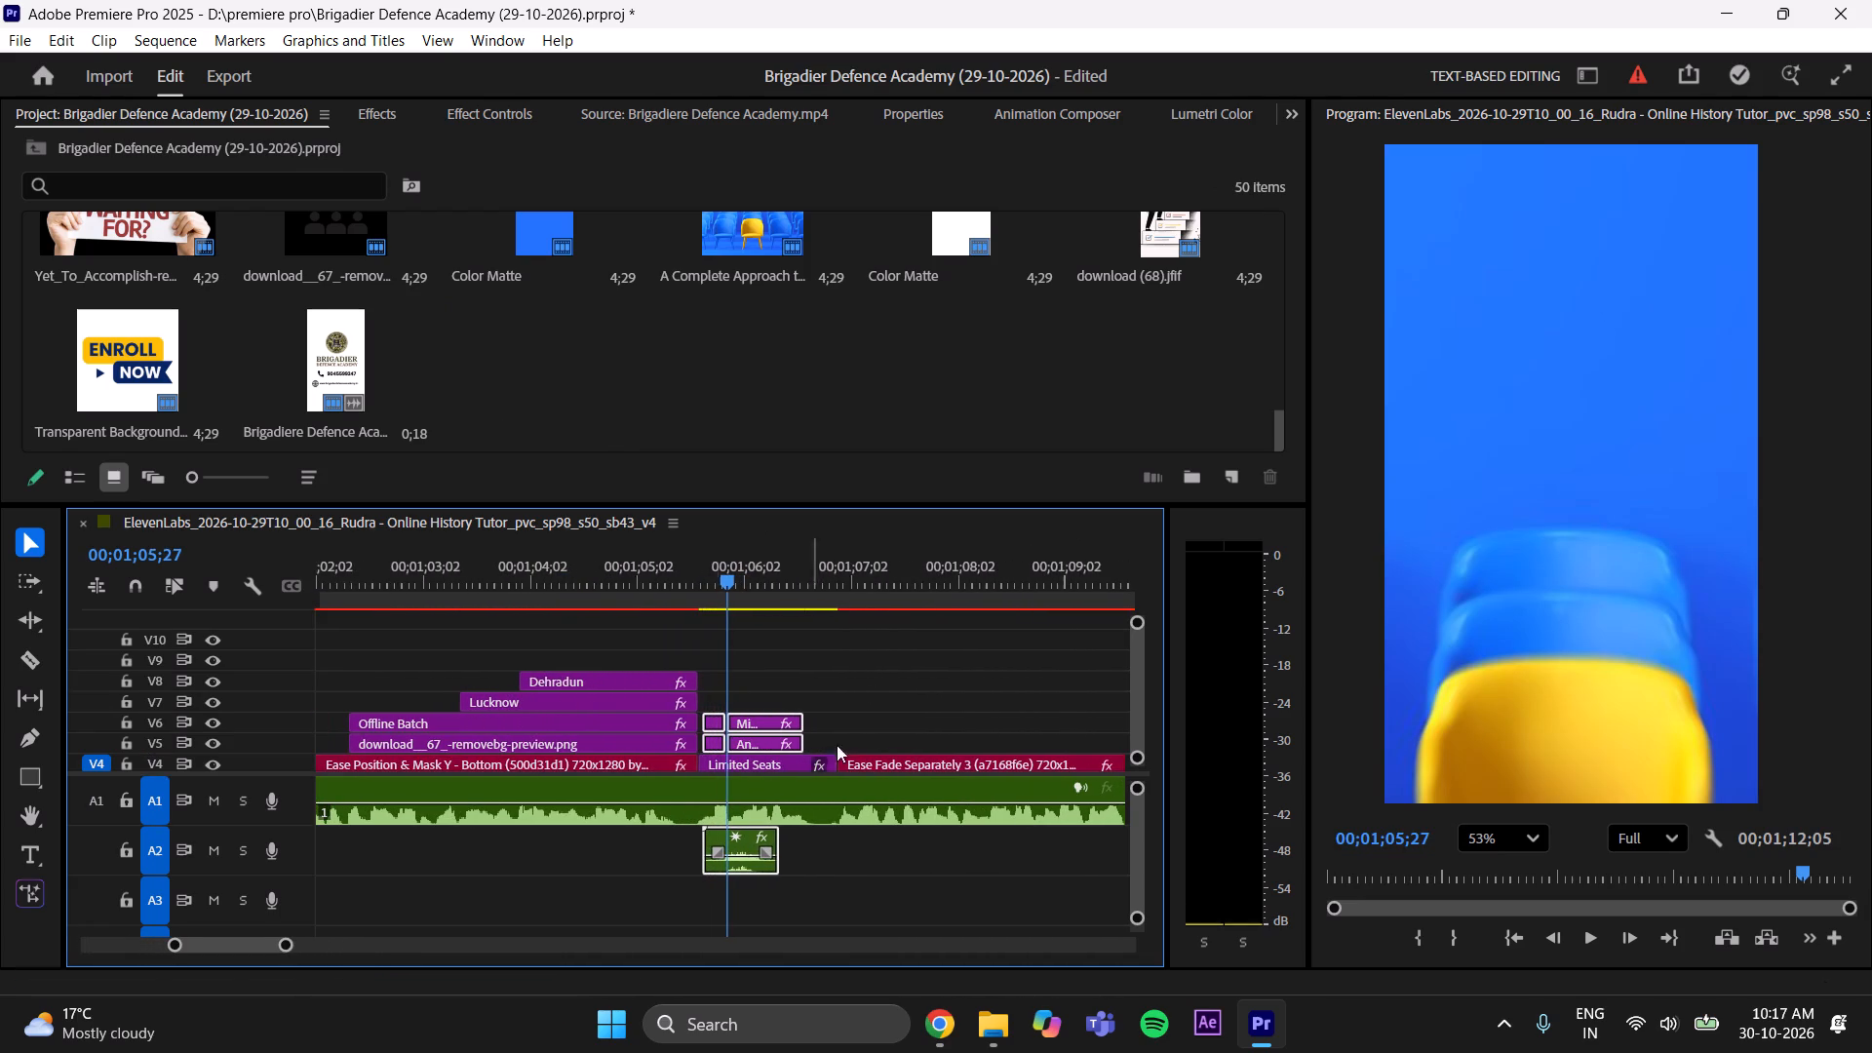
drag(749, 743, 729, 657)
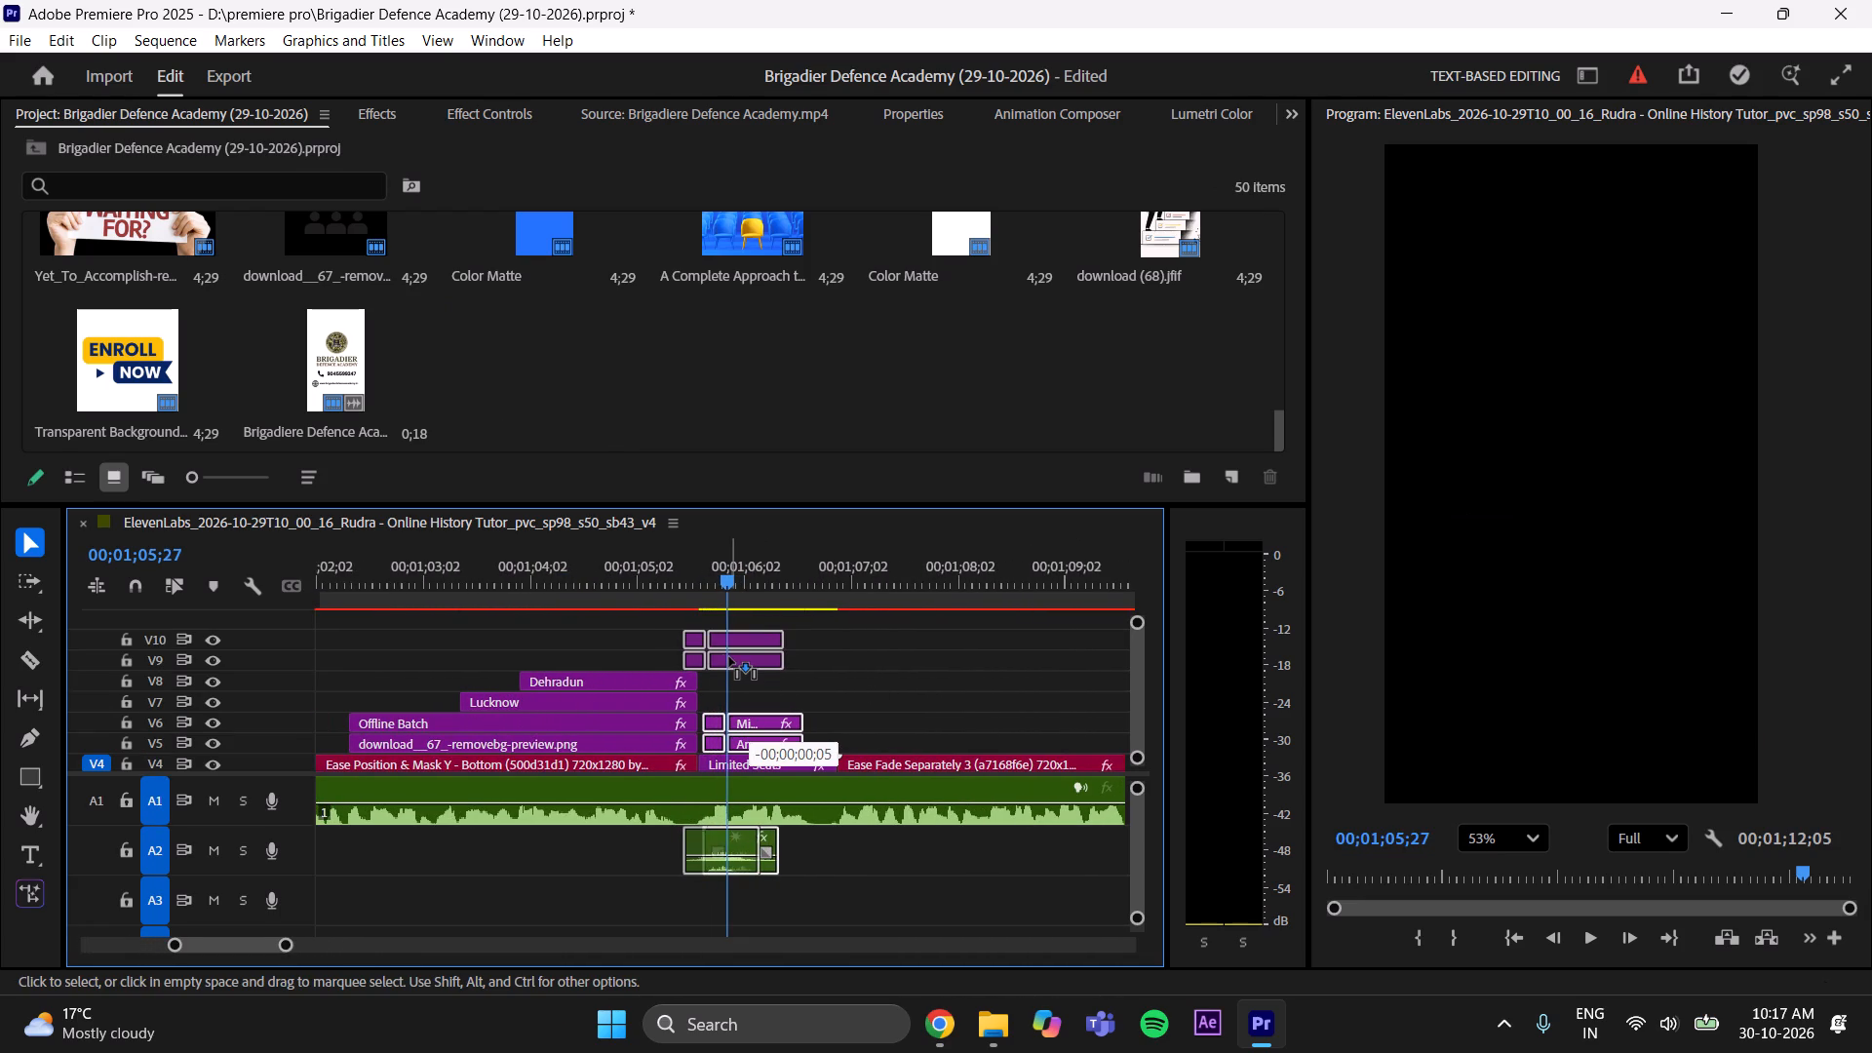
drag(729, 657, 721, 656)
click(875, 702)
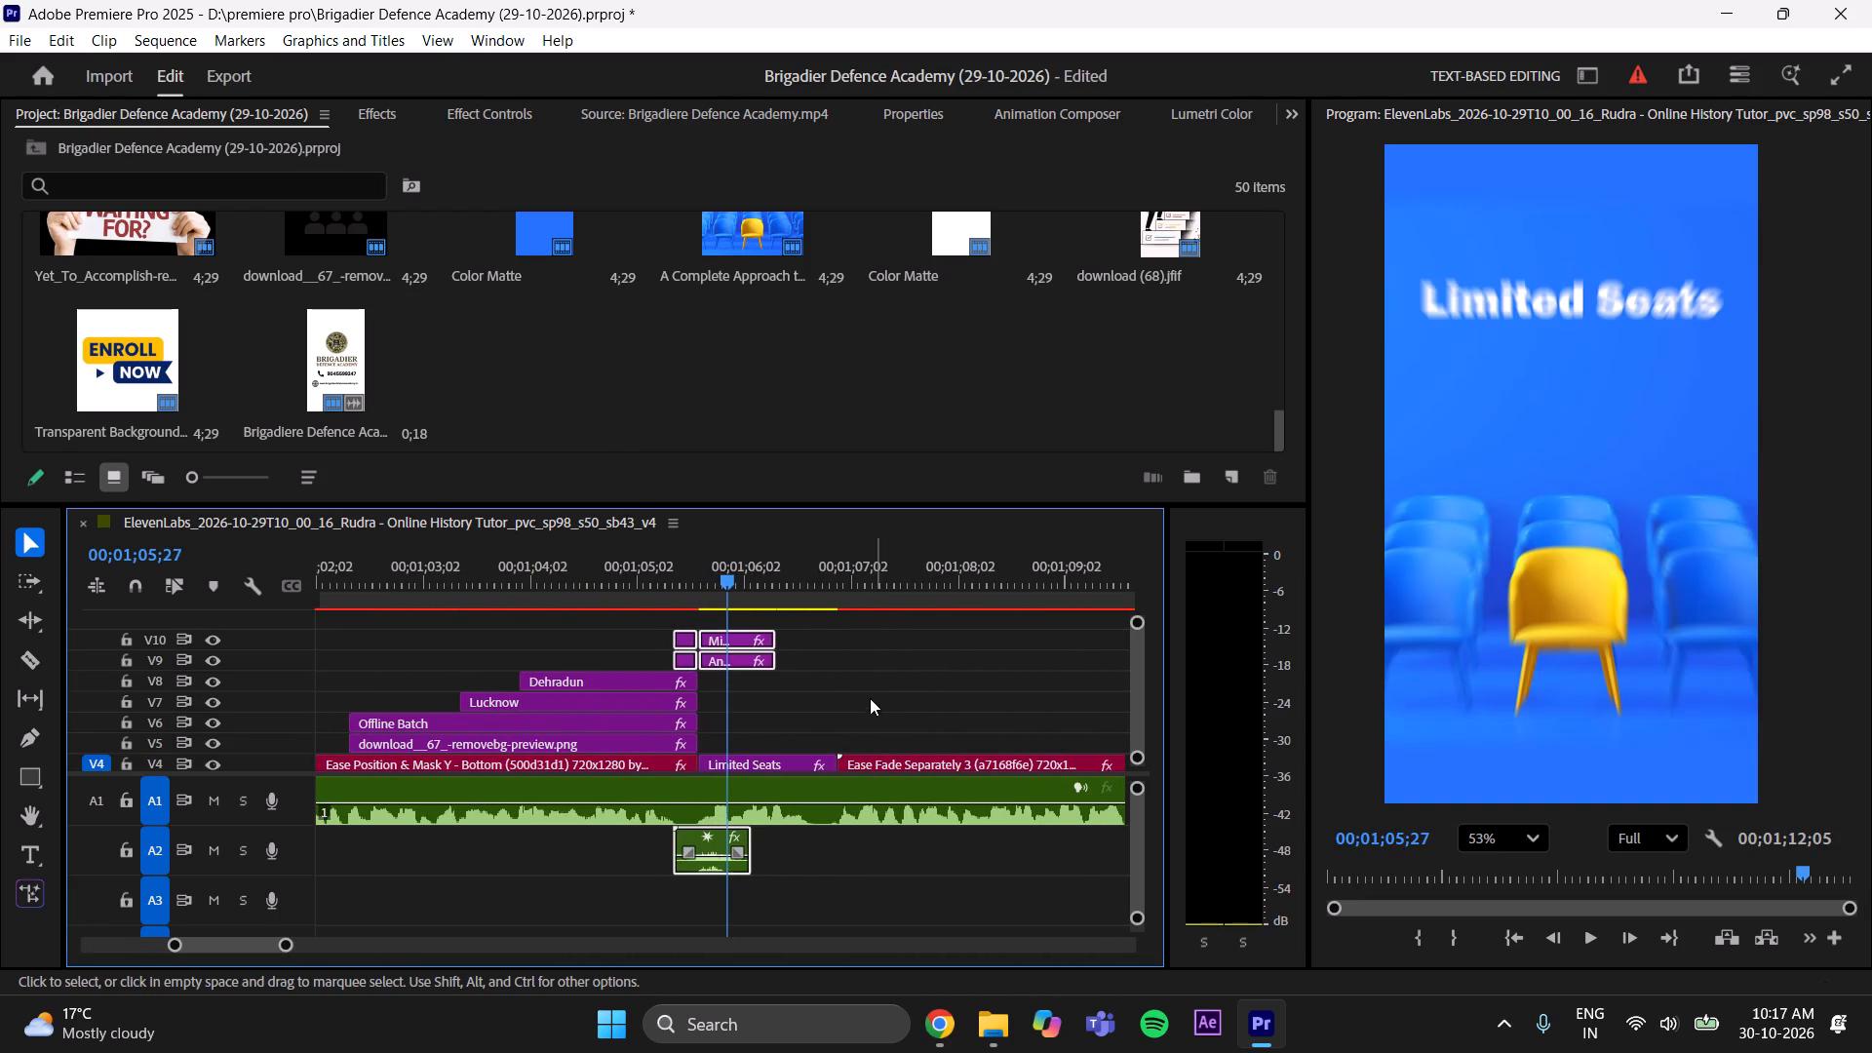
Play from before the Limited Seats scene through Enroll Now to review the Zoom Out transition.
drag(721, 565, 588, 613)
click(1583, 945)
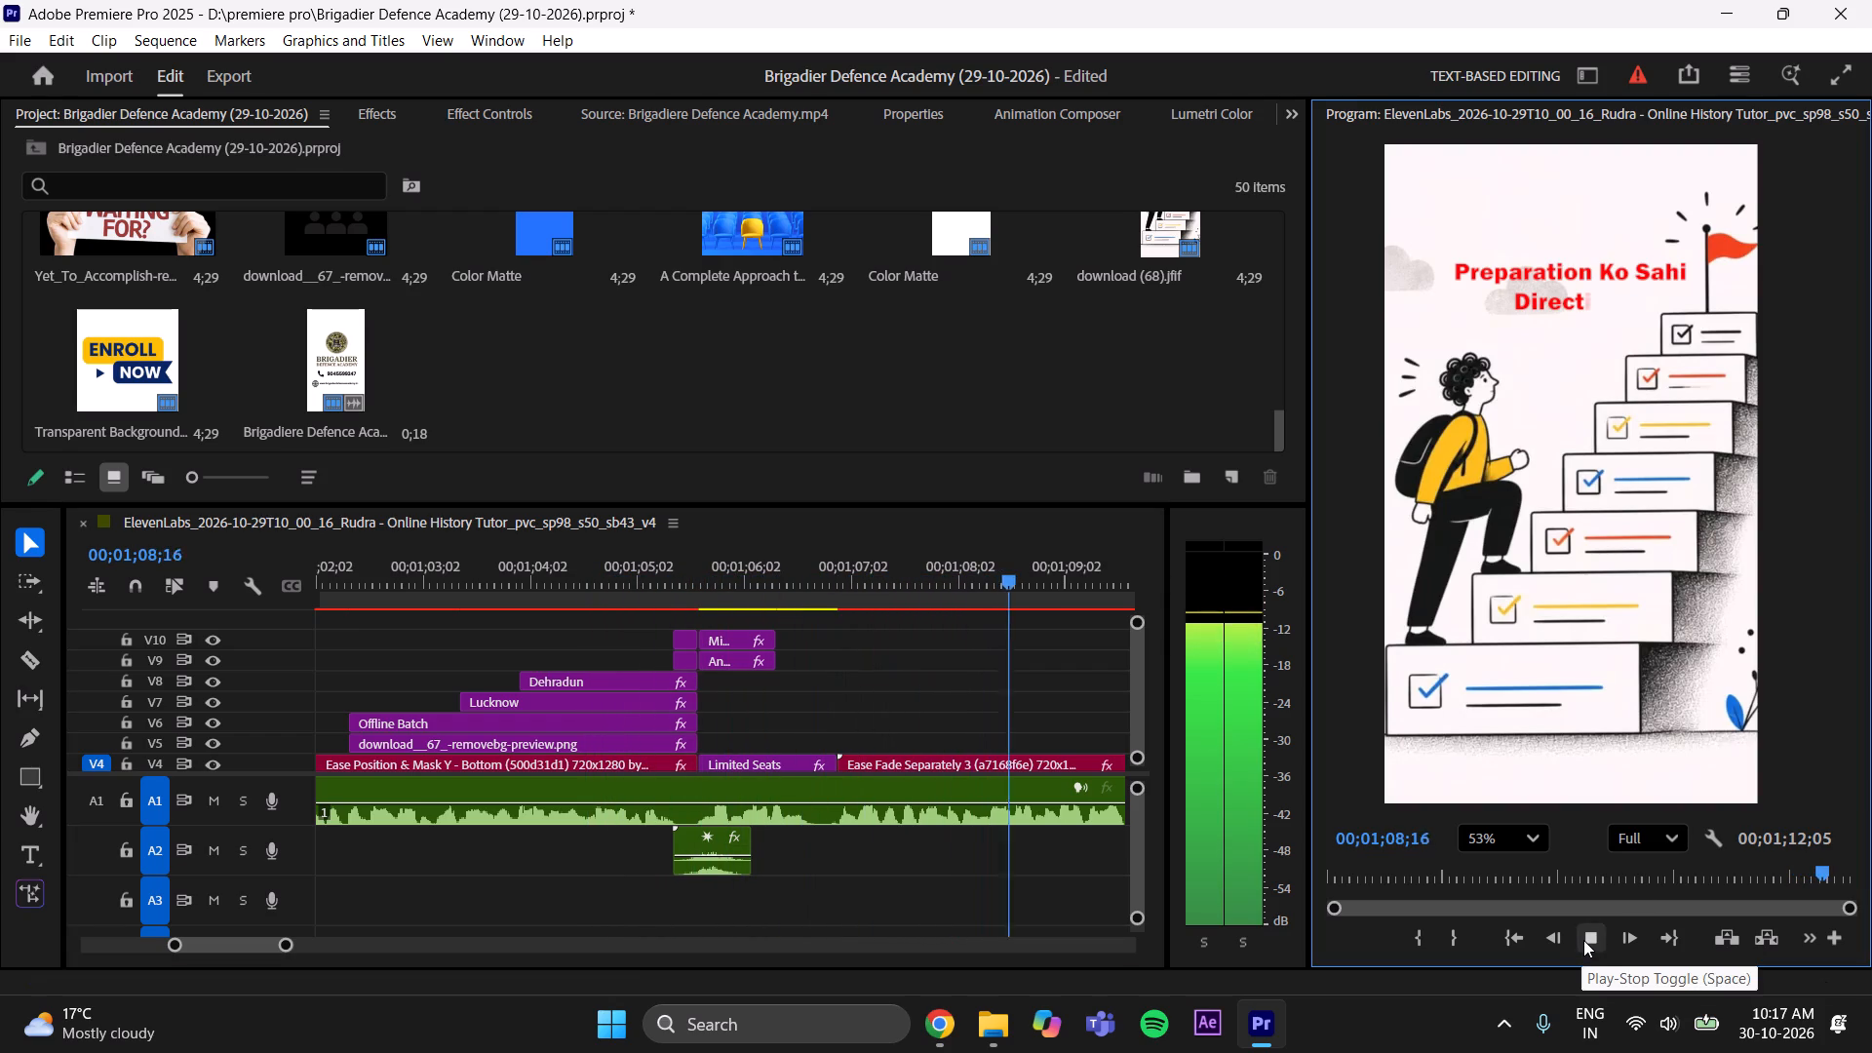
click(1583, 940)
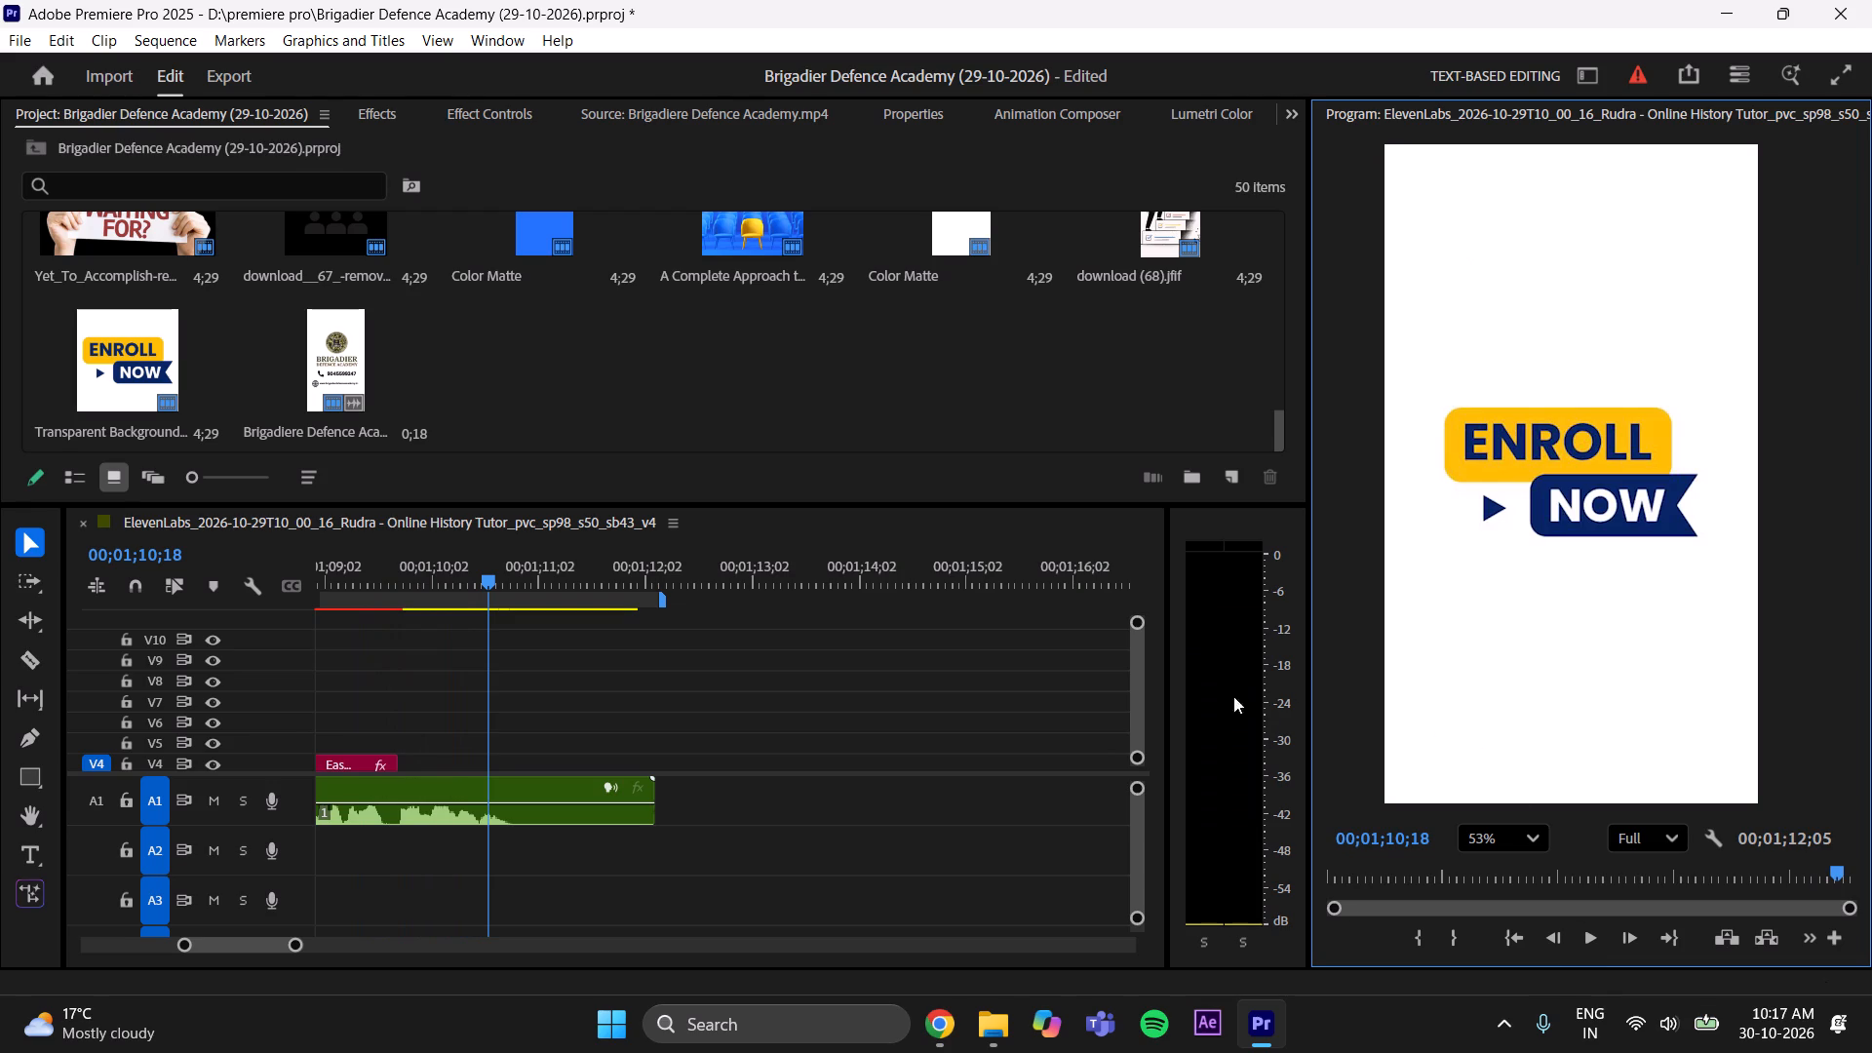
Add Animation Composer's Pan camera transition, with sound, at 00;01;09;18 near the end of the Preparation Ko Sahi Direction scene.
drag(1132, 693, 1121, 719)
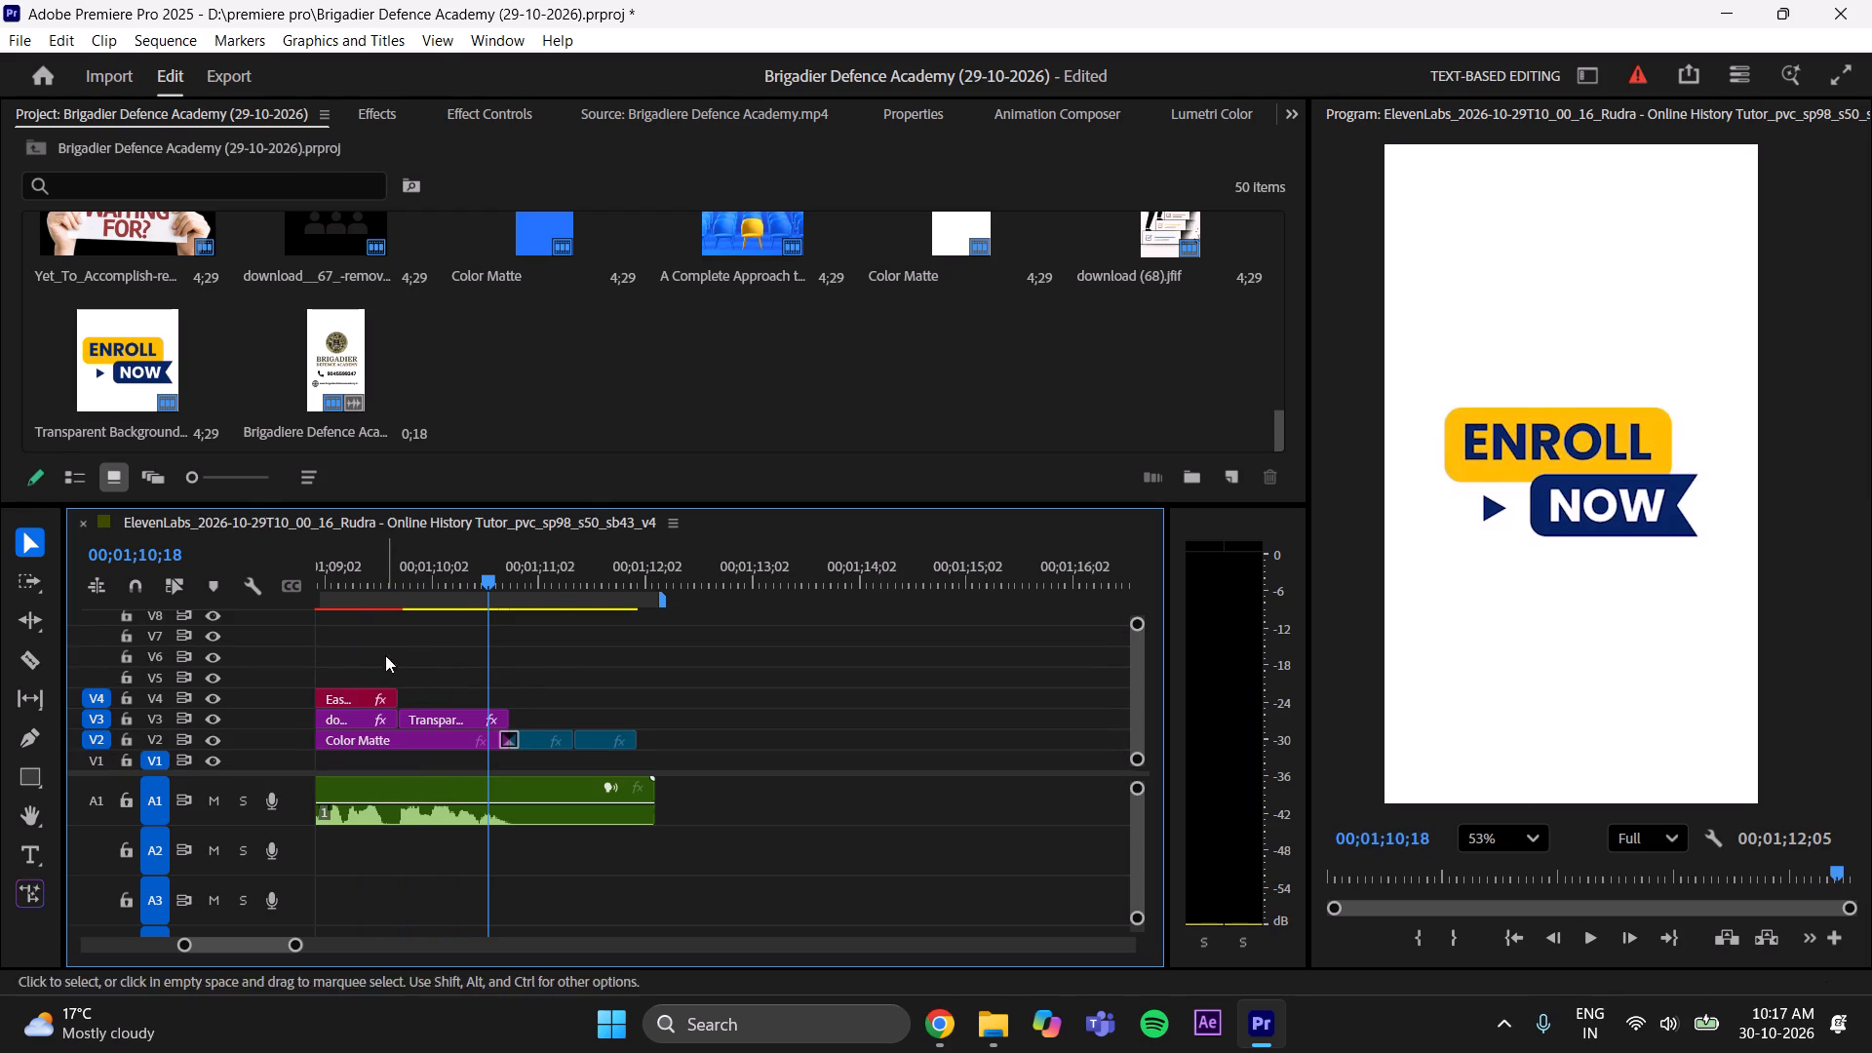
drag(476, 557, 382, 638)
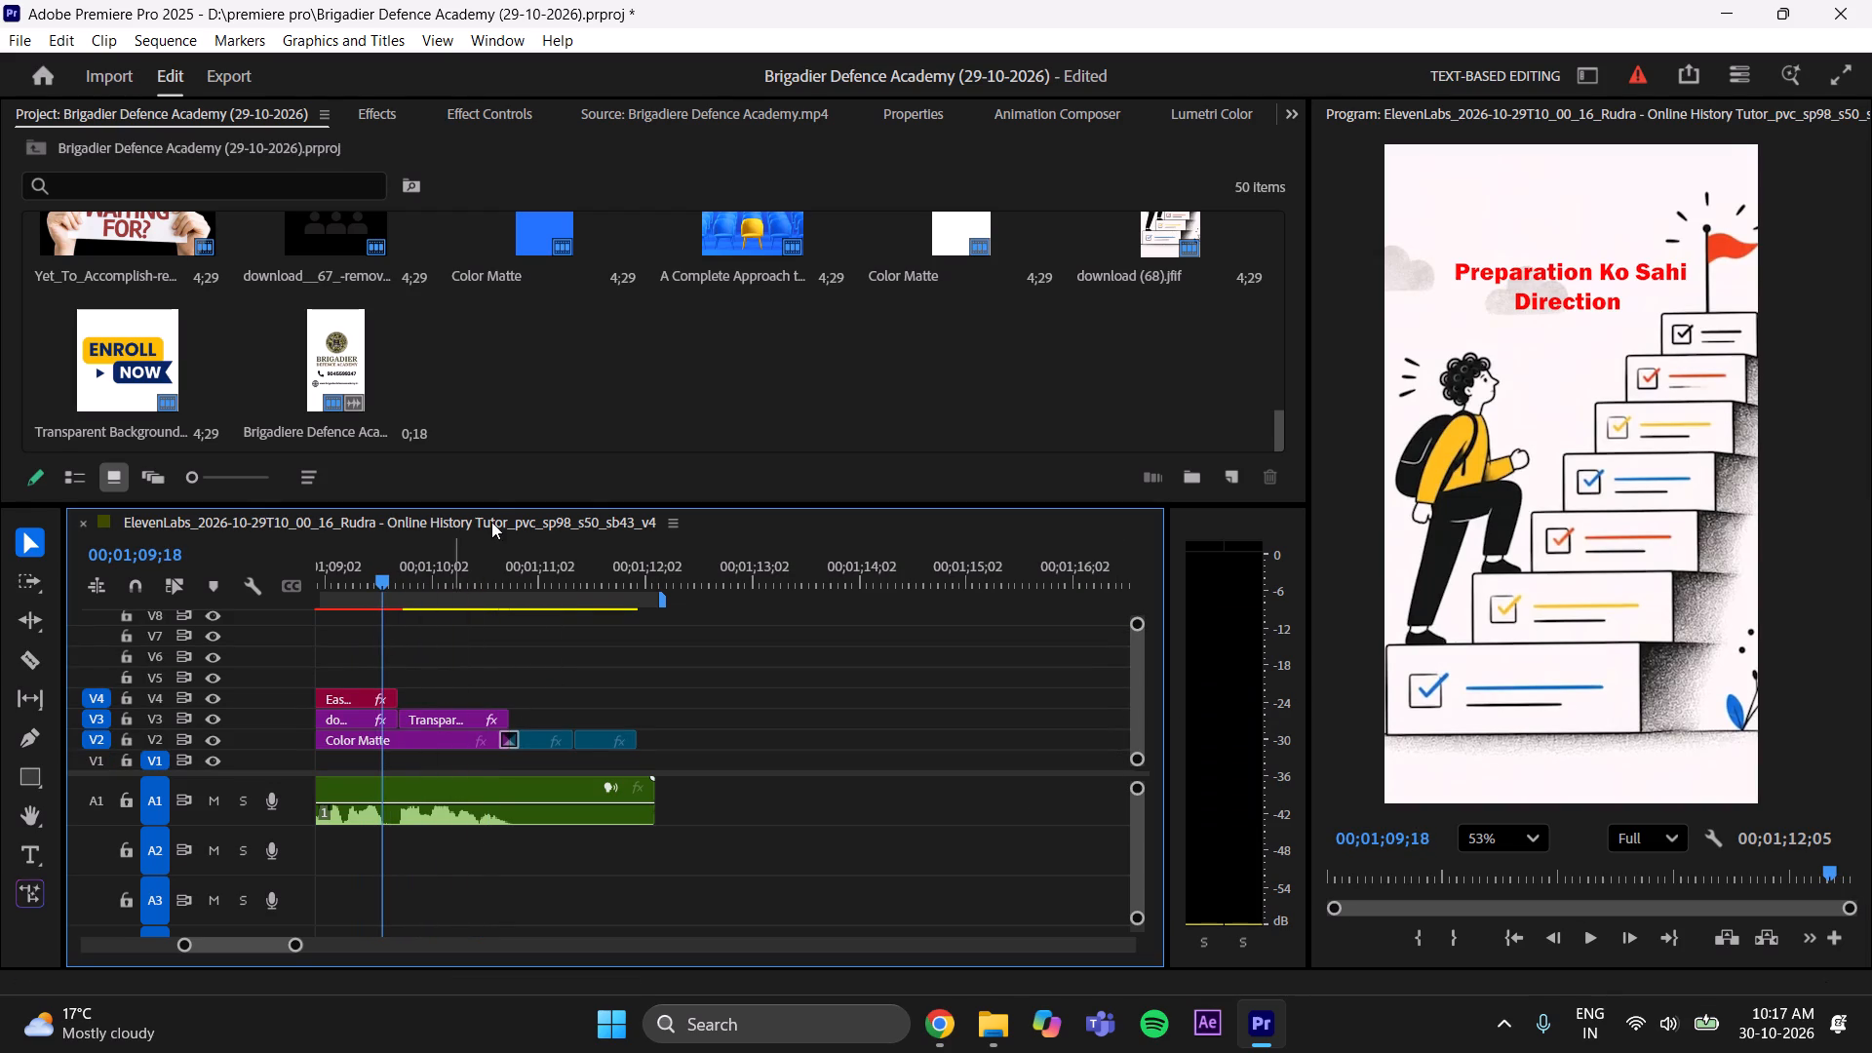
click(991, 115)
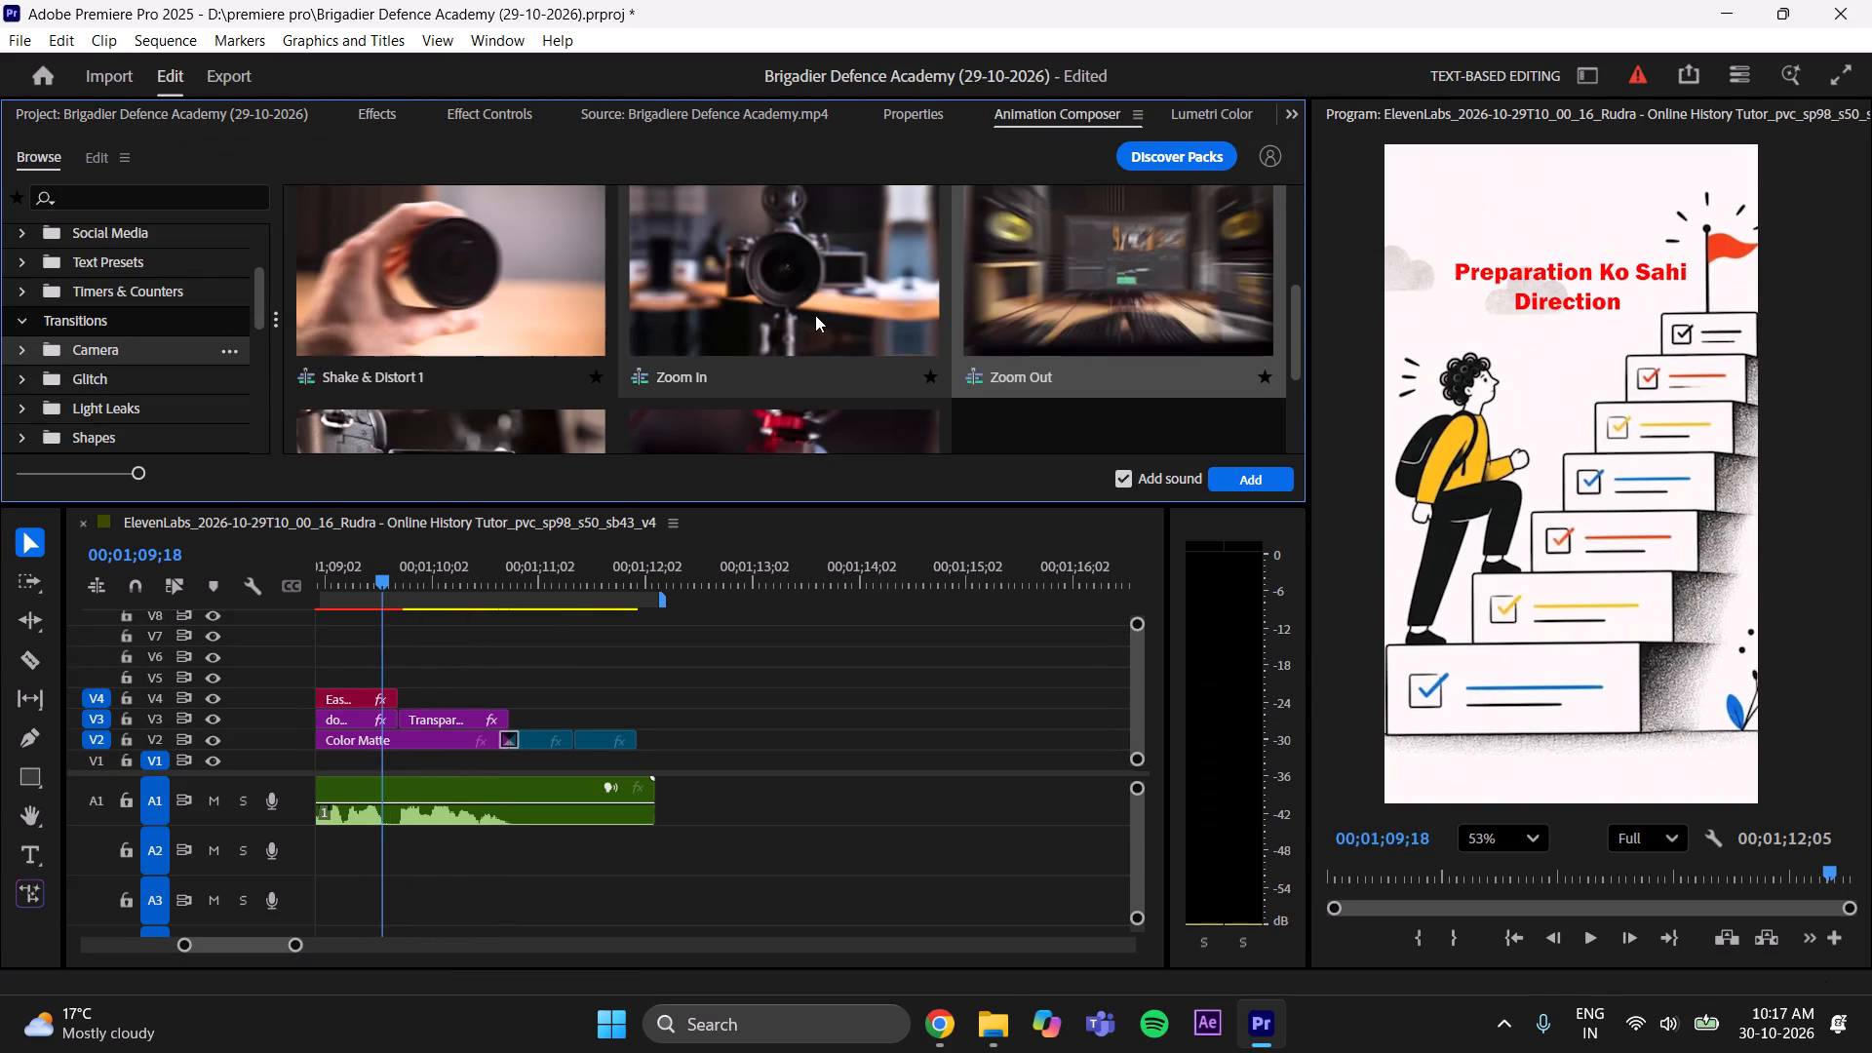
scroll(815, 315, up, 6)
click(805, 323)
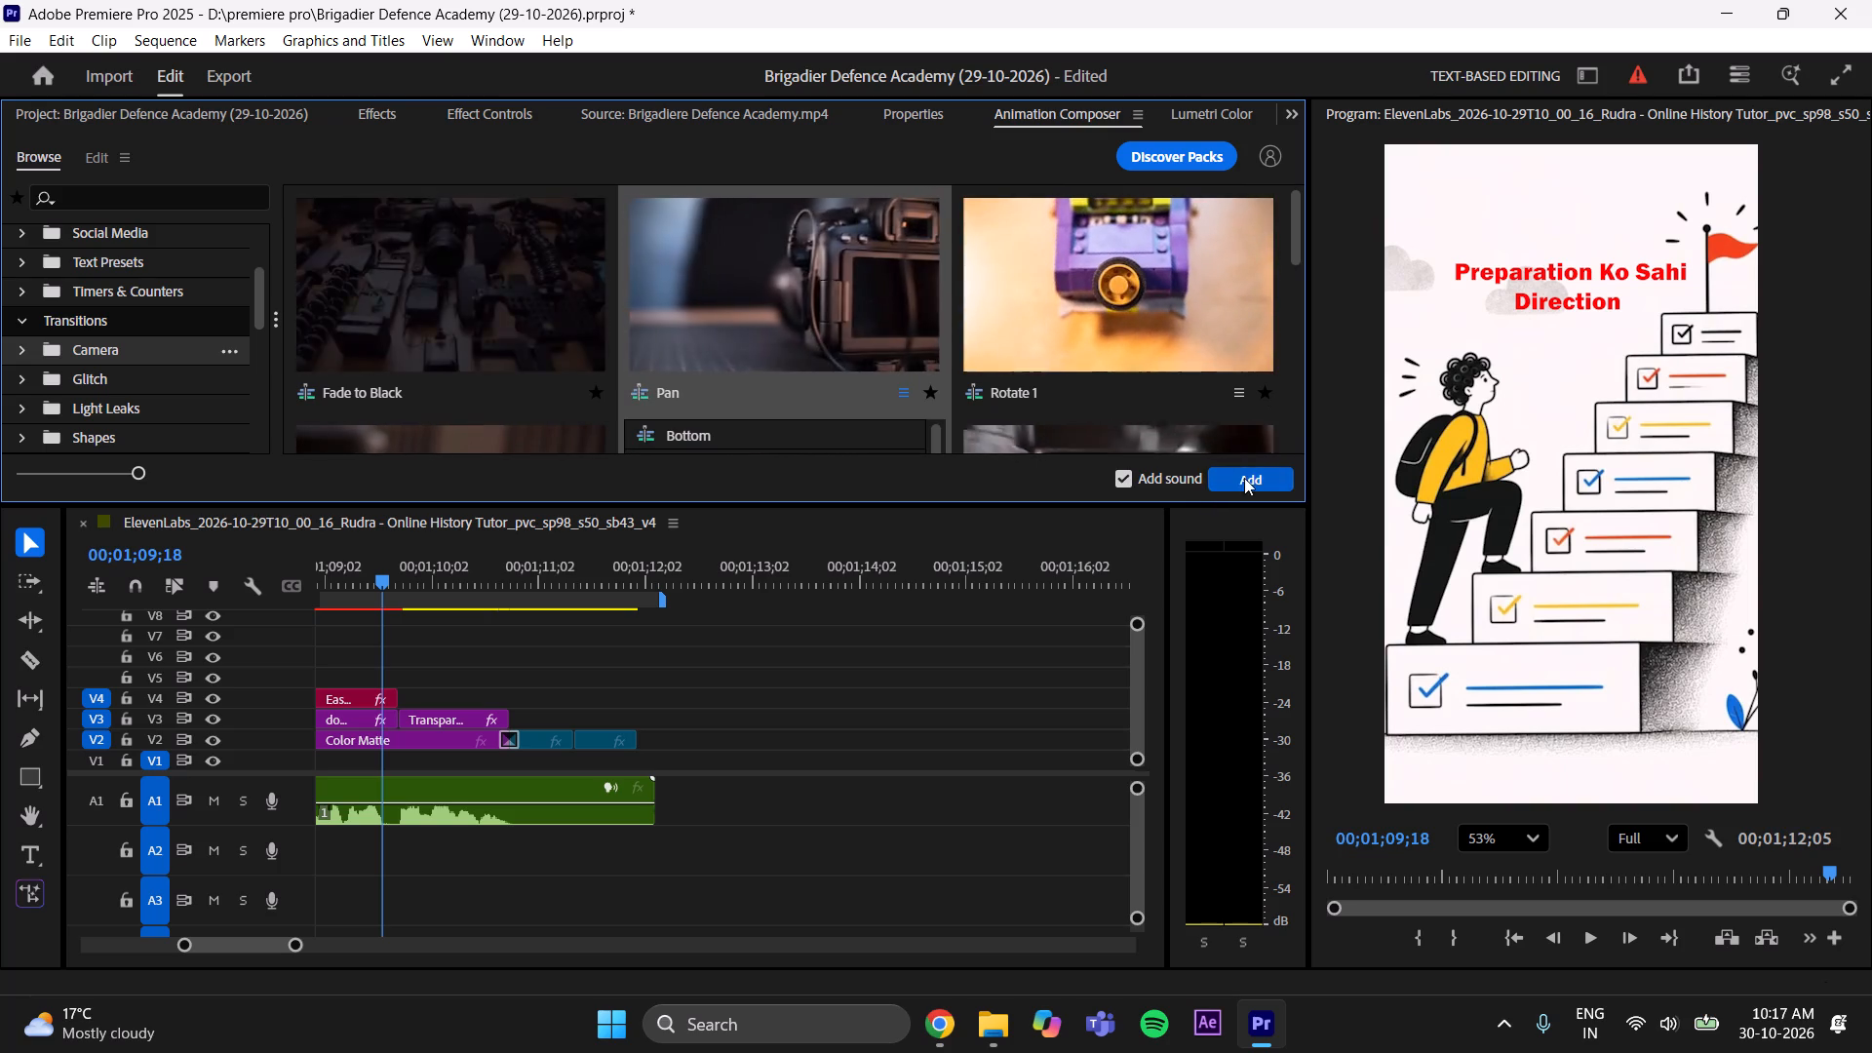
click(1244, 478)
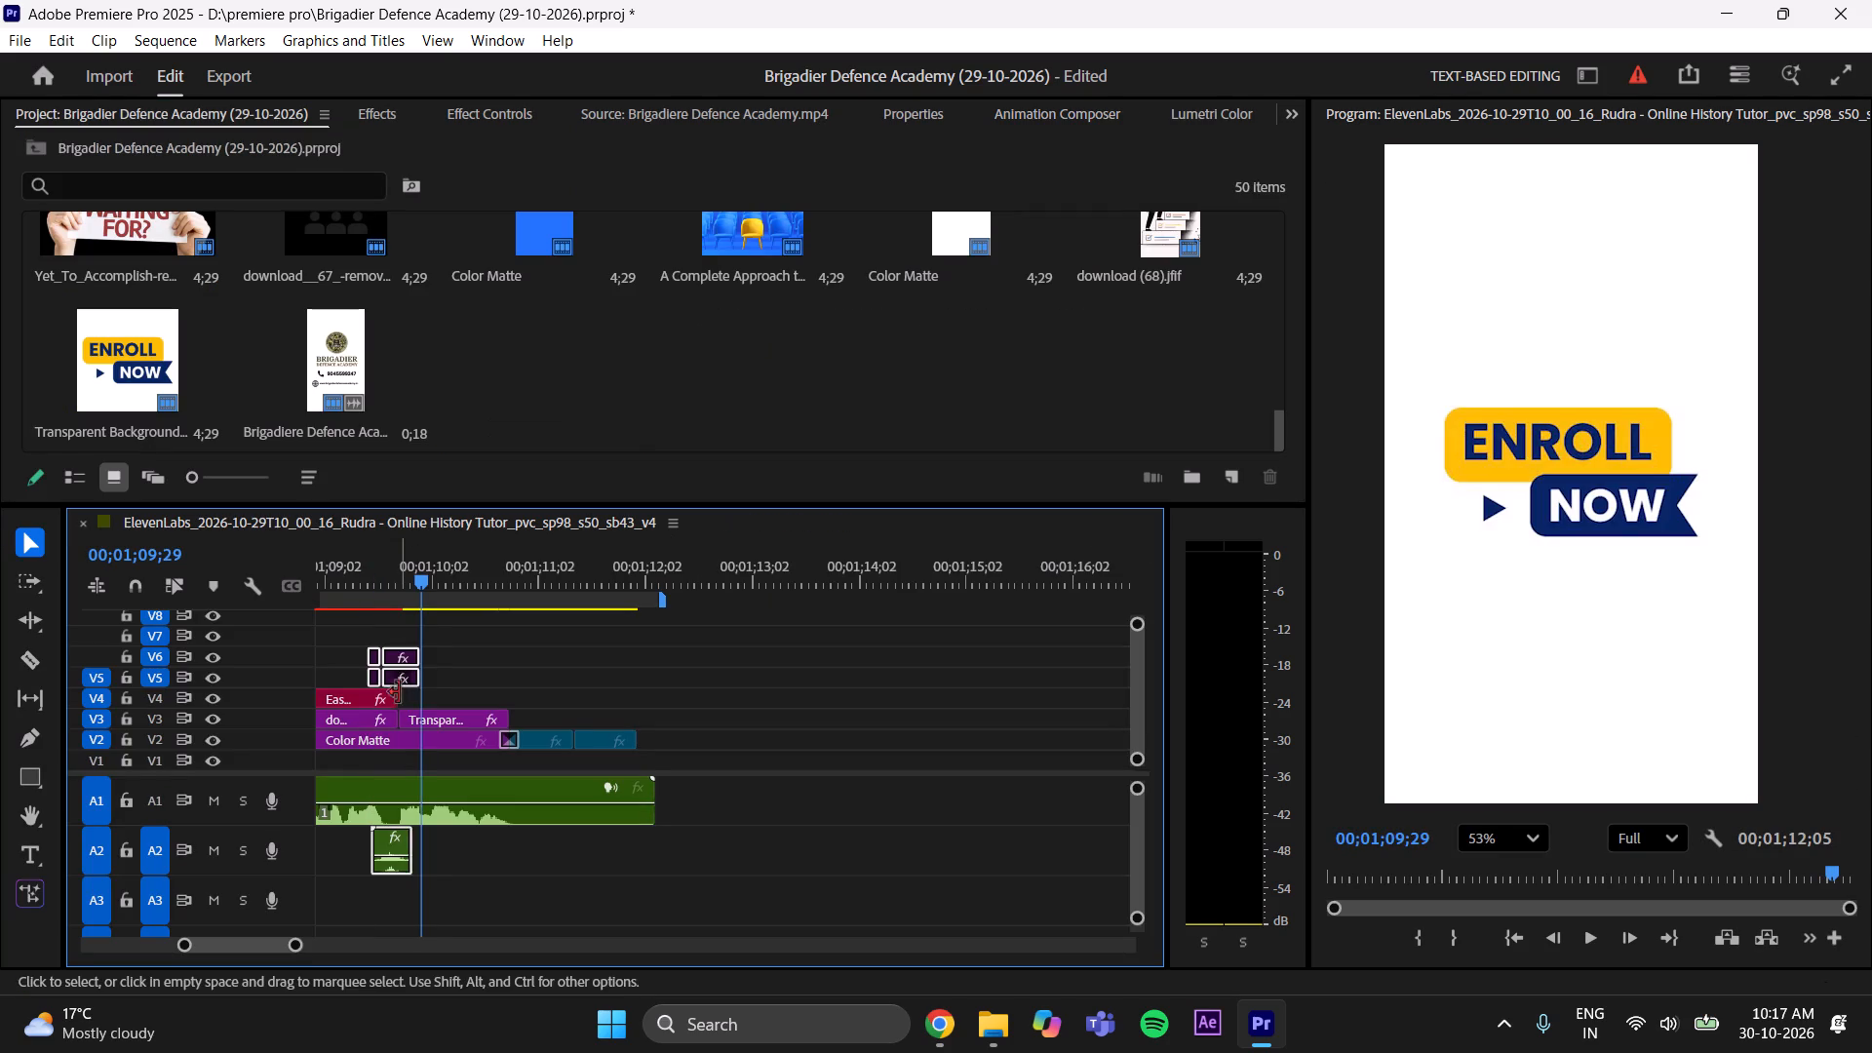
Shift the Pan transition clips on V5 and V6 slightly so they line up with the cut into Enroll Now.
drag(395, 675, 411, 671)
click(416, 673)
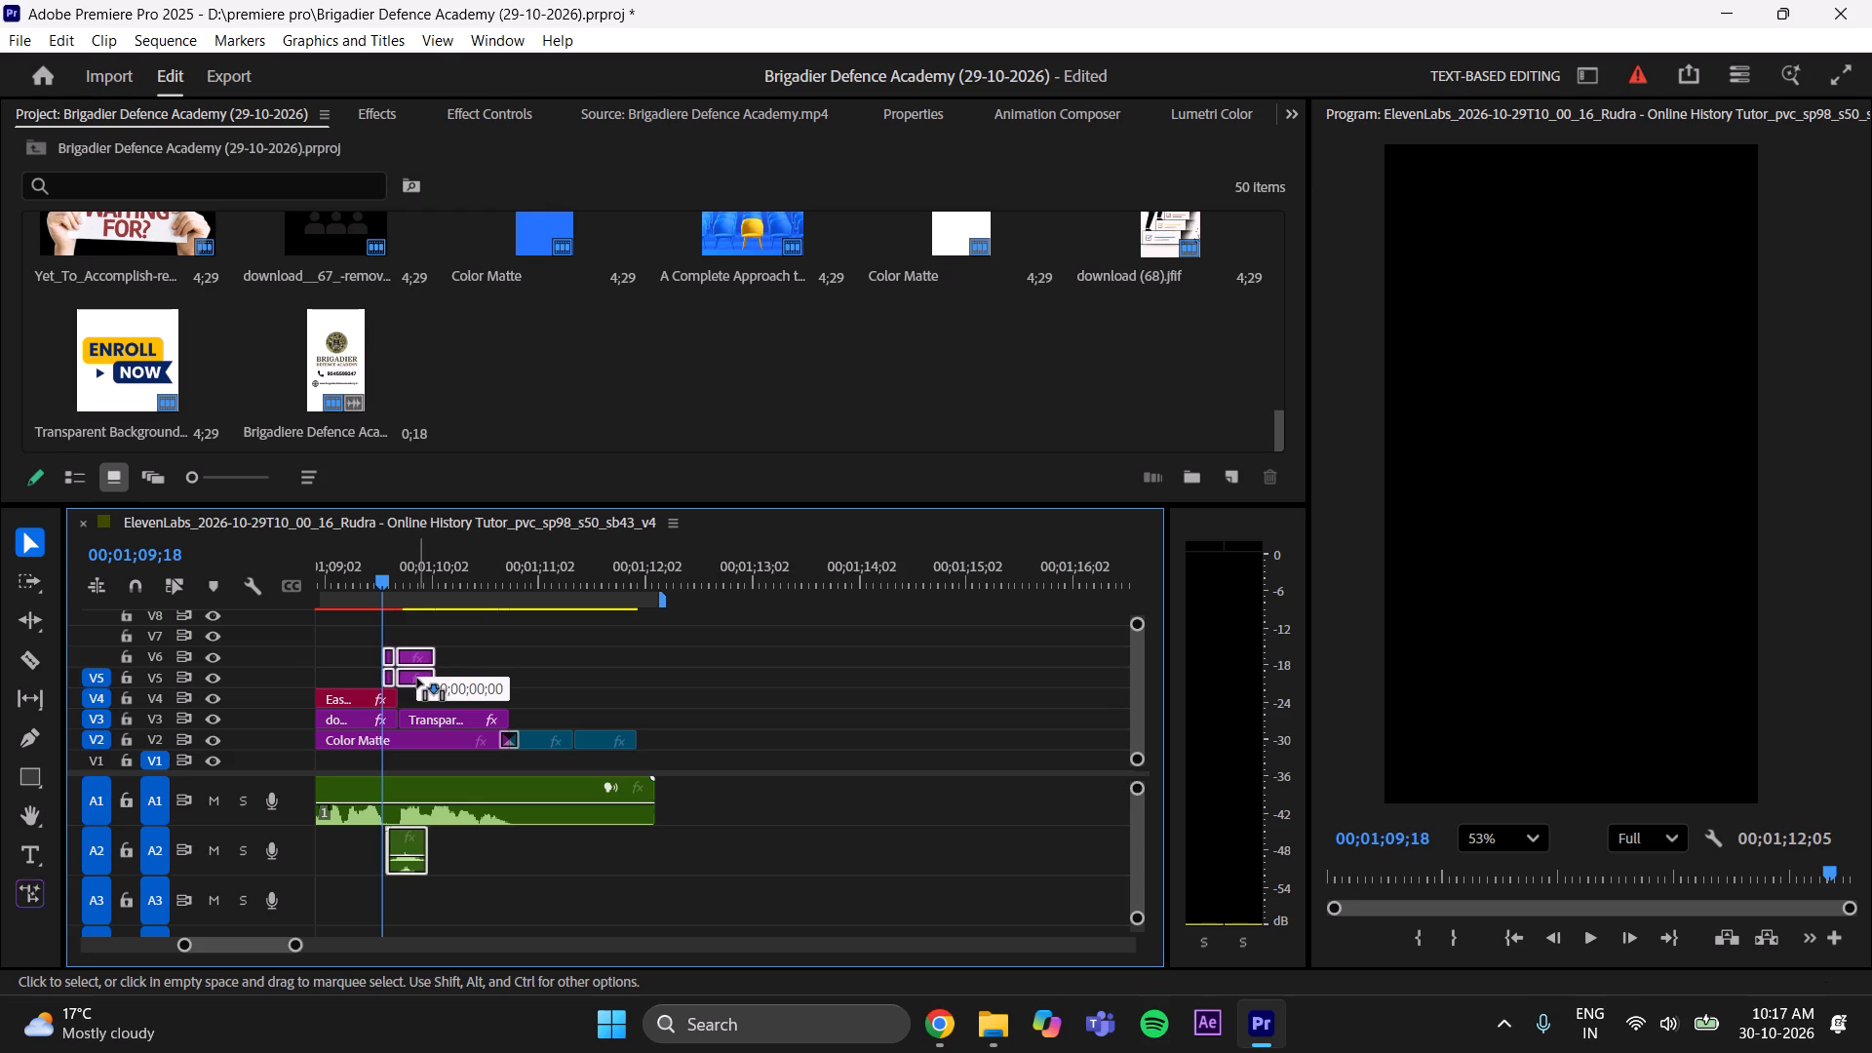
click(625, 724)
Play from just before the Enroll Now cut to the Brigadier Defence Academy end card to review the Pan transition.
drag(373, 563, 322, 605)
click(1579, 934)
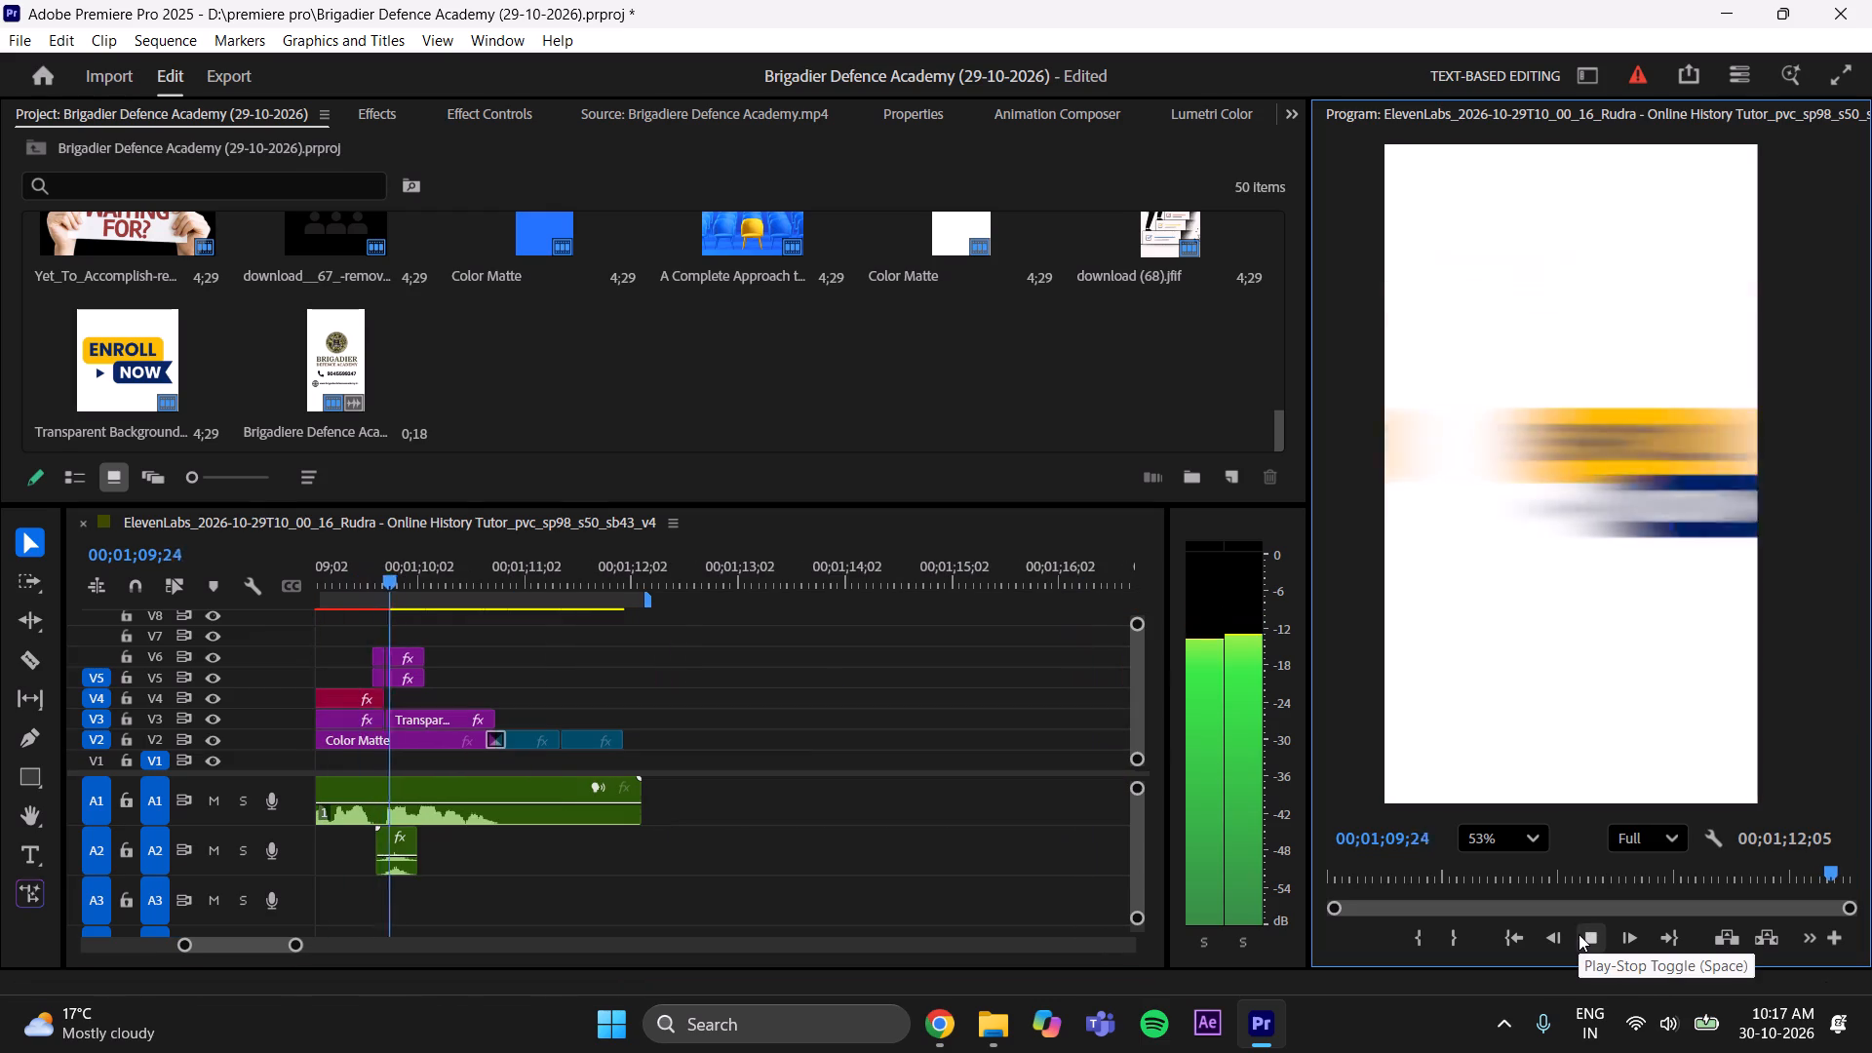
click(1581, 934)
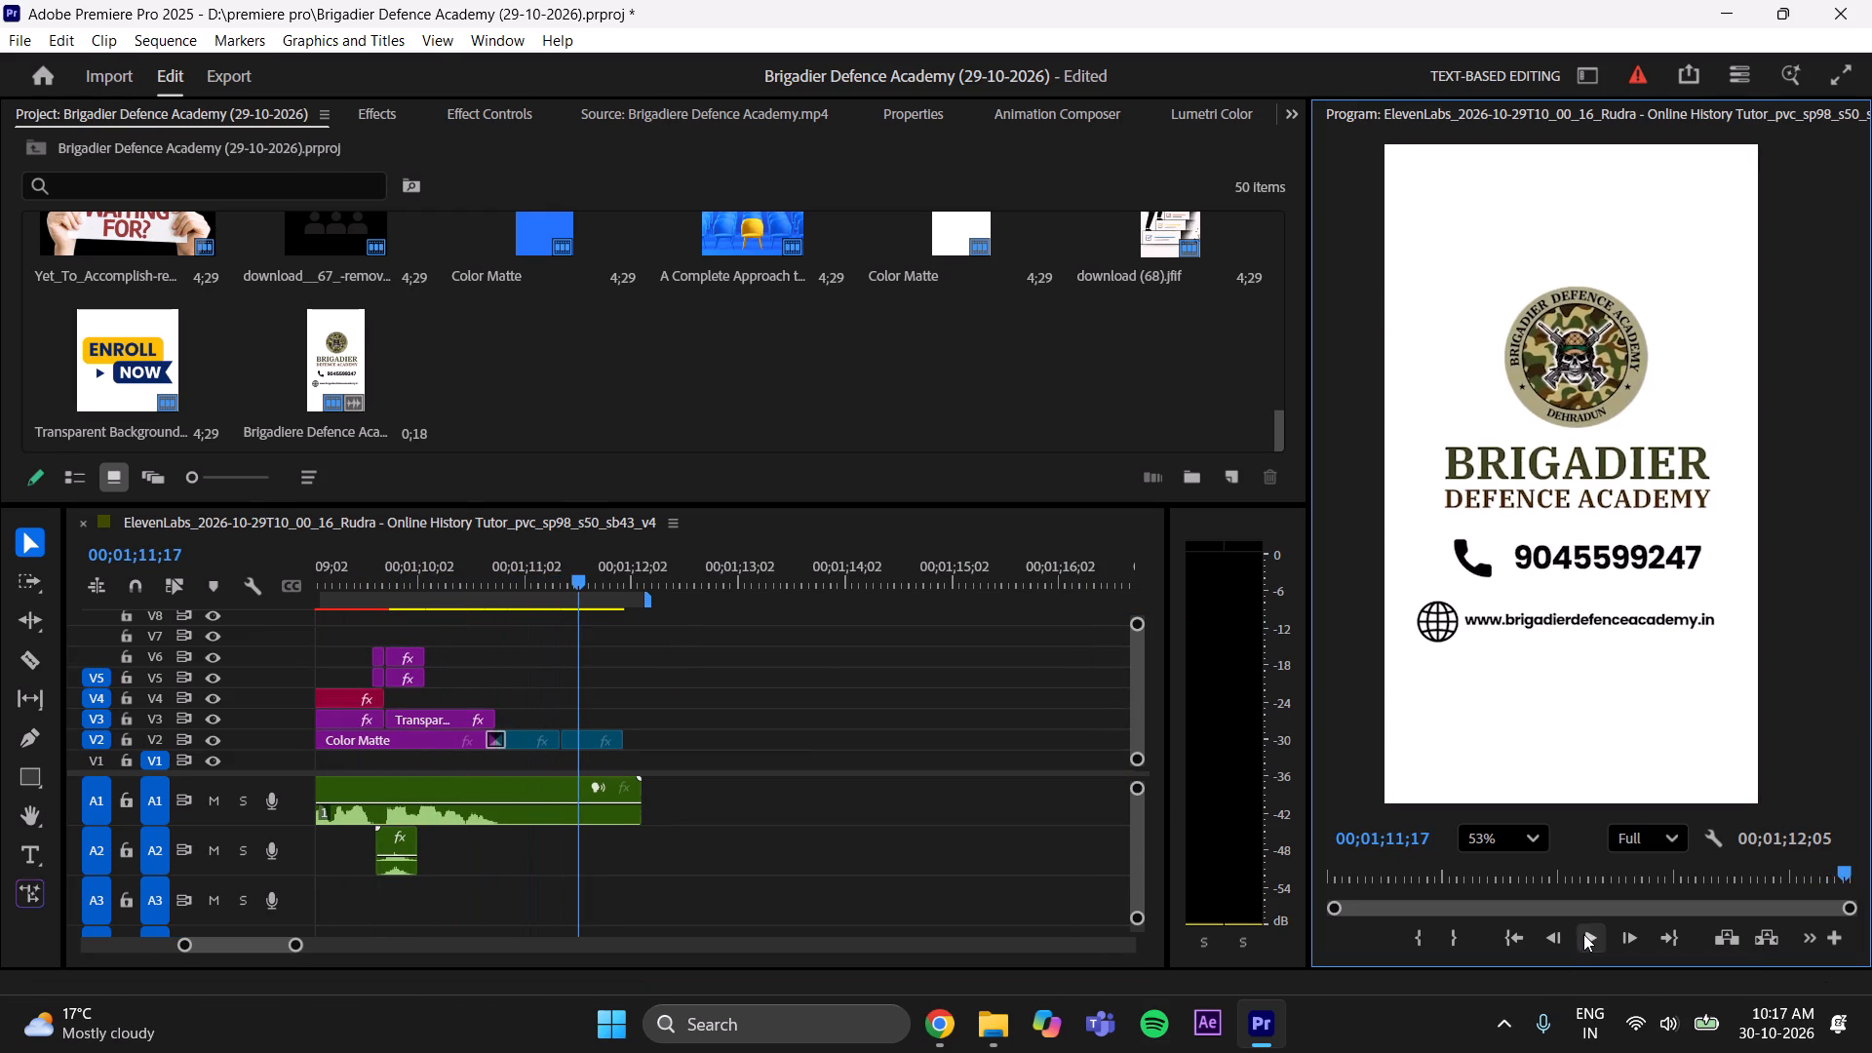
double_click(1583, 934)
Save the project with the whole sequence in view on the timeline.
drag(223, 938, 106, 952)
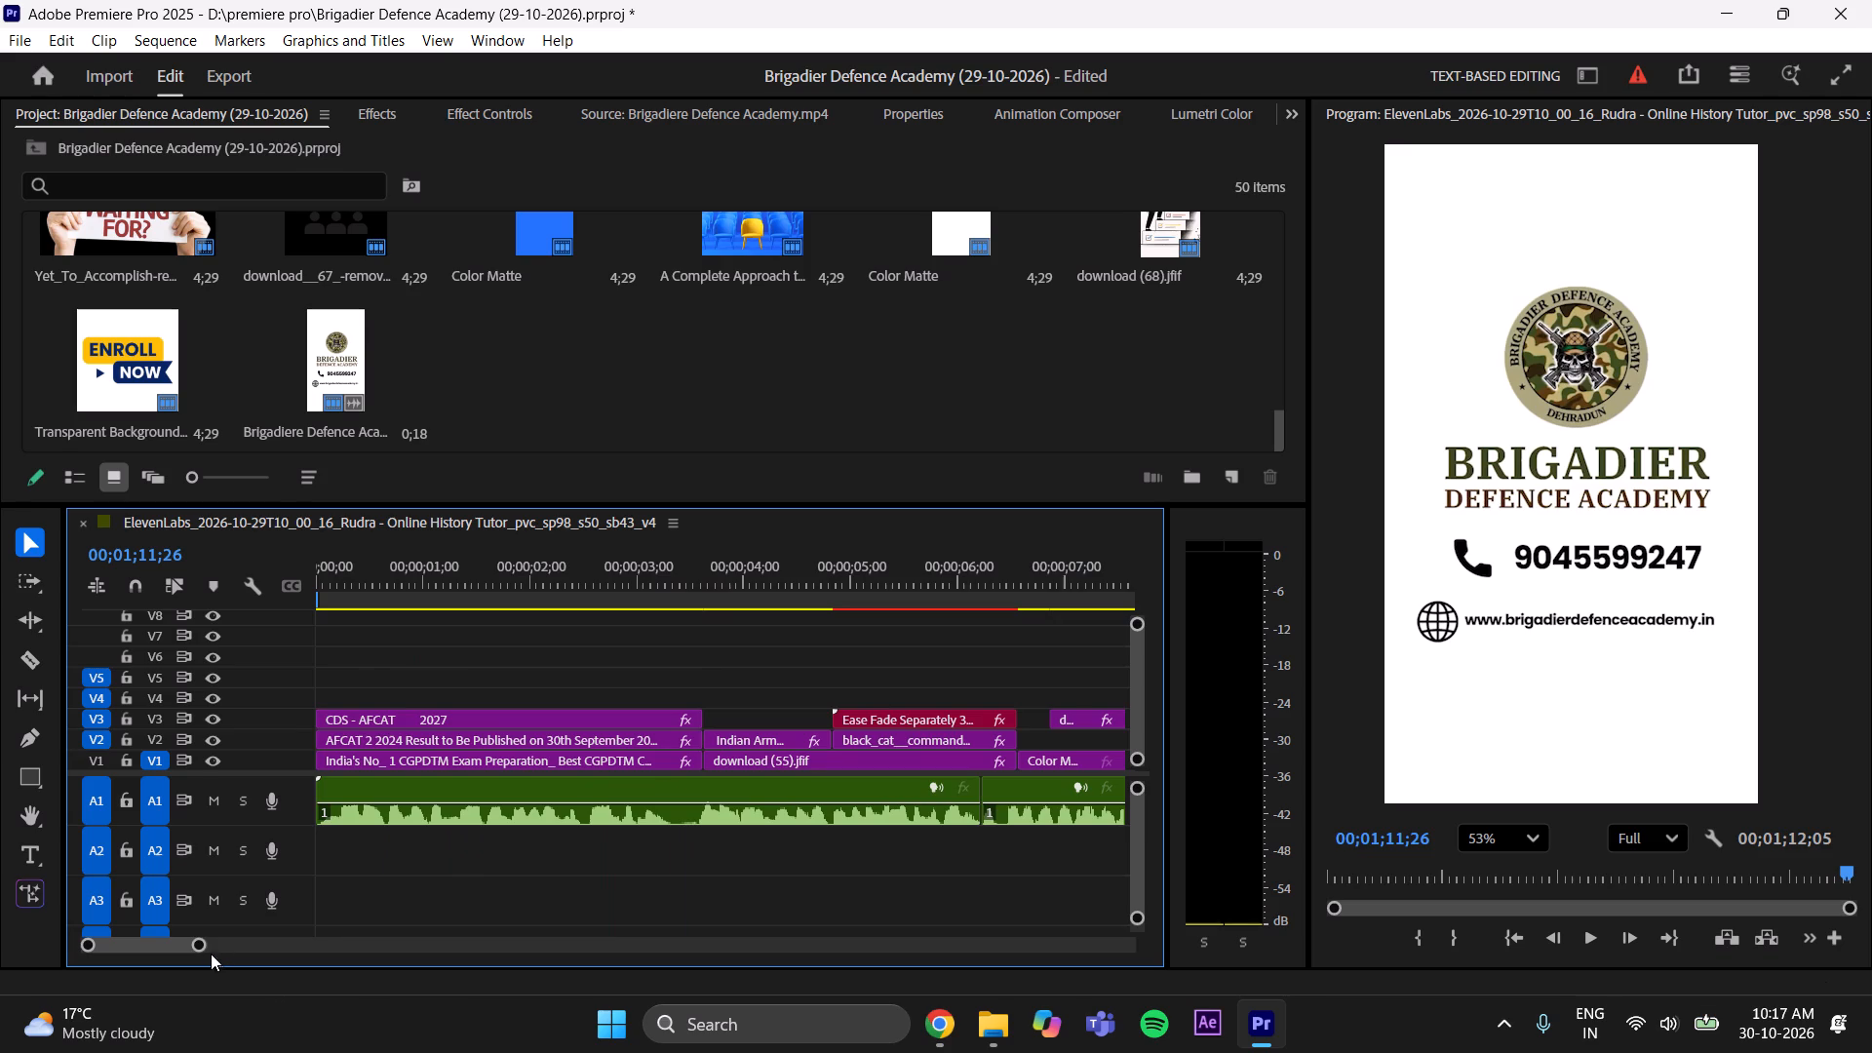
drag(202, 948, 374, 929)
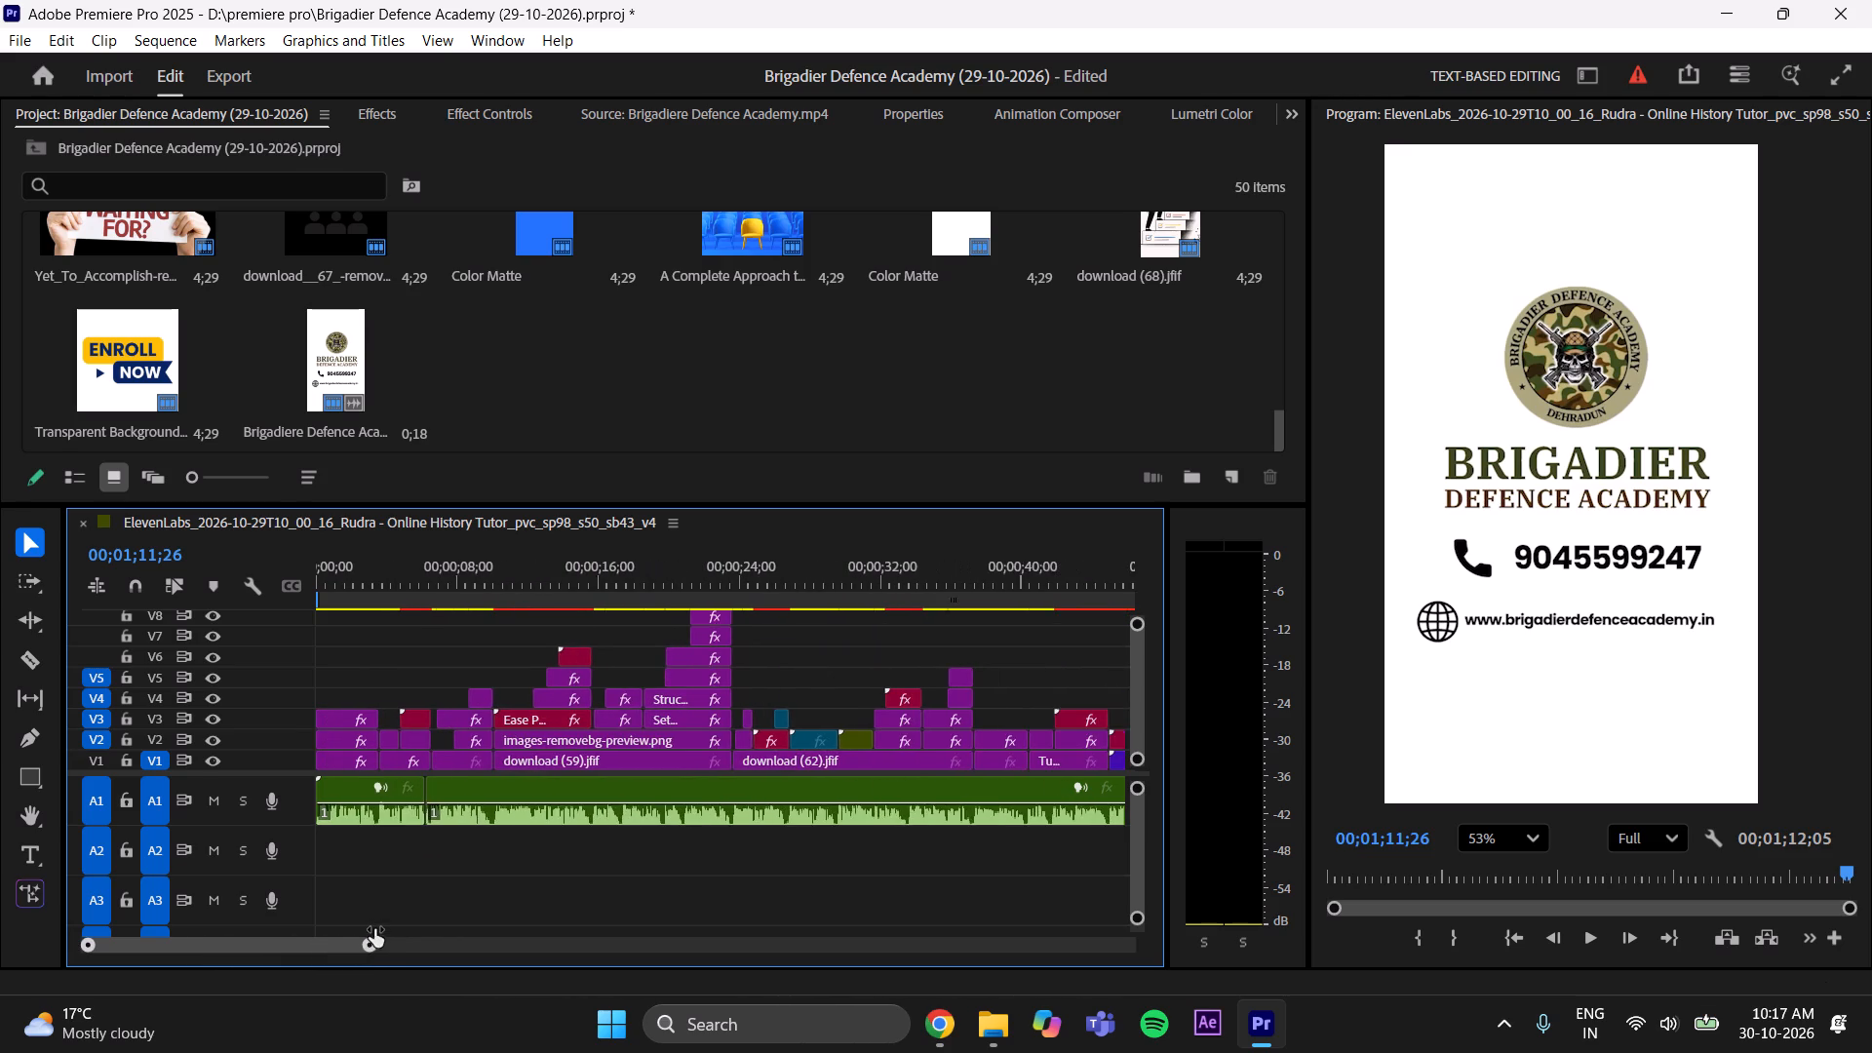
drag(374, 929, 451, 917)
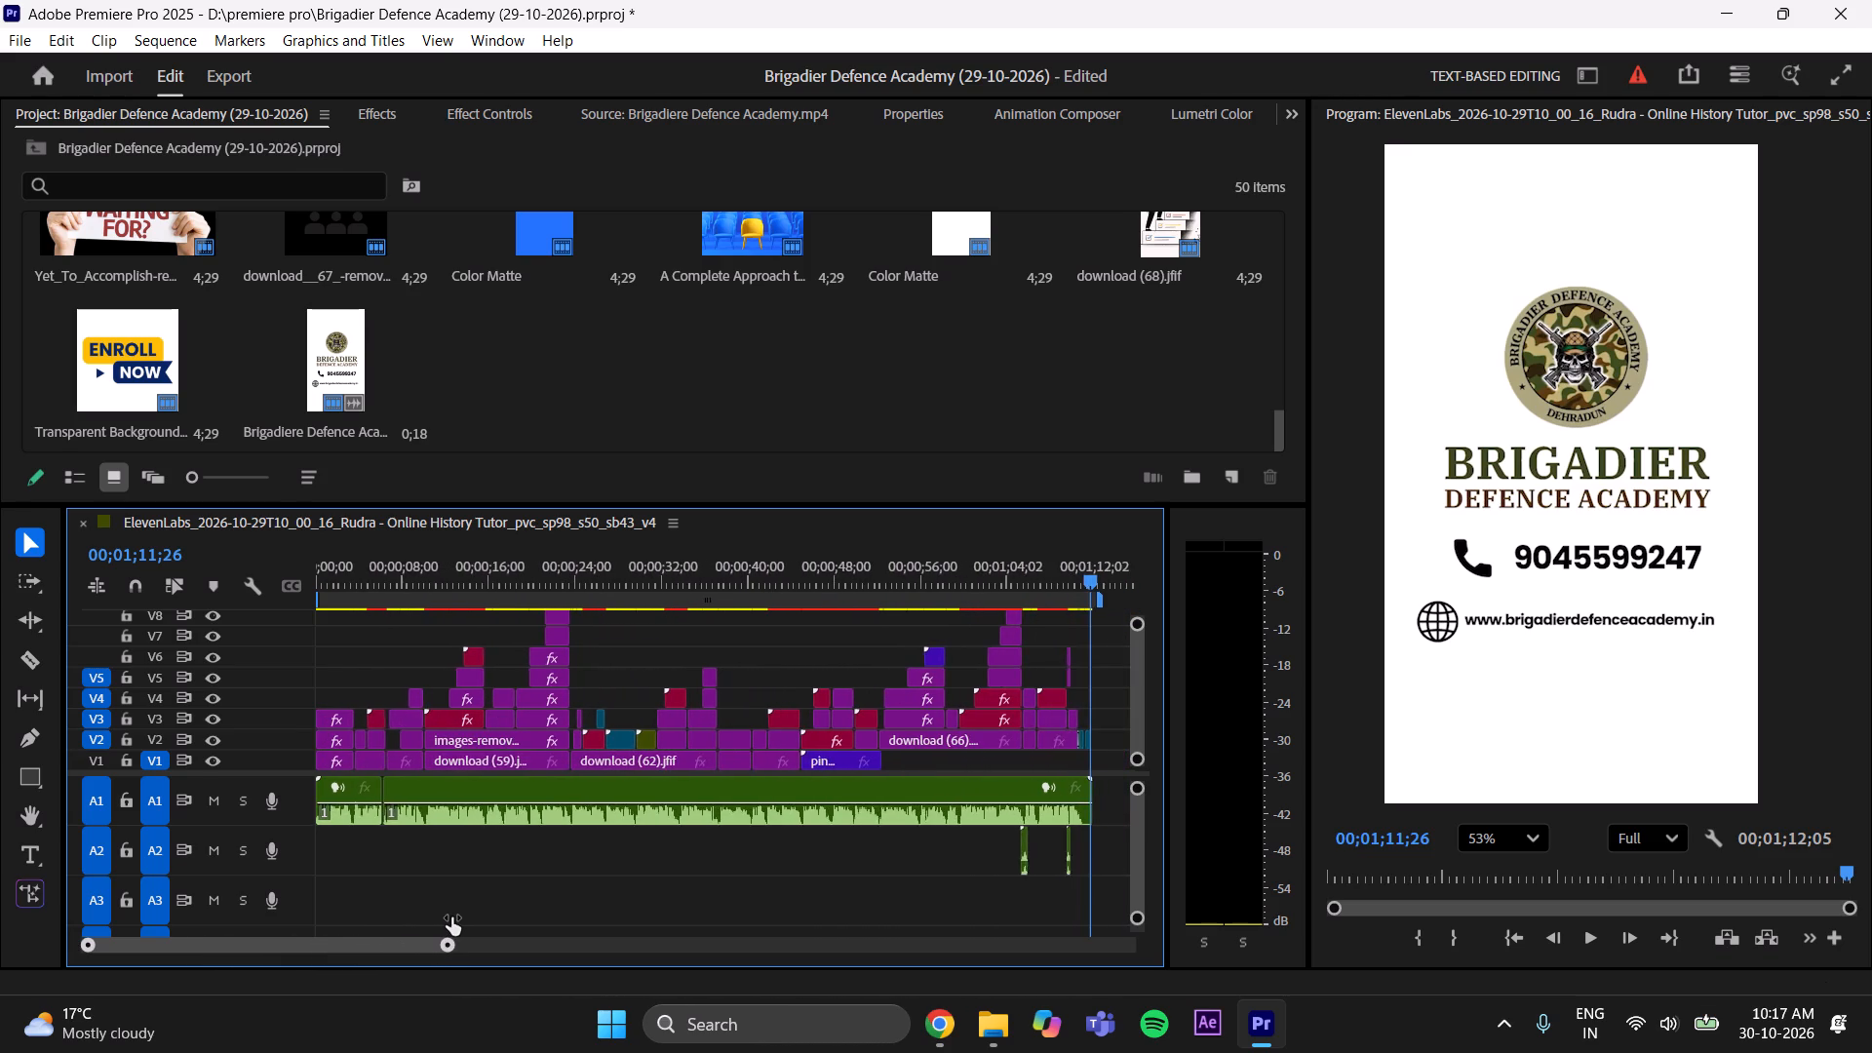
drag(451, 917, 454, 917)
key(ctrl+s)
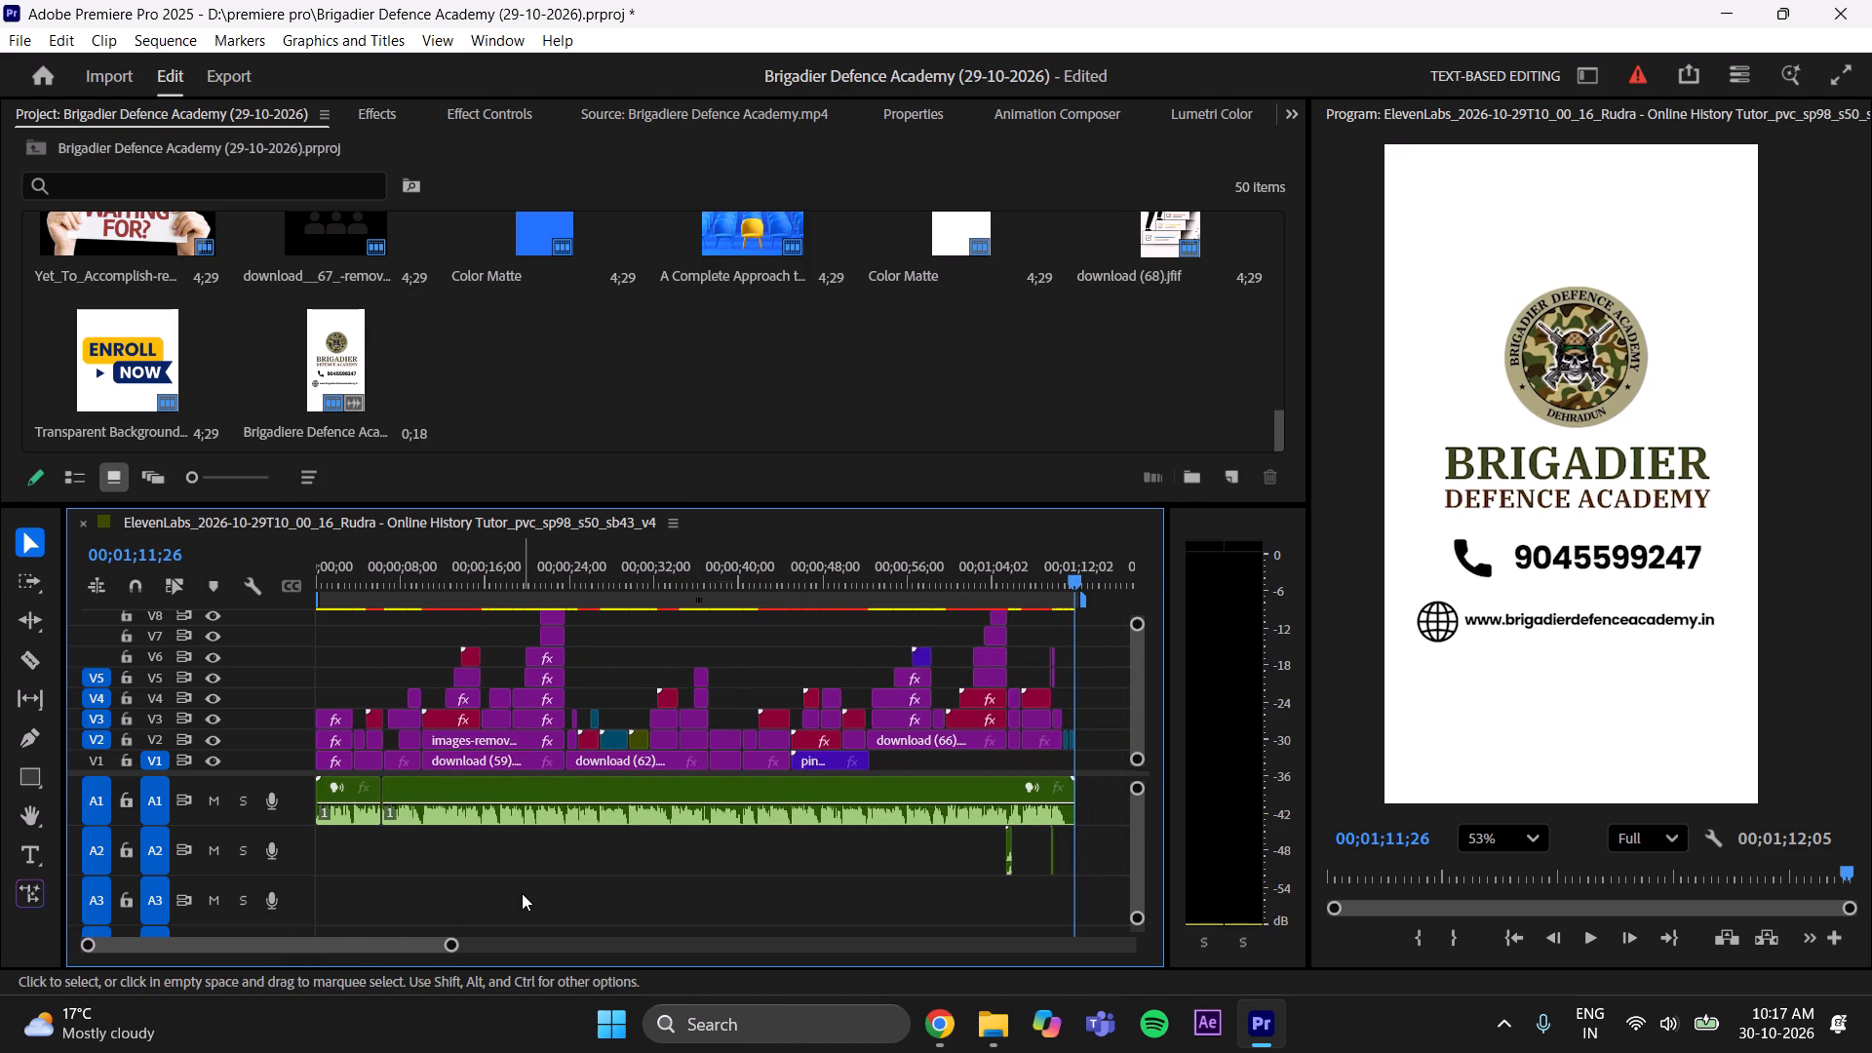
Add Animation Composer's Zoom In camera transition, with sound, at 00;00;52;07 on the cut from SSB Ki Preparation to the Hindi Medium chalkboard scene.
drag(1081, 566, 1048, 593)
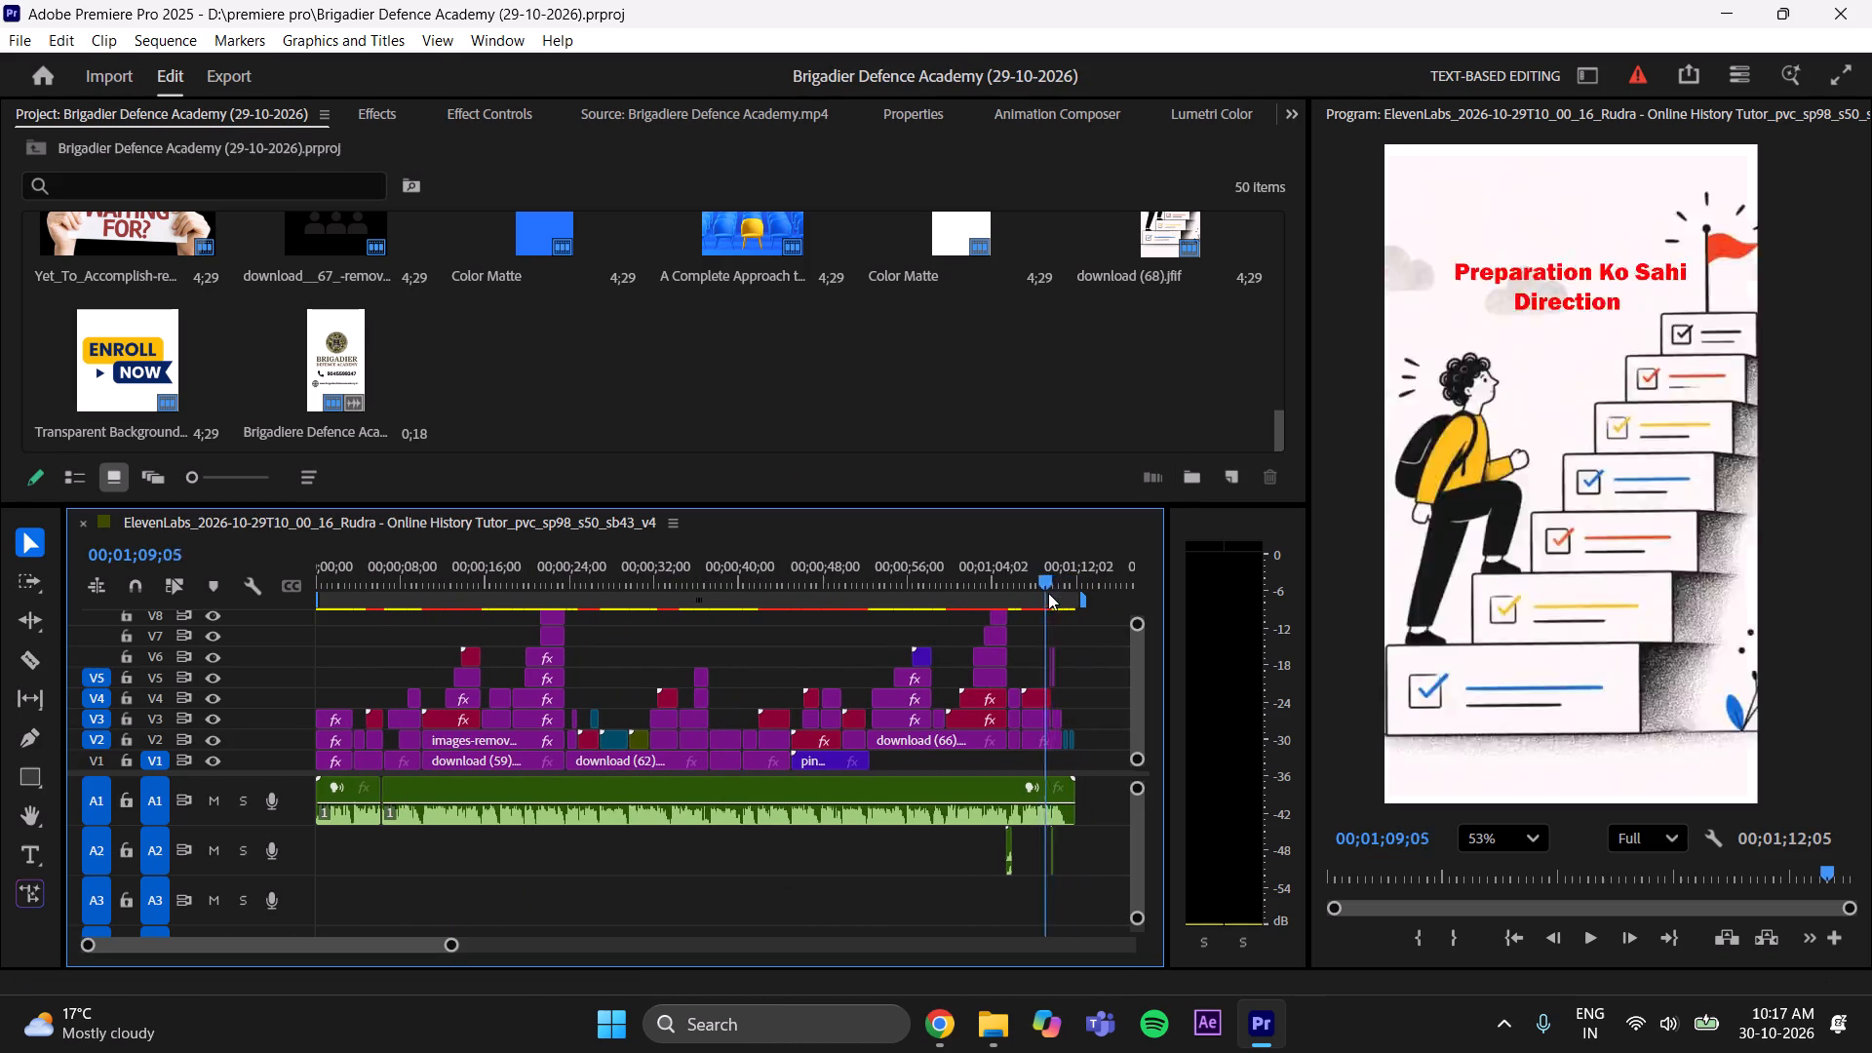
drag(1048, 593, 959, 664)
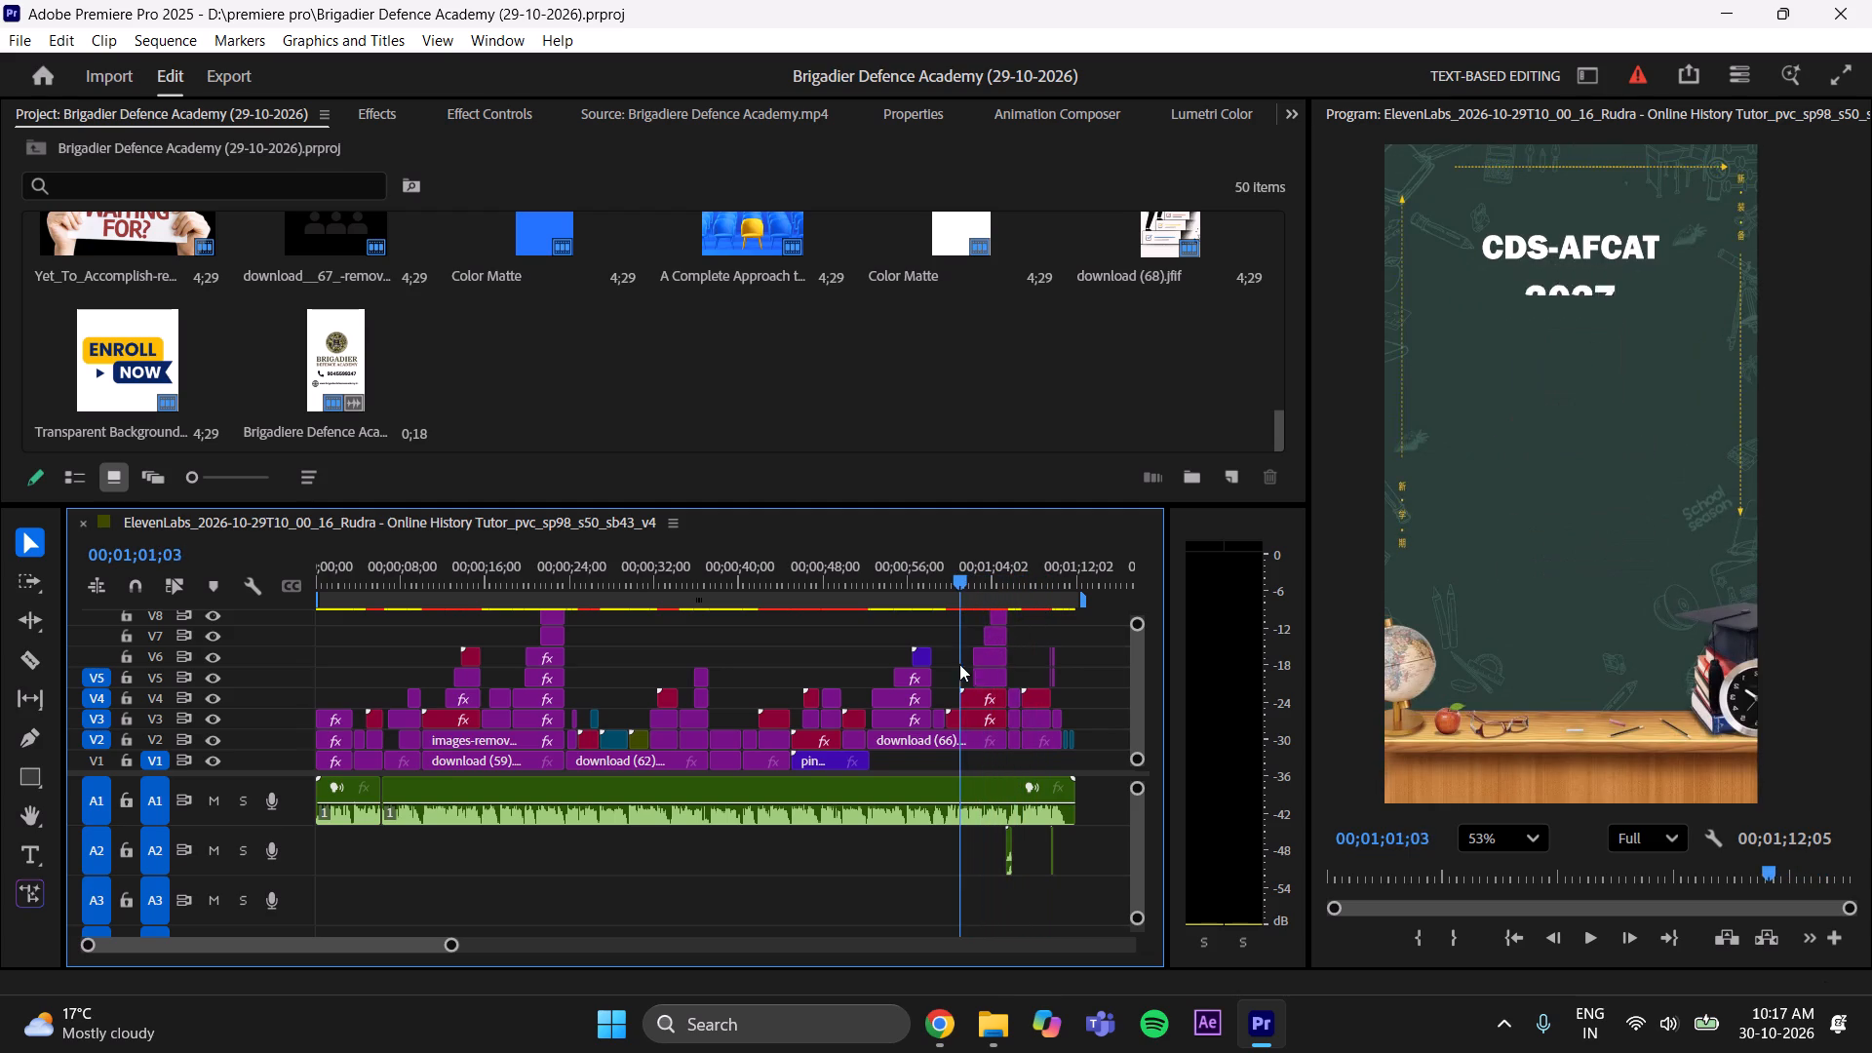
drag(959, 664, 869, 733)
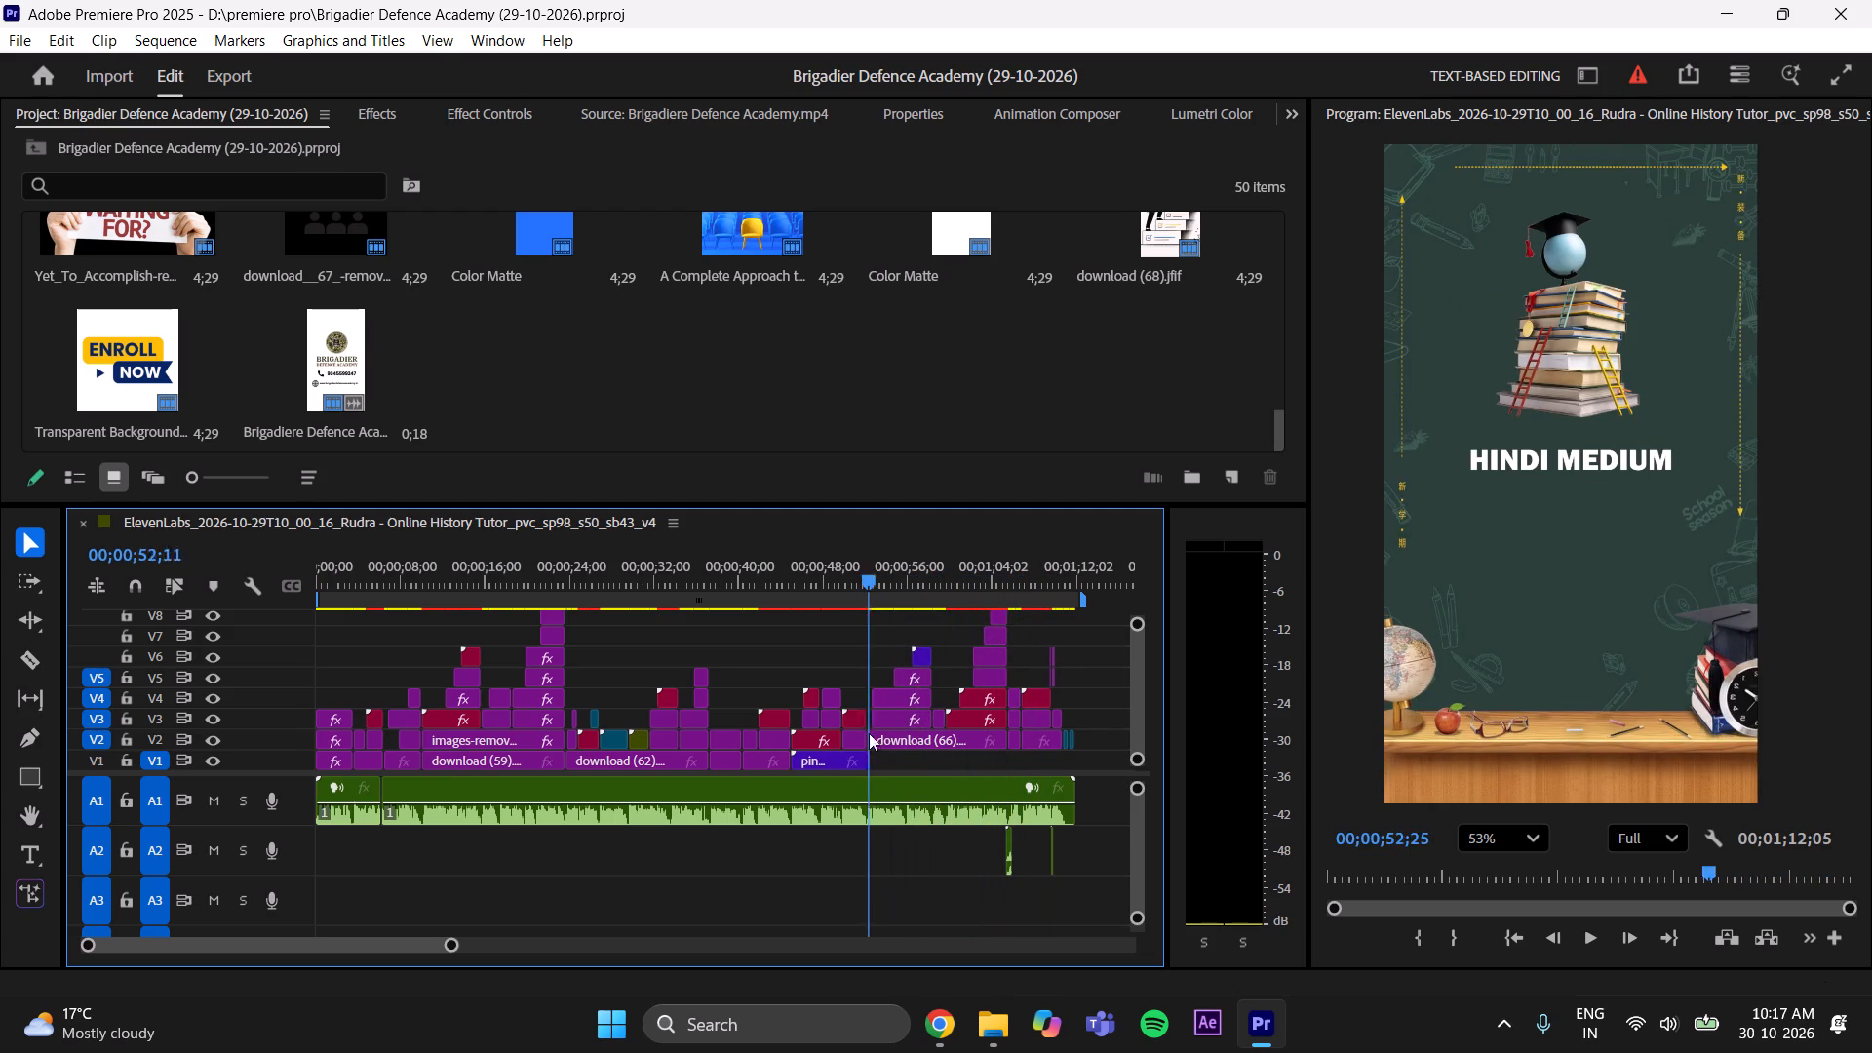
drag(869, 733, 870, 747)
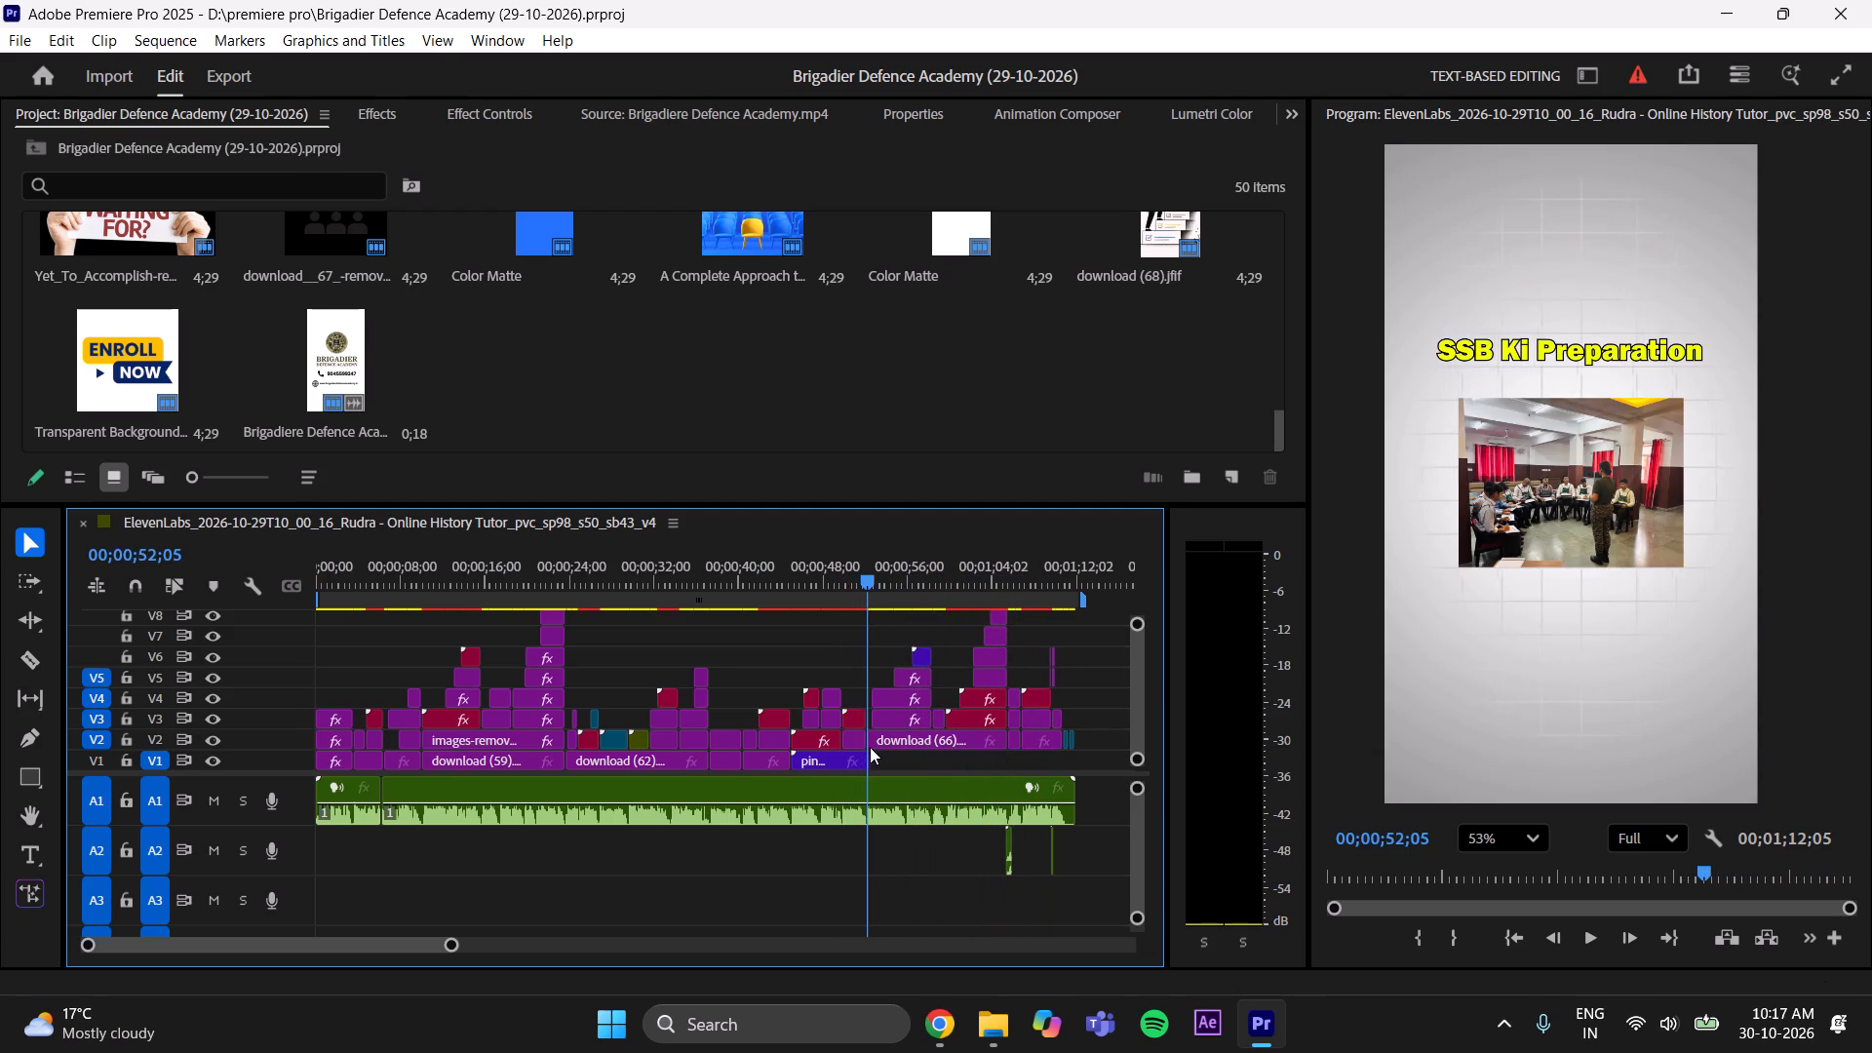
drag(870, 747, 871, 754)
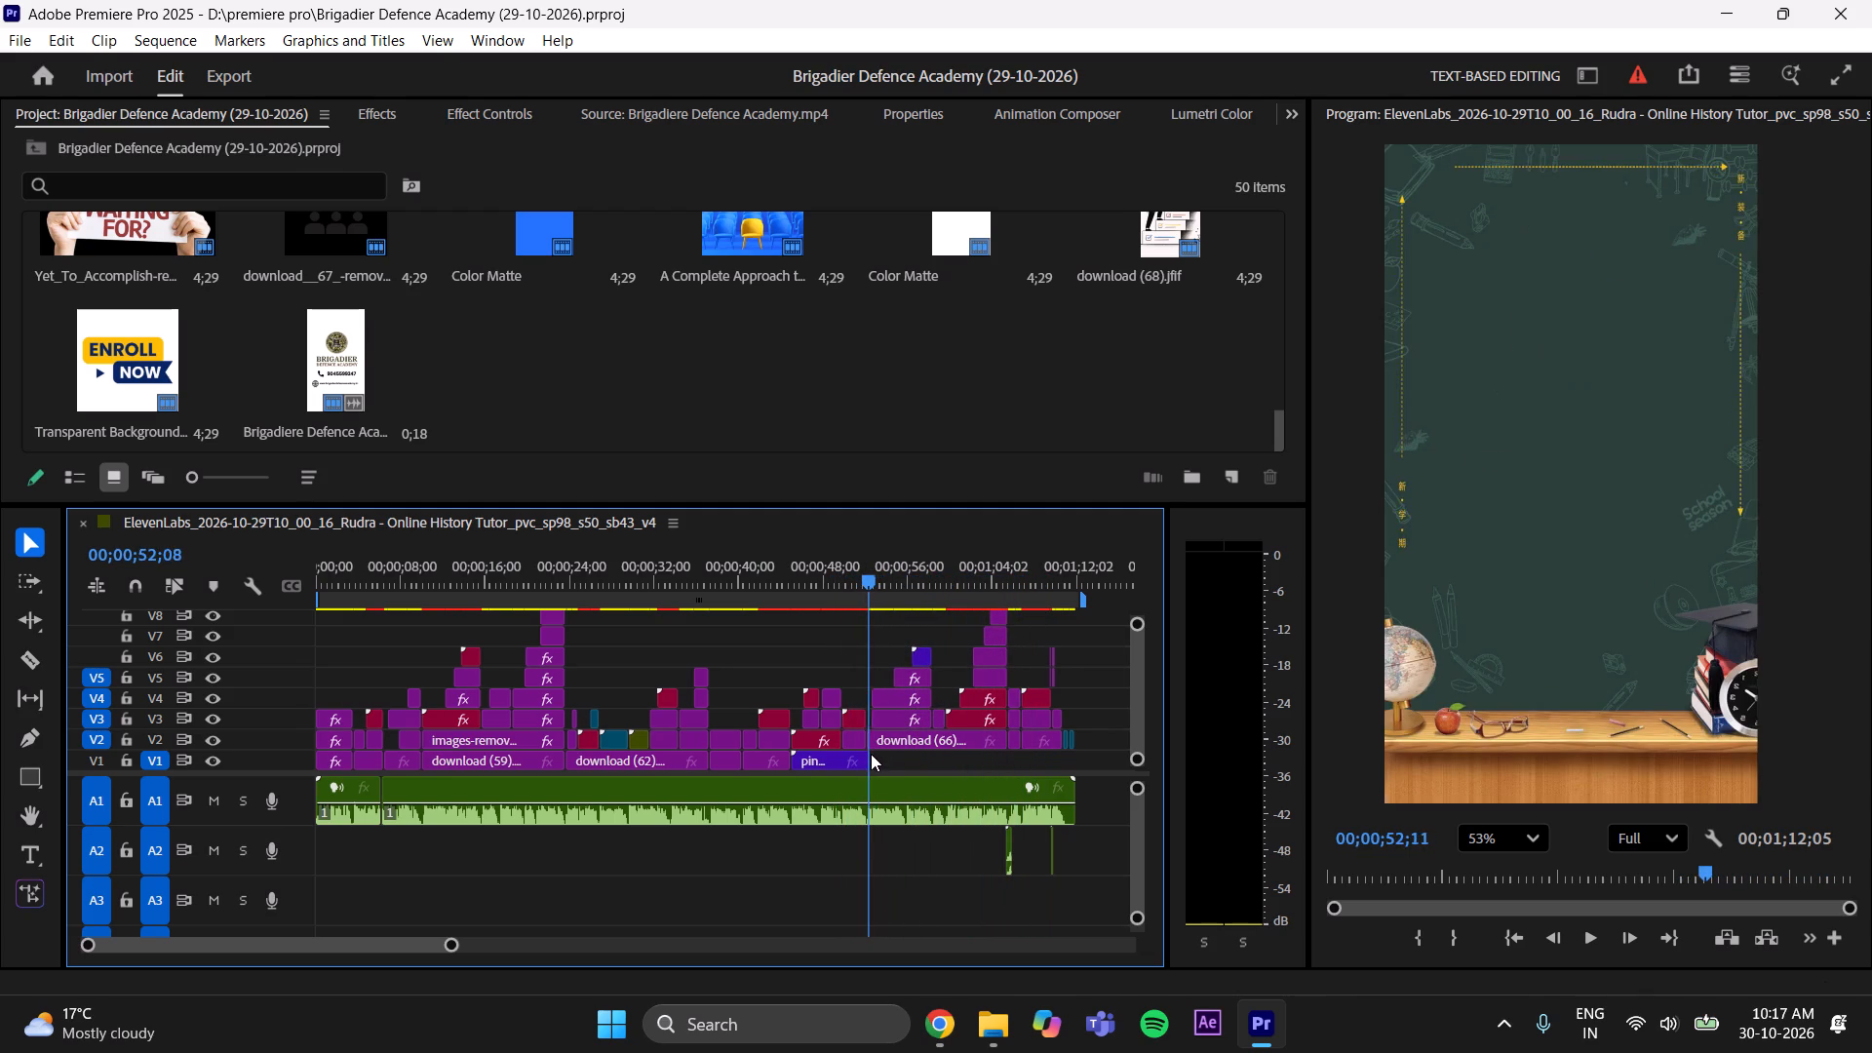
drag(871, 754, 864, 755)
drag(447, 946, 440, 955)
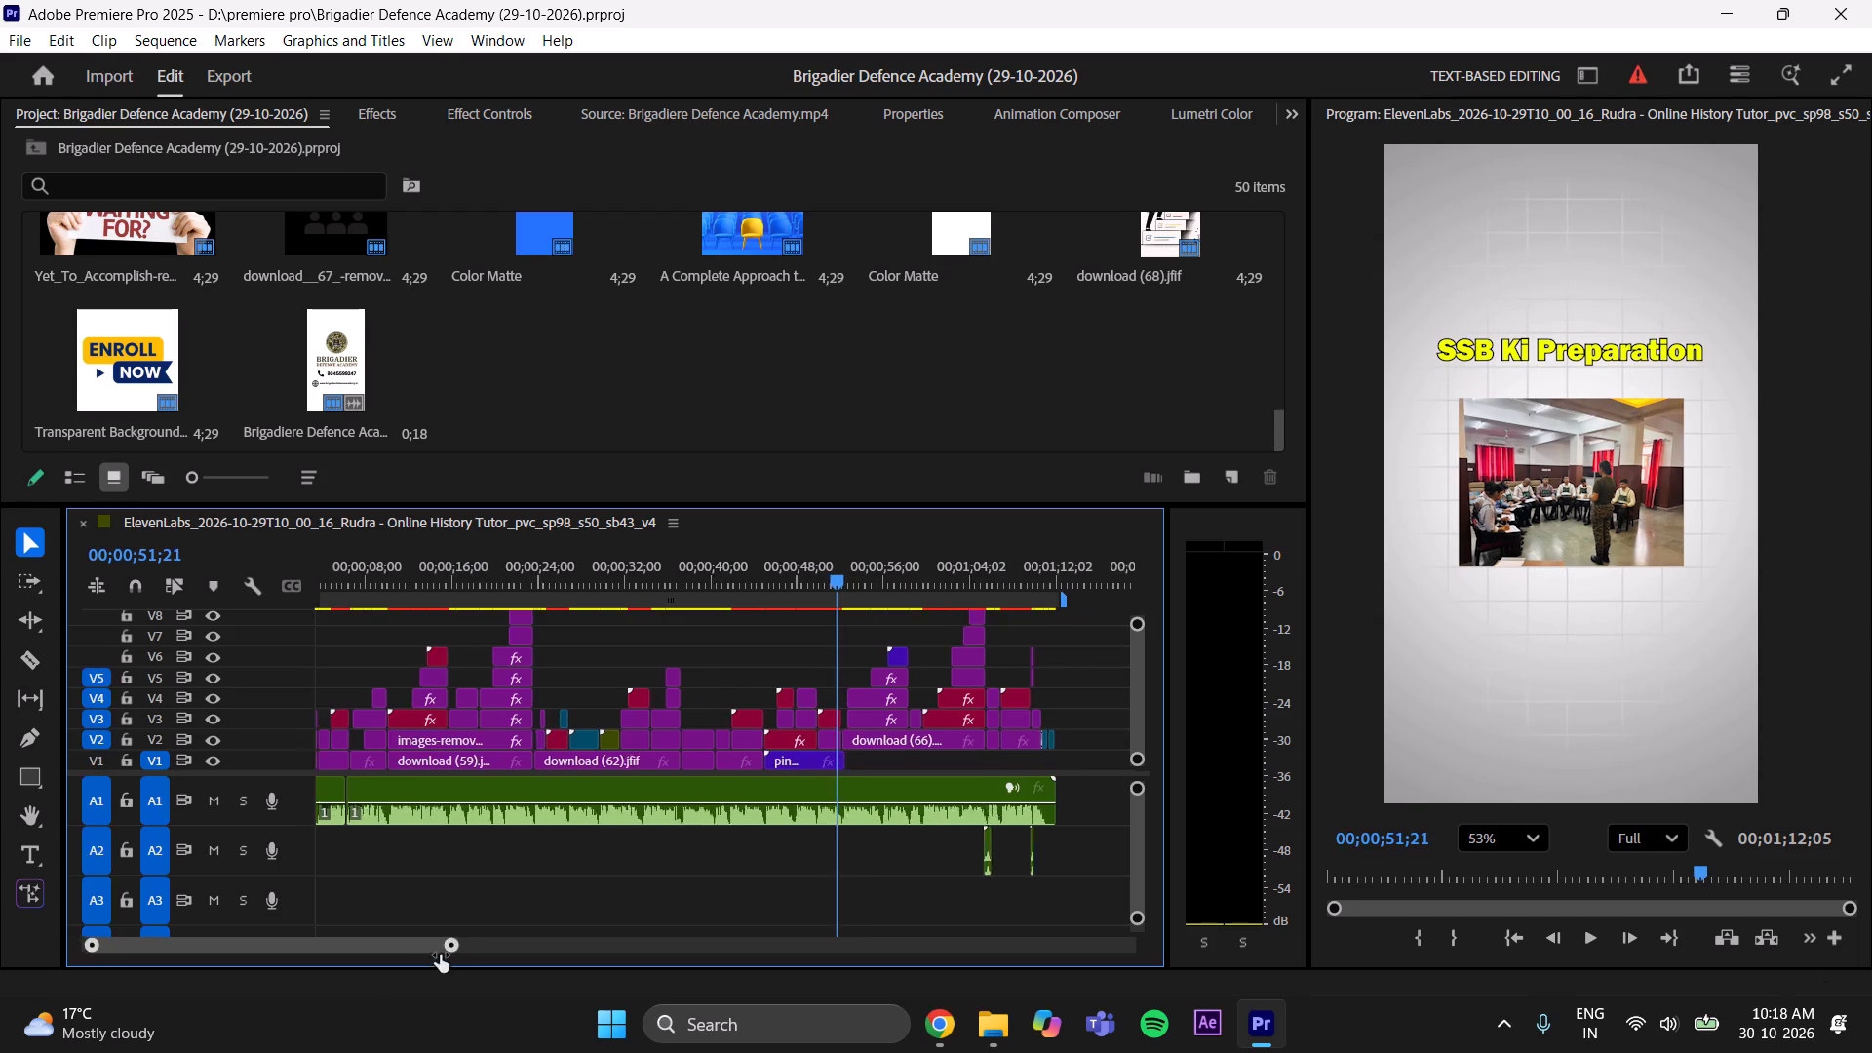
drag(440, 955, 344, 969)
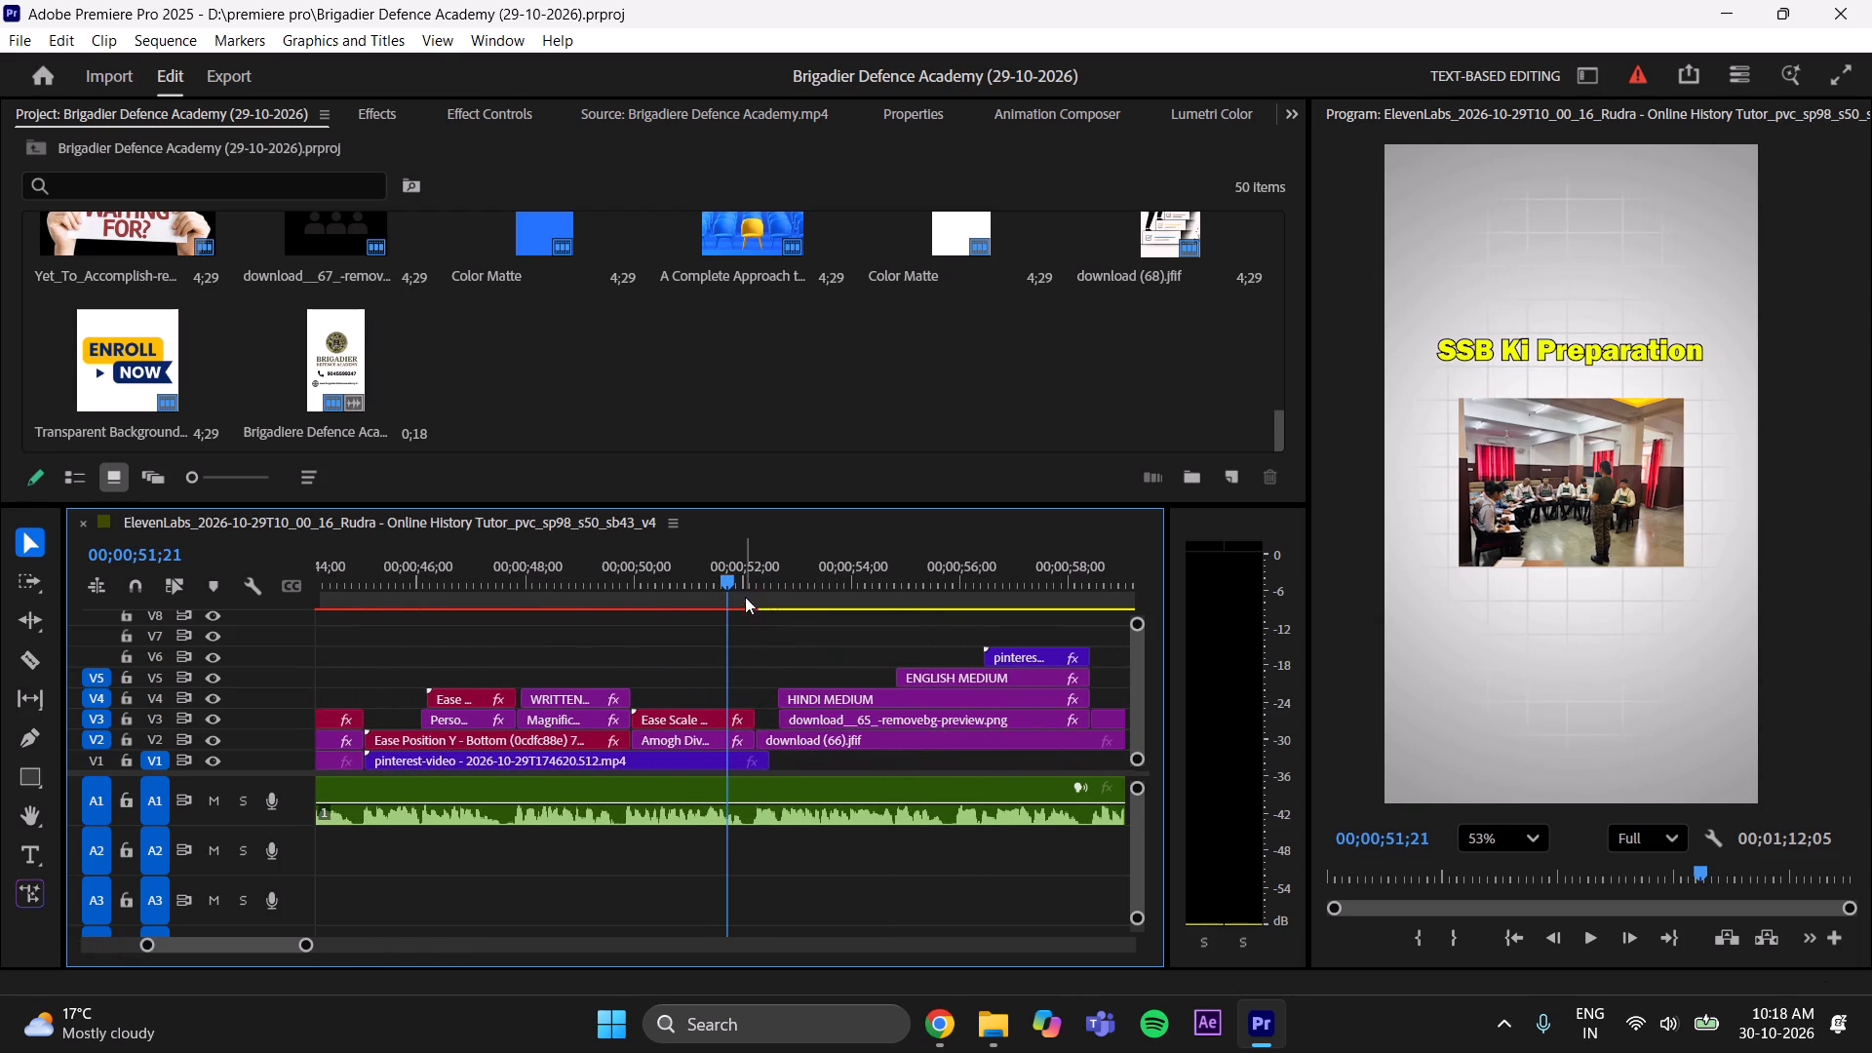
drag(733, 583, 762, 595)
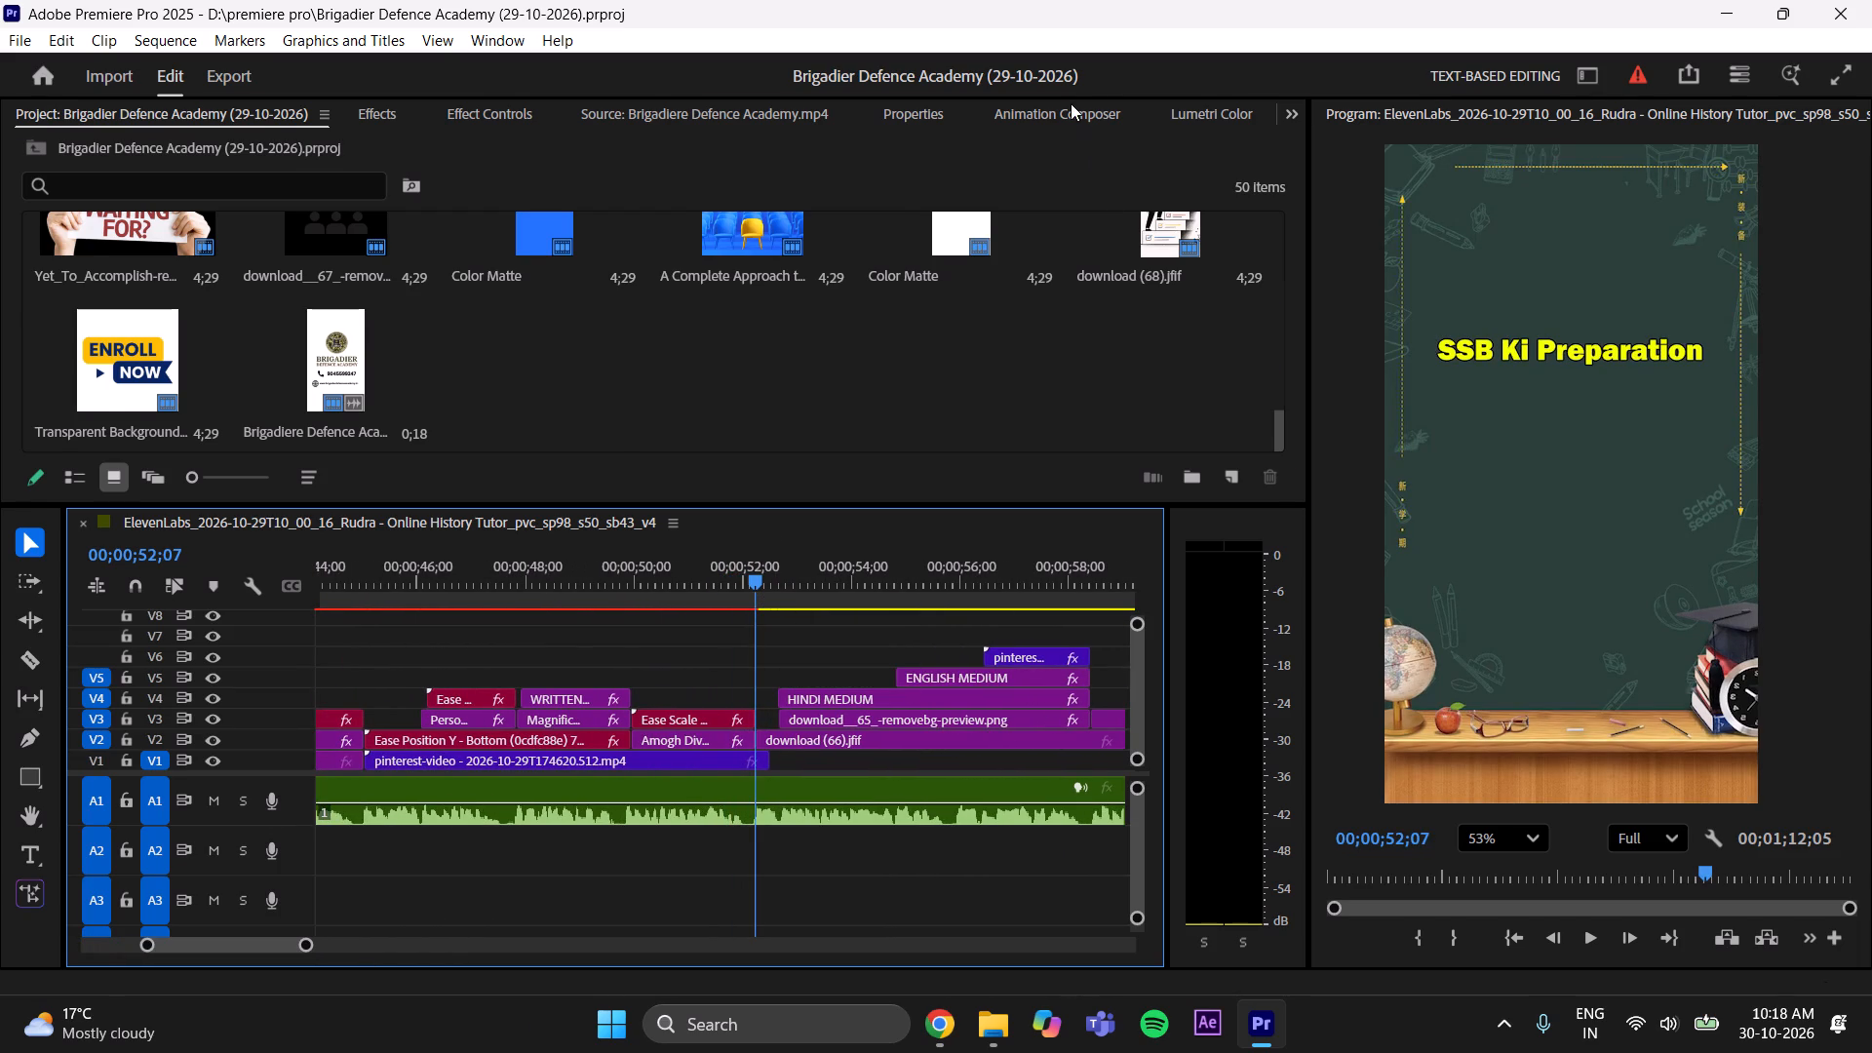
click(1071, 103)
click(117, 387)
click(130, 352)
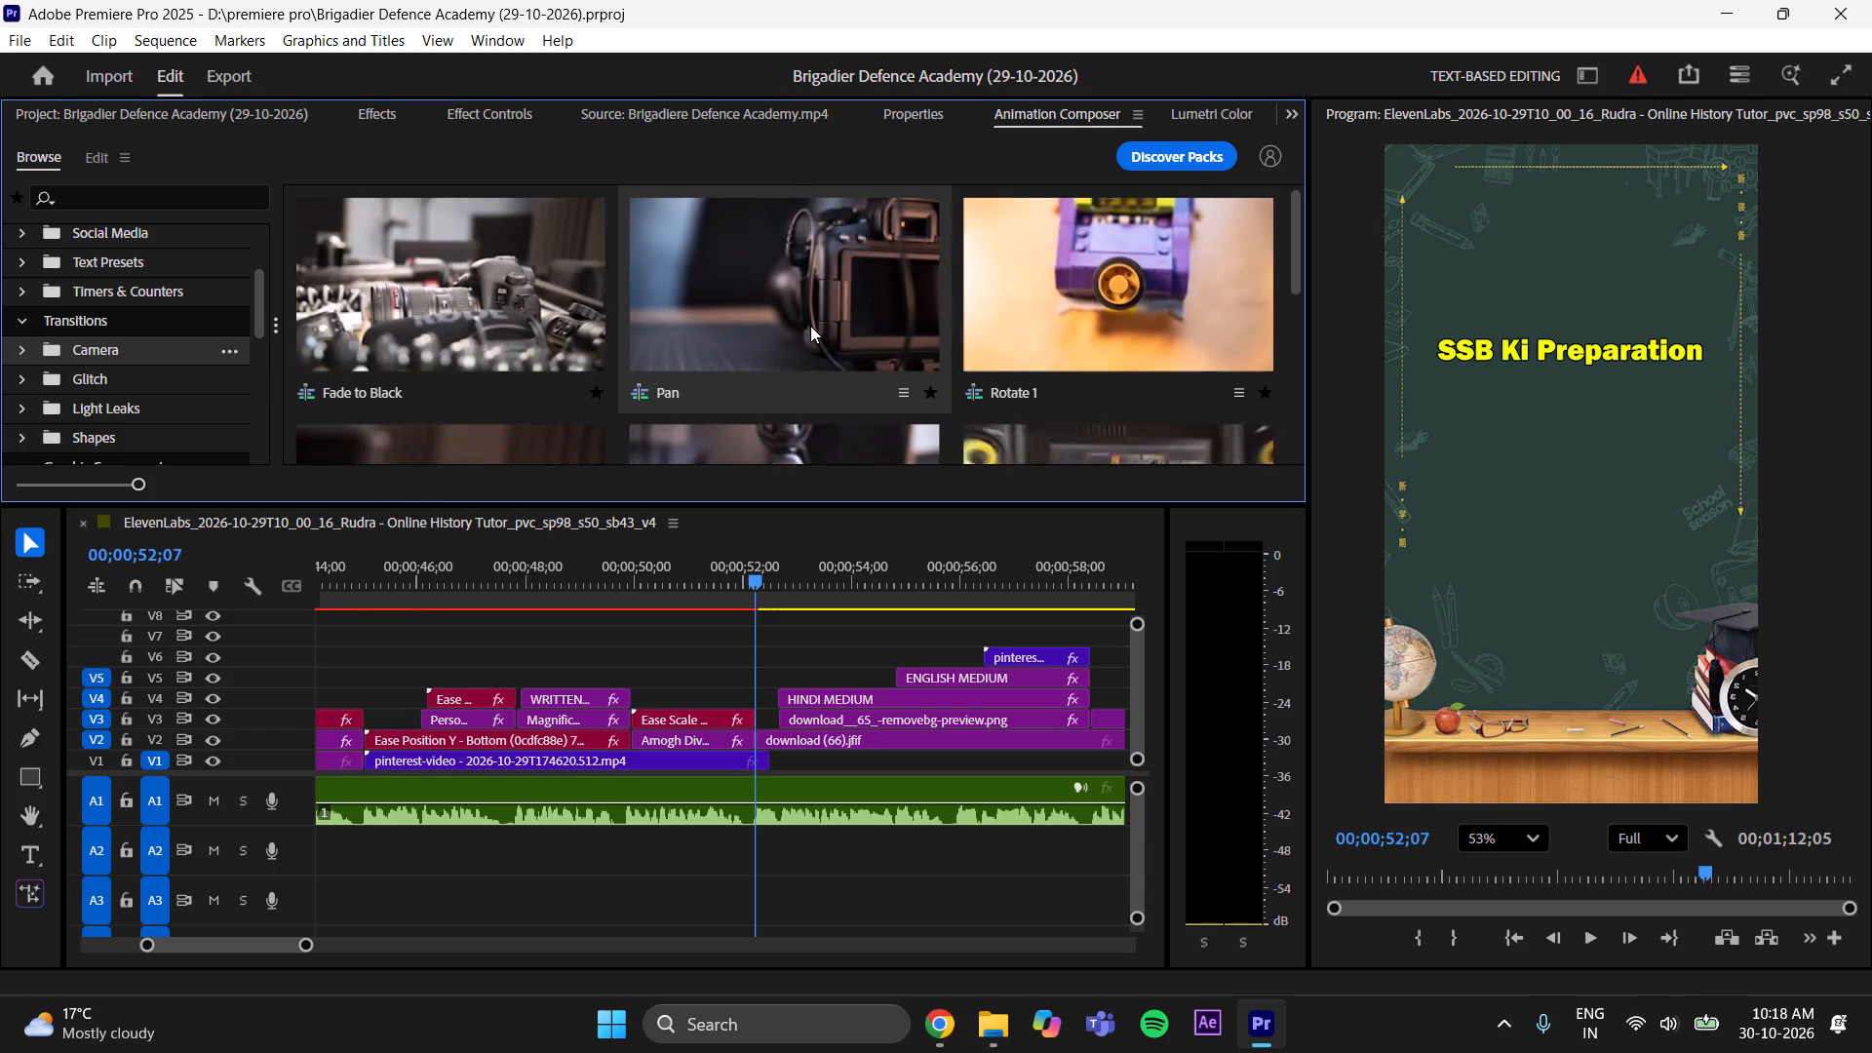
scroll(810, 326, down, 2)
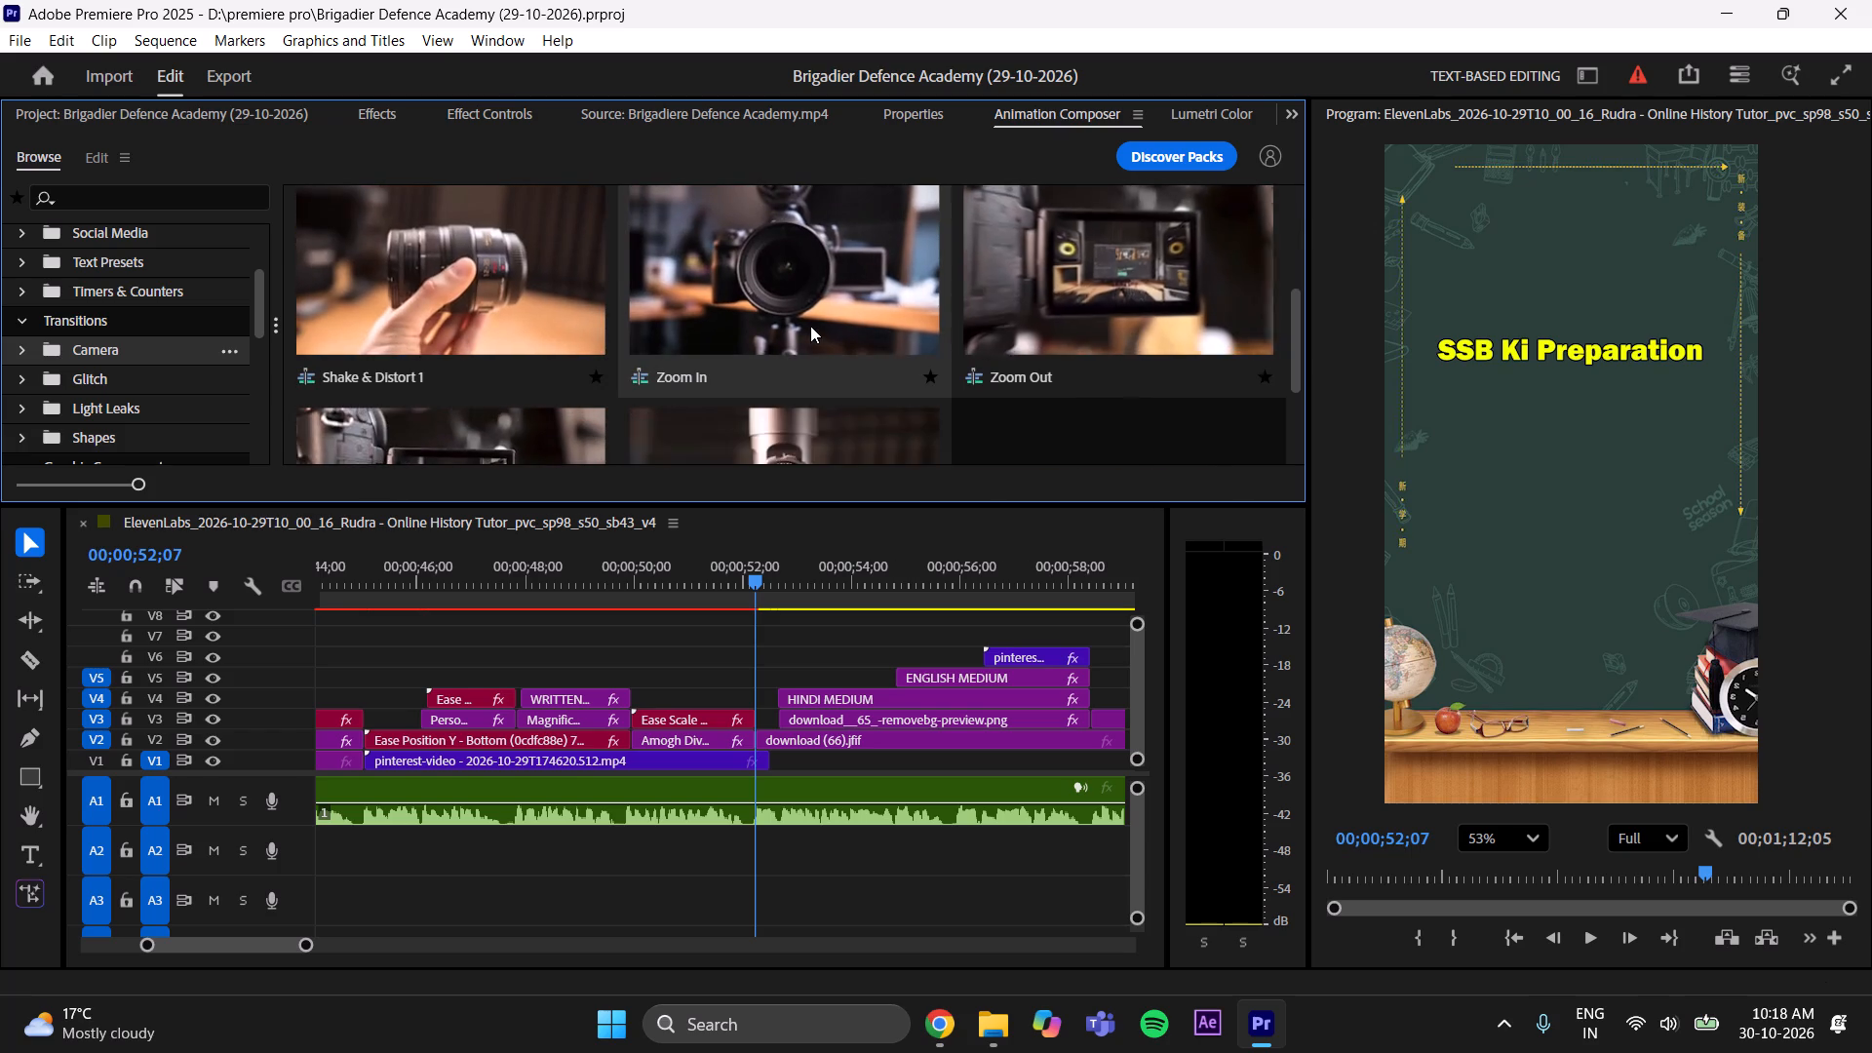
click(810, 326)
click(1230, 489)
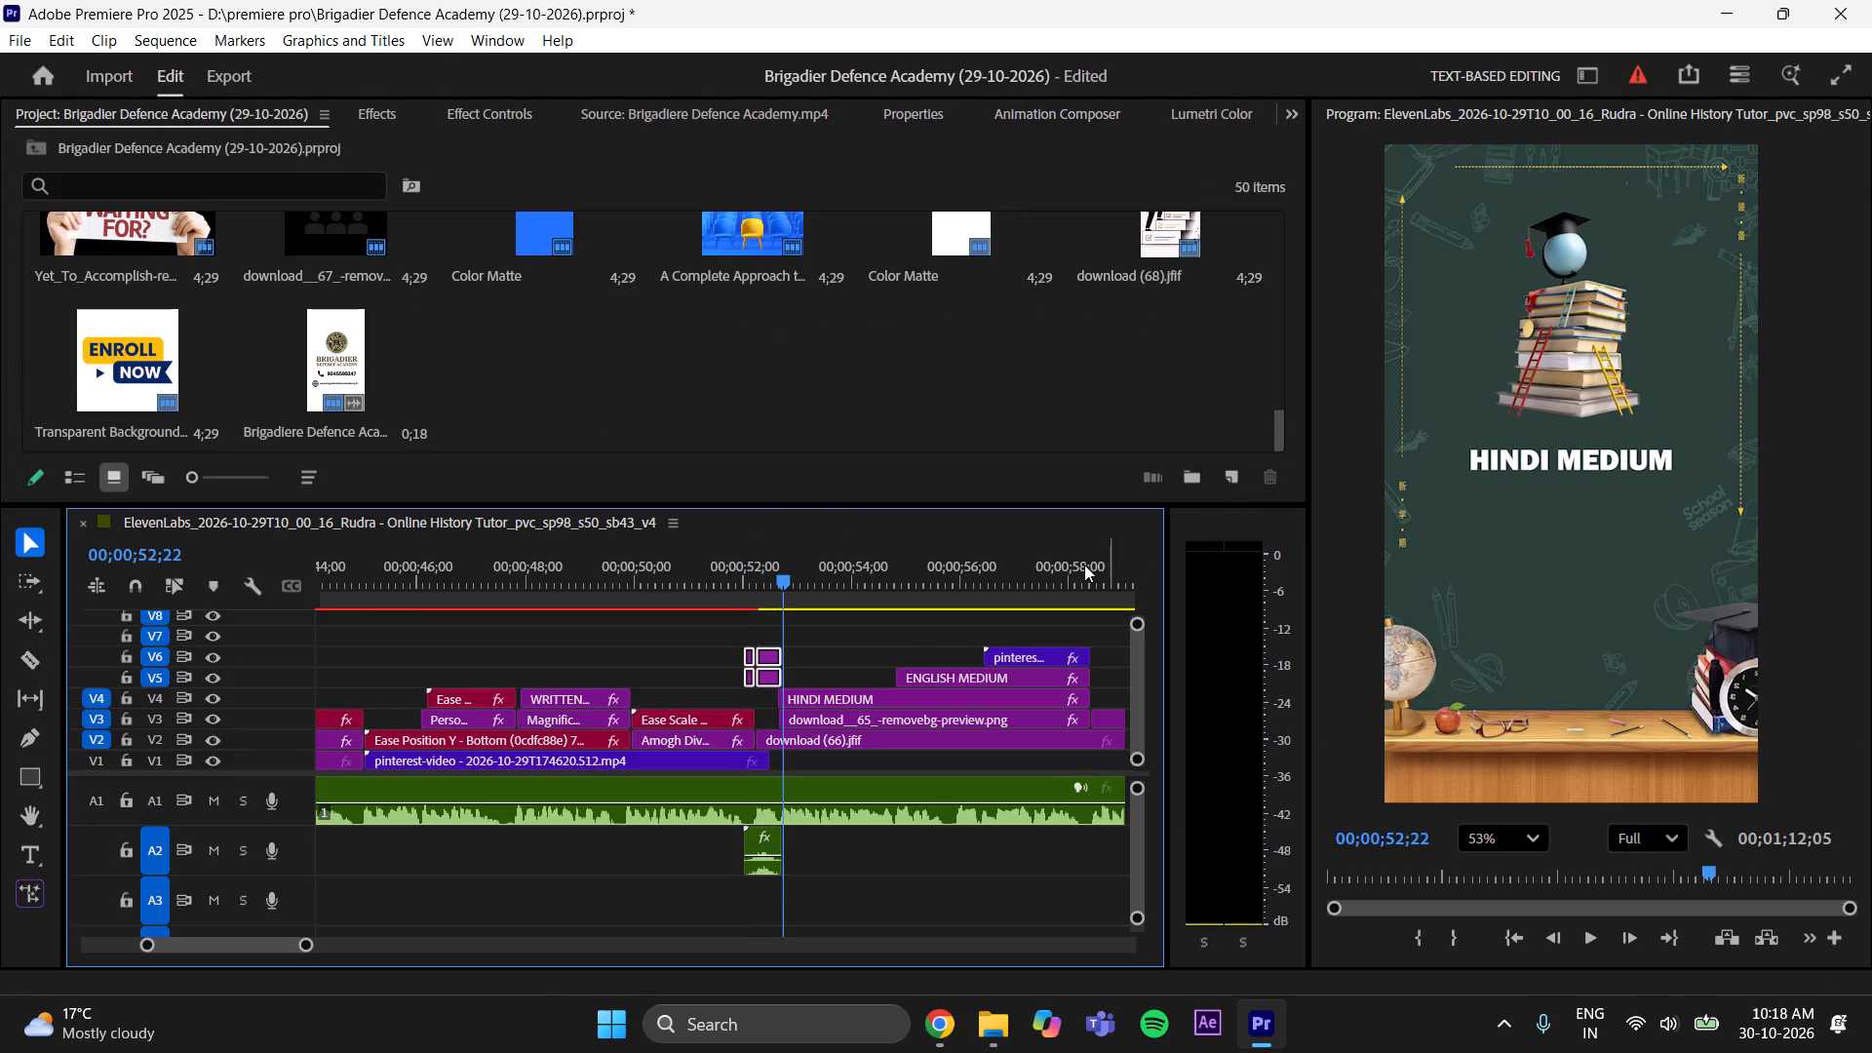
Play from the SSB Ki Preparation scene into the Hindi Medium scene twice to review the Zoom In transition.
drag(750, 573, 711, 604)
click(953, 896)
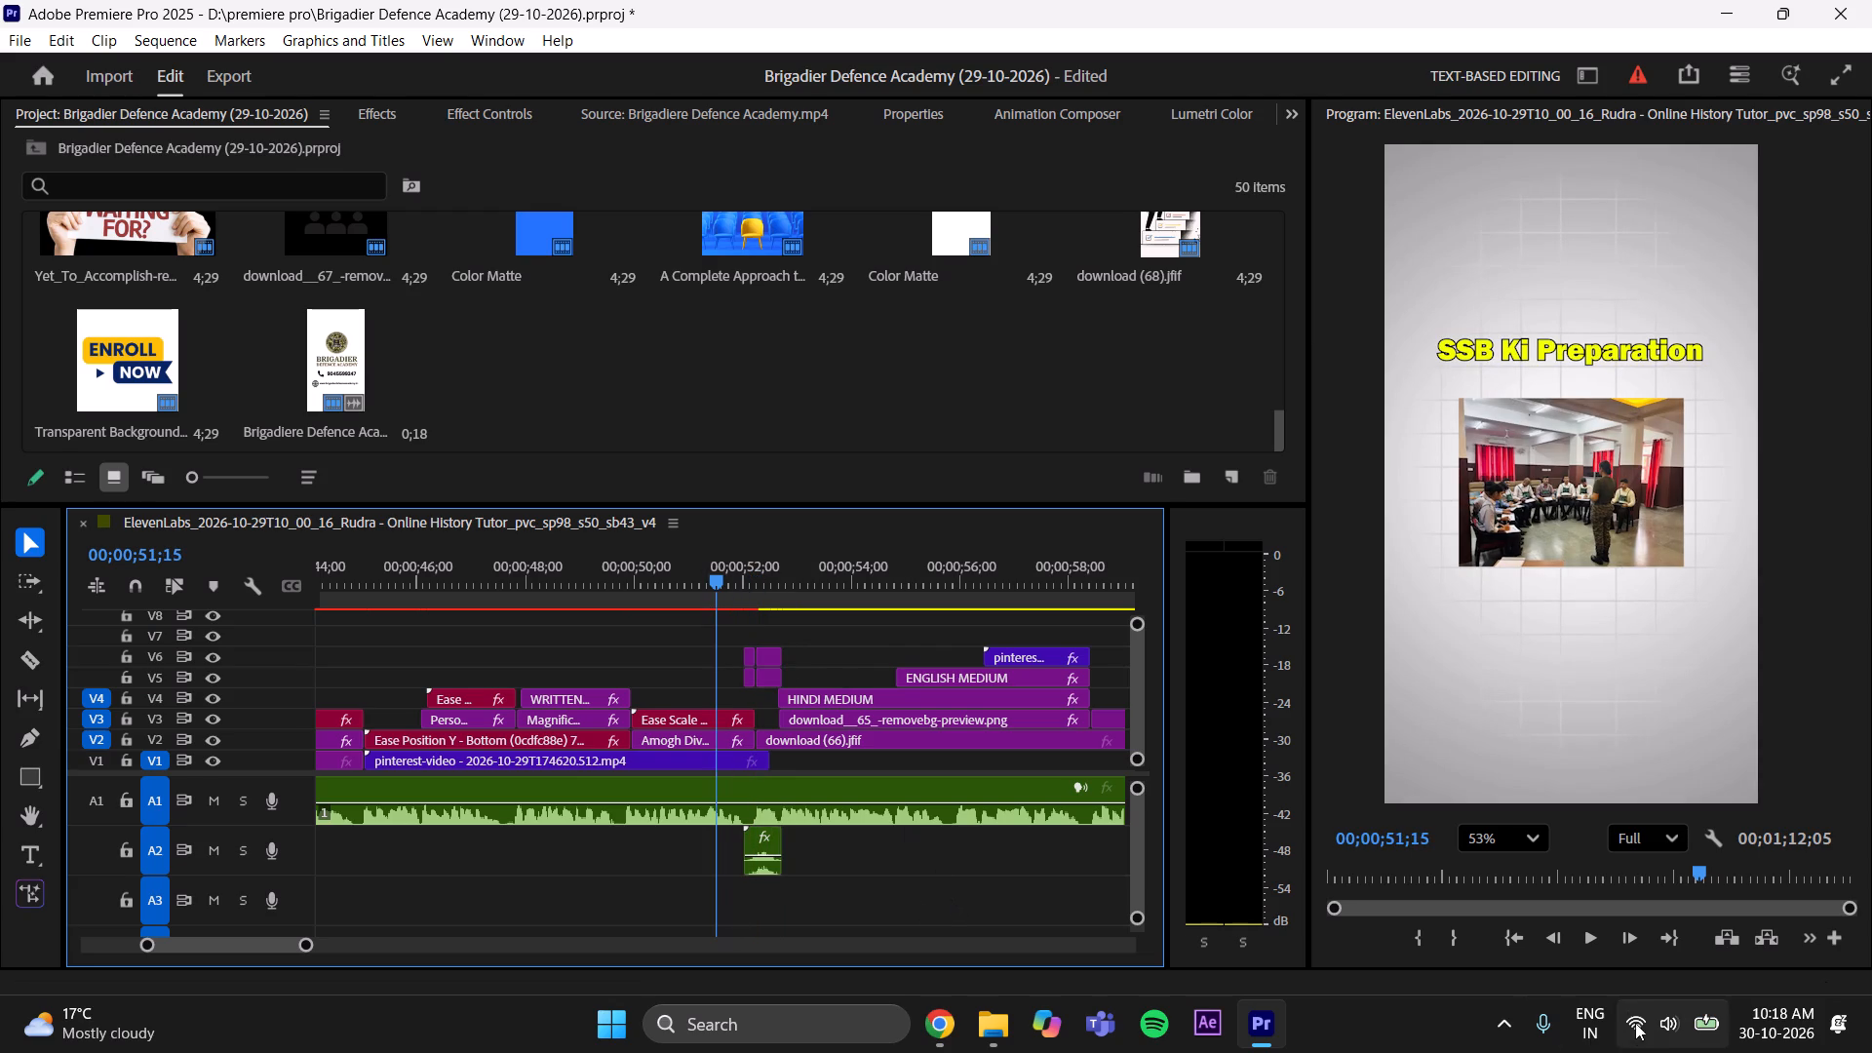
click(1590, 937)
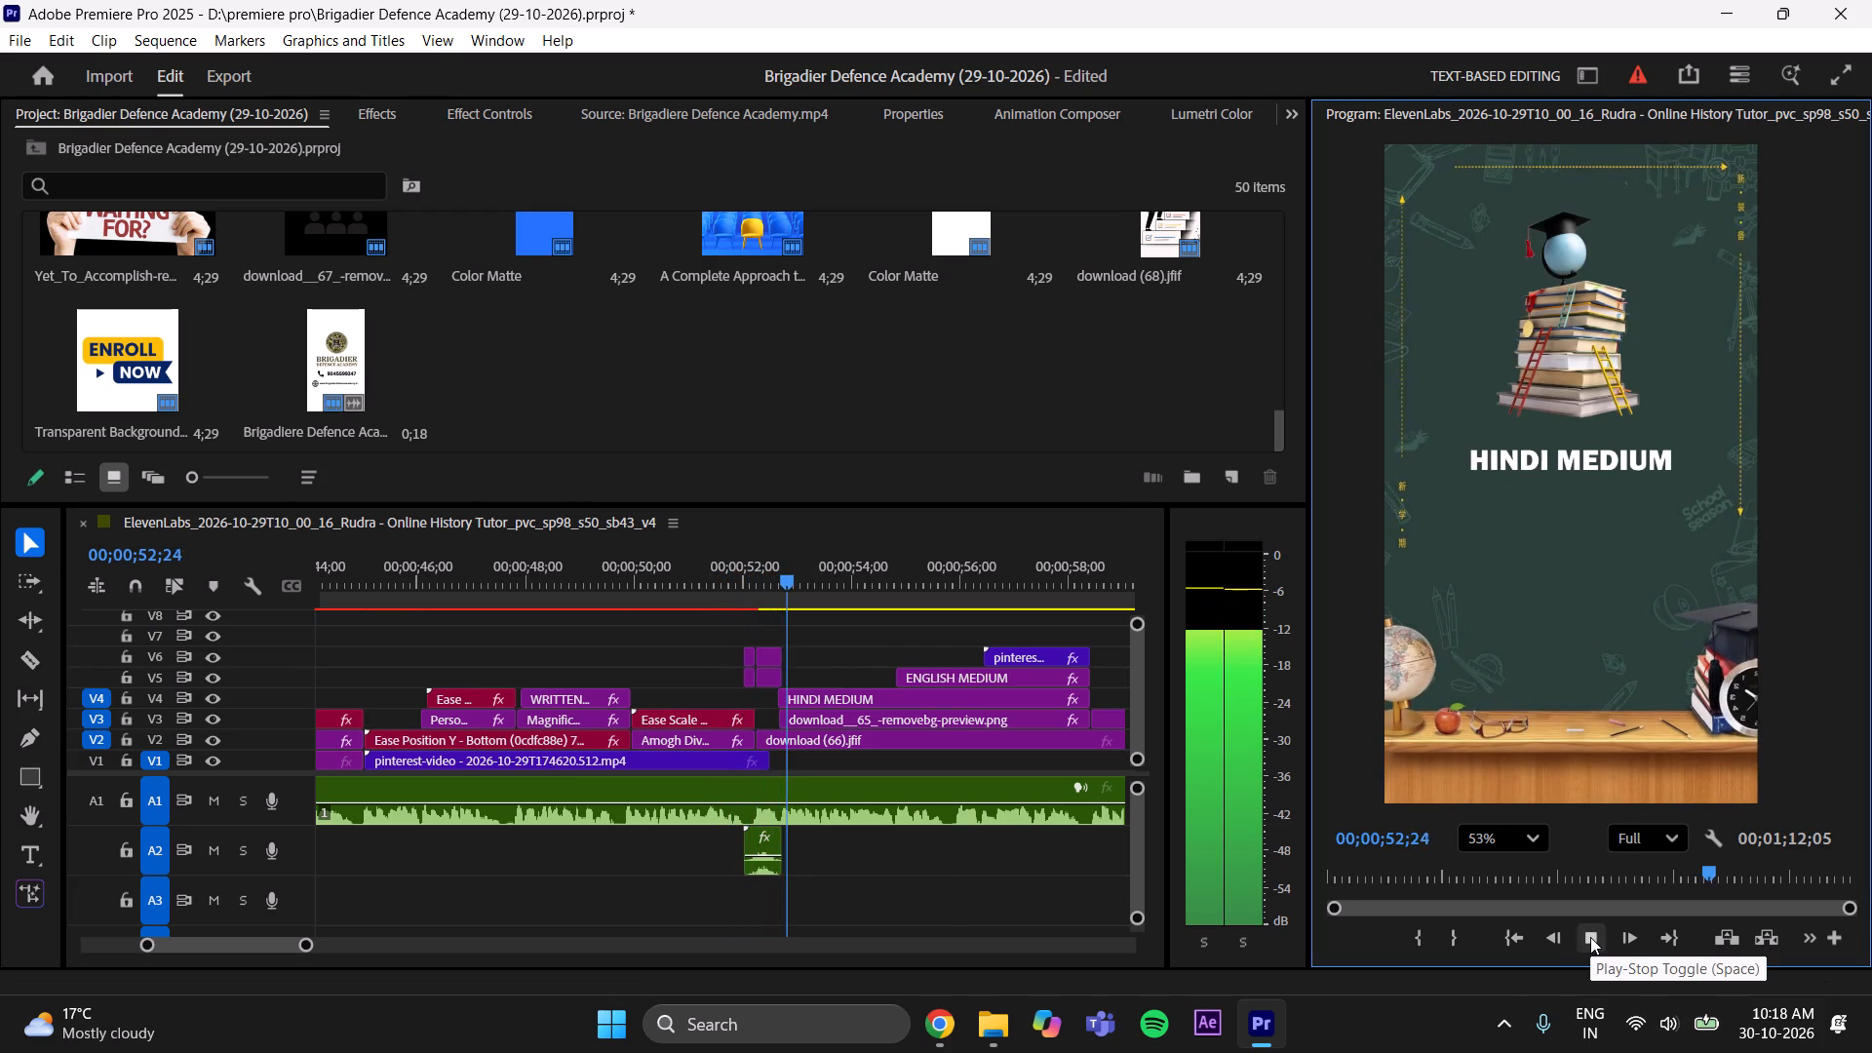
click(1590, 937)
drag(795, 579, 658, 676)
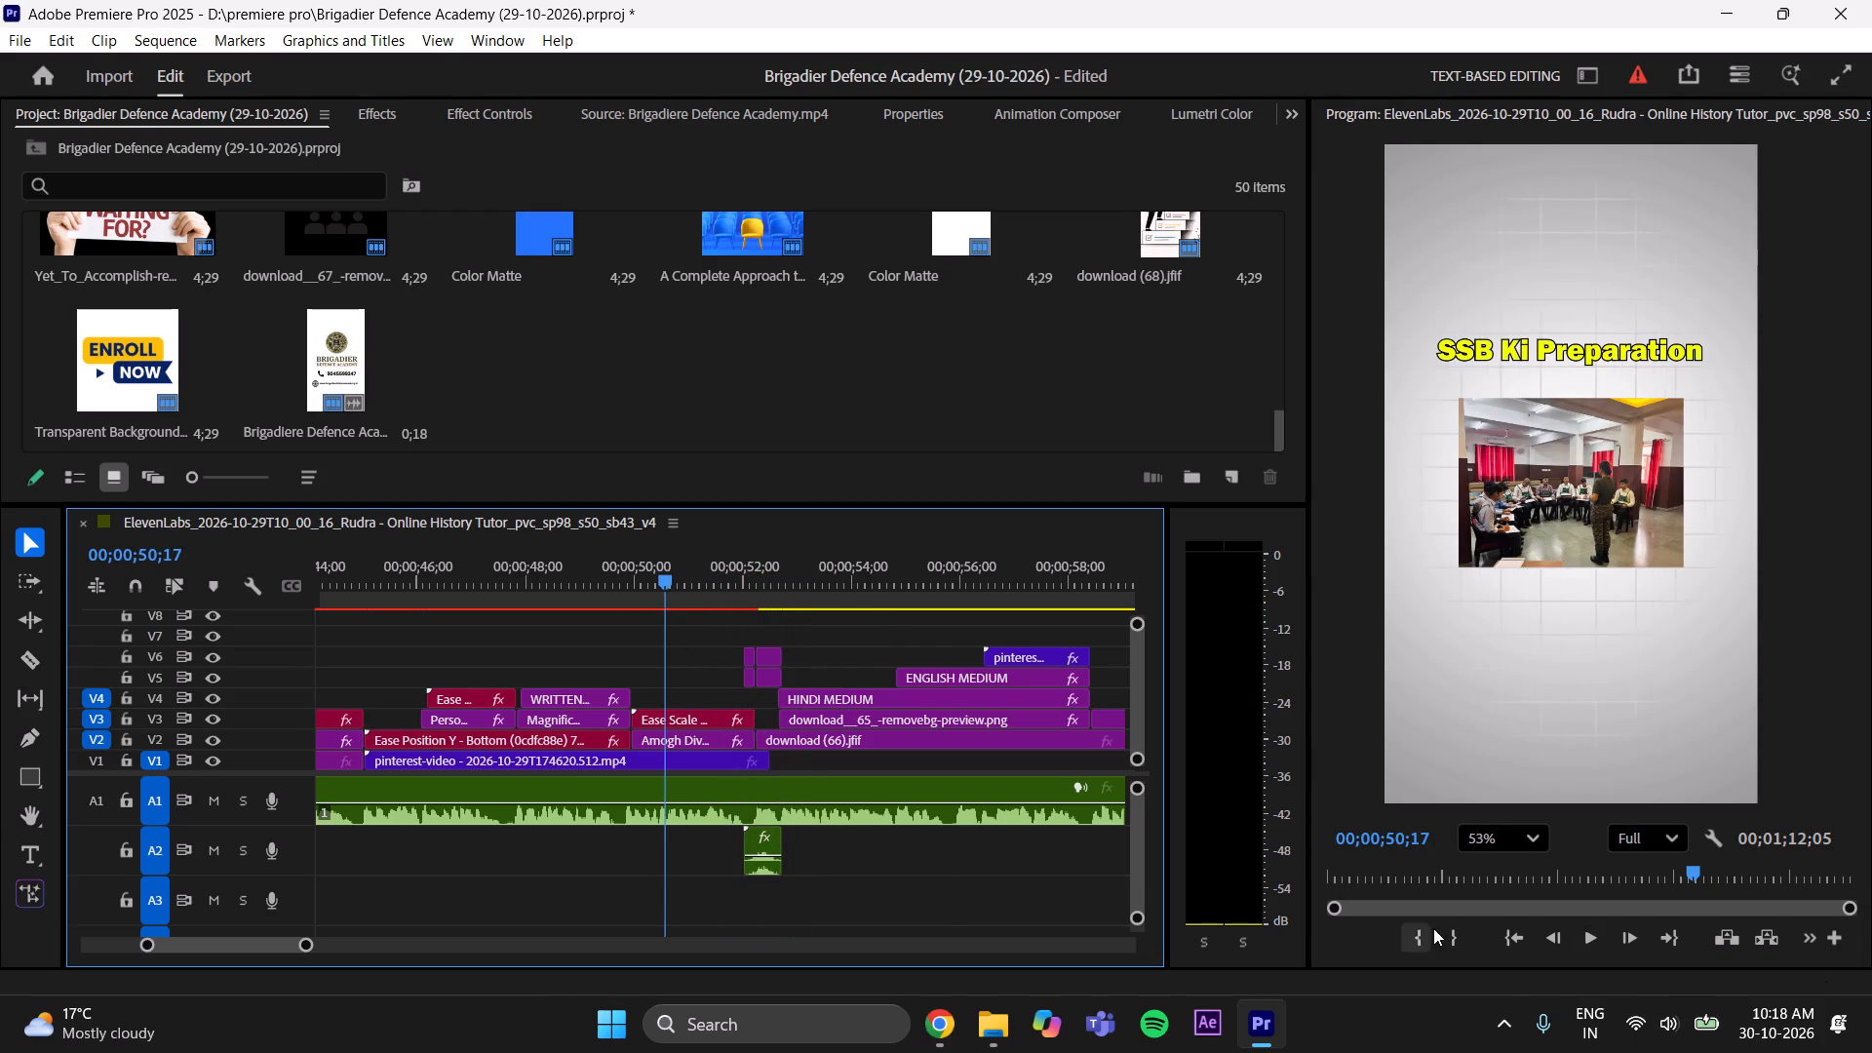
click(1599, 928)
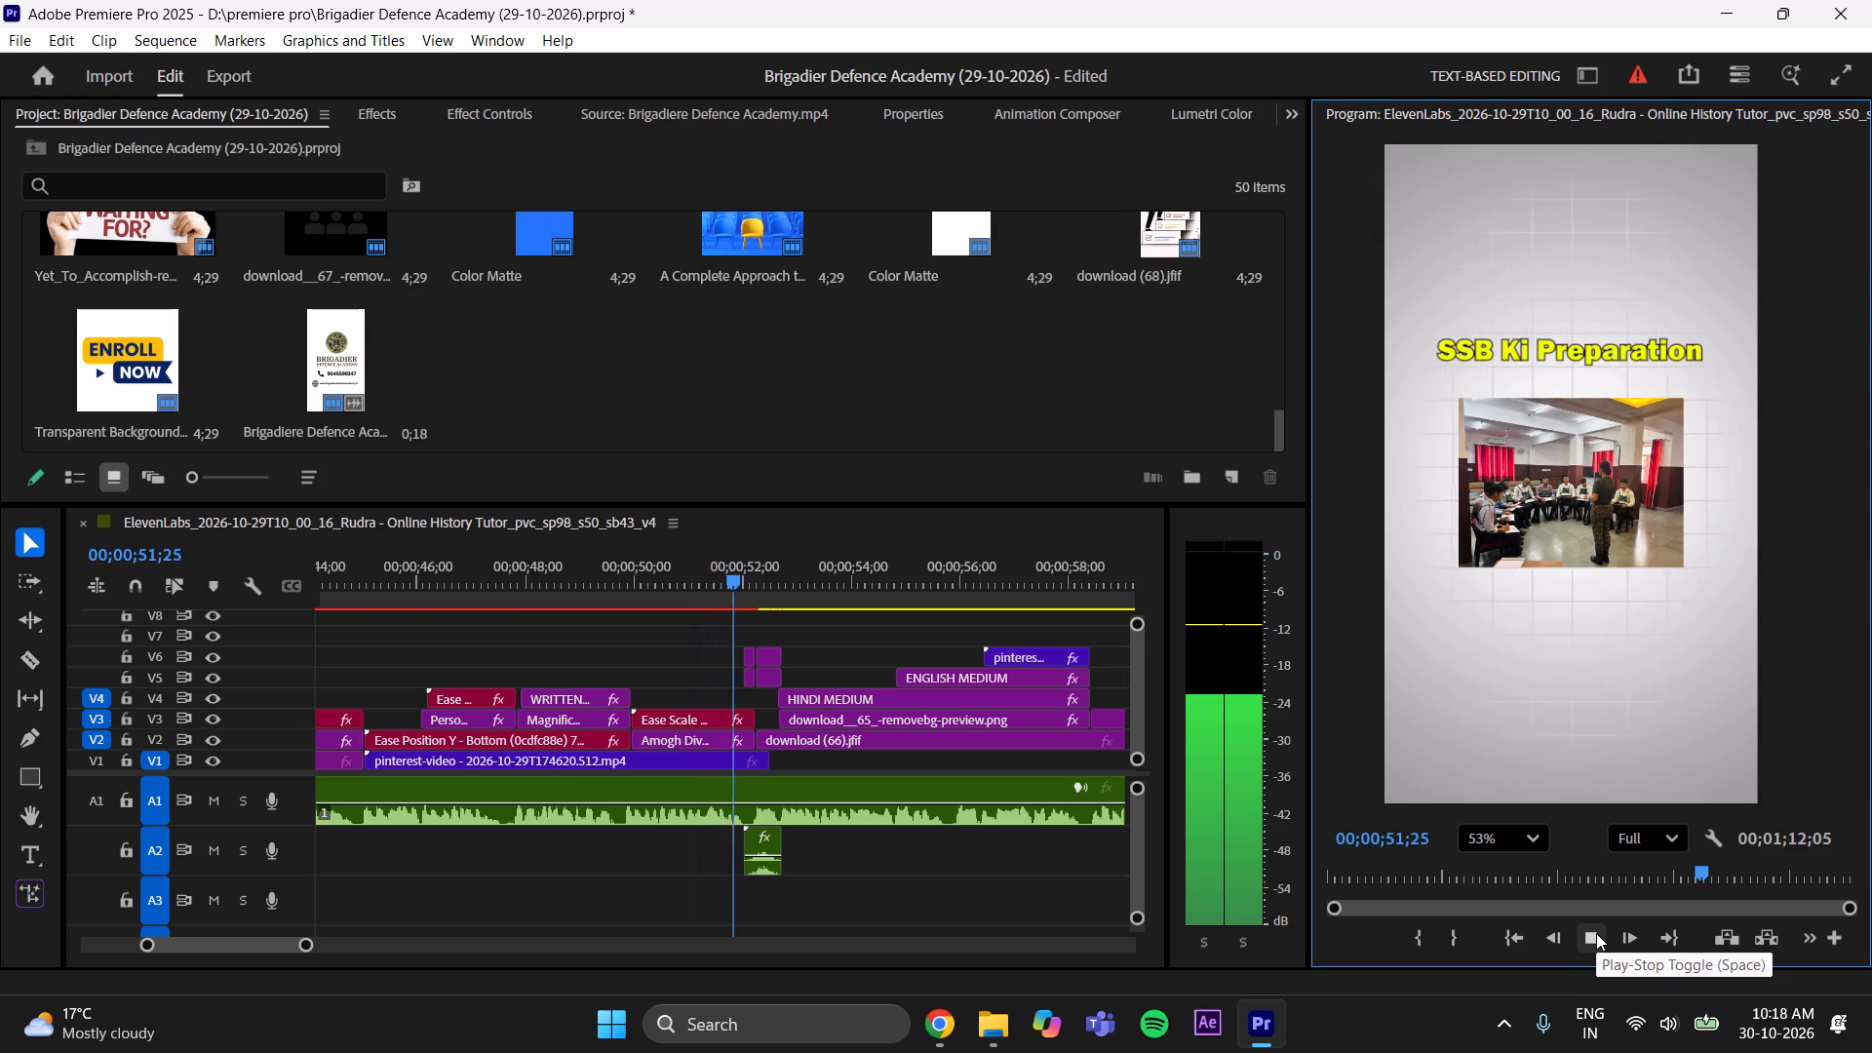
click(1596, 933)
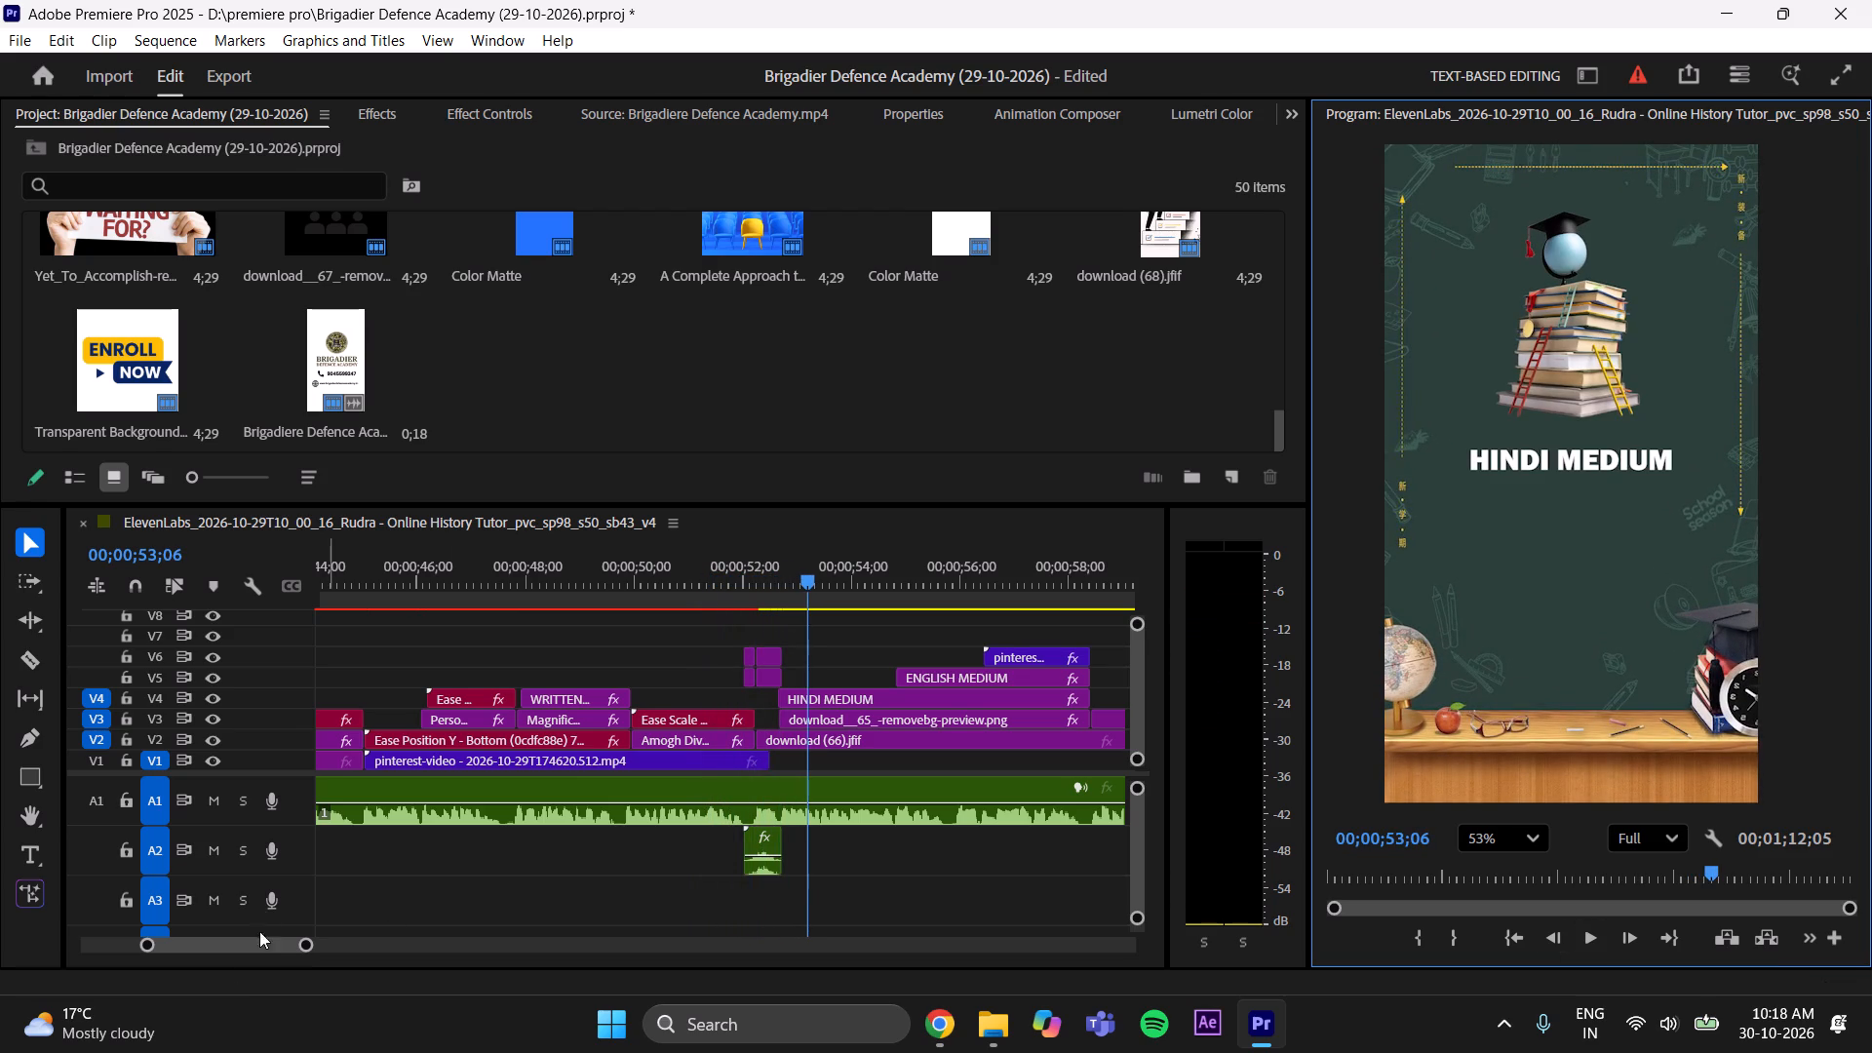
Scrub backward from the Hindi Medium cut to the start of the sequence, examining the earlier scene changes.
drag(311, 945, 367, 926)
drag(722, 555, 695, 580)
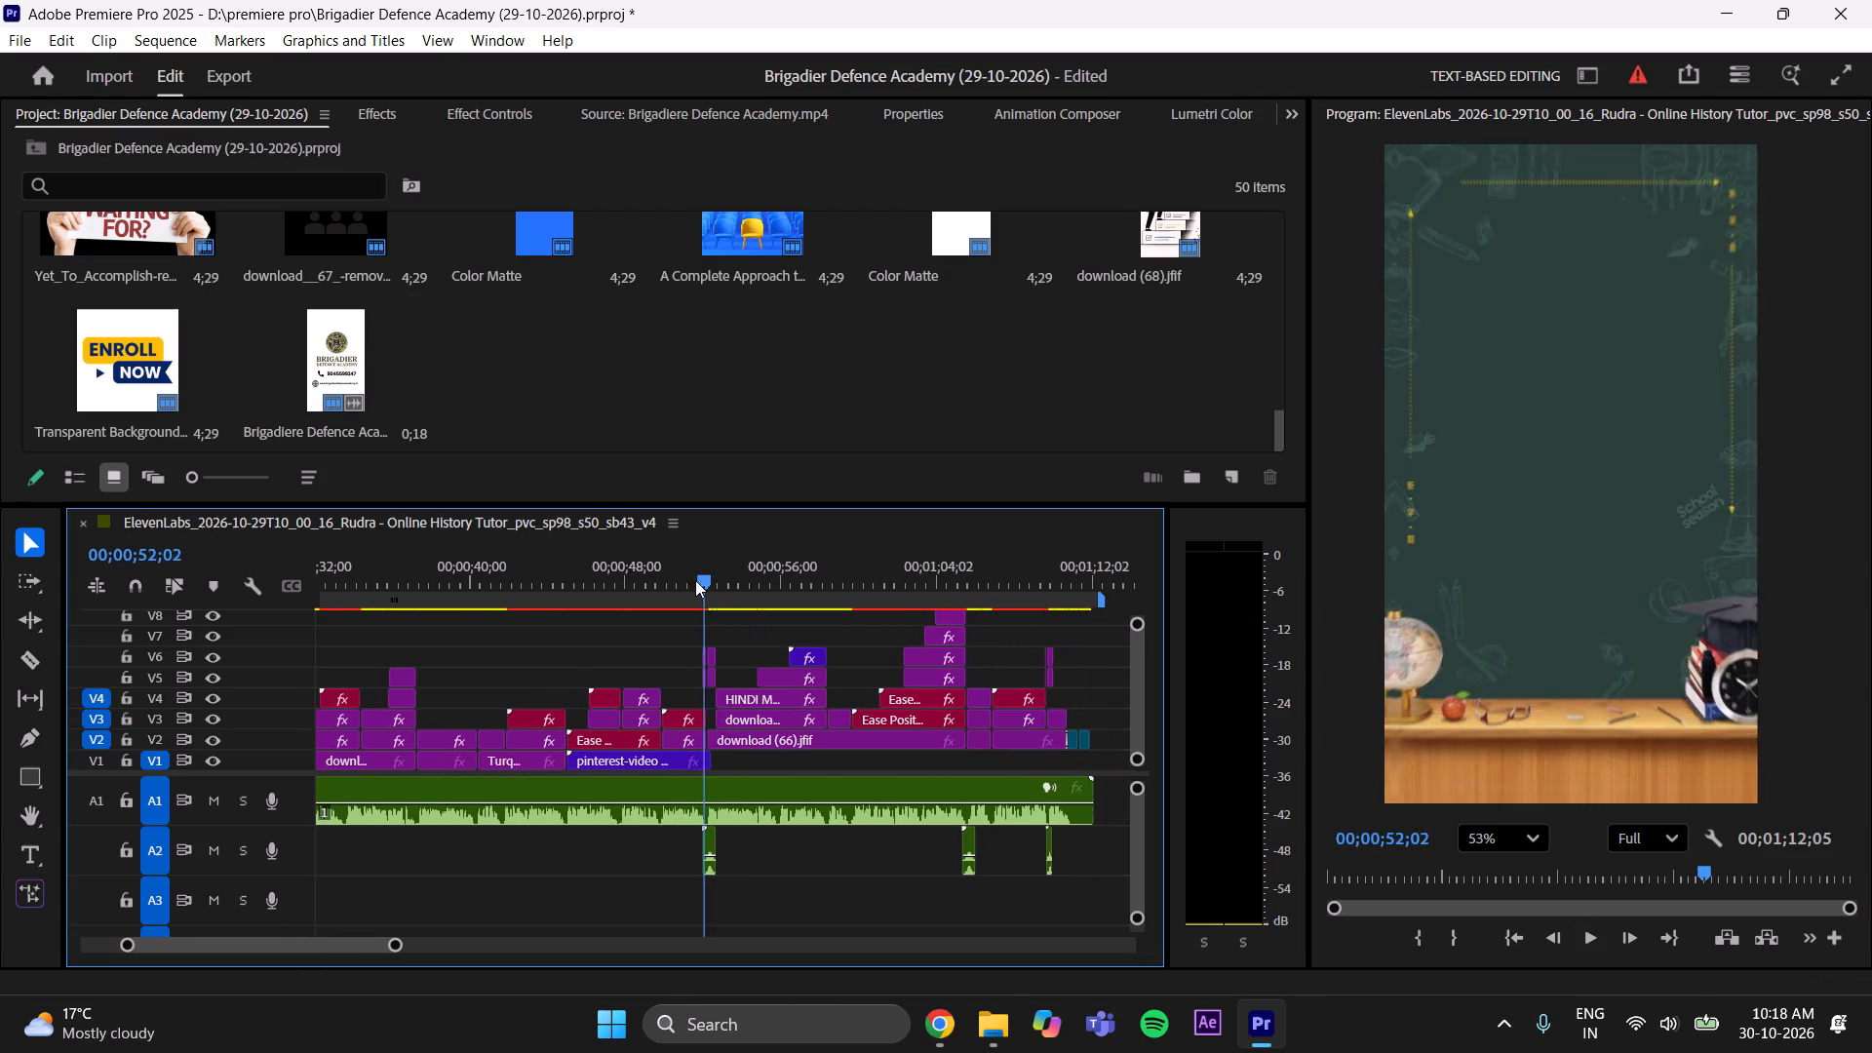
drag(695, 580, 533, 758)
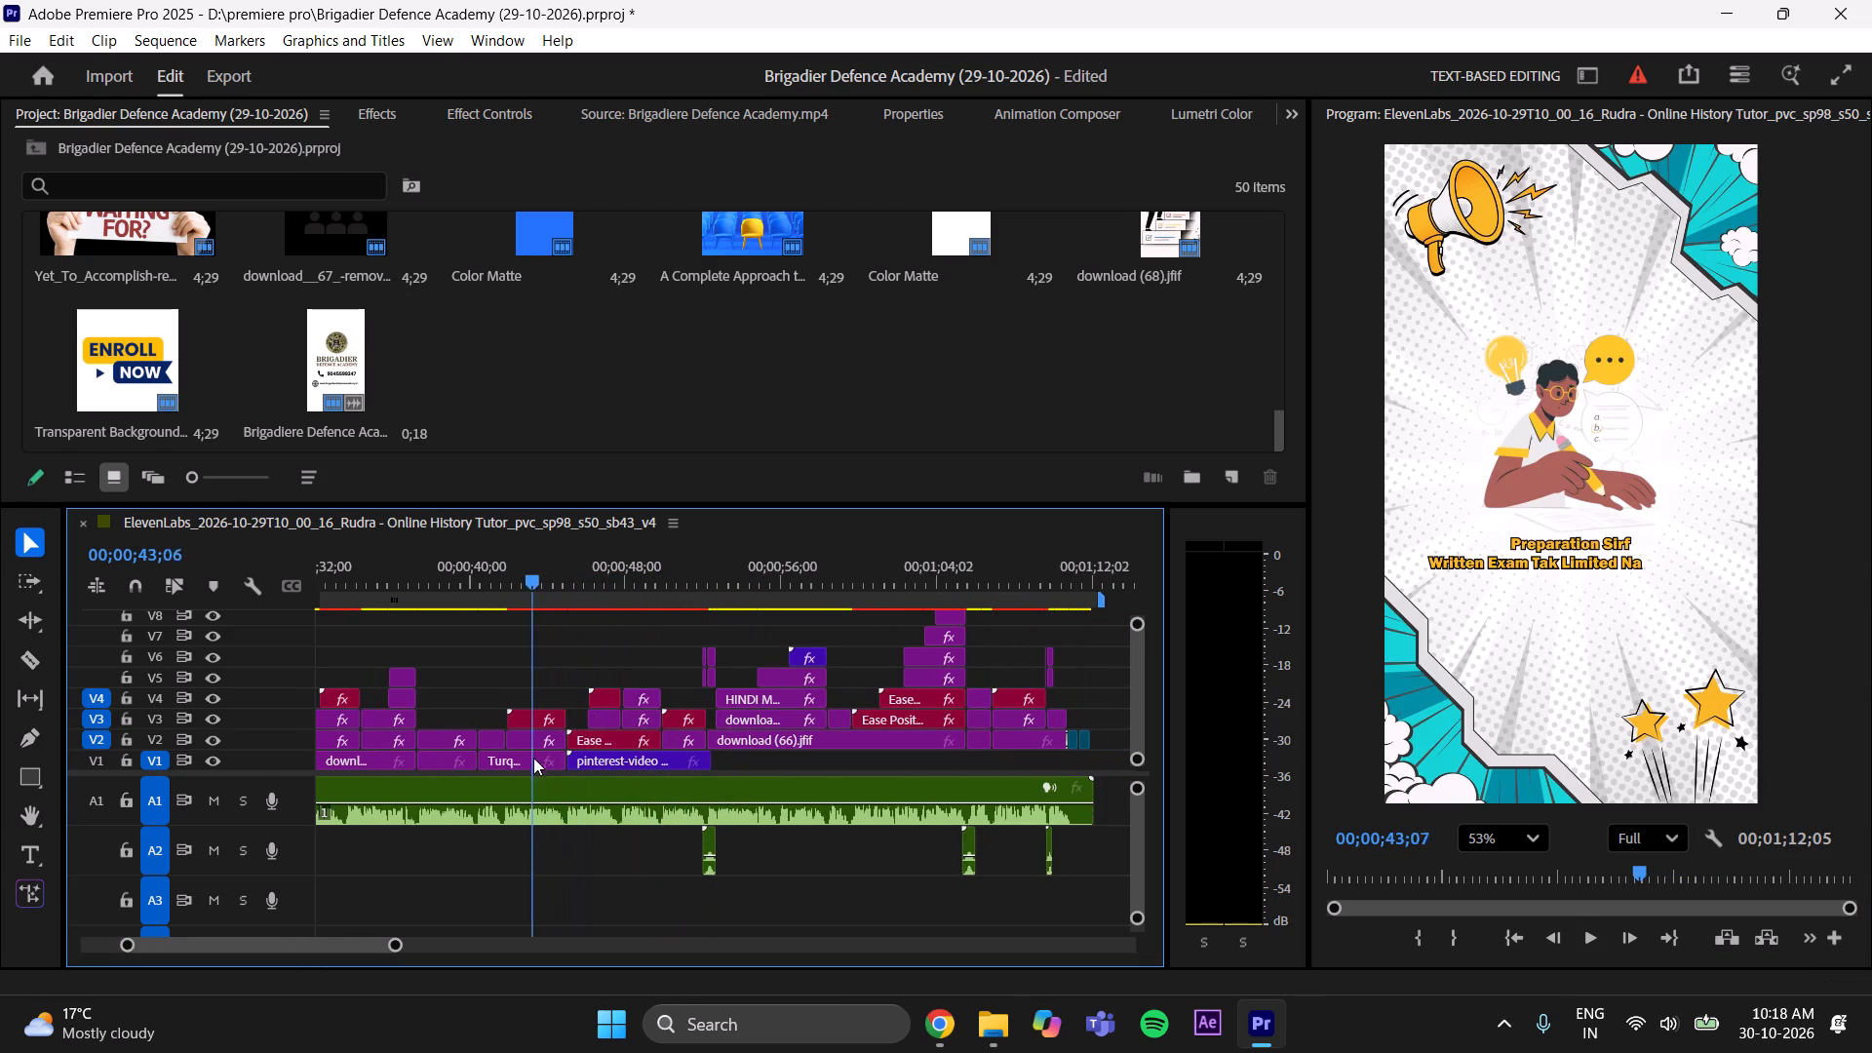
drag(533, 758, 594, 736)
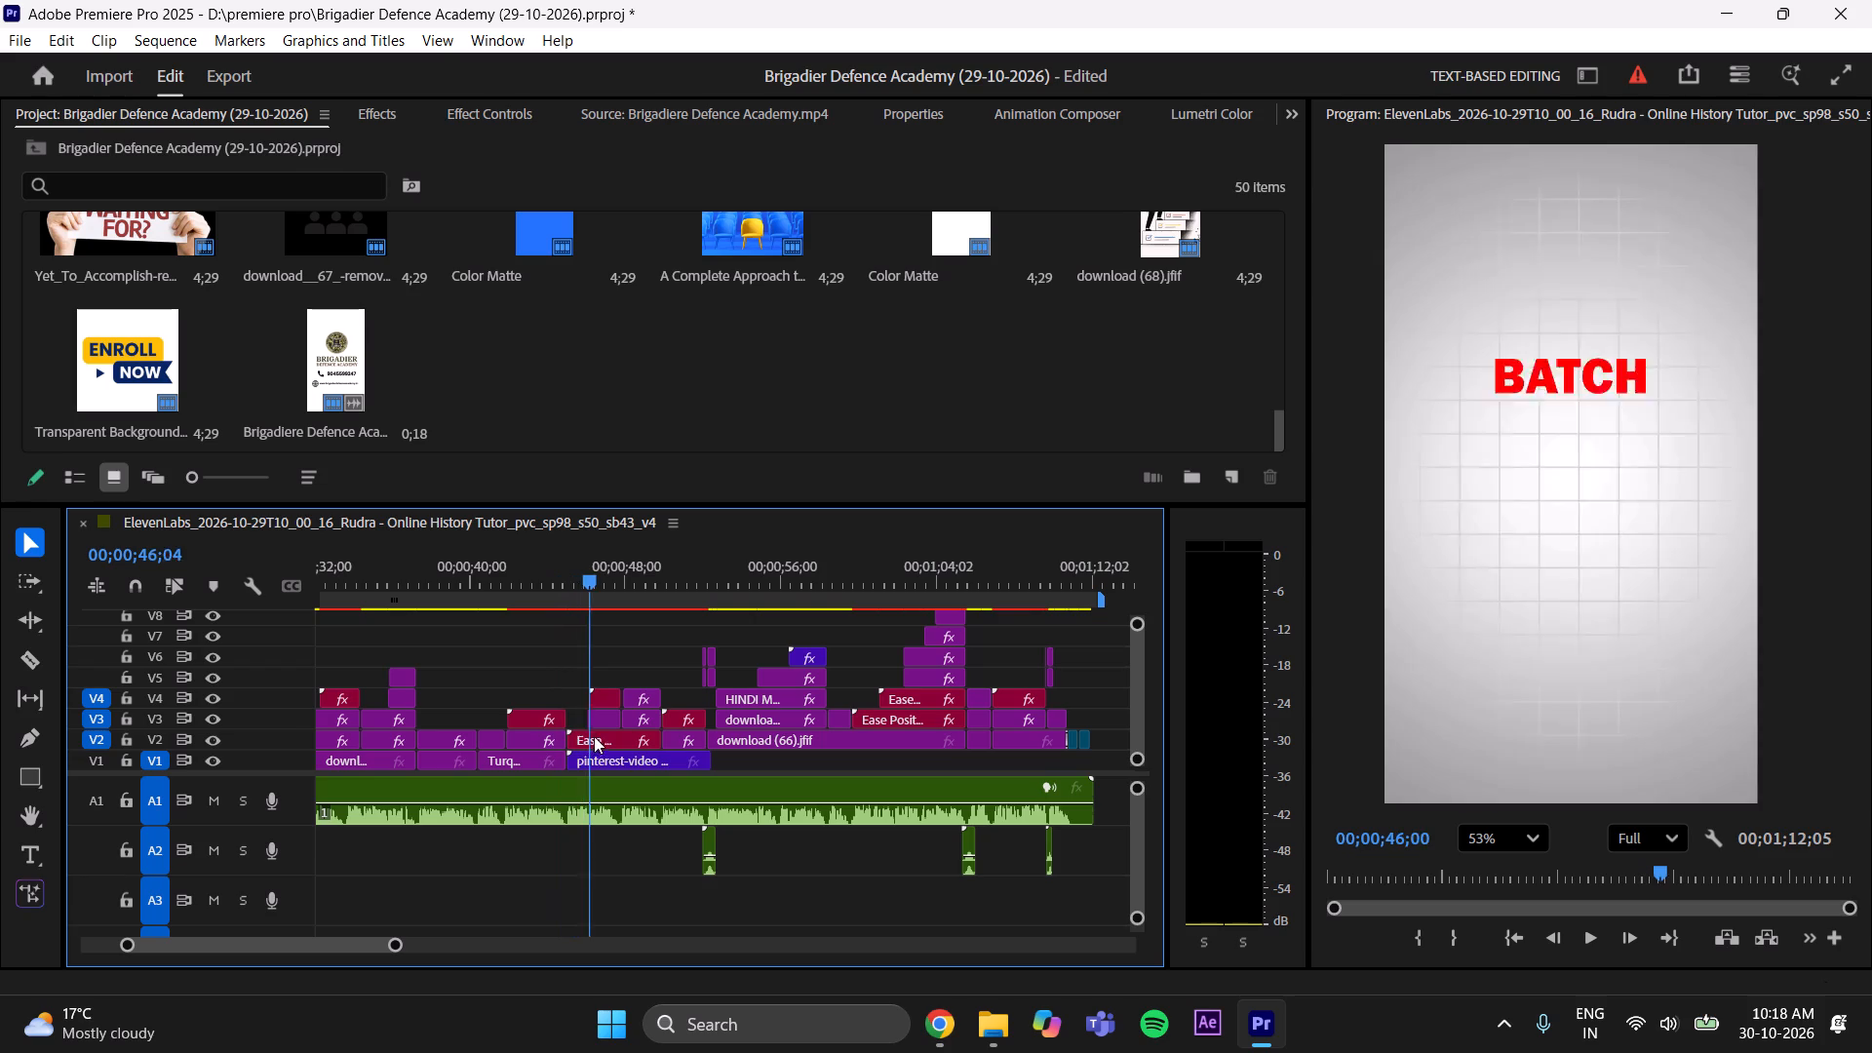
drag(594, 736, 440, 811)
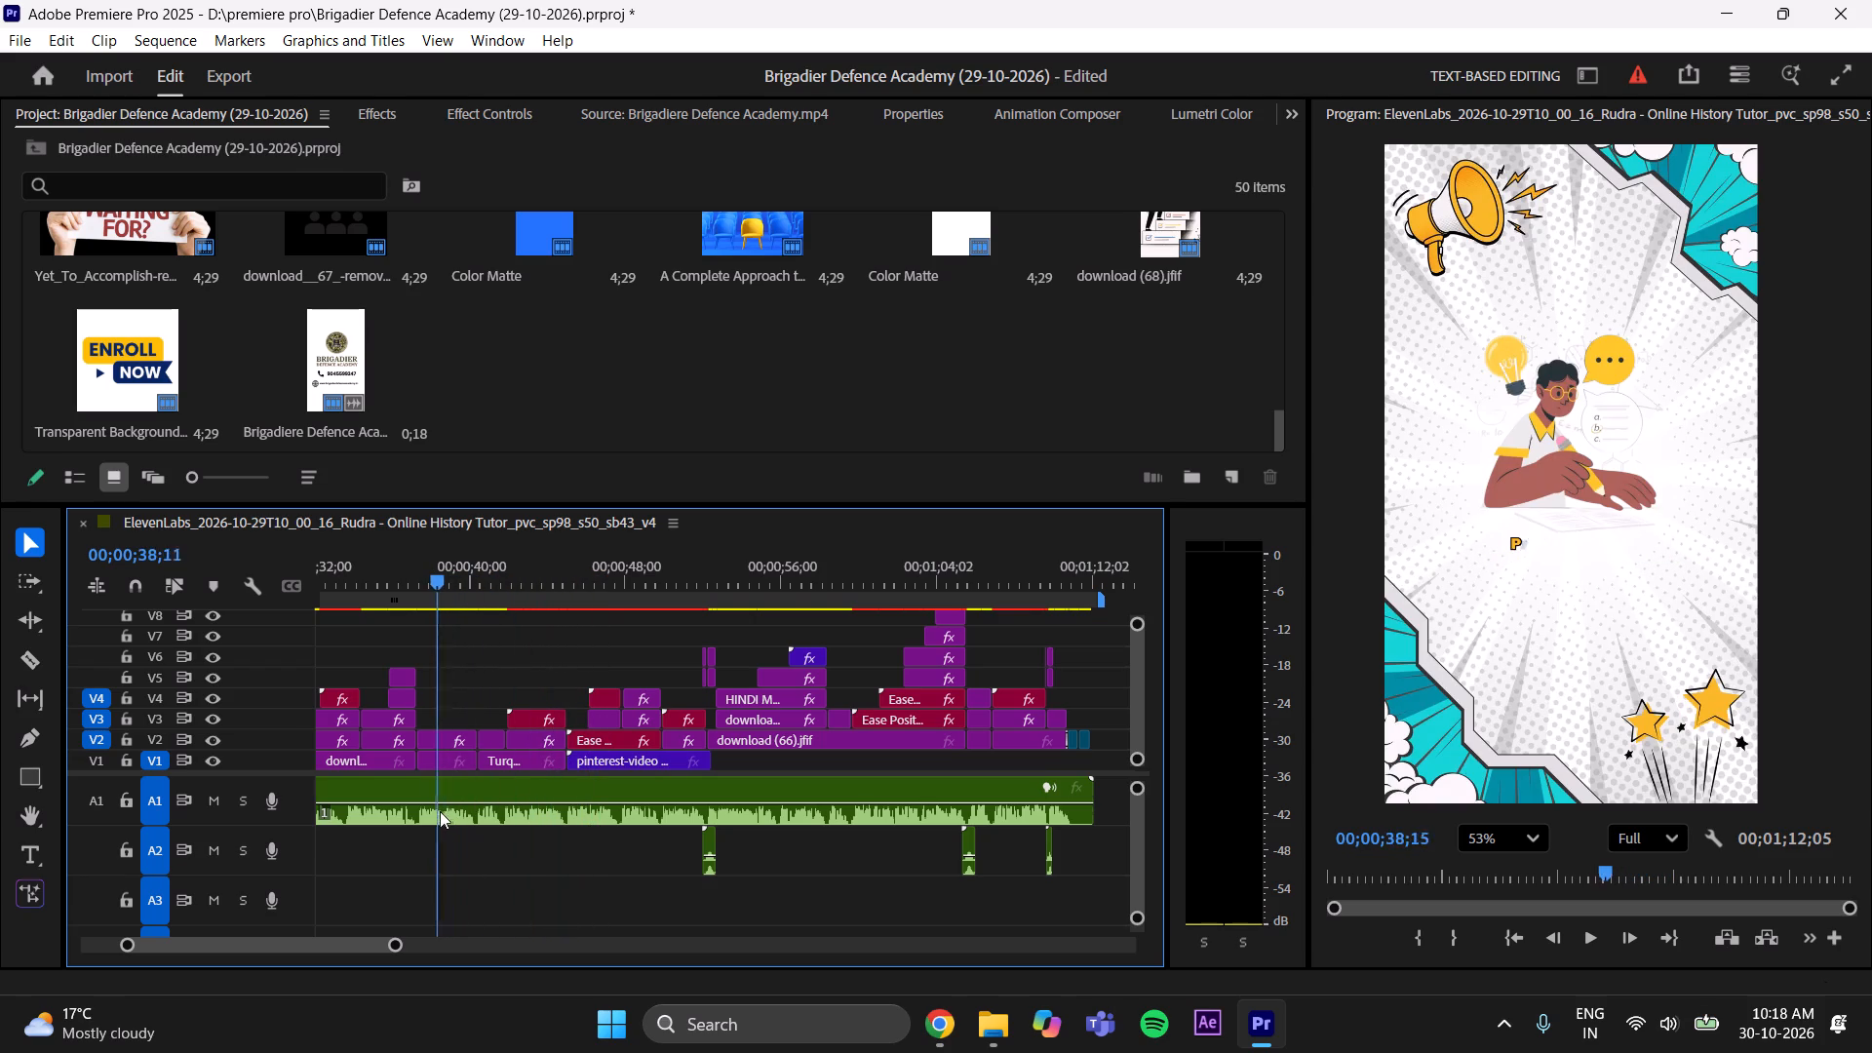
drag(440, 811, 362, 848)
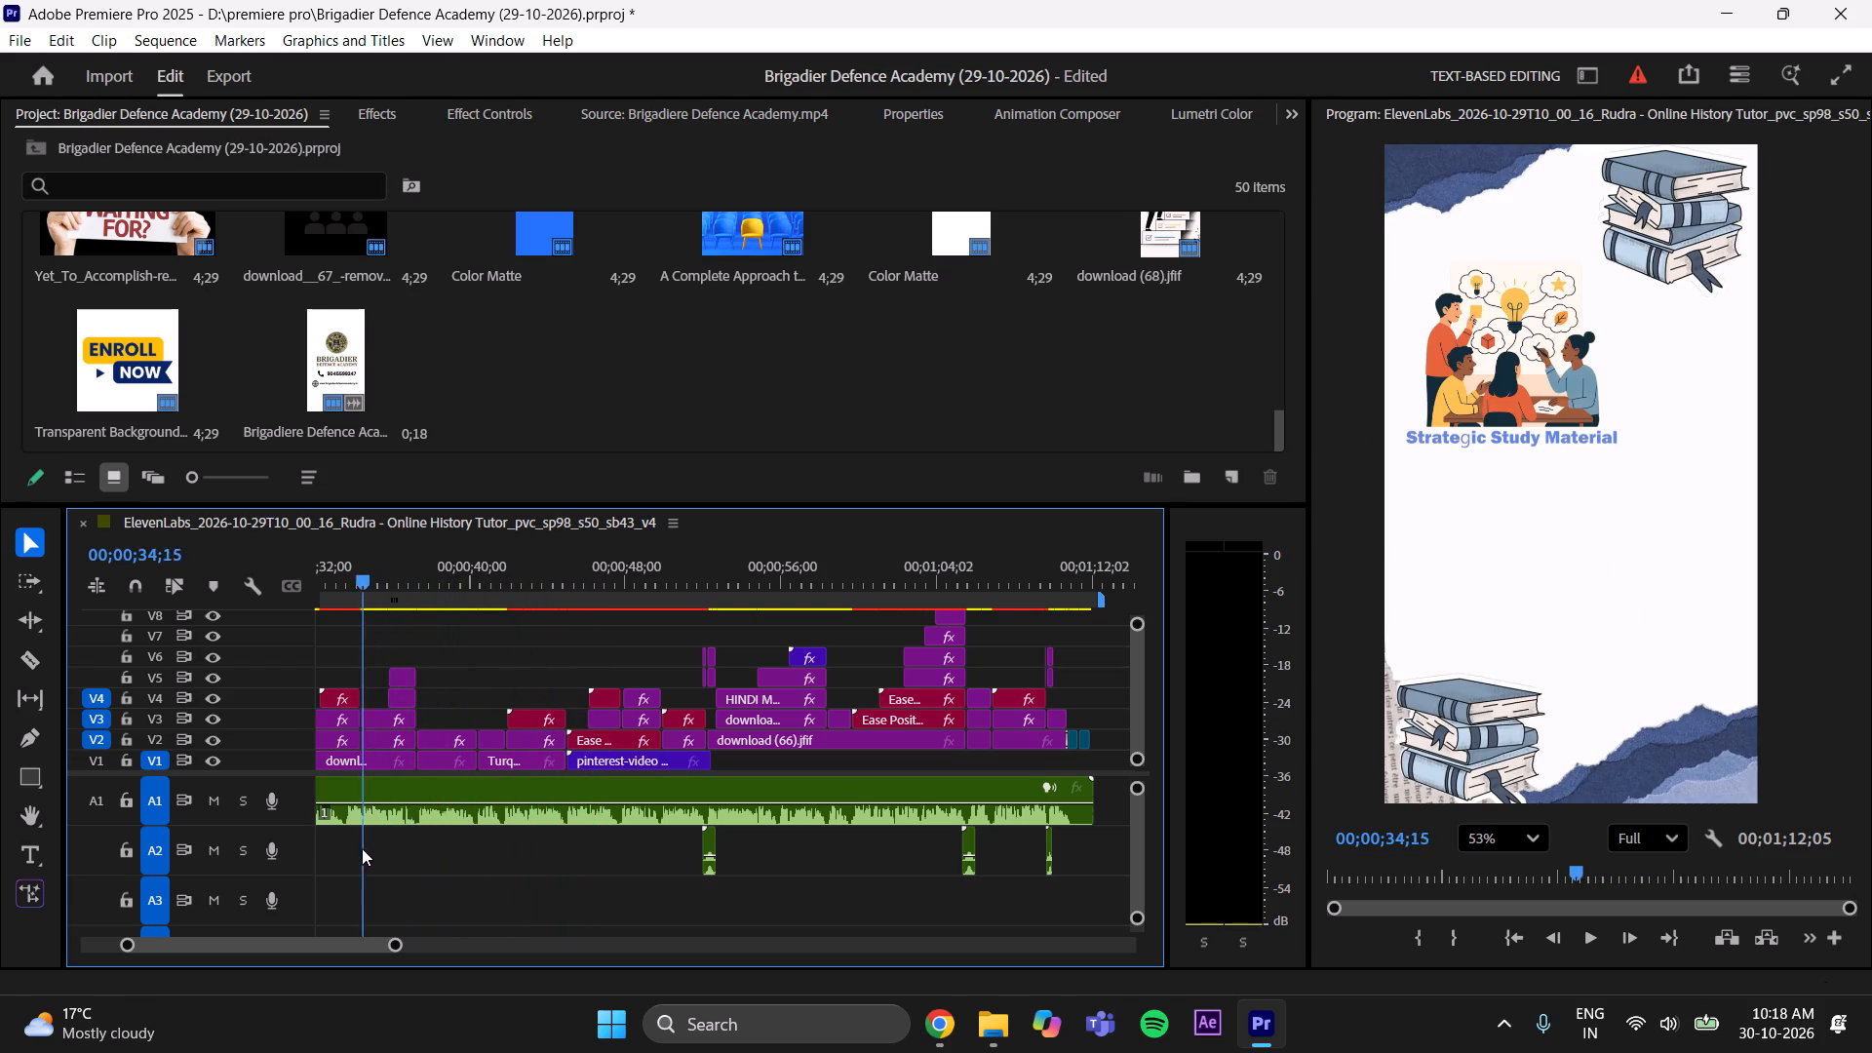
drag(362, 848, 312, 862)
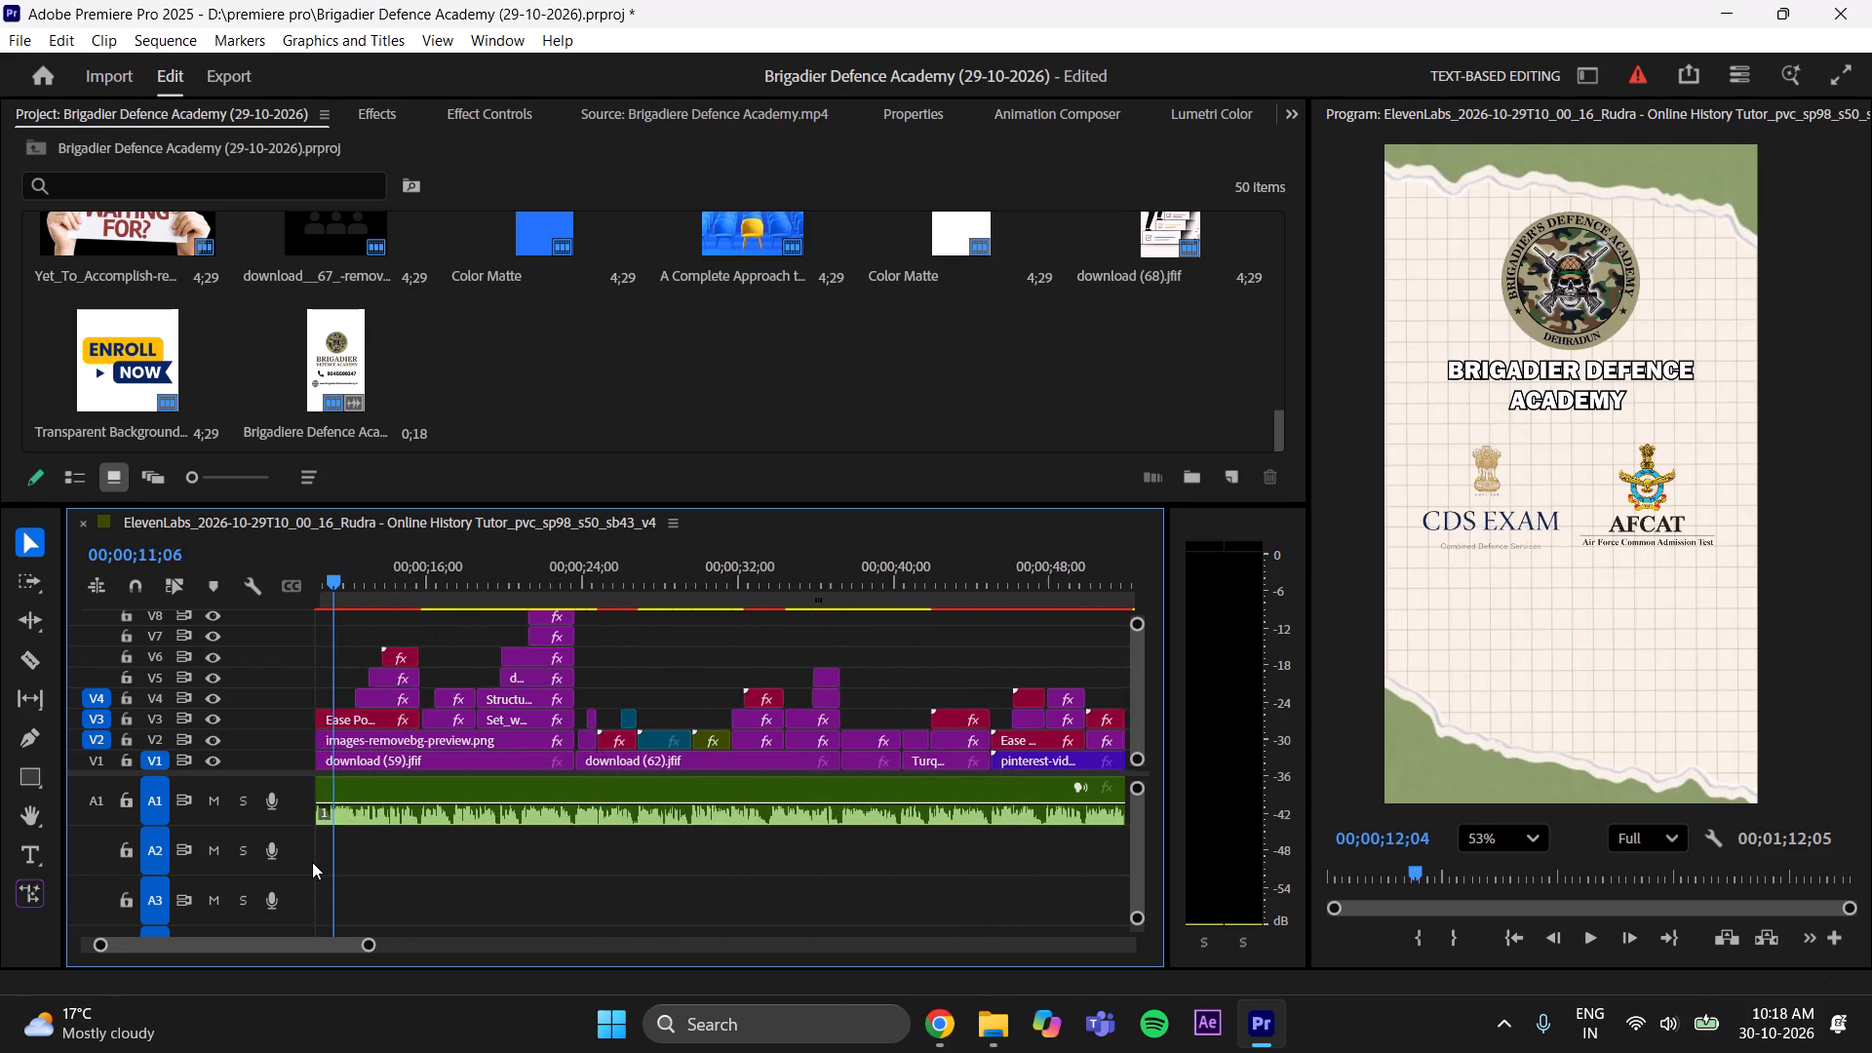
drag(312, 862, 240, 895)
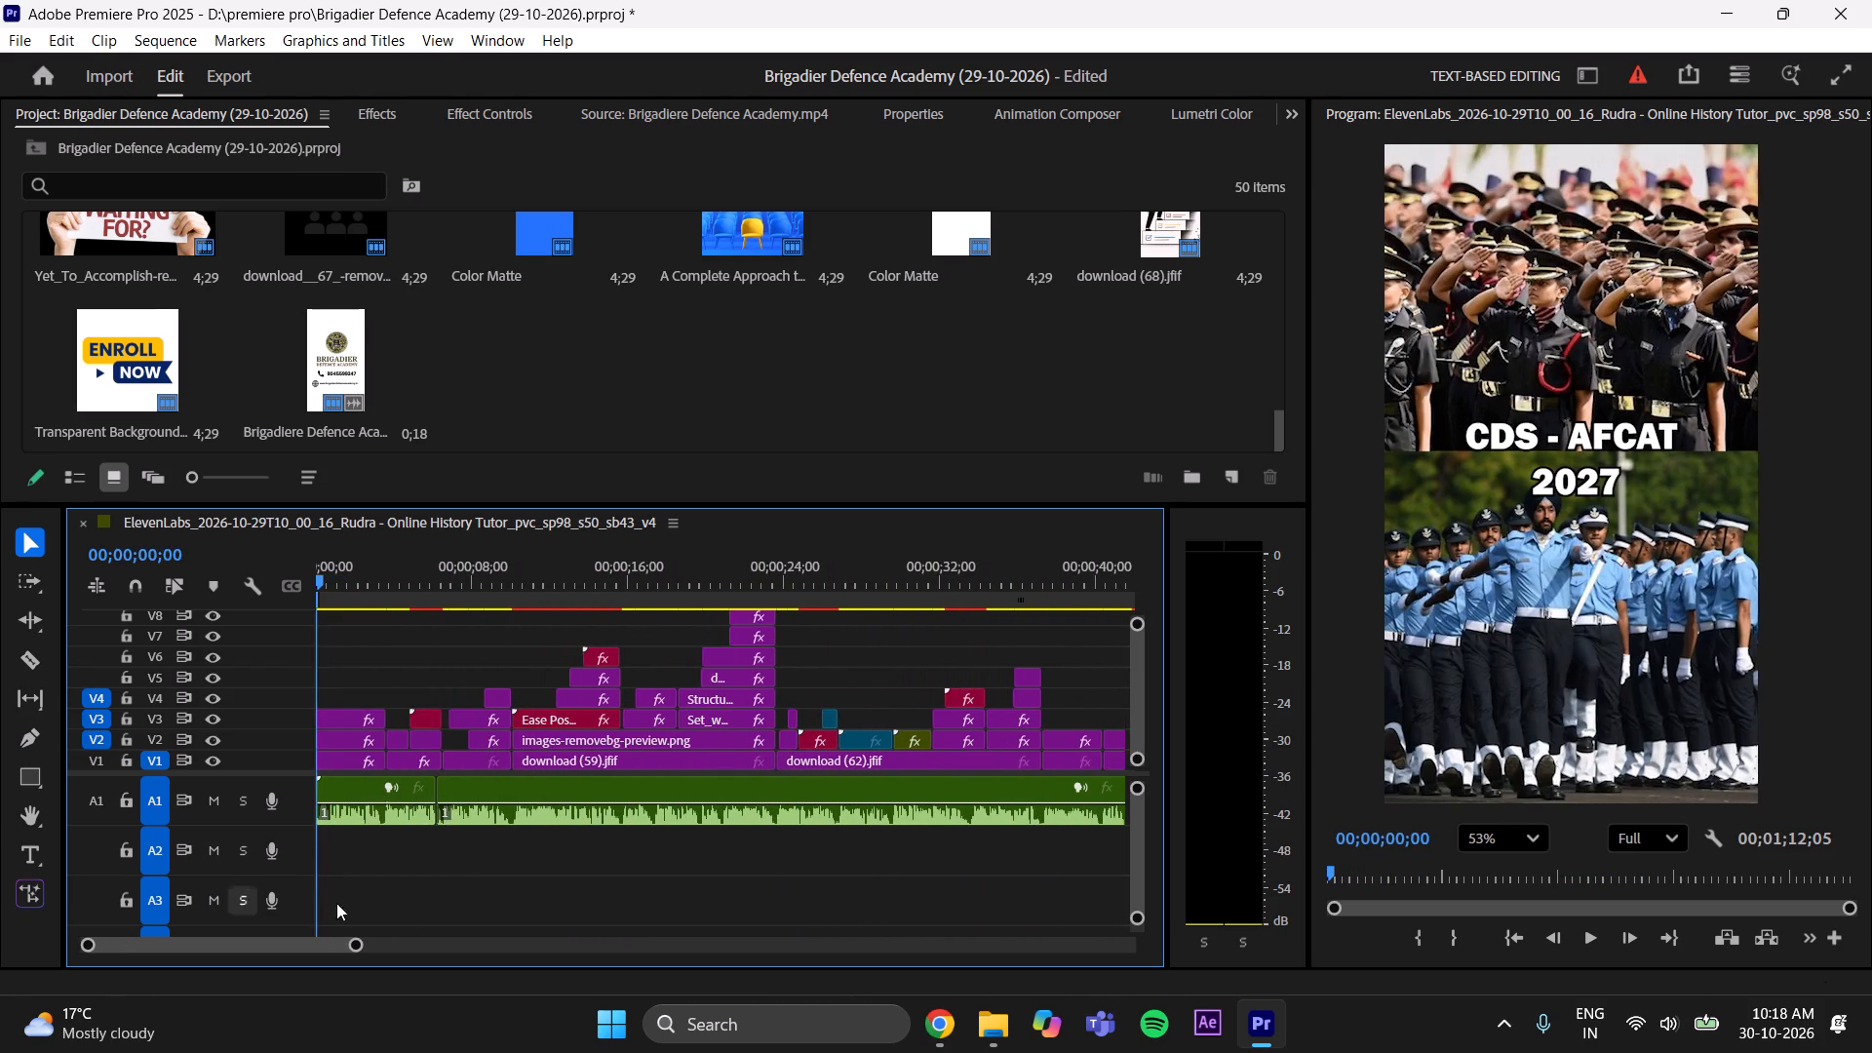
Fit the whole sequence into the timeline view and save the project.
drag(354, 950, 455, 948)
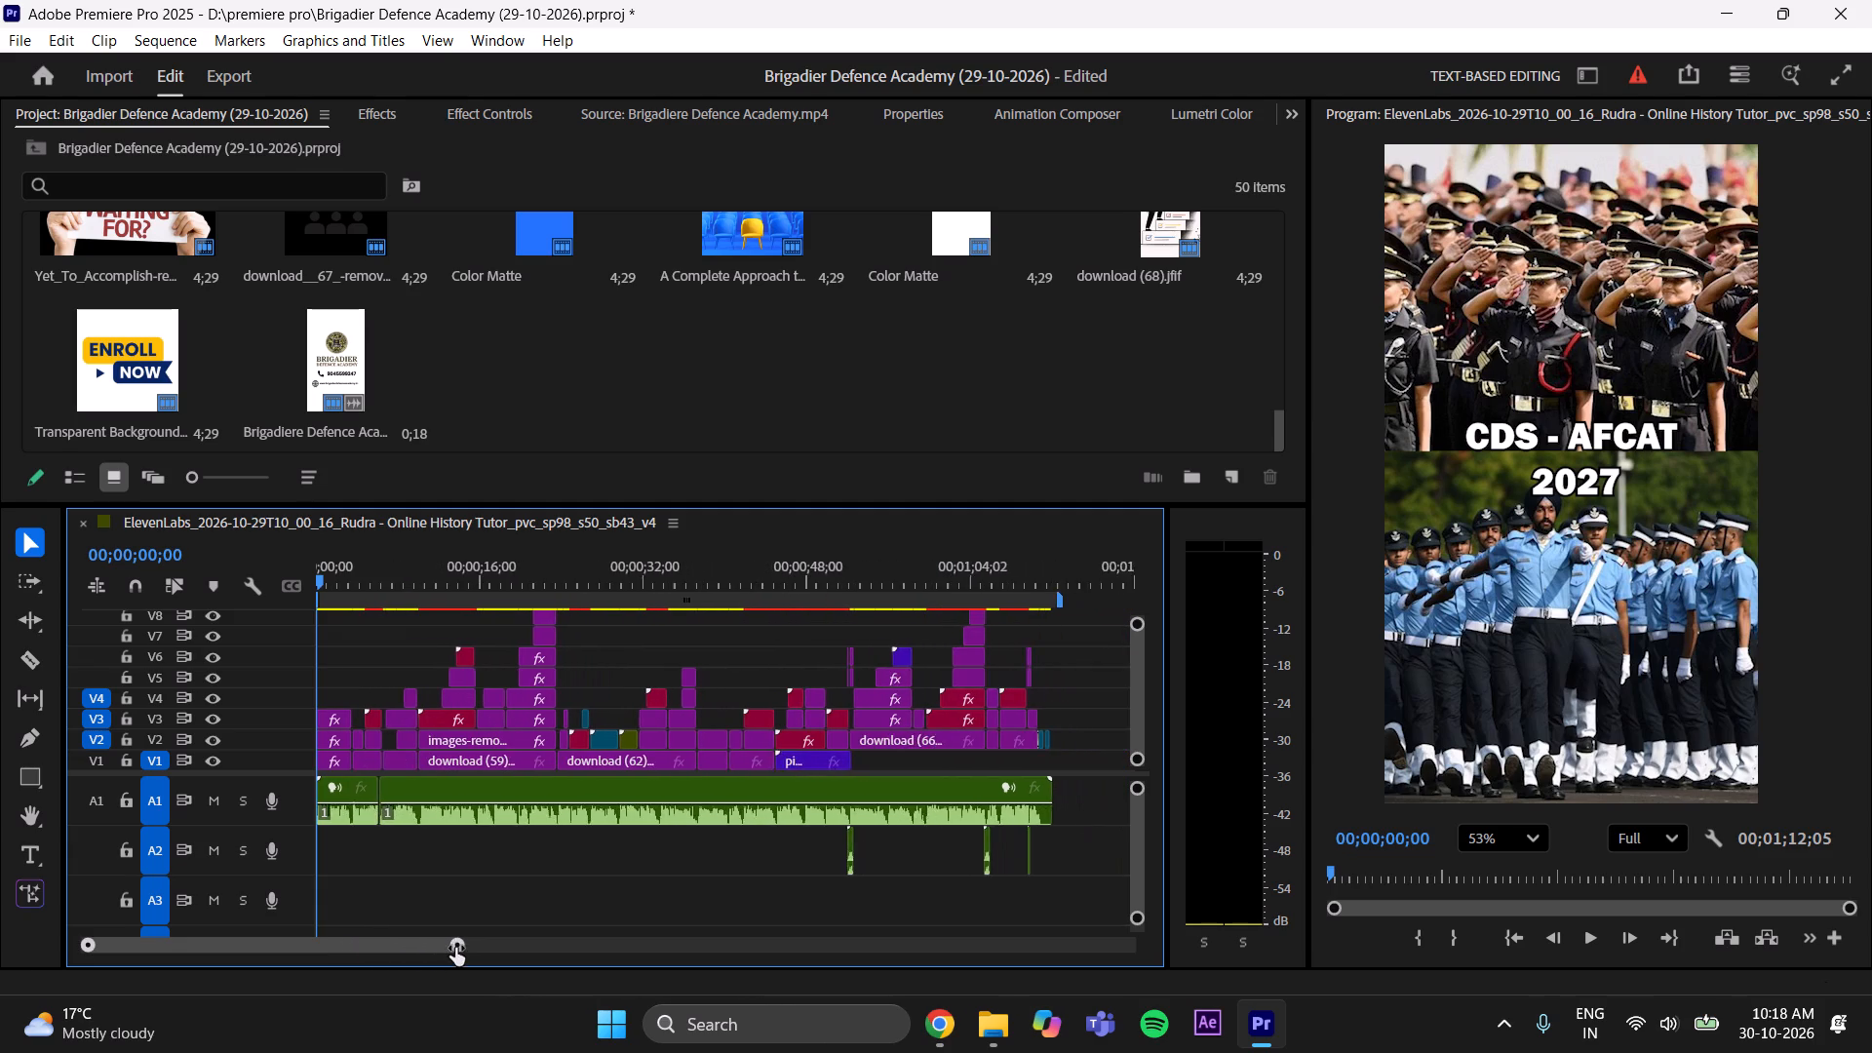
drag(455, 948, 456, 954)
click(656, 884)
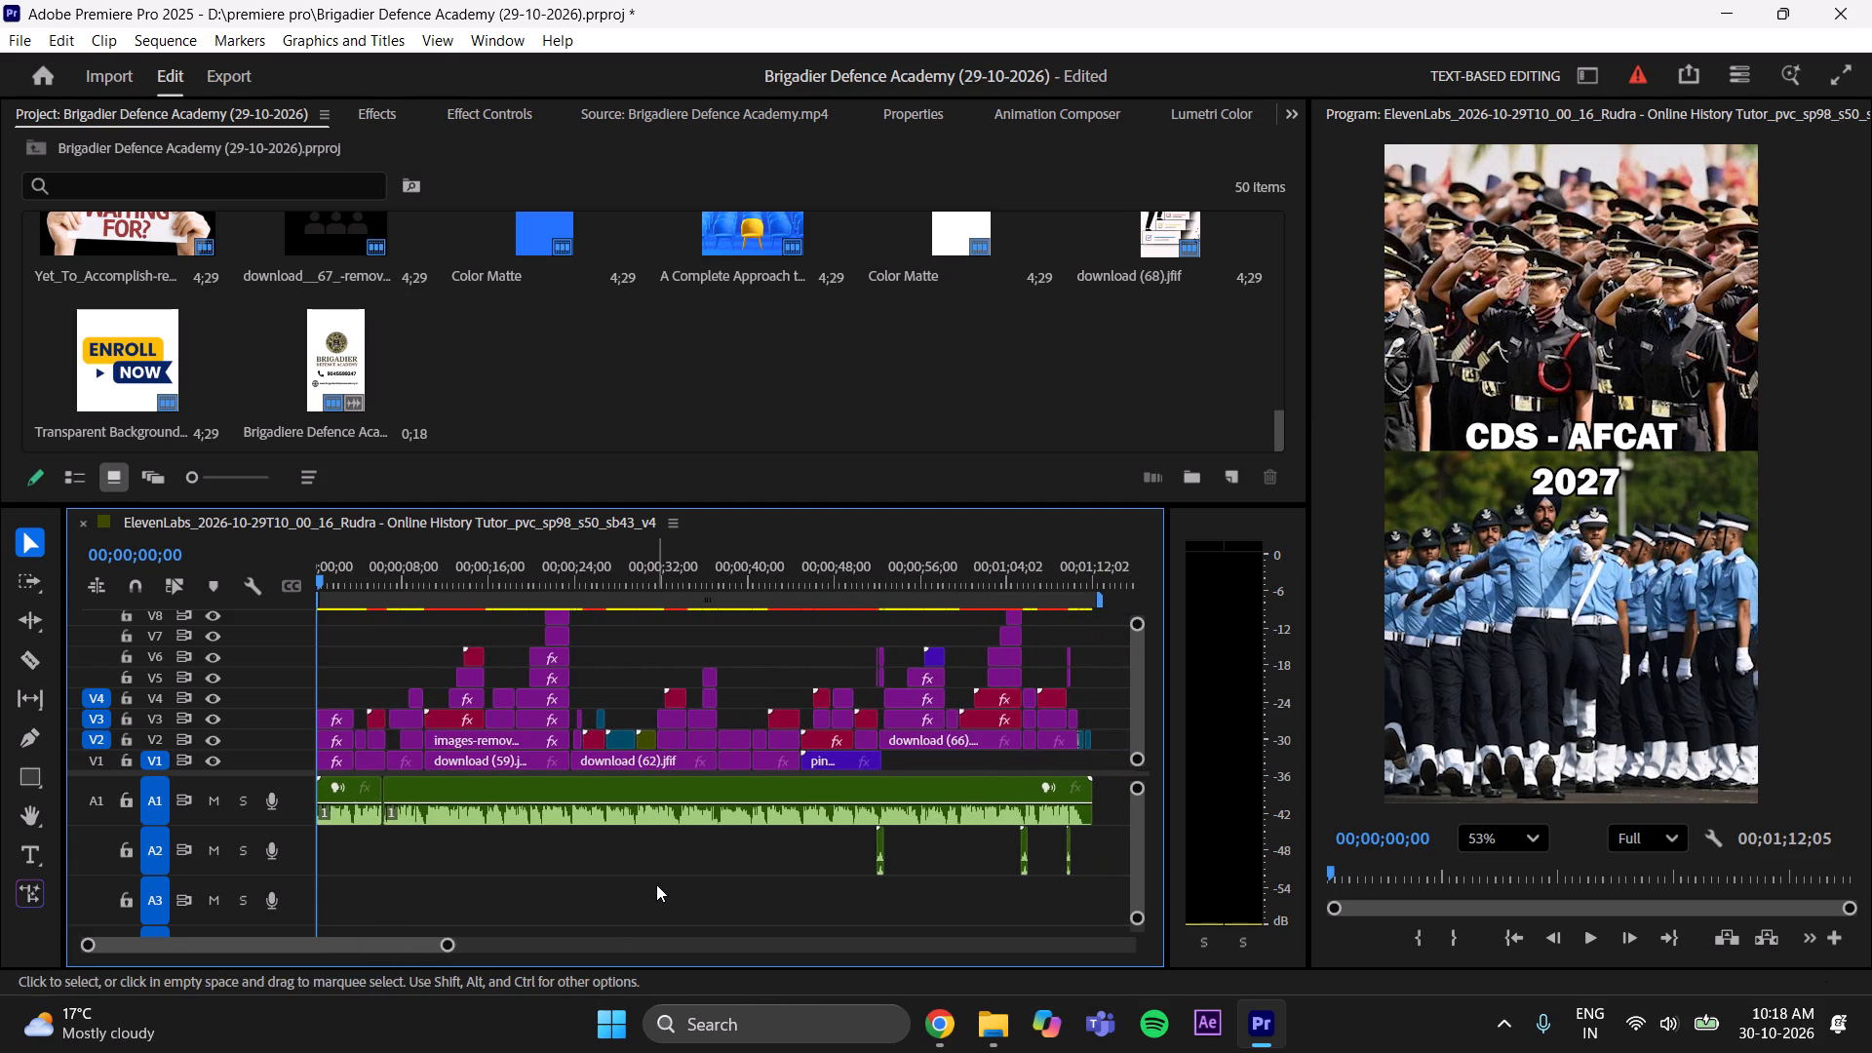
key(ctrl+s)
key(ctrl+s)
key(ctrl+s)
key(ctrl+s)
key(ctrl+s)
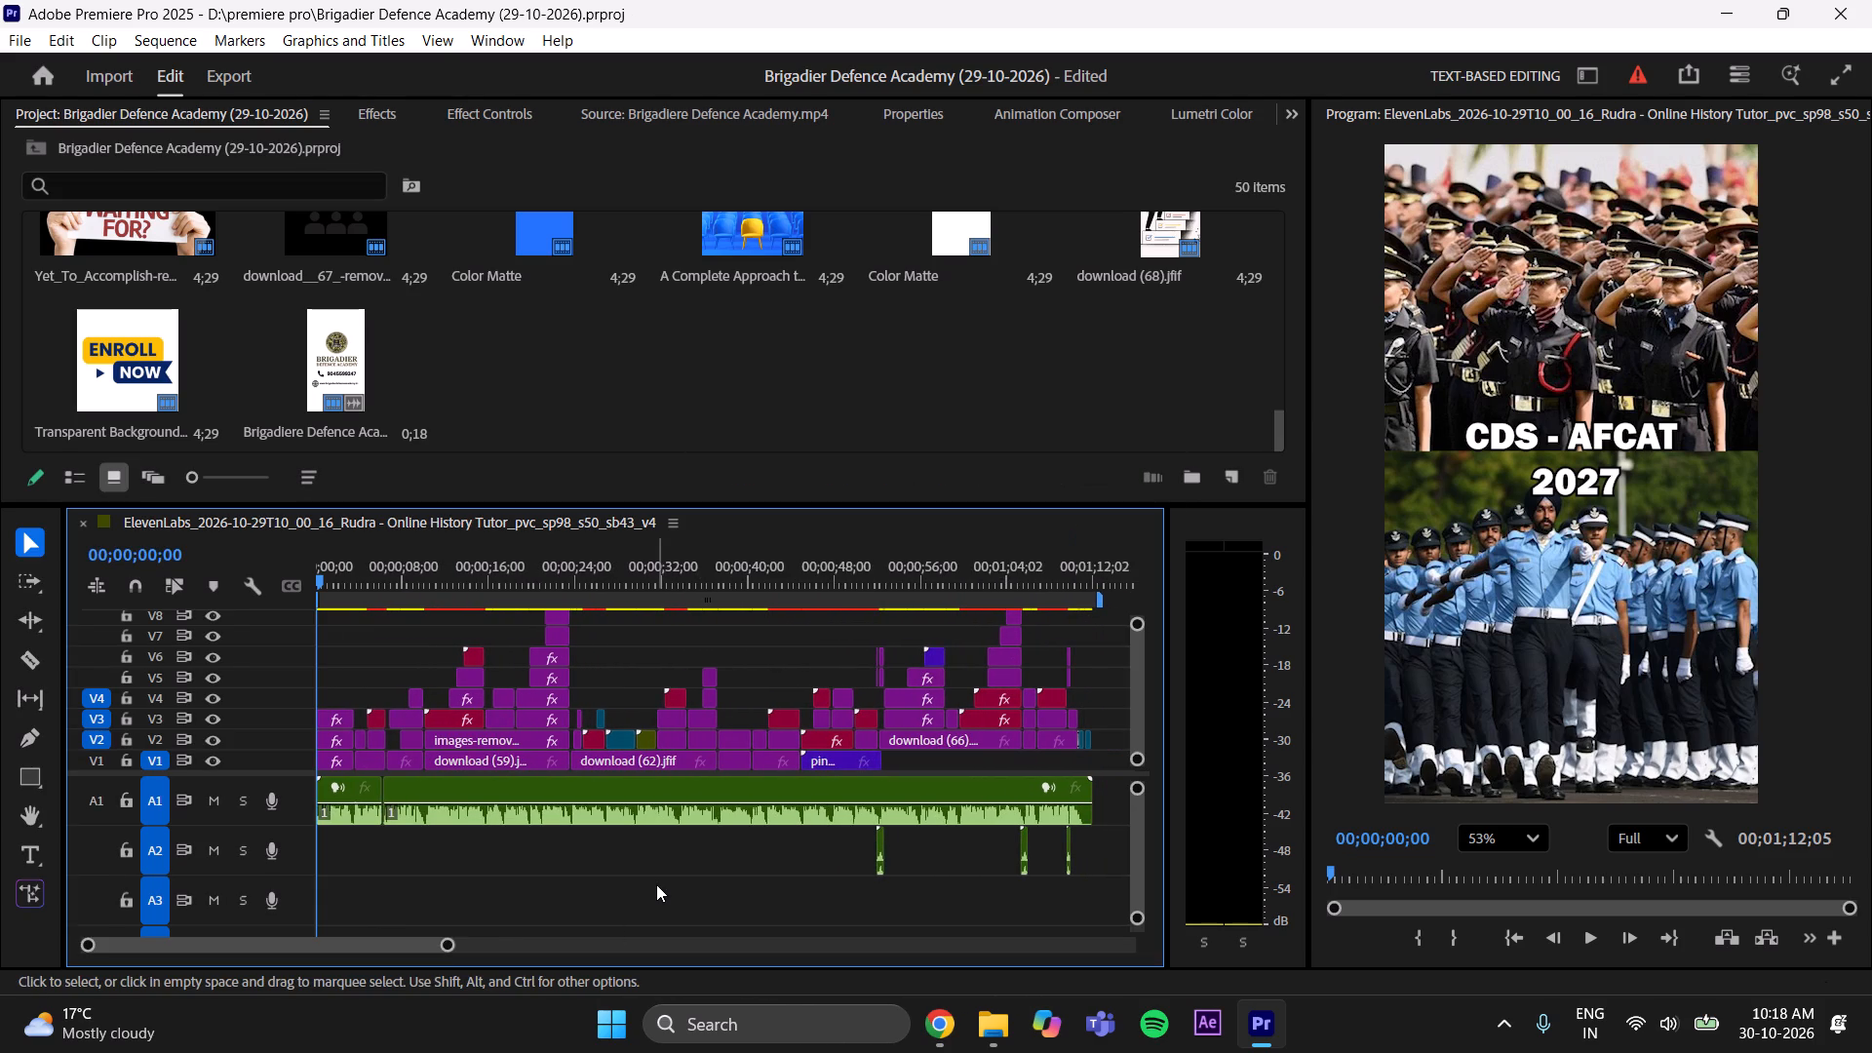
click(955, 1033)
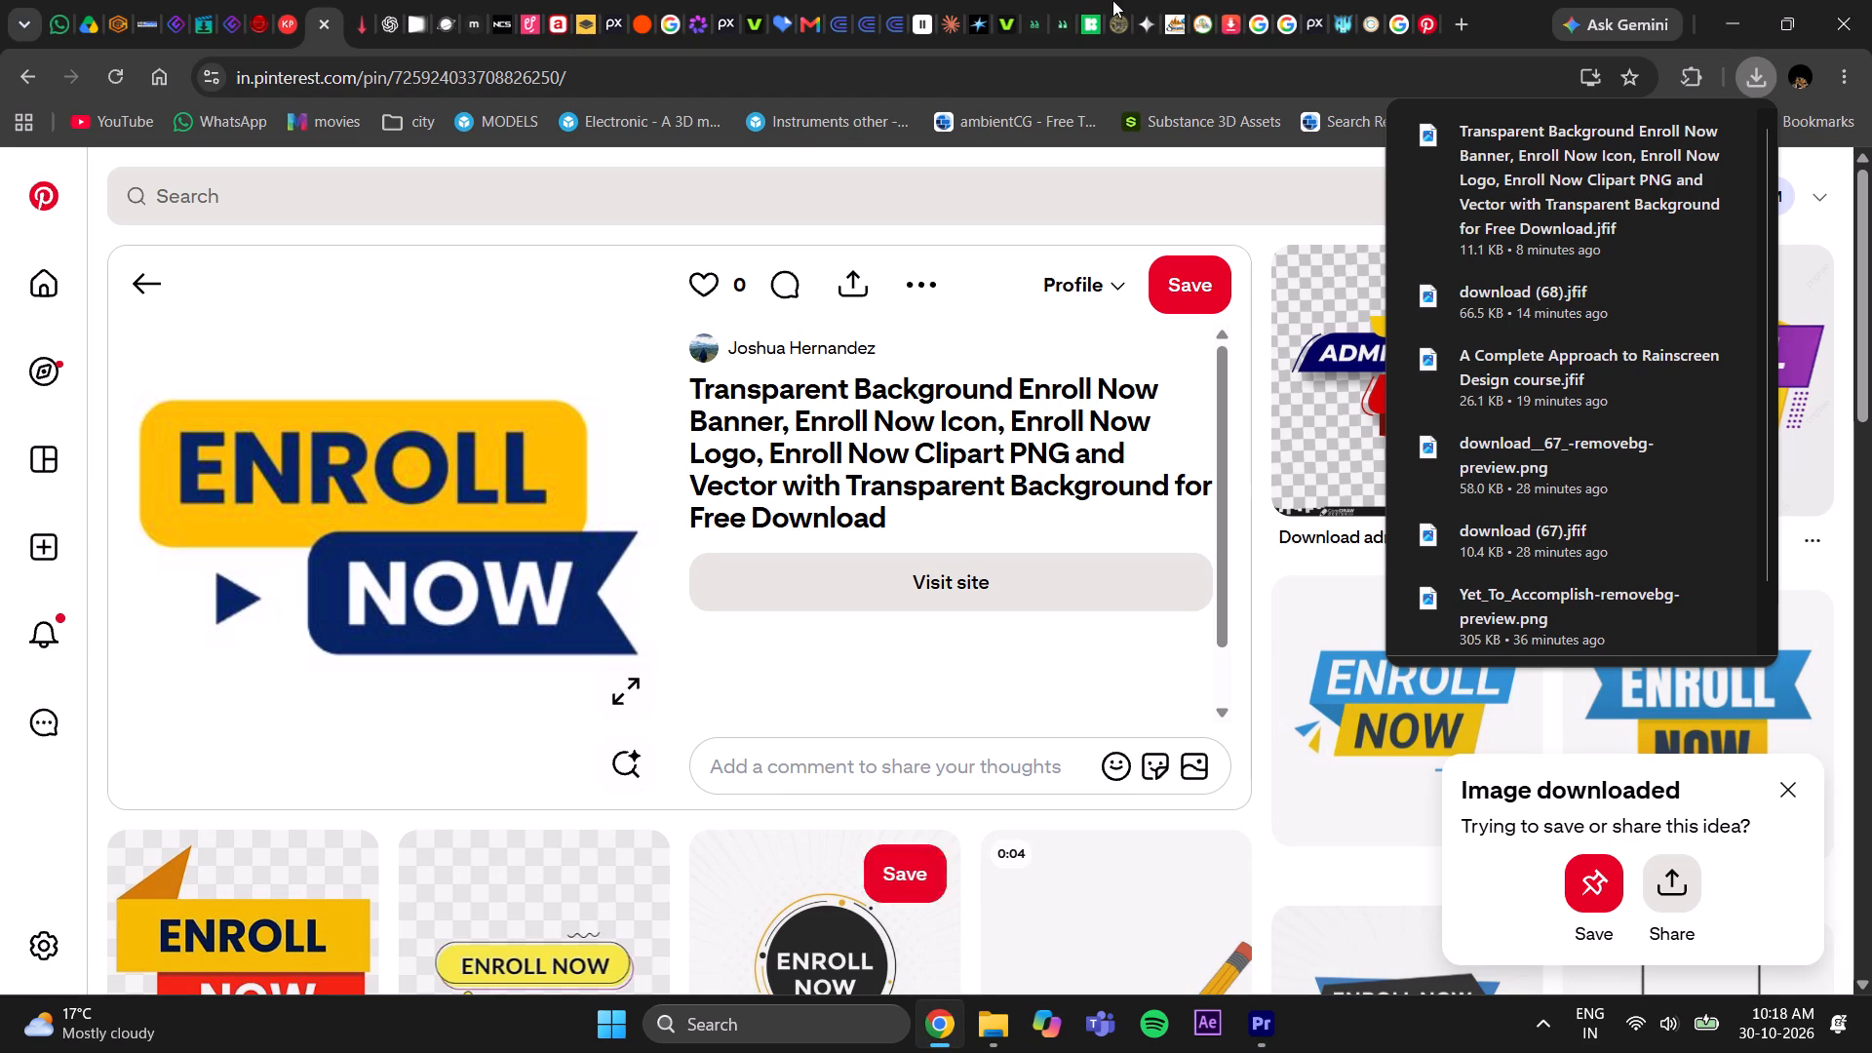
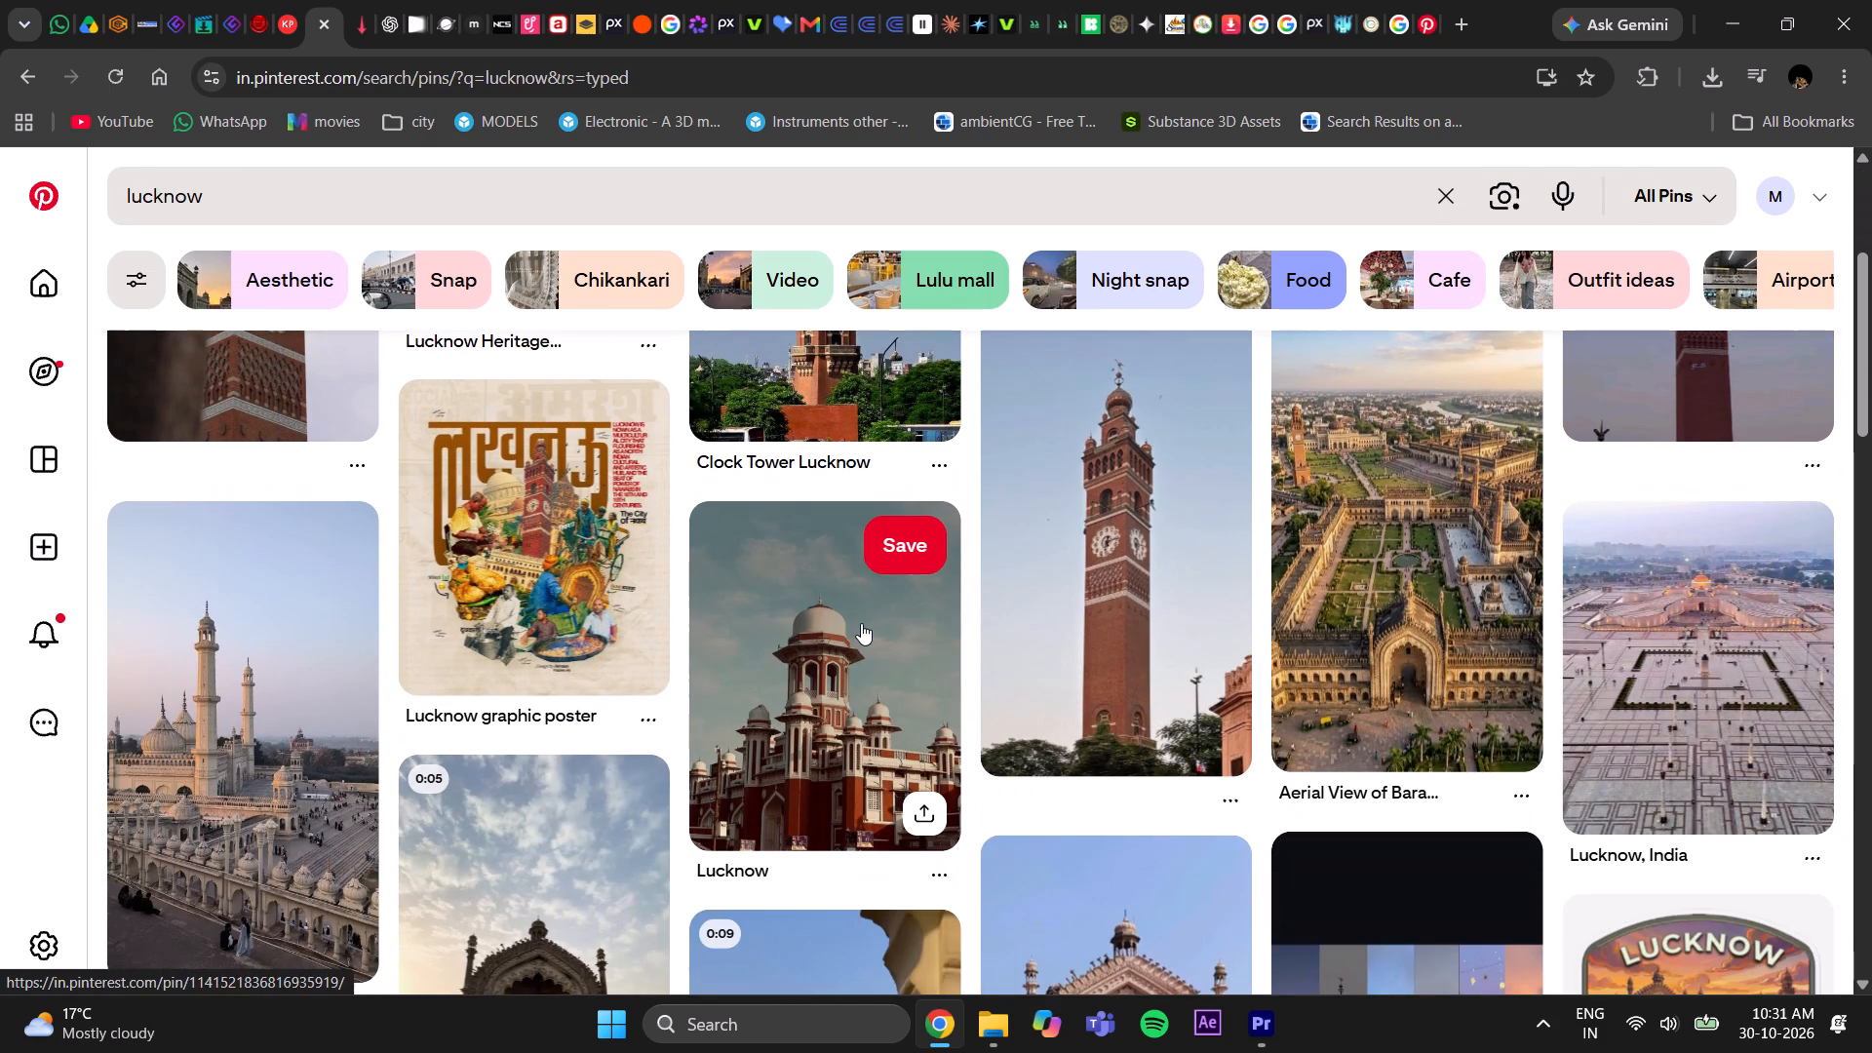
Browse the Lucknow pin results for images of the city and its landmarks.
scroll(861, 623, down, 2)
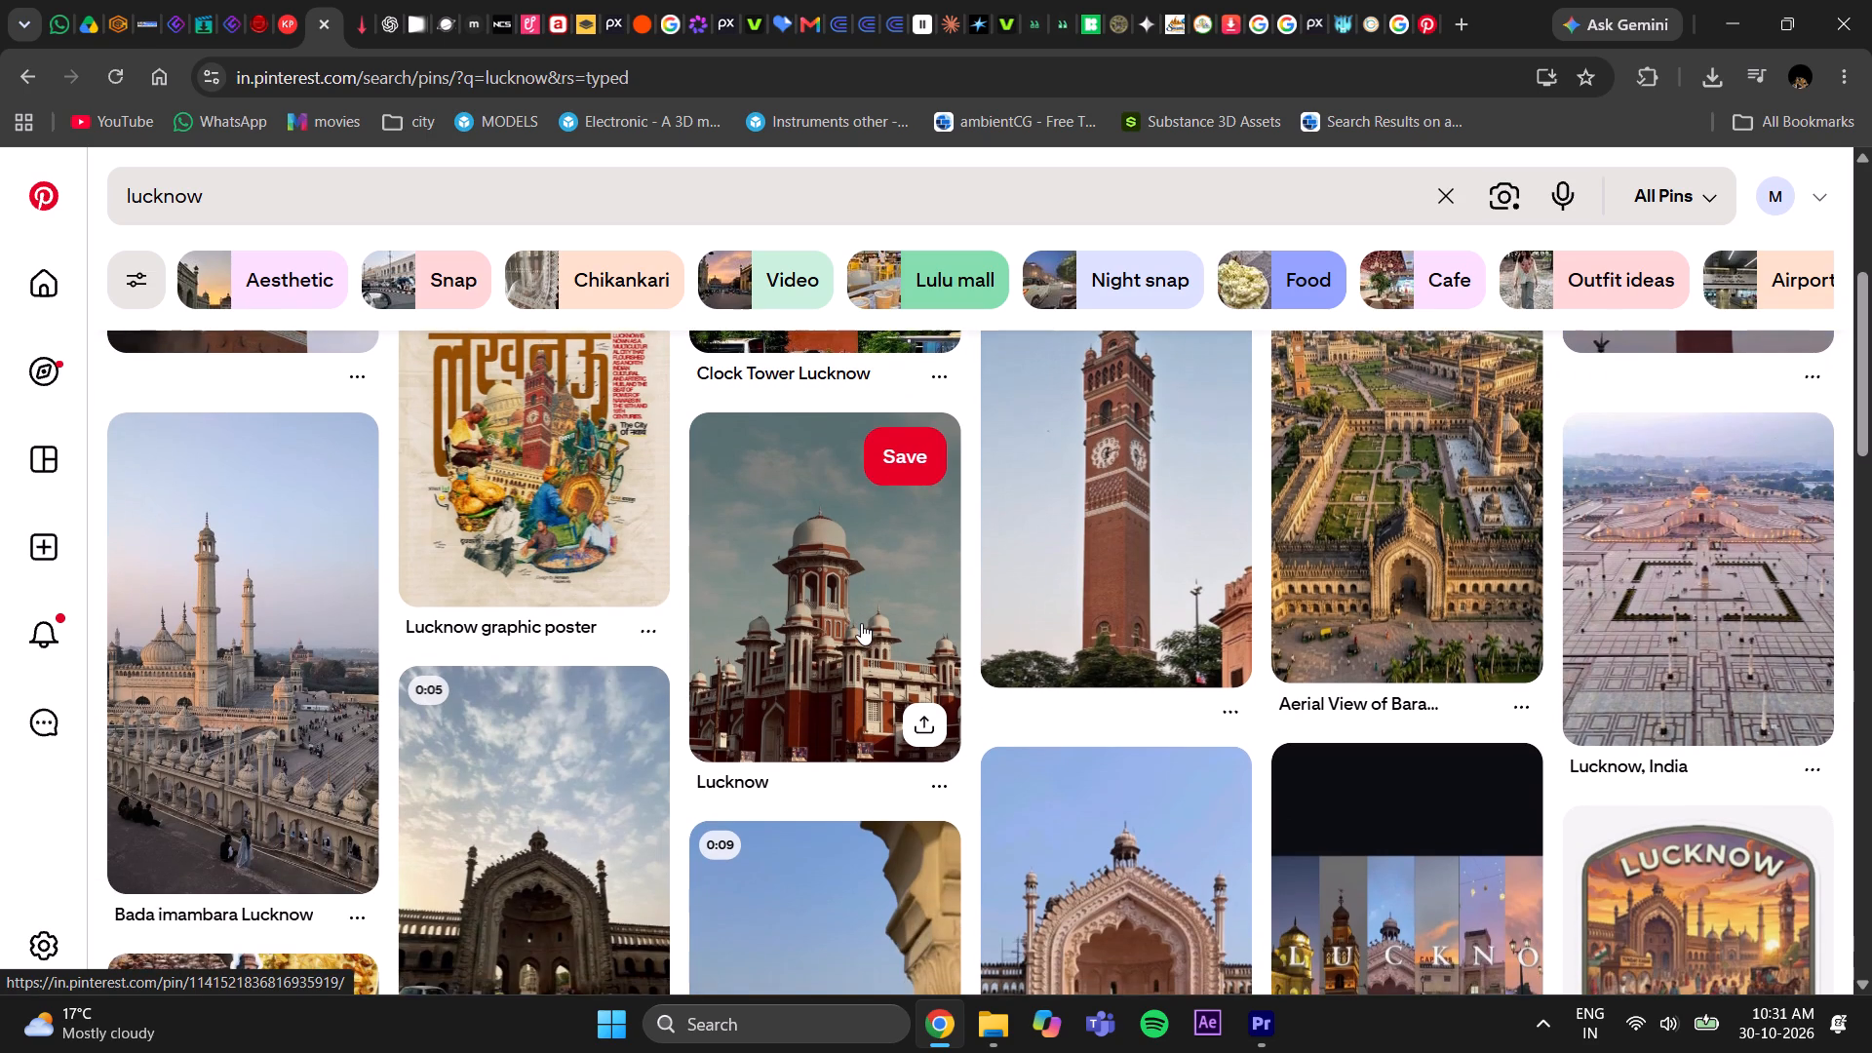
scroll(861, 623, down, 3)
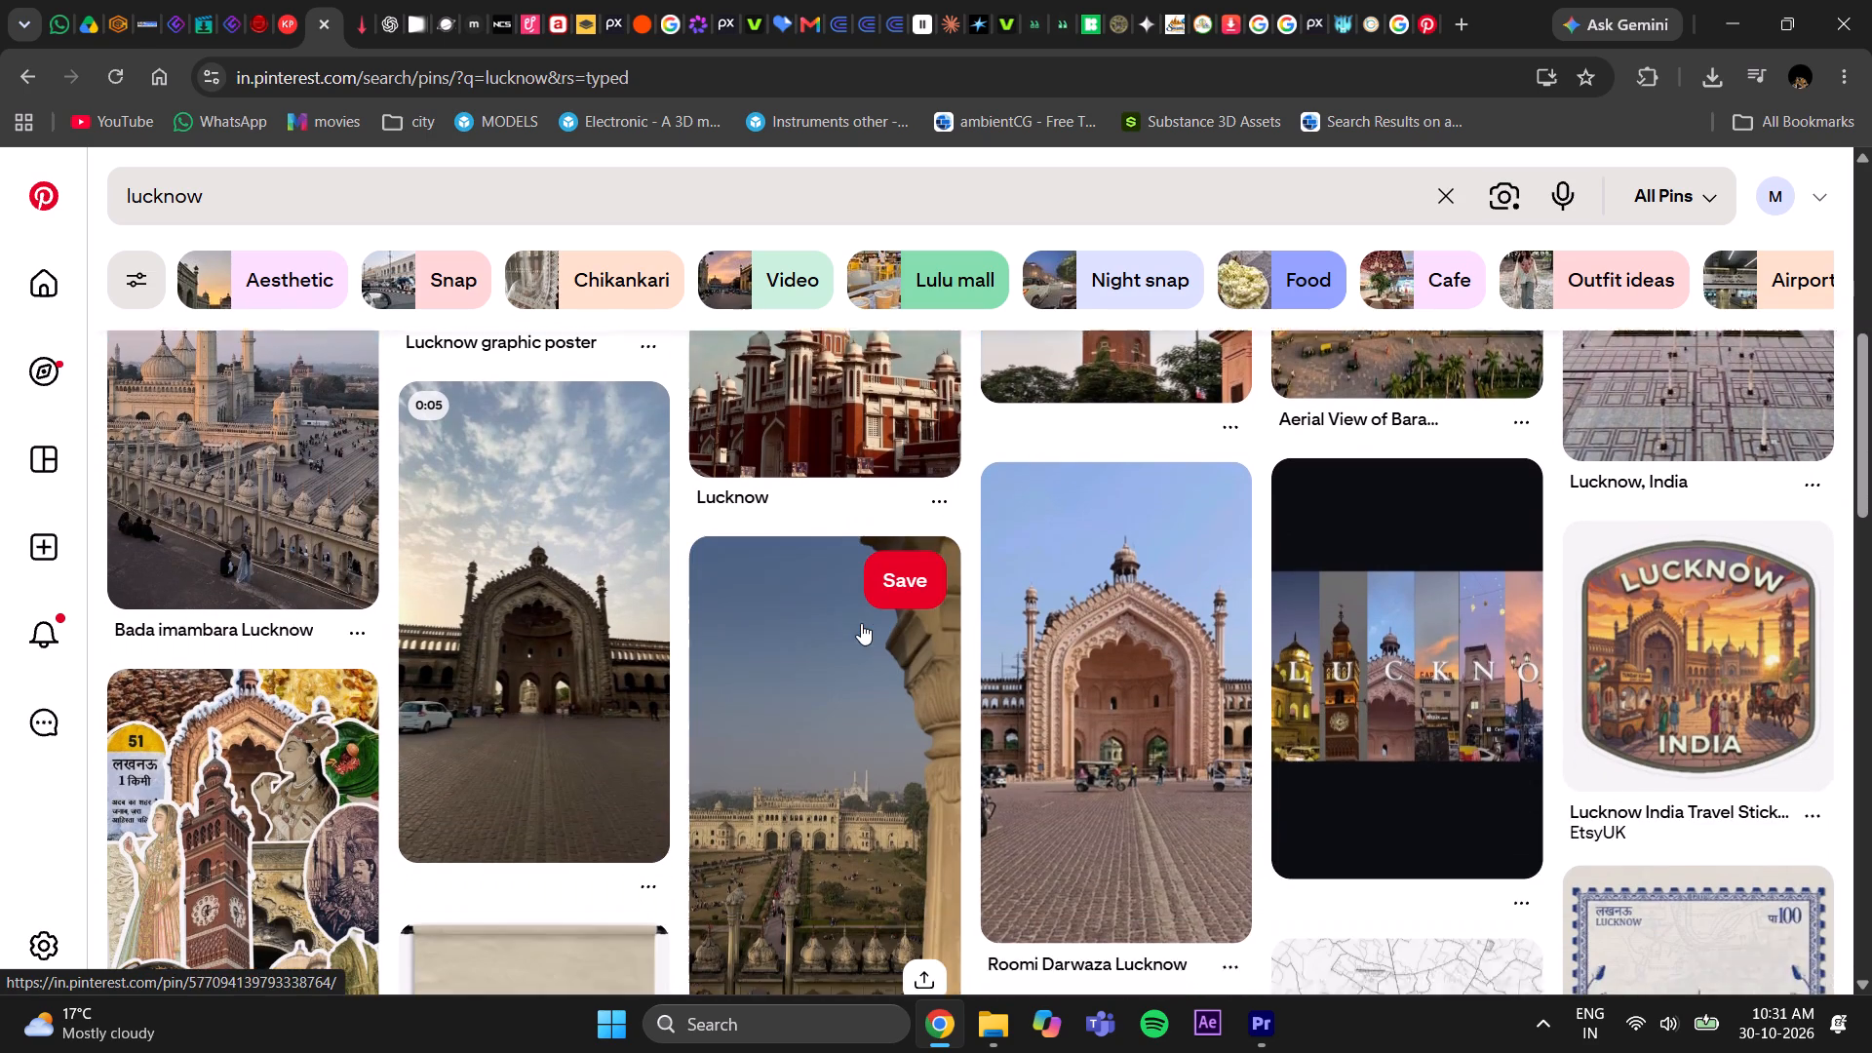
scroll(861, 623, down, 2)
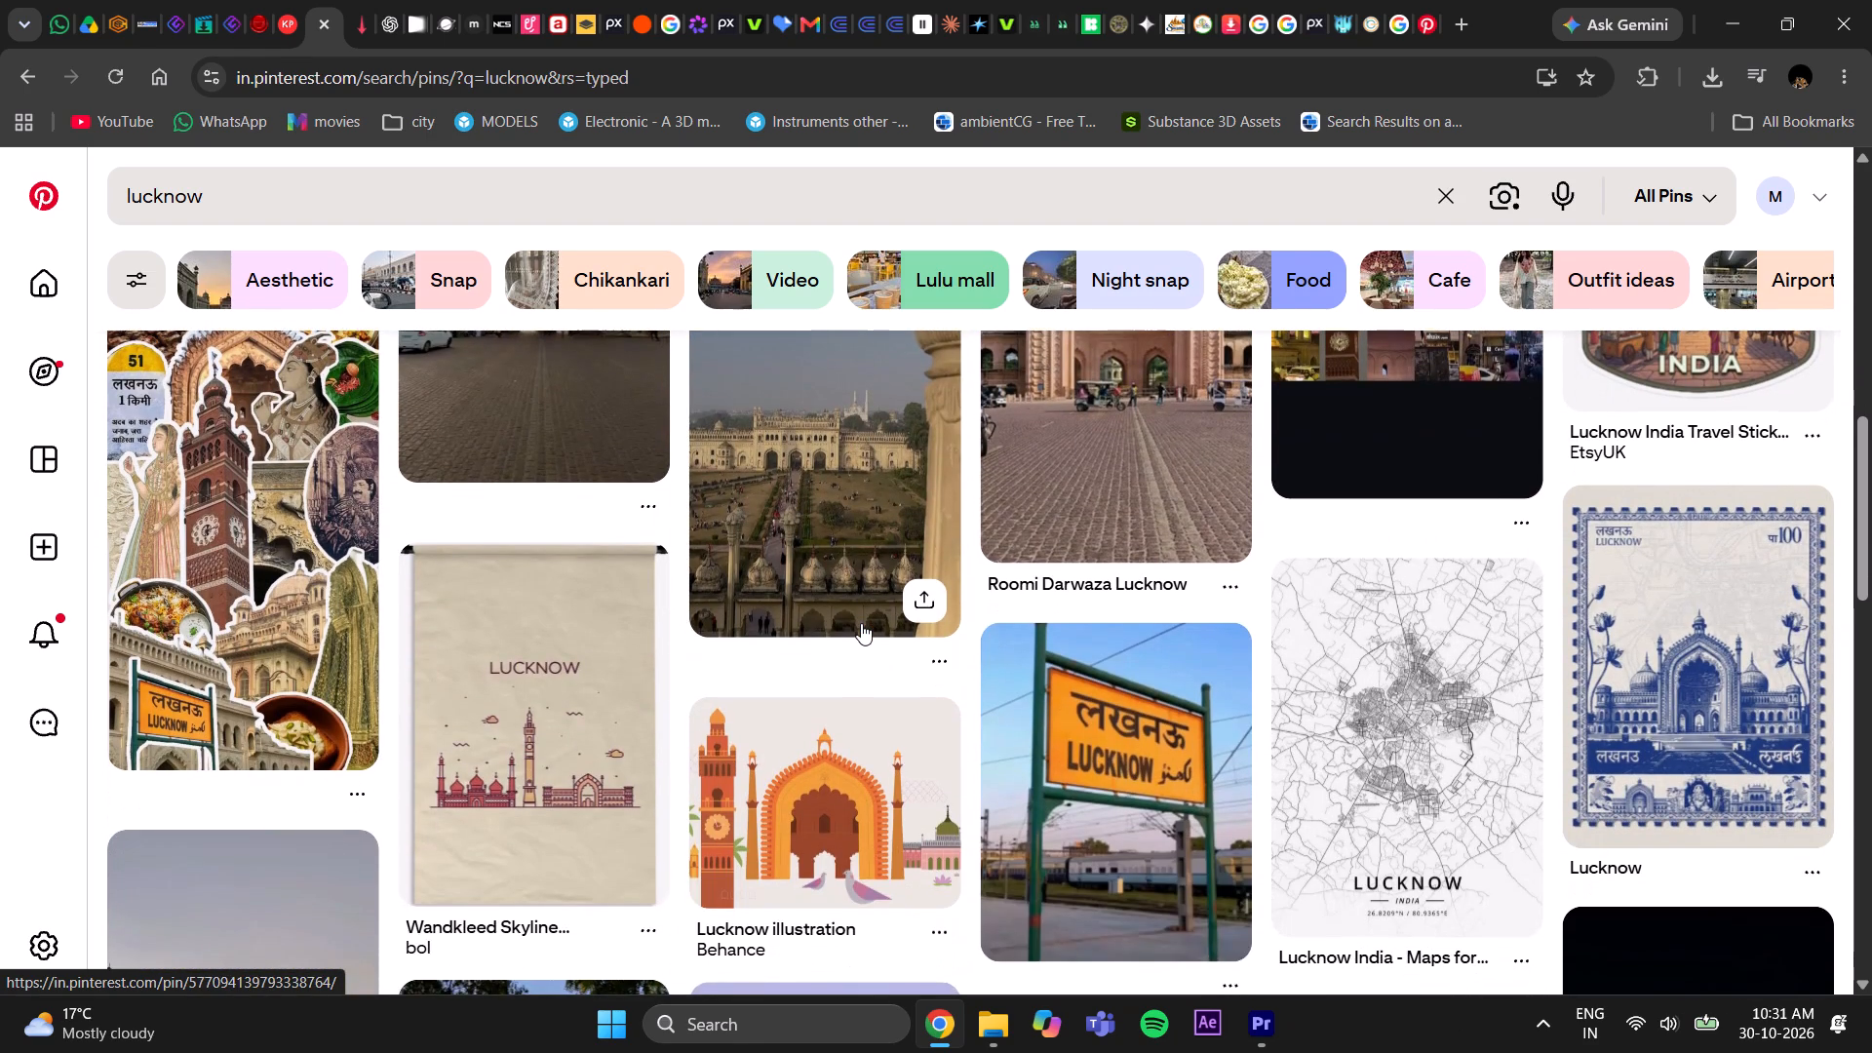
Switch to Premiere Pro, check the sequence frames from the offline batch title to the Lucknow and Dehradun text, and return to Chrome.
click(1258, 1028)
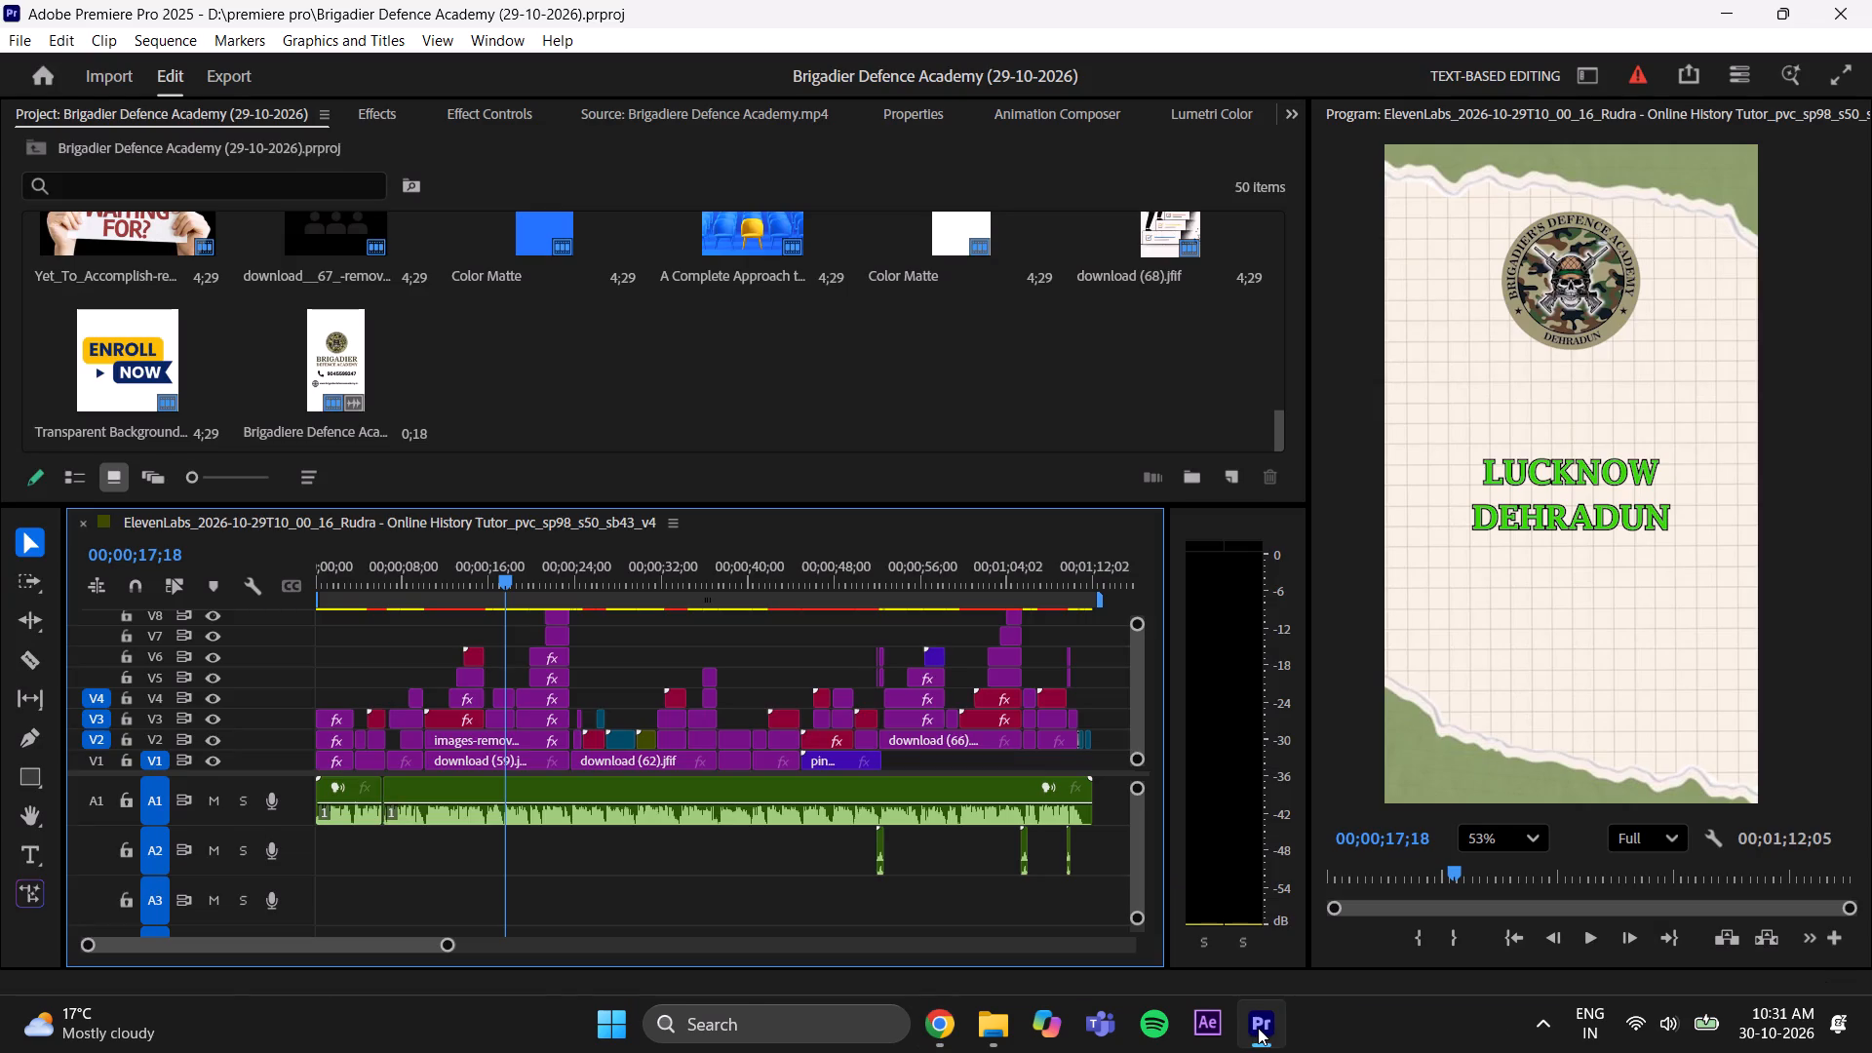
click(474, 576)
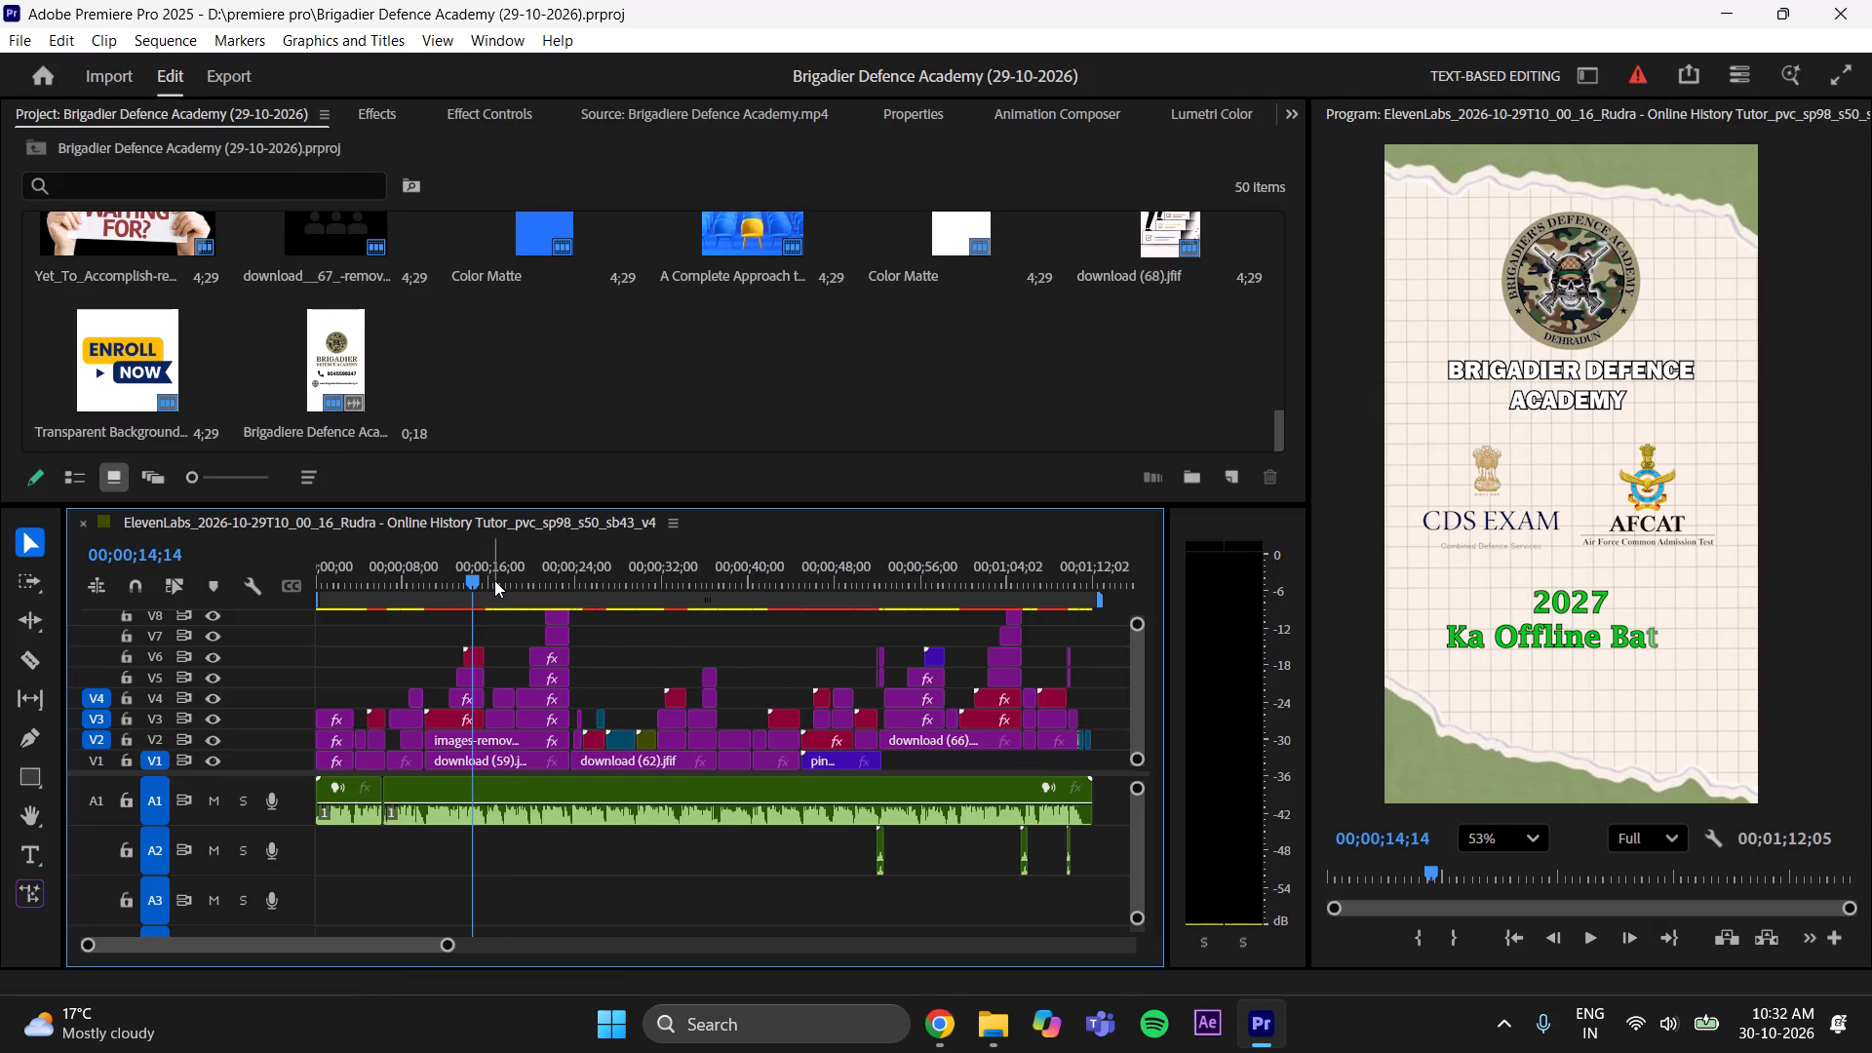
click(494, 580)
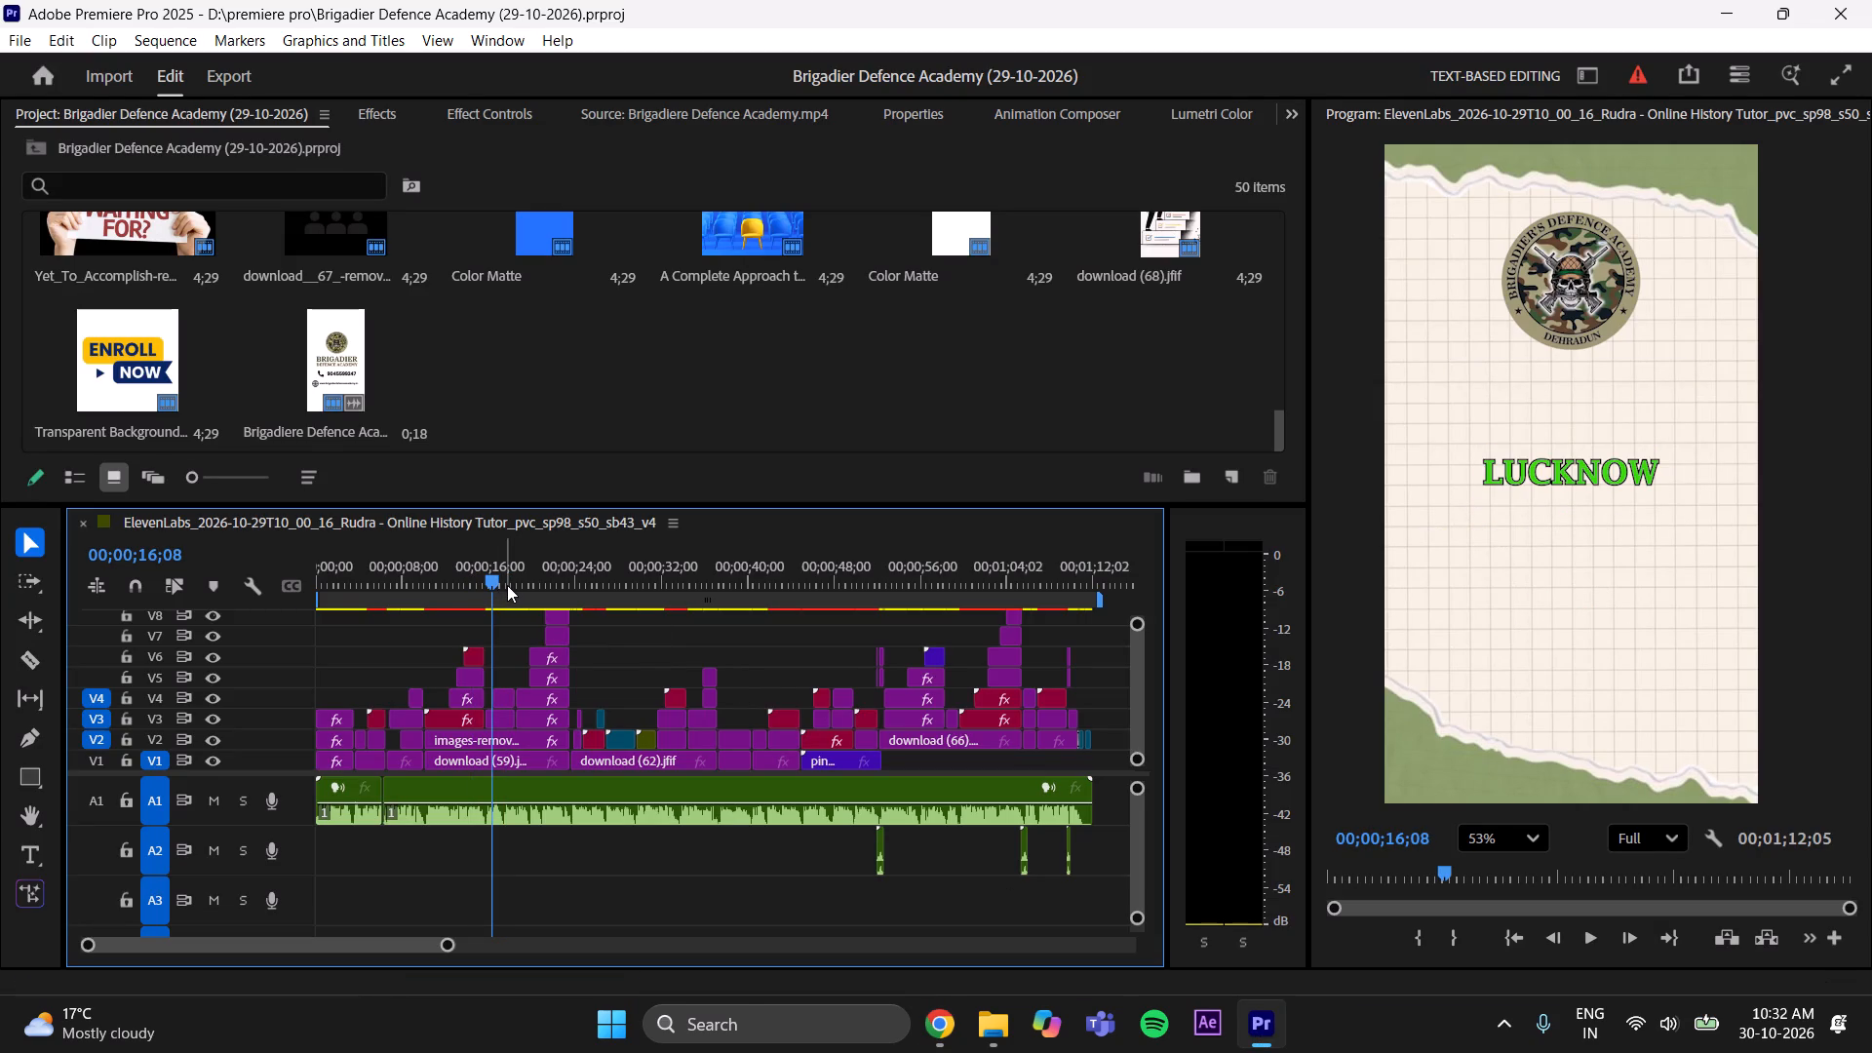
click(508, 585)
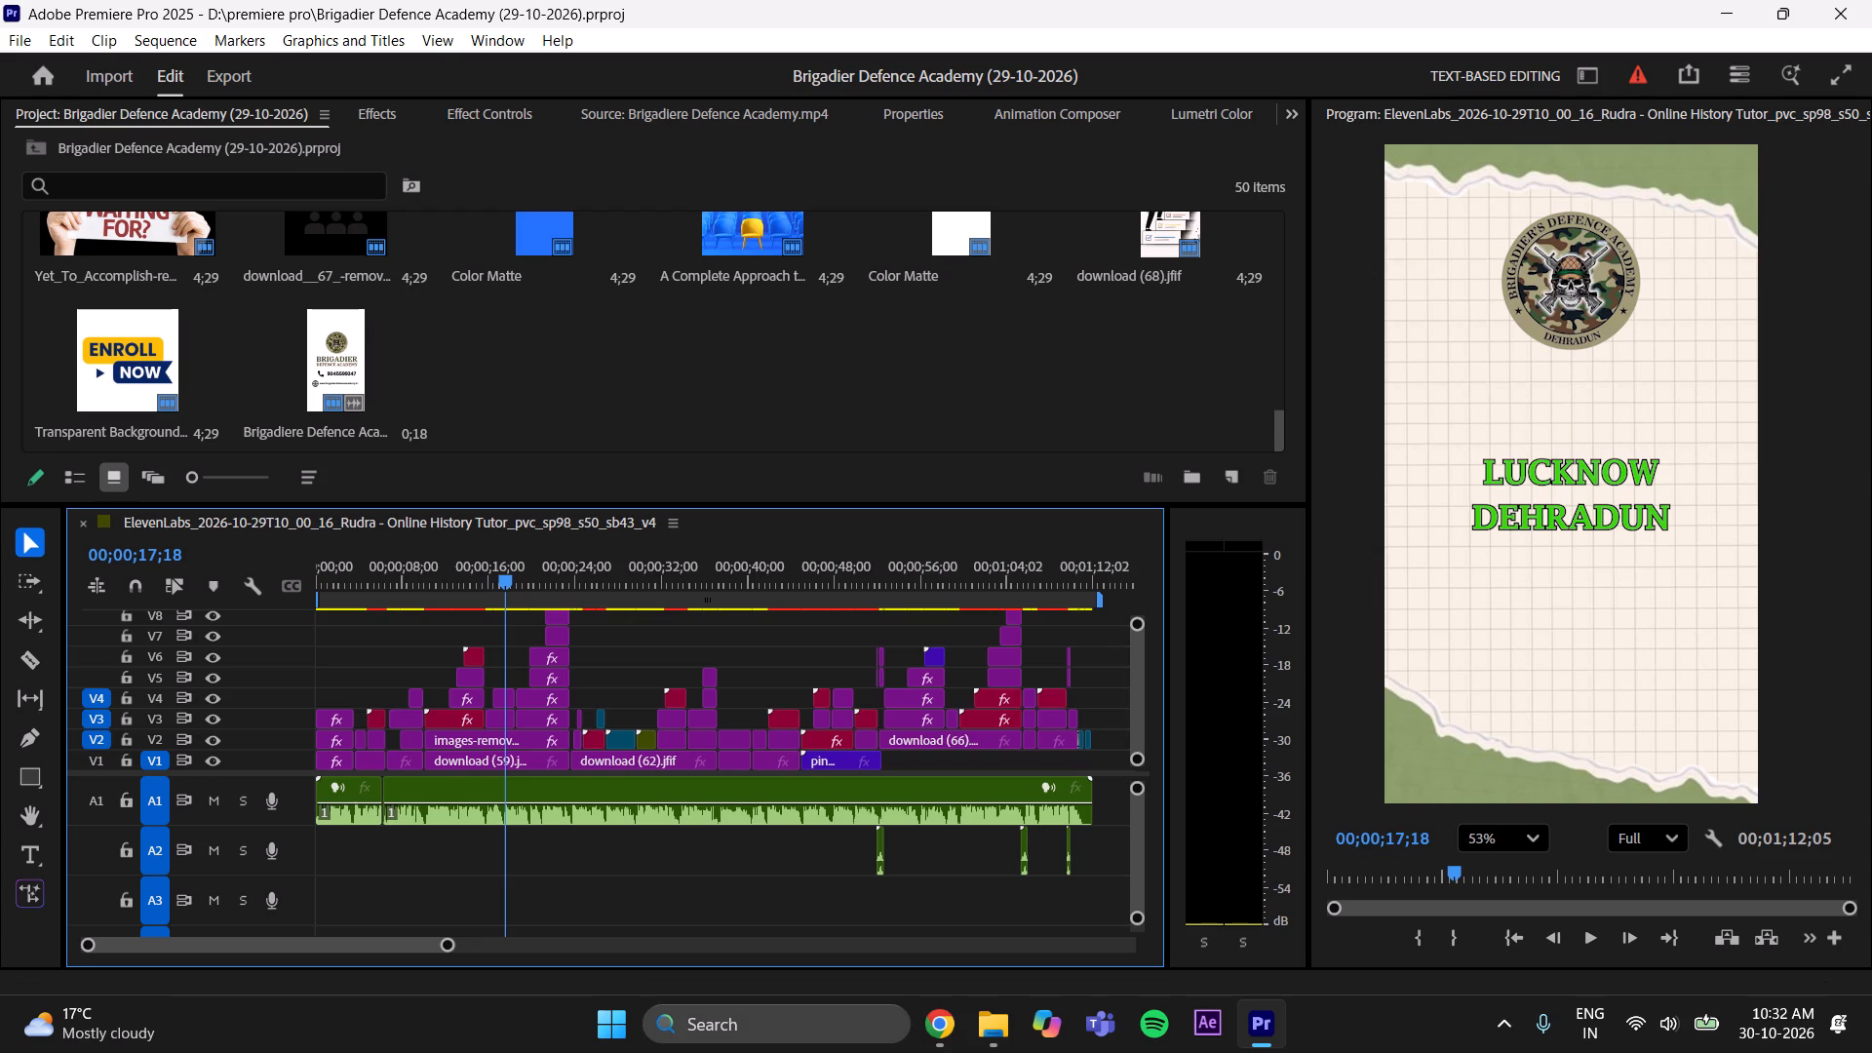
click(944, 1045)
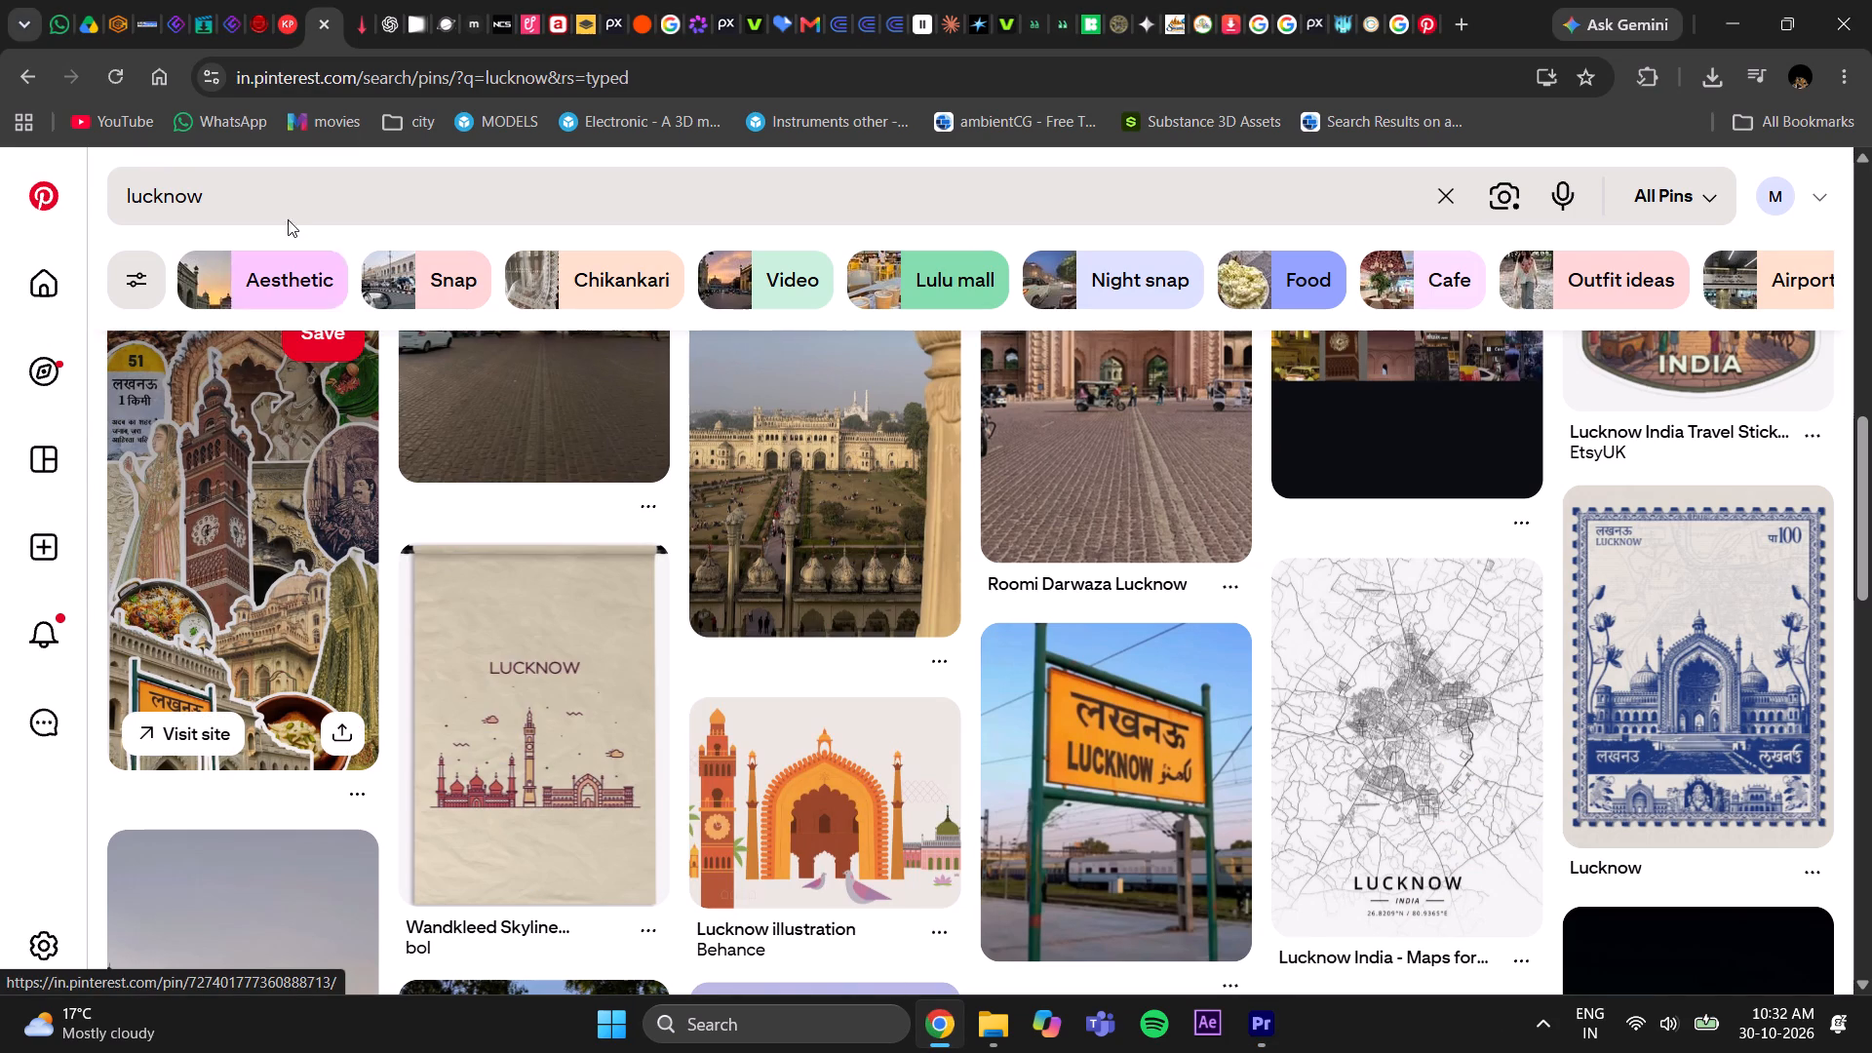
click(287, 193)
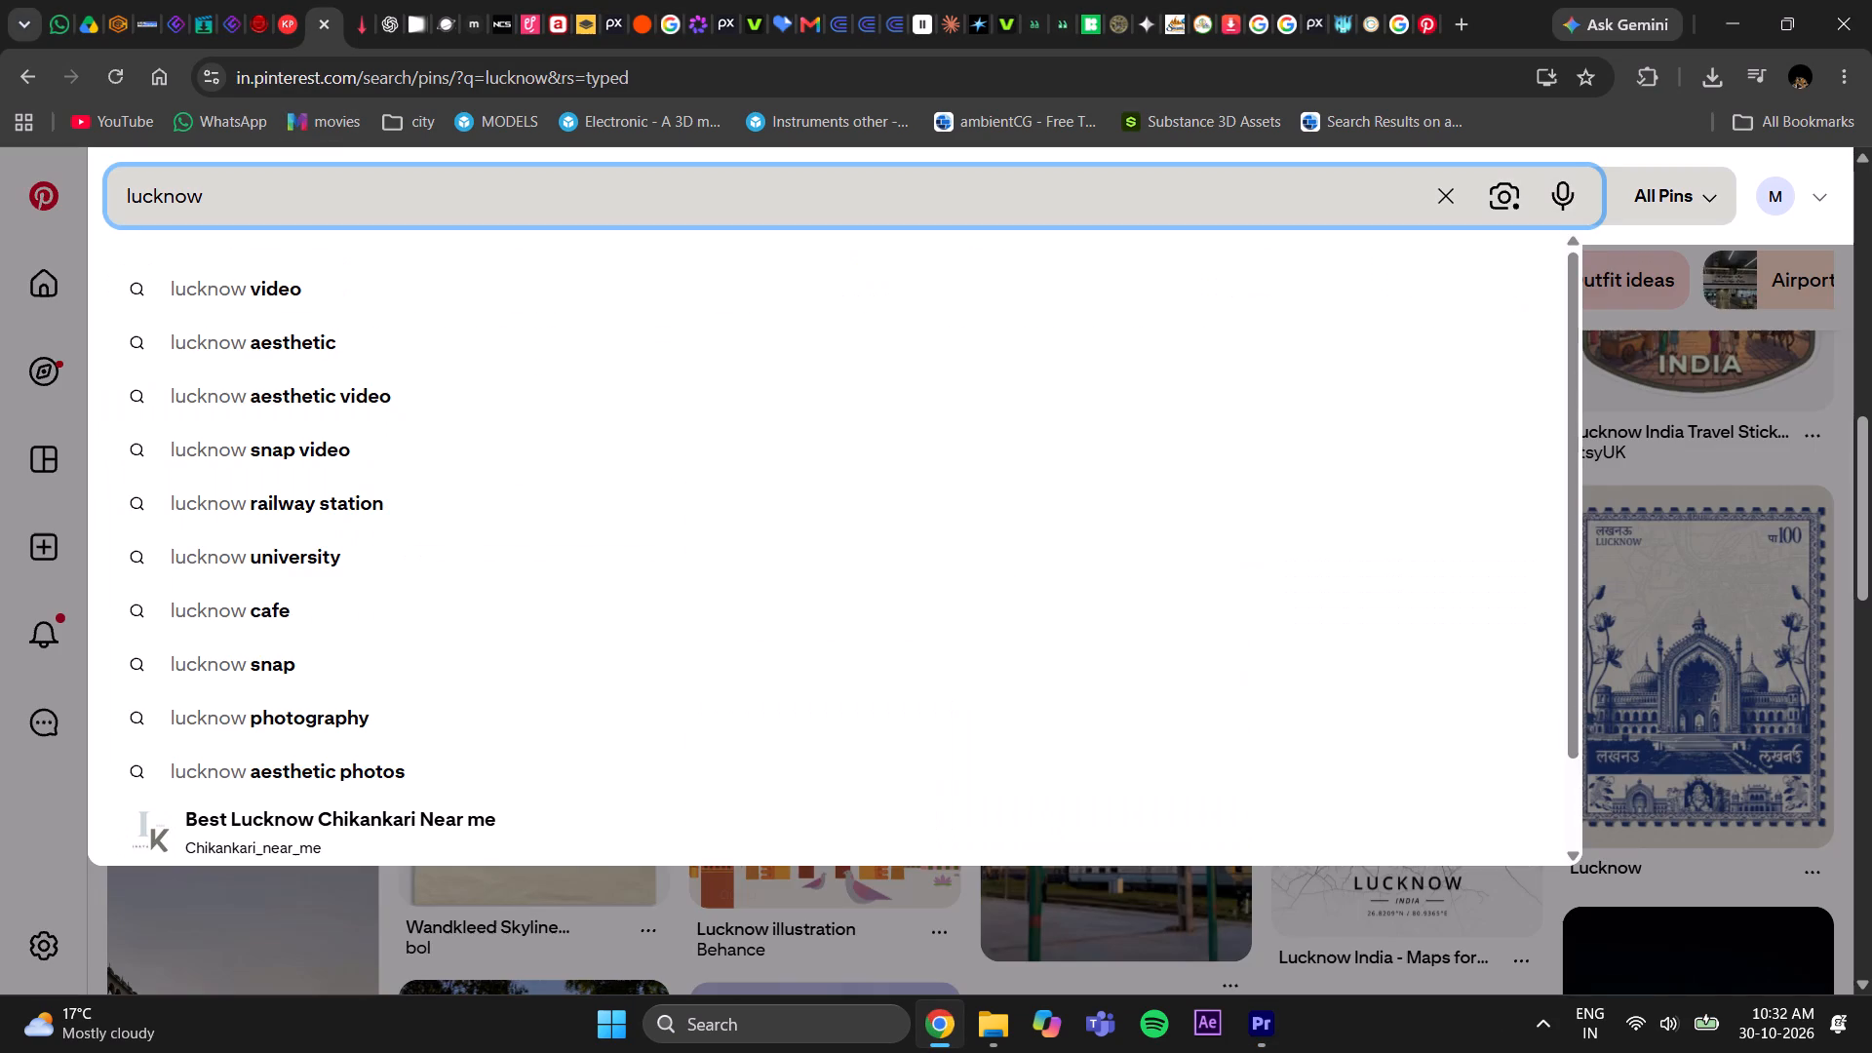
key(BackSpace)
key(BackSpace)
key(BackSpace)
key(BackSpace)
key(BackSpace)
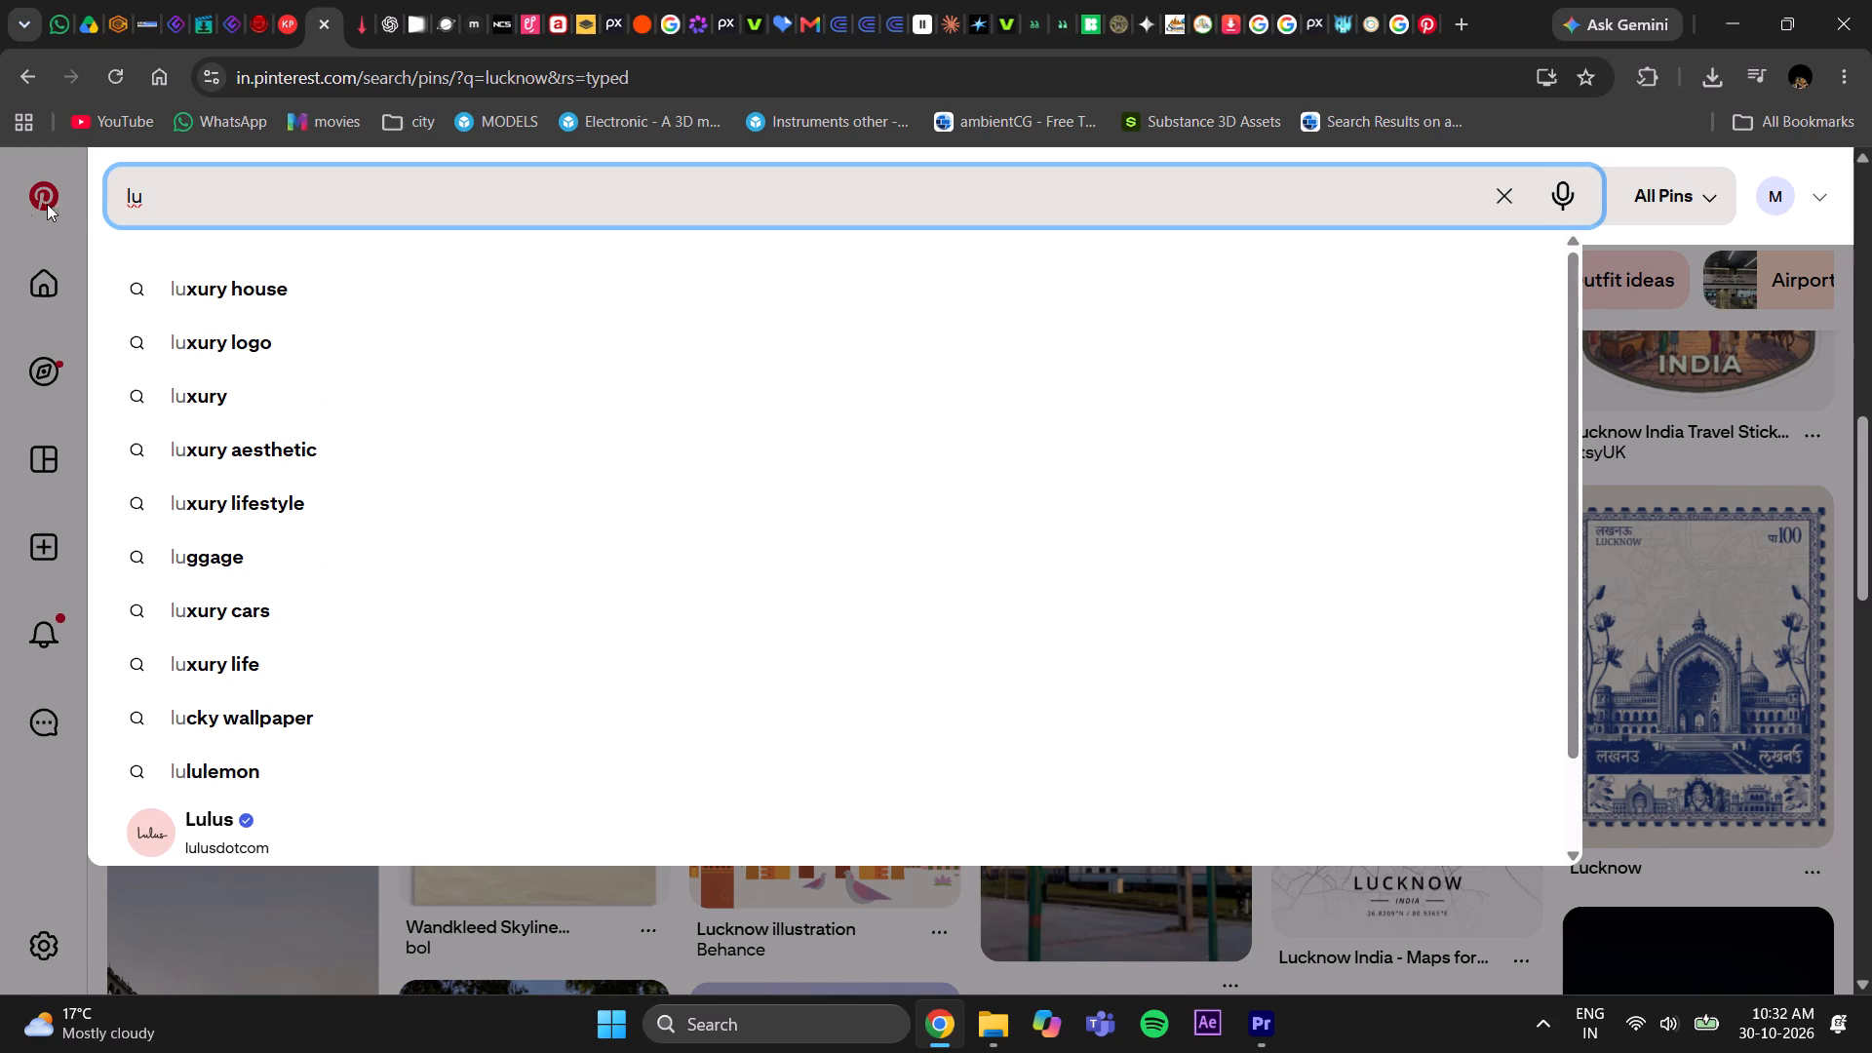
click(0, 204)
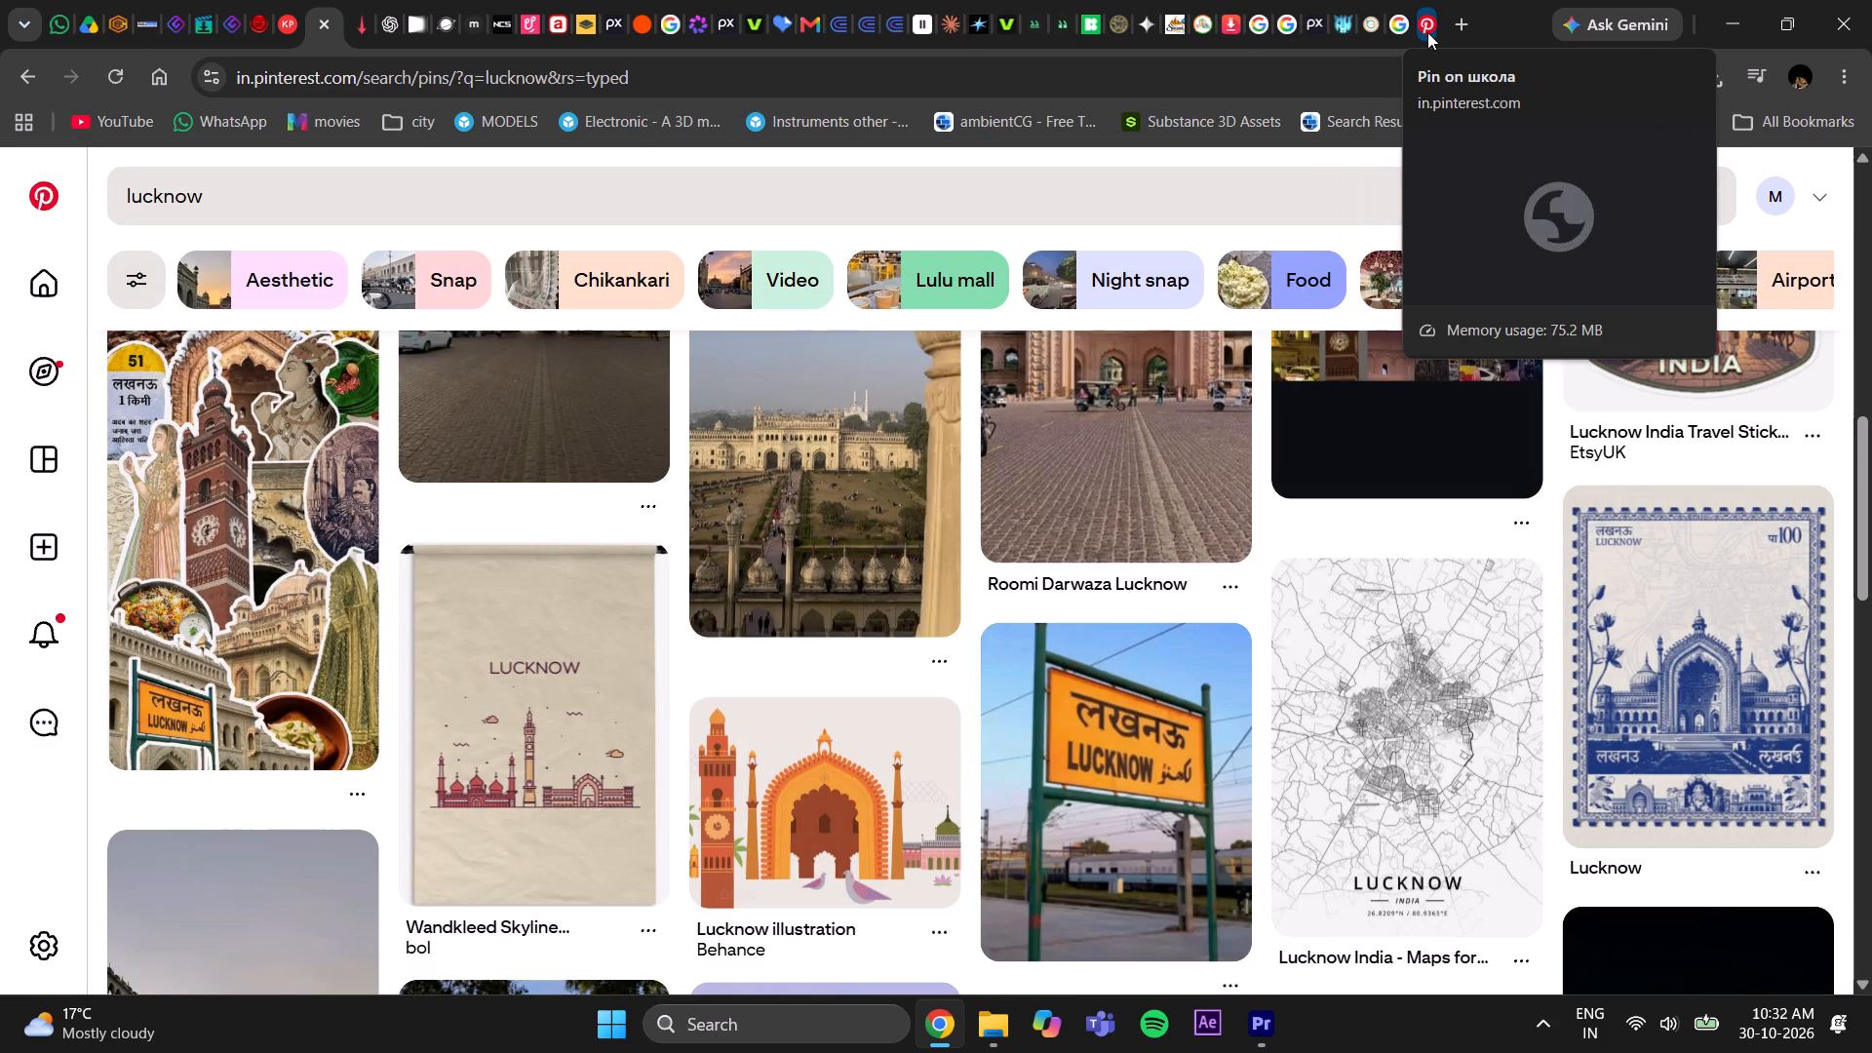
Search Pinterest for "dehradun" in the other open Pinterest tab.
click(1427, 32)
click(986, 186)
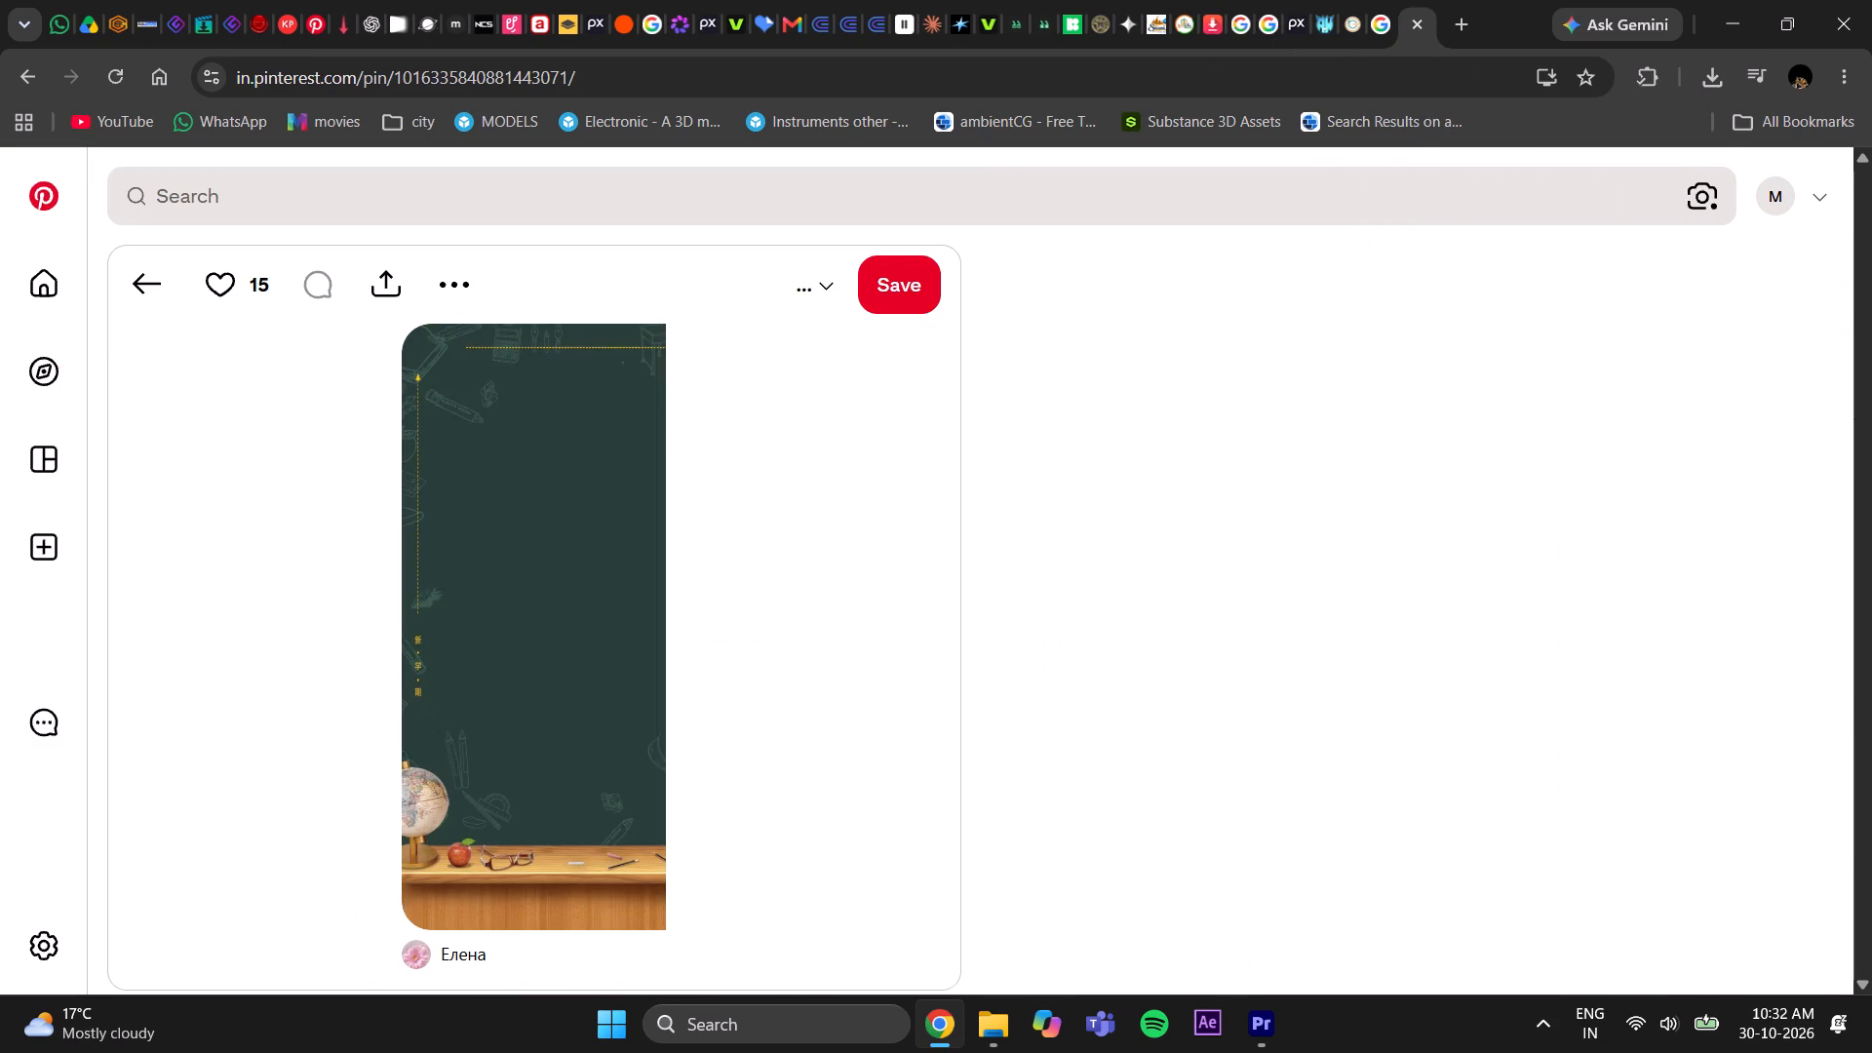
text(dehradun)
key(Return)
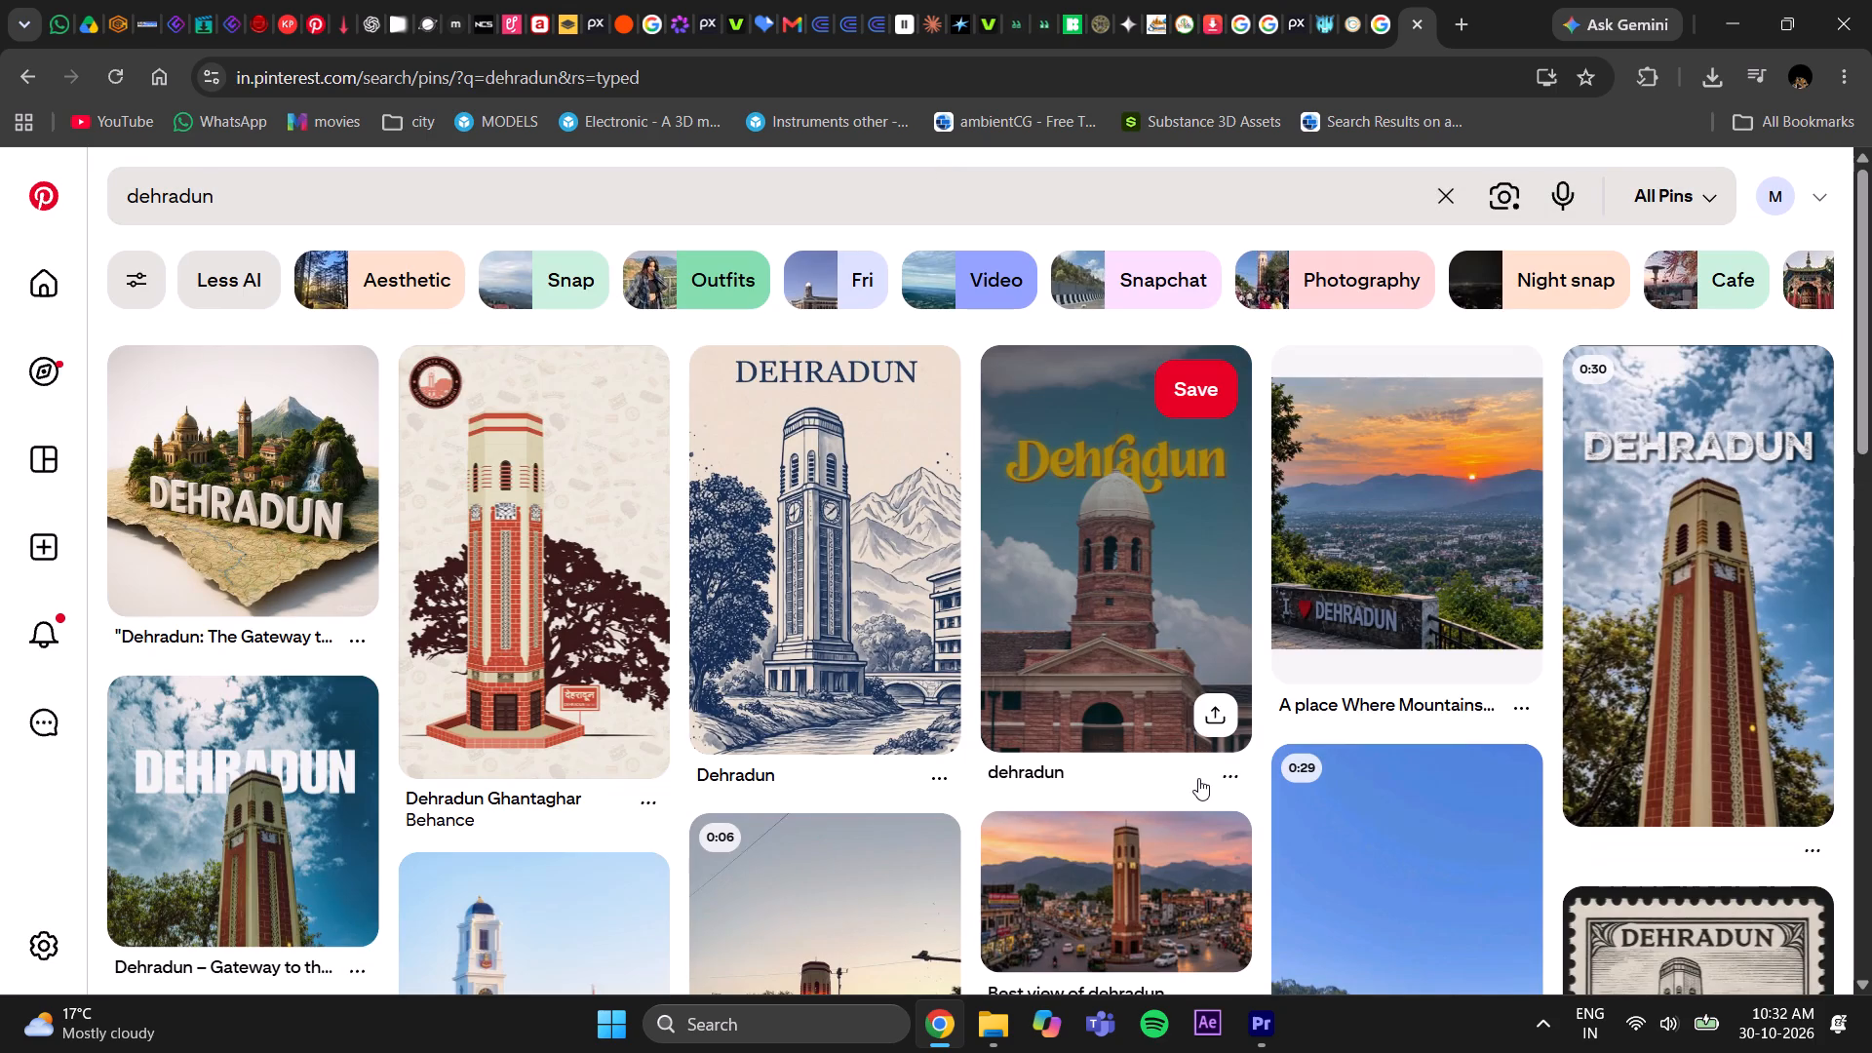
Examine the Dehradun pin results for suitable images of the city and return to the start of the results.
scroll(1198, 778, down, 2)
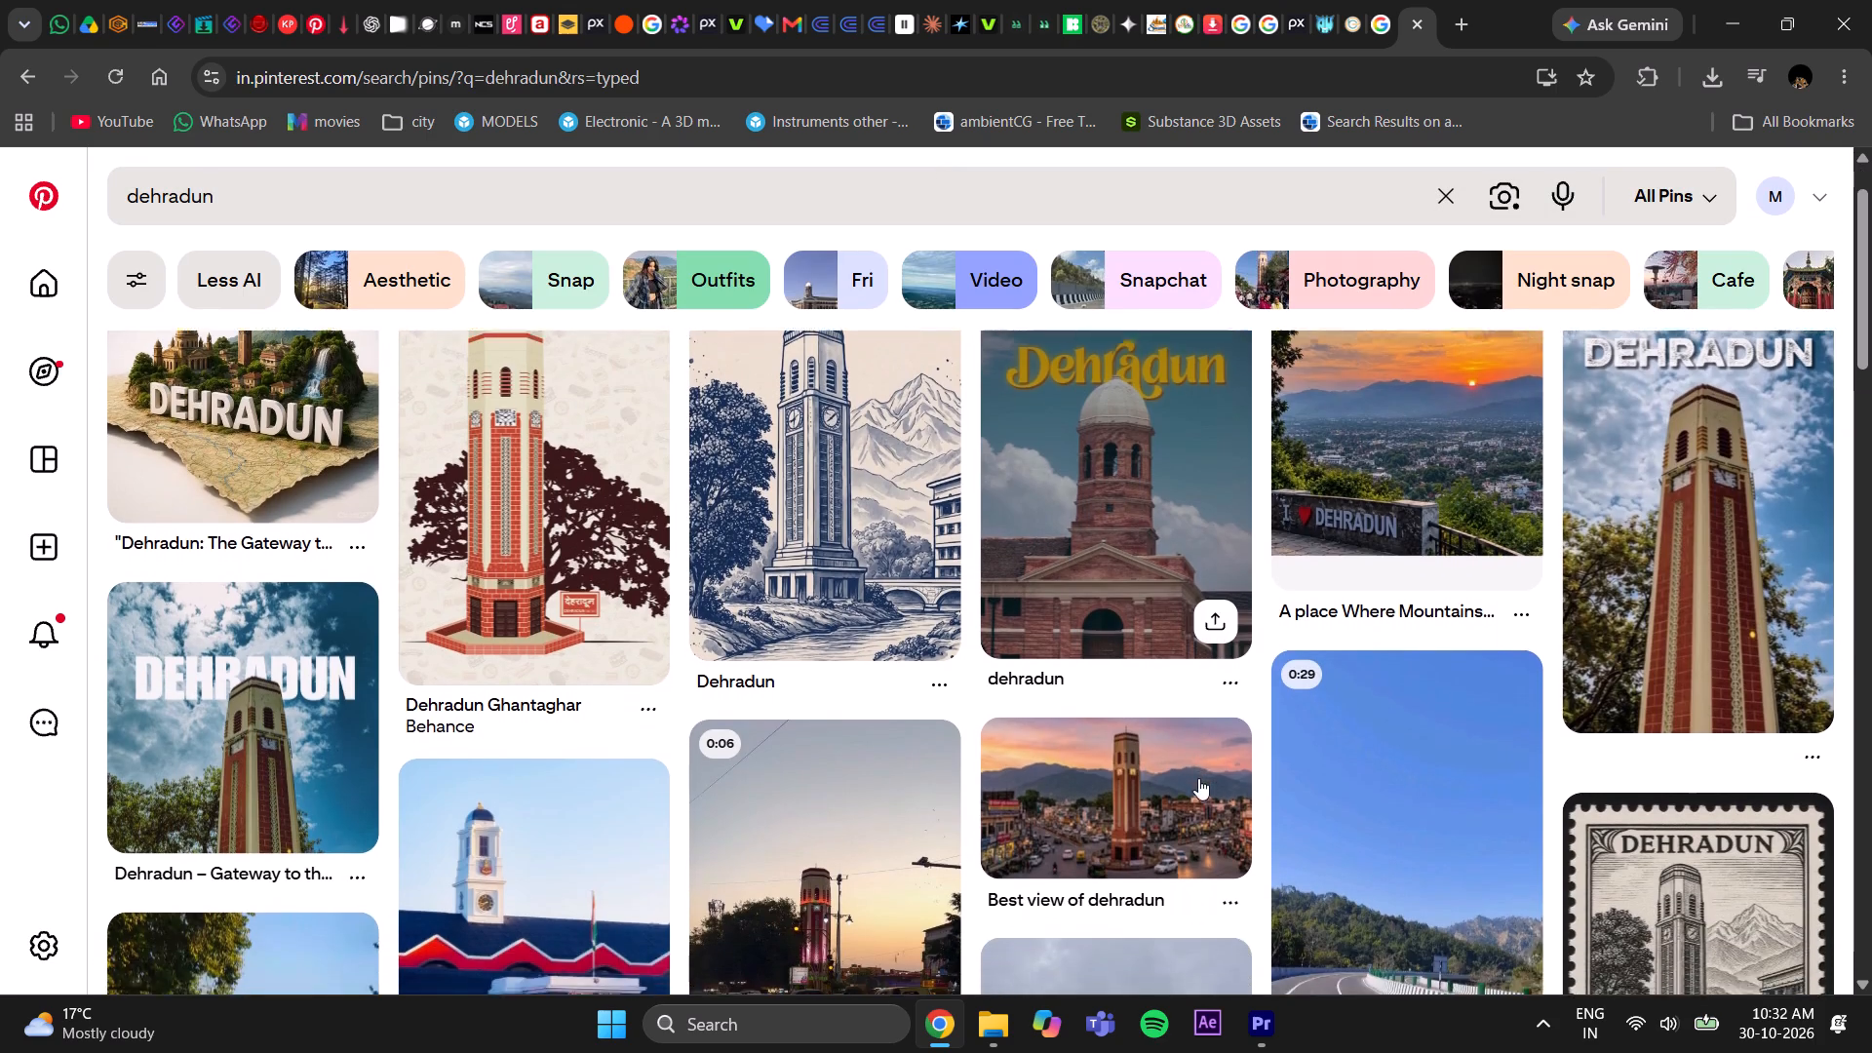
scroll(1198, 778, down, 10)
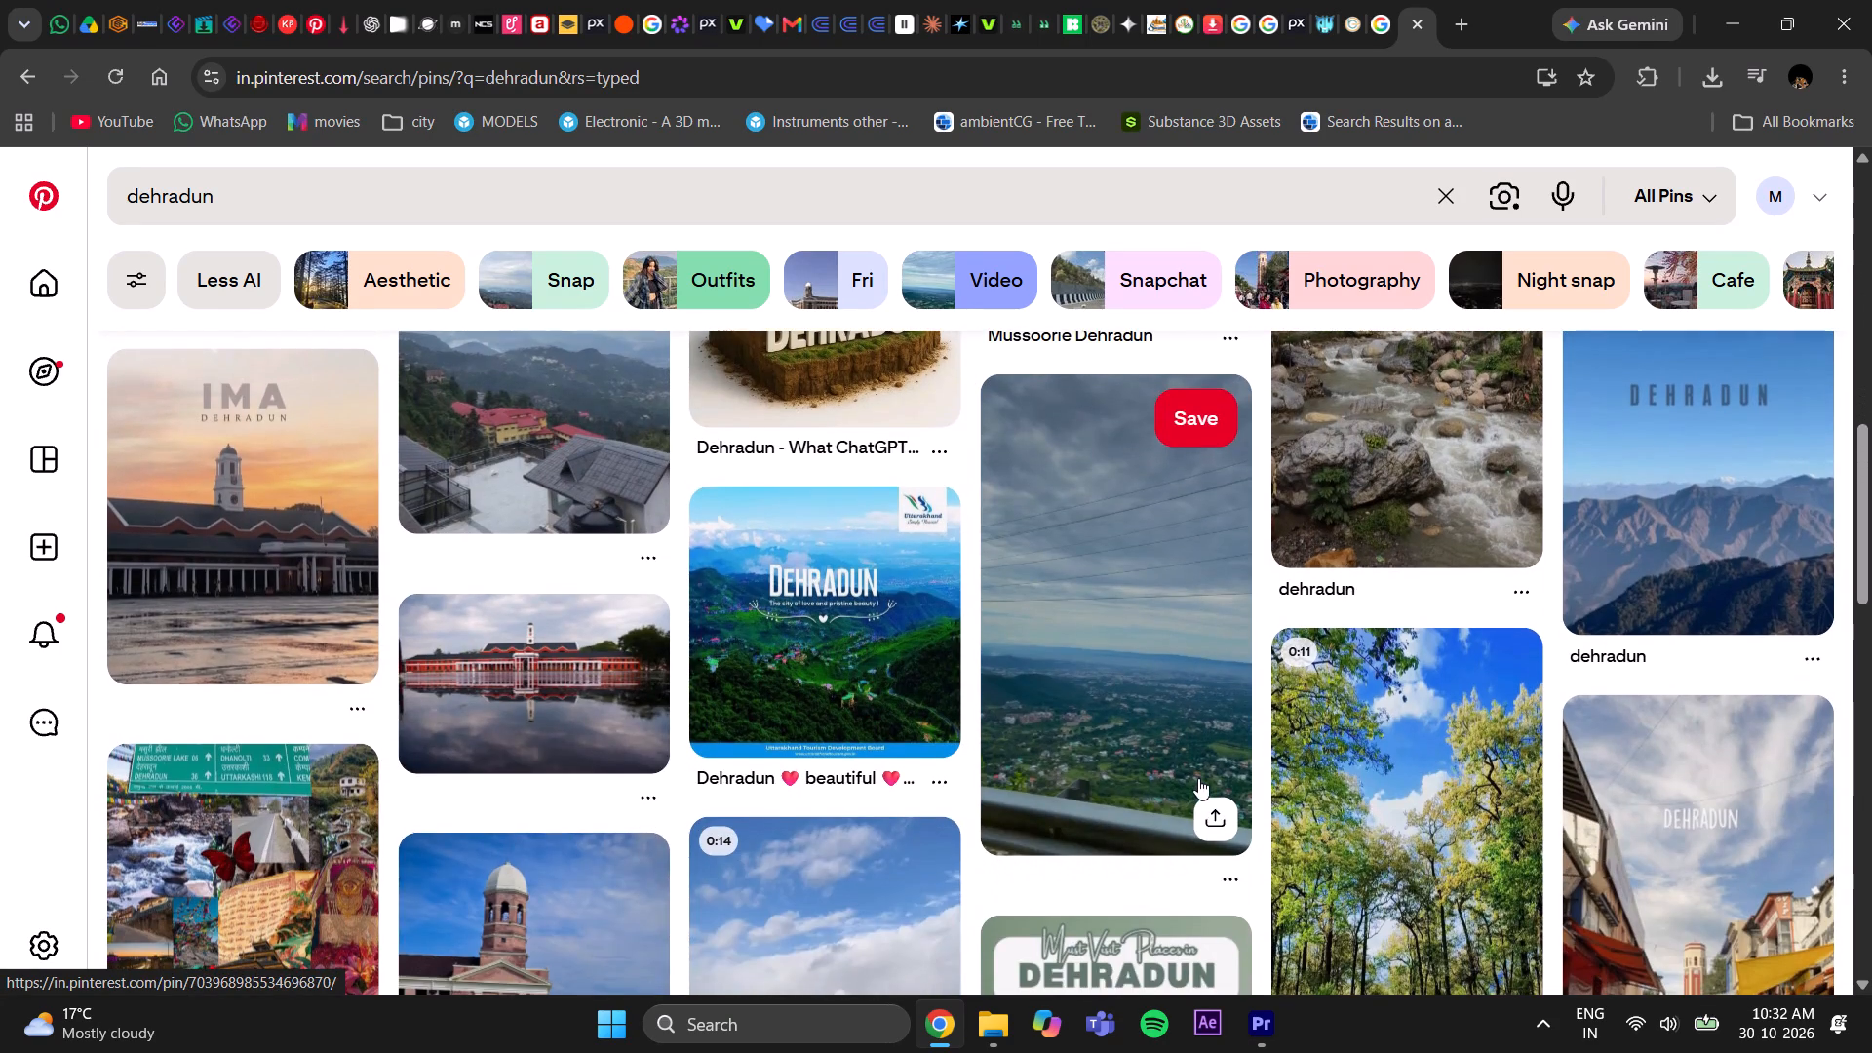
scroll(1198, 778, down, 3)
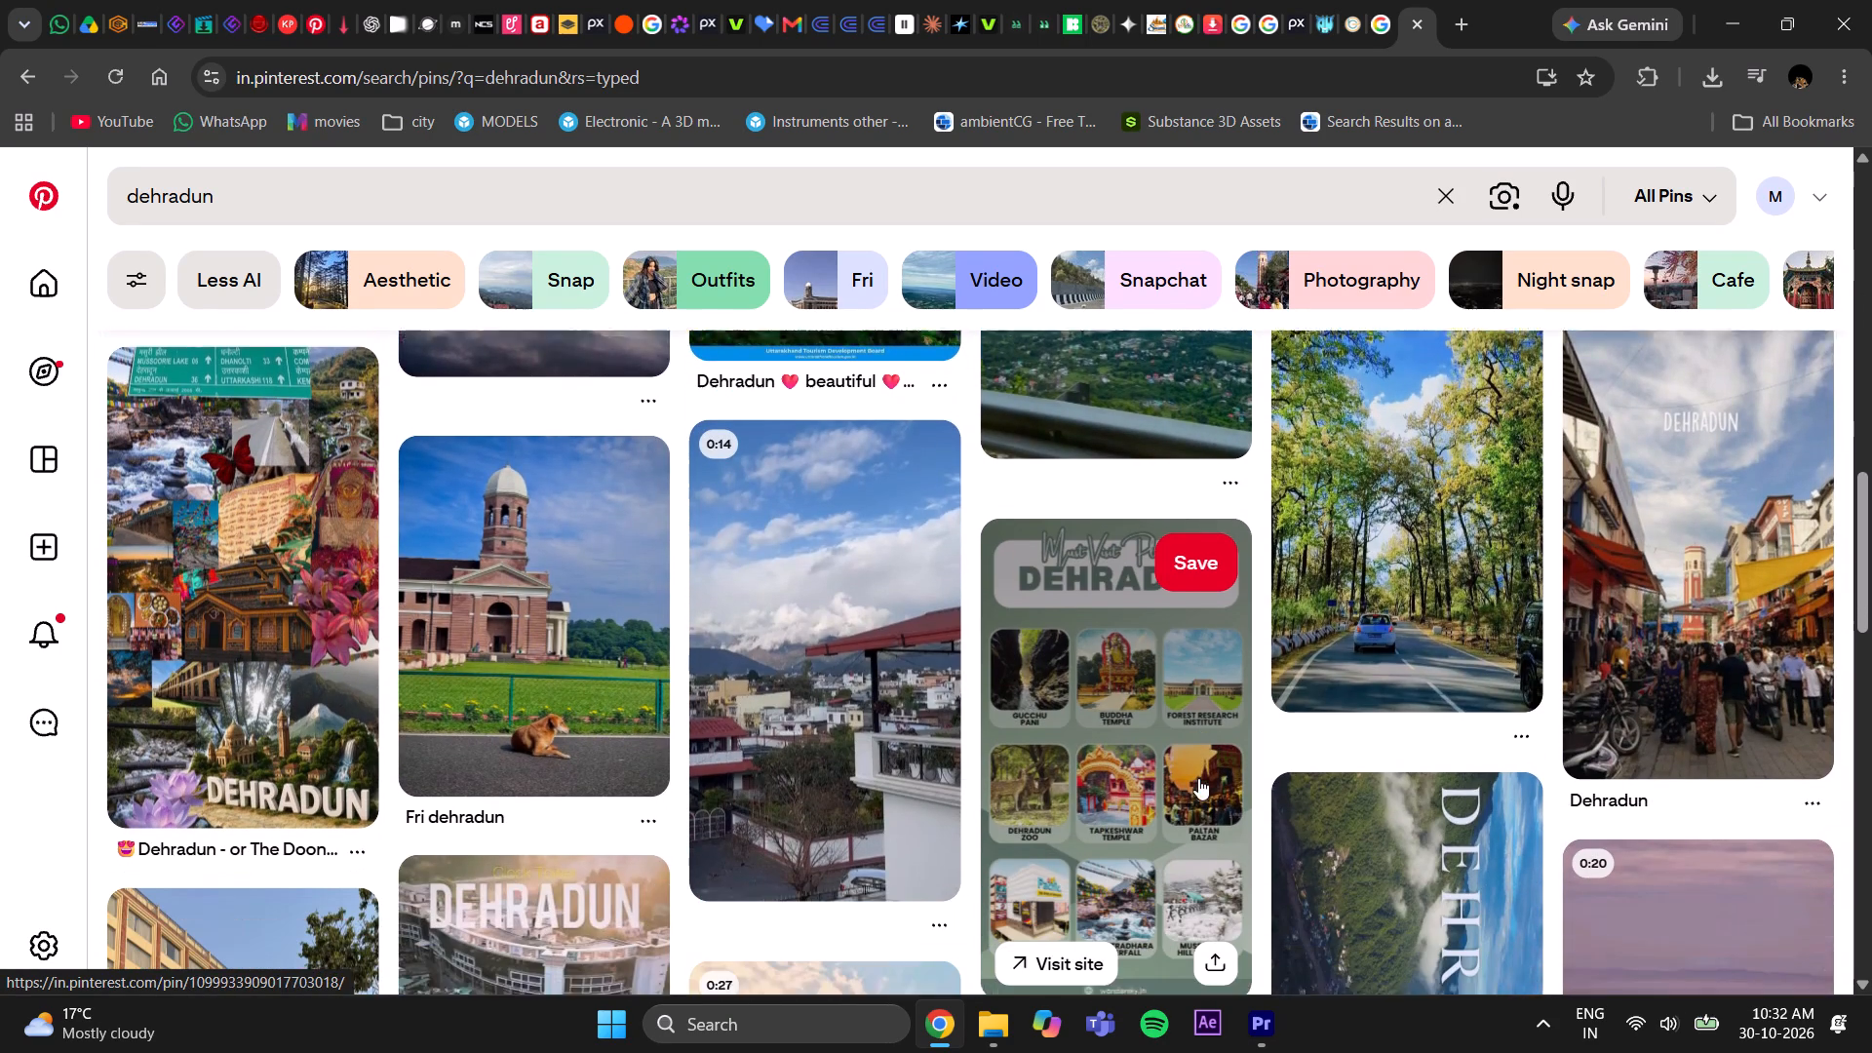
scroll(1198, 778, down, 1)
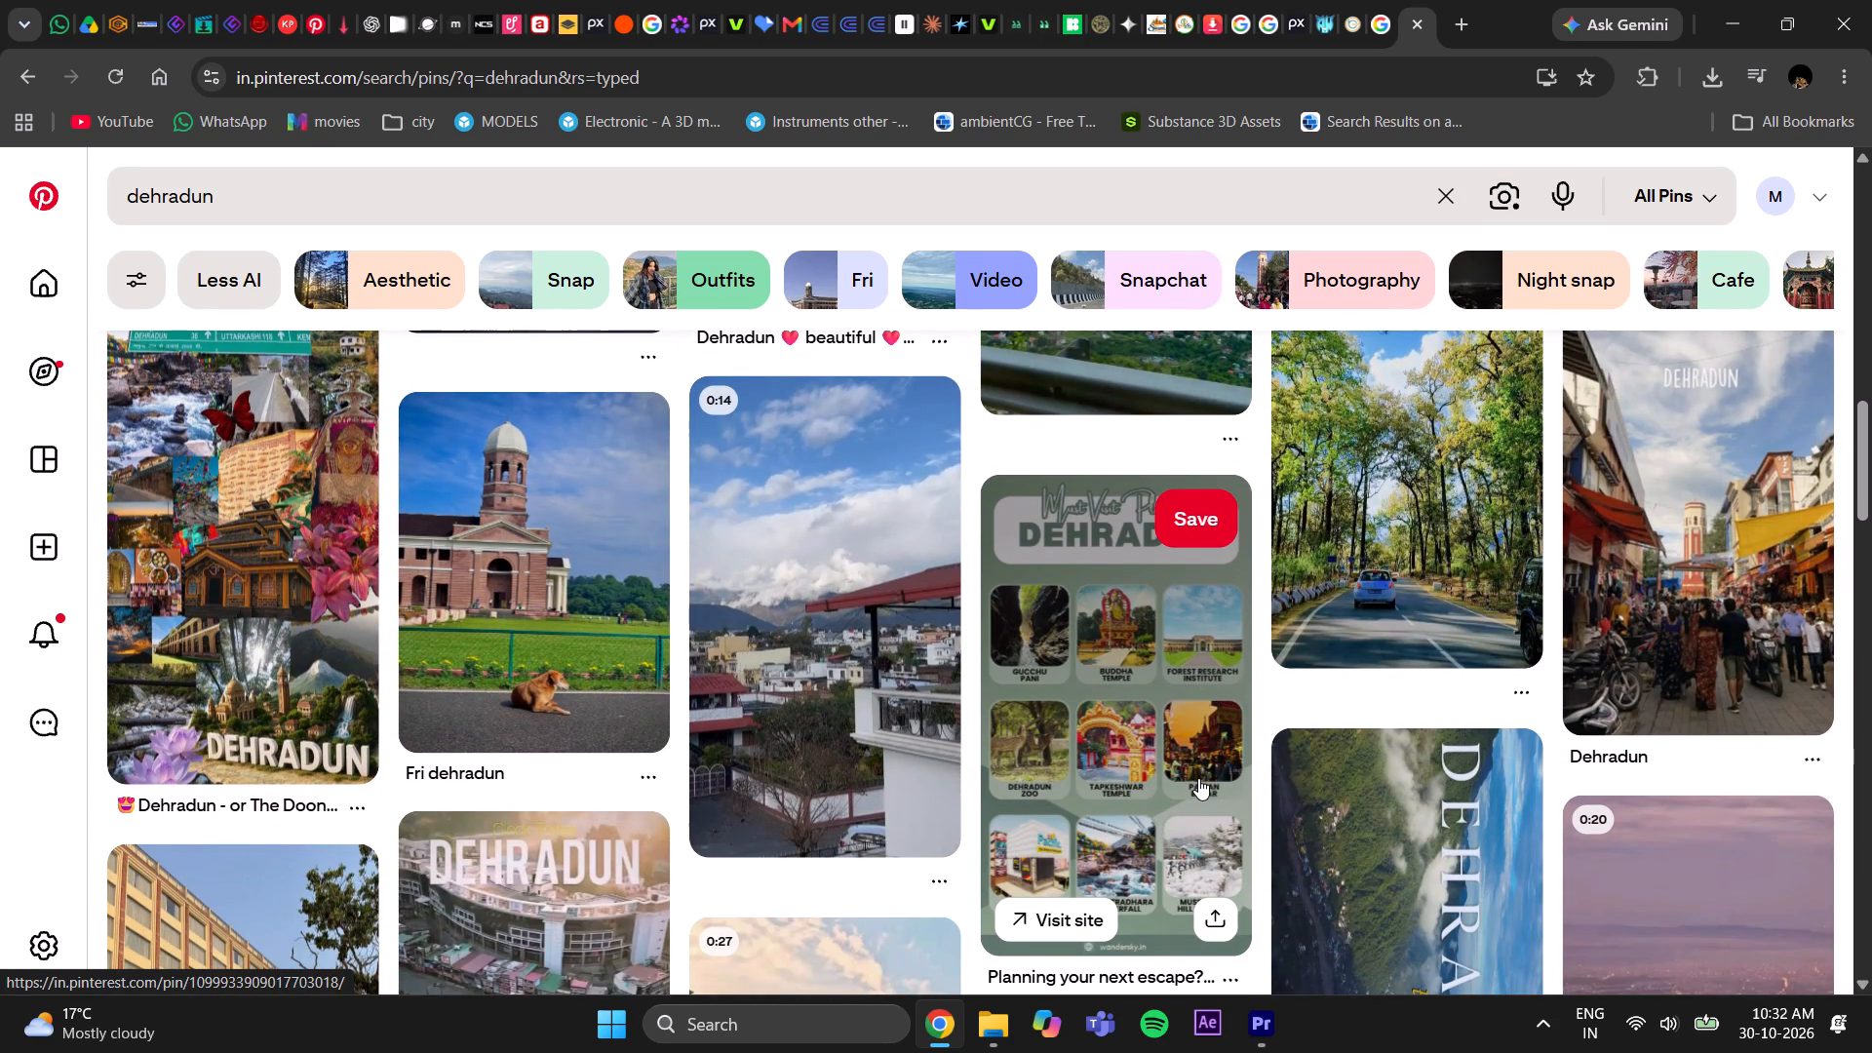
scroll(1198, 778, down, 4)
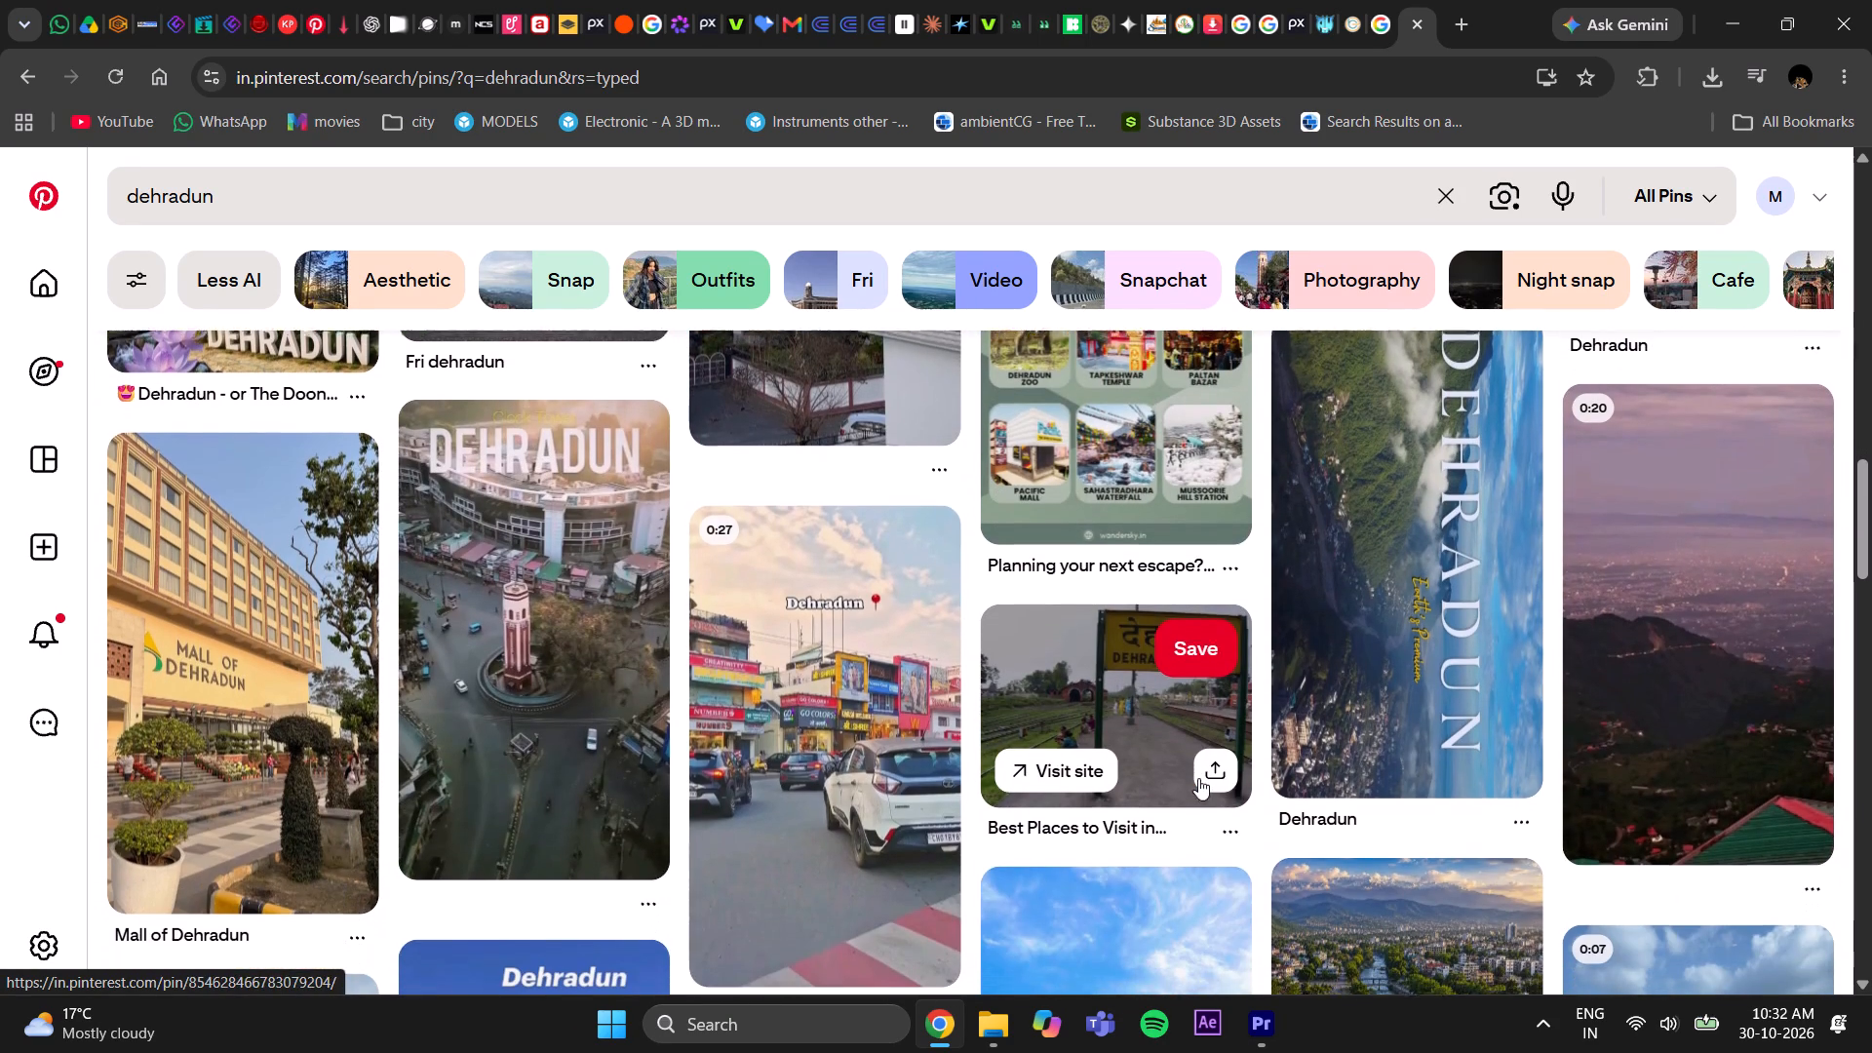
scroll(1198, 778, down, 3)
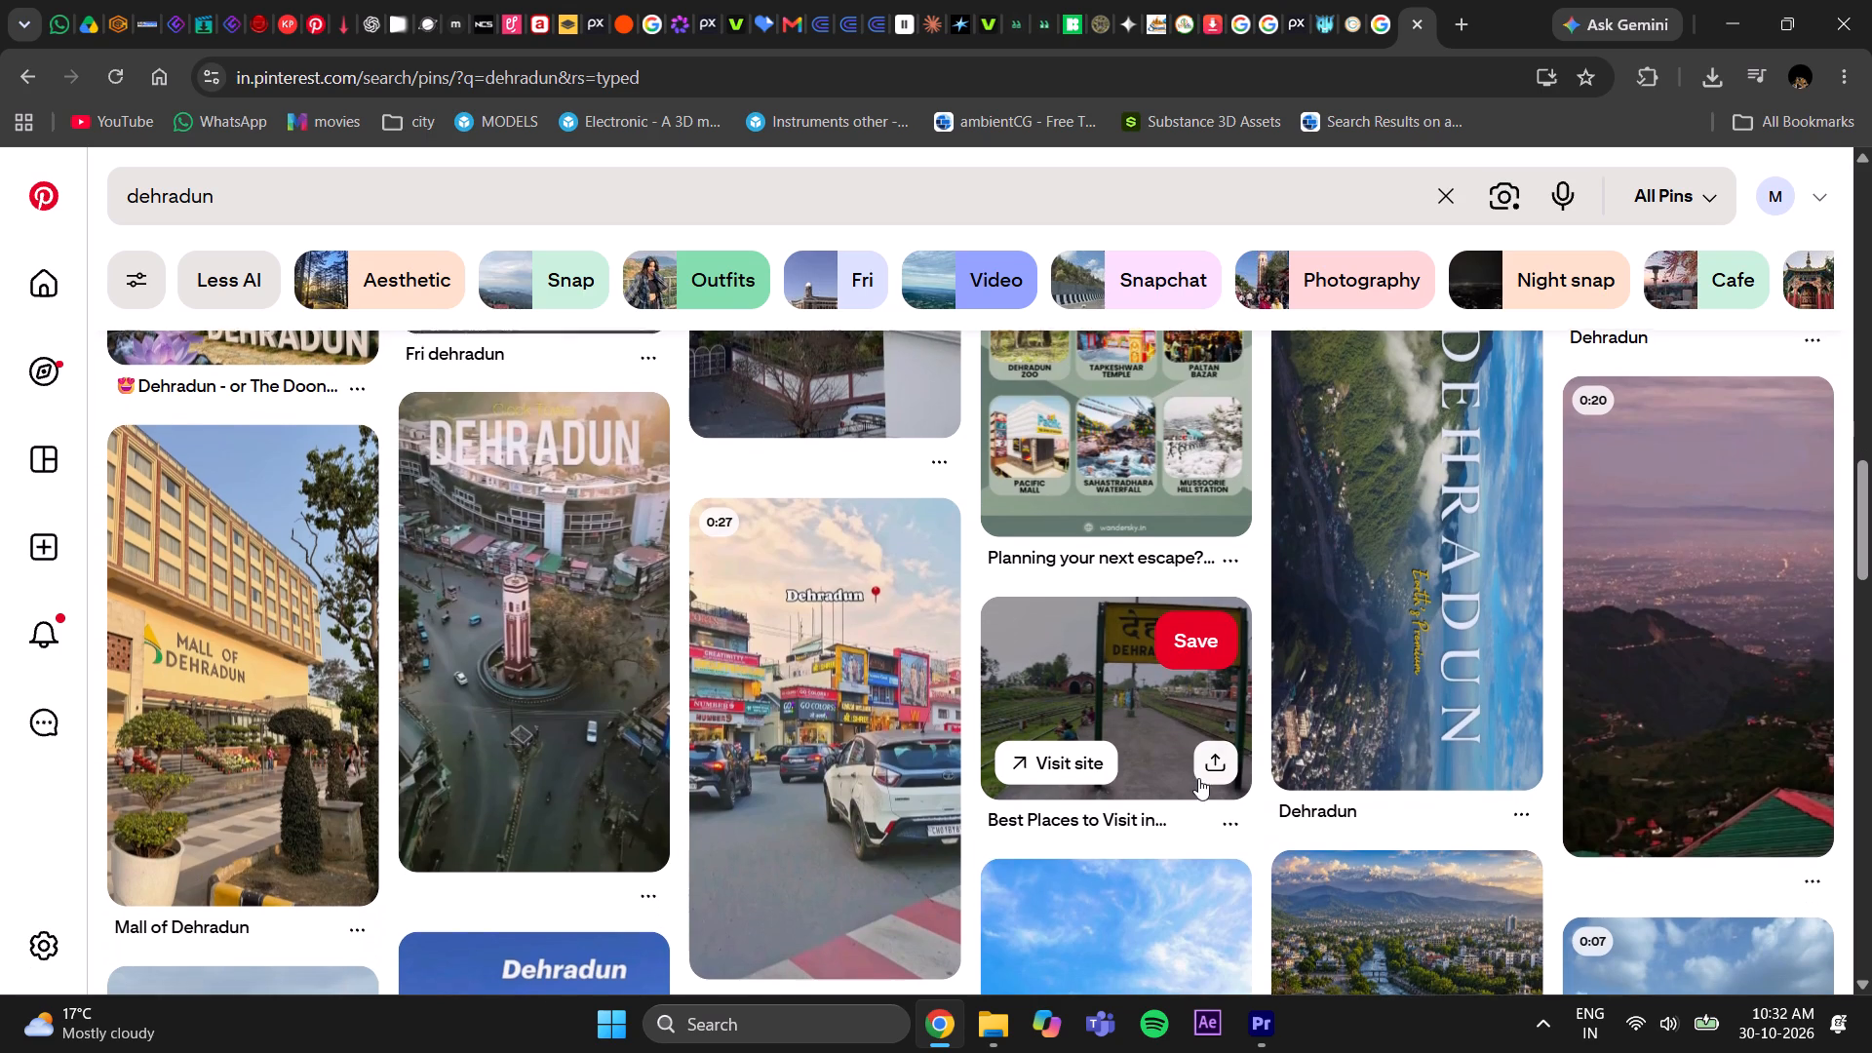
scroll(1198, 778, down, 2)
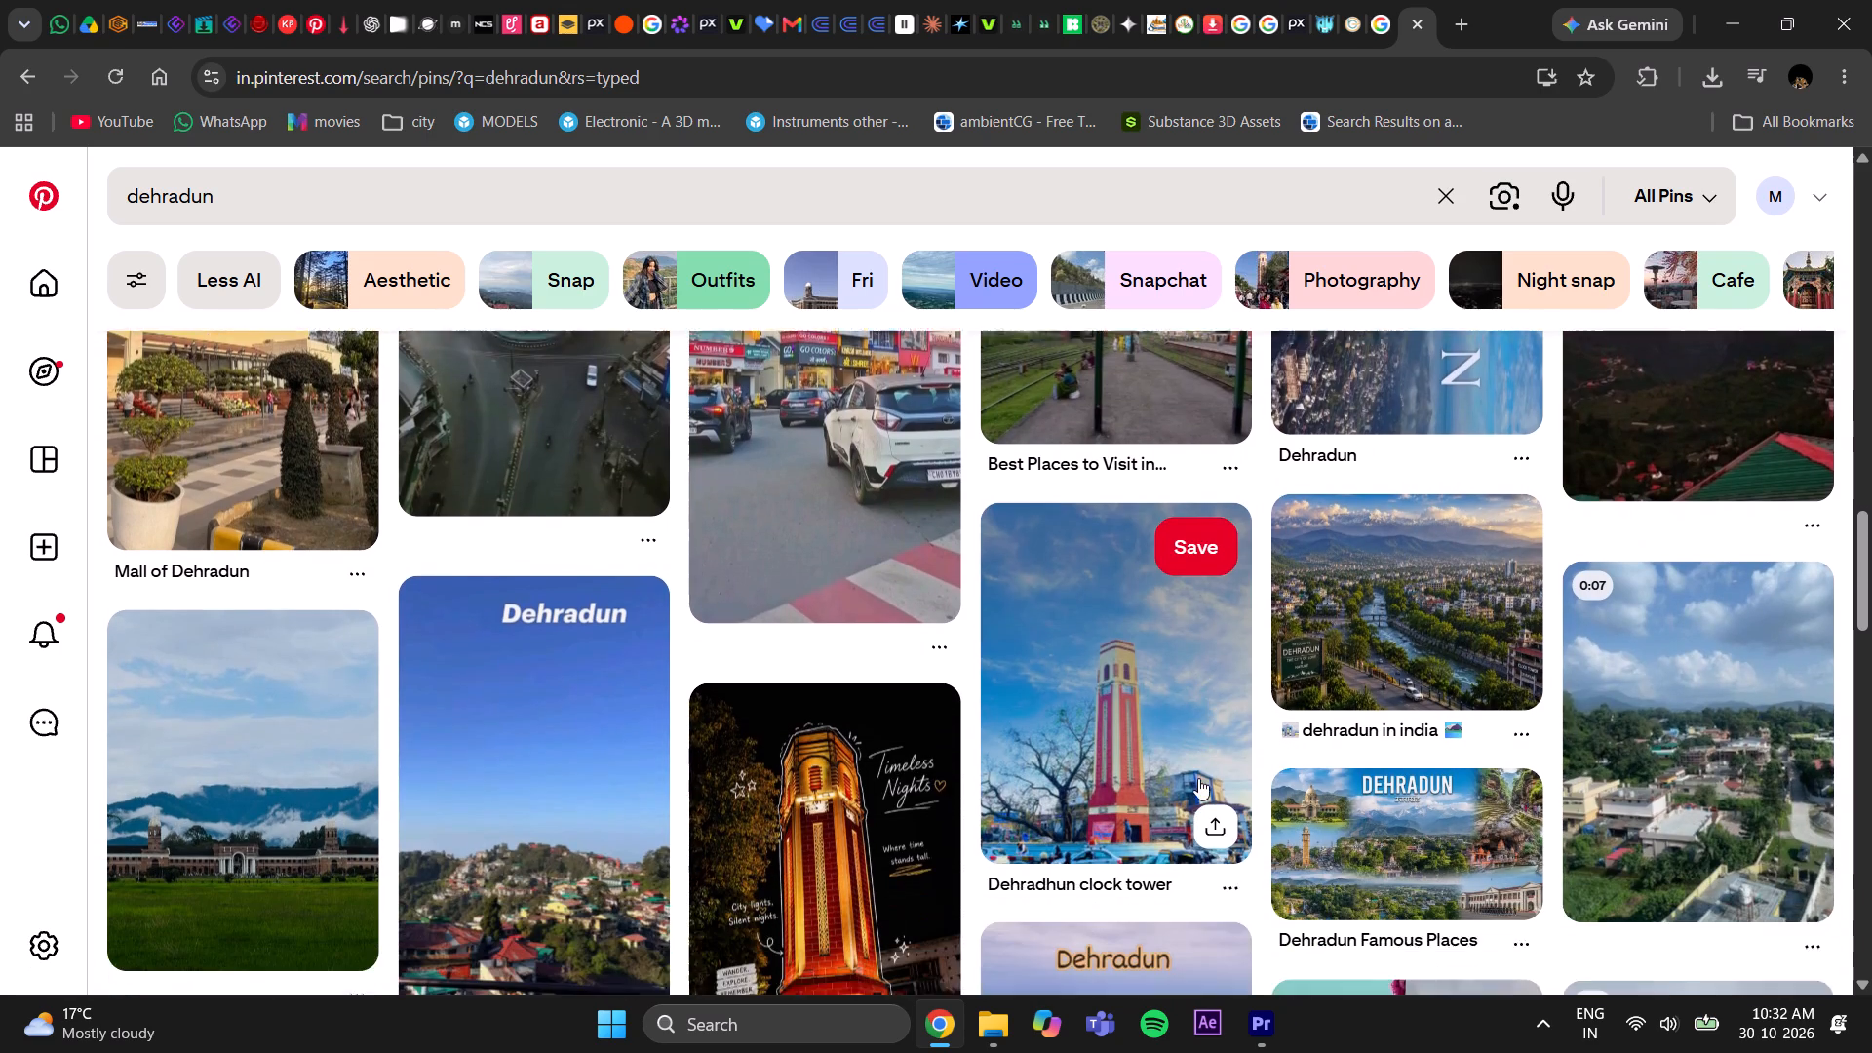
scroll(1198, 778, down, 1)
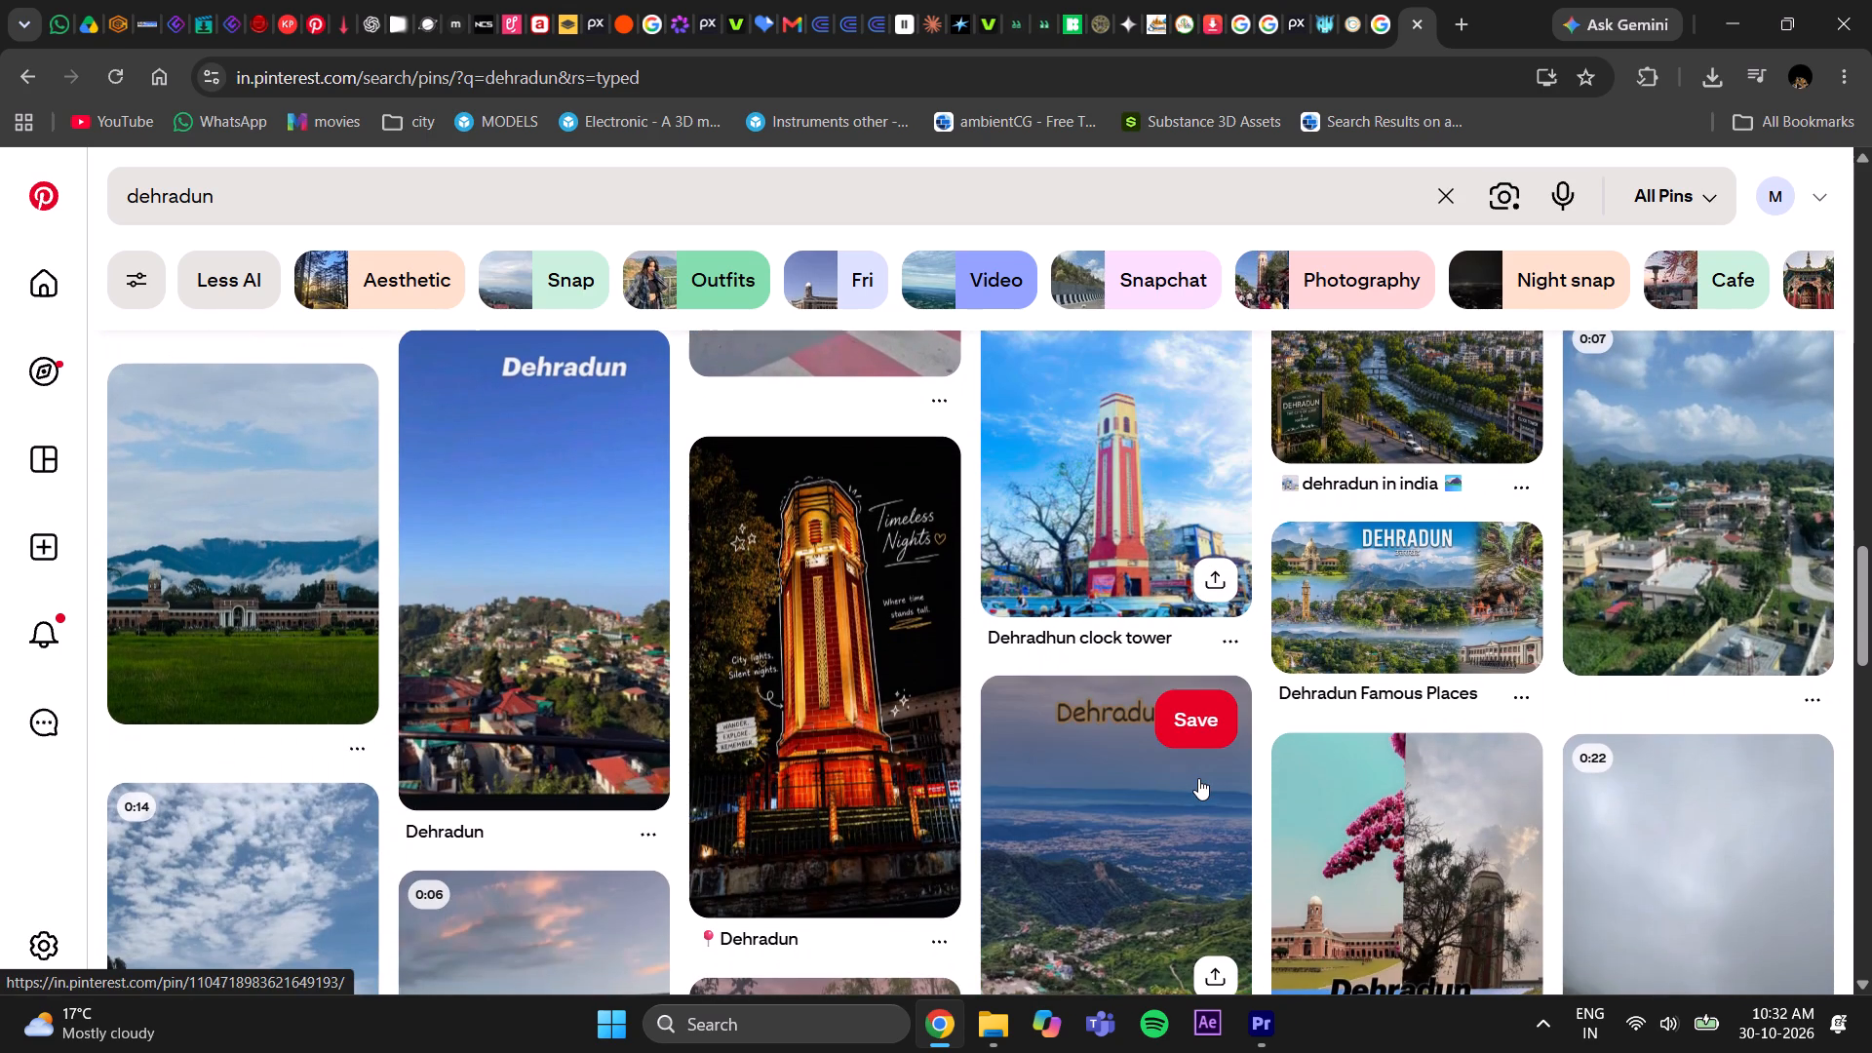
scroll(1198, 778, down, 3)
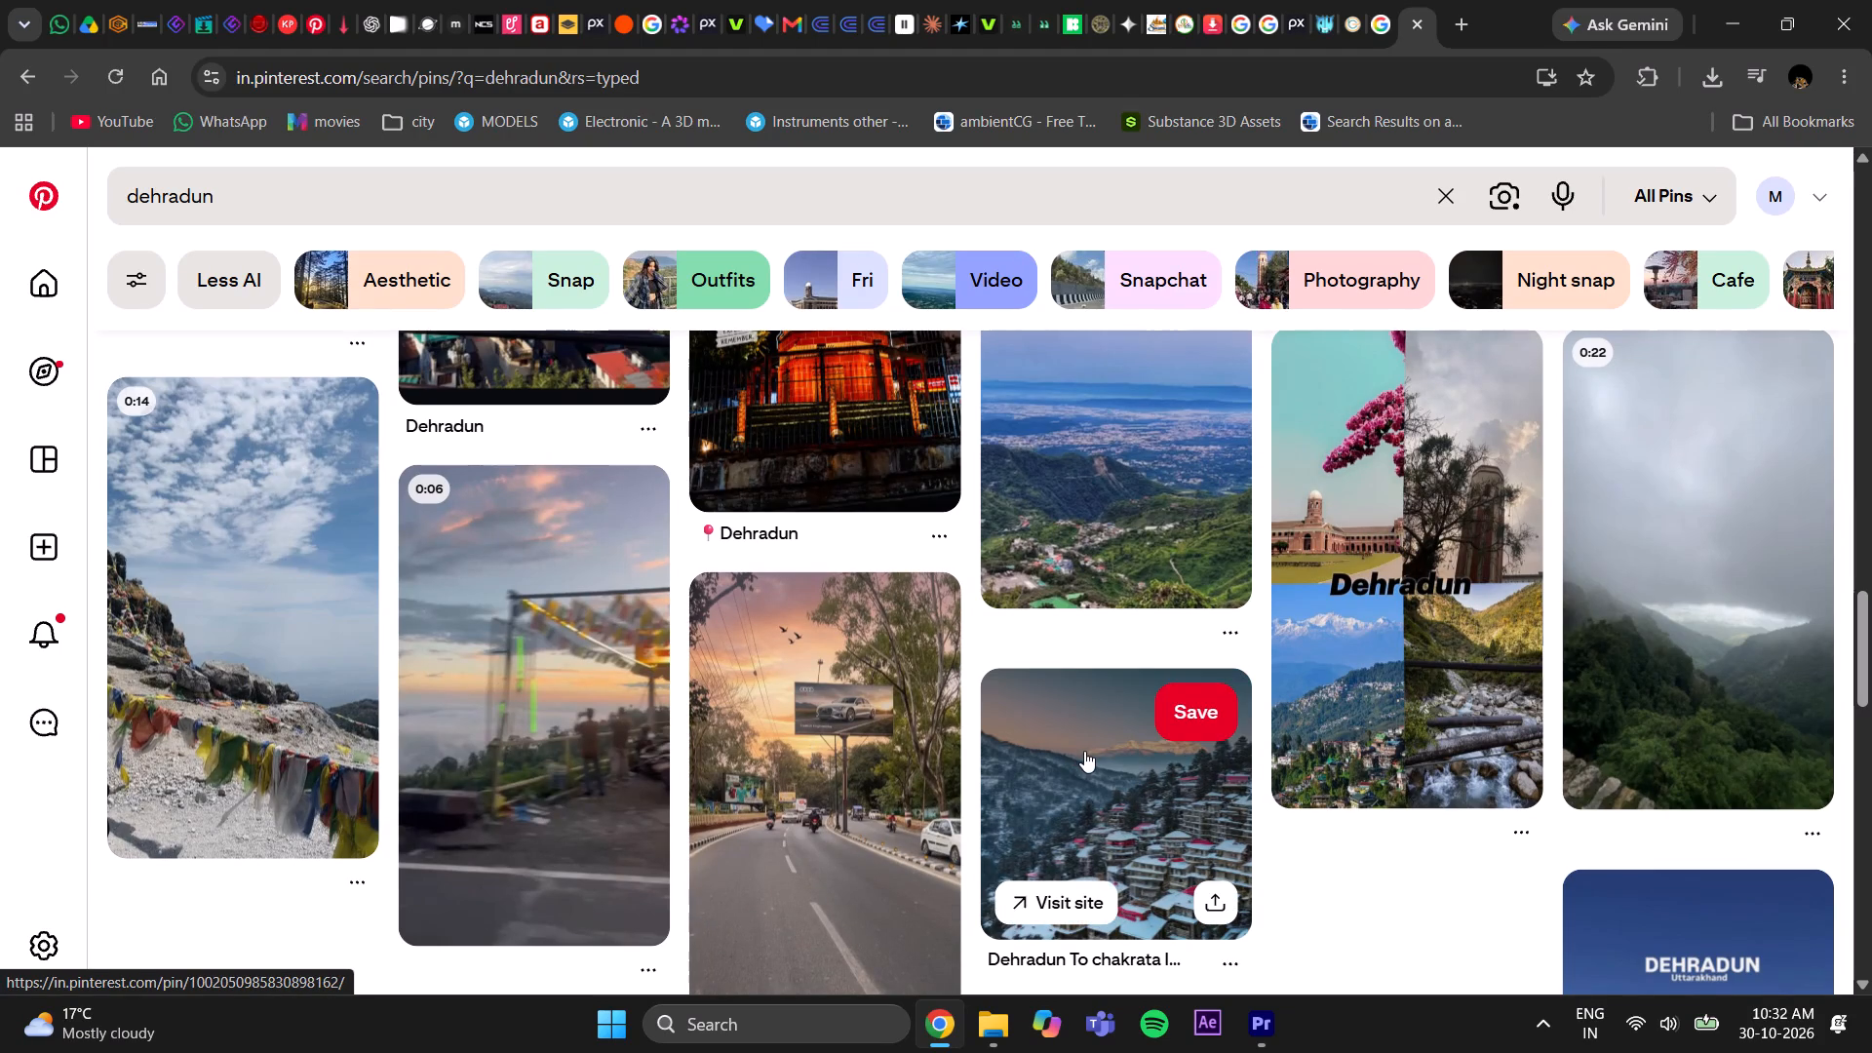
scroll(1084, 751, right, 2)
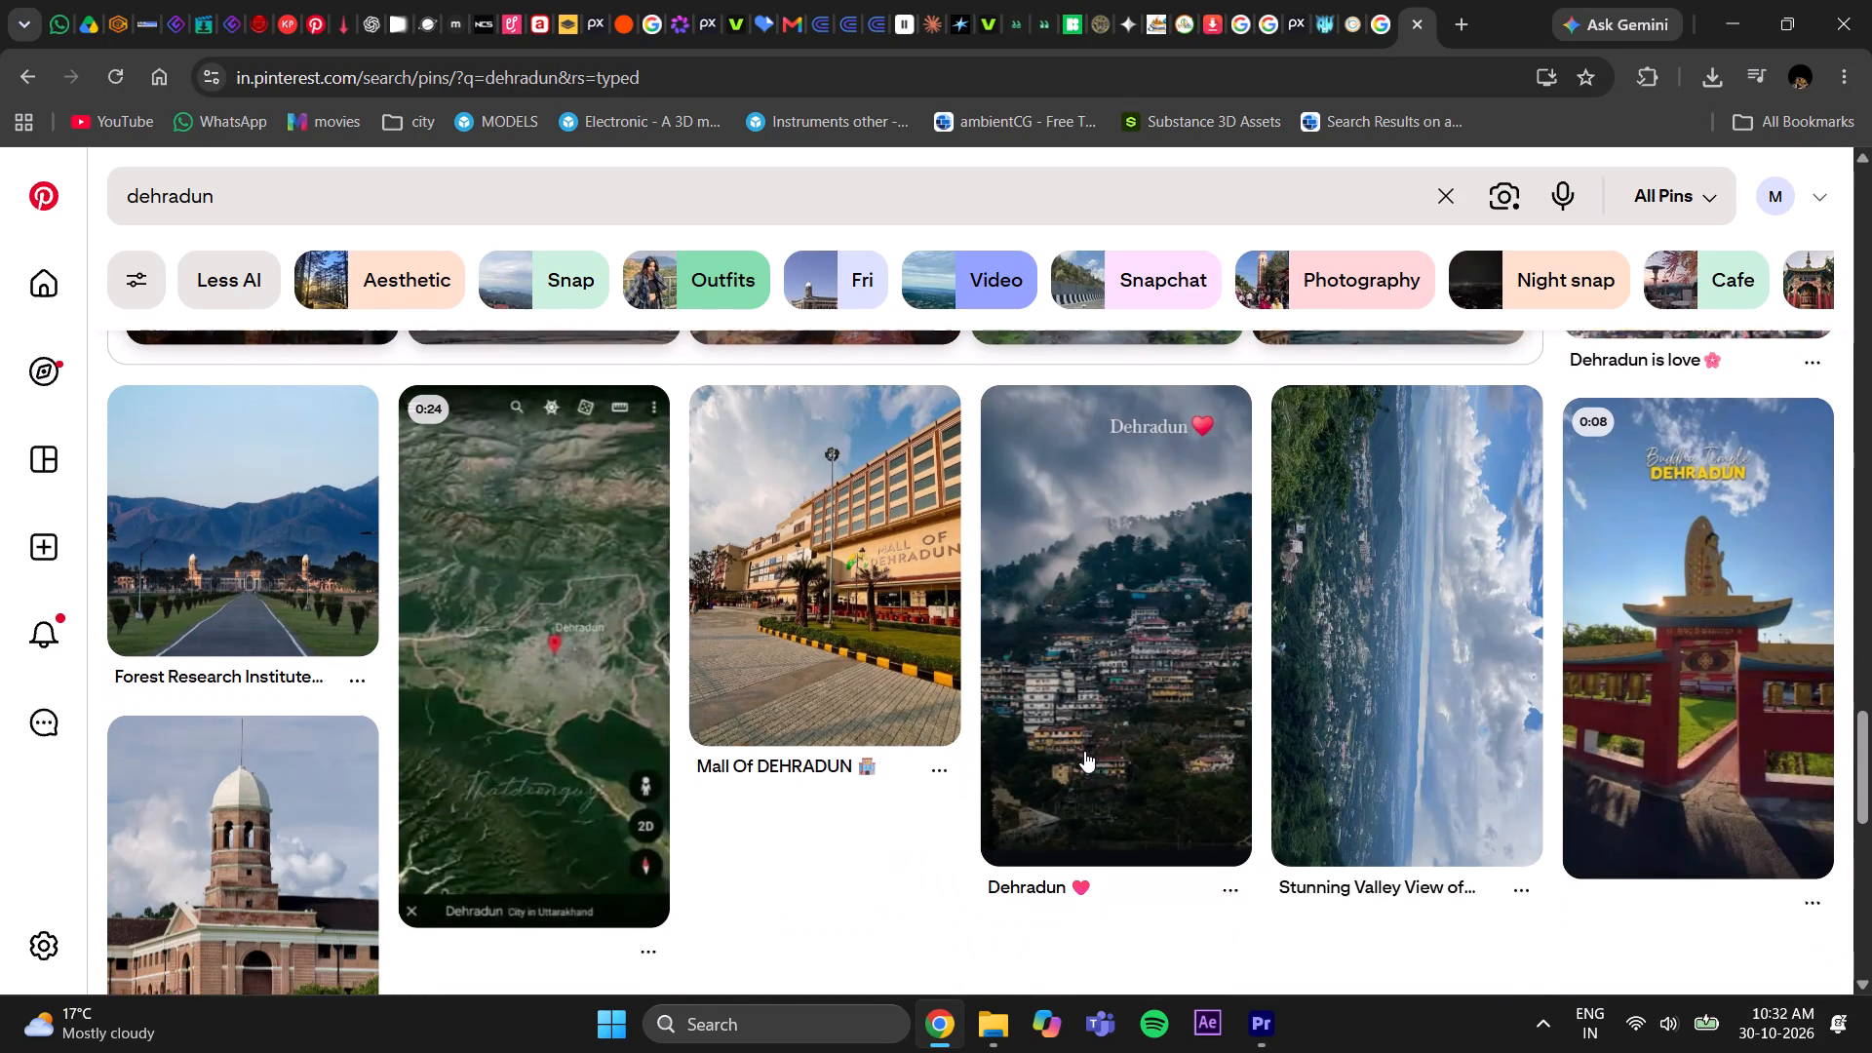
scroll(1084, 751, right, 3)
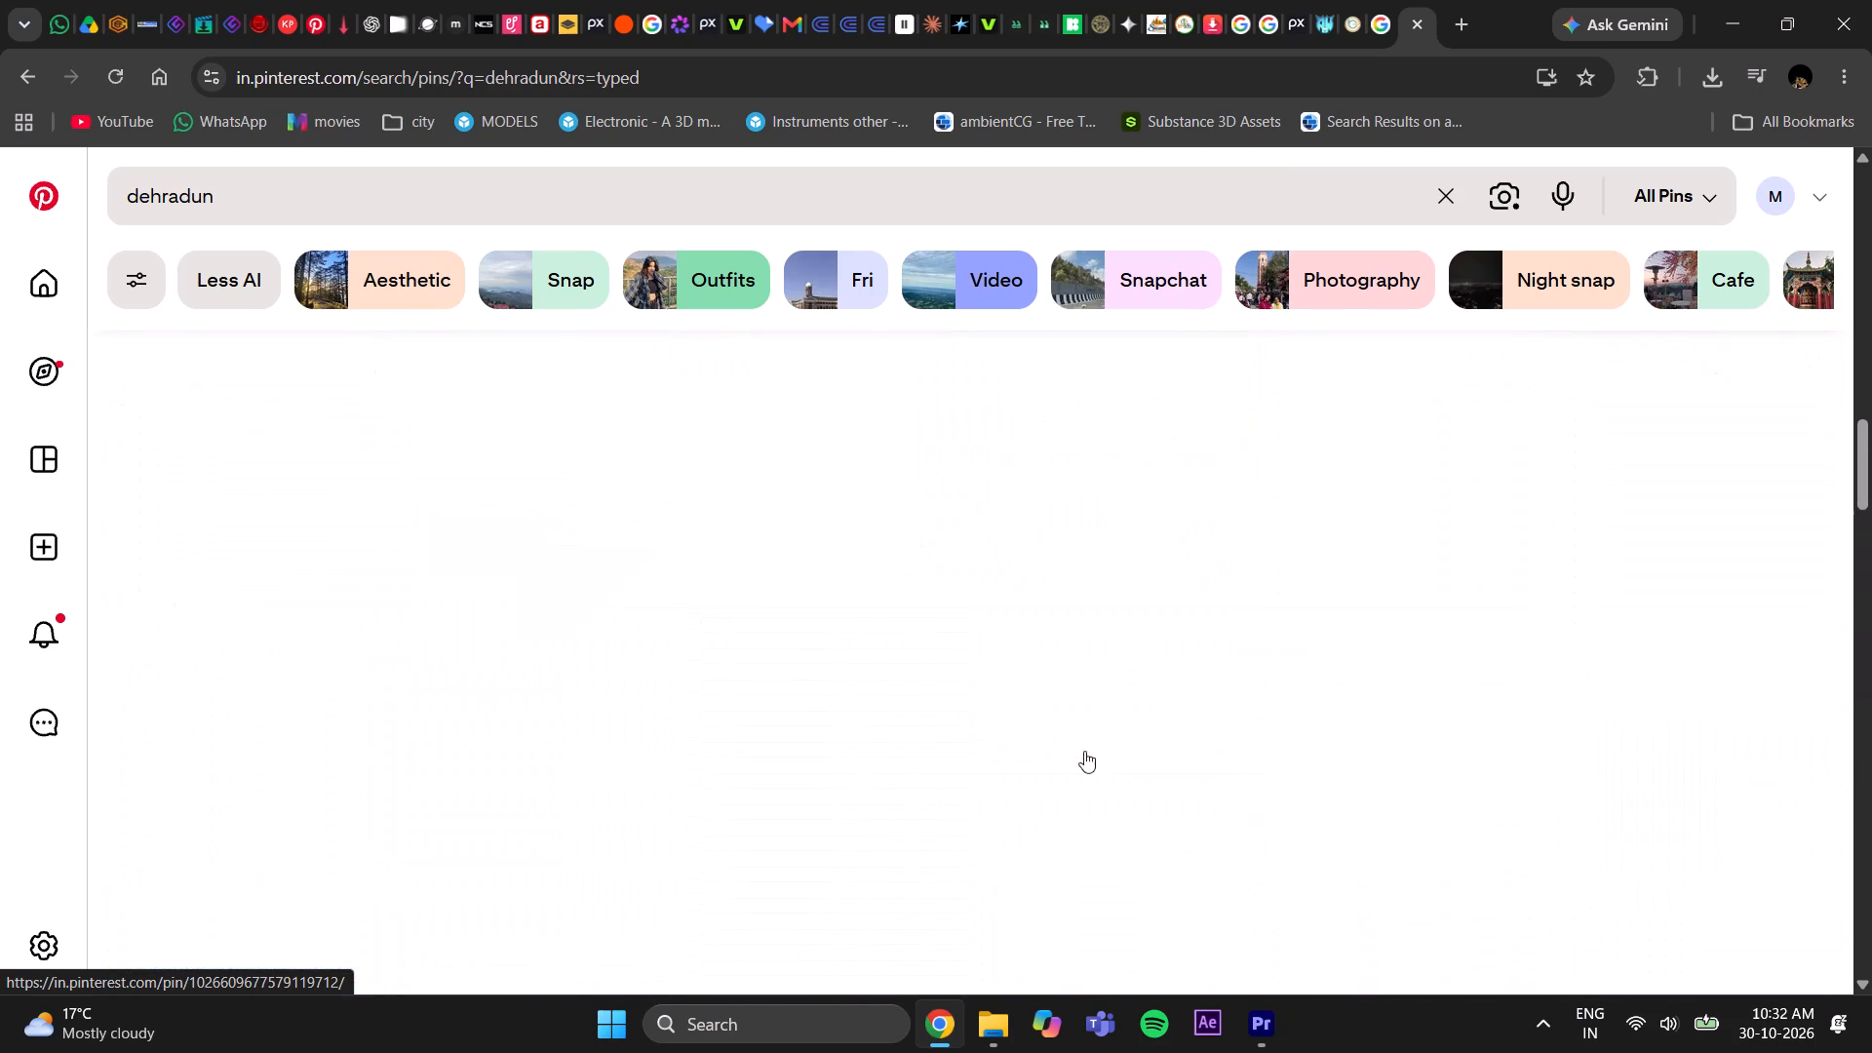
scroll(1084, 751, up, 6)
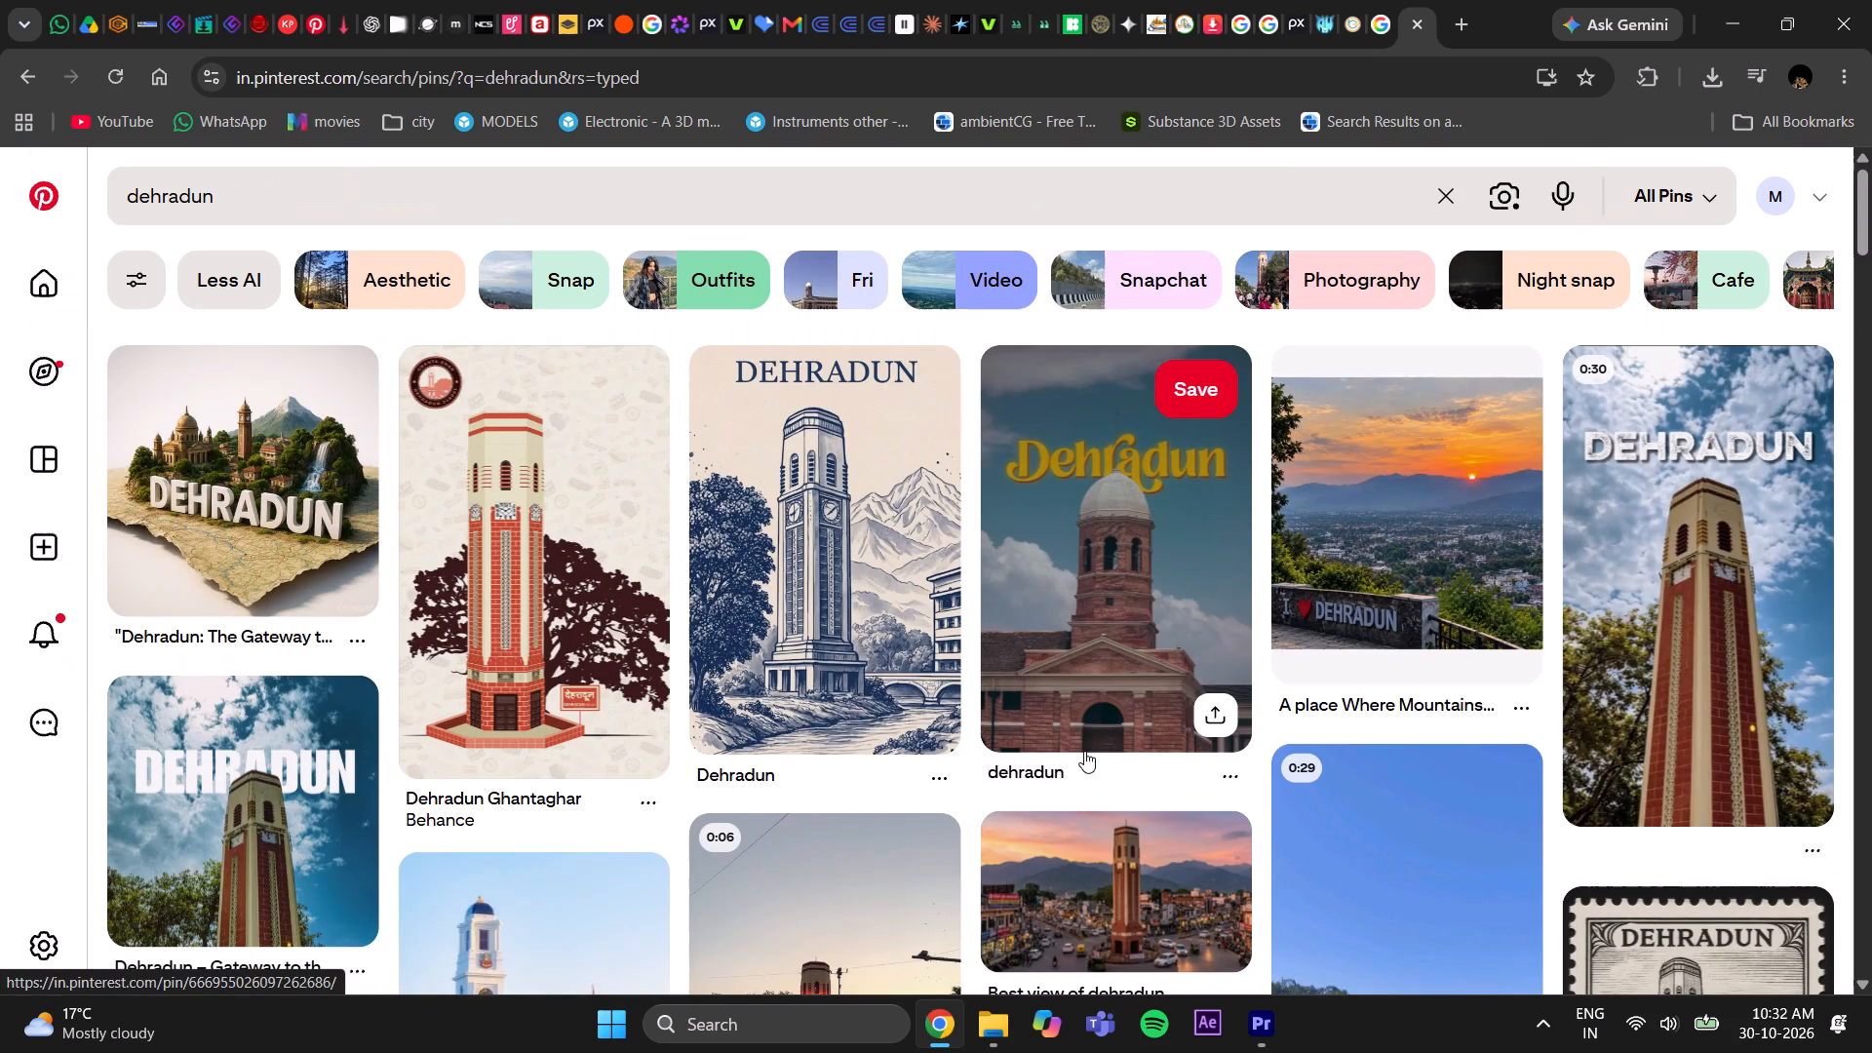
View the pin "Dehradun: The Gateway to Mountains & Heritage" and go back to the Dehradun results.
click(233, 462)
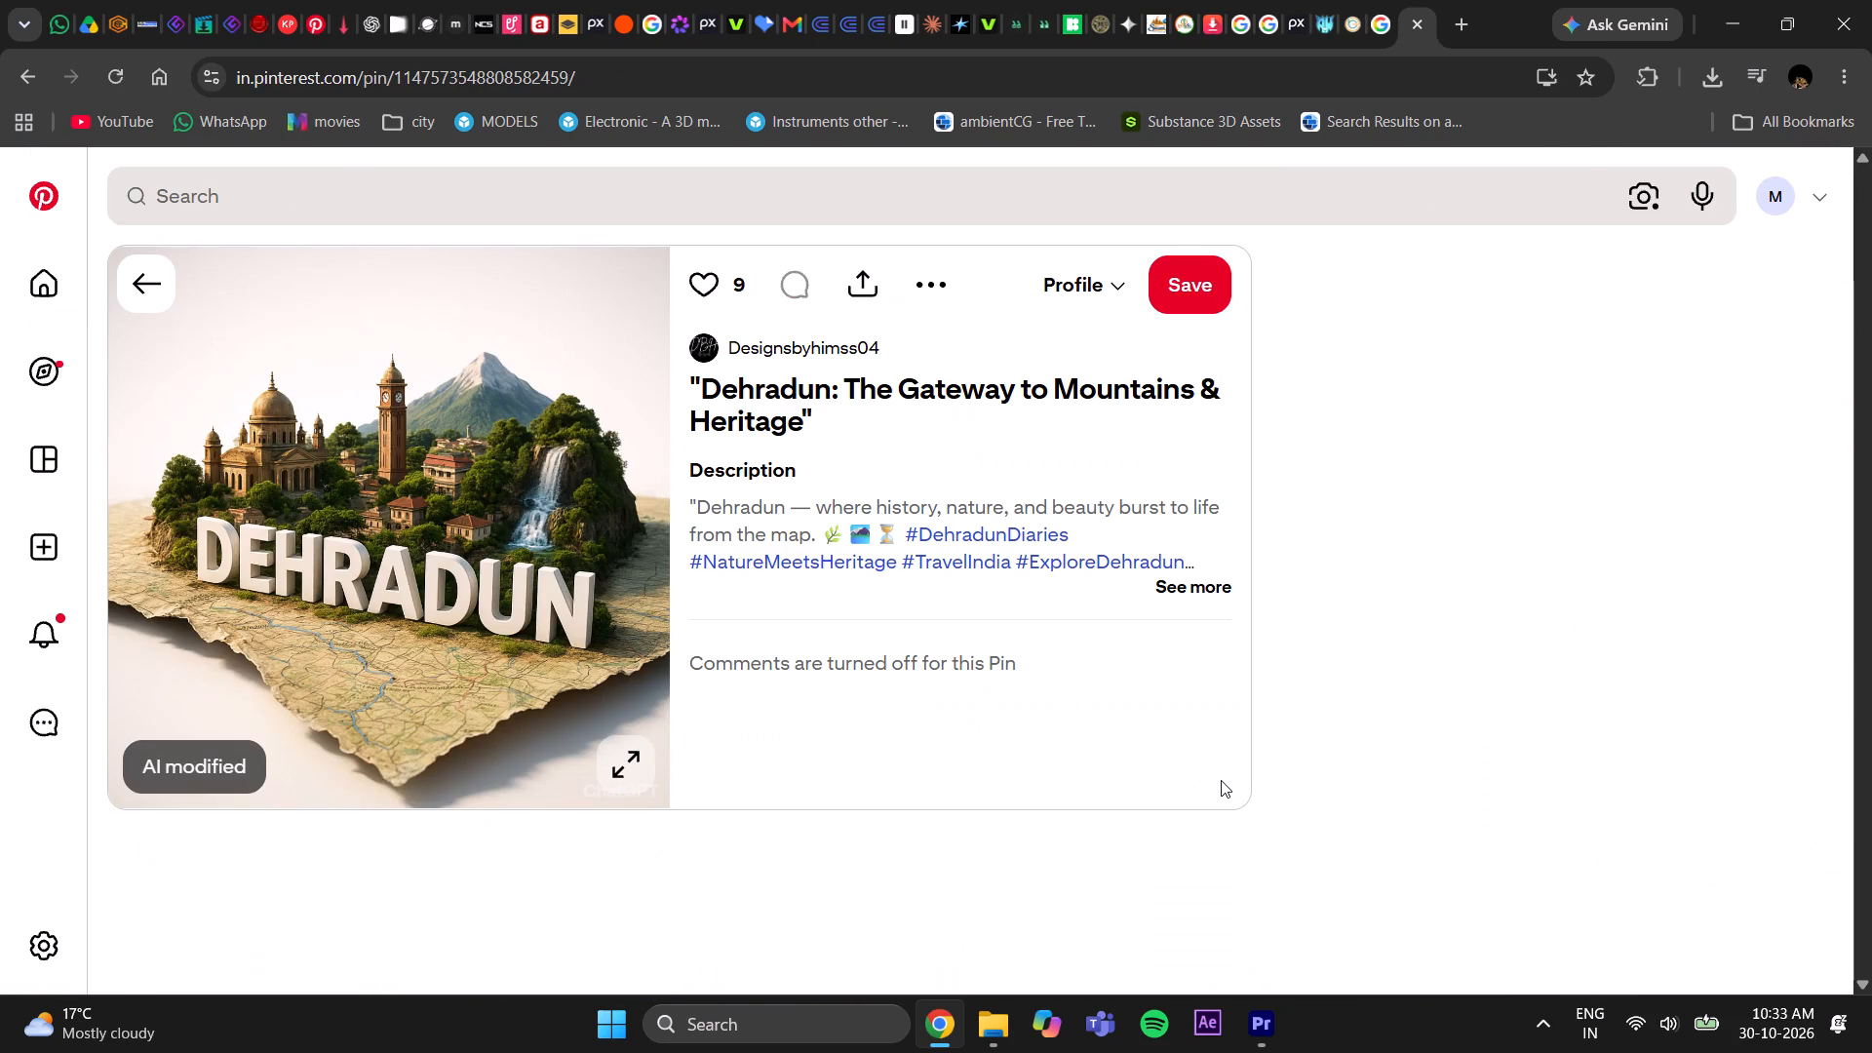
scroll(1389, 804, down, 3)
click(22, 90)
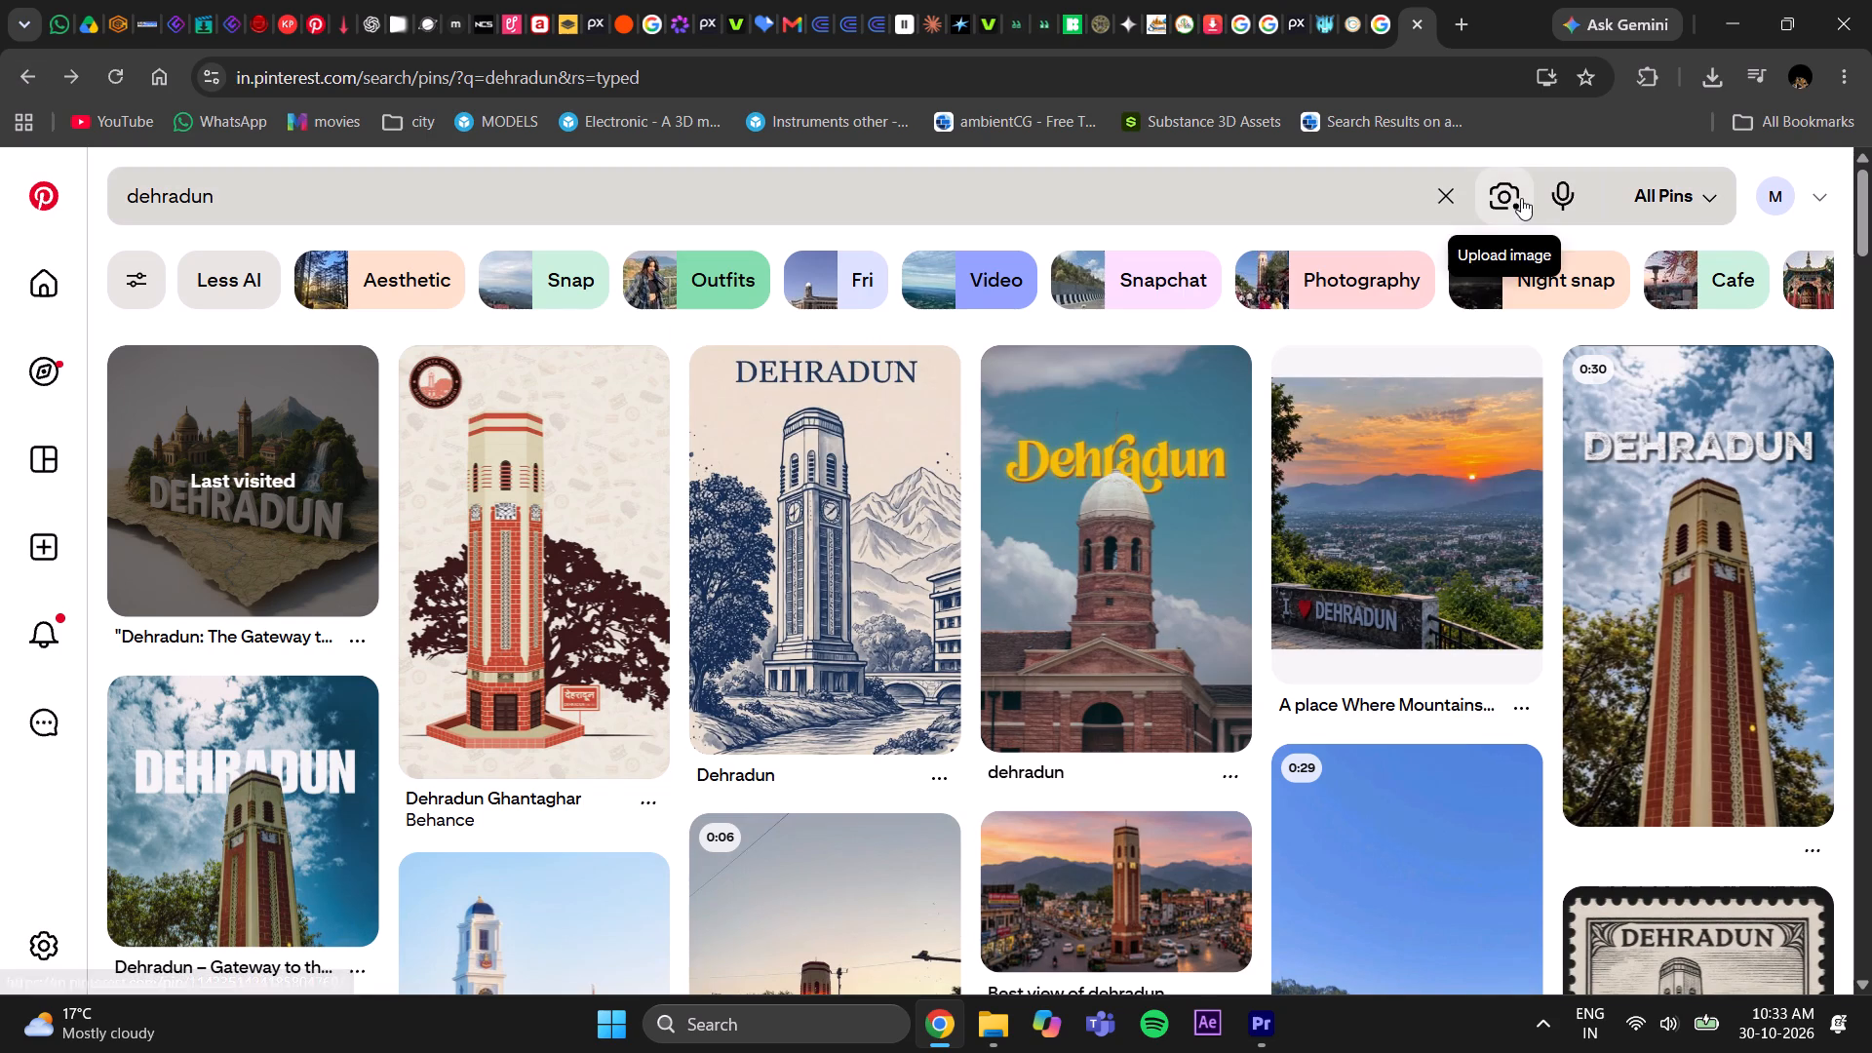
Close the Dehradun results tab and go back to the start of the Lucknow pin results.
click(1417, 21)
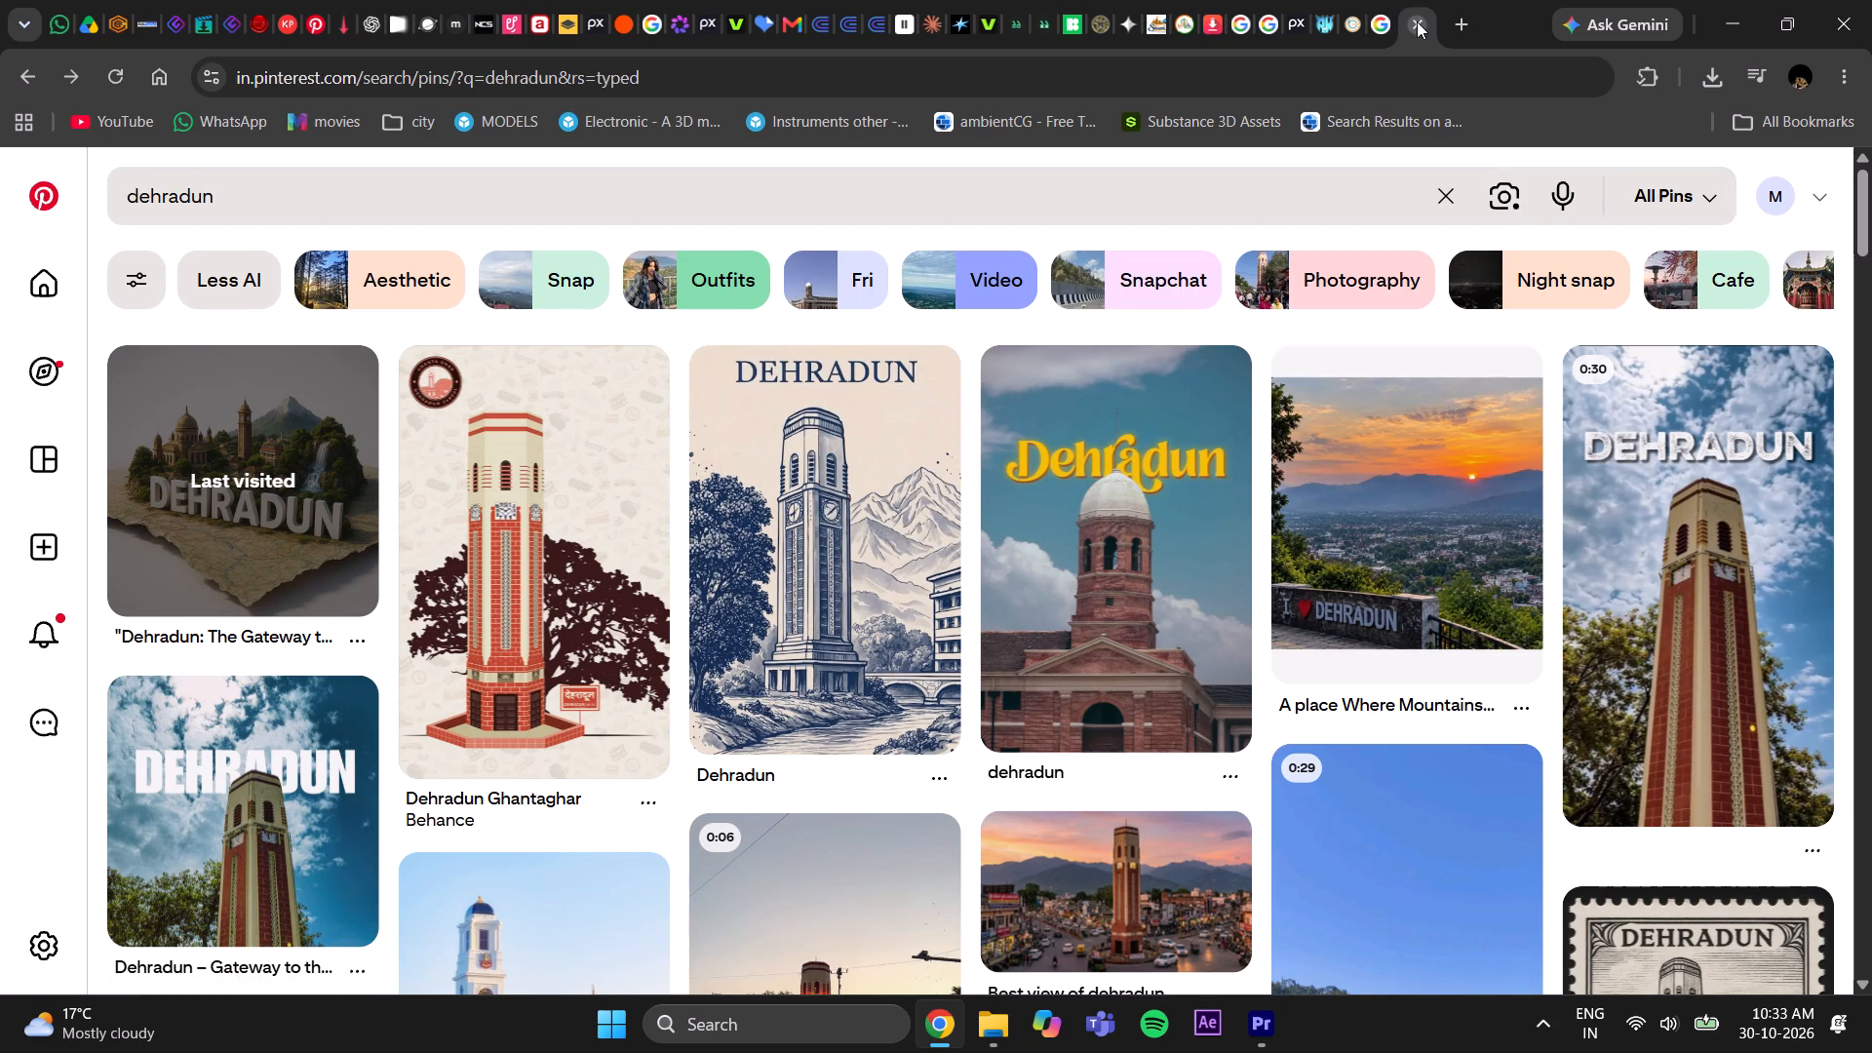
click(328, 8)
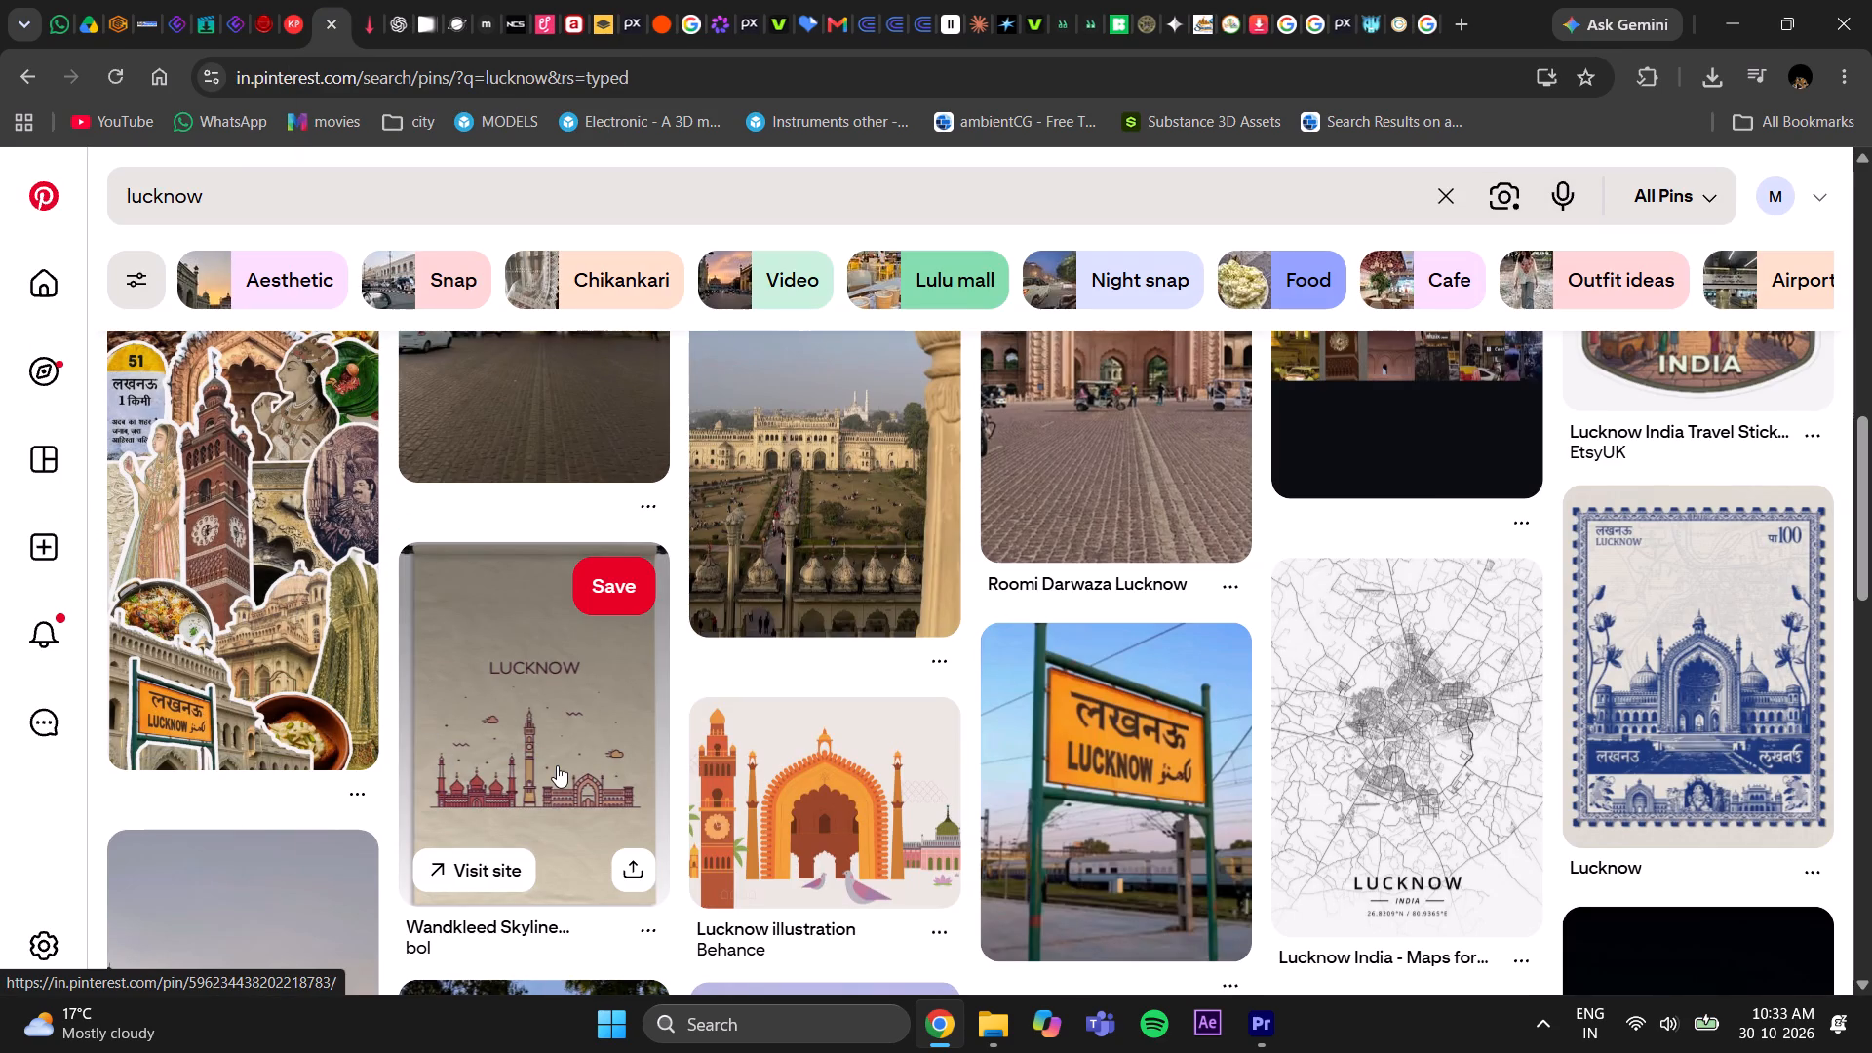
scroll(557, 765, up, 11)
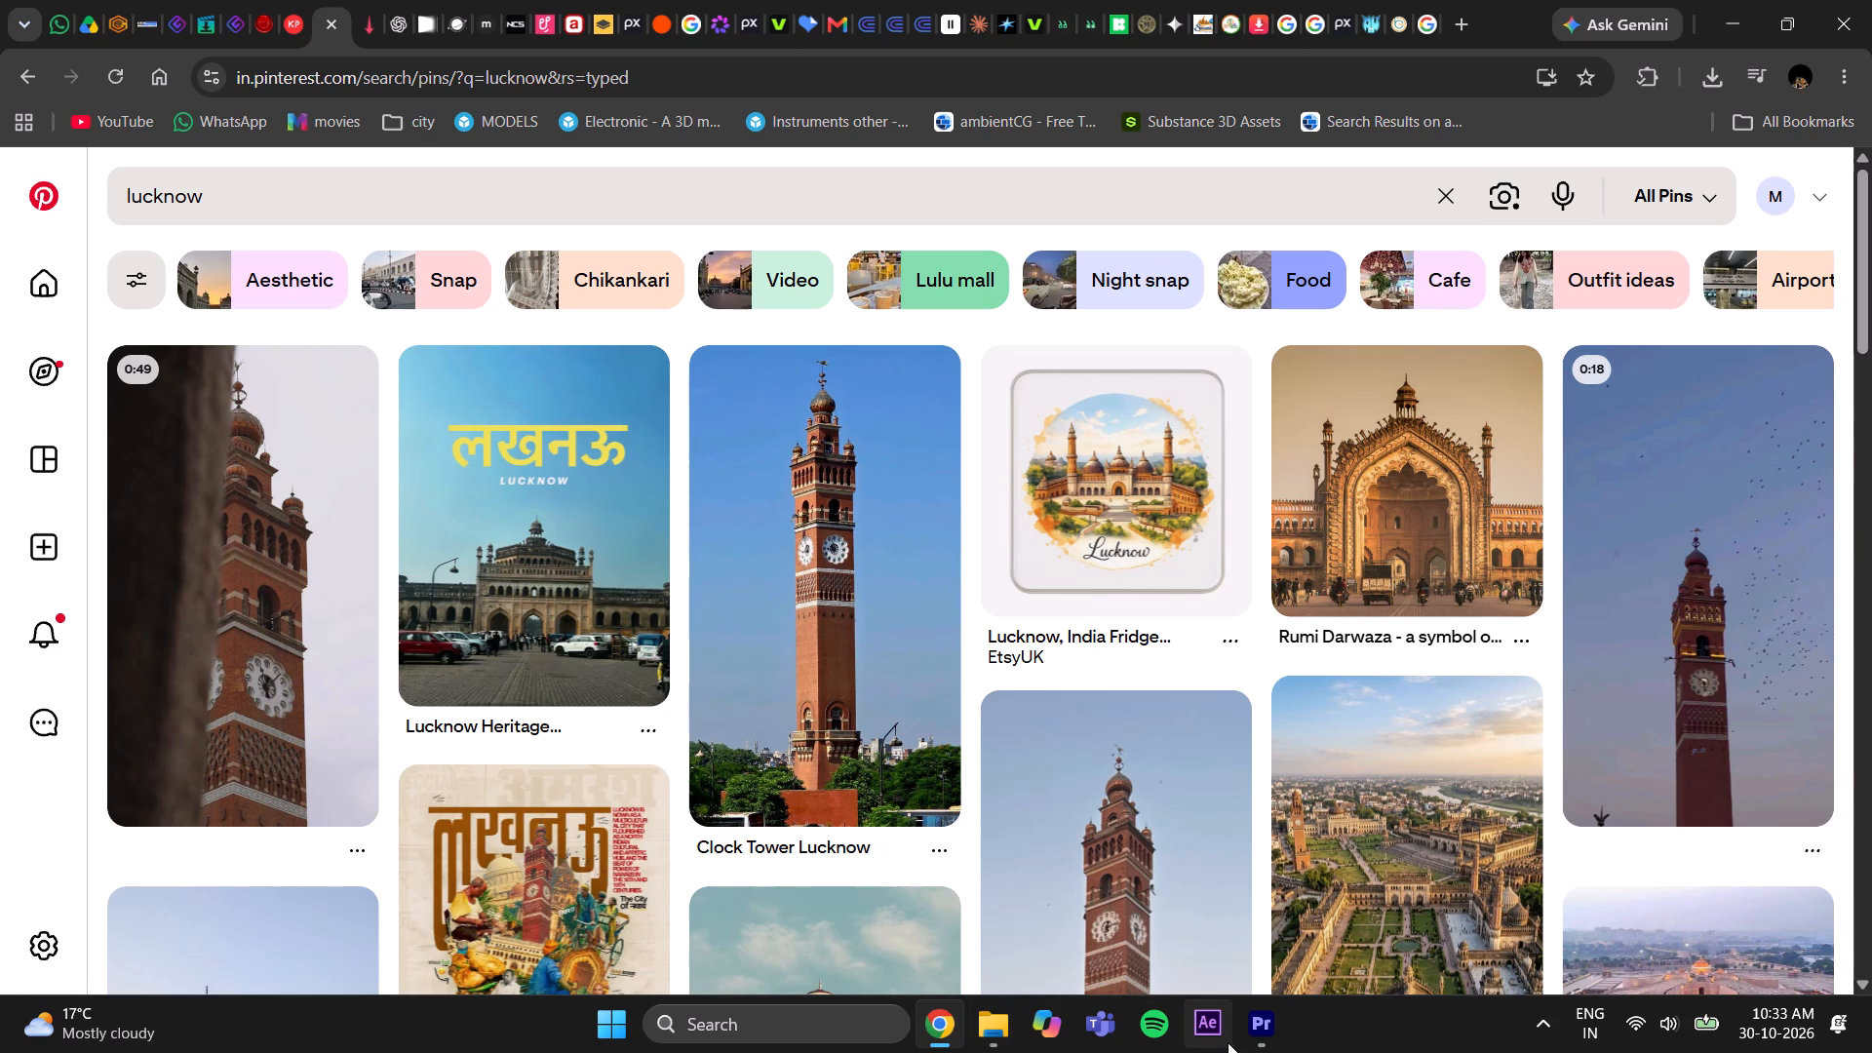
Switch to Premiere Pro and compare the preparation graphics frame with the Lucknow and Dehradun text frames in the sequence.
click(1252, 1046)
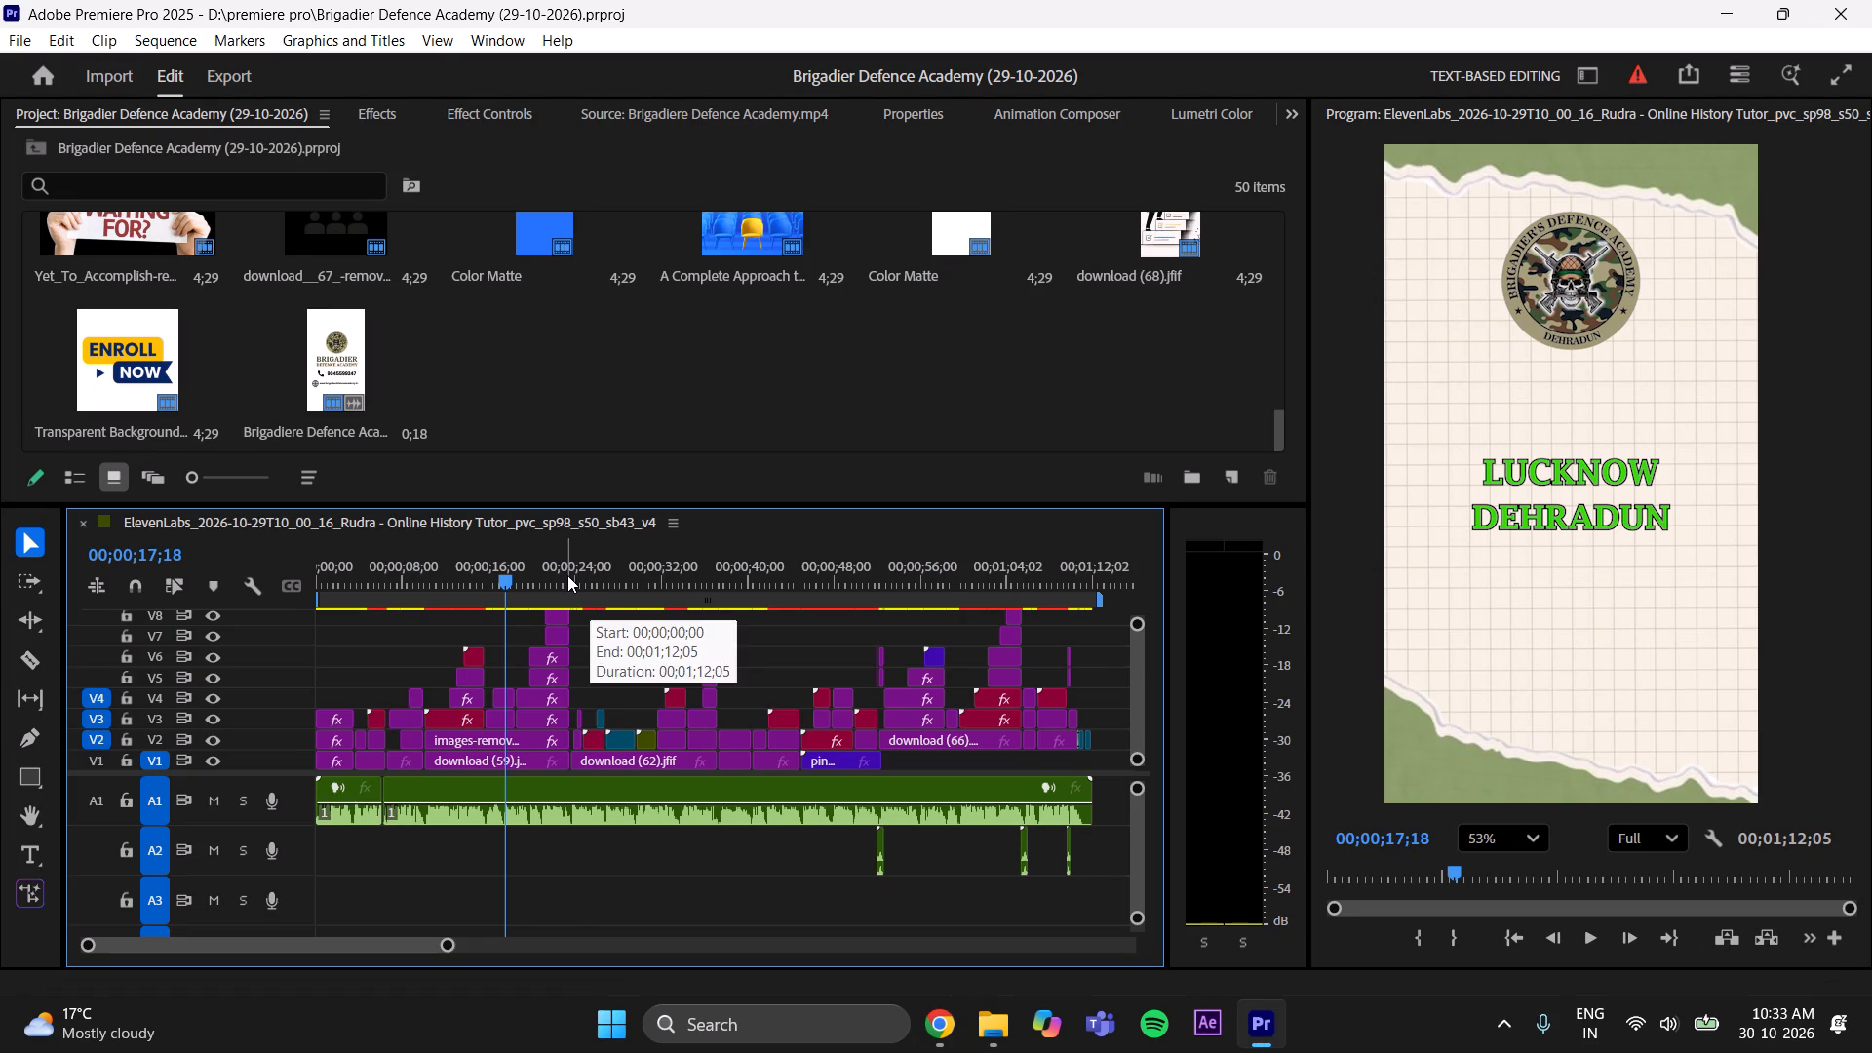
click(567, 575)
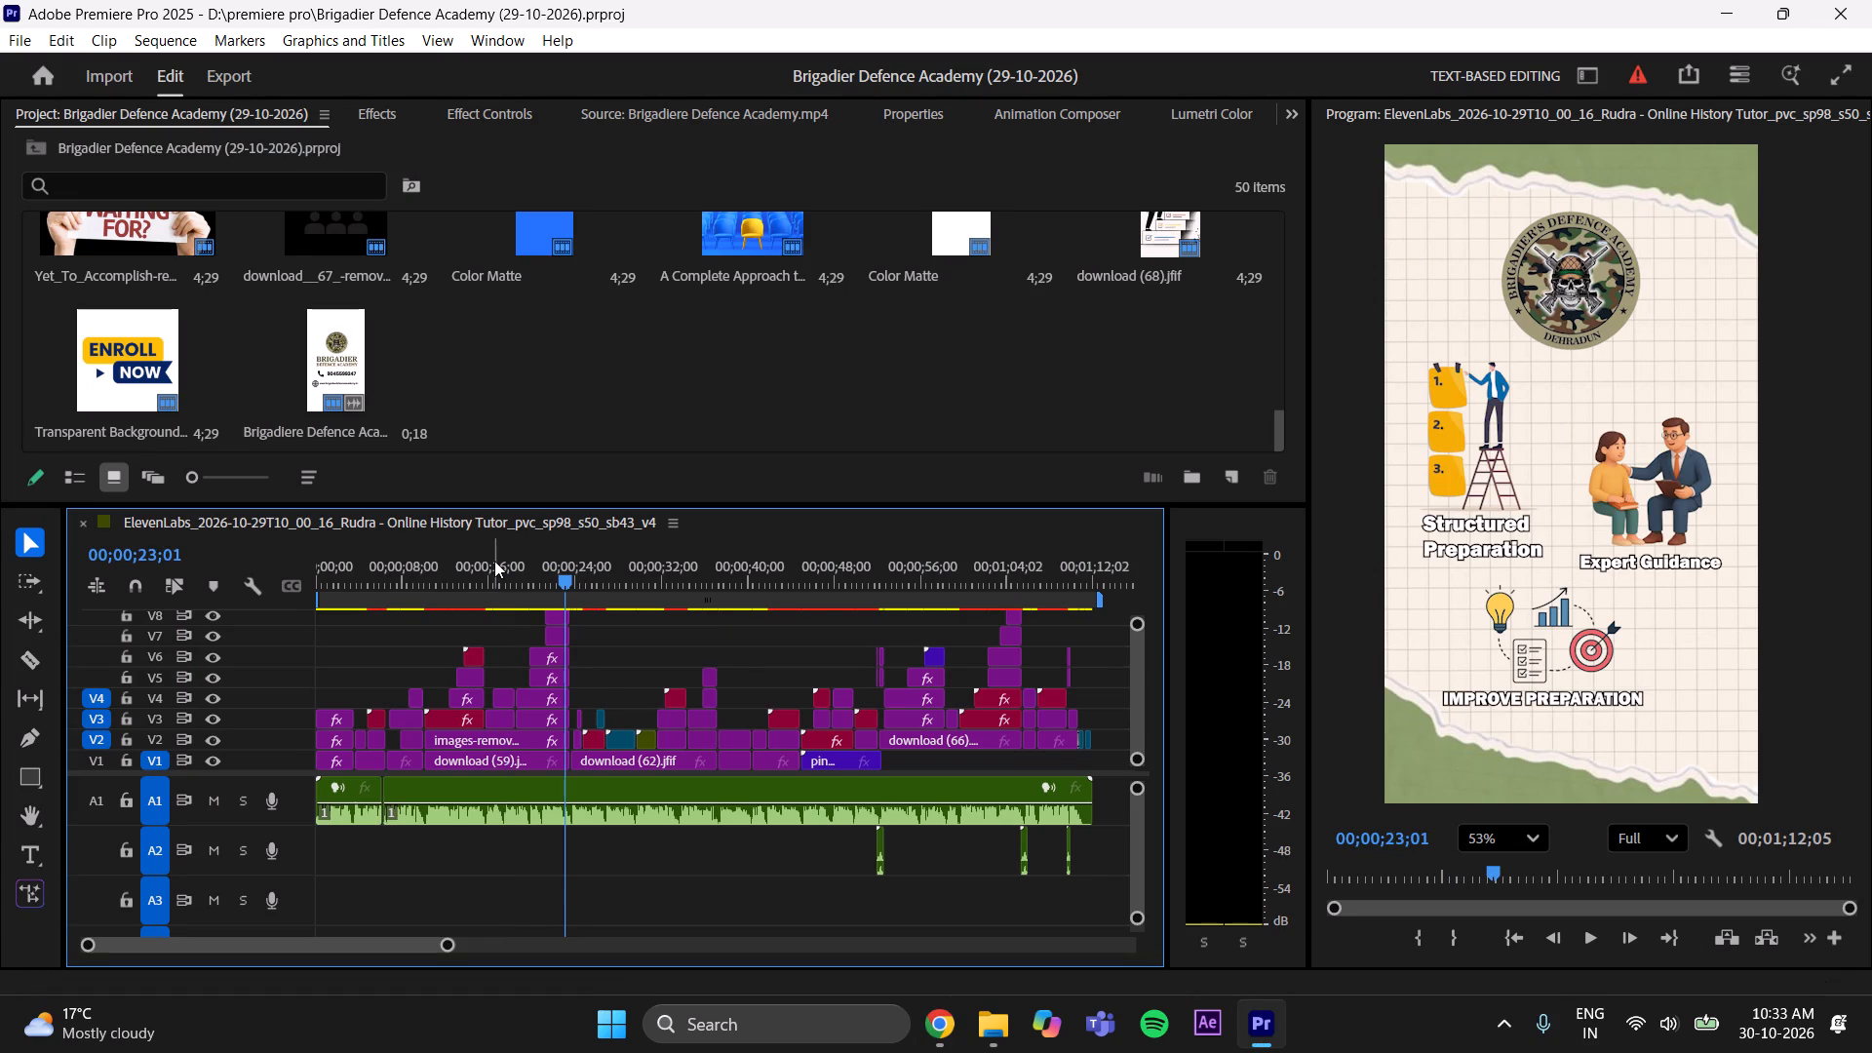
click(495, 561)
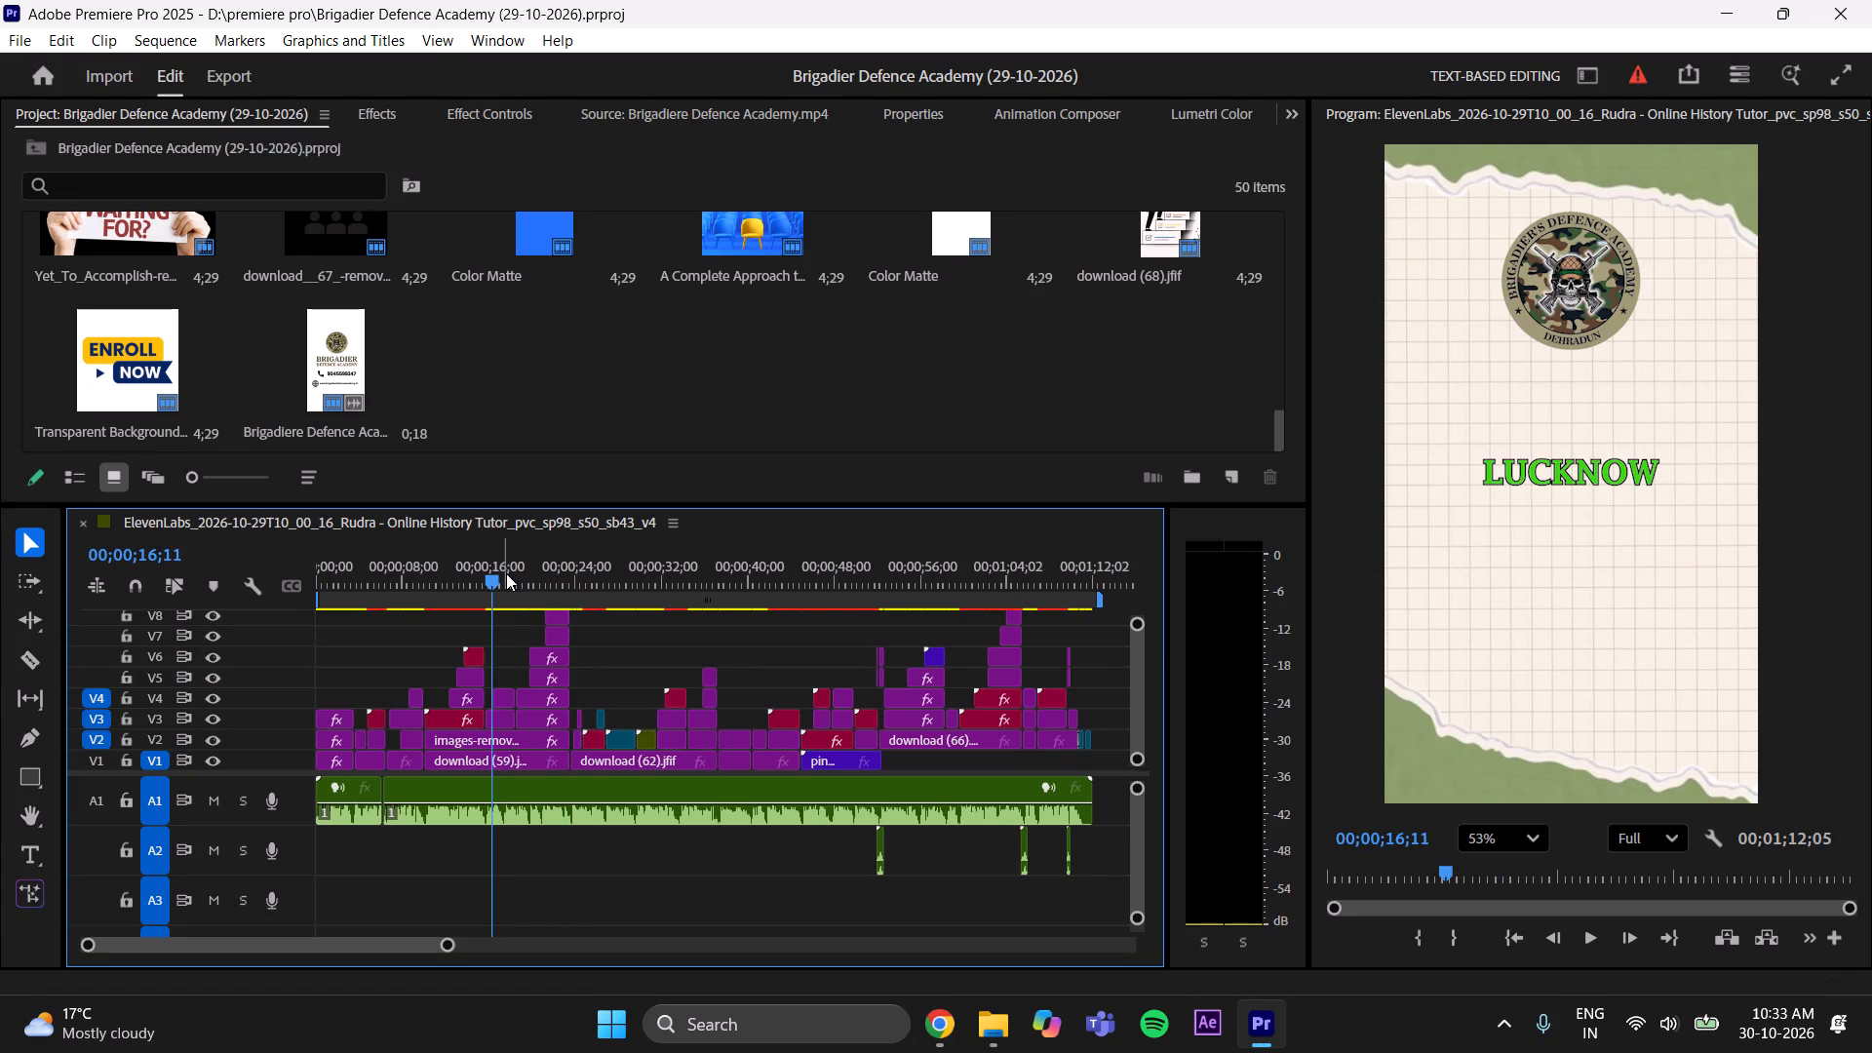
click(506, 573)
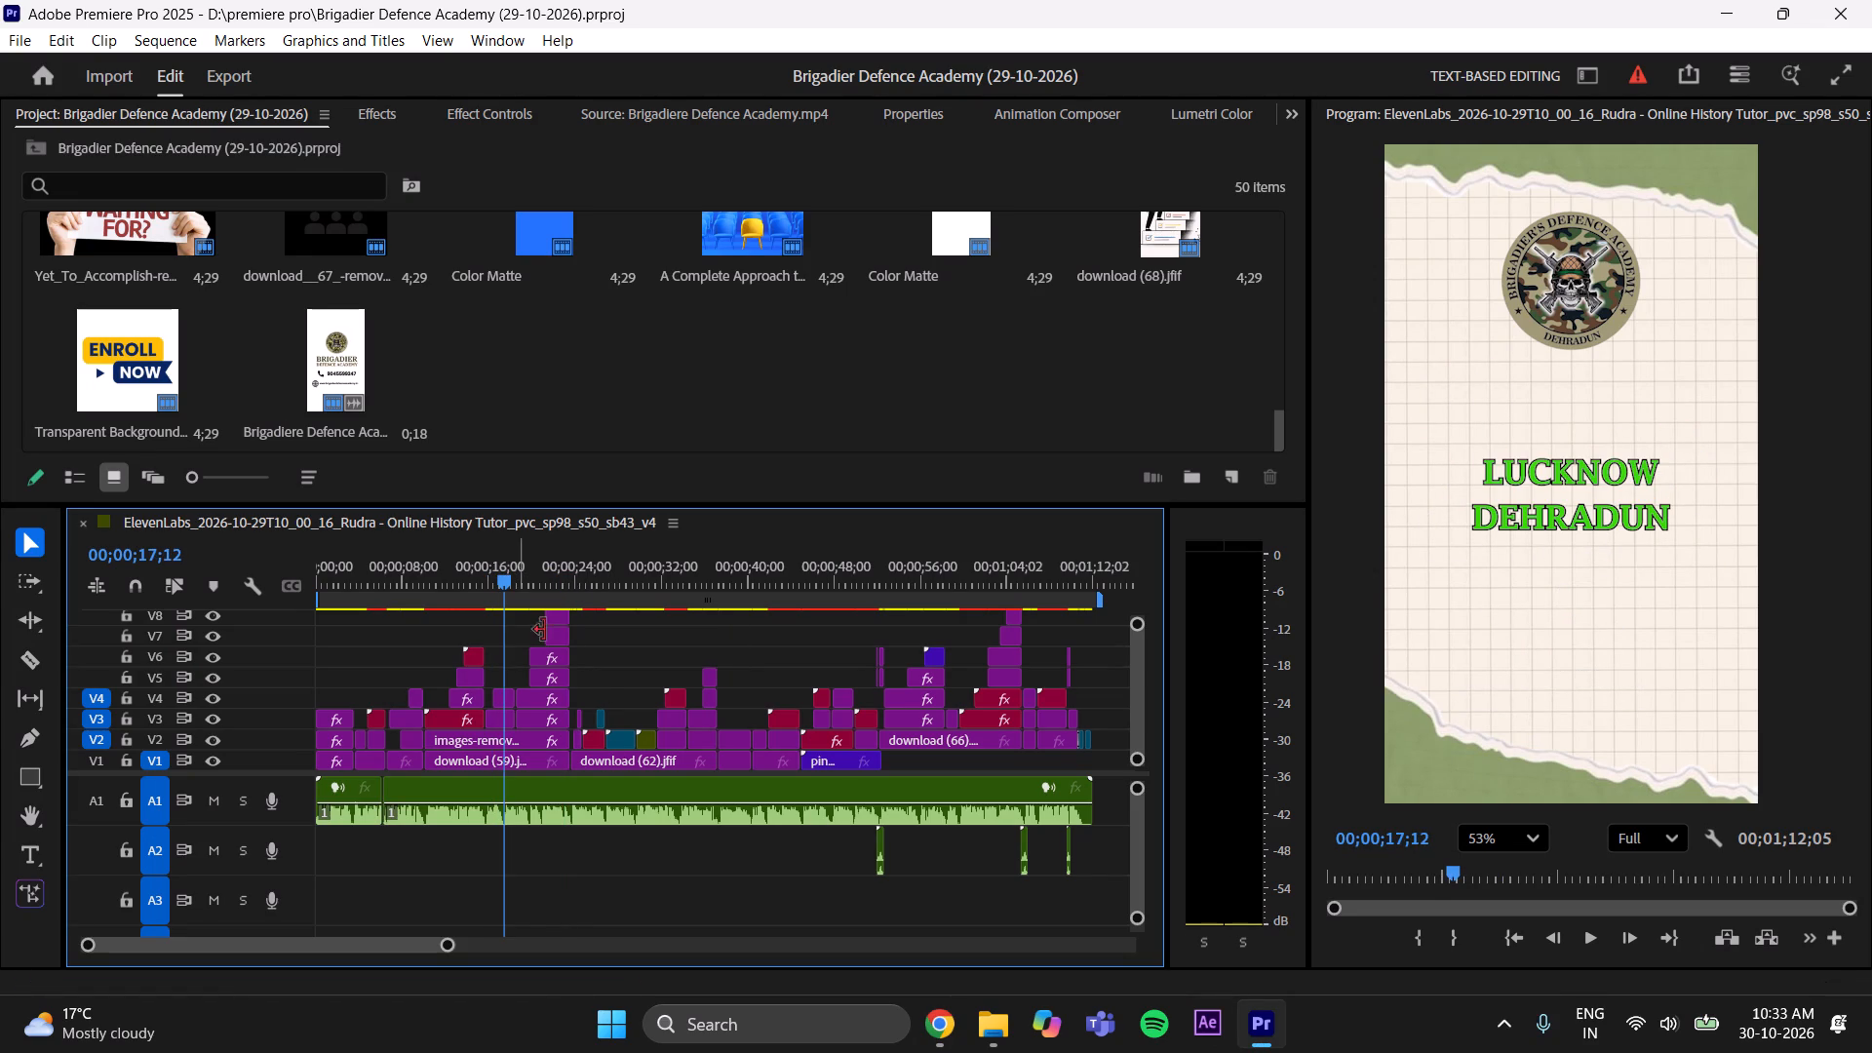
Switch back to Chrome and continue browsing the Lucknow pin results.
click(944, 1031)
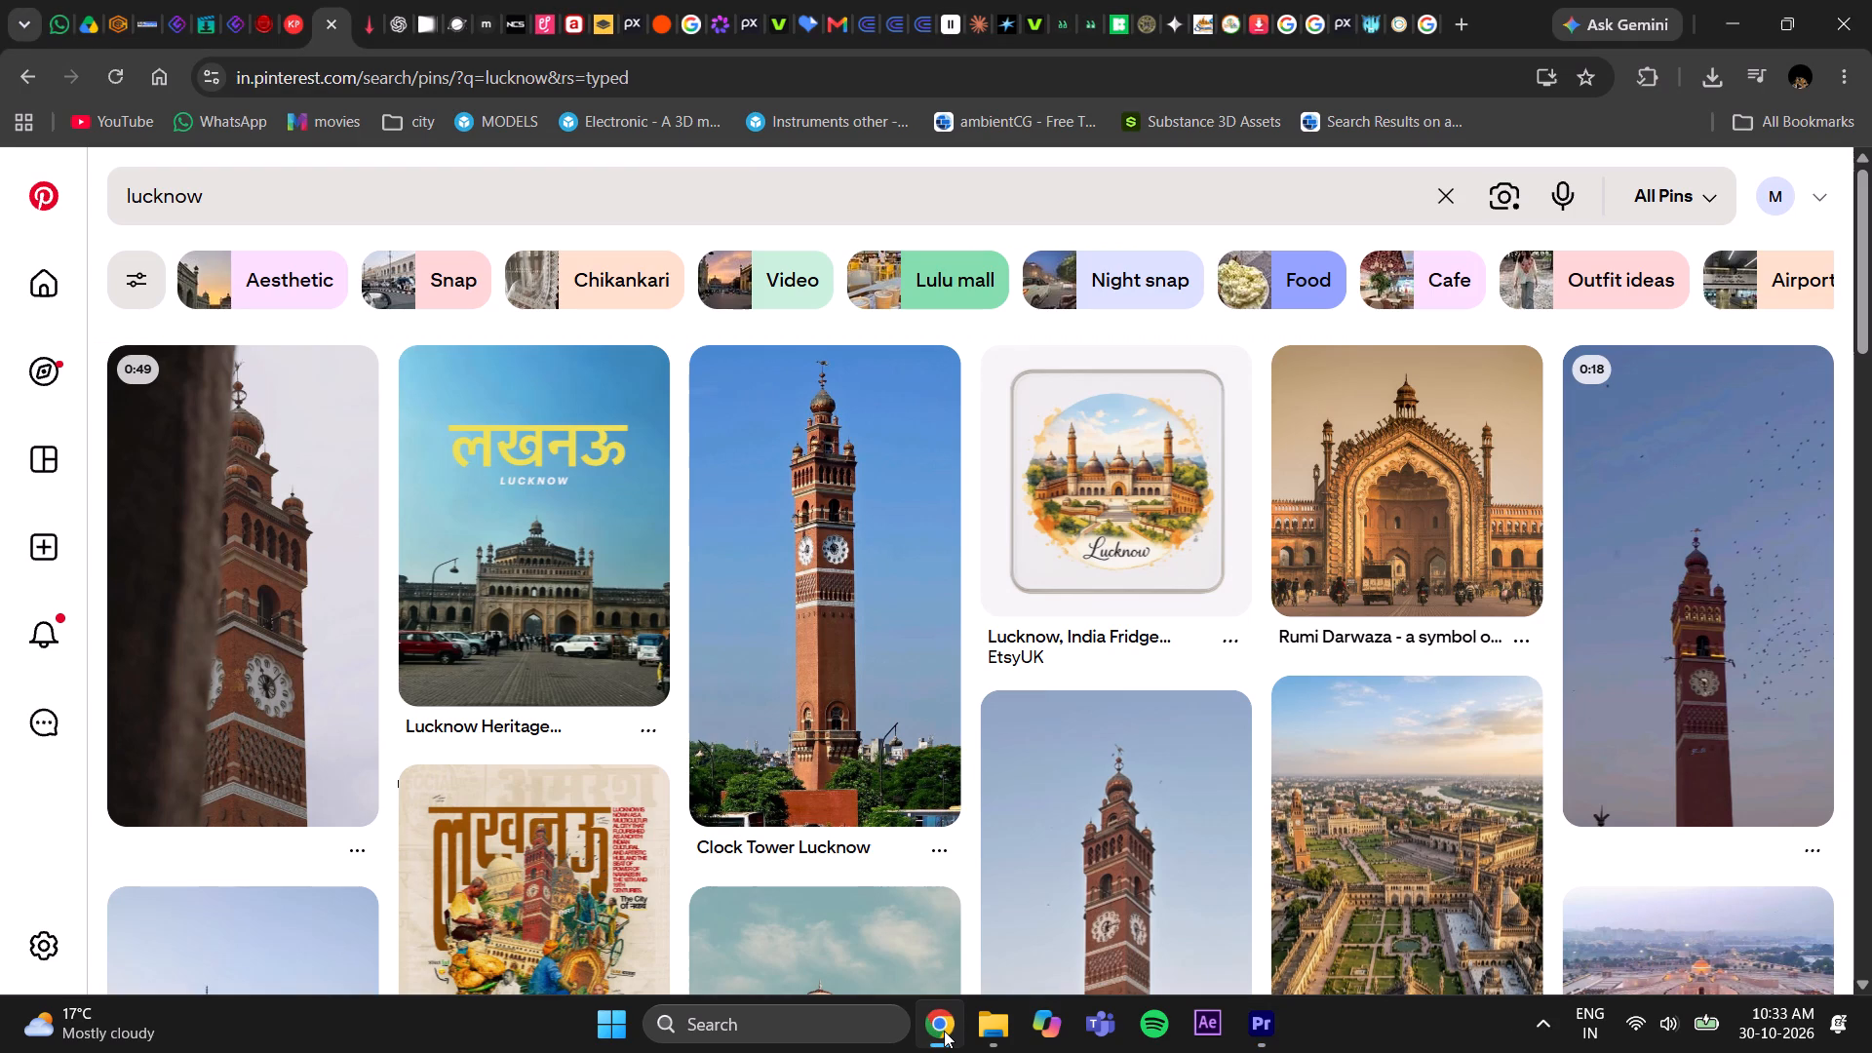
scroll(944, 1031, down, 2)
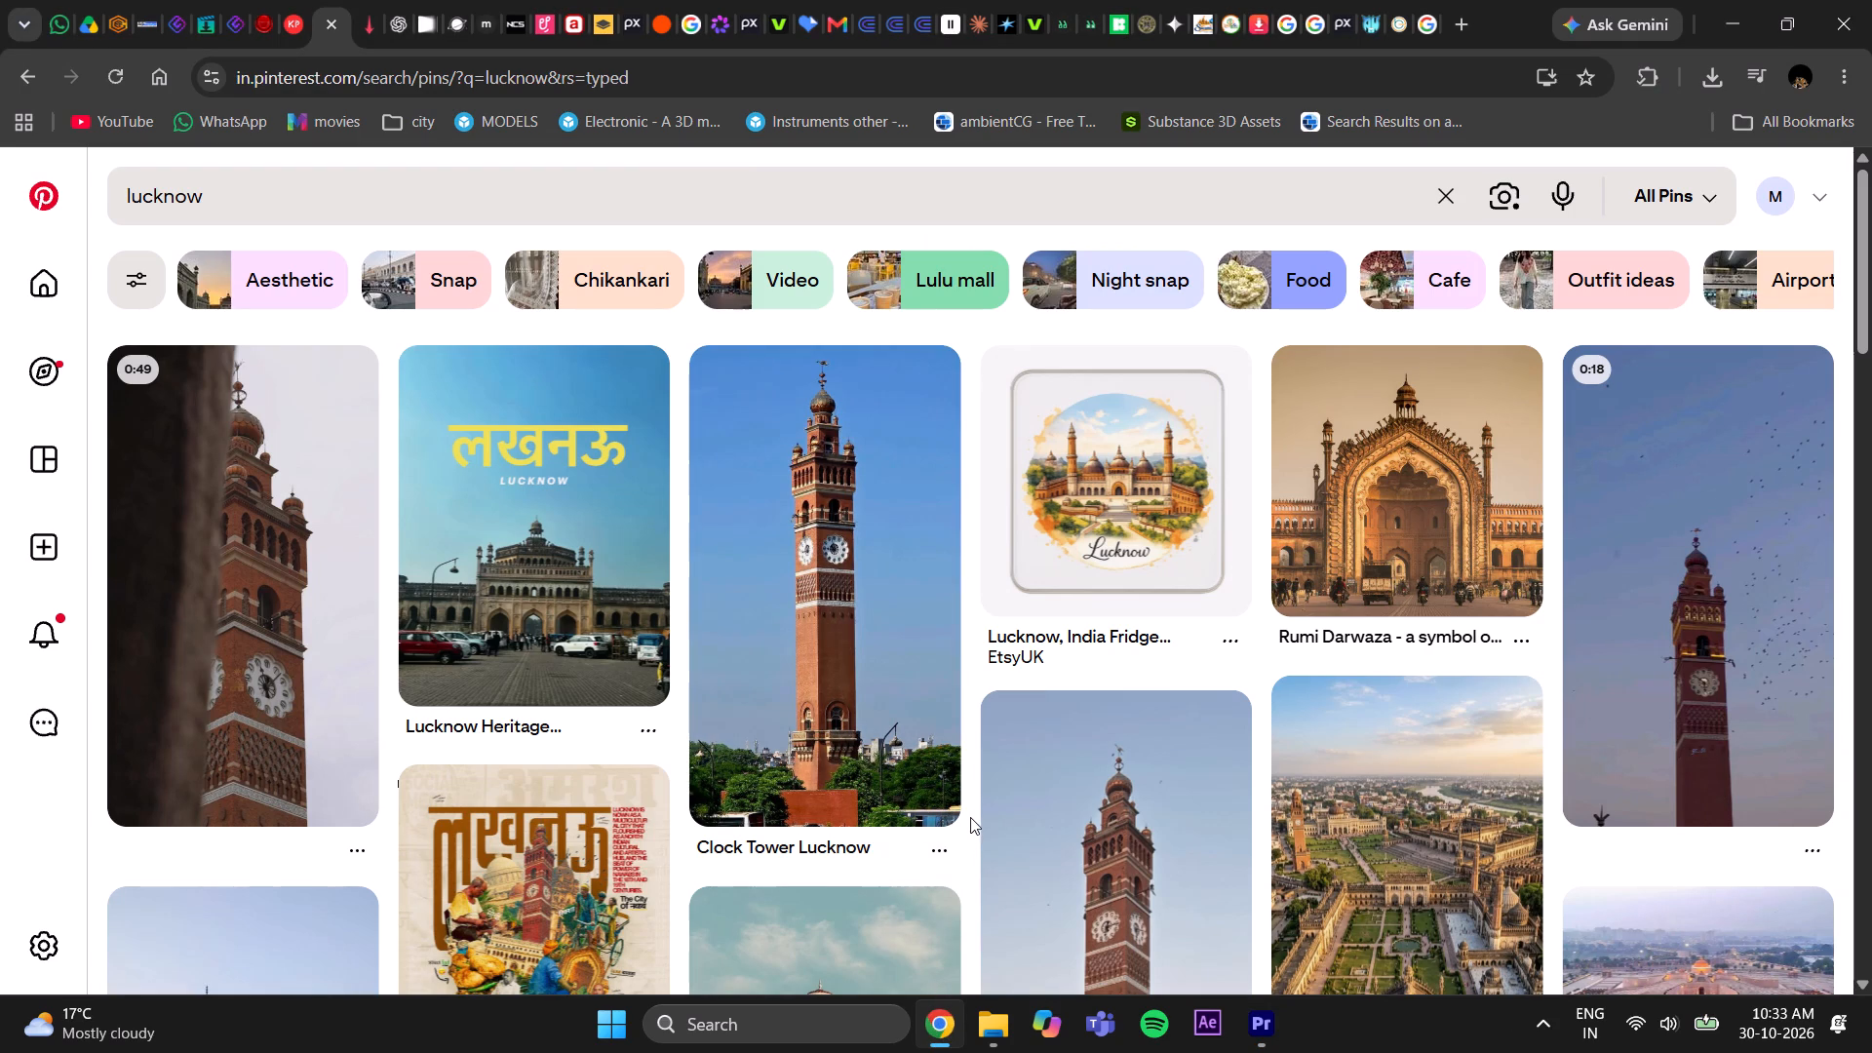